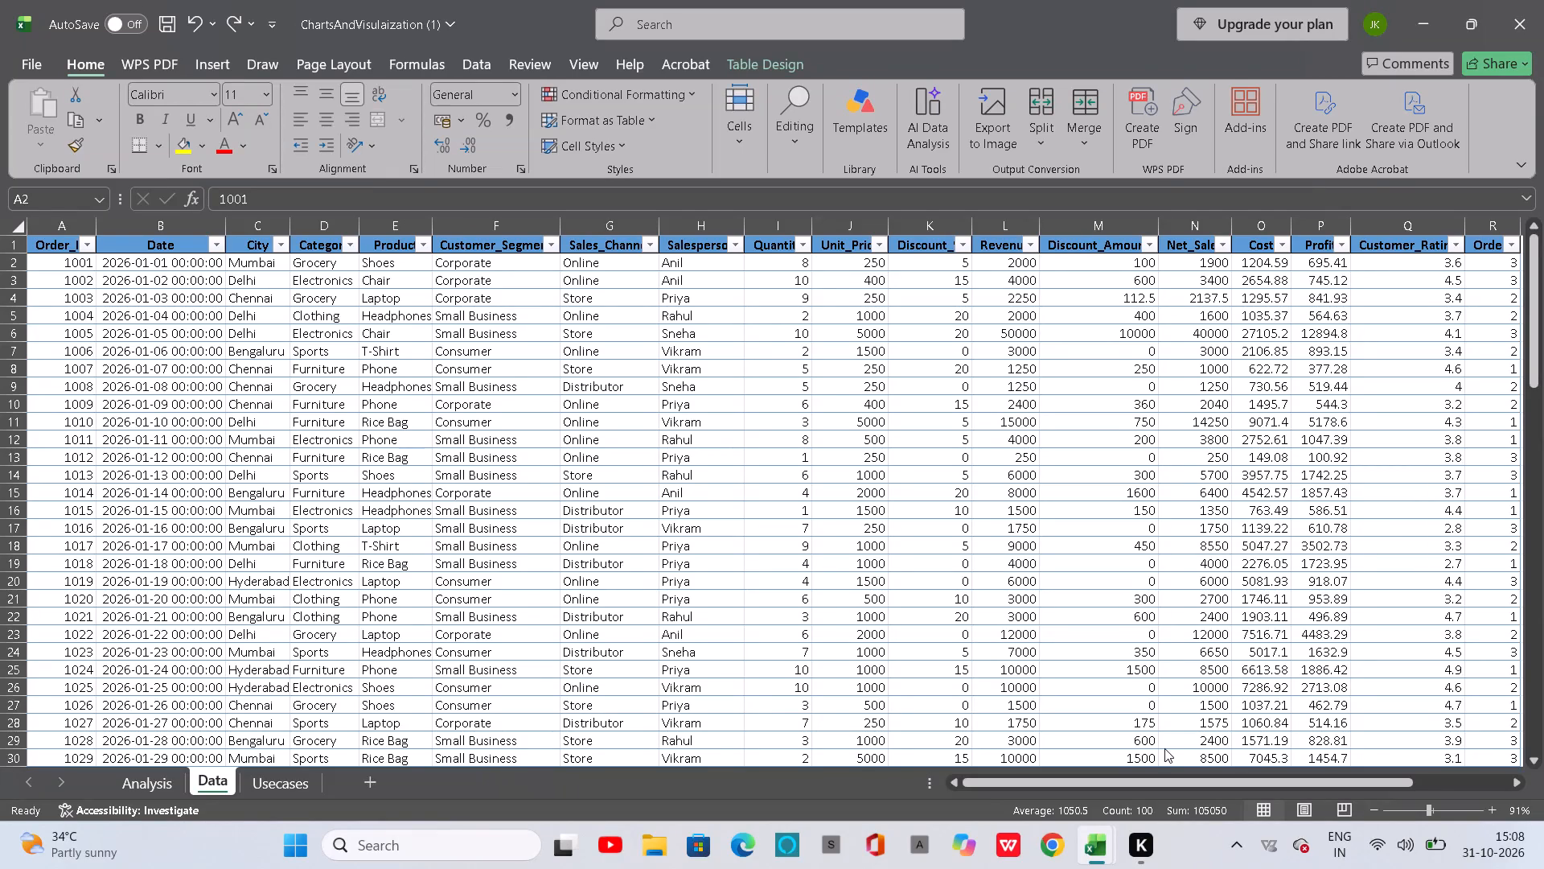
Dismiss the Java update notification covering the lower corner of the Data sheet.
left_click(1500, 682)
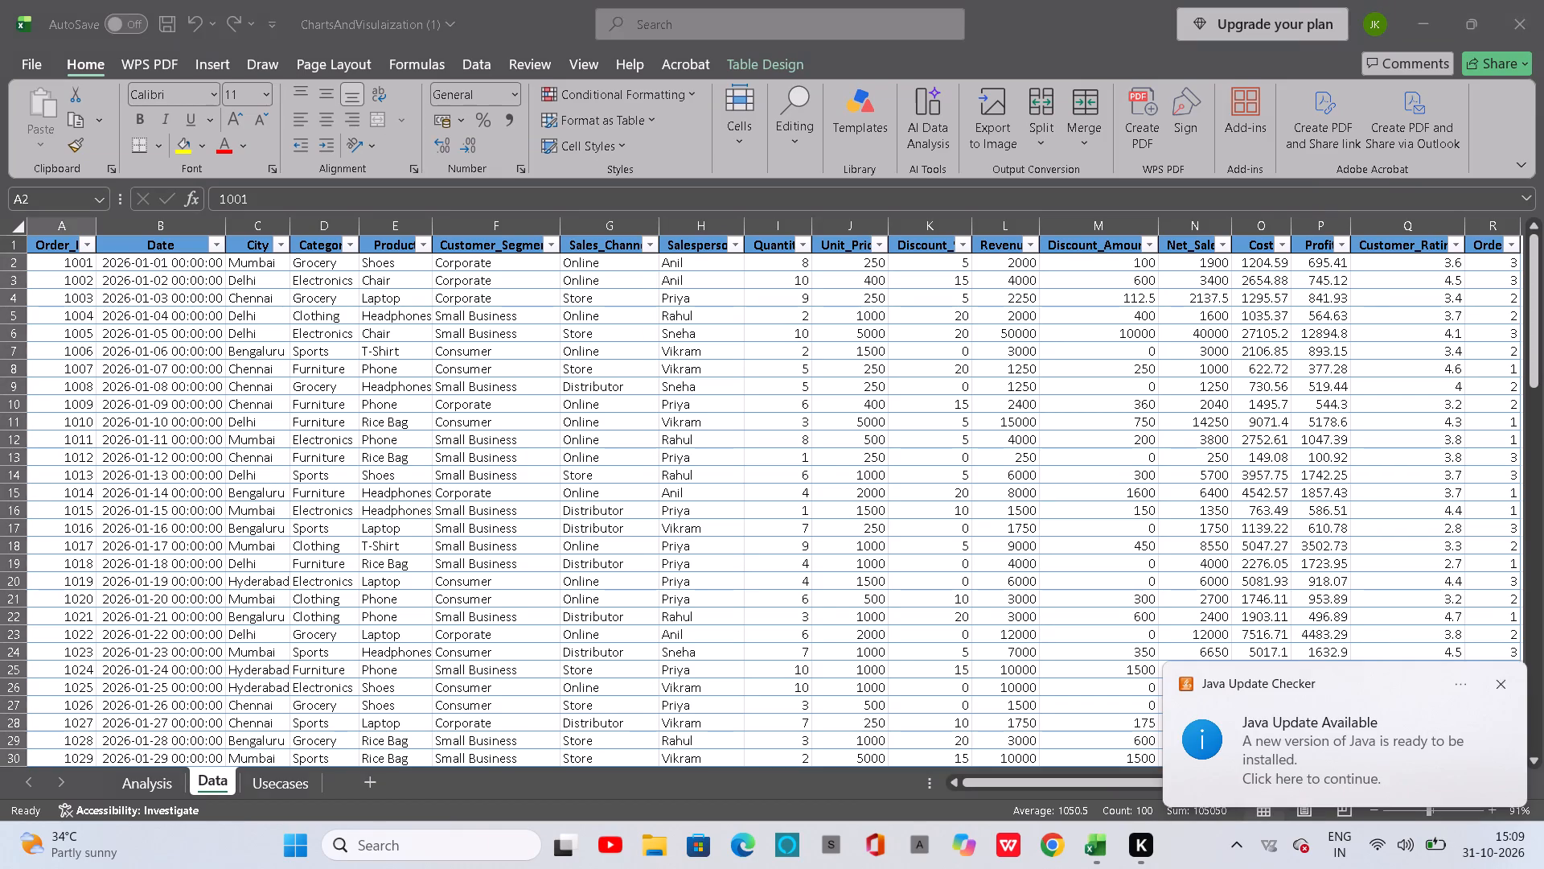
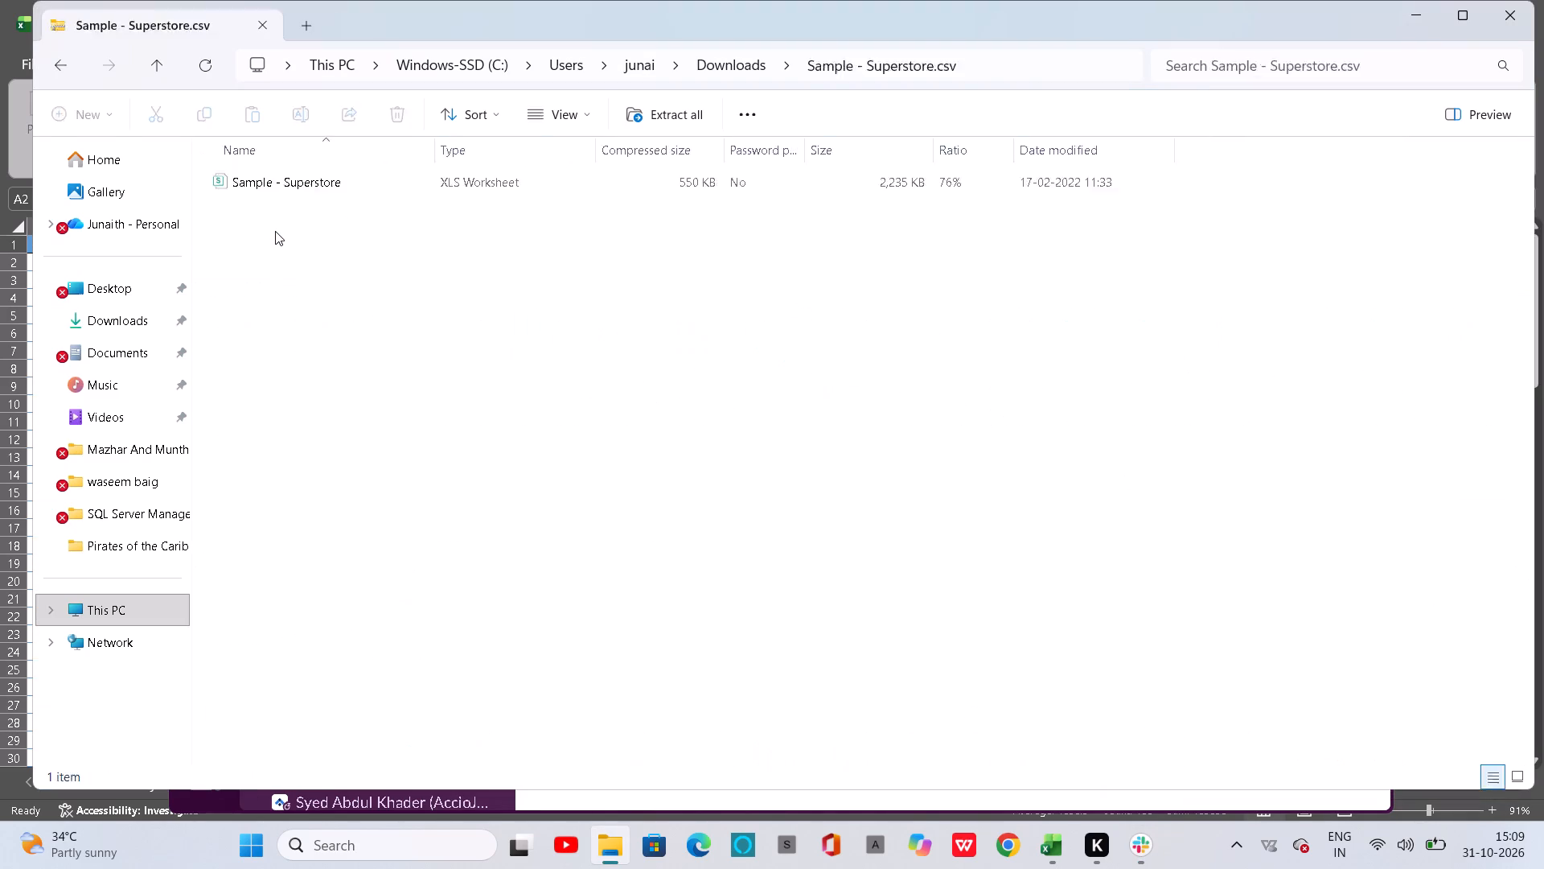
Open the Sample - Superstore CSV file from the zipped Downloads folder in Excel, using that app just once.
right_click(349, 182)
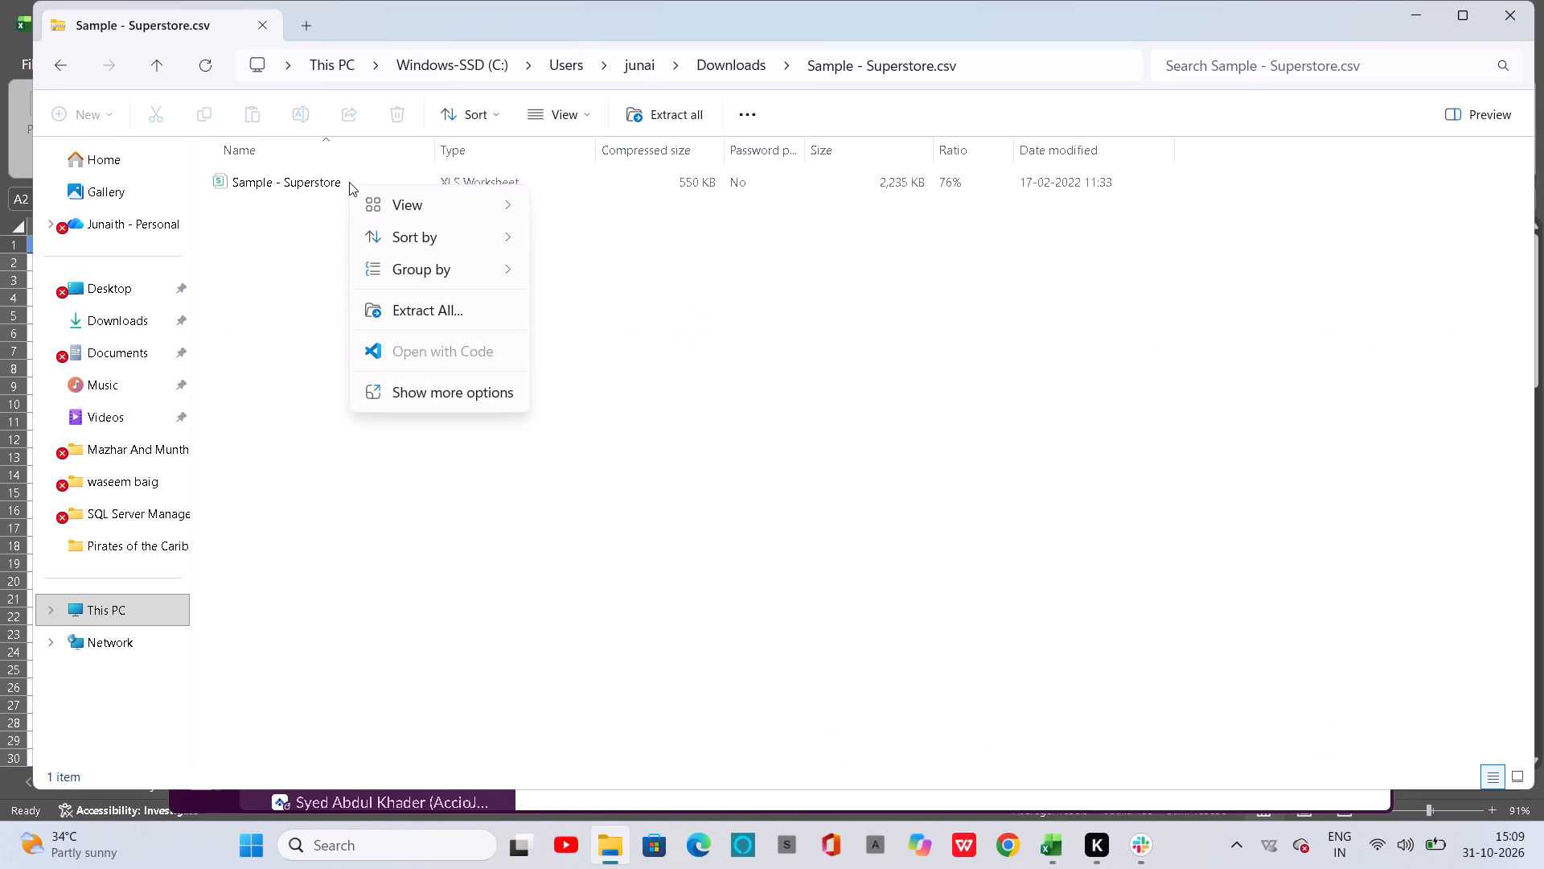
left_click(328, 173)
right_click(328, 173)
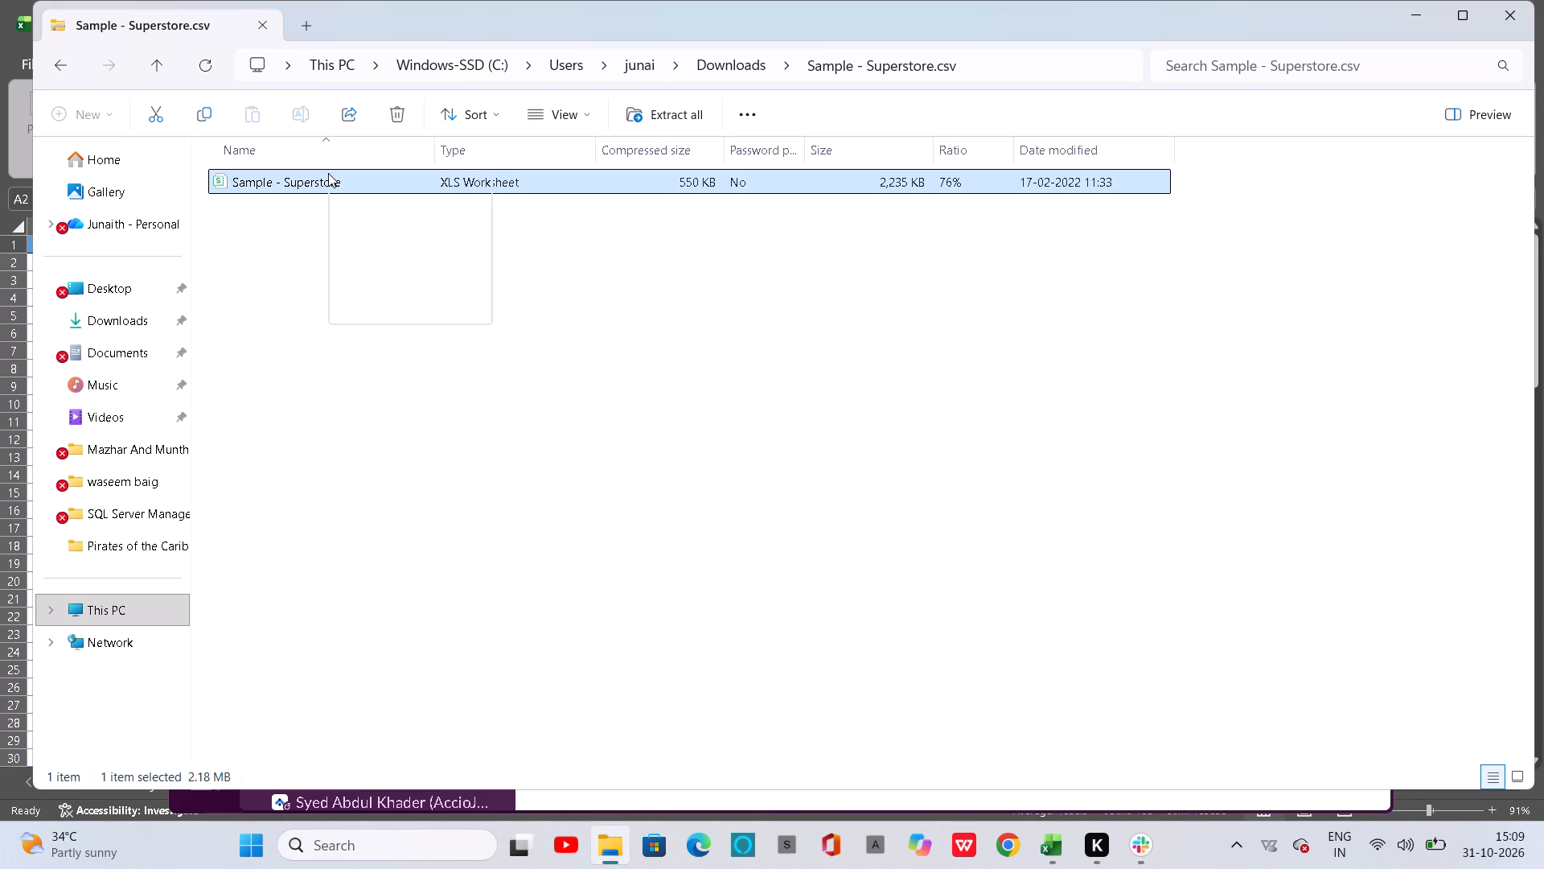
left_click(331, 183)
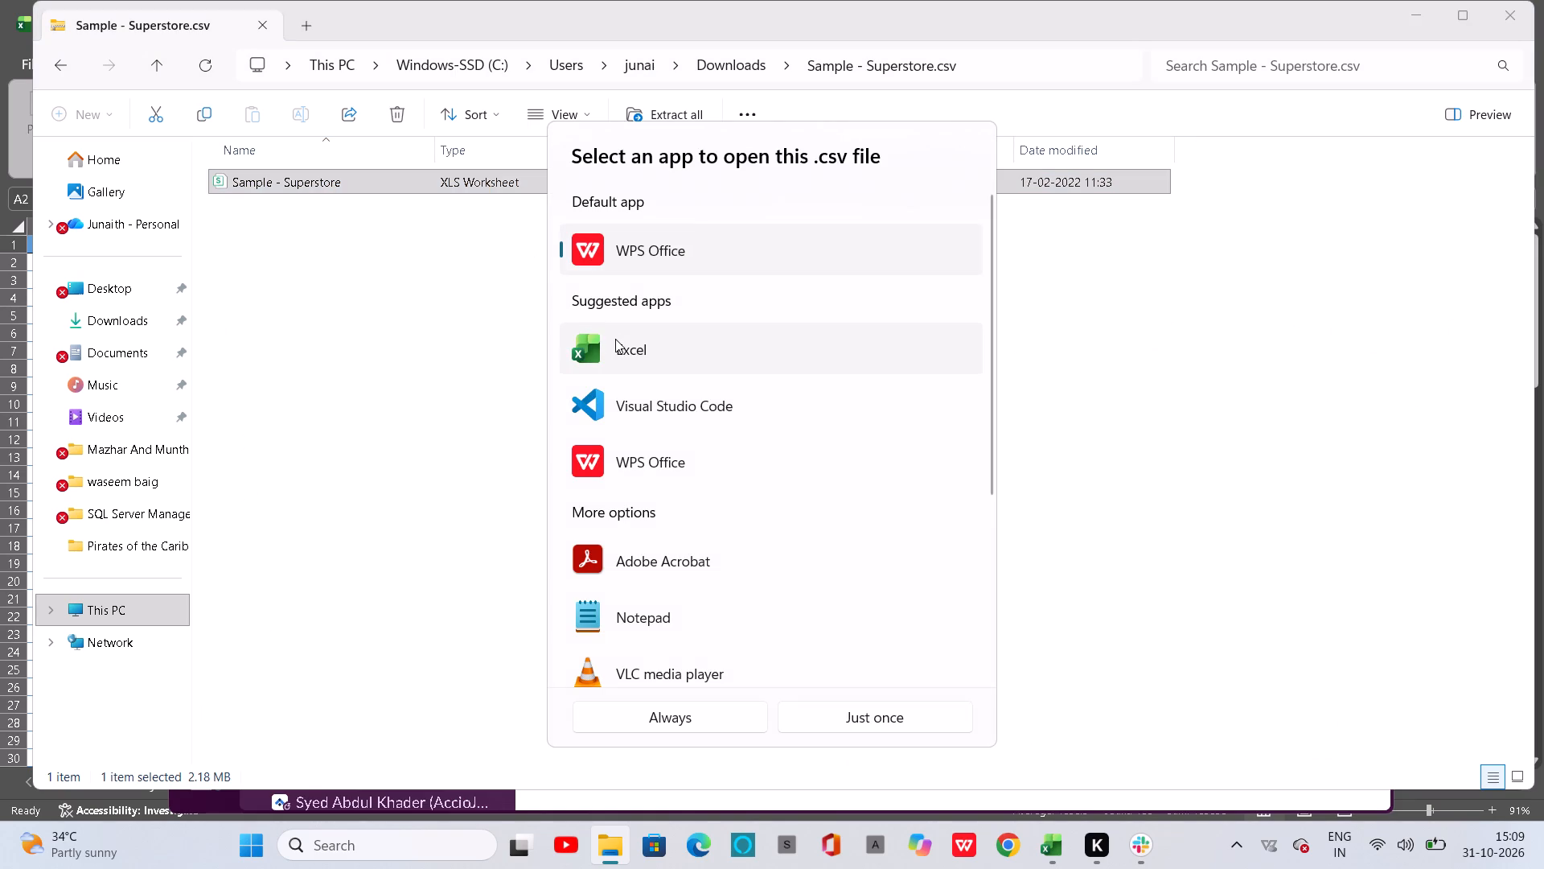
left_click(615, 339)
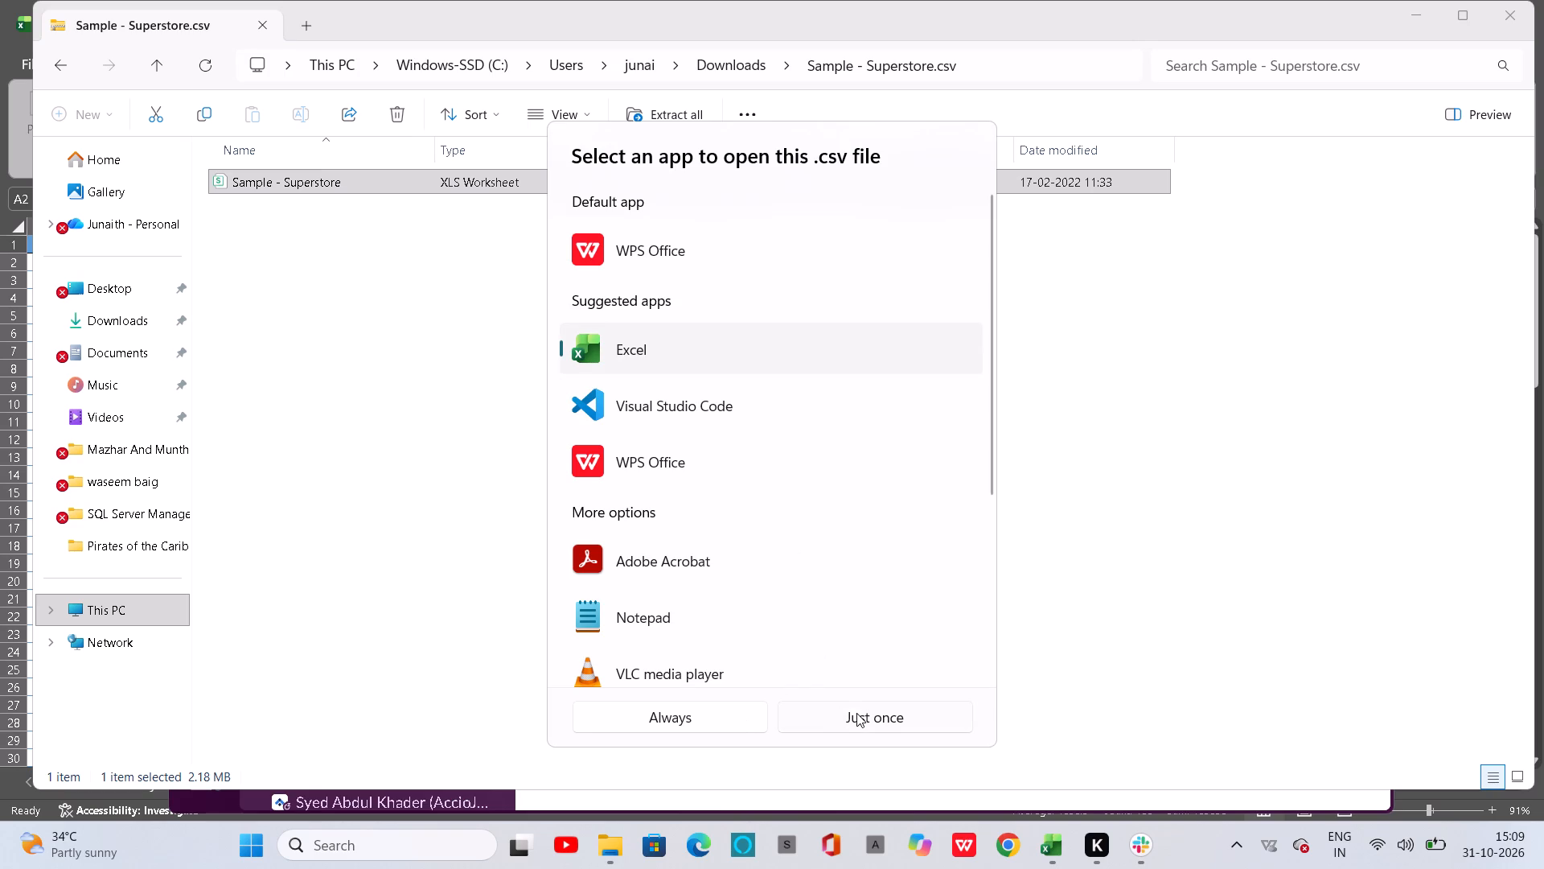
left_click(856, 713)
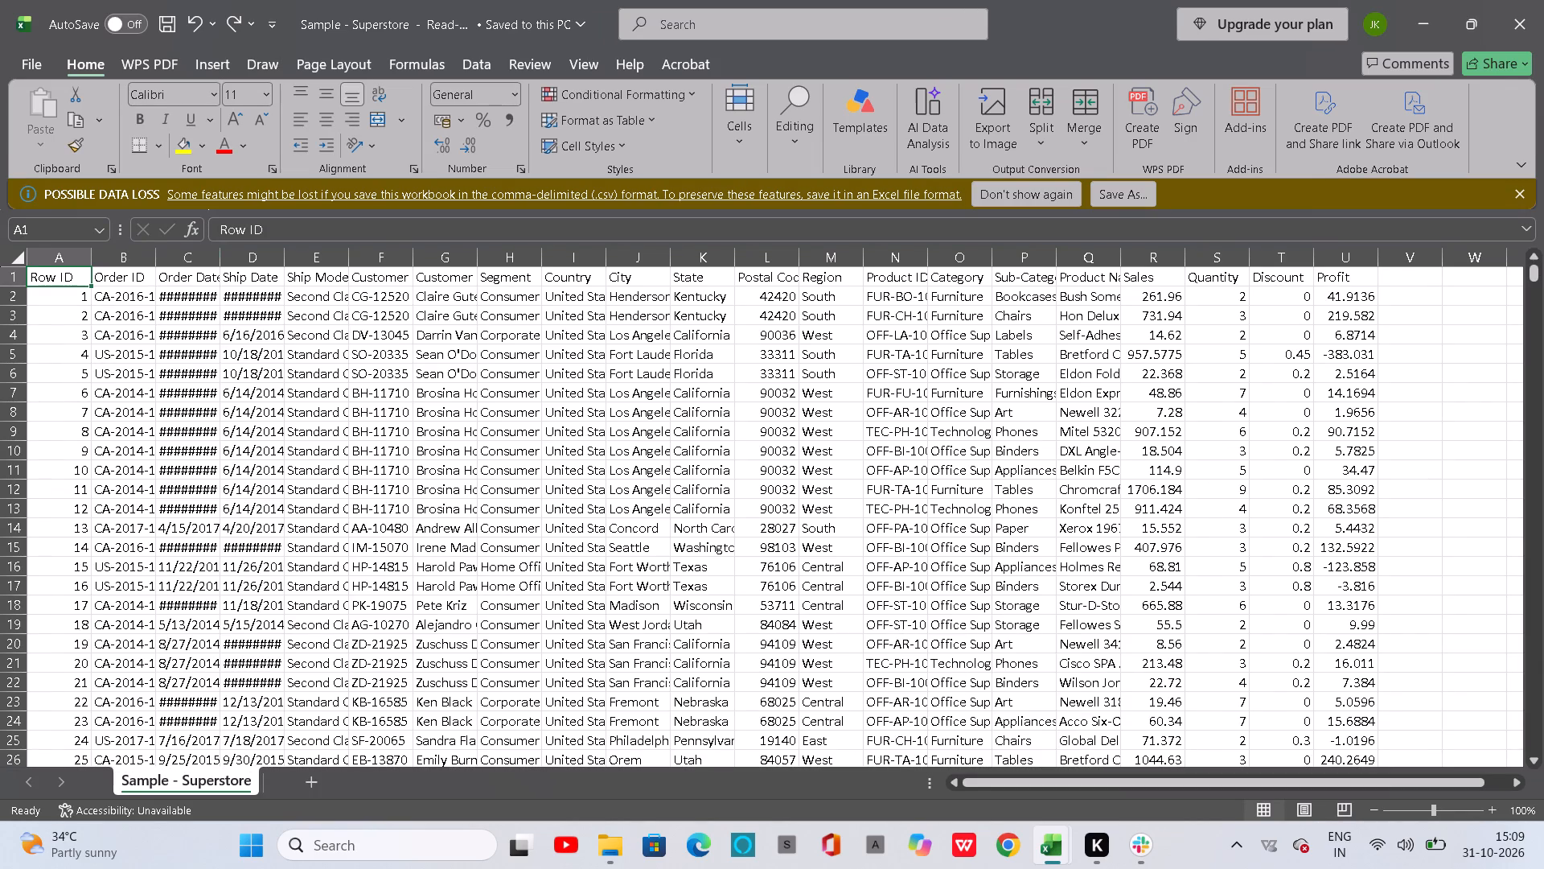
AutoFit the widths of the Order Date and Ship Date columns so the full dates fit.
double_click(225, 257)
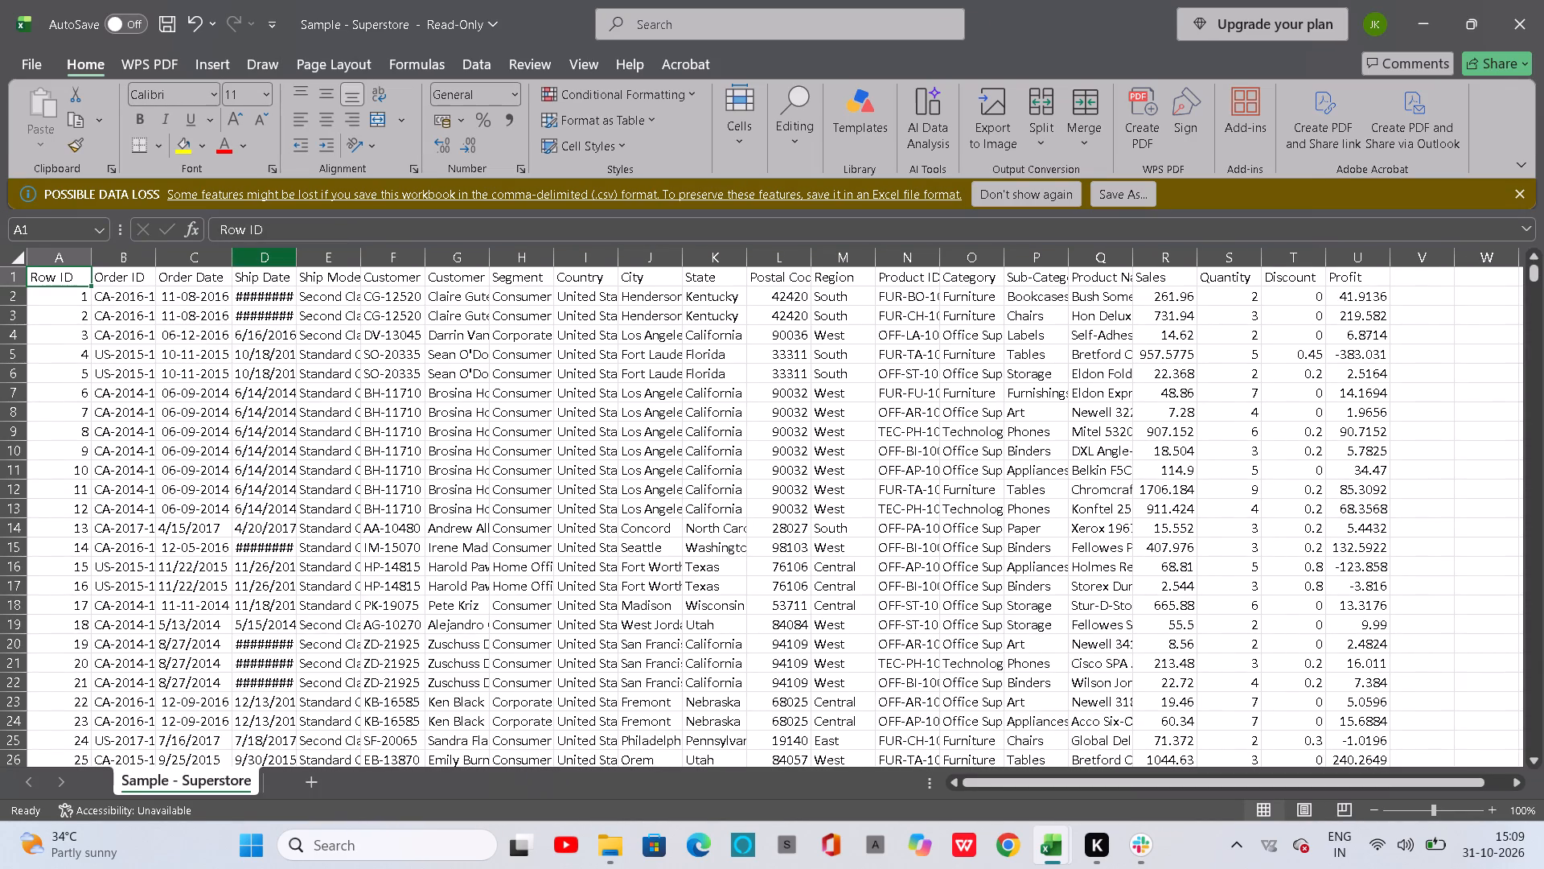
double_click(290, 262)
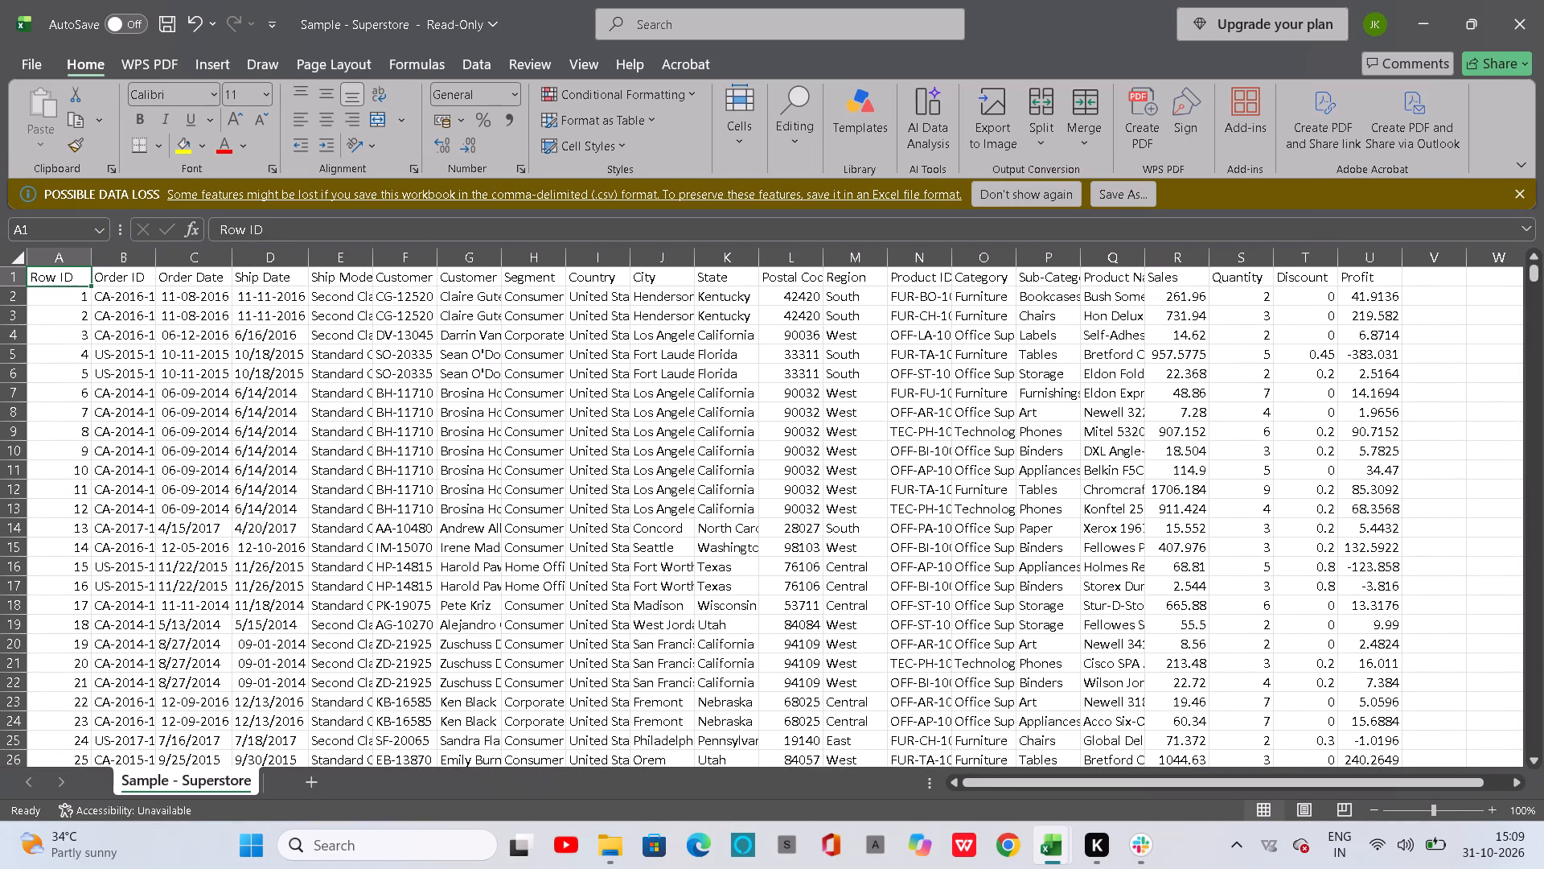
Examine the column headers from Row ID to Profit and the first records of the Superstore table.
scroll(503, 437, "up", 2)
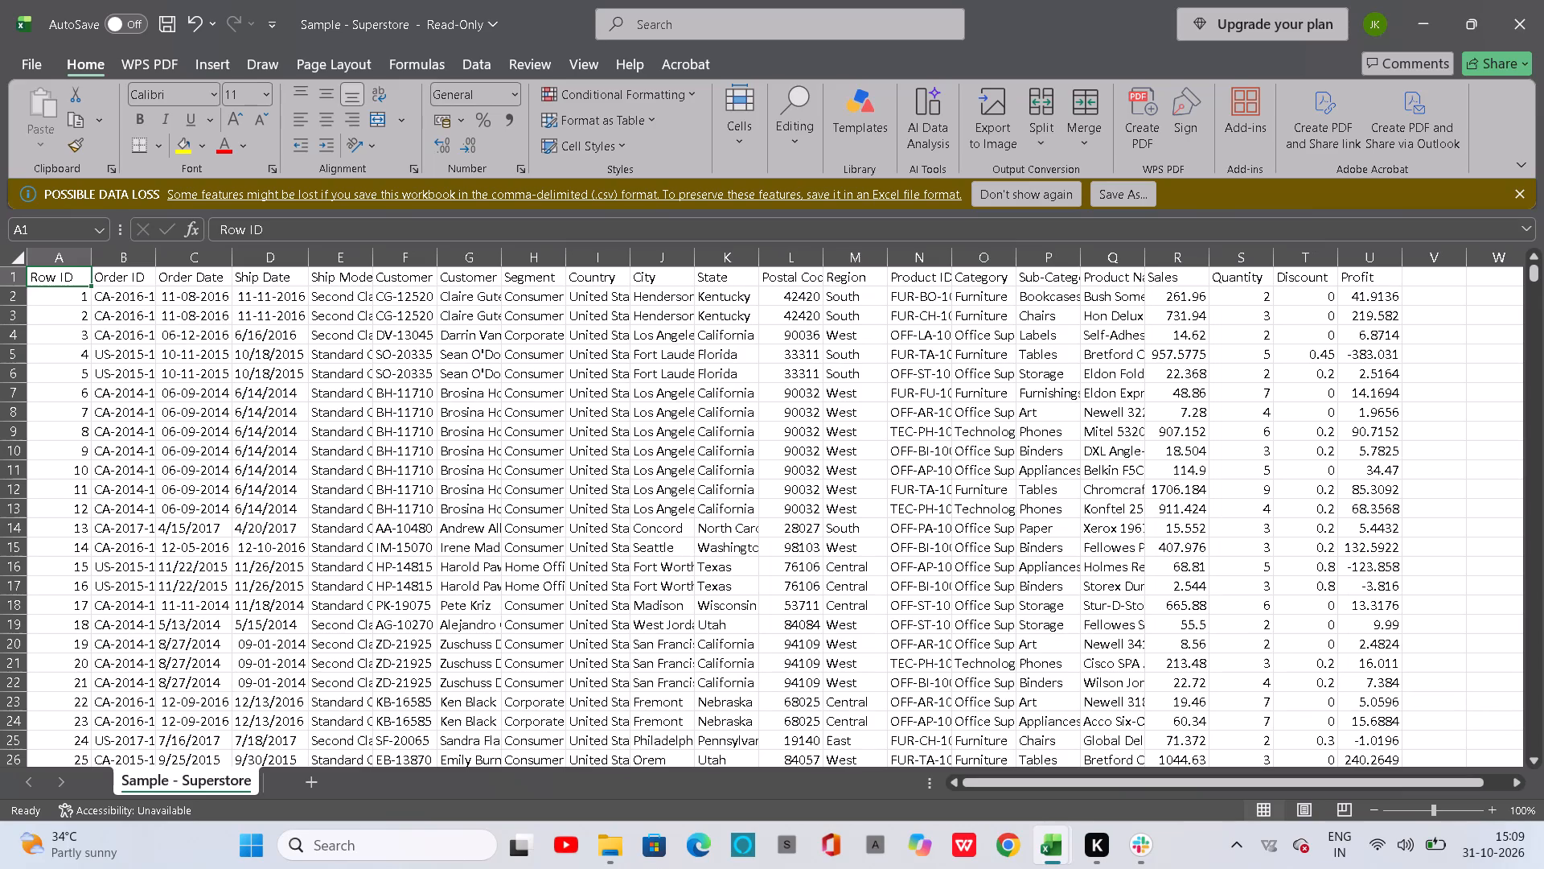
scroll(503, 437, "left", 2)
scroll(503, 437, "right", 1)
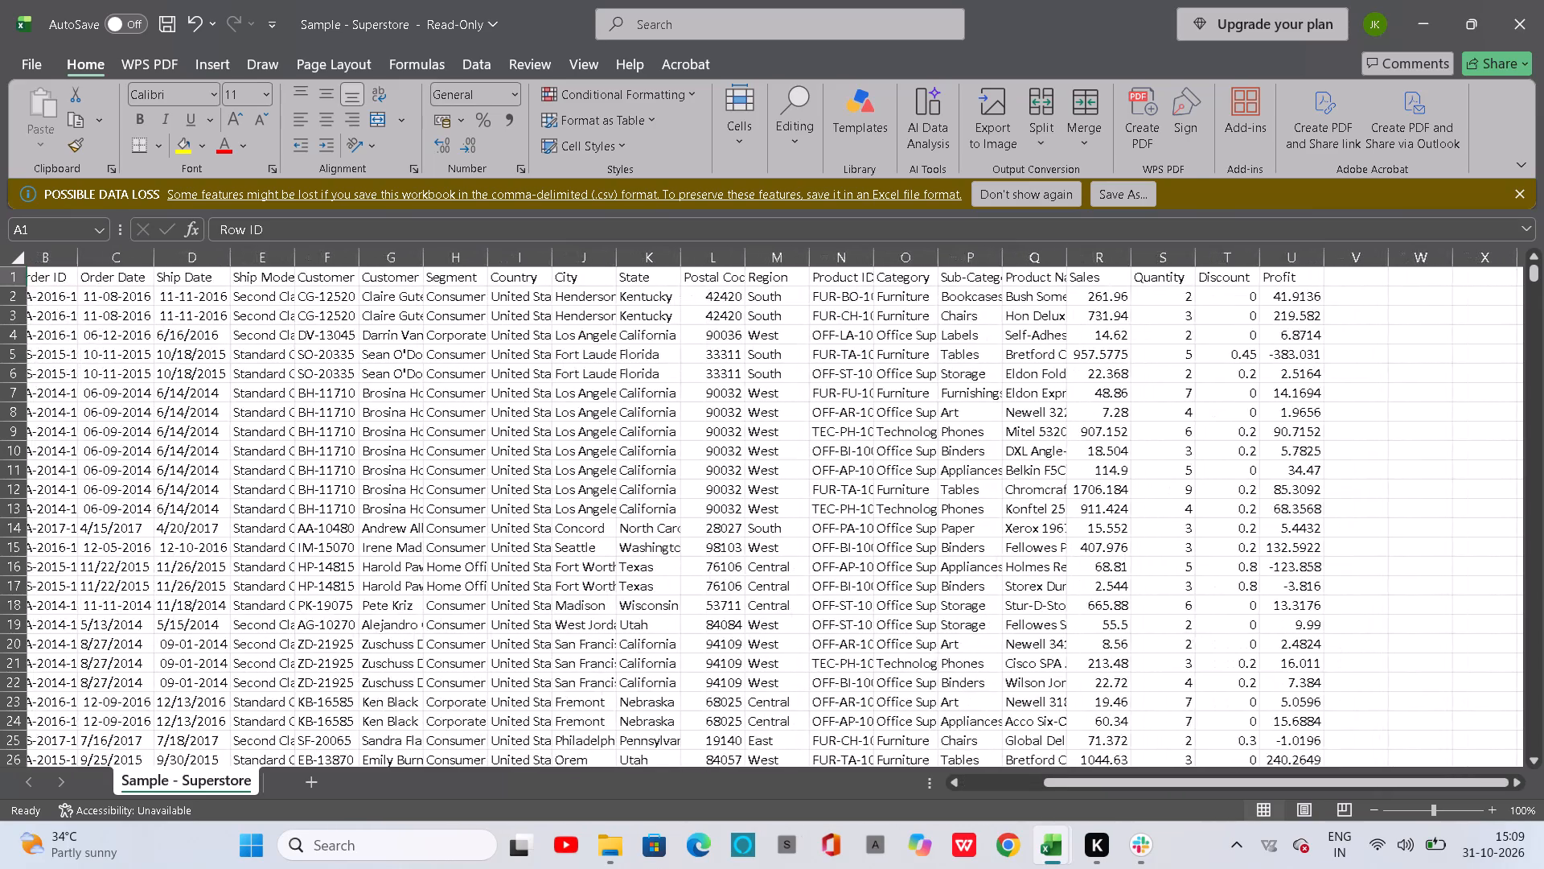
scroll(503, 437, "down", 5)
scroll(503, 437, "right", 2)
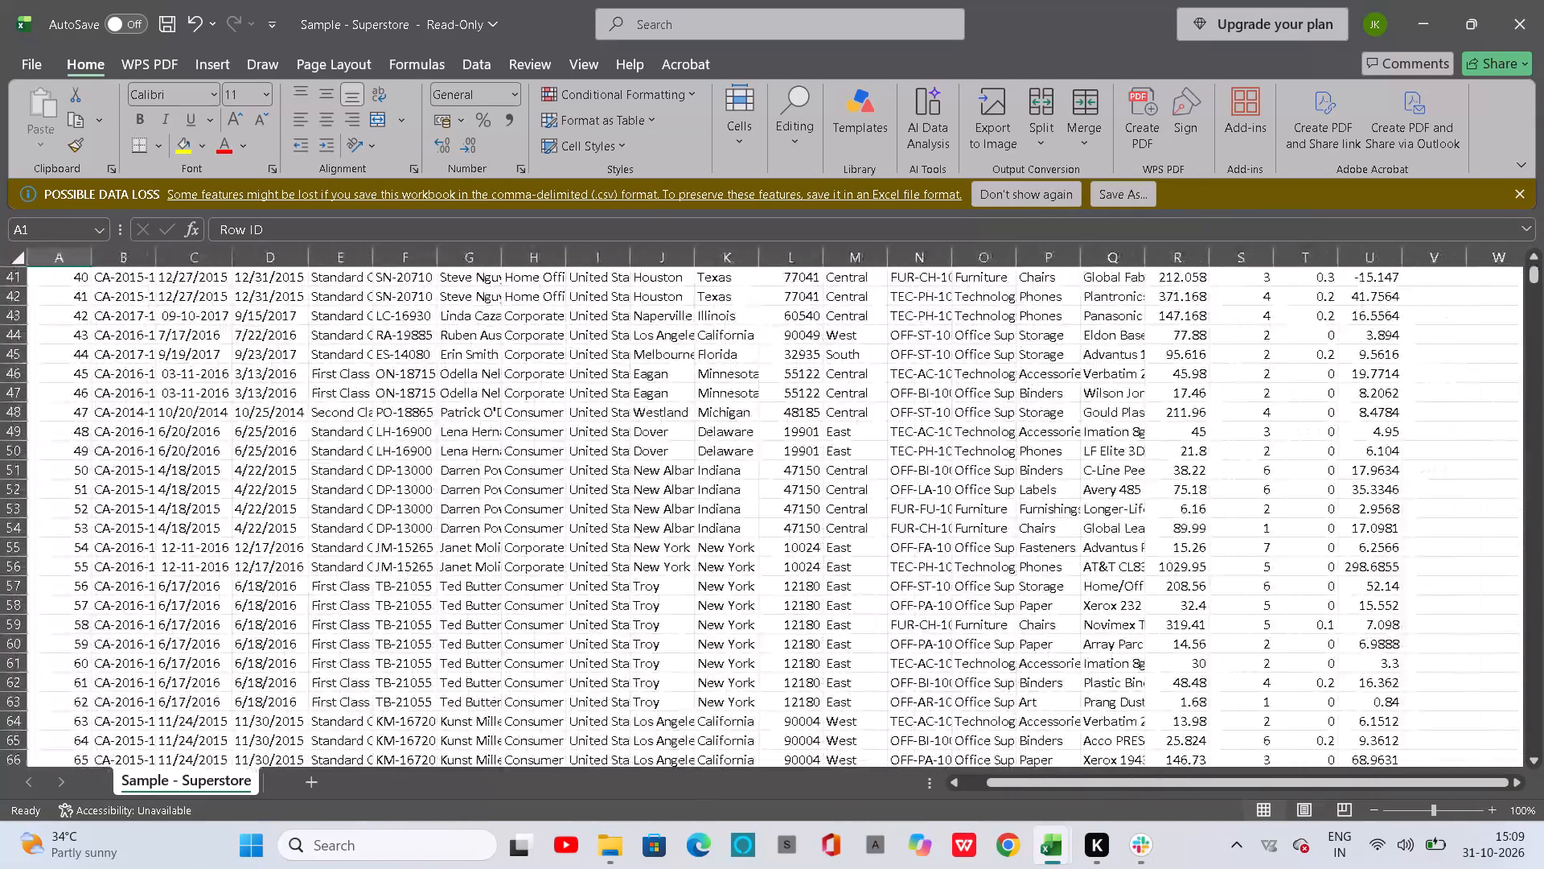
scroll(503, 437, "up", 5)
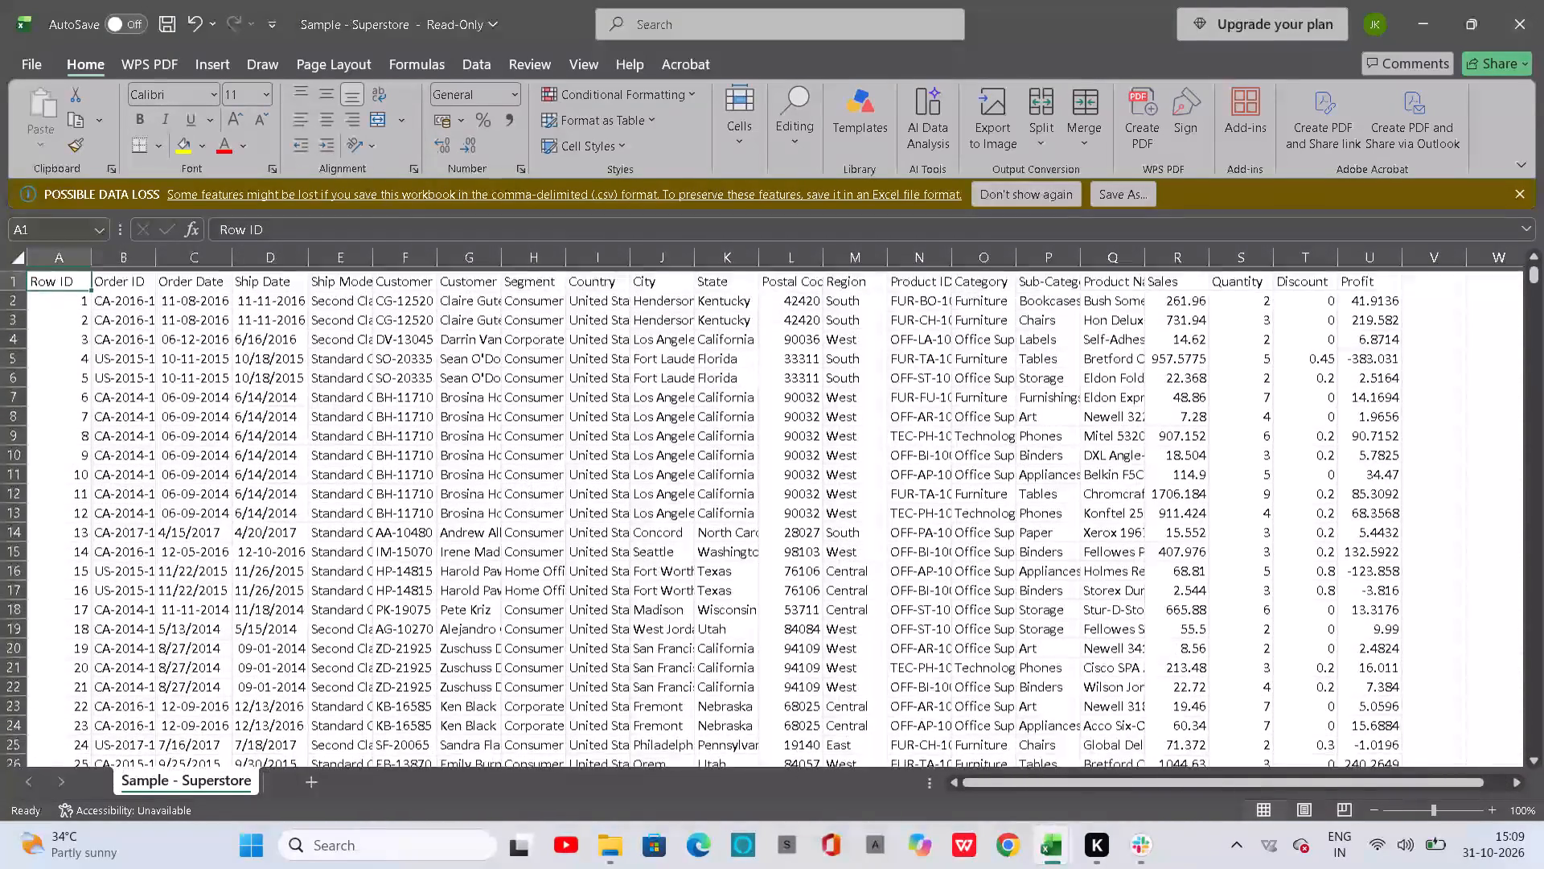
scroll(503, 437, "up", 2)
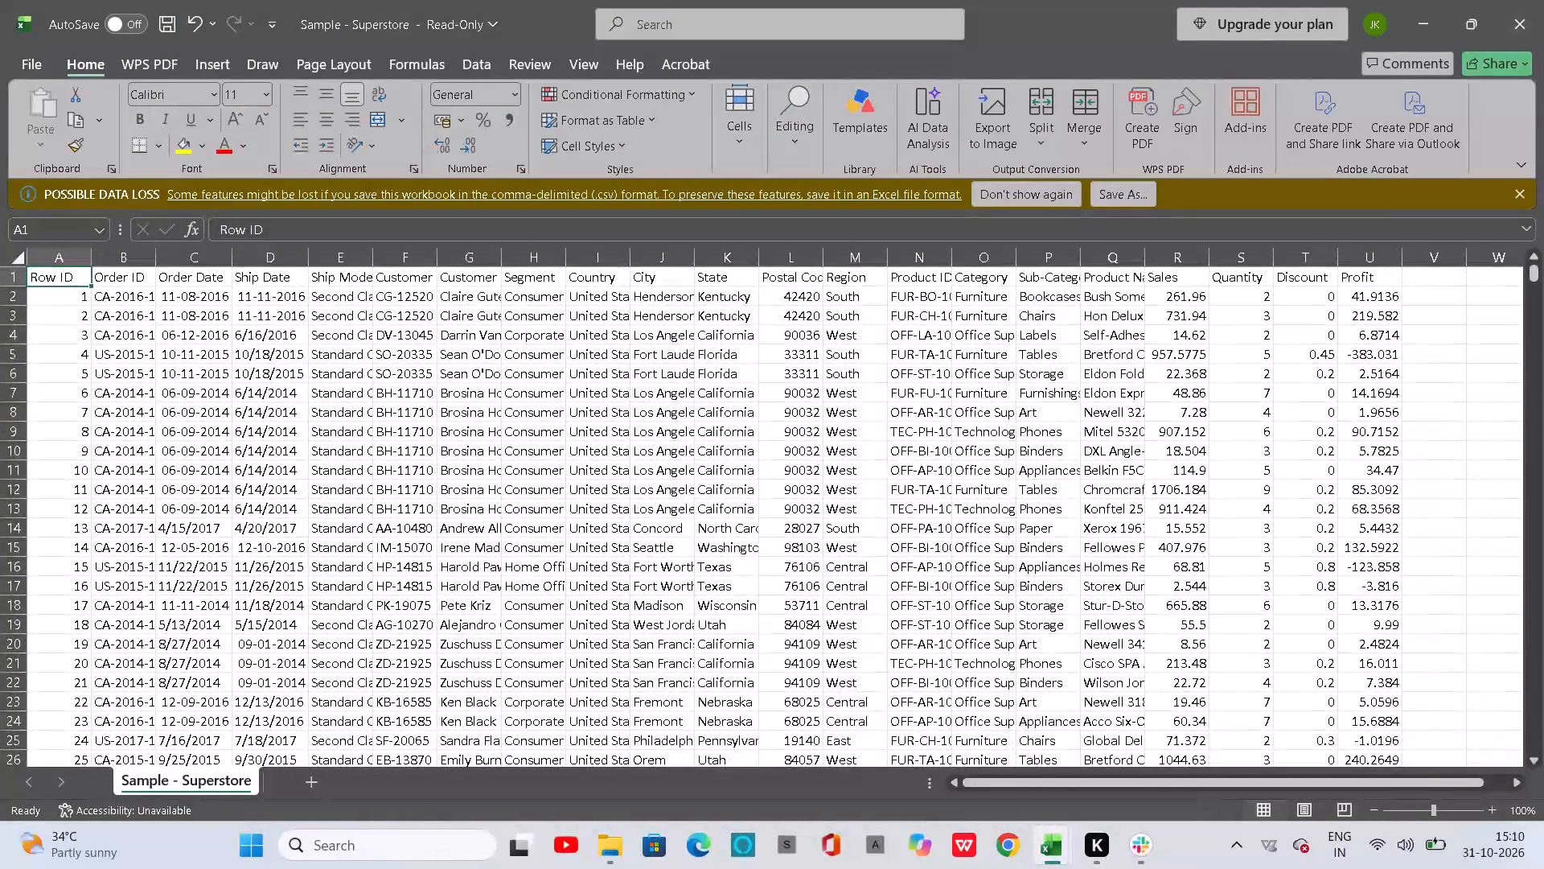
Look through the Superstore records down to the last data row to see how far the table extends.
scroll(503, 437, "down", 5)
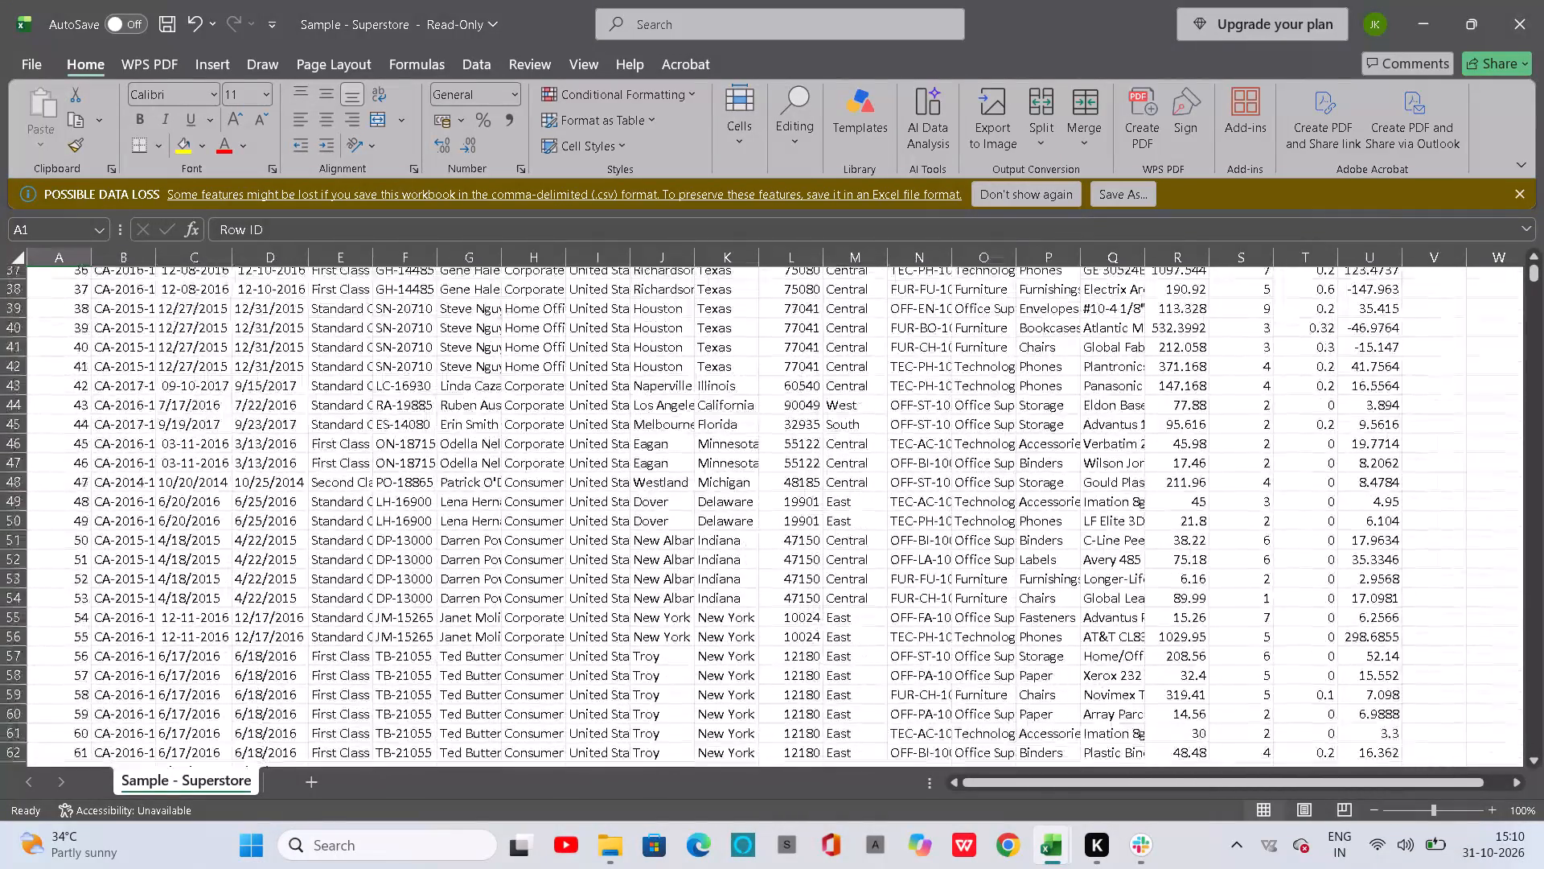
scroll(503, 437, "down", 4)
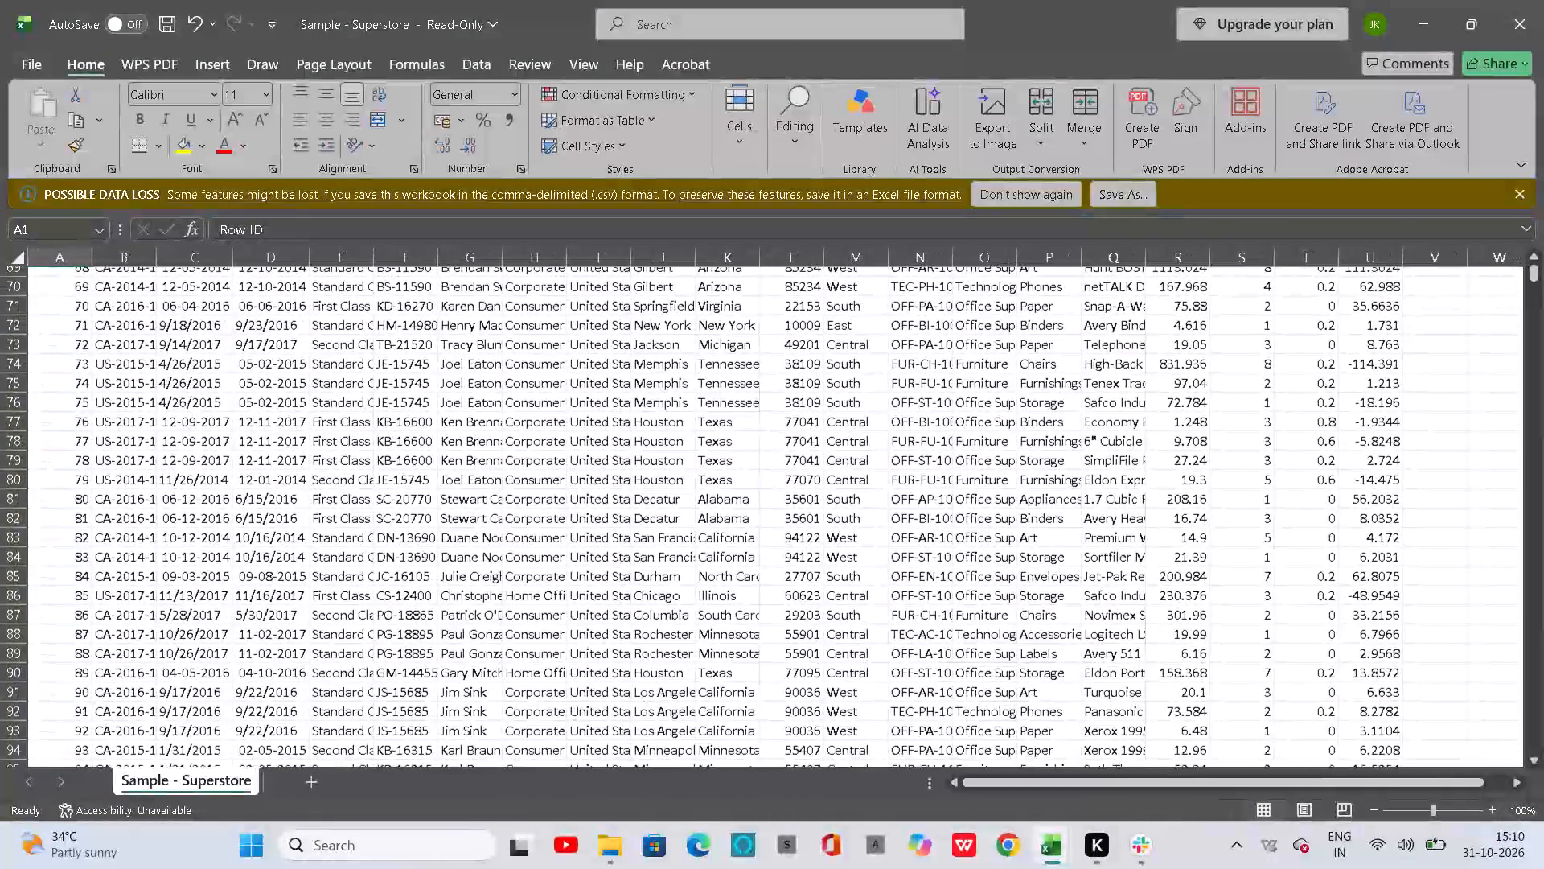
scroll(503, 437, "up", 8)
scroll(503, 437, "down", 3)
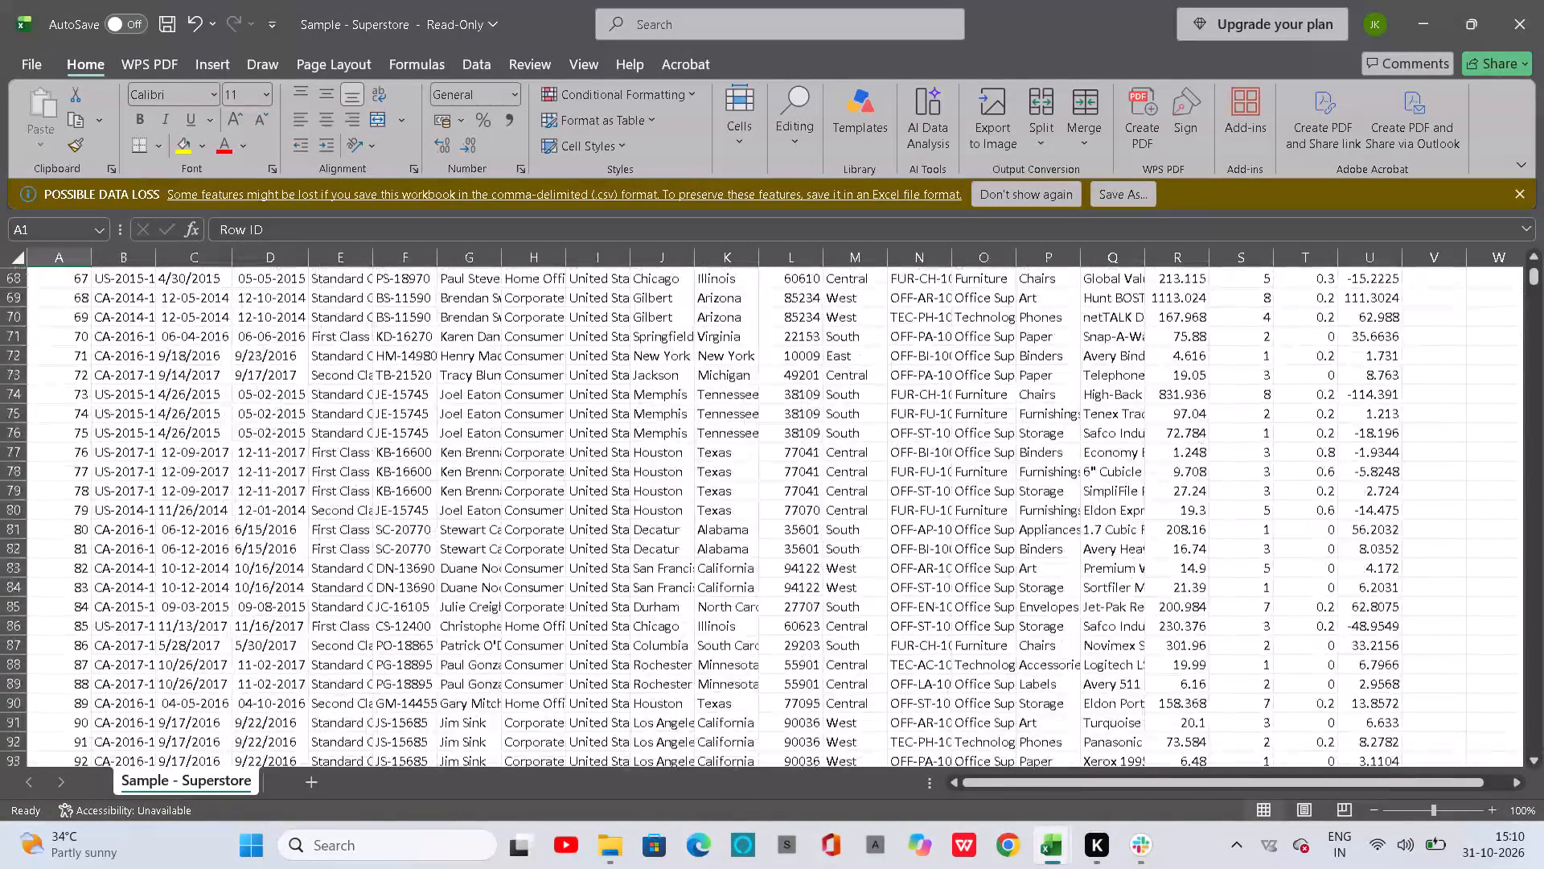
scroll(503, 437, "down", 11)
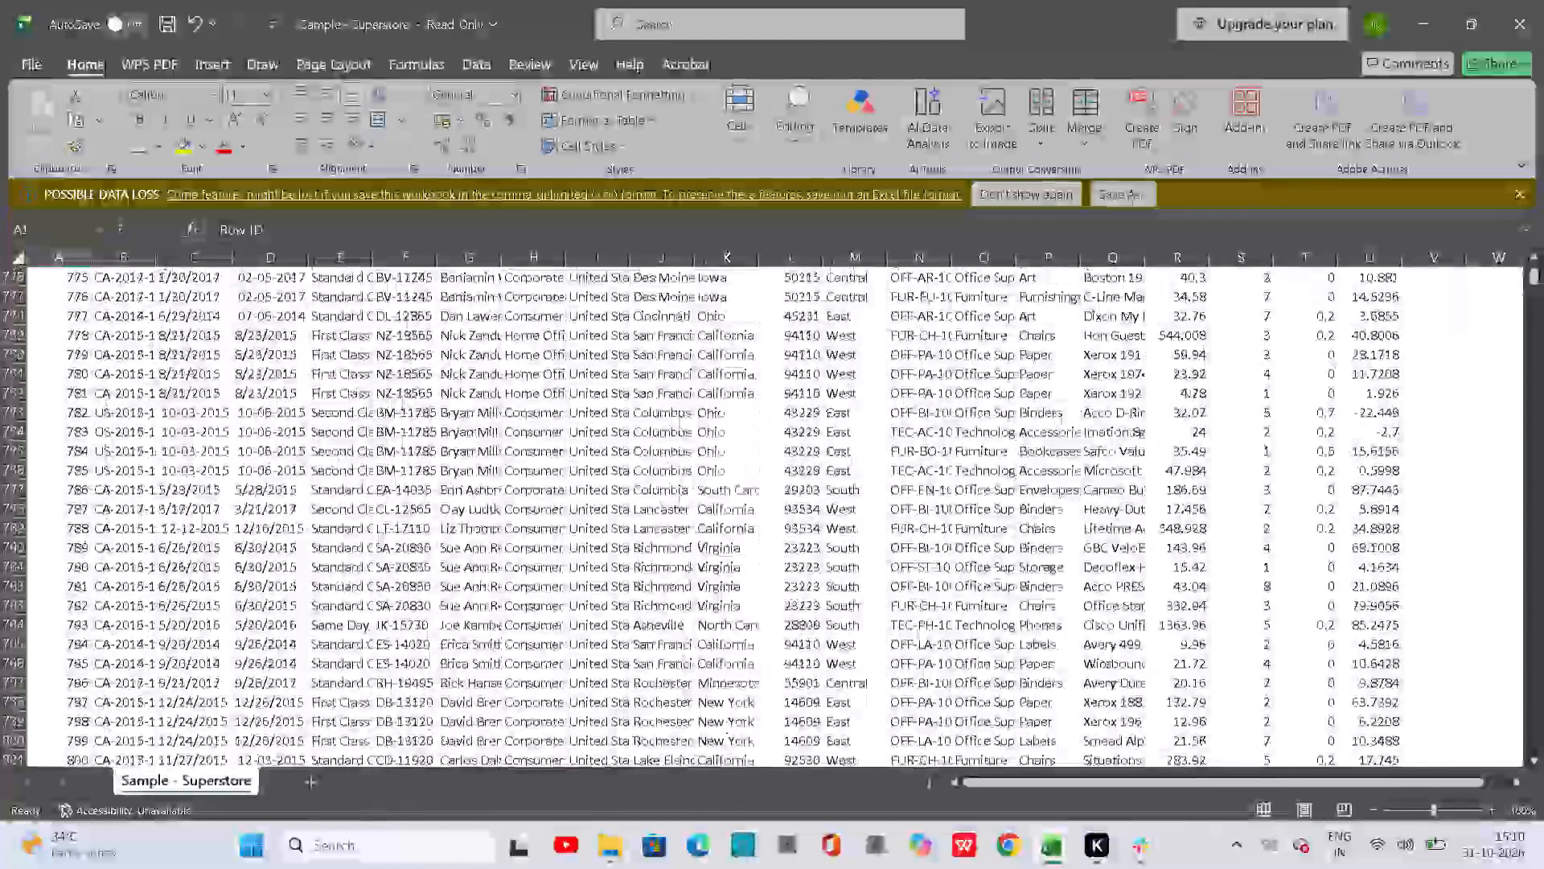
scroll(503, 437, "down", 10)
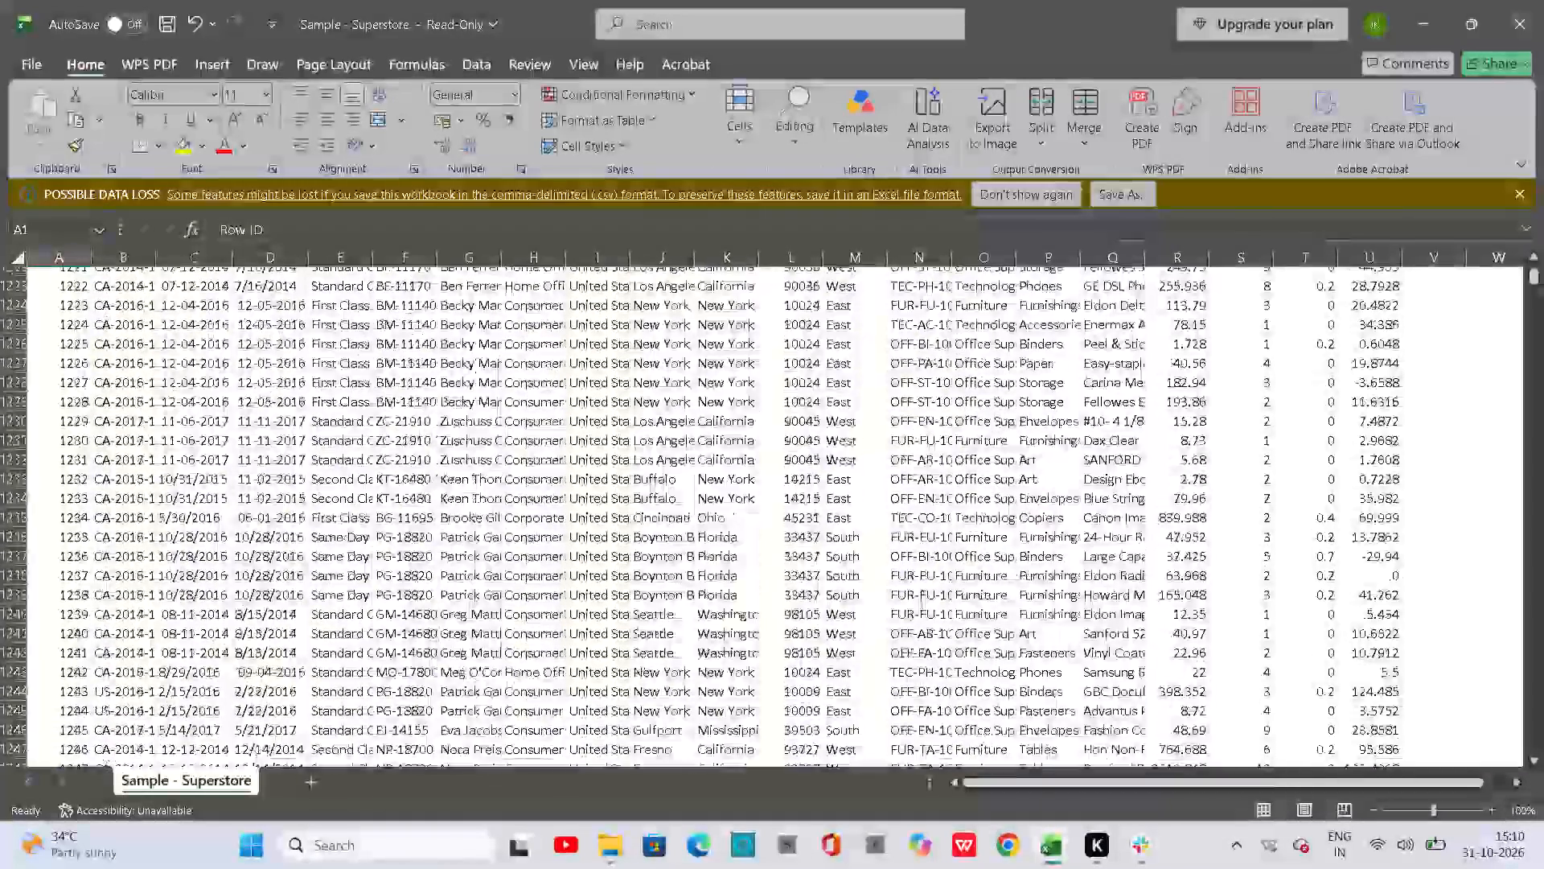
scroll(503, 437, "down", 17)
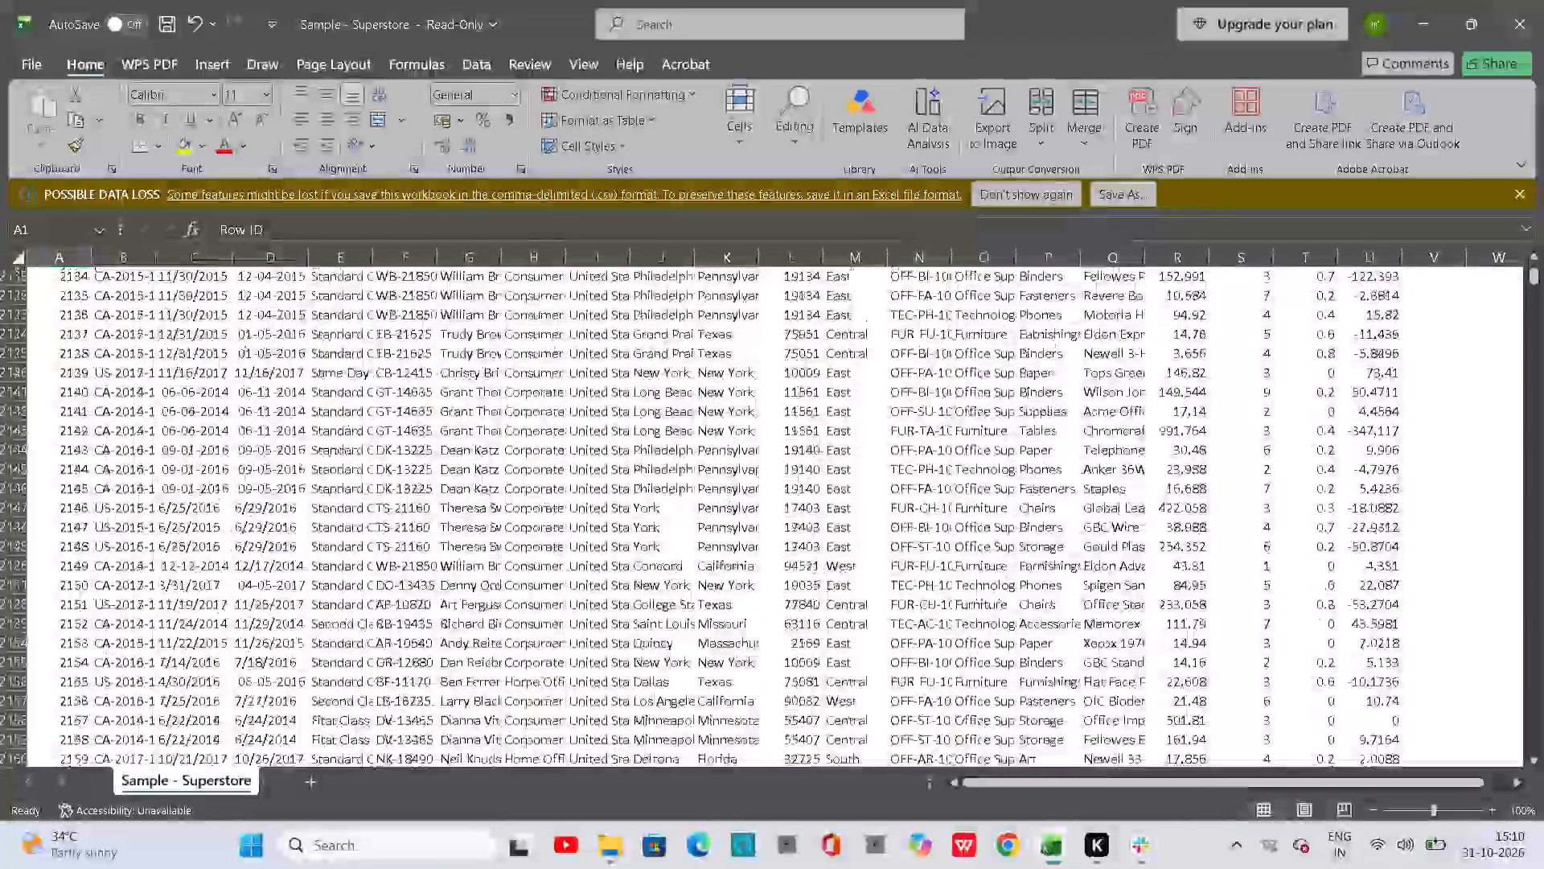
scroll(503, 437, "down", 15)
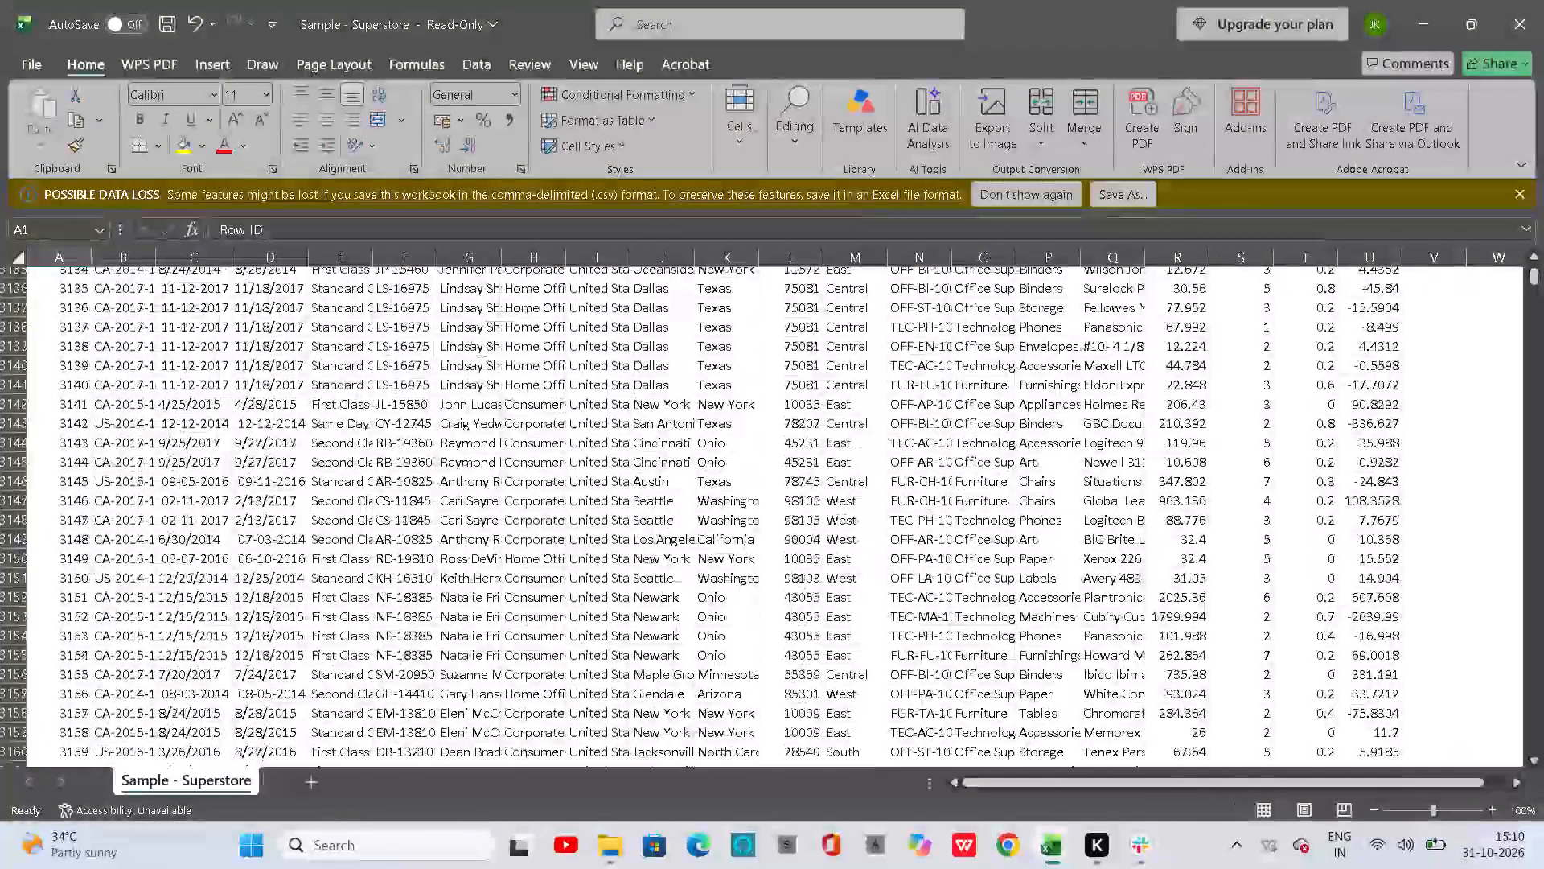
scroll(503, 437, "down", 11)
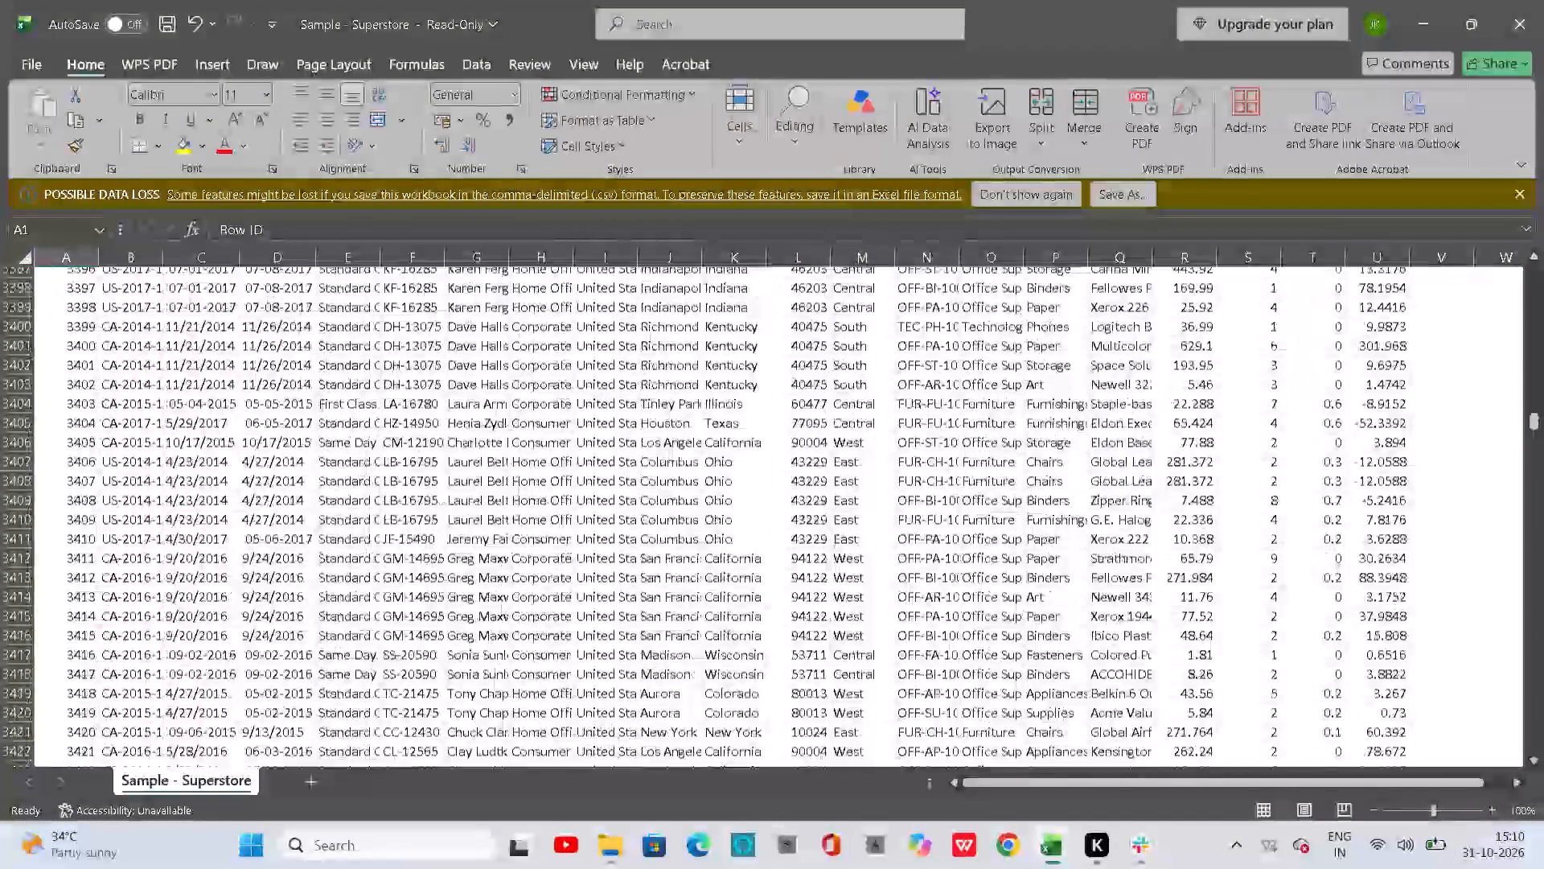
scroll(503, 437, "down", 15)
scroll(503, 437, "down", 9)
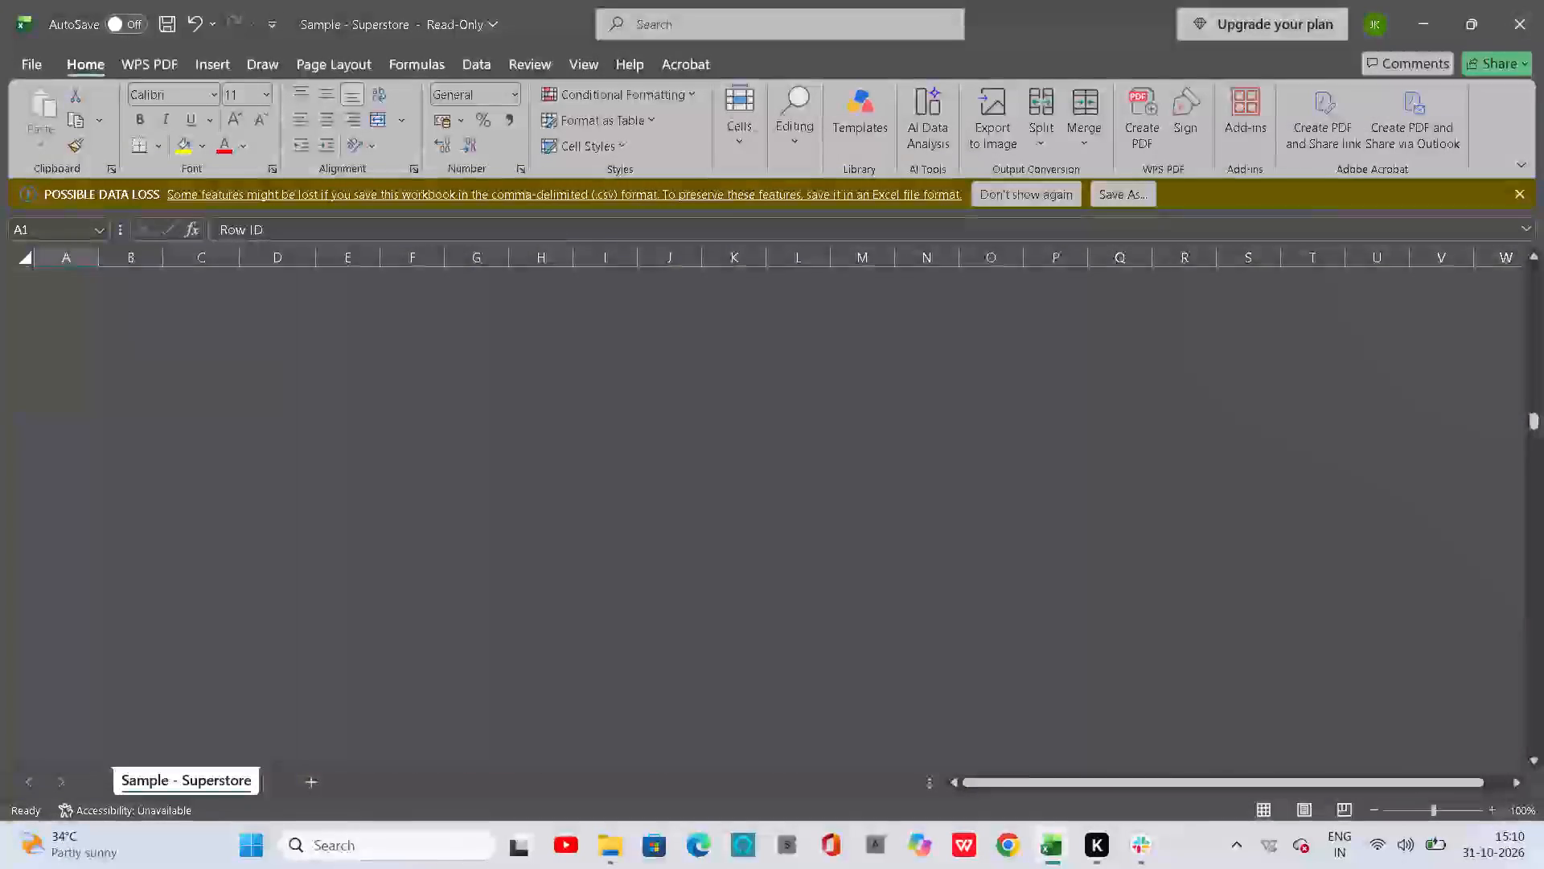
scroll(503, 437, "down", 10)
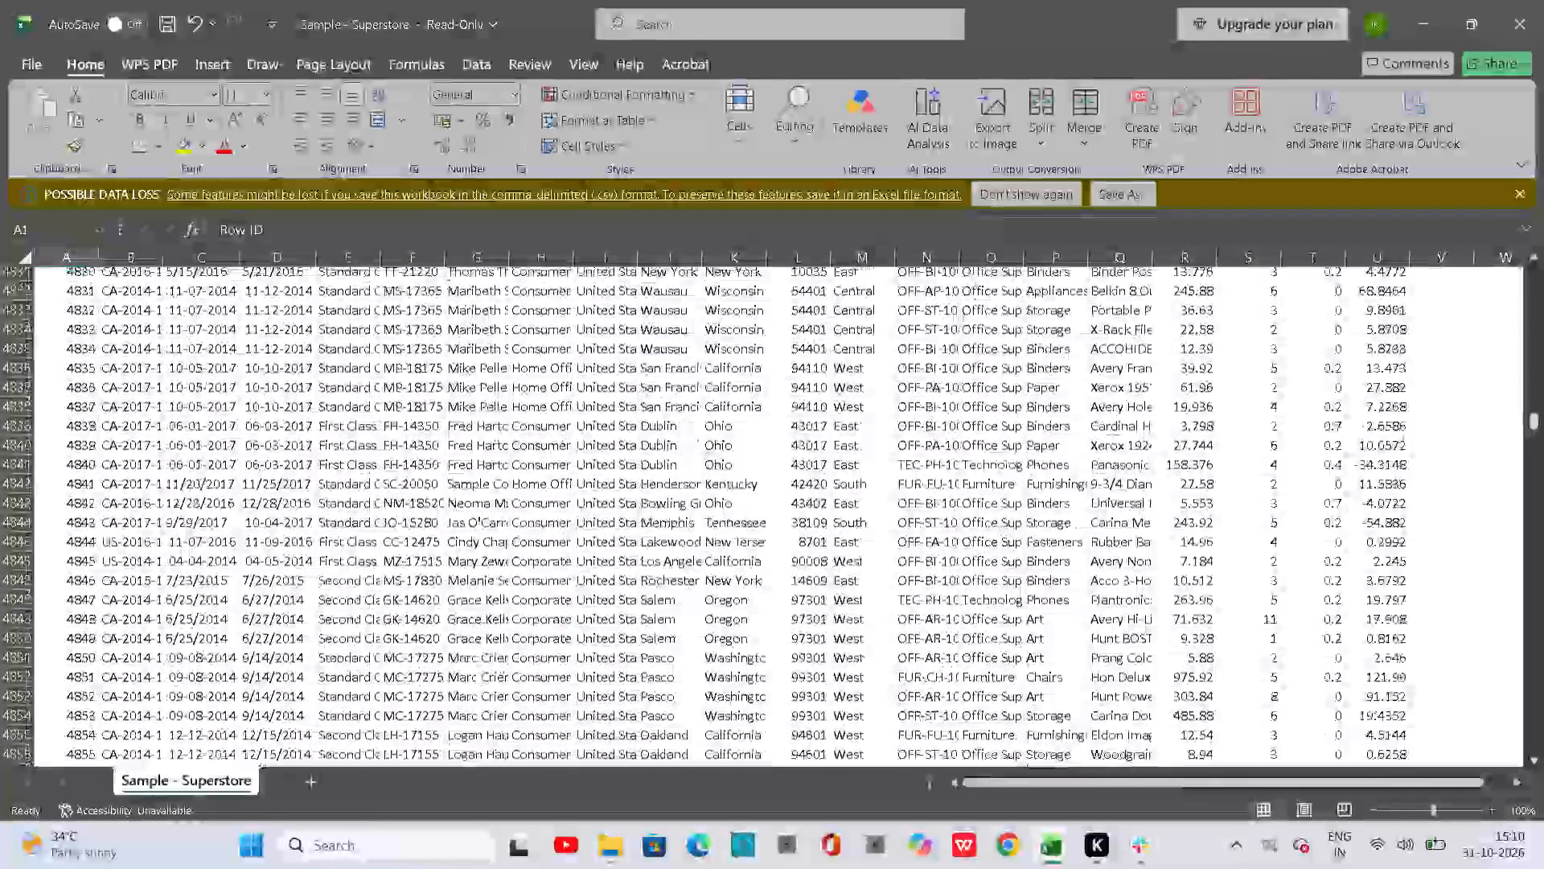
scroll(503, 437, "down", 11)
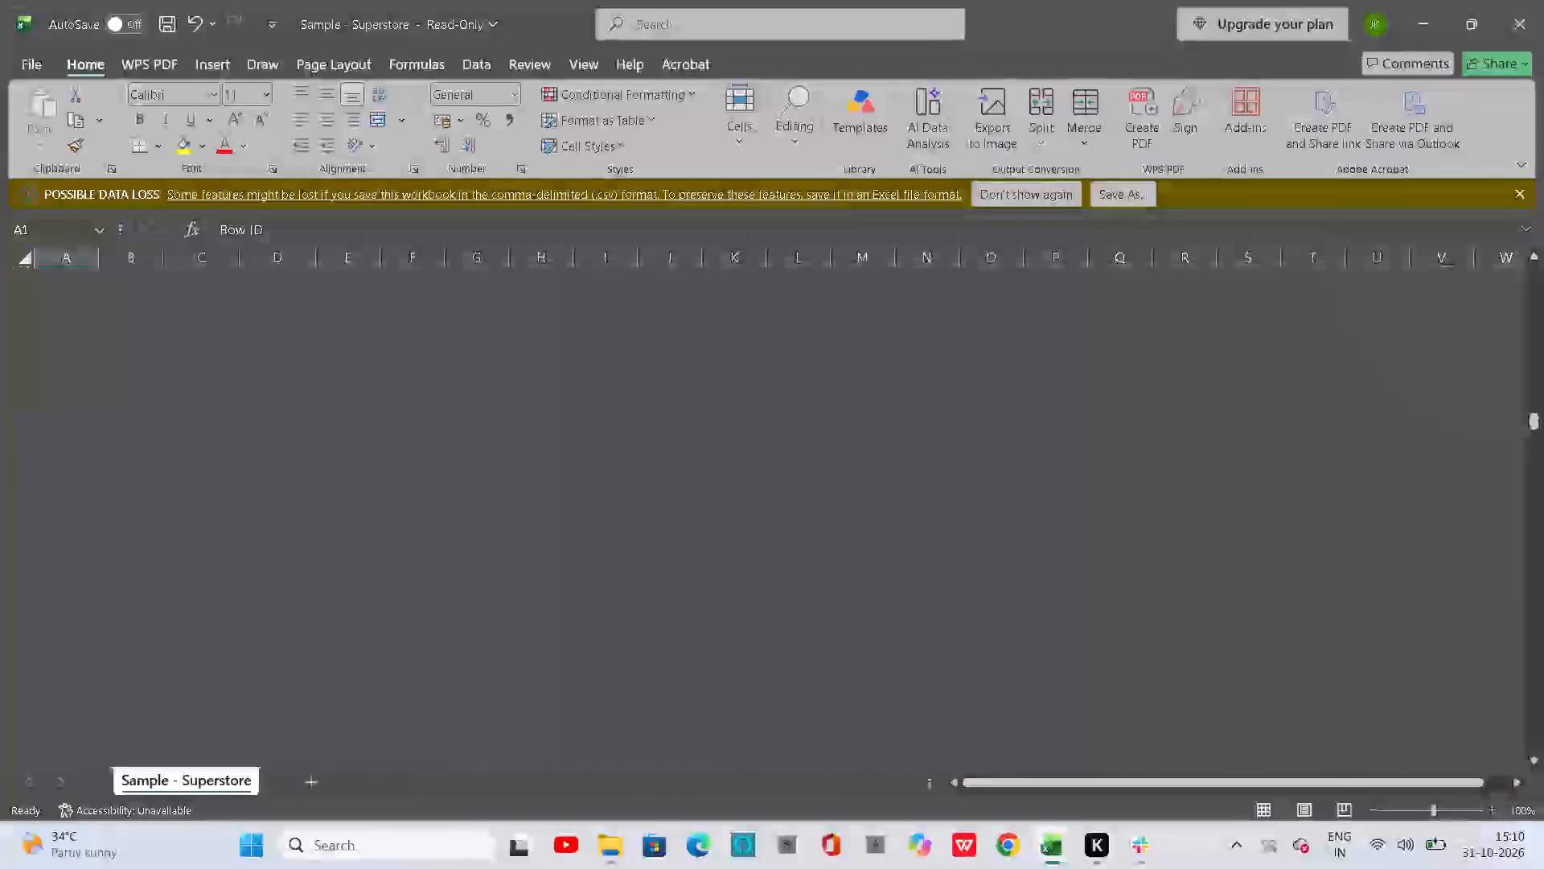
scroll(503, 437, "down", 13)
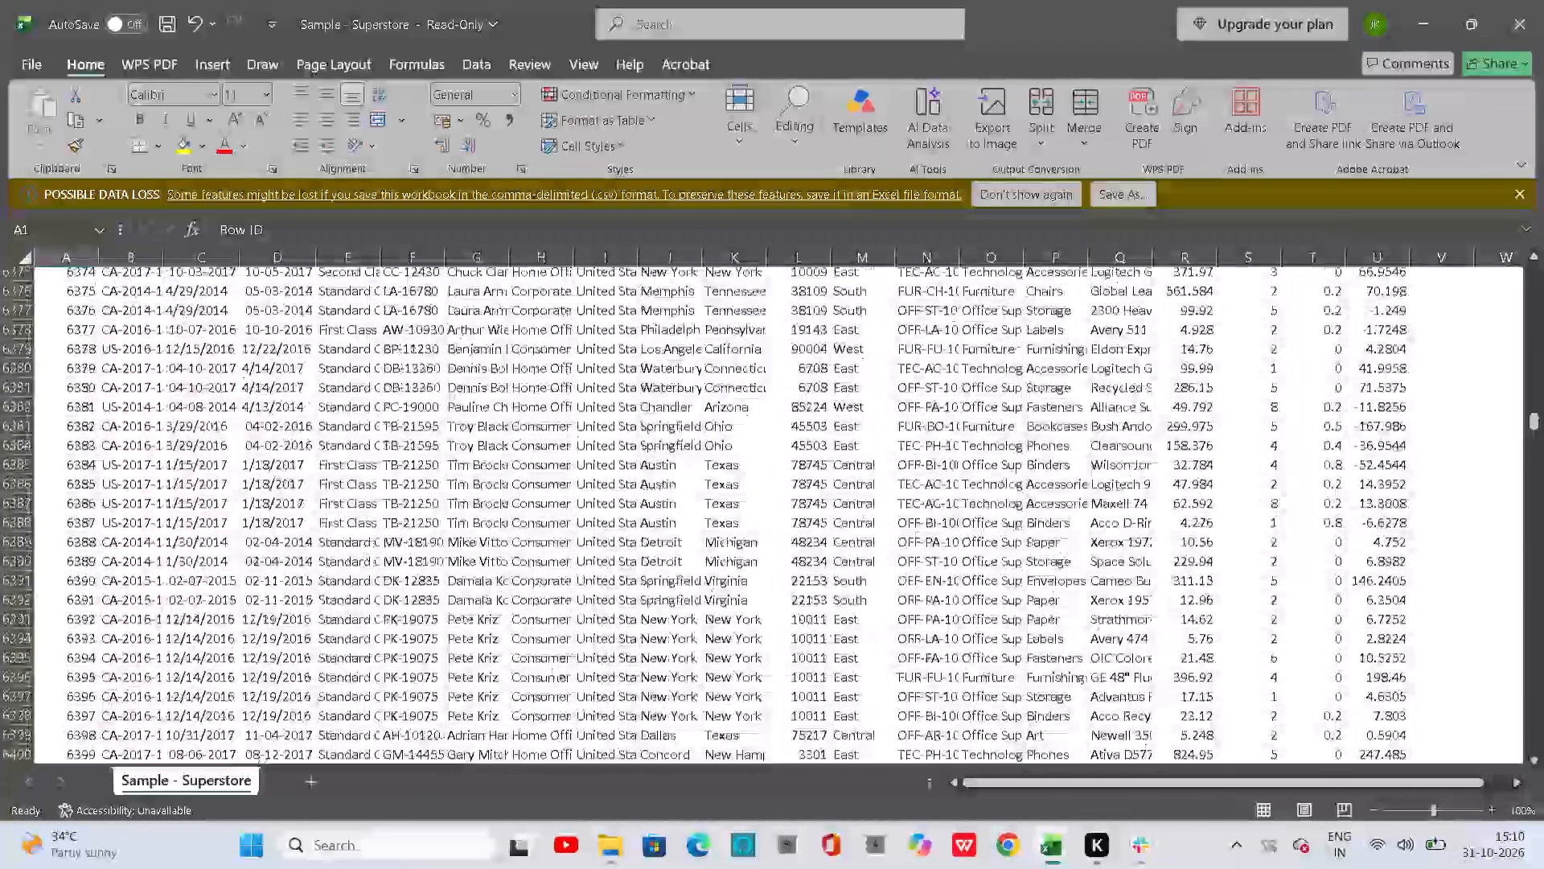
scroll(503, 437, "down", 4)
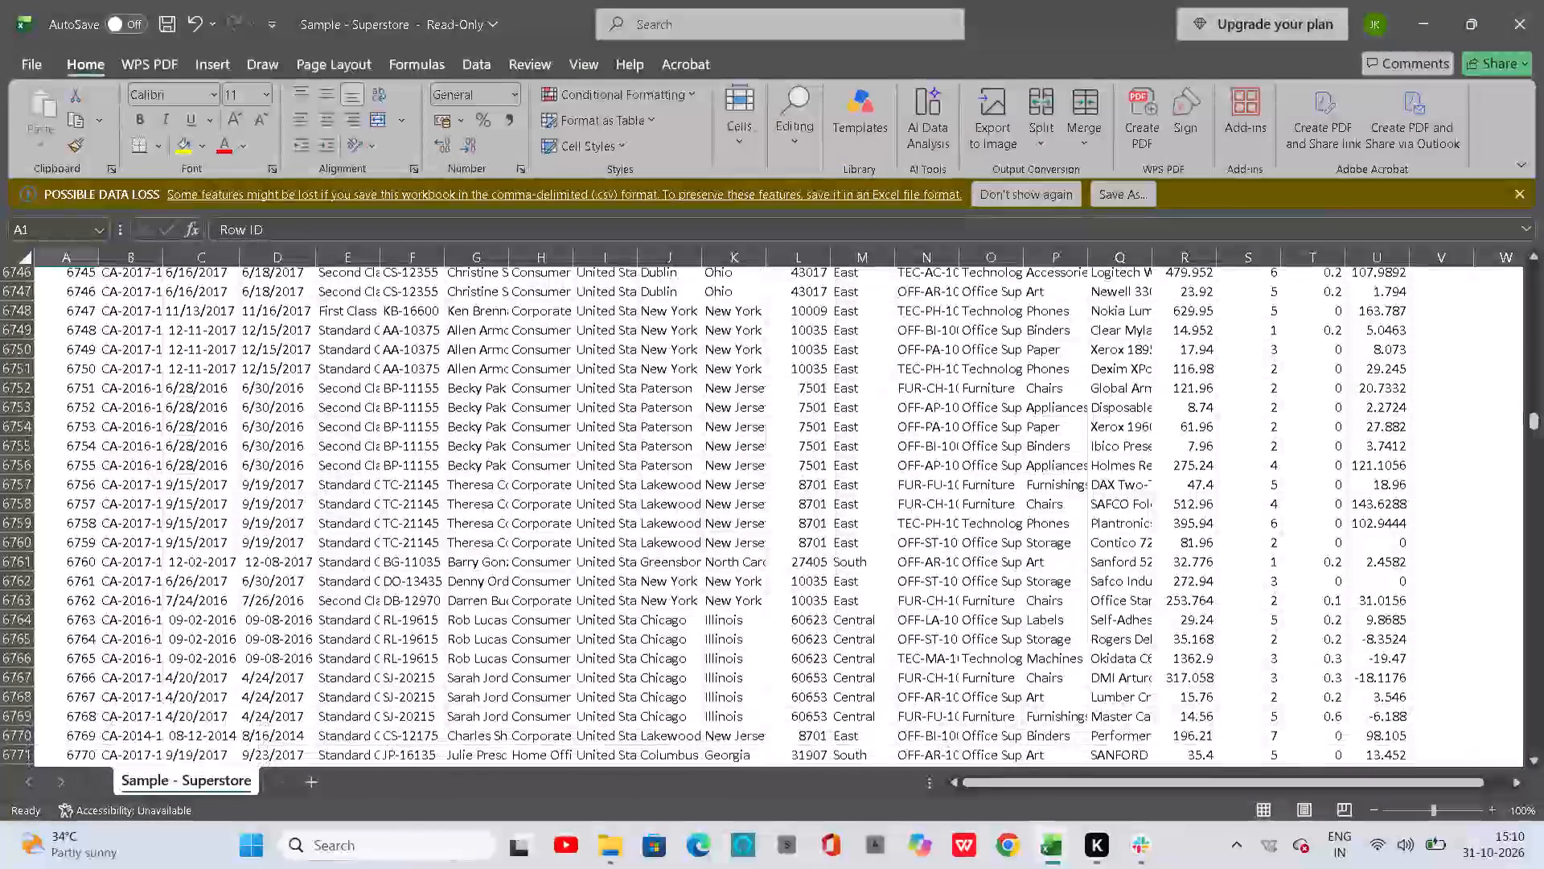
scroll(503, 437, "down", 3)
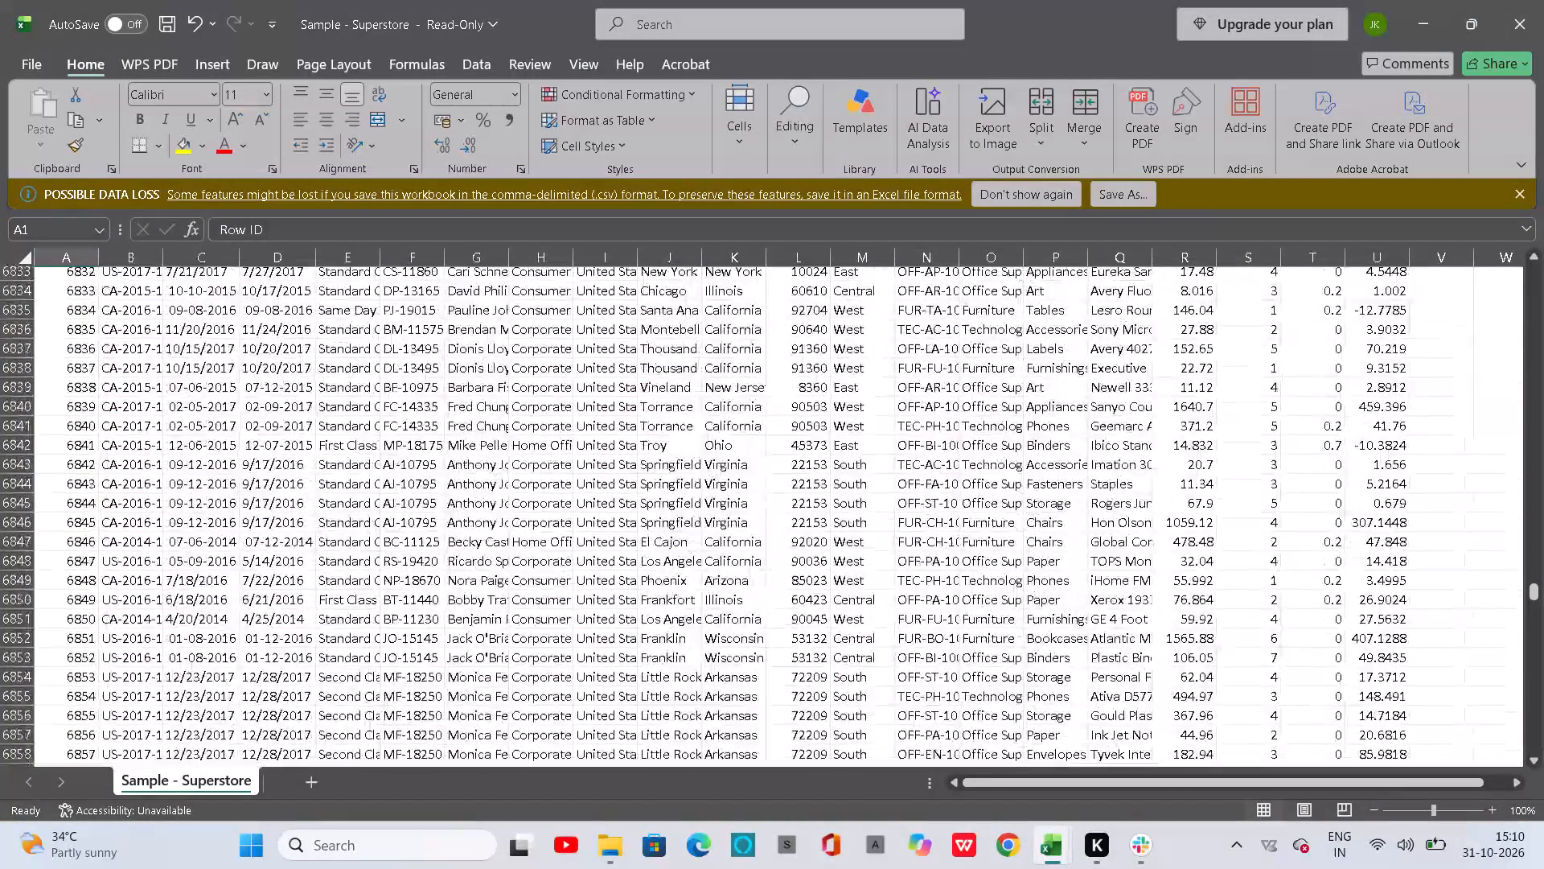
scroll(503, 437, "down", 19)
scroll(503, 437, "down", 12)
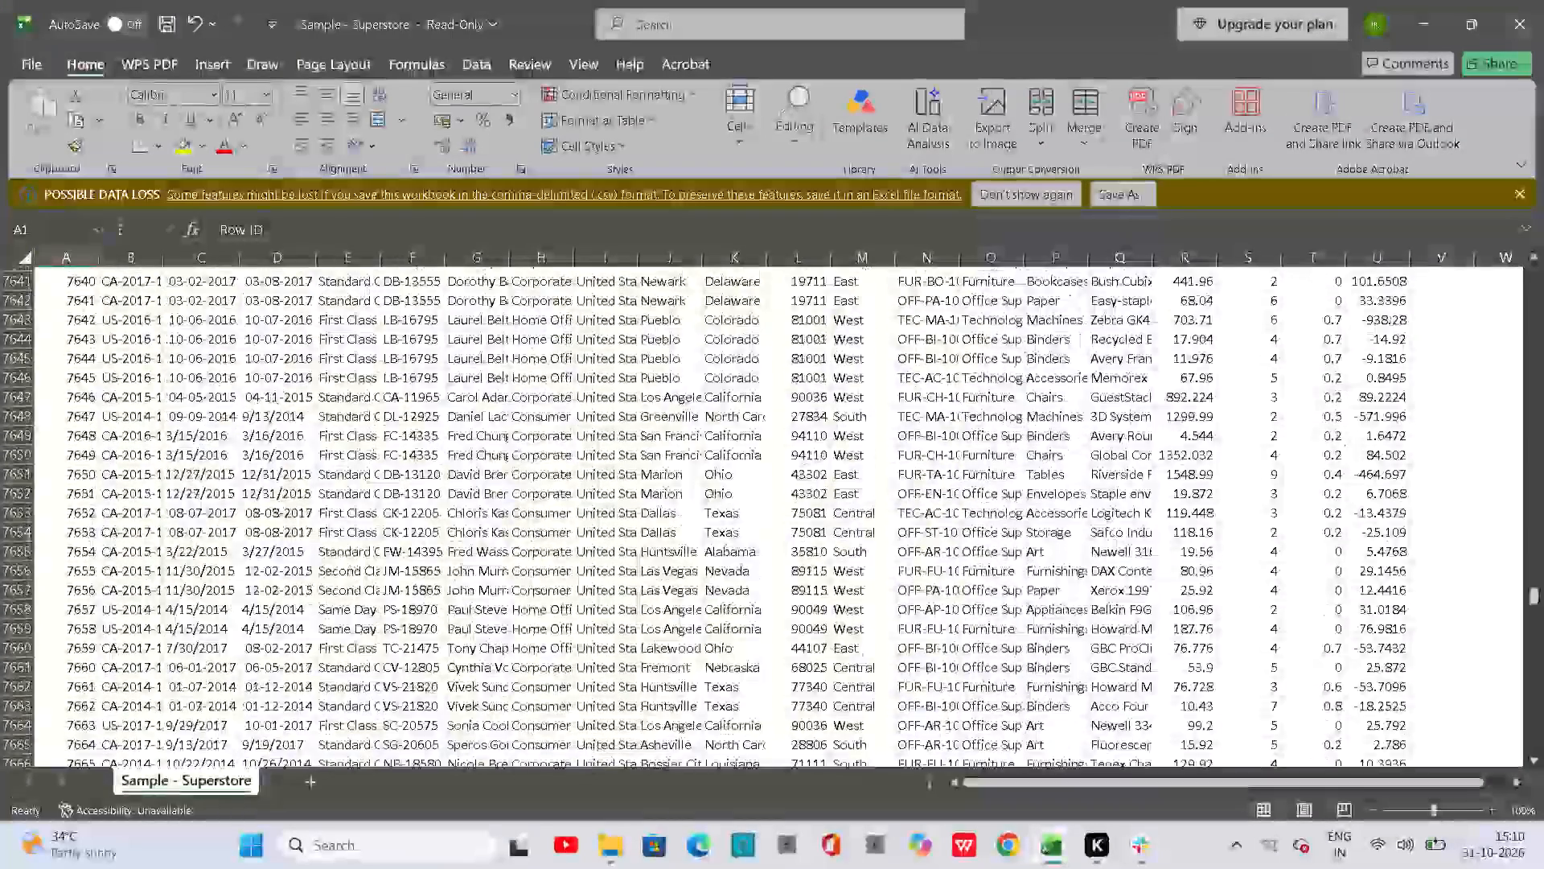
scroll(503, 437, "down", 13)
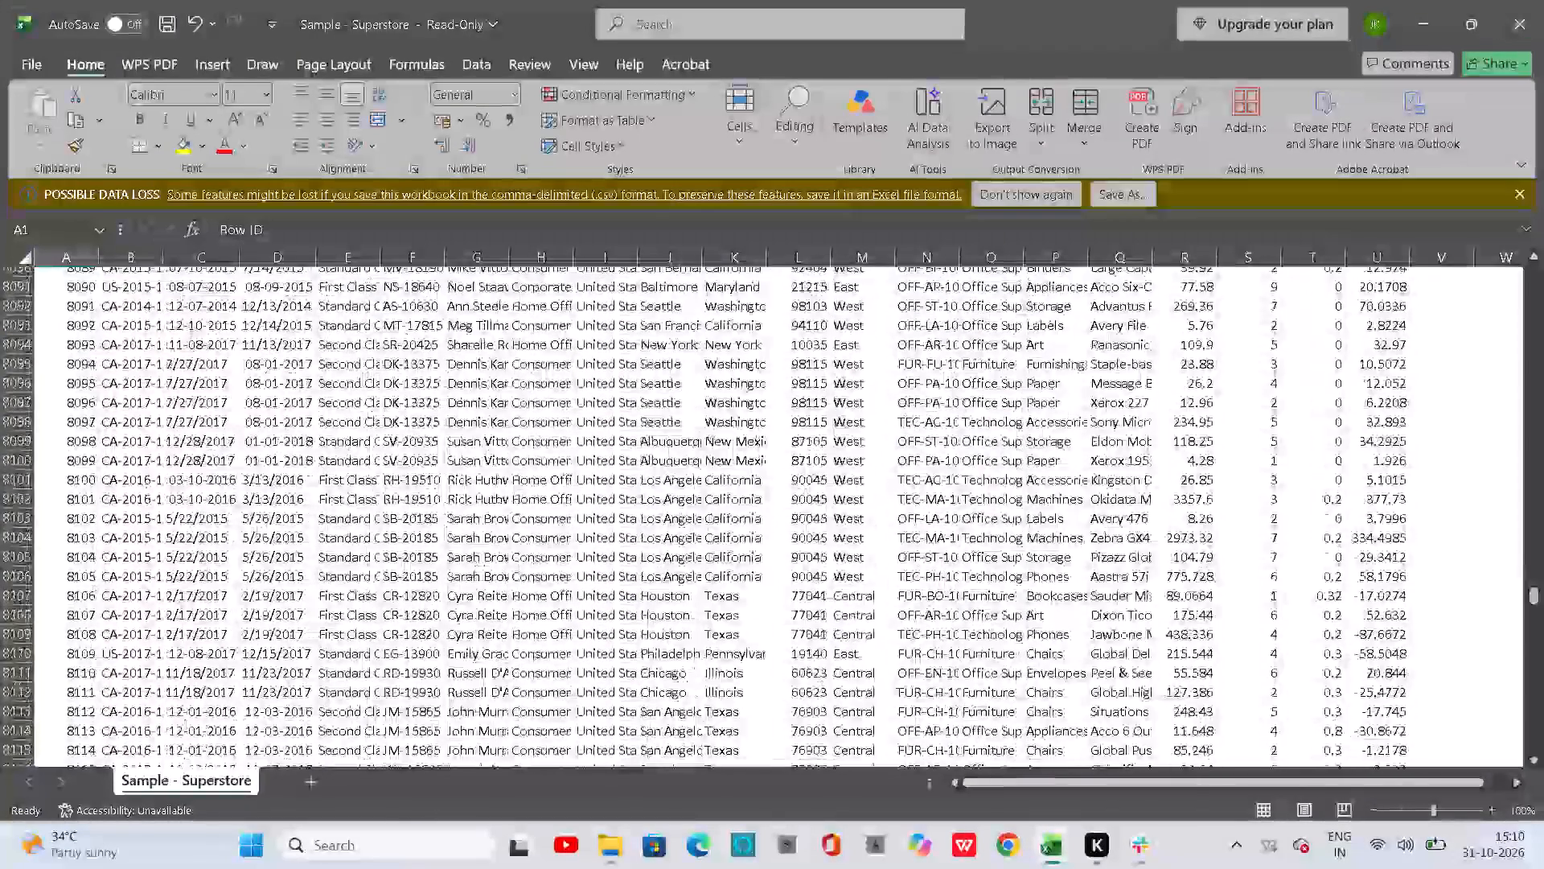
scroll(503, 437, "down", 17)
scroll(503, 437, "down", 5)
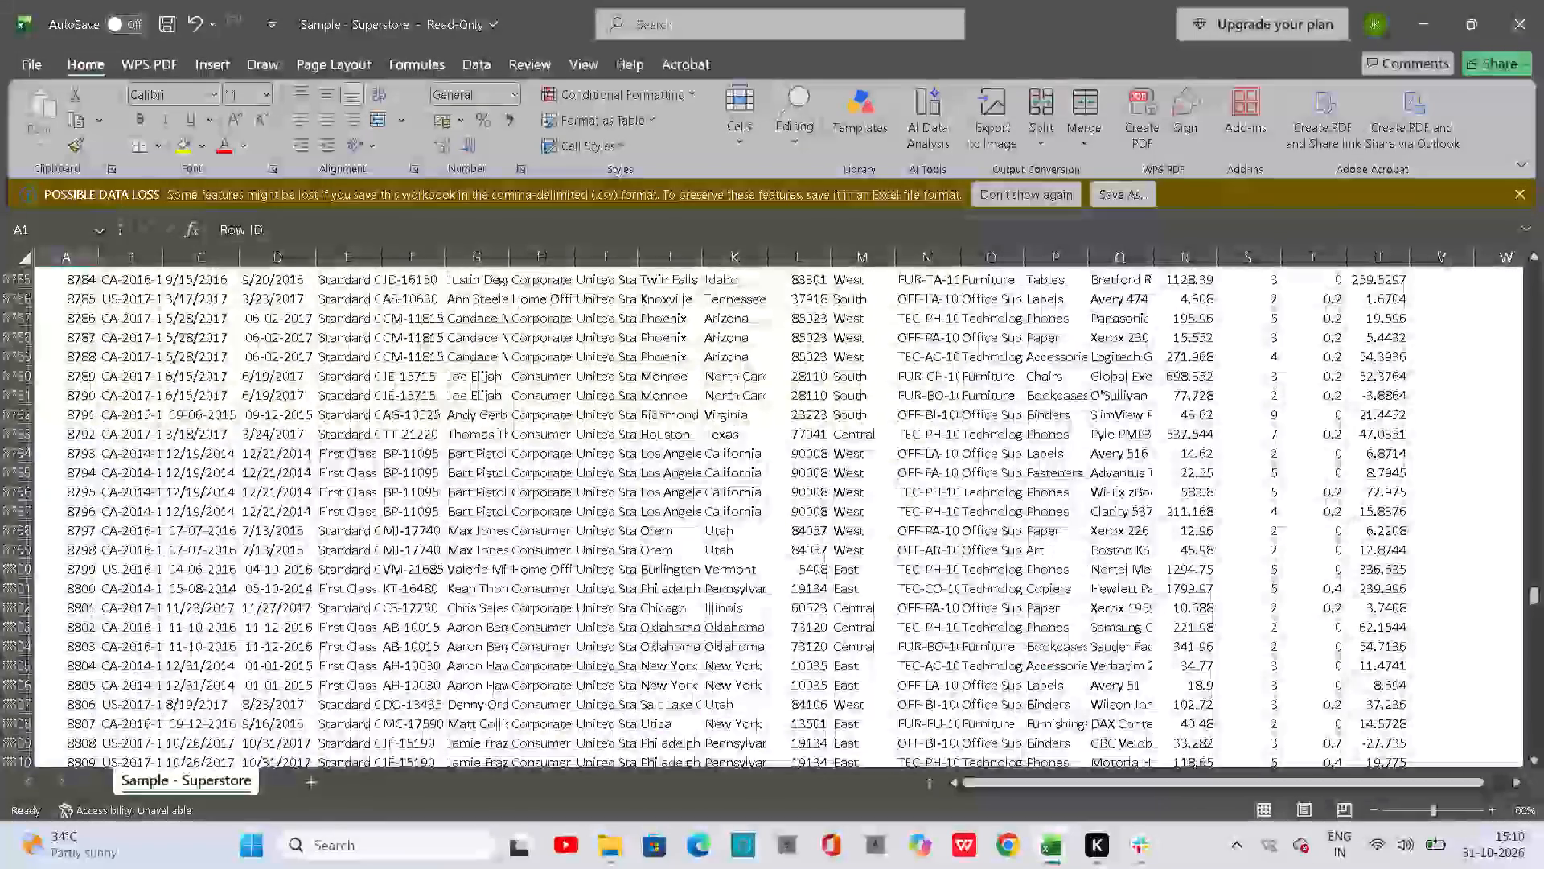
scroll(503, 437, "down", 10)
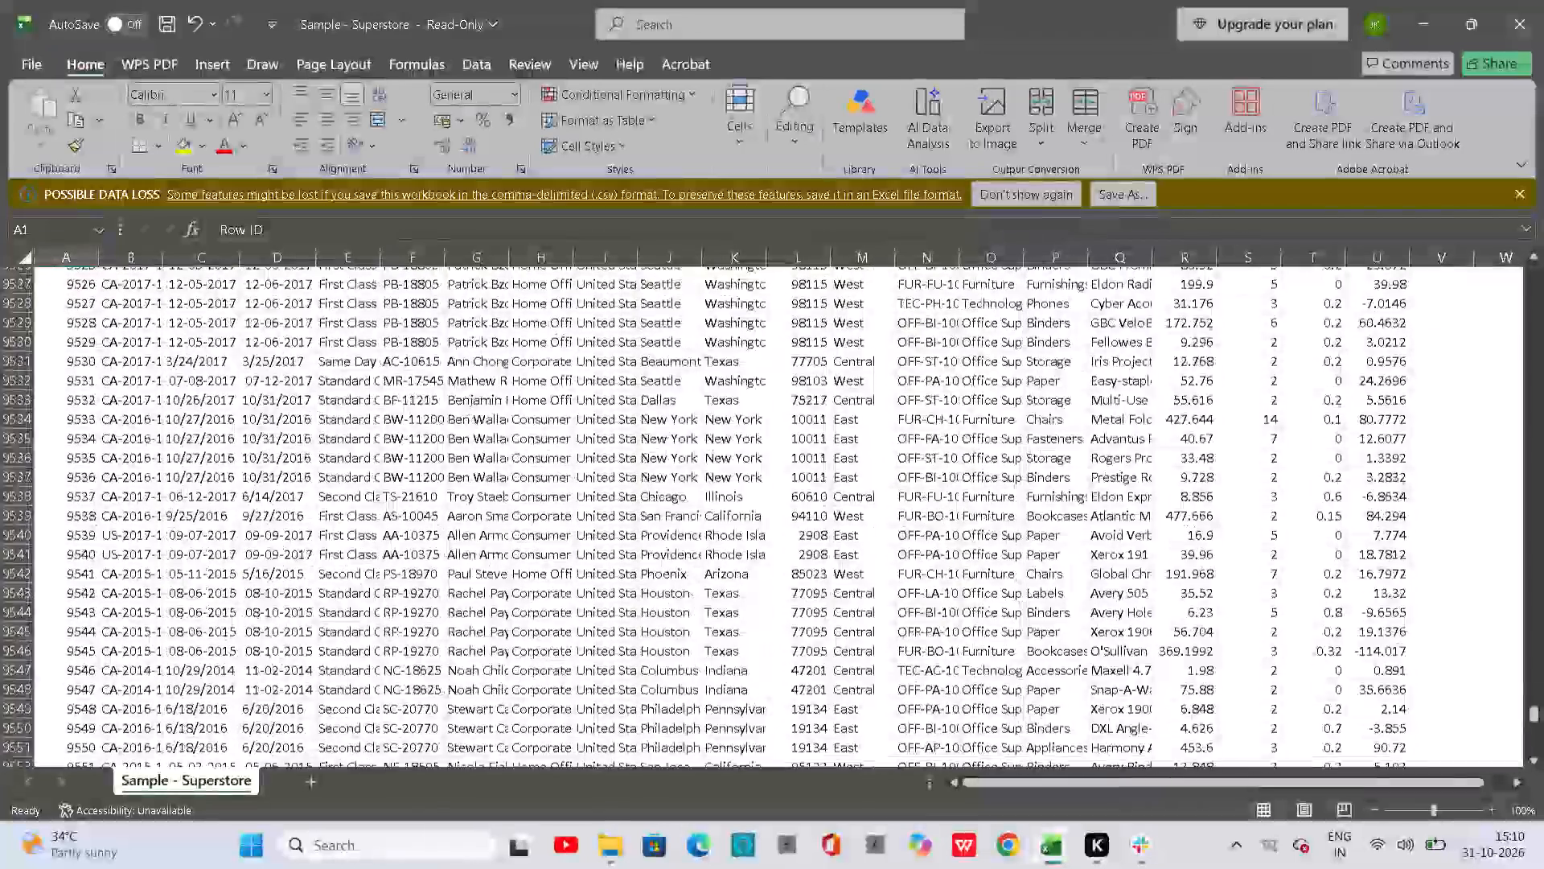
scroll(503, 437, "down", 7)
scroll(503, 437, "up", 1)
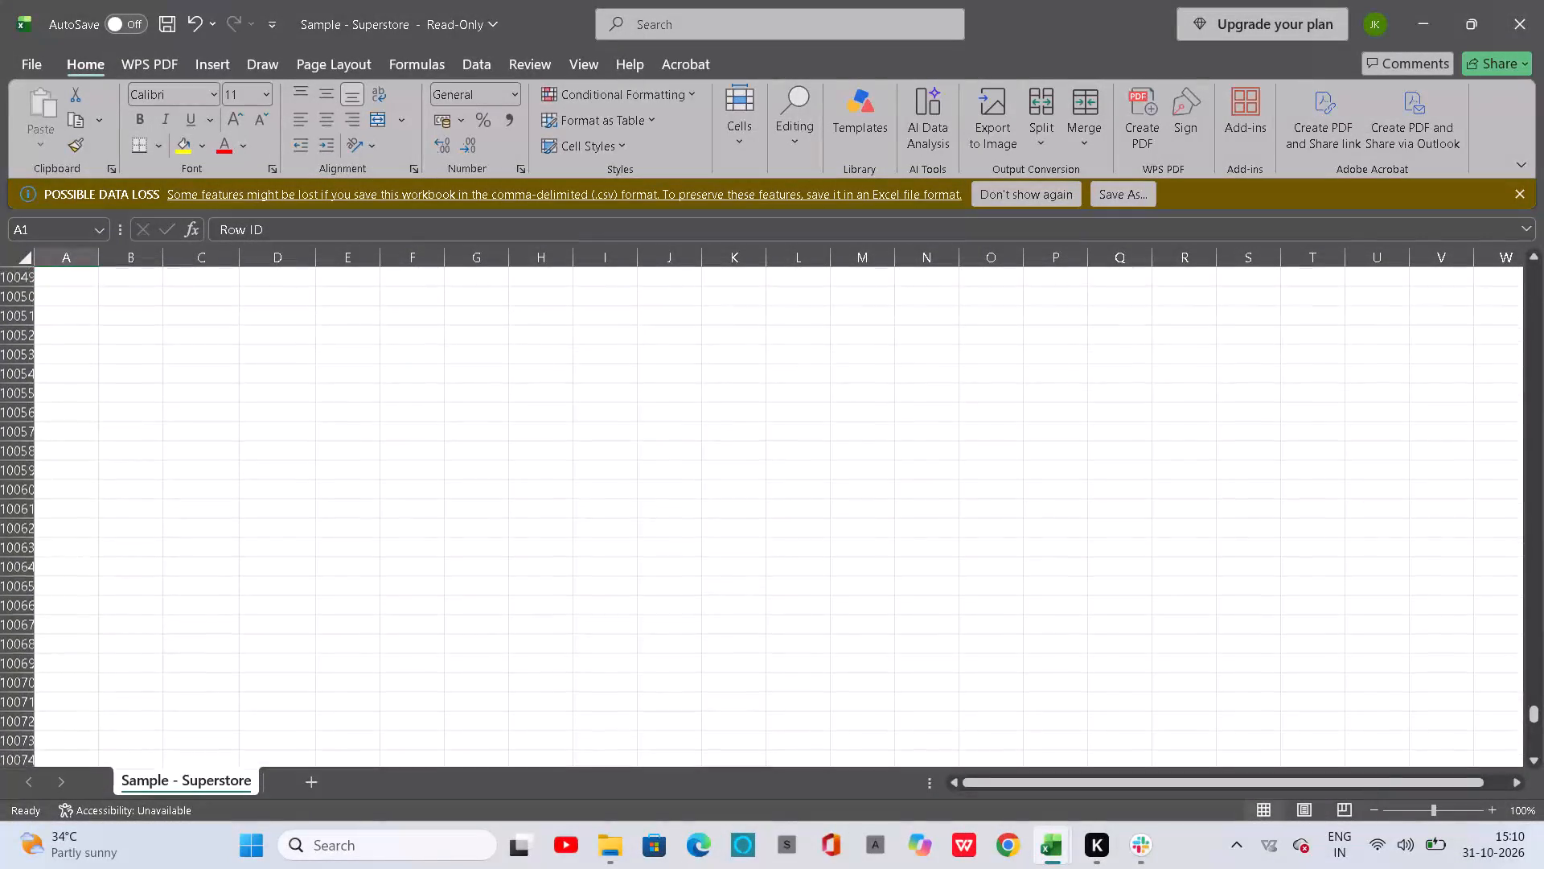
scroll(503, 437, "up", 6)
scroll(503, 437, "down", 1)
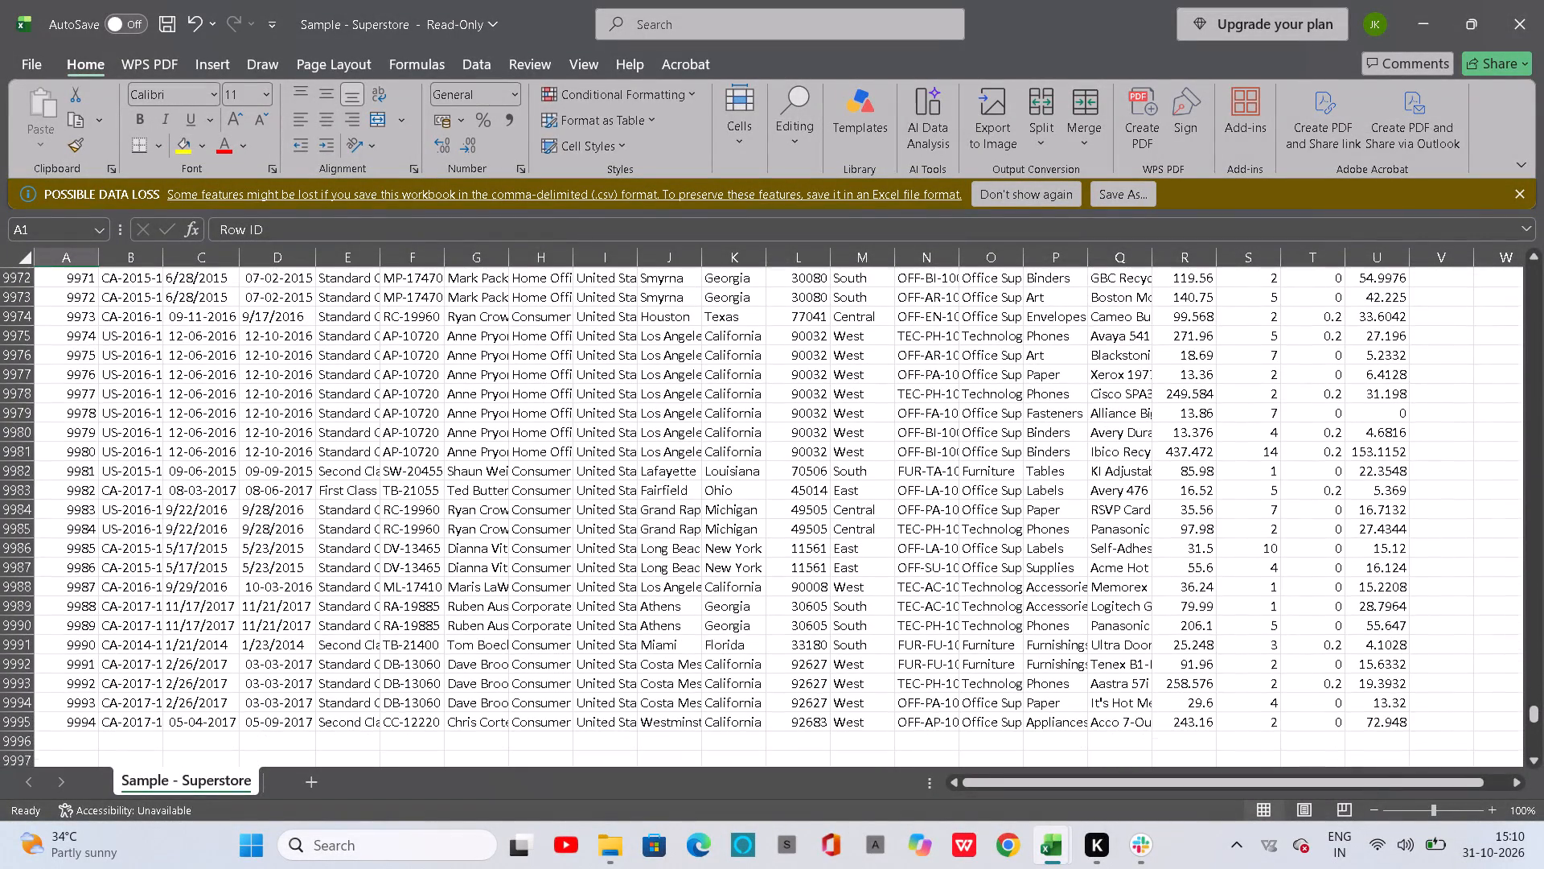
scroll(503, 437, "down", 1)
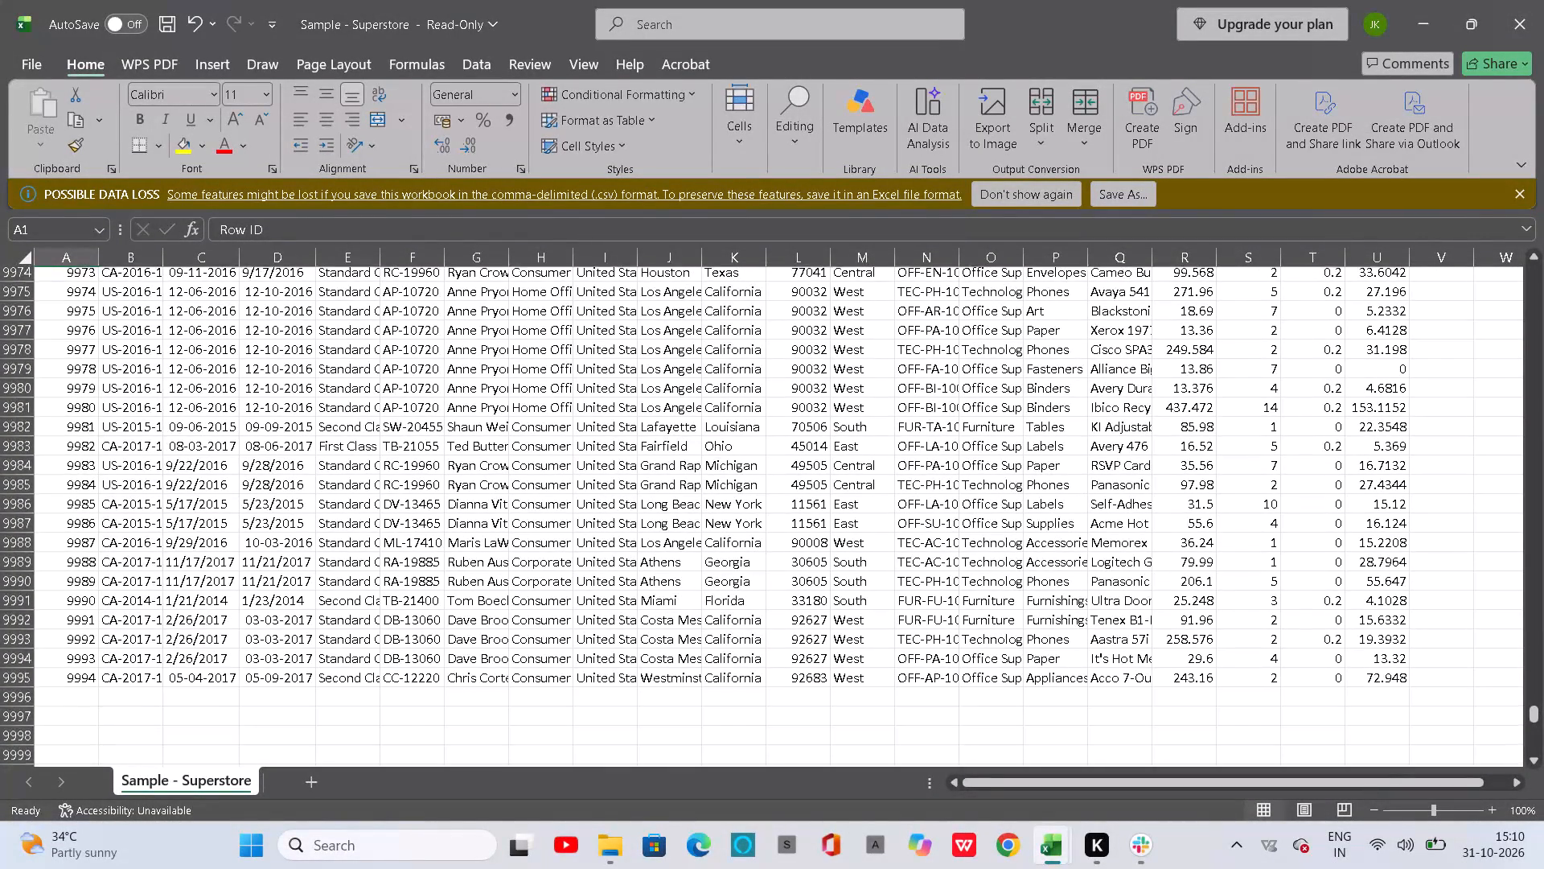
scroll(503, 437, "down", 3)
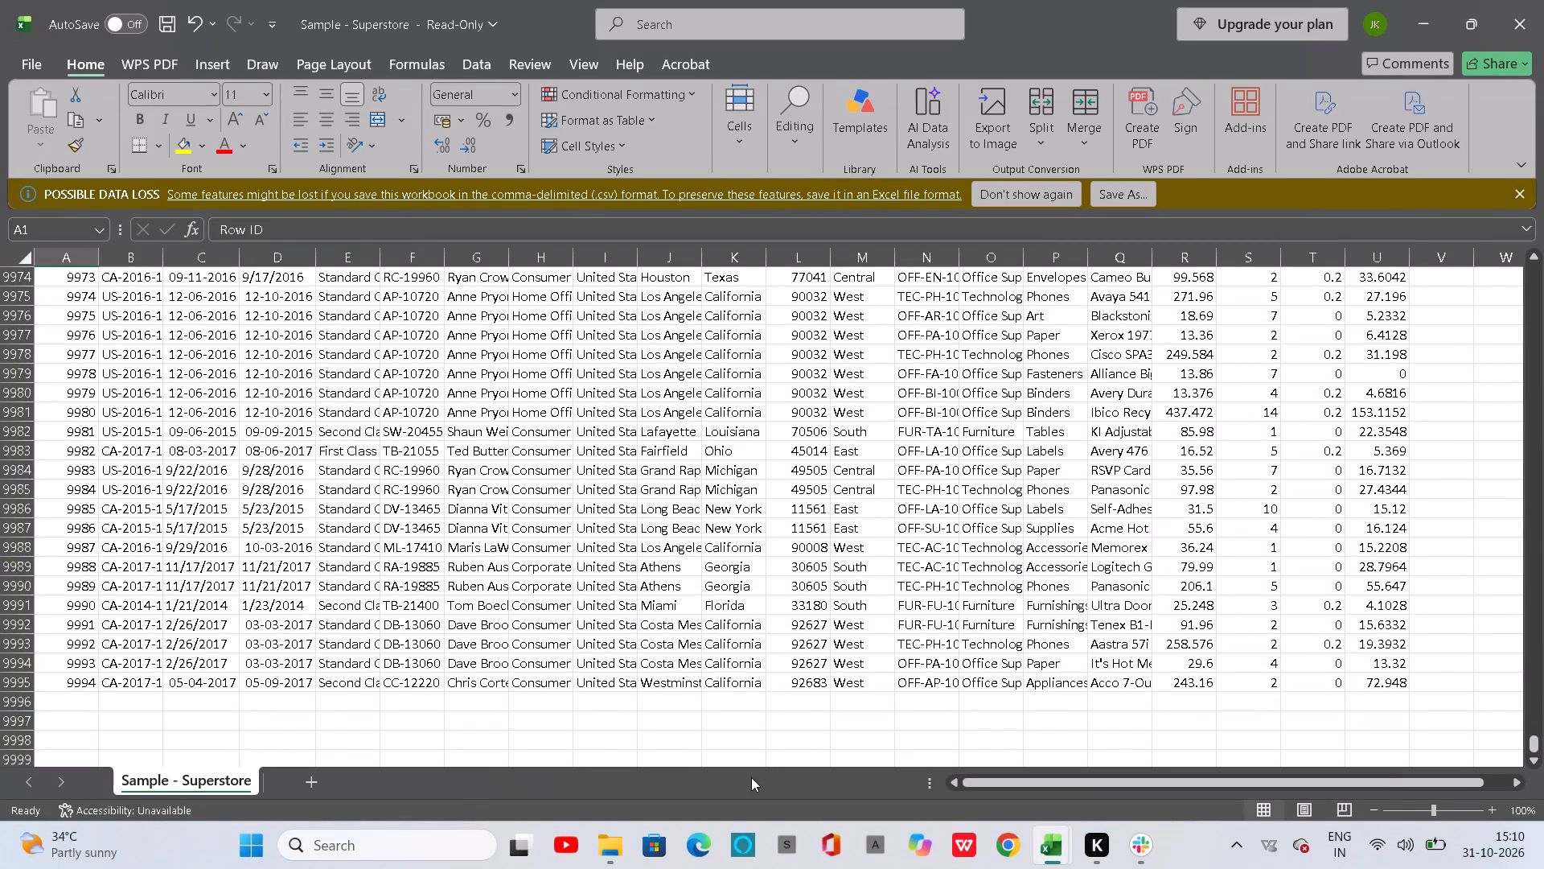
double_click(1535, 291)
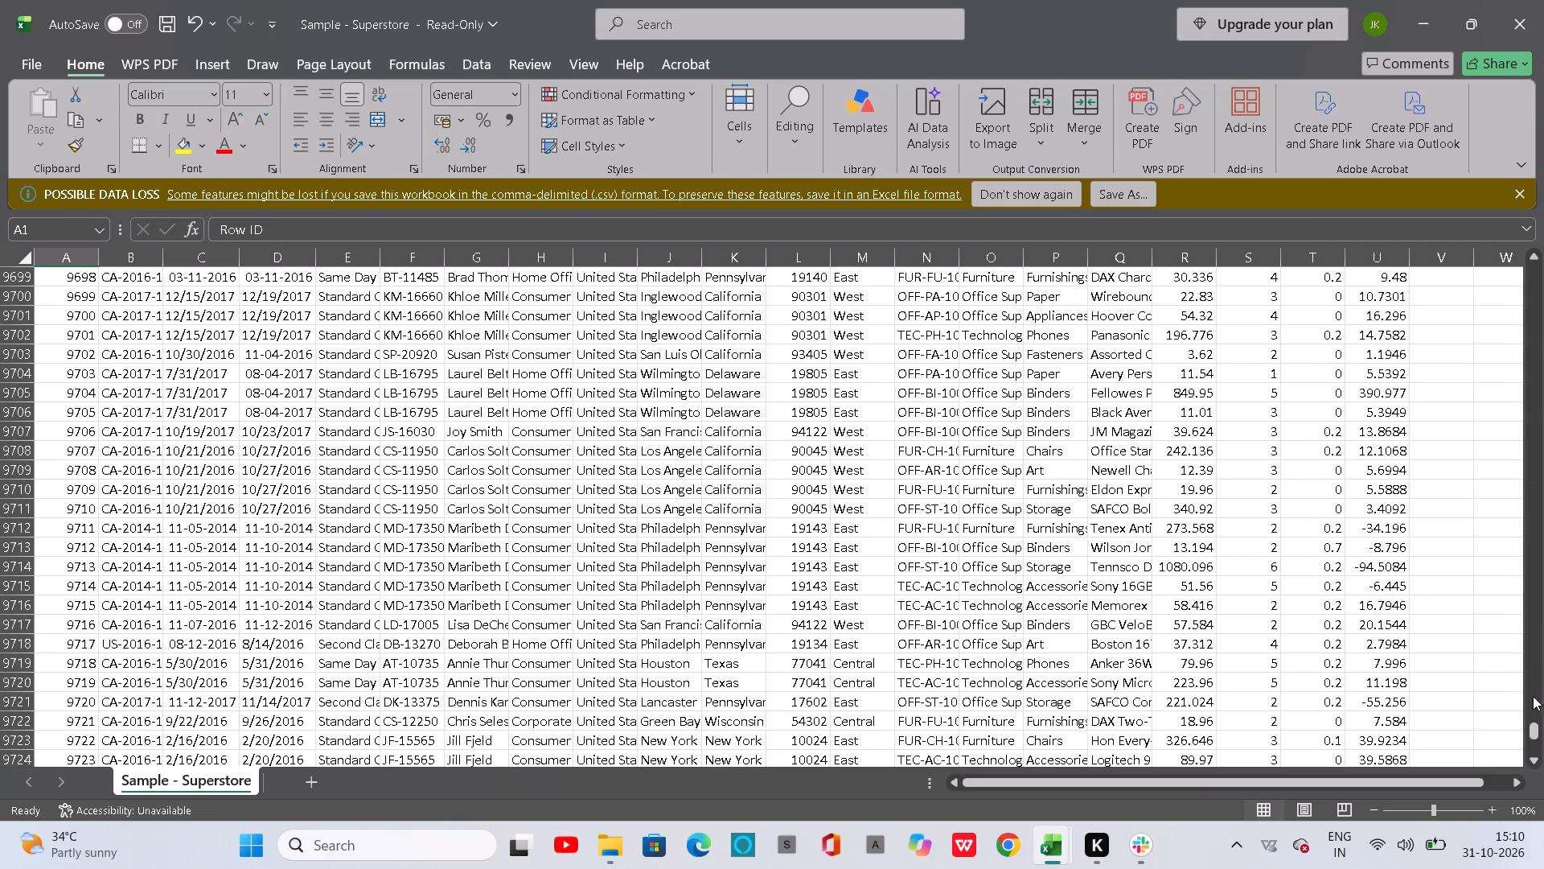
Return to the header row at the top of the Superstore table.
left_click_drag(1536, 736, 1543, 529)
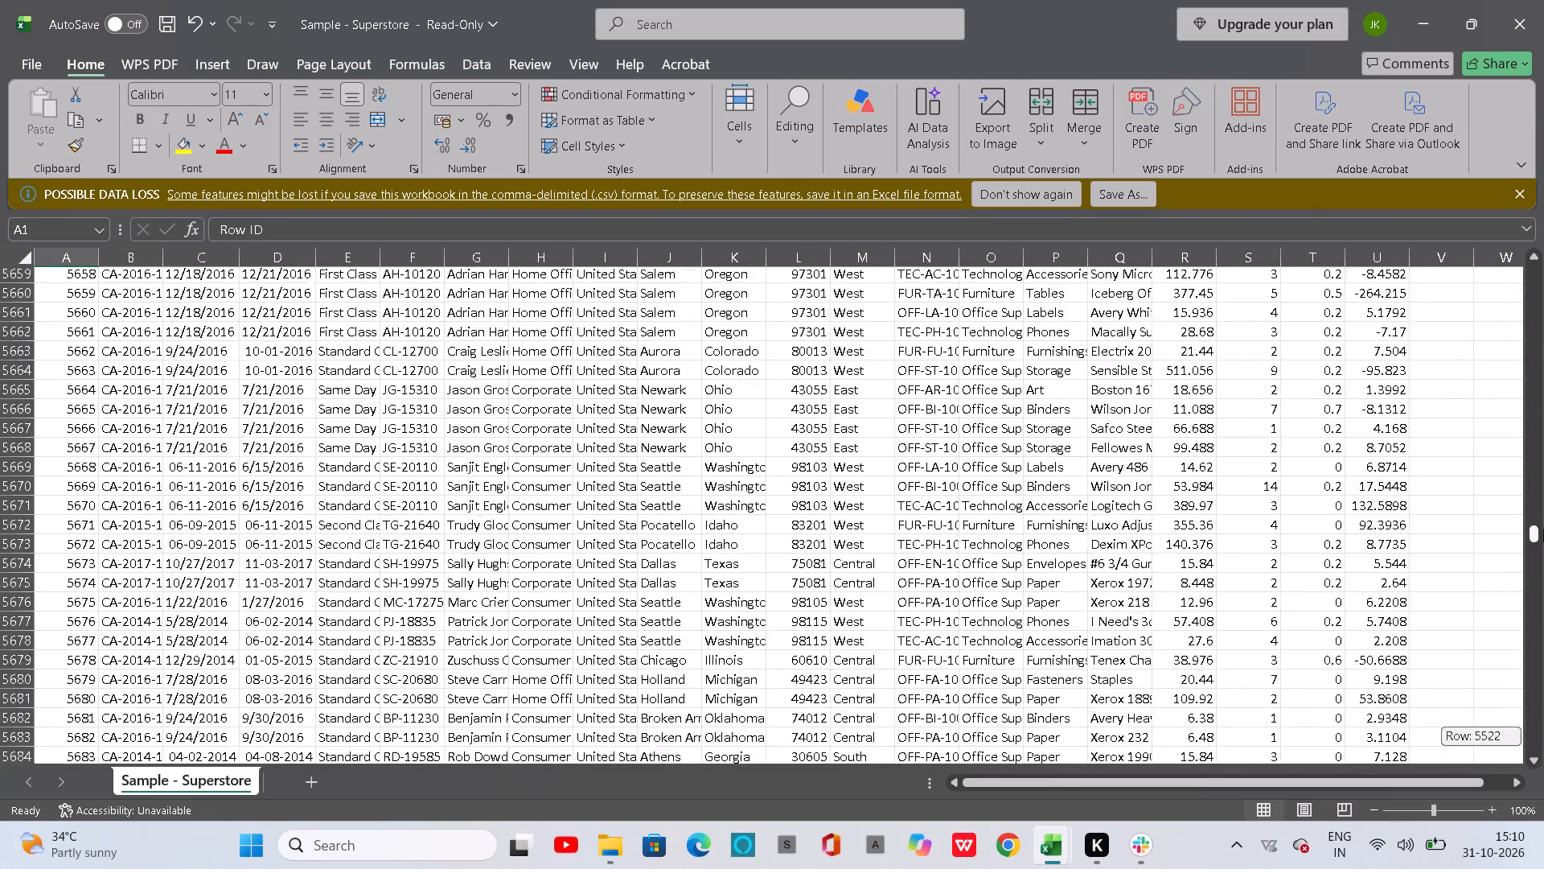
left_click_drag(1543, 529, 1517, 207)
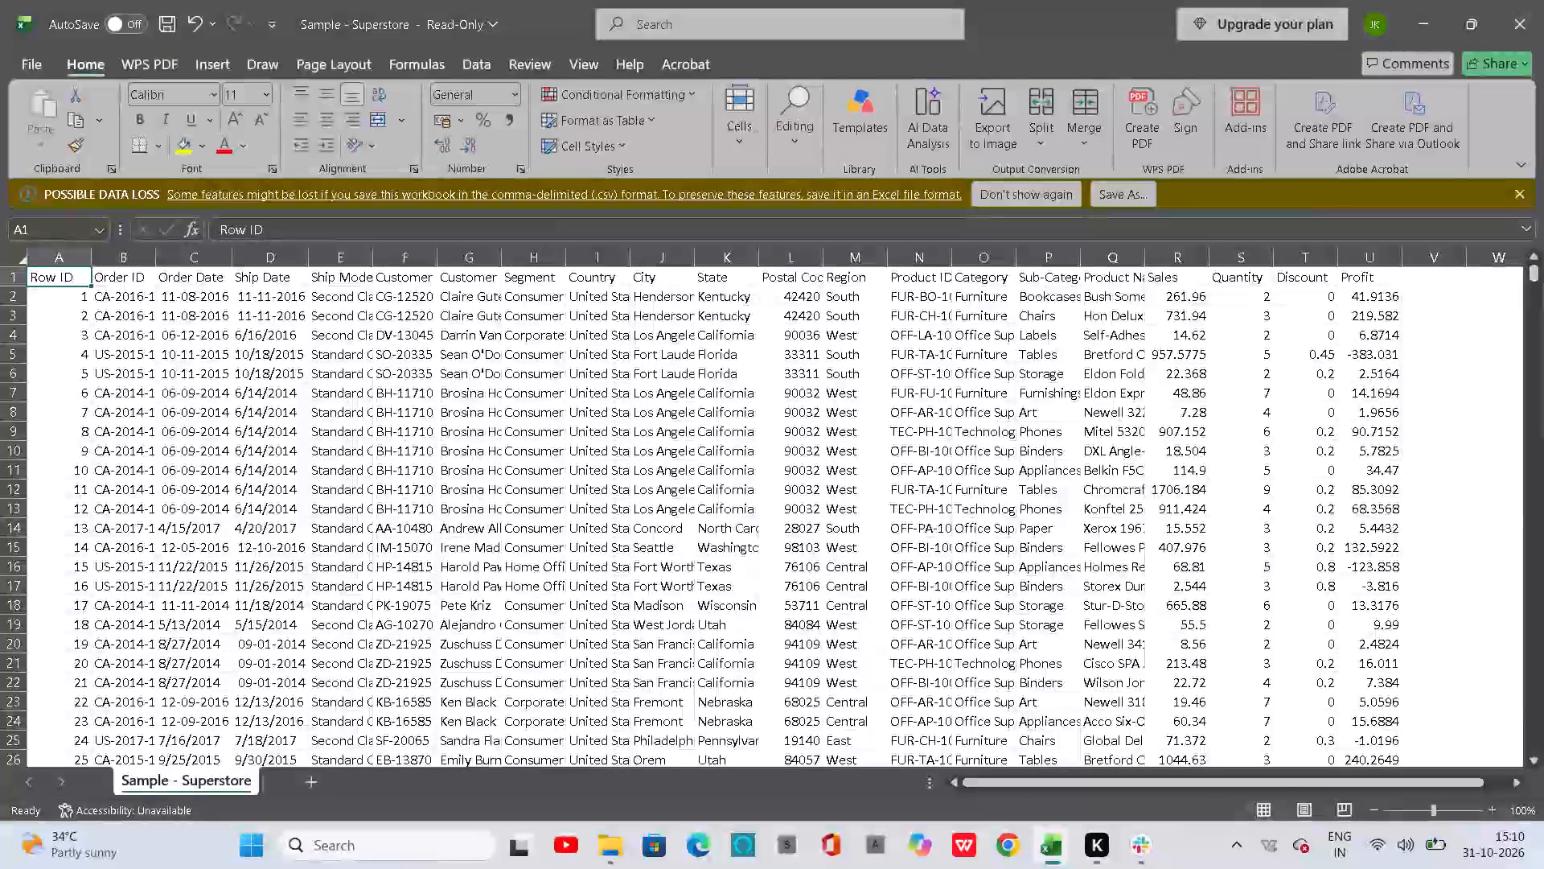
scroll(1075, 454, "up", 3)
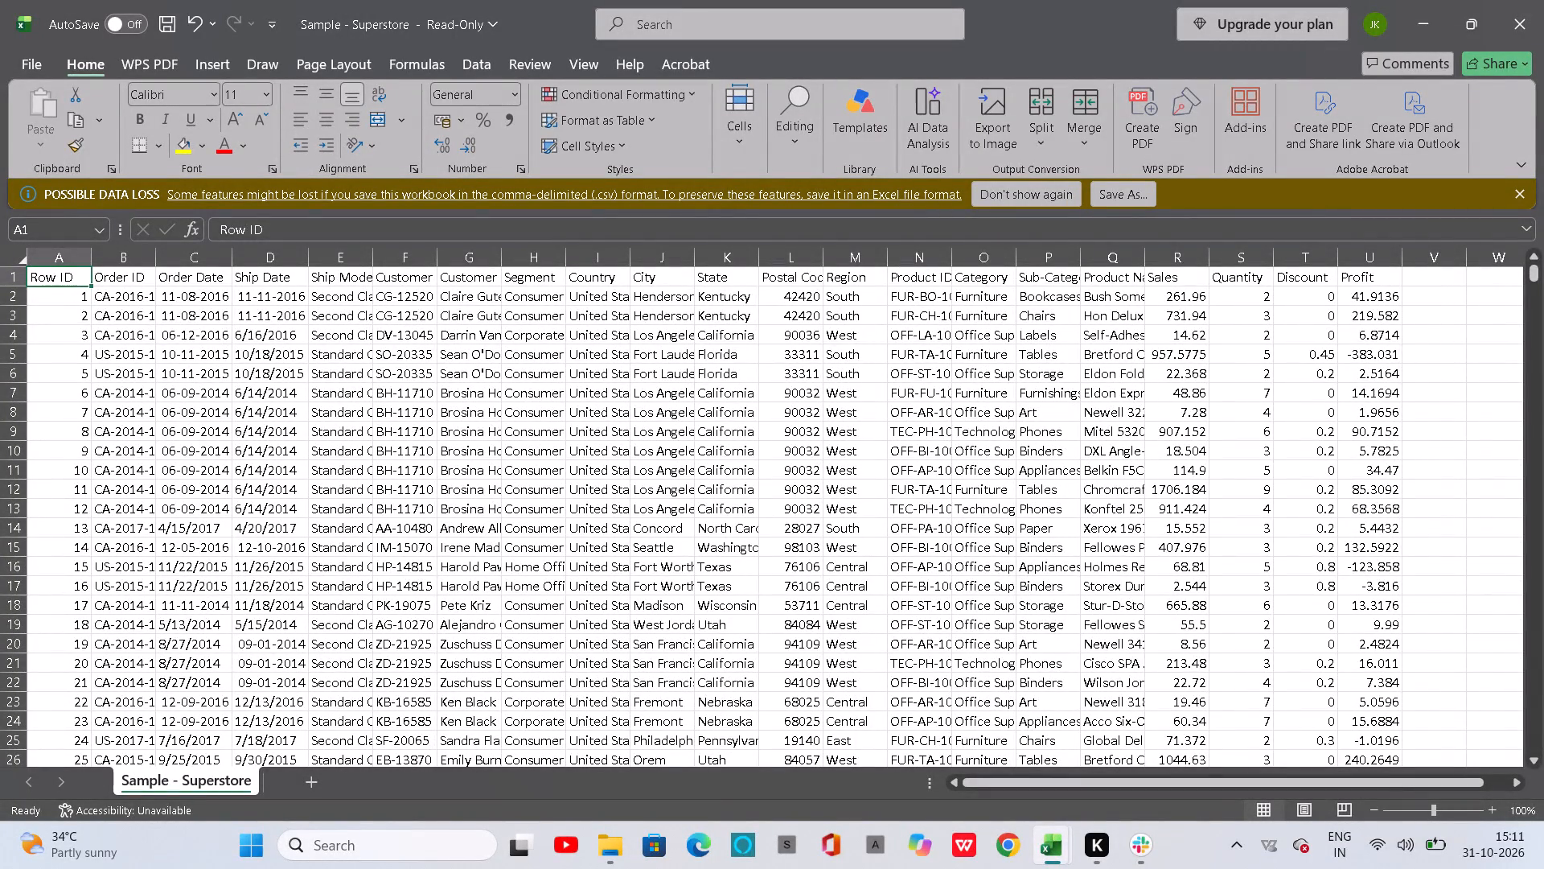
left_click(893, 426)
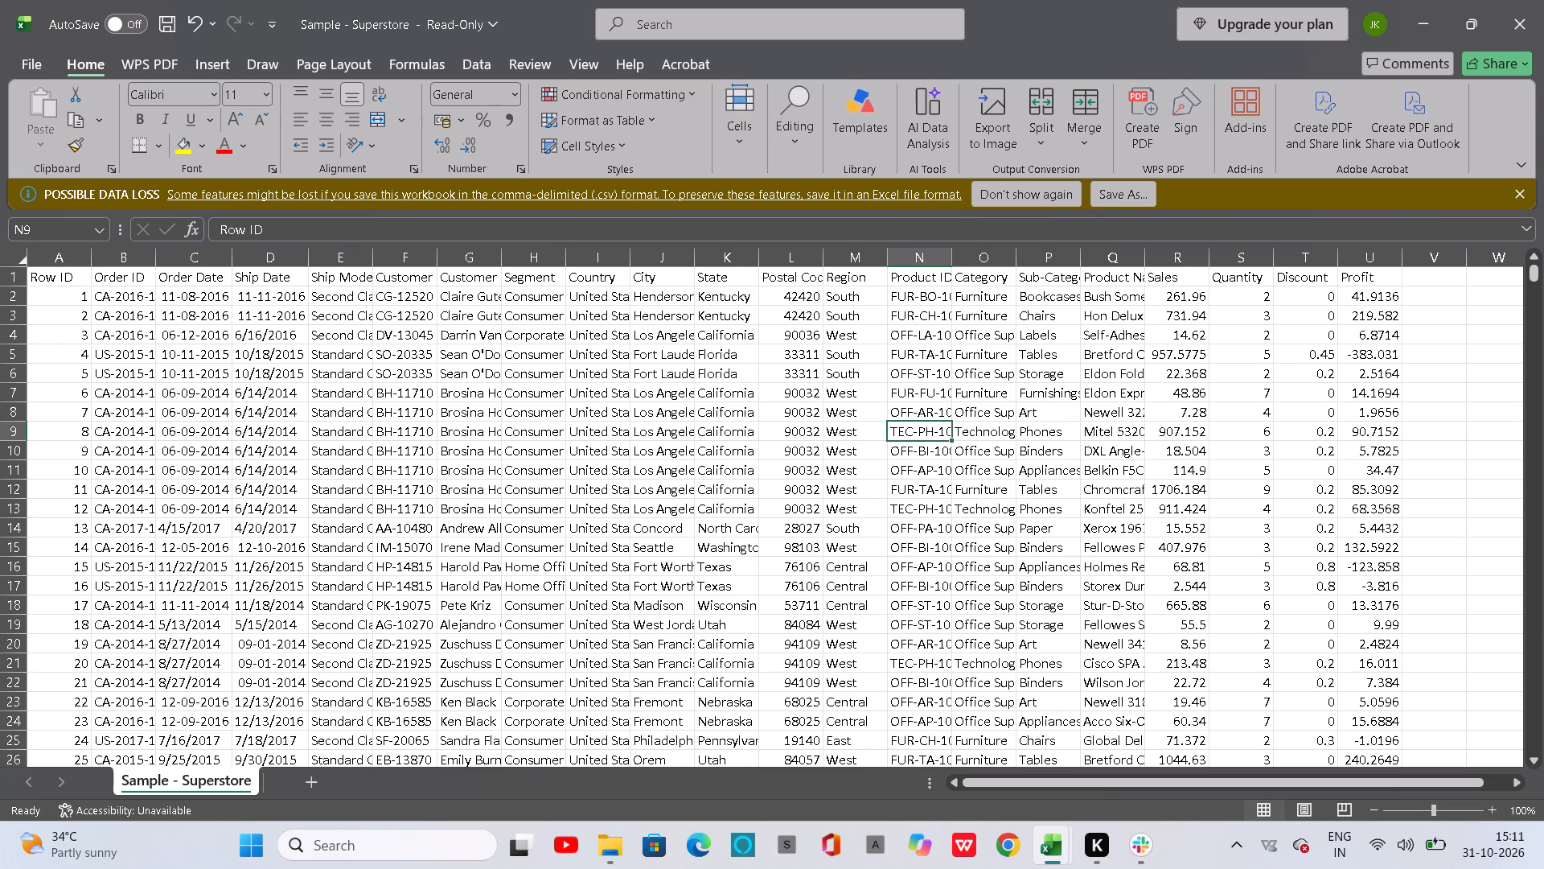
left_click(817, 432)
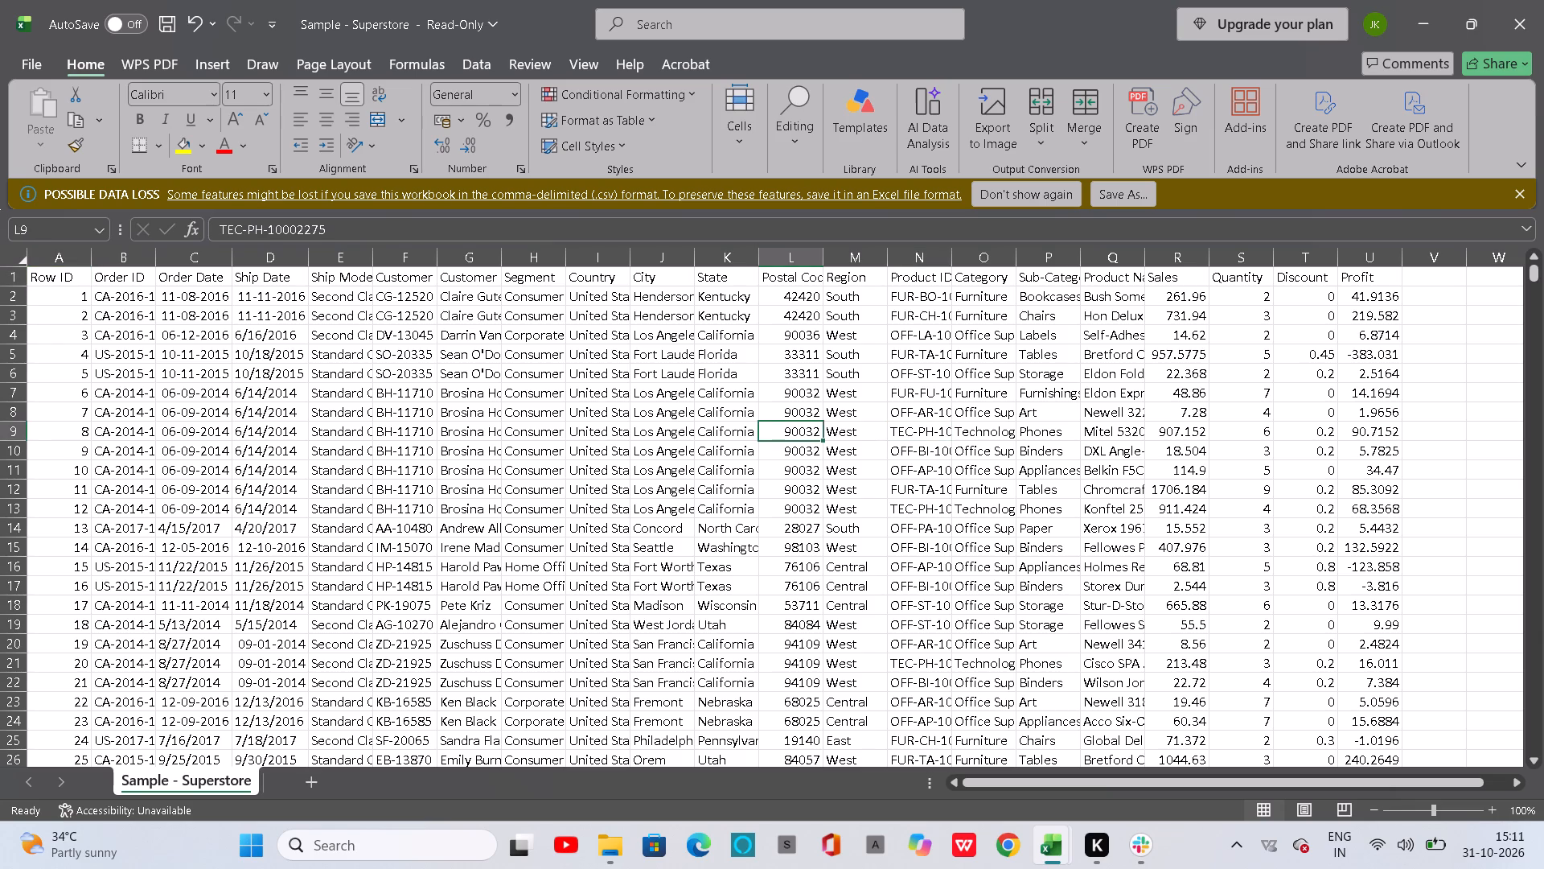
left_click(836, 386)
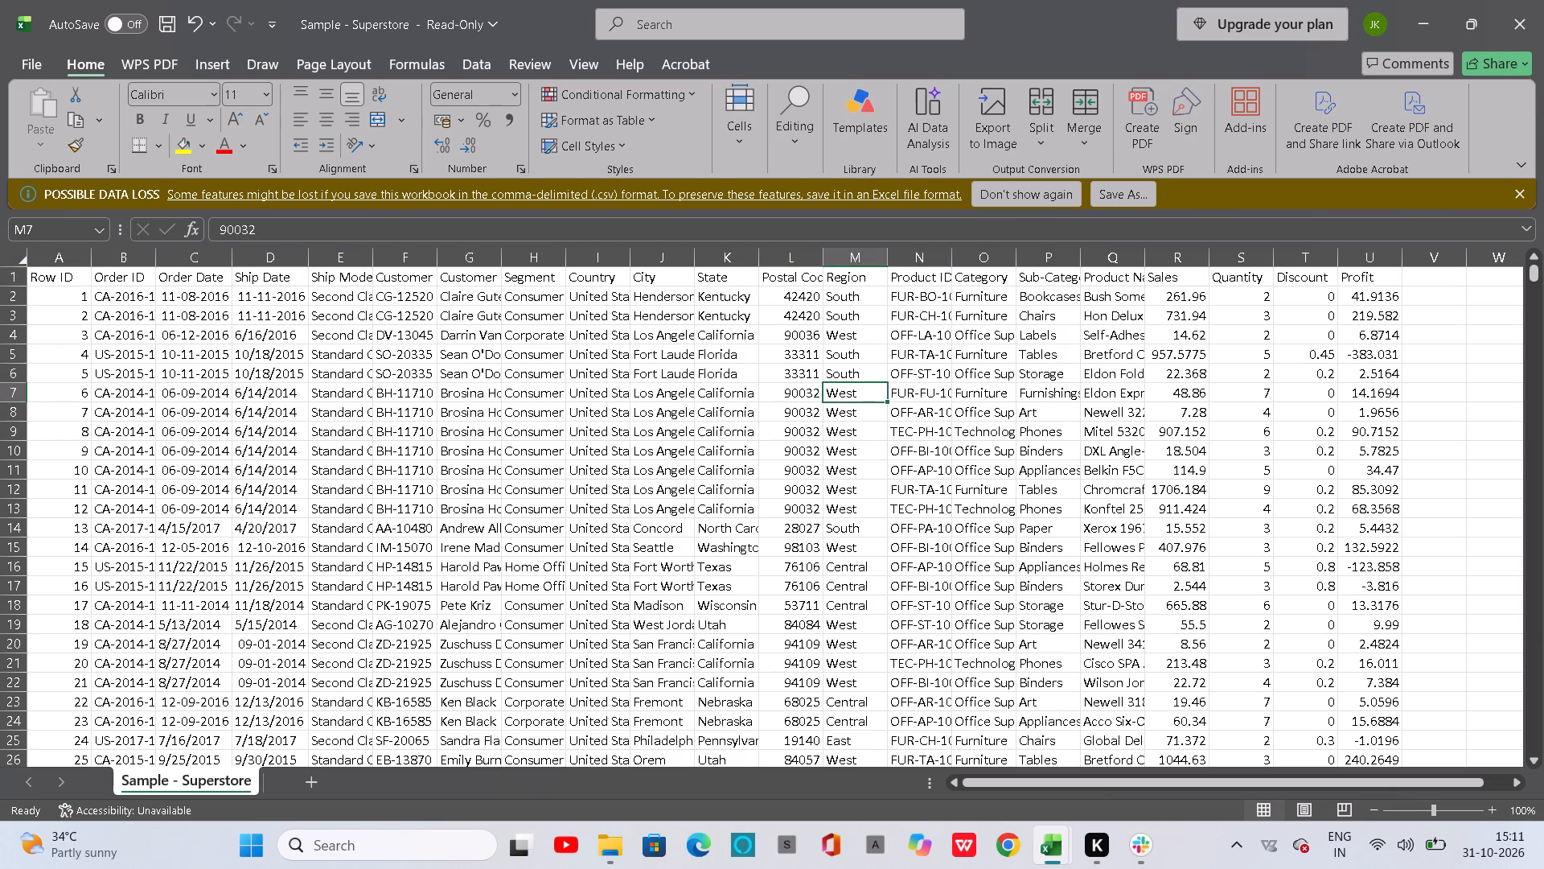
Resize the Product ID column so it is only slightly wider than the neighbouring Category column.
double_click(945, 264)
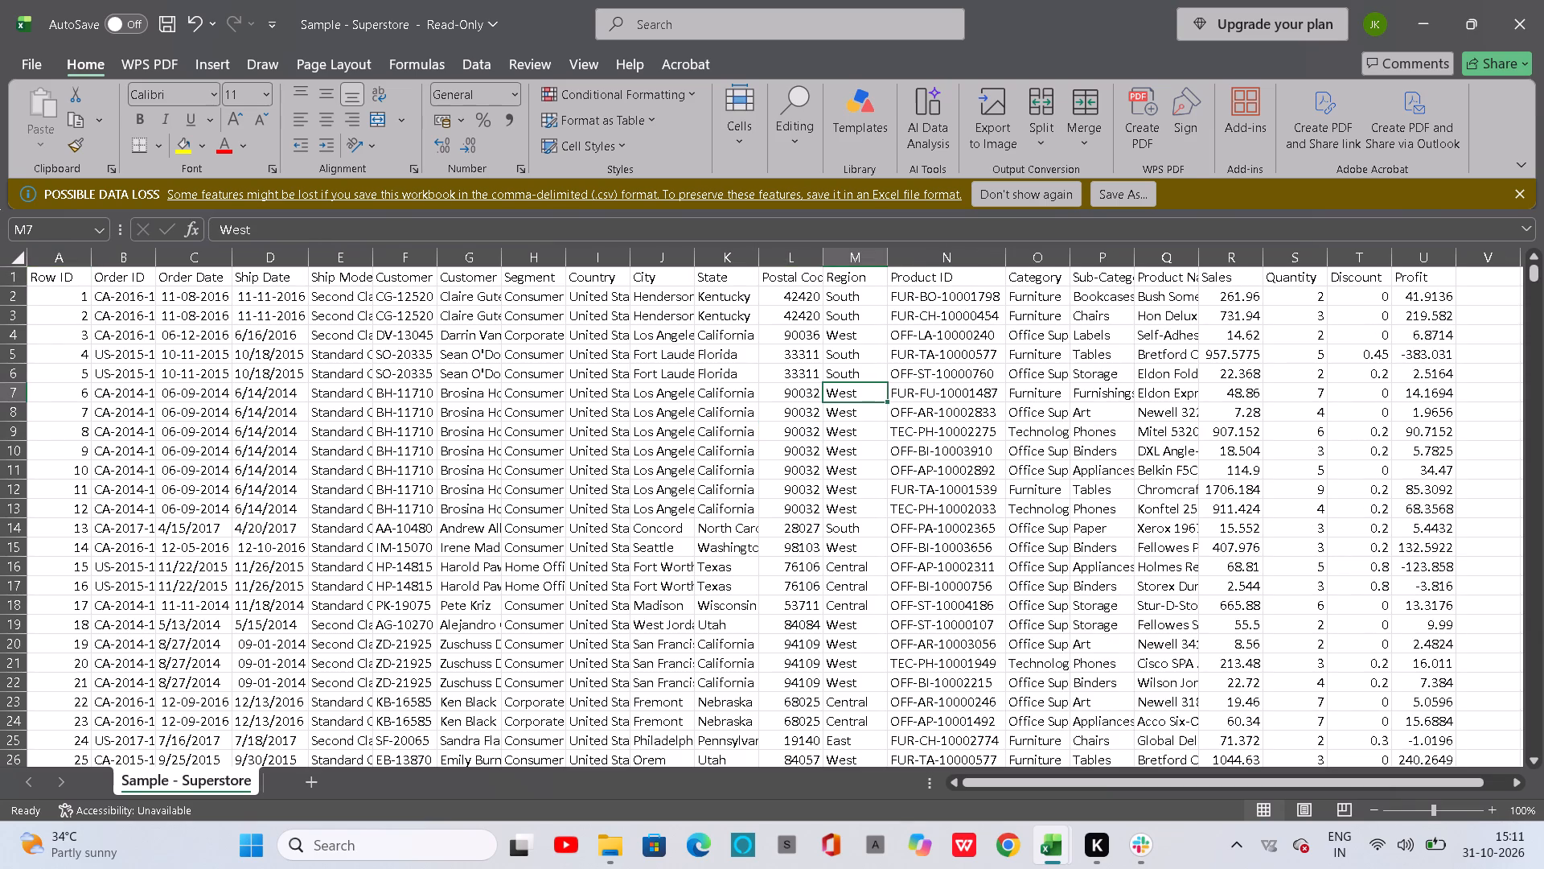
left_click_drag(1003, 251, 937, 258)
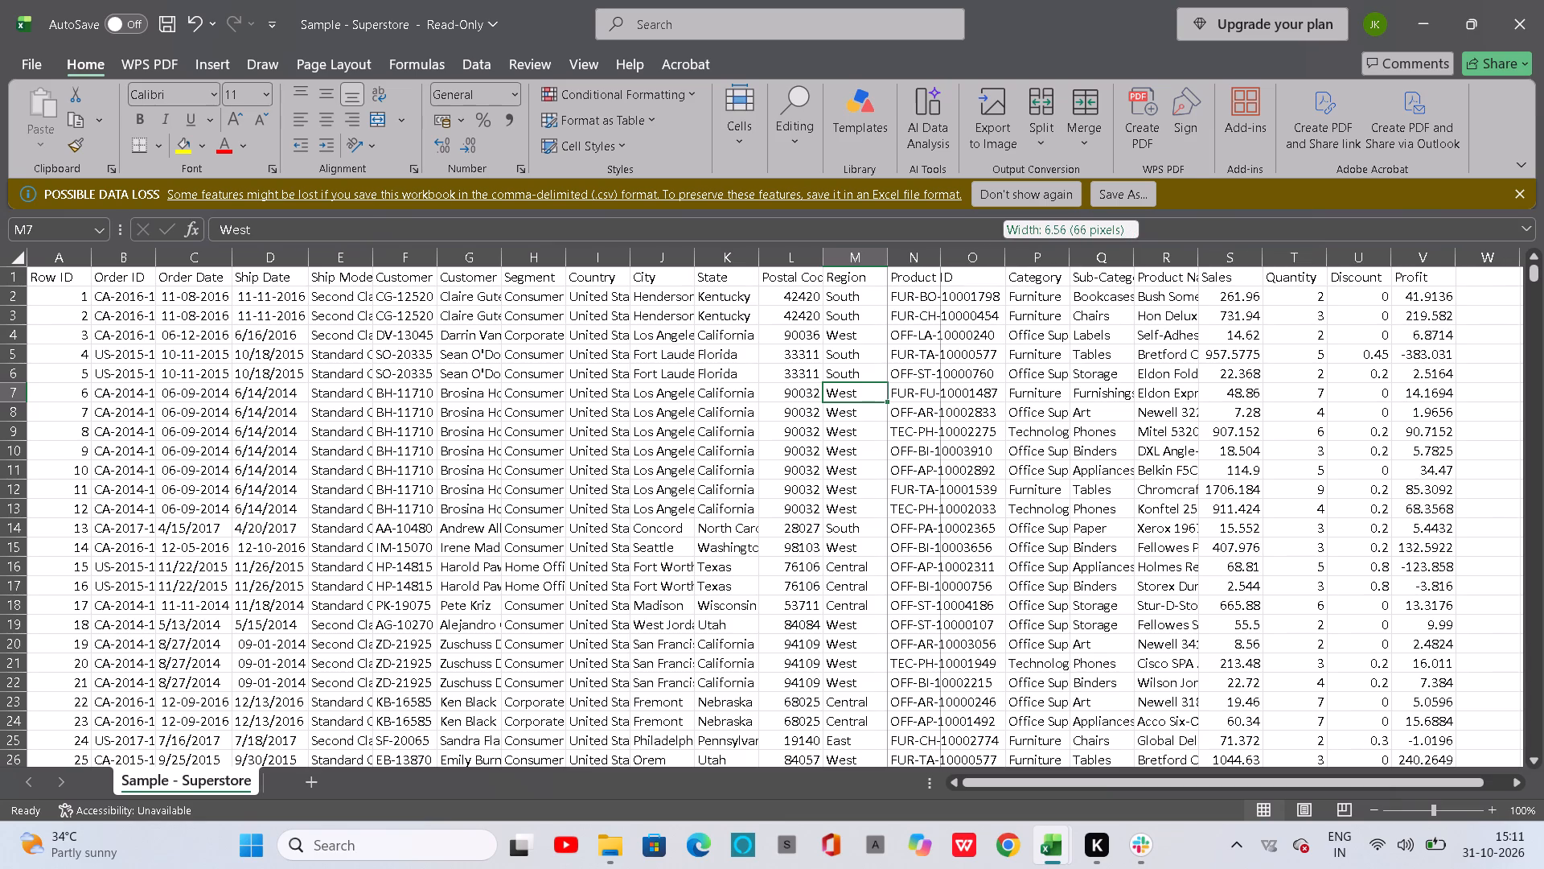
left_click_drag(937, 258, 957, 253)
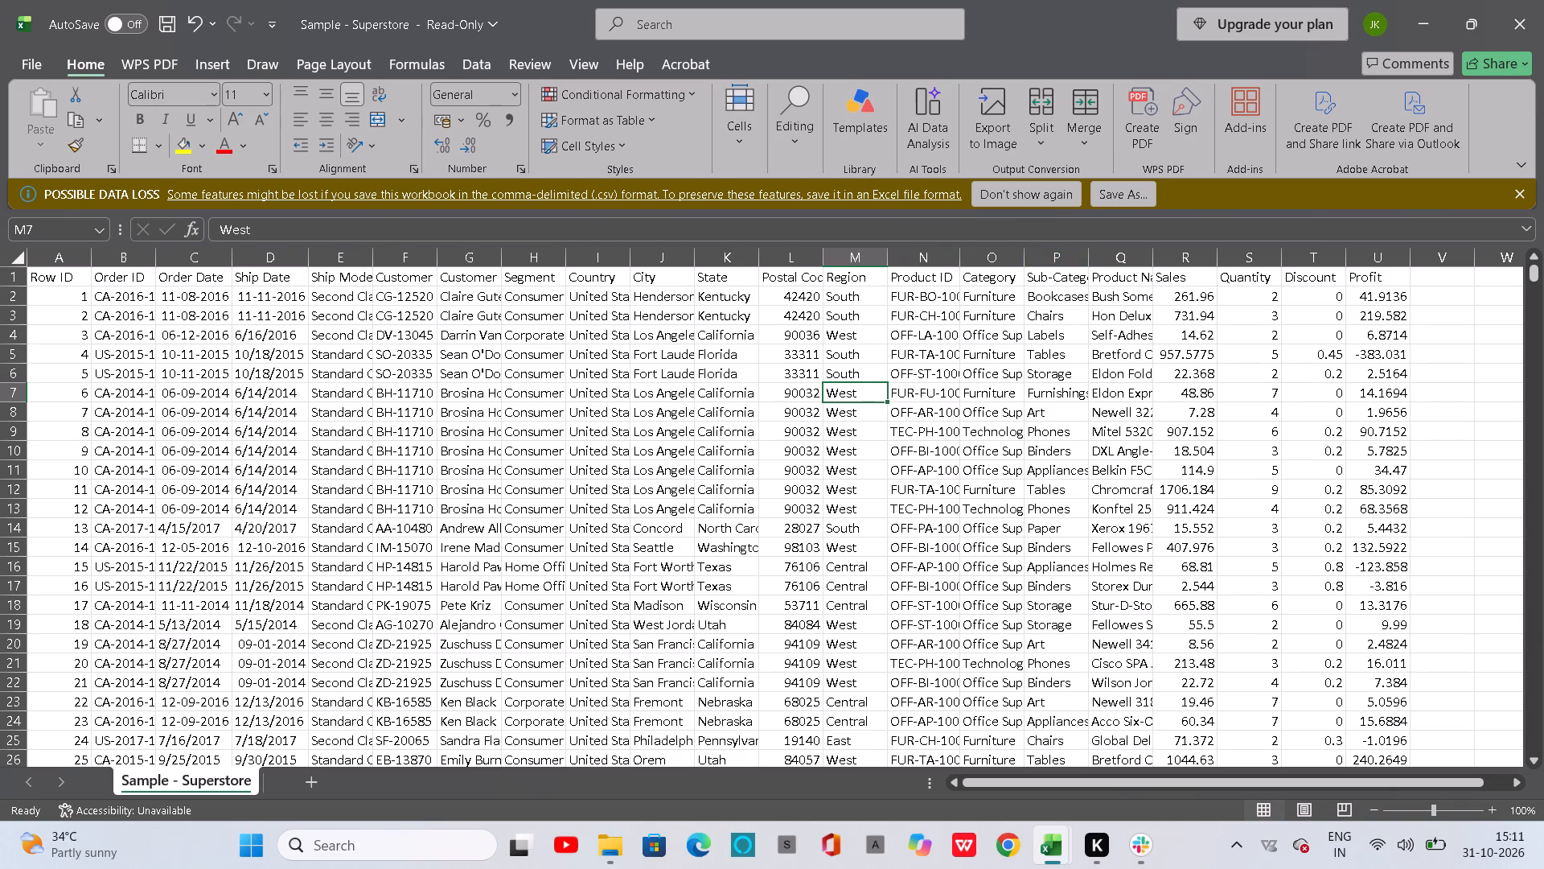
Dismiss the possible data loss notice about the CSV format and stop it from being shown again.
left_click(1045, 201)
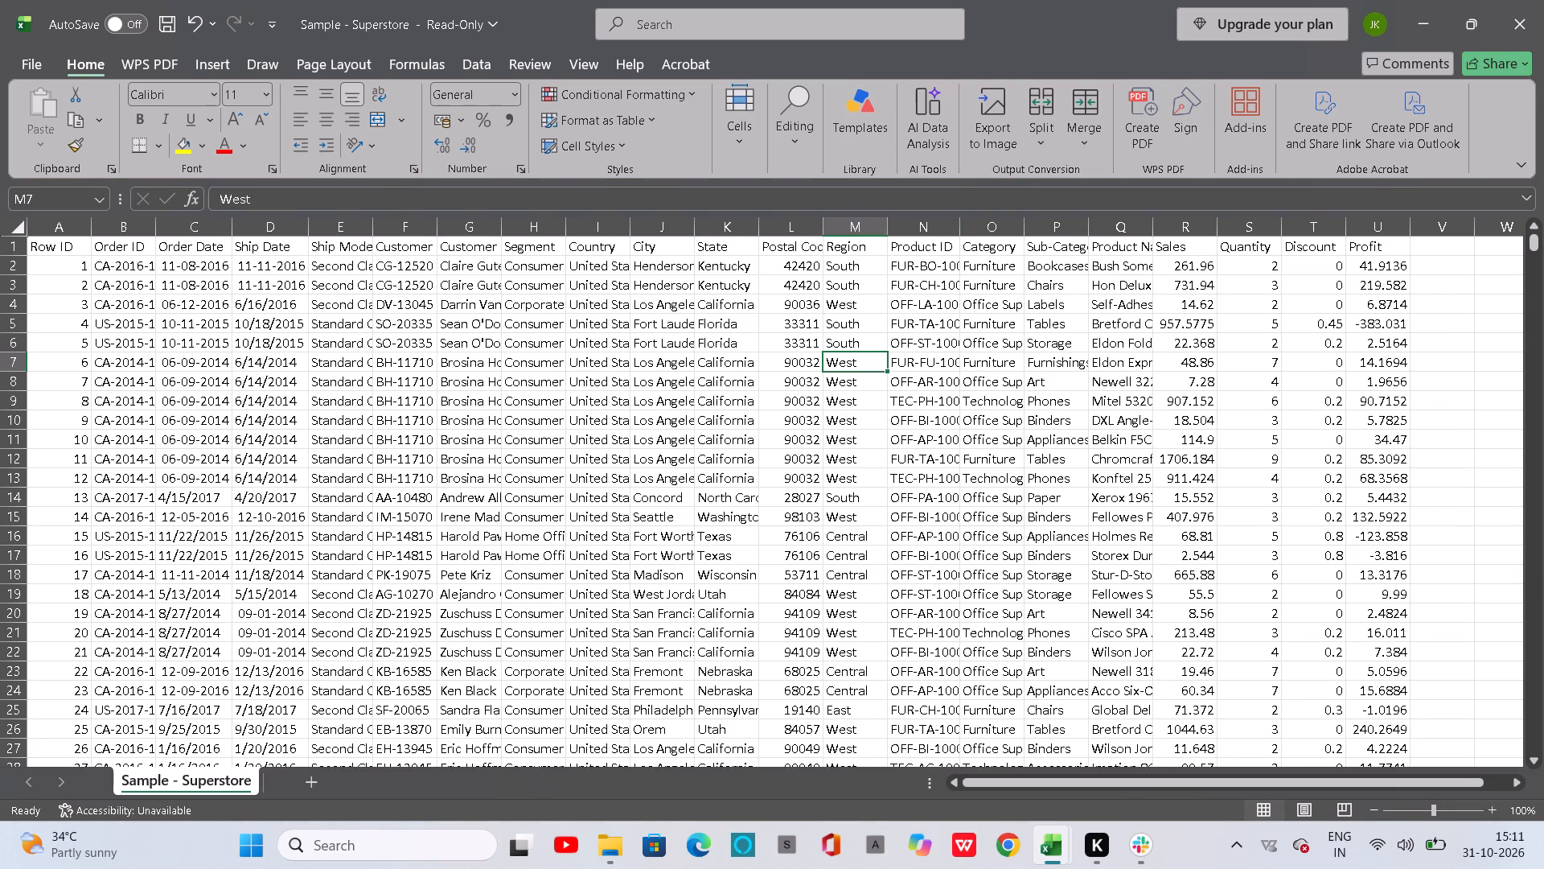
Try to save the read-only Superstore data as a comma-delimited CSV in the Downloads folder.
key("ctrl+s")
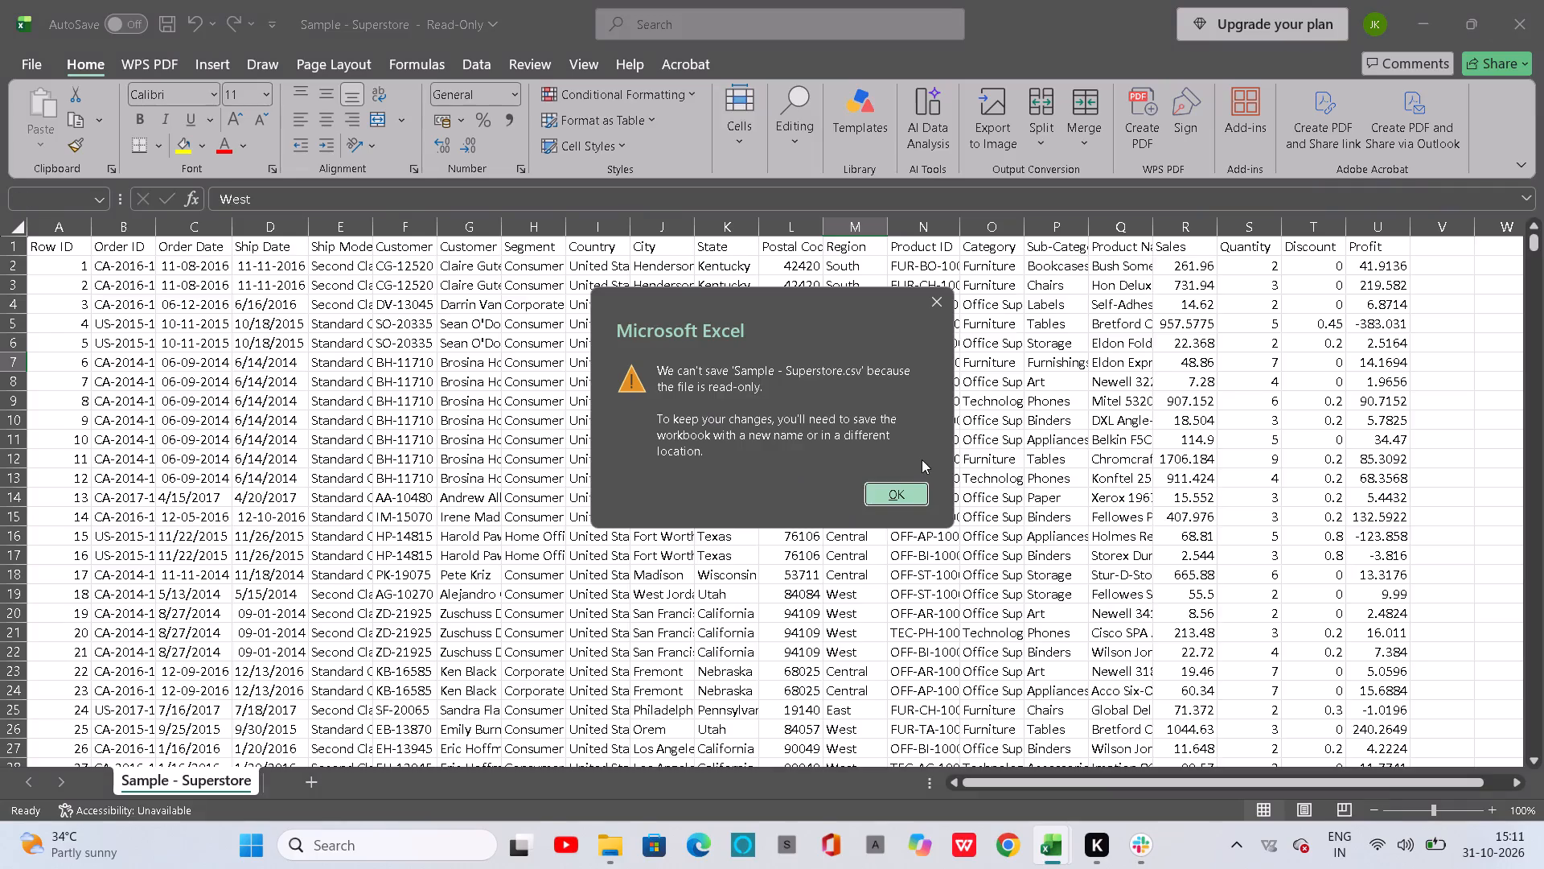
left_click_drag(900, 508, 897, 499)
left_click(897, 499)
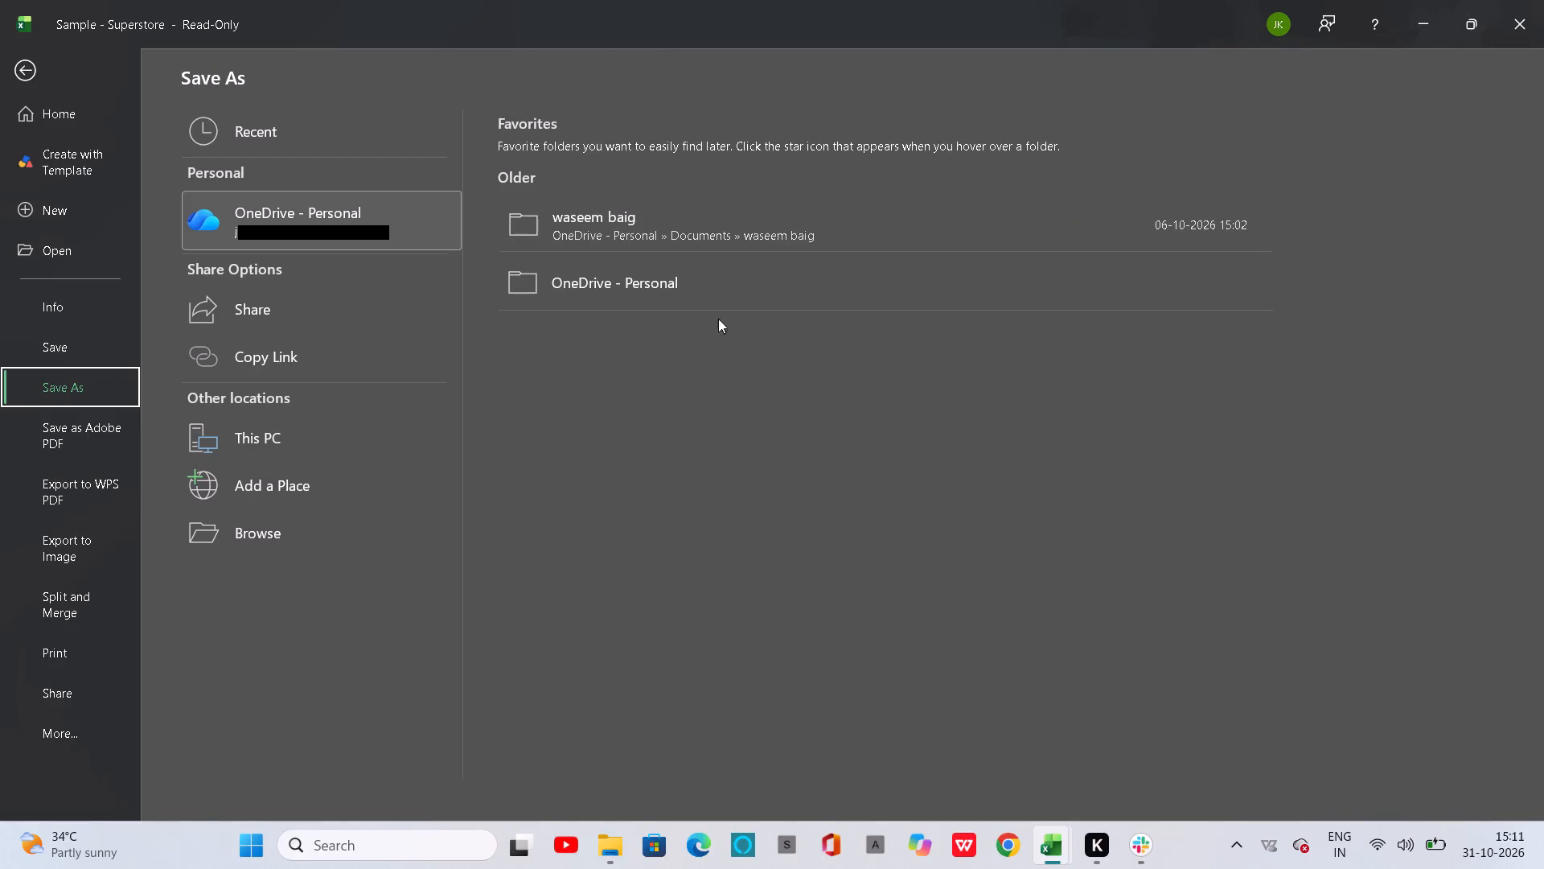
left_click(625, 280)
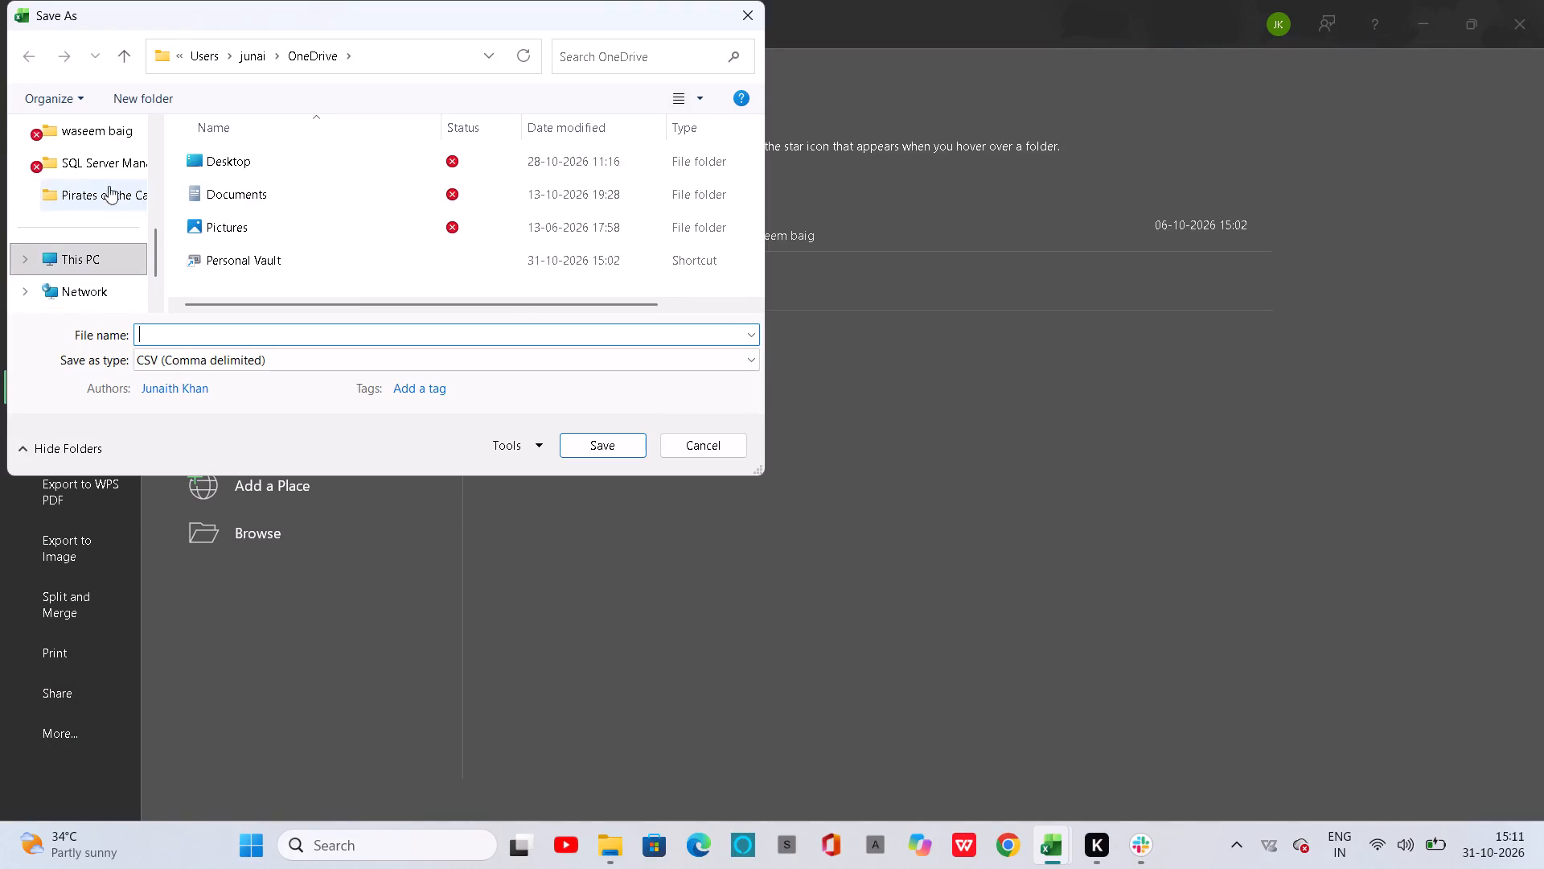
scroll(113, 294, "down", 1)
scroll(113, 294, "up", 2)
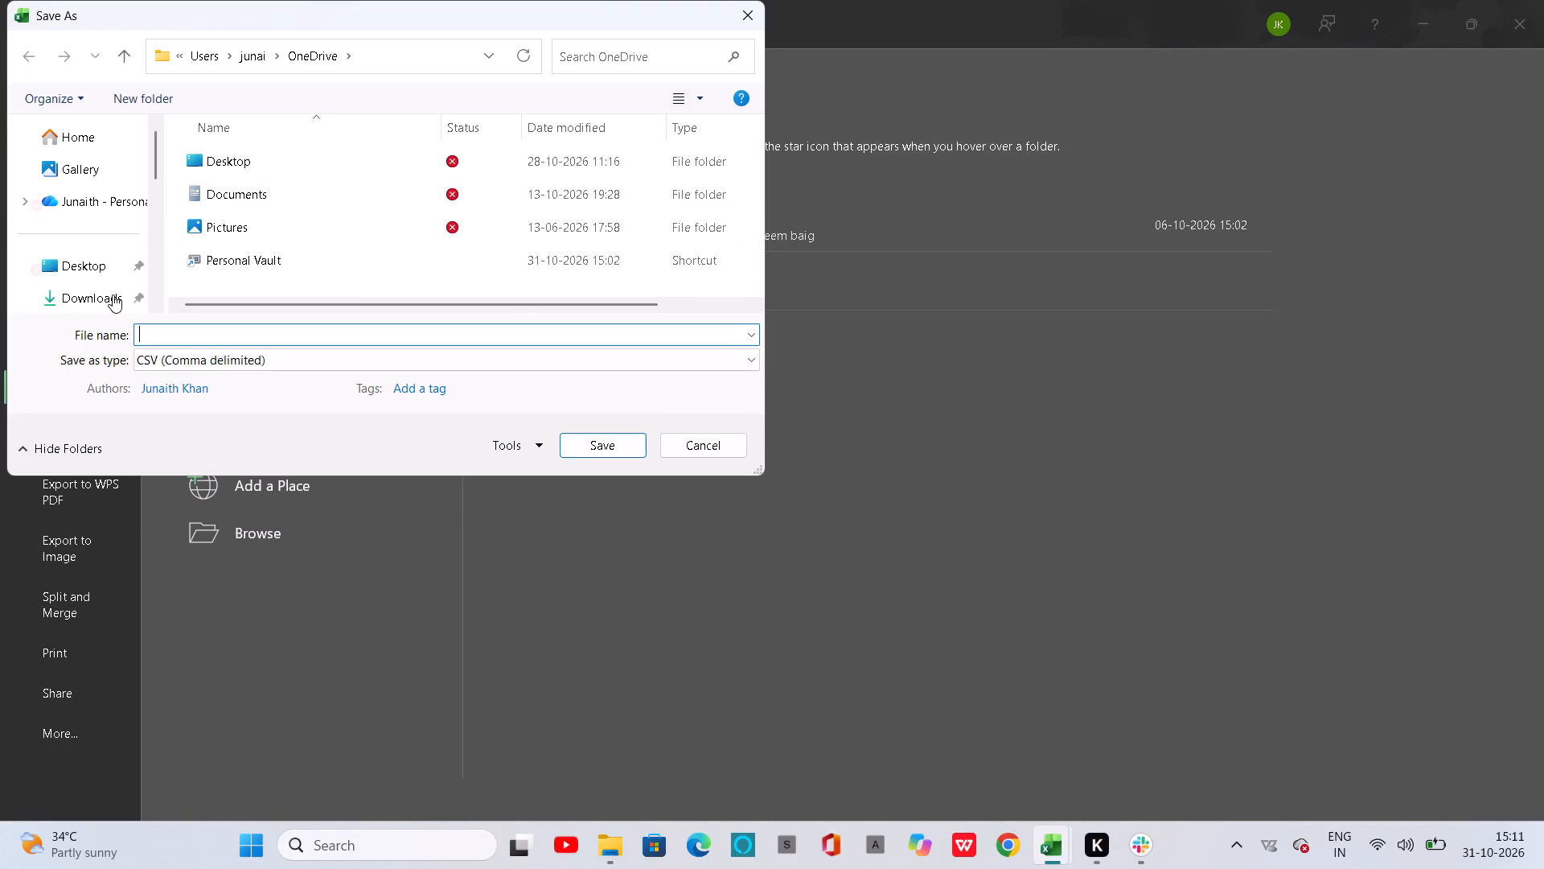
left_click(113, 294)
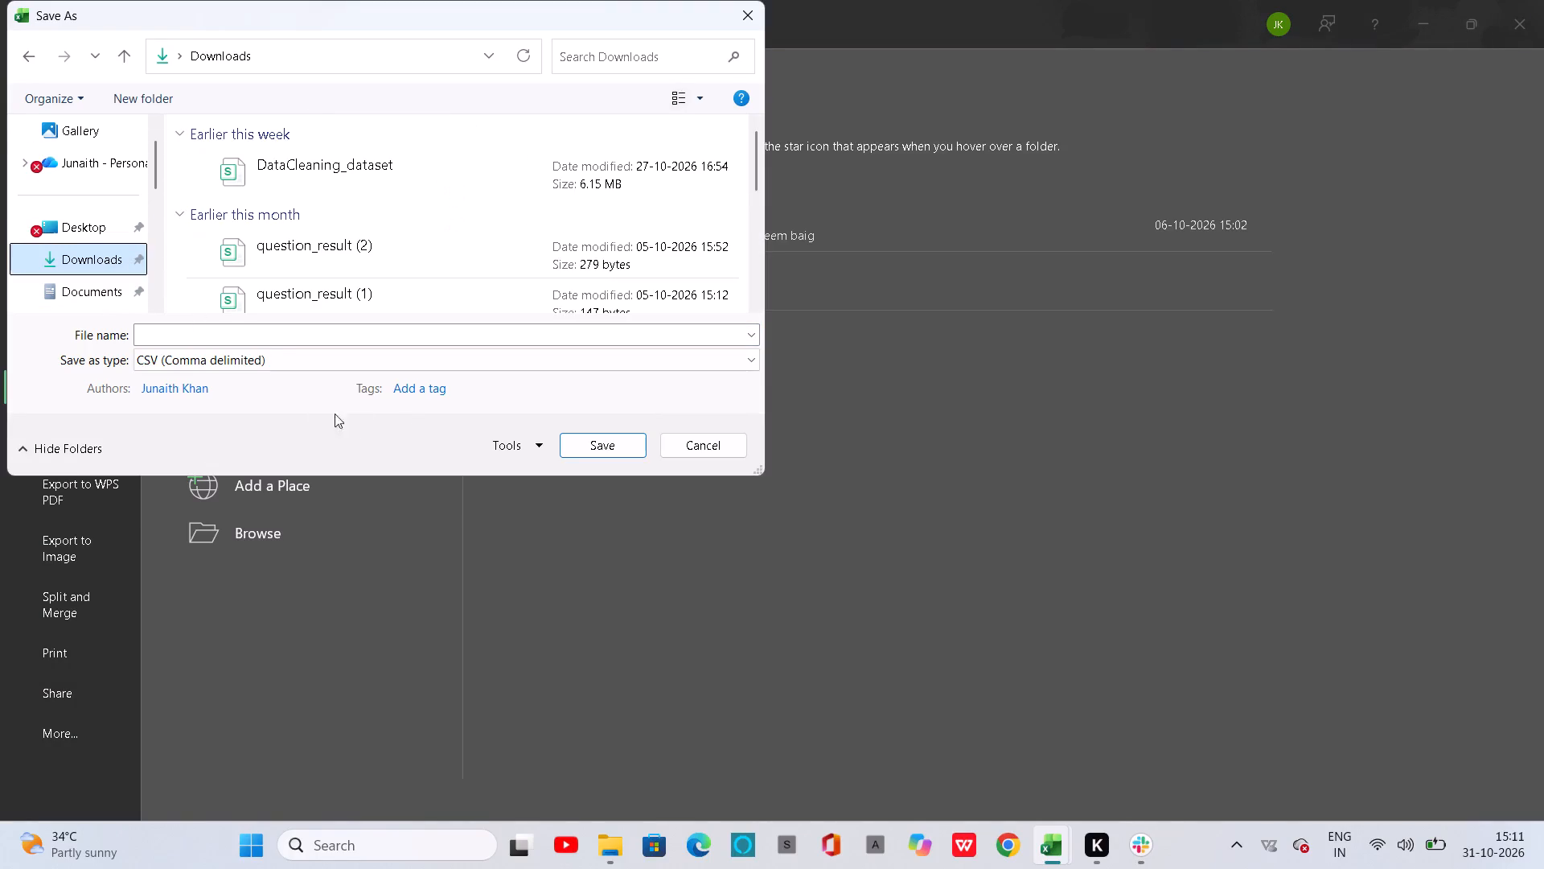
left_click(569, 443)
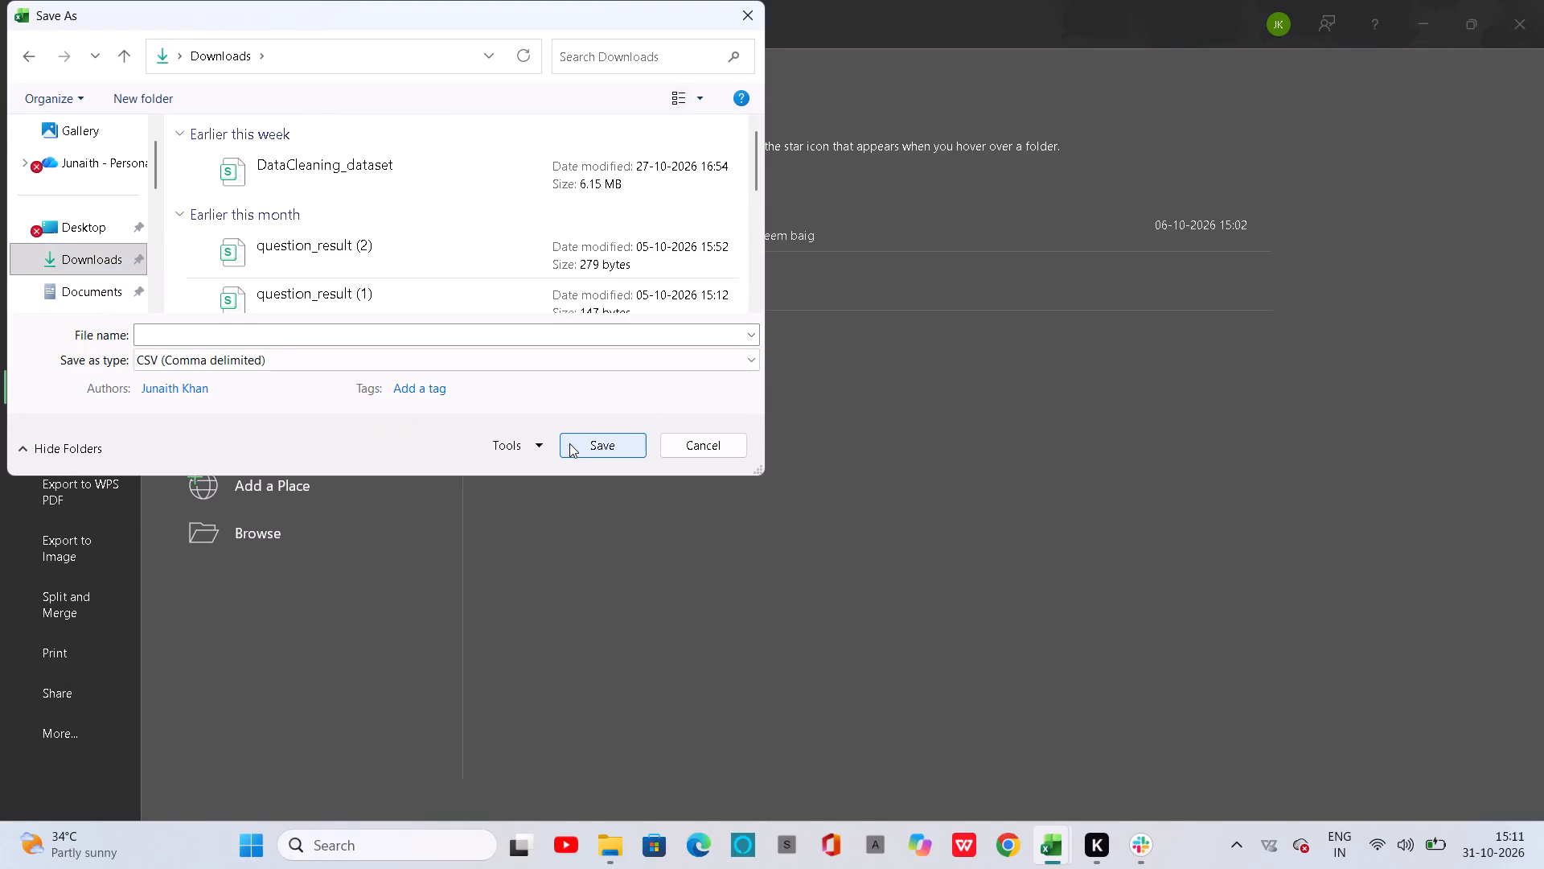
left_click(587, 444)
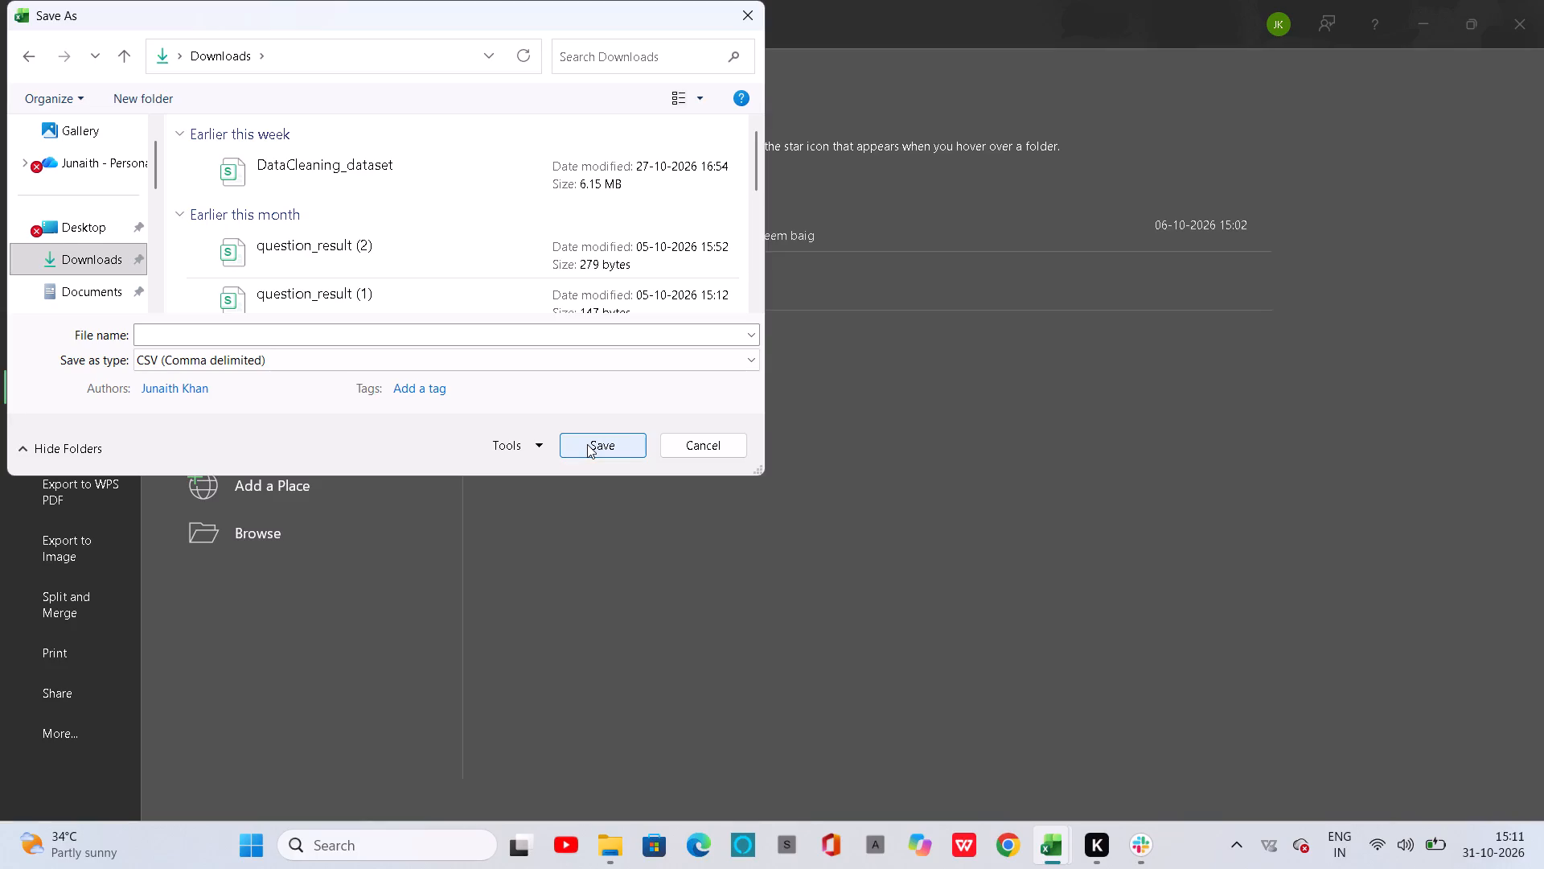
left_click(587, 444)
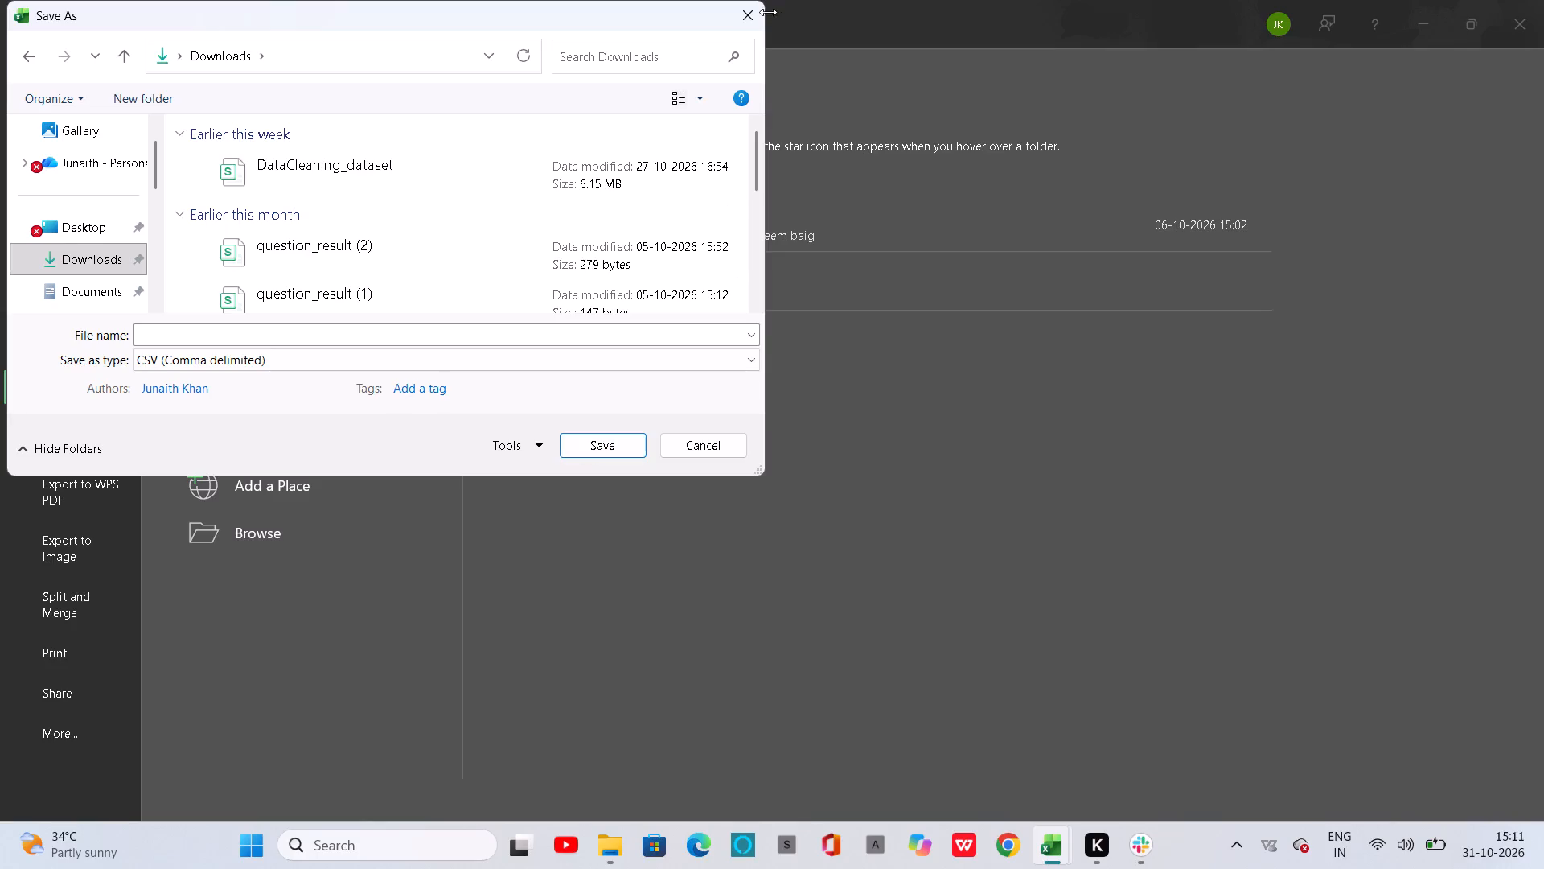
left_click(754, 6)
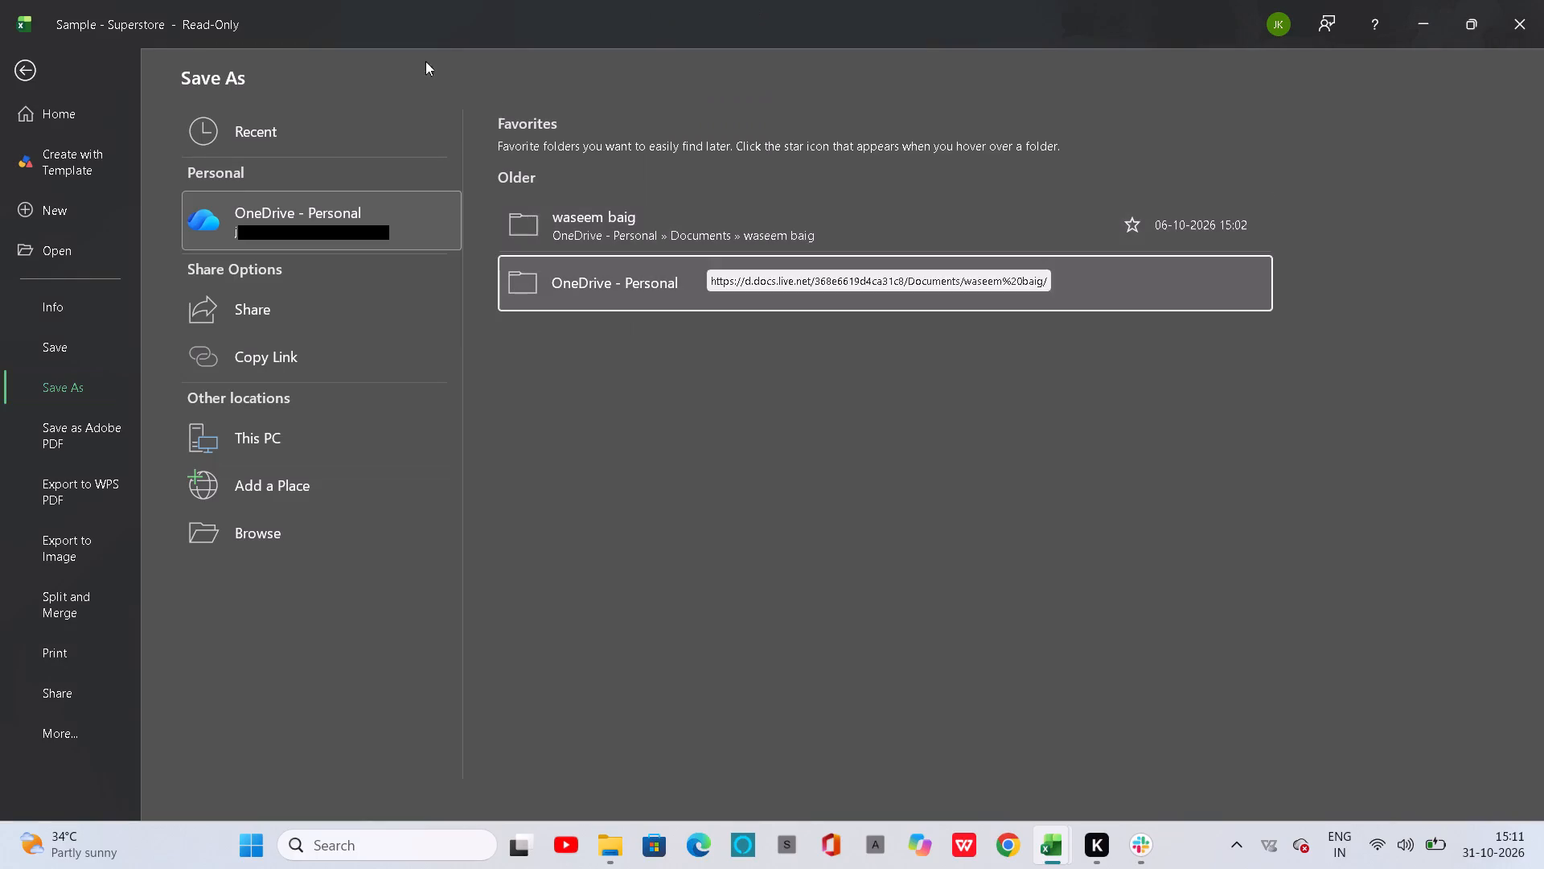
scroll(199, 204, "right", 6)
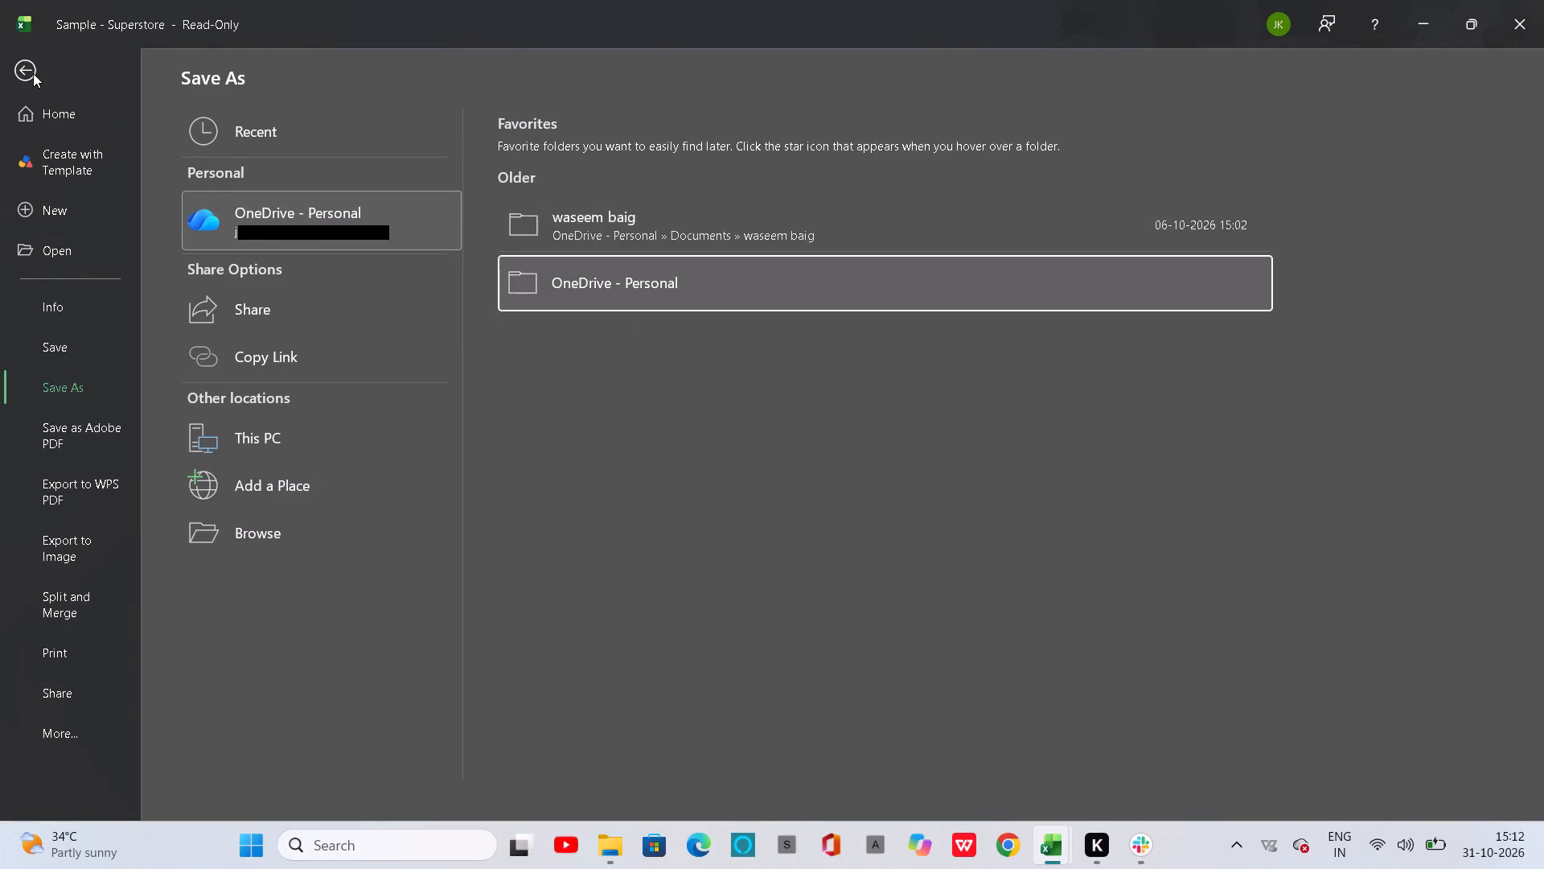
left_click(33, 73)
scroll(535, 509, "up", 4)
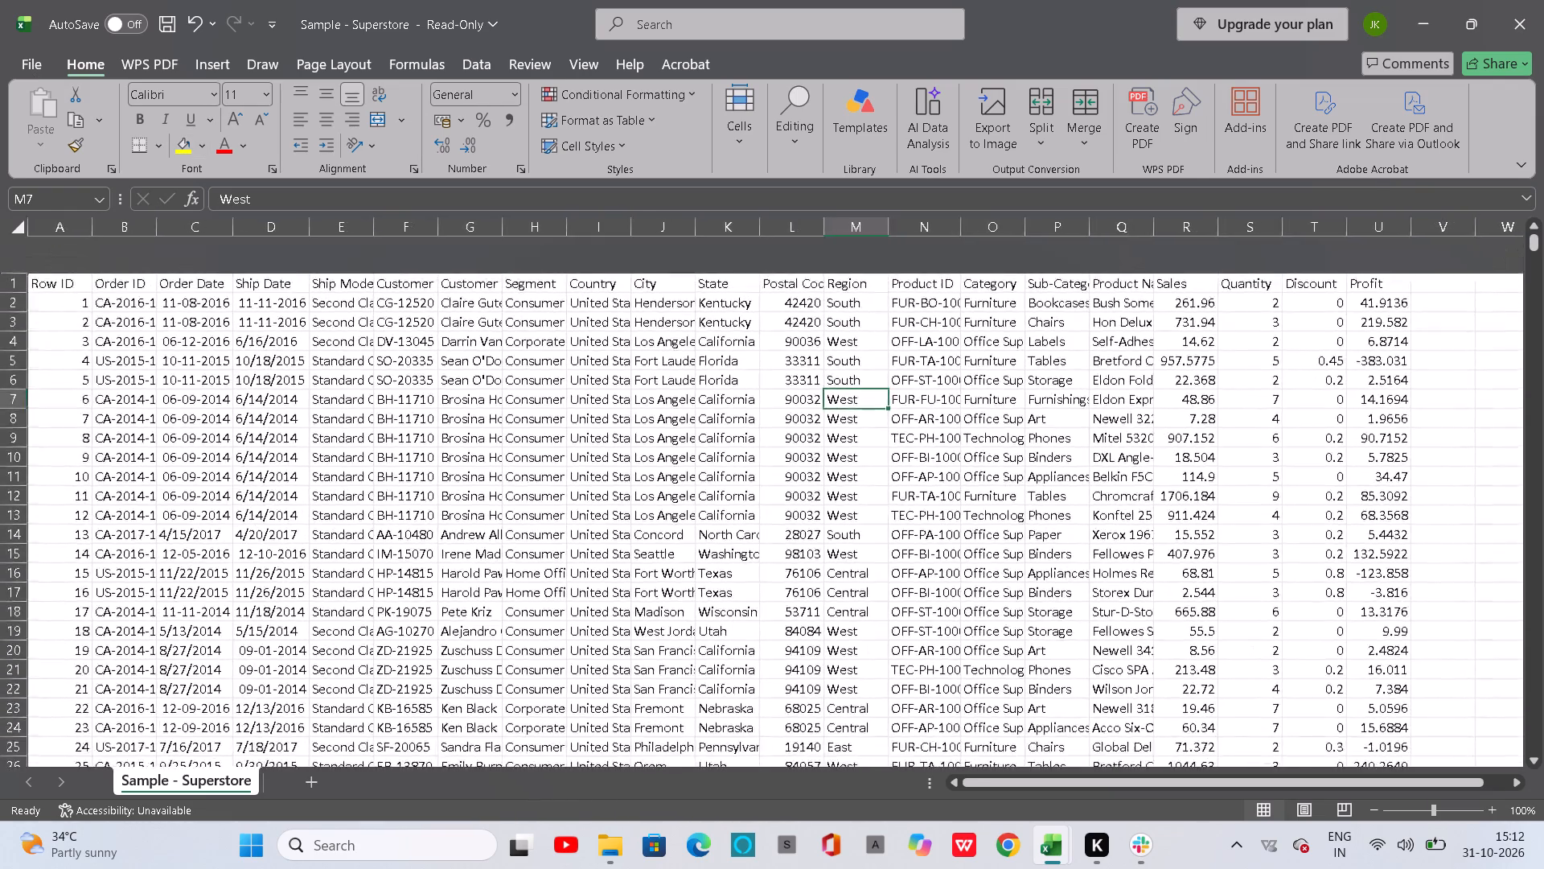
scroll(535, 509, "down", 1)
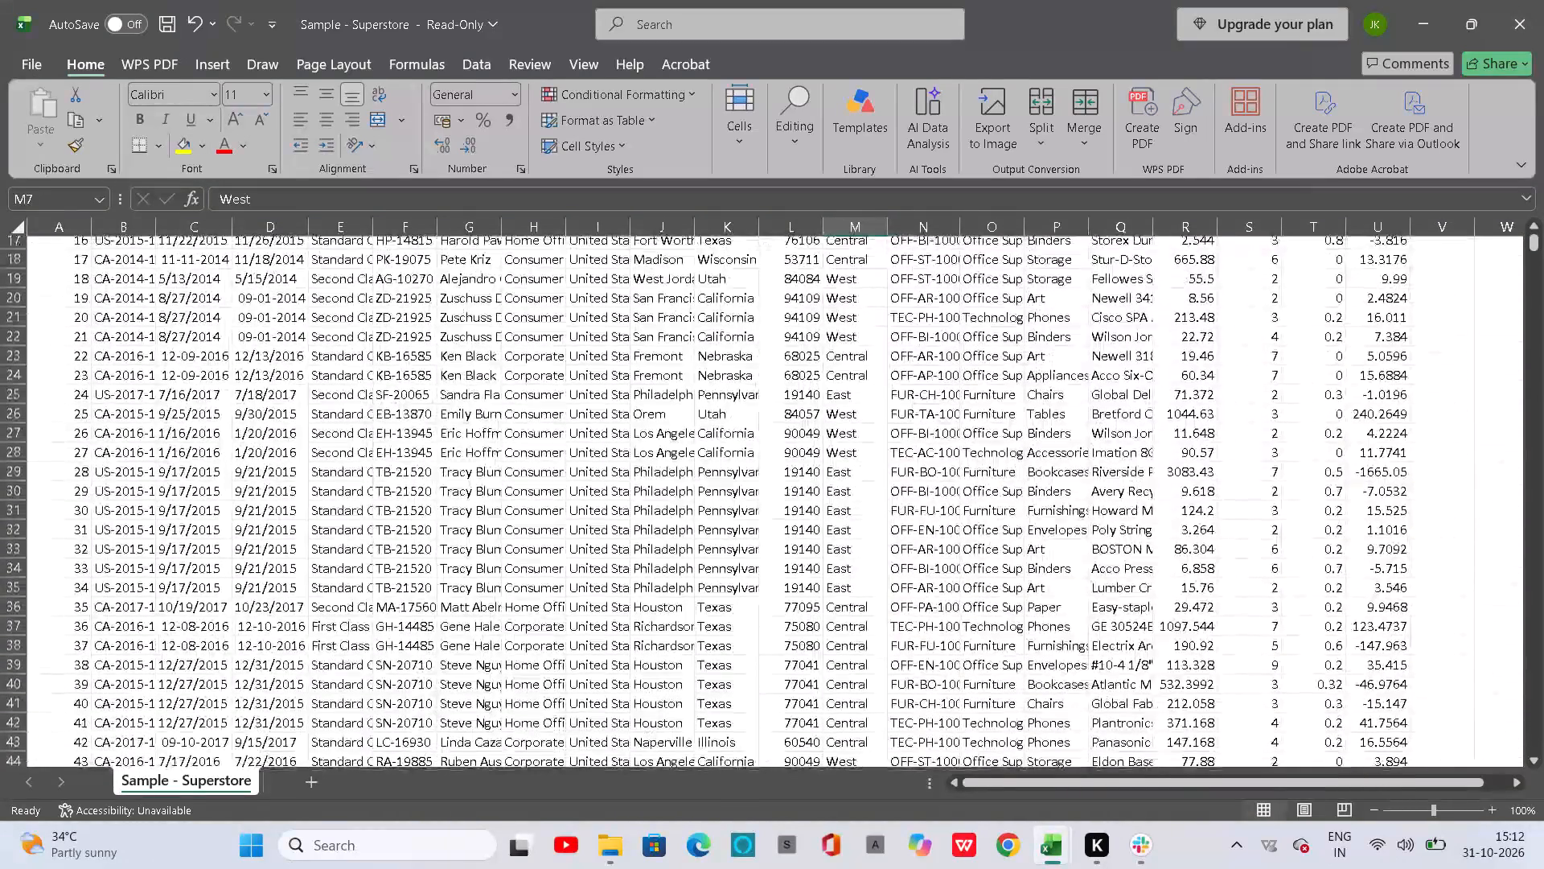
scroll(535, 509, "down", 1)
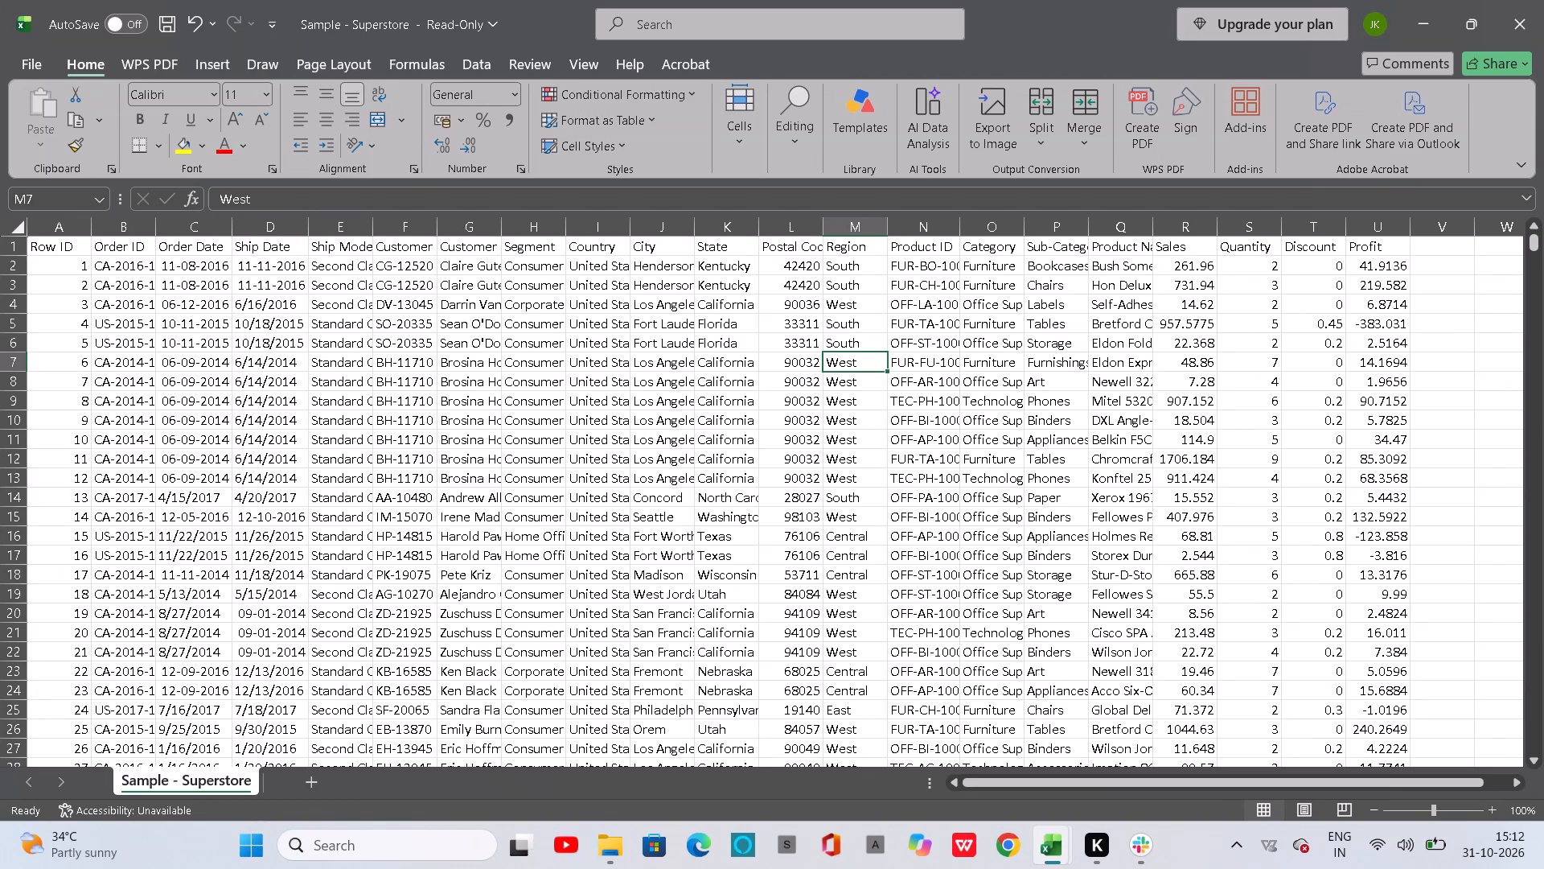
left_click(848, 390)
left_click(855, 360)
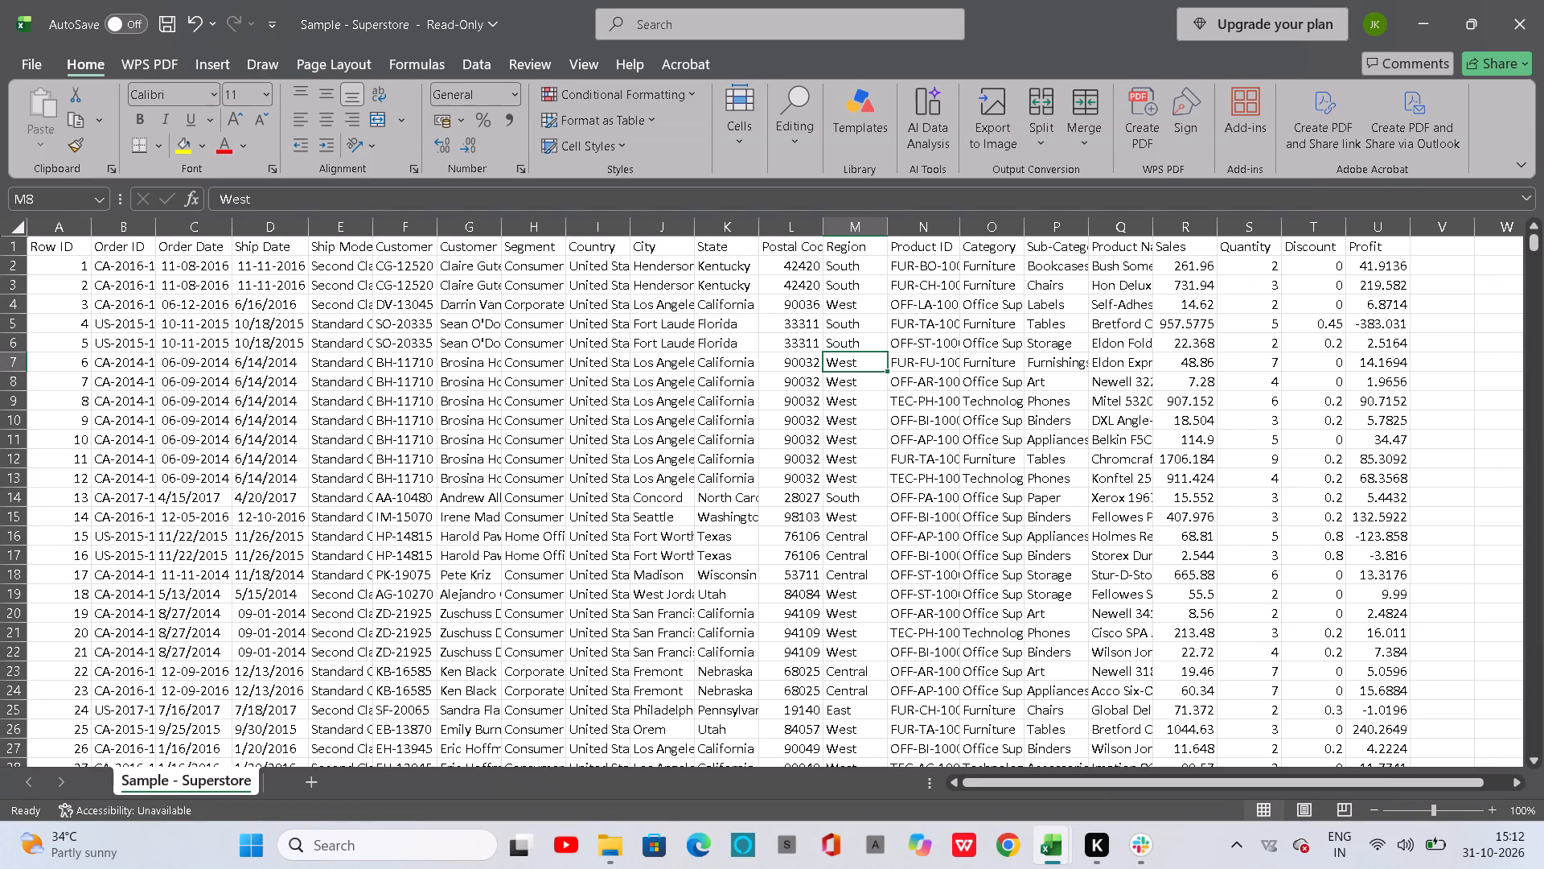
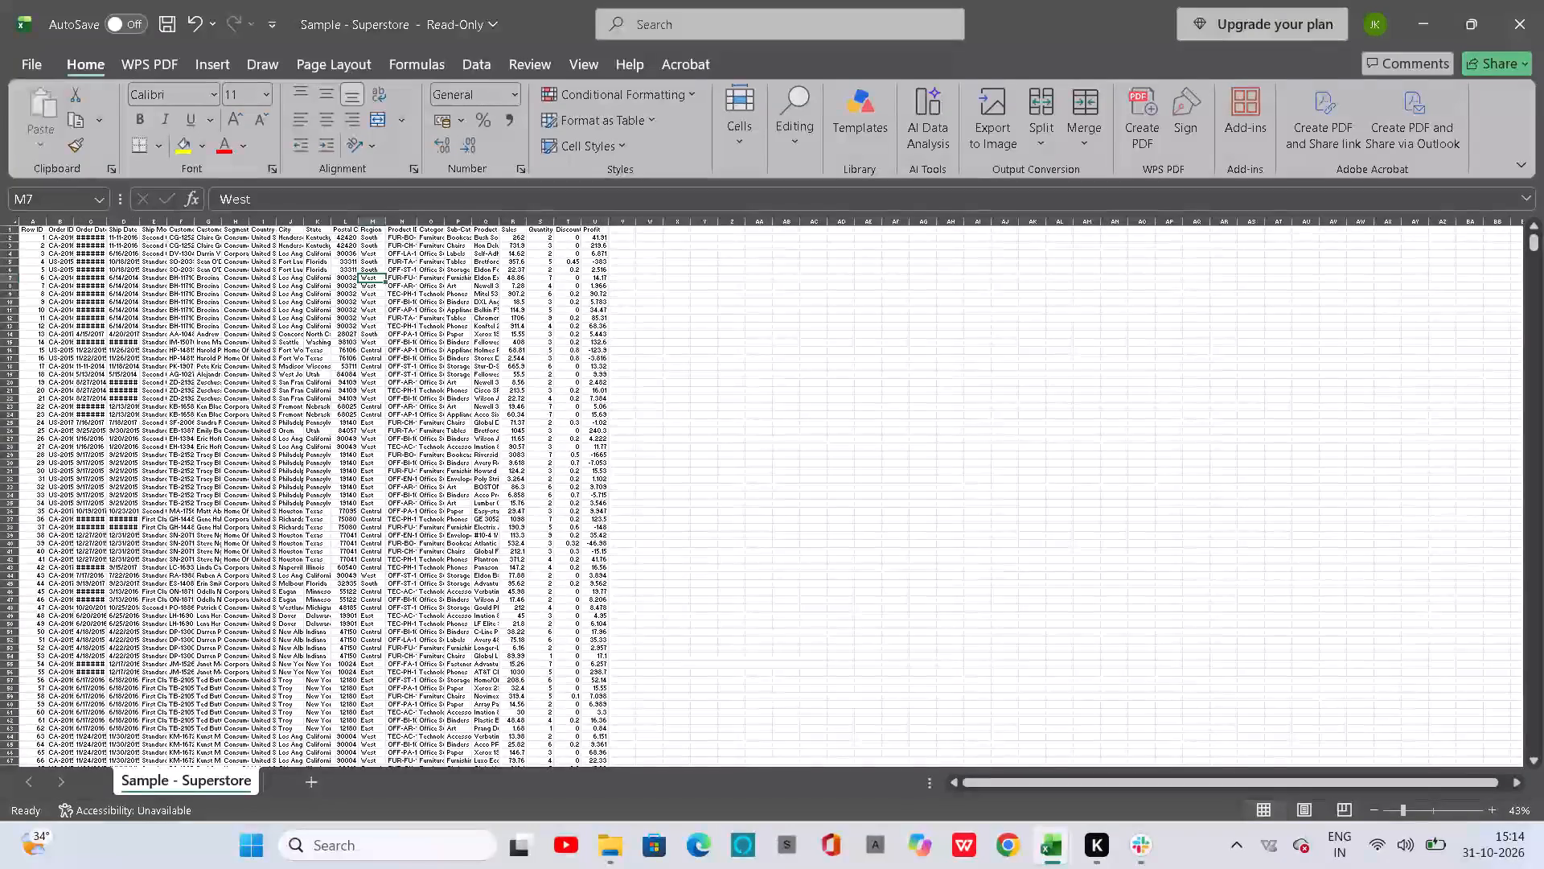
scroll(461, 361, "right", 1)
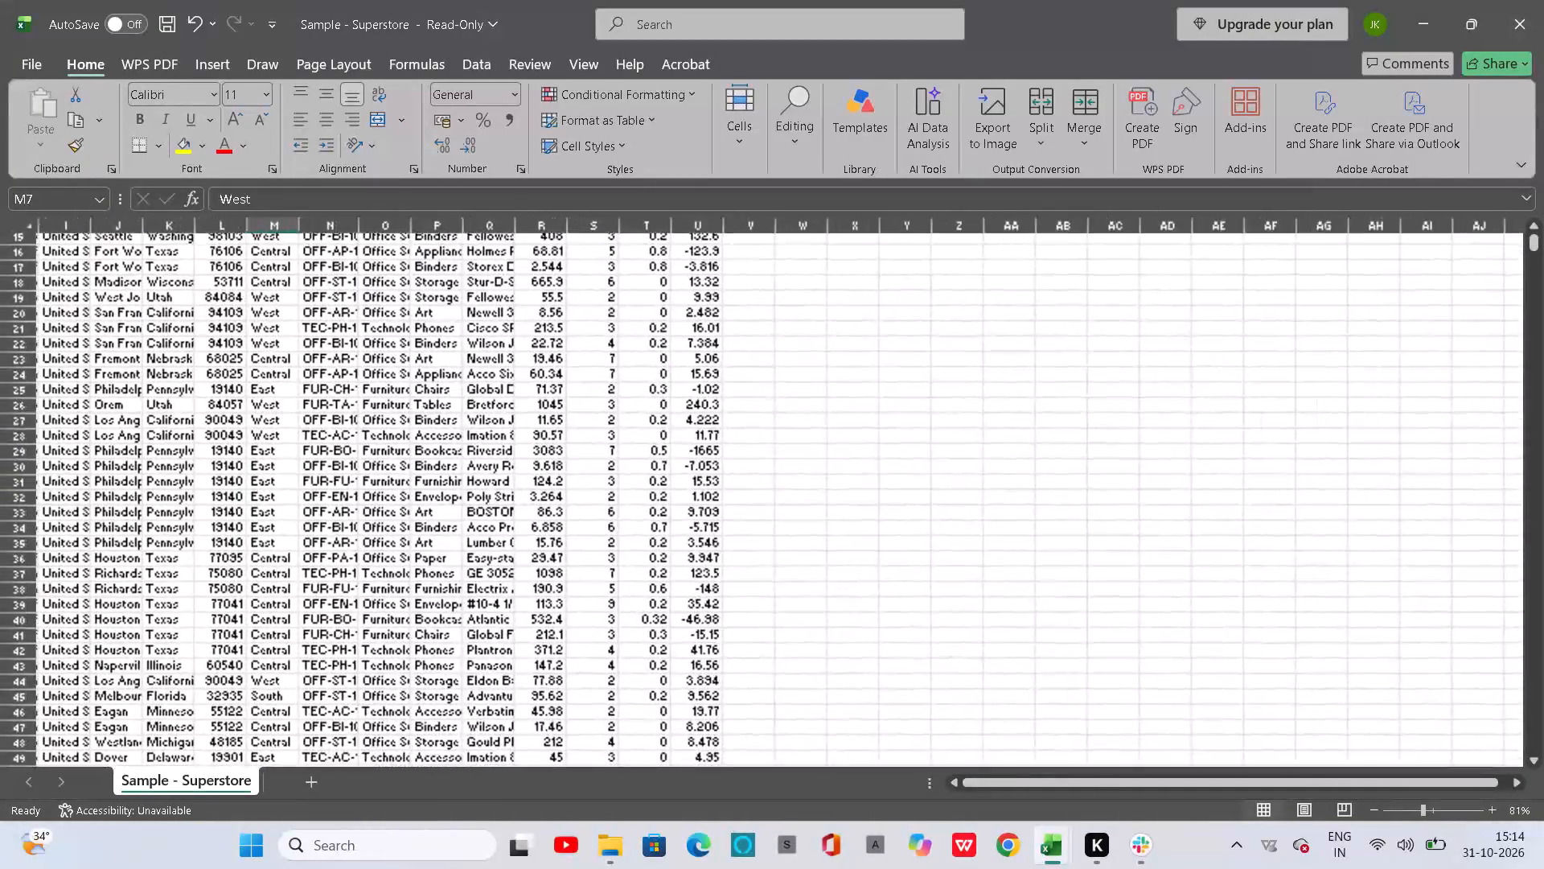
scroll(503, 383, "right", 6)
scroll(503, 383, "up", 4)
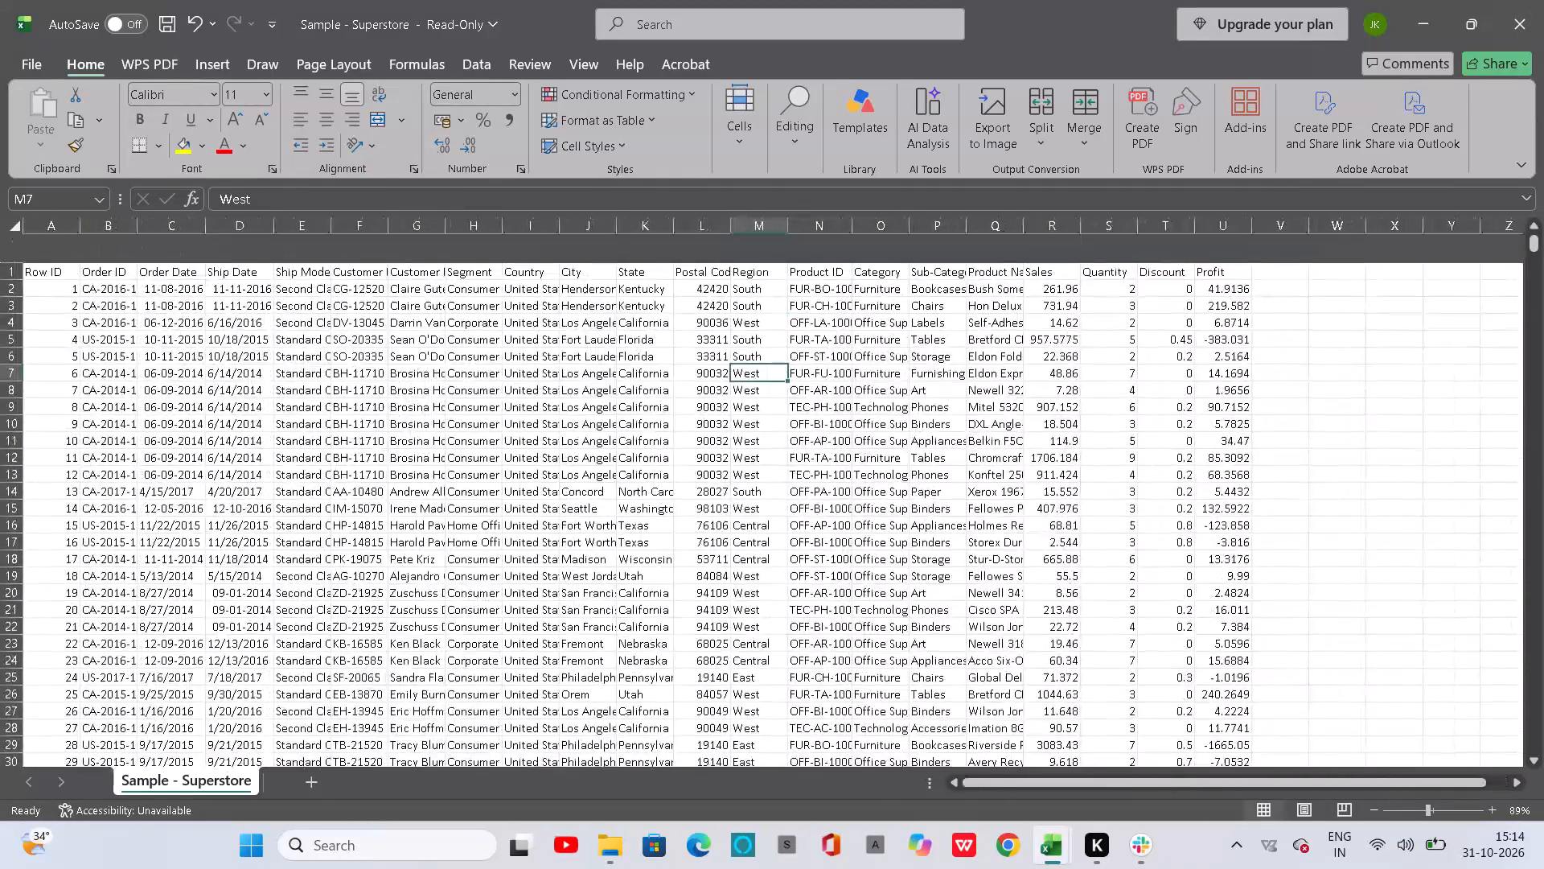
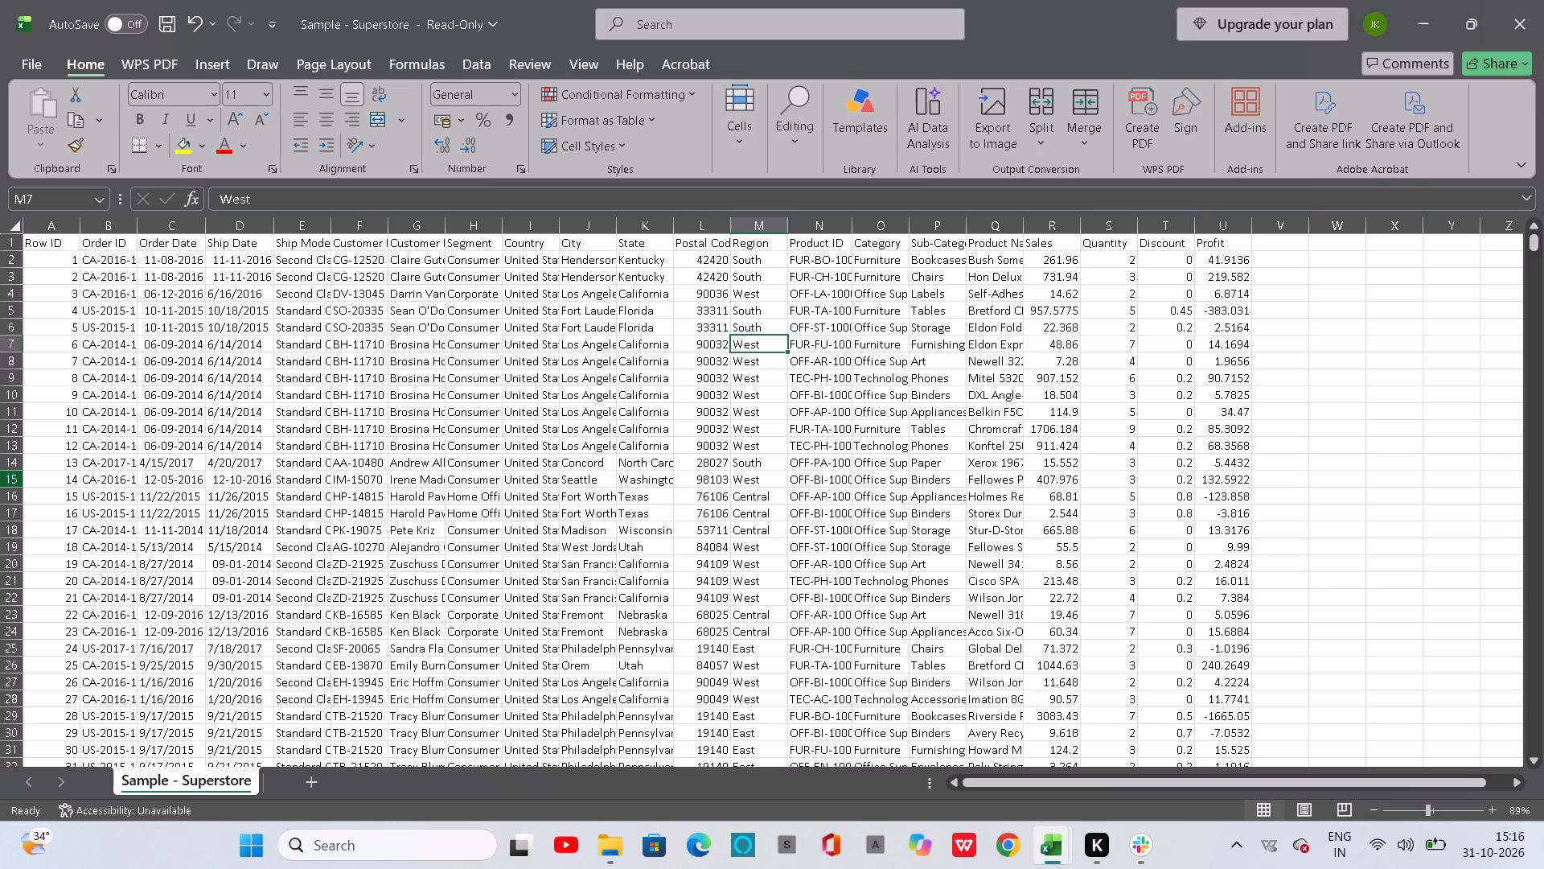
AutoFit the widths of the columns from Order ID through Postal Code to their contents.
scroll(318, 498, "up", 3)
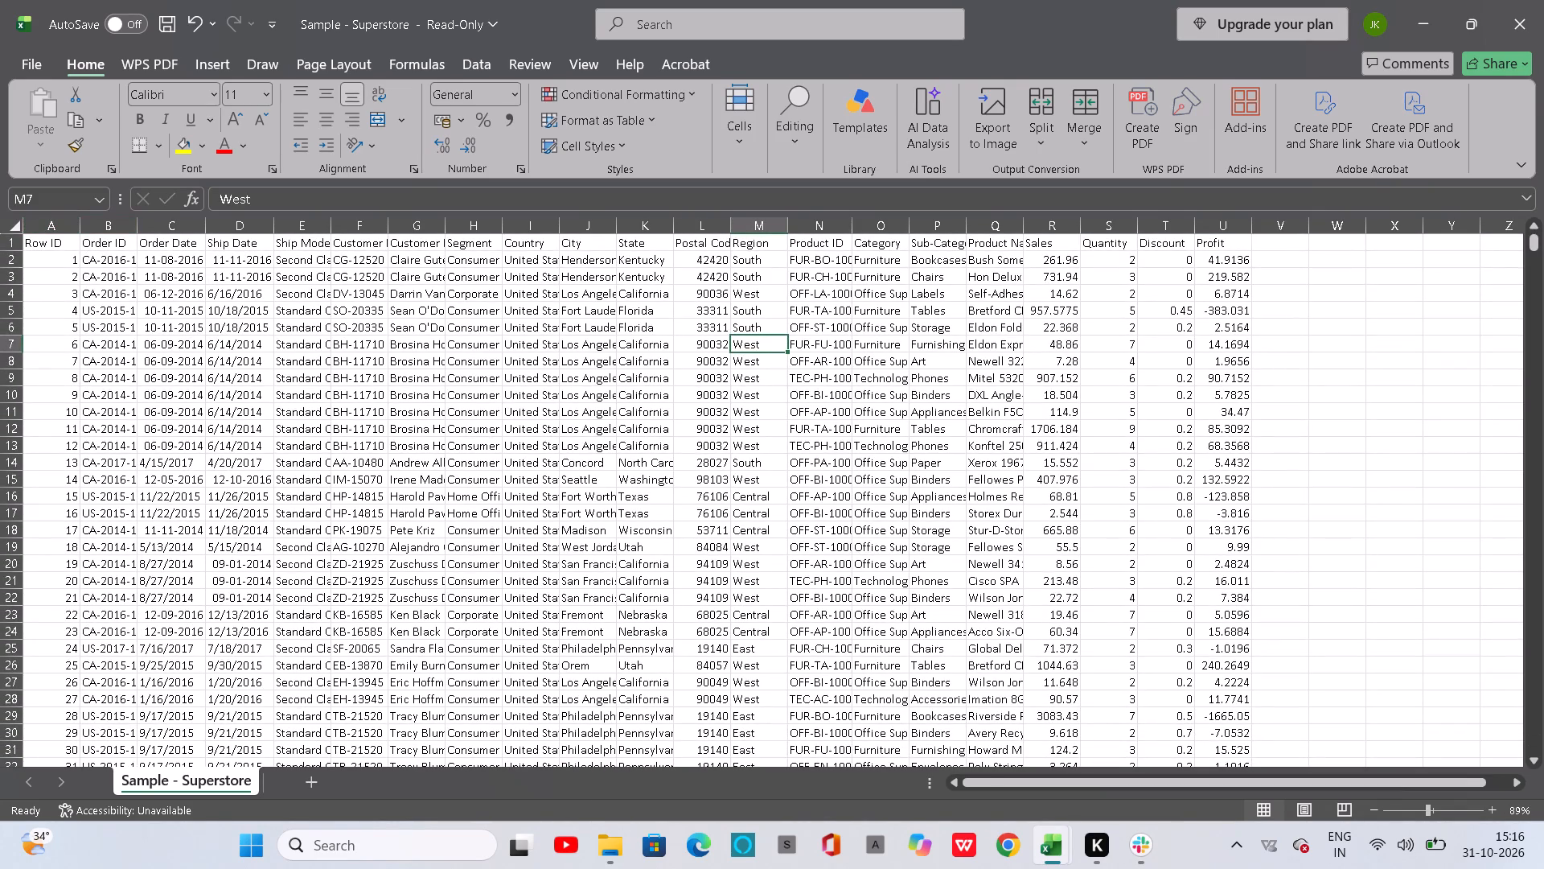
left_click(77, 230)
double_click(133, 228)
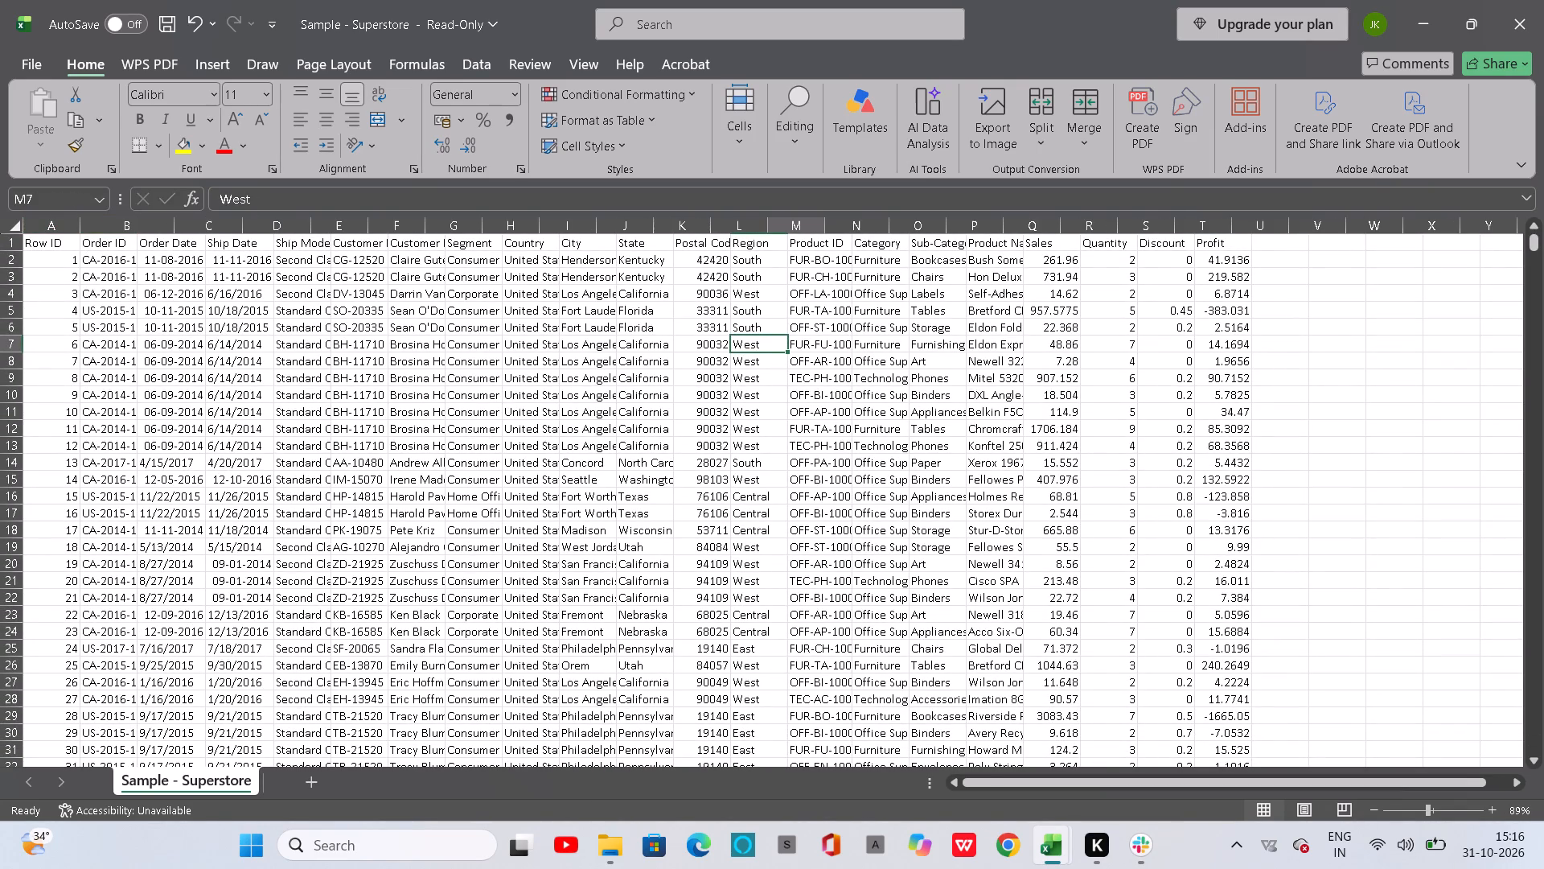
double_click(240, 226)
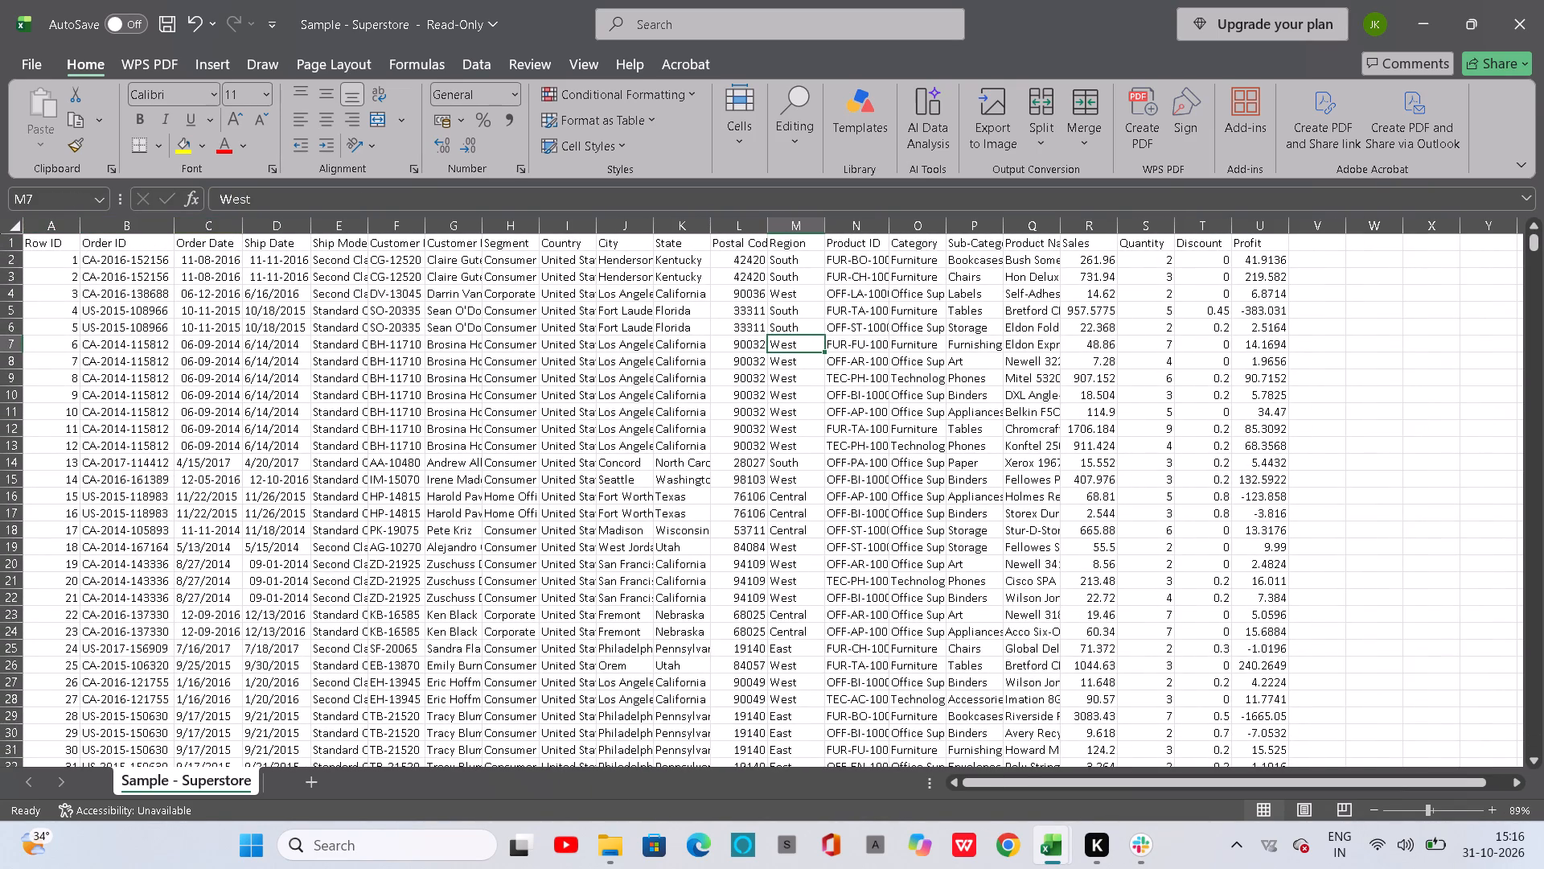
double_click(305, 223)
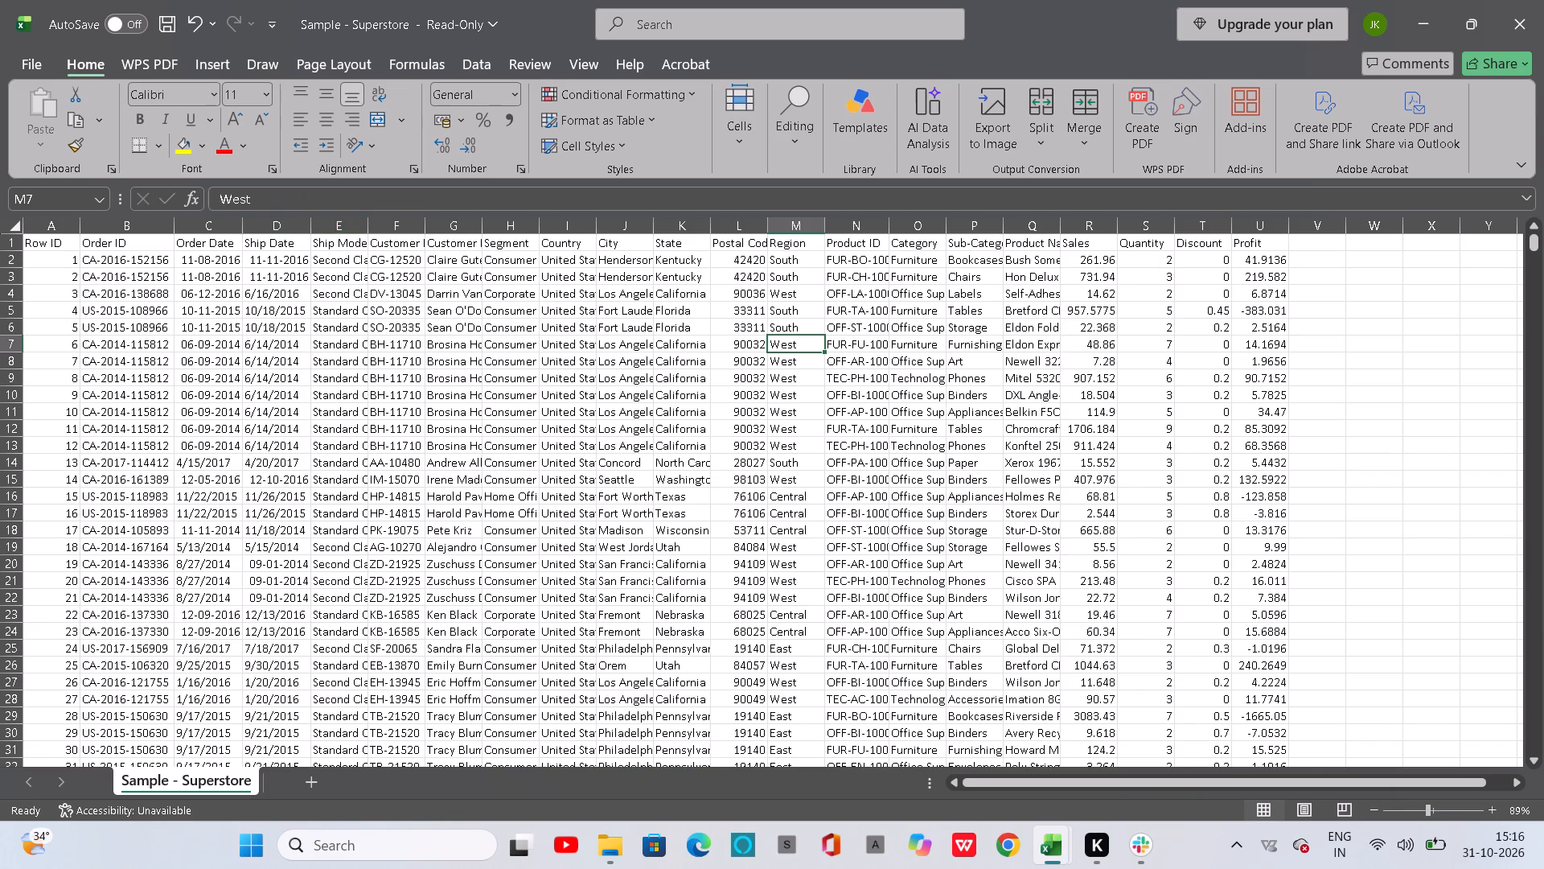
double_click(360, 223)
left_click(449, 228)
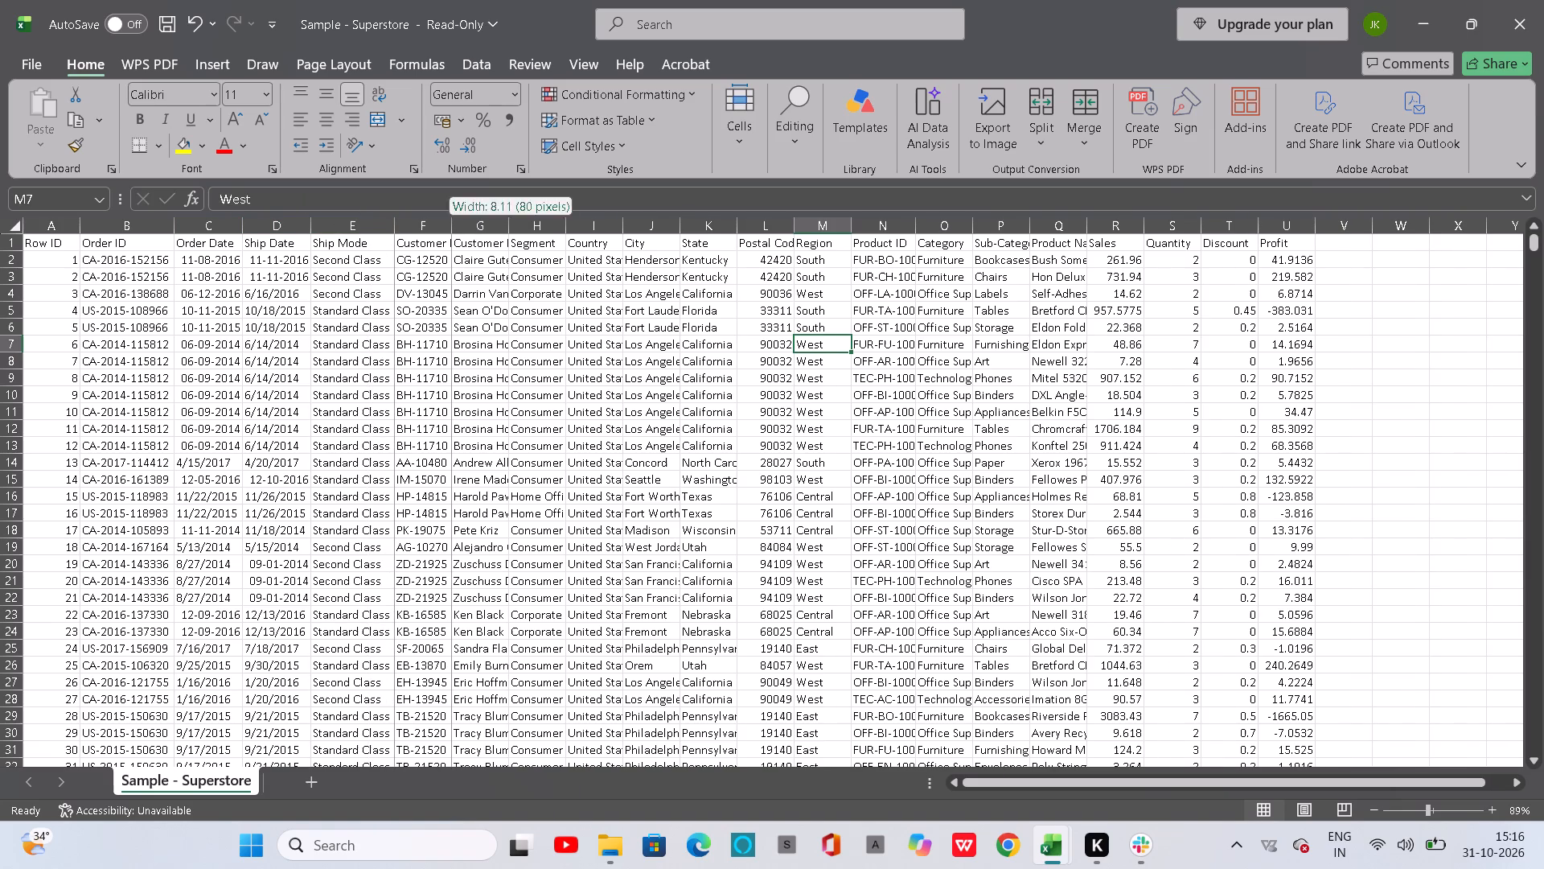
double_click(449, 228)
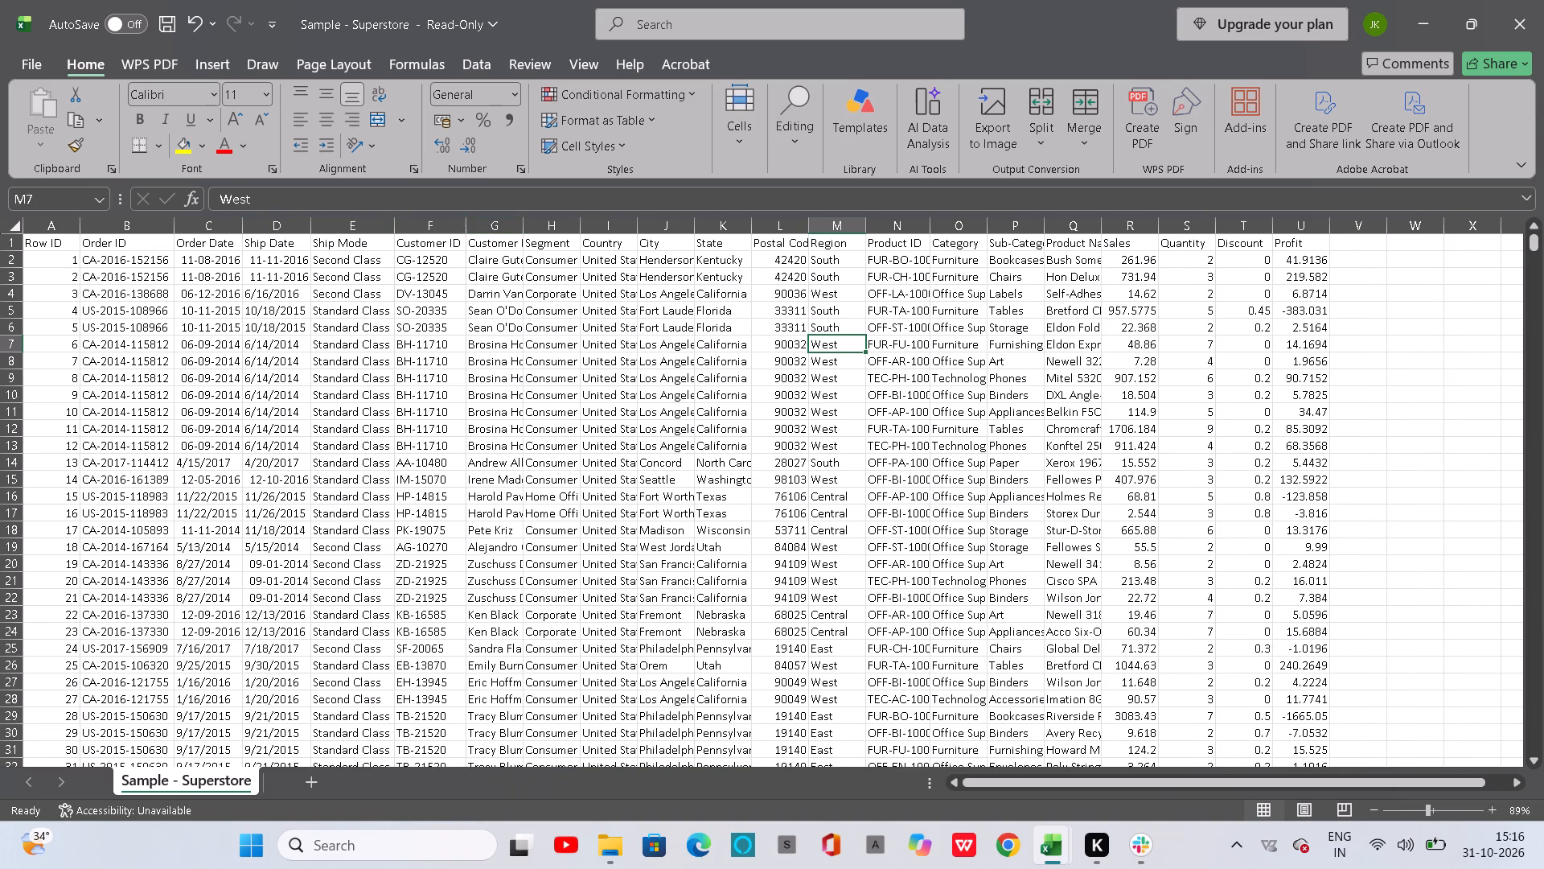
double_click(515, 228)
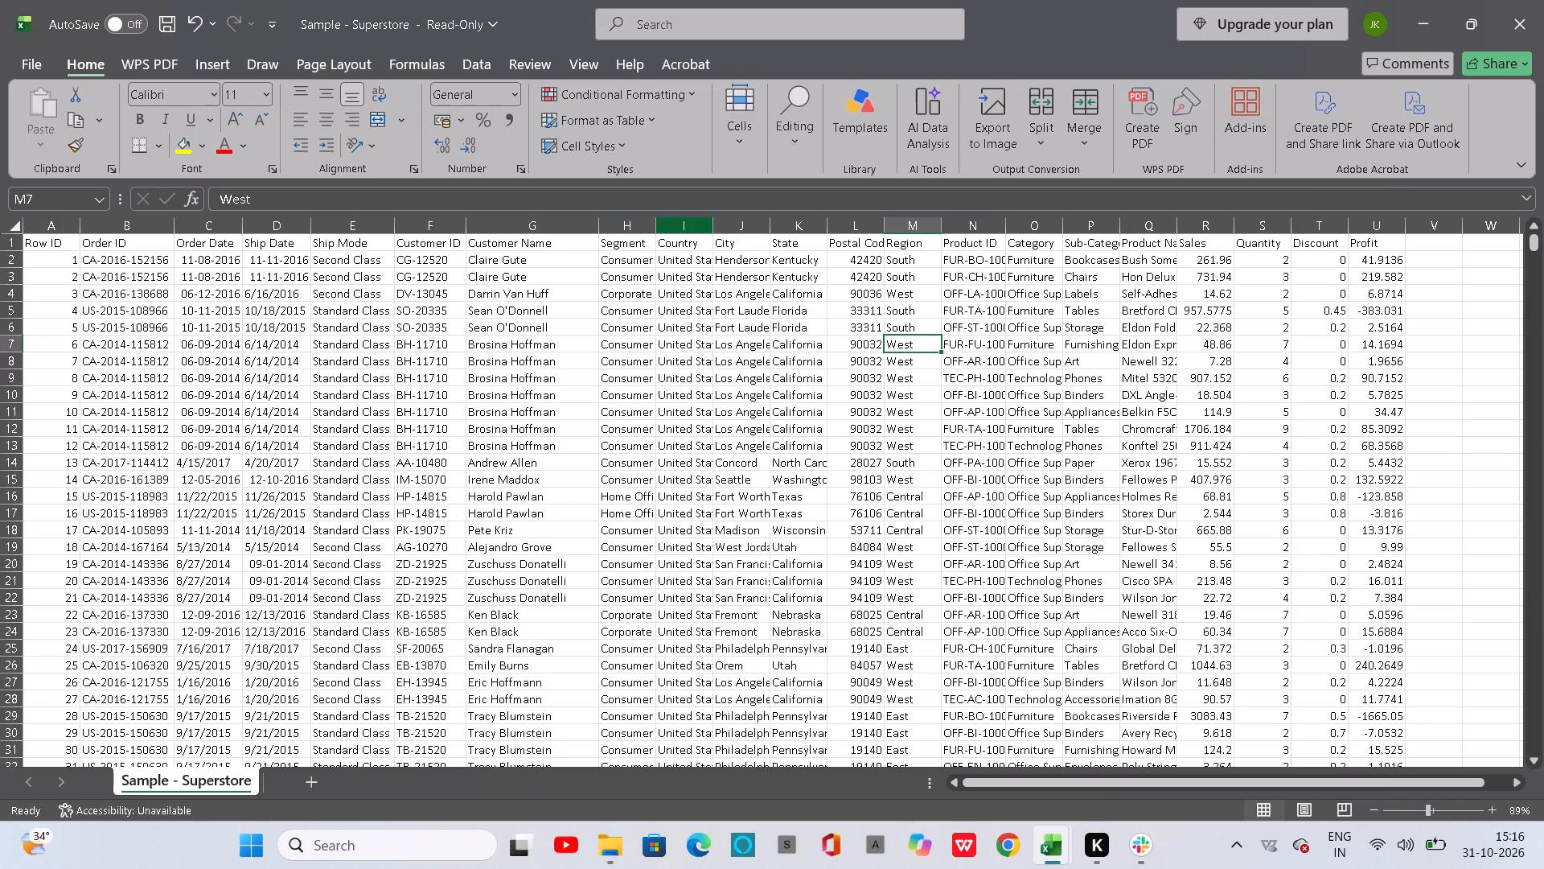
double_click(647, 224)
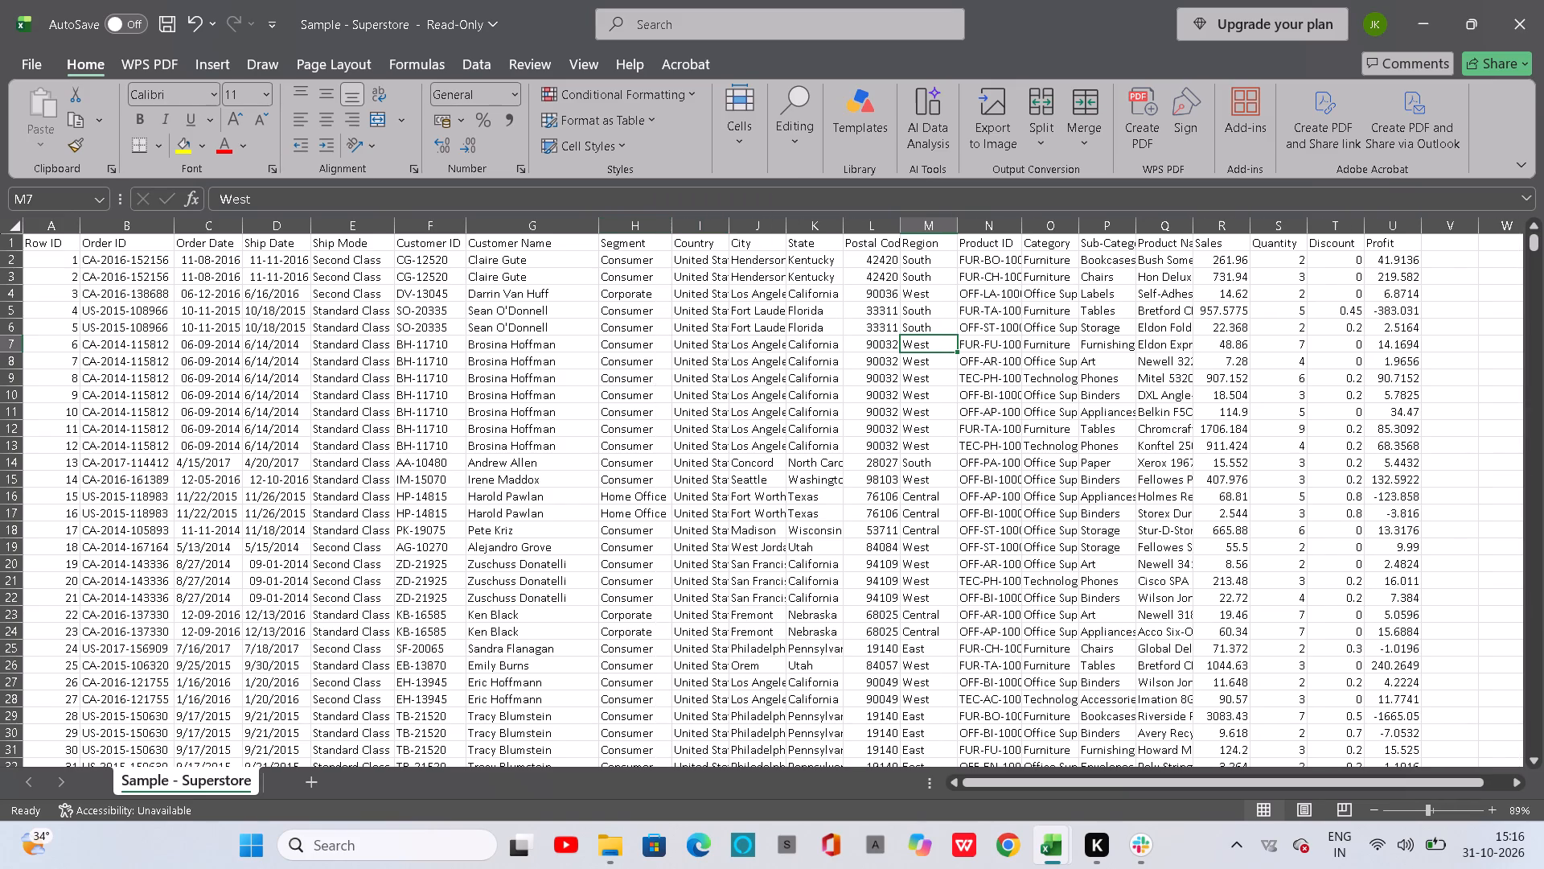
double_click(721, 218)
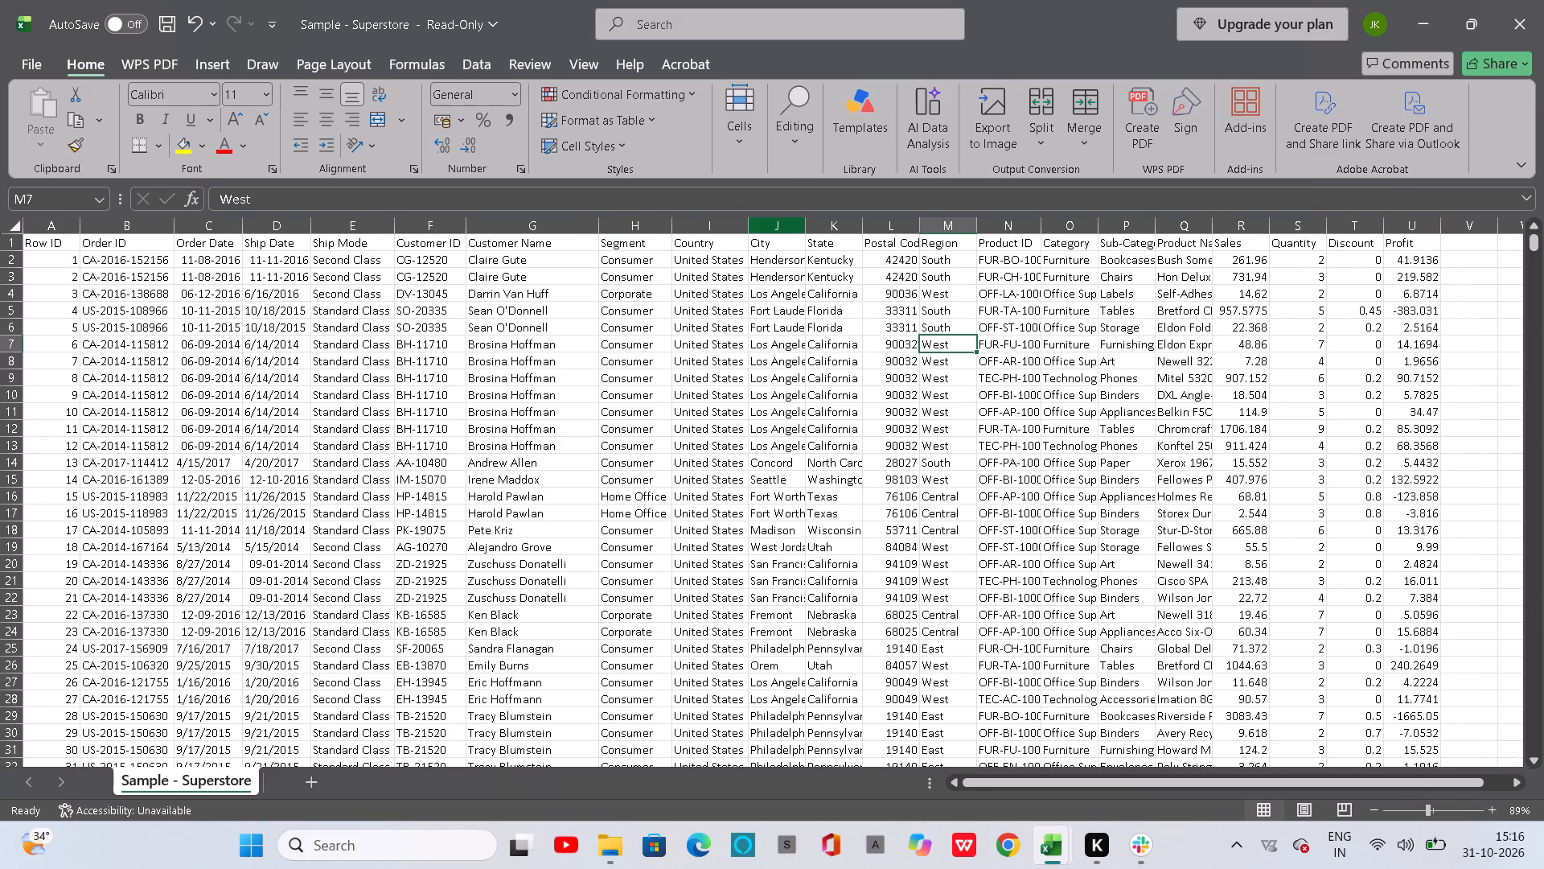
double_click(801, 224)
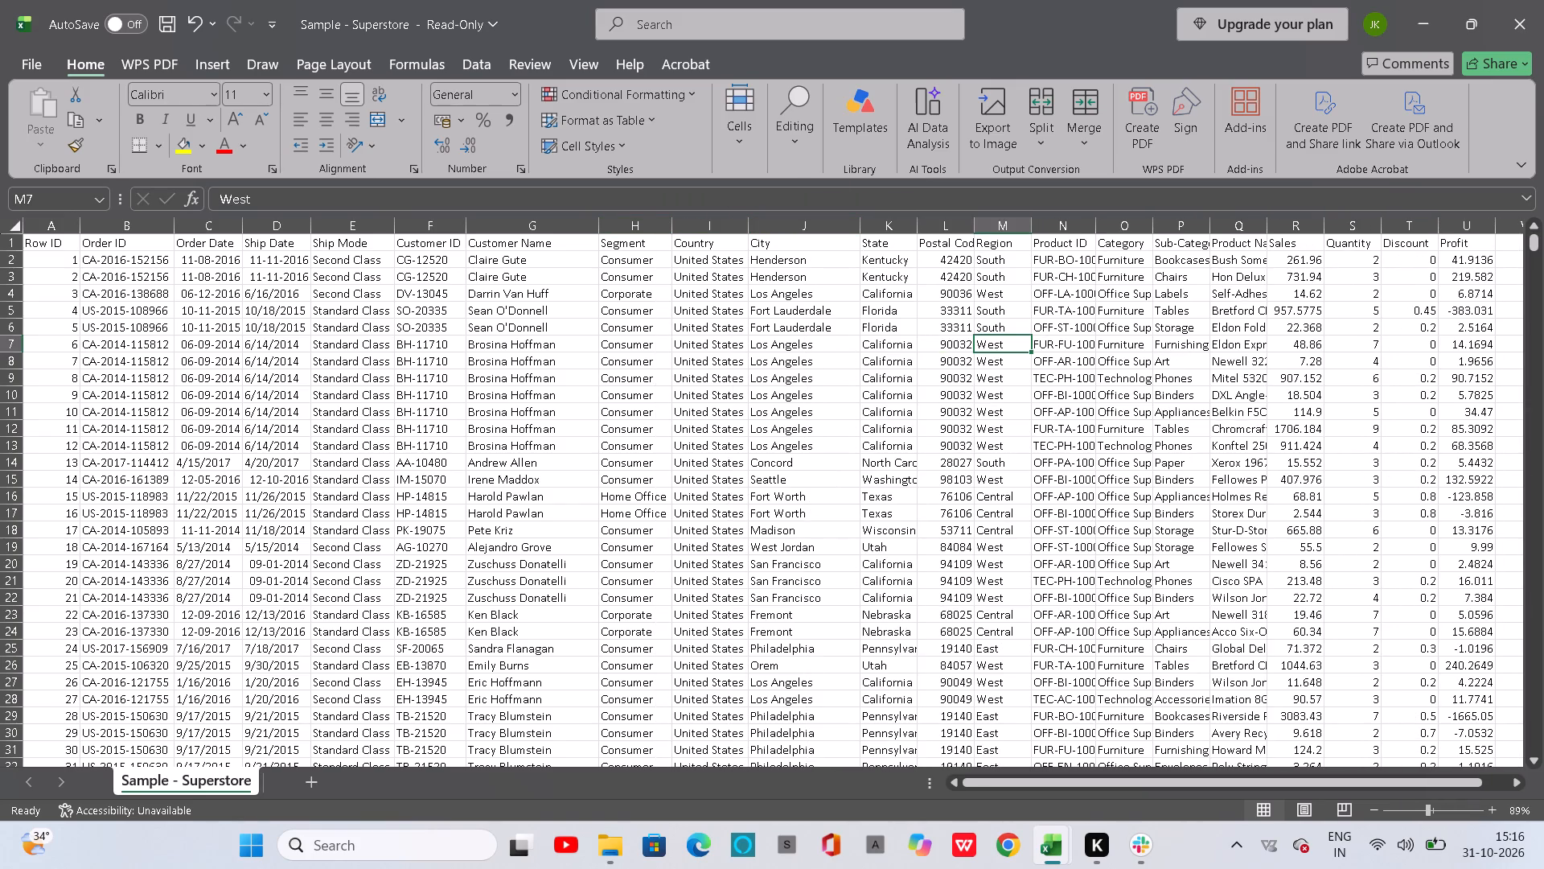
double_click(915, 228)
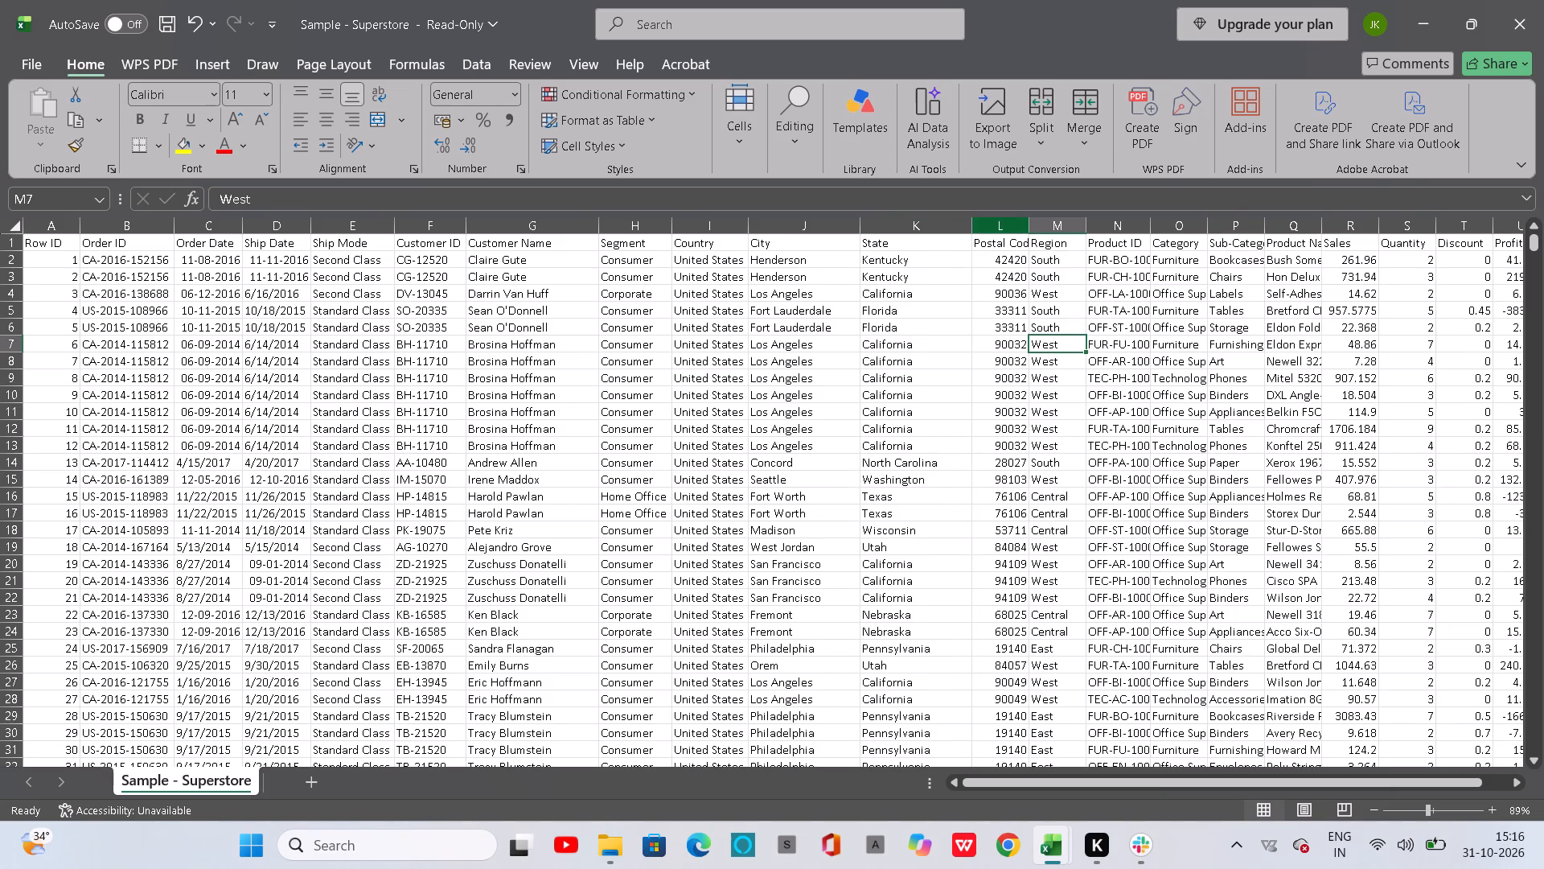
double_click(1027, 229)
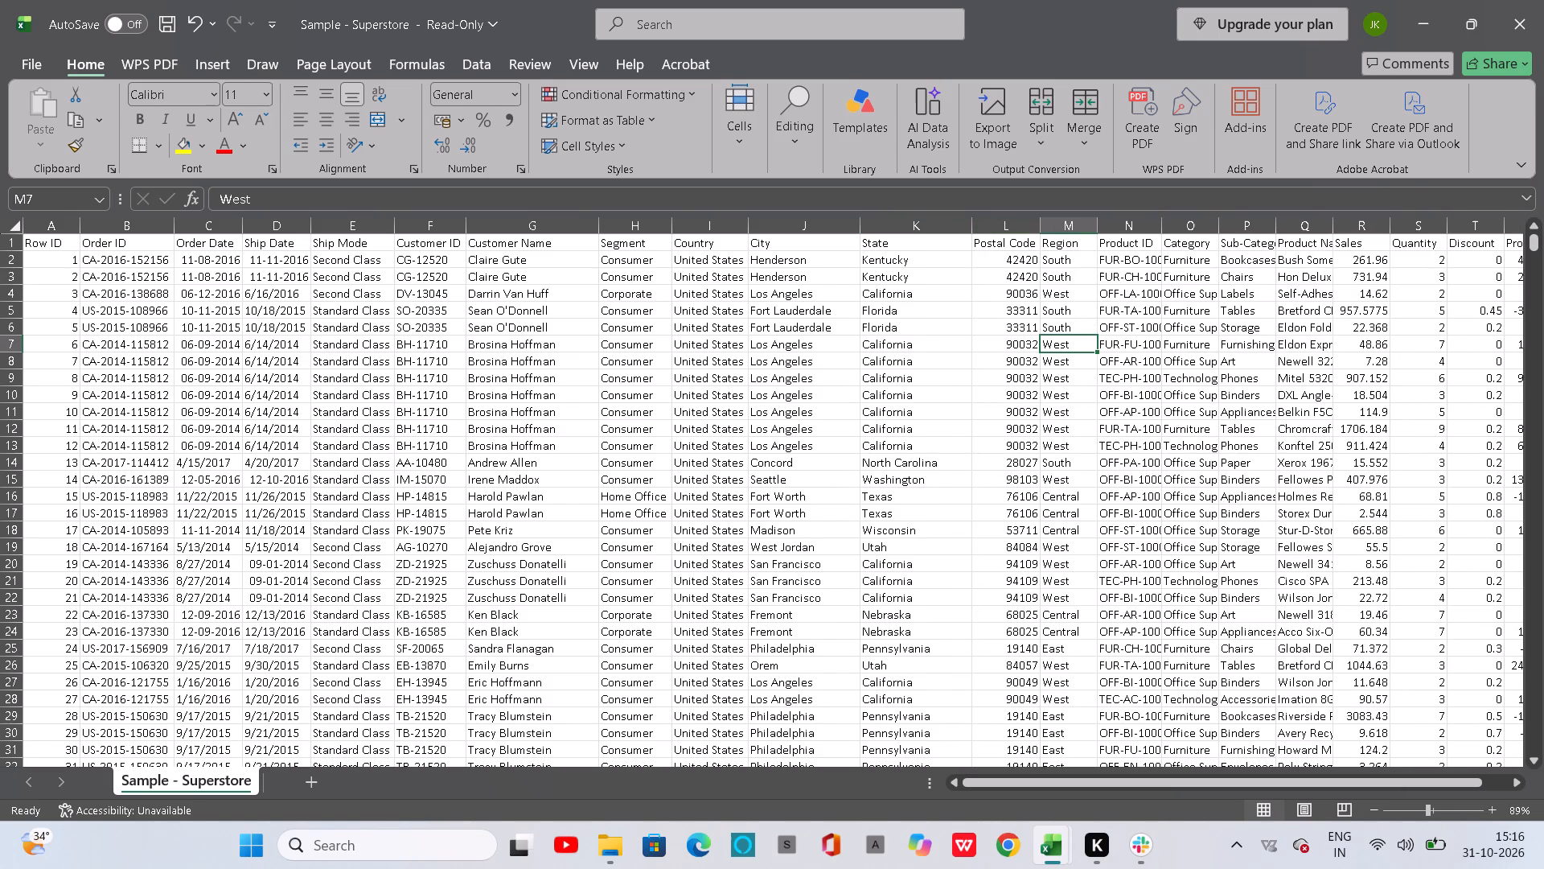
AutoFit the widths of the Region, Product ID, Category, Sub-Category and Product Name columns.
scroll(1117, 249, "left", 1)
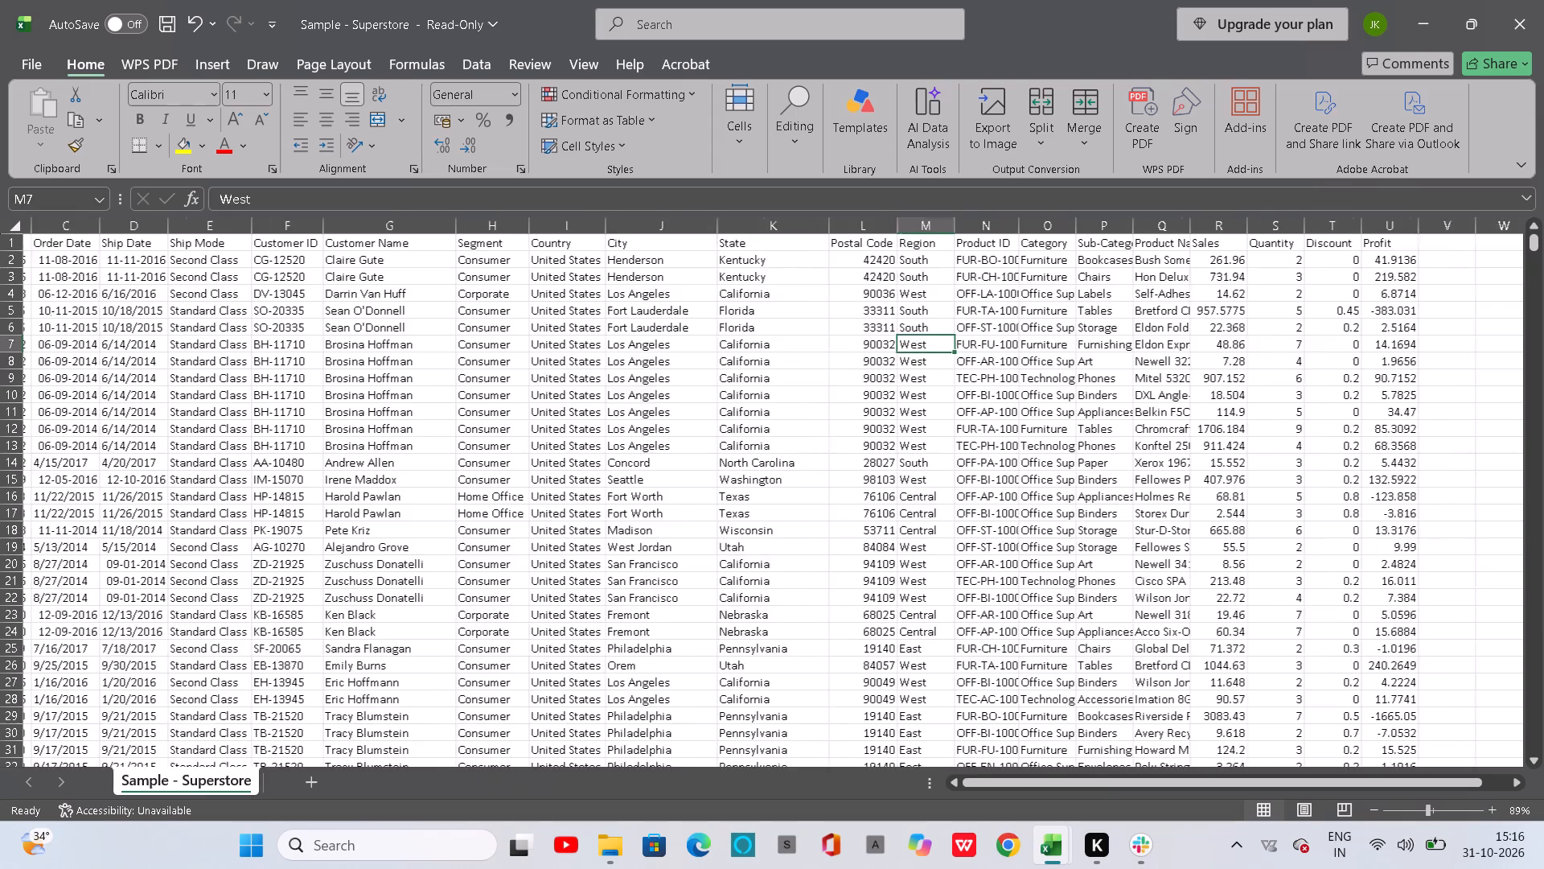
scroll(1117, 249, "left", 1)
double_click(873, 222)
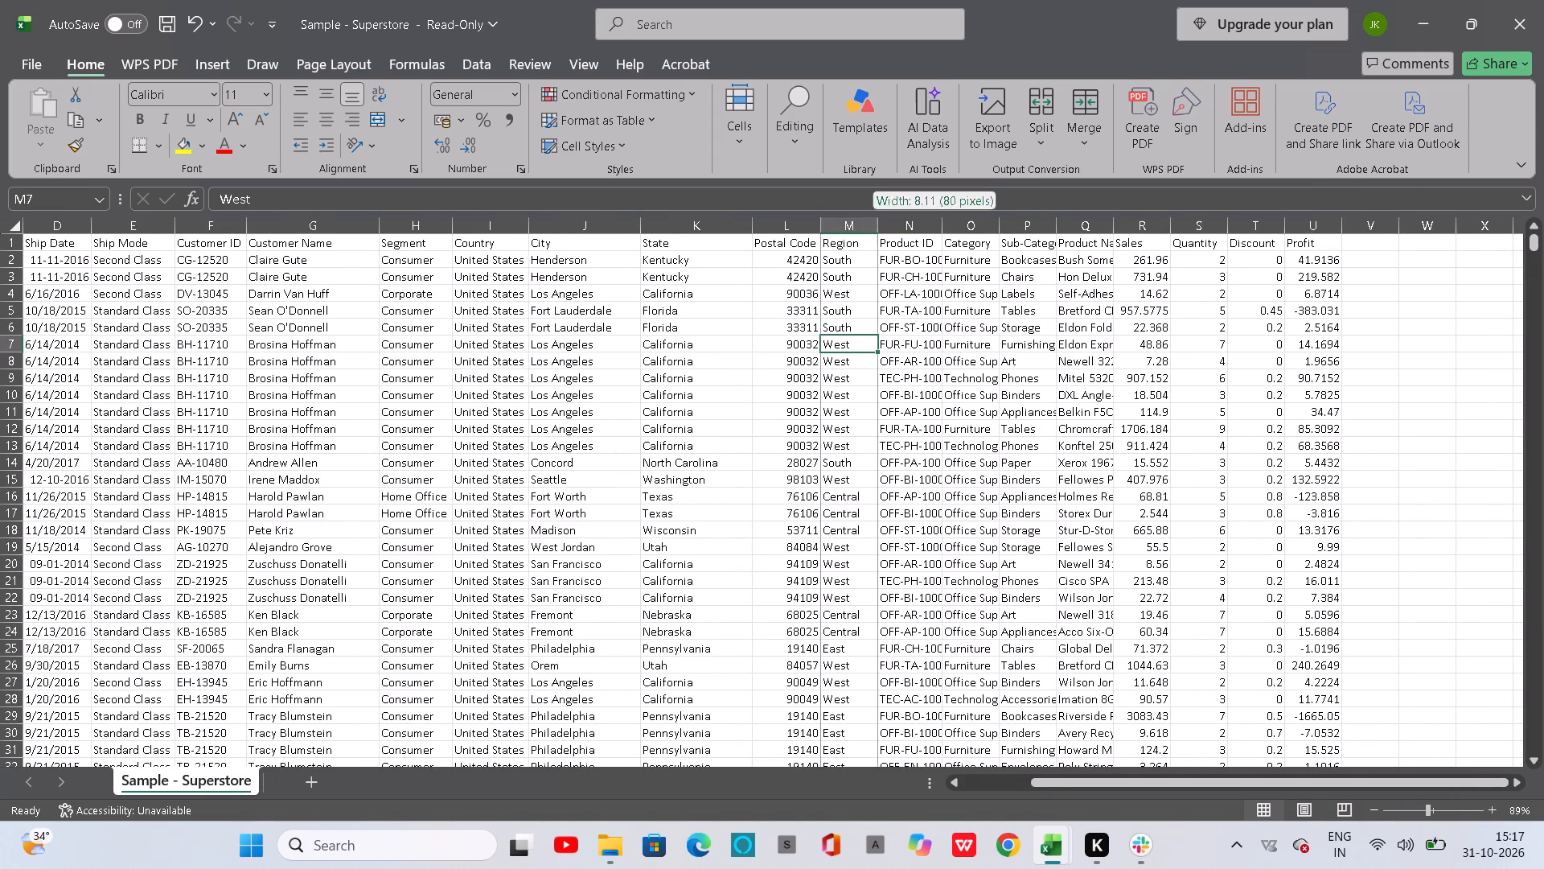
double_click(923, 227)
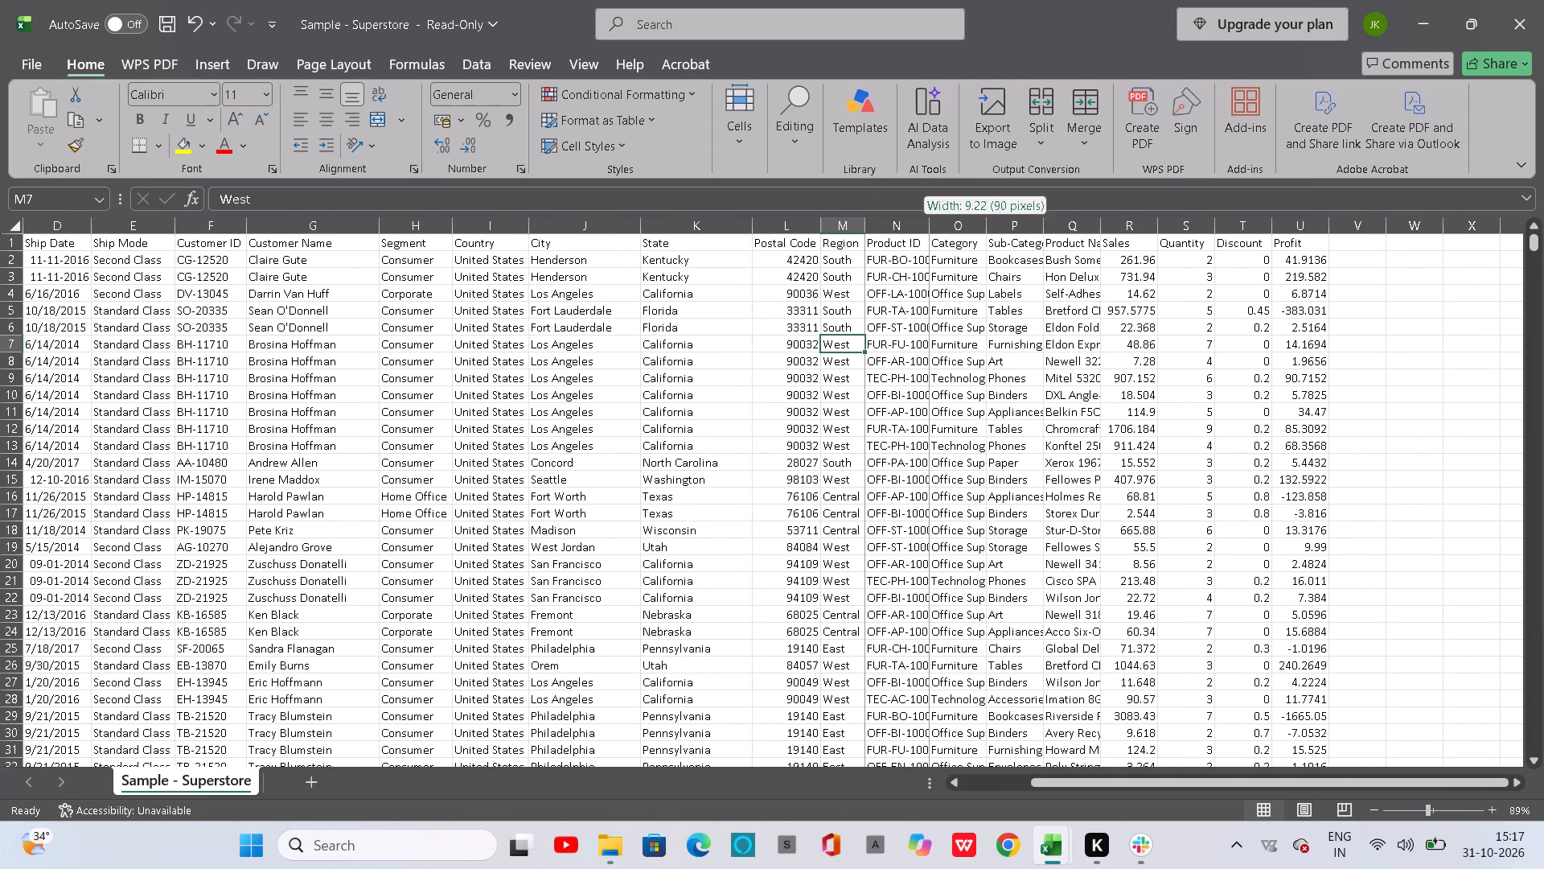
double_click(1021, 223)
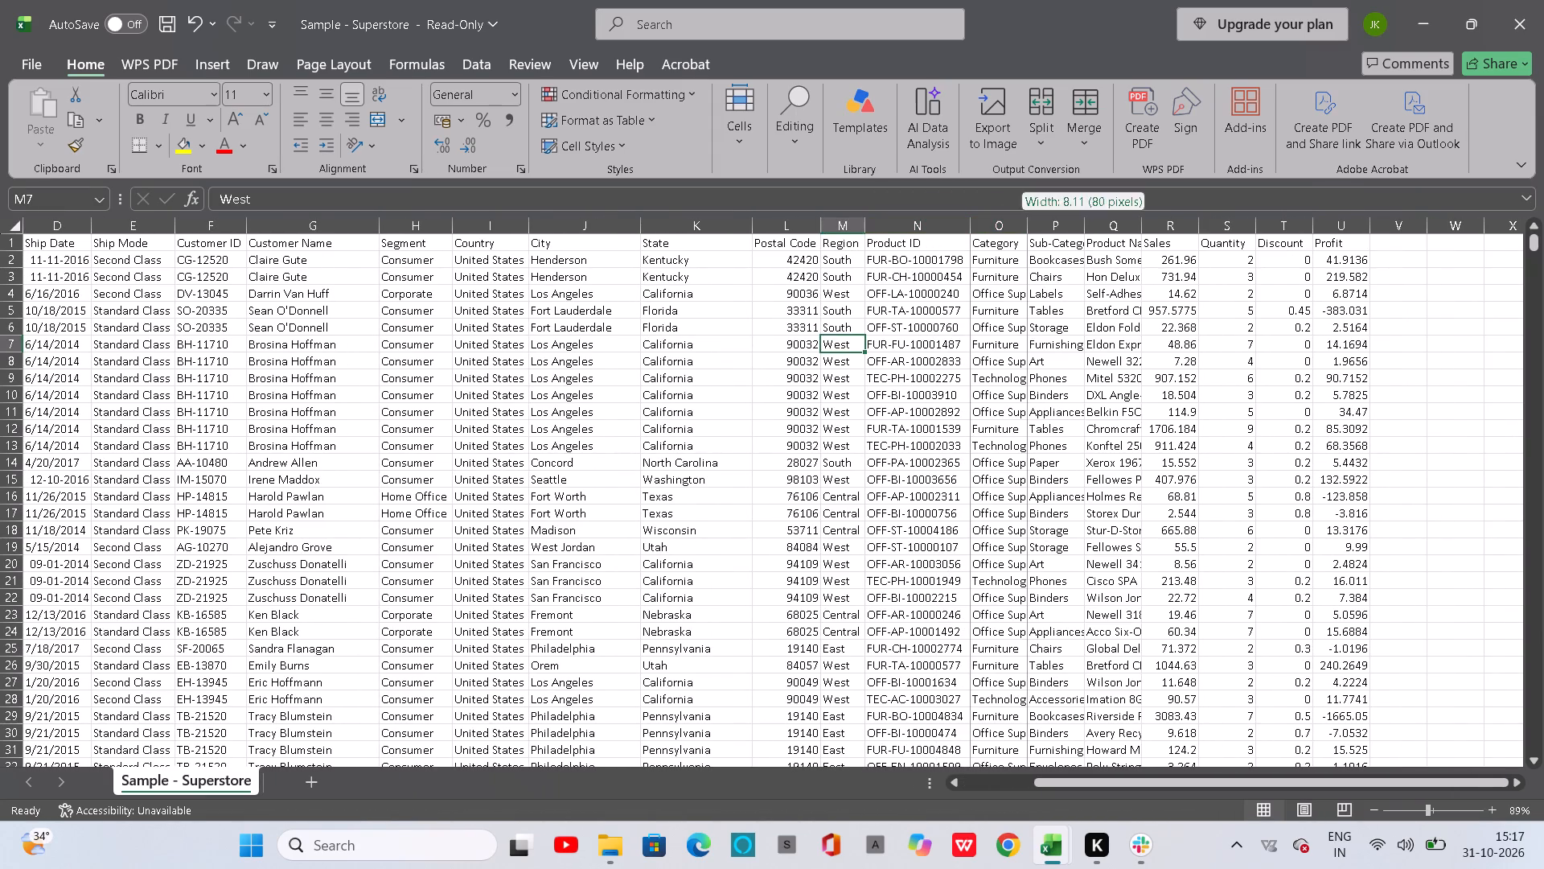
double_click(1107, 230)
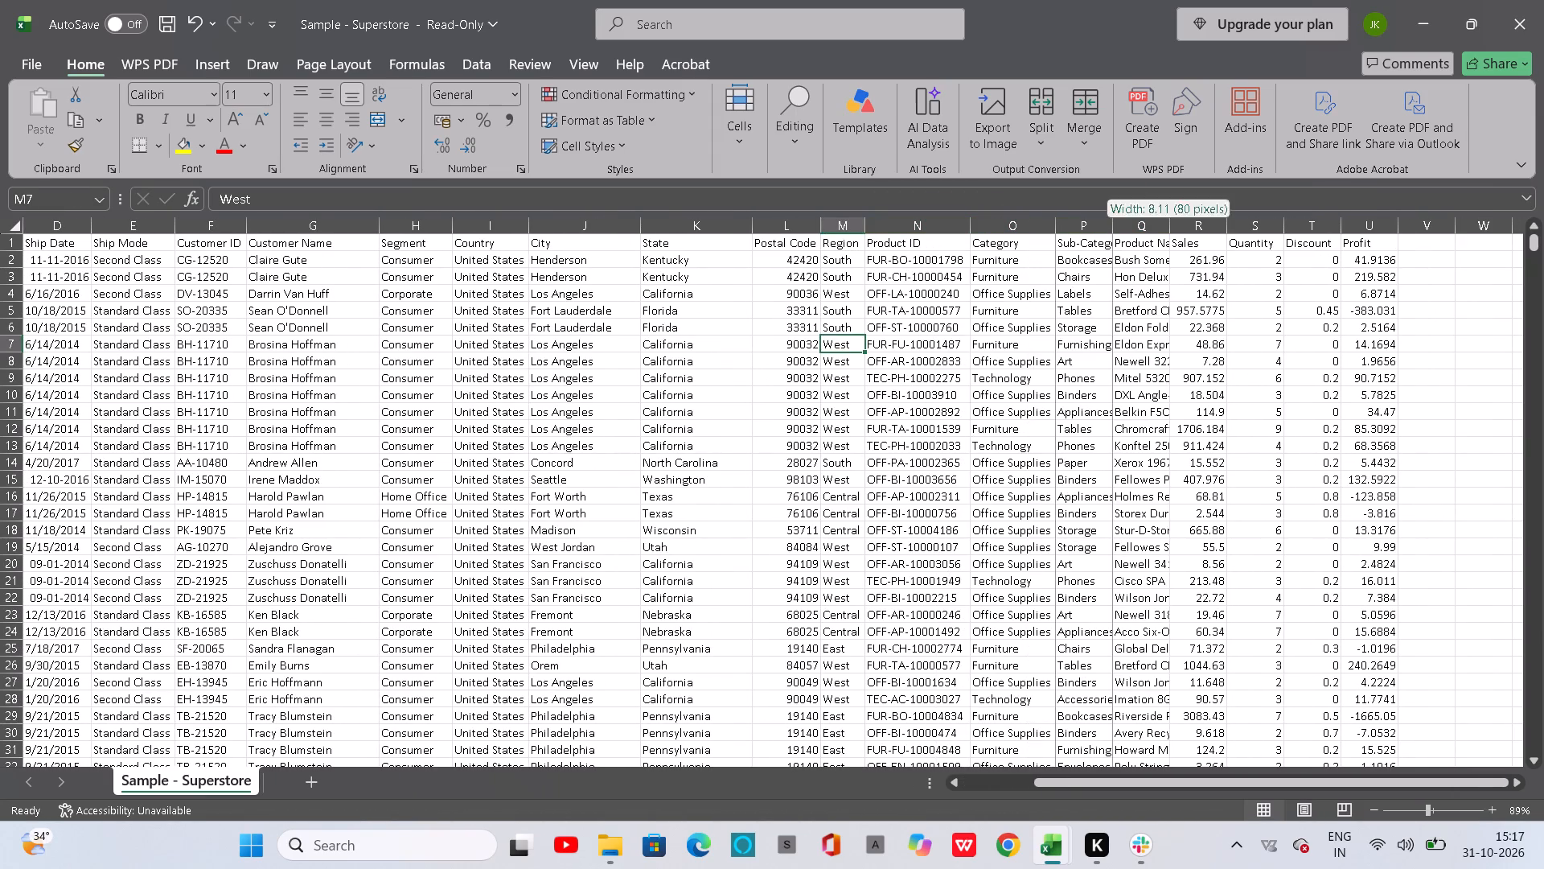
double_click(1185, 221)
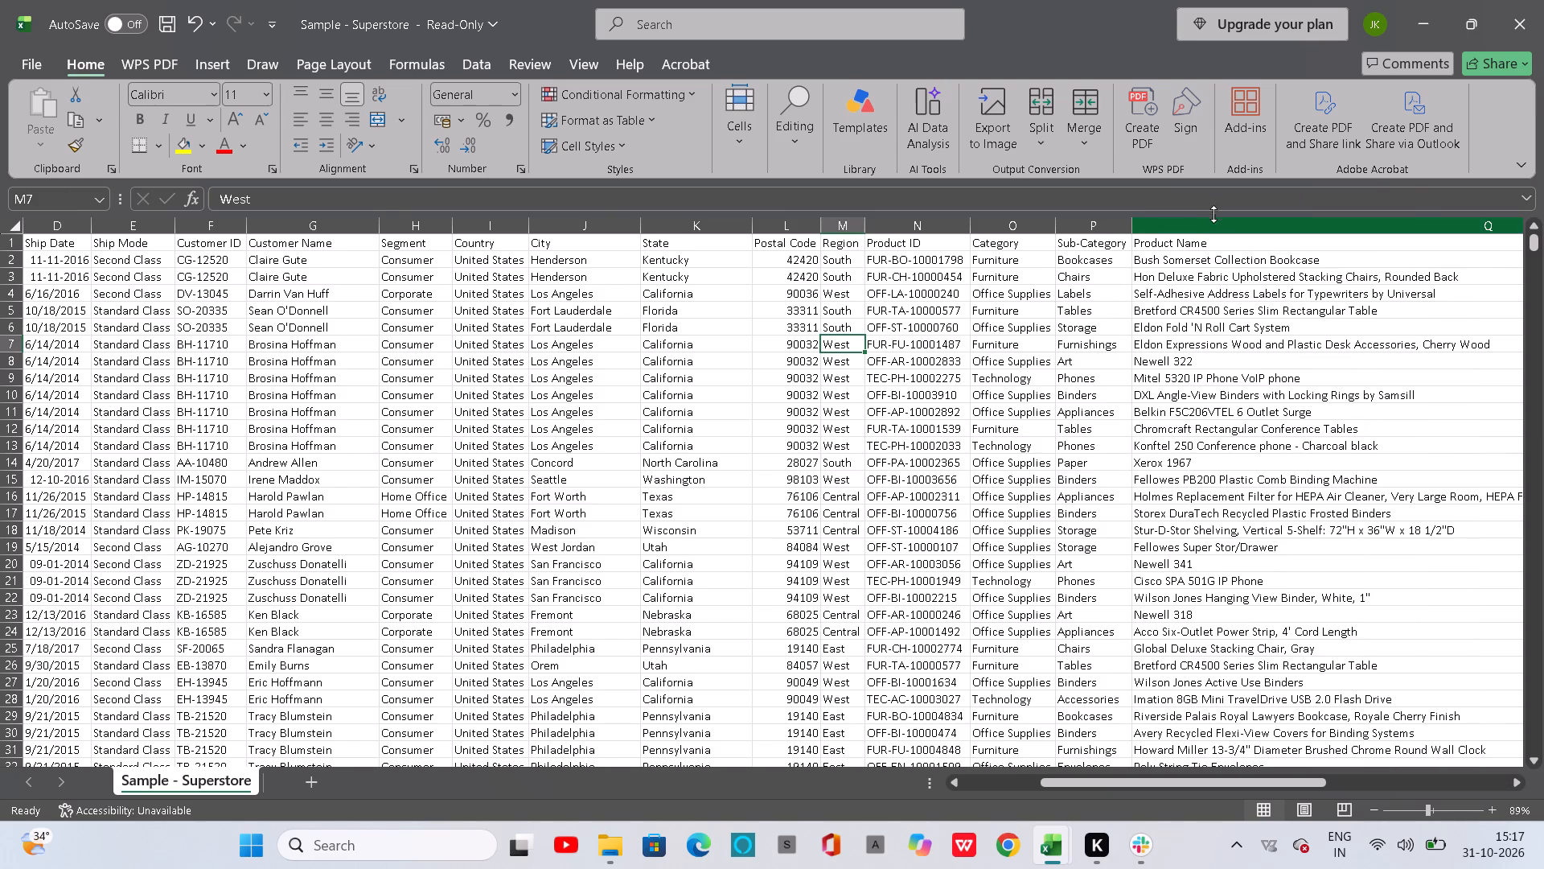
AutoFit the widths of the Sales, Quantity, Discount and Profit columns, leaving an empty cell beside the data selected.
scroll(1328, 286, "left", 4)
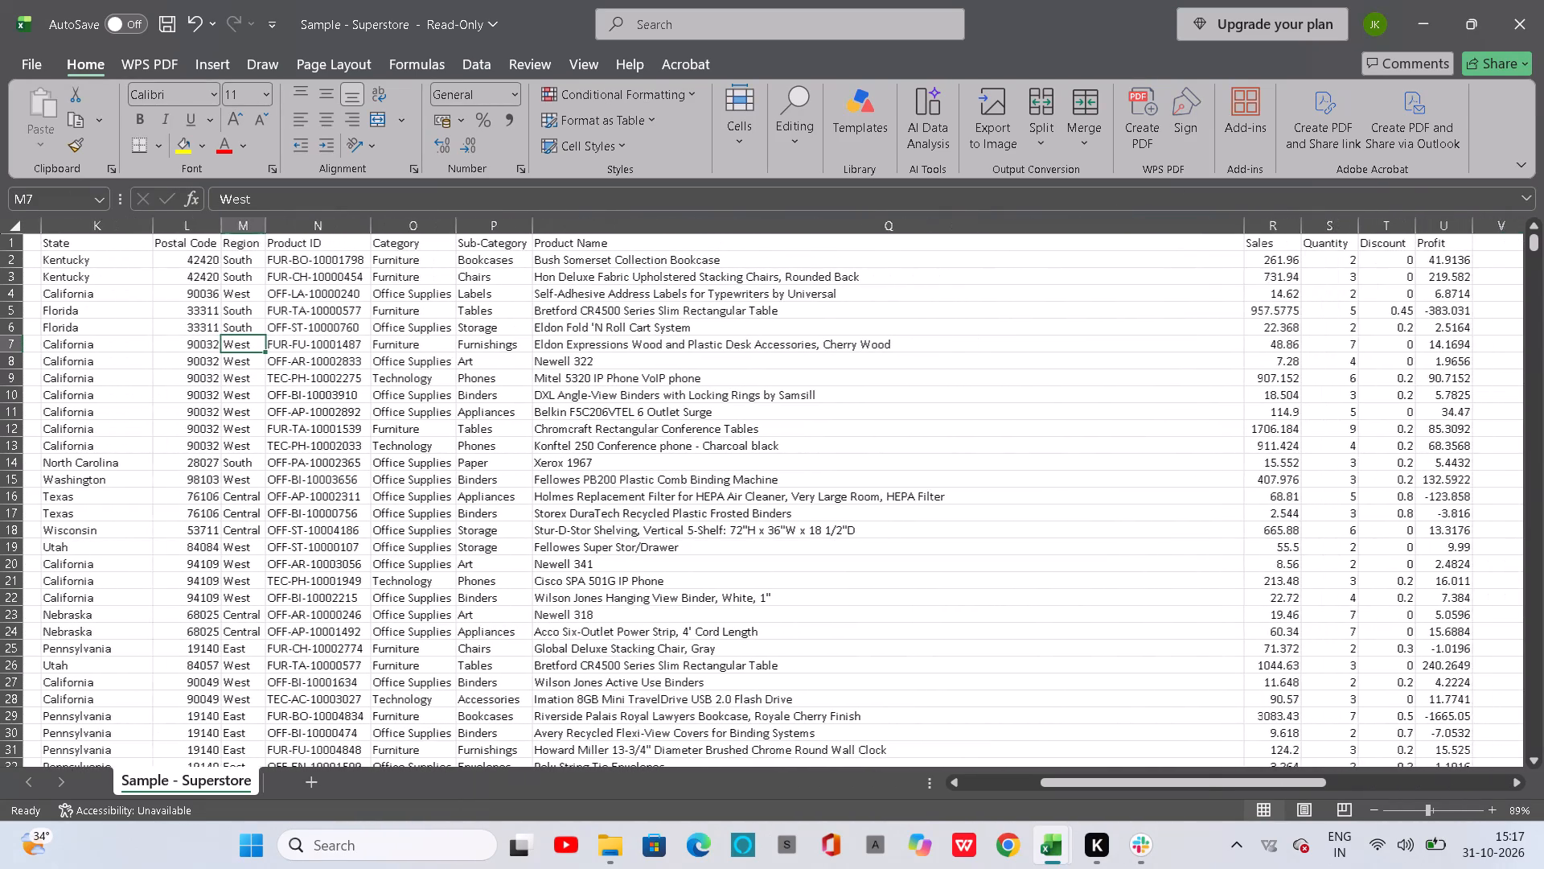
scroll(1328, 286, "left", 1)
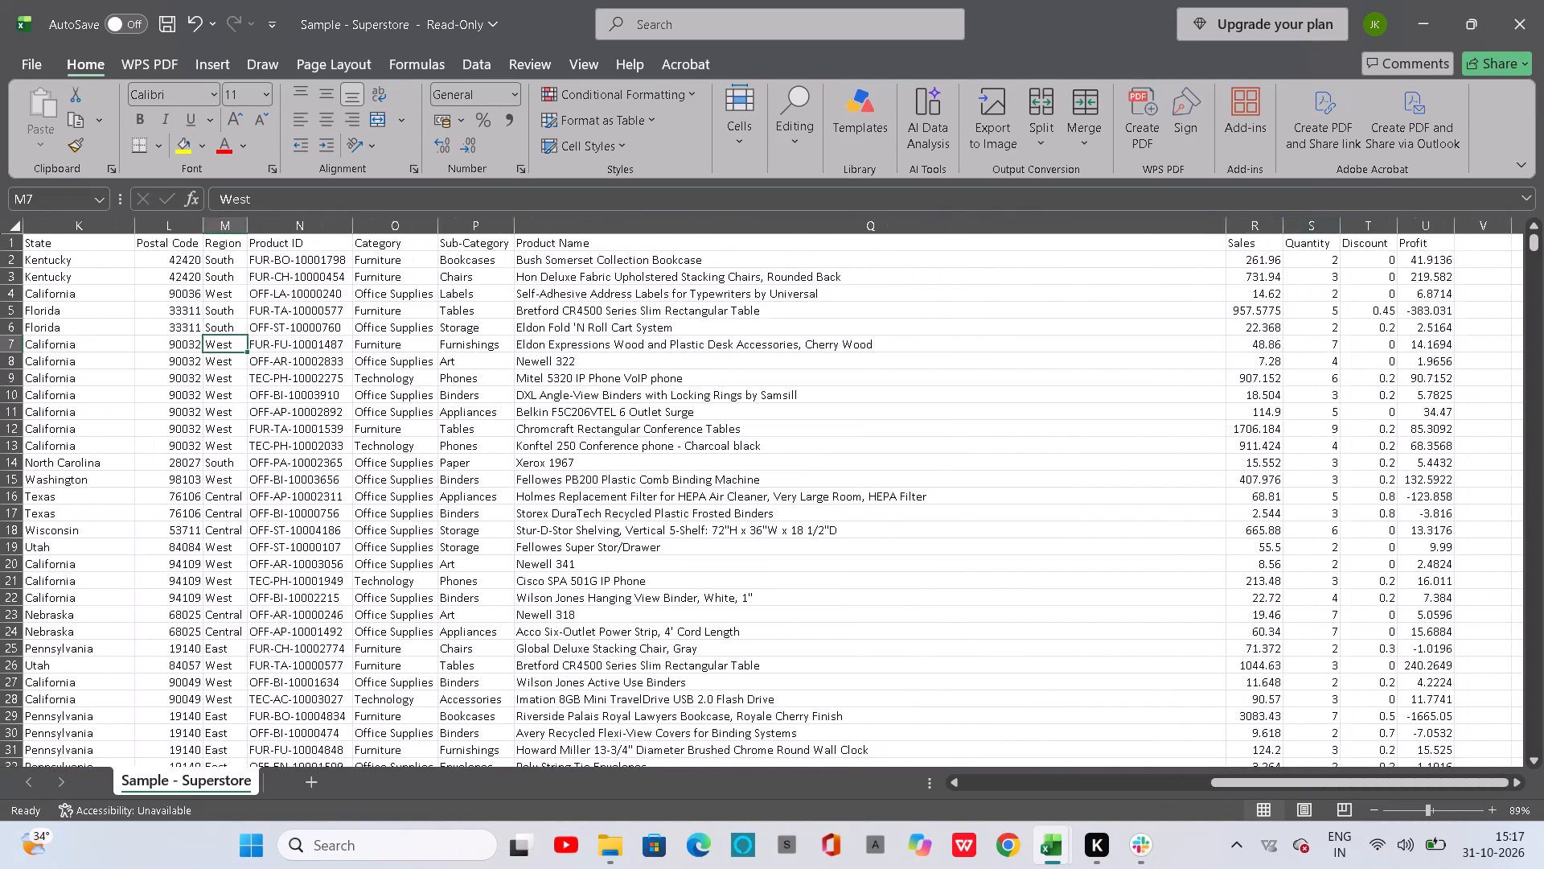
double_click(1277, 223)
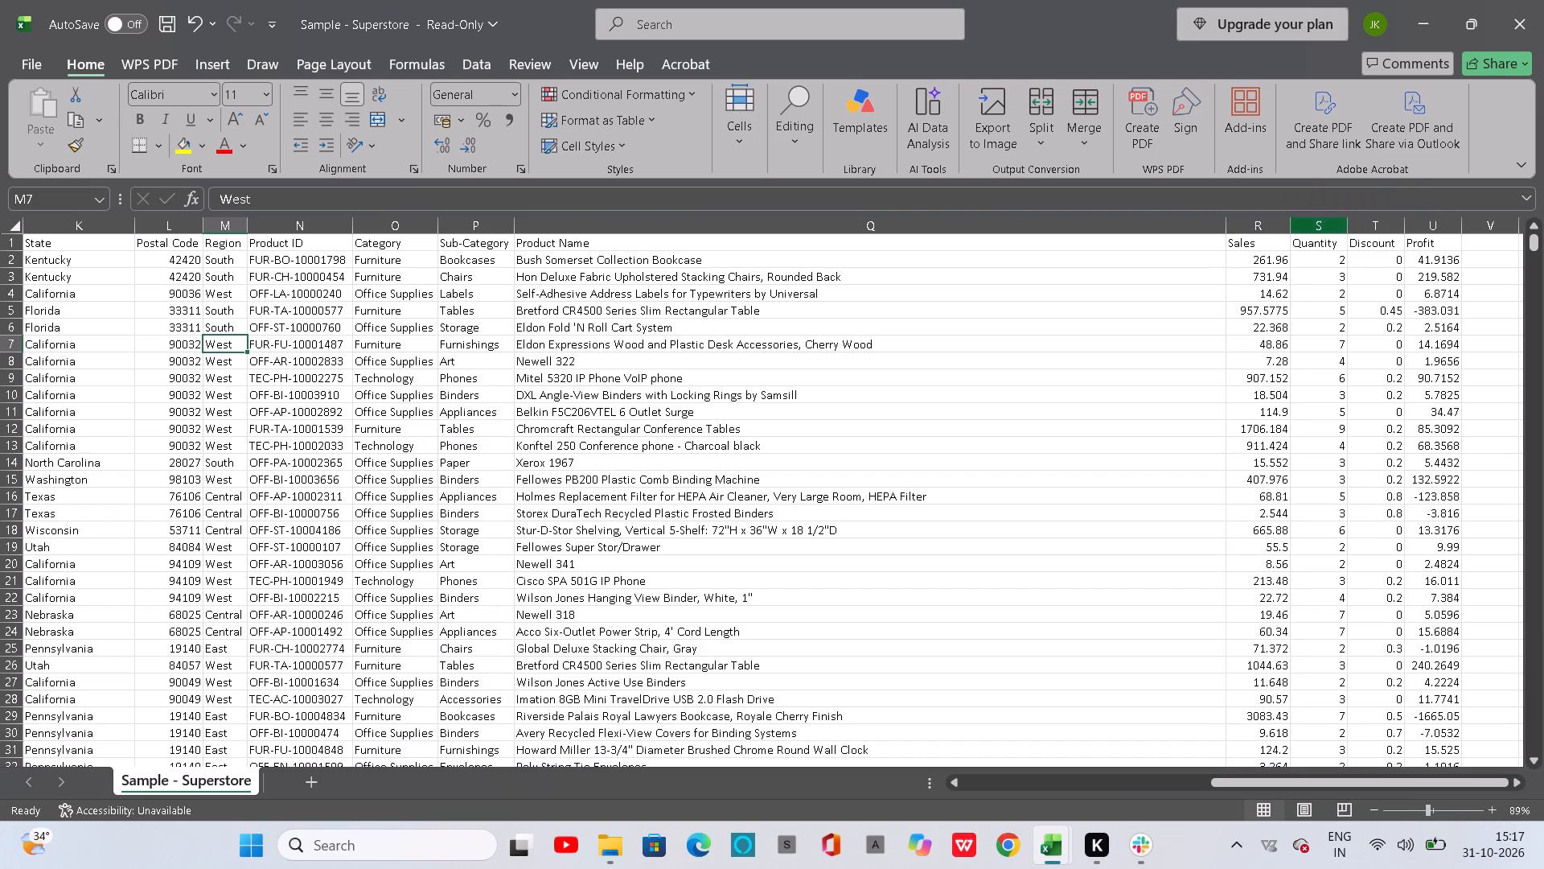
double_click(1338, 225)
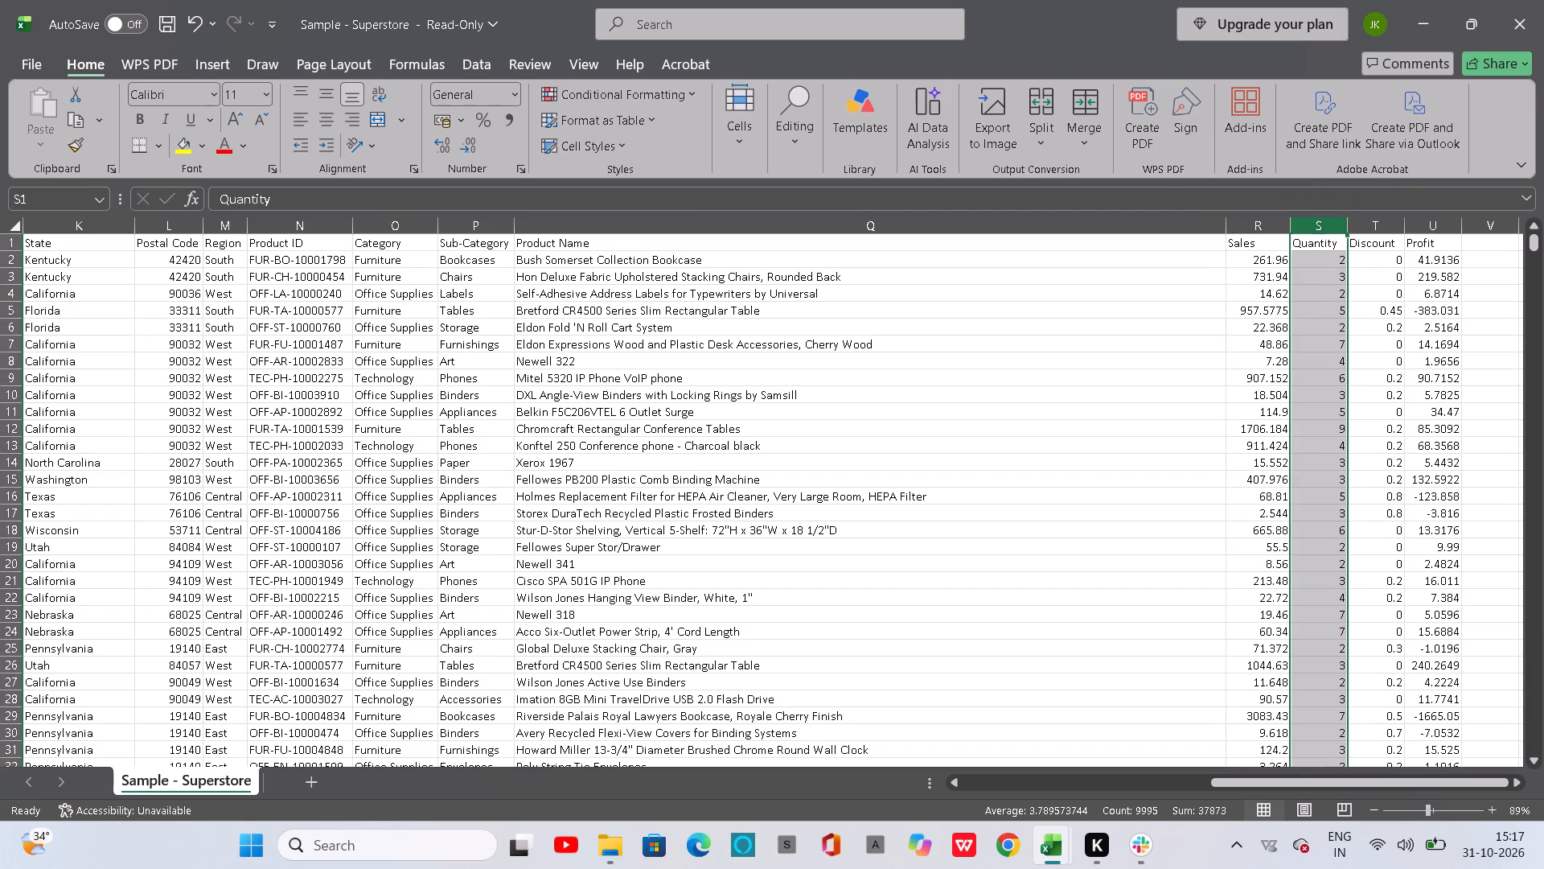
double_click(1342, 225)
left_click(1370, 221)
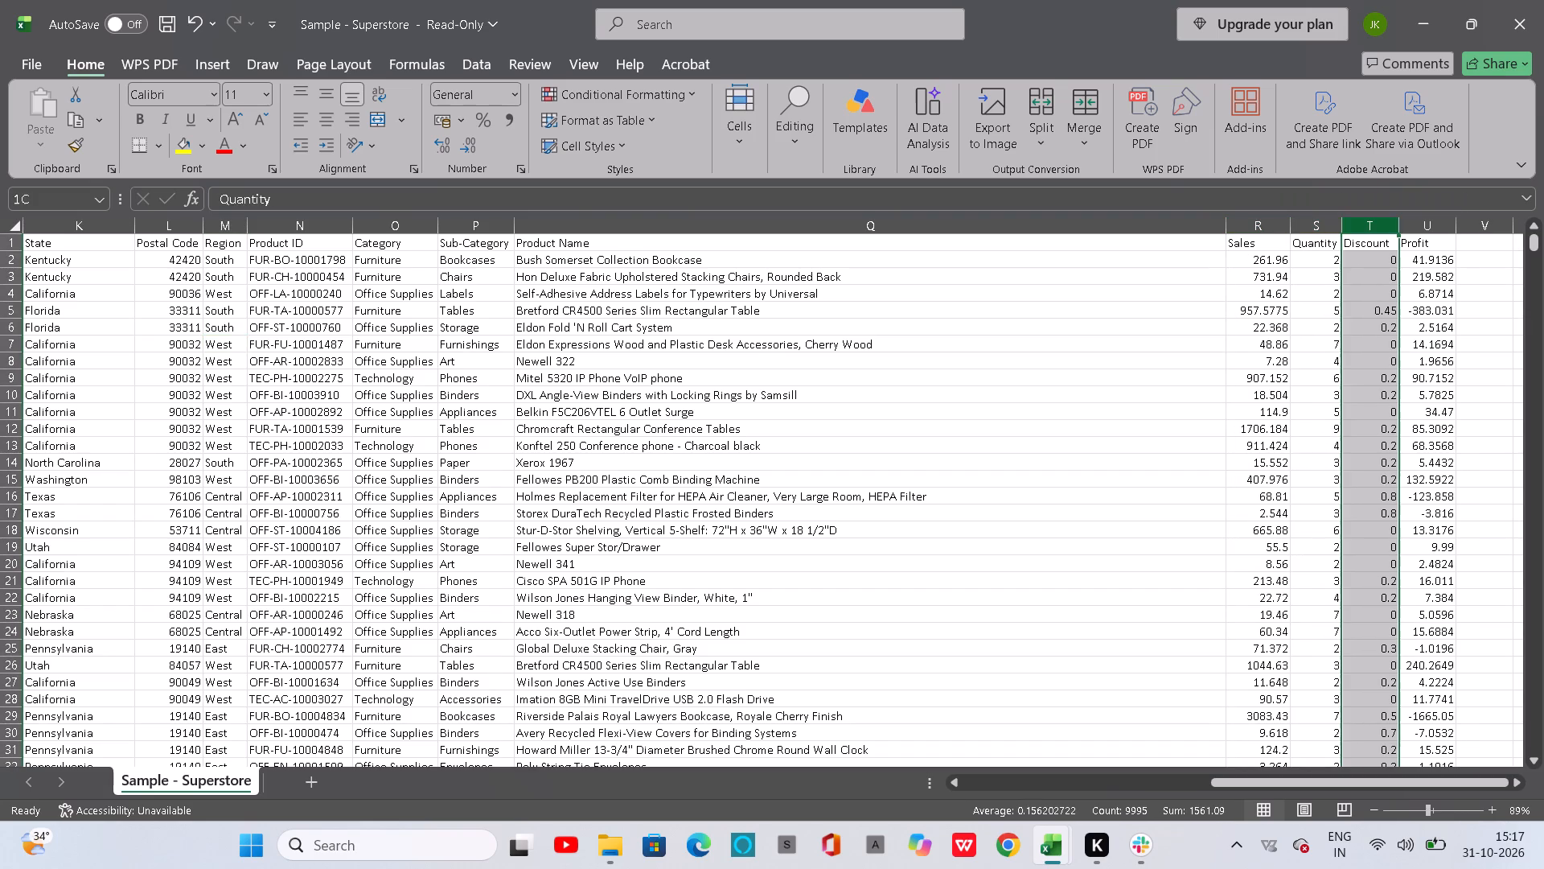
double_click(1393, 220)
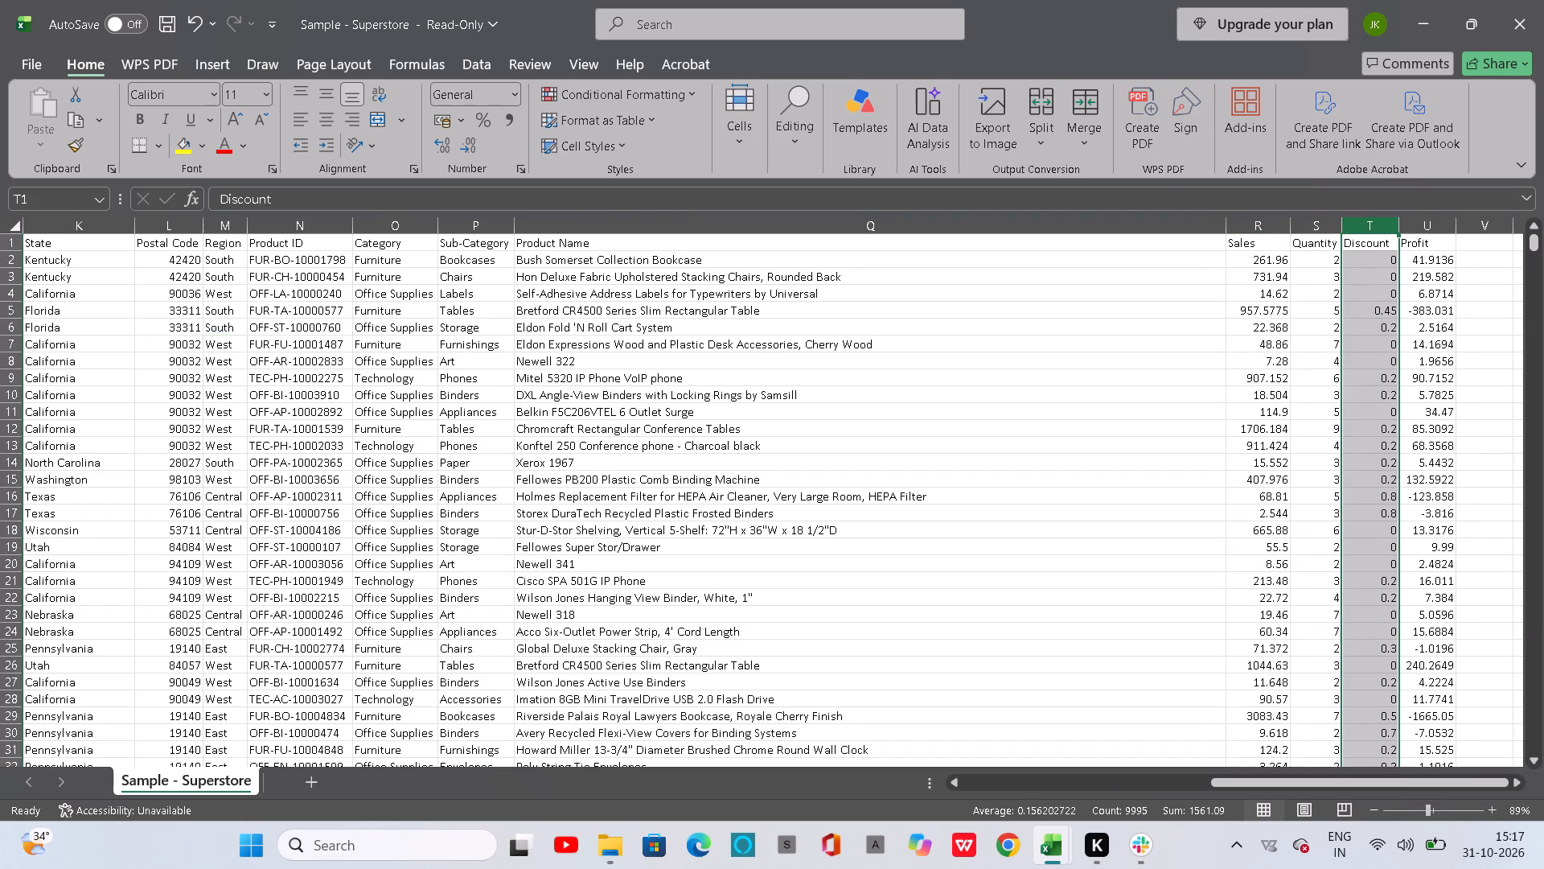
left_click(1386, 220)
double_click(1447, 222)
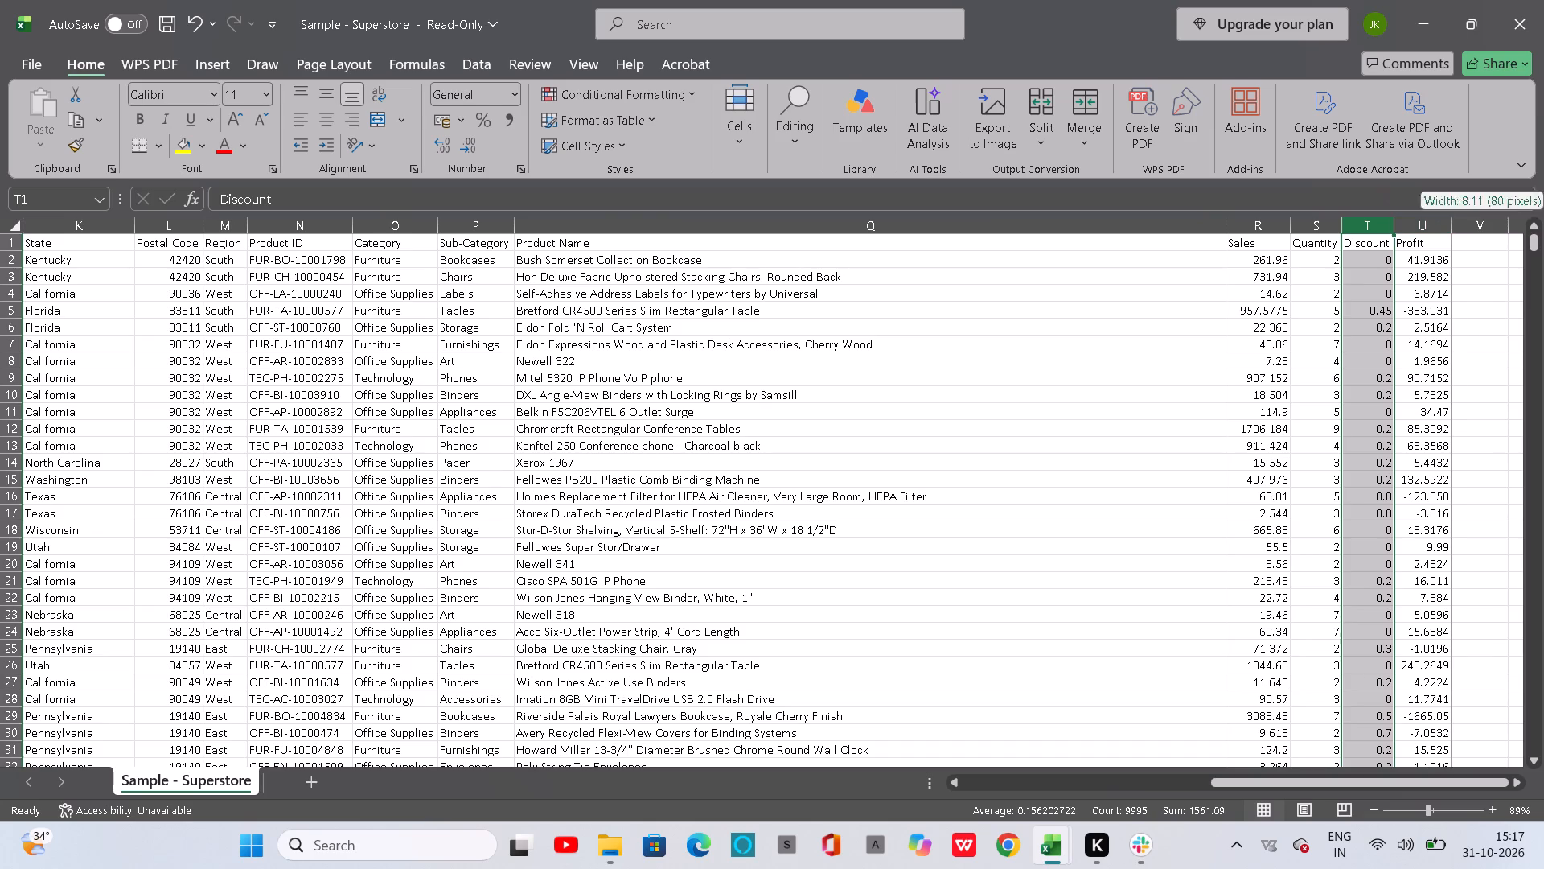
left_click(1490, 278)
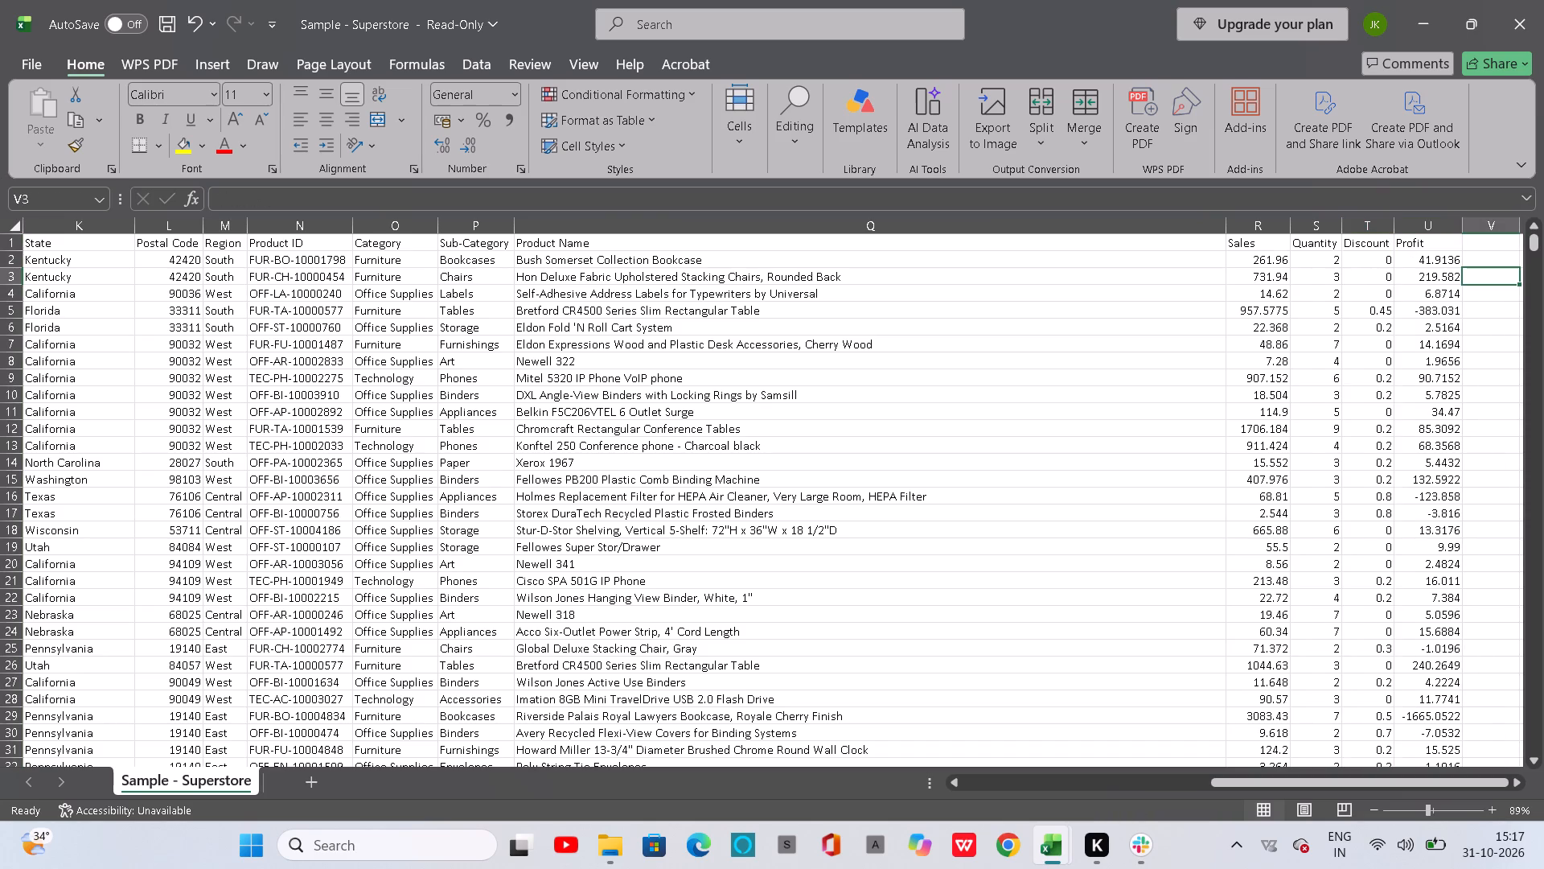
Look through the order rows of the Sample - Superstore sheet and return to its header row.
scroll(1124, 469, "down", 3)
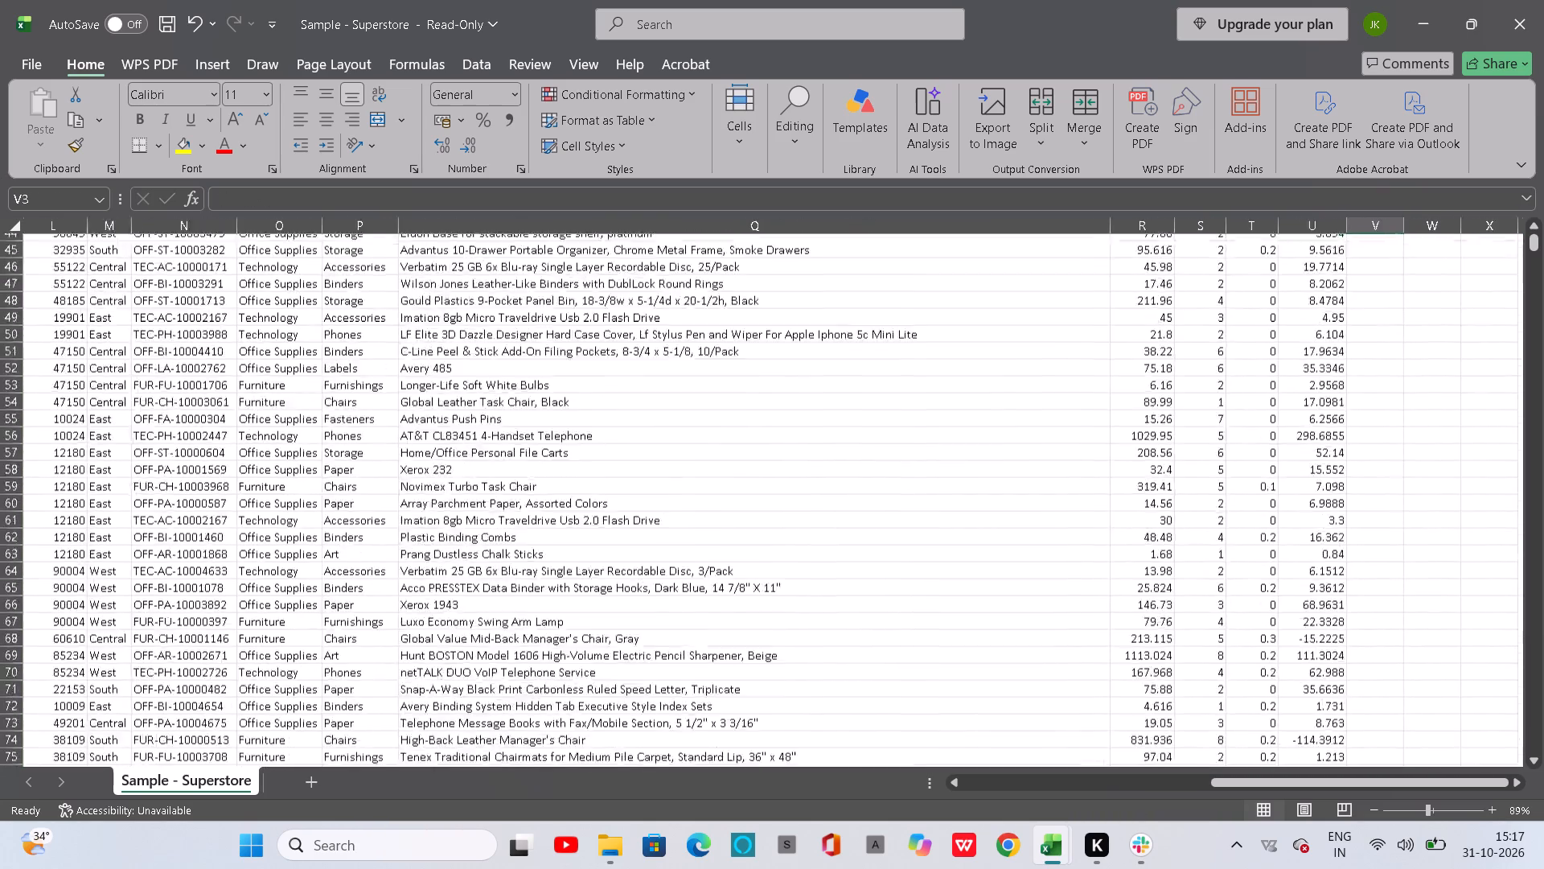
scroll(1124, 469, "down", 4)
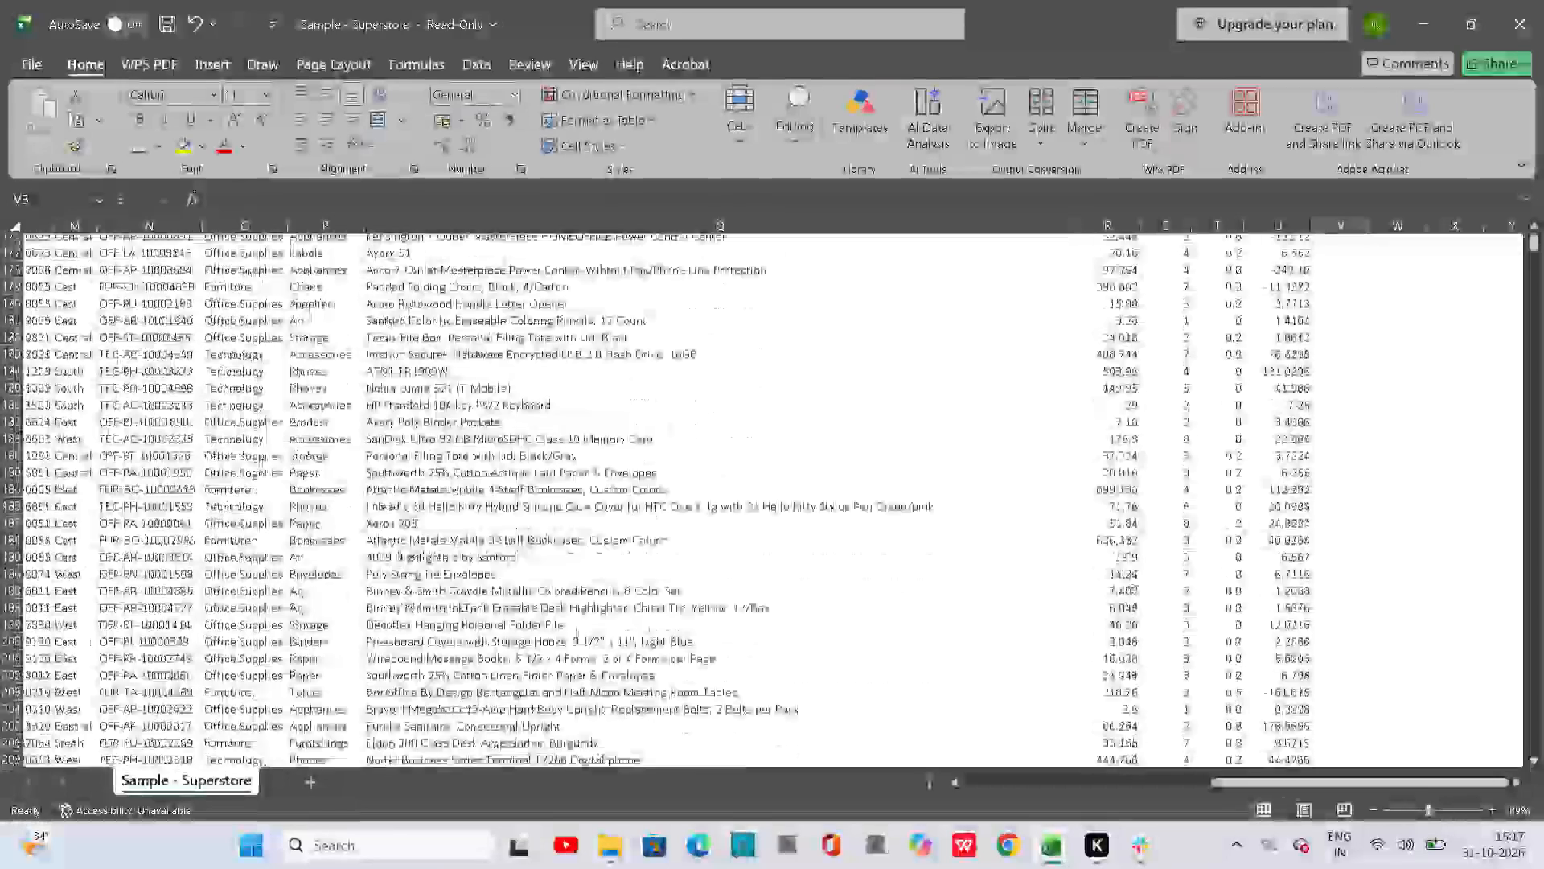
scroll(1124, 469, "down", 1)
scroll(1124, 469, "right", 1)
scroll(1124, 469, "up", 2)
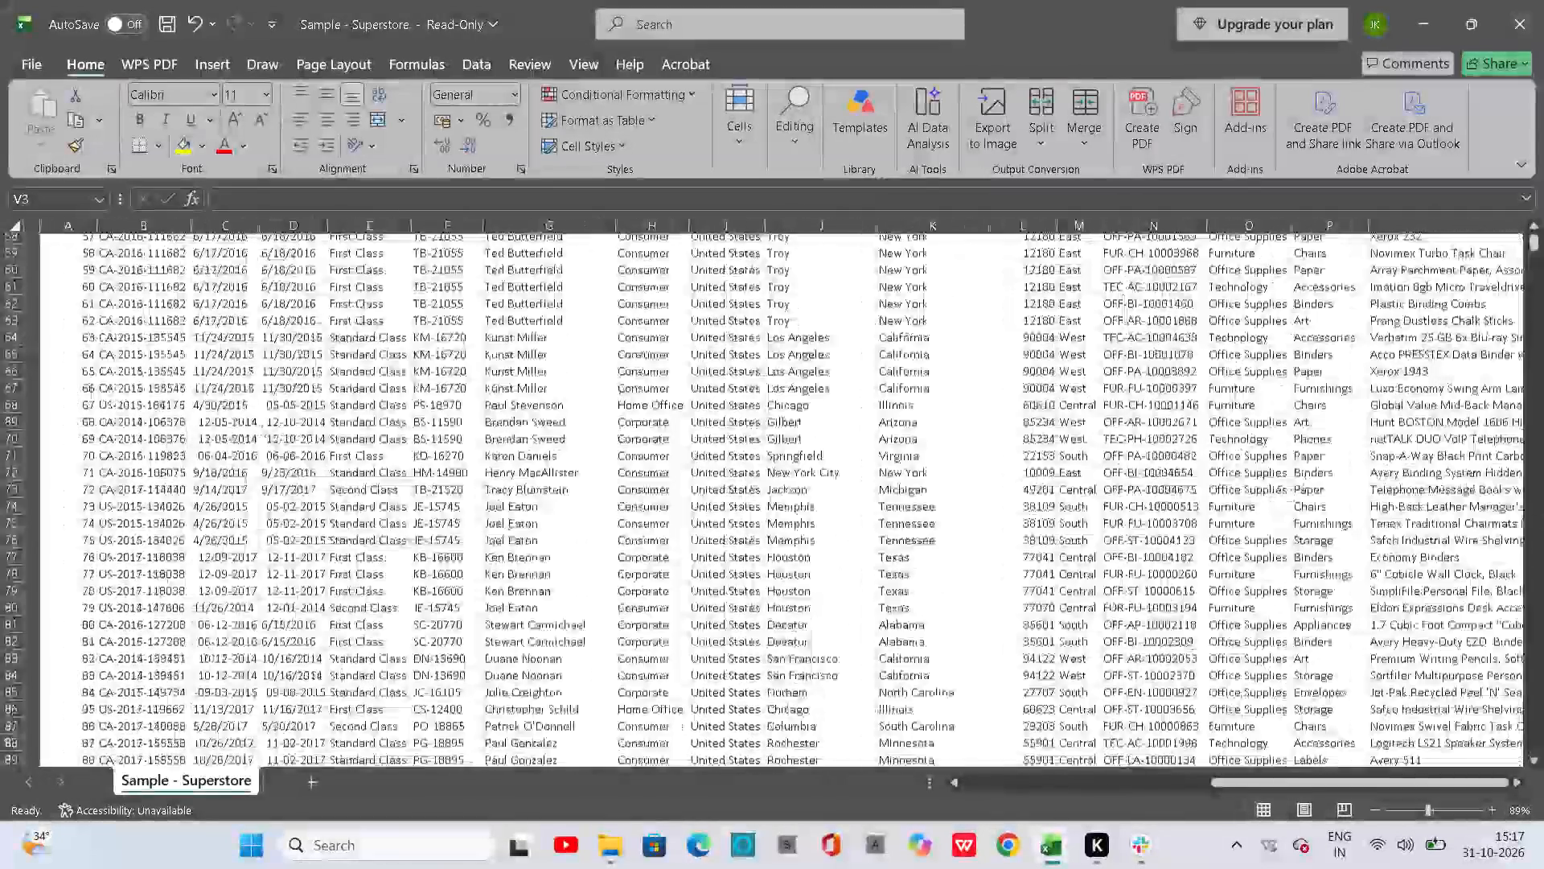
scroll(1124, 469, "up", 6)
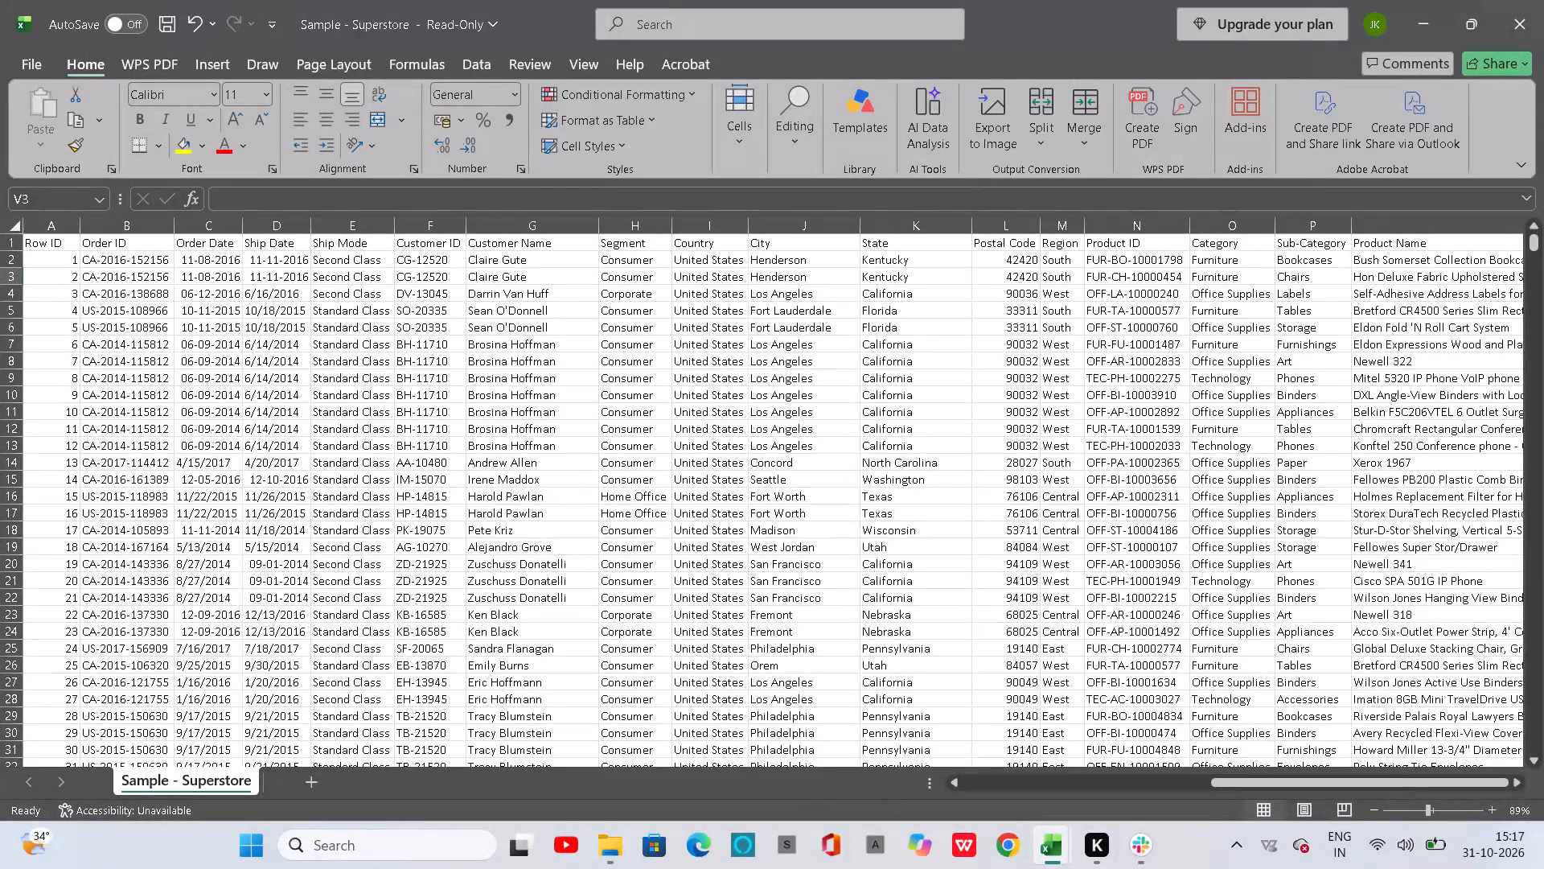
Add three new blank worksheets after the Sample - Superstore sheet.
left_click(295, 791)
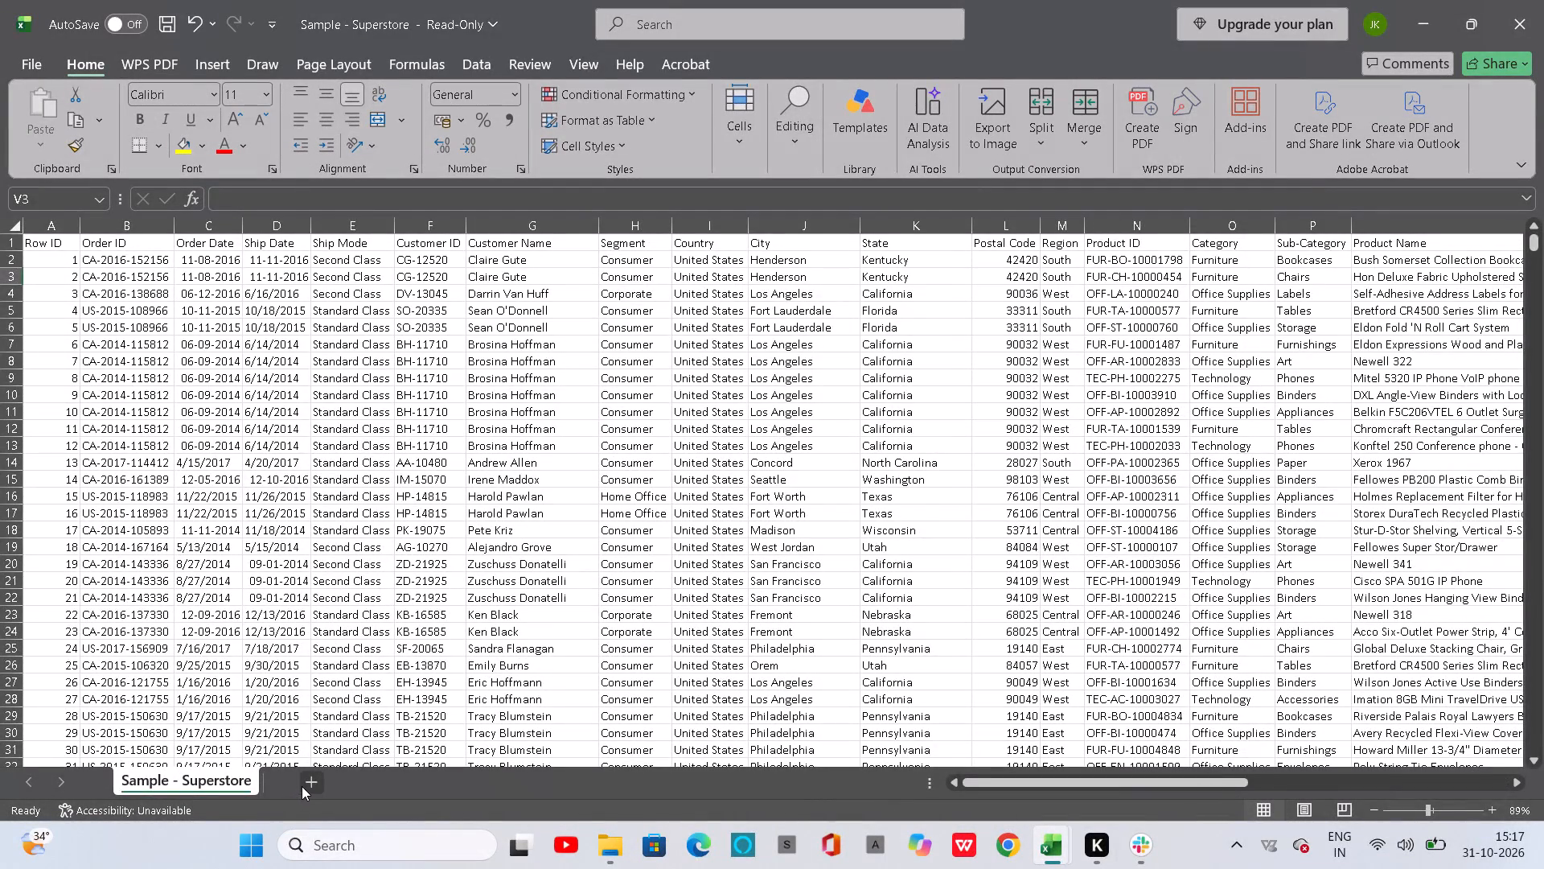
left_click(302, 786)
left_click(381, 775)
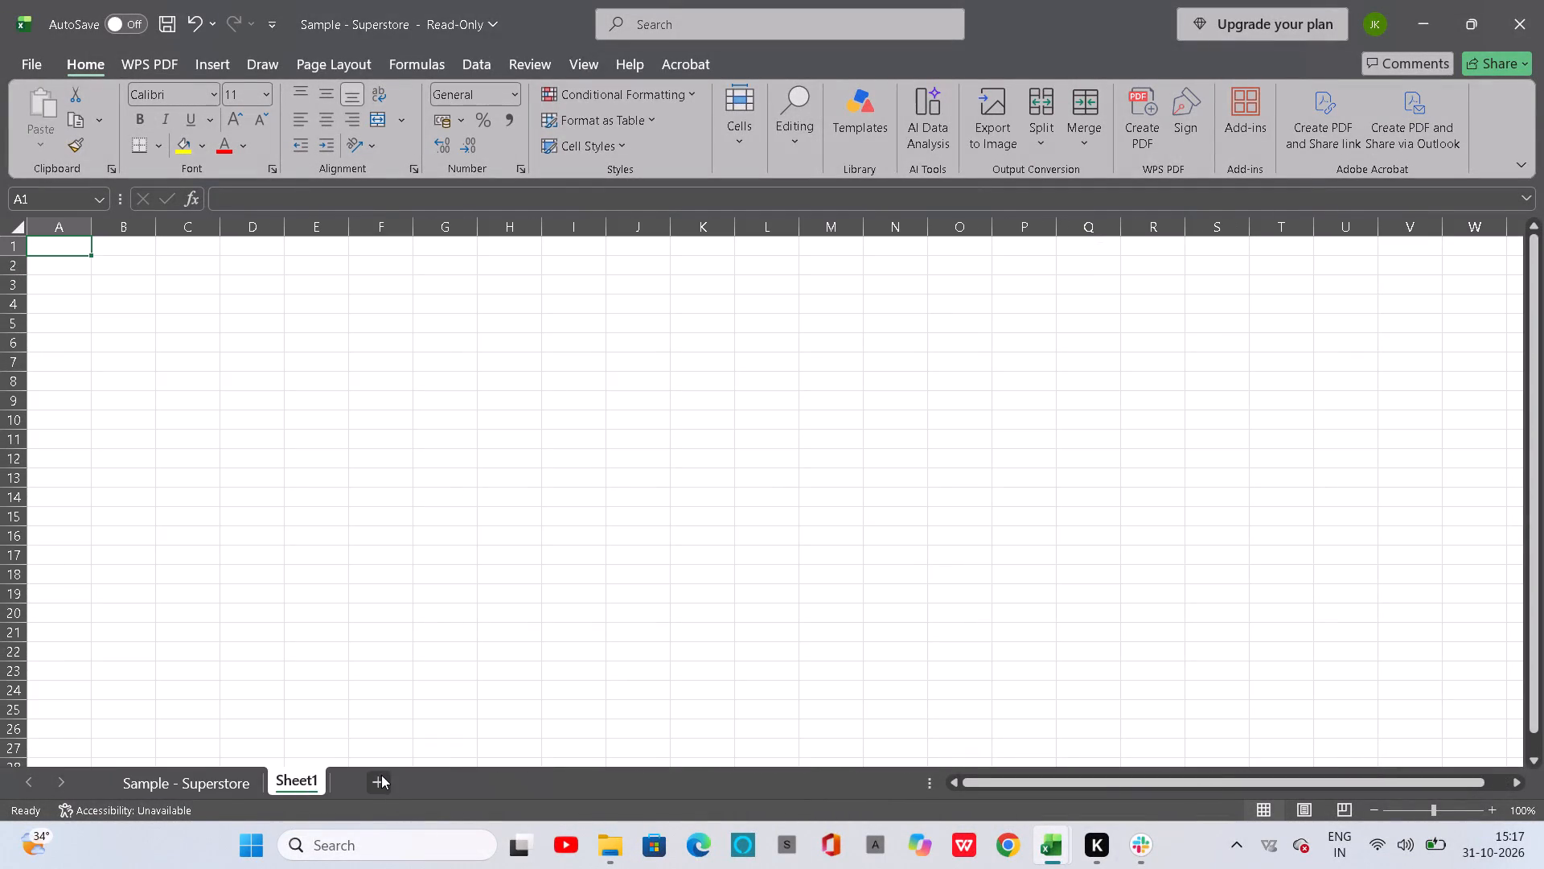
left_click(445, 779)
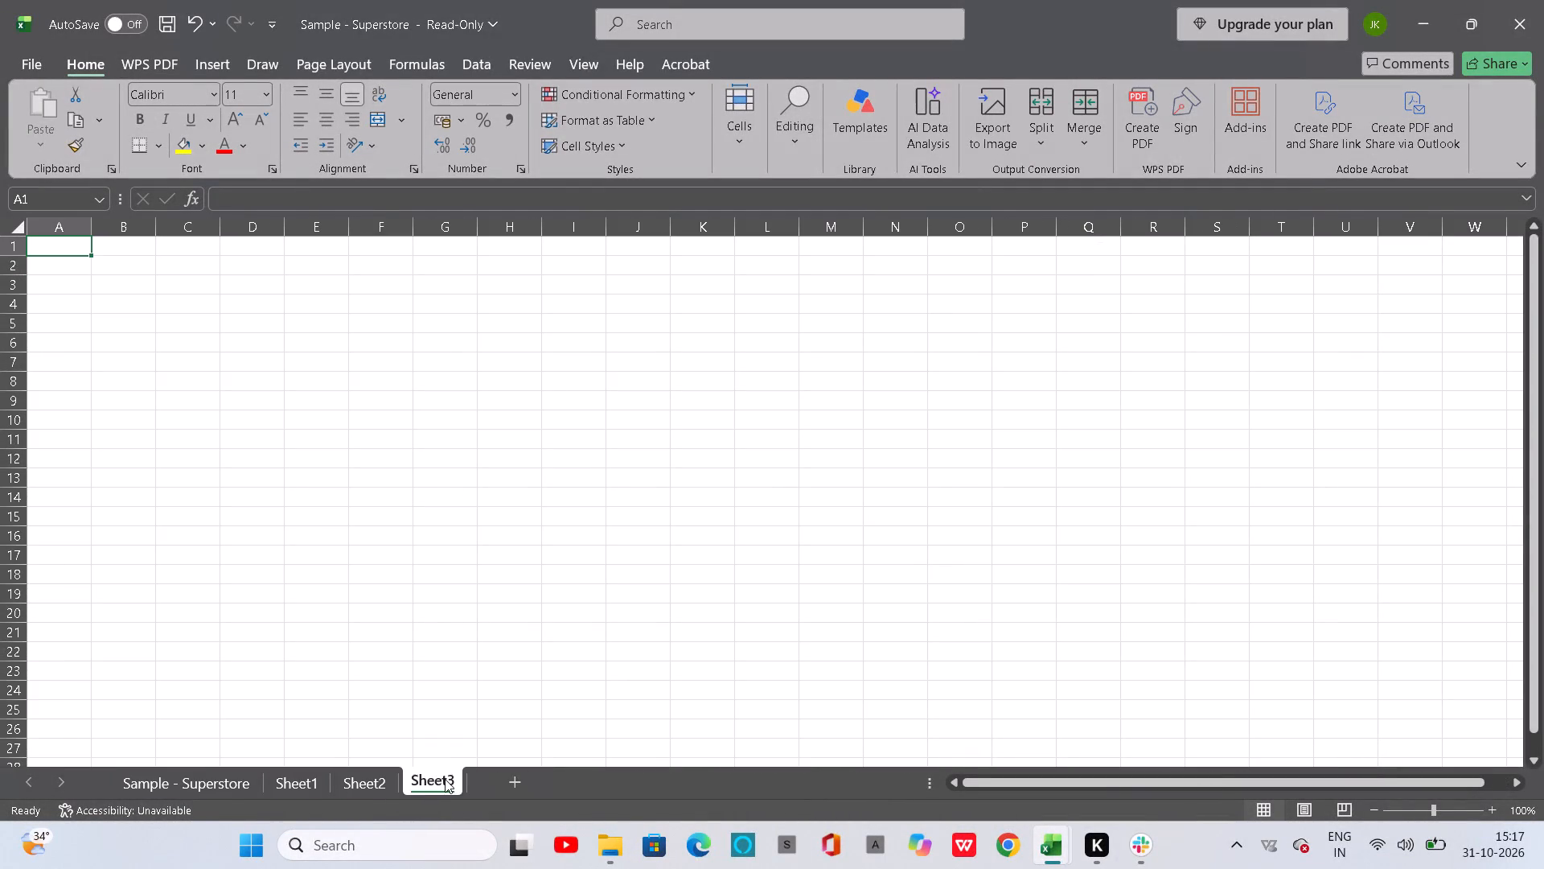
Rename the Sheet1 worksheet as processing.
left_click(287, 777)
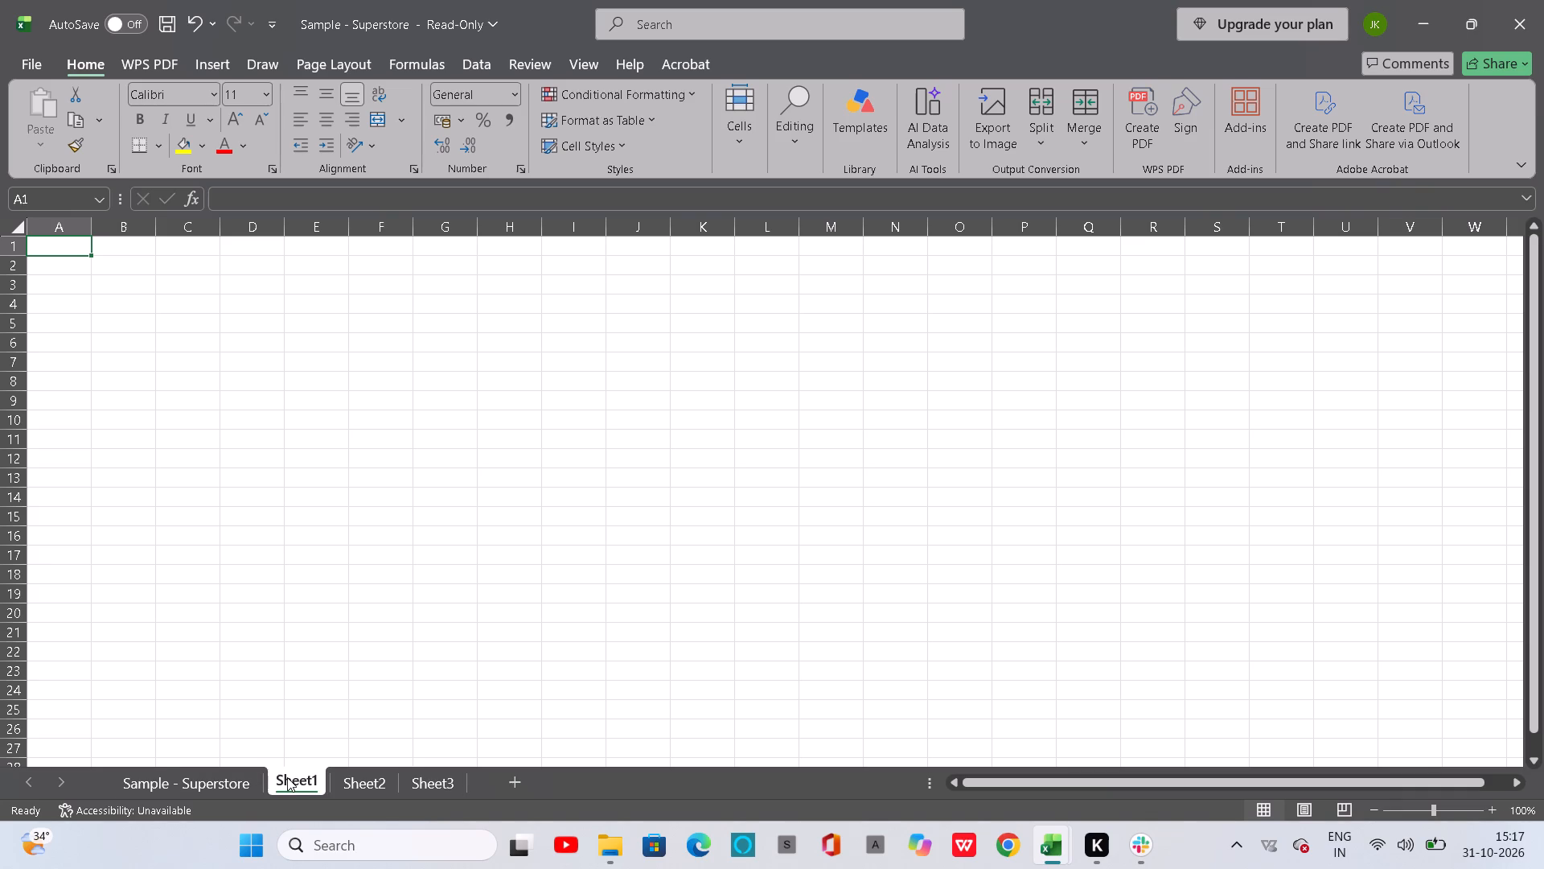
double_click(287, 777)
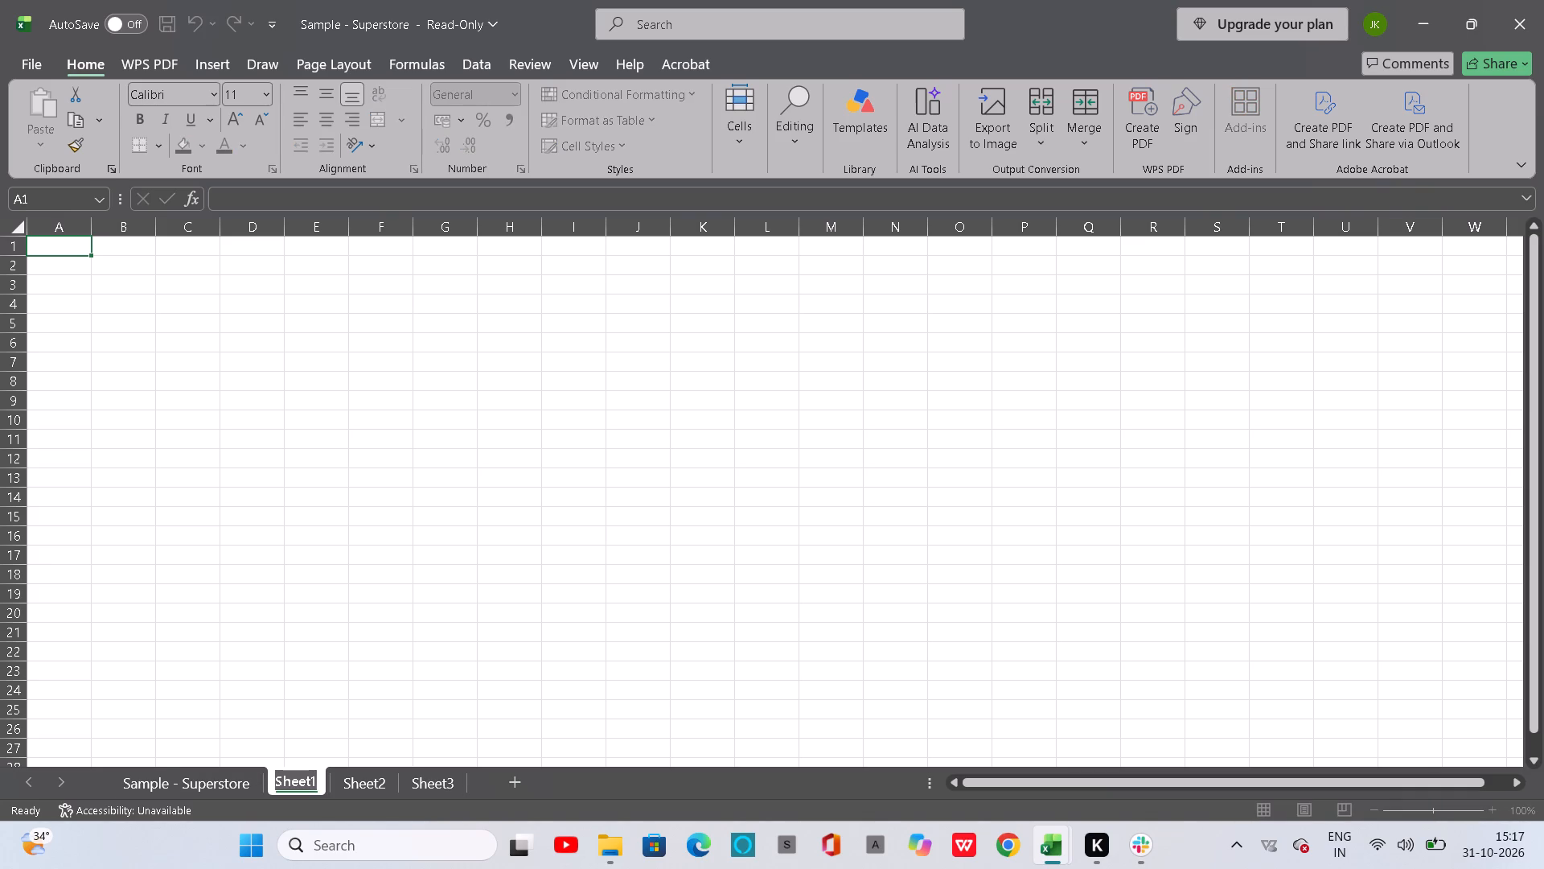
type("procr")
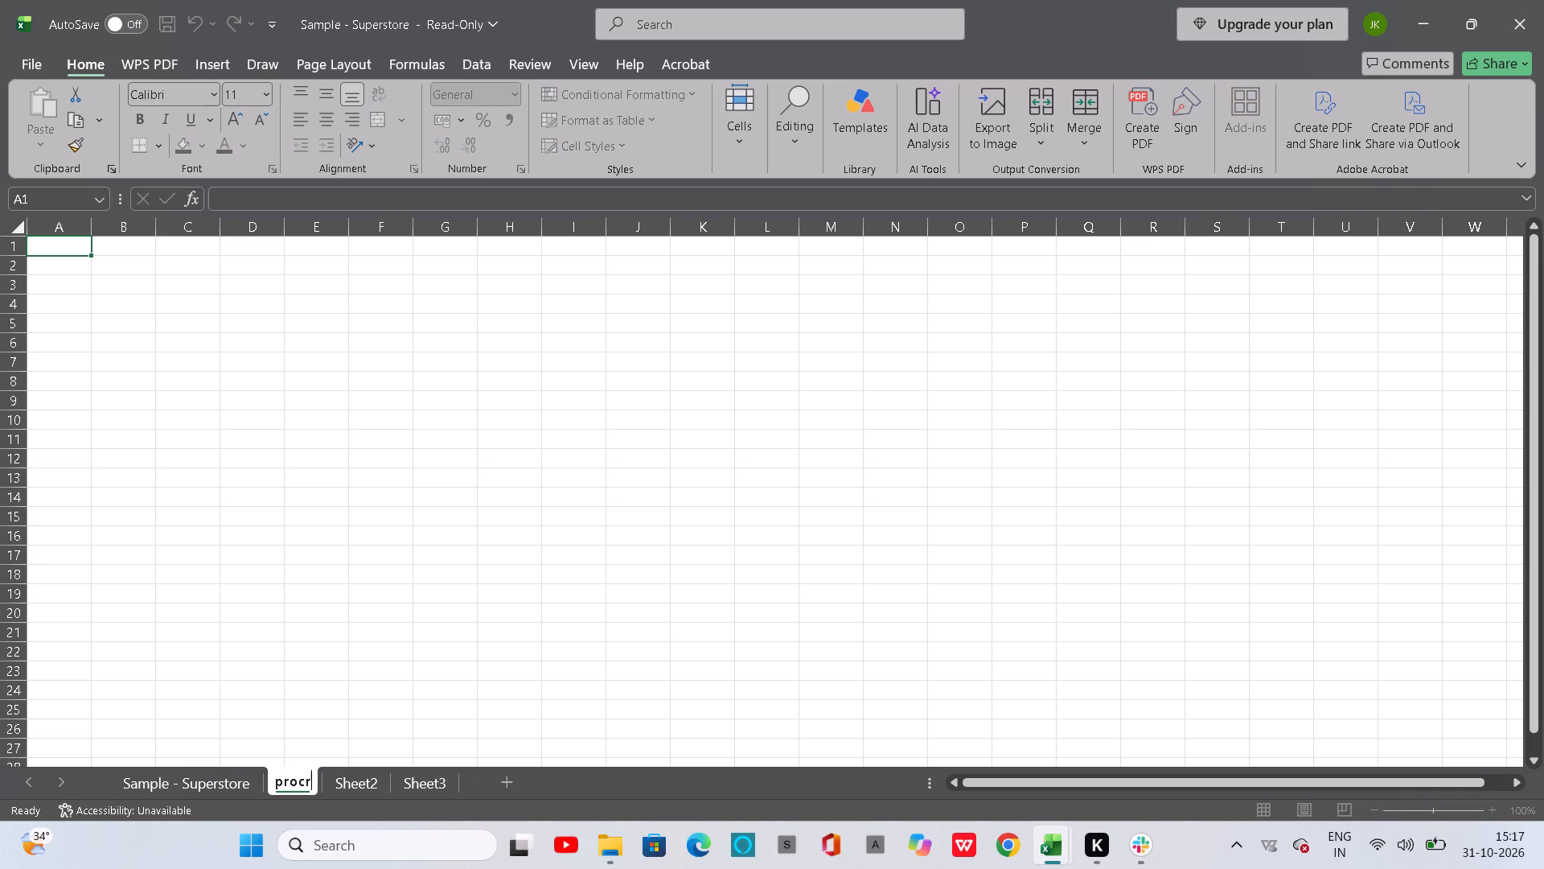
key("BackSpace")
type("essing")
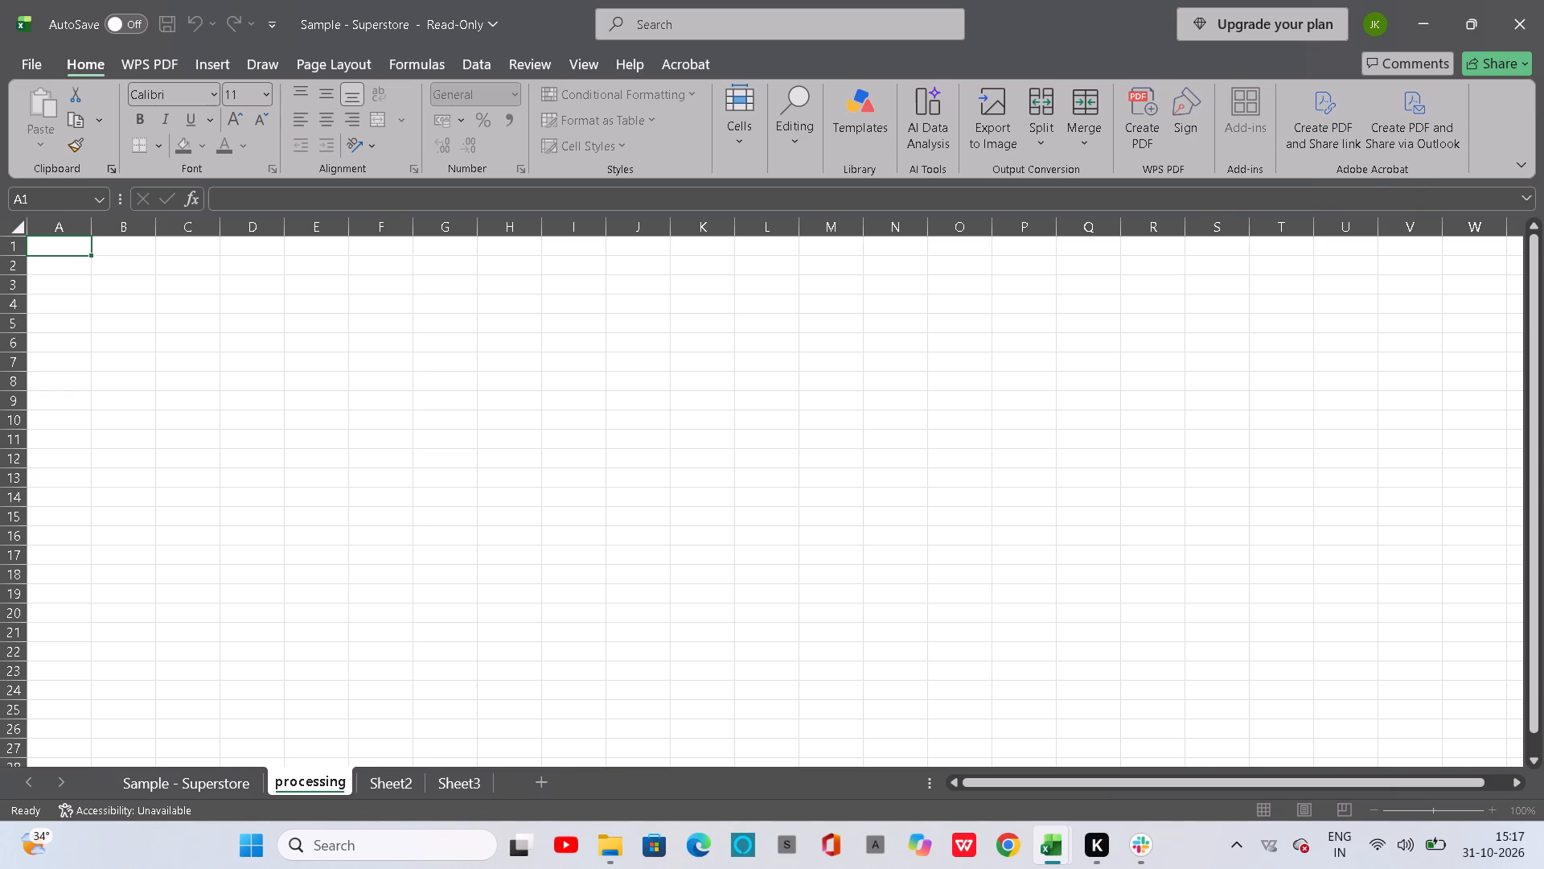
Rename the Sheet2 worksheet as cleaned data.
double_click(396, 785)
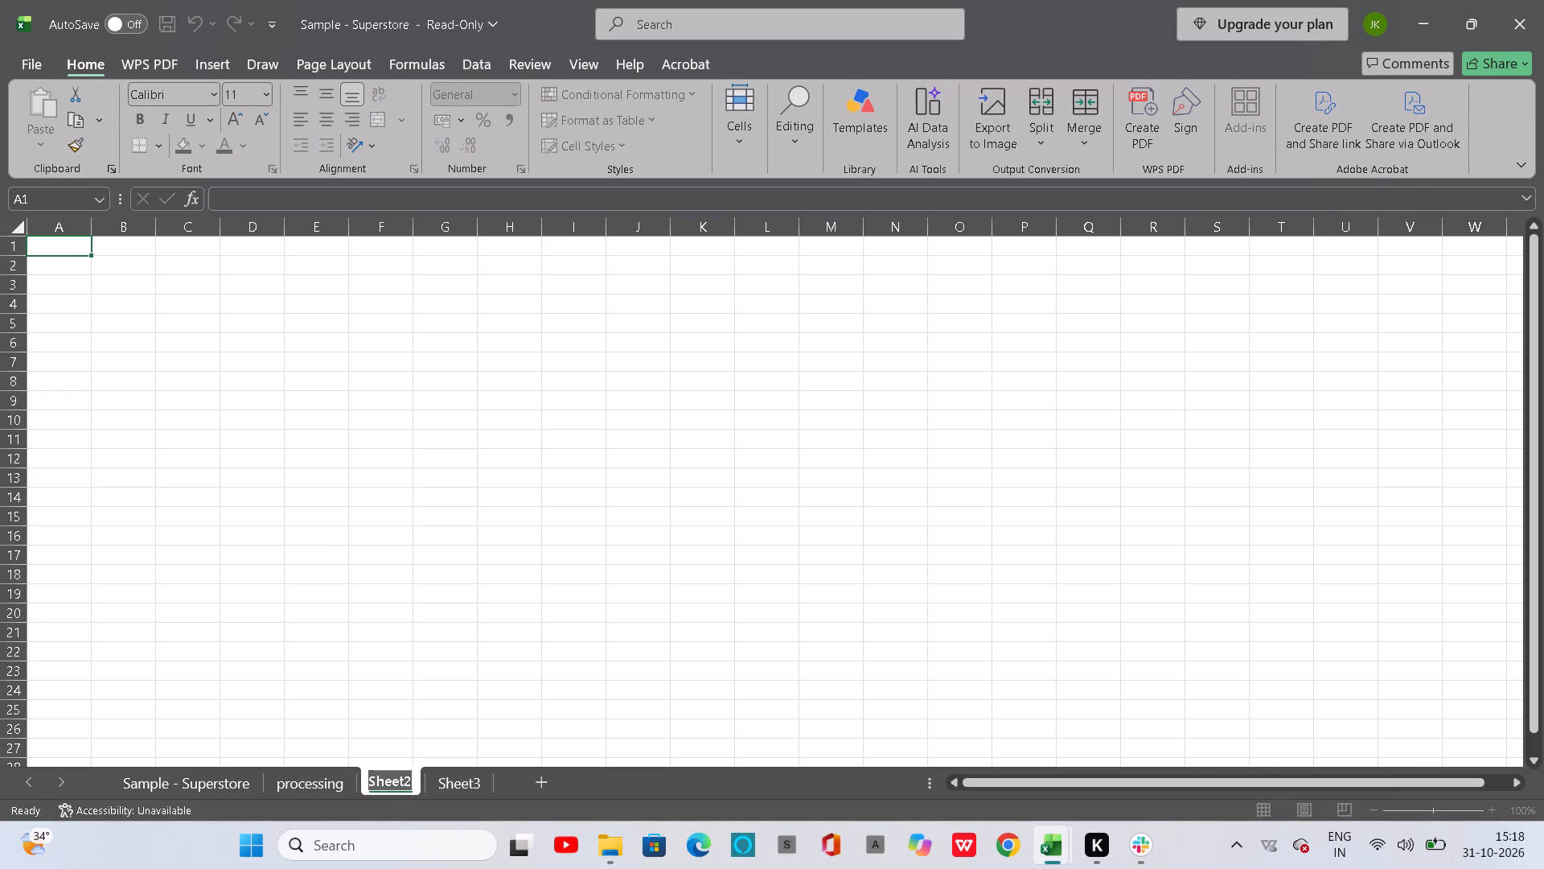
type("cleaned")
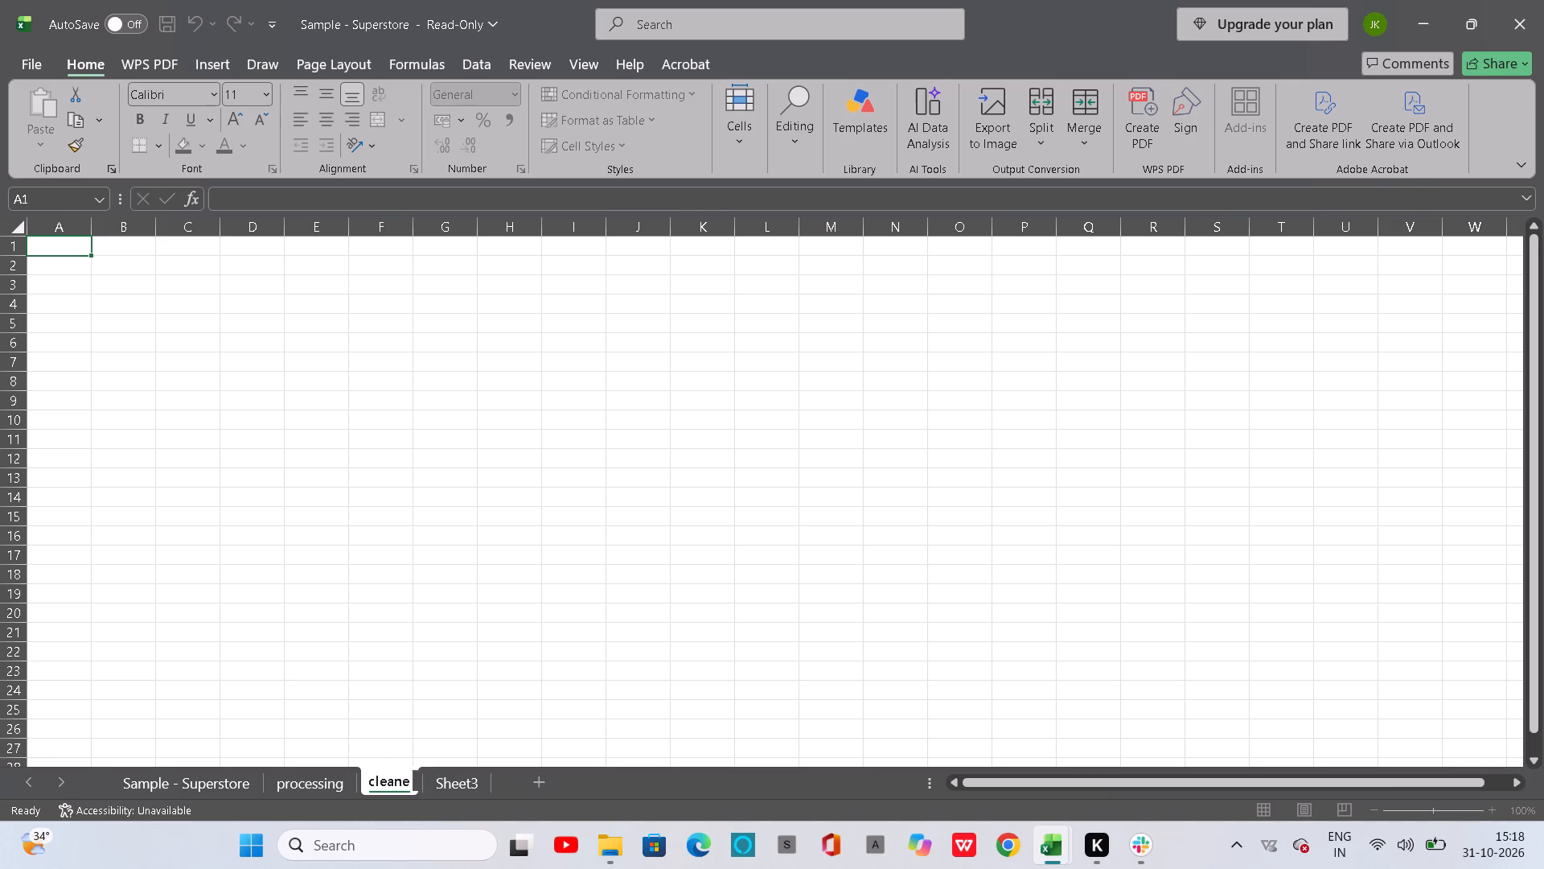
key("space")
type("data")
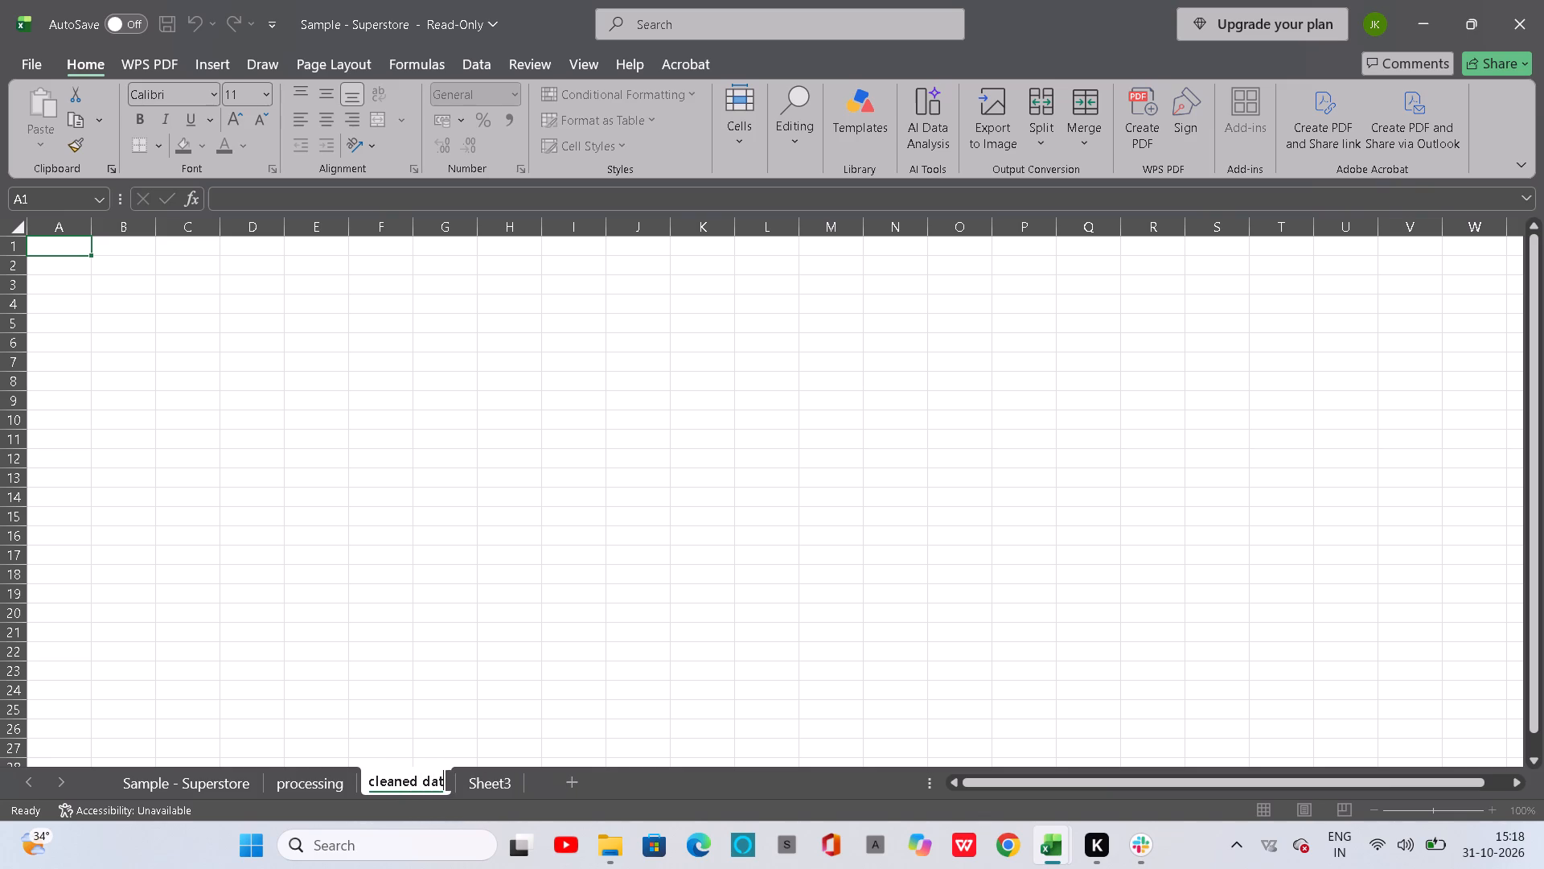
Rename the Sheet3 worksheet as Dashboard.
double_click(512, 775)
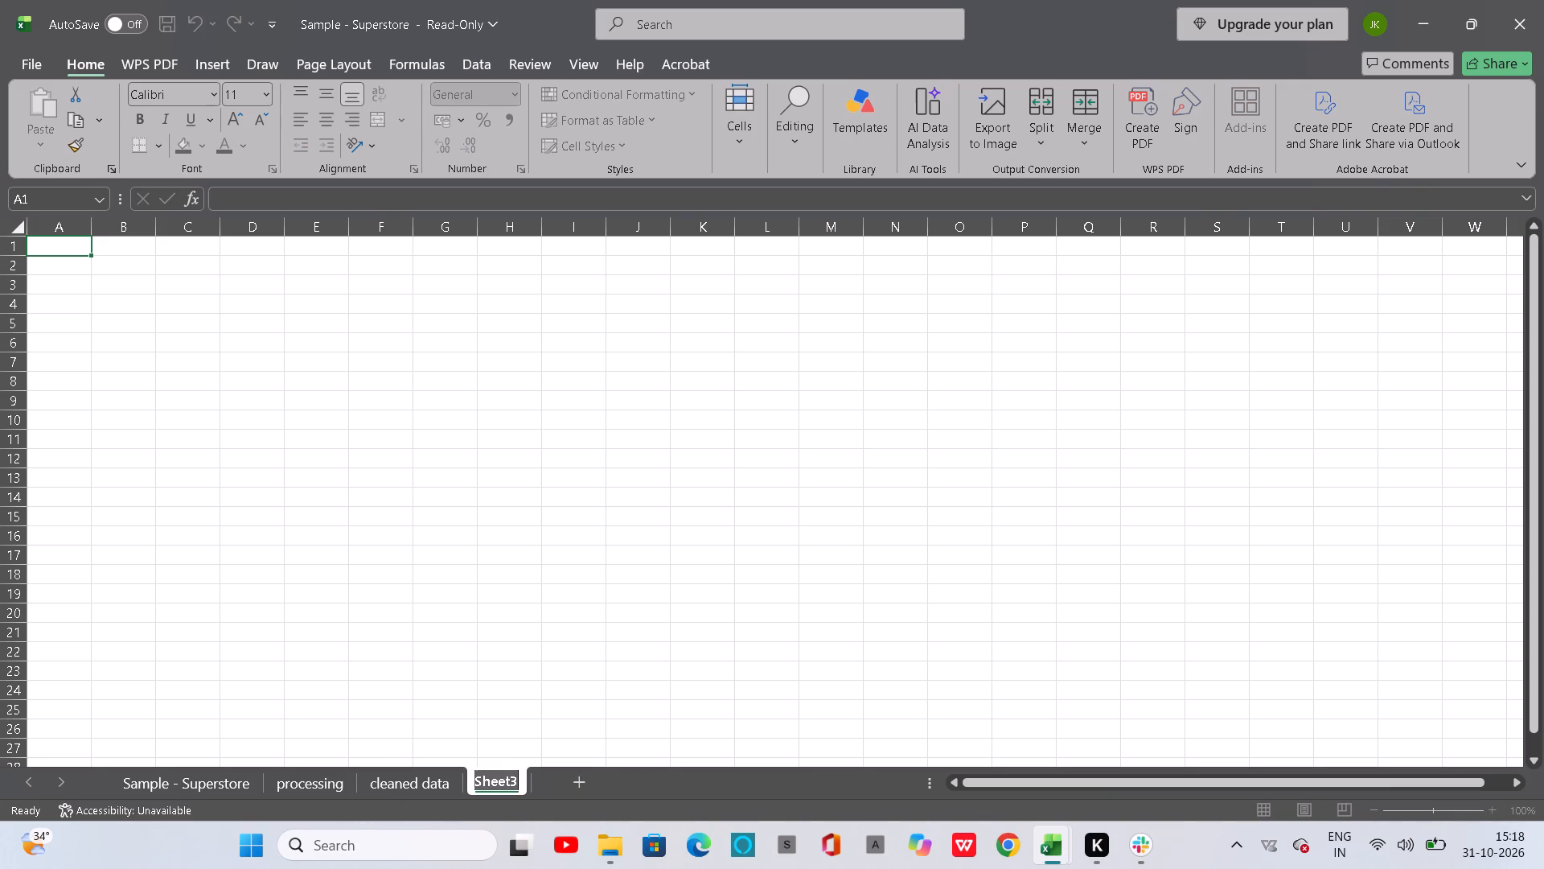
type("Dash")
type("boaed")
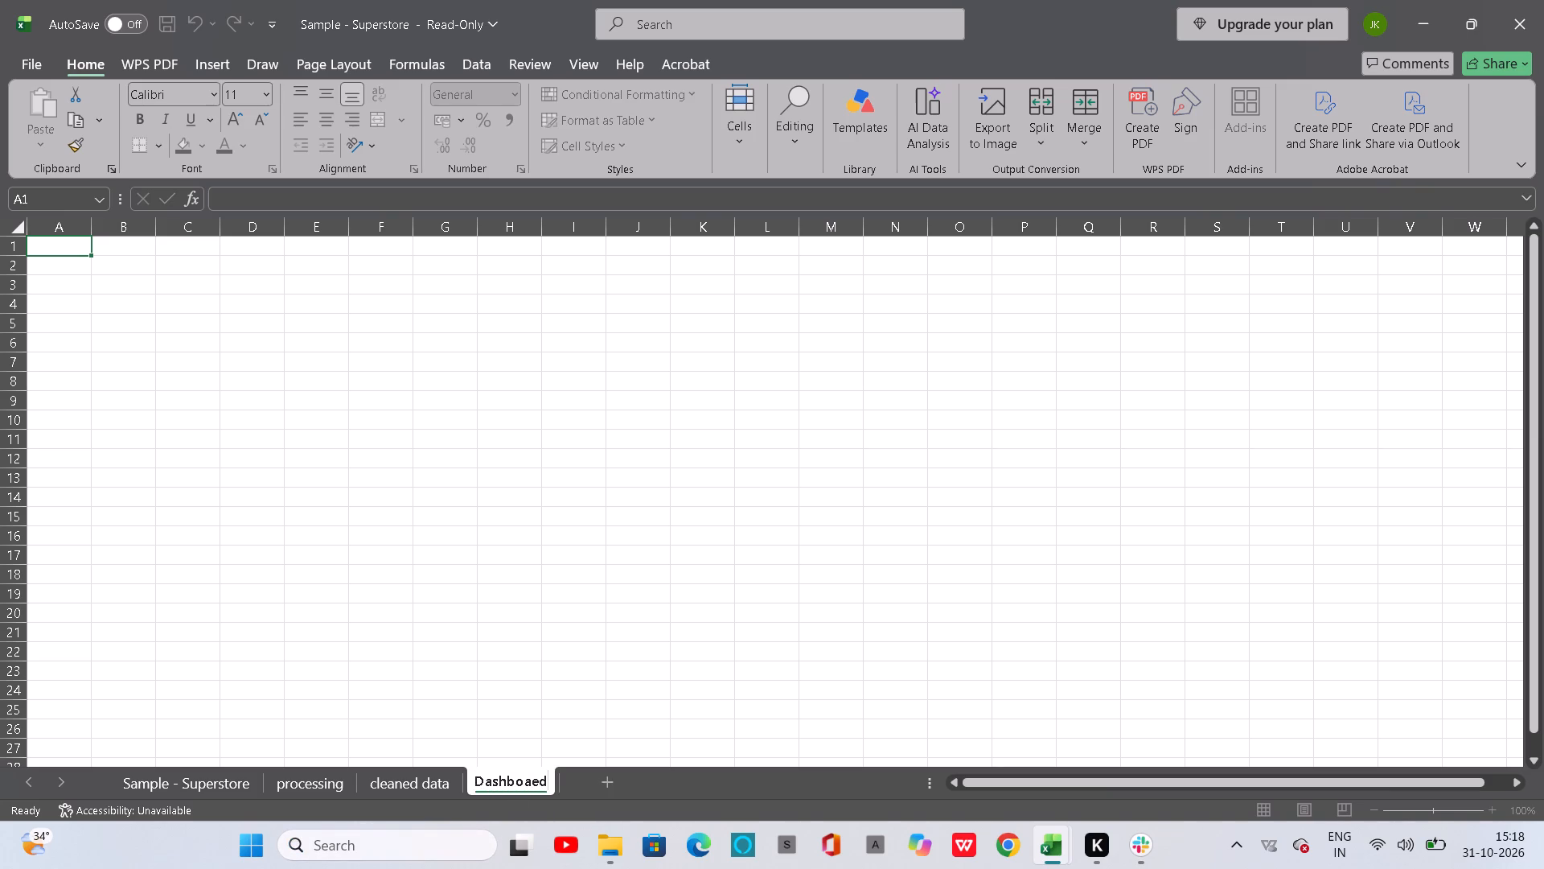
key("BackSpace")
key("BackSpace")
type("rd")
left_click(625, 655)
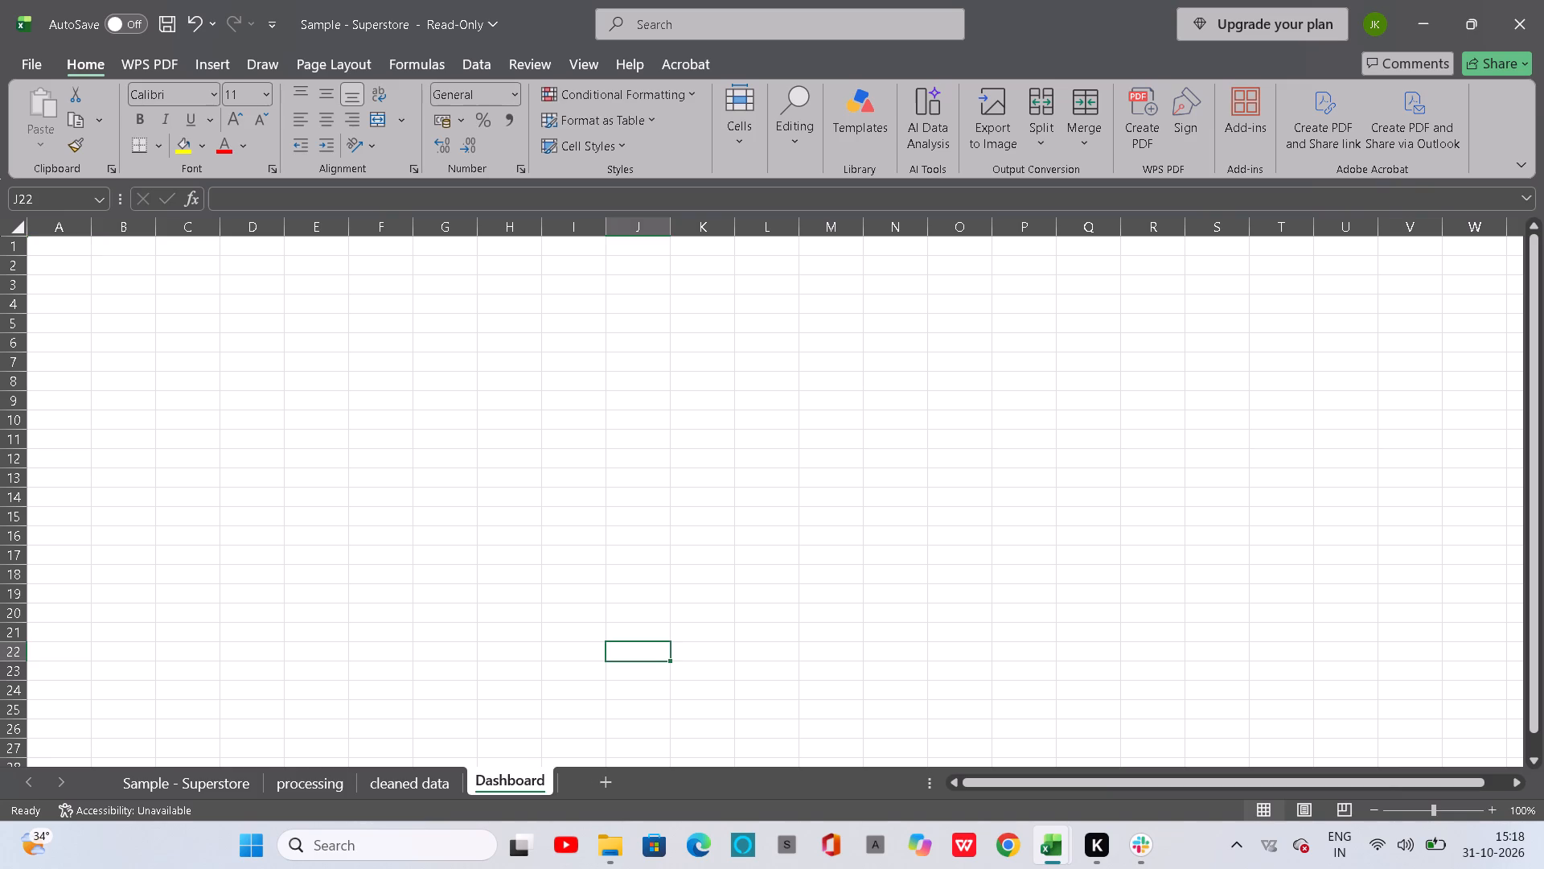
Go back to the Sample - Superstore sheet and look through its order rows, ending at the header row.
left_click(146, 782)
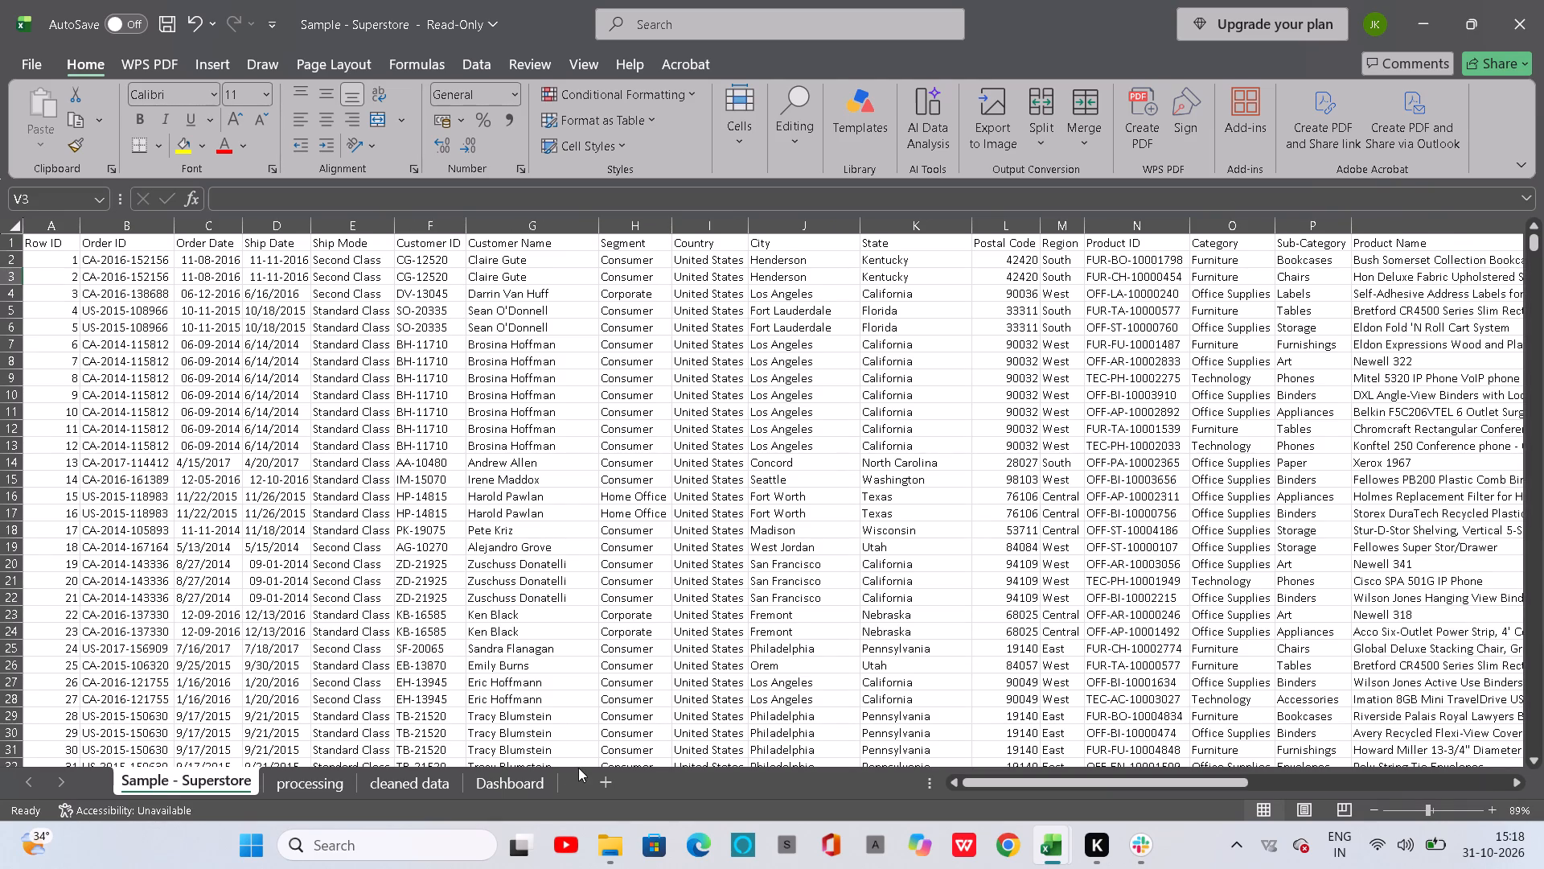
scroll(659, 545, "up", 2)
scroll(659, 545, "down", 11)
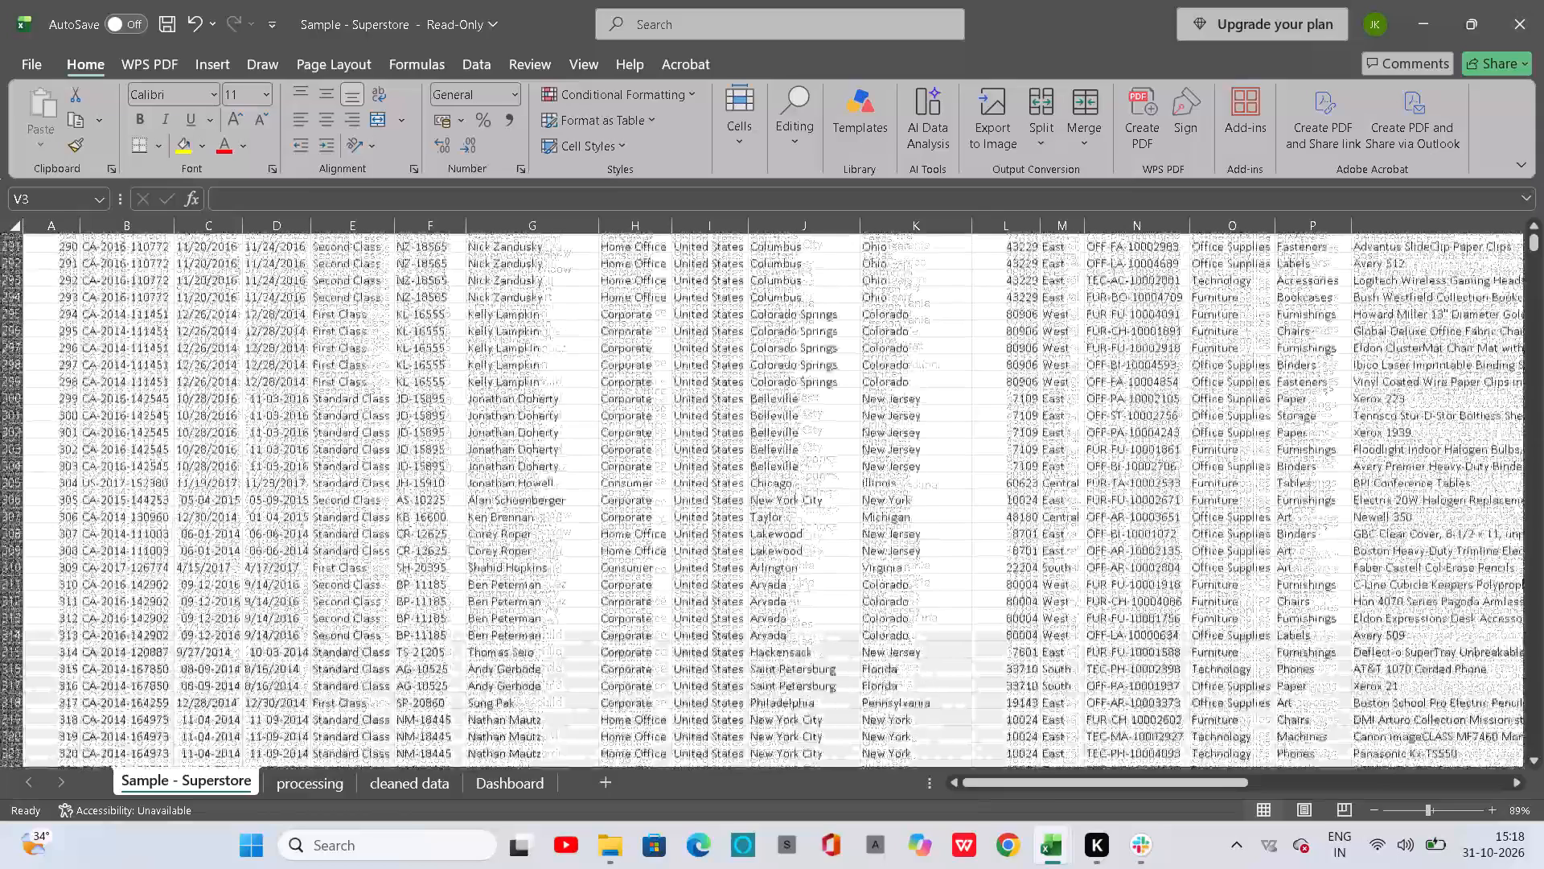
scroll(659, 545, "down", 19)
scroll(659, 545, "down", 14)
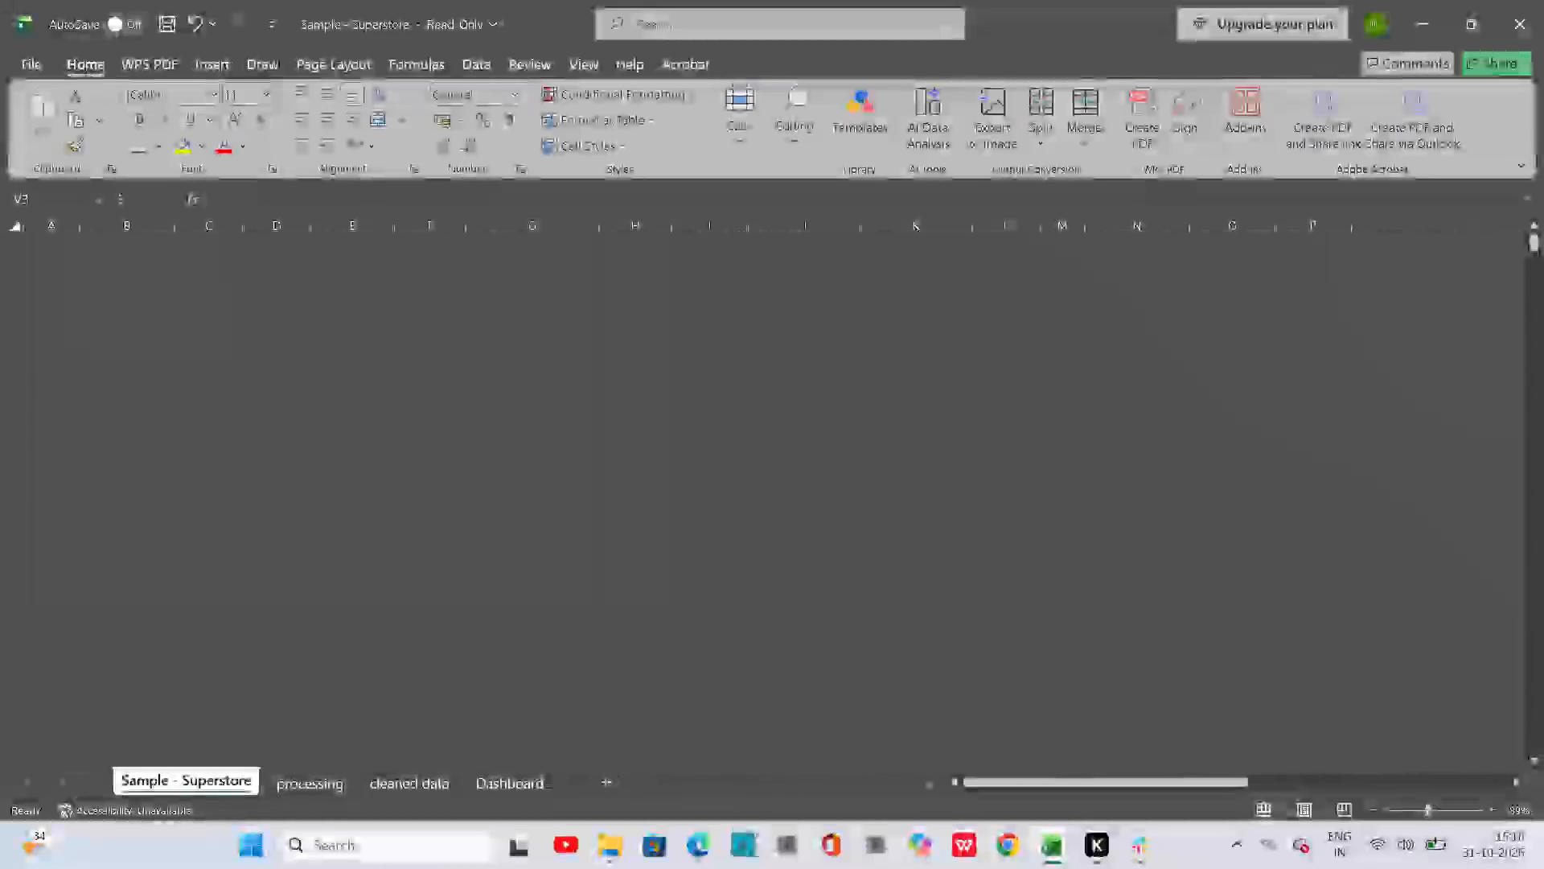
scroll(659, 545, "down", 7)
scroll(659, 545, "up", 6)
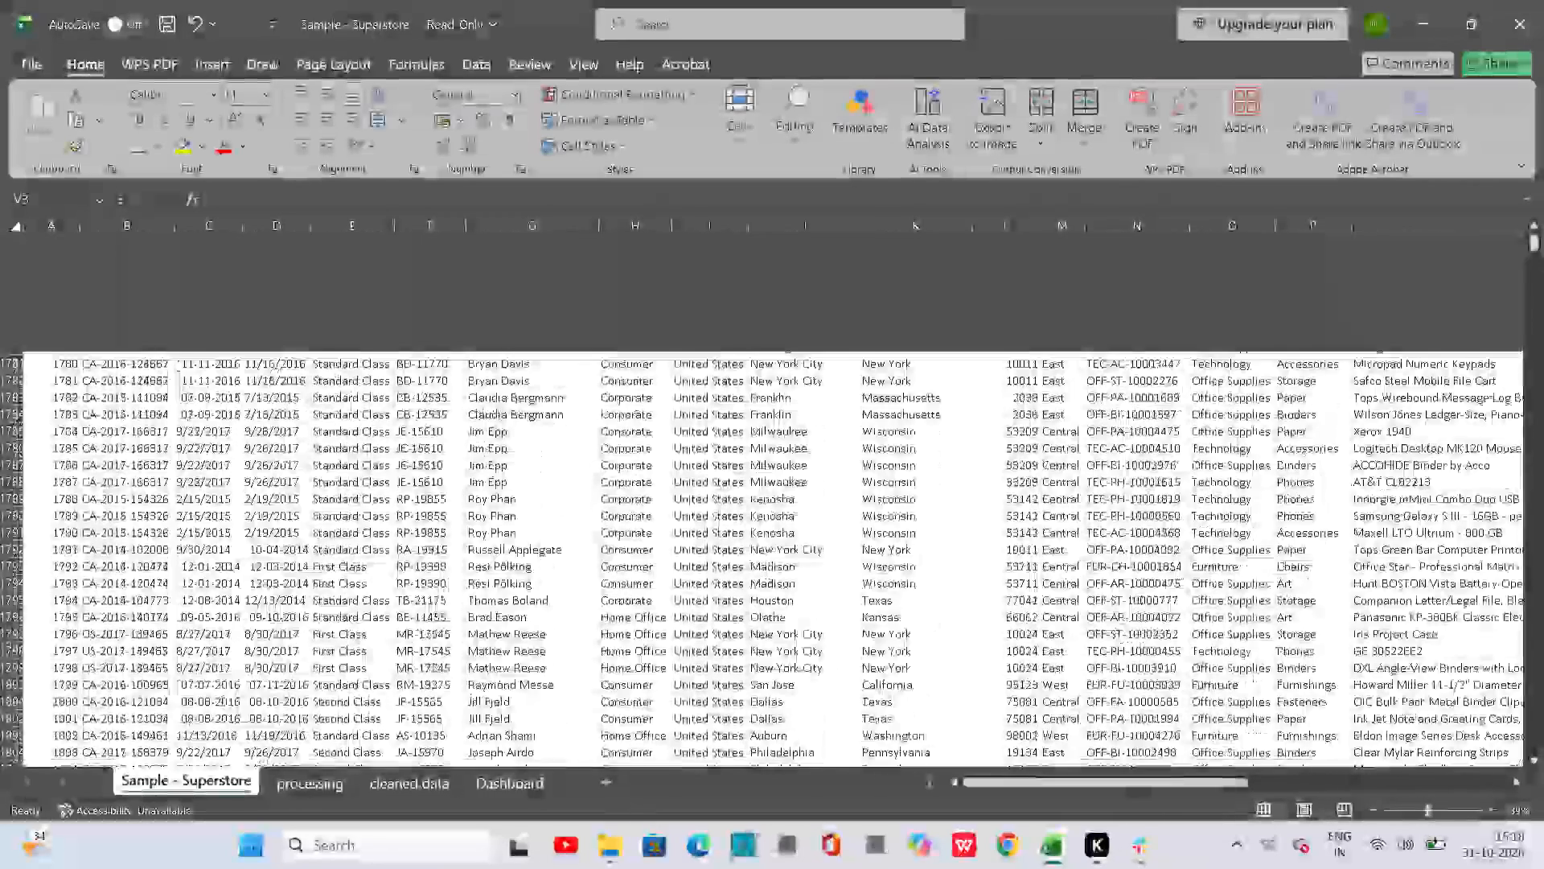
scroll(659, 545, "up", 18)
scroll(659, 545, "up", 11)
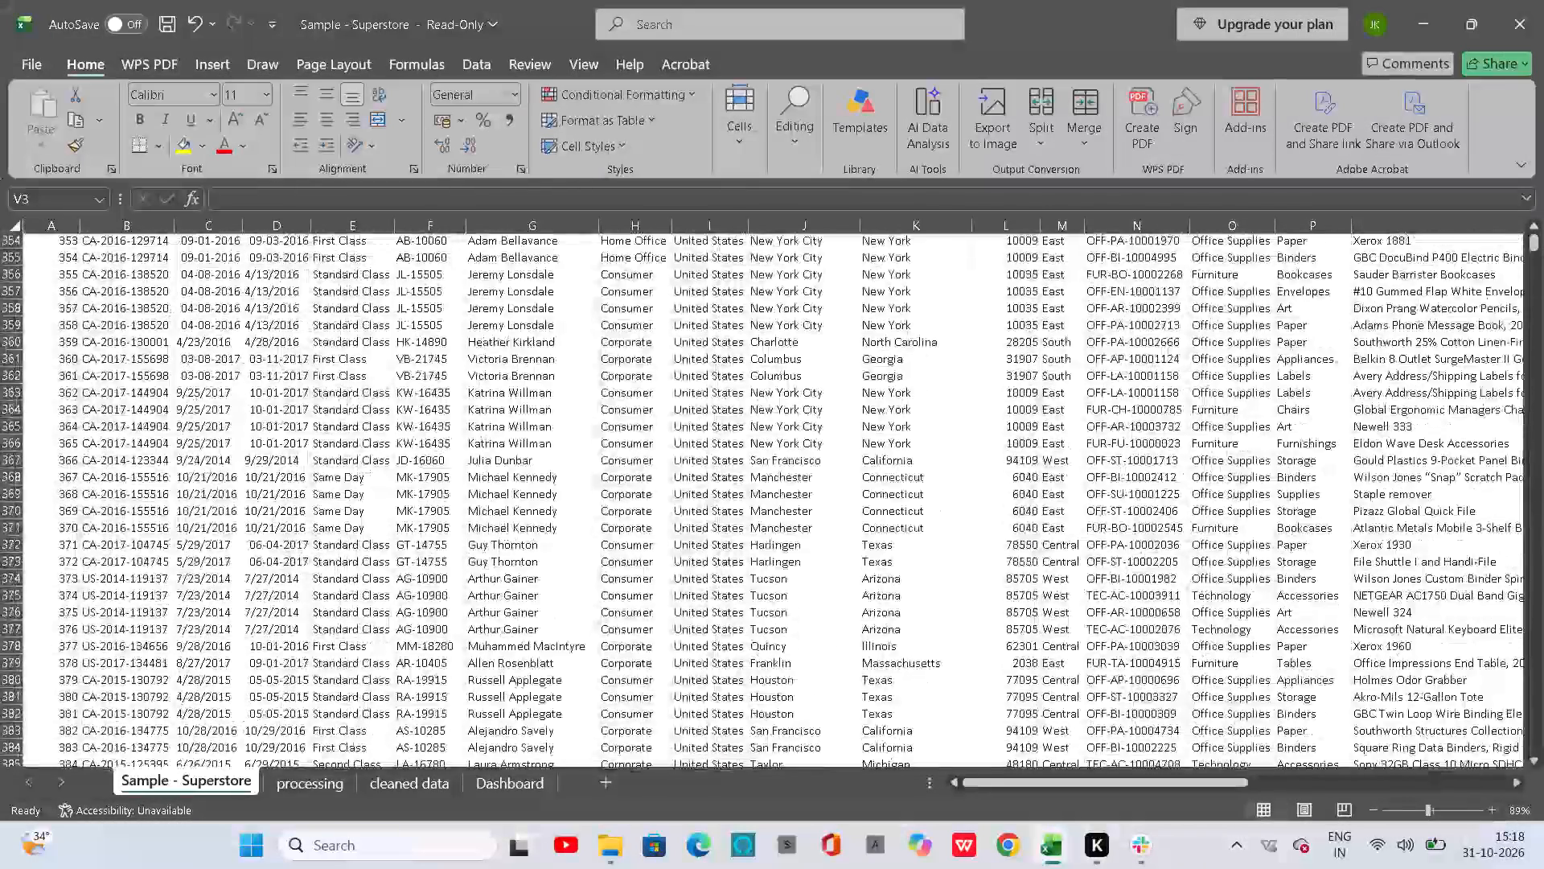
scroll(659, 545, "up", 20)
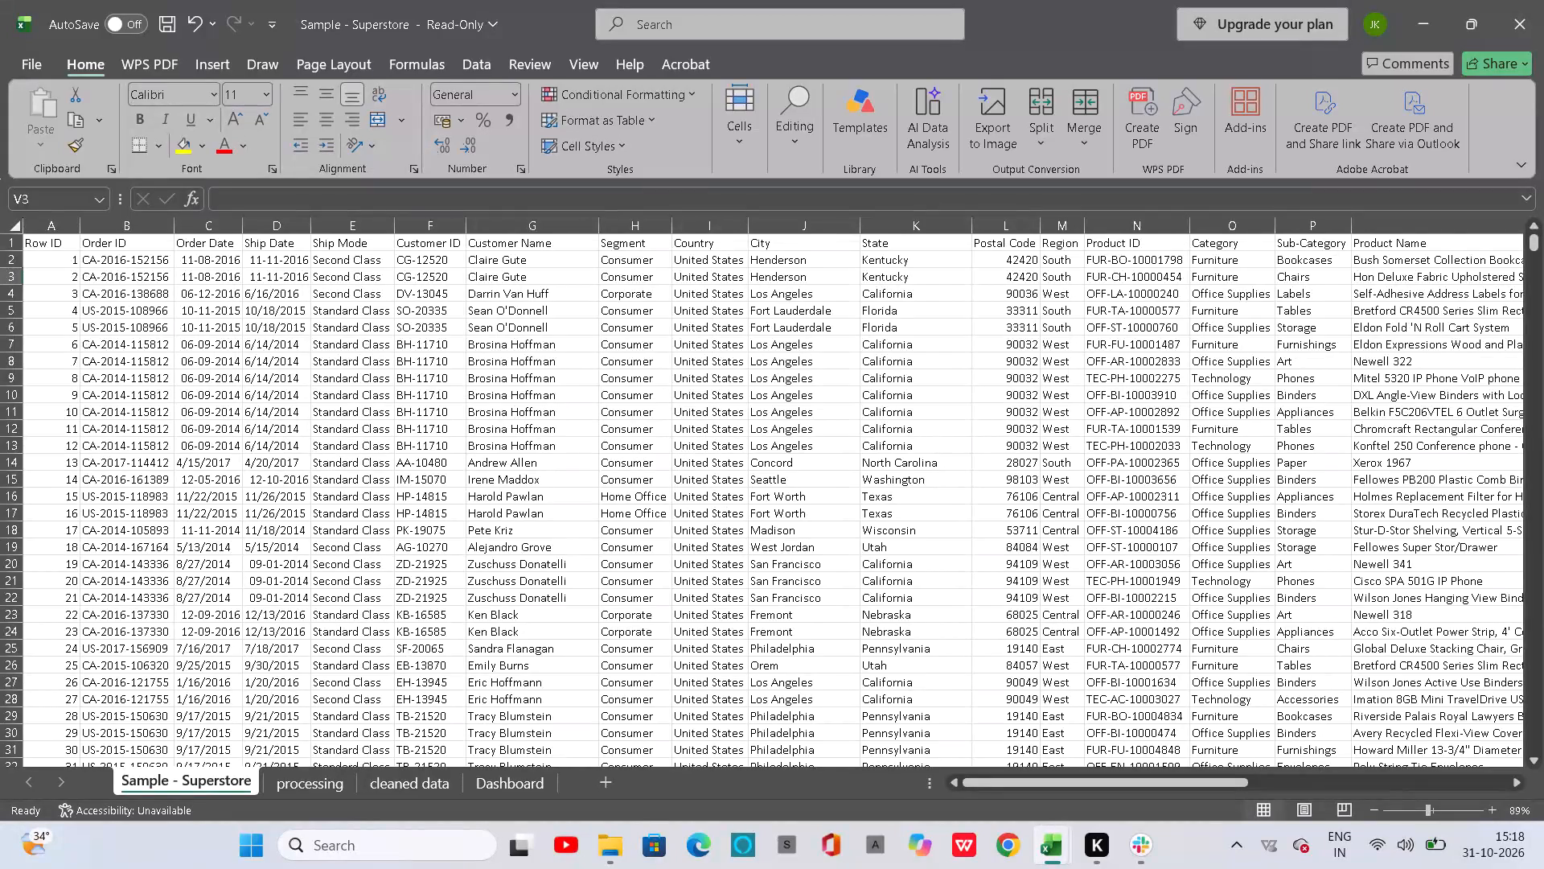
scroll(659, 545, "up", 10)
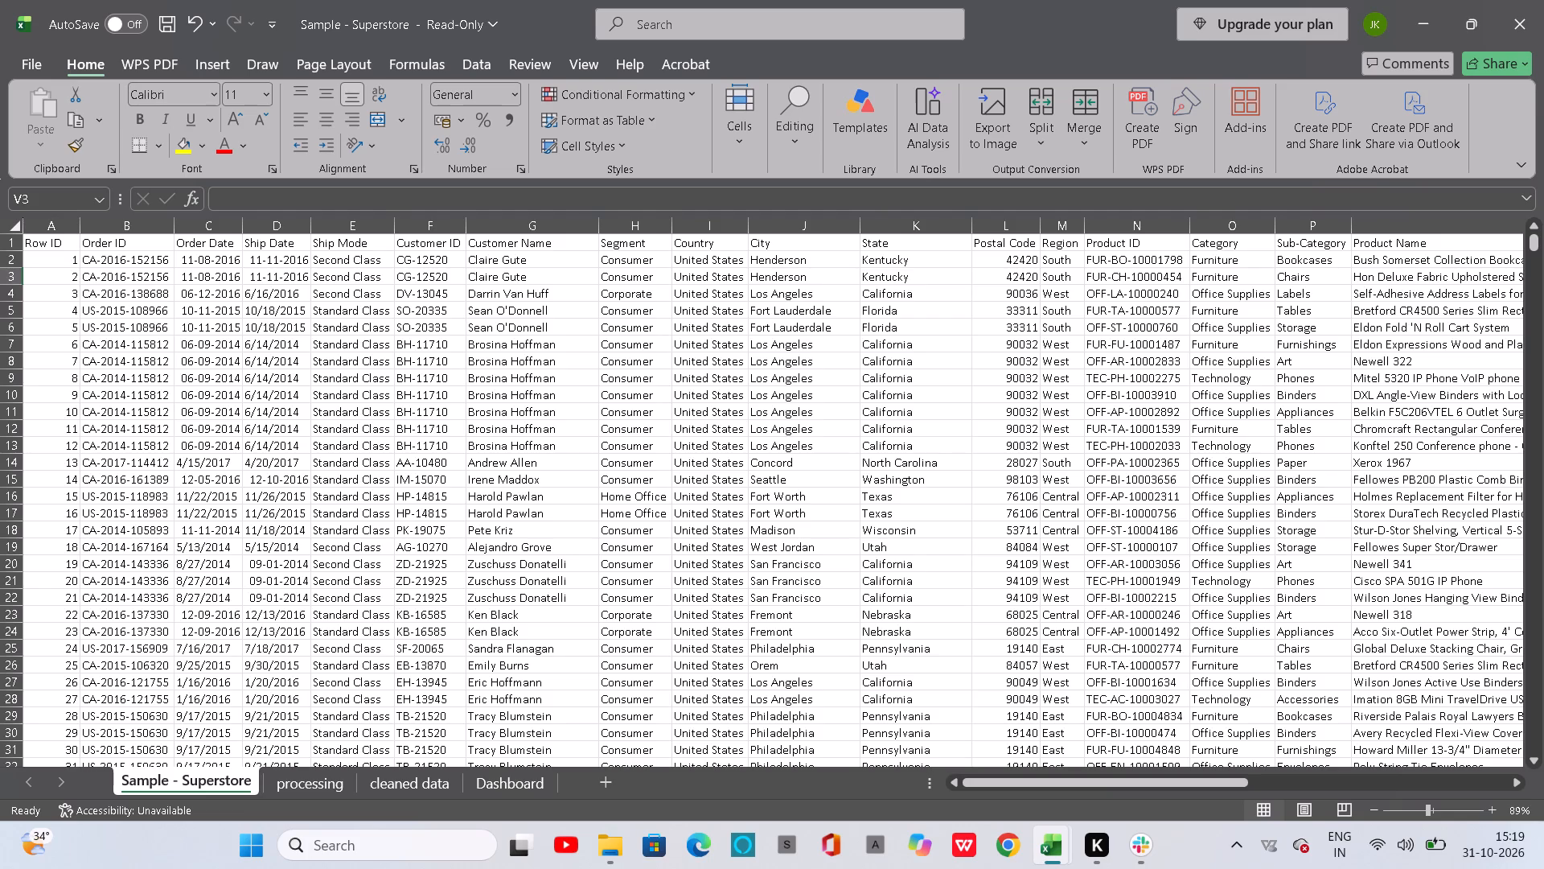
scroll(129, 349, "down", 5)
scroll(129, 349, "right", 1)
scroll(129, 349, "down", 3)
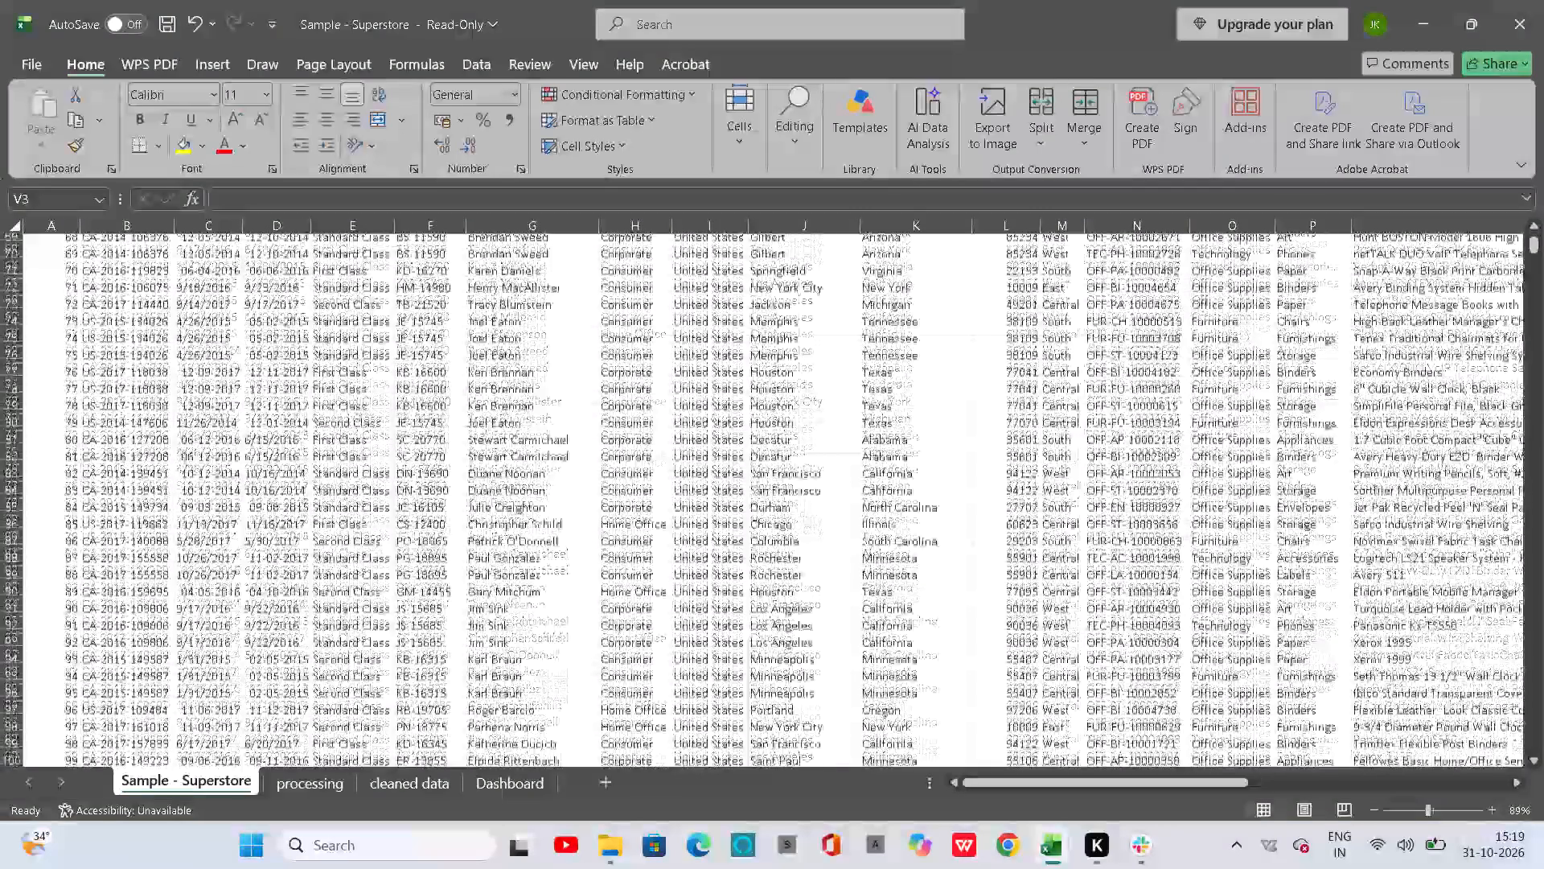
scroll(129, 349, "down", 4)
scroll(129, 349, "up", 12)
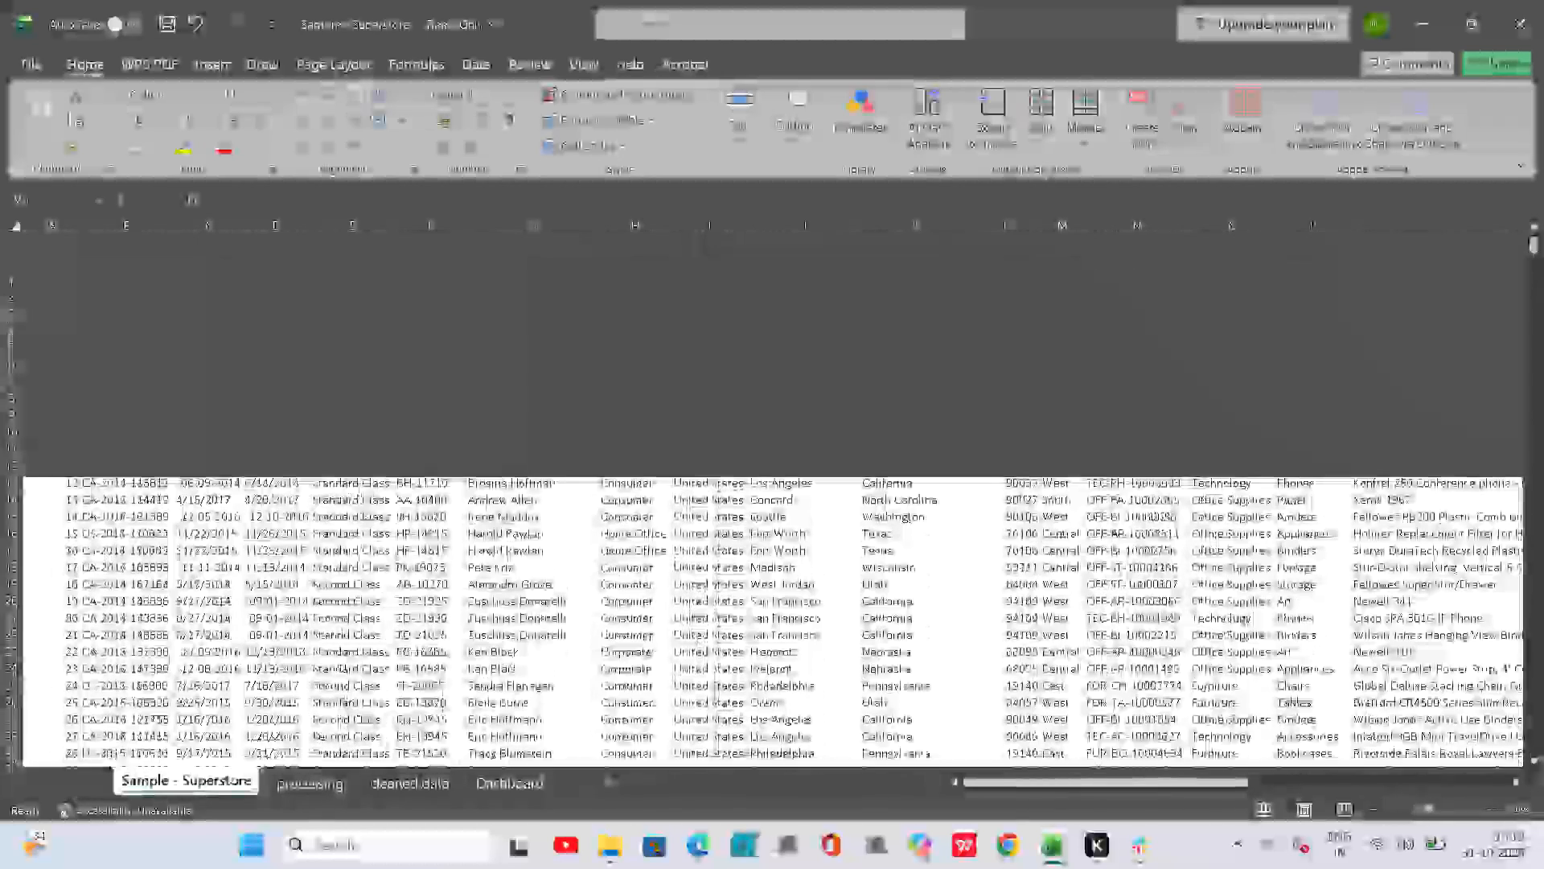
scroll(129, 349, "up", 1)
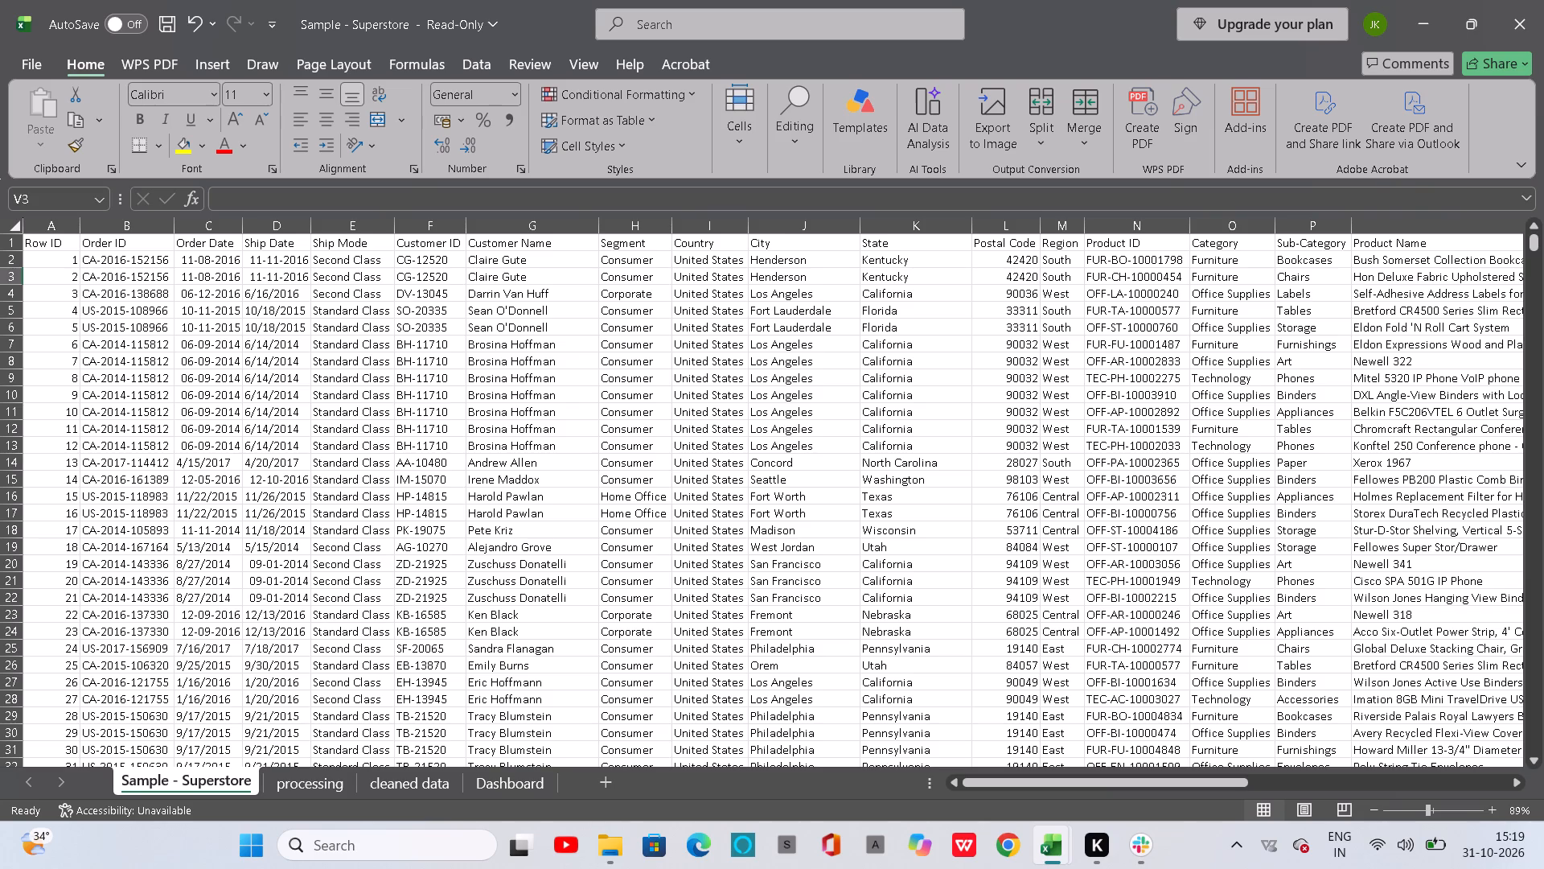
Look across the Sample - Superstore columns from Row ID through Product Name to Sales, Quantity, Discount and Profit.
scroll(1053, 357, "left", 3)
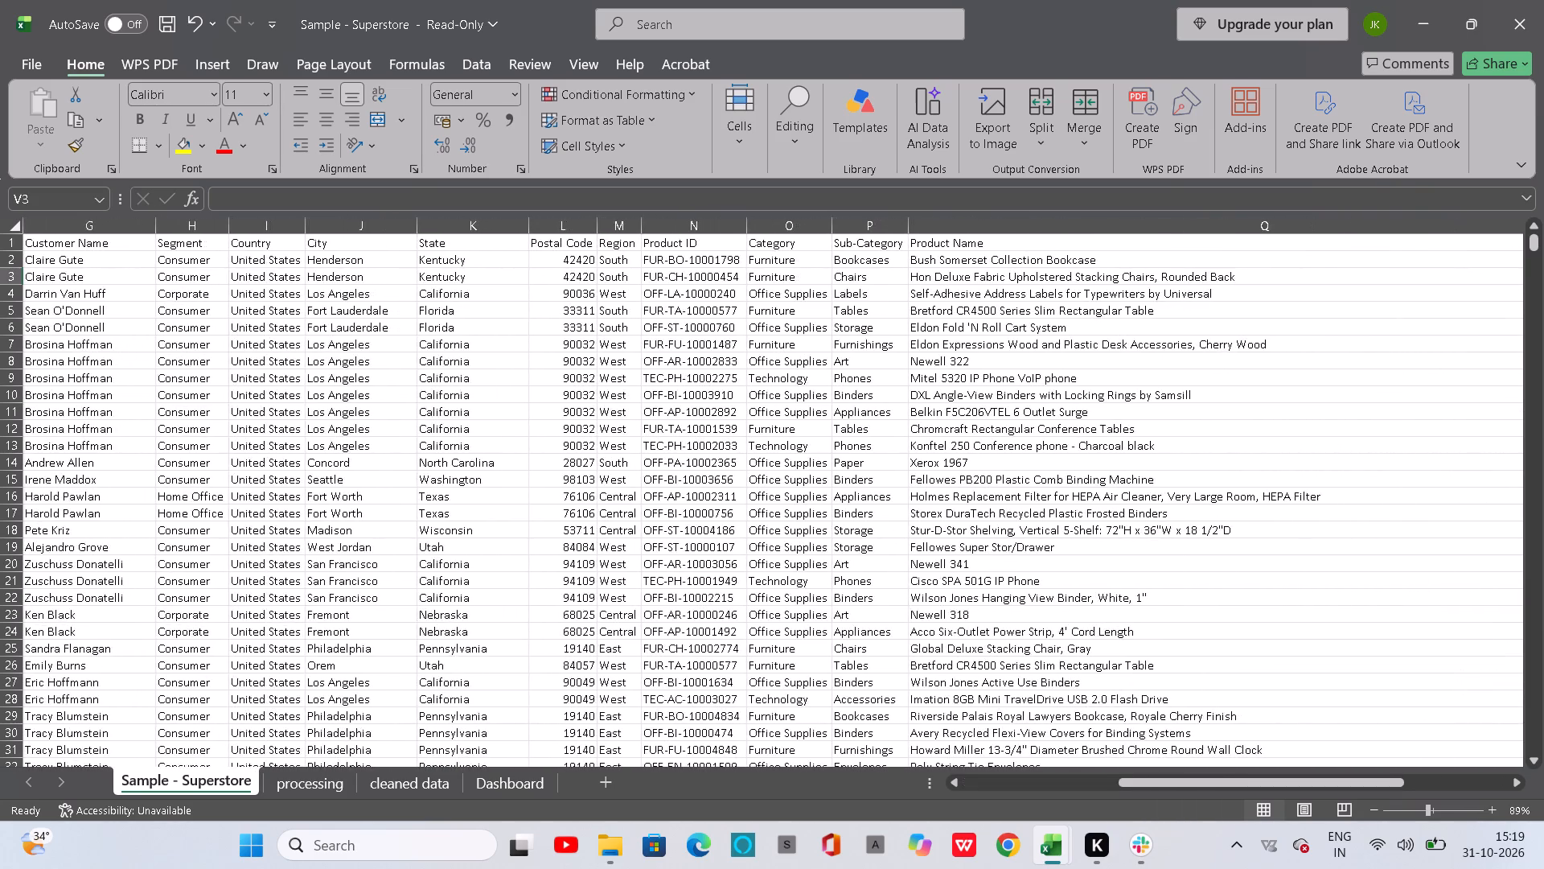
scroll(1053, 357, "left", 4)
scroll(1053, 357, "right", 3)
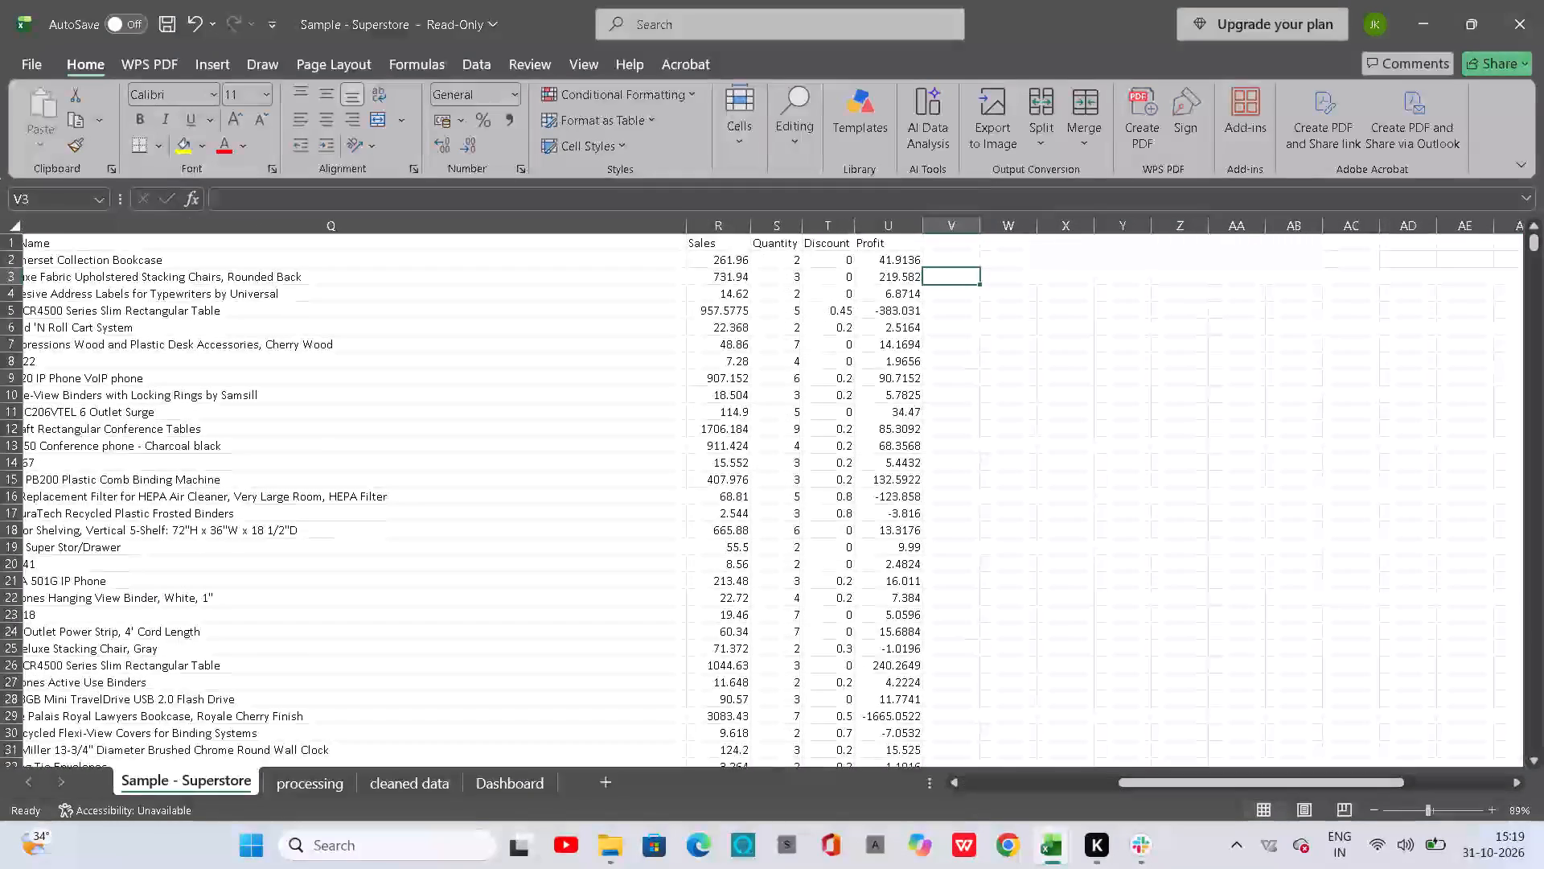
scroll(1053, 357, "right", 3)
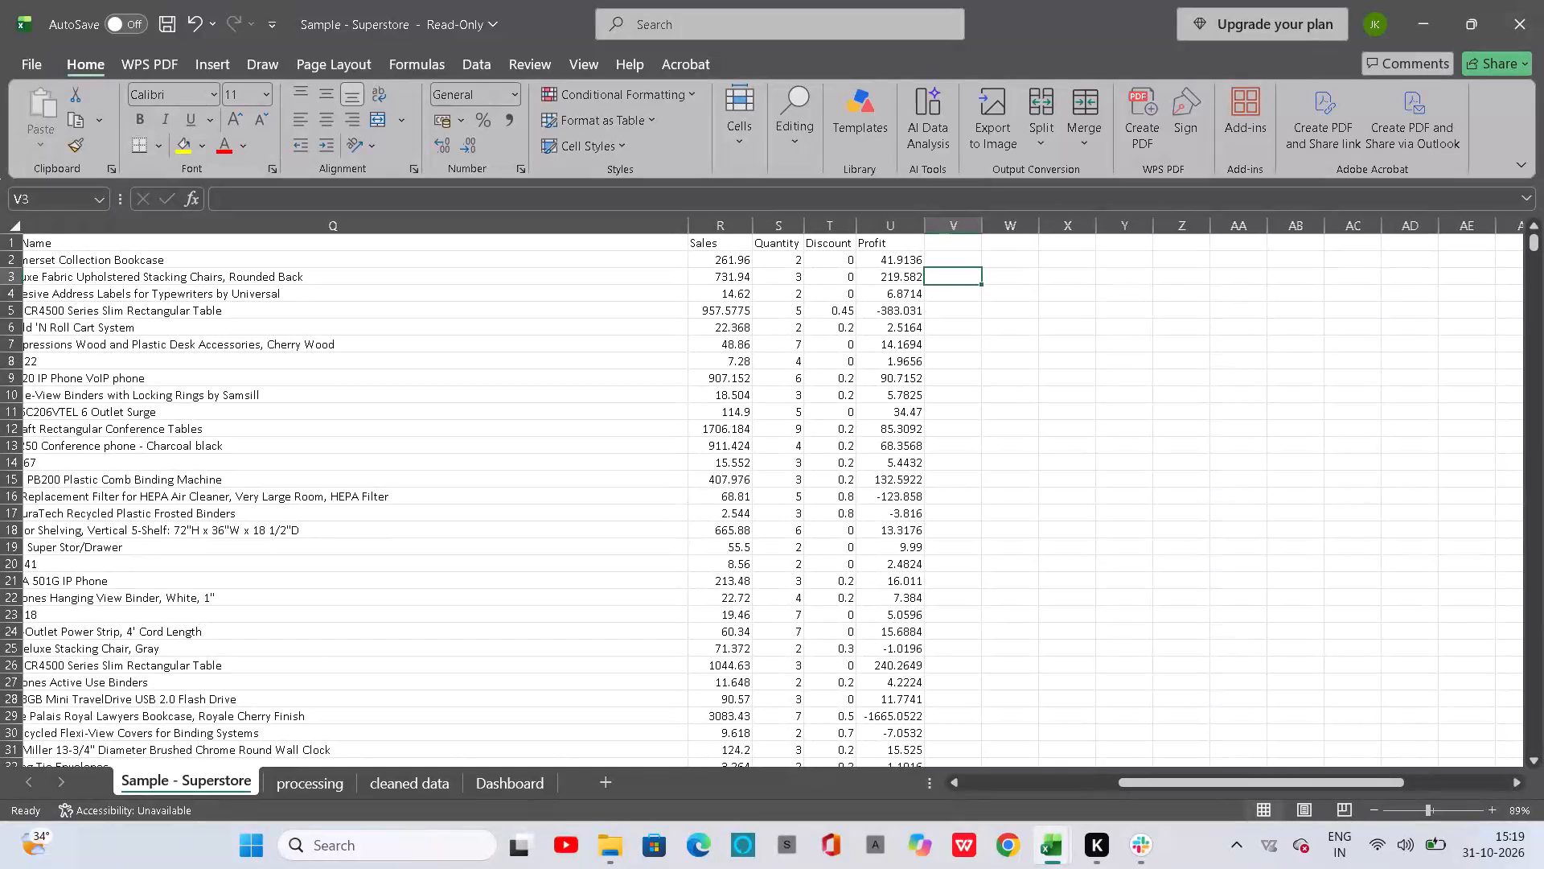
scroll(1053, 357, "right", 2)
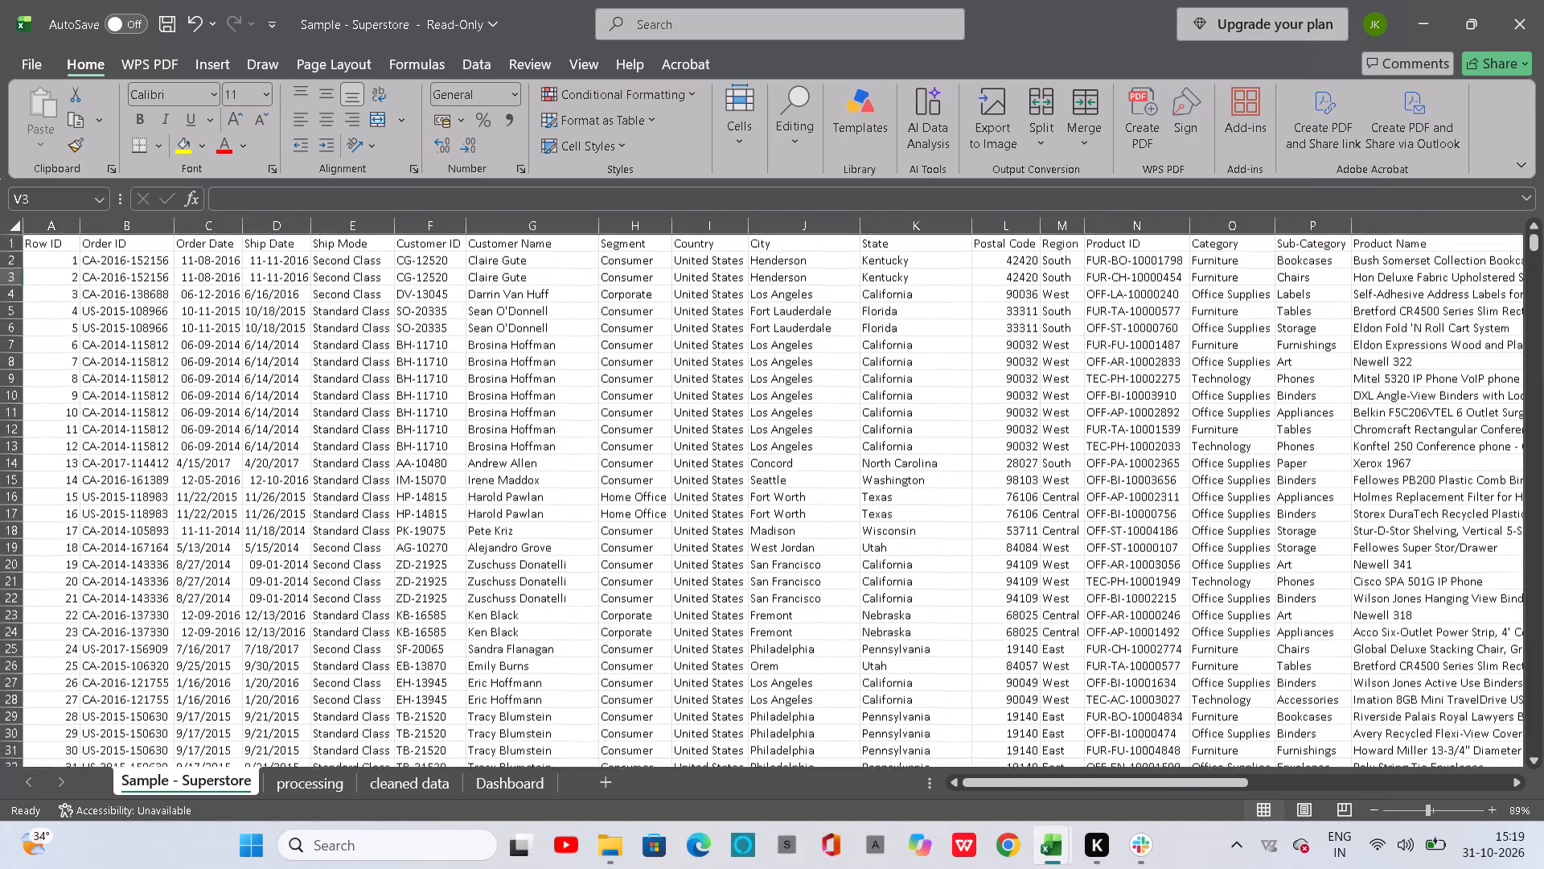
Examine the order rows of the Sample - Superstore sheet down past row 900 and return to the header row.
scroll(725, 524, "down", 3)
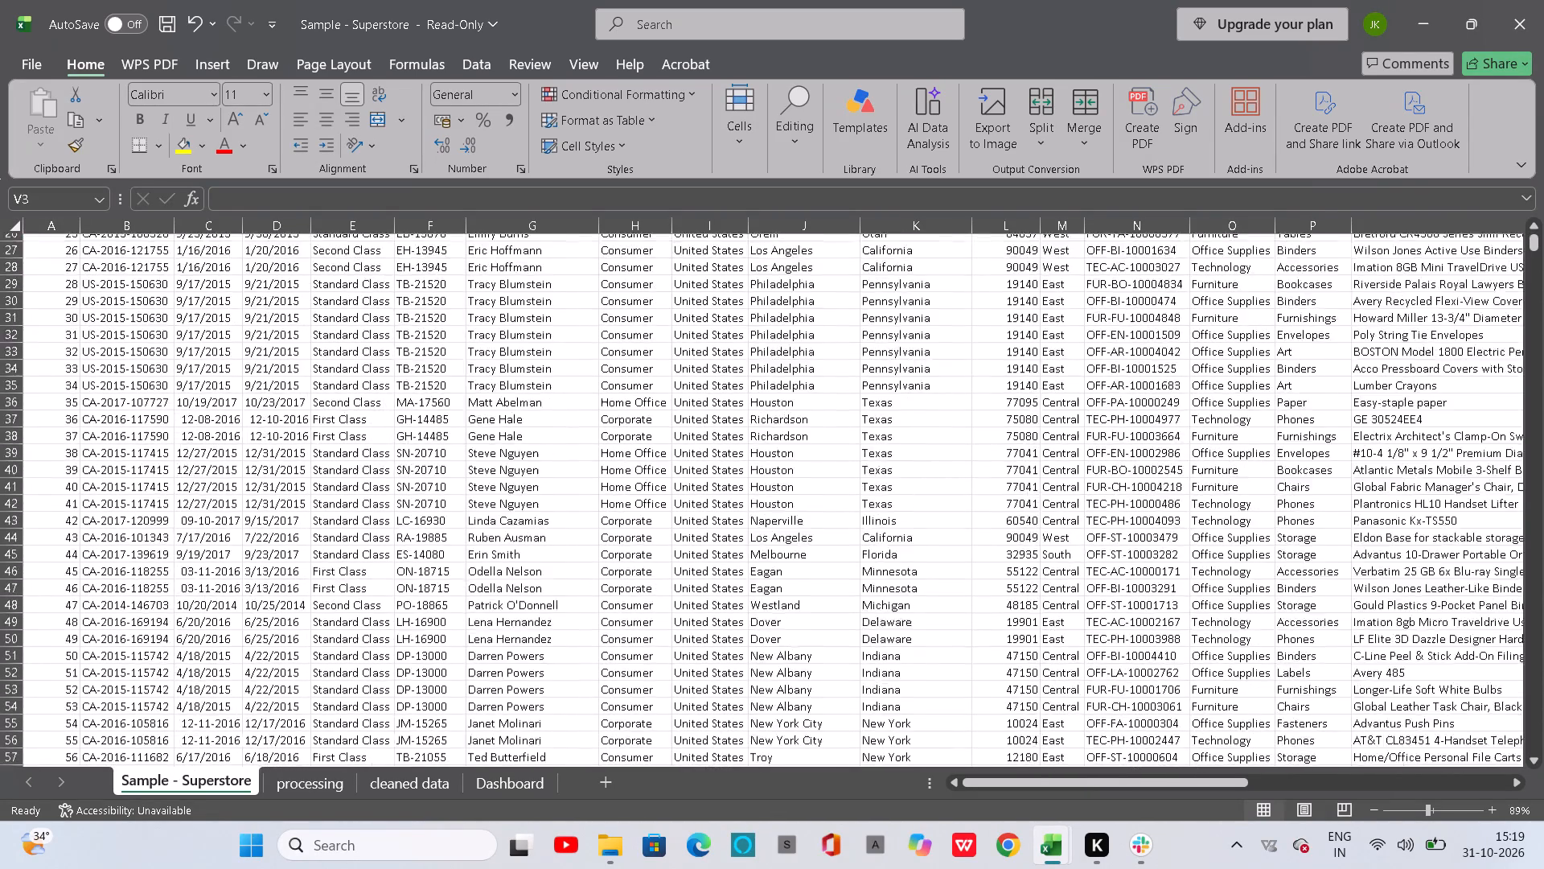
scroll(725, 524, "down", 11)
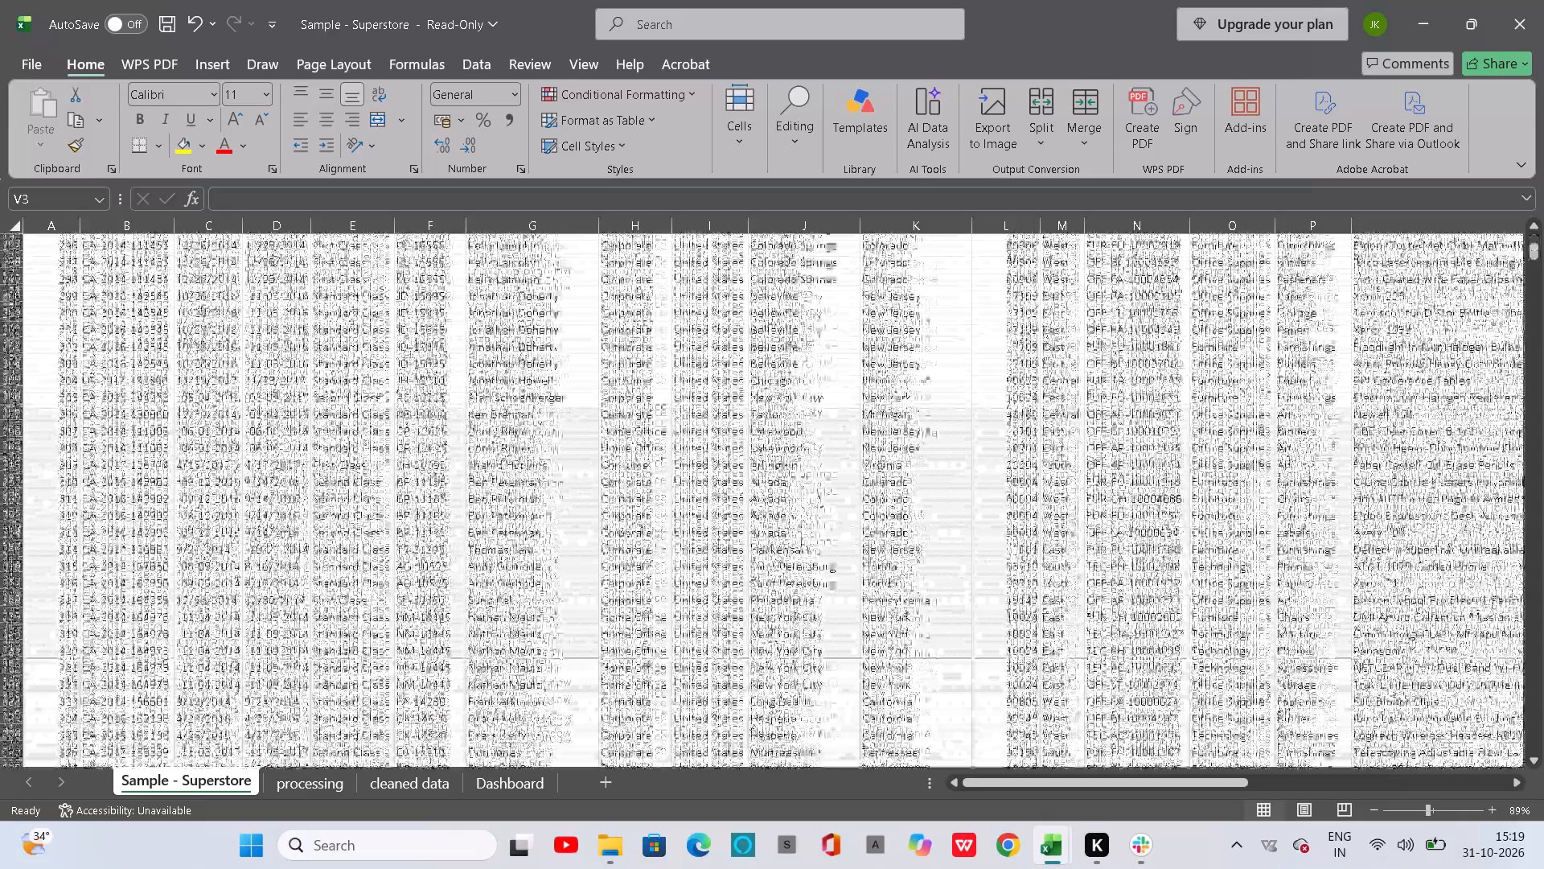
scroll(725, 524, "down", 18)
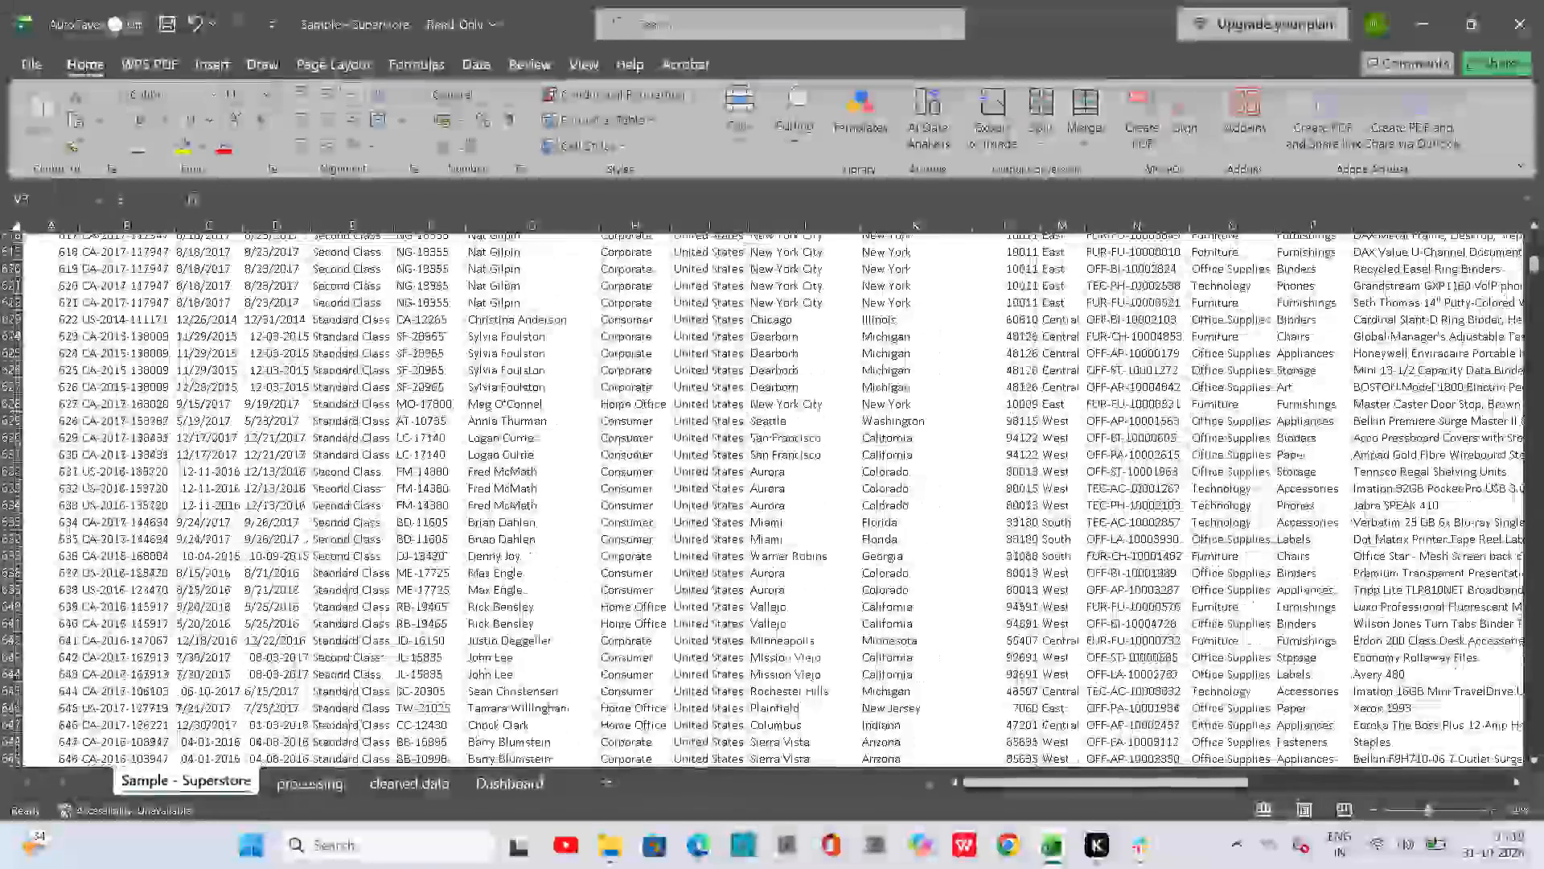
scroll(725, 524, "down", 8)
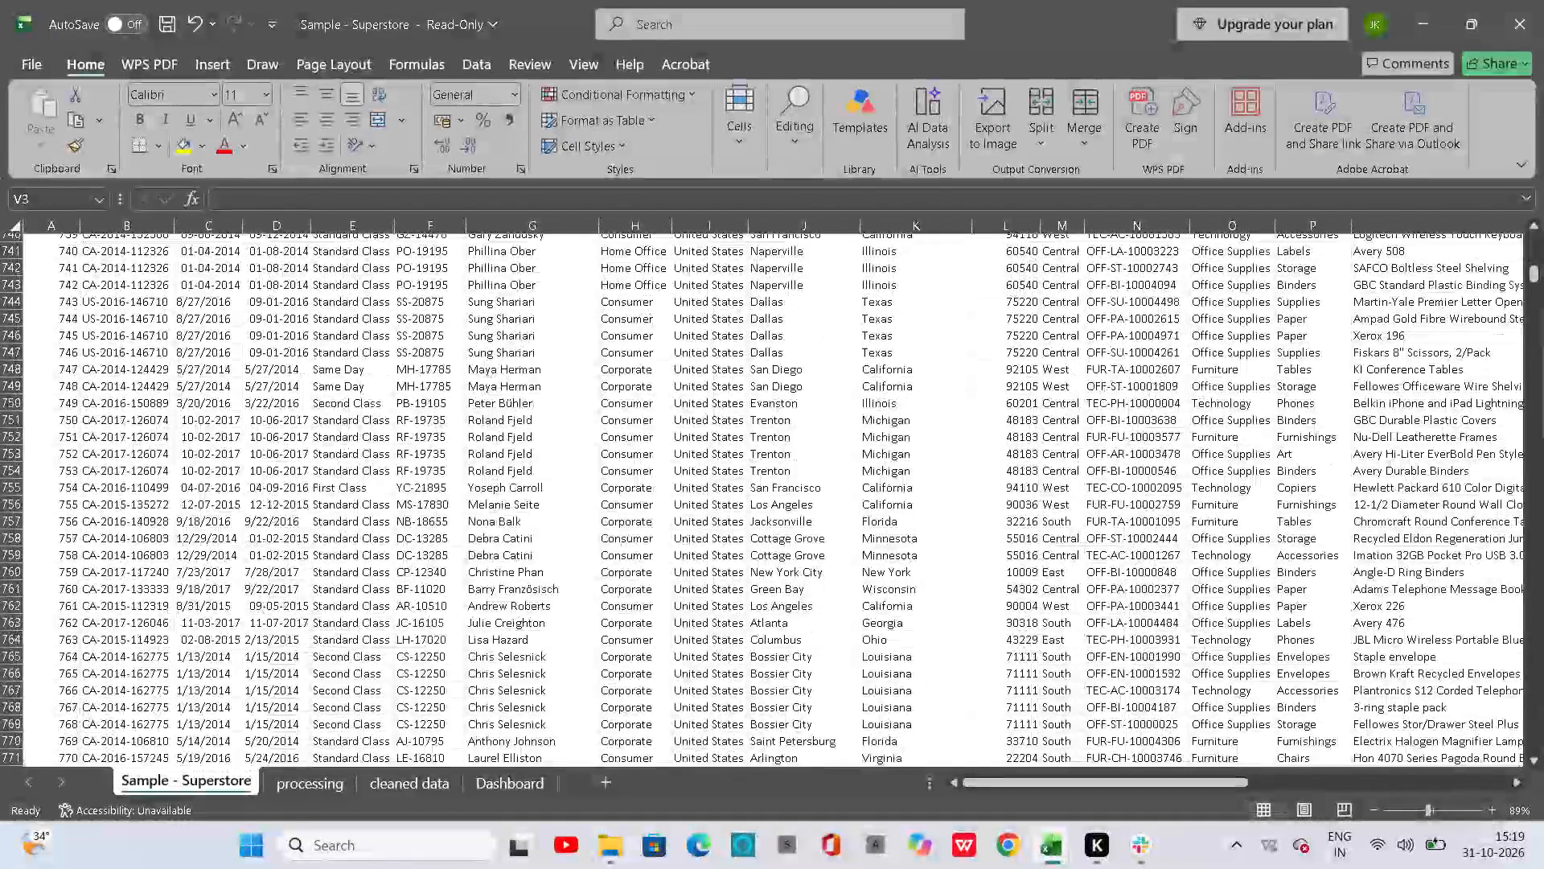
scroll(725, 524, "down", 7)
scroll(725, 524, "up", 4)
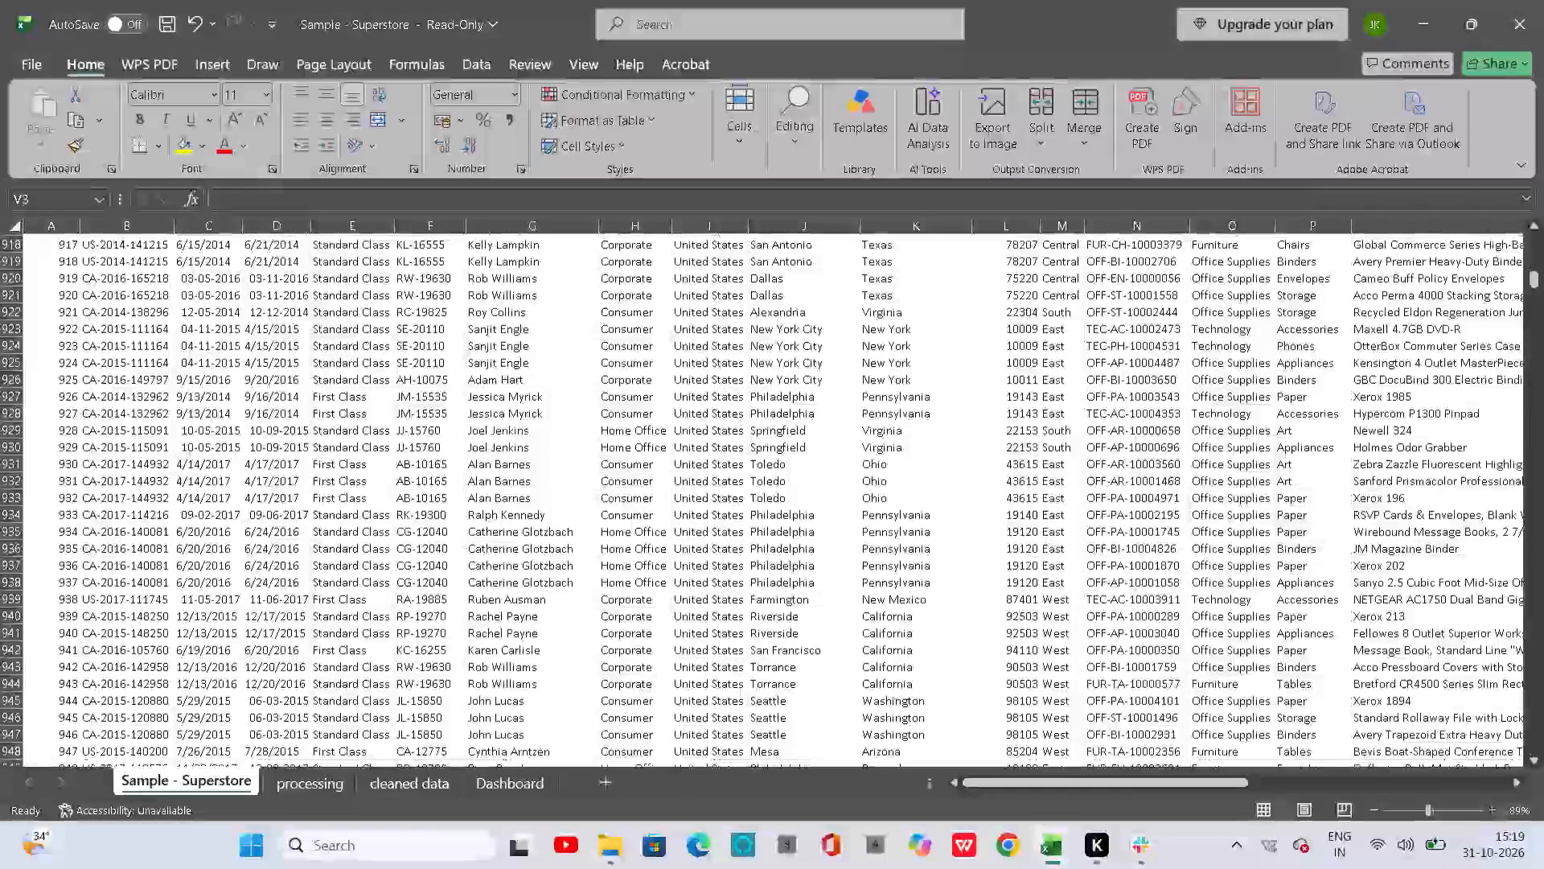
scroll(725, 524, "up", 13)
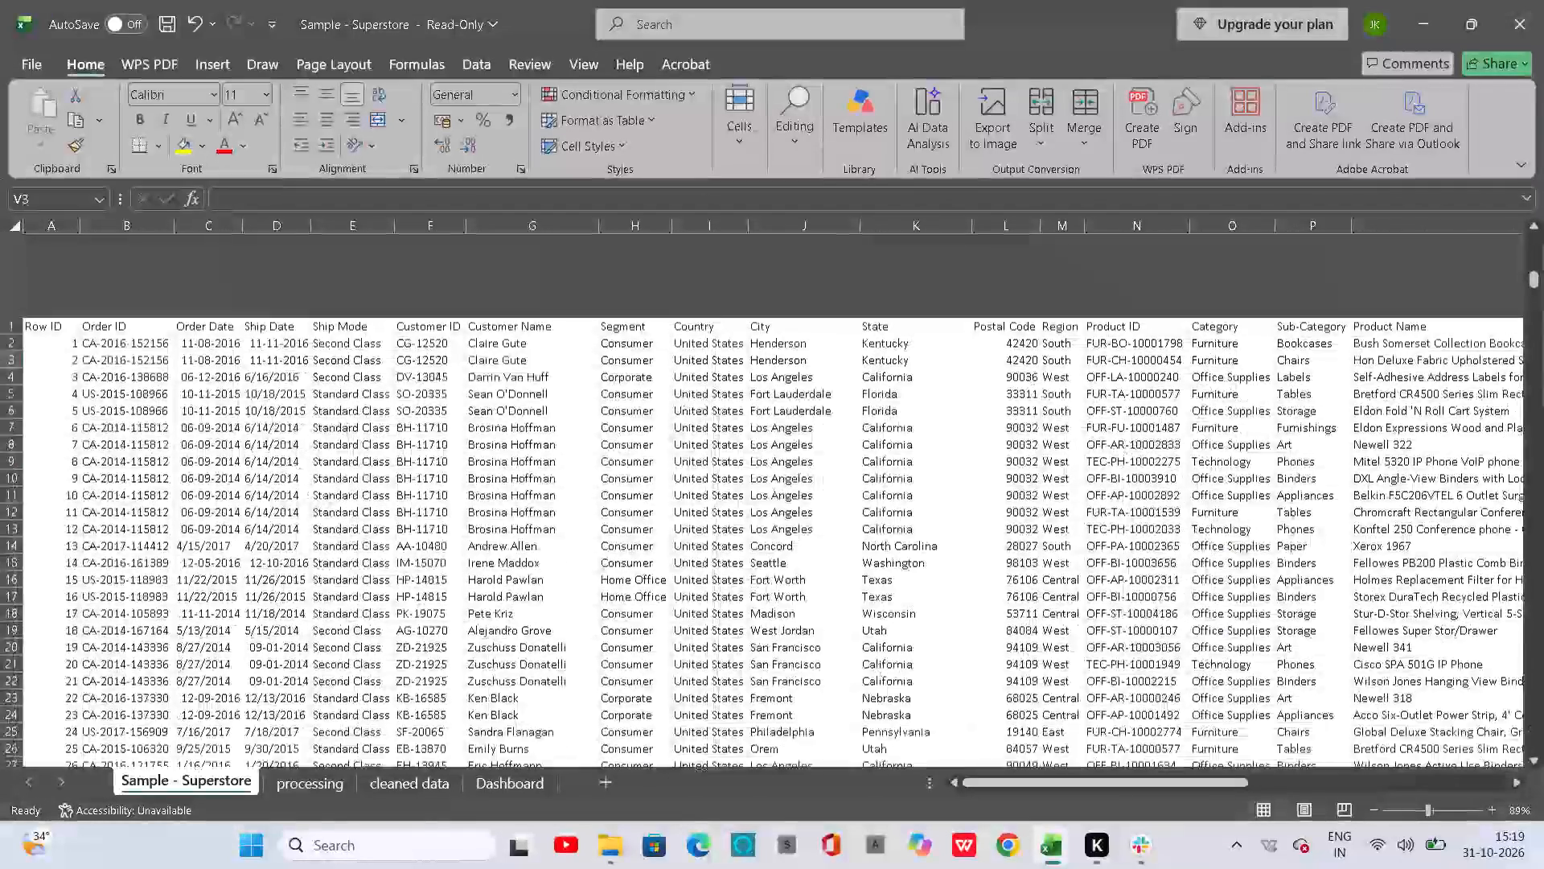
scroll(725, 524, "up", 5)
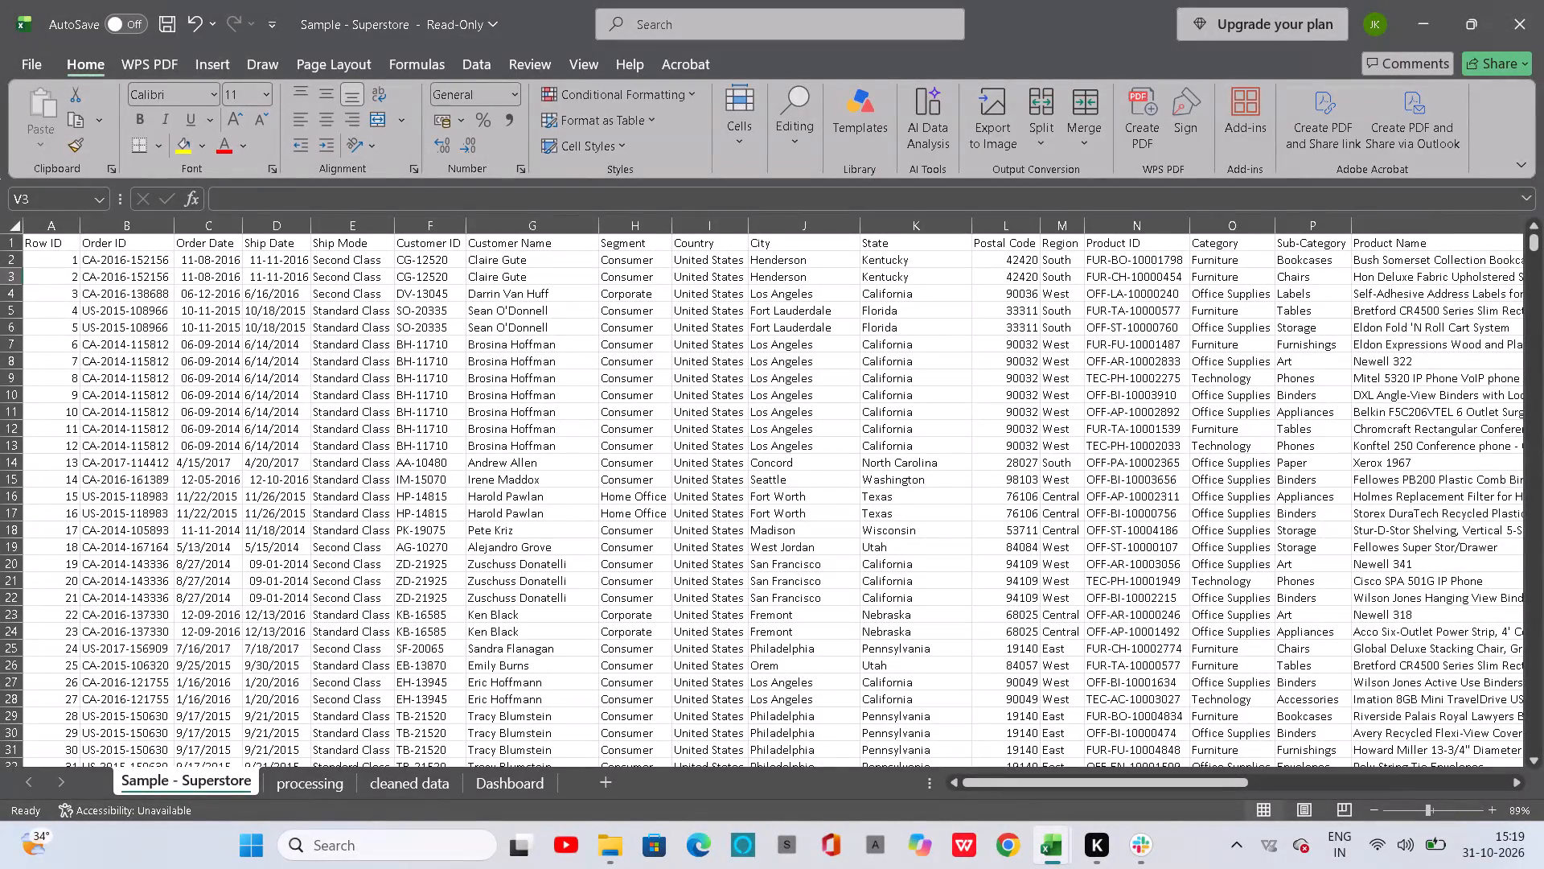
Highlight the entire Row ID column with a yellow fill.
left_click(54, 241)
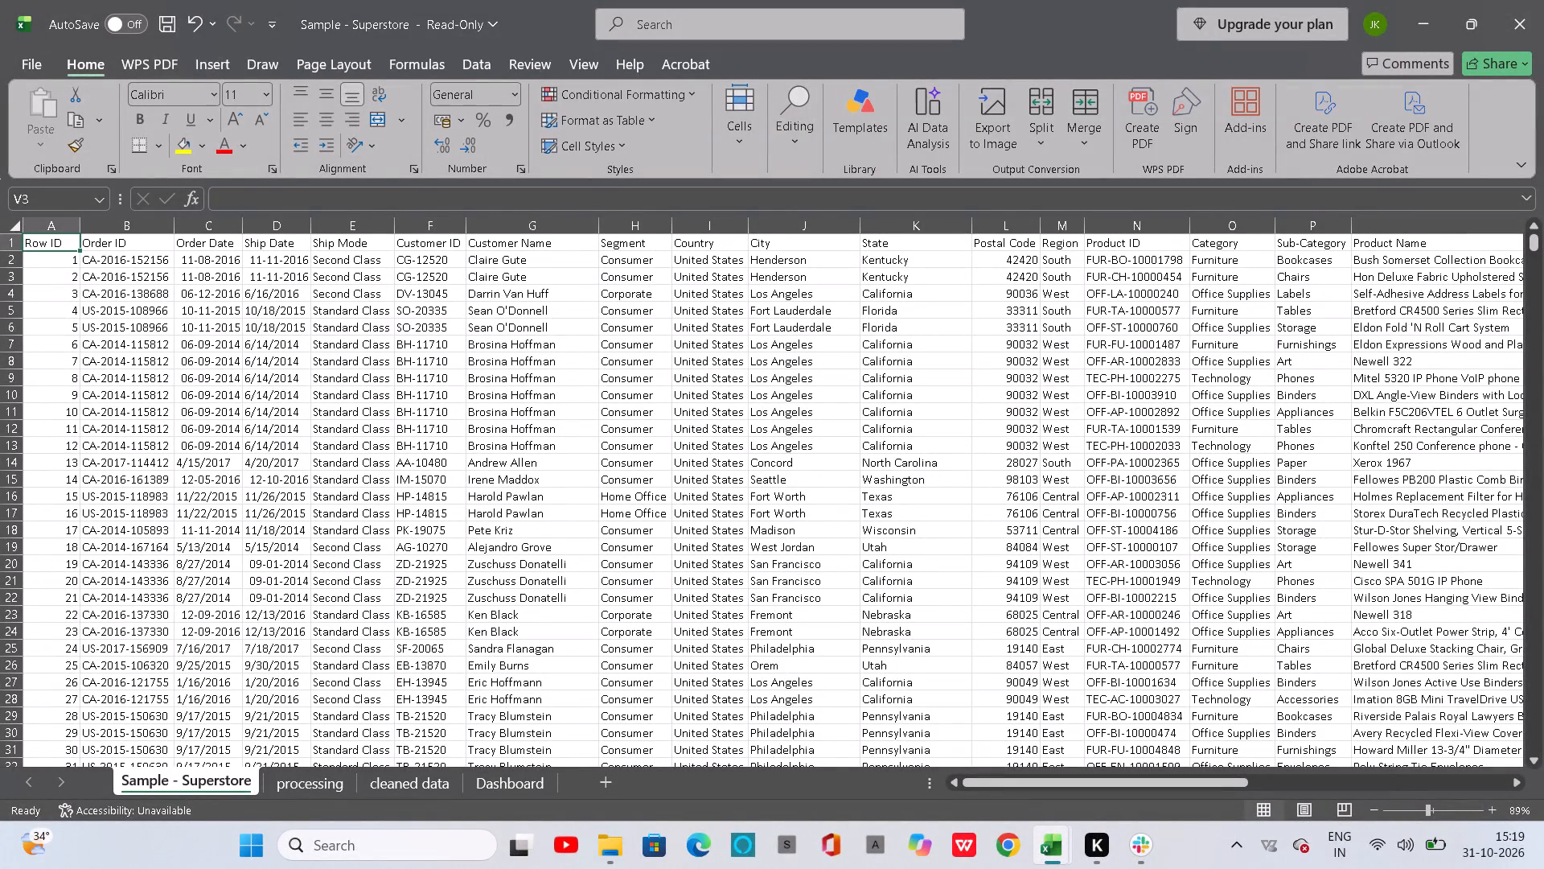
left_click(53, 224)
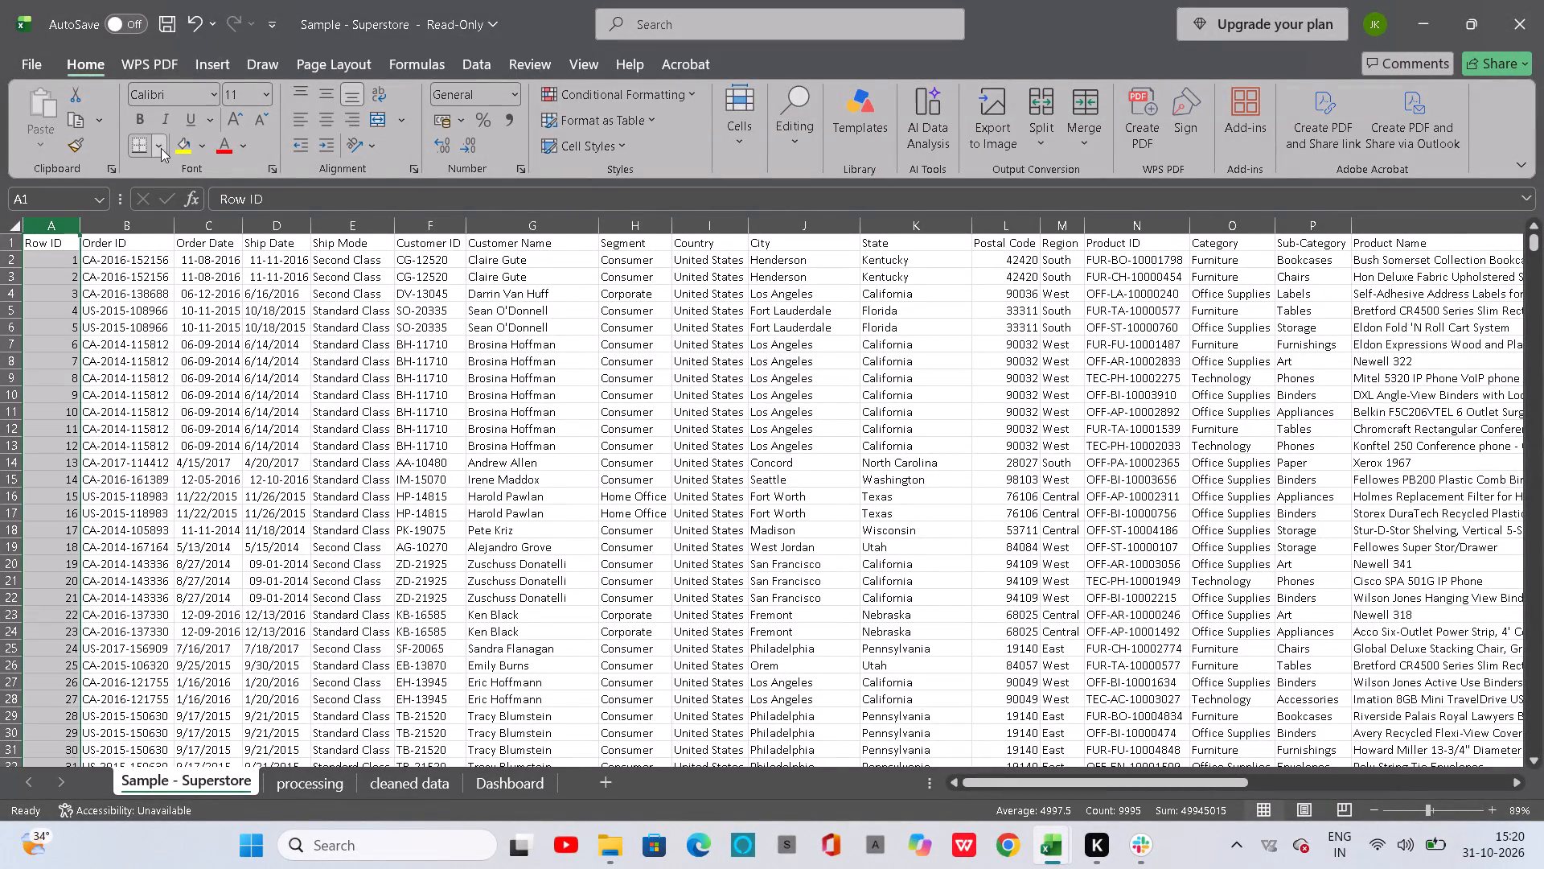
left_click(178, 145)
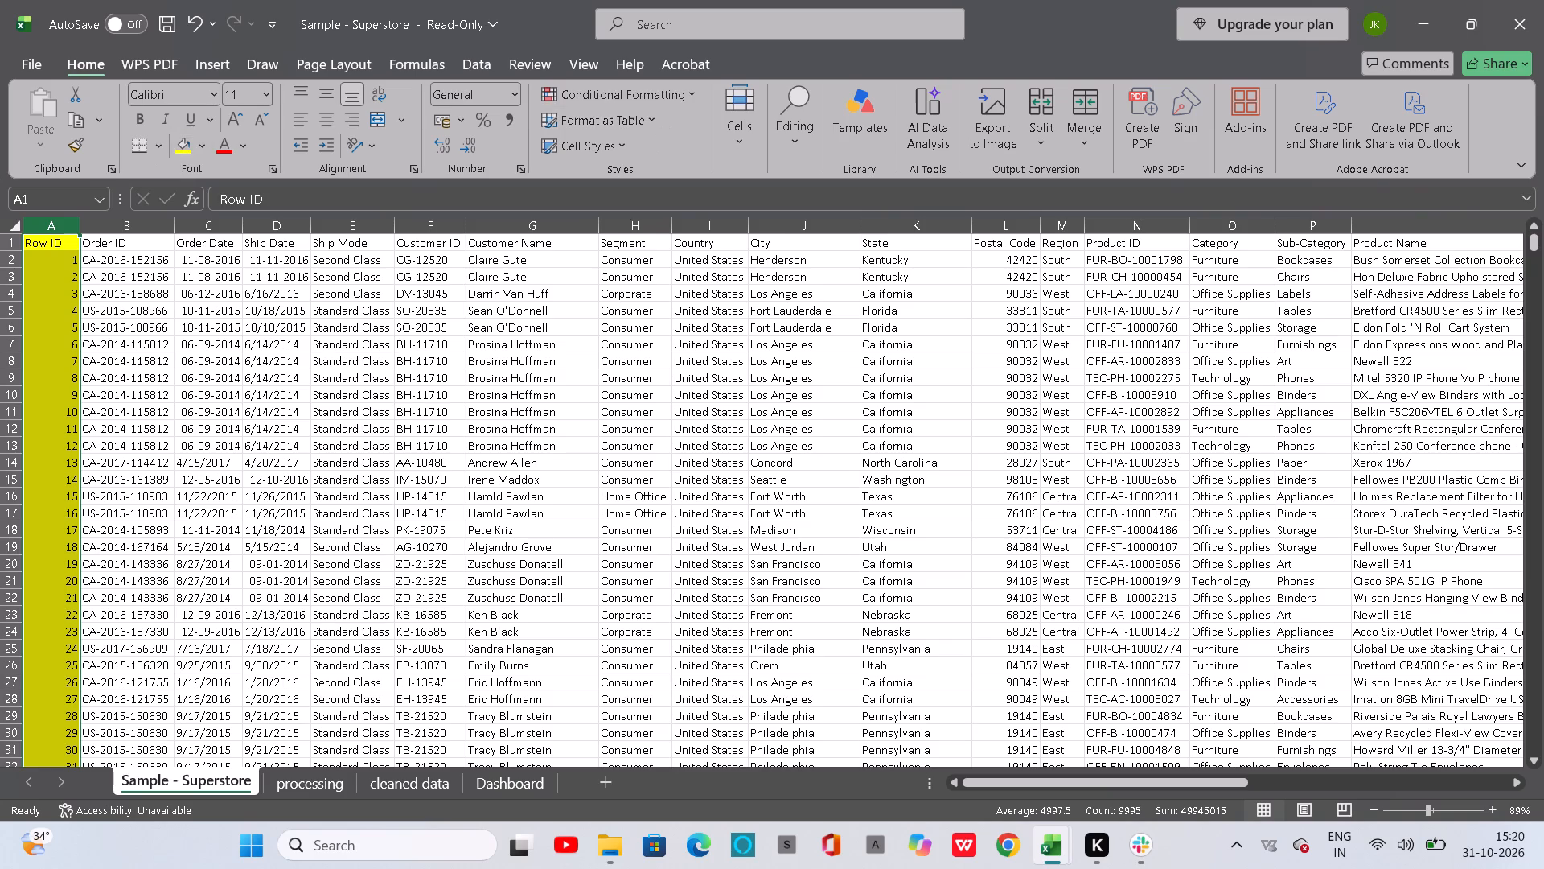
Highlight the entire Country, Customer Name and Product Name columns with the same yellow fill as Row ID.
left_click(691, 244)
left_click(694, 224)
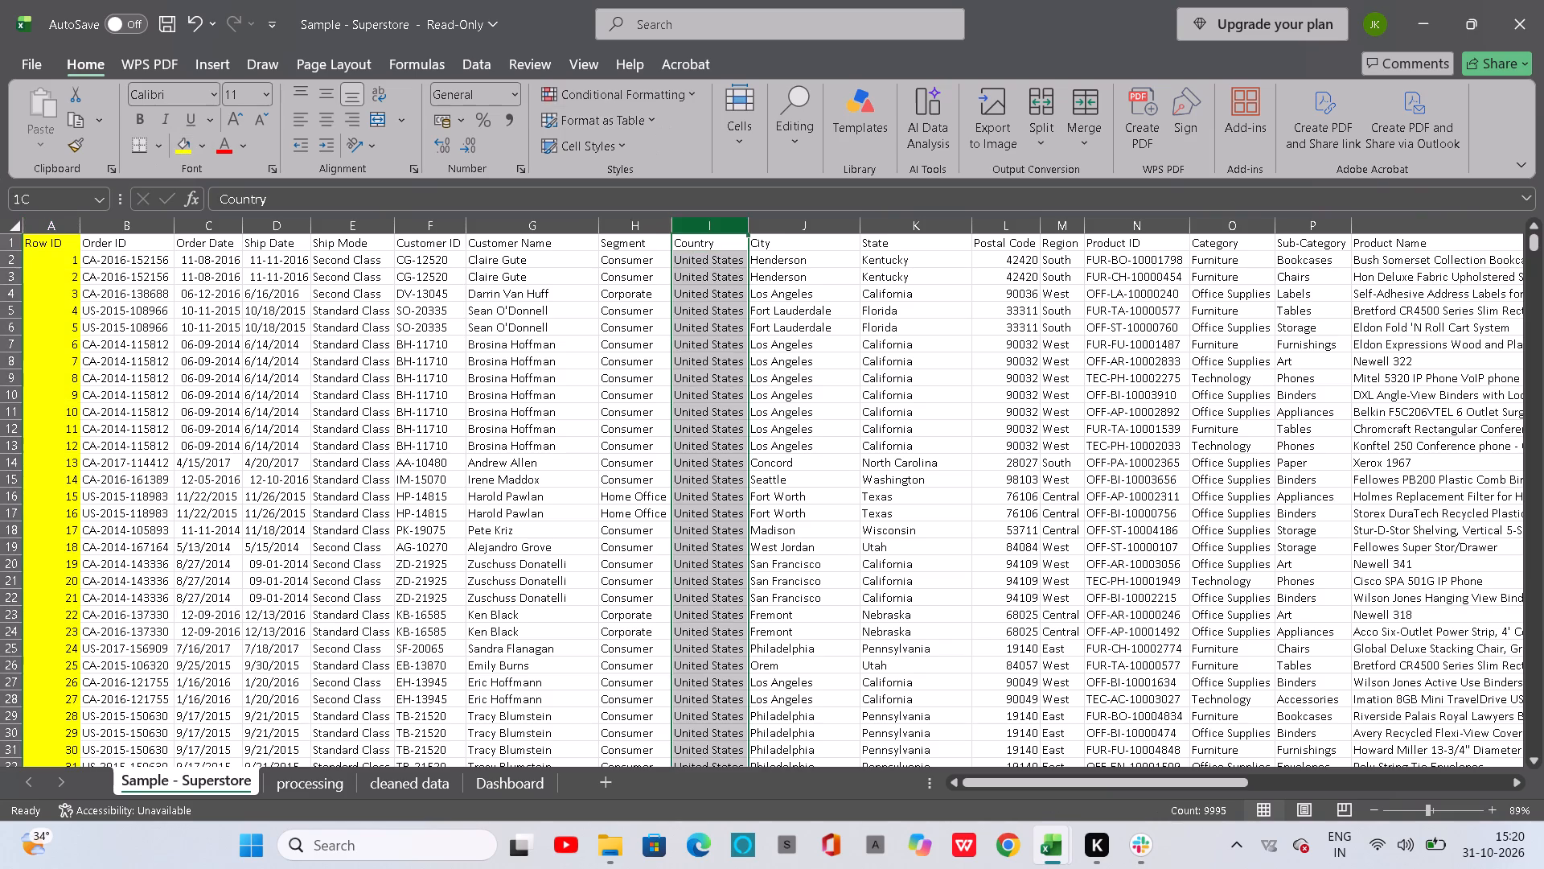
left_click(183, 146)
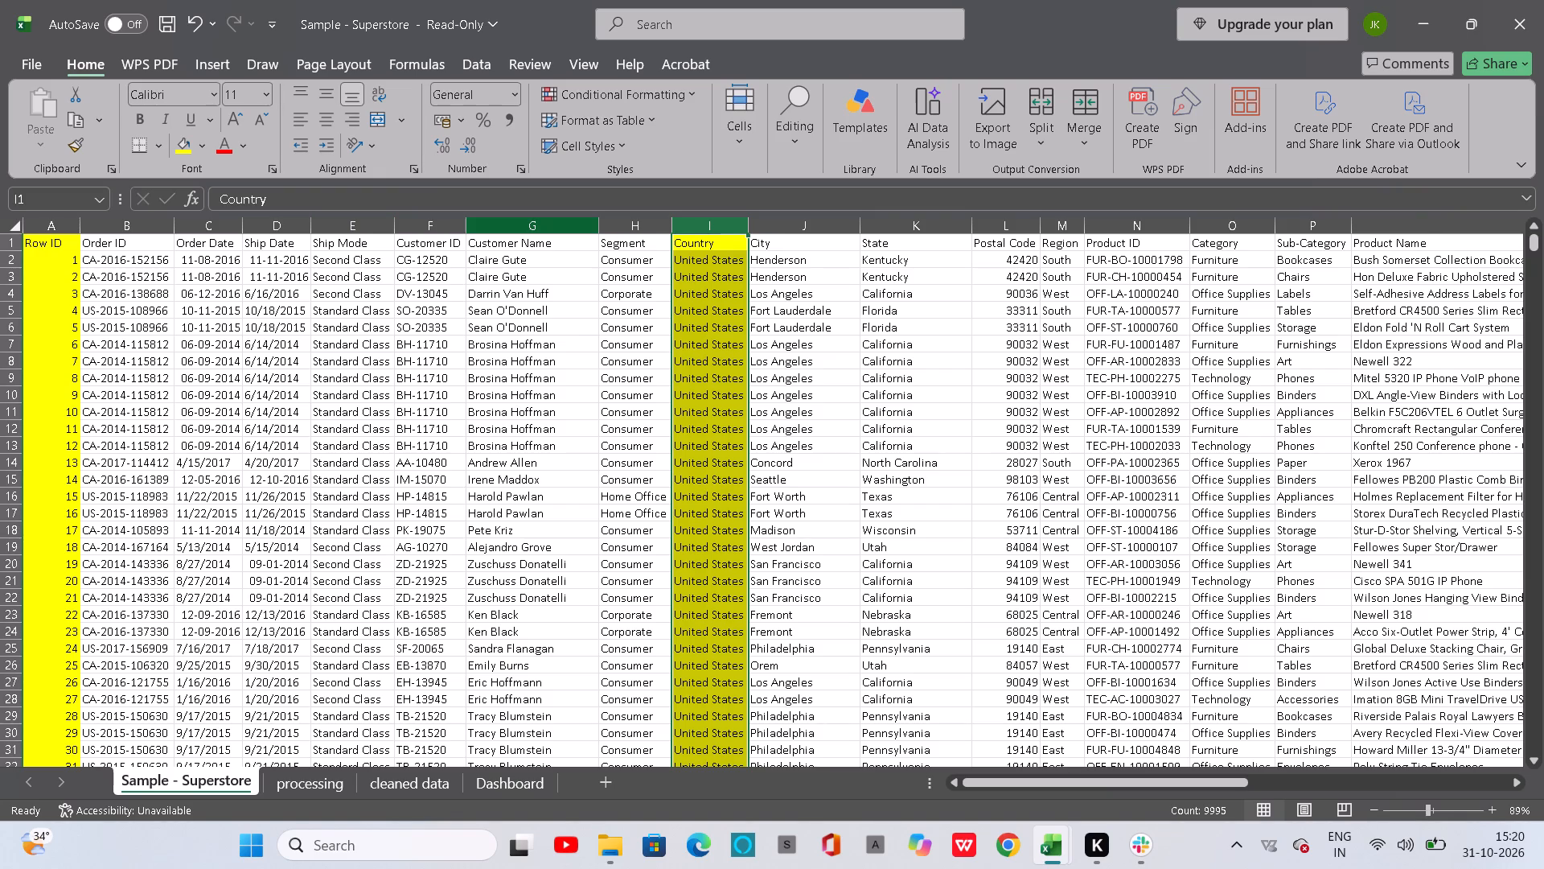
left_click(550, 223)
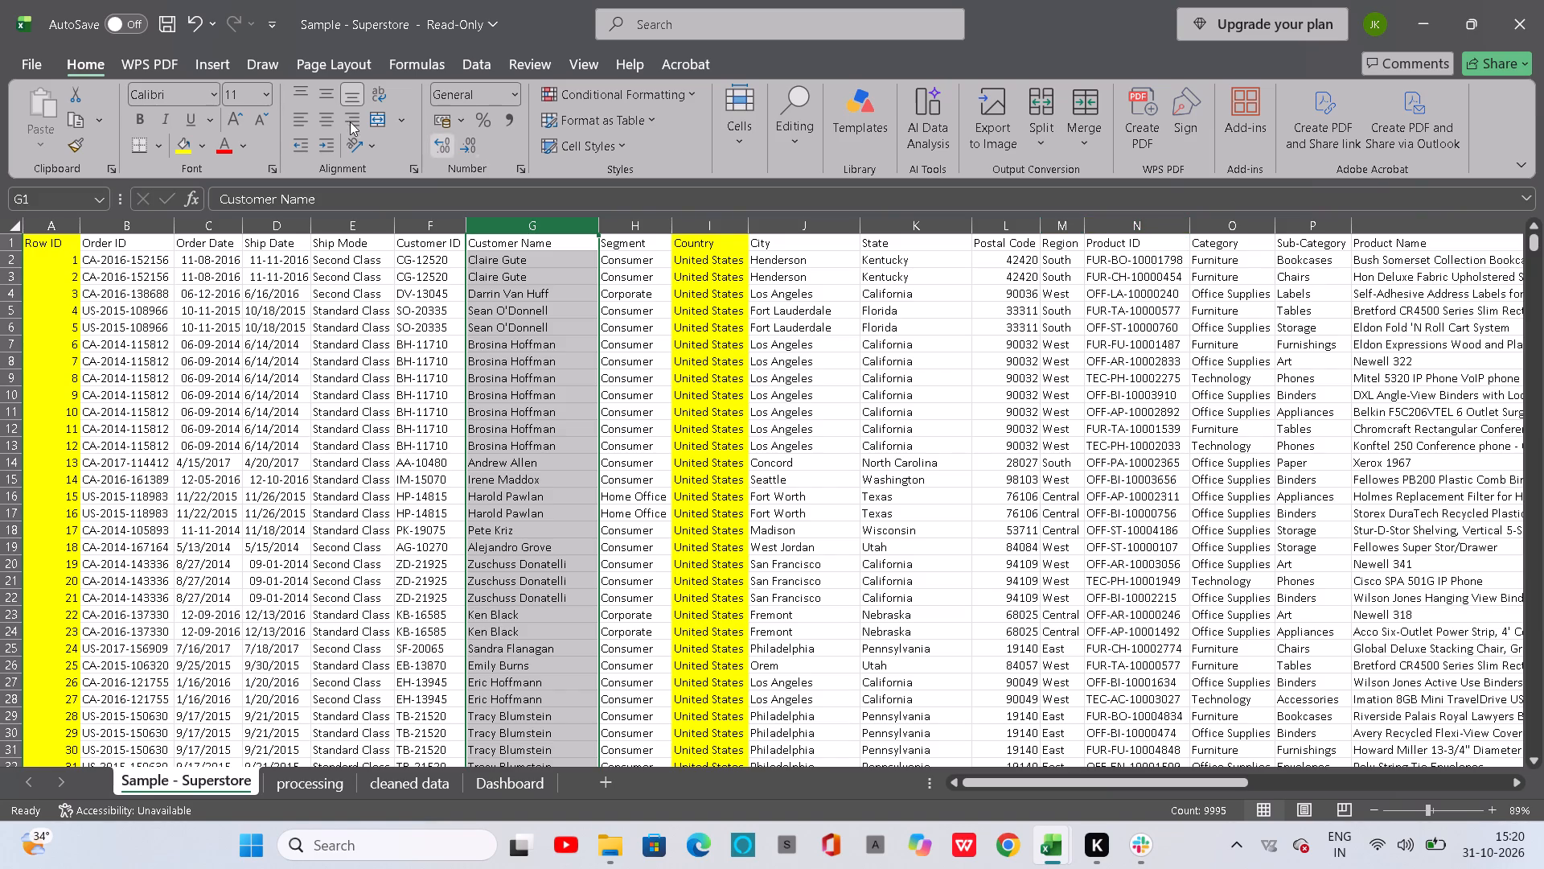
left_click(176, 142)
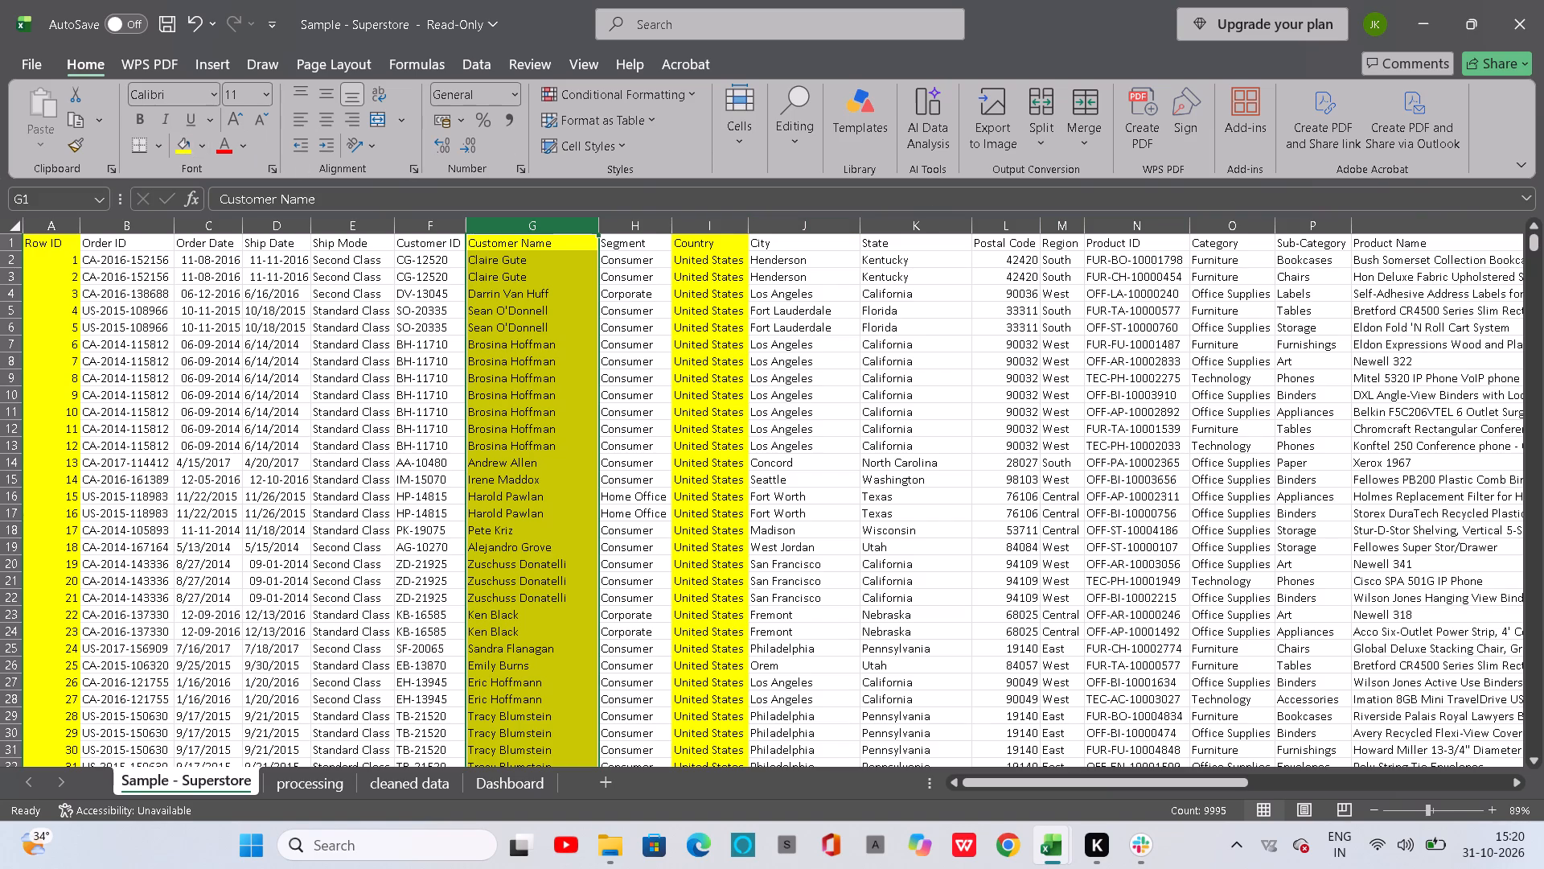
left_click(1419, 226)
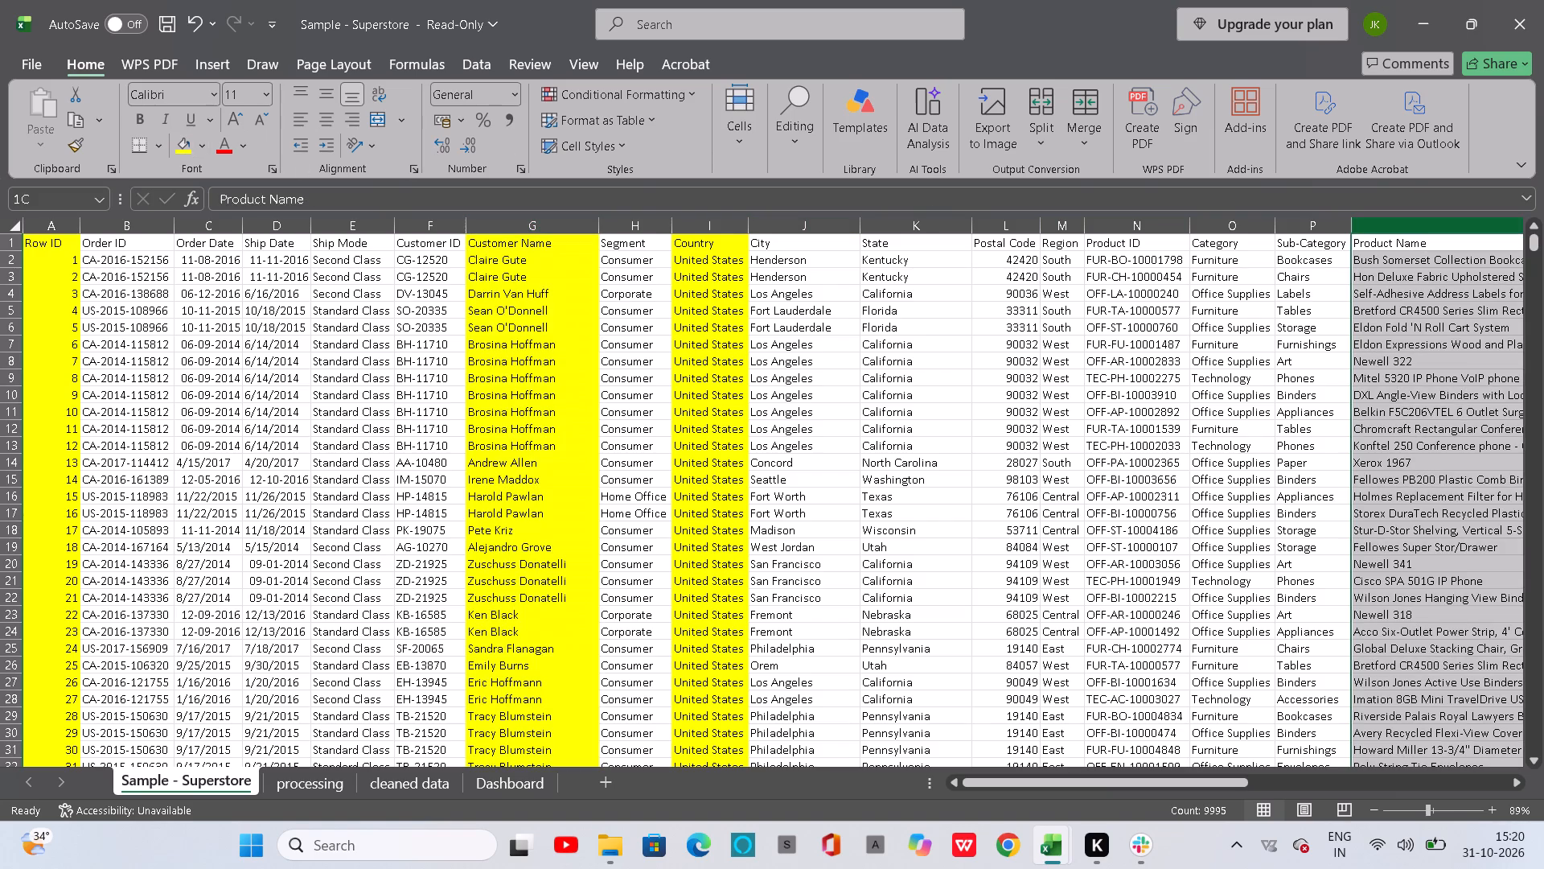
left_click(178, 148)
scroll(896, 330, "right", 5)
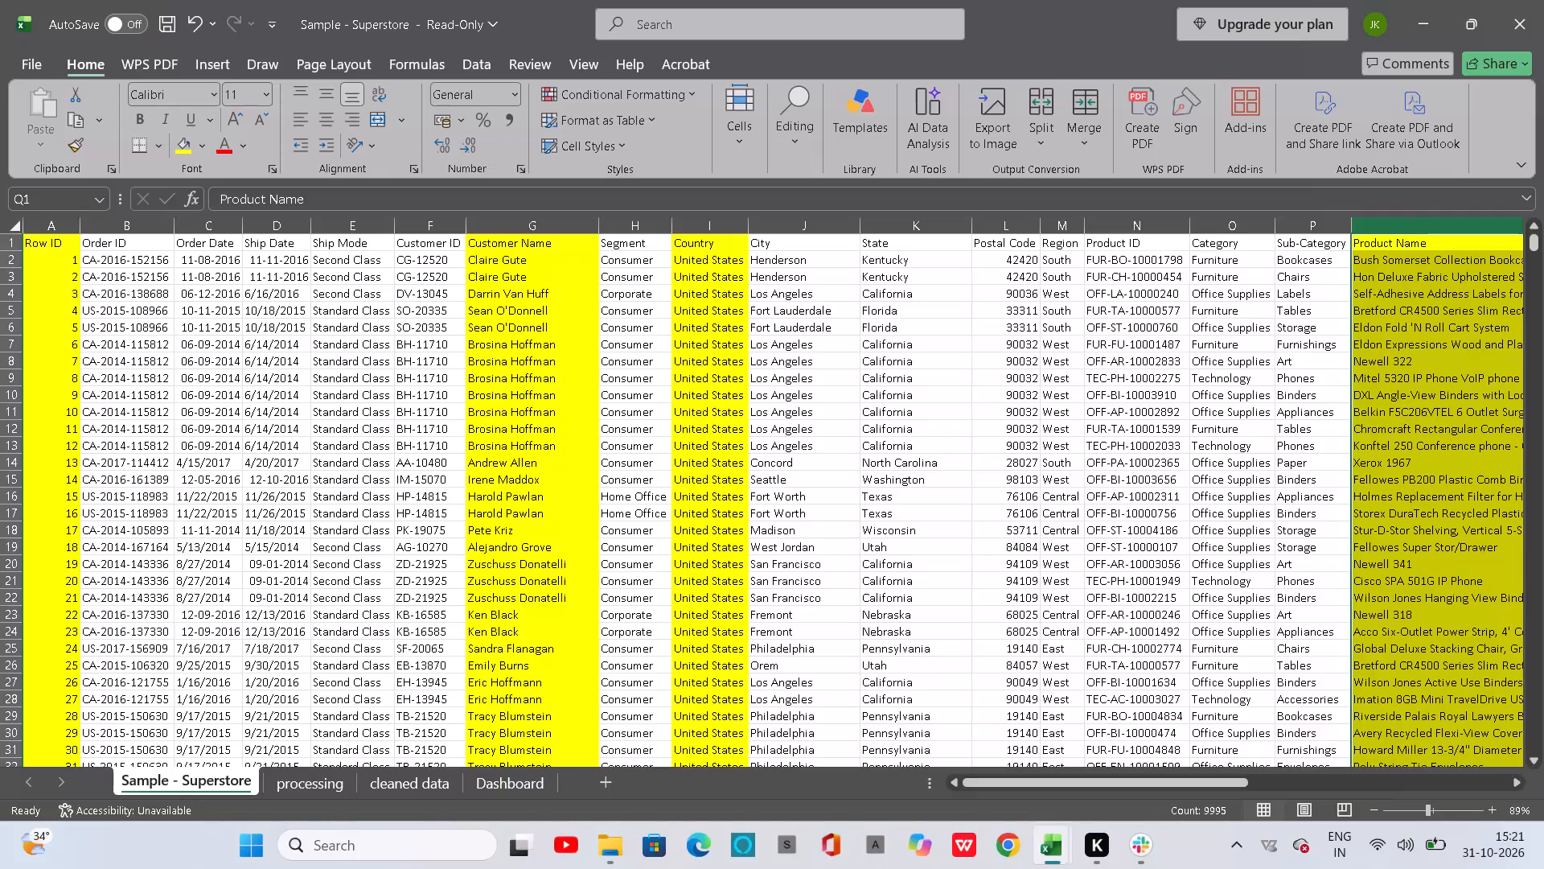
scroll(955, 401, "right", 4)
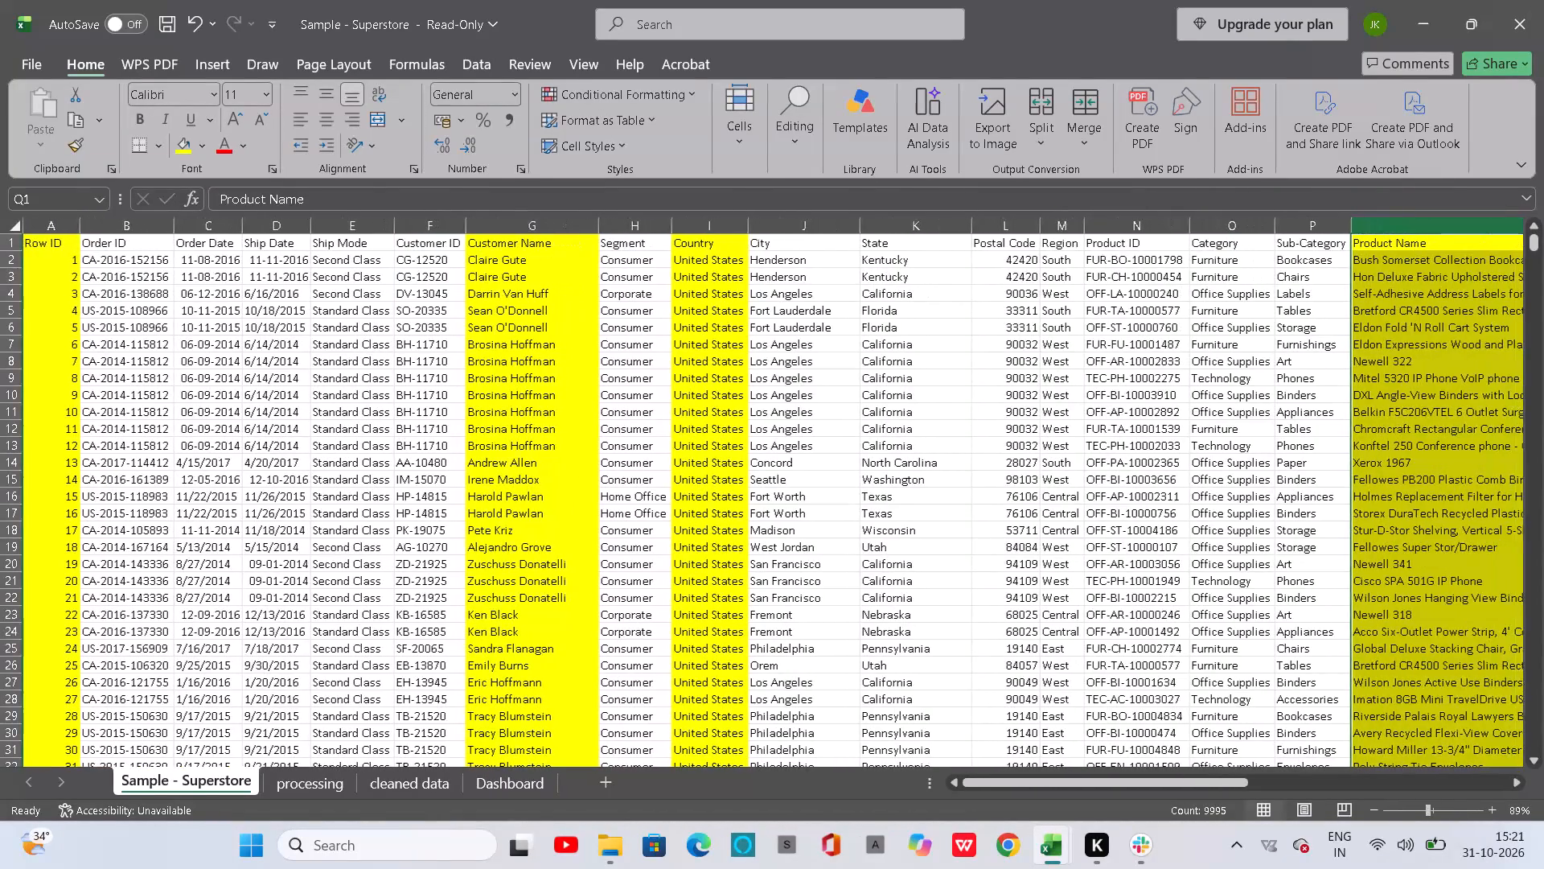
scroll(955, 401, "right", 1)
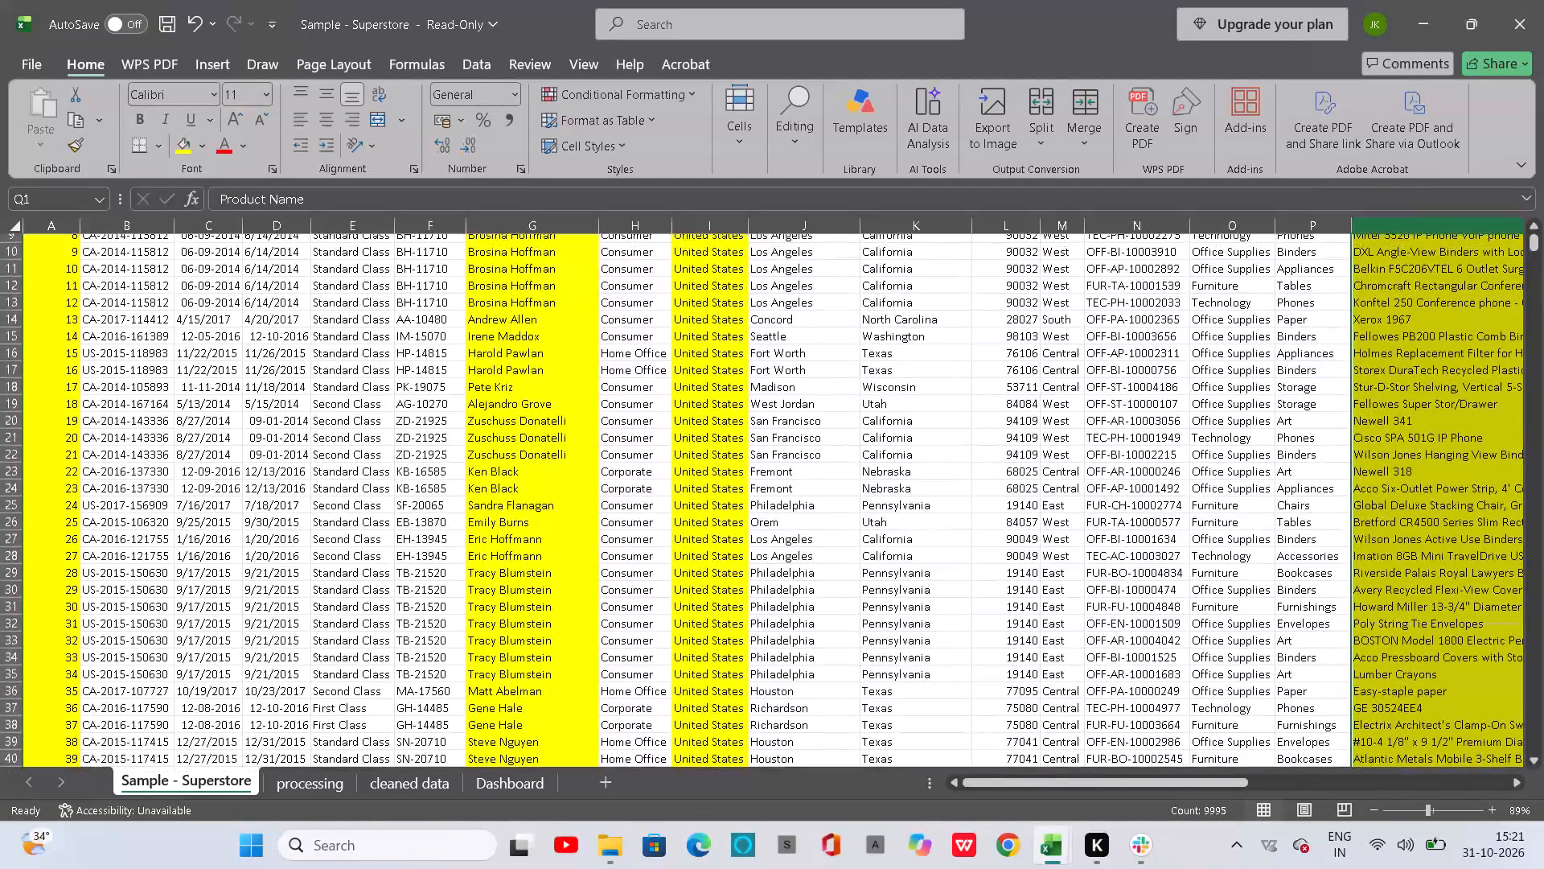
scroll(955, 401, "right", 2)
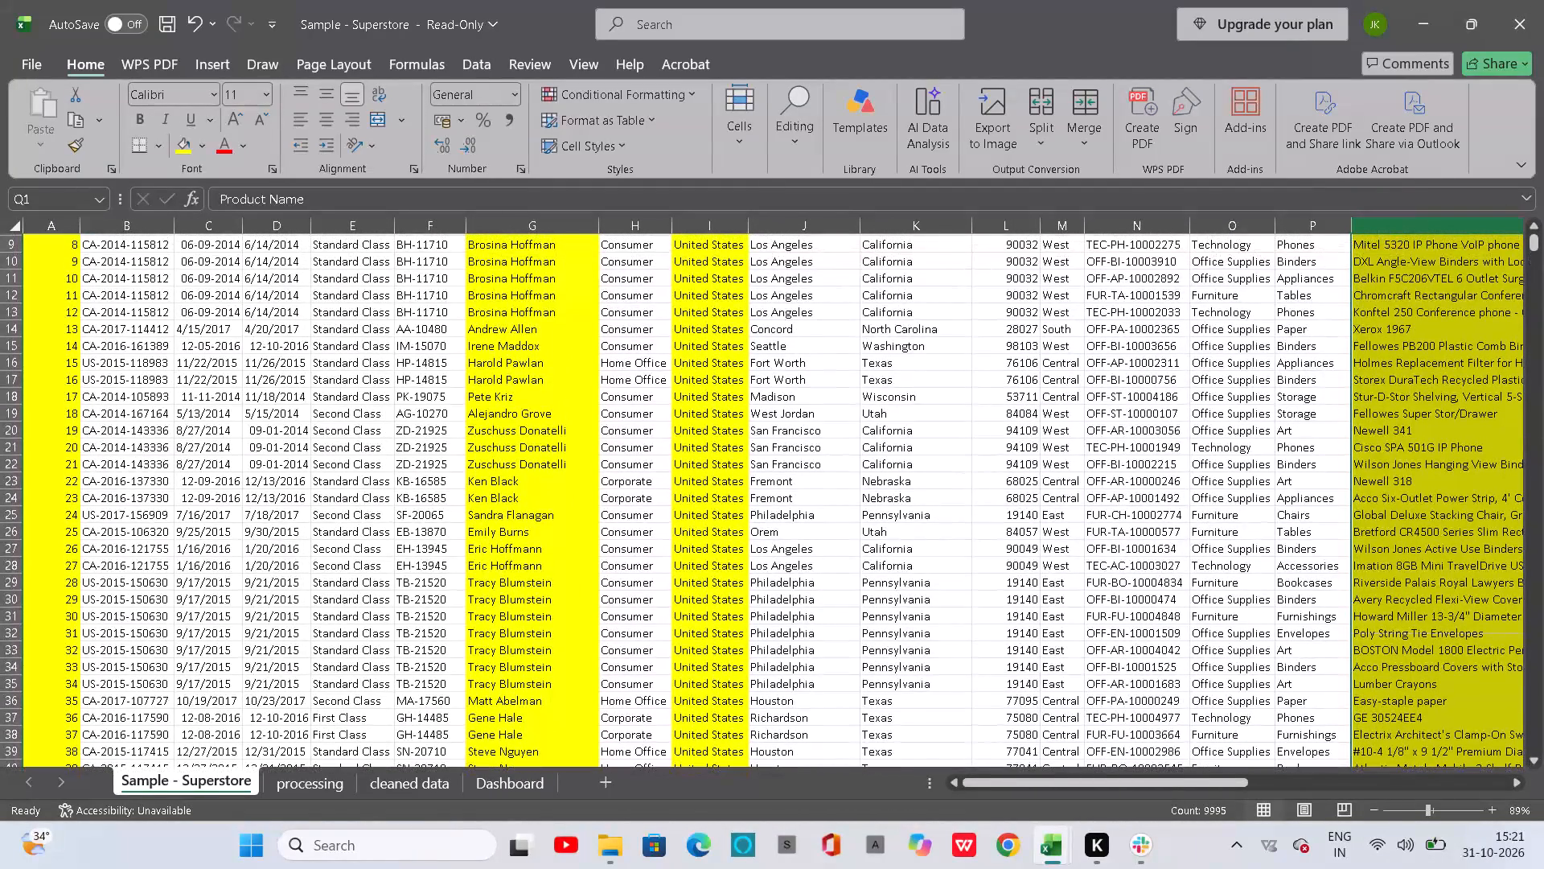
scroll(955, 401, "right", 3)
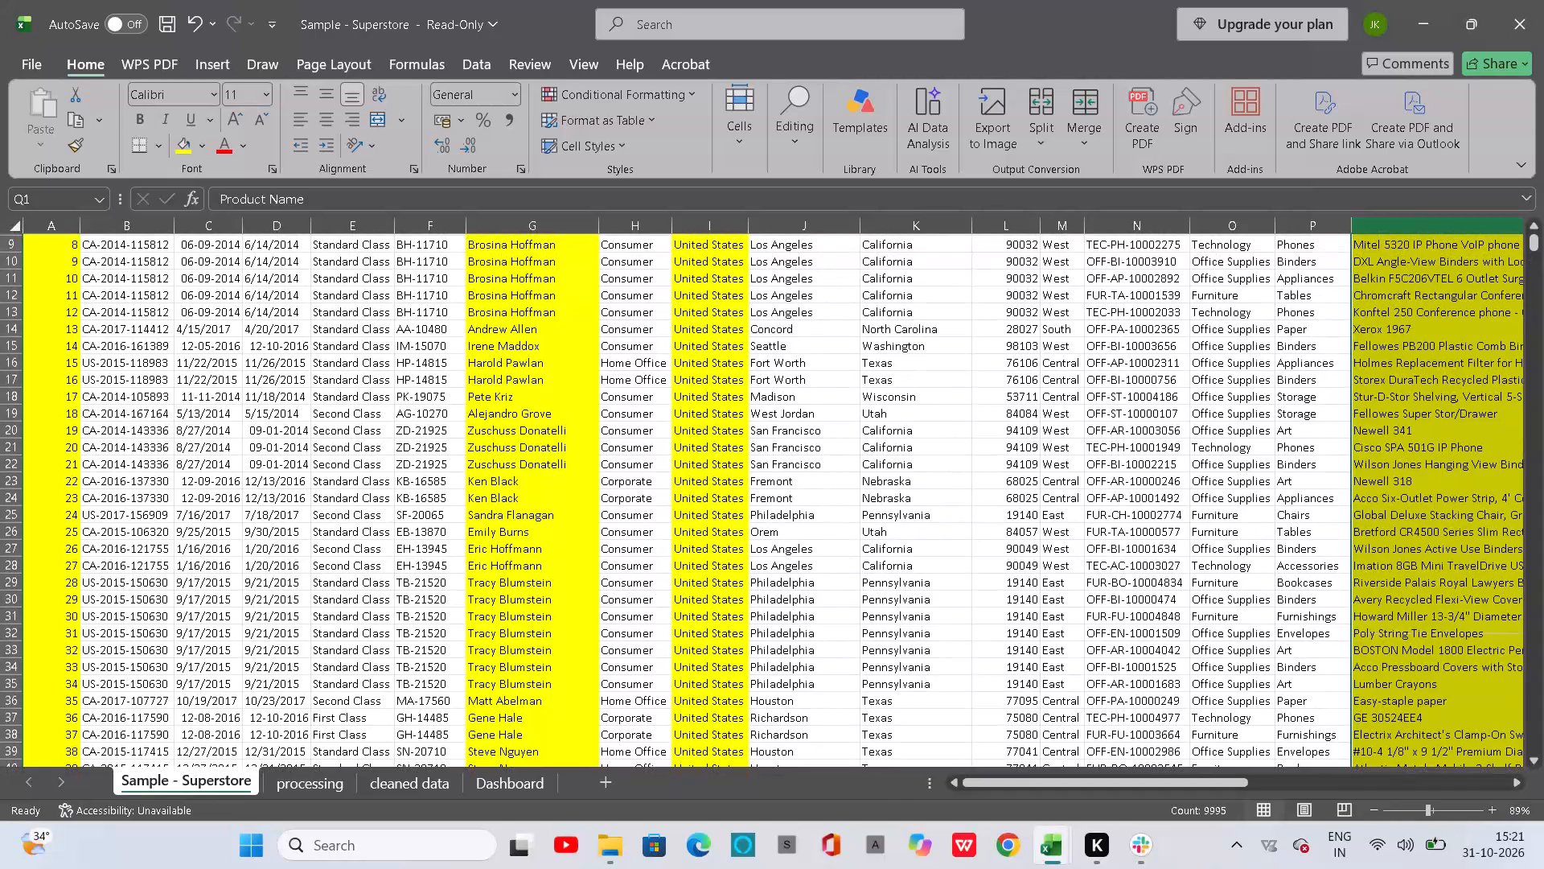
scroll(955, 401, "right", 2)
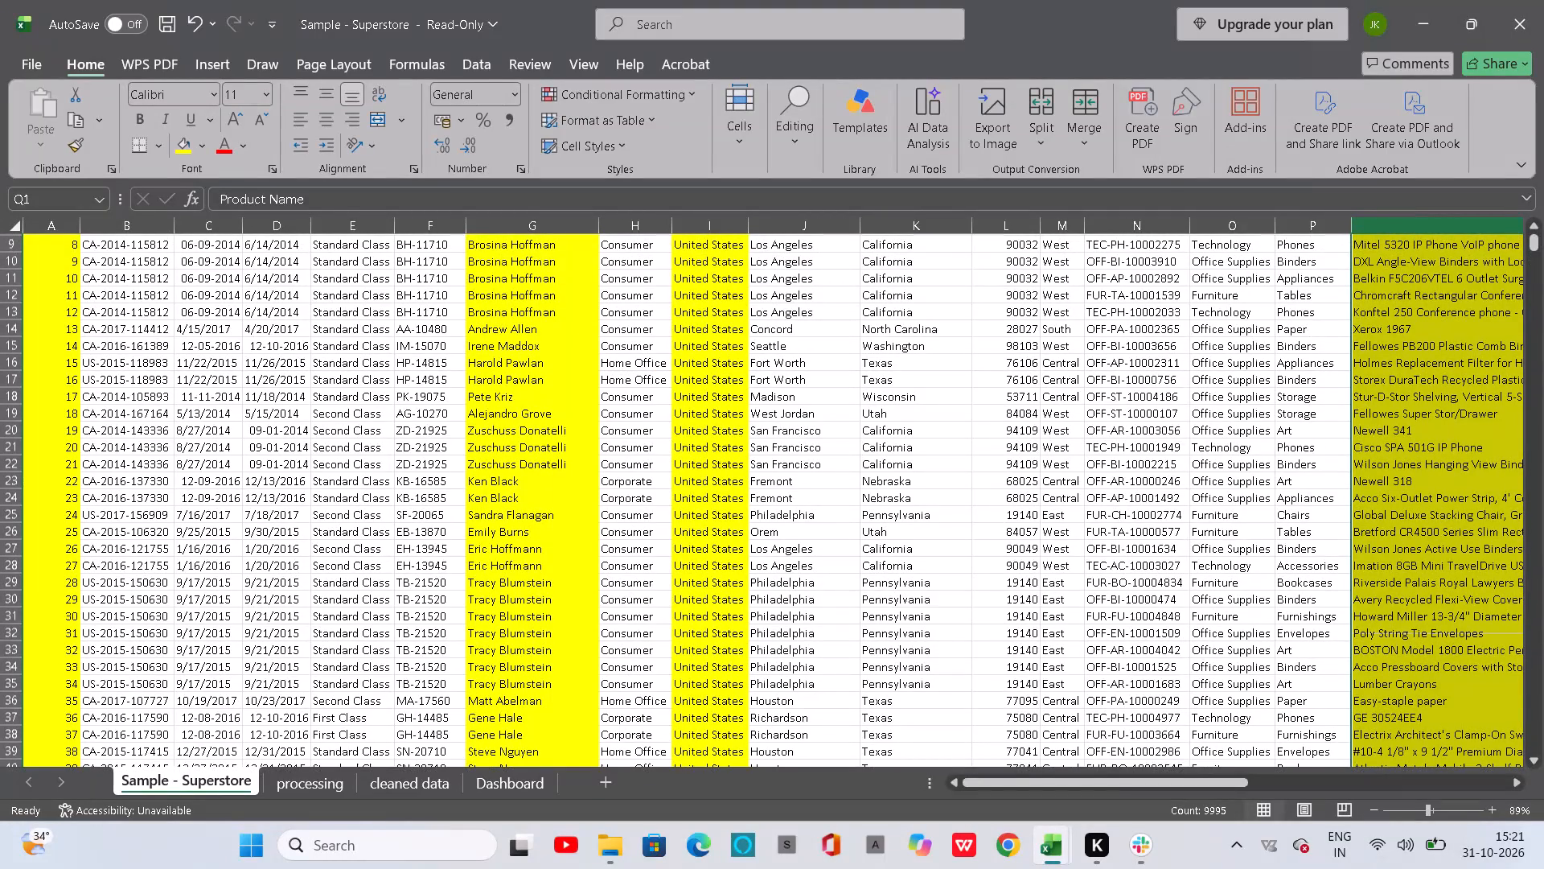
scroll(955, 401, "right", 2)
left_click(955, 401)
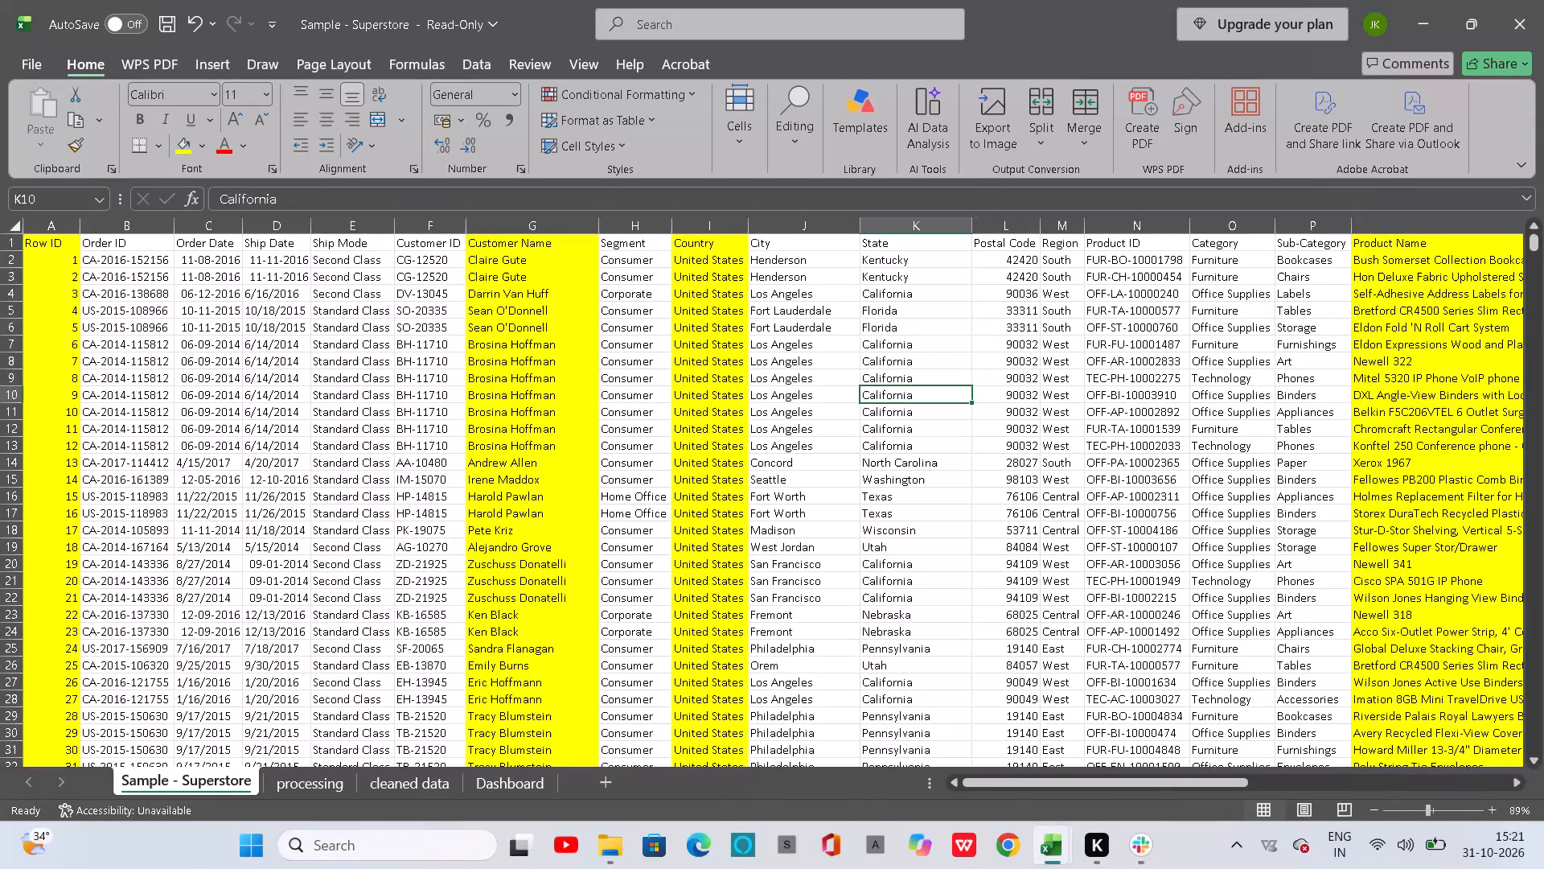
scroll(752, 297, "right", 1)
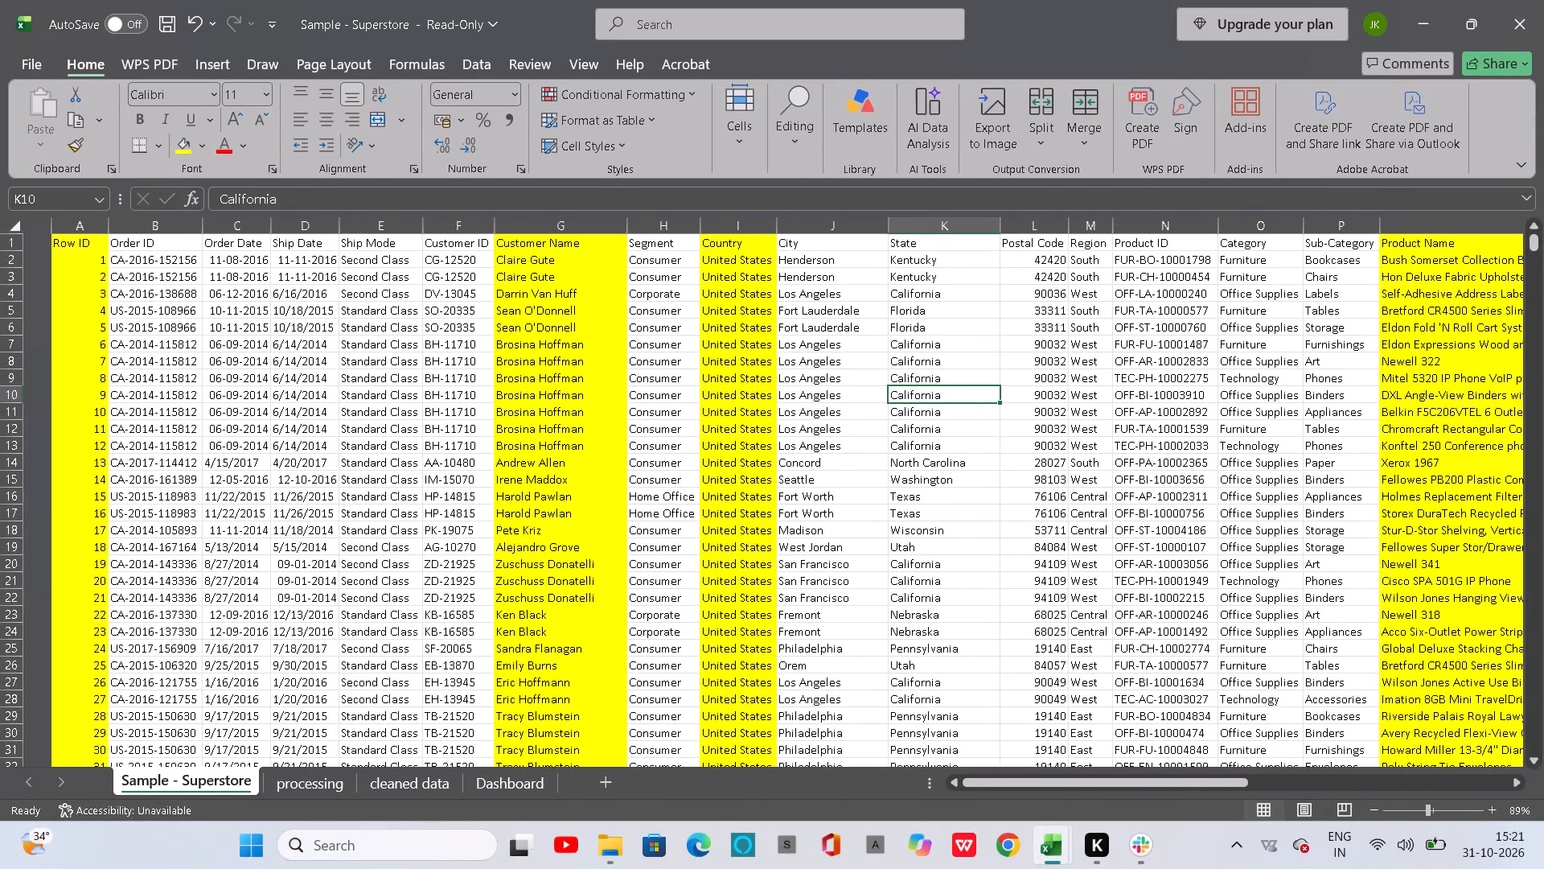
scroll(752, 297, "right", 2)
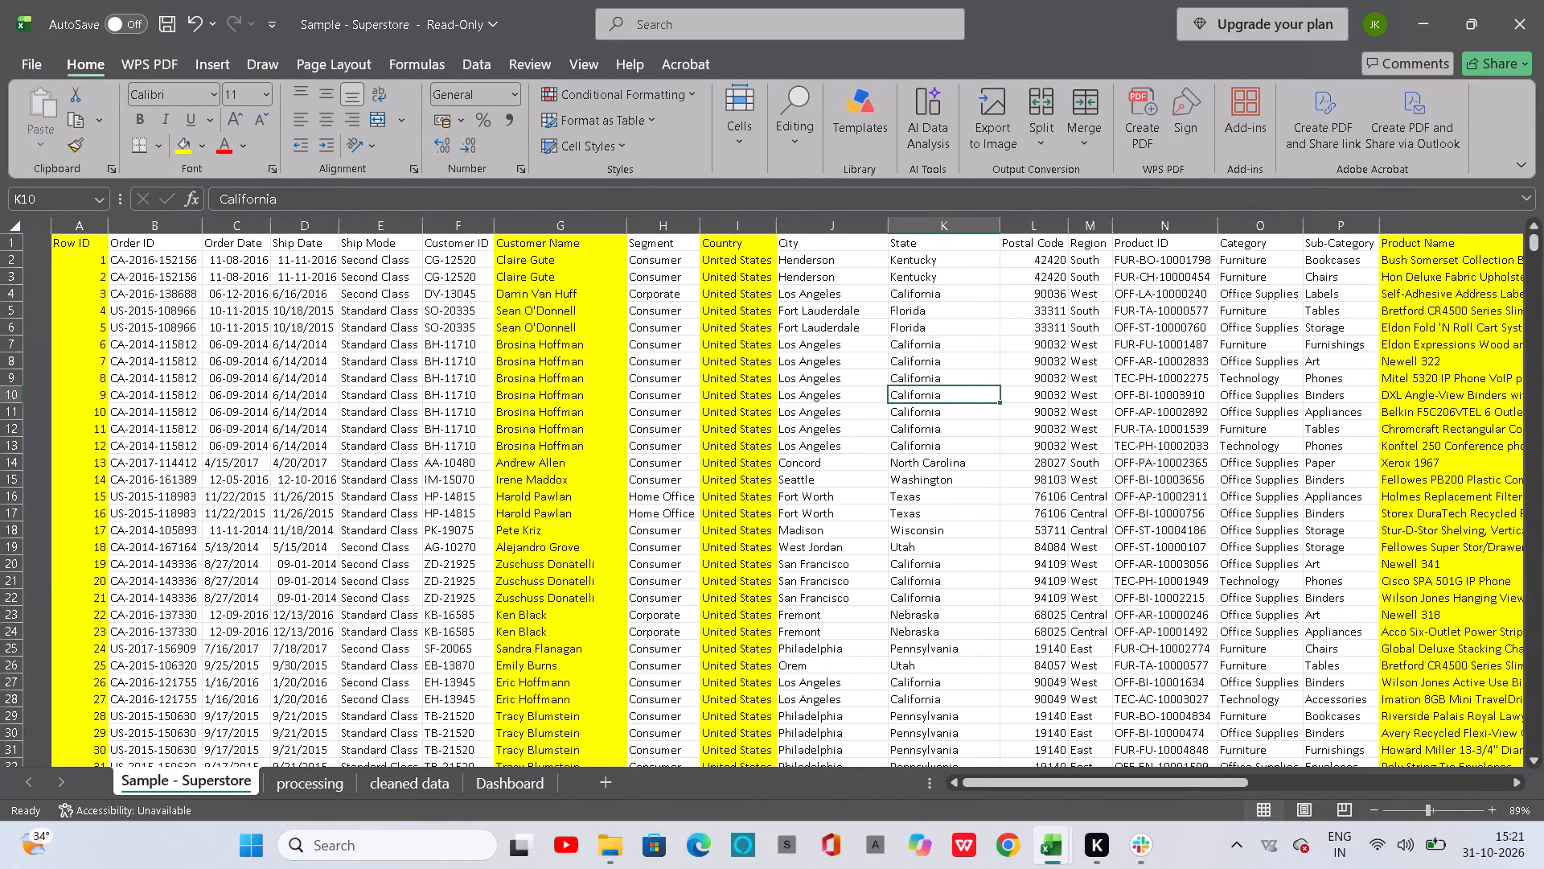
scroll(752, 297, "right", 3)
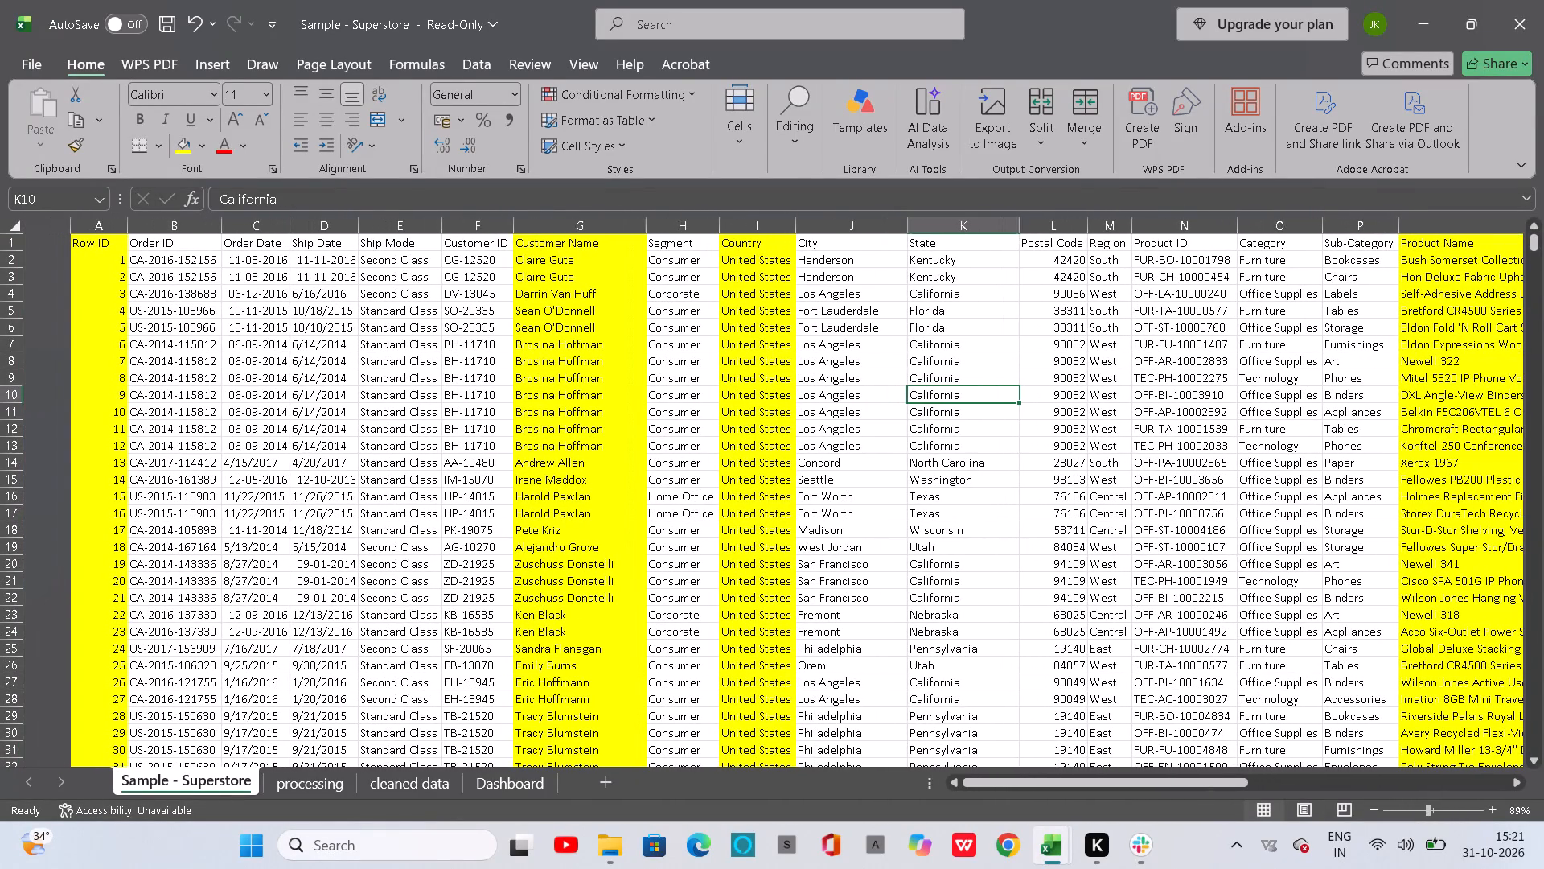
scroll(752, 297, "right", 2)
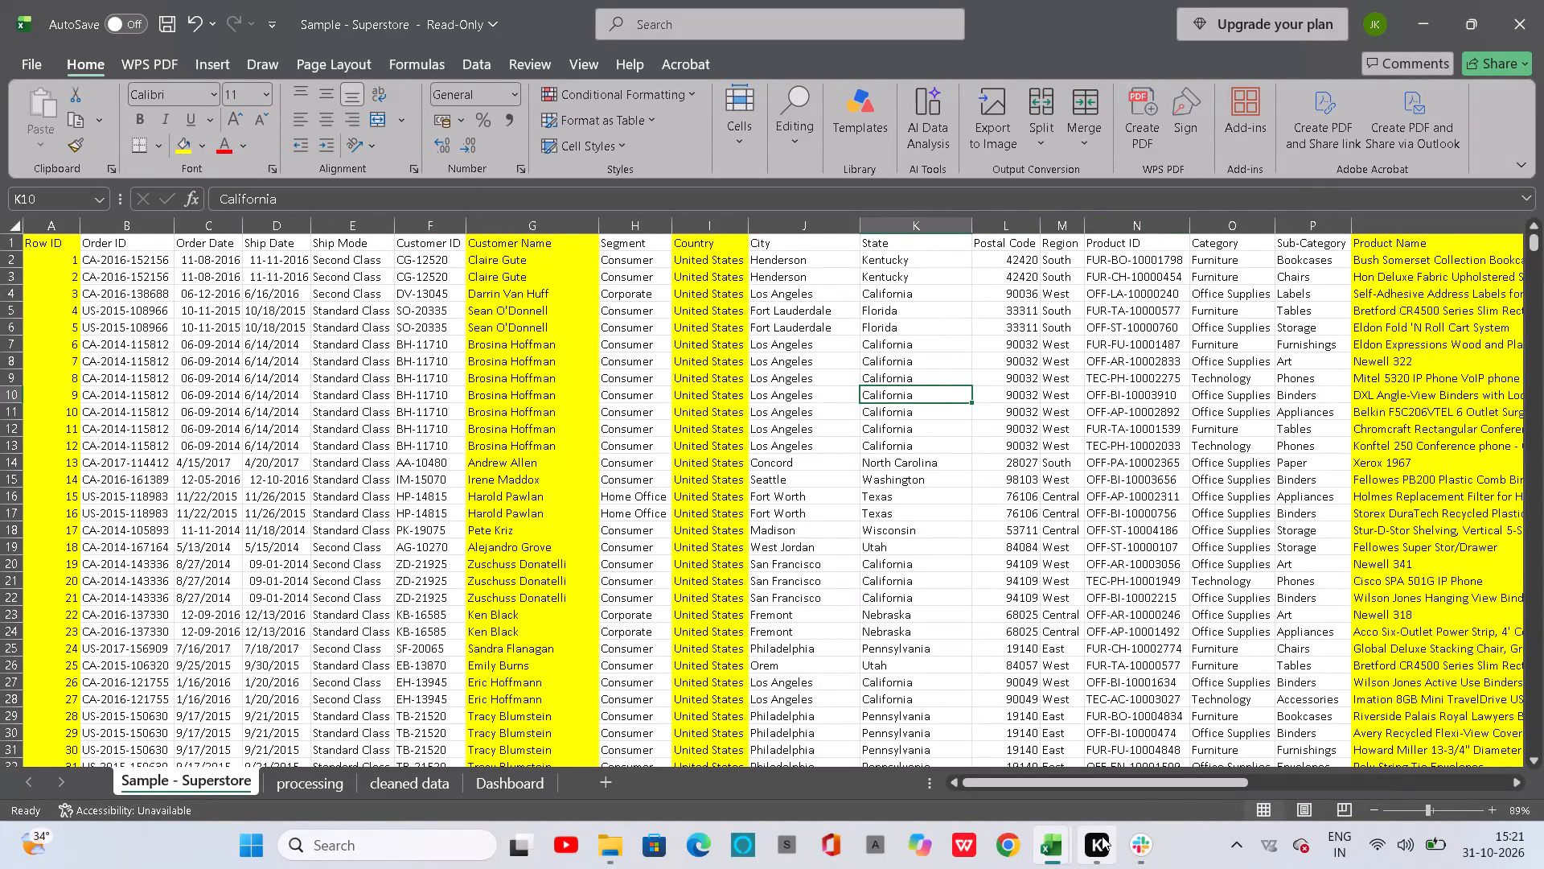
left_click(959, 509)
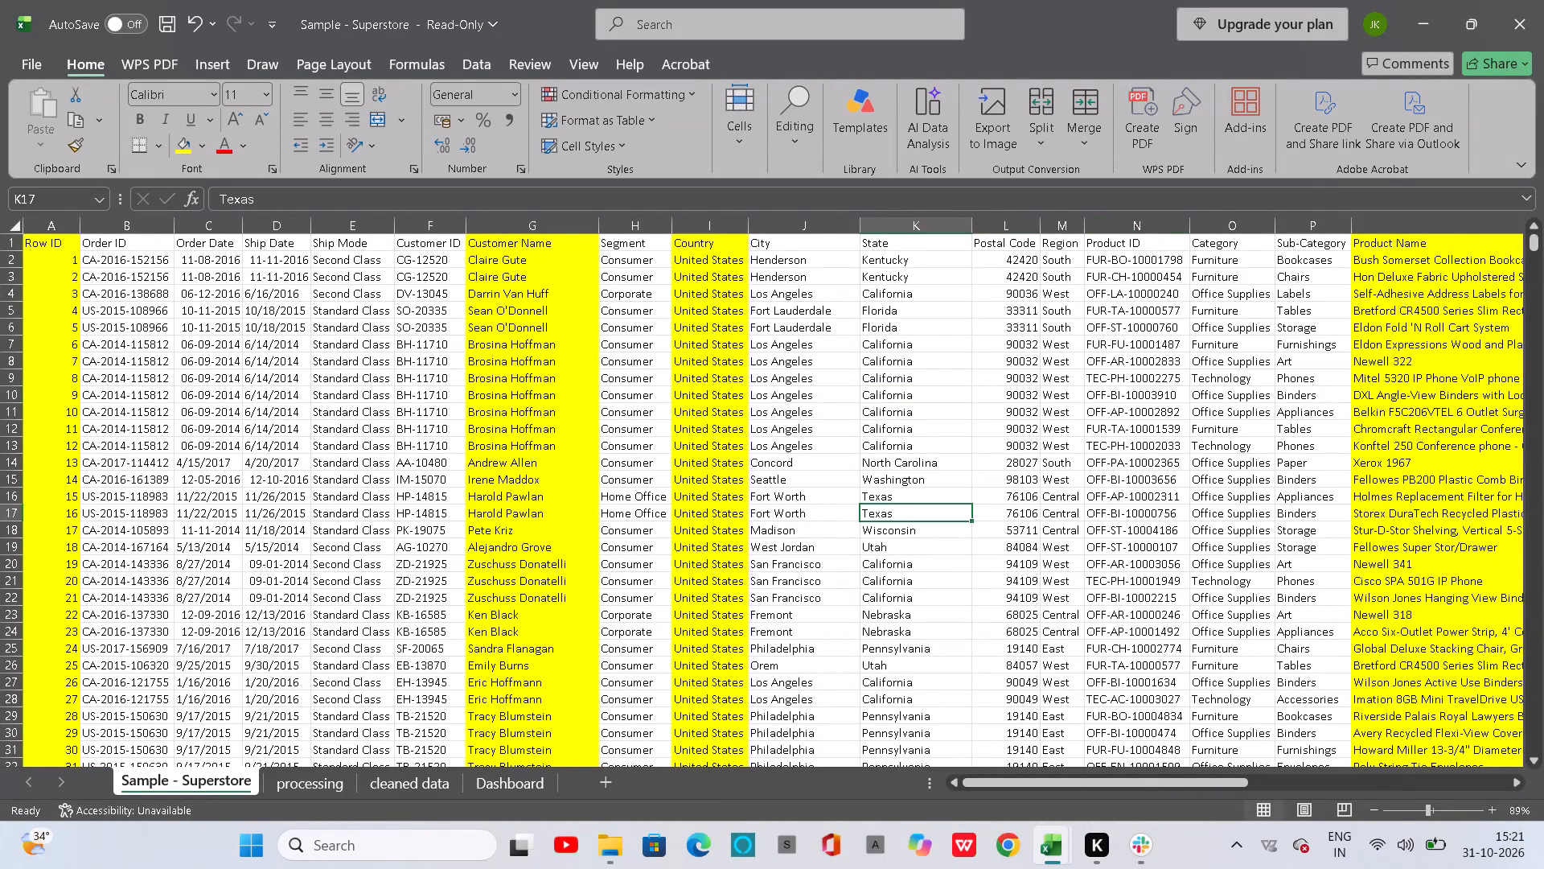
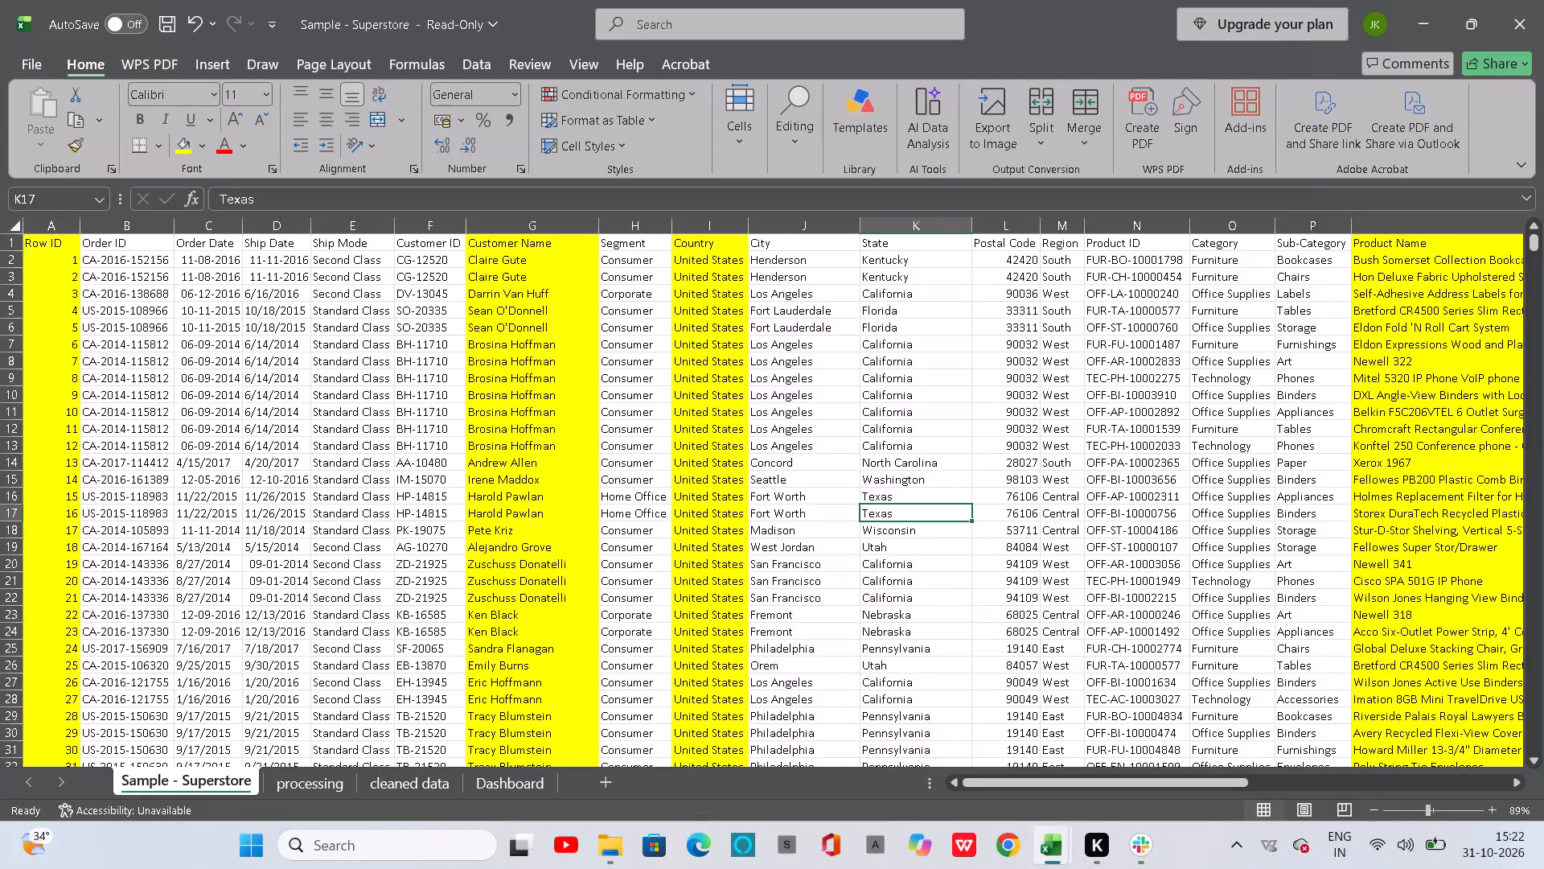
Highlight duplicate values in the Order ID column with Light Red Fill with Dark Red Text conditional formatting.
scroll(486, 406, "right", 11)
scroll(486, 406, "up", 1)
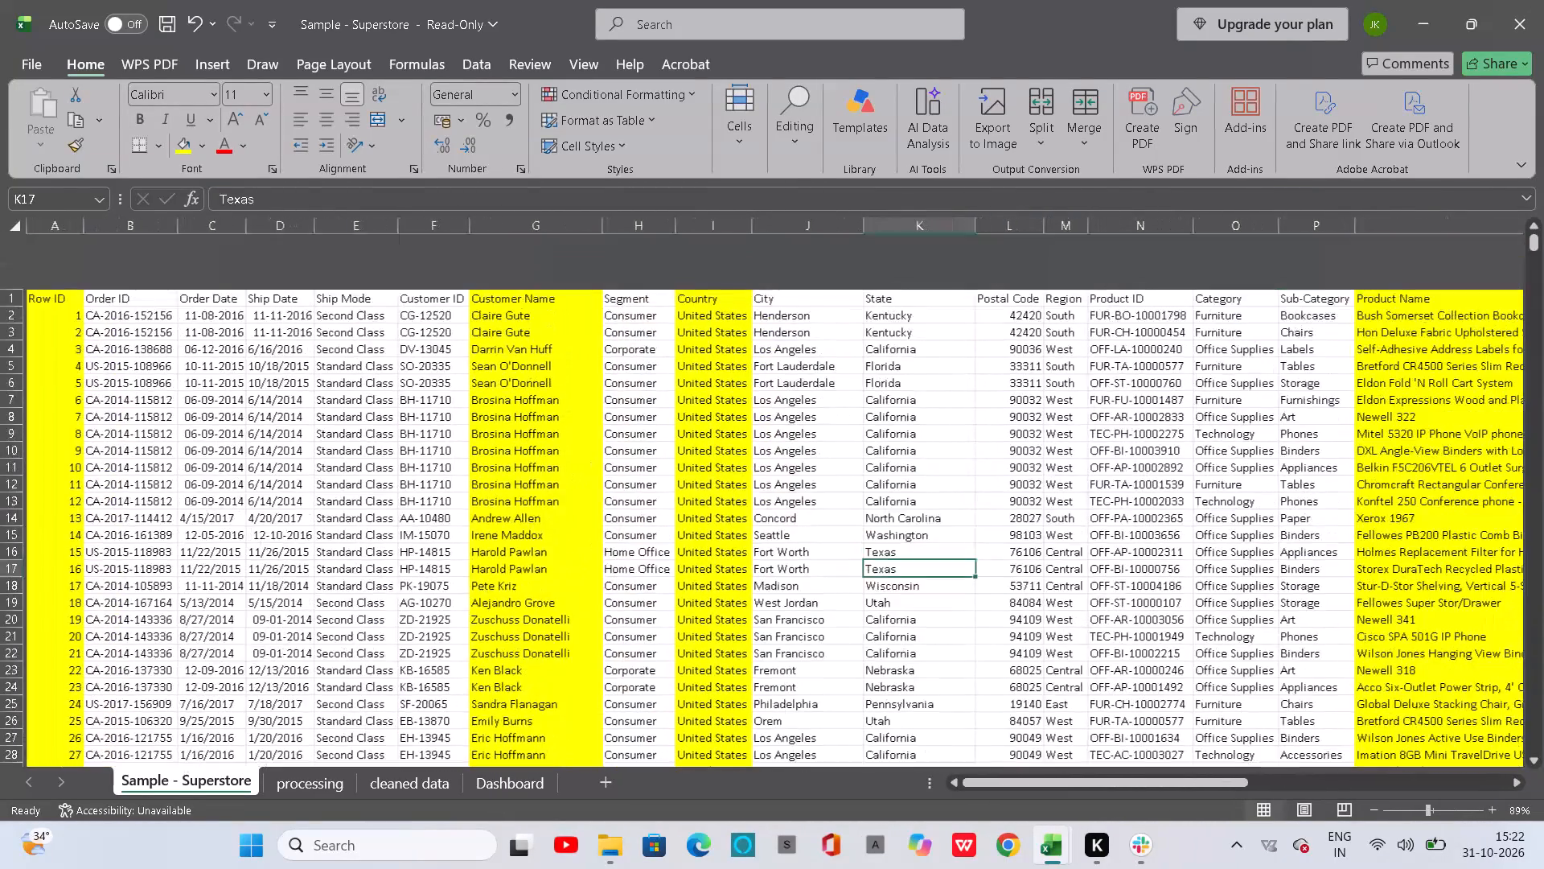
scroll(486, 406, "up", 1)
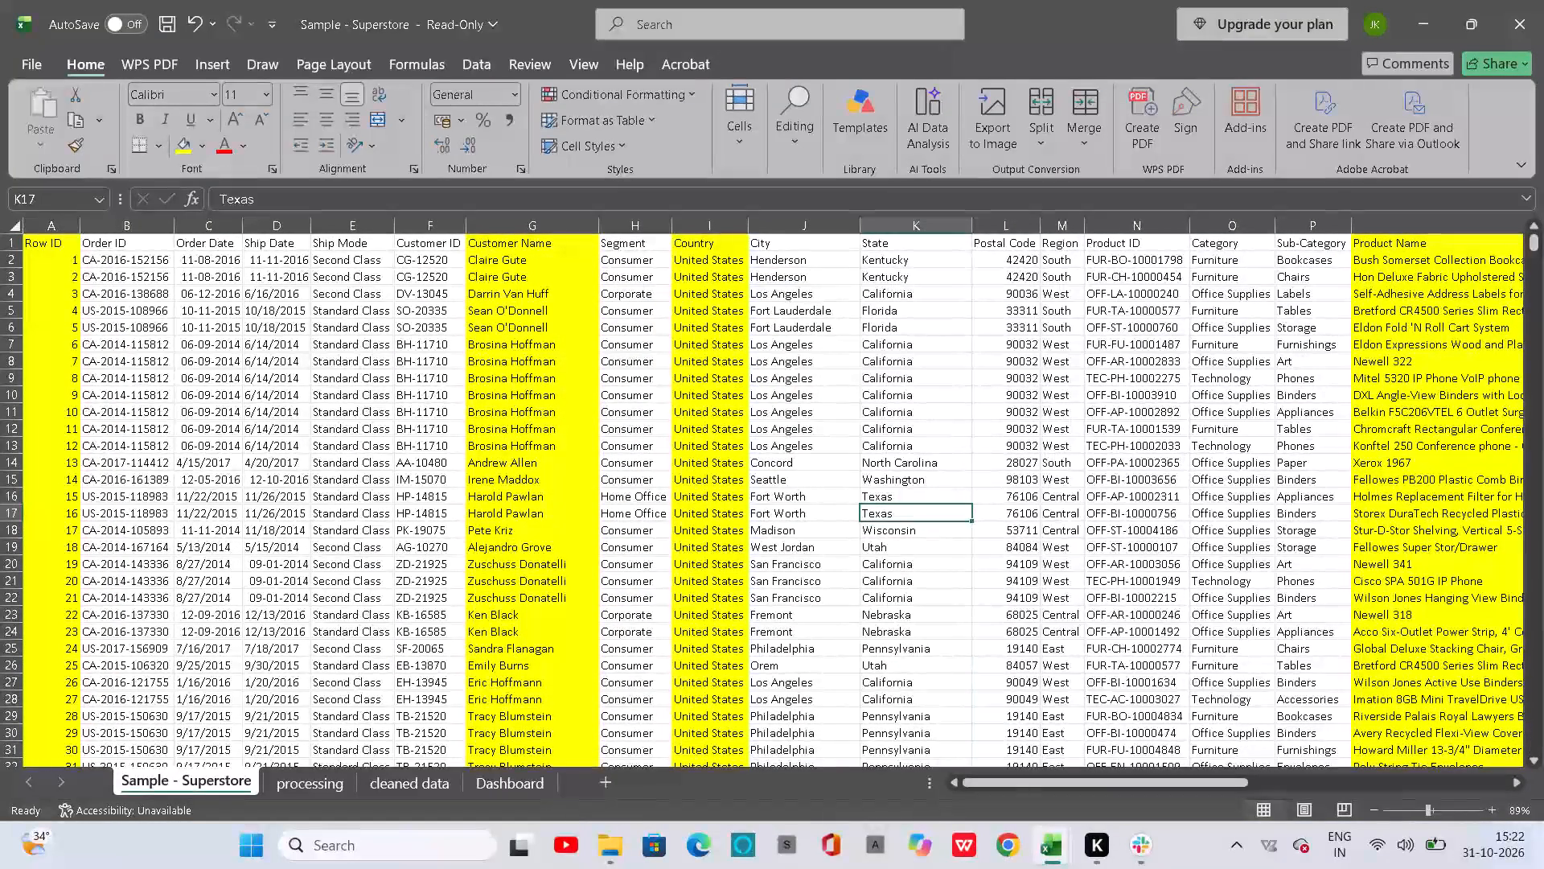
left_click(110, 230)
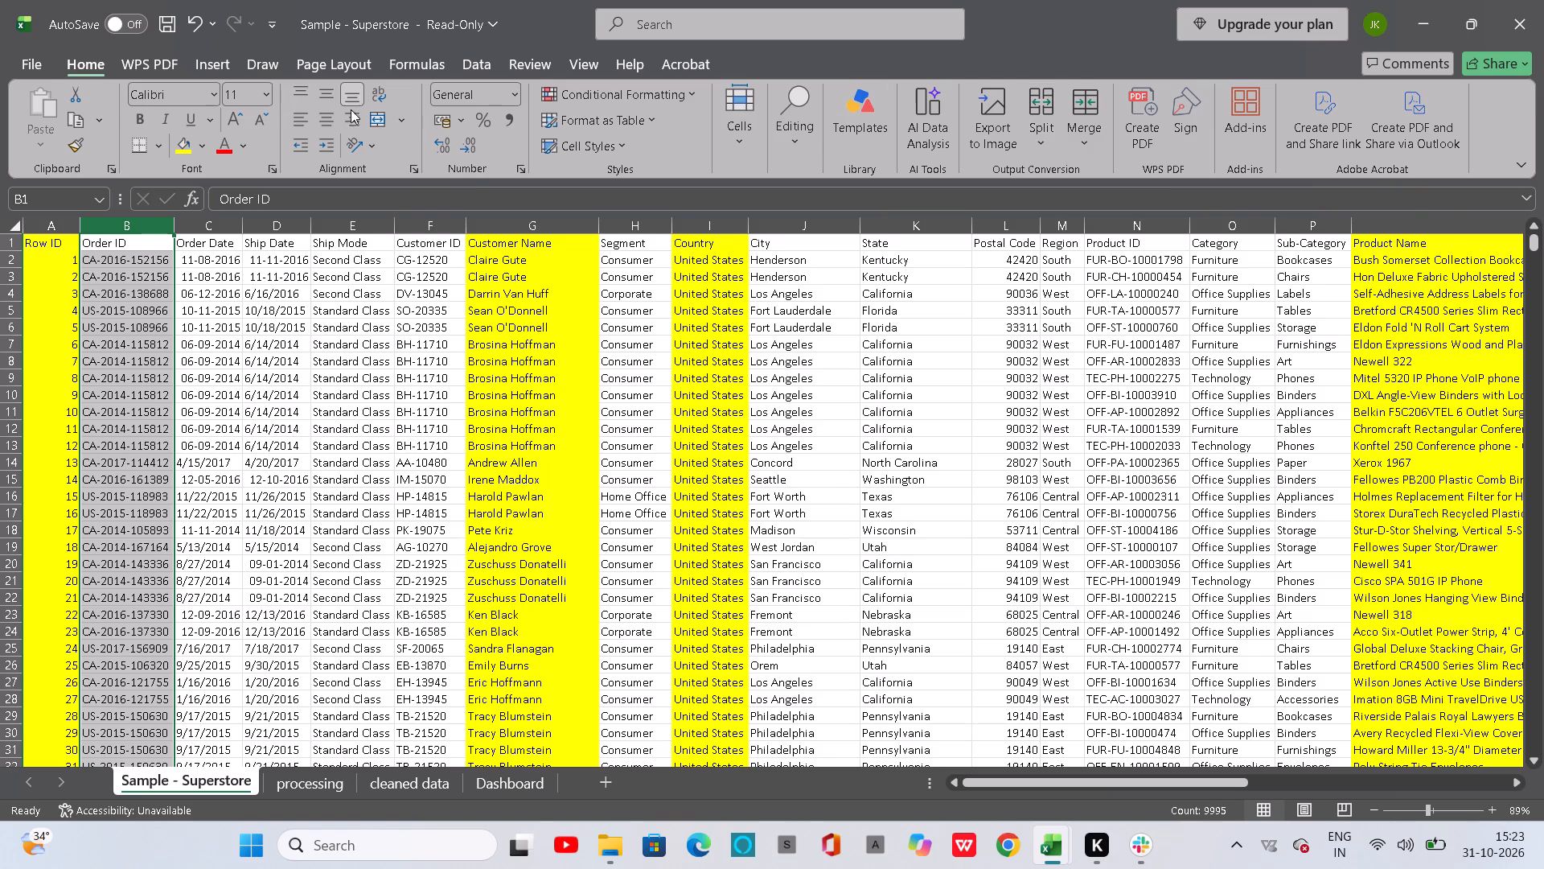
left_click(626, 144)
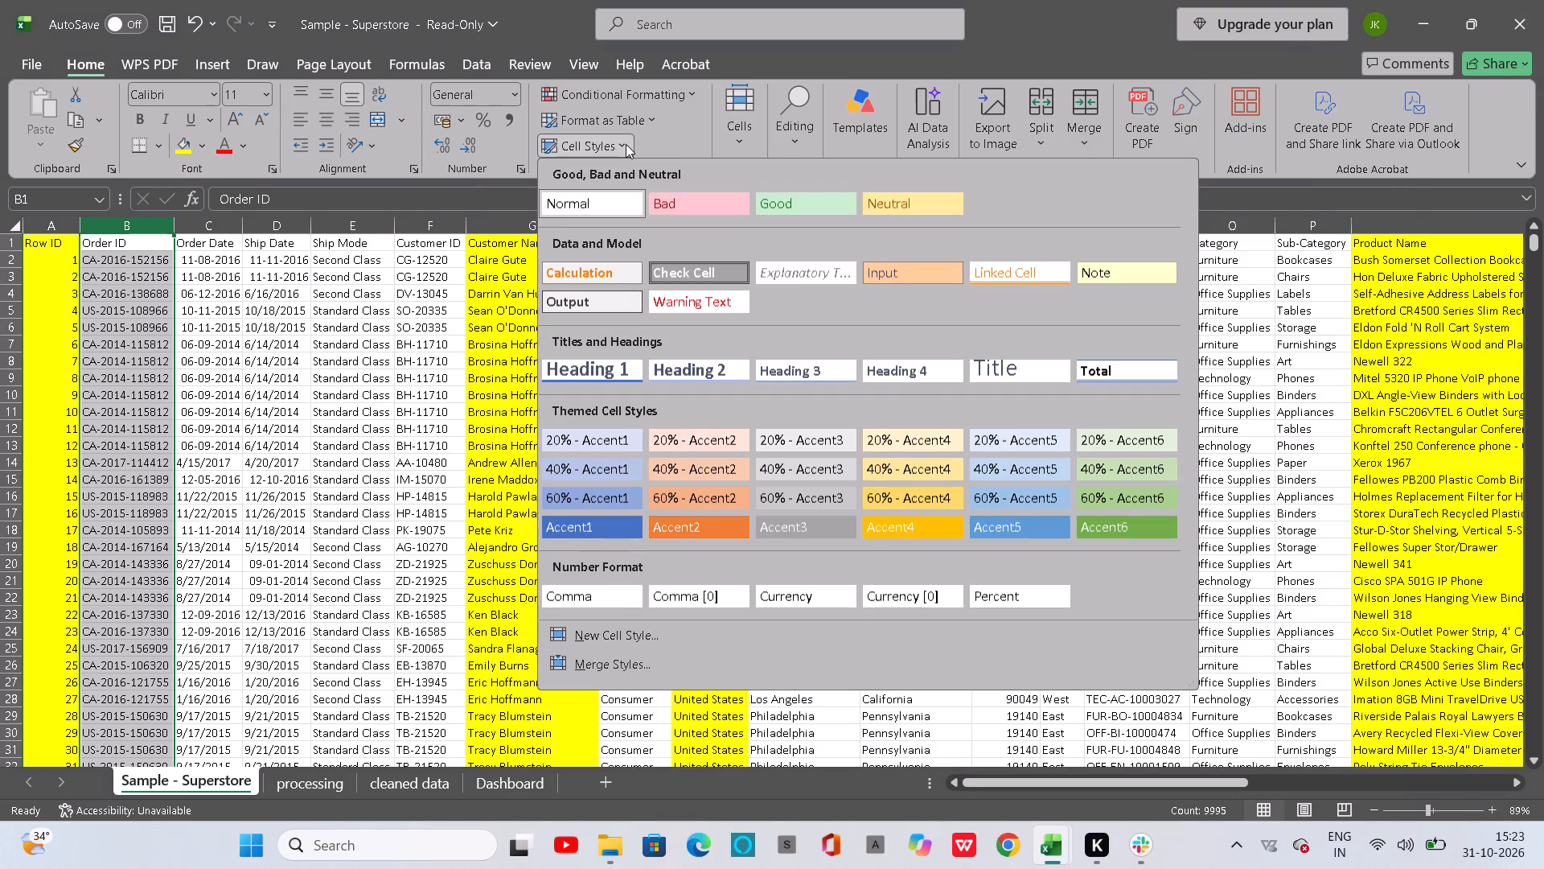
left_click(741, 134)
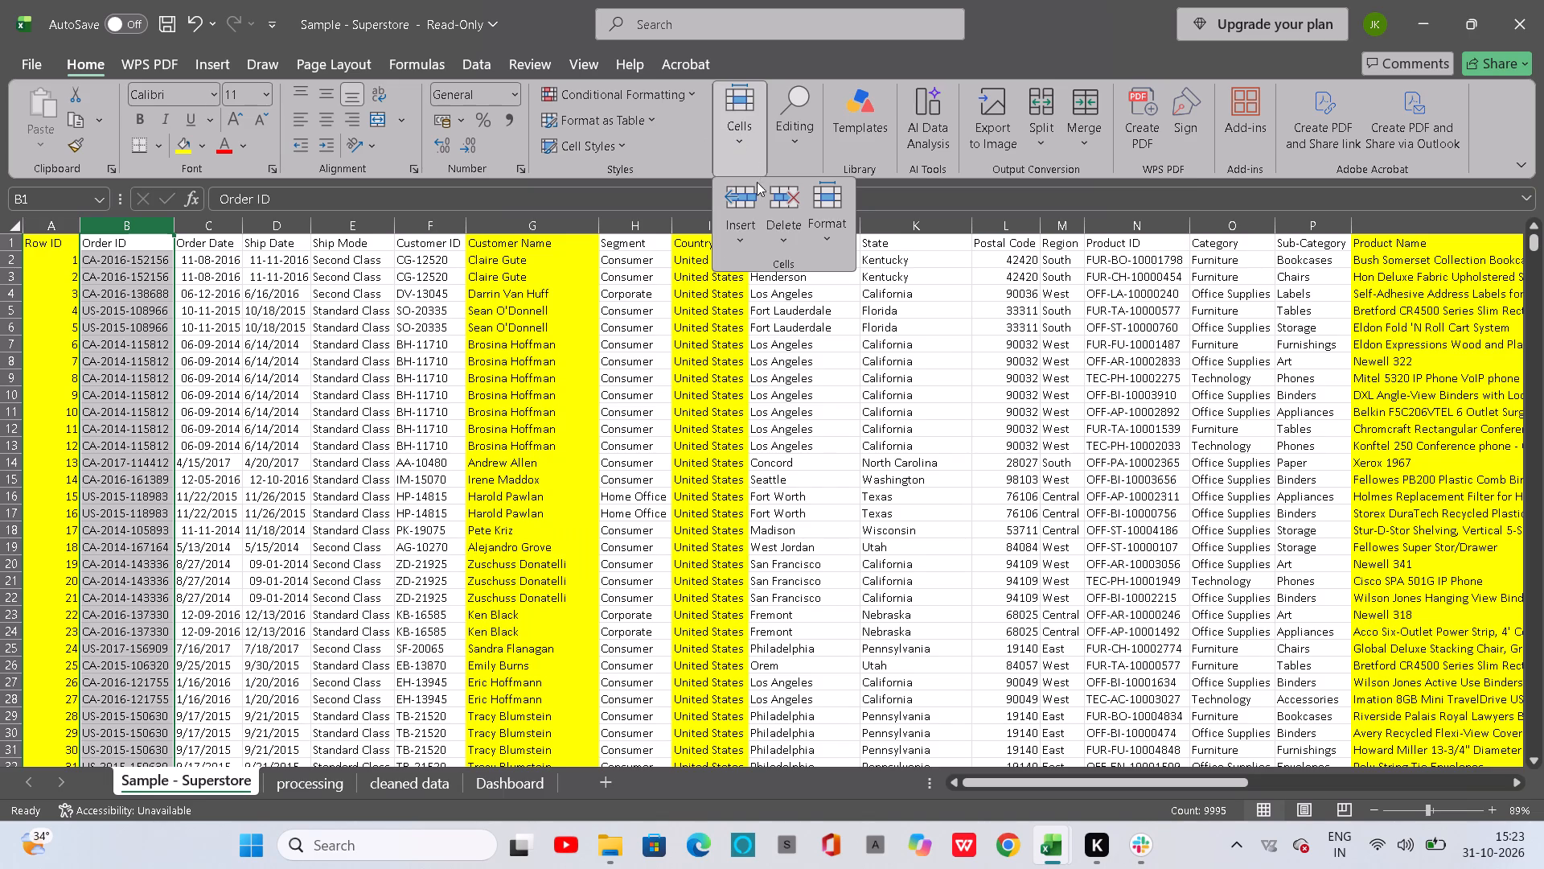
left_click(782, 246)
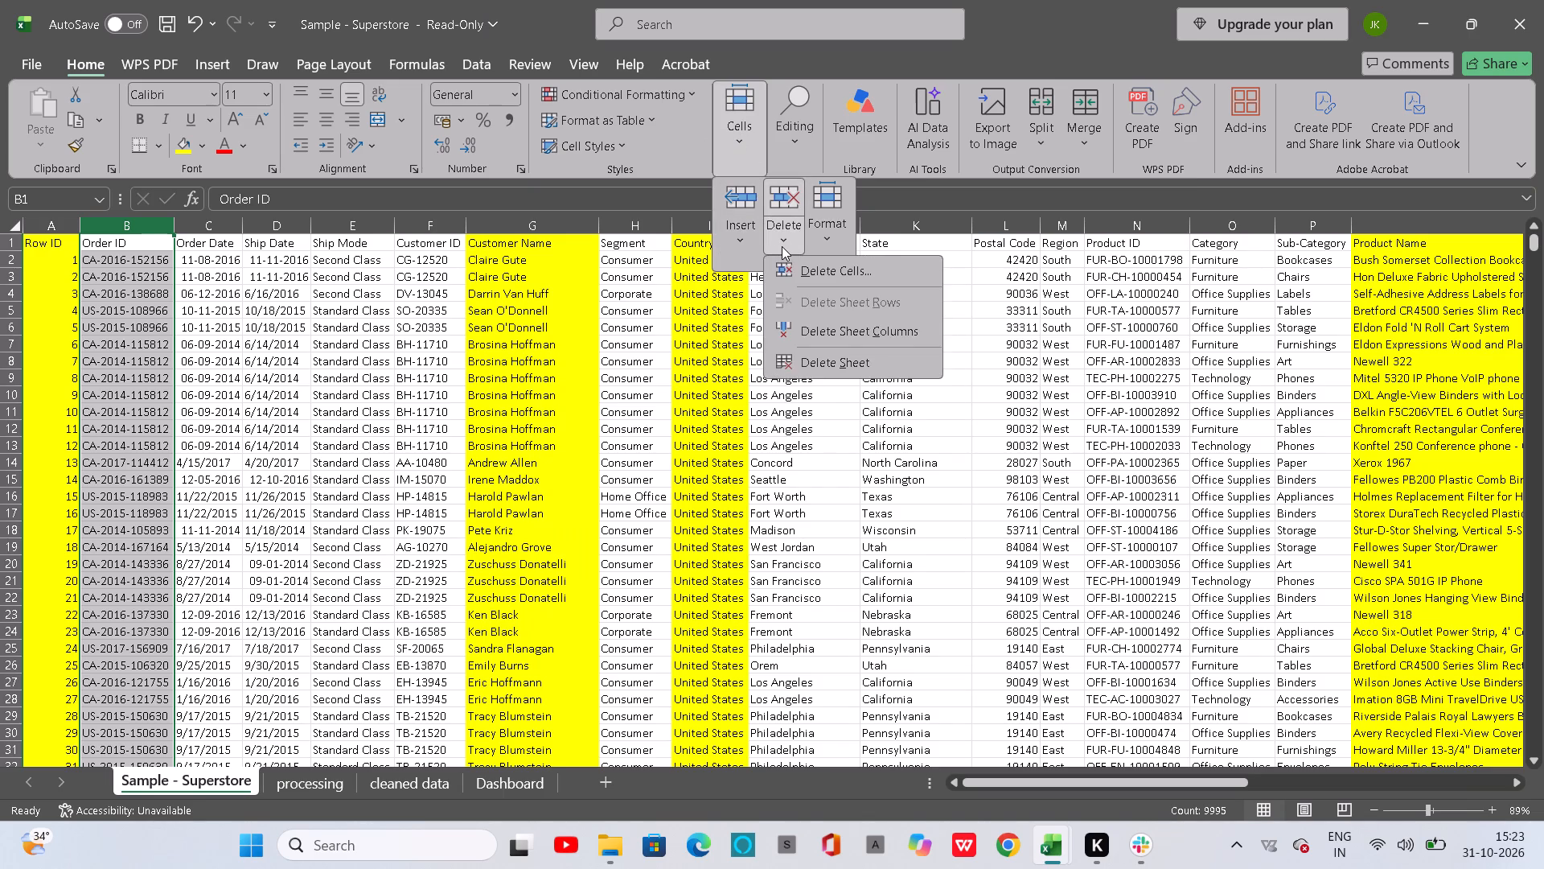
left_click(622, 150)
left_click(653, 115)
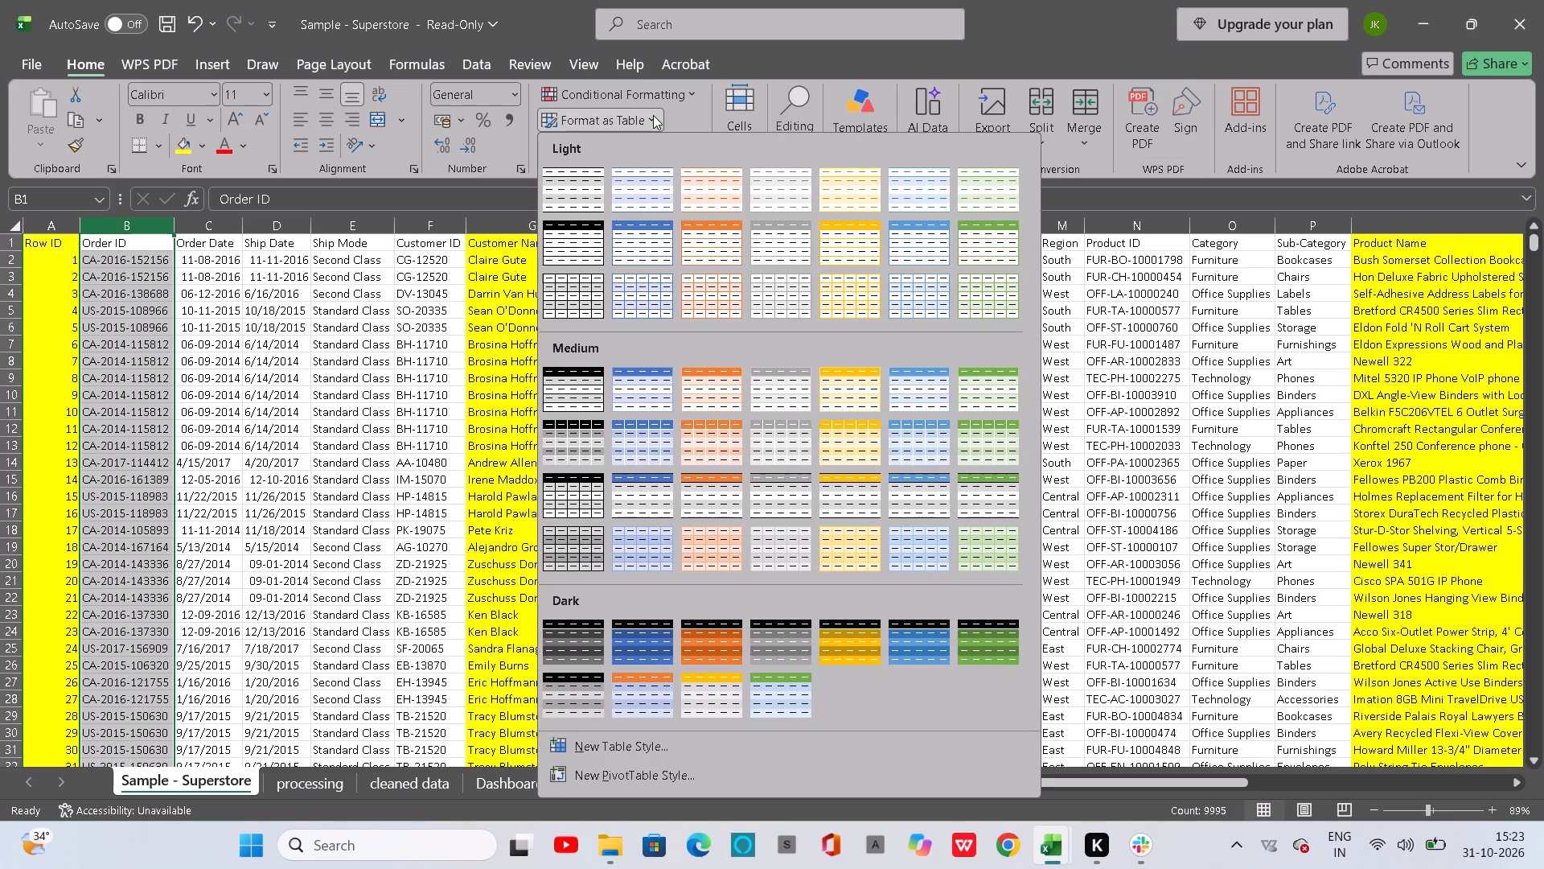
left_click(689, 91)
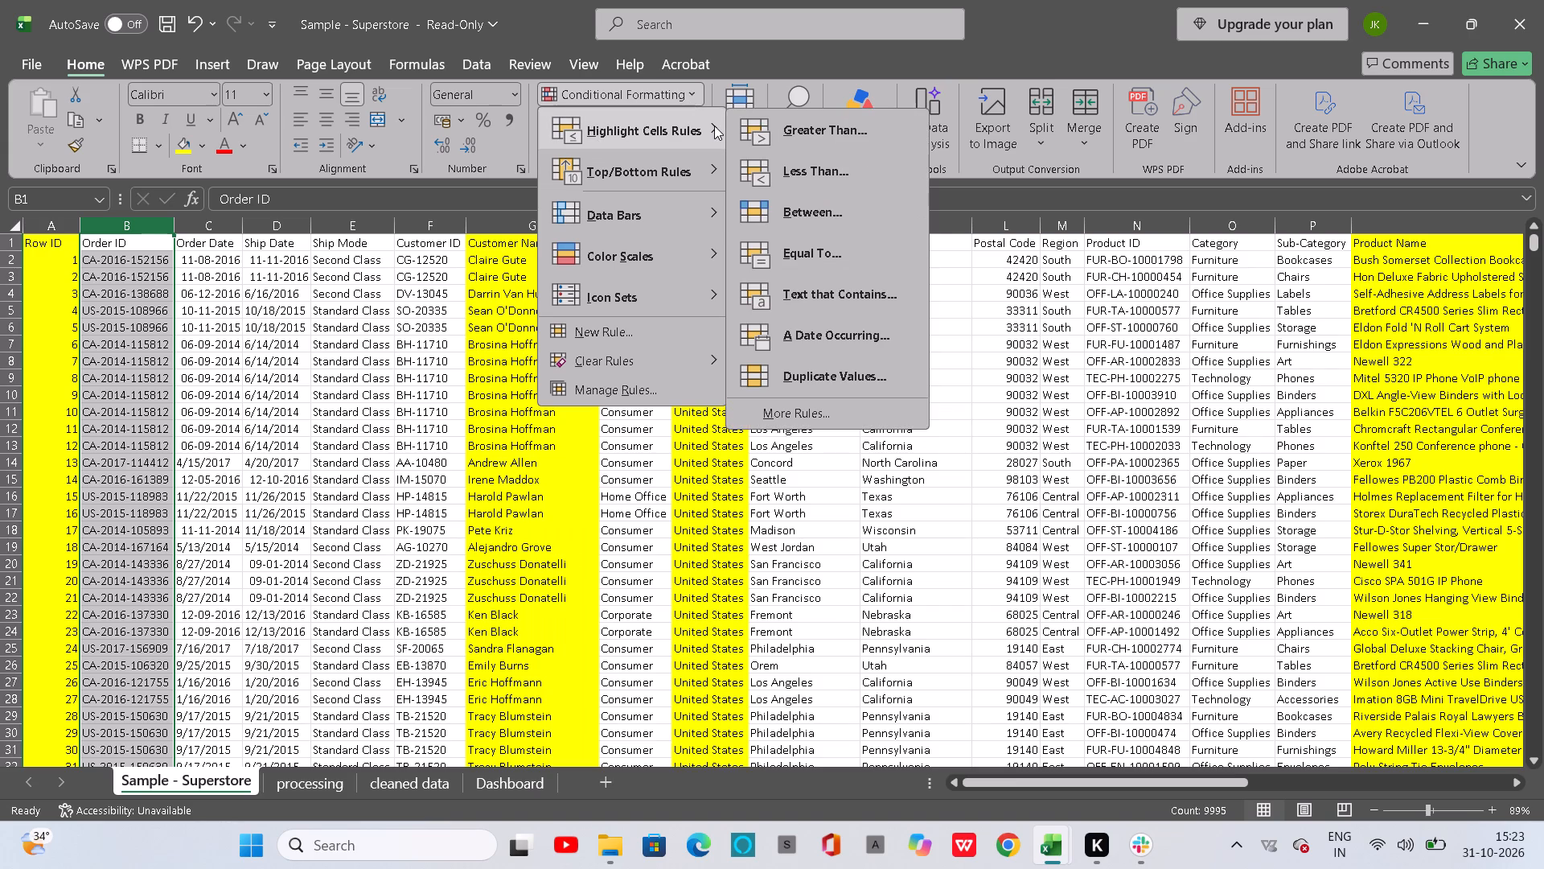
left_click(836, 371)
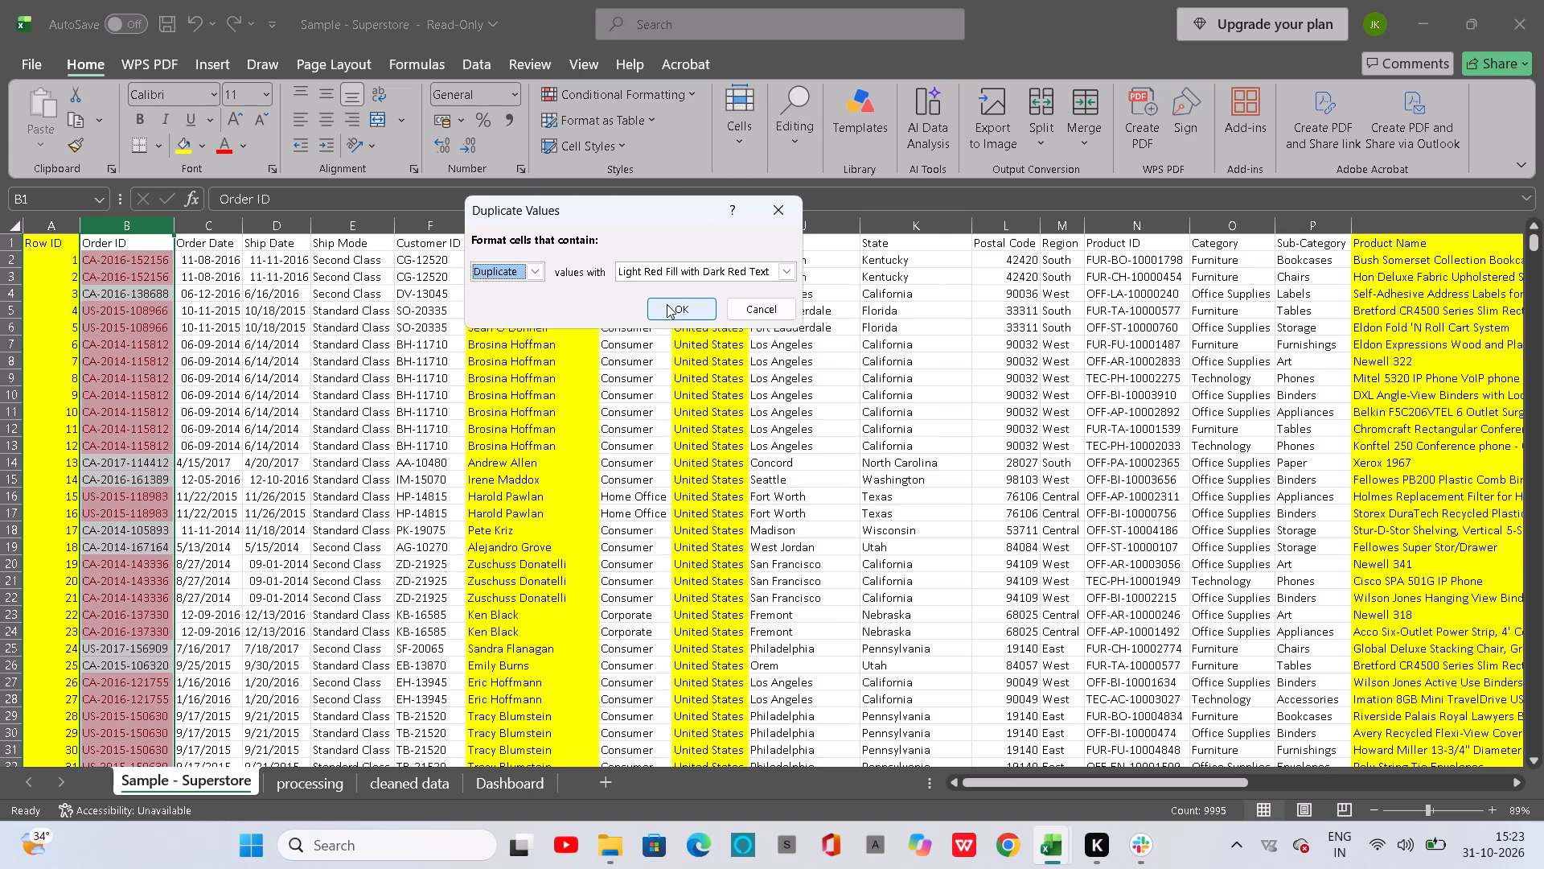
left_click(667, 304)
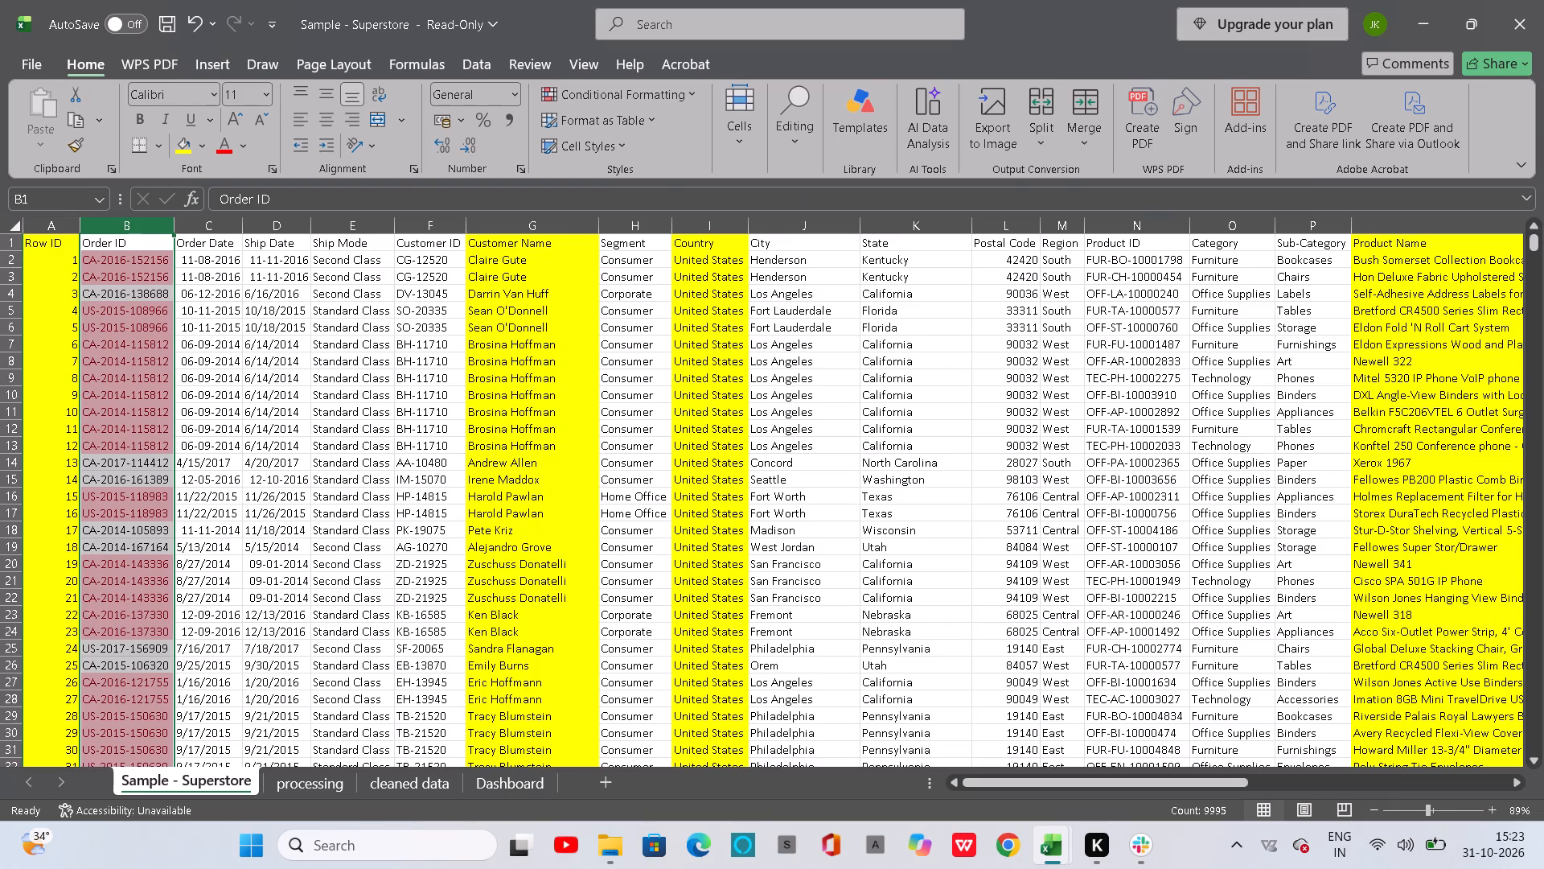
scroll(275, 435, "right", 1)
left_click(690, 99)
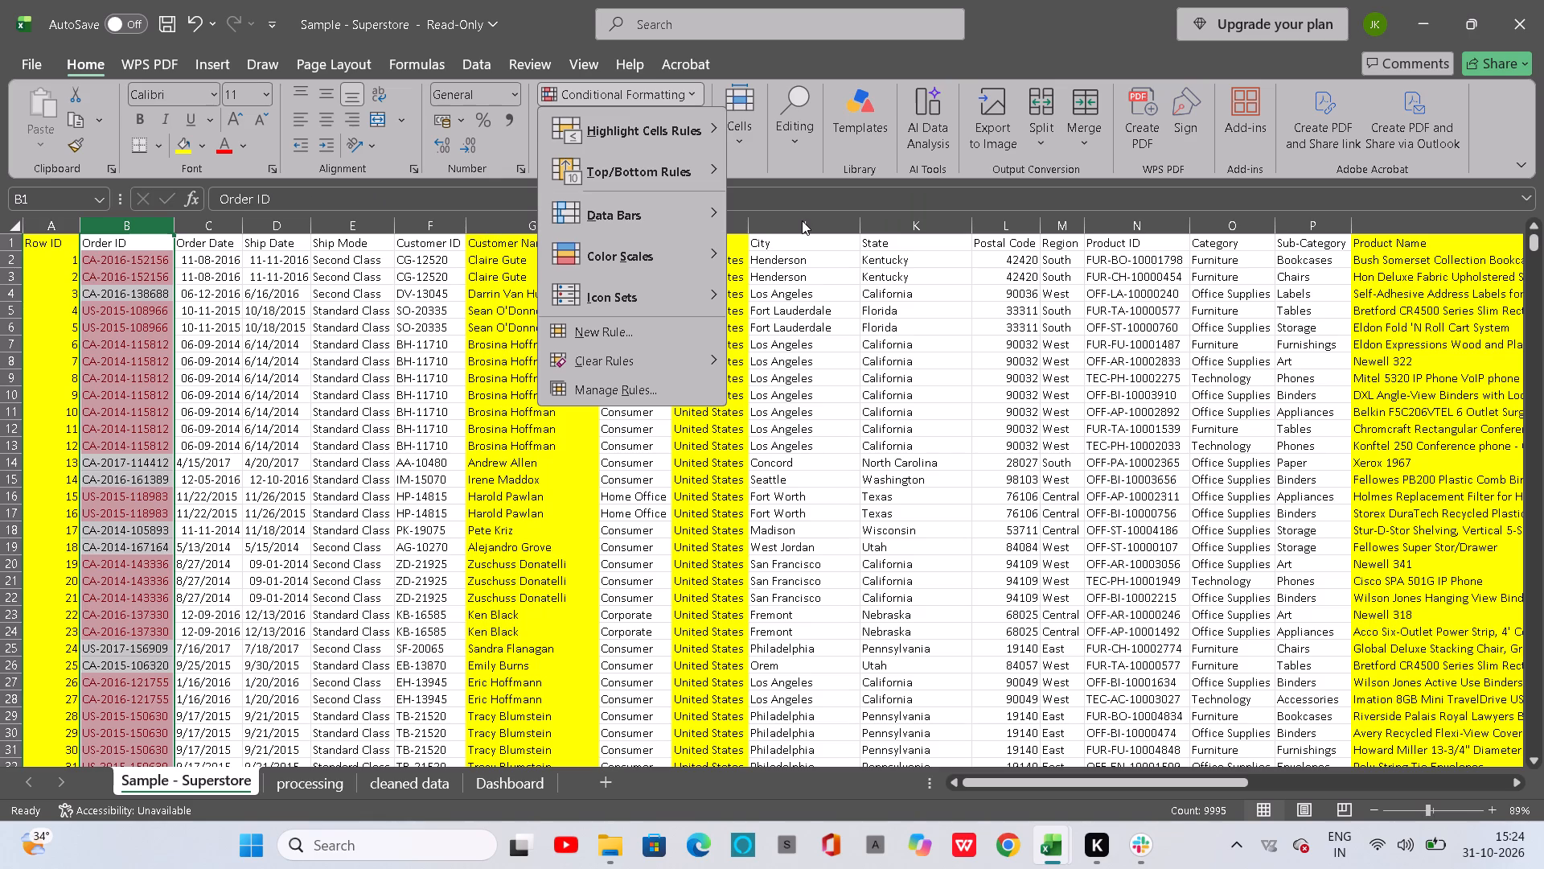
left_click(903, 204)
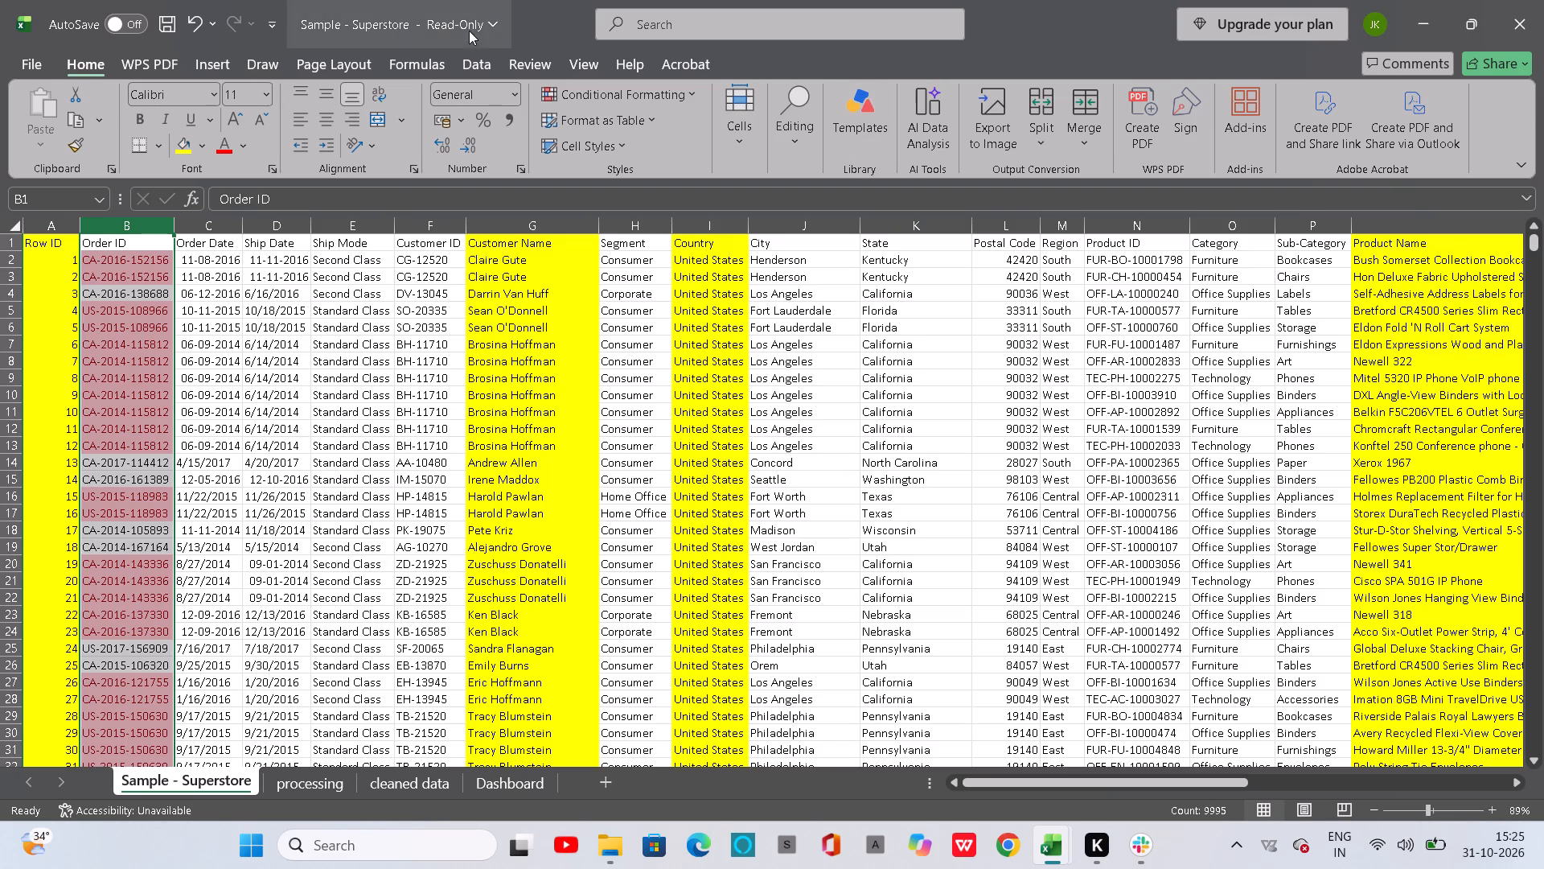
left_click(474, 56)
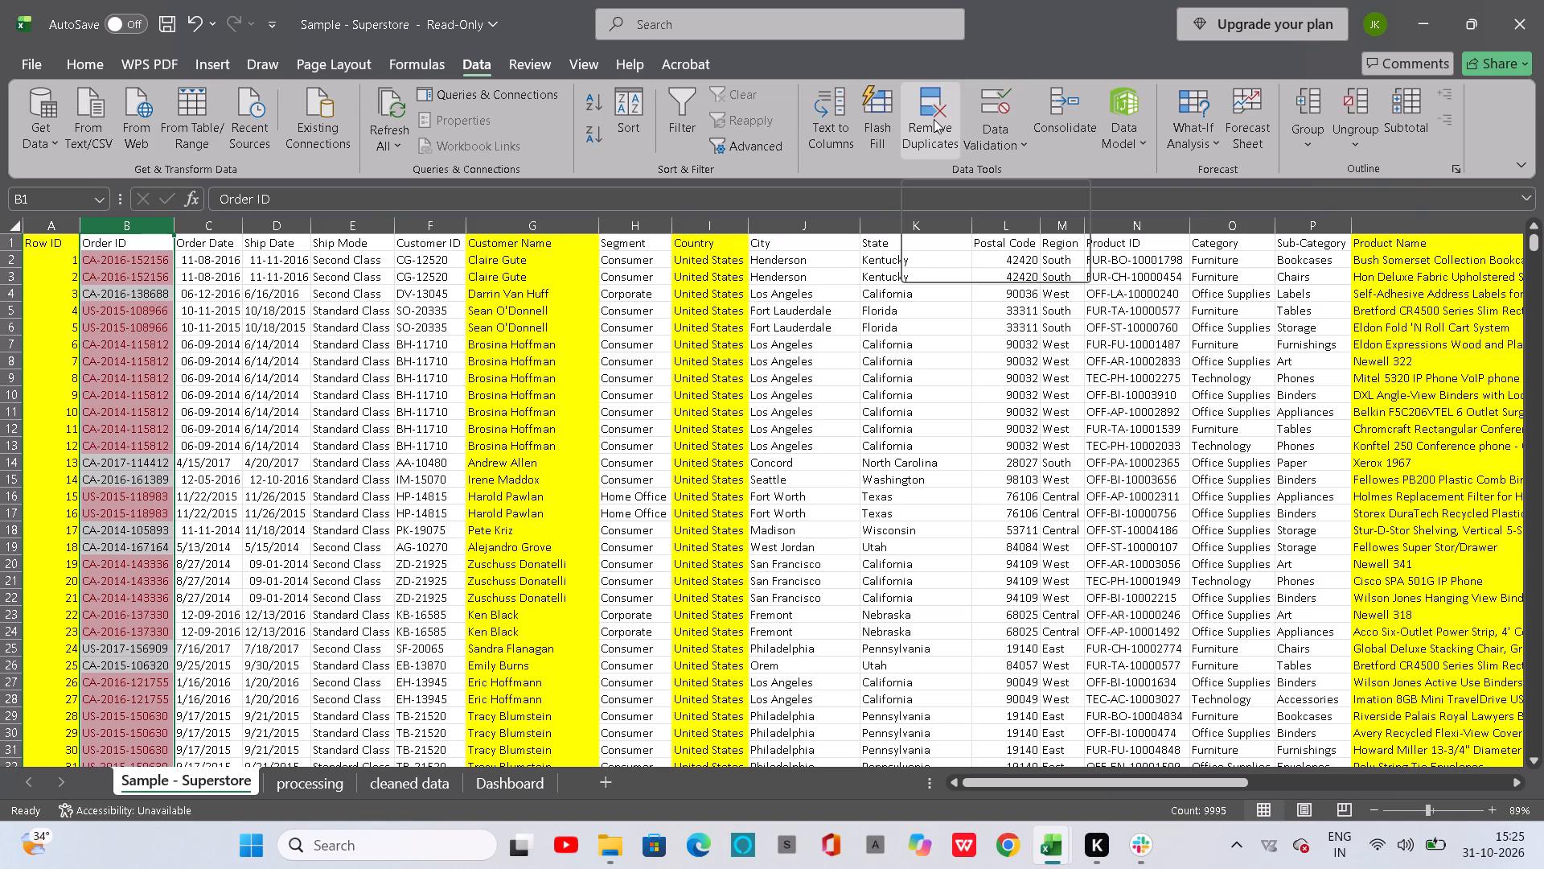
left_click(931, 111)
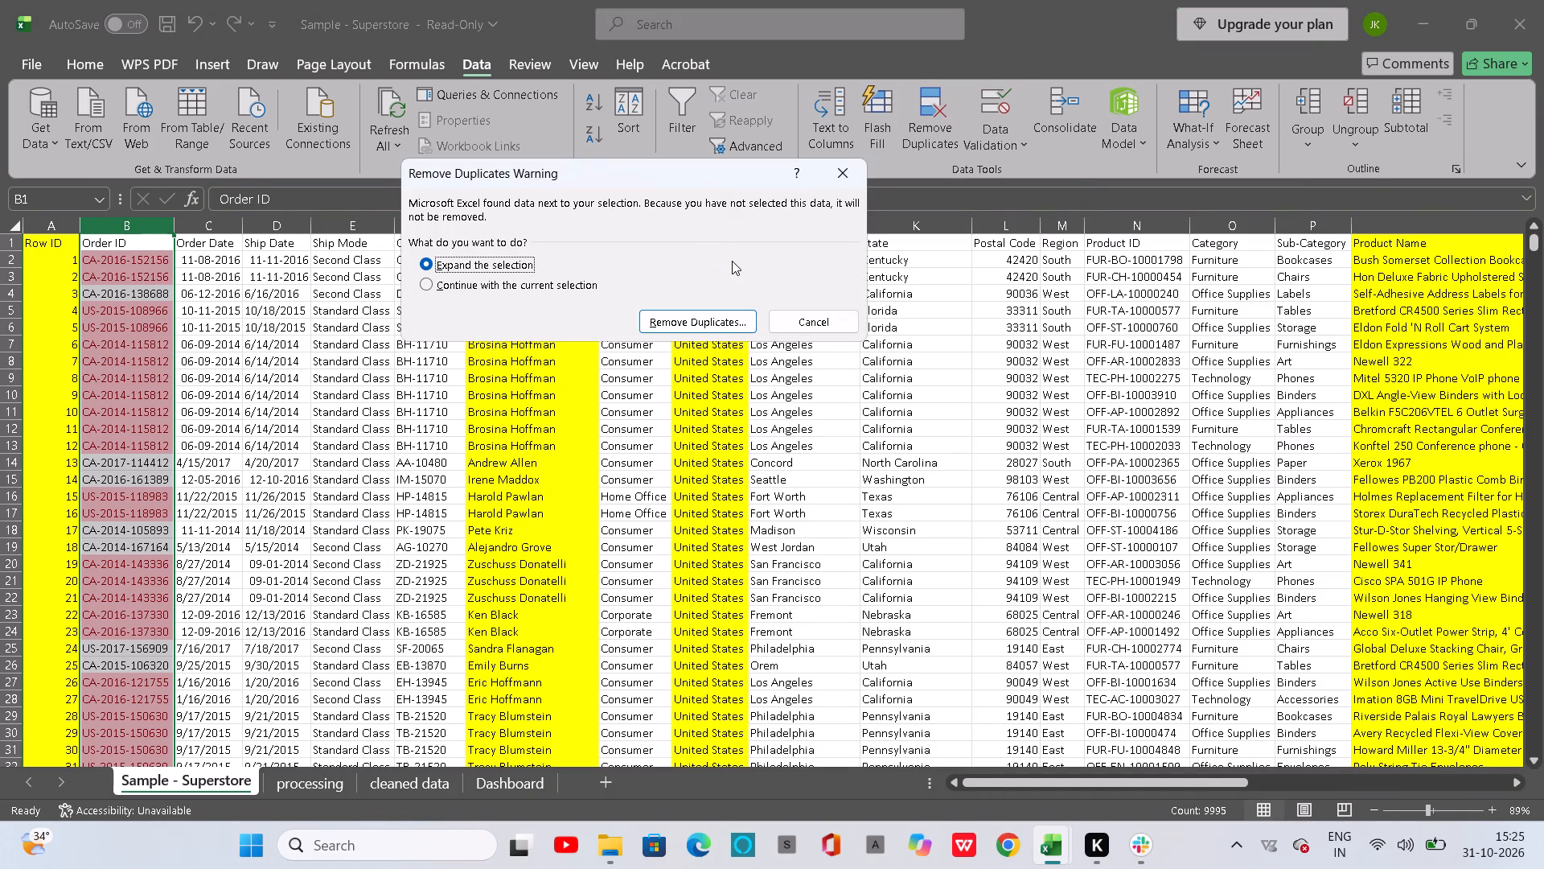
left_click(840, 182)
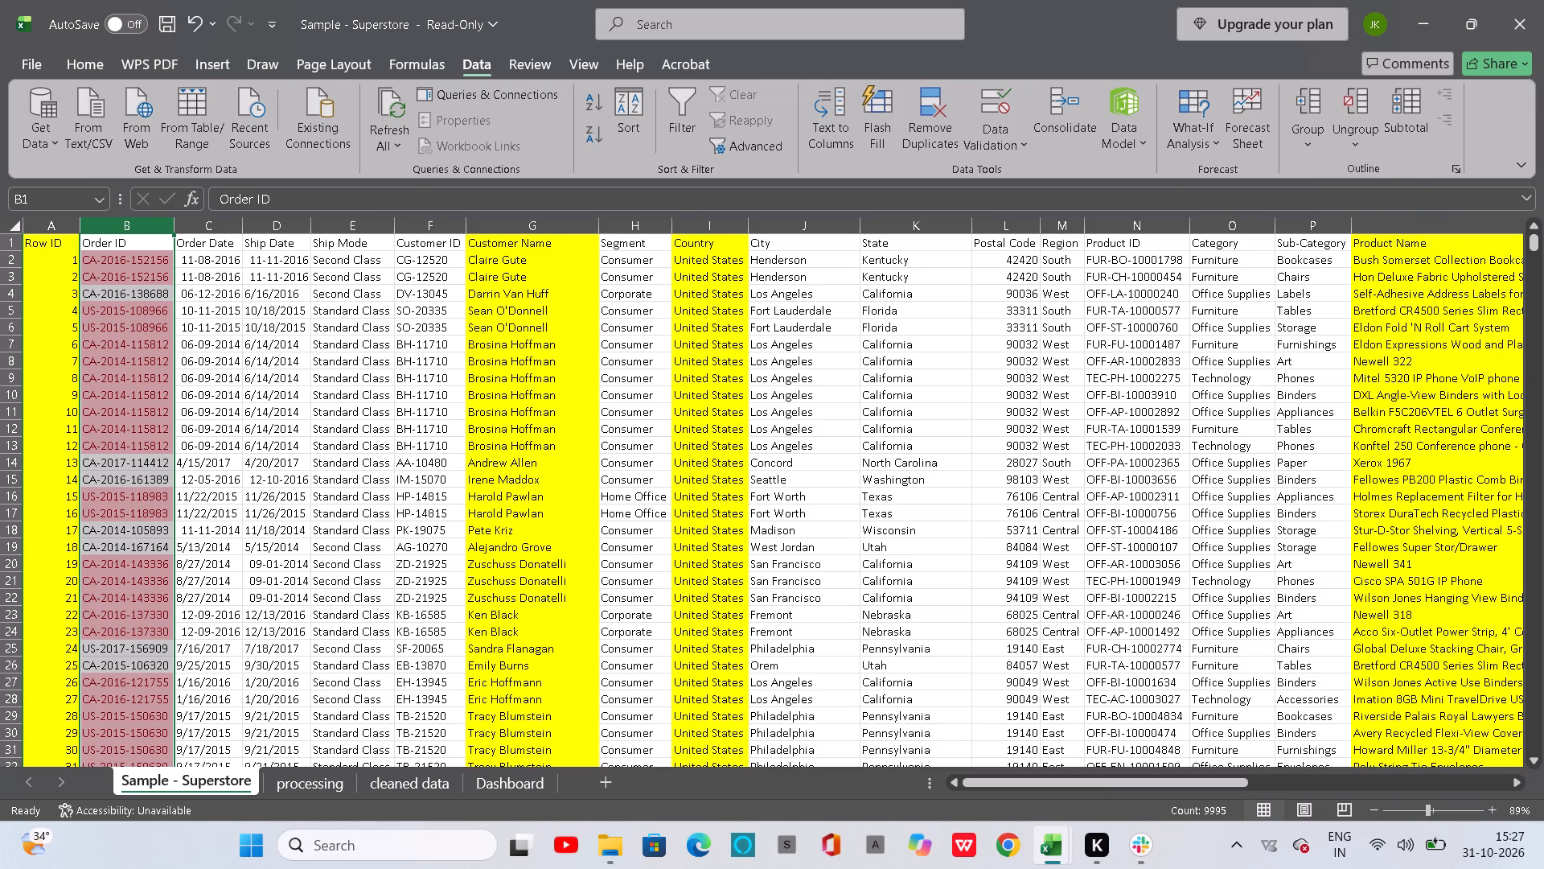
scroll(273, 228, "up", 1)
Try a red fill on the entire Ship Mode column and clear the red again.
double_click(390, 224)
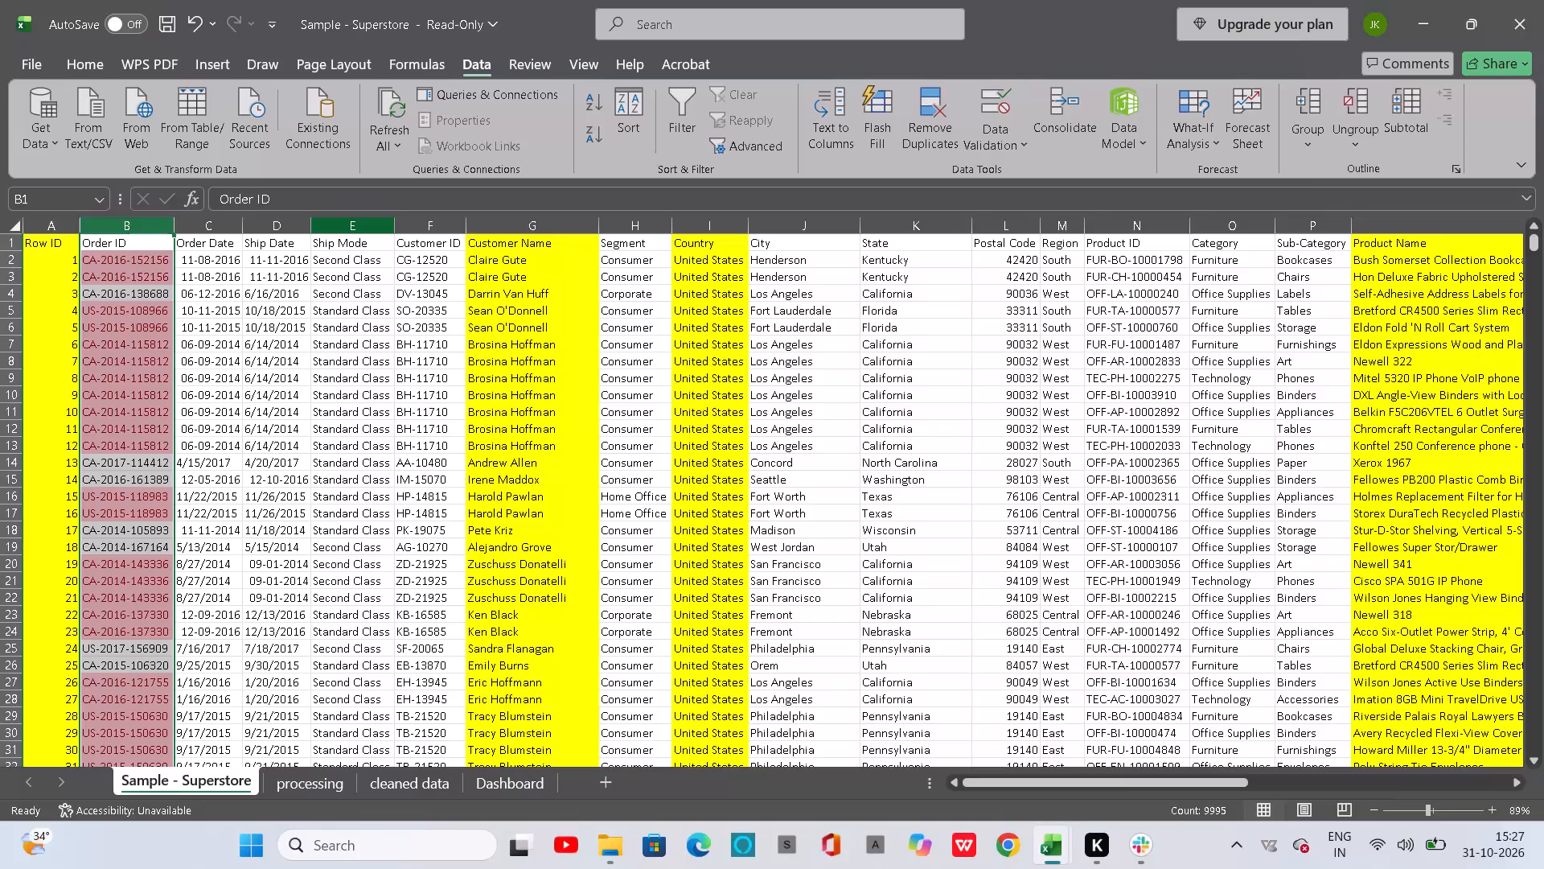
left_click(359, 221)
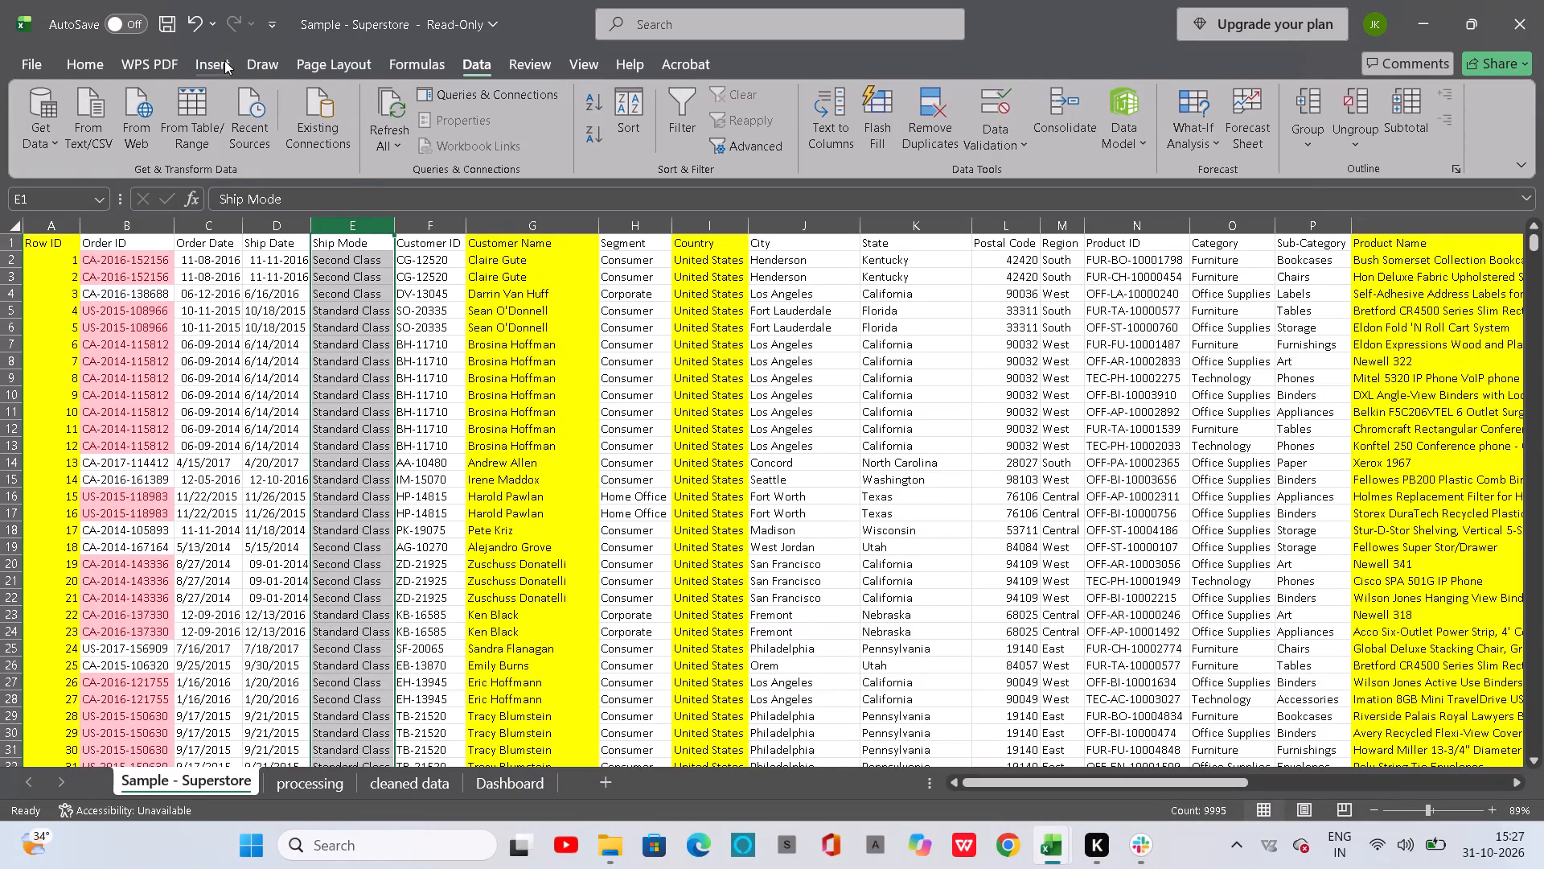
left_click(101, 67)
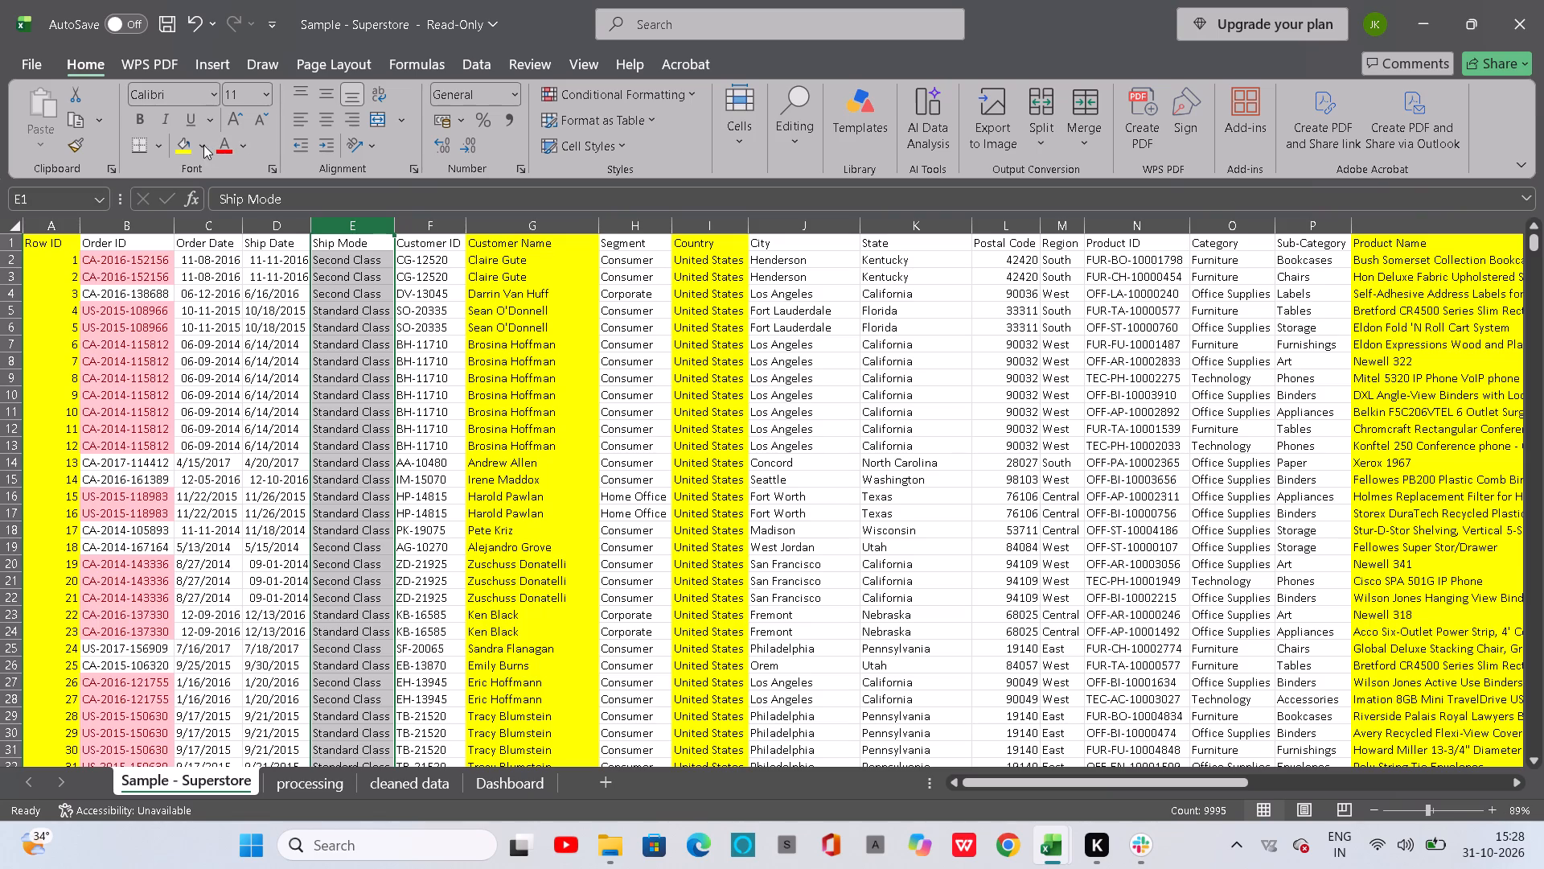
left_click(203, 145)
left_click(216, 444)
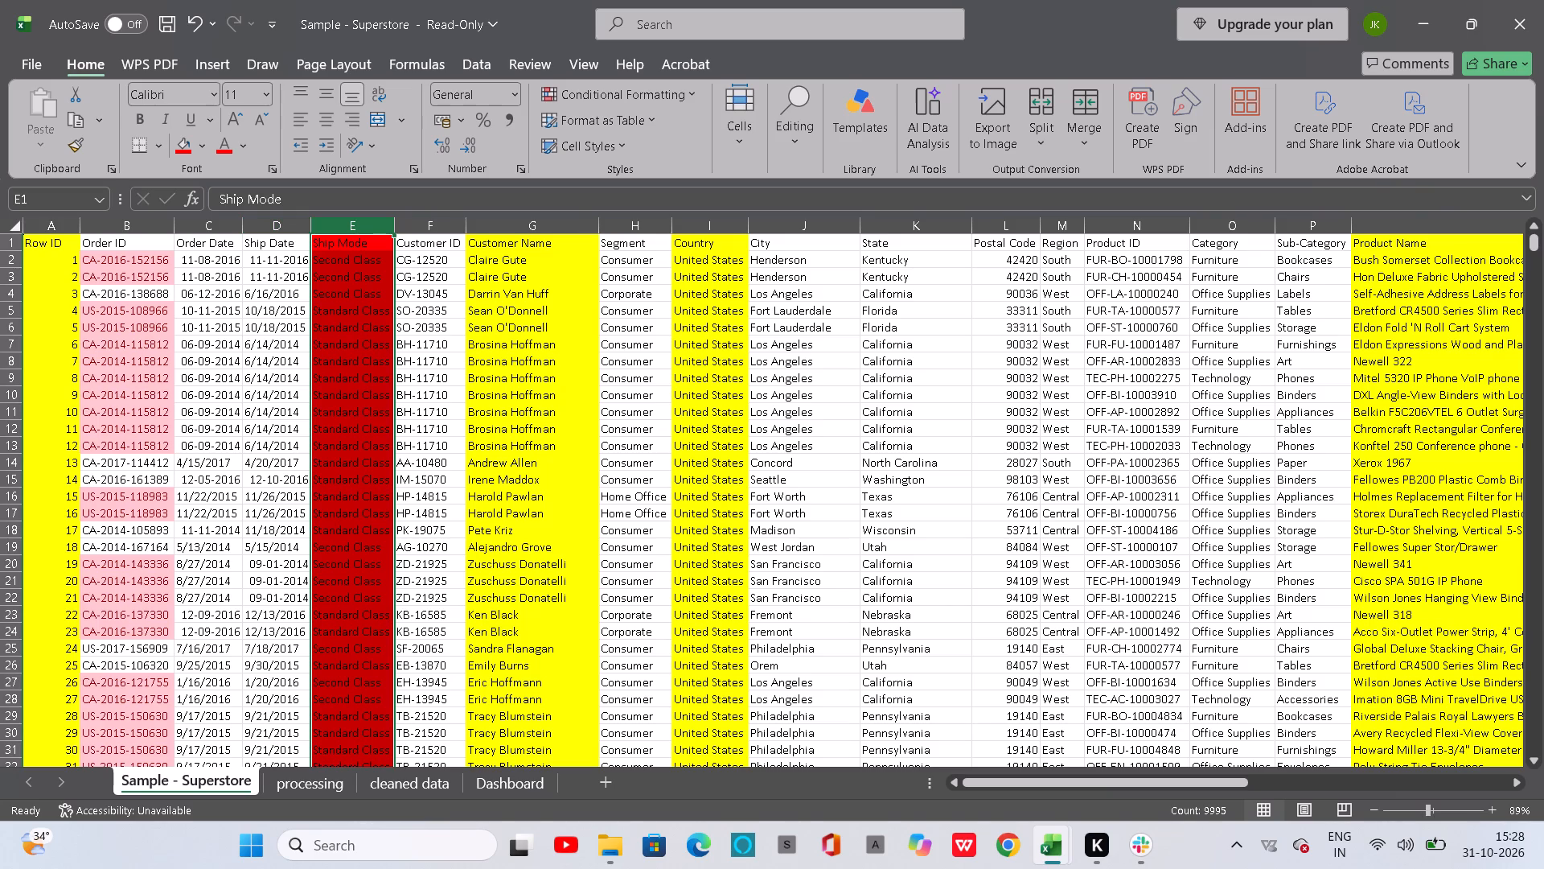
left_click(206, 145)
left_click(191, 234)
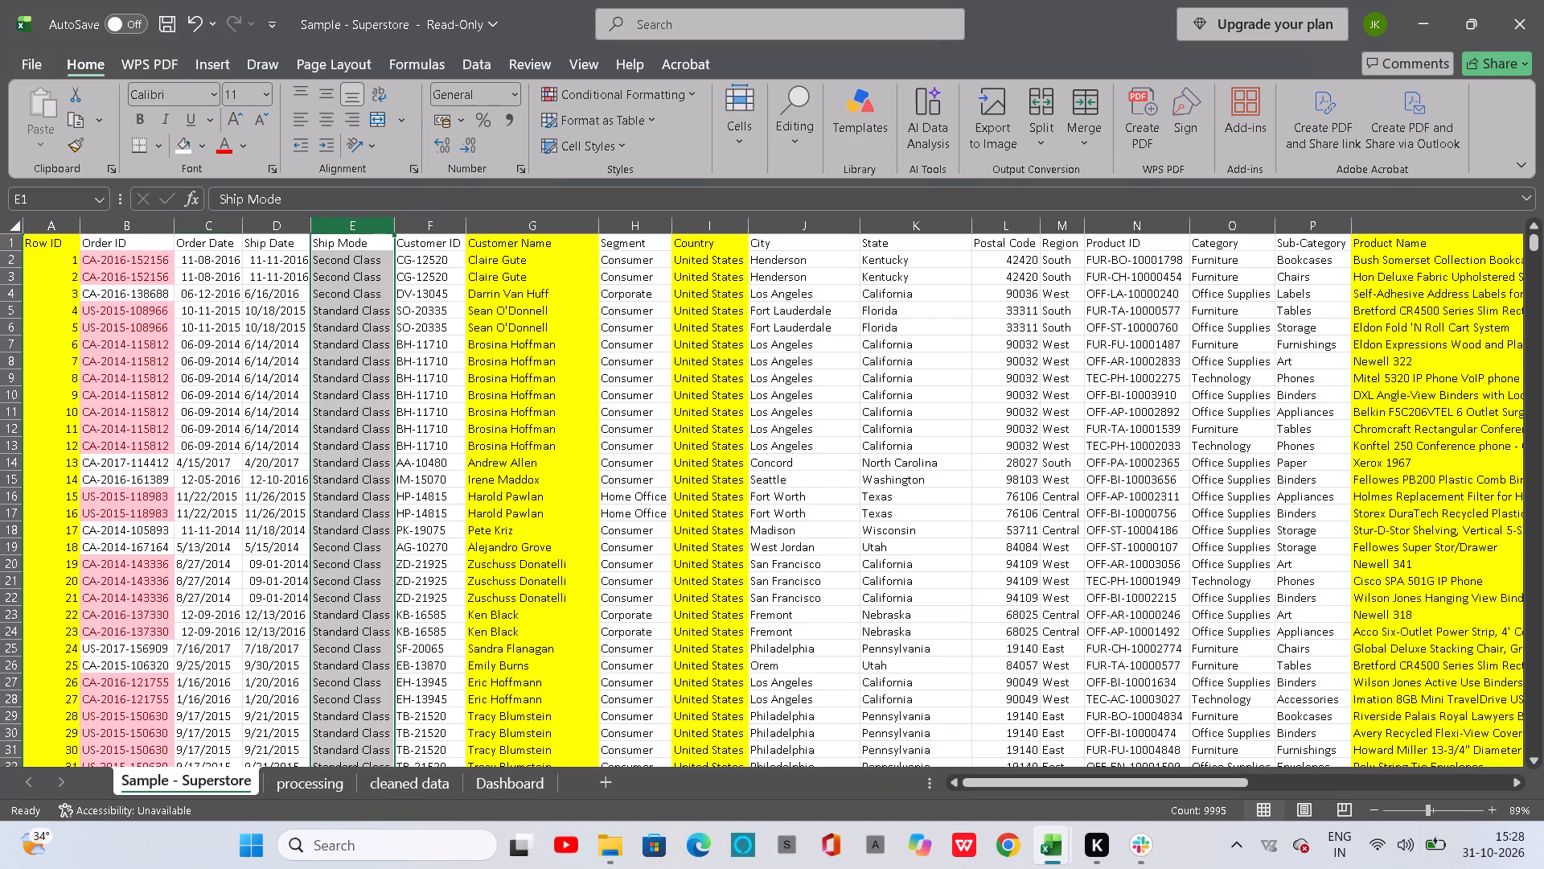
Highlight the entire Ship Date and Order Date columns with a red fill.
left_click(271, 229)
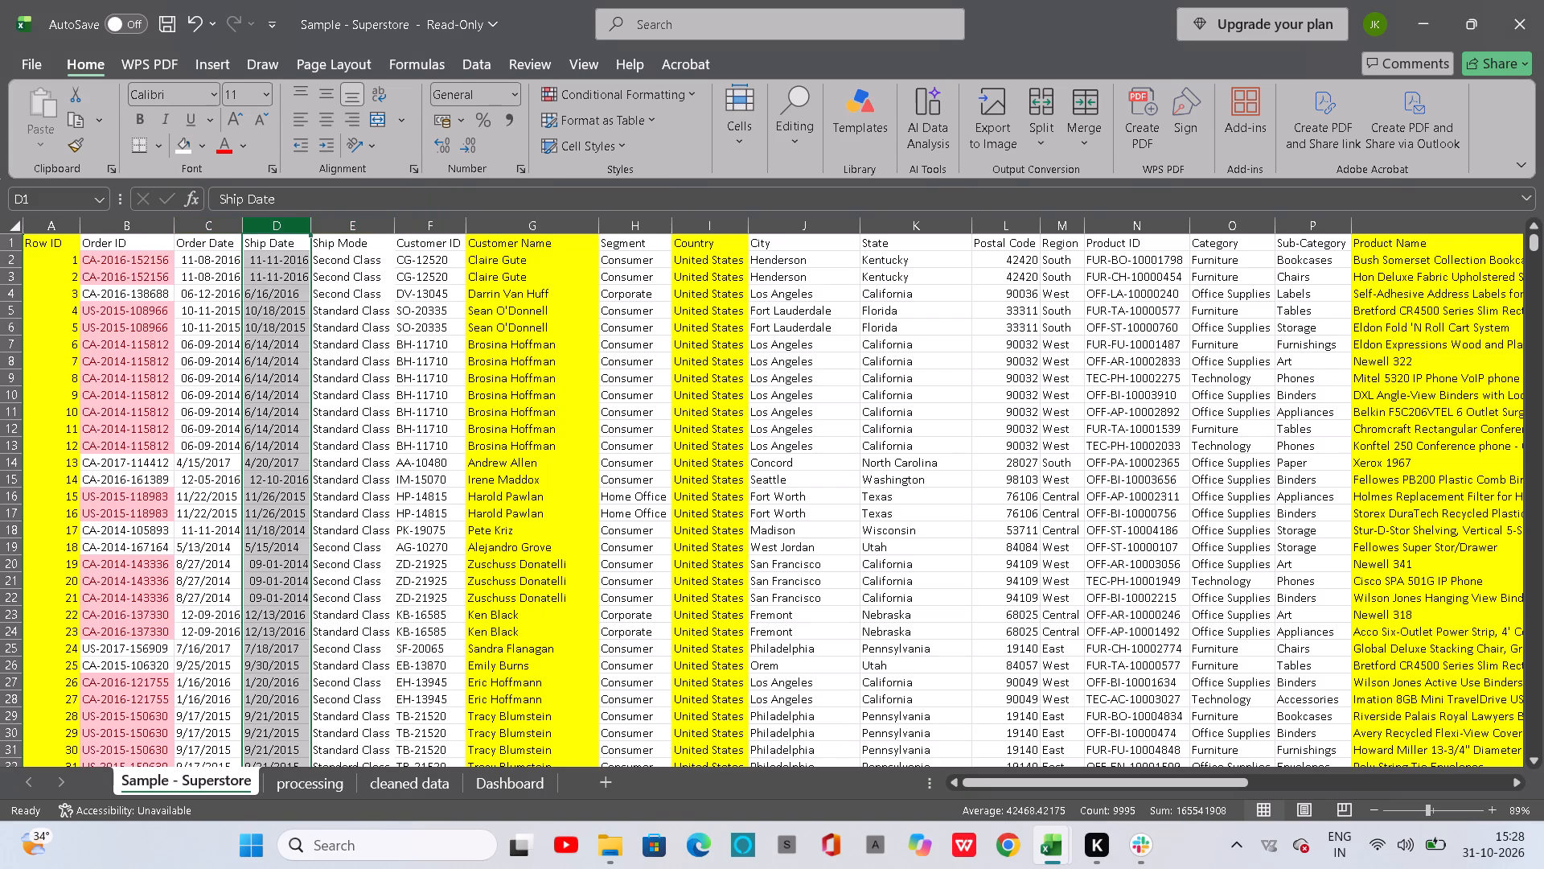
left_click(198, 146)
left_click(212, 445)
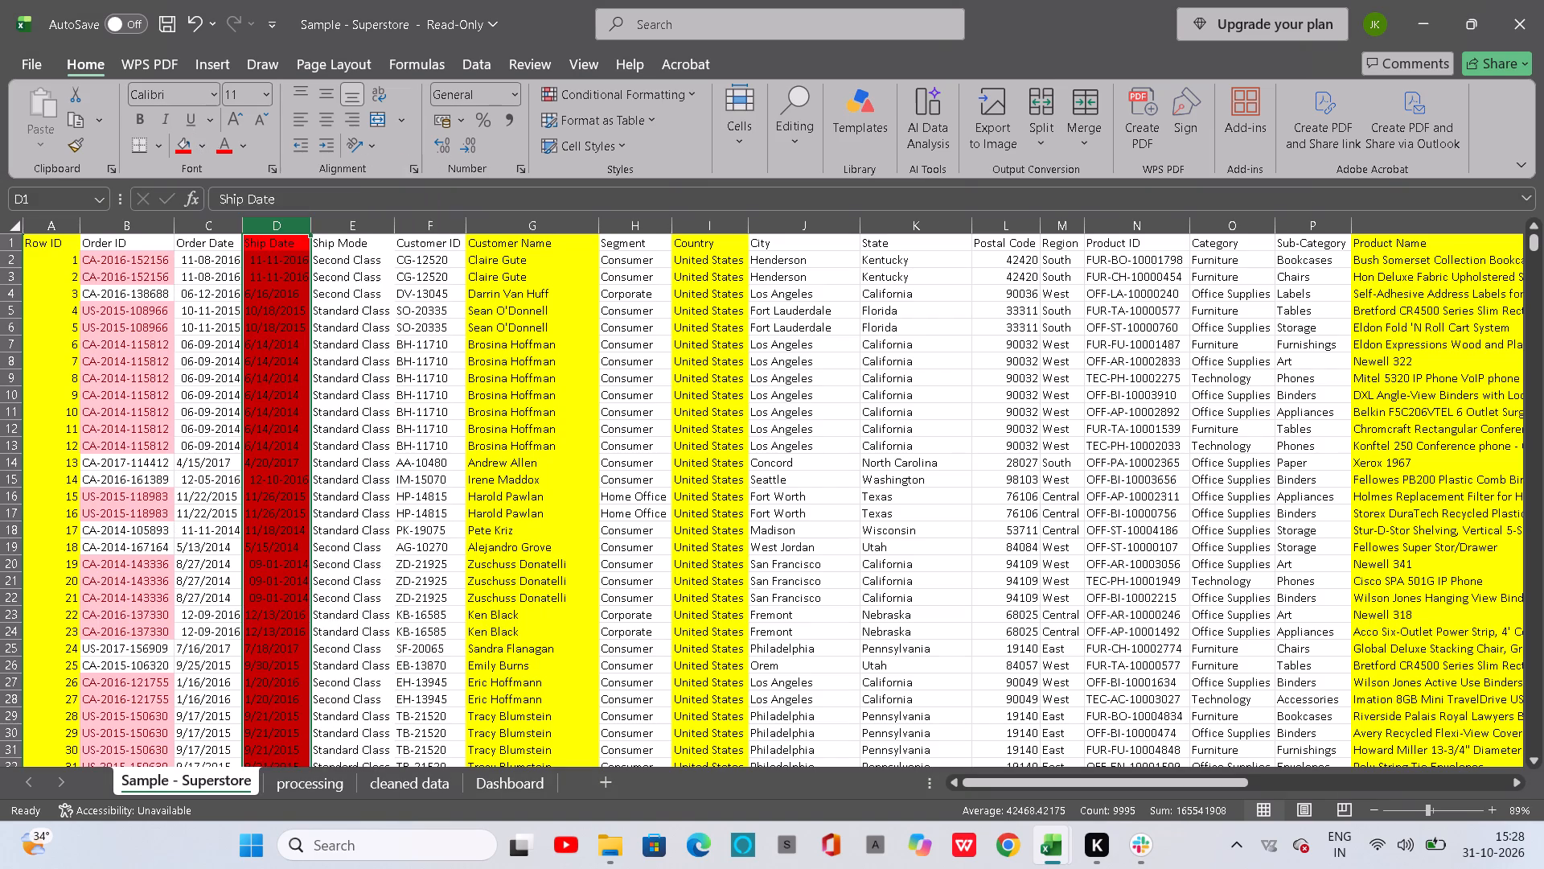
left_click(200, 229)
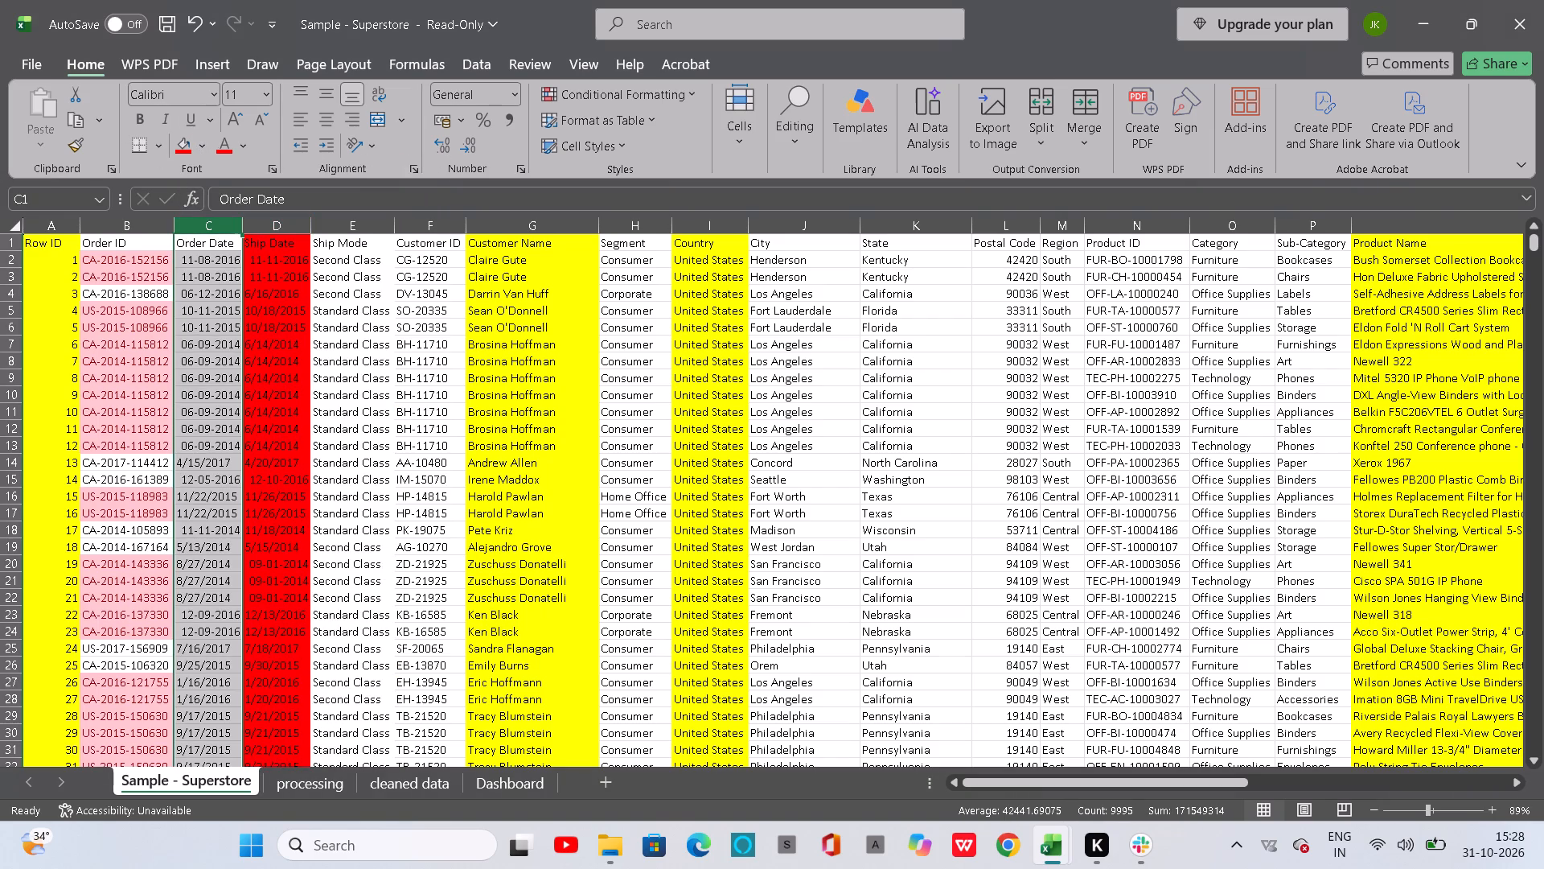
left_click(183, 134)
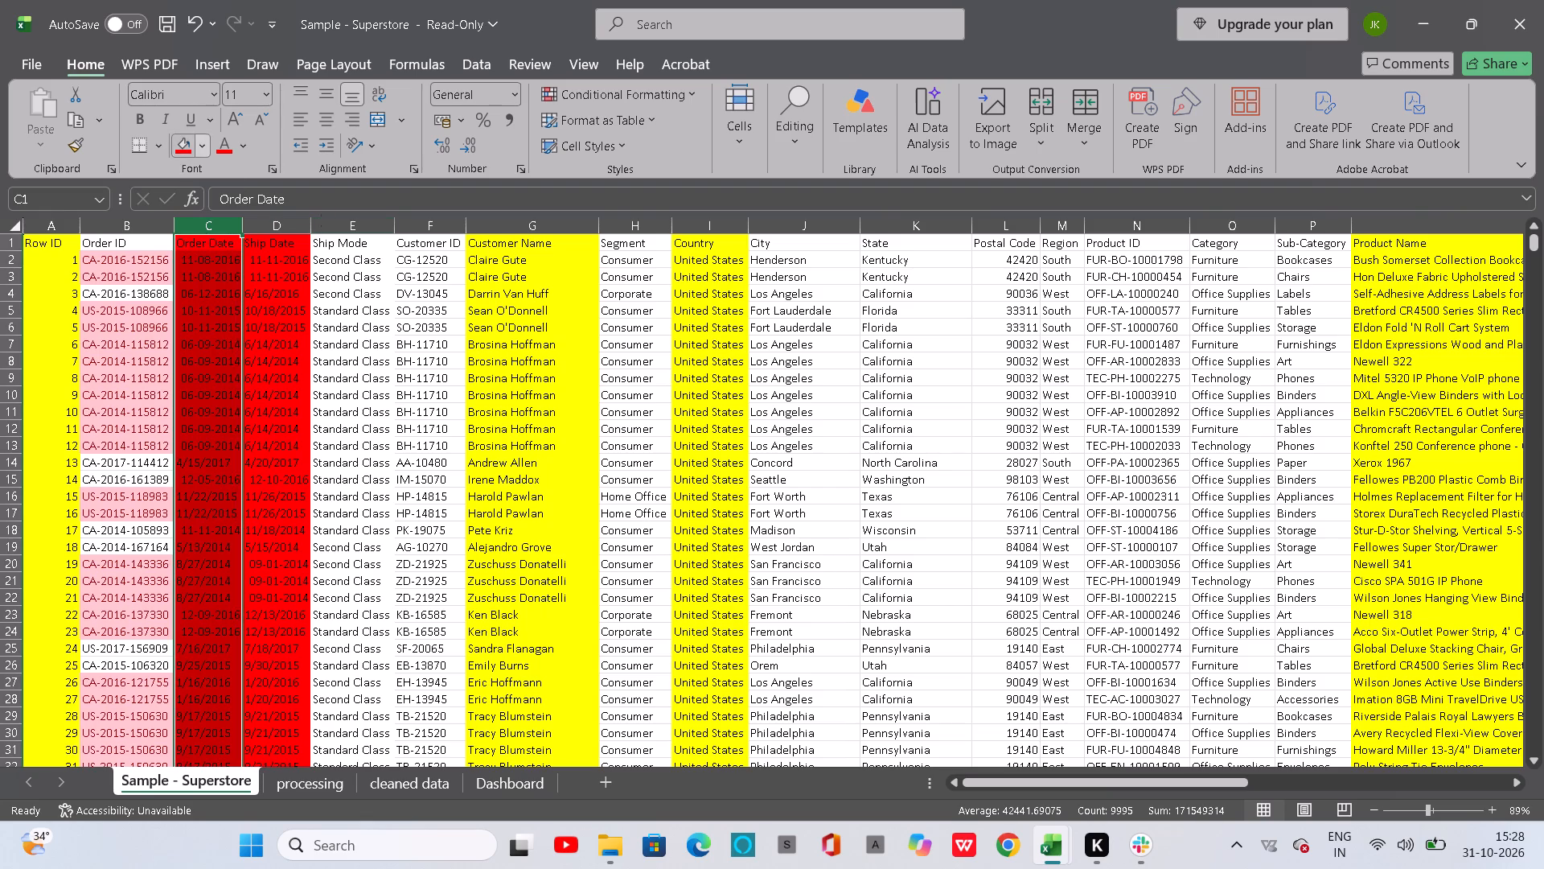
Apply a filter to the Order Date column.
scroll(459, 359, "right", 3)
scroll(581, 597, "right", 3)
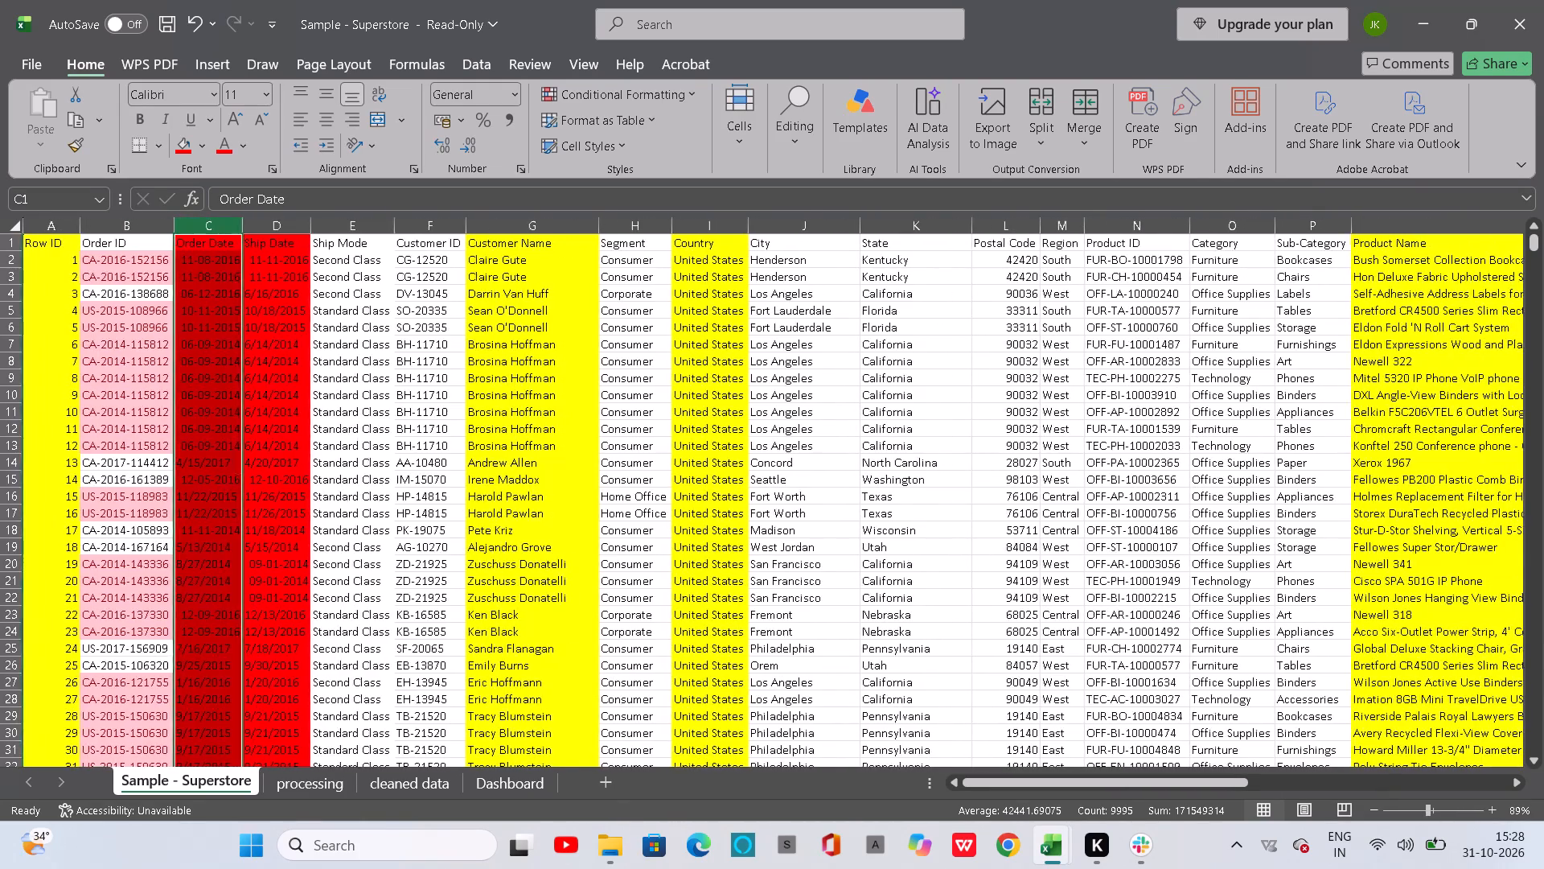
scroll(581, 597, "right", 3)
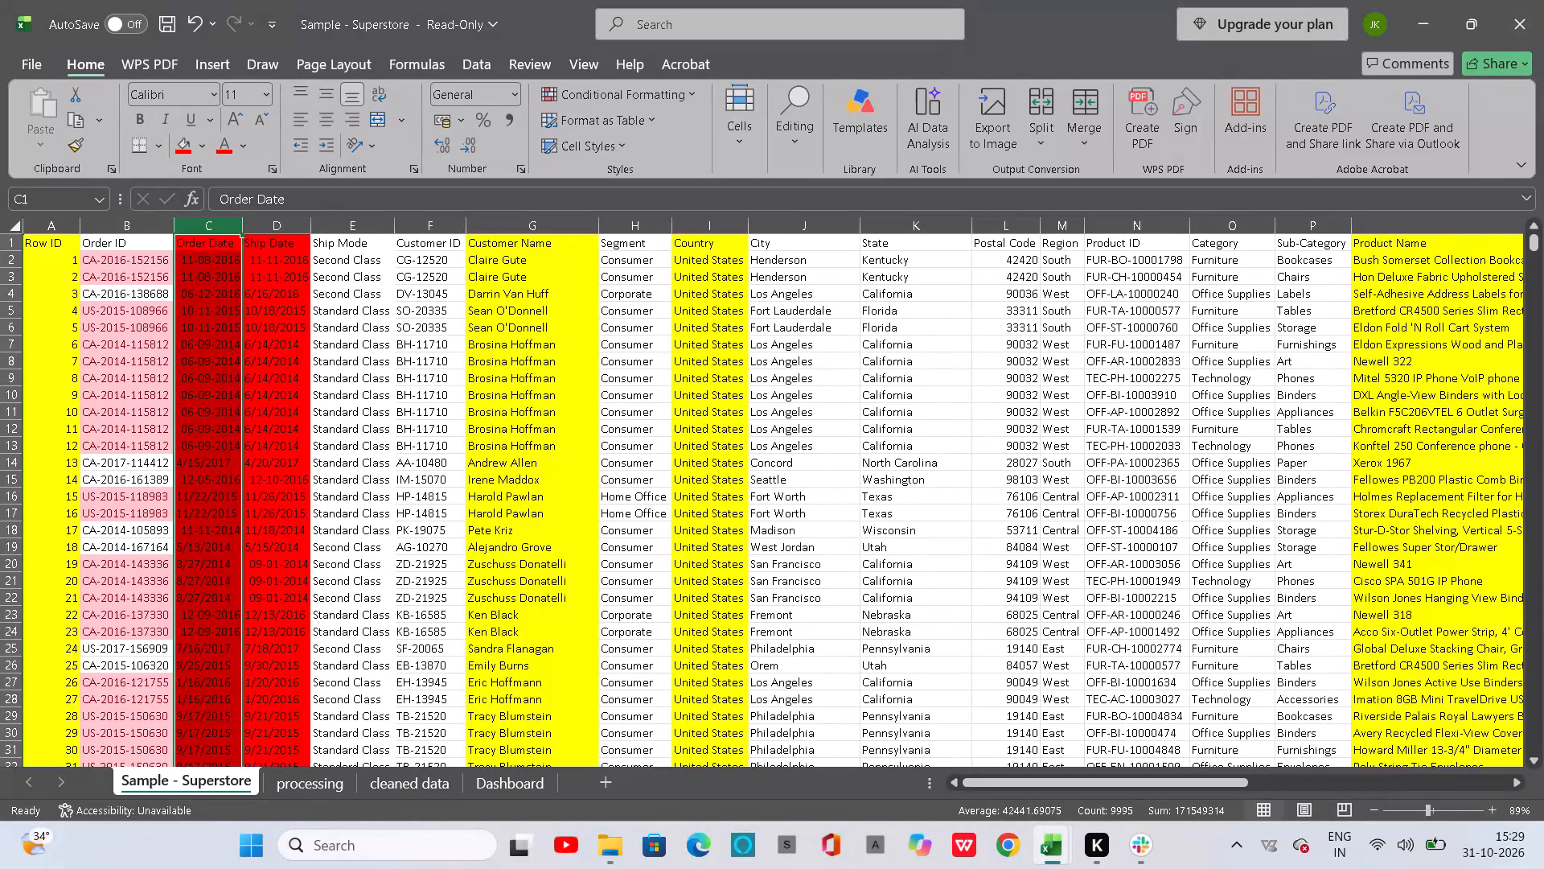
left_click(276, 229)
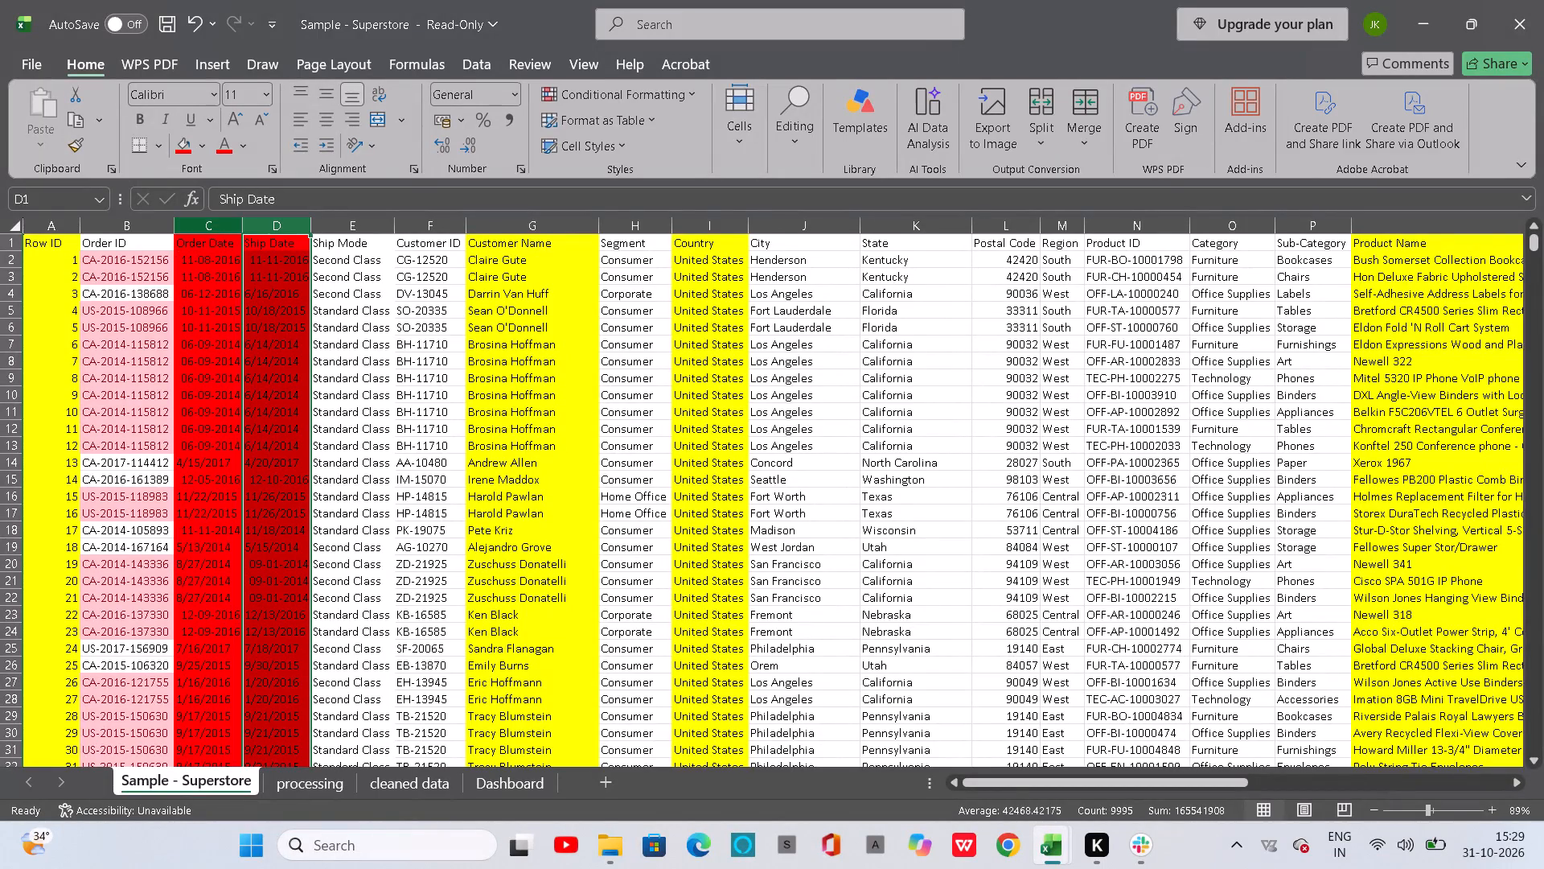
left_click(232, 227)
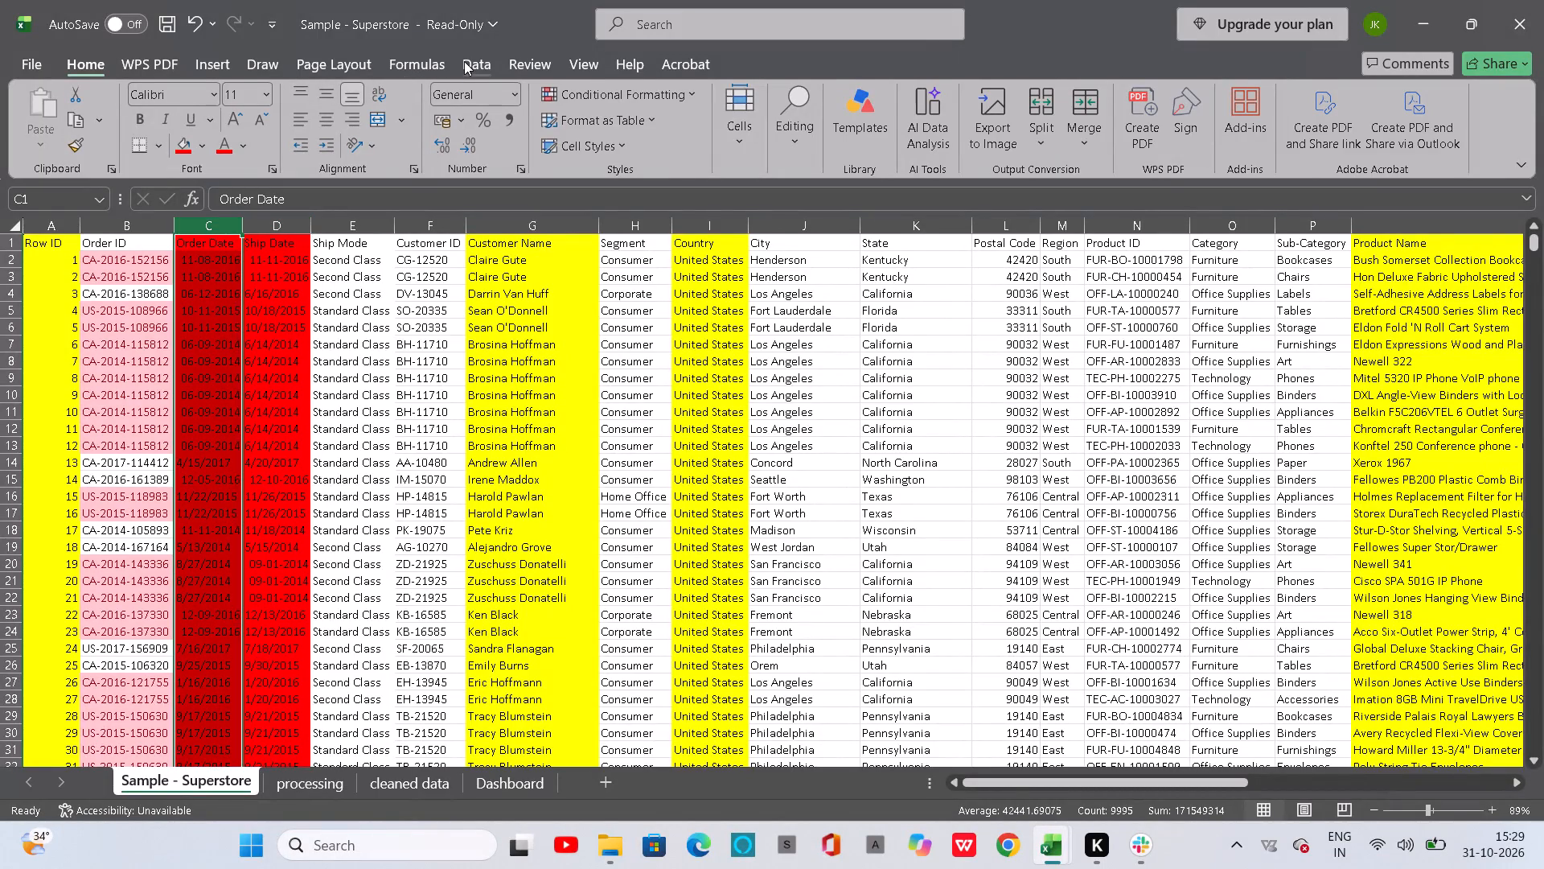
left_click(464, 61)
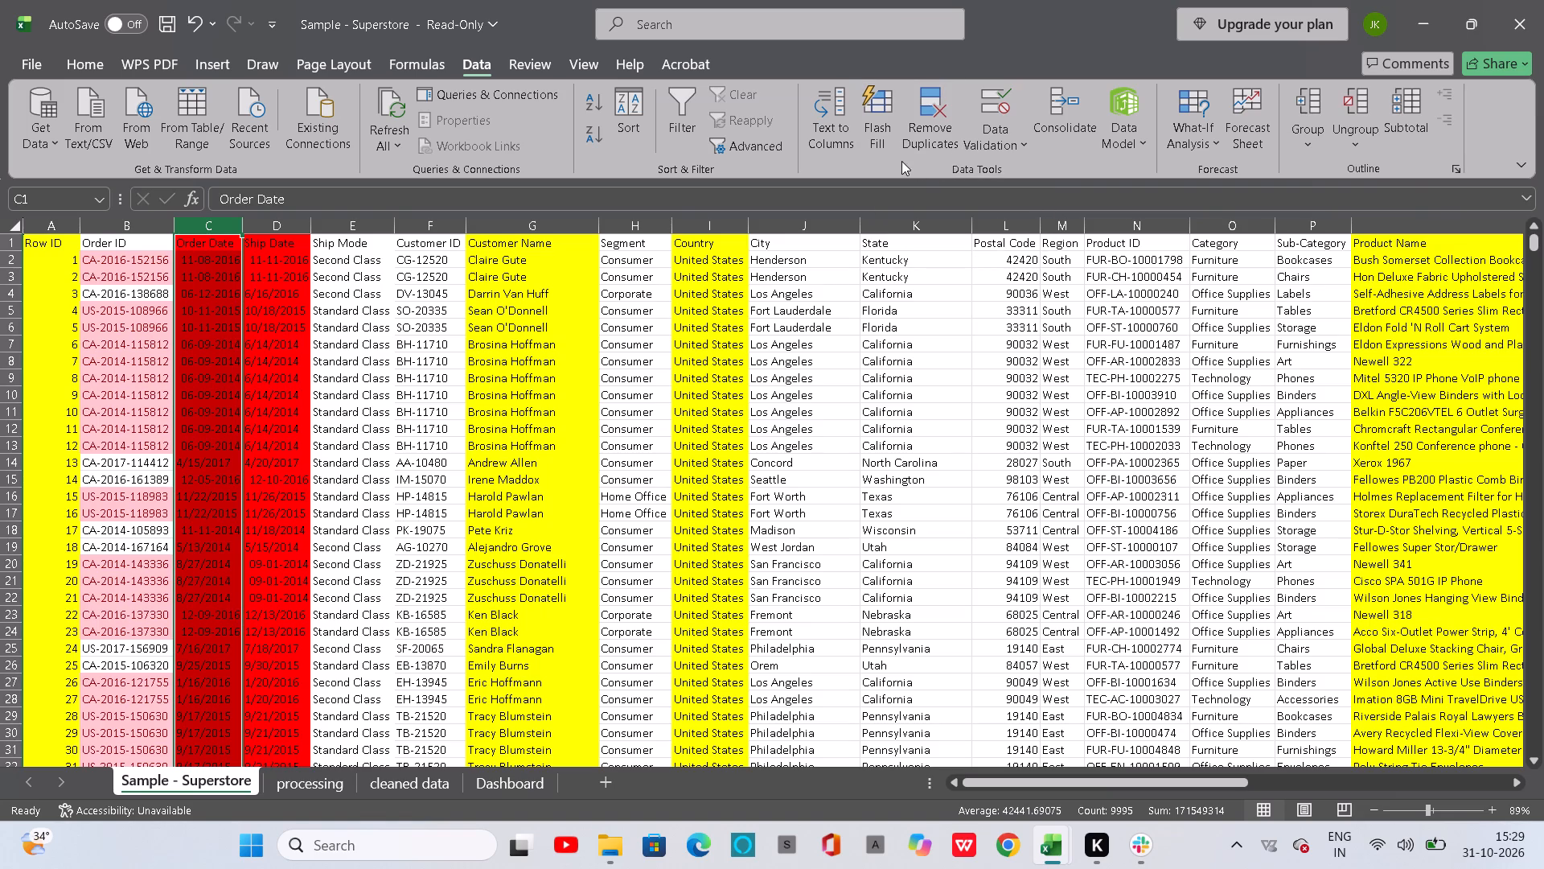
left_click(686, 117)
Remove the filter from Order Date and apply one to the Ship Date column instead.
left_click(271, 226)
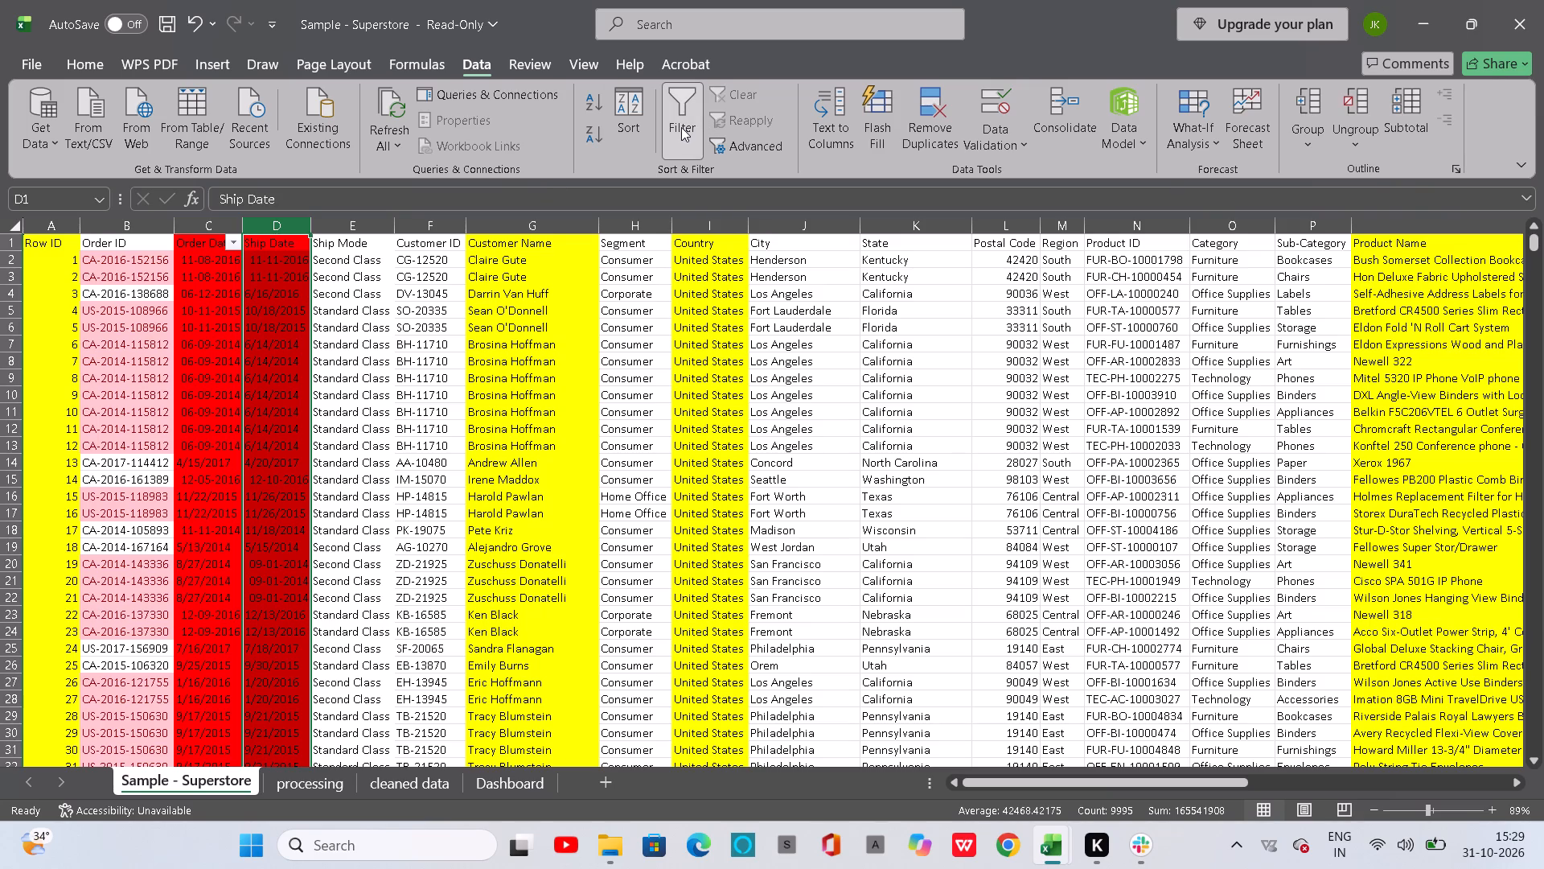
left_click(680, 127)
left_click(680, 127)
Review the list of date values in the Ship Date column's filter, keeping all of them selected.
left_click(297, 246)
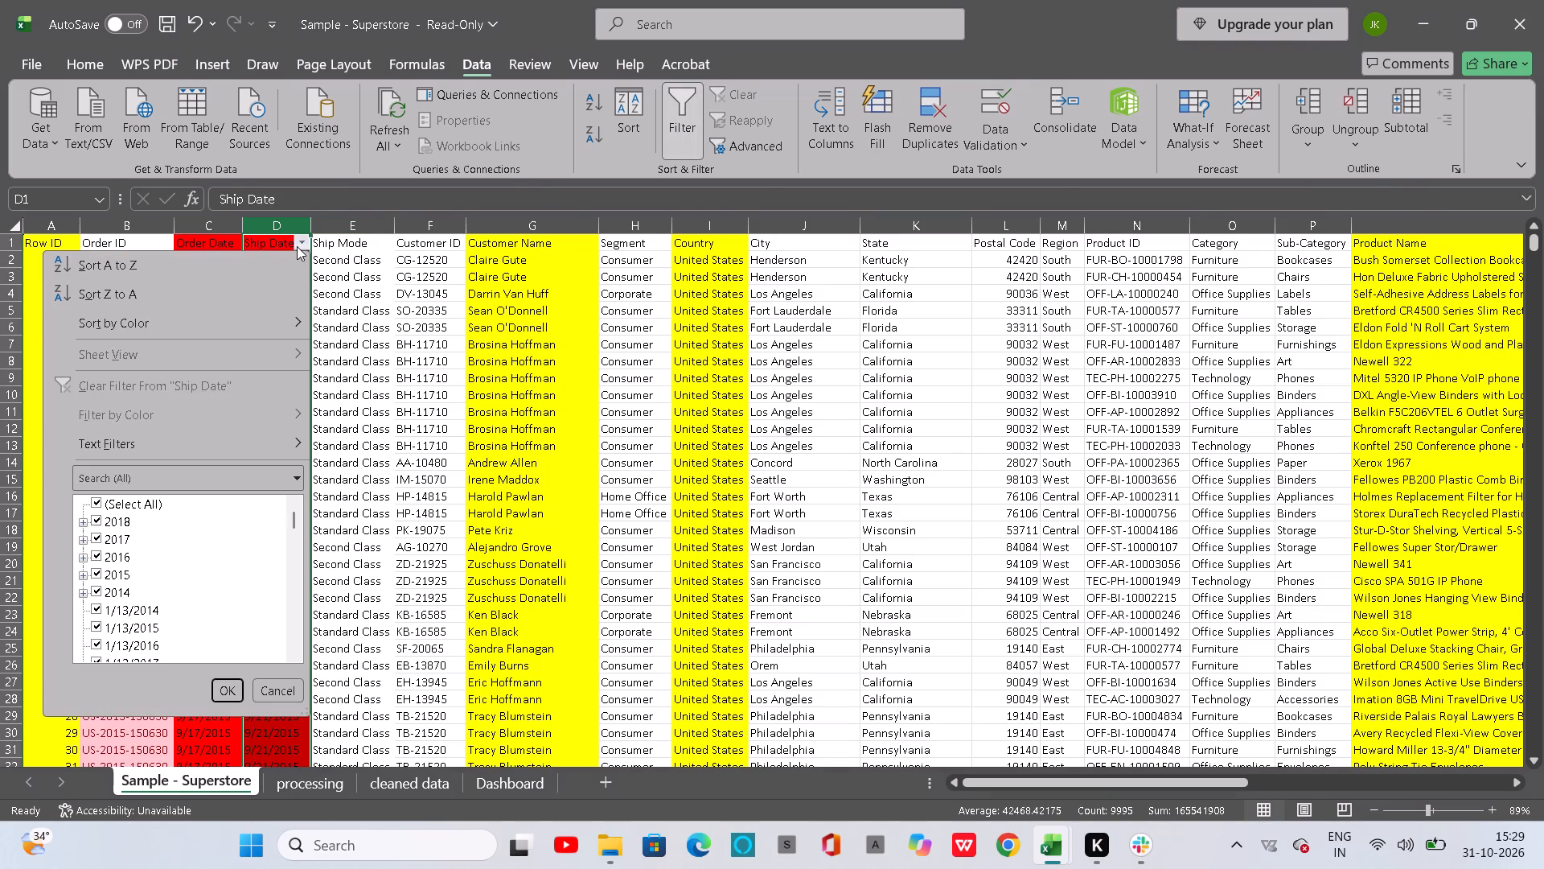
scroll(200, 578, "down", 3)
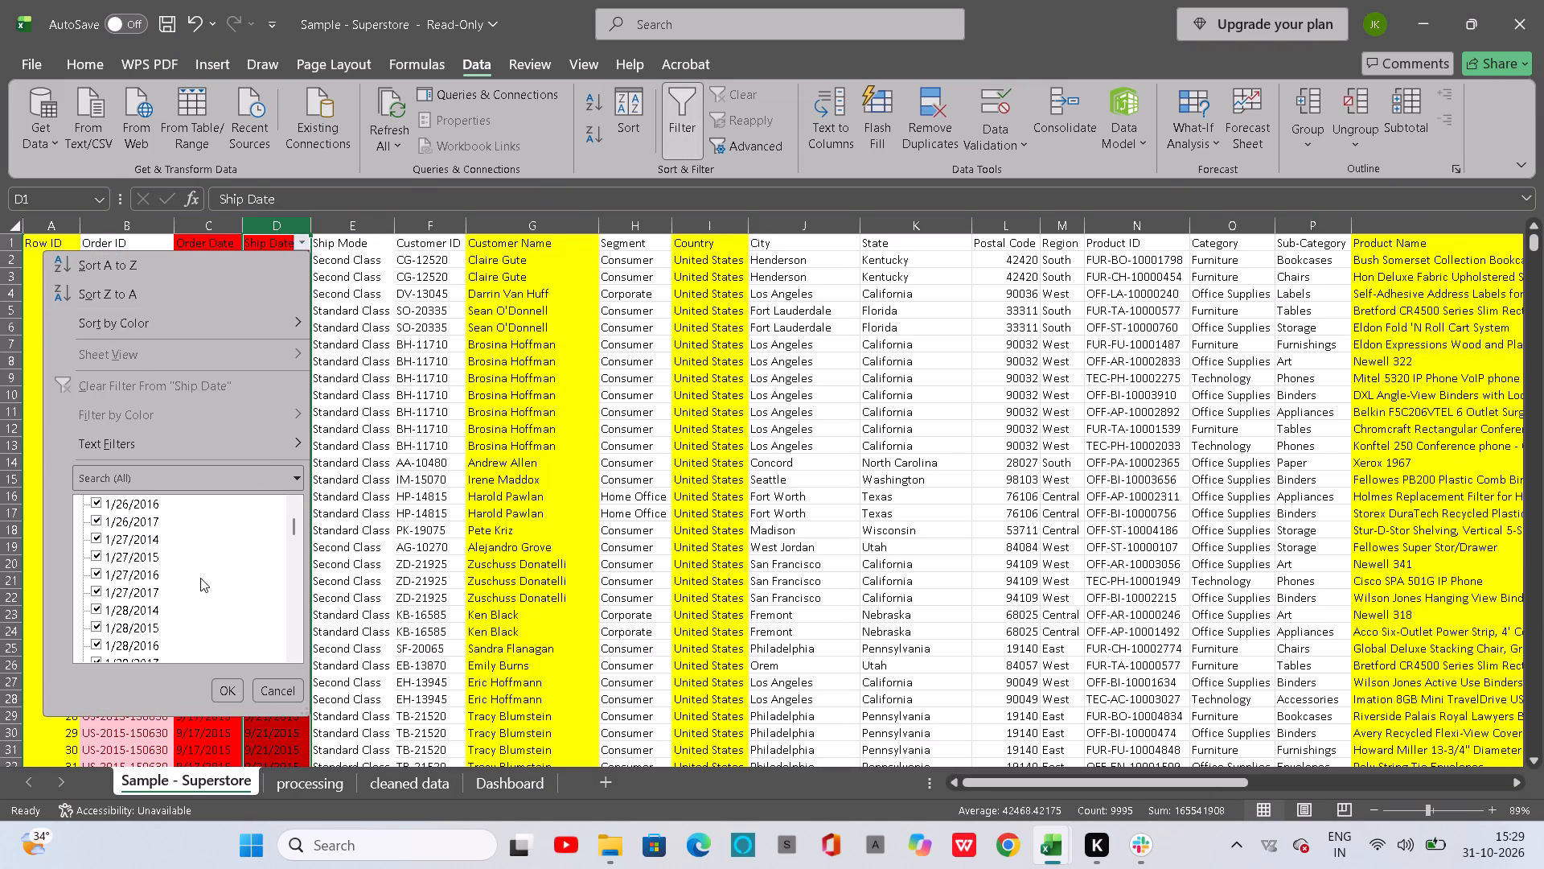
scroll(200, 578, "down", 16)
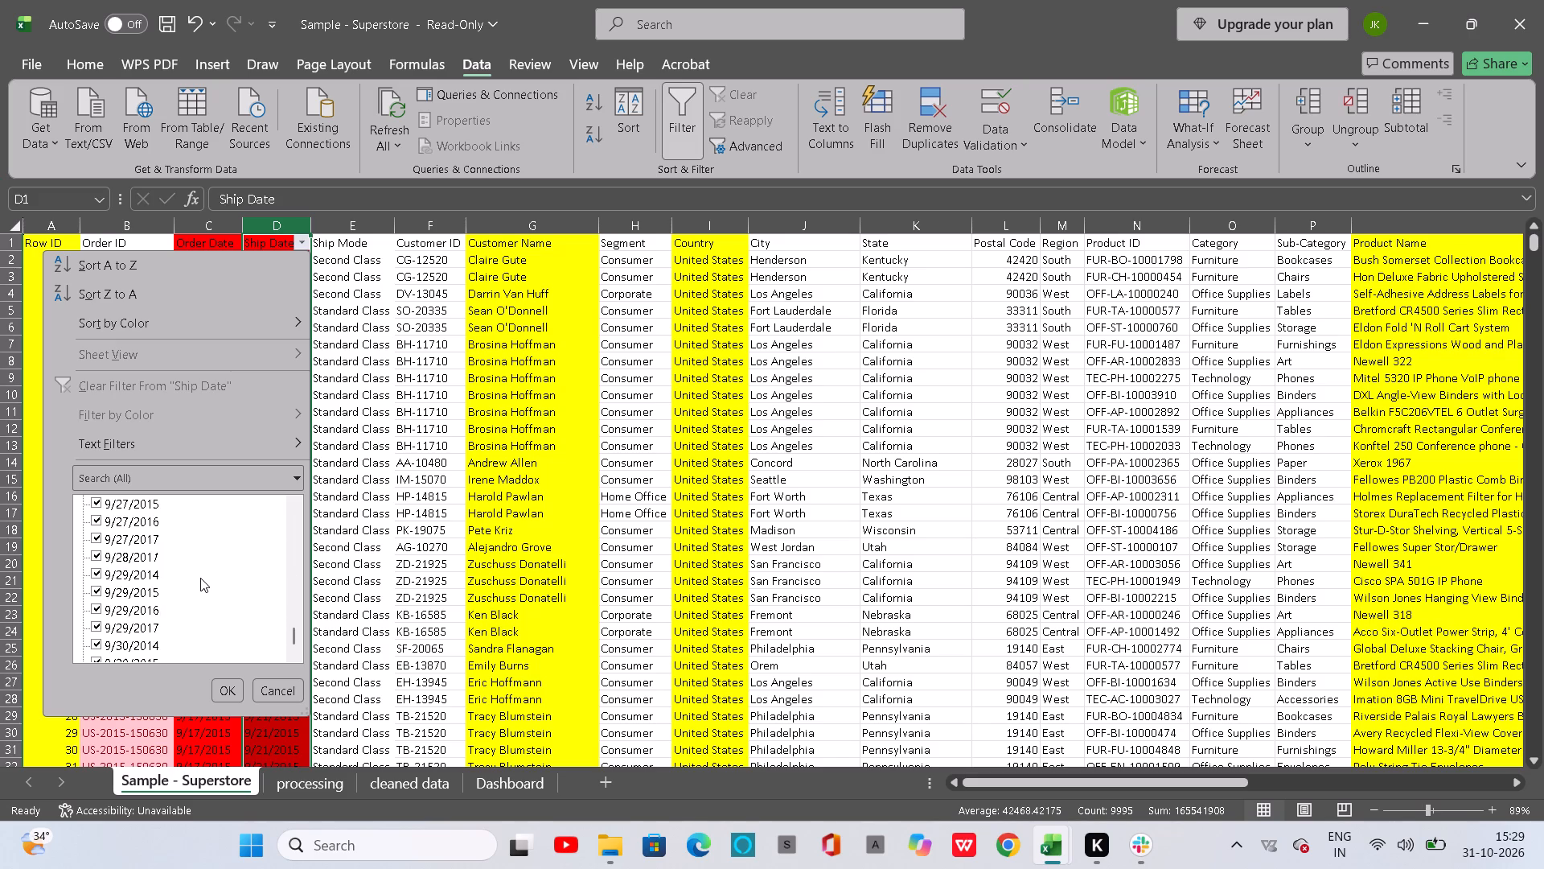
scroll(200, 578, "down", 1)
scroll(200, 578, "up", 20)
scroll(200, 578, "up", 18)
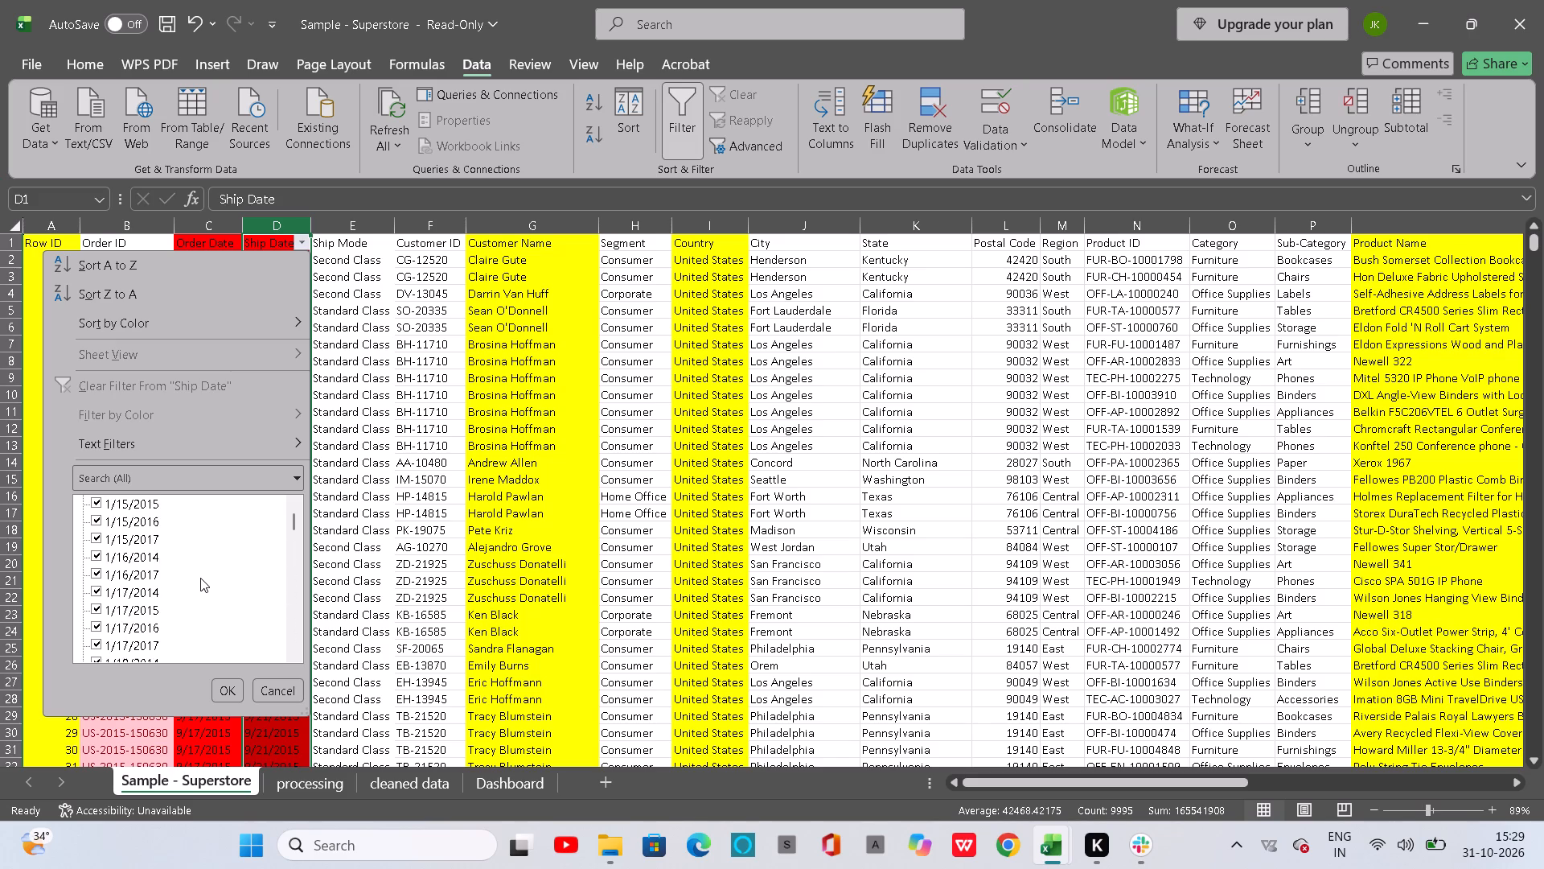
left_click(232, 694)
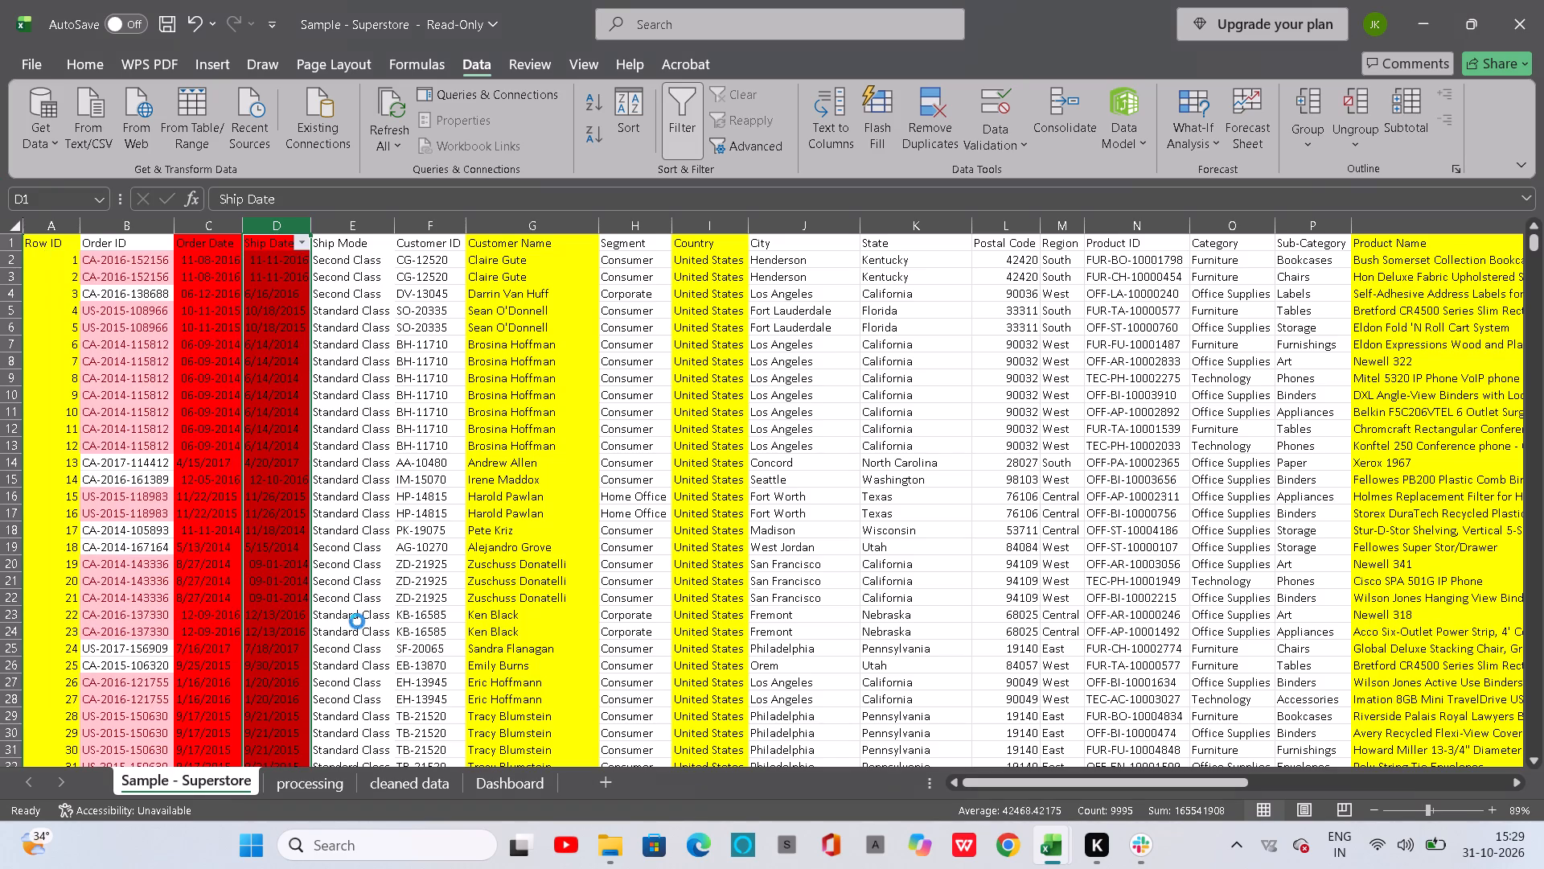
Open the text filter options for the Ship Date column.
left_click(300, 248)
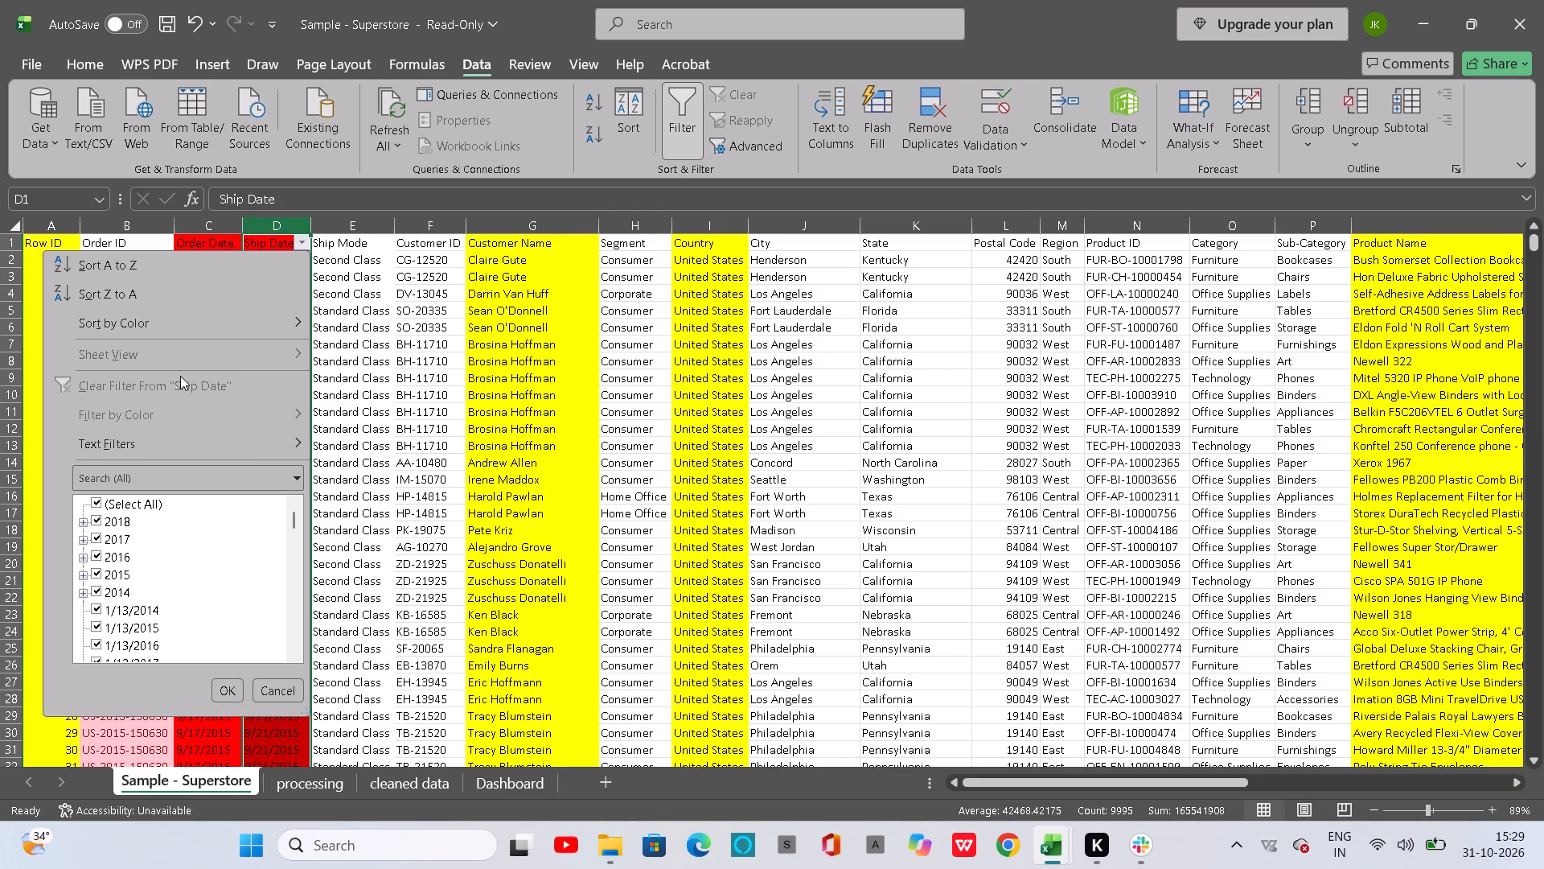
left_click(296, 434)
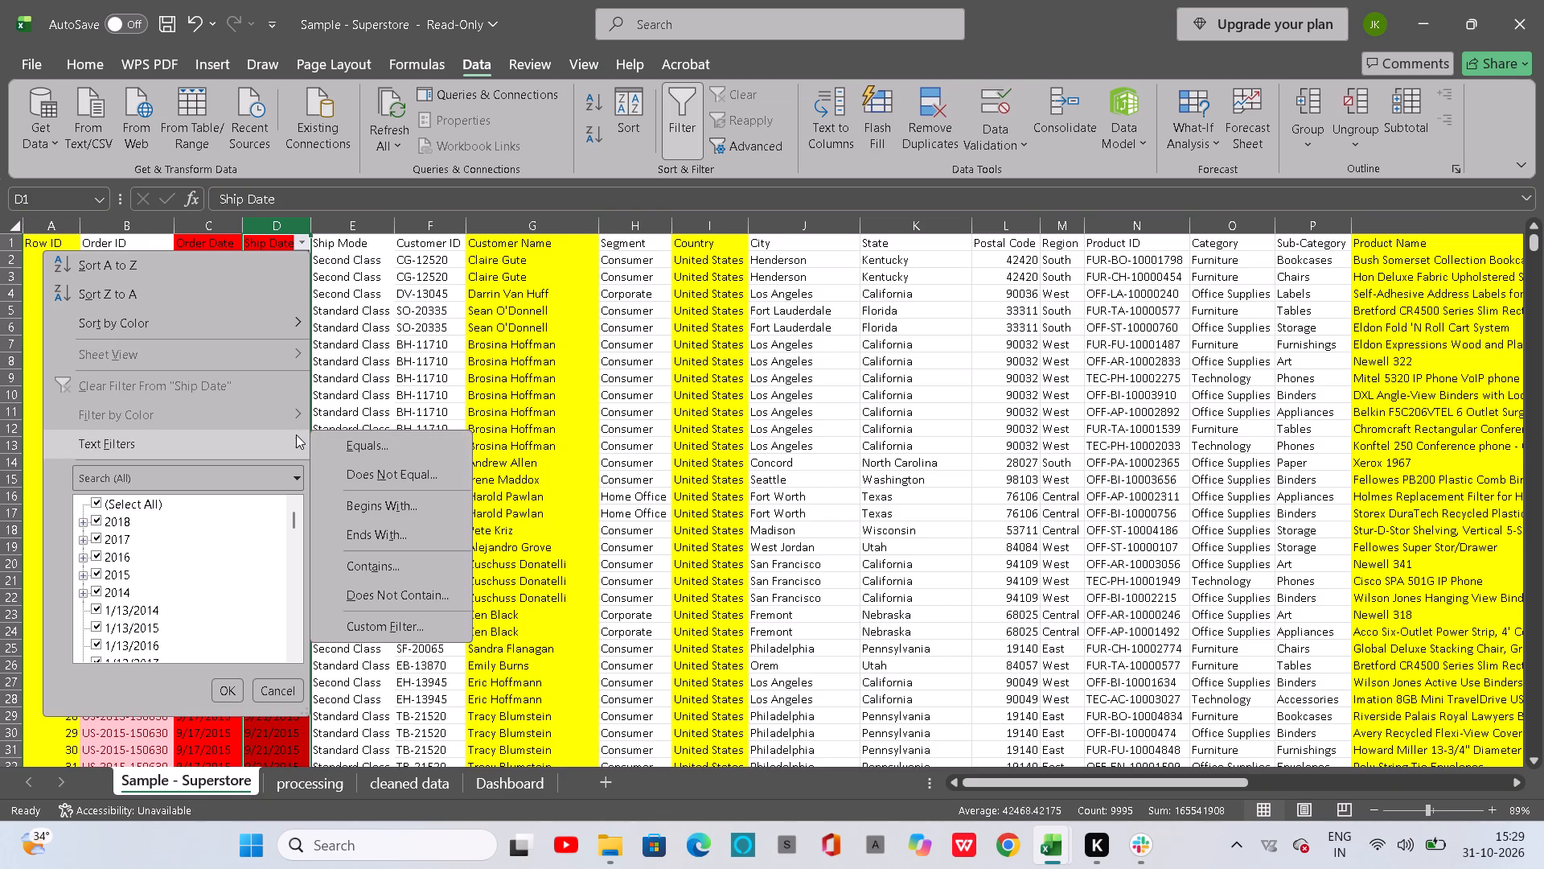
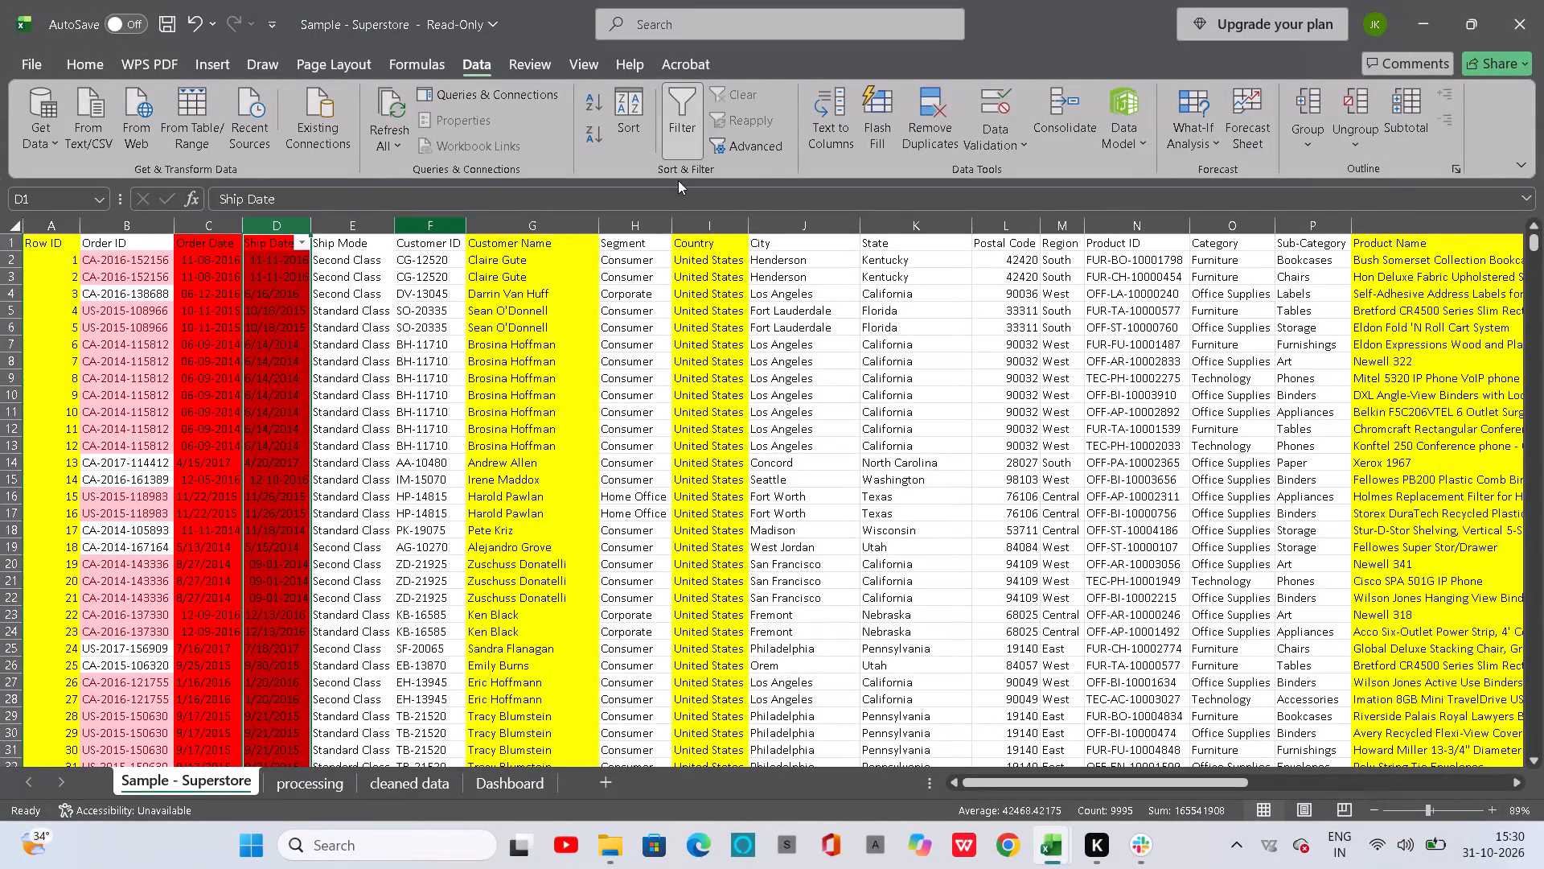
Remove the filter from the Ship Date column.
left_click(680, 133)
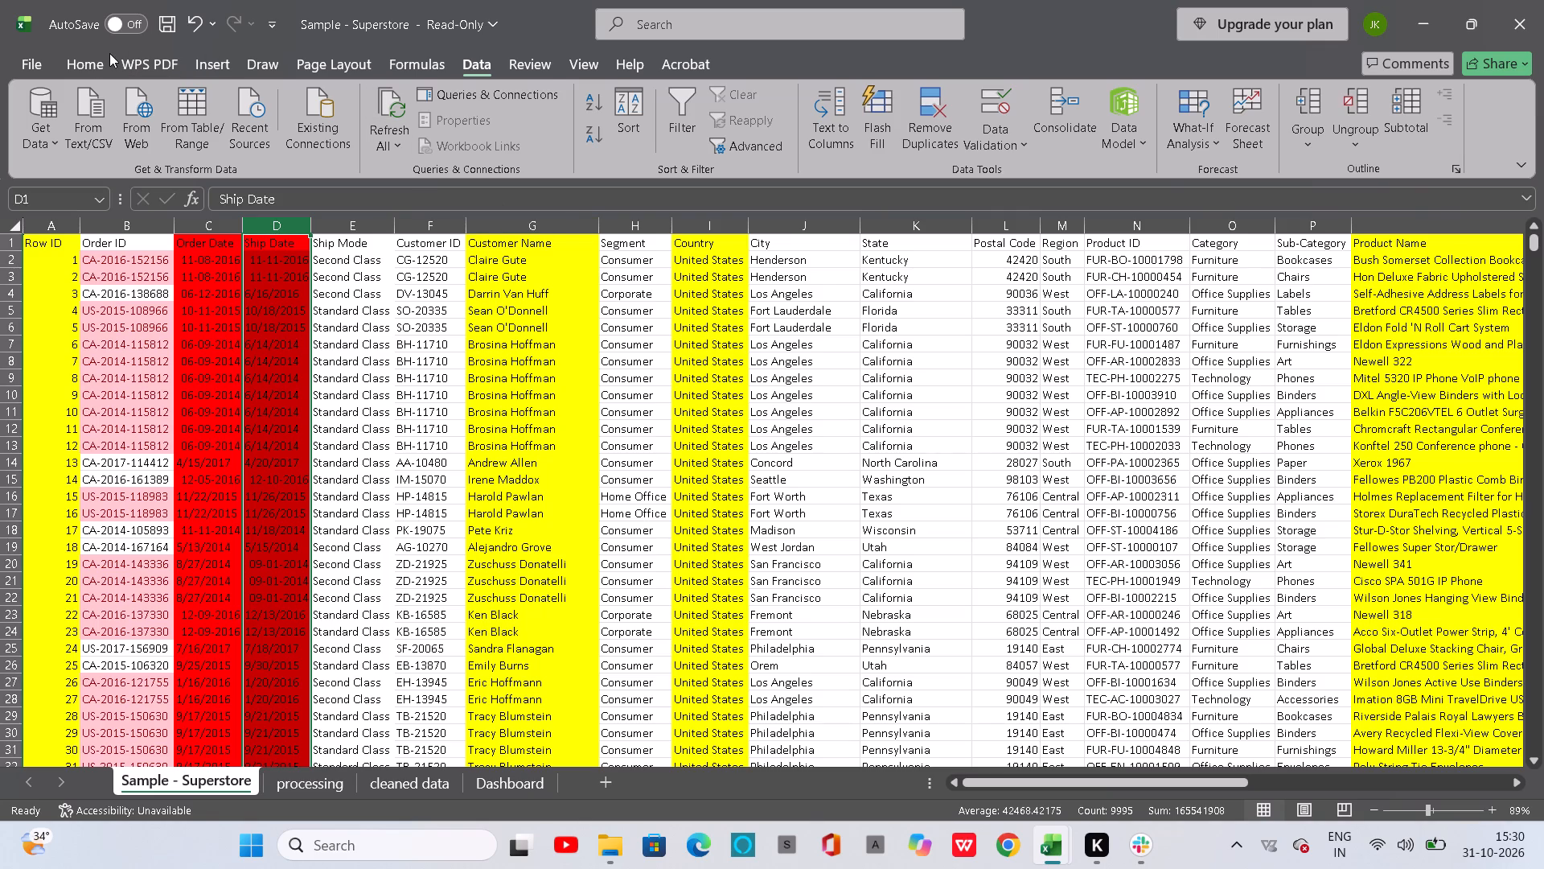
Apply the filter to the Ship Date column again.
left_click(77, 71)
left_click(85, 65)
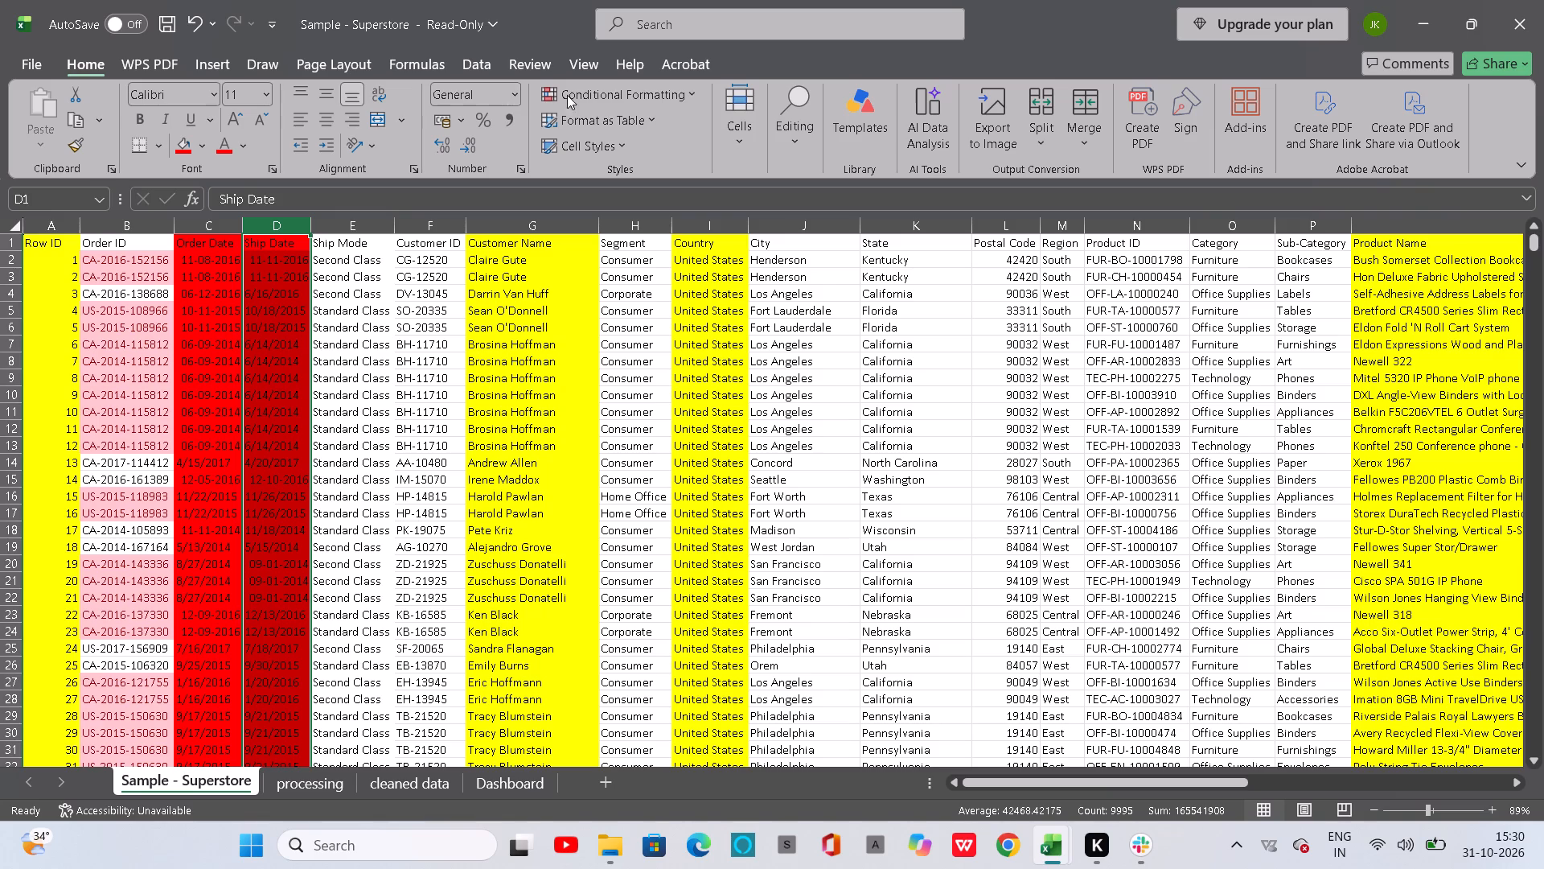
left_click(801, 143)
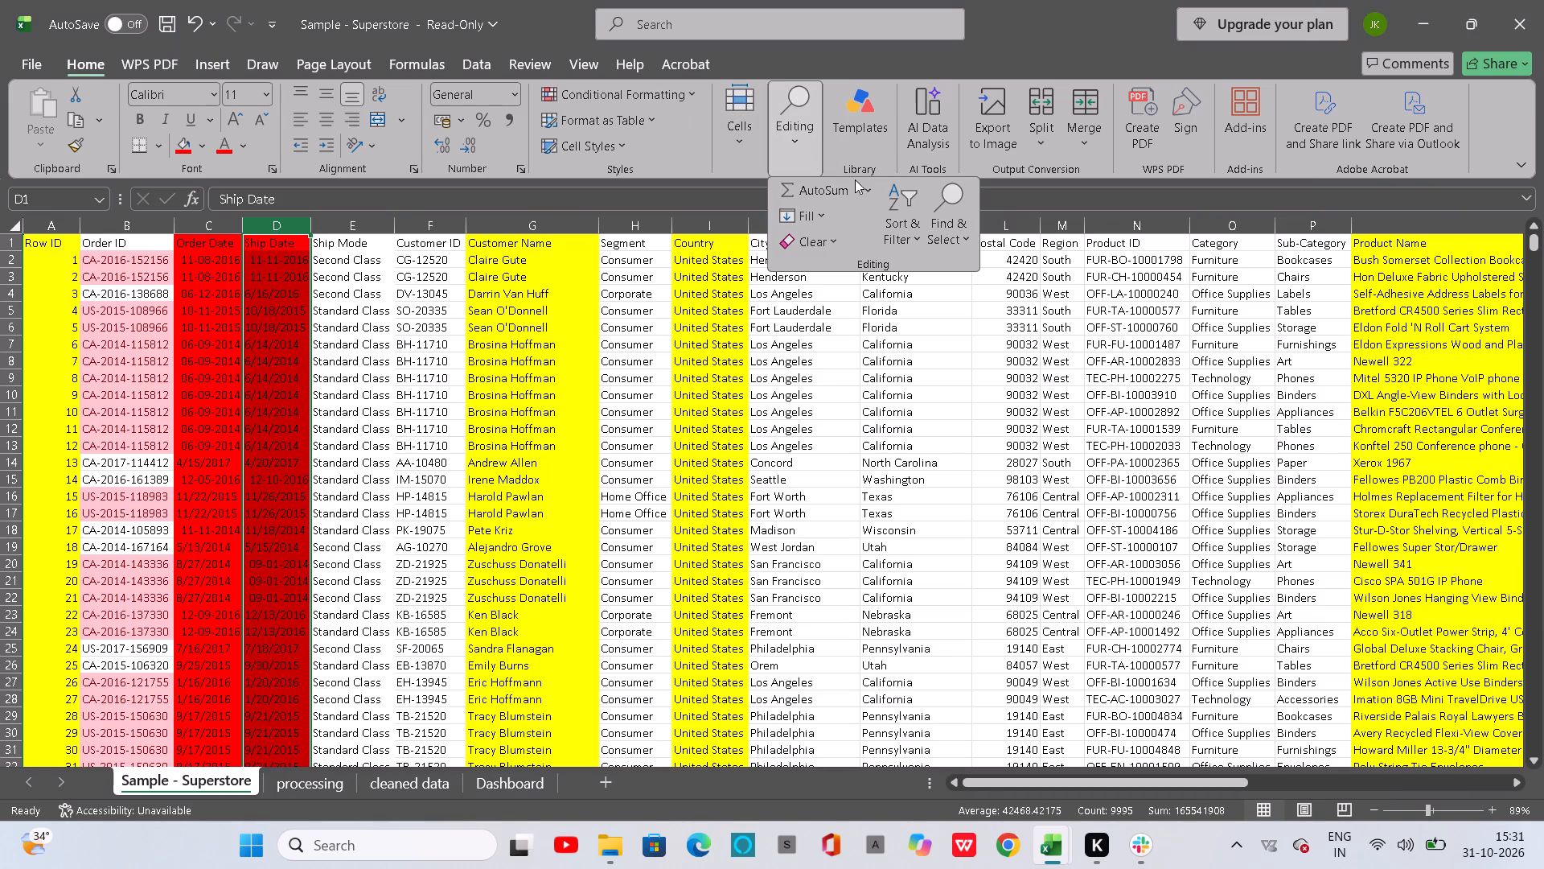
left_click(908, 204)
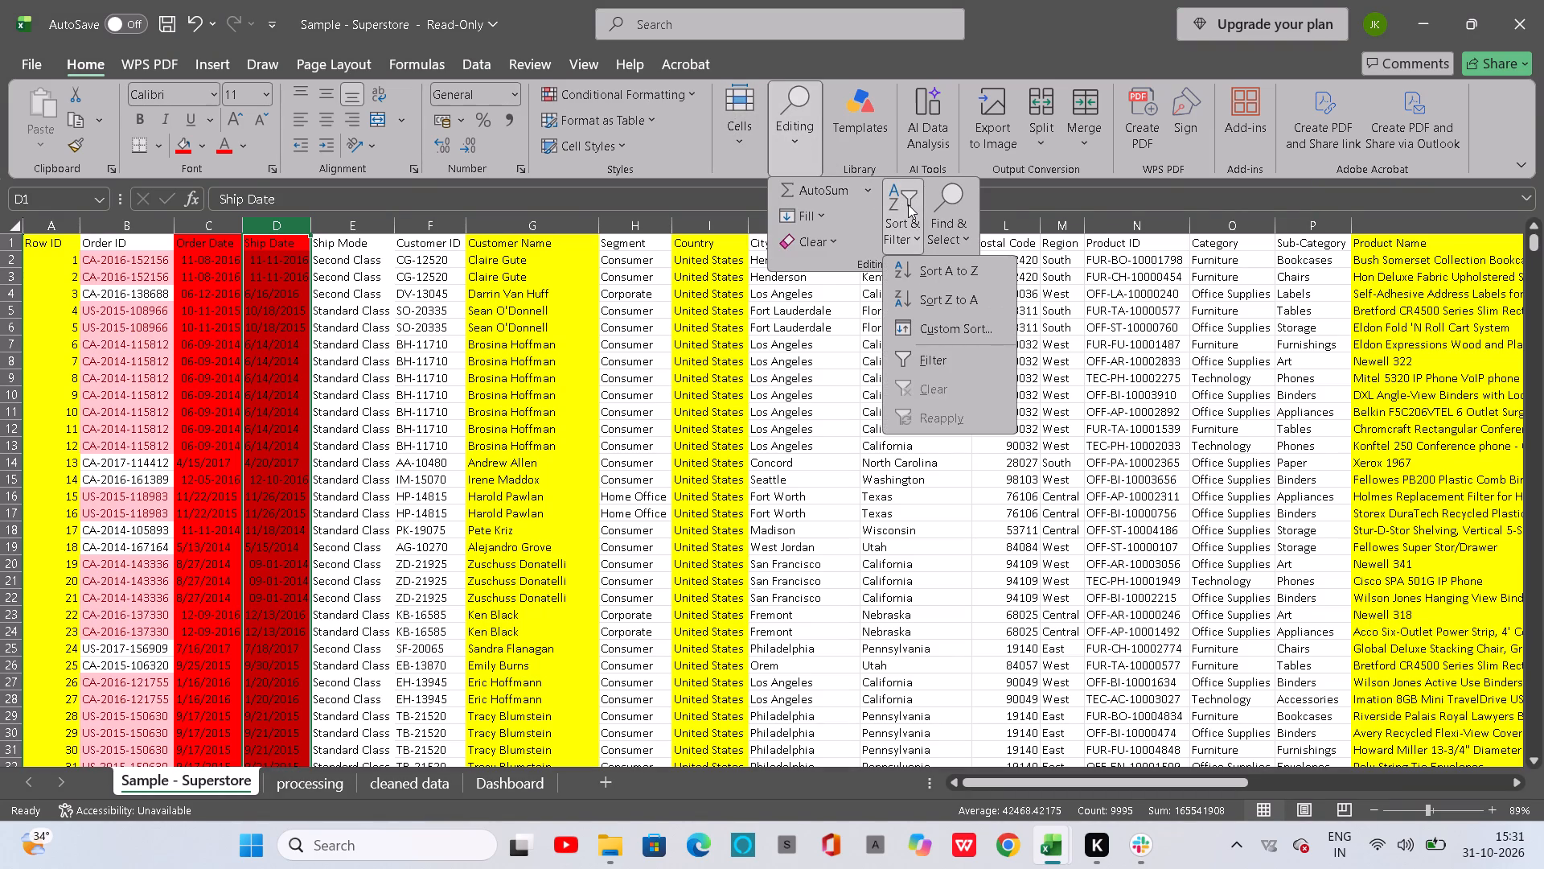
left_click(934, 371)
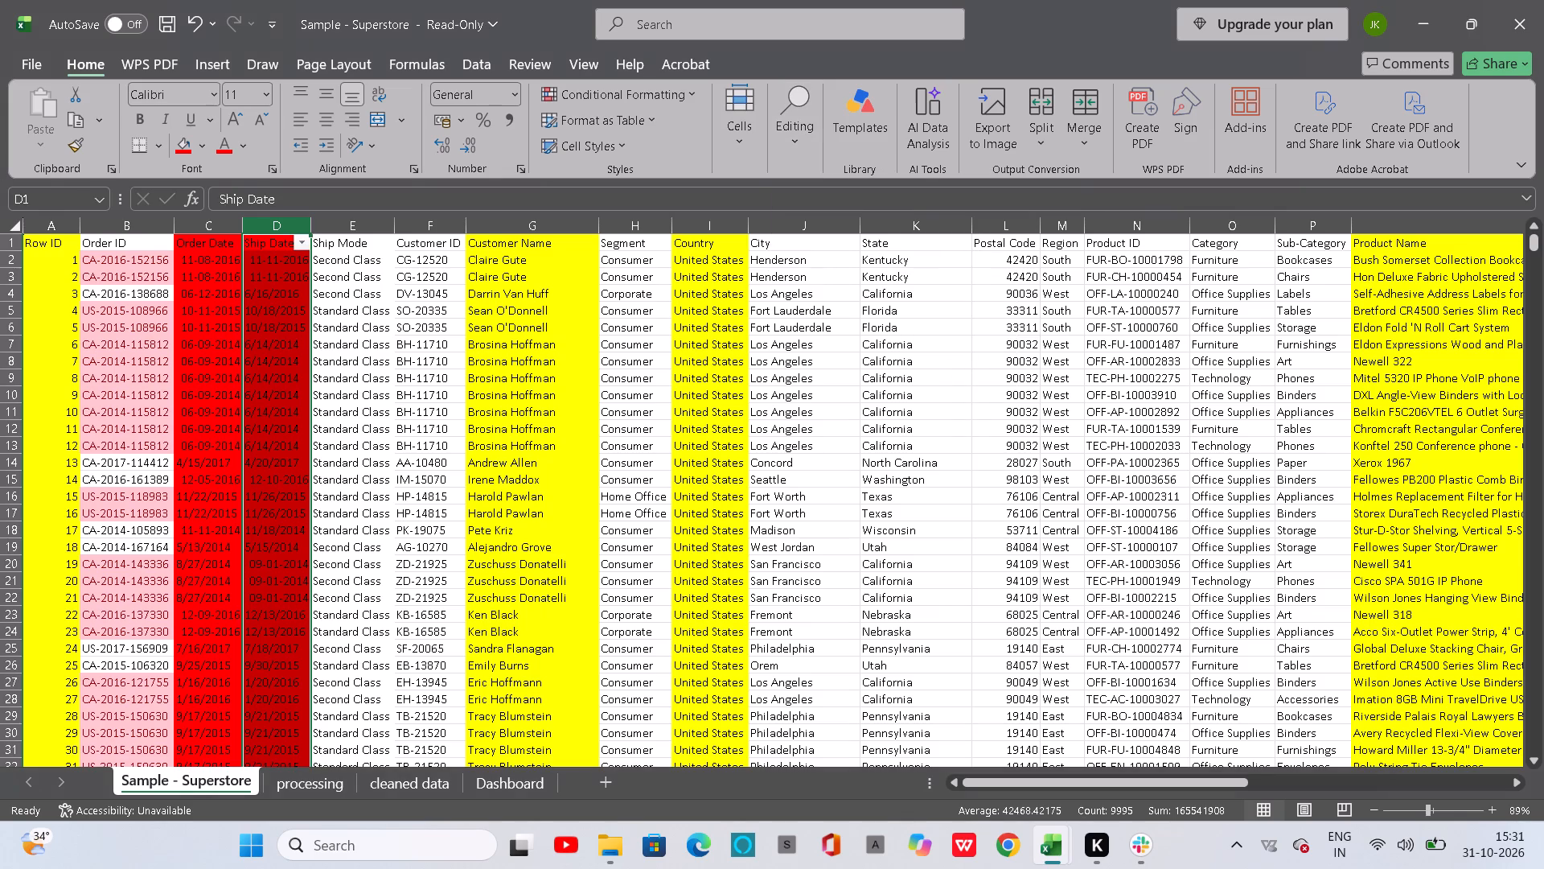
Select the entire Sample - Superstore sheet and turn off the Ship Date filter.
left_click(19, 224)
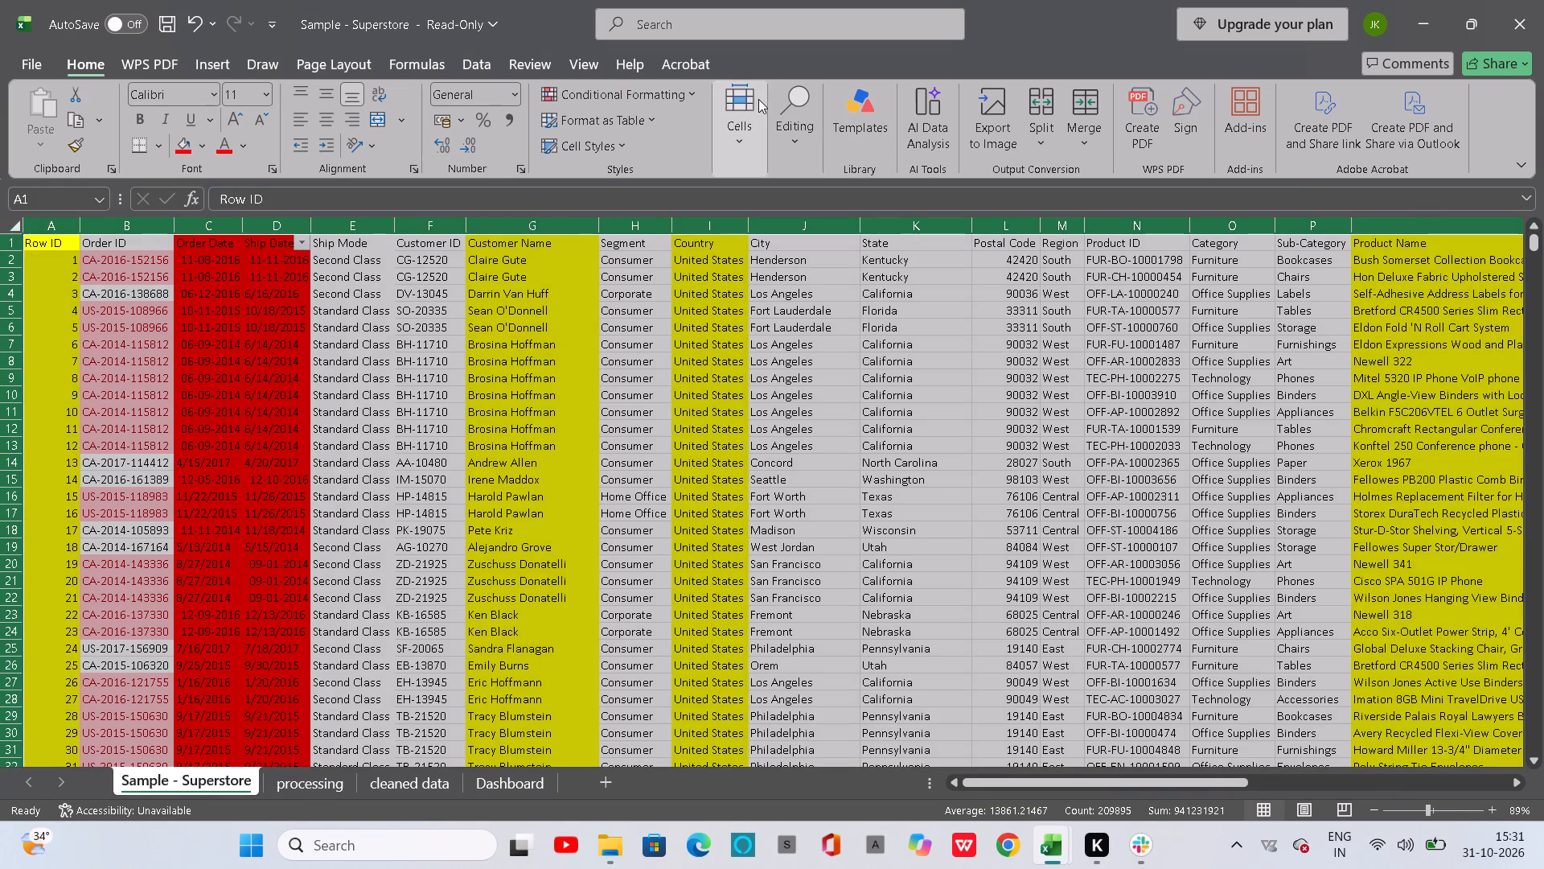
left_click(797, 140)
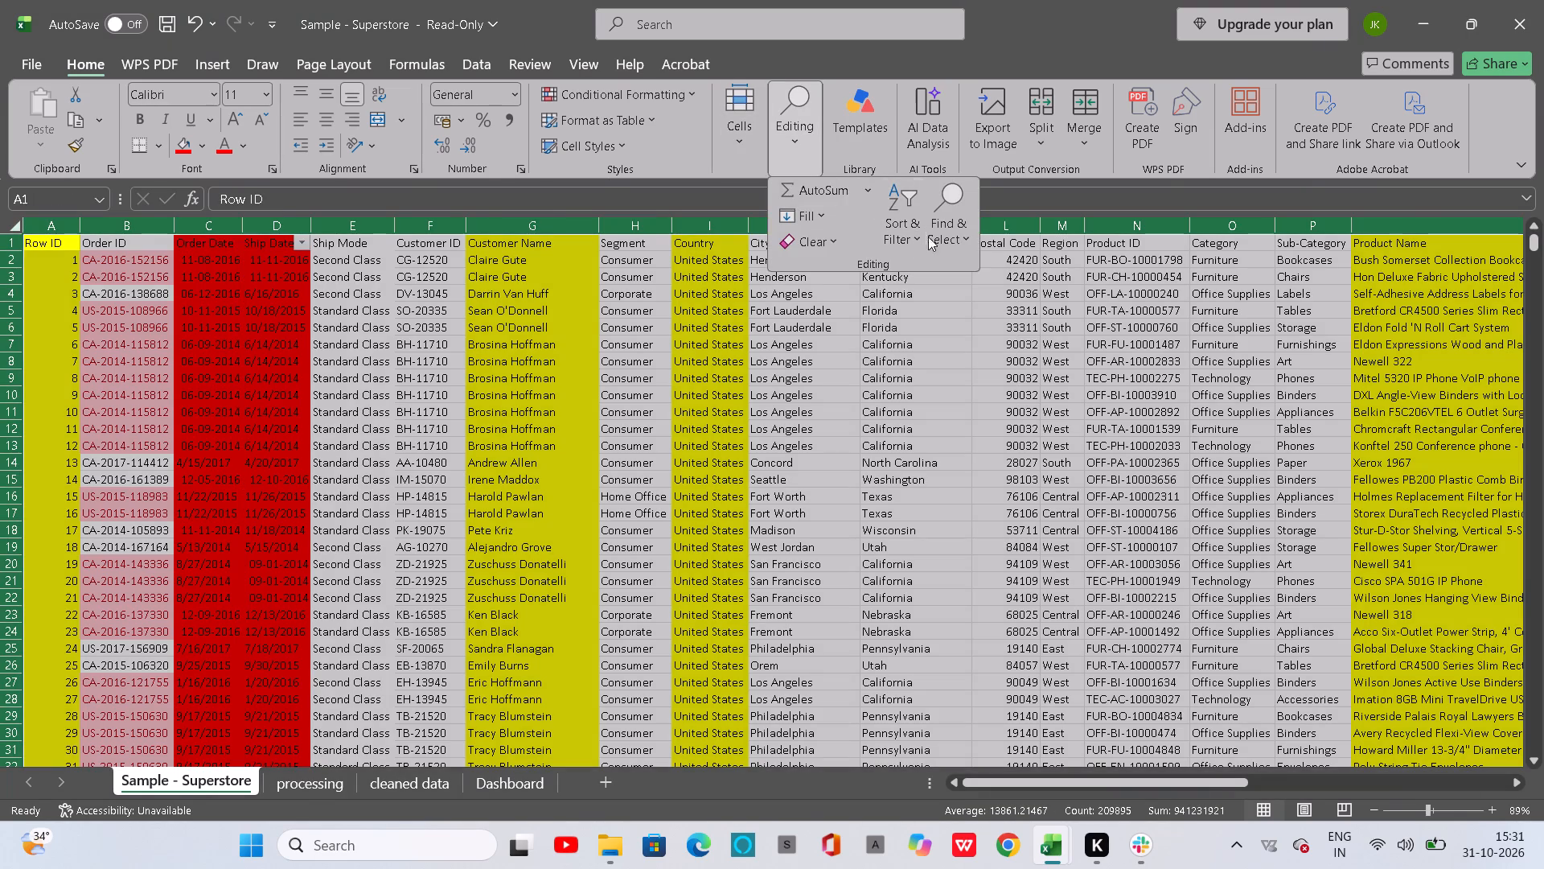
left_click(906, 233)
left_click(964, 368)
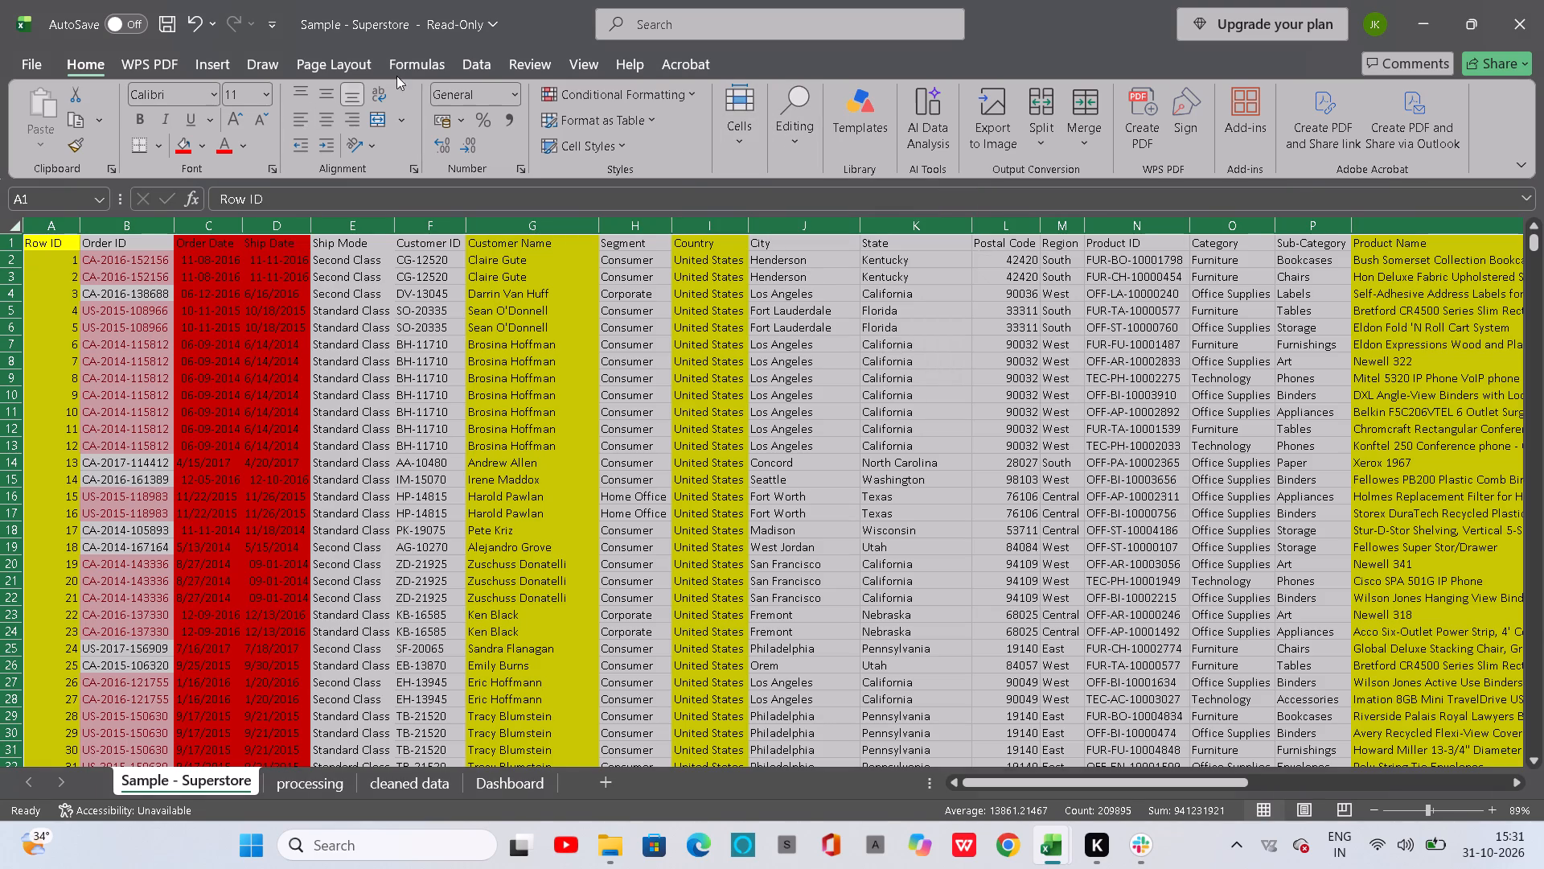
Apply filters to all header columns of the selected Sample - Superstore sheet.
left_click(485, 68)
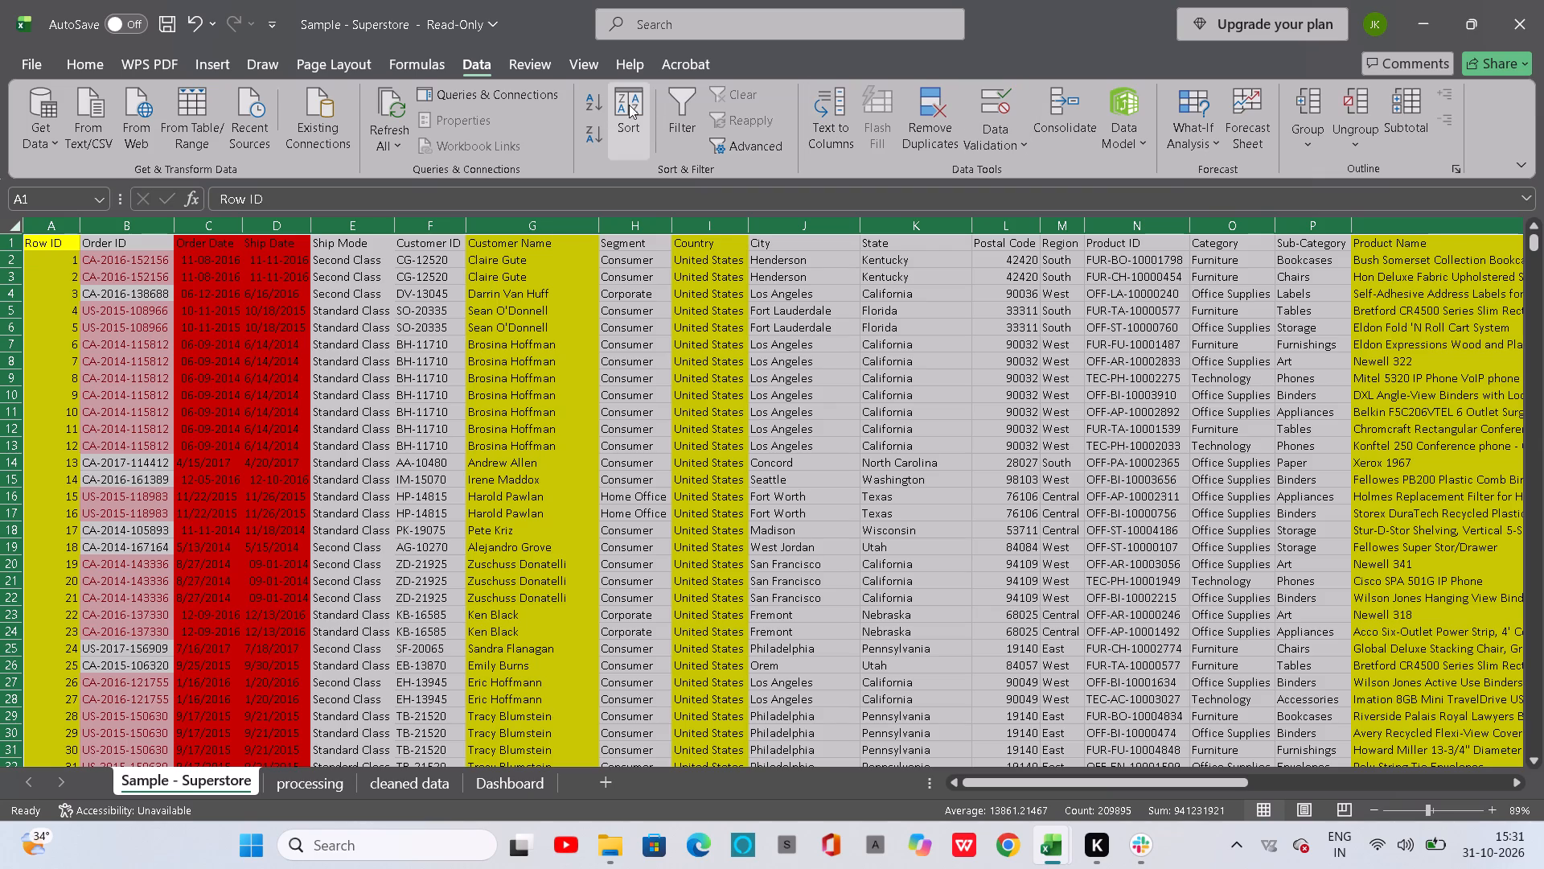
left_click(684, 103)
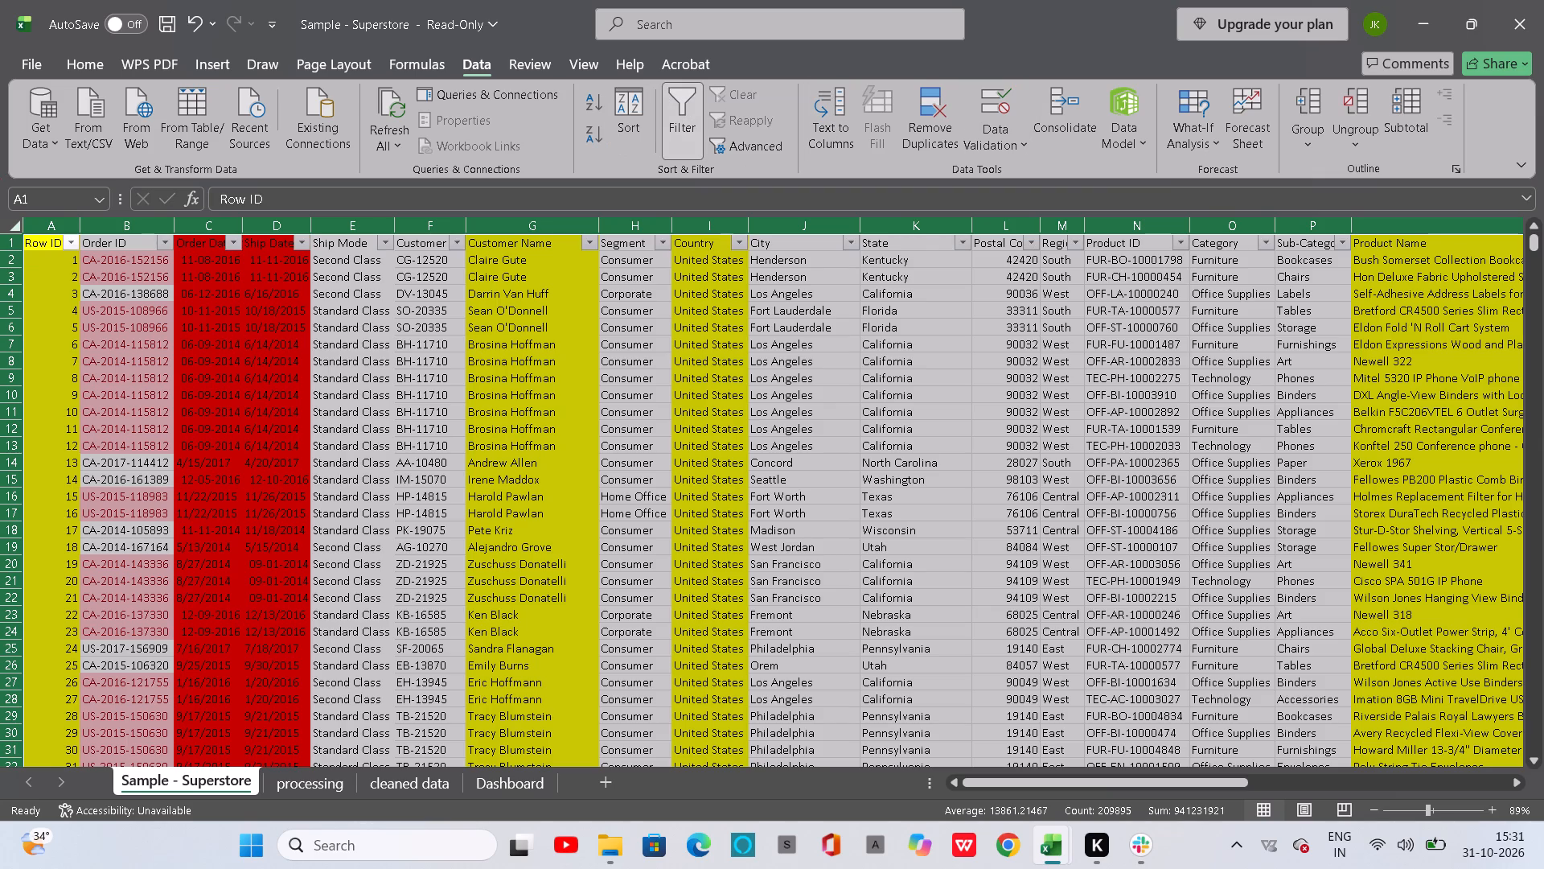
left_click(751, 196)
Review the list of date values in the Order Date column's filter, keeping all of them selected.
left_click(238, 243)
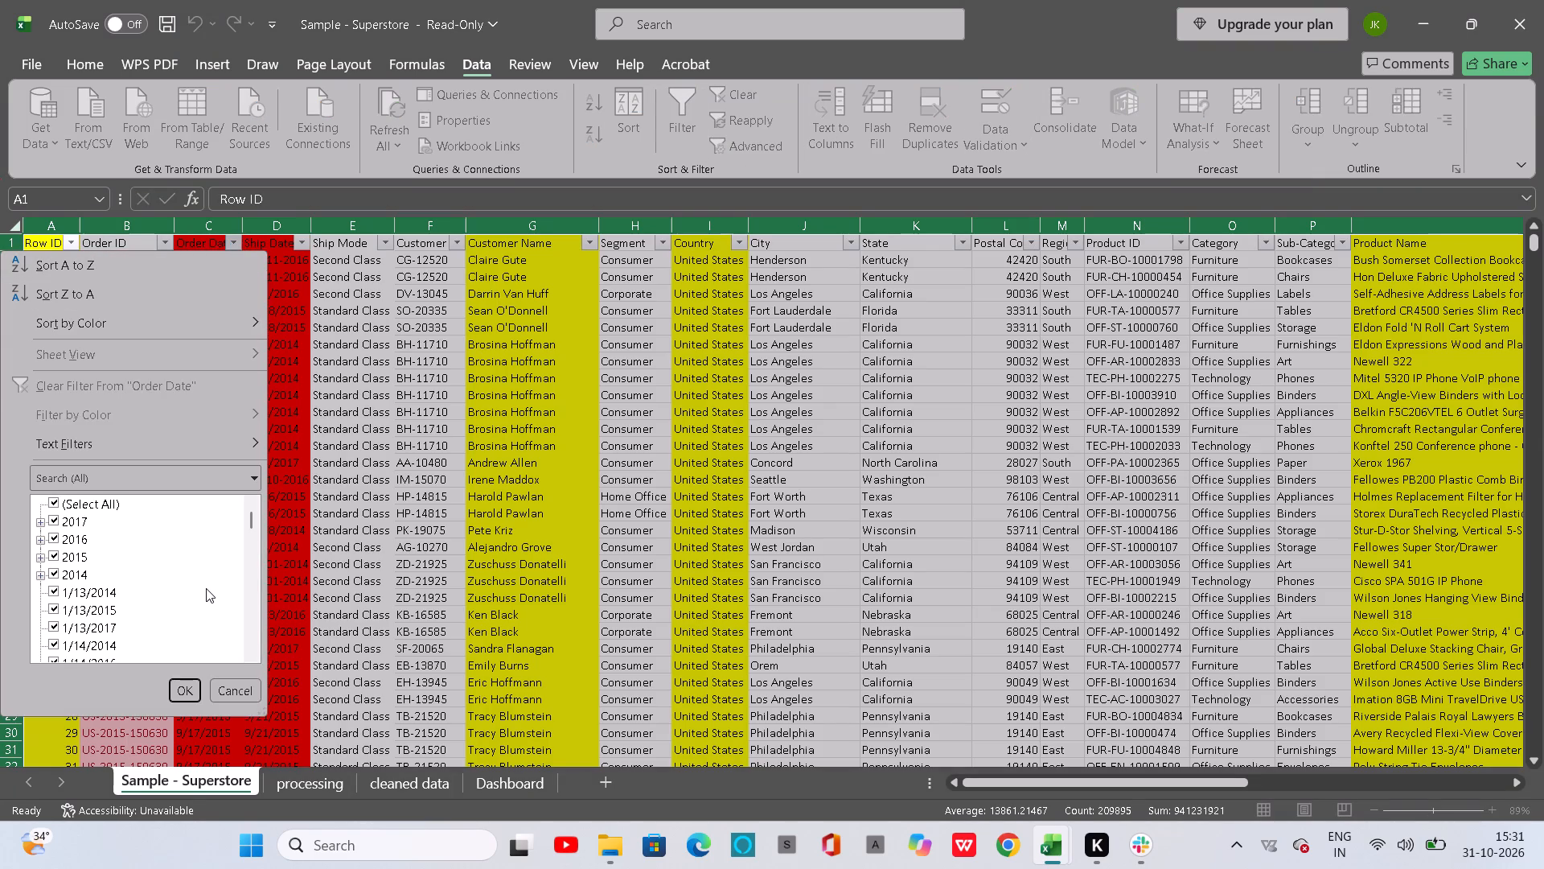
scroll(206, 588, "down", 20)
scroll(206, 588, "down", 20)
scroll(206, 588, "down", 2)
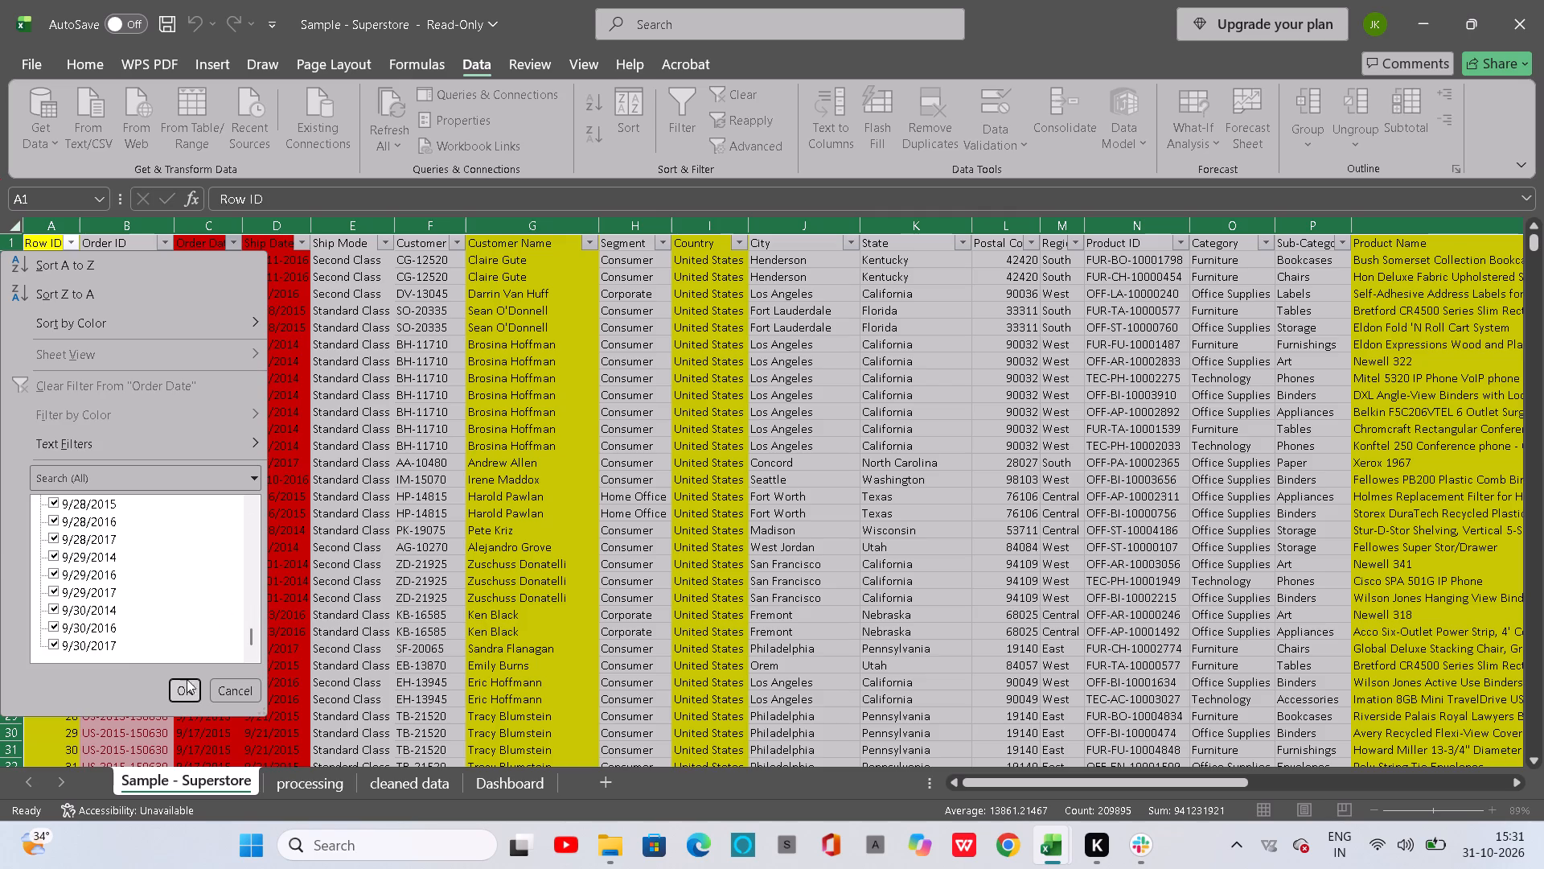
left_click(193, 692)
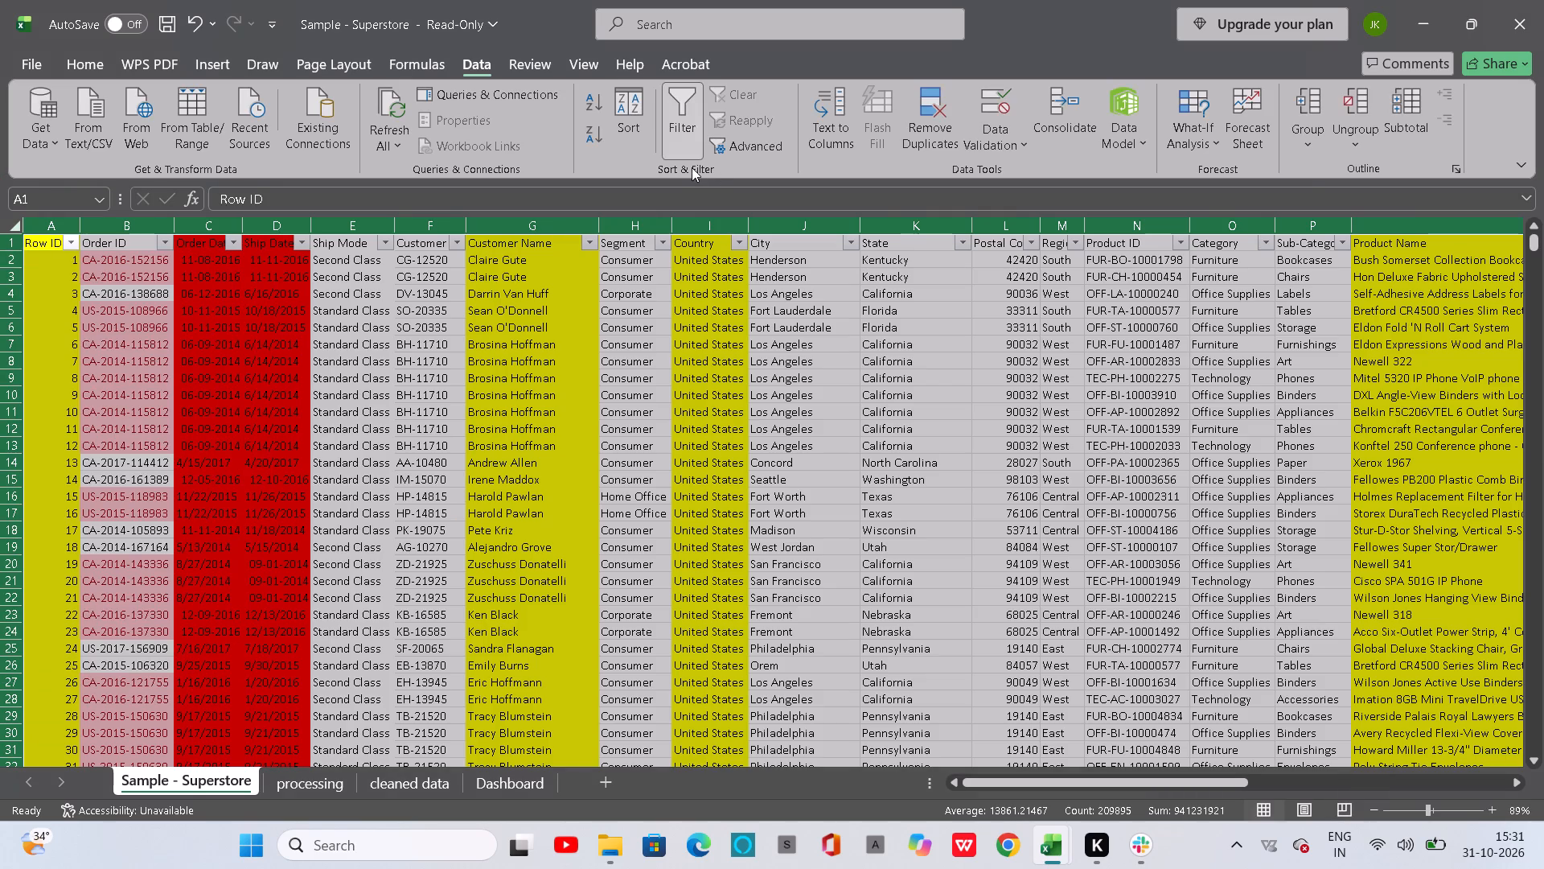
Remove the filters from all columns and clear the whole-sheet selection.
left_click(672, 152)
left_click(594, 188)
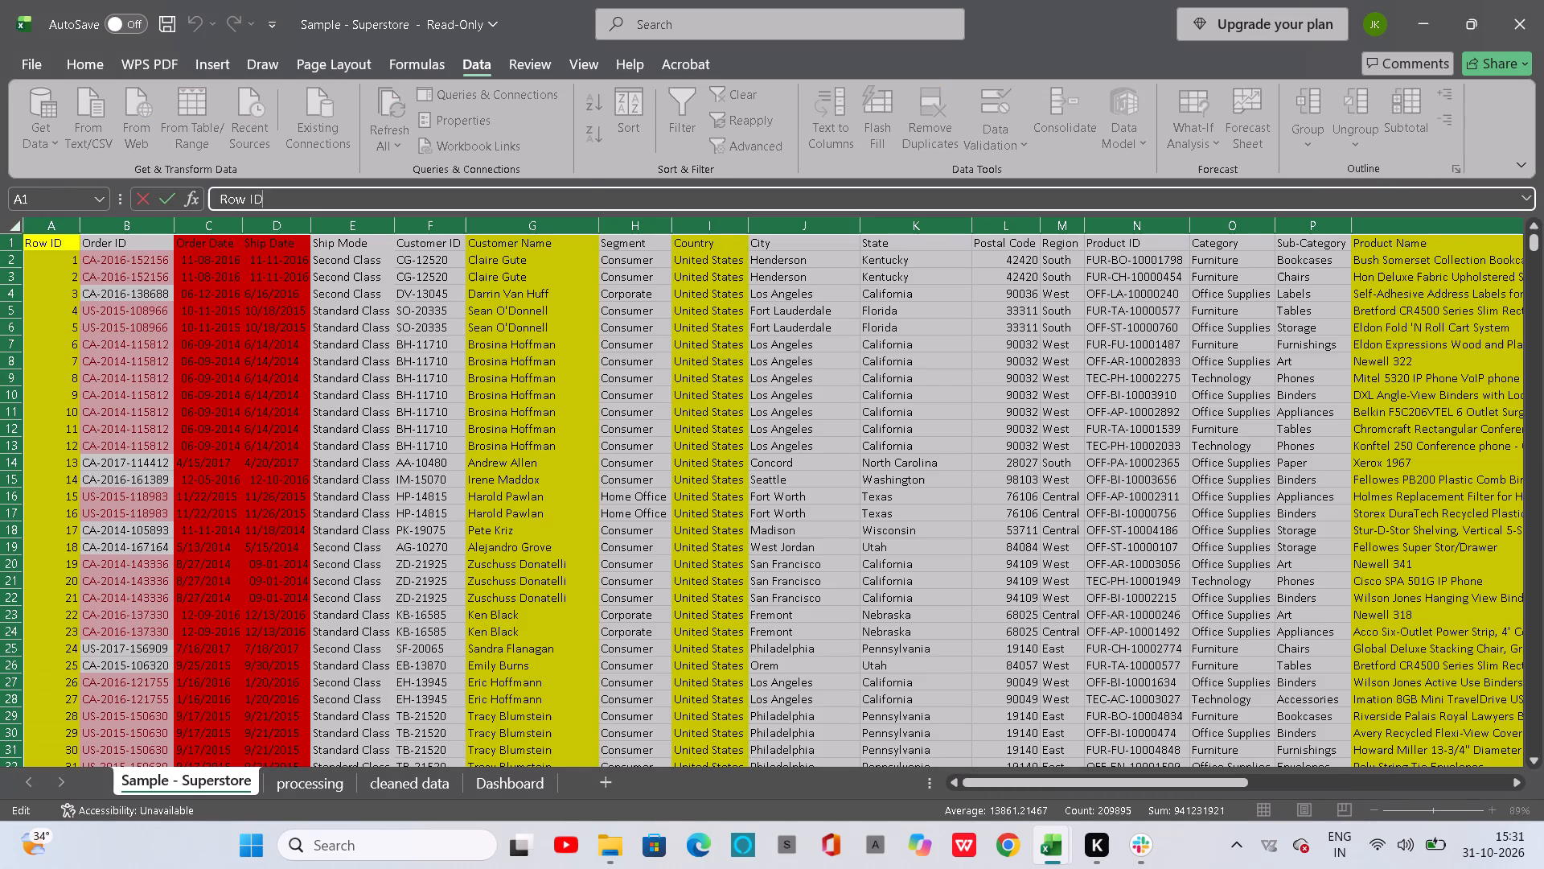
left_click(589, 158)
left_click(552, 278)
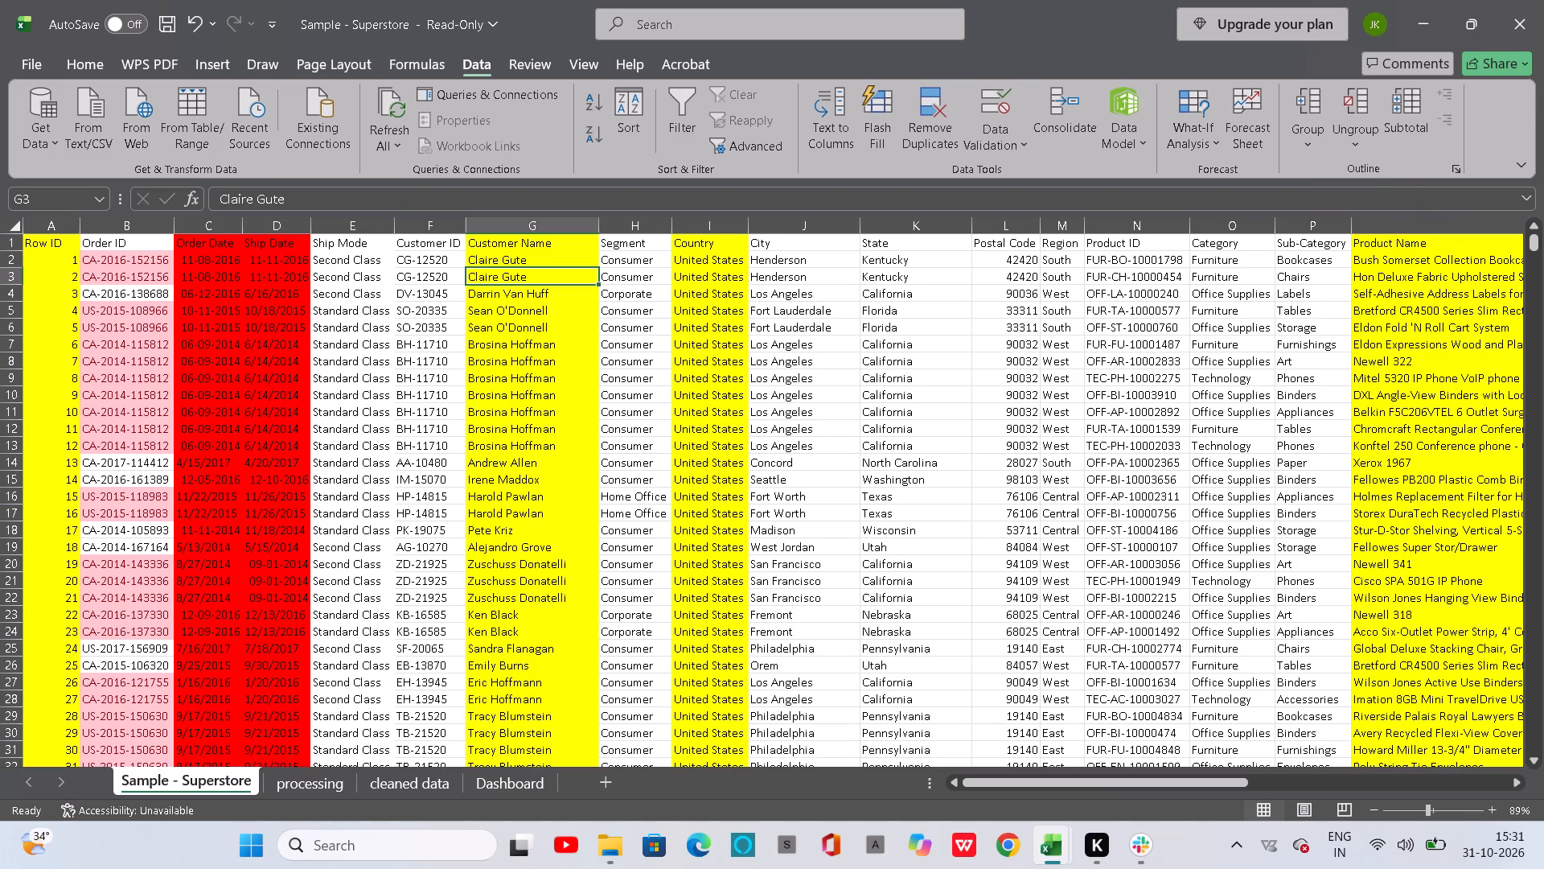
Examine the order records in roughly the first 75 rows of the Sample - Superstore sheet.
scroll(636, 447, "down", 1)
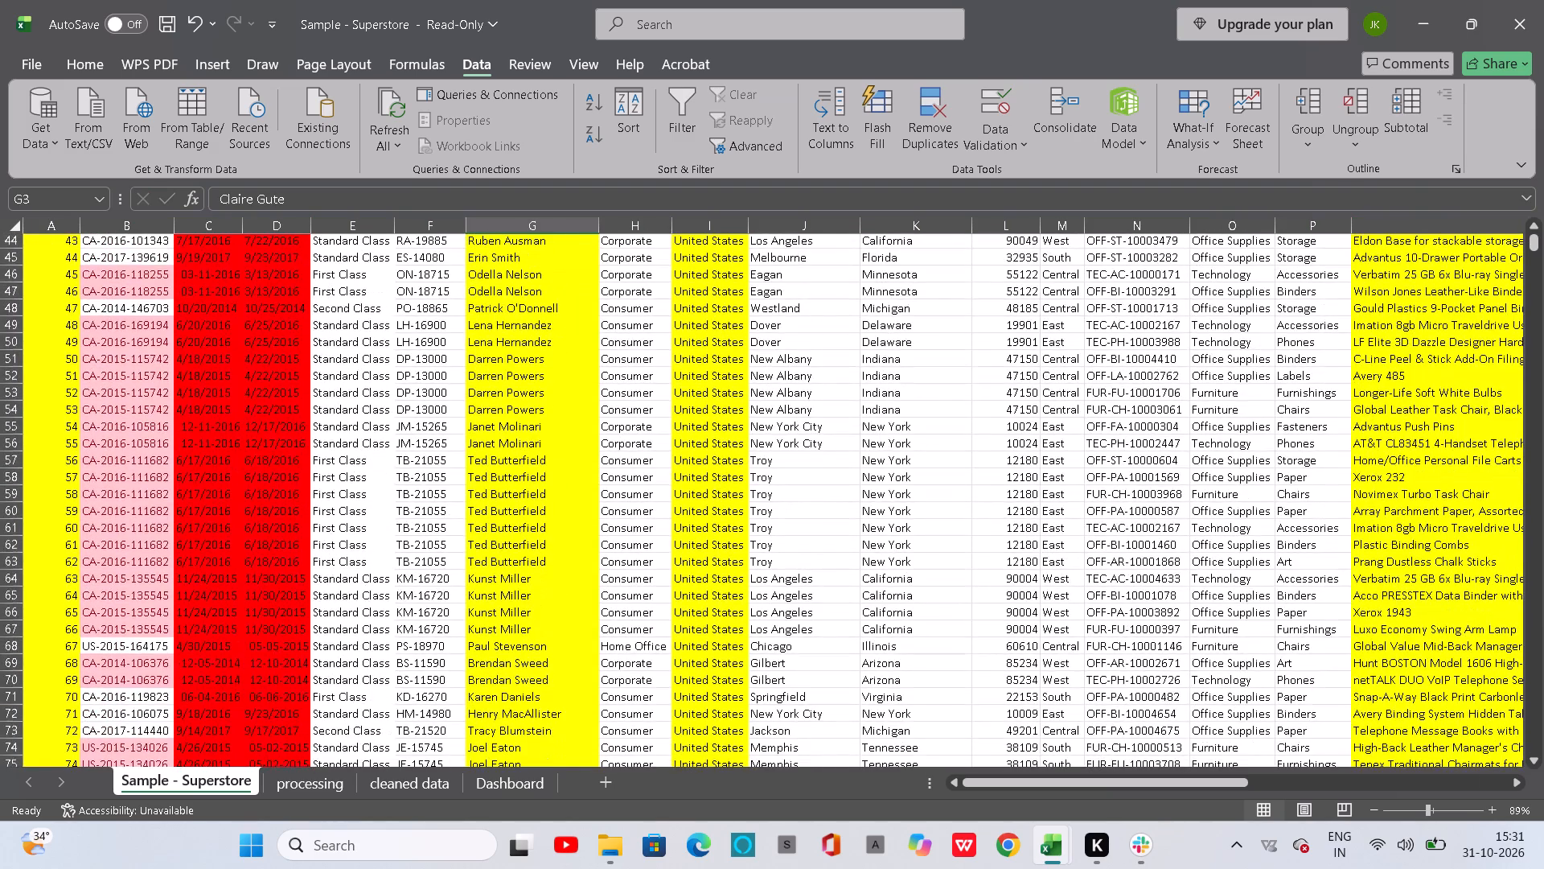
scroll(636, 447, "down", 1)
scroll(636, 447, "right", 2)
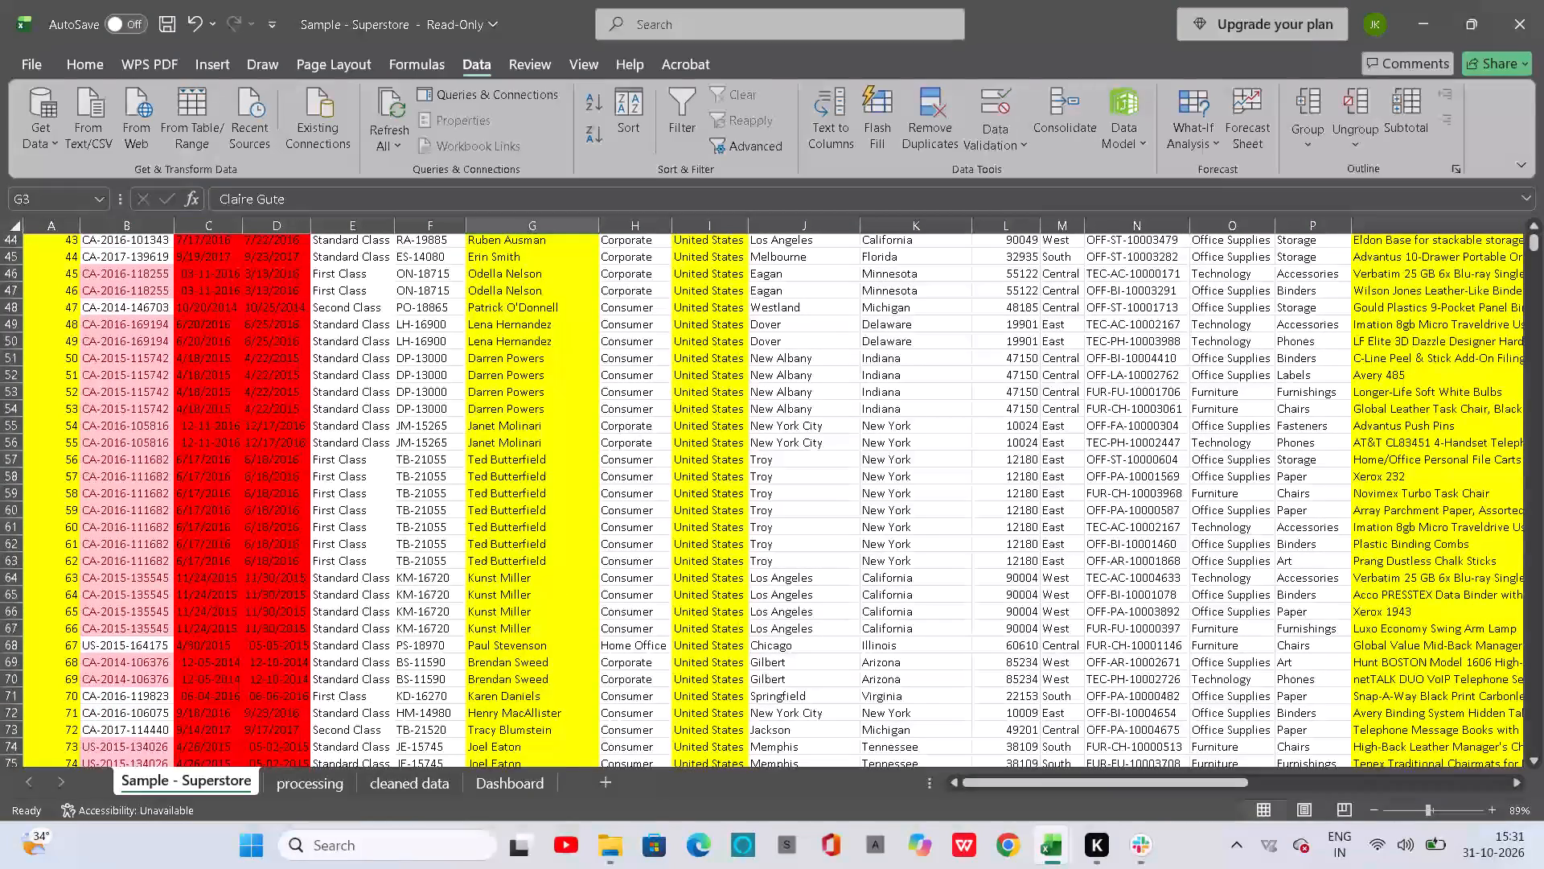
scroll(636, 447, "right", 2)
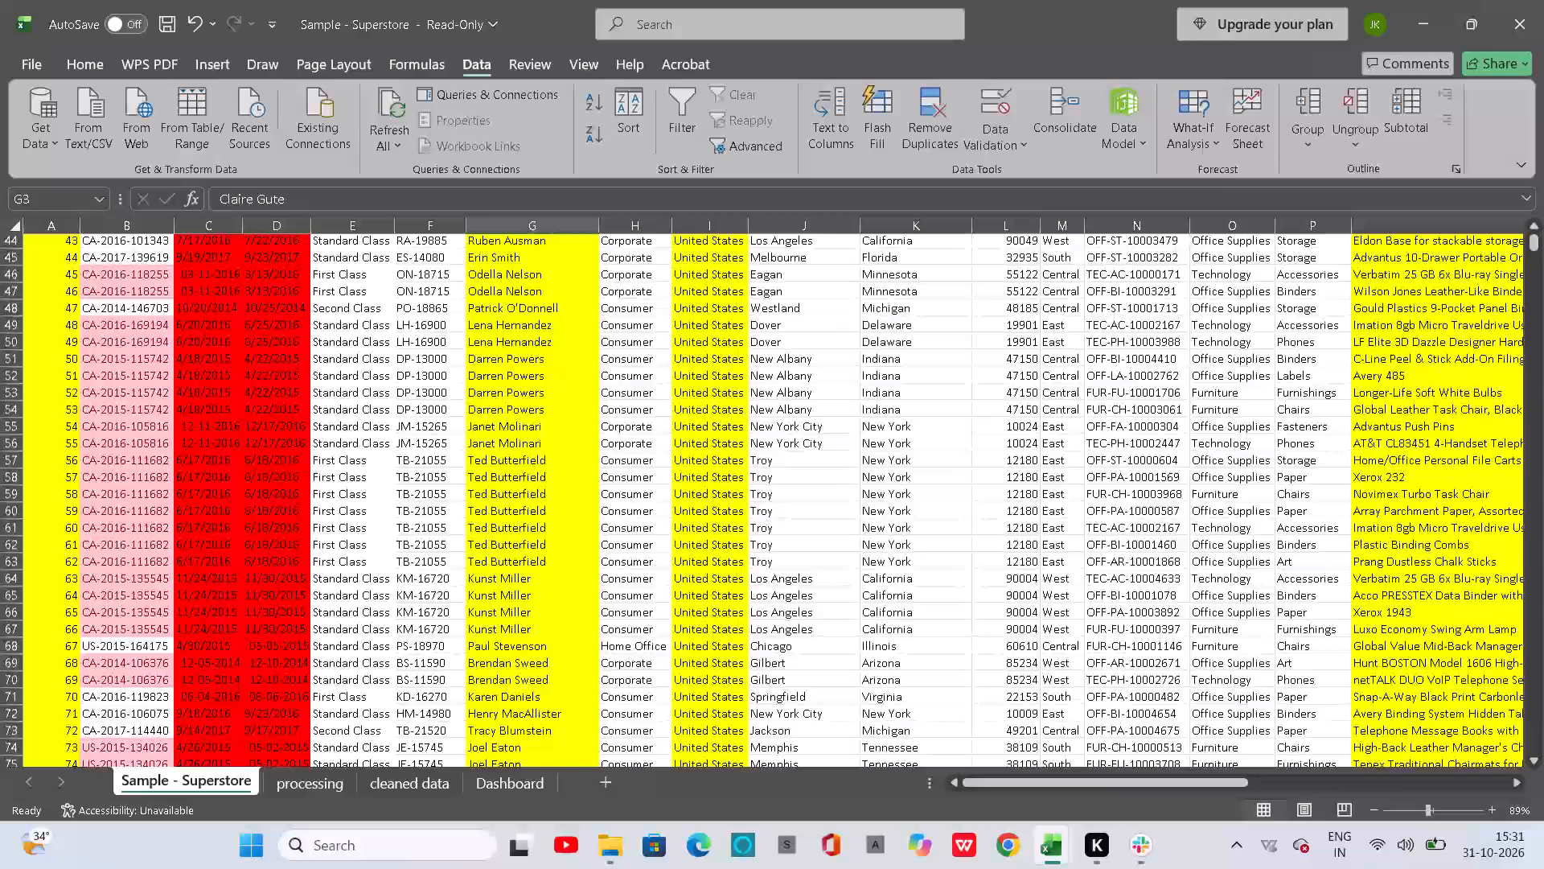
scroll(636, 447, "right", 1)
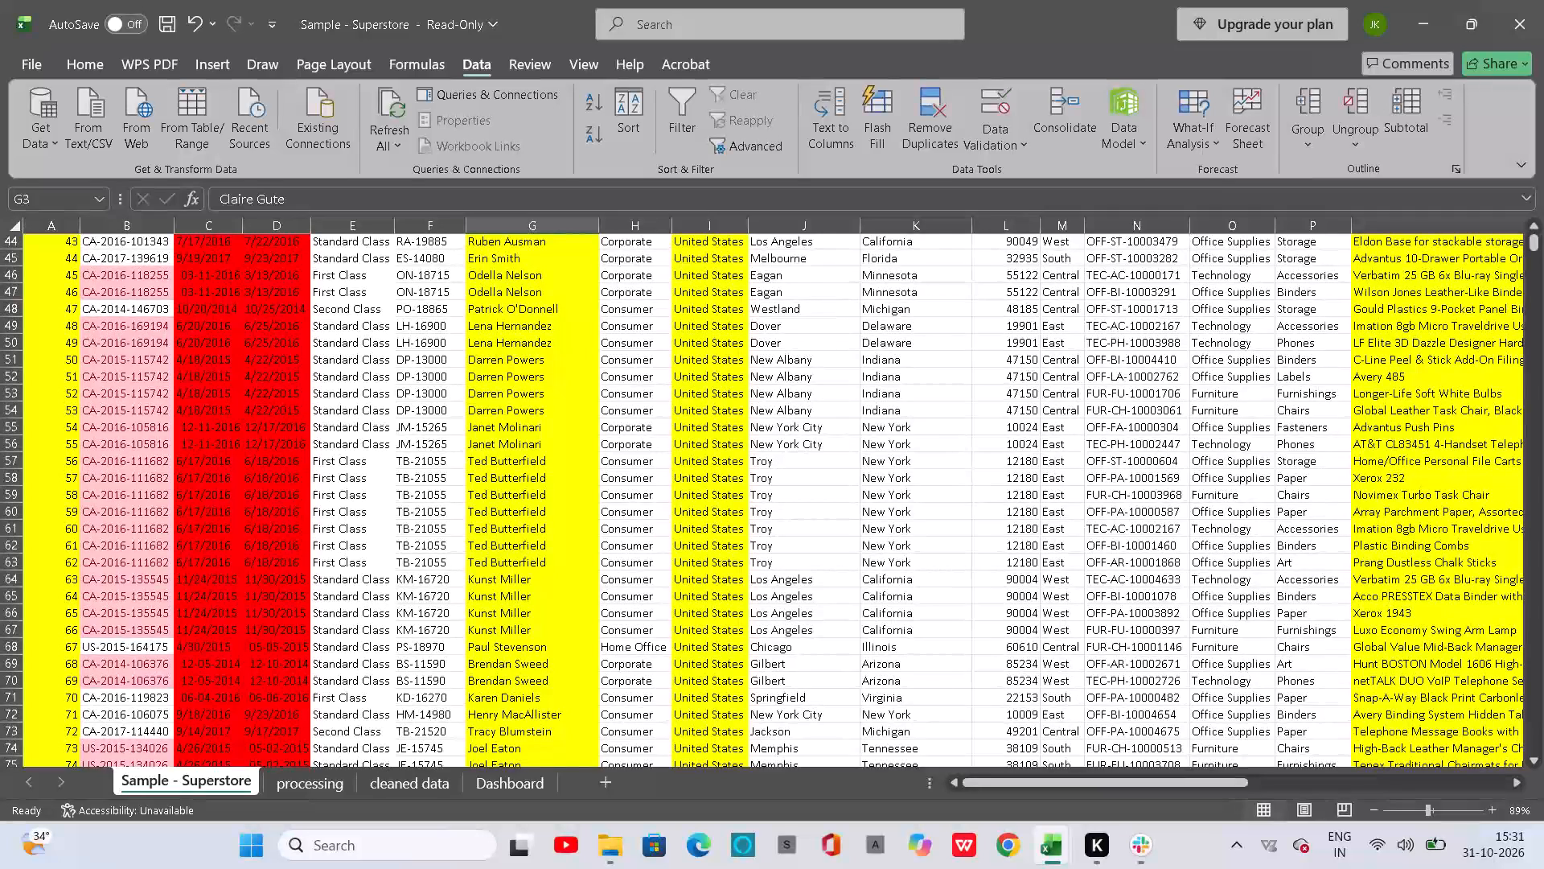
scroll(636, 447, "right", 1)
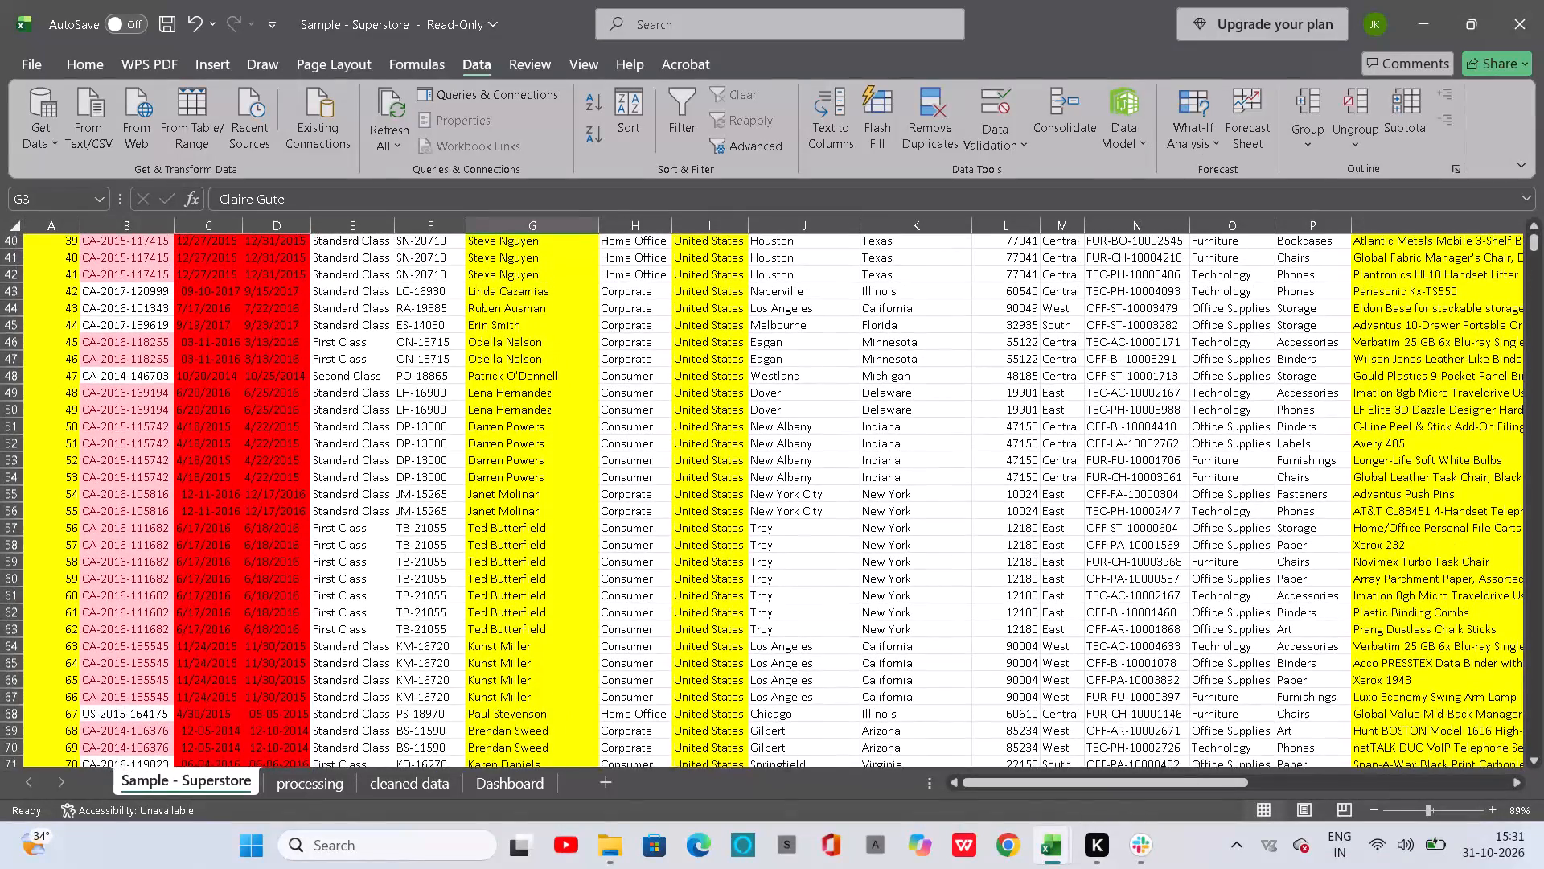
scroll(636, 447, "right", 2)
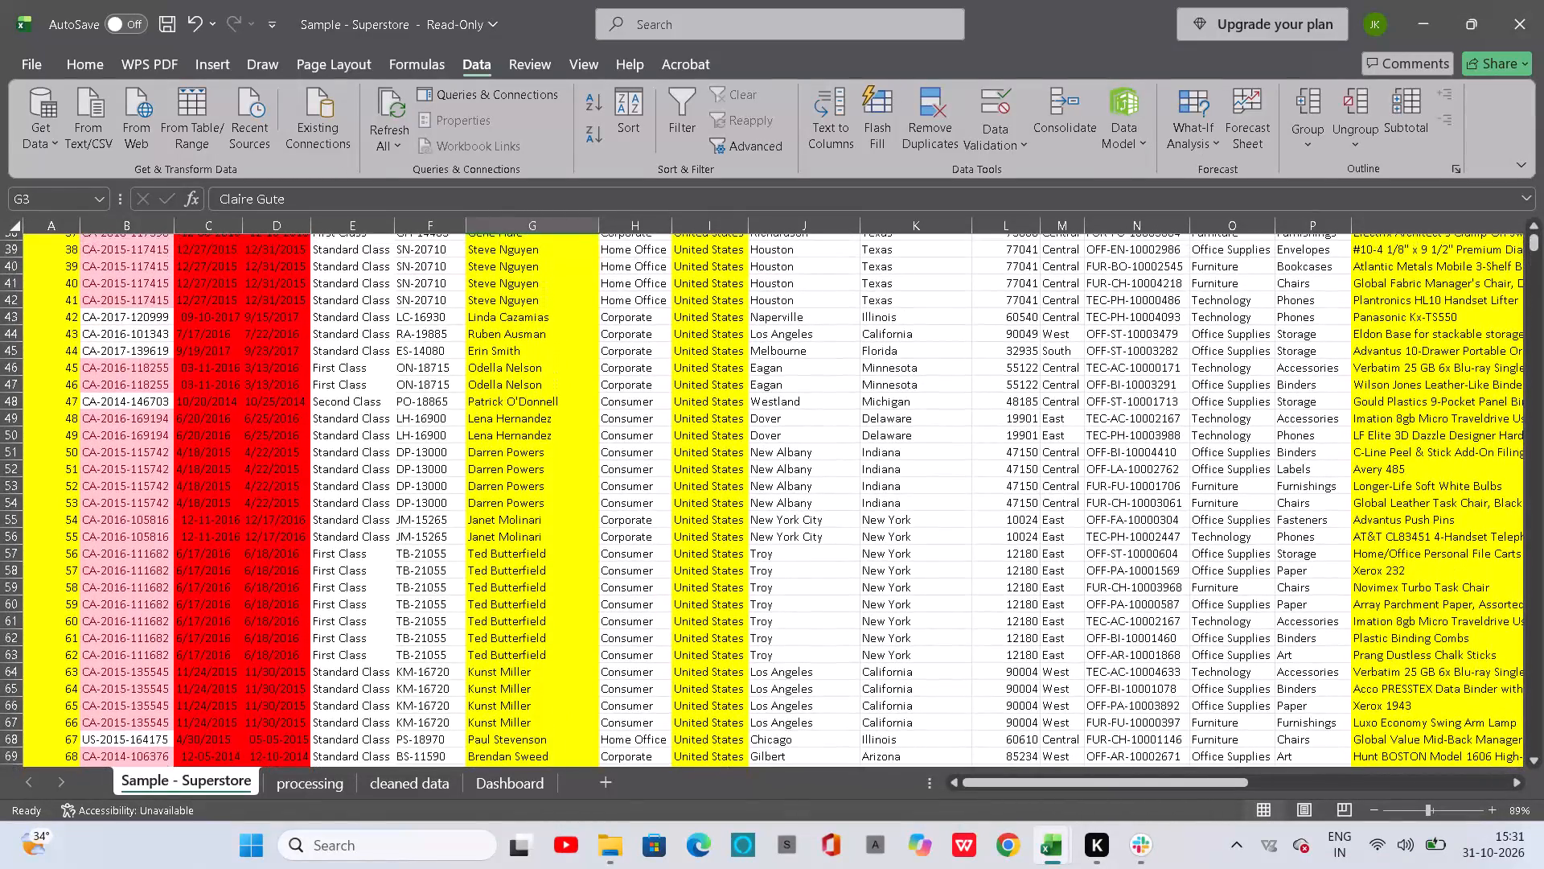
scroll(636, 447, "right", 3)
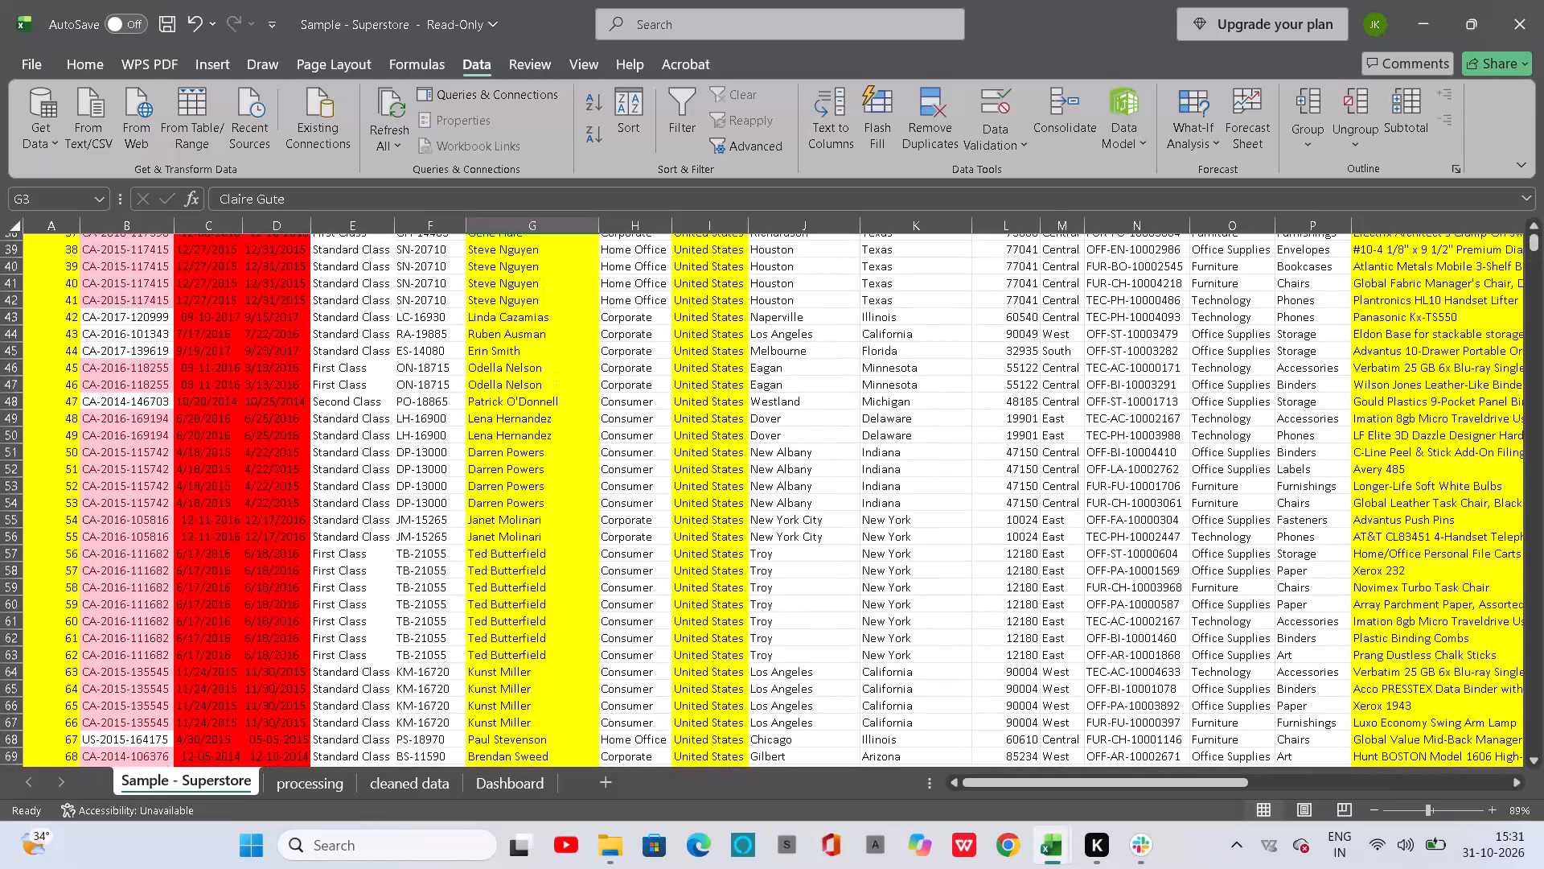
scroll(636, 447, "right", 1)
scroll(636, 447, "up", 3)
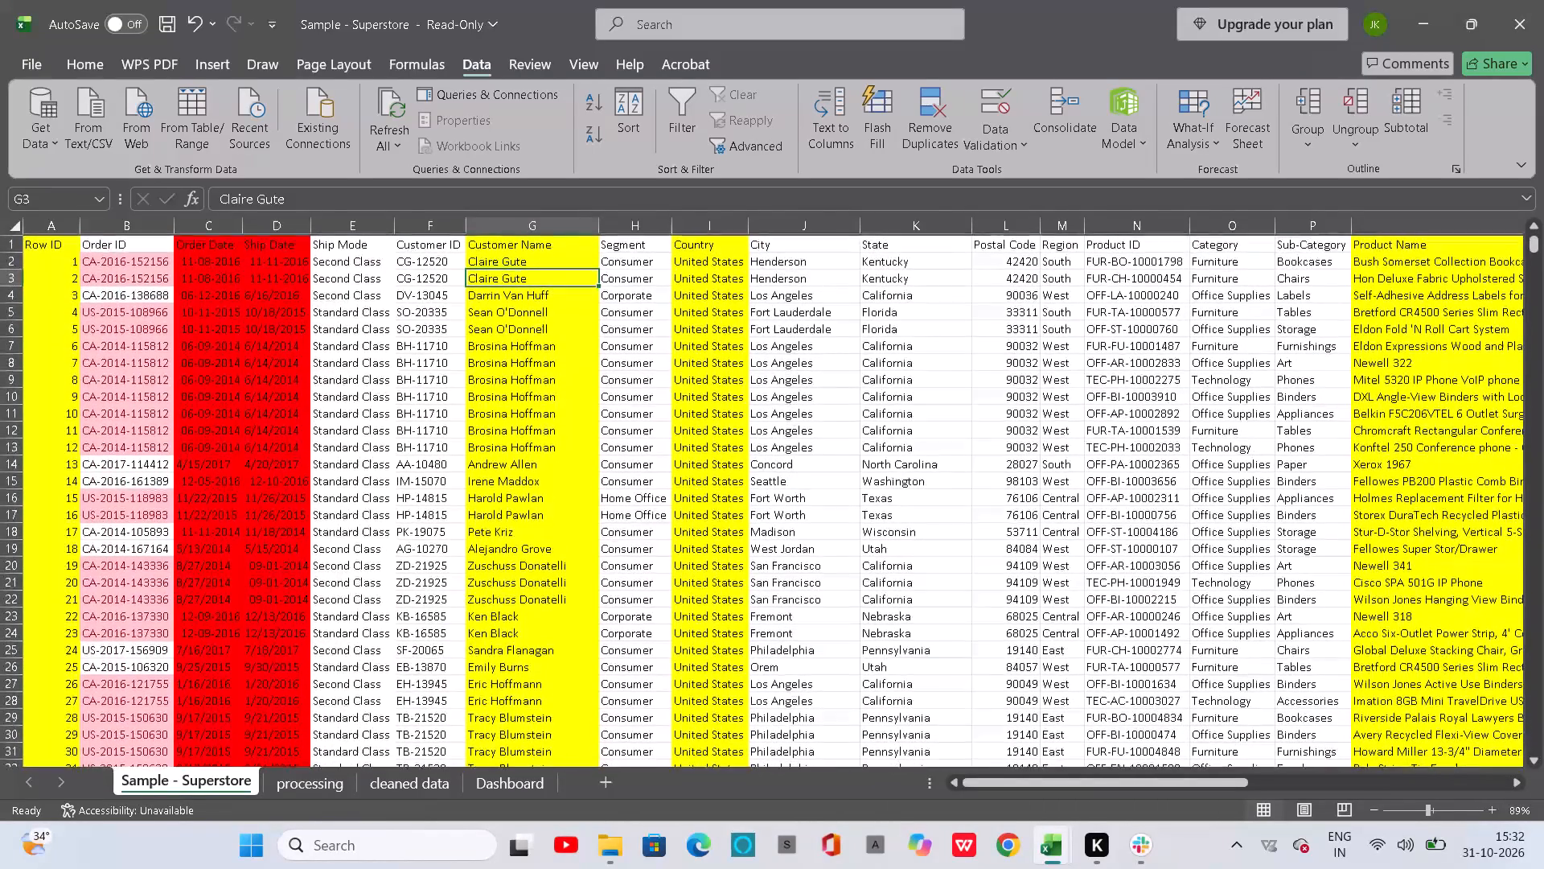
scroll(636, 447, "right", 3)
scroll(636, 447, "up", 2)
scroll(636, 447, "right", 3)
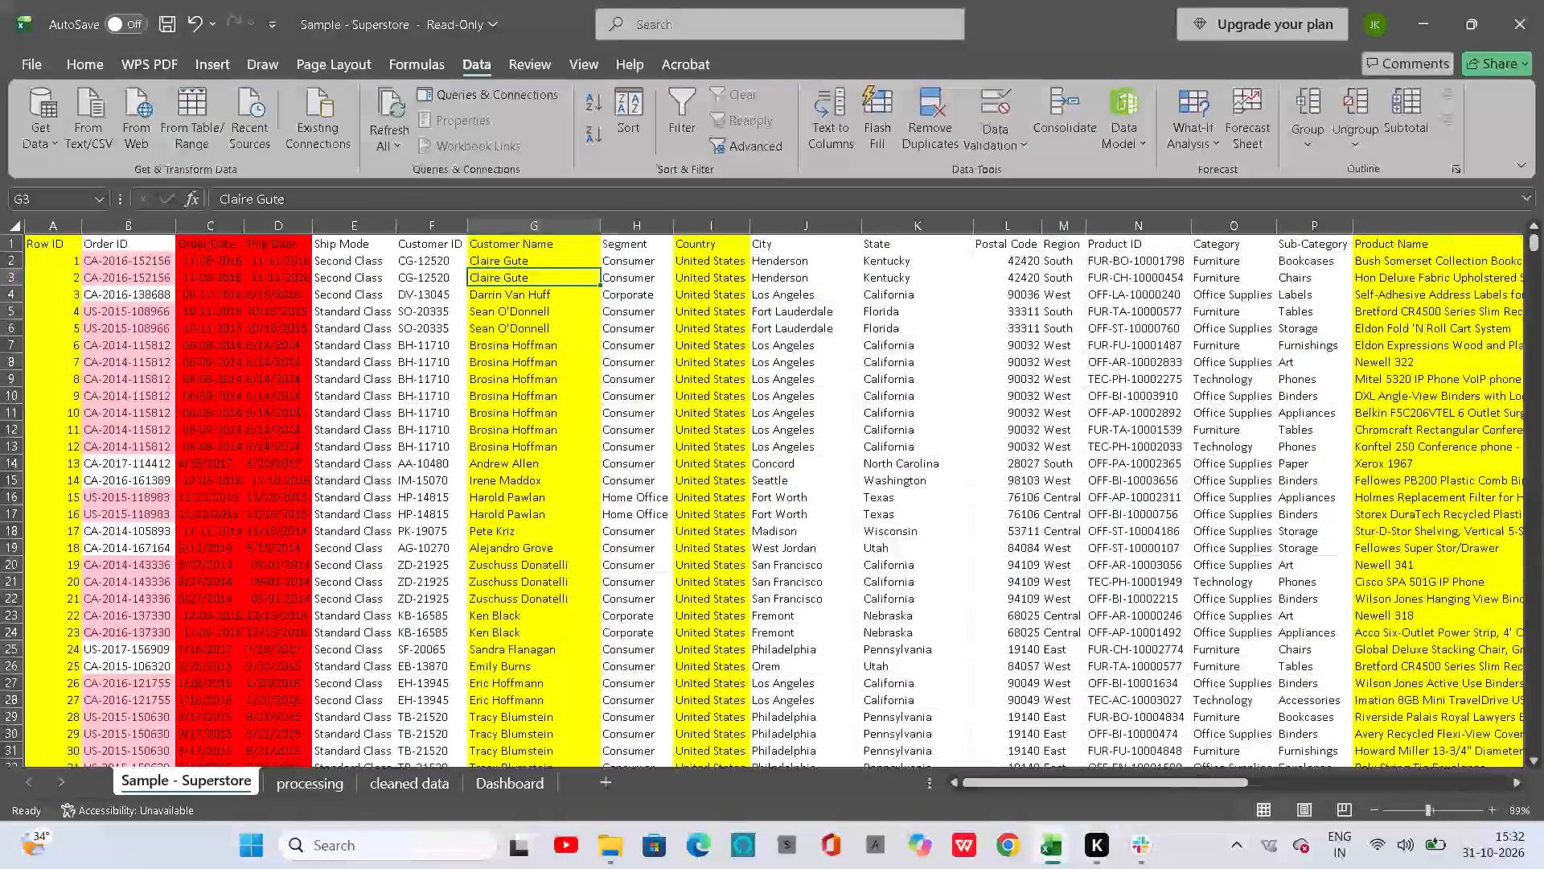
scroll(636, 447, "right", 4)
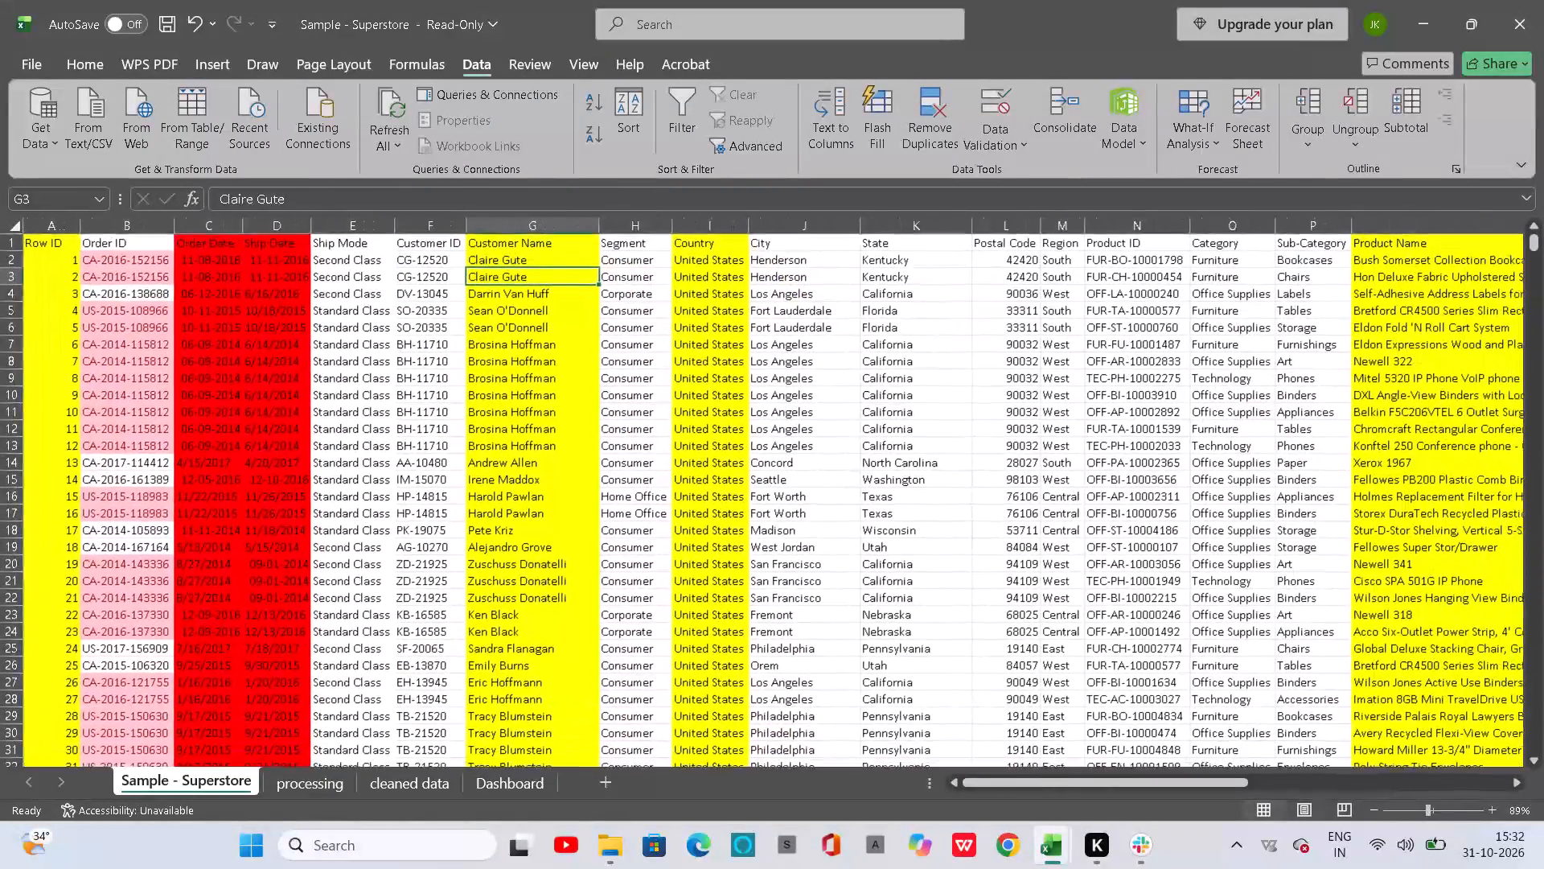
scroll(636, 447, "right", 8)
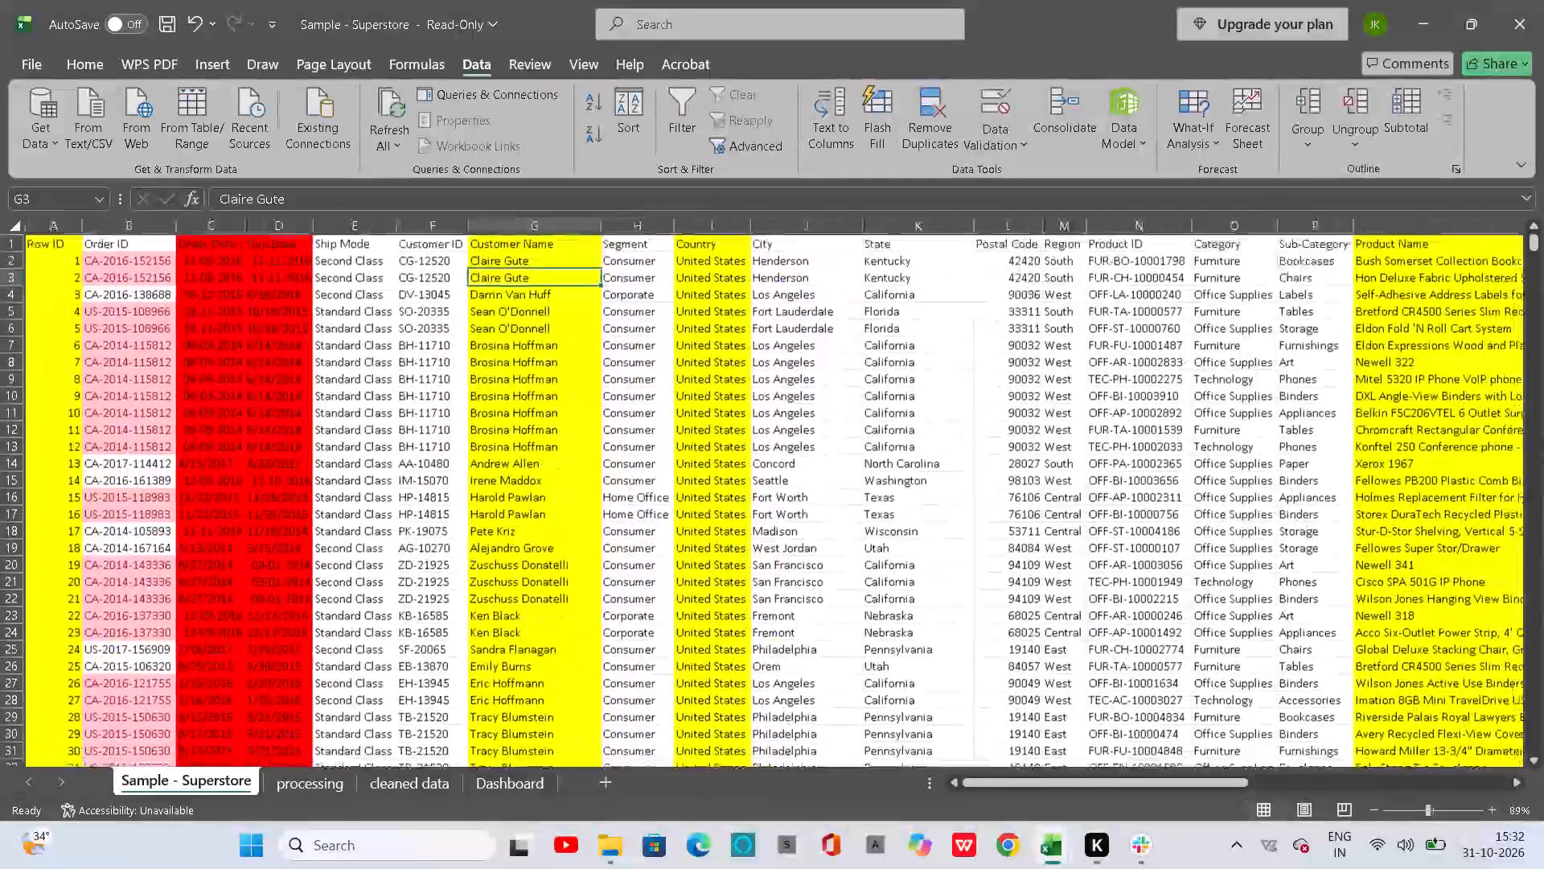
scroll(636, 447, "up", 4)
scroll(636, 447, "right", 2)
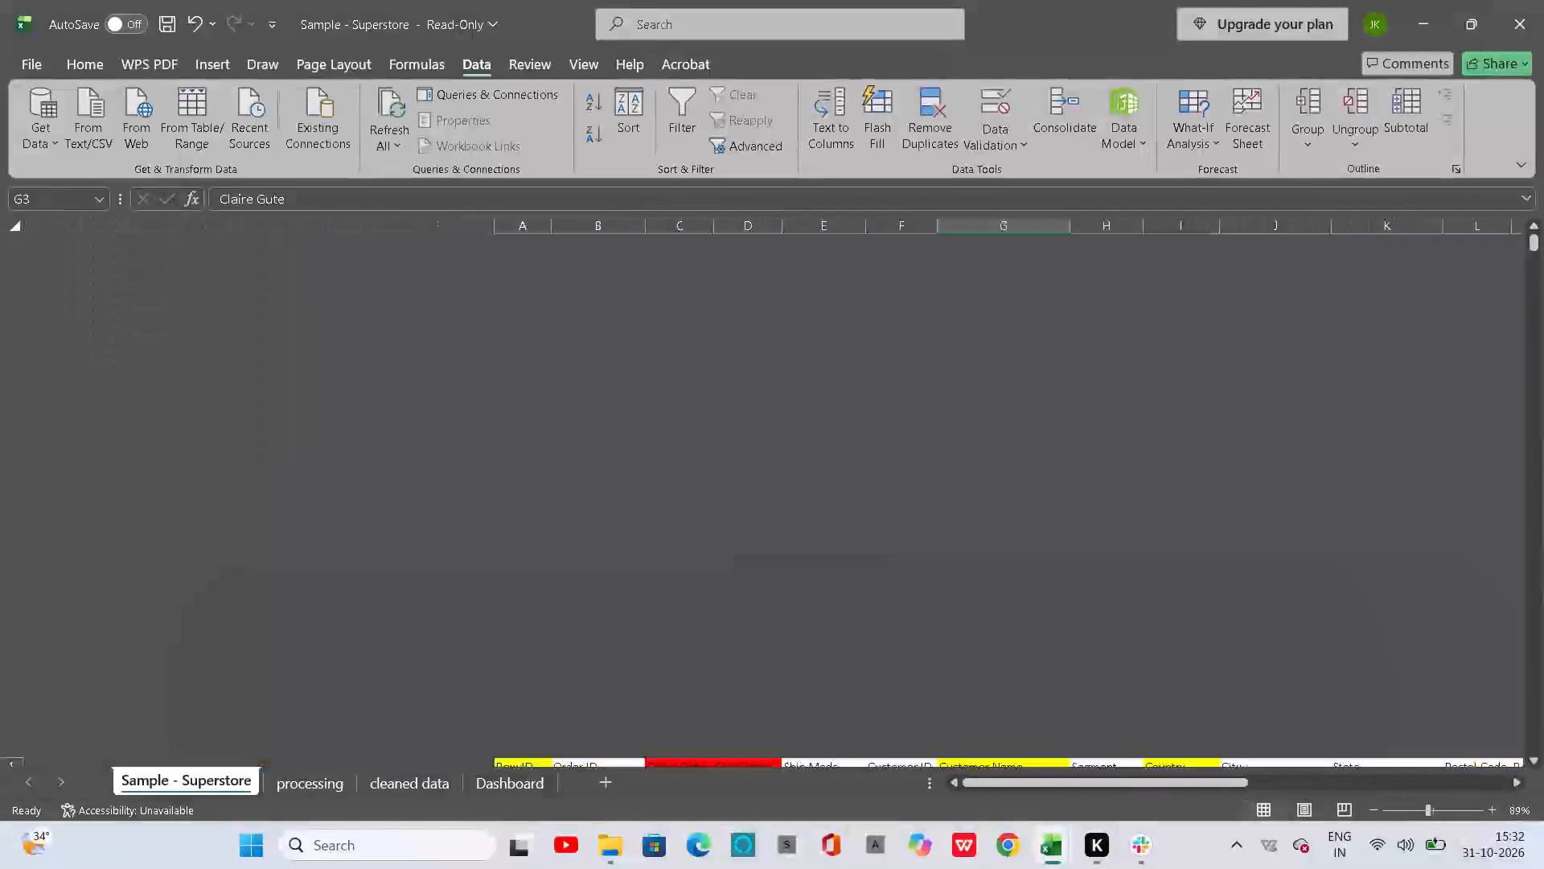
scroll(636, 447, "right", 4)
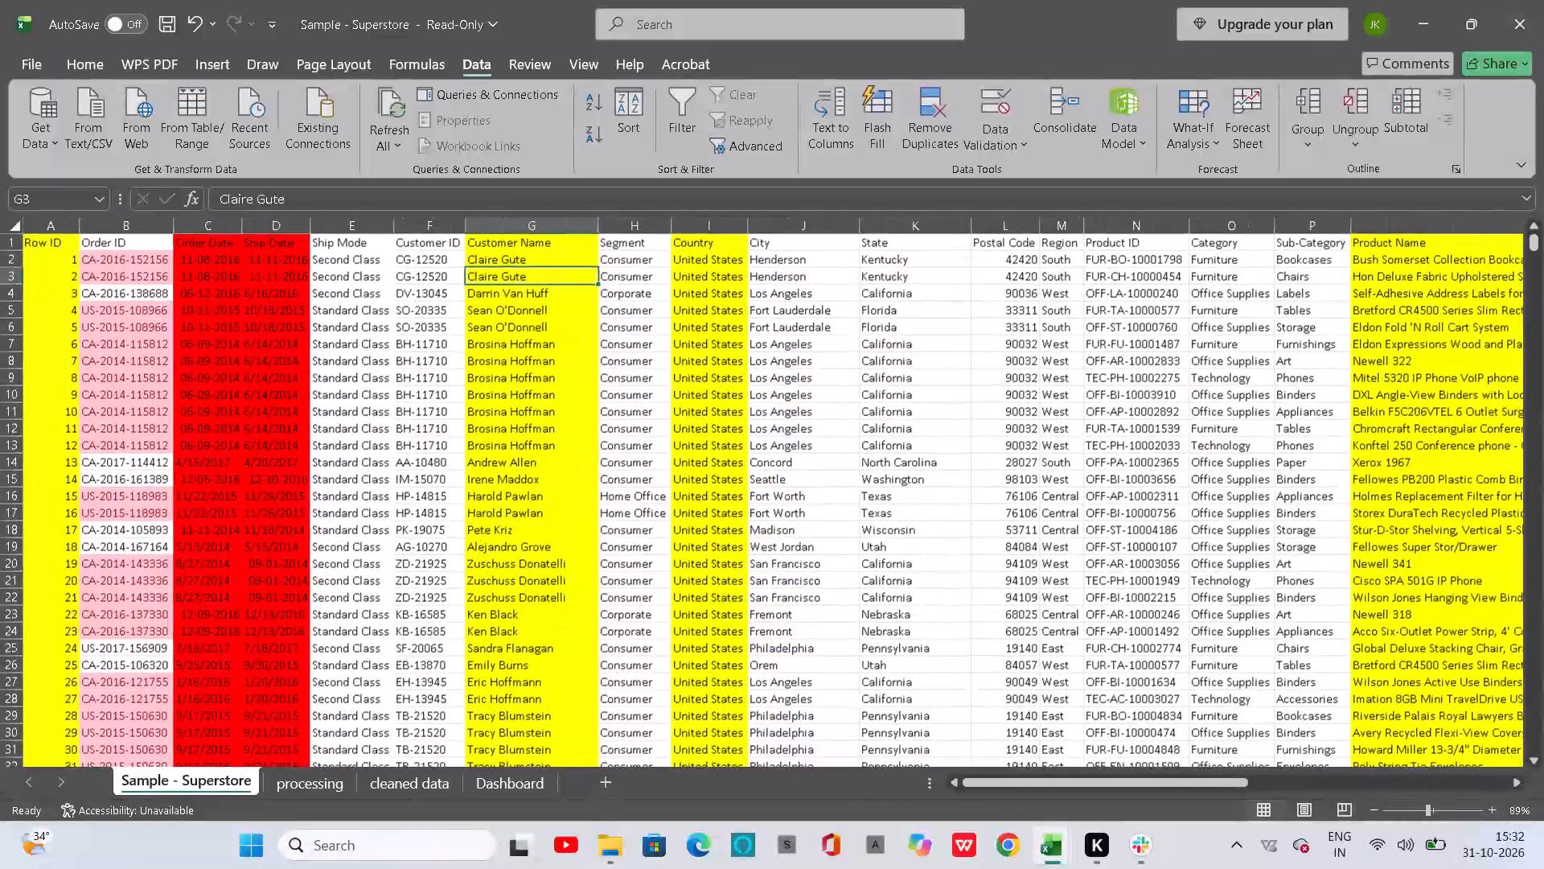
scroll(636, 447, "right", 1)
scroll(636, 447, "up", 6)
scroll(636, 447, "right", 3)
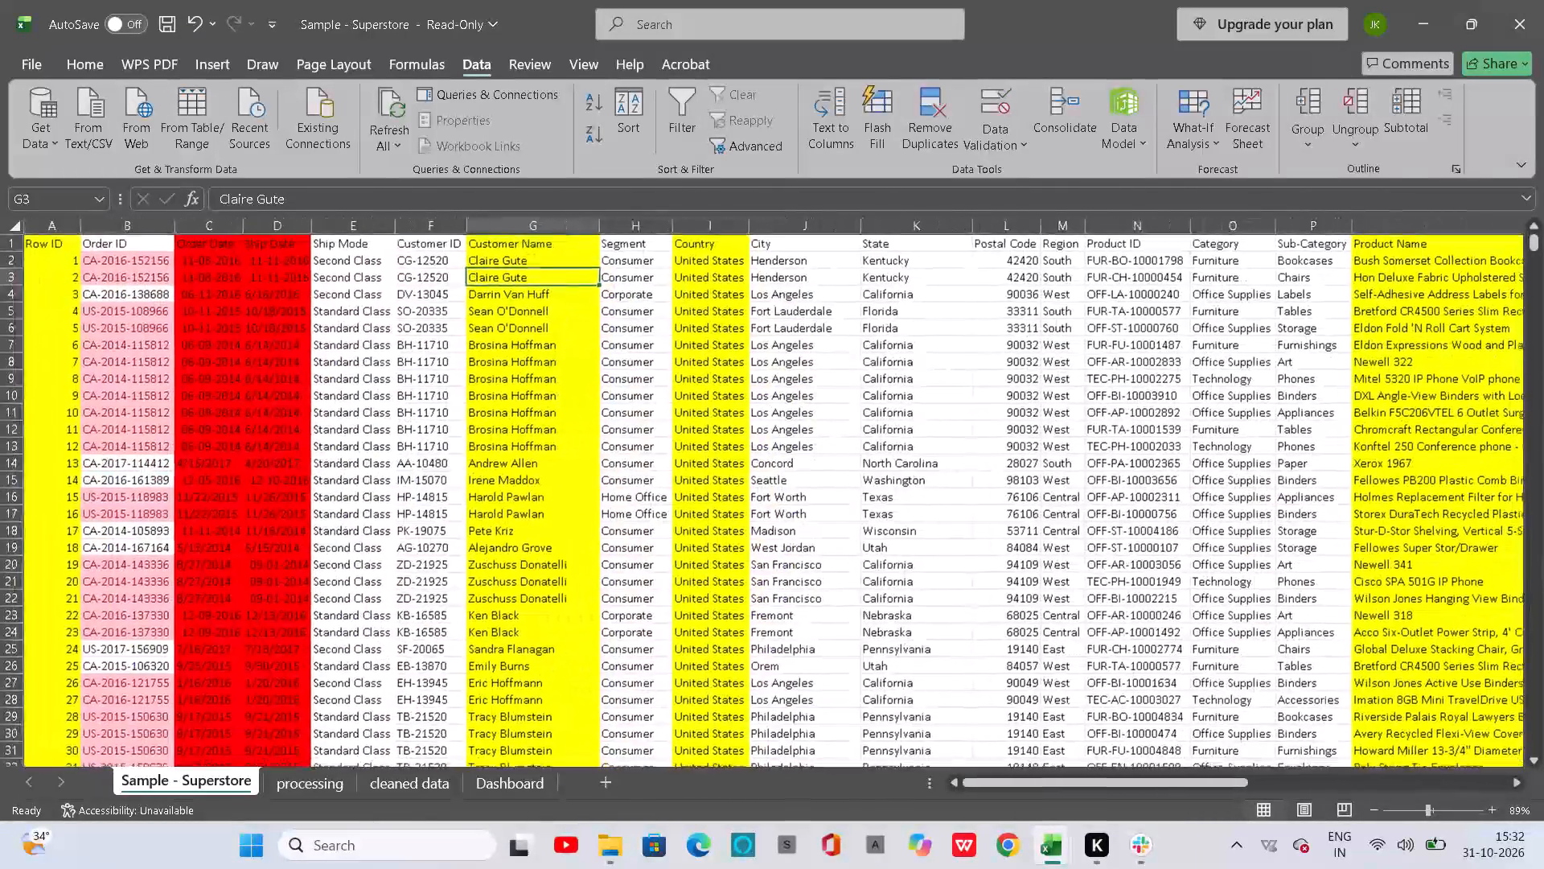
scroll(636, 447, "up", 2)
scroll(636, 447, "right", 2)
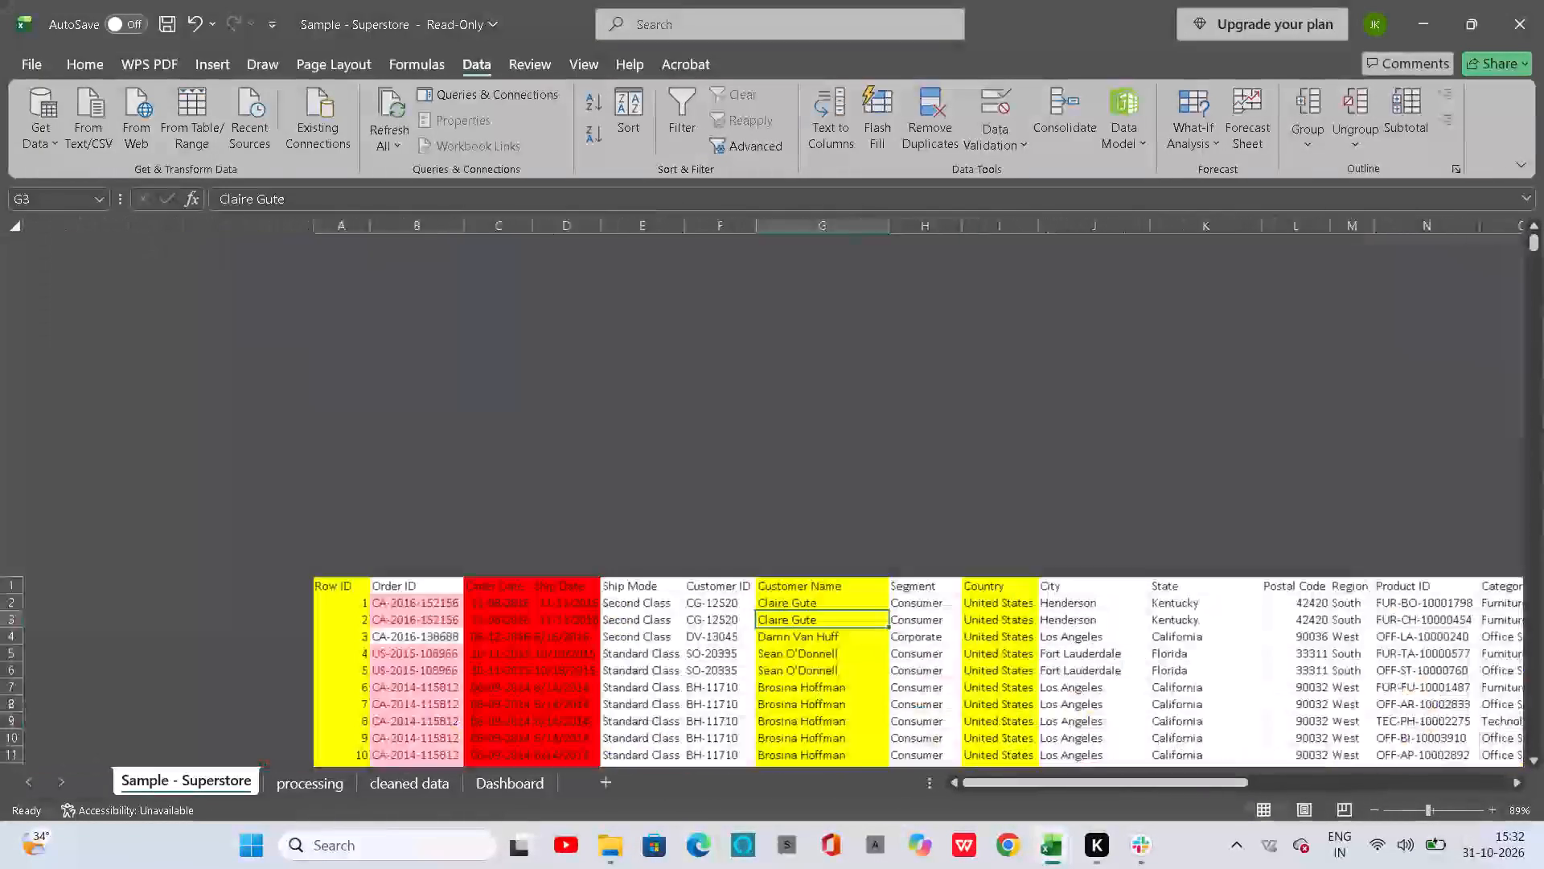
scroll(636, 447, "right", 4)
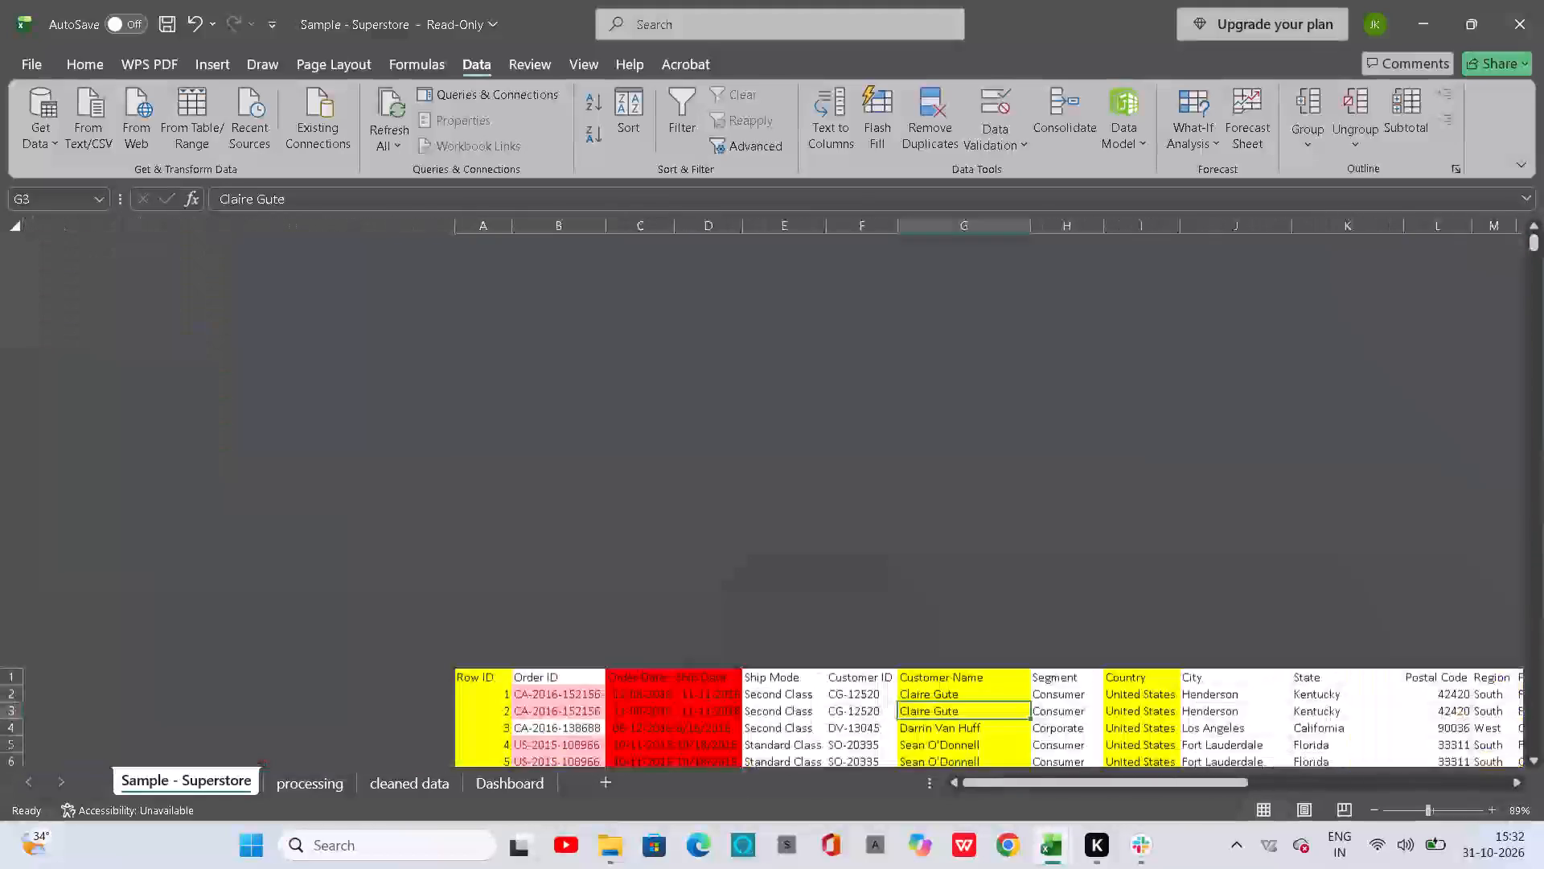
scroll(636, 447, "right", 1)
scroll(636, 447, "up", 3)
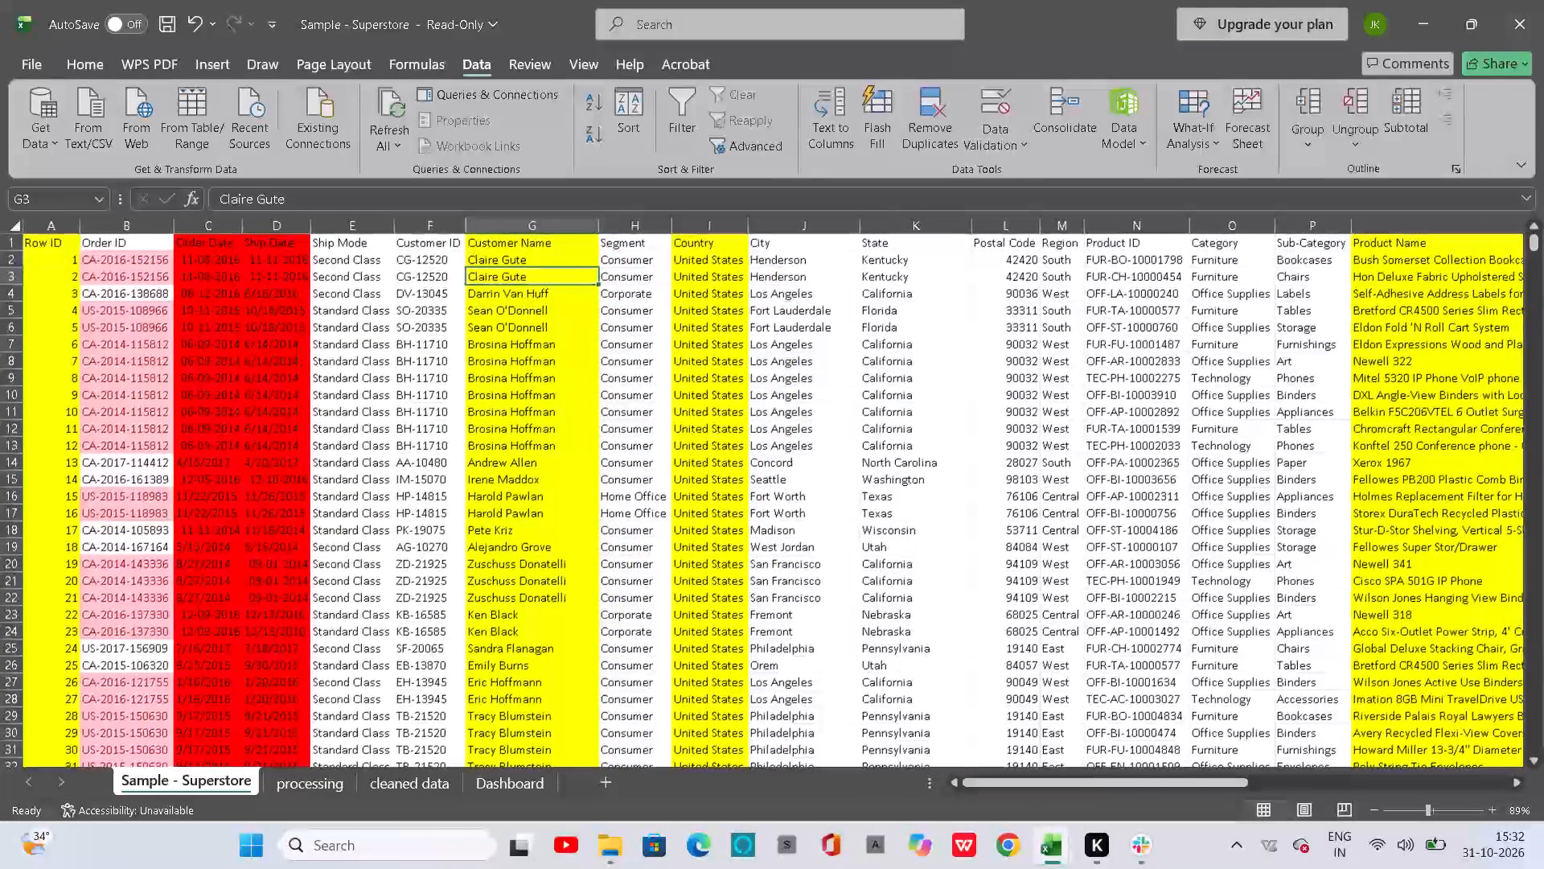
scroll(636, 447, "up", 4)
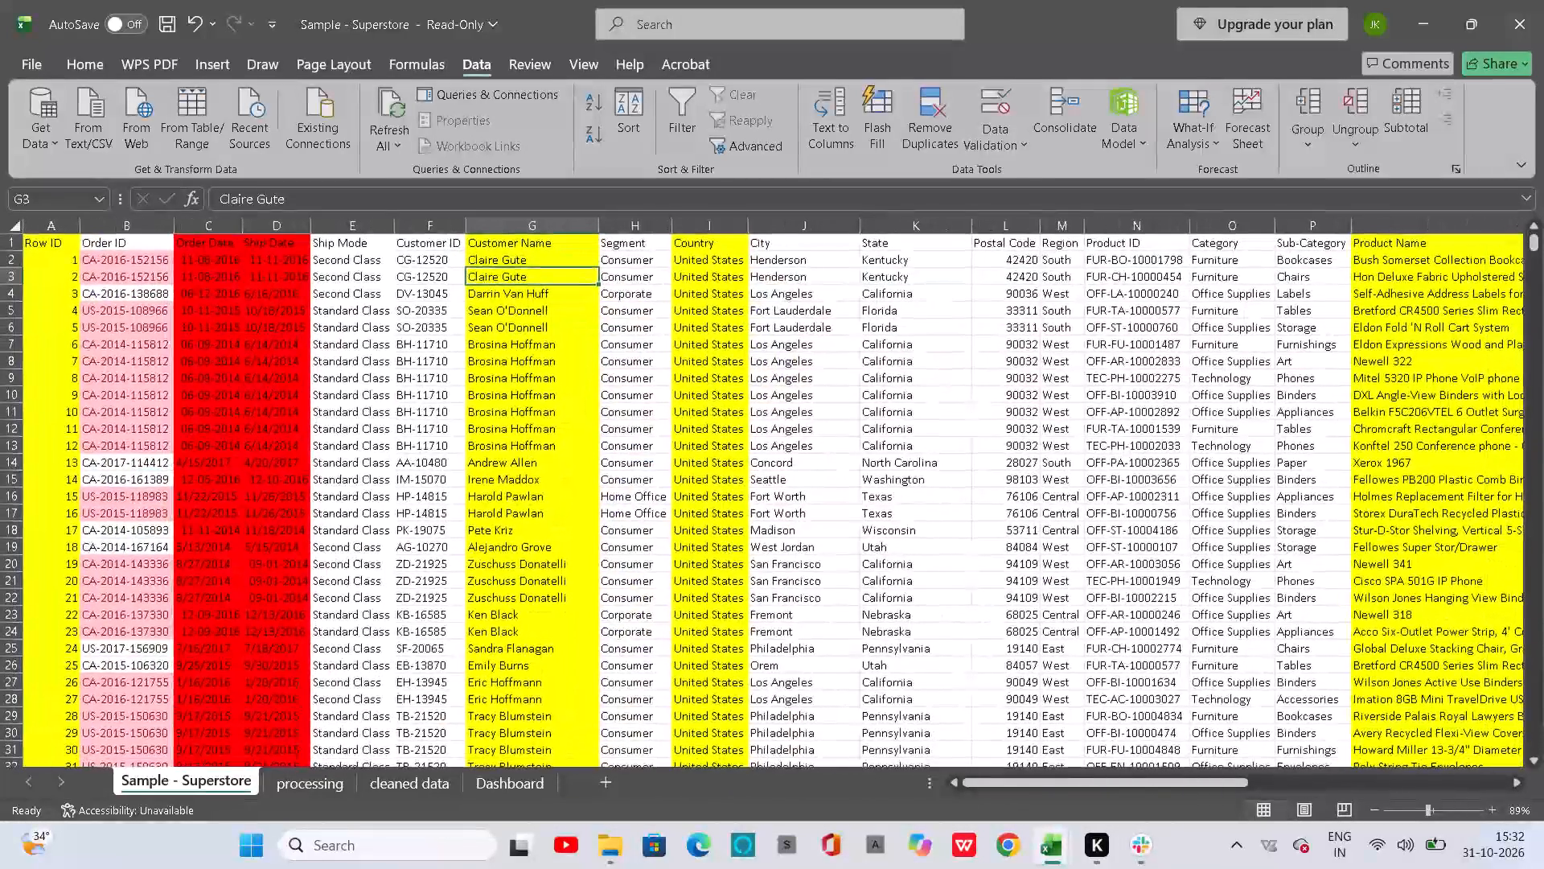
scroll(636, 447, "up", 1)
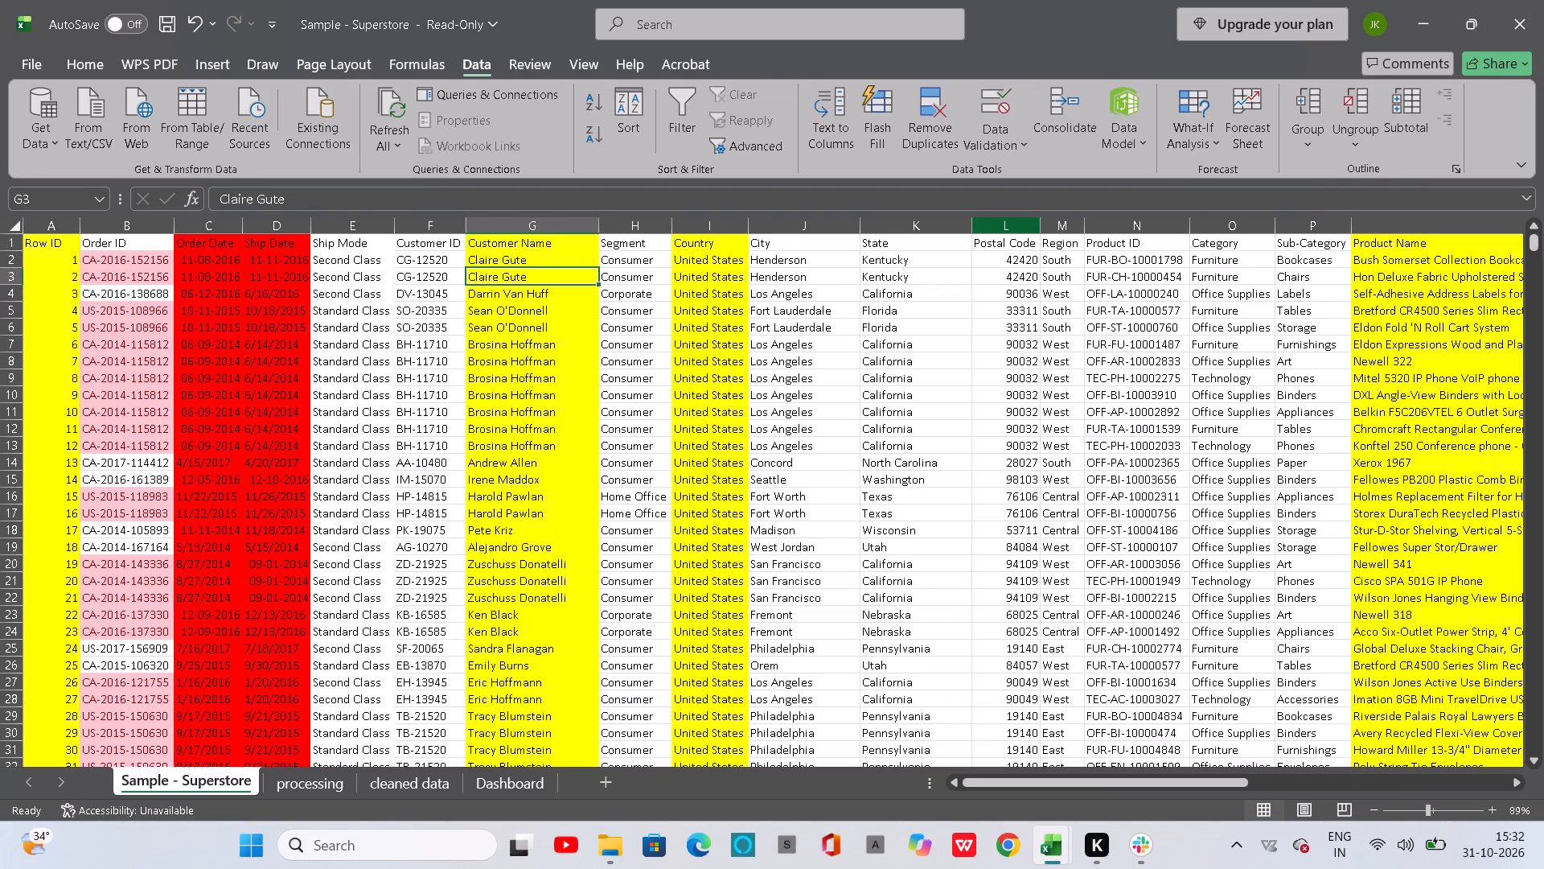
Examine the order records further down the Sample - Superstore sheet, past row 360.
scroll(963, 401, "down", 1)
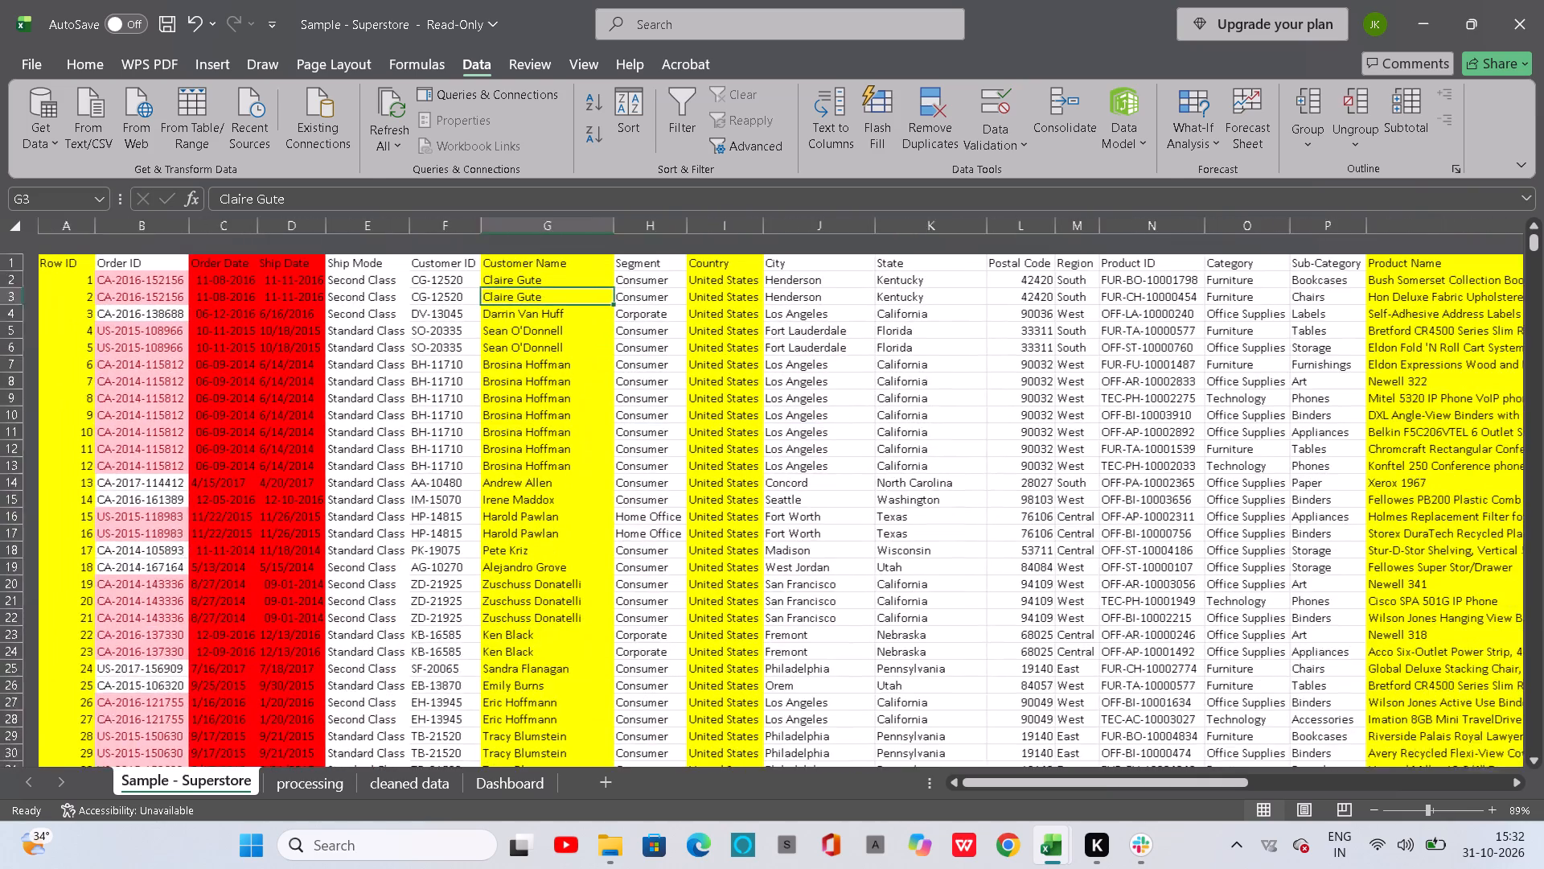
scroll(963, 401, "down", 2)
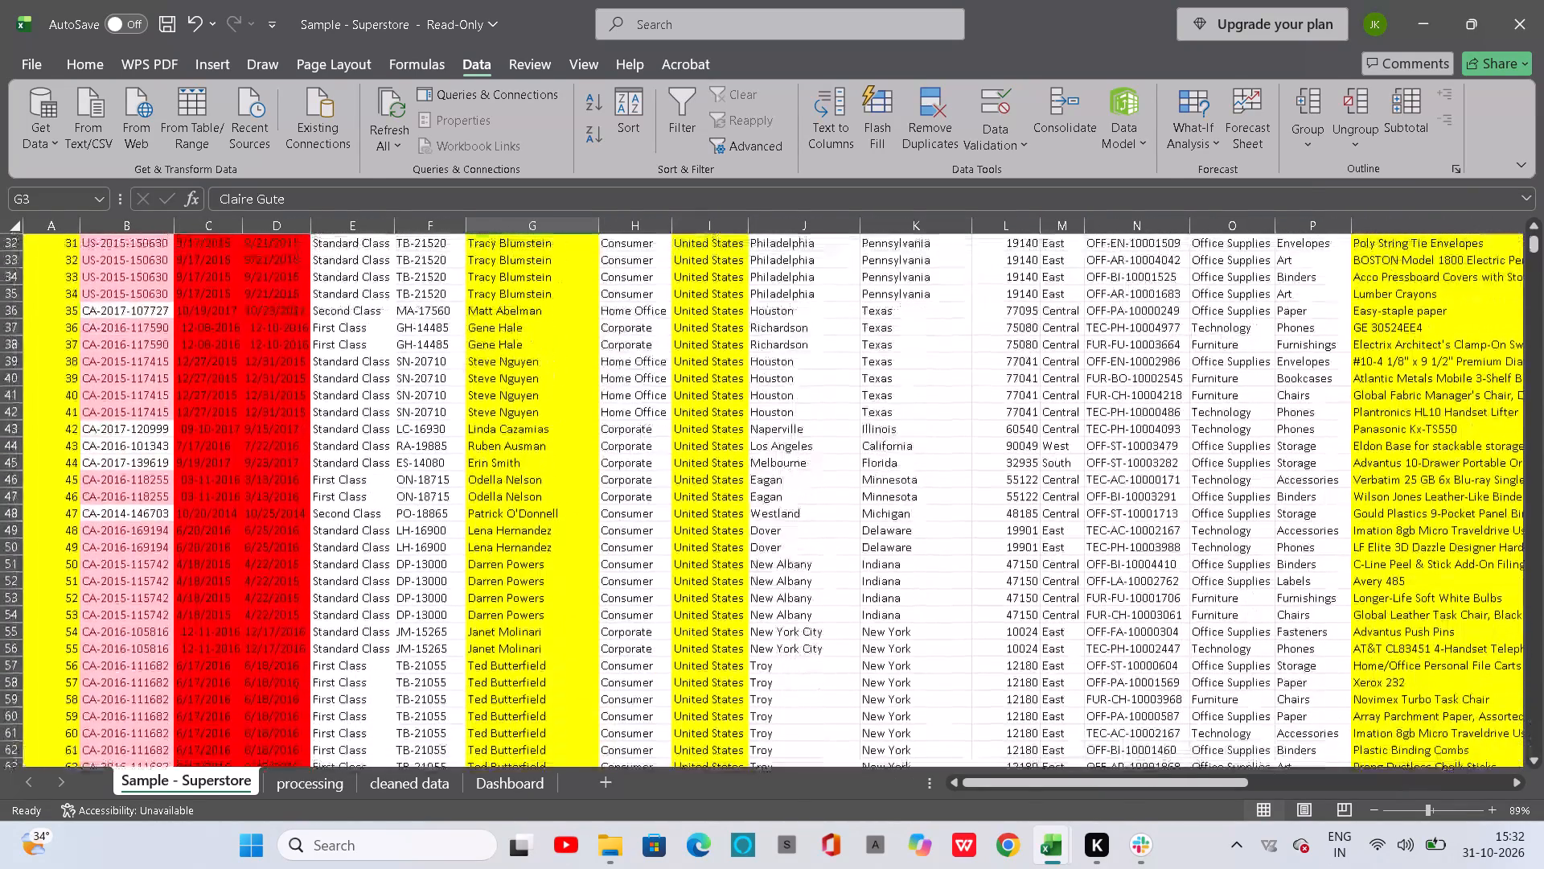
scroll(963, 401, "down", 11)
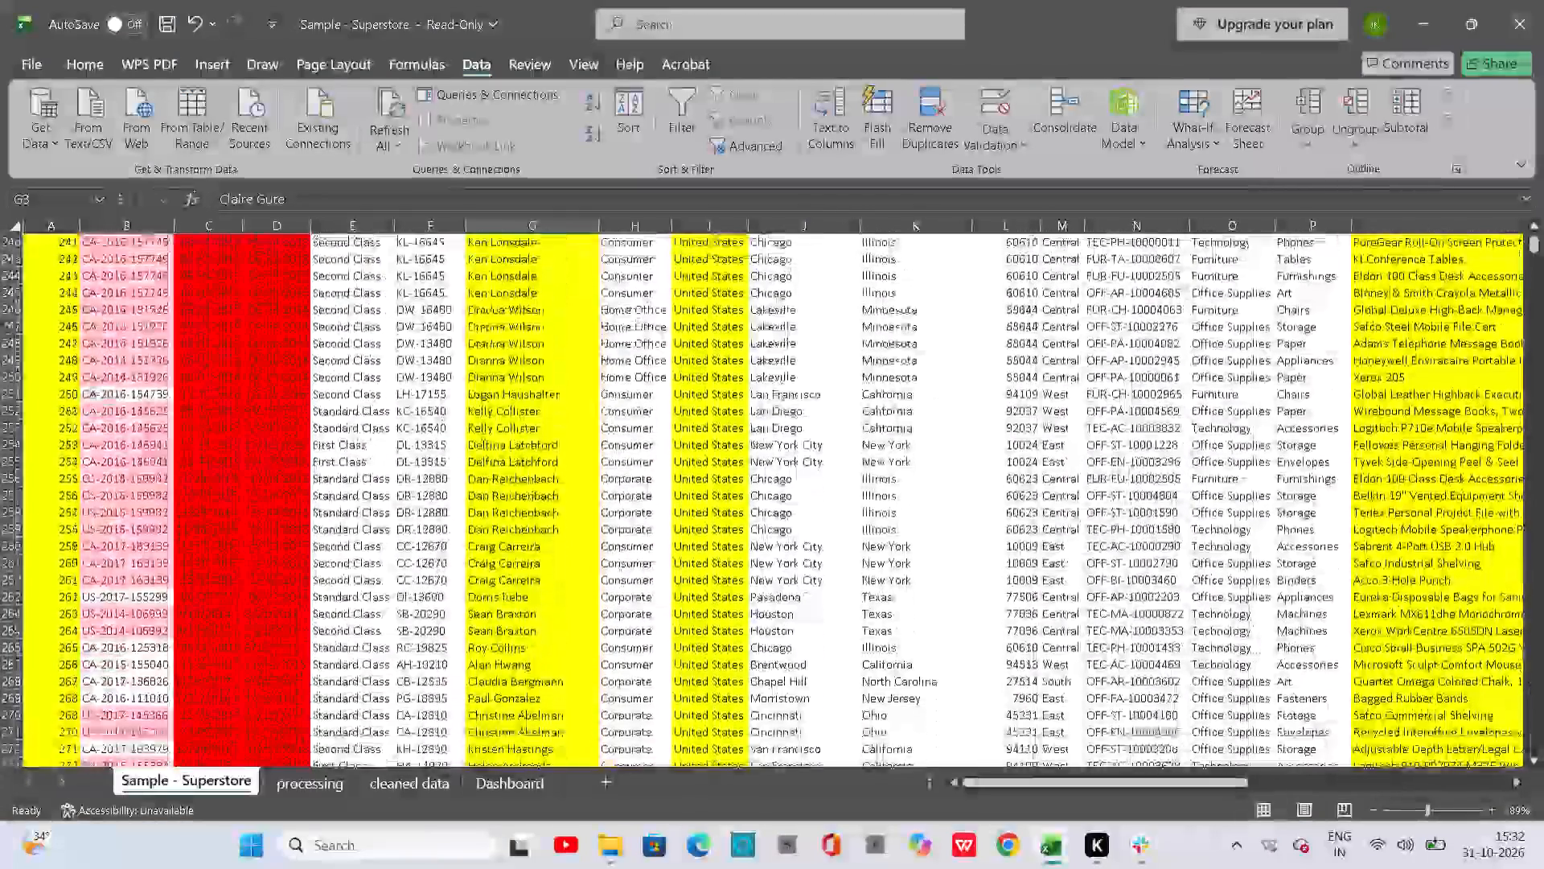
scroll(963, 401, "down", 7)
scroll(963, 401, "up", 3)
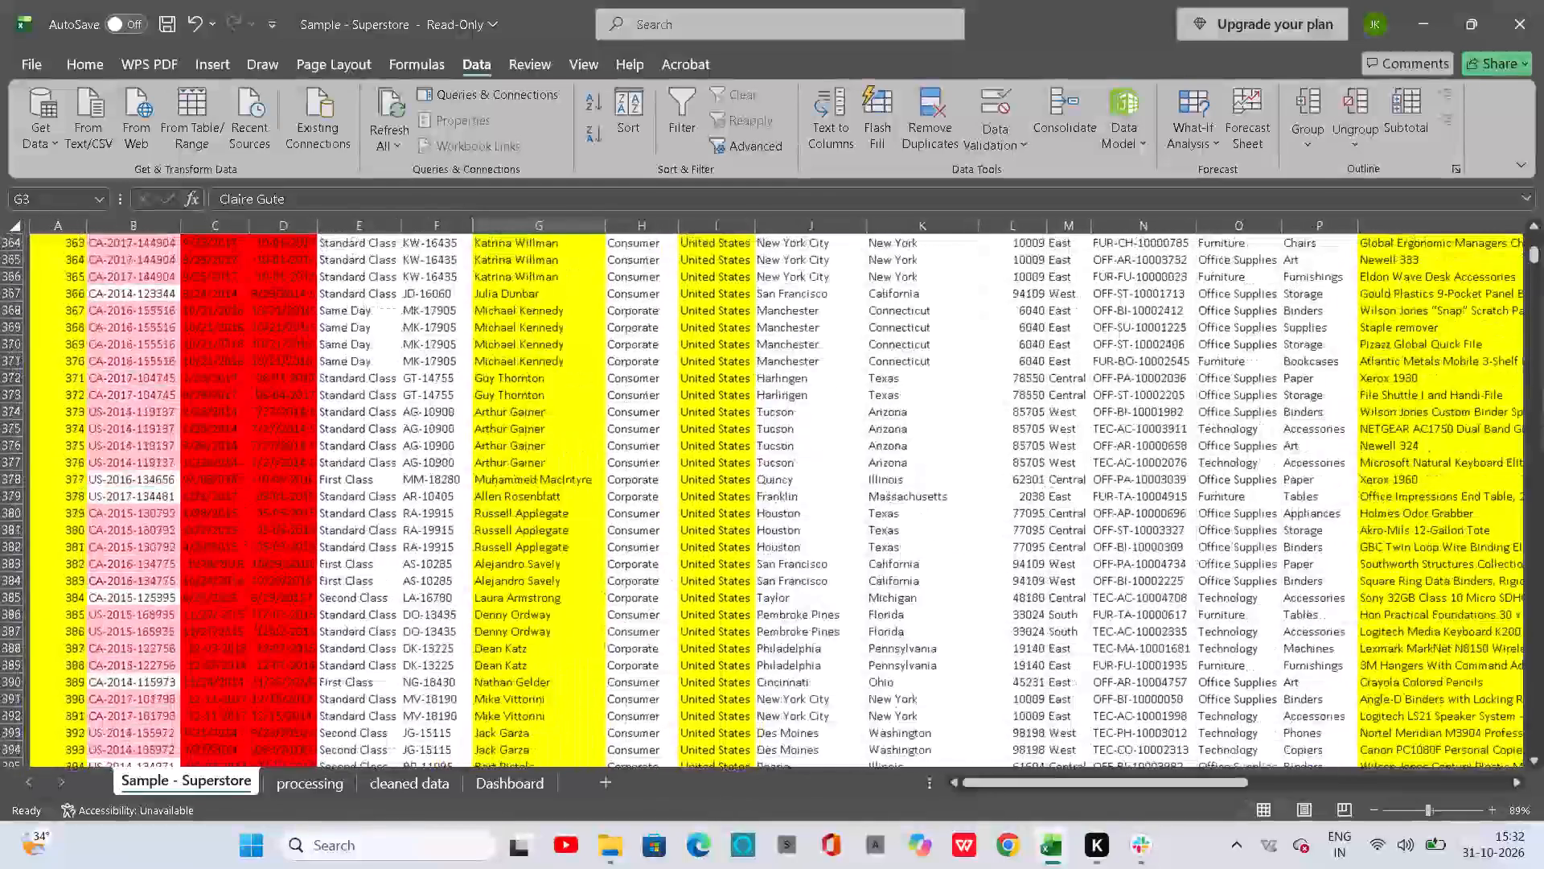
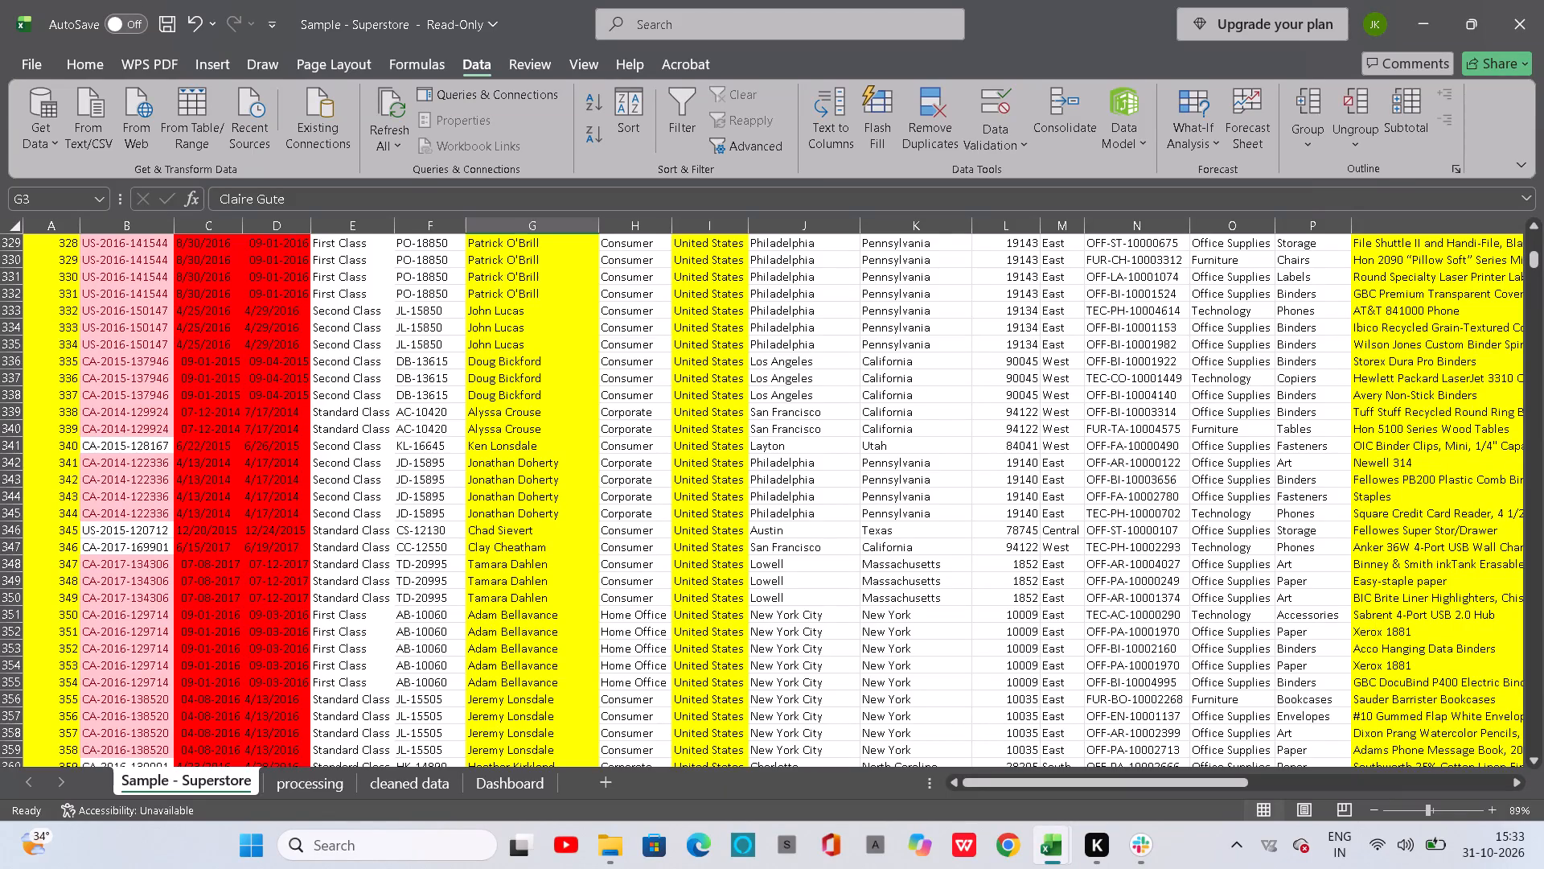
Copy the whole Postal Code column from the Sample - Superstore sheet into column A of the processing sheet.
scroll(1003, 450, "up", 14)
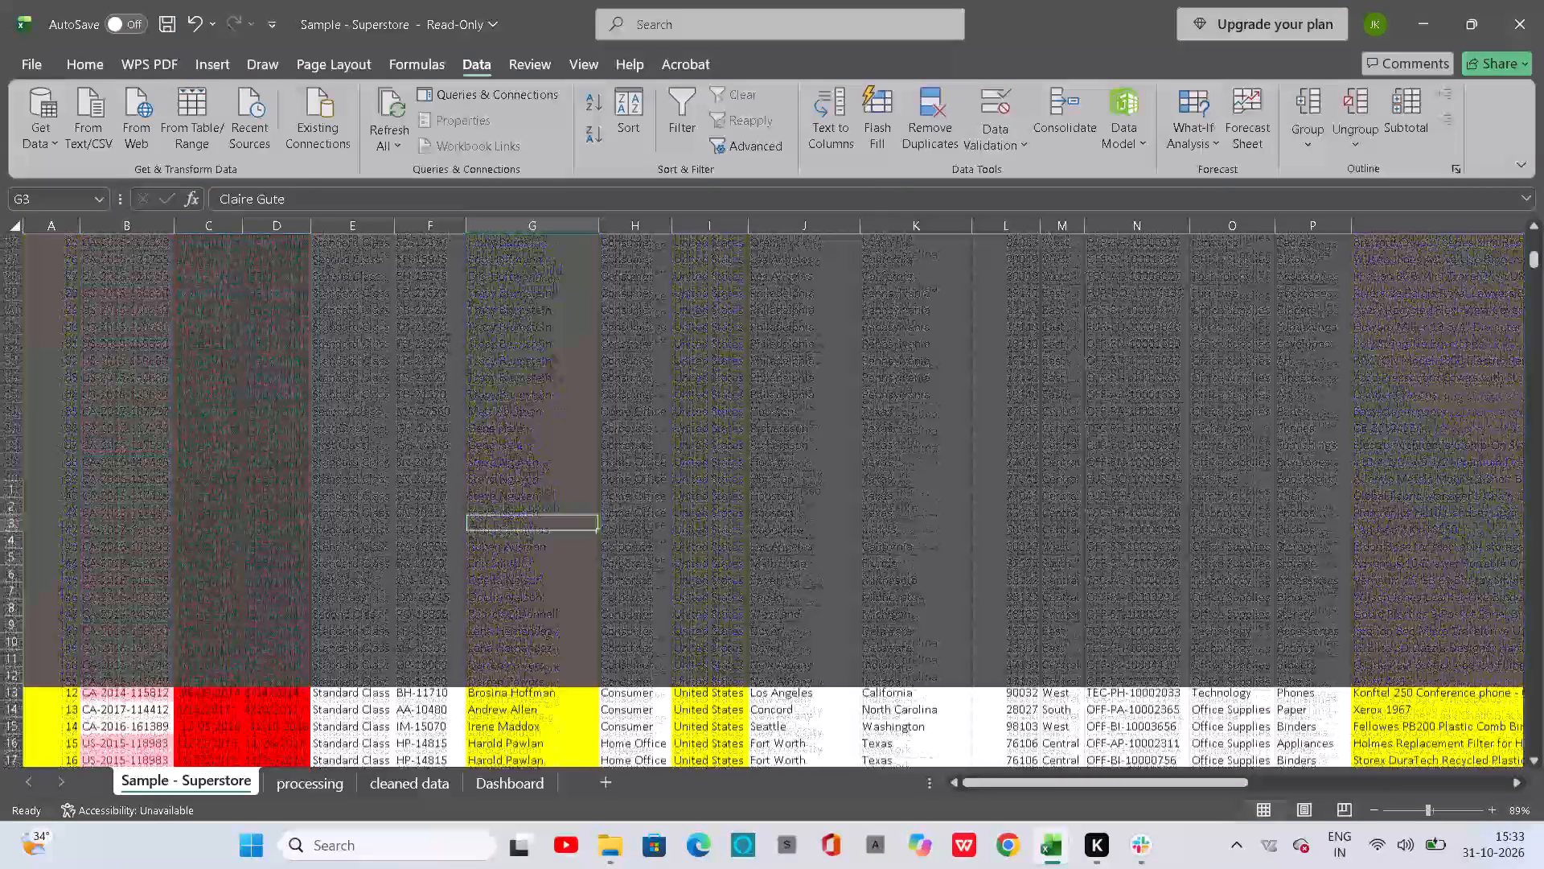
scroll(1003, 450, "up", 4)
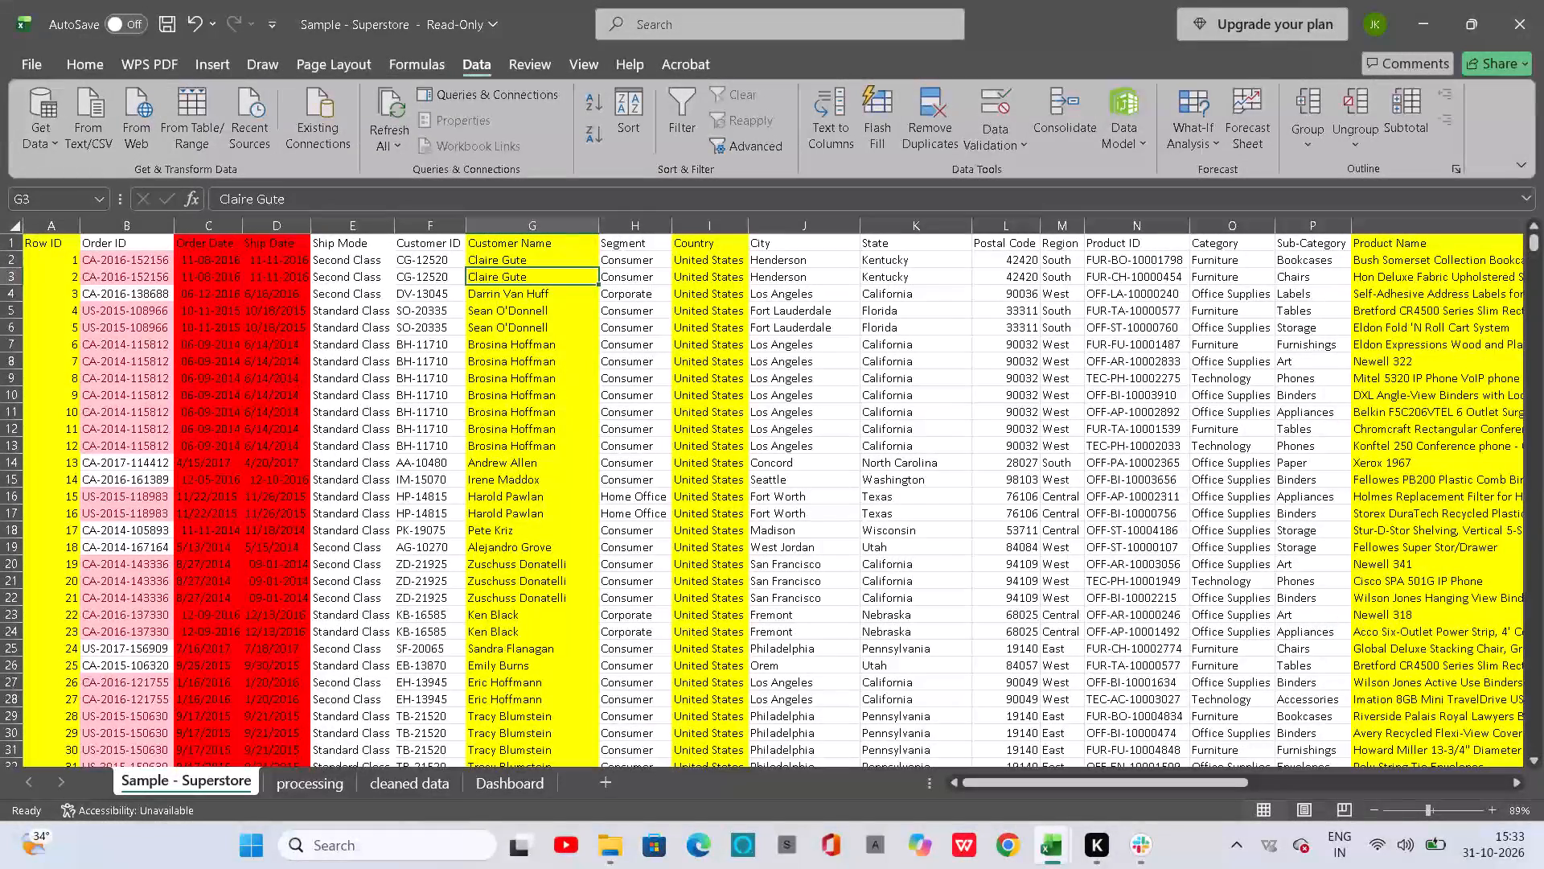
left_click(1008, 222)
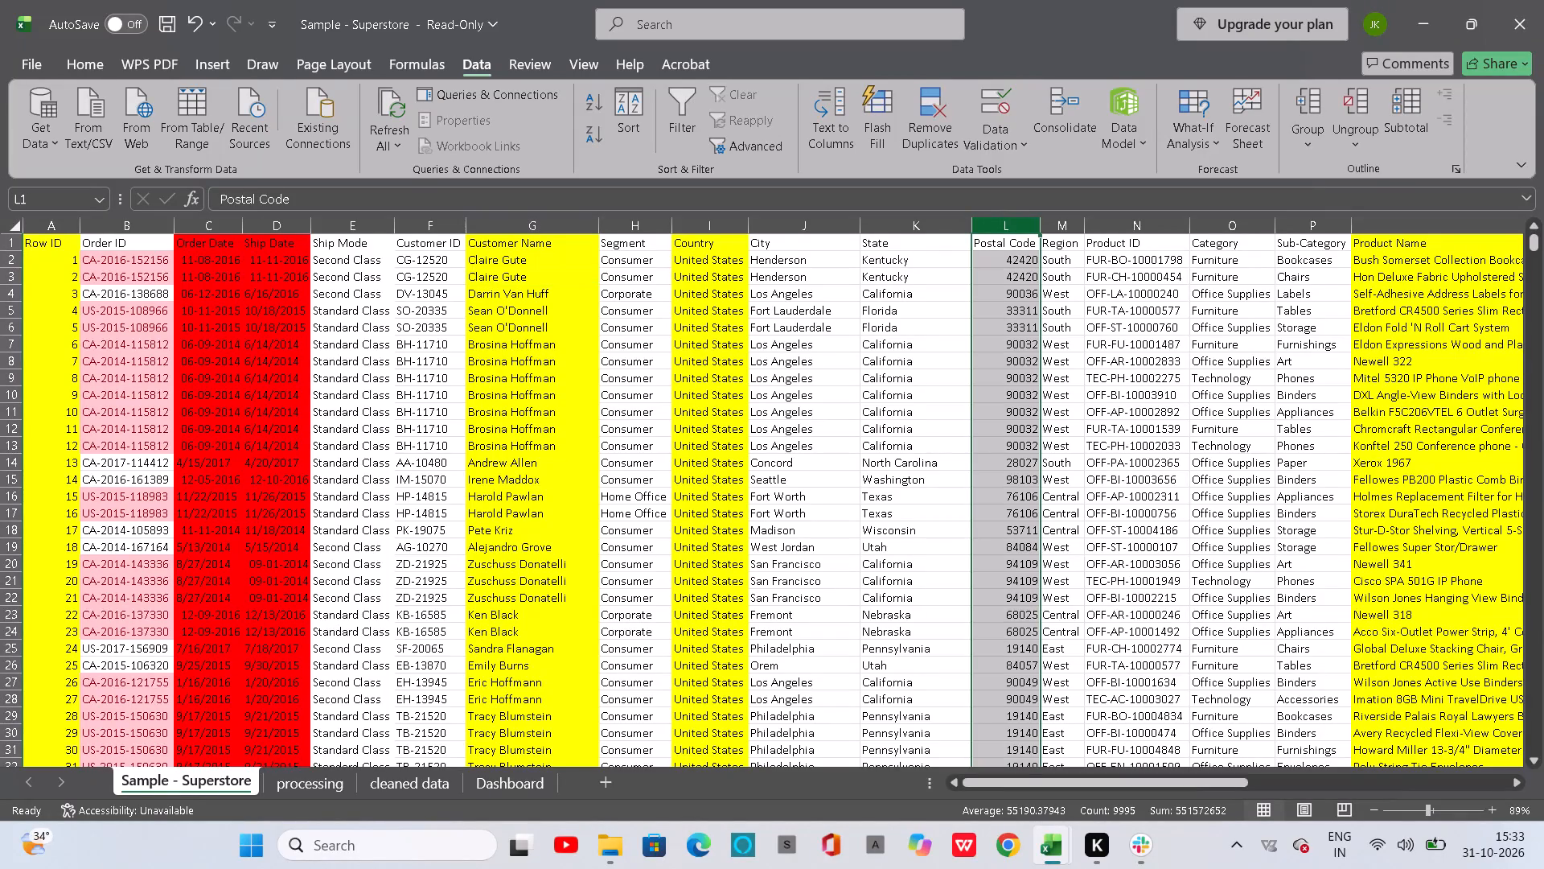
key("ctrl+c")
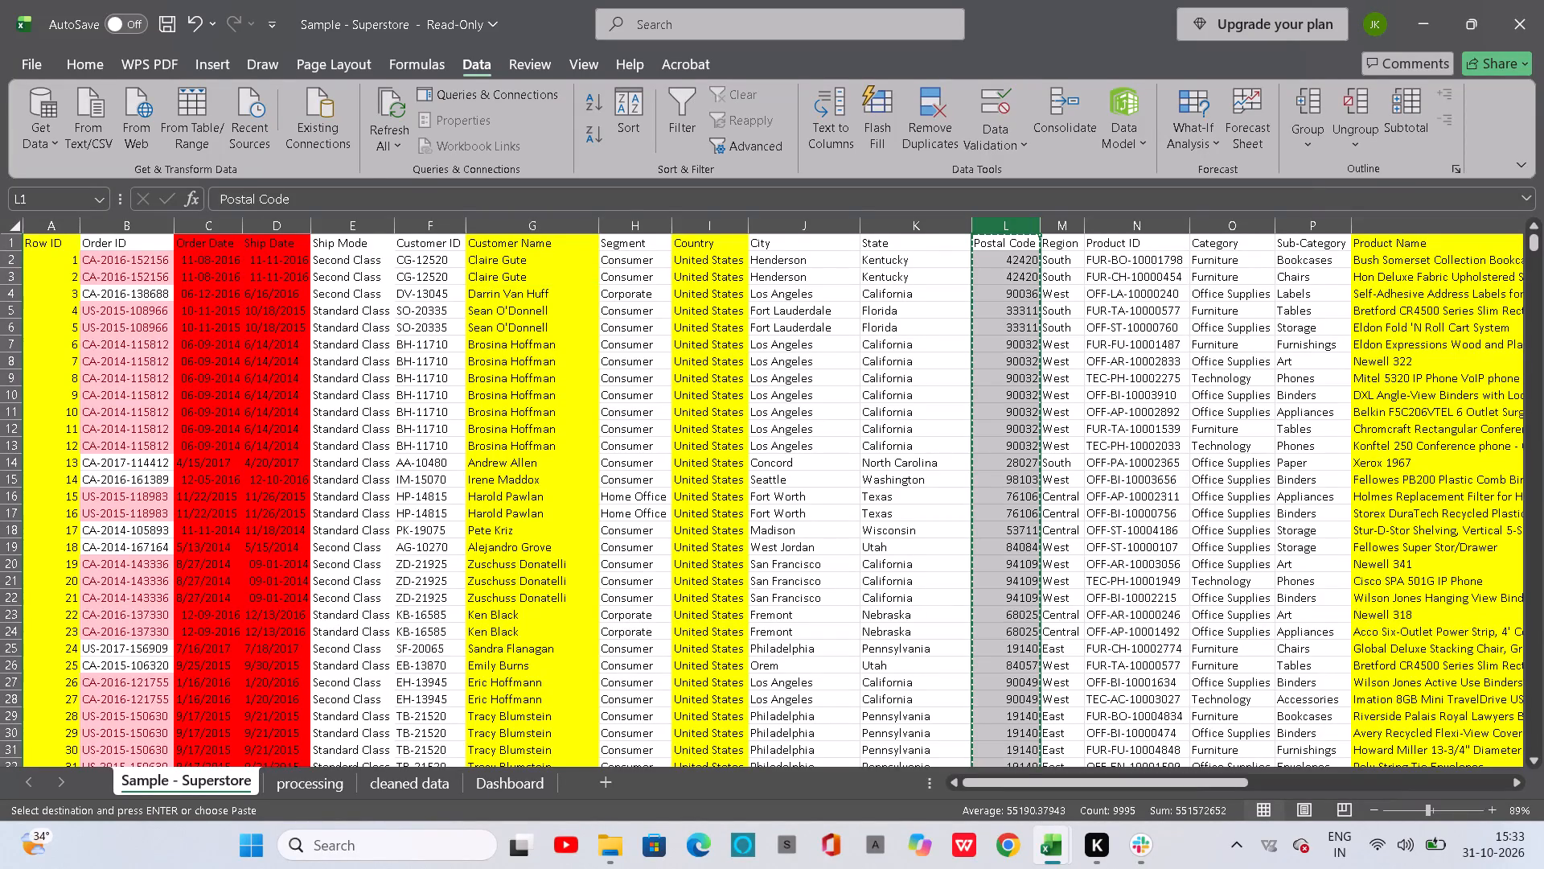
left_click(303, 774)
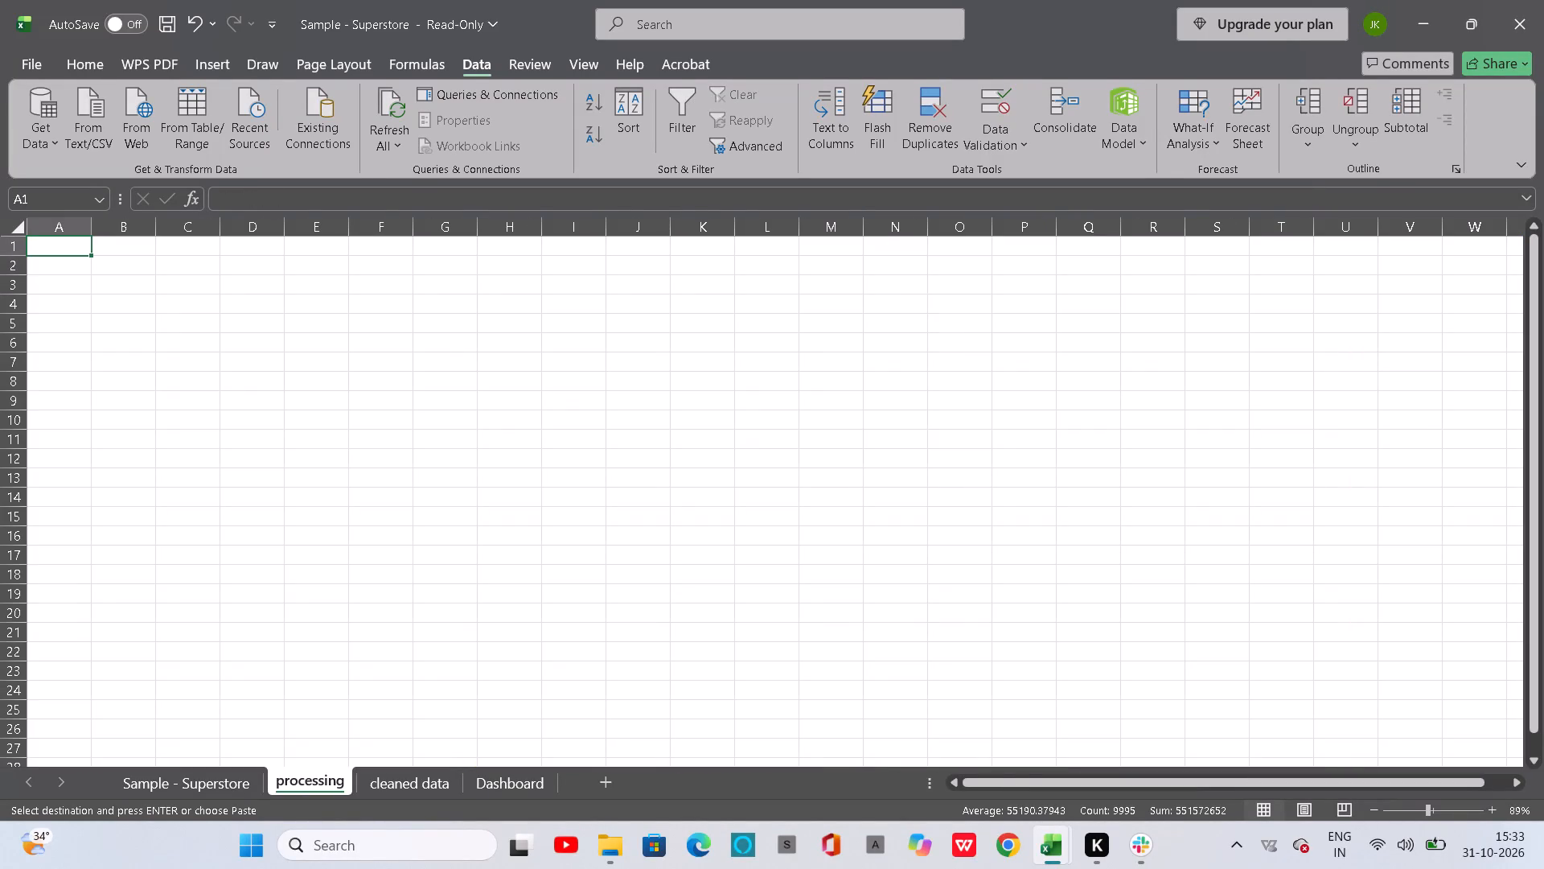
left_click(84, 251)
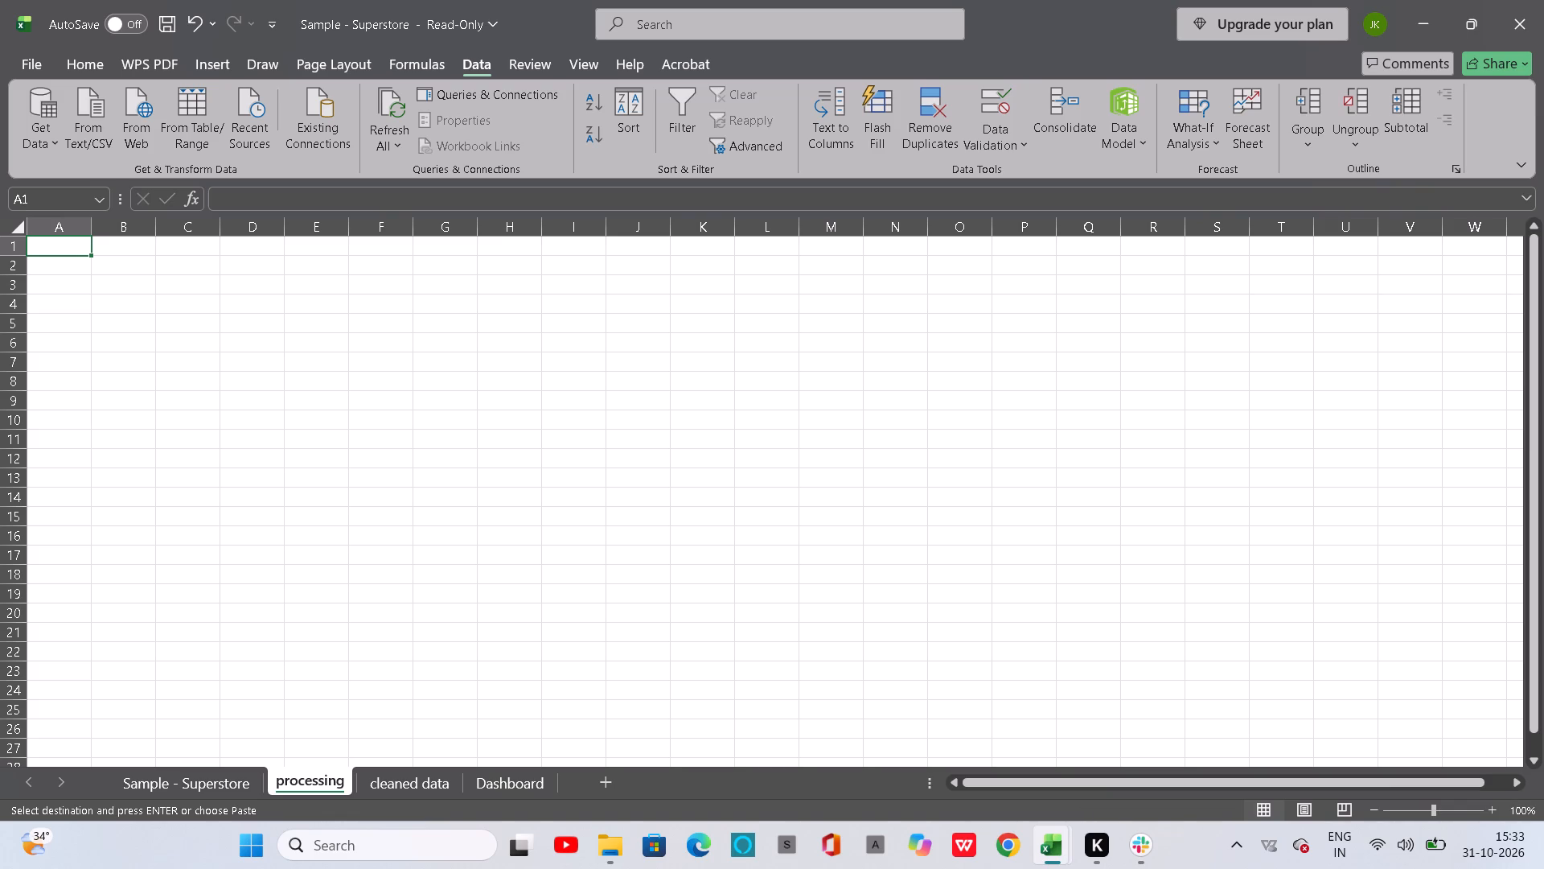
key("ctrl+v")
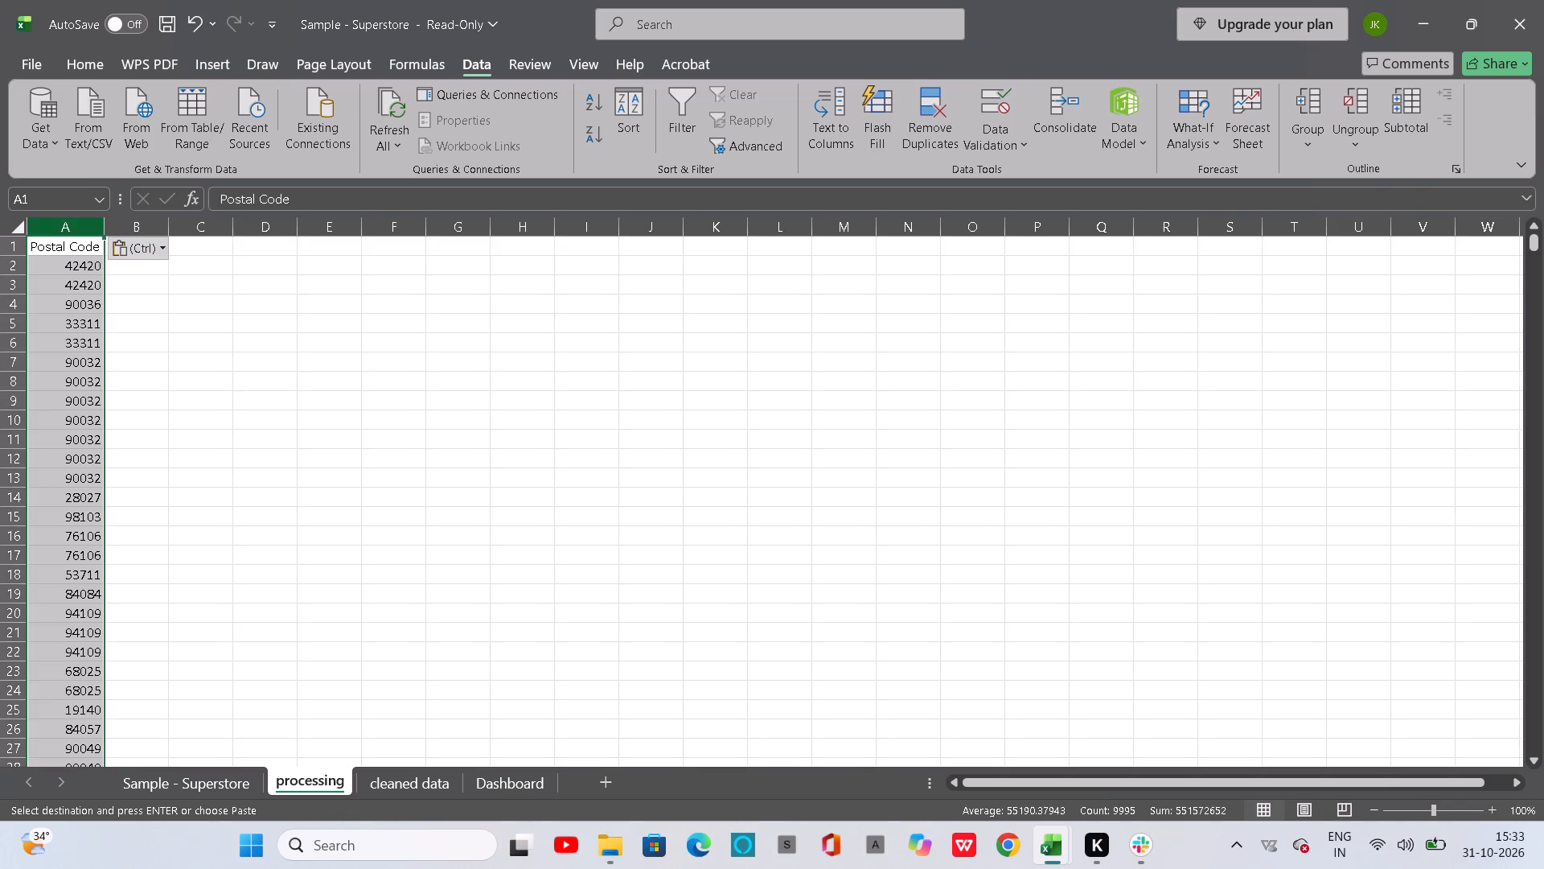
Widen column A on the processing sheet to roughly double its width and clear the column selection.
double_click(98, 227)
double_click(101, 227)
left_click_drag(101, 227, 183, 244)
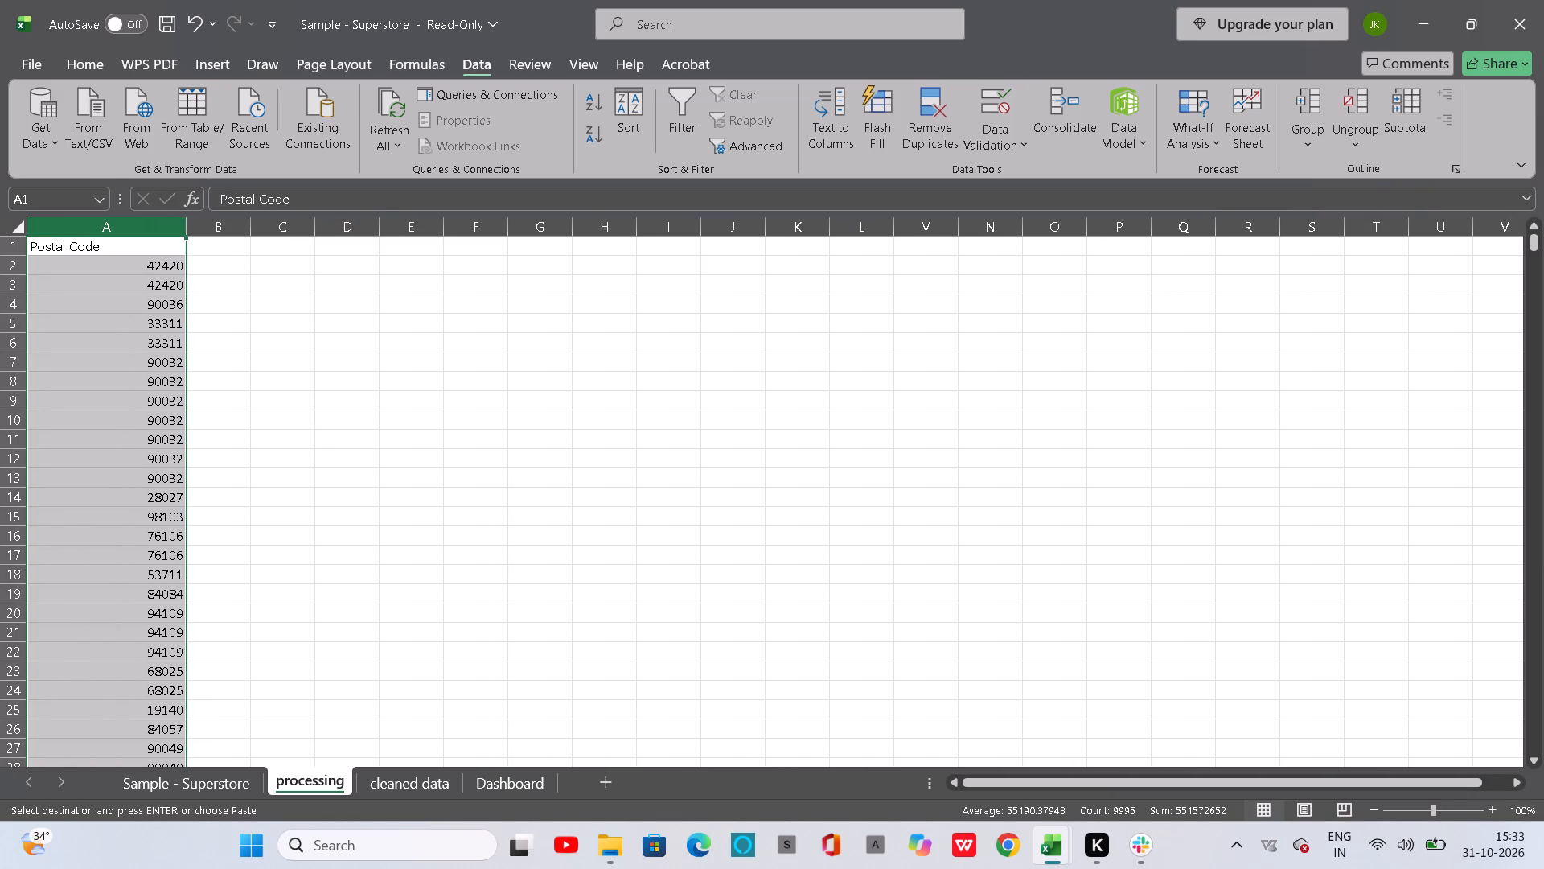
left_click(273, 360)
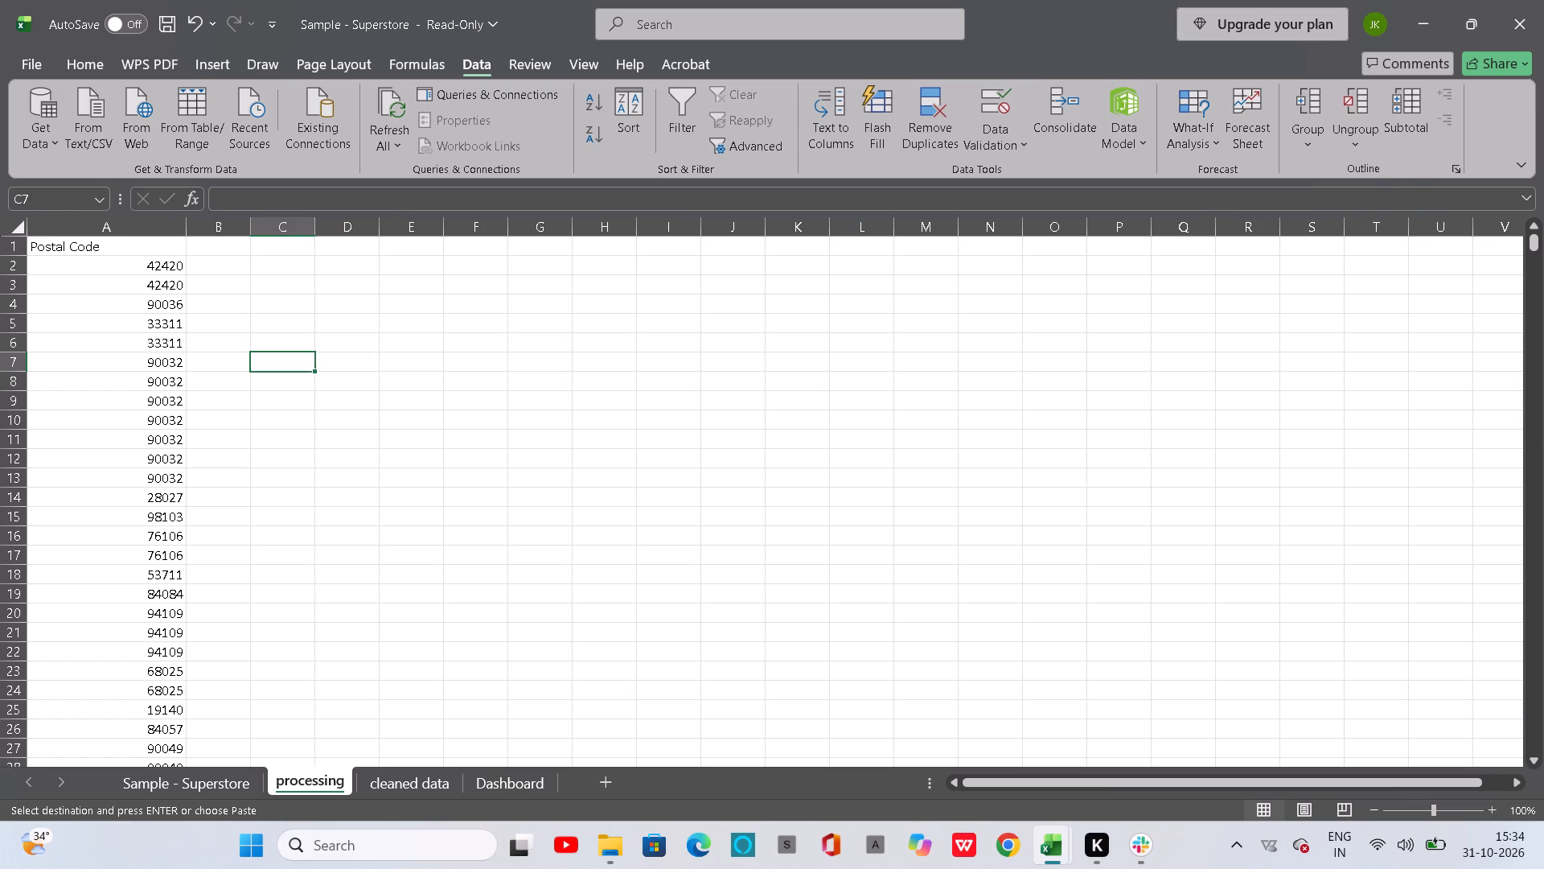
Enter the start of a note, "if pincode i", in cell D3 of the processing sheet.
left_click(345, 282)
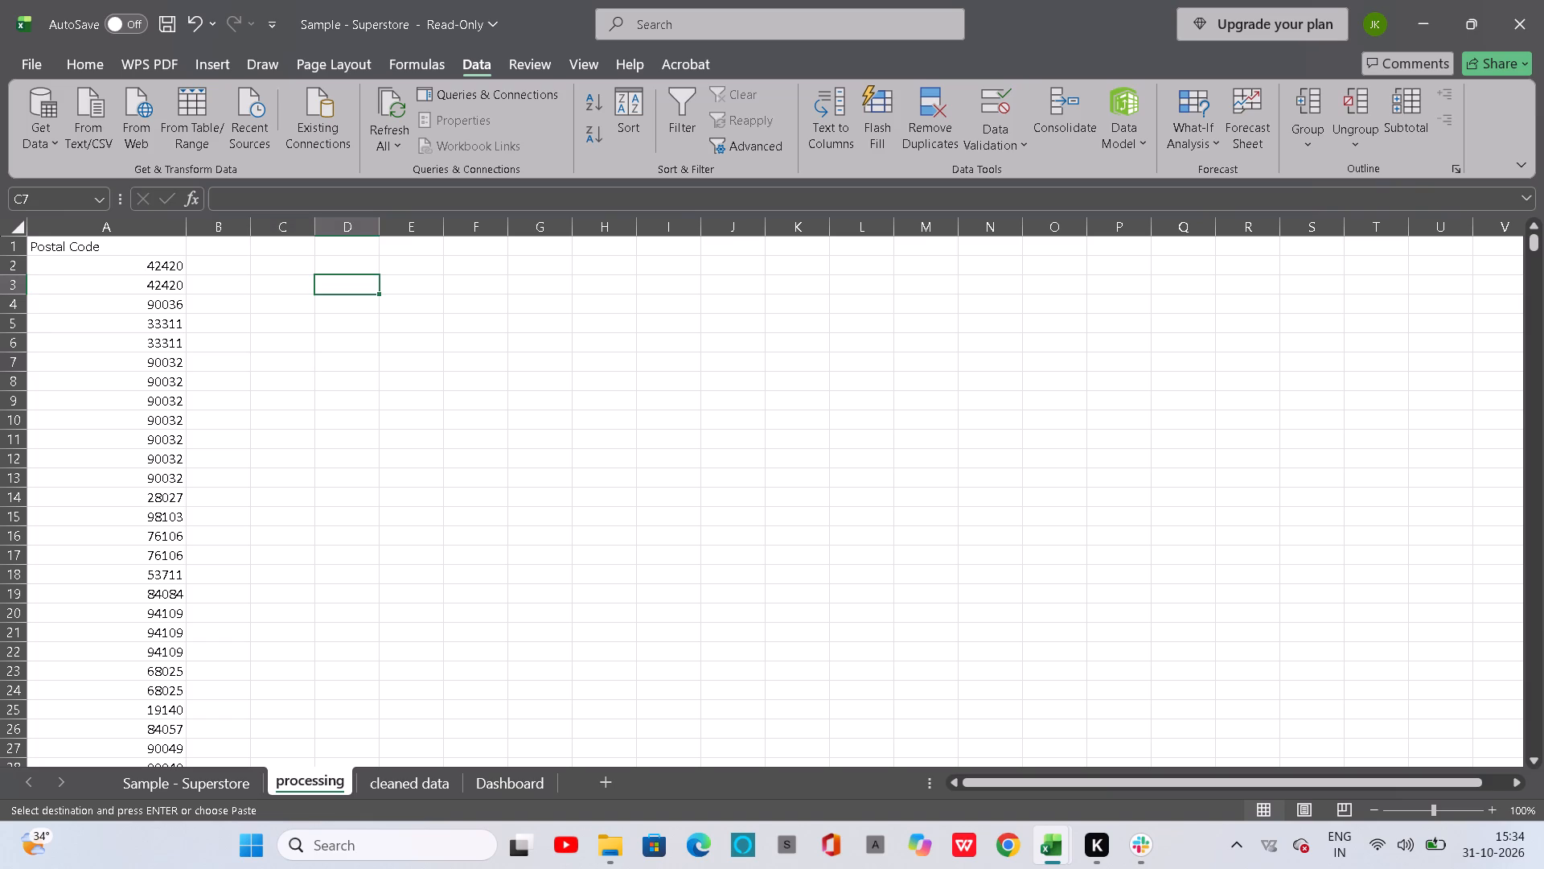
left_click(345, 282)
type("if")
key("space")
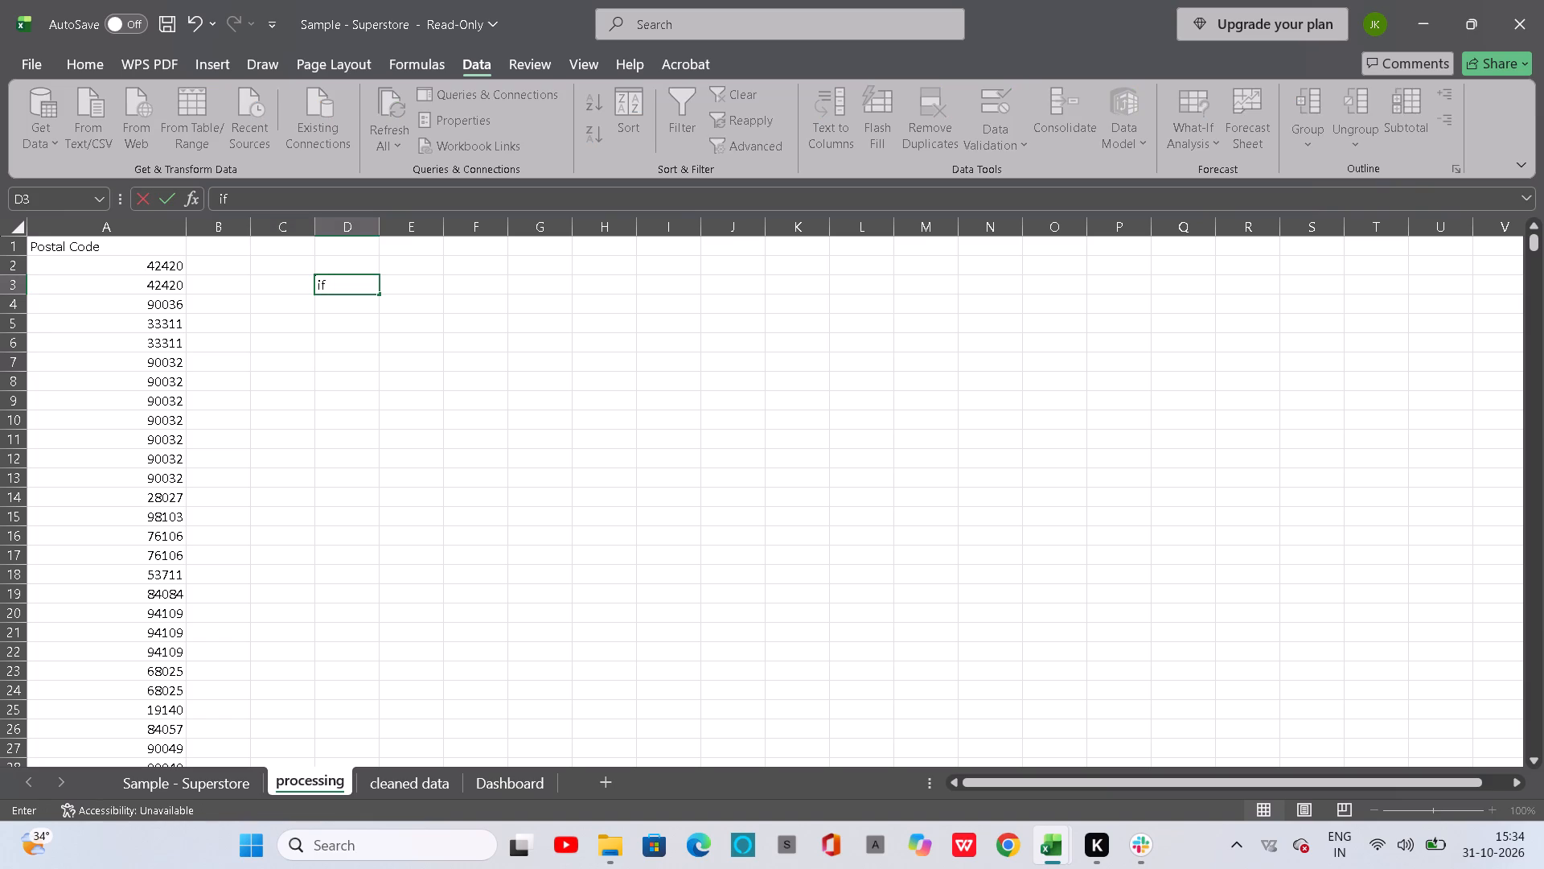
key("o")
key("BackSpace")
type("pincode is")
key("BackSpace")
Format the entire Postal Code column on the processing sheet as Text.
left_click(101, 225)
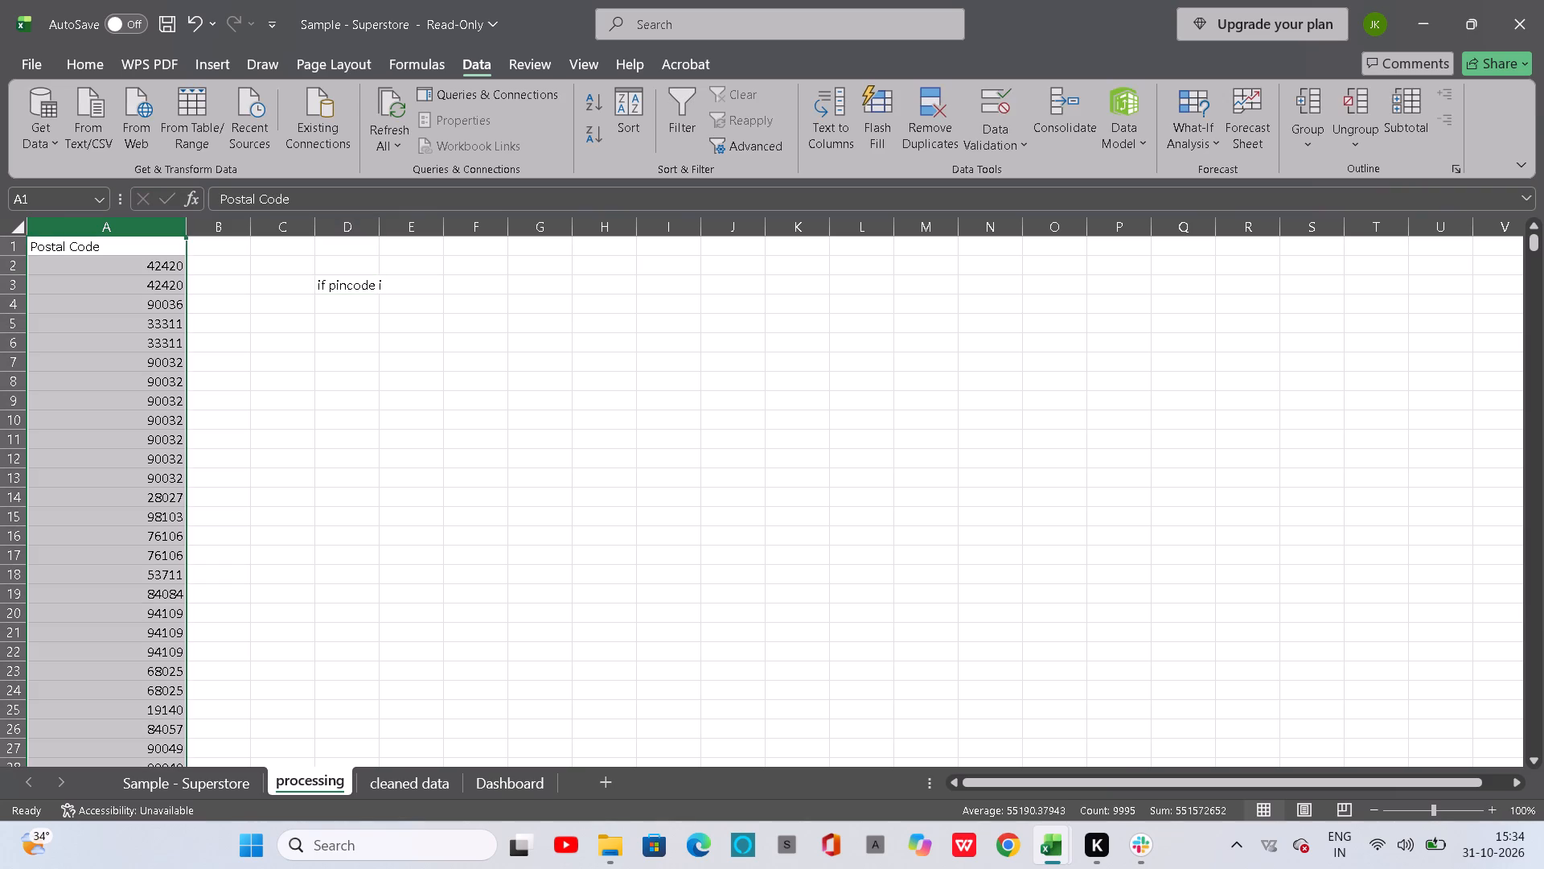
key("ctrl+1")
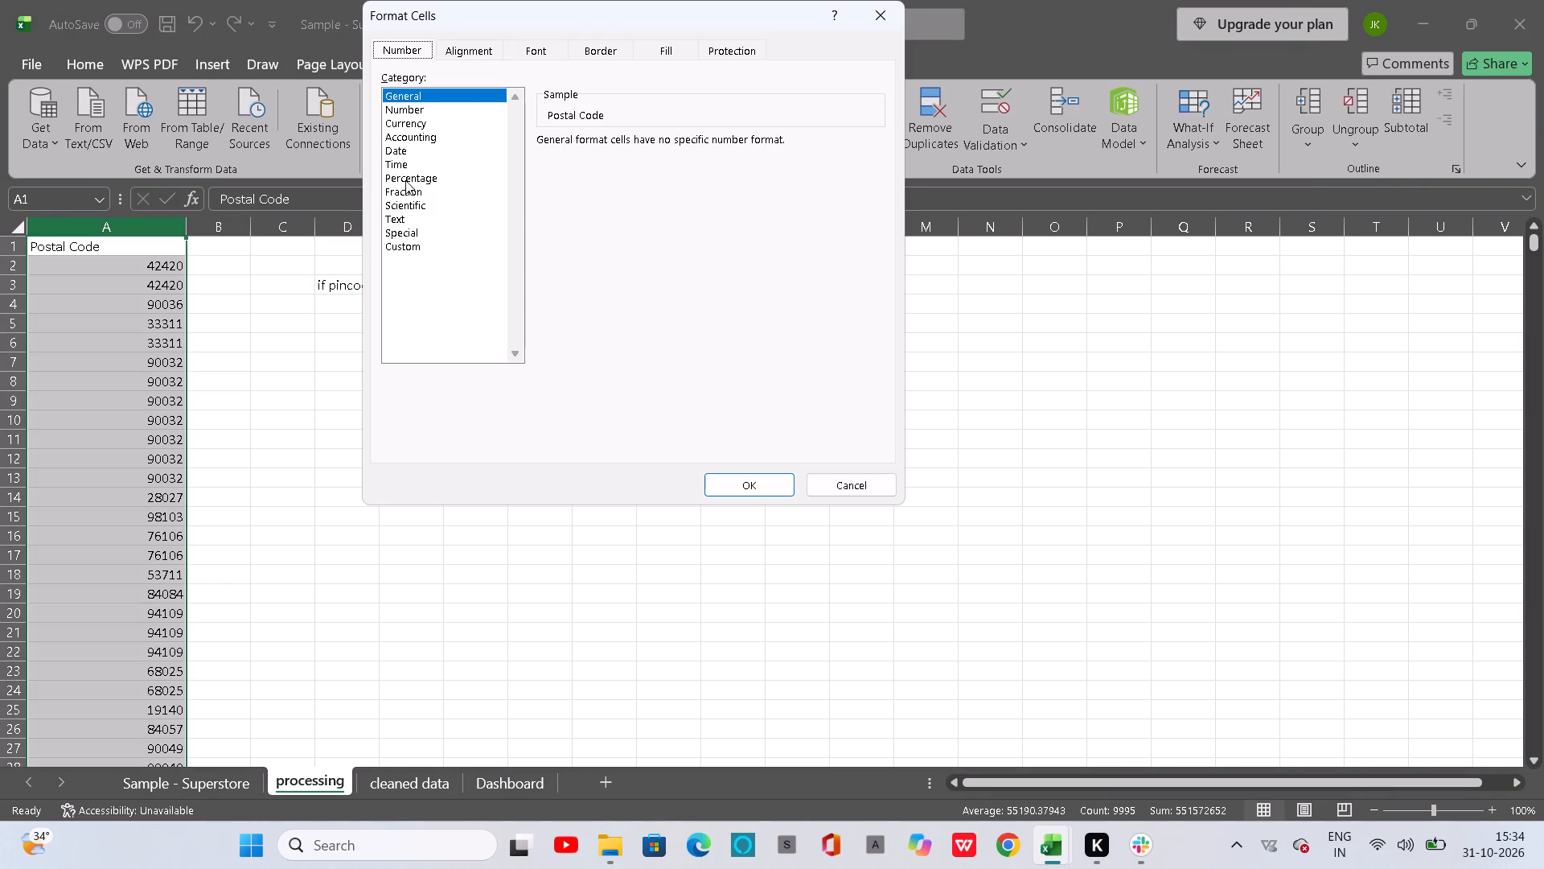
left_click(421, 219)
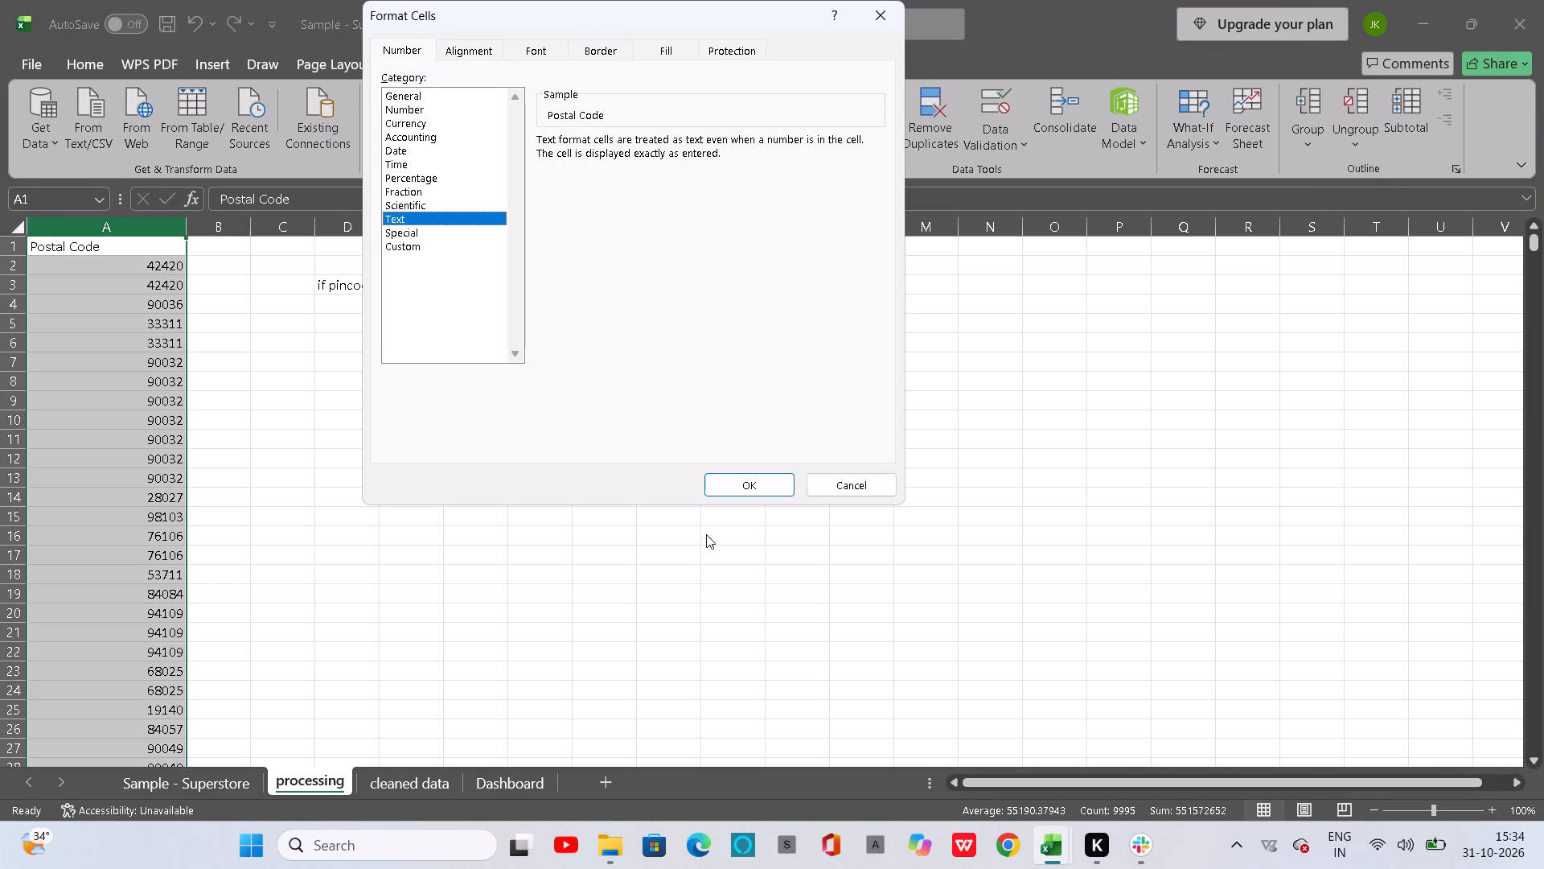
left_click(746, 487)
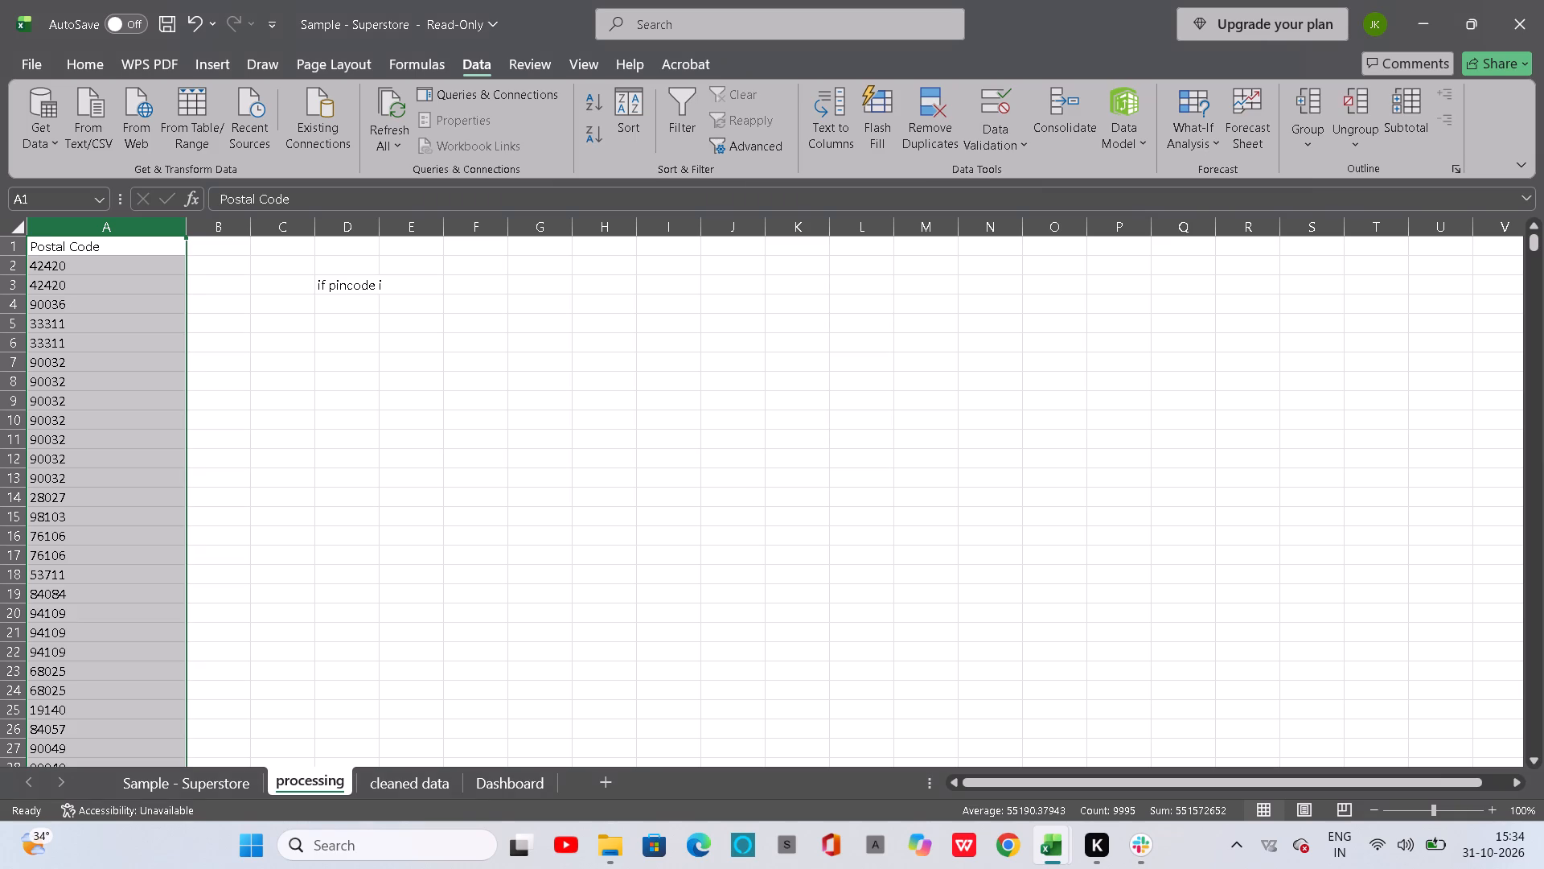
Edit the note in cell D3, trimming it to "if pincode".
left_click(396, 291)
left_click(367, 290)
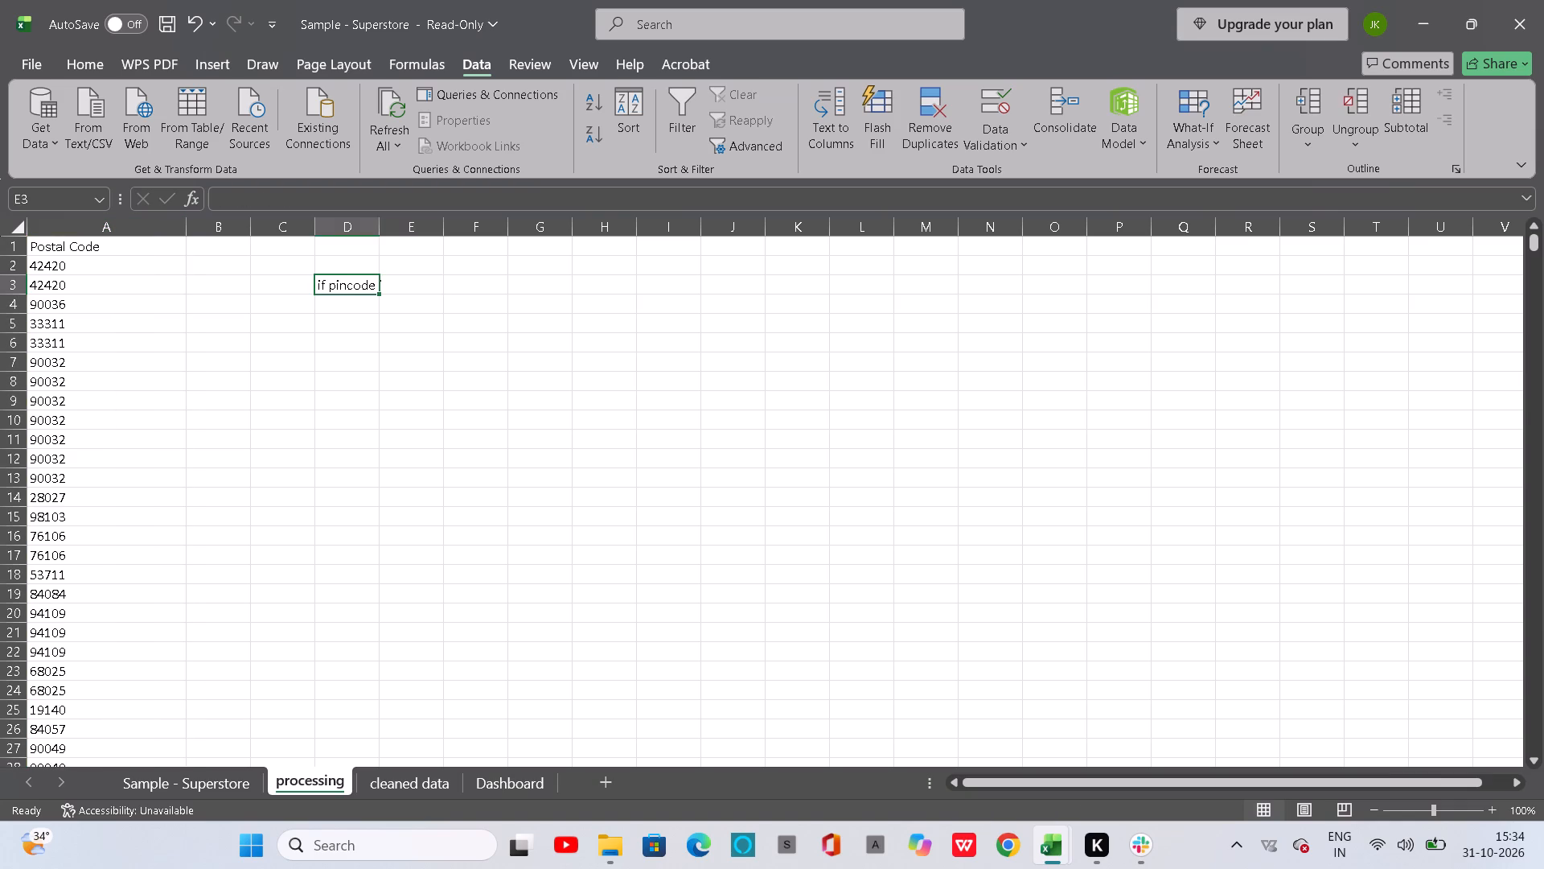
left_click(367, 290)
double_click(367, 290)
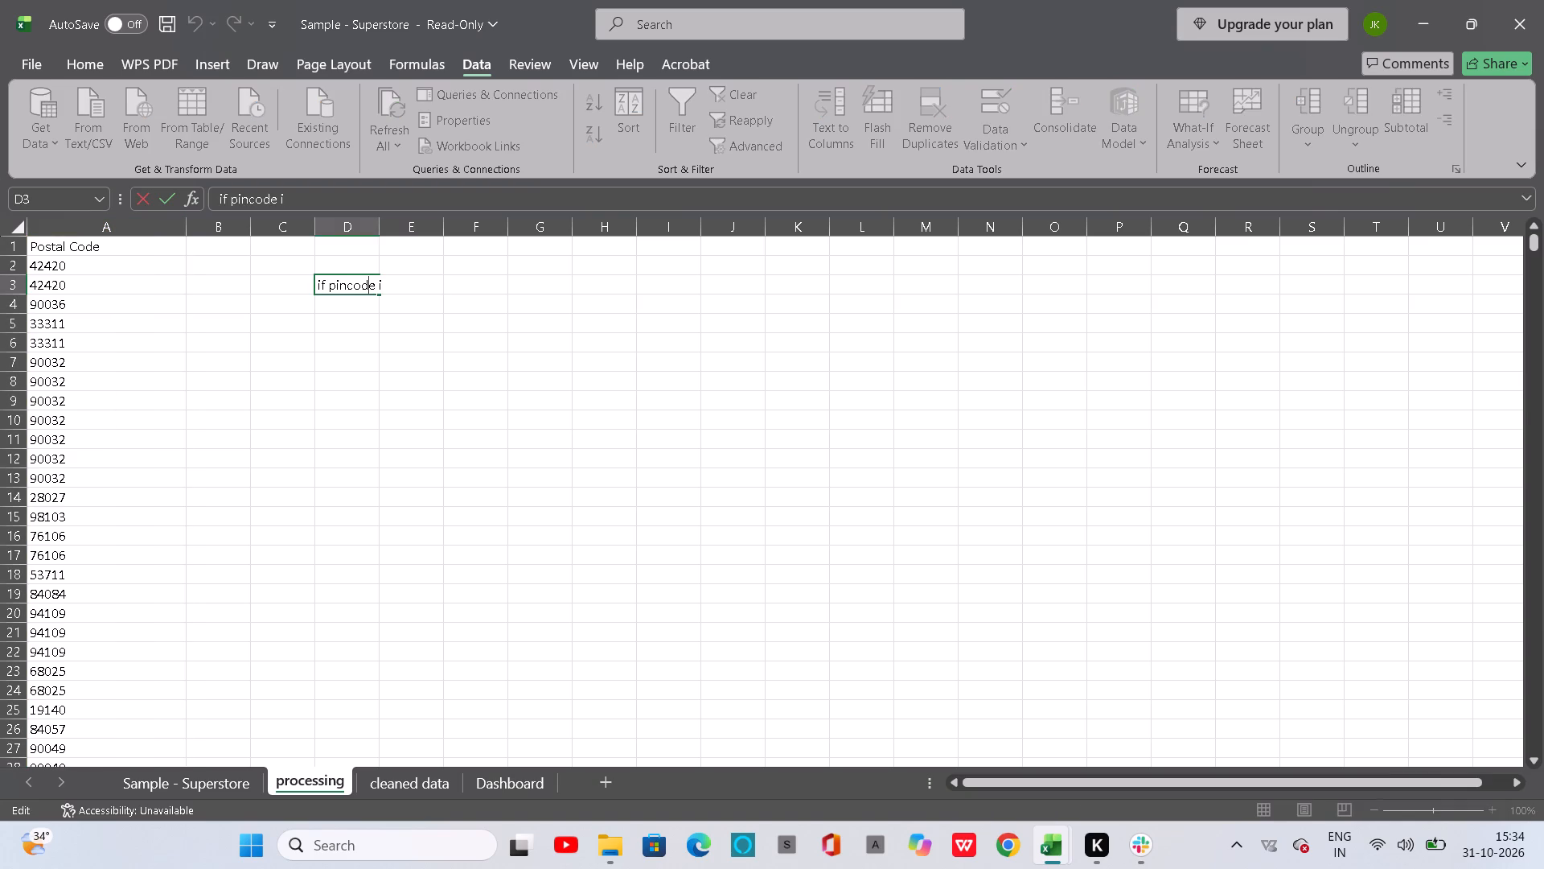
key("Right")
key("Right")
key("Right")
key("BackSpace")
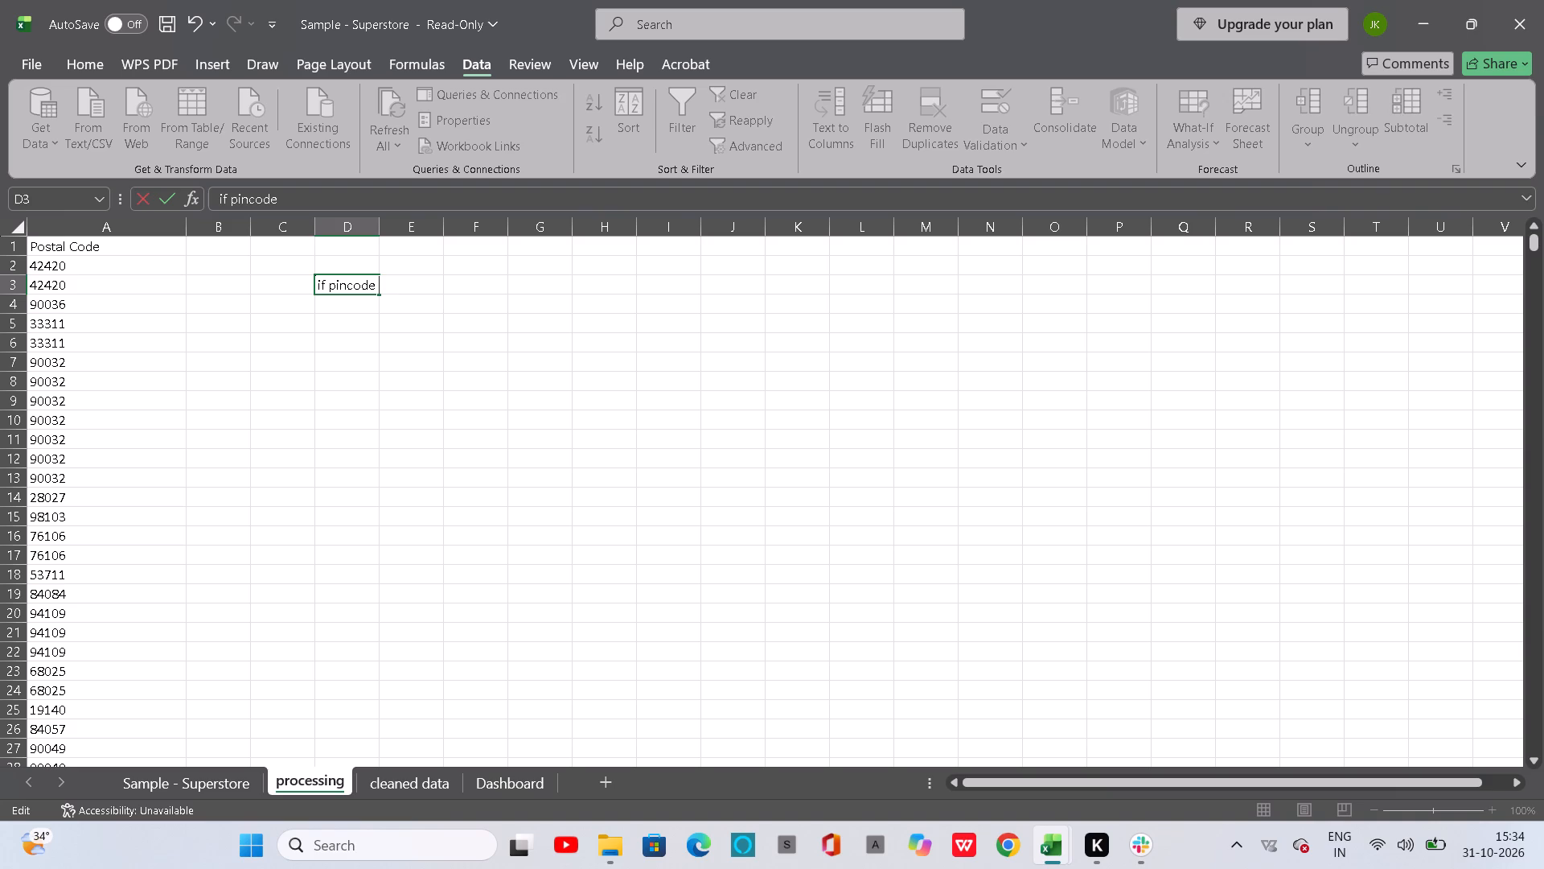
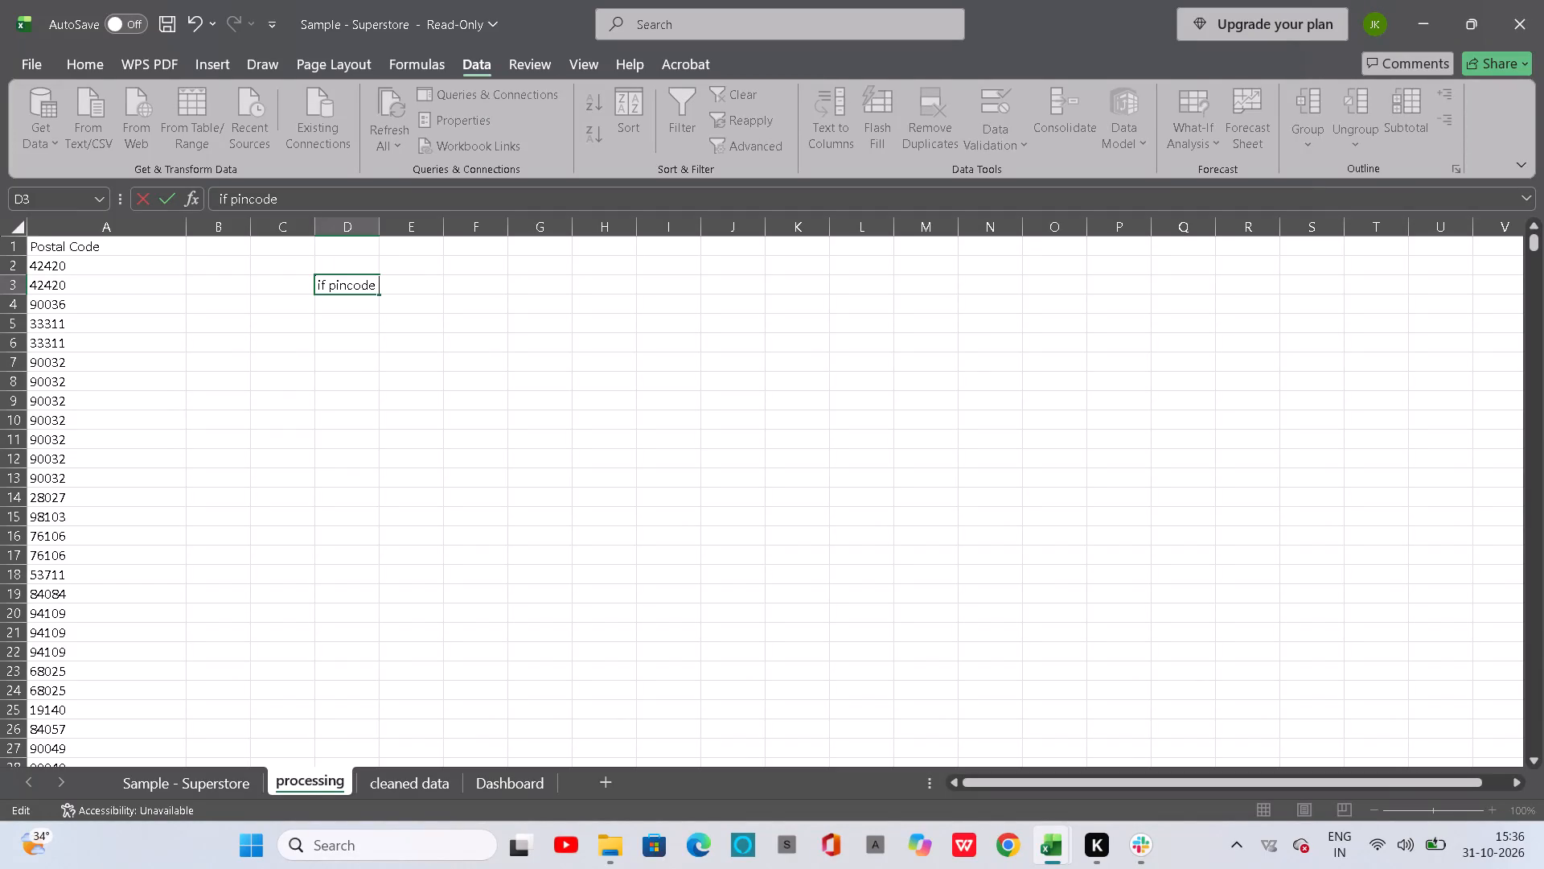
Delete the whole text of the note in cell D3 of the processing sheet.
key("BackSpace")
key("BackSpace")
key("BackSpace")
key("BackSpace")
key("BackSpace")
key("BackSpace")
key("BackSpace")
key("BackSpace")
key("BackSpace")
key("BackSpace")
key("BackSpace")
key("BackSpace")
key("BackSpace")
key("BackSpace")
key("BackSpace")
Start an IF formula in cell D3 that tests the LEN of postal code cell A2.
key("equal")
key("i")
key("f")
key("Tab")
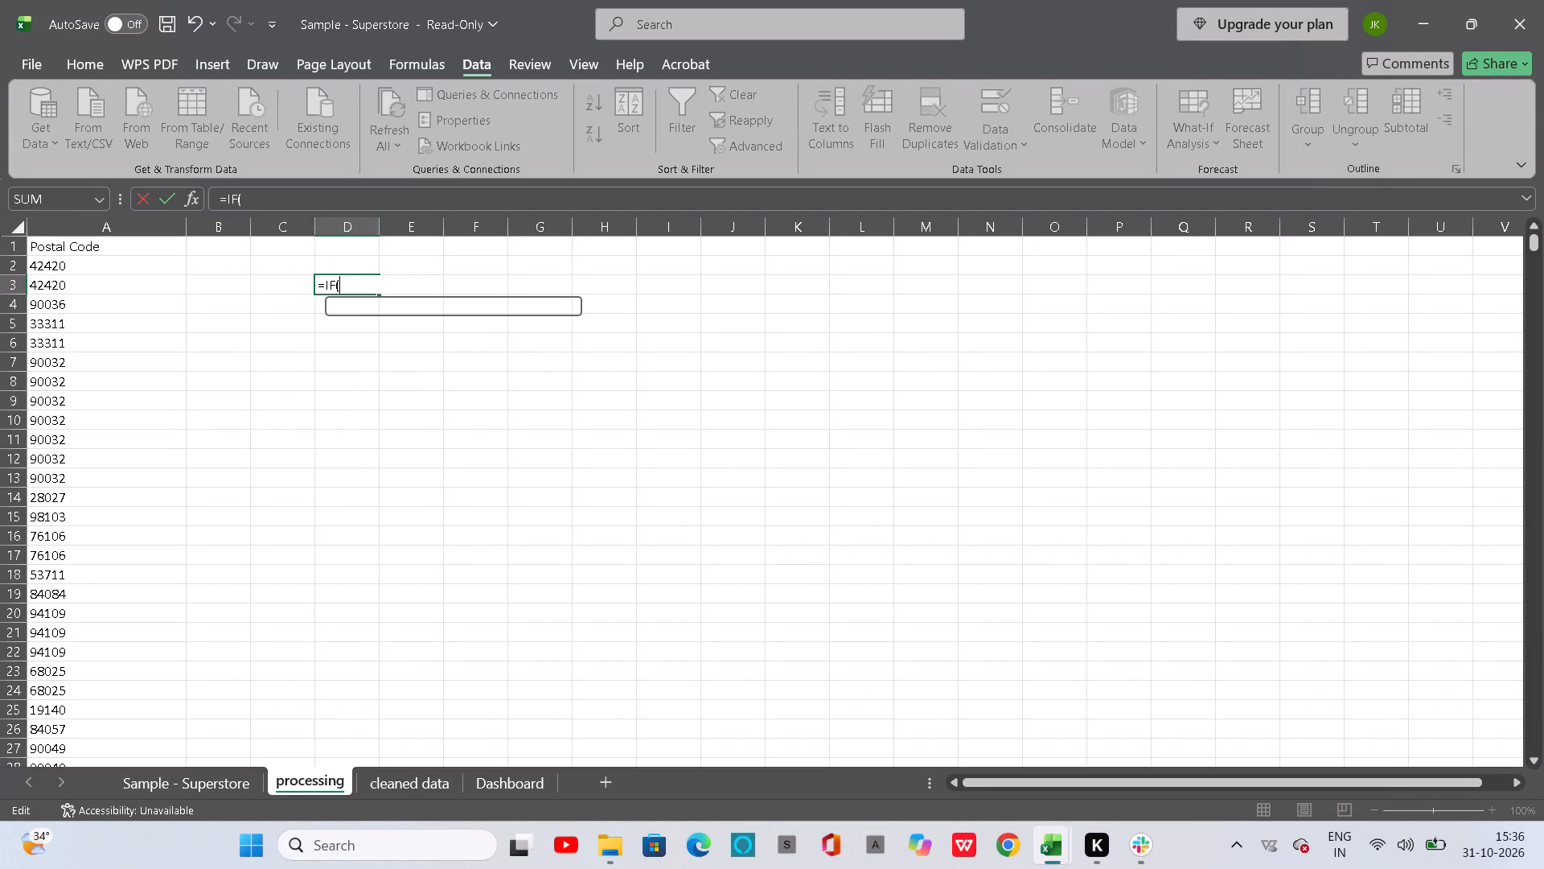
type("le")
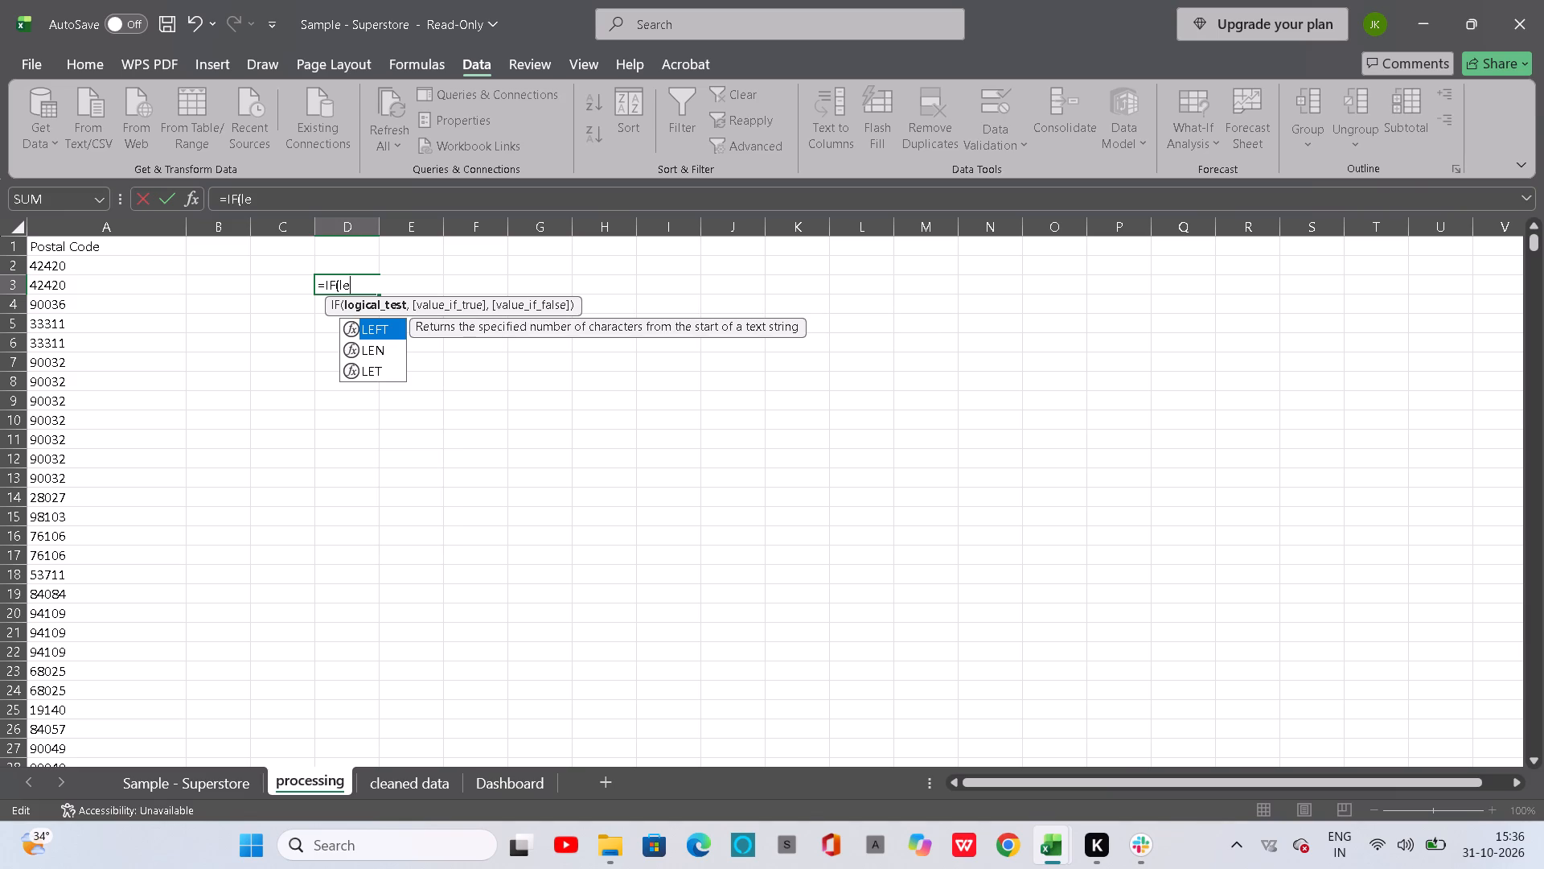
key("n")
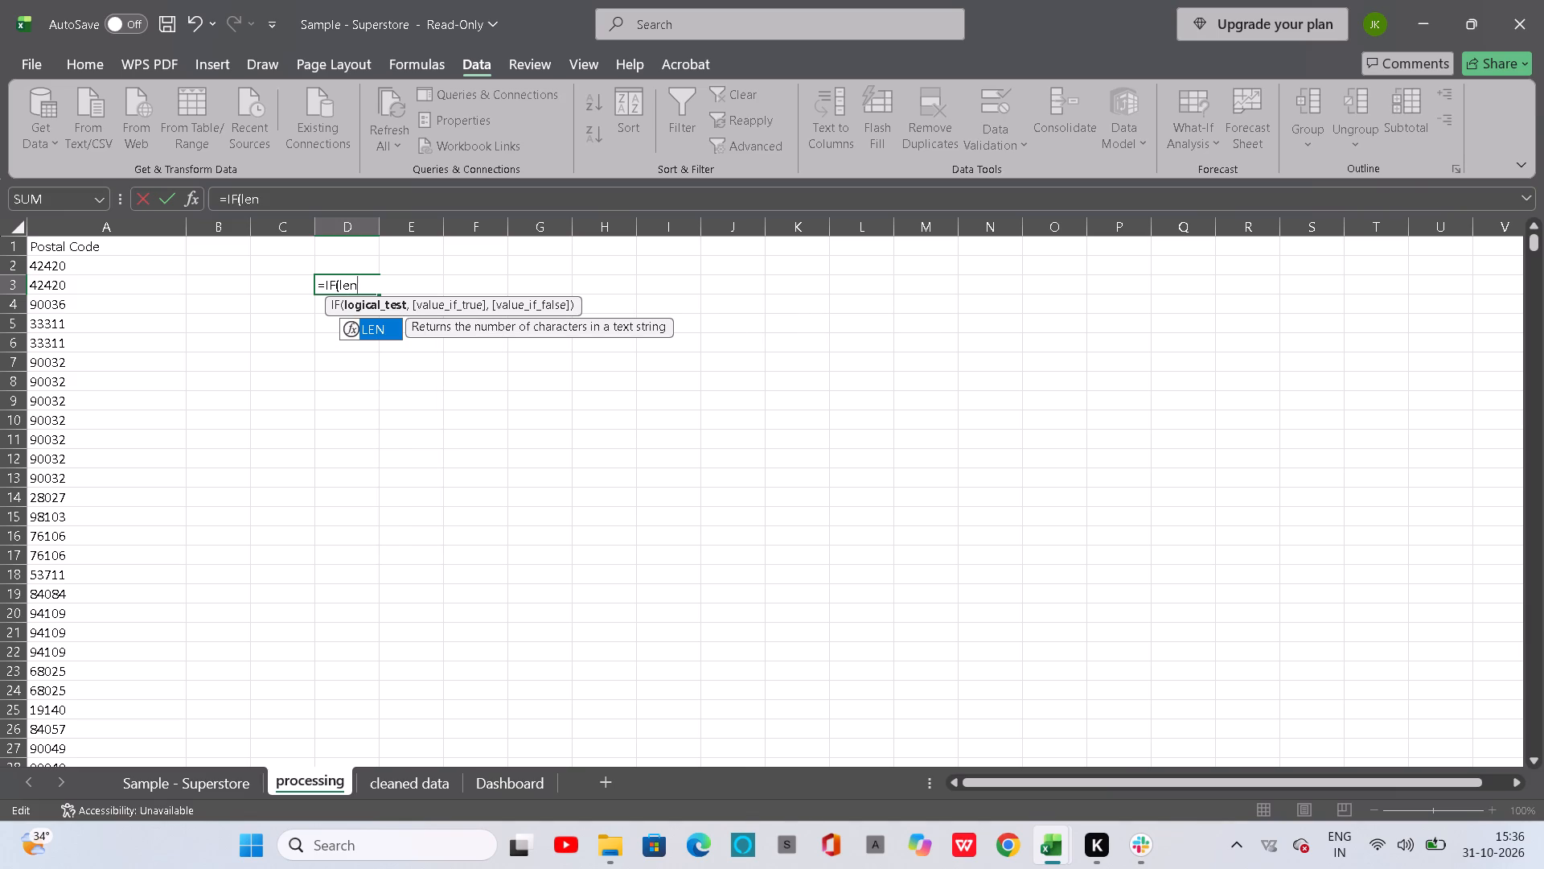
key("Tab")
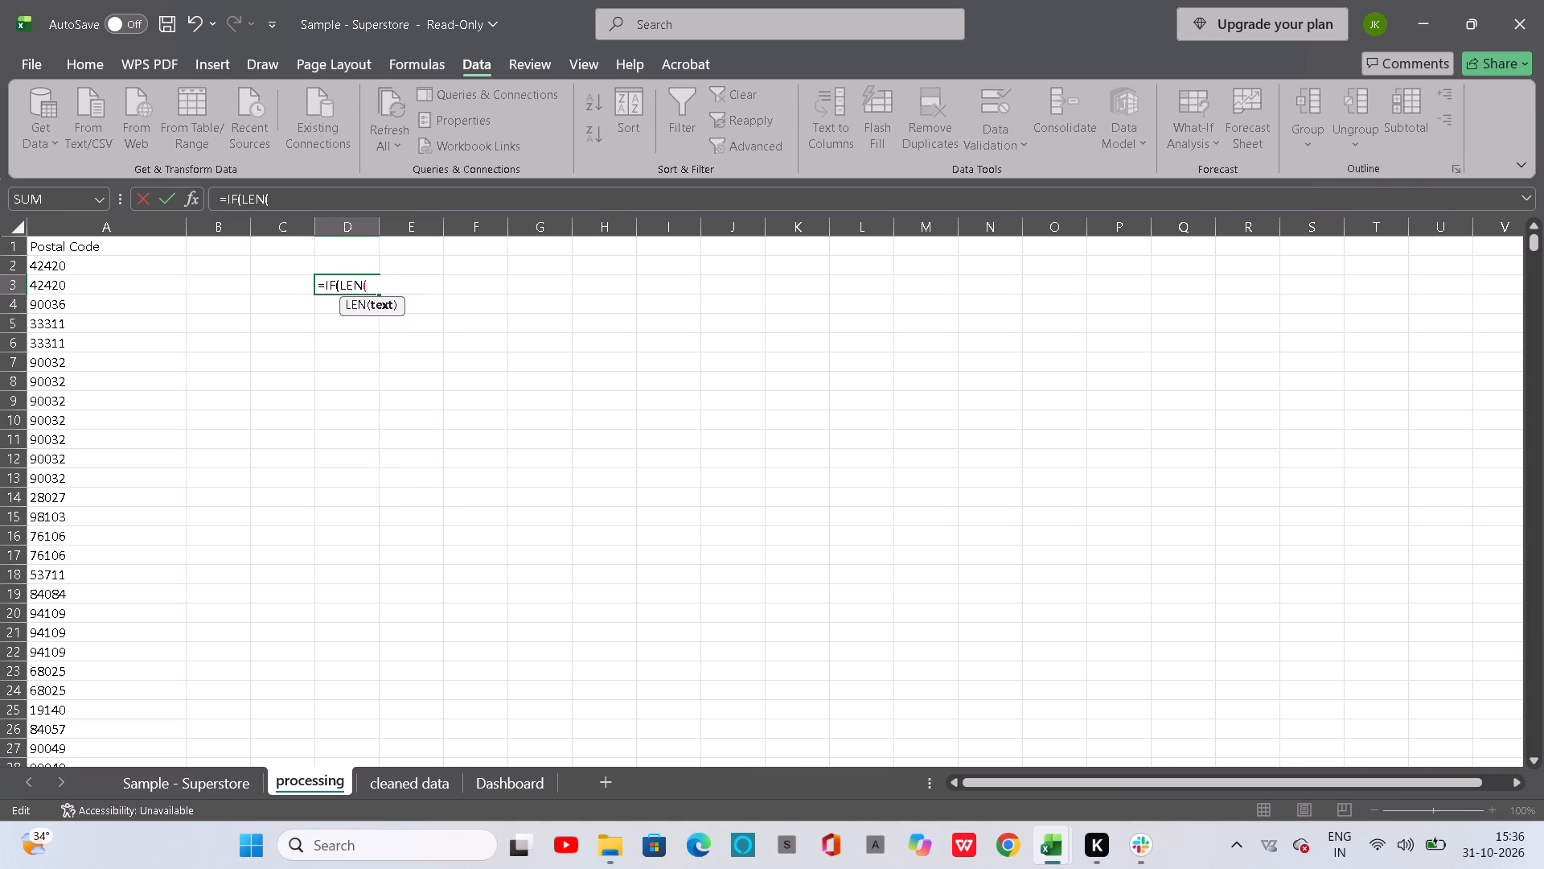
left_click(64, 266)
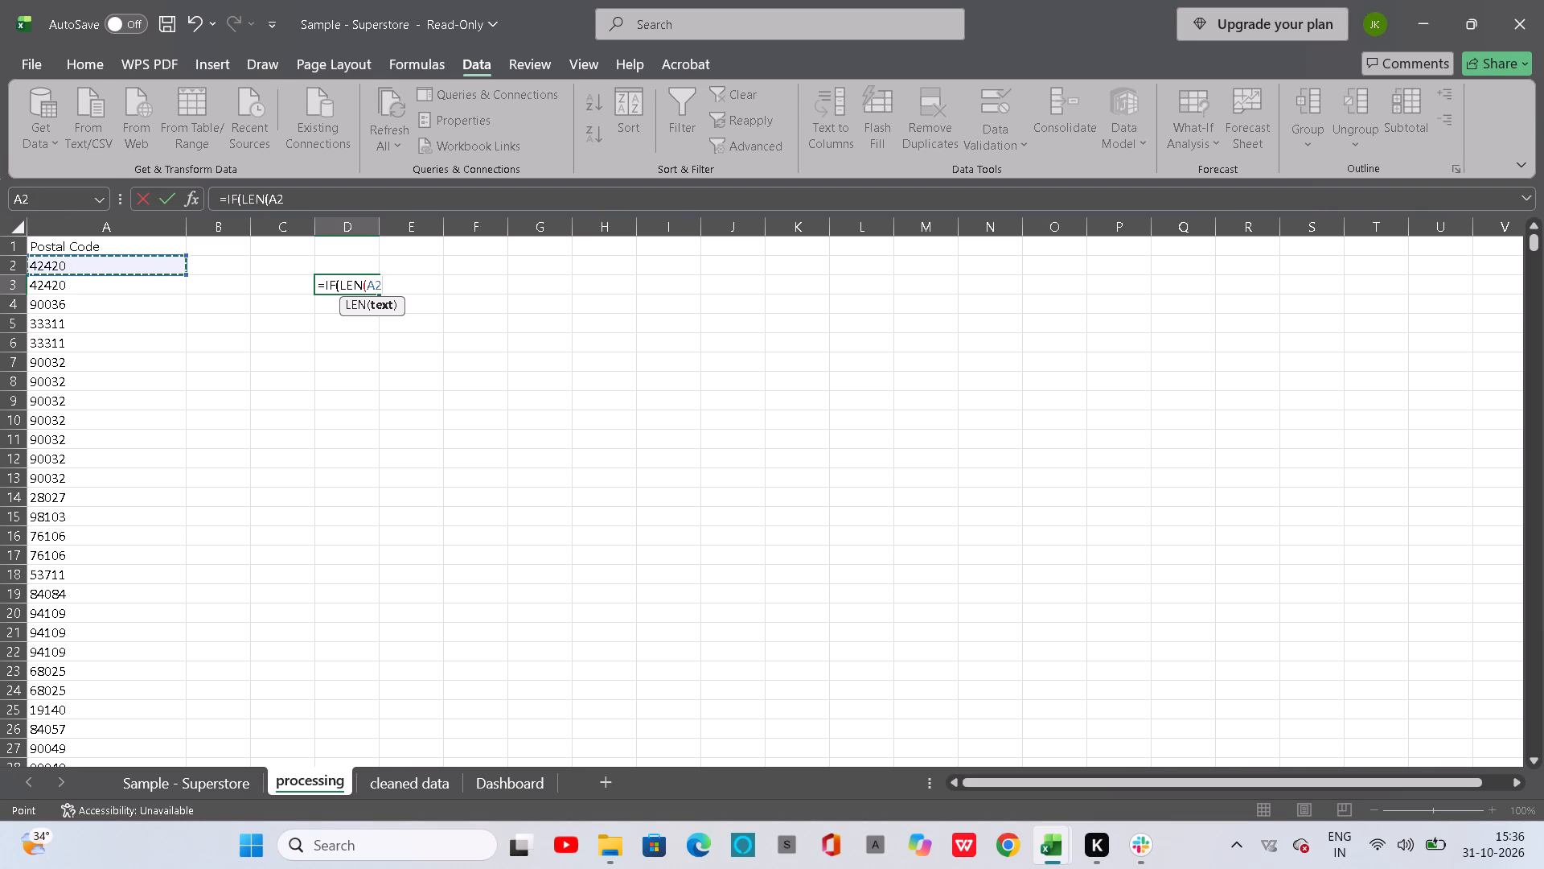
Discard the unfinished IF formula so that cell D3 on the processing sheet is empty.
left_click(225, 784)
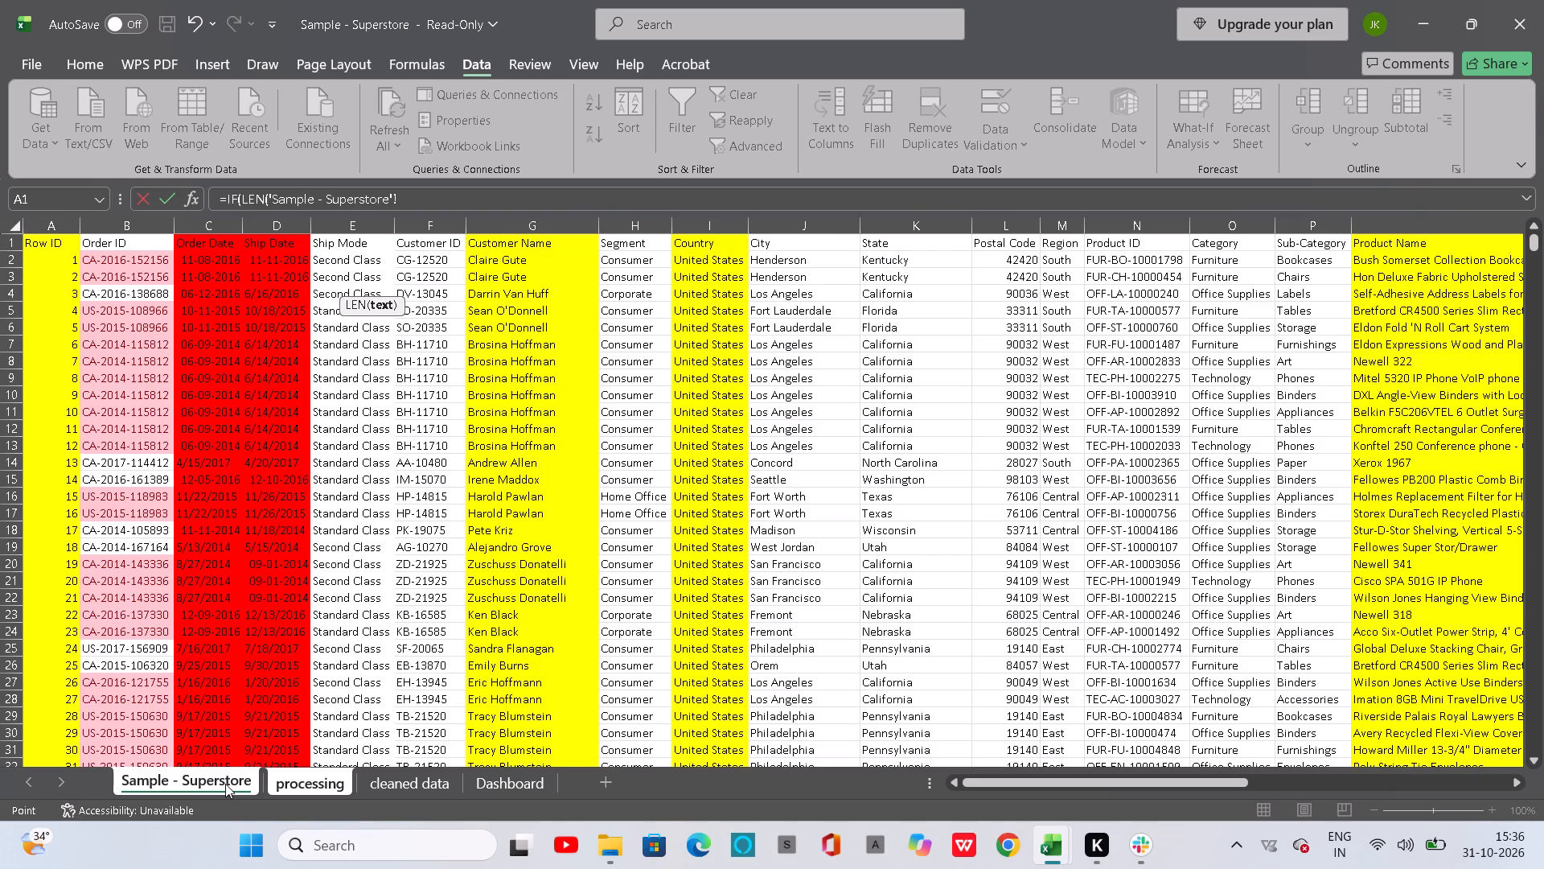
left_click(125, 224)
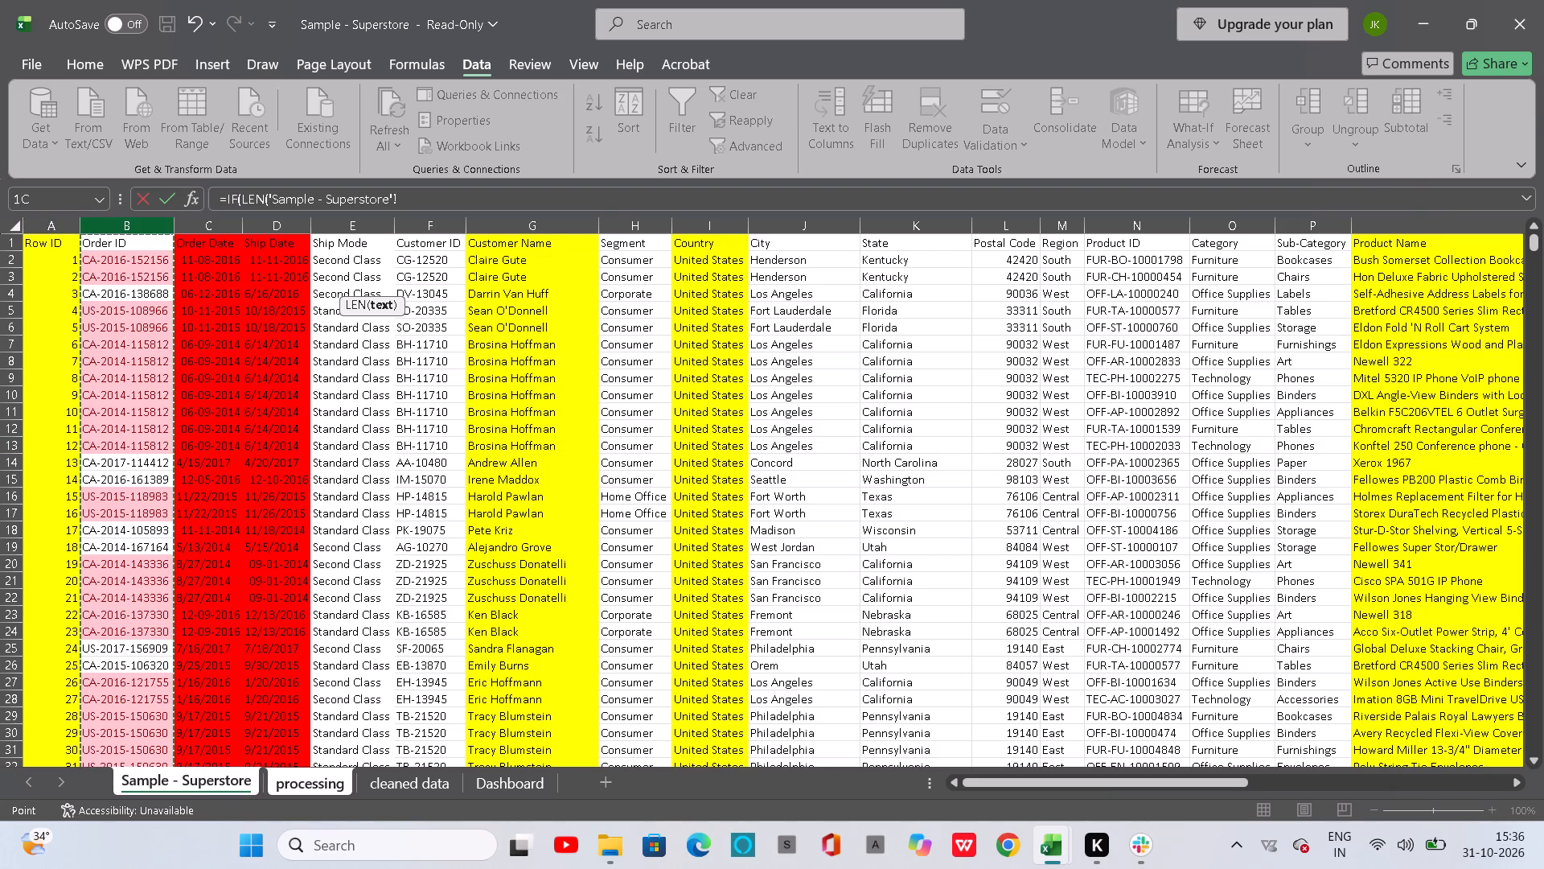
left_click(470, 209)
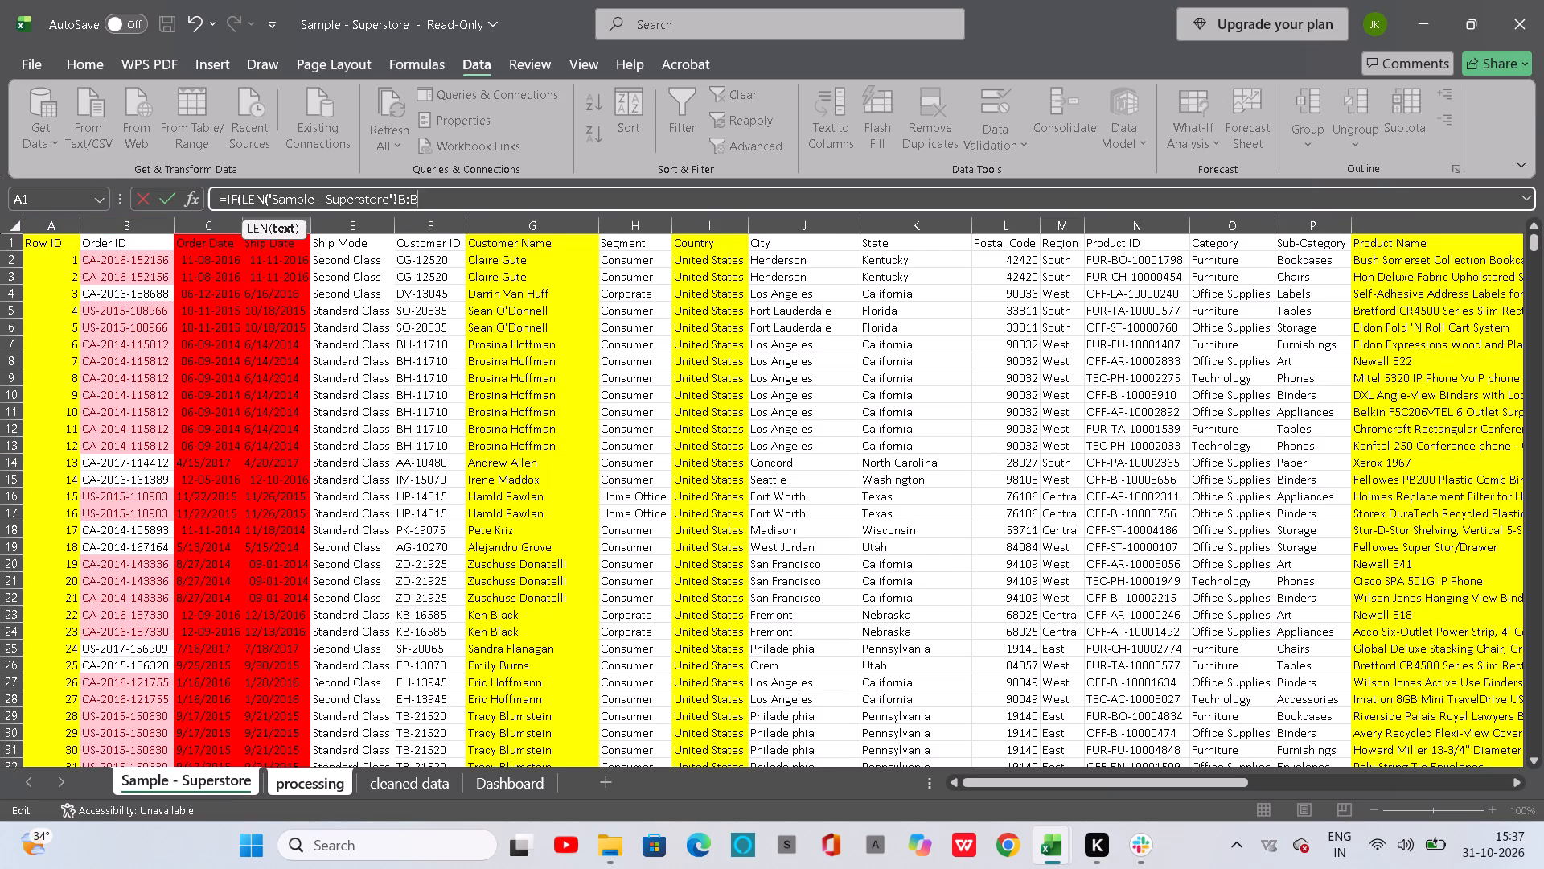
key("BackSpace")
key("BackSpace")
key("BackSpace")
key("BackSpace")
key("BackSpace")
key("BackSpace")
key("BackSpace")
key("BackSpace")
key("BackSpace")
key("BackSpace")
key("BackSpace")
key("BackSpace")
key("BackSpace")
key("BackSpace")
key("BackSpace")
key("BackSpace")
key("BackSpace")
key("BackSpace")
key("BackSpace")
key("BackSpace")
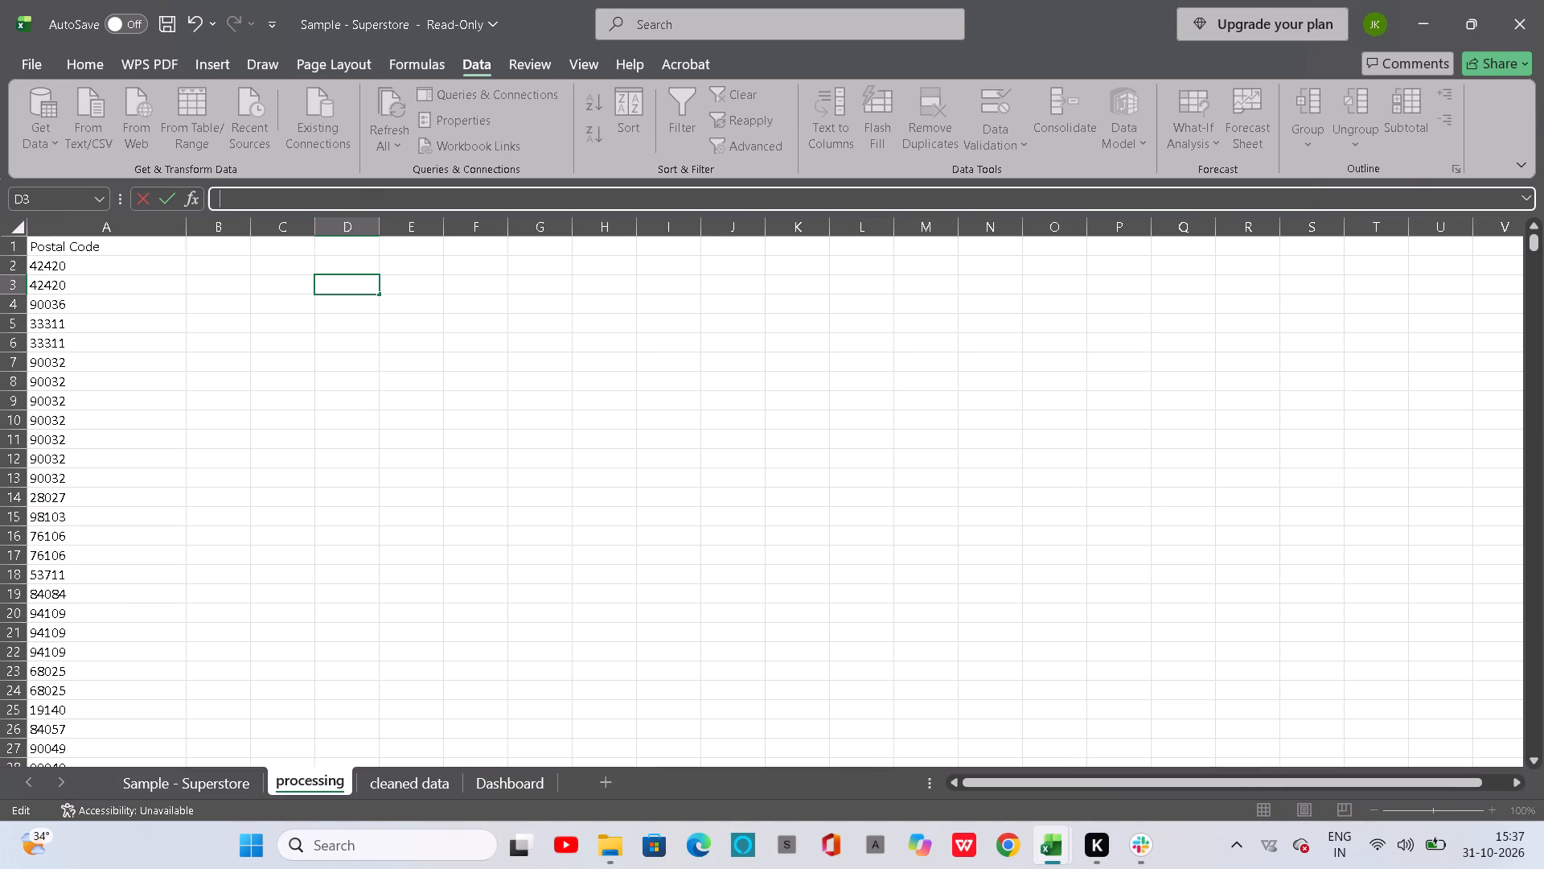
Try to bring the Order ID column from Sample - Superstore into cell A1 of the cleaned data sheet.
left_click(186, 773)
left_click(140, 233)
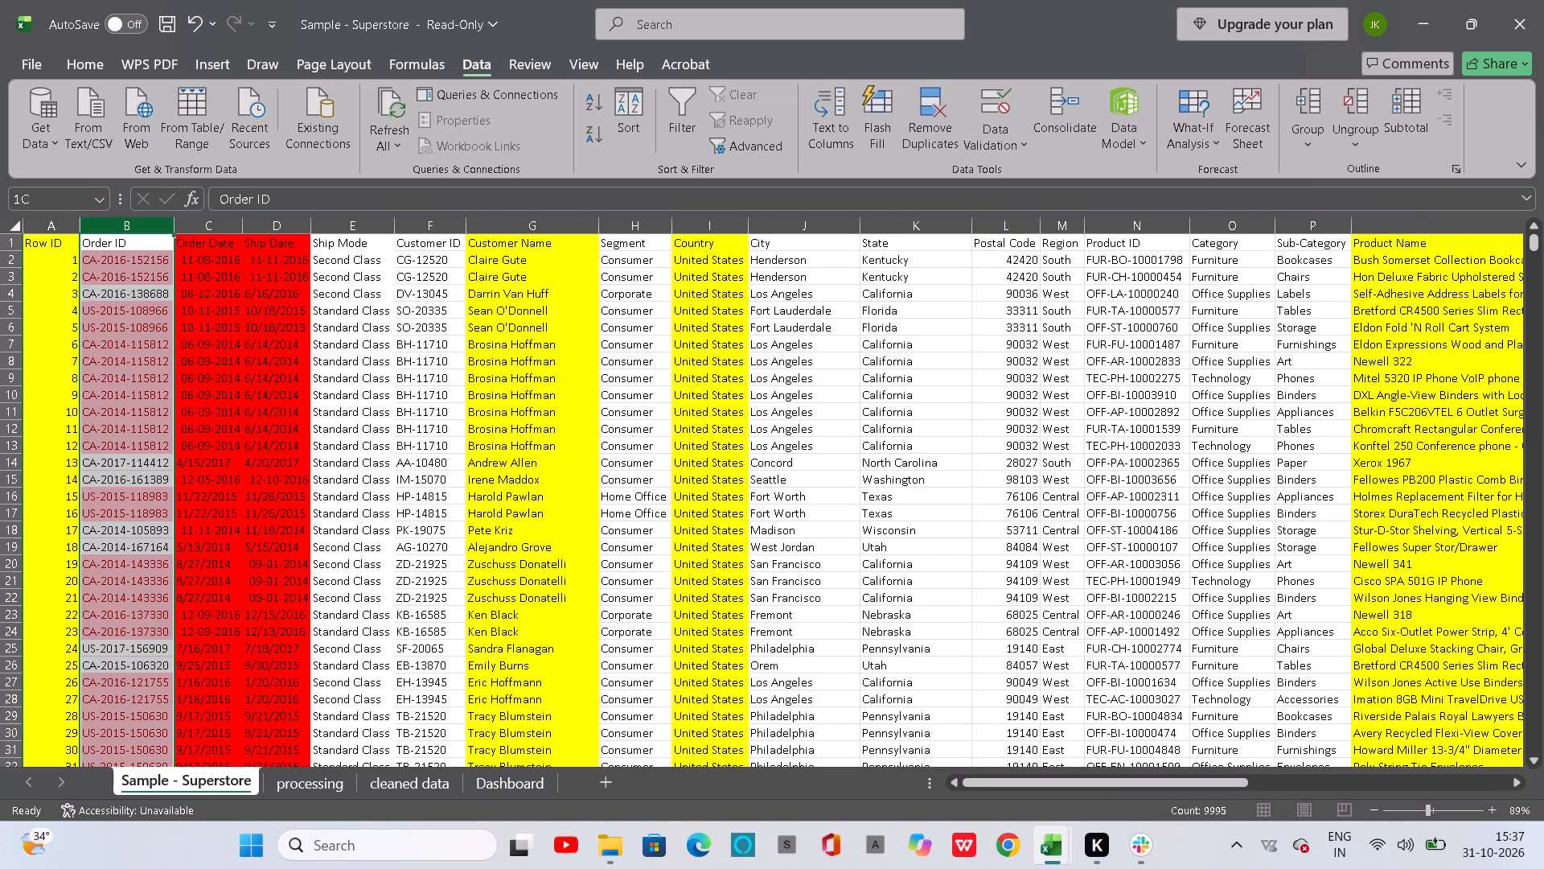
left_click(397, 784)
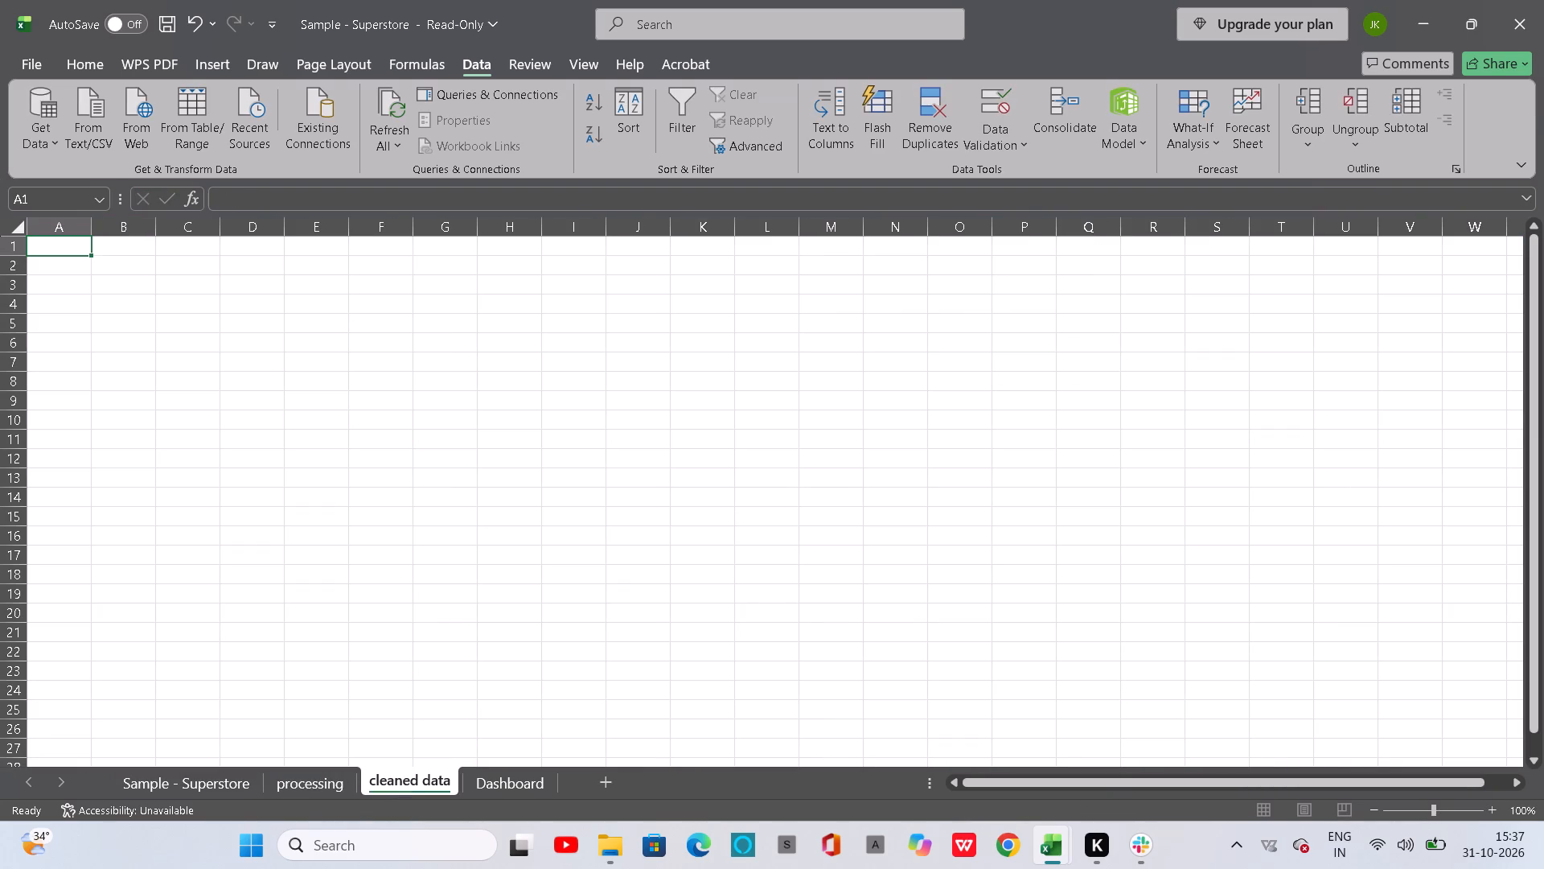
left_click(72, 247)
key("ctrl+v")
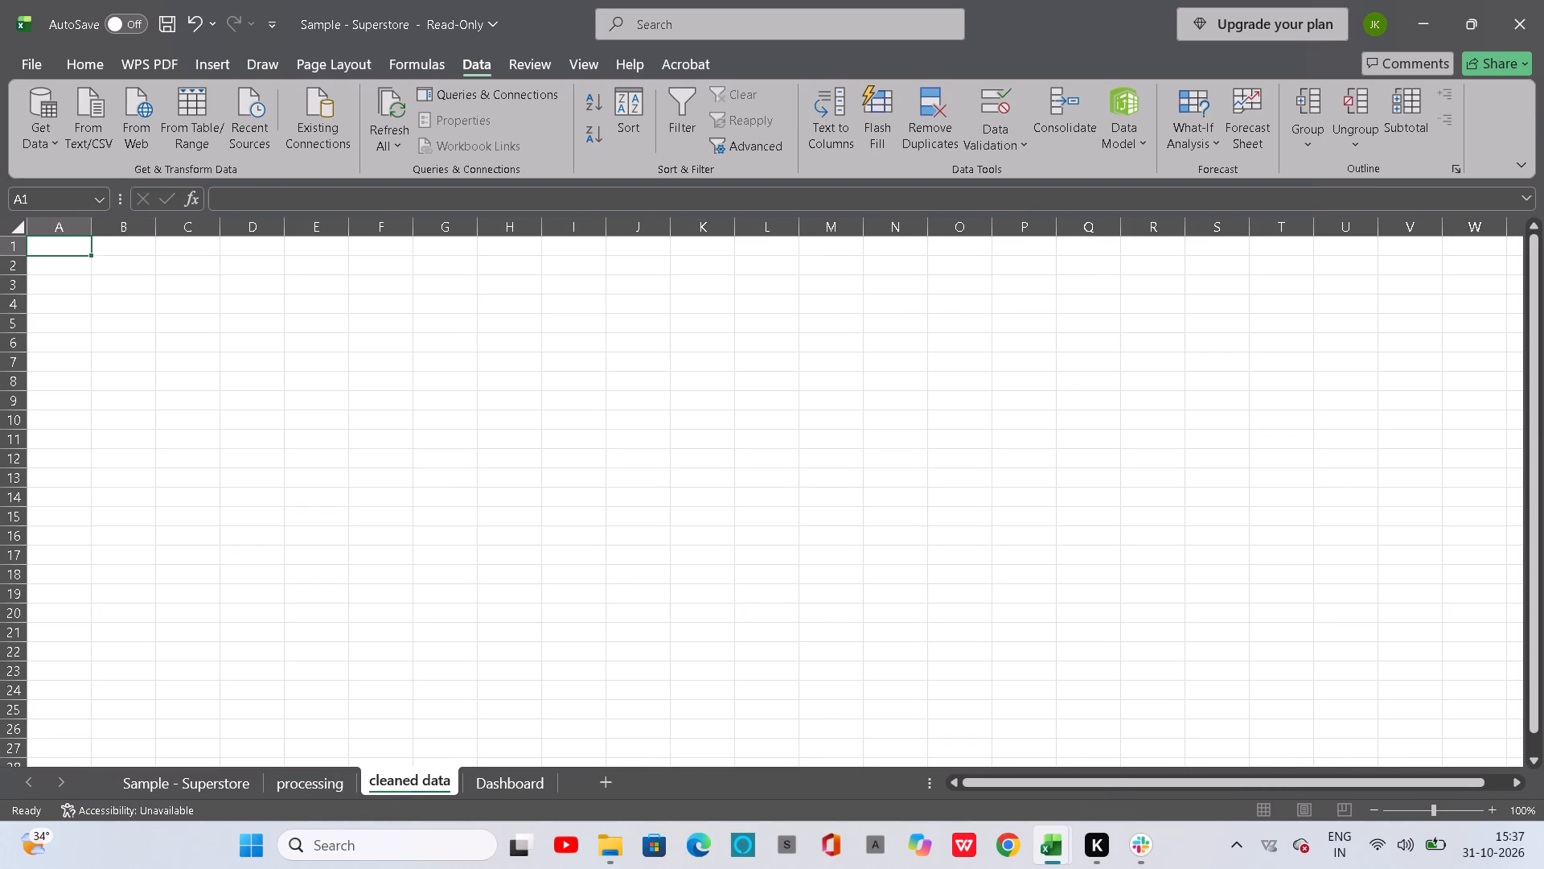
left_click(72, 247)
Copy the entire Order ID column from the Sample - Superstore sheet into column A of the cleaned data sheet.
left_click(223, 796)
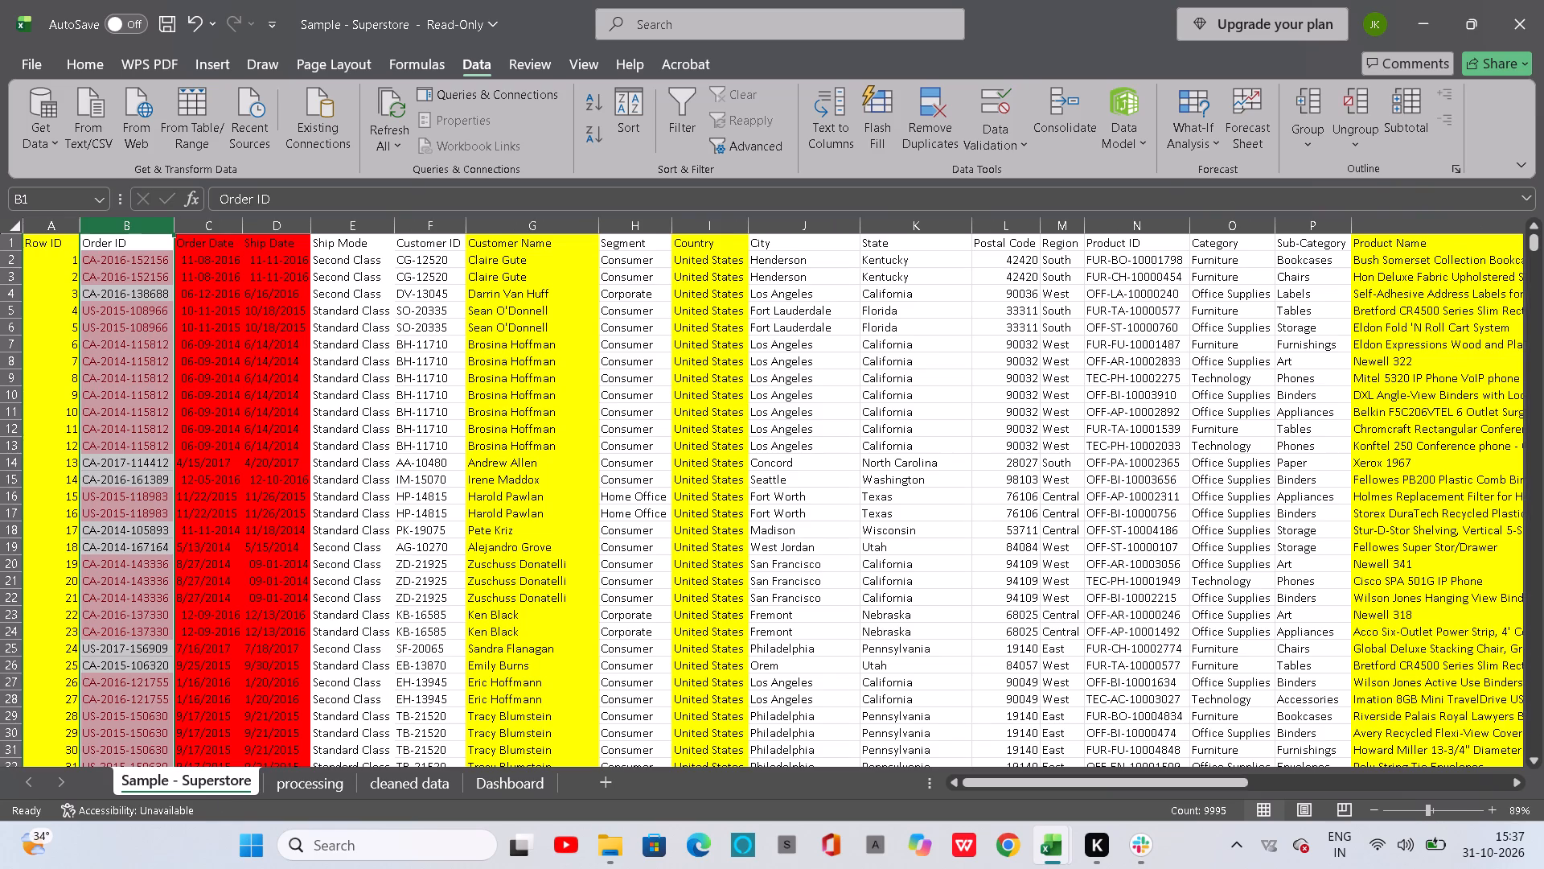
left_click(144, 224)
key("ctrl+c")
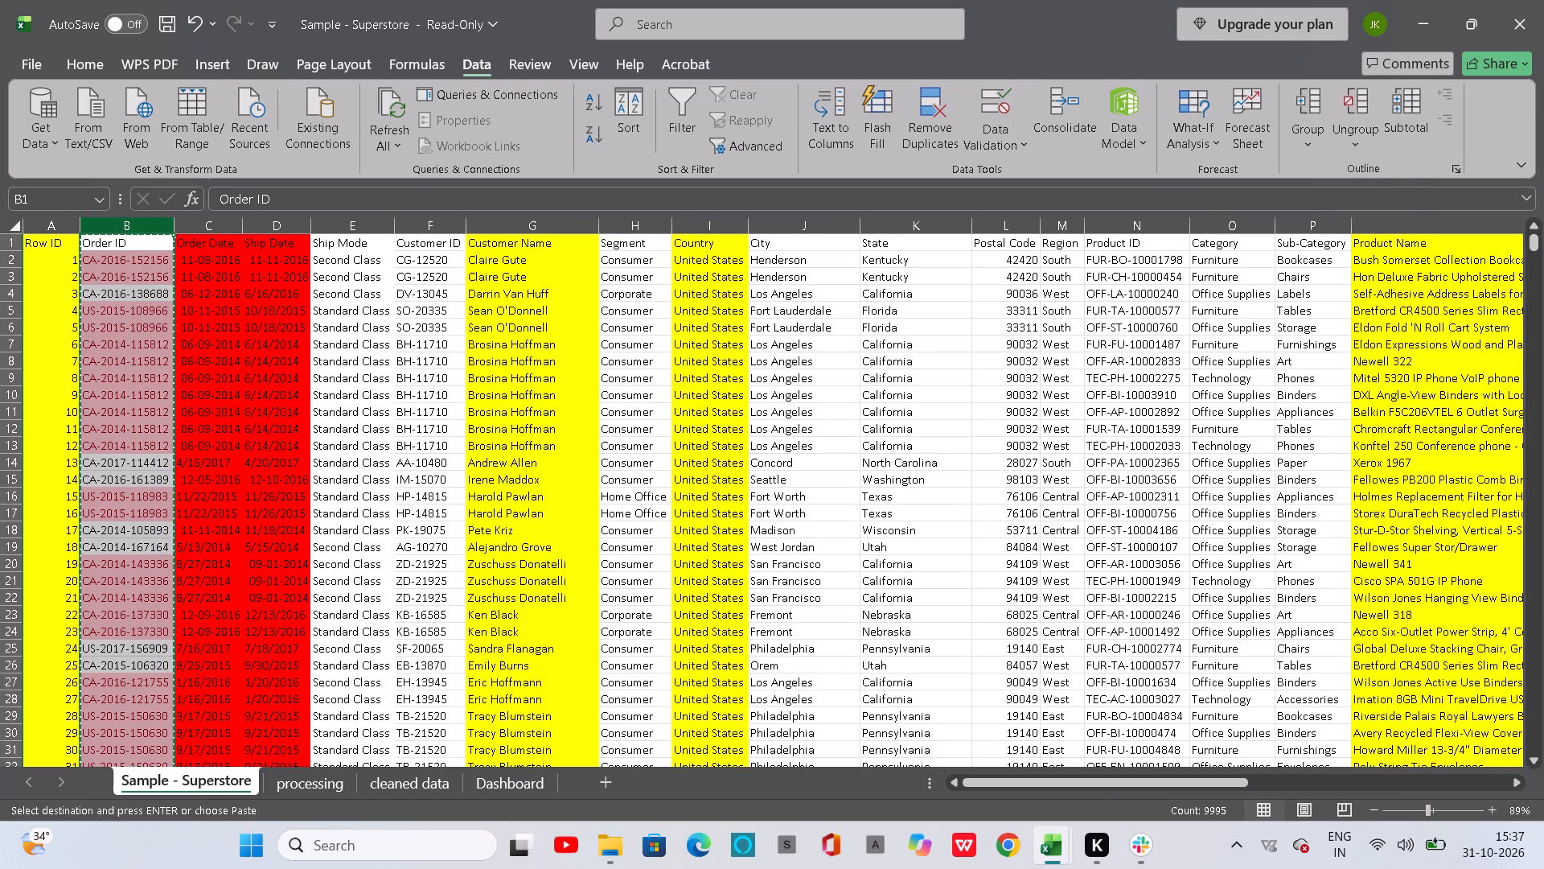
left_click(404, 796)
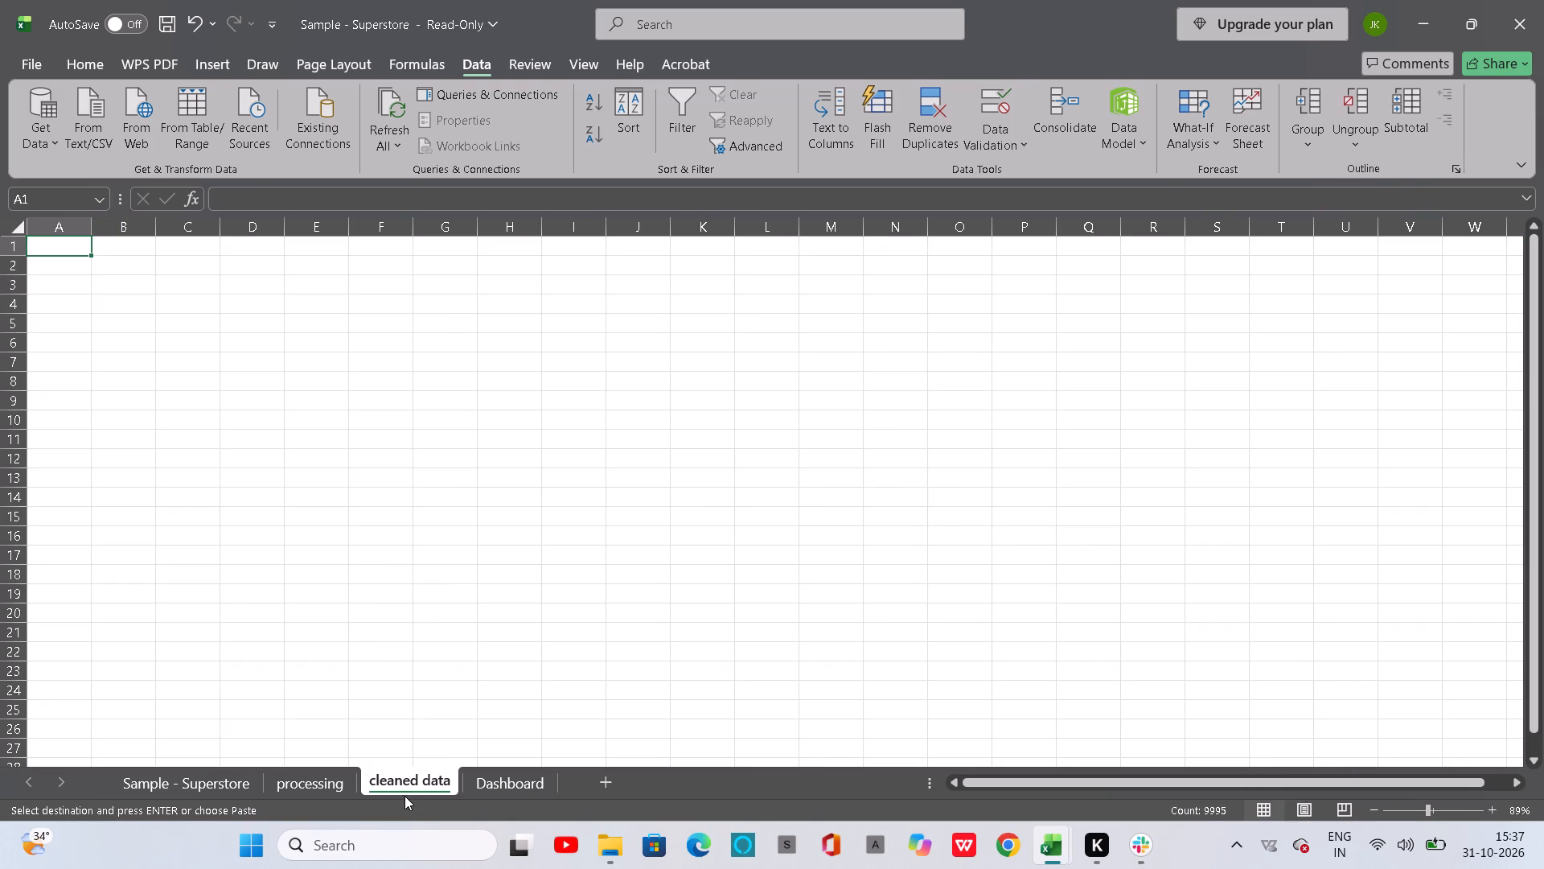
left_click(76, 253)
key("ctrl+v")
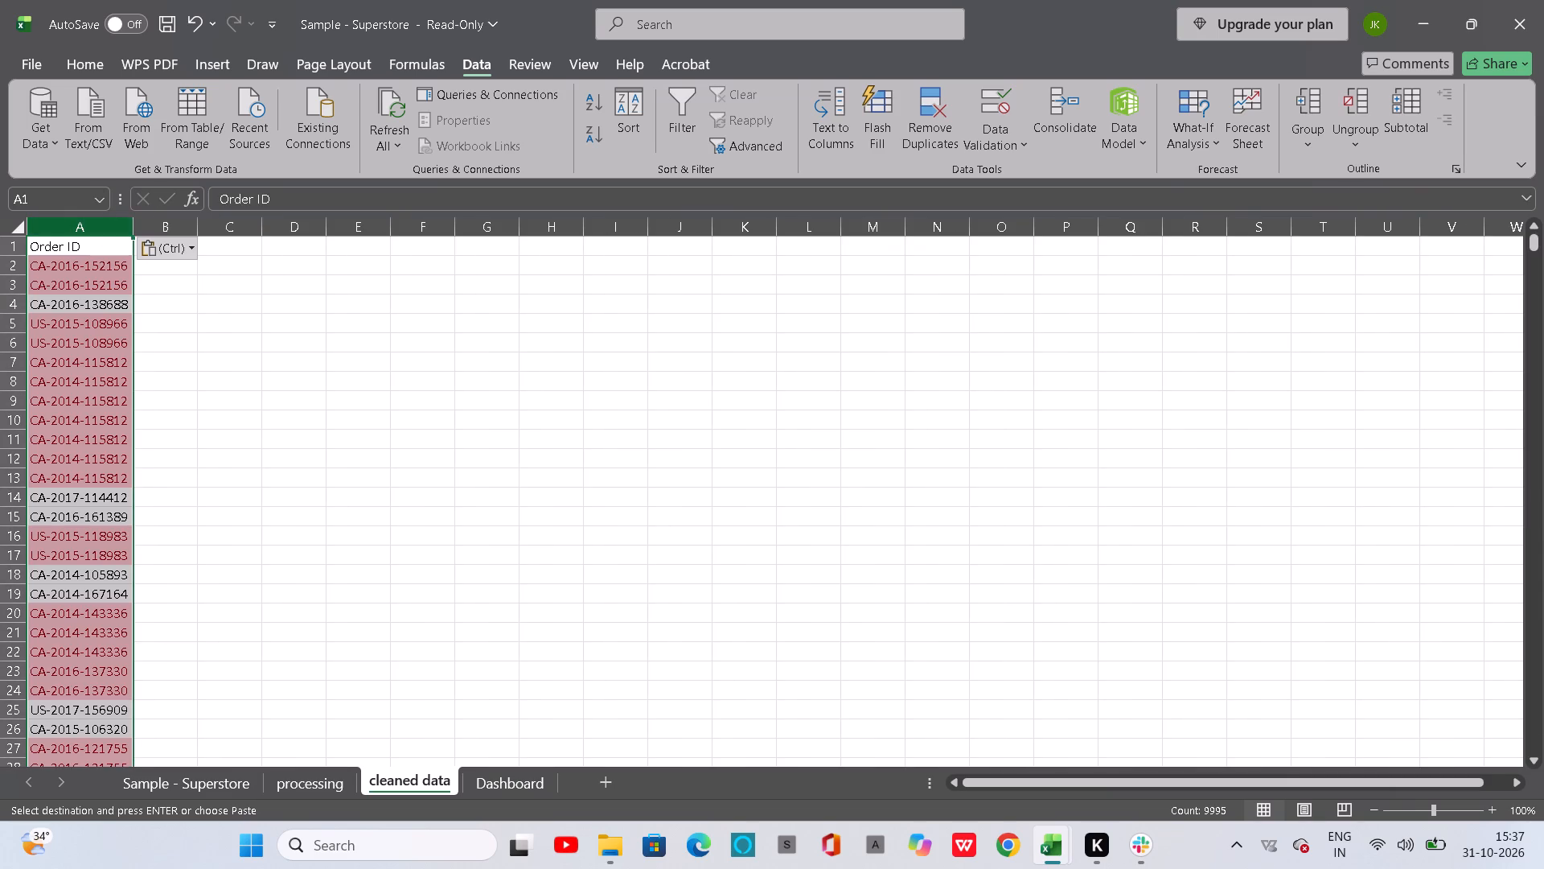
Copy the entire Ship Mode column from the Sample - Superstore sheet into column B of the cleaned data sheet.
left_click(203, 784)
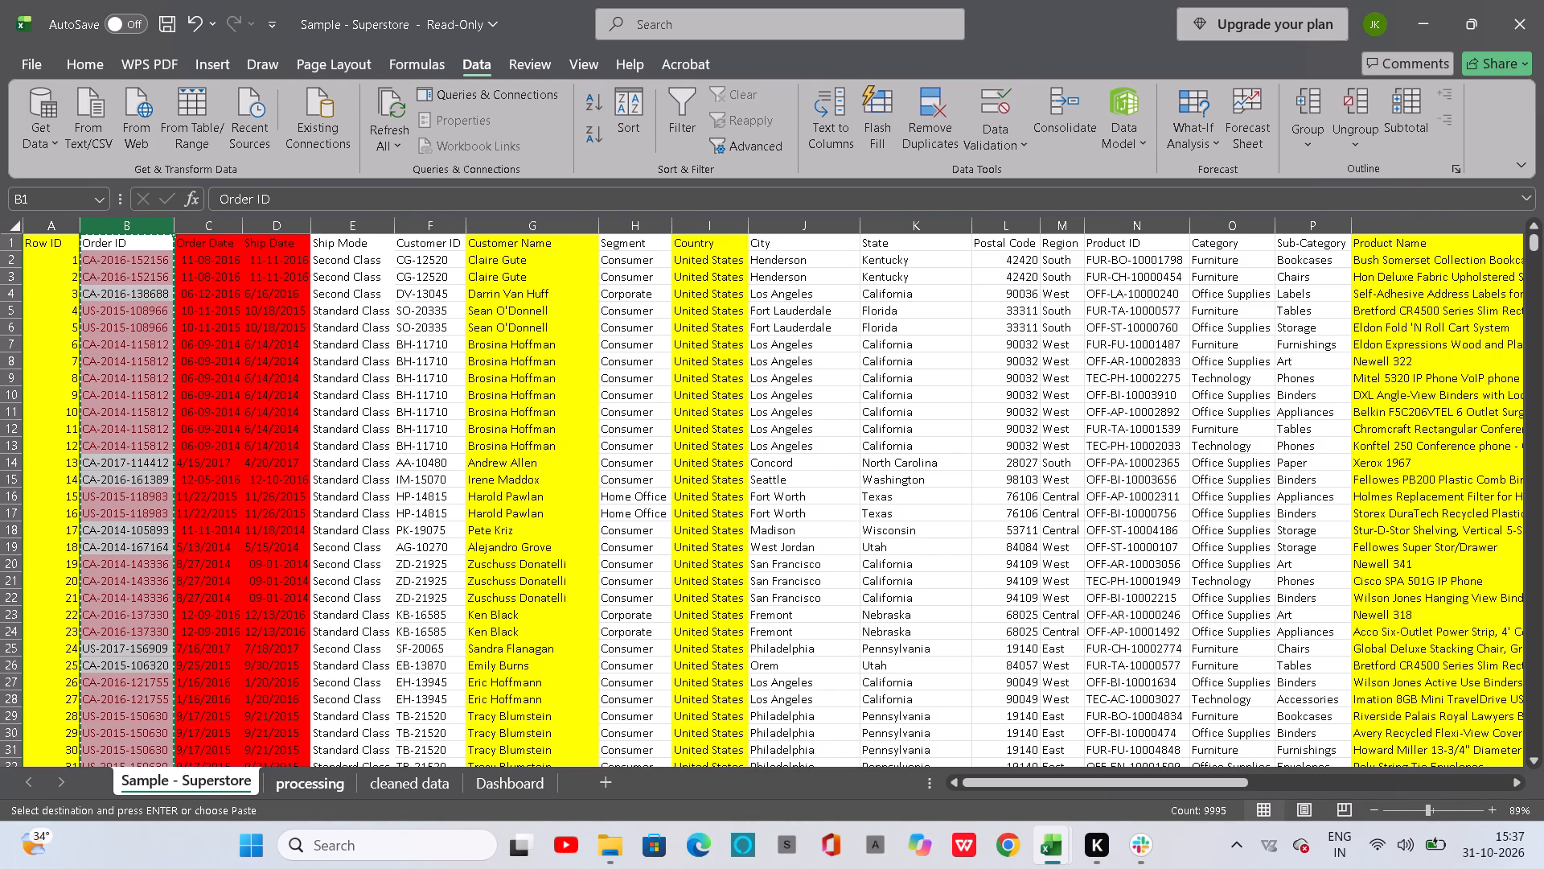
left_click(367, 220)
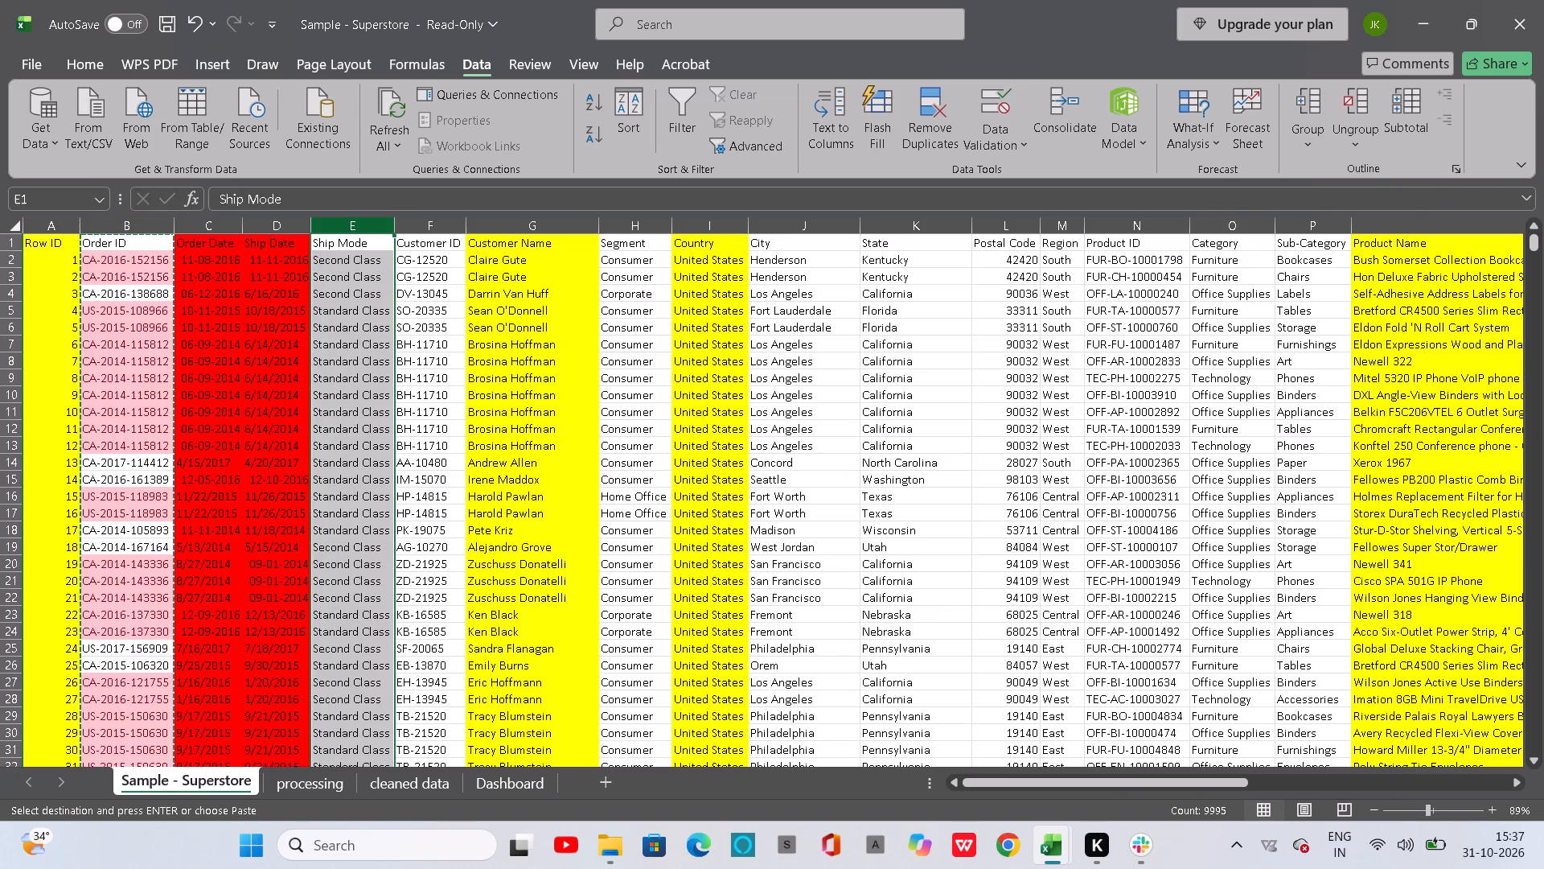
key("ctrl+c")
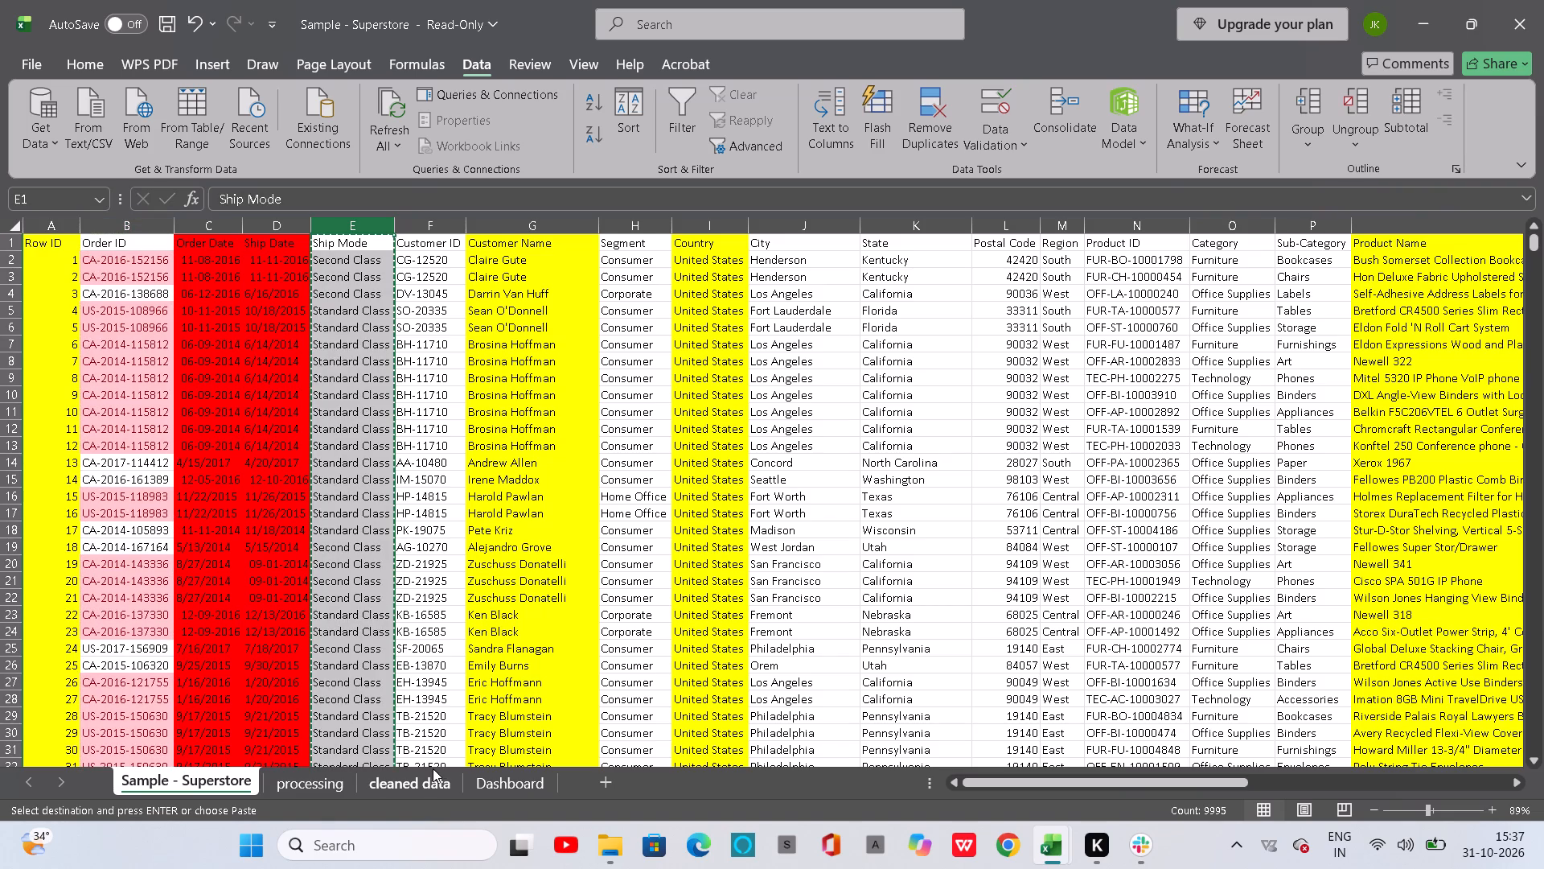
left_click(426, 775)
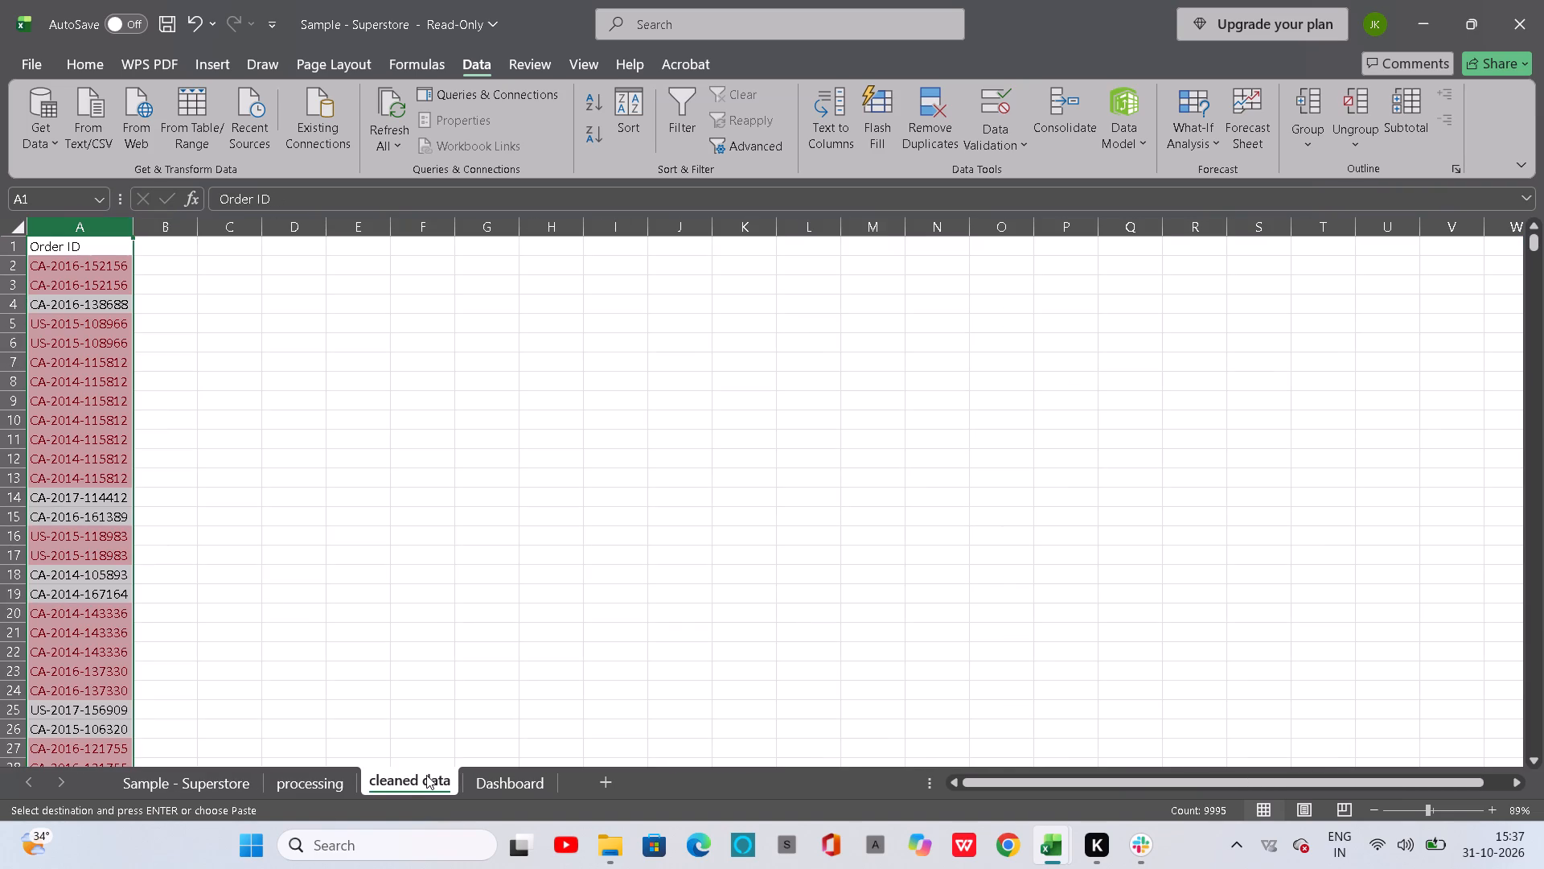
left_click(166, 239)
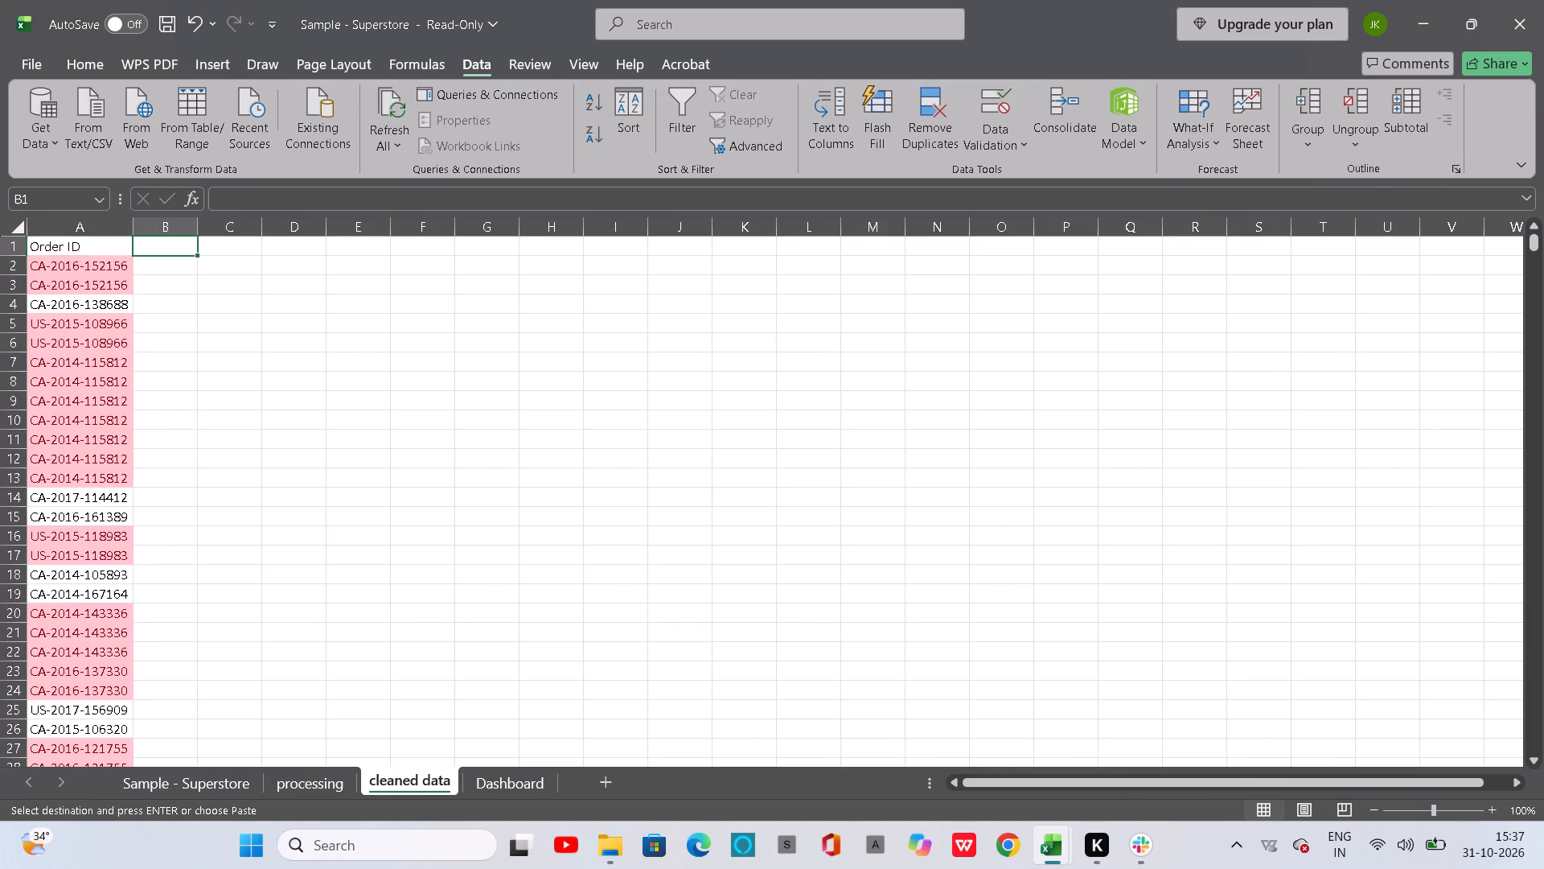
key("ctrl+v")
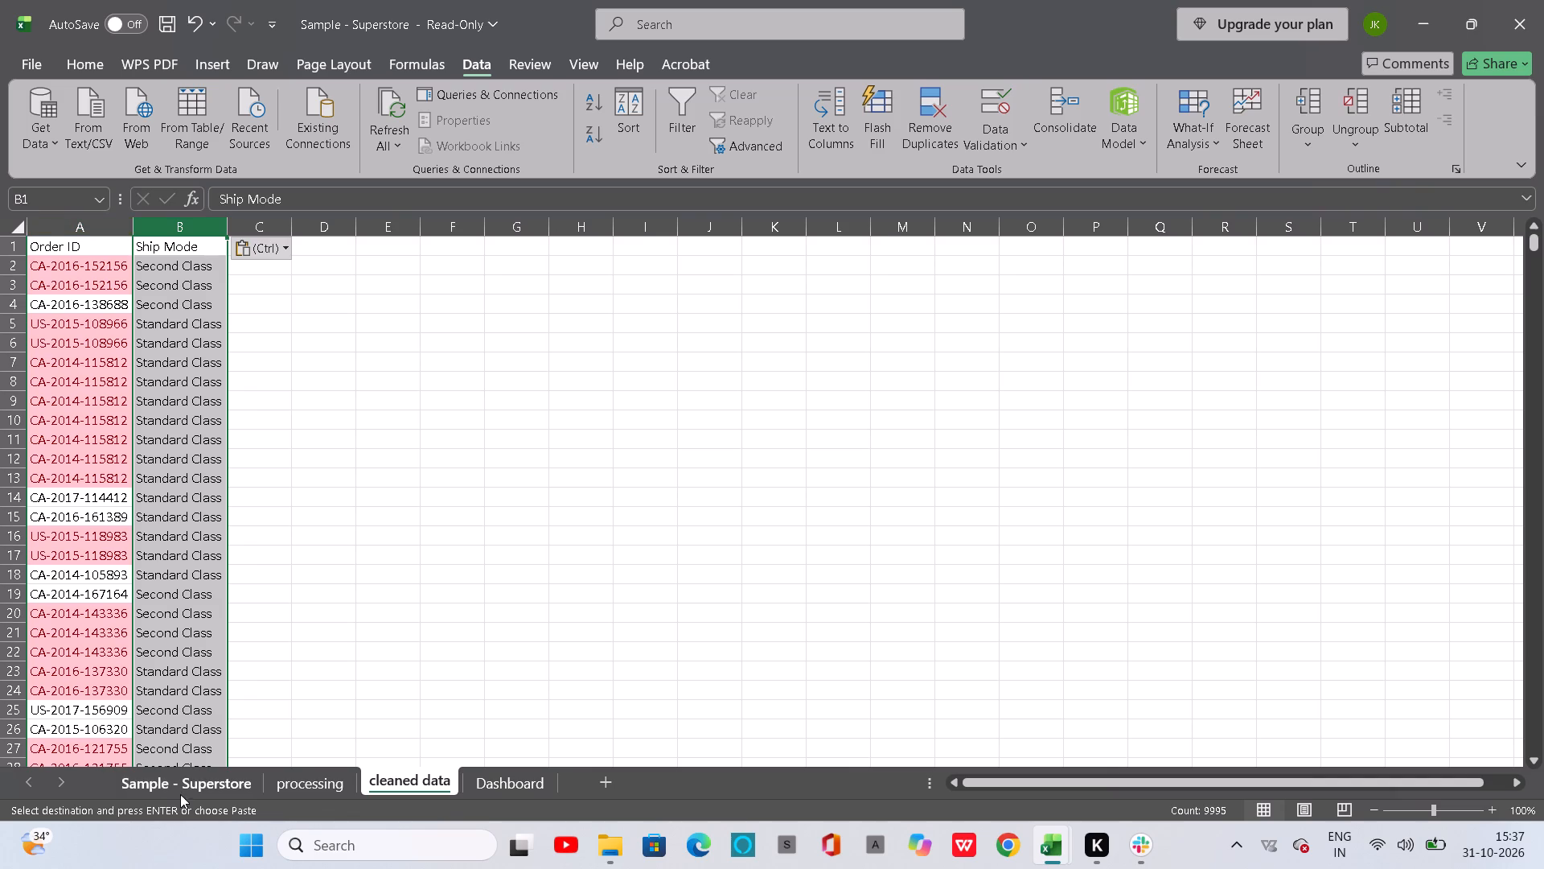
Copy the entire Customer ID column from the Sample - Superstore sheet into column C of the cleaned data sheet.
left_click(179, 777)
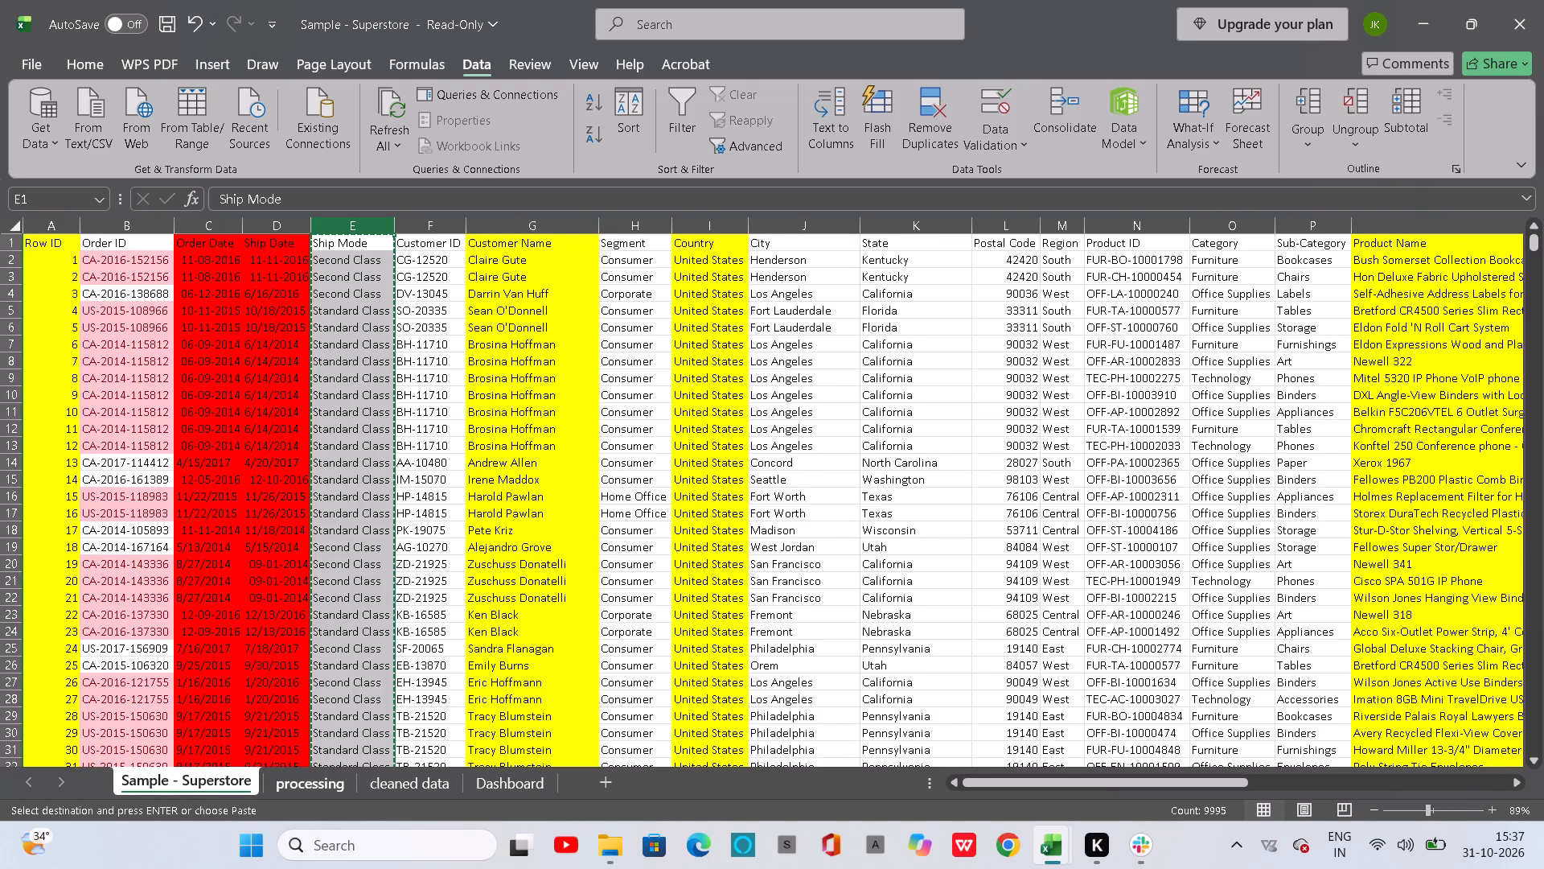
scroll(433, 426, "up", 2)
left_click(445, 217)
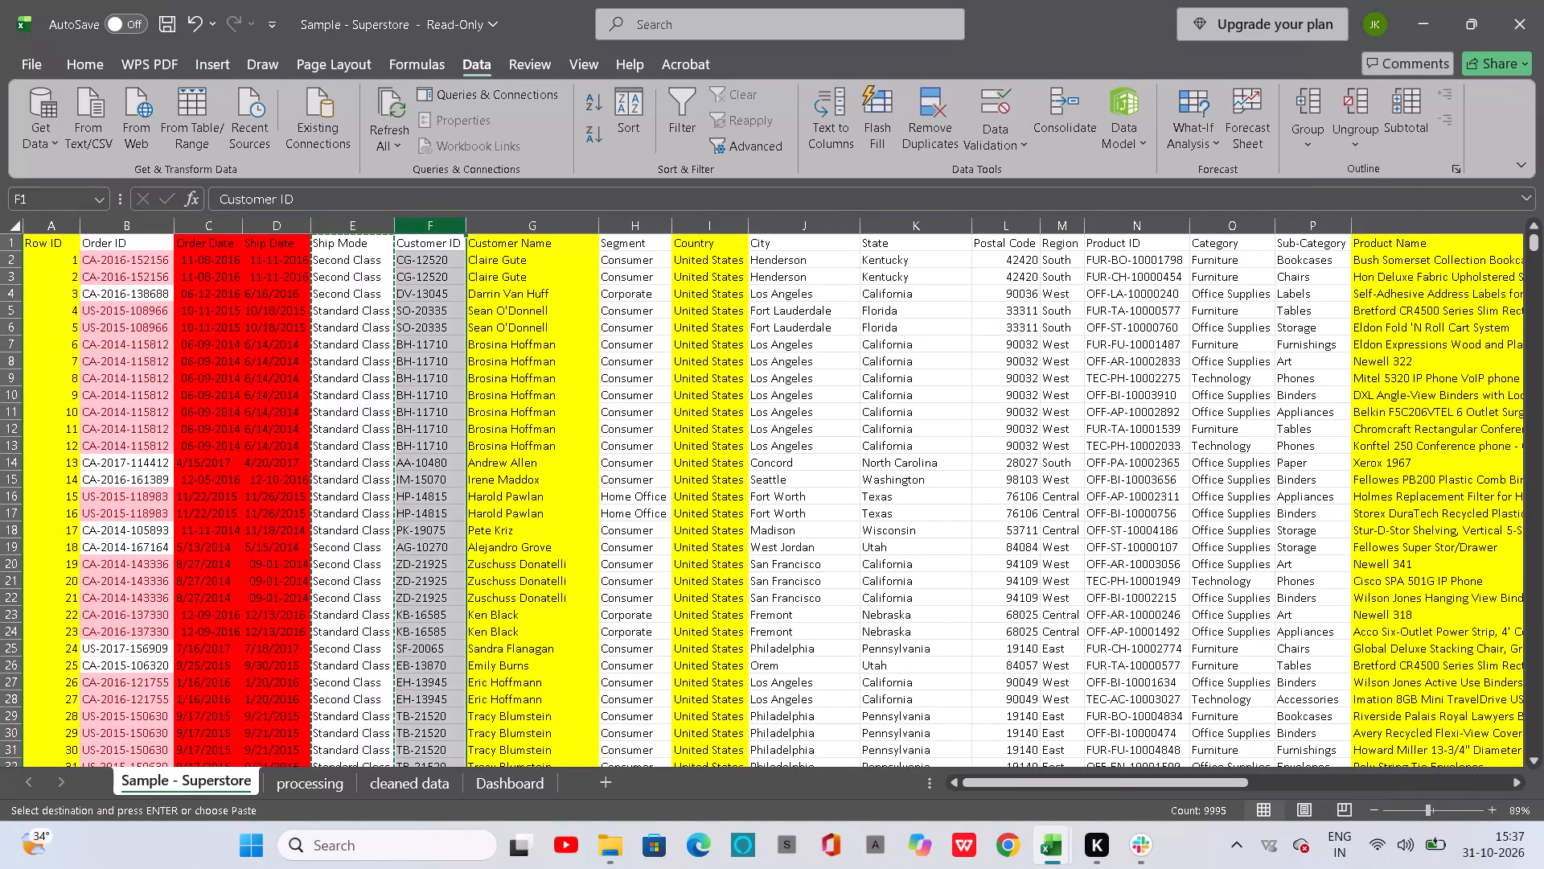
key("ctrl+c")
left_click(440, 776)
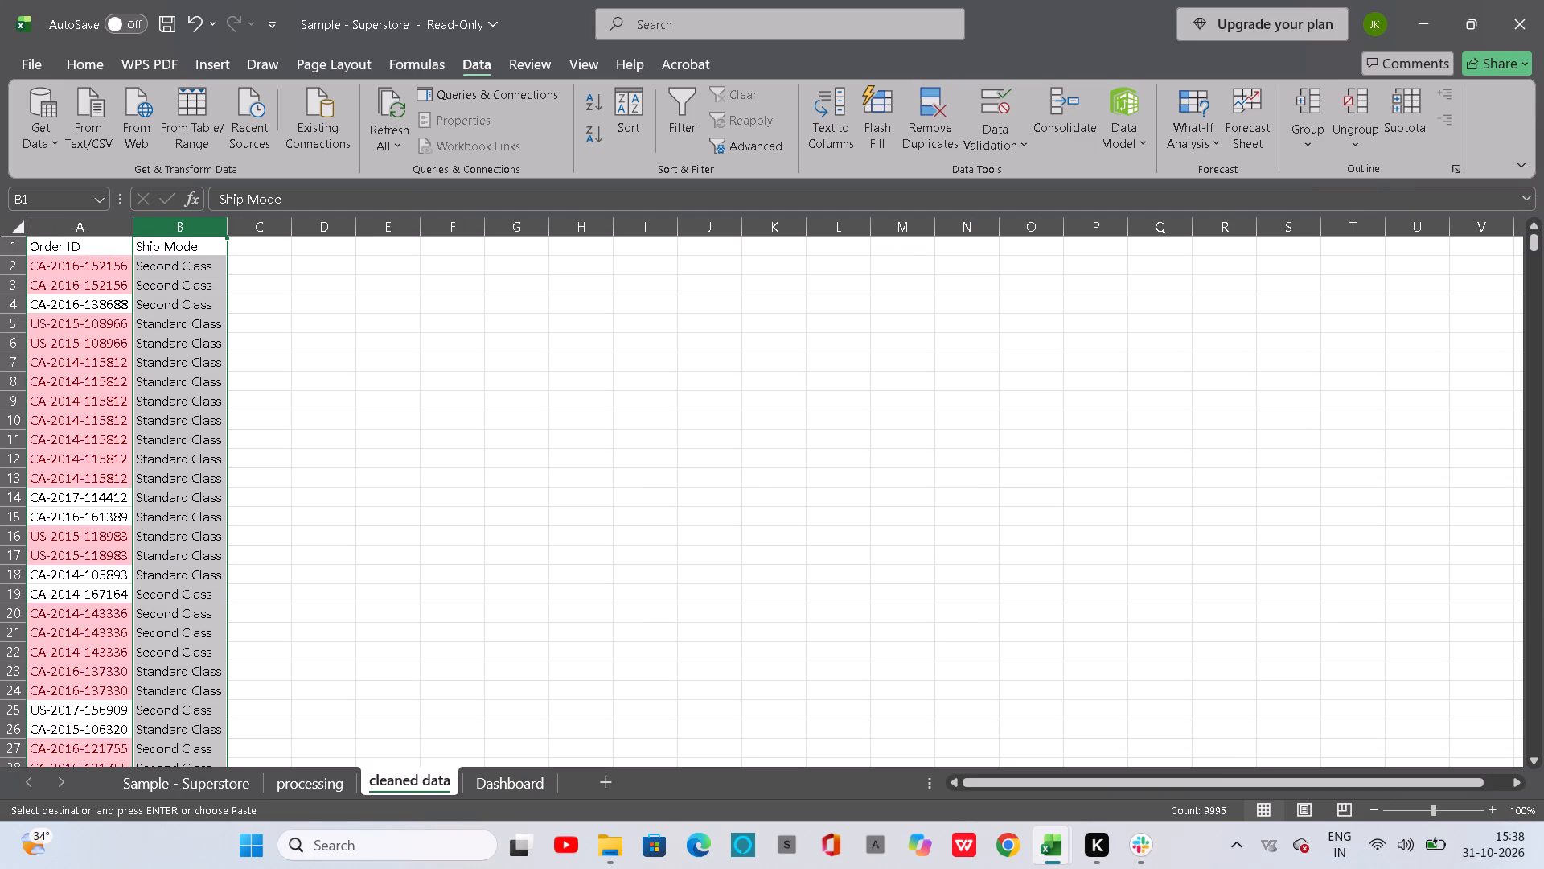
left_click(271, 248)
key("ctrl+v")
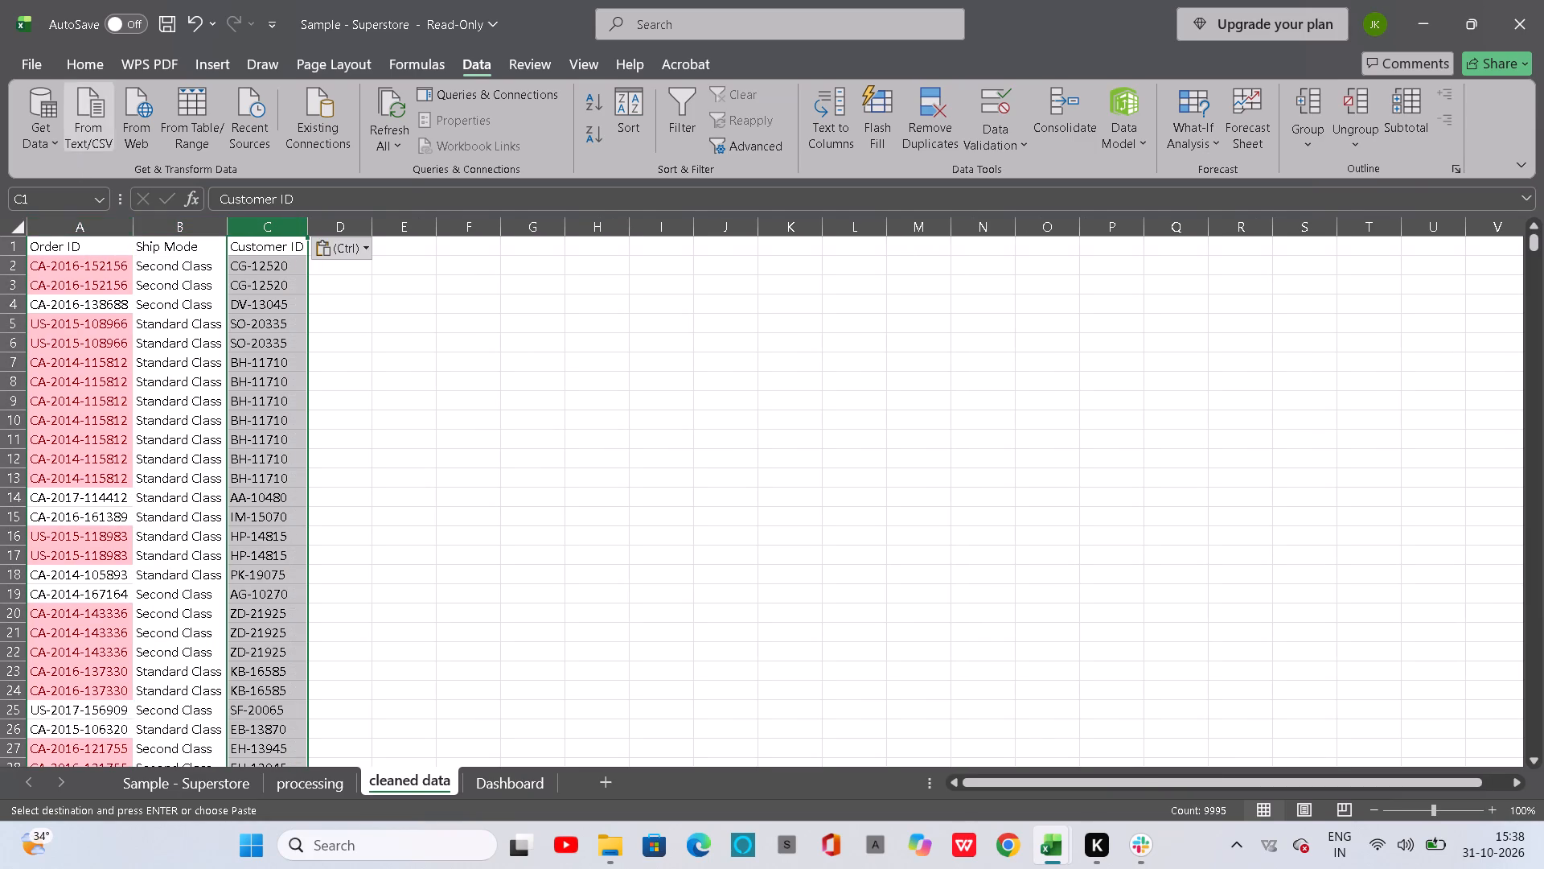
Copy the entire Segment column from the Sample - Superstore sheet into column D of the cleaned data sheet.
left_click(210, 794)
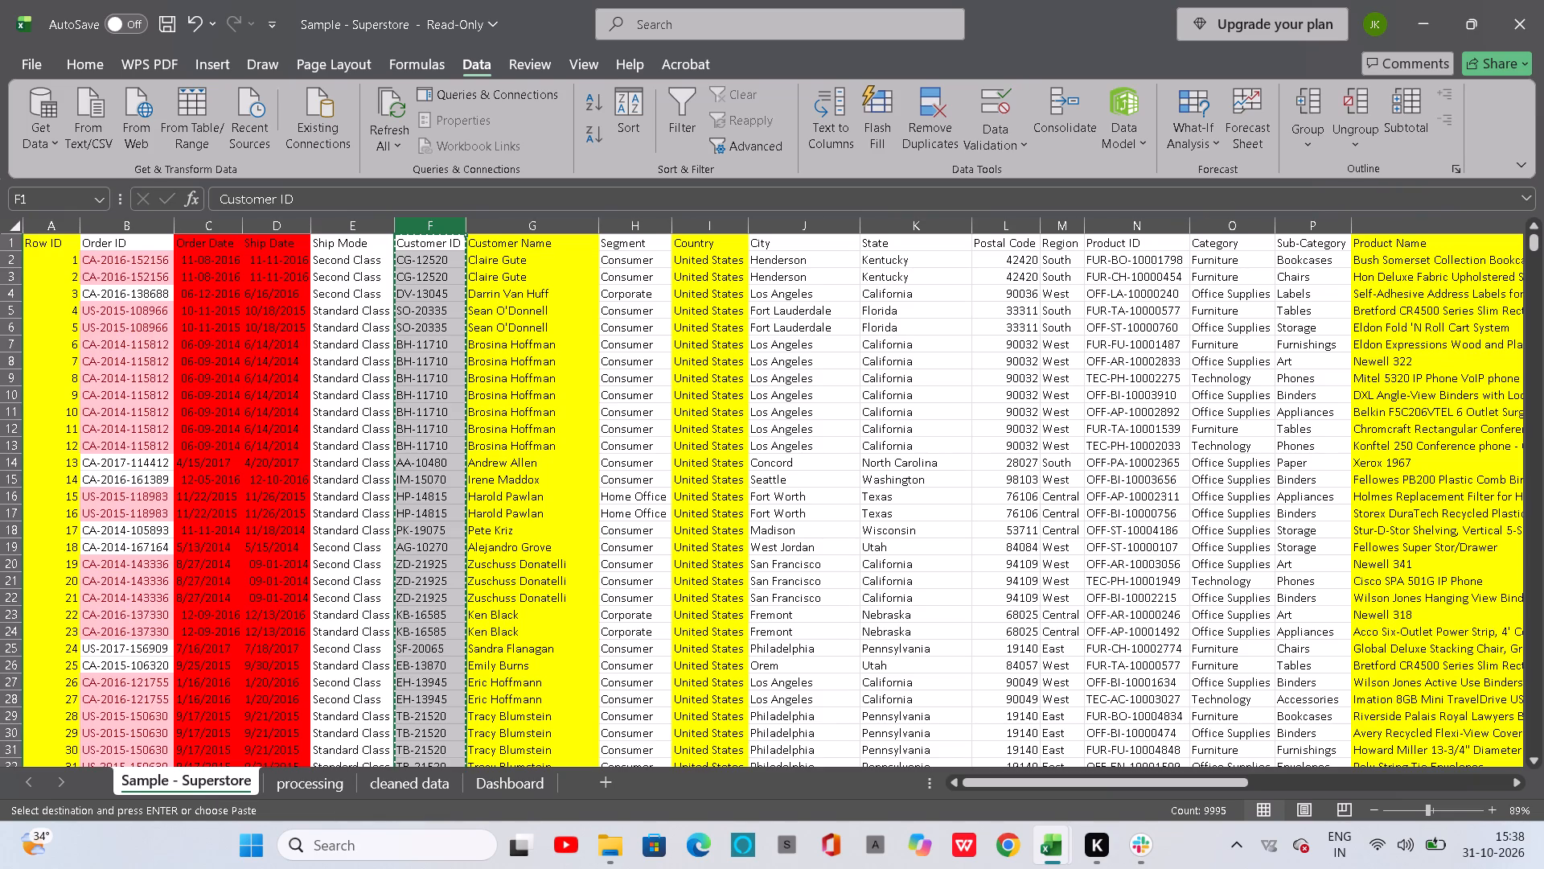
scroll(943, 313, "up", 2)
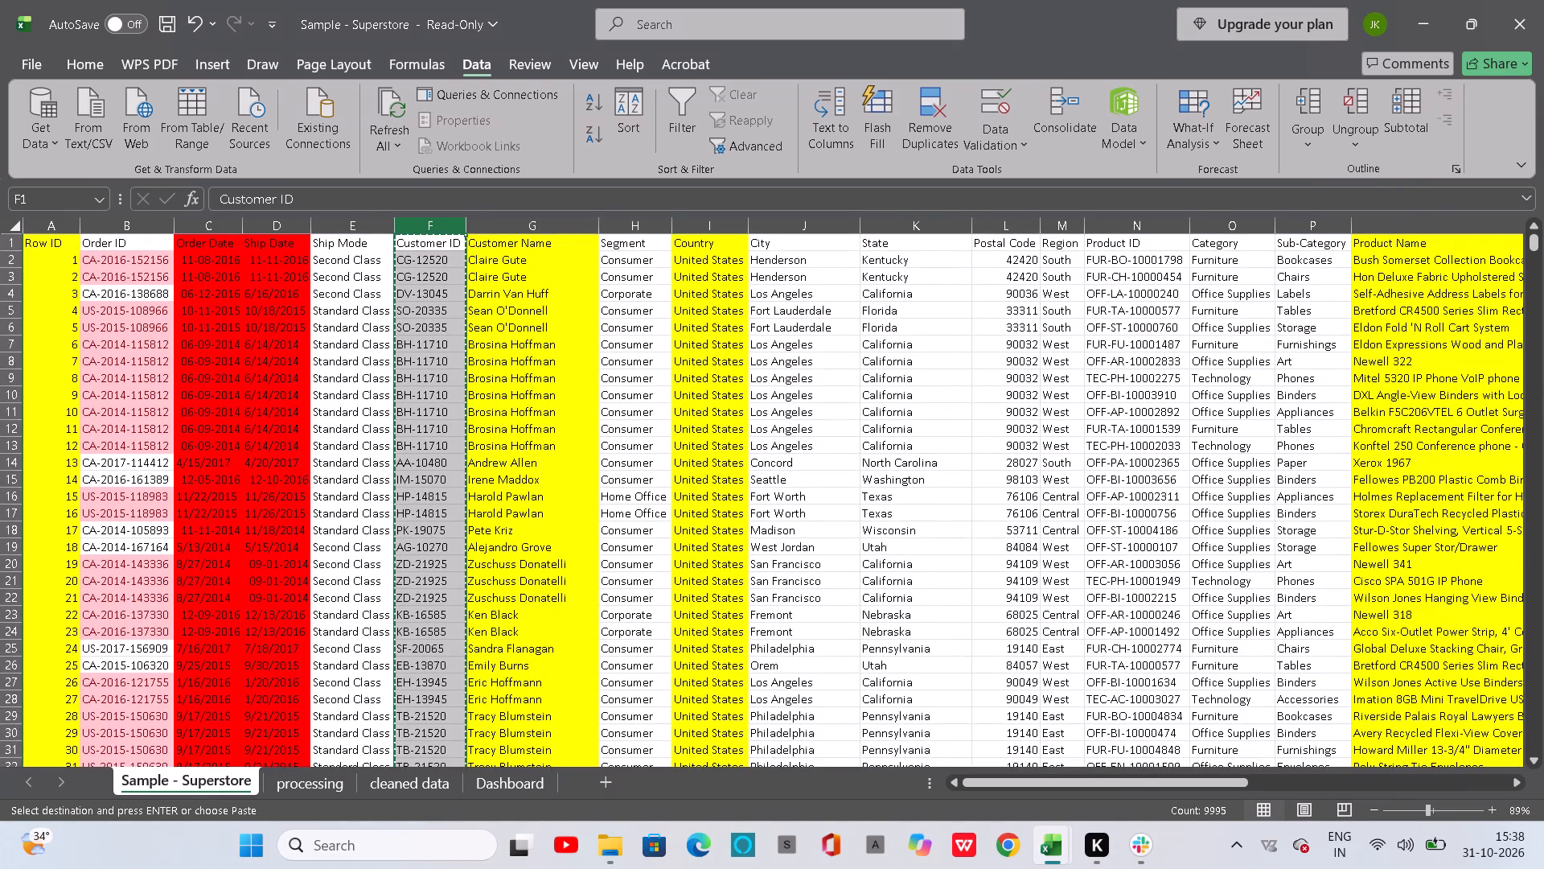
left_click(648, 221)
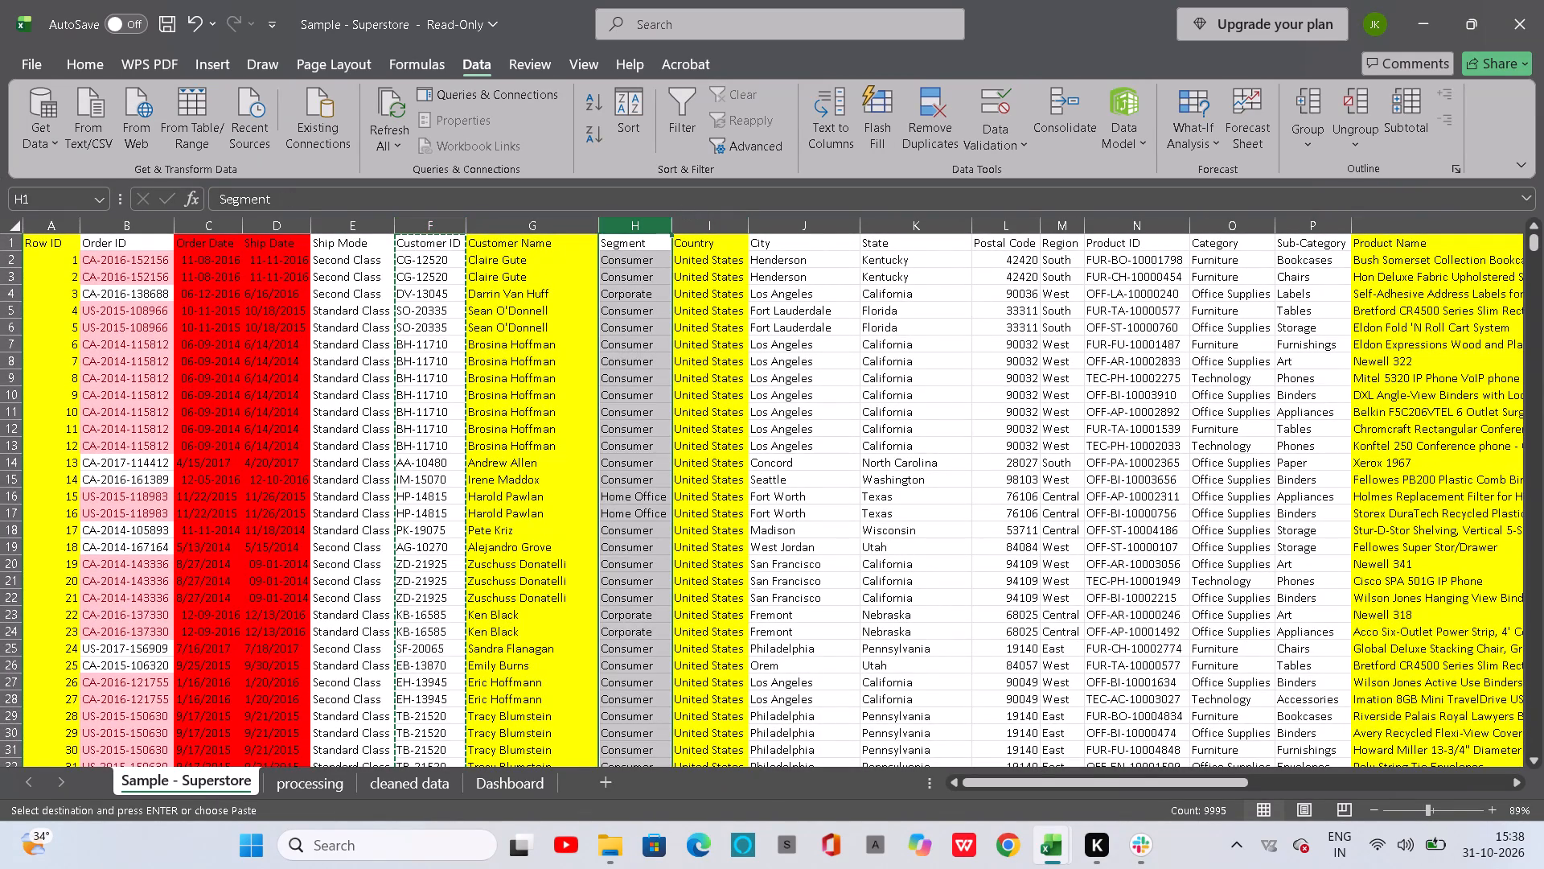
key("ctrl+c")
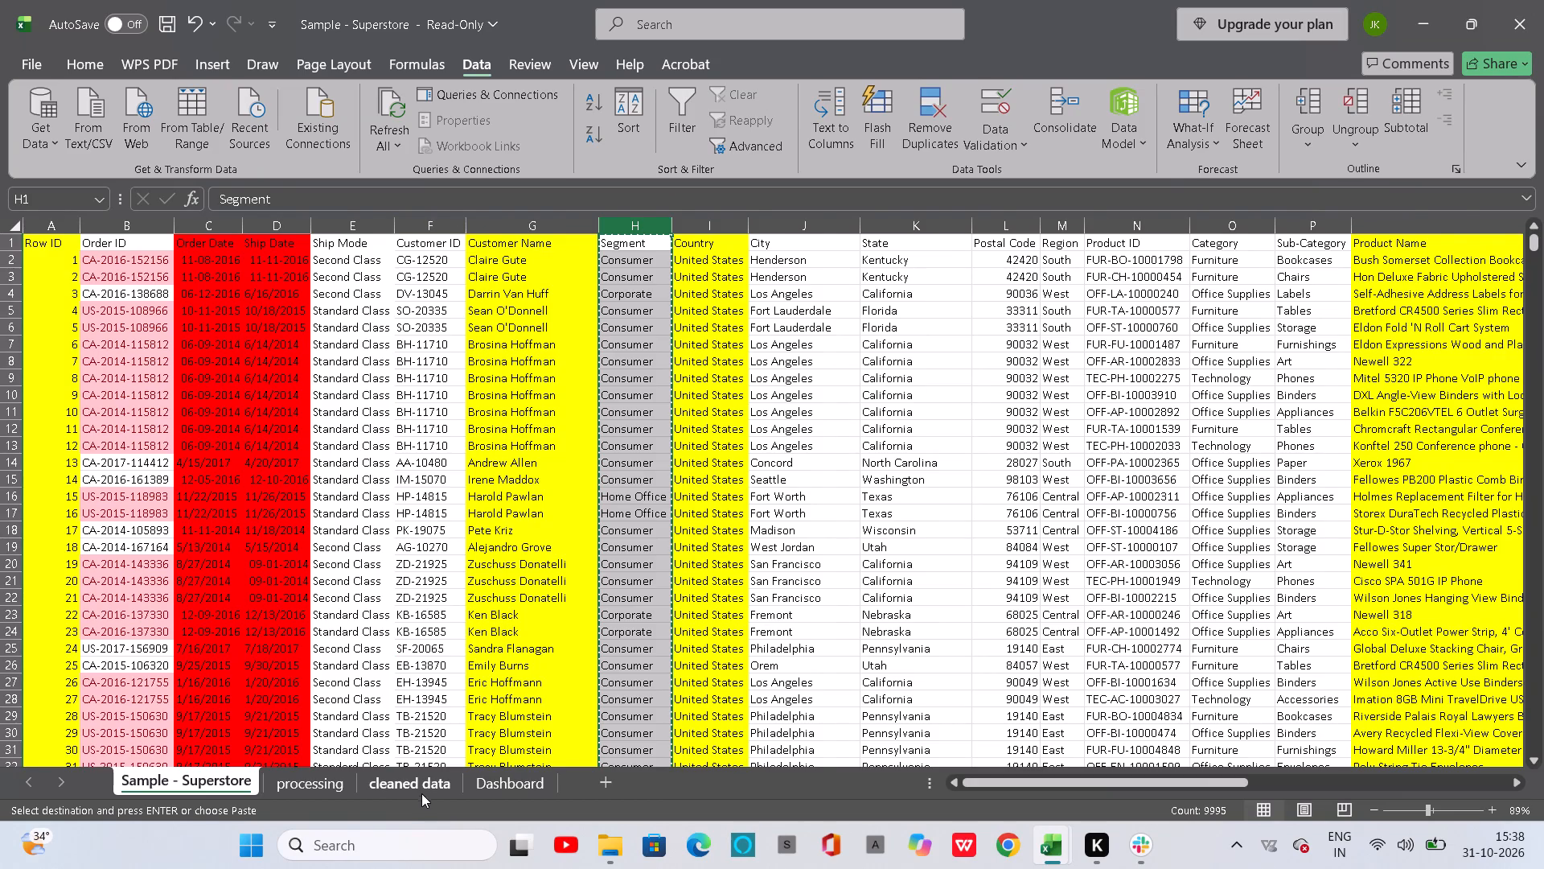
left_click(421, 792)
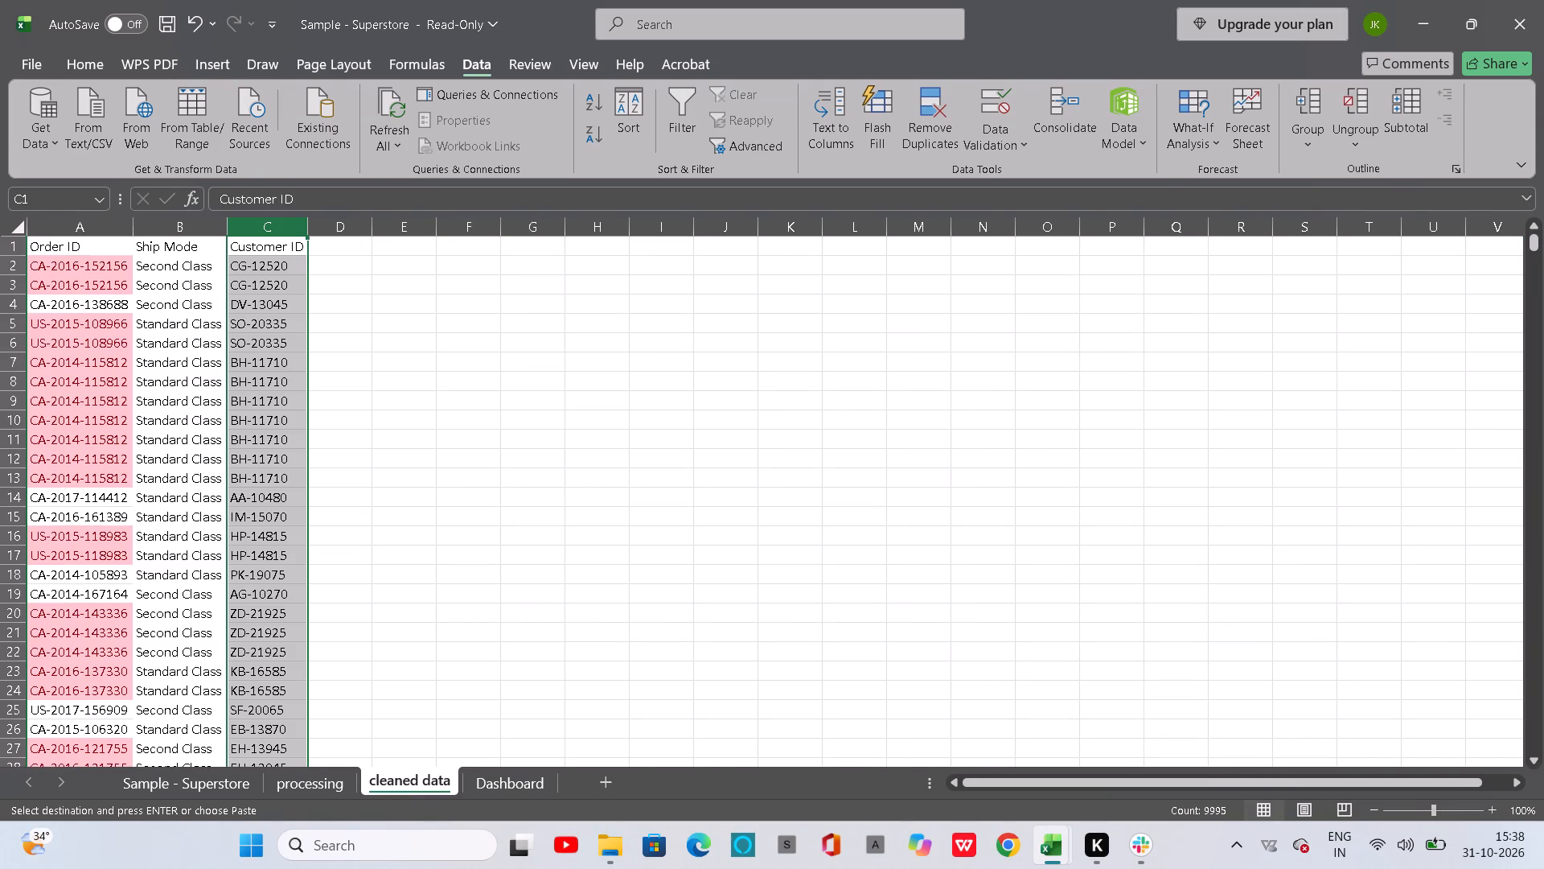
left_click(335, 255)
key("ctrl+v")
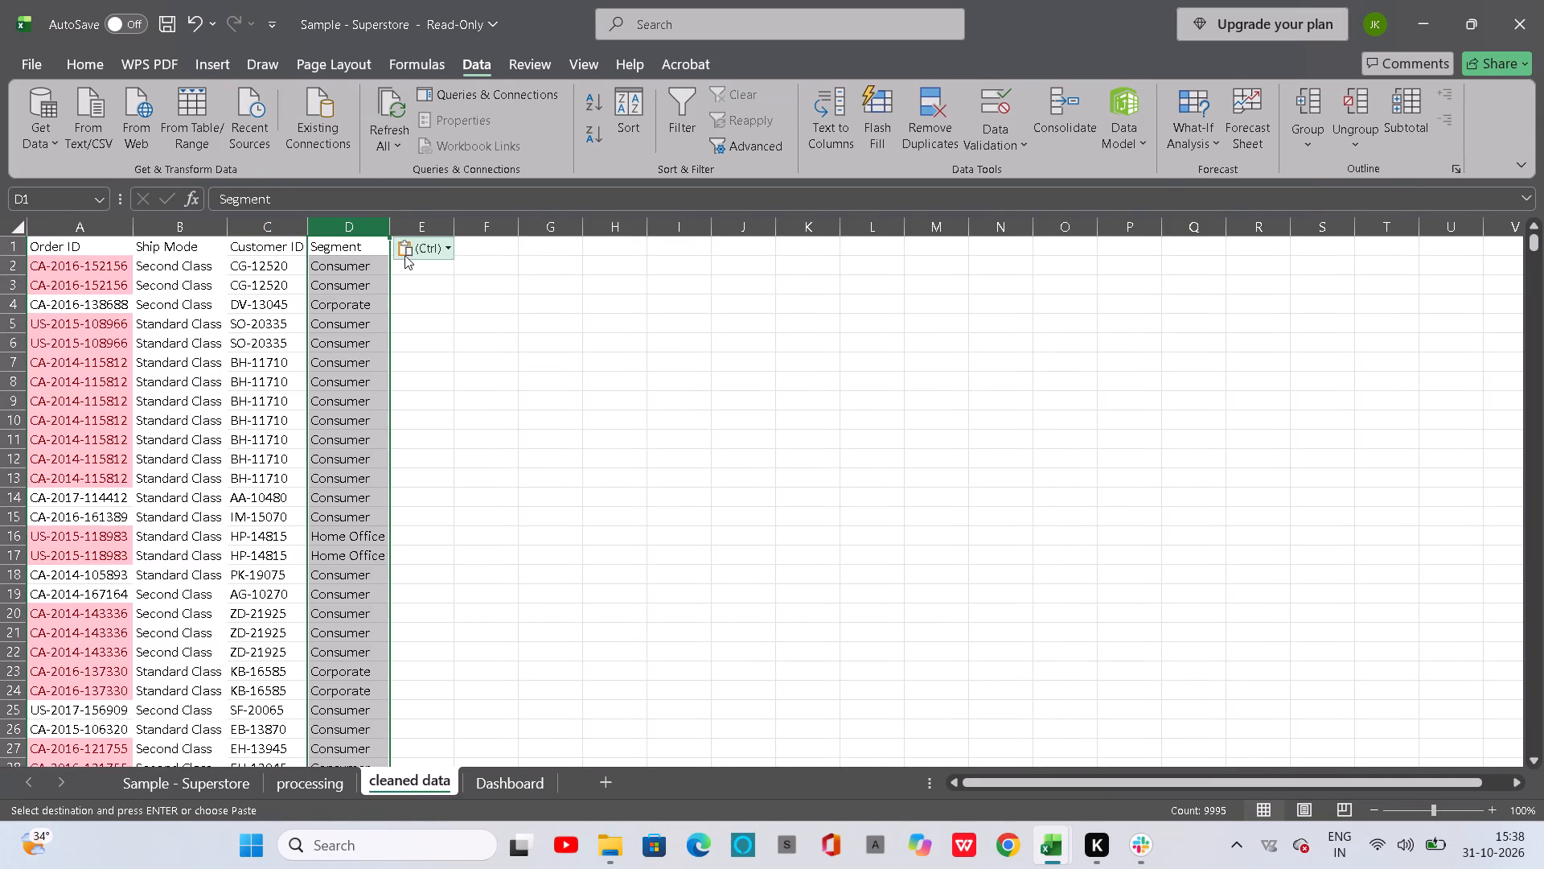
Copy the entire City column from the Sample - Superstore sheet into column E of the cleaned data sheet.
left_click_drag(428, 270, 478, 253)
left_click(478, 253)
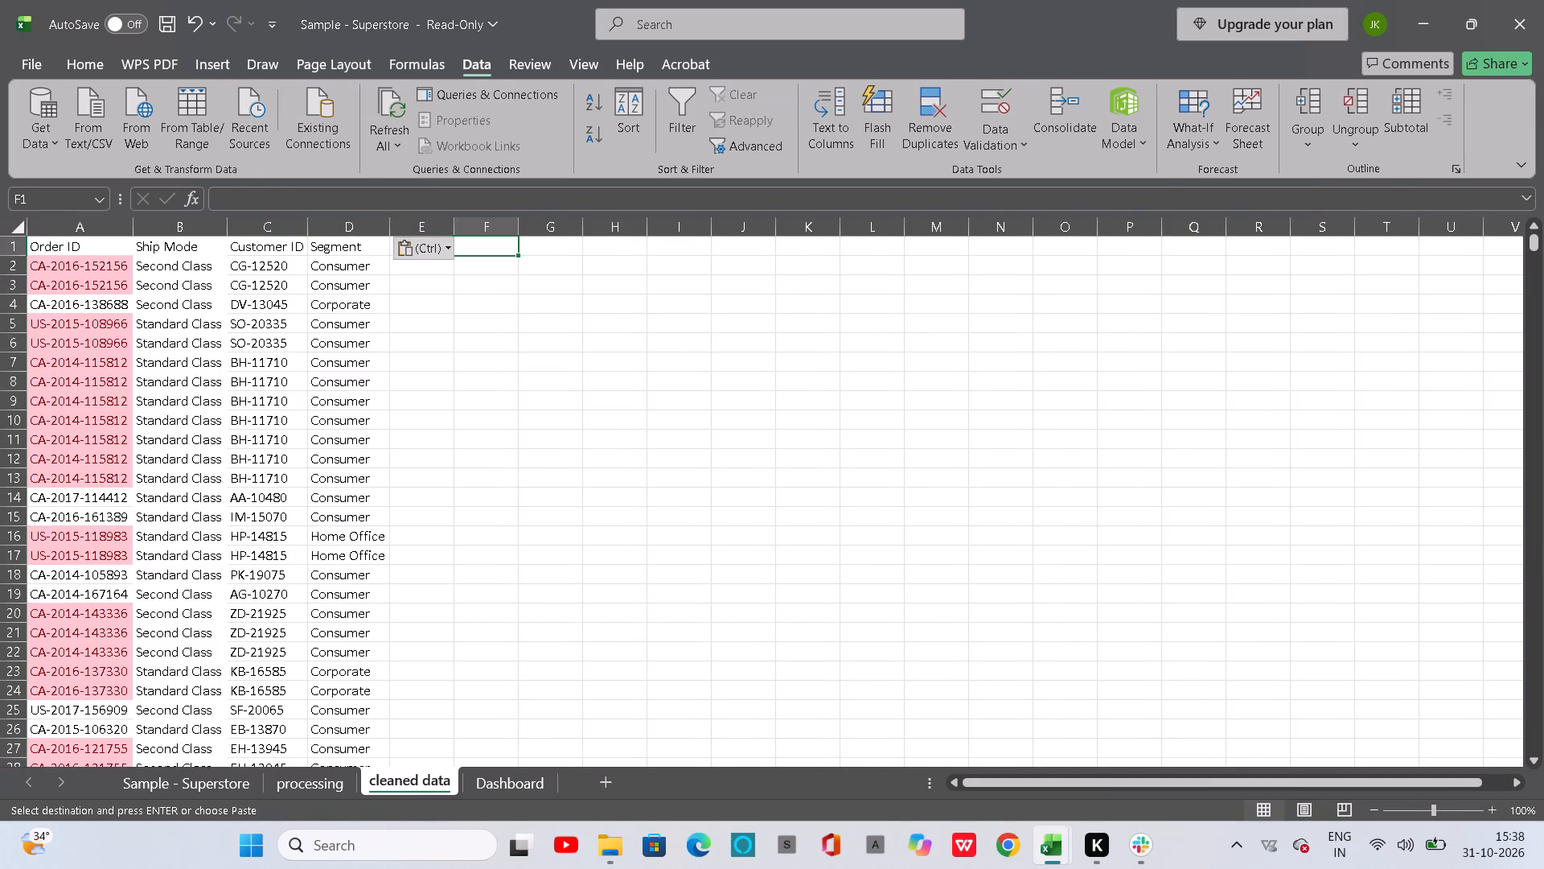
left_click(434, 223)
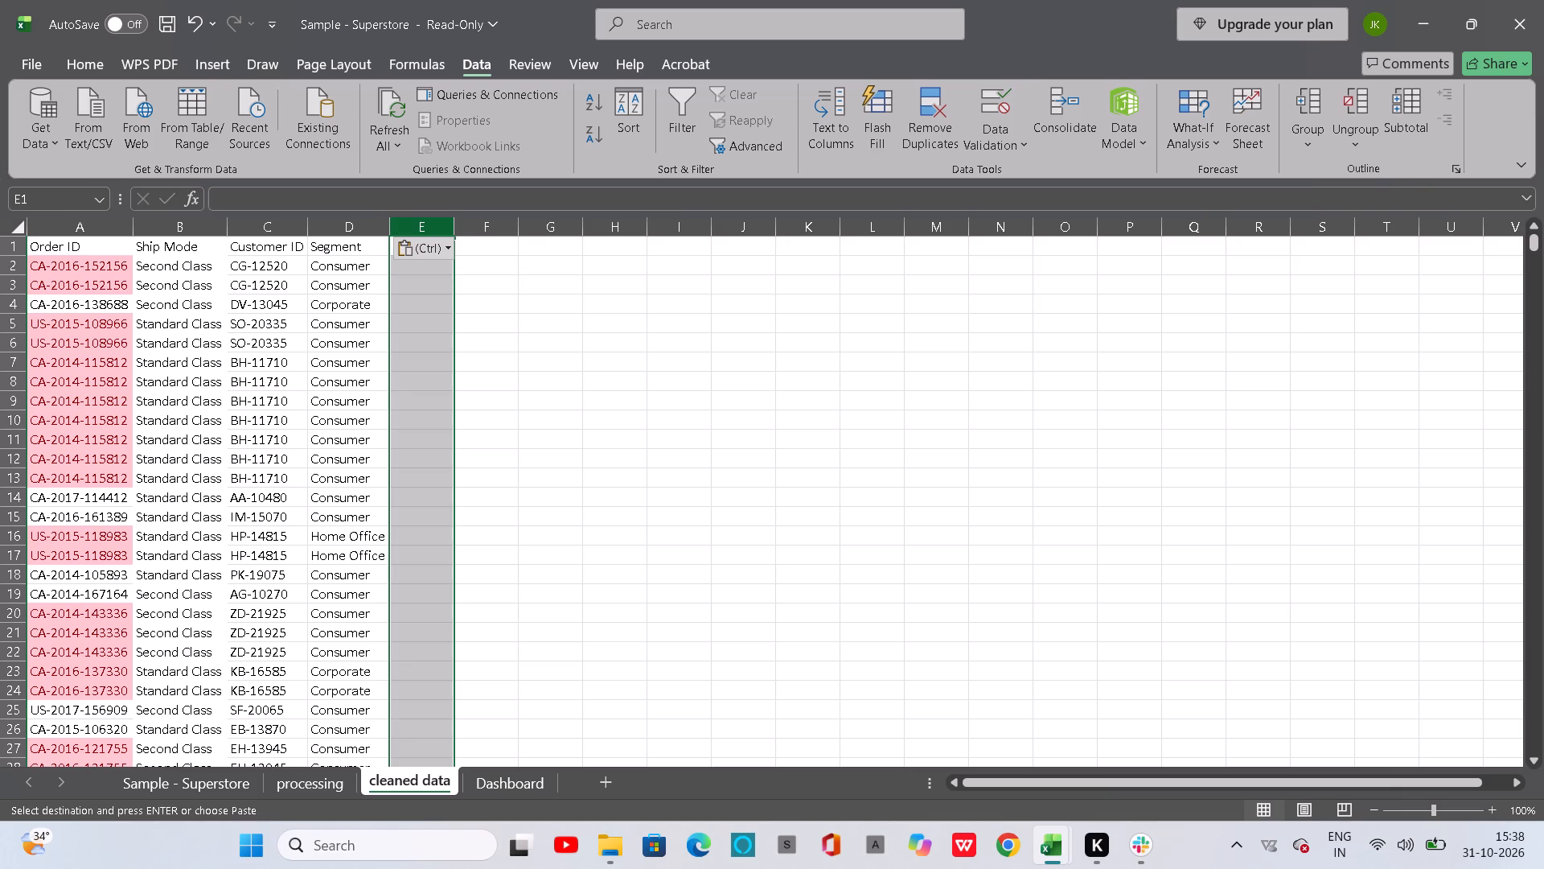
left_click(419, 219)
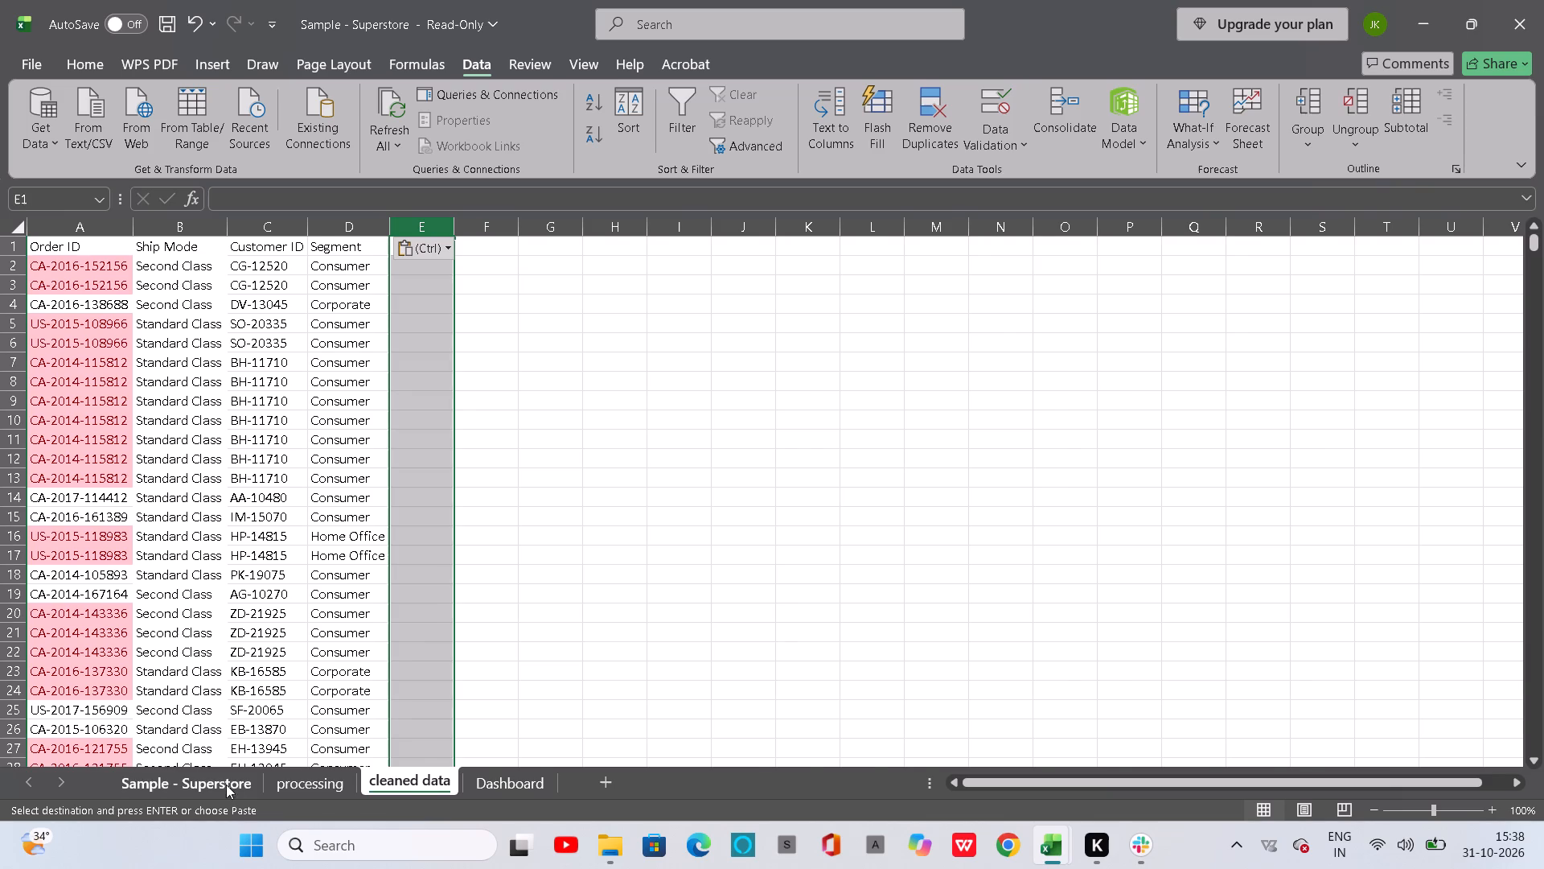
left_click(226, 785)
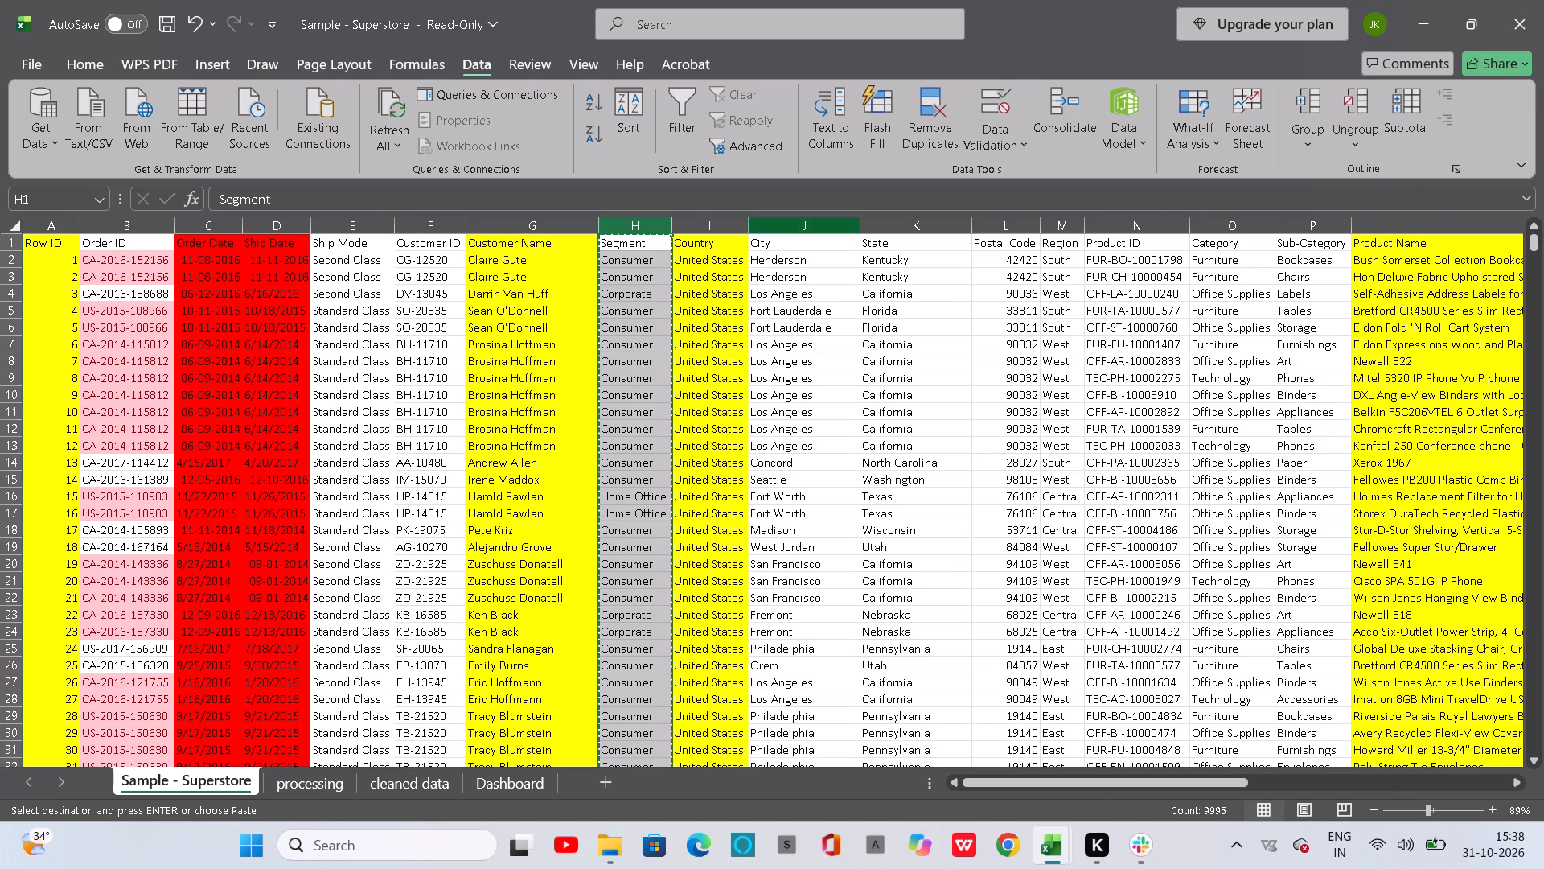
left_click(781, 223)
key("ctrl+c")
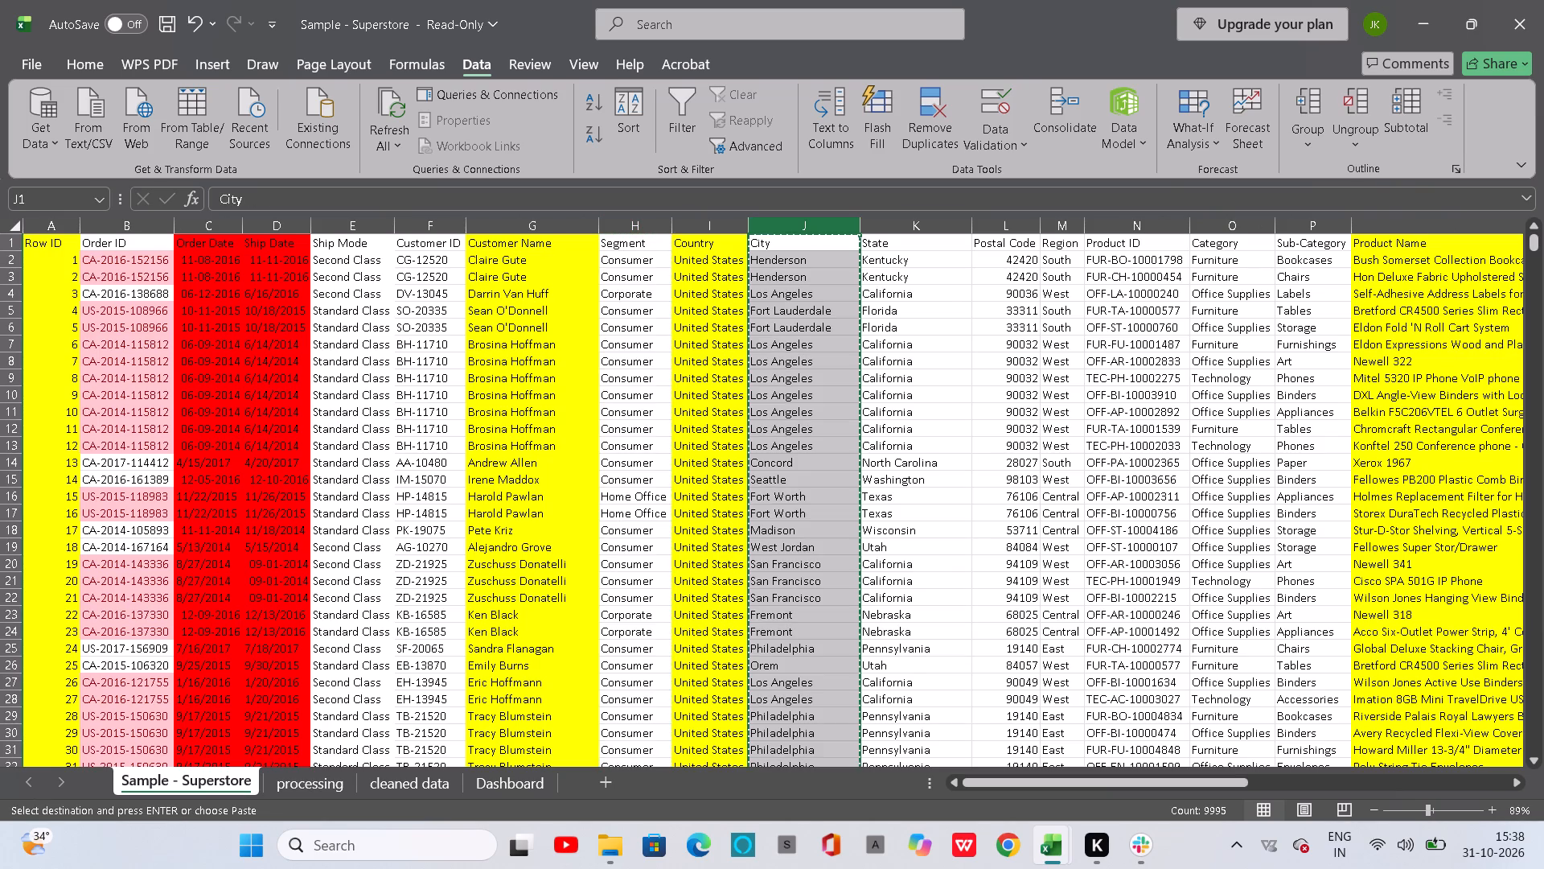
left_click(412, 774)
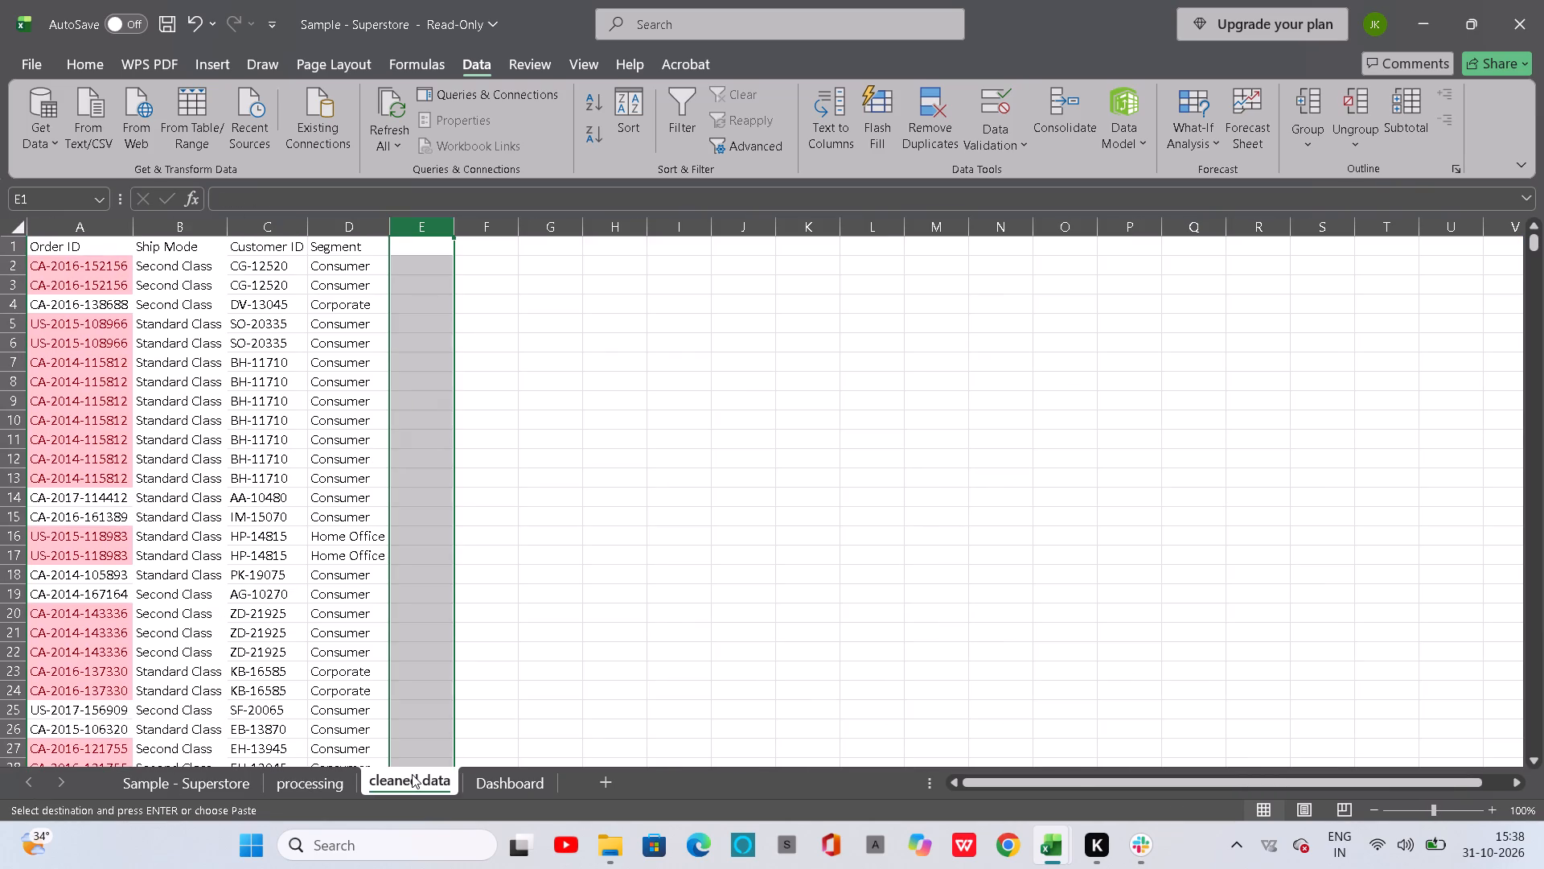
left_click(430, 239)
key("ctrl+v")
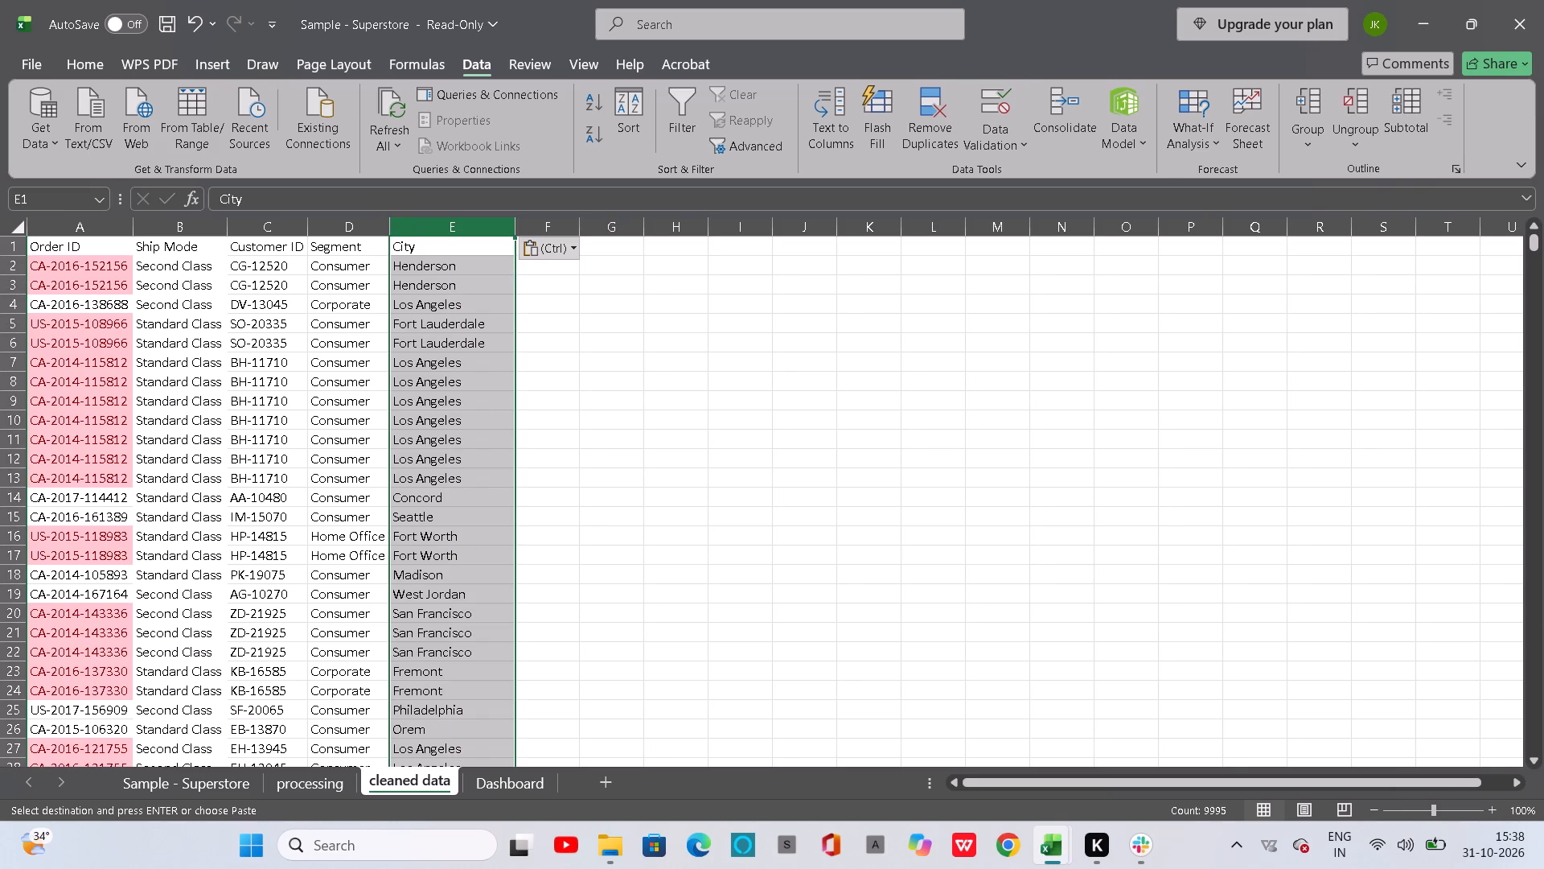
Copy the entire State column from the Sample - Superstore sheet into column F of the cleaned data sheet.
left_click(232, 778)
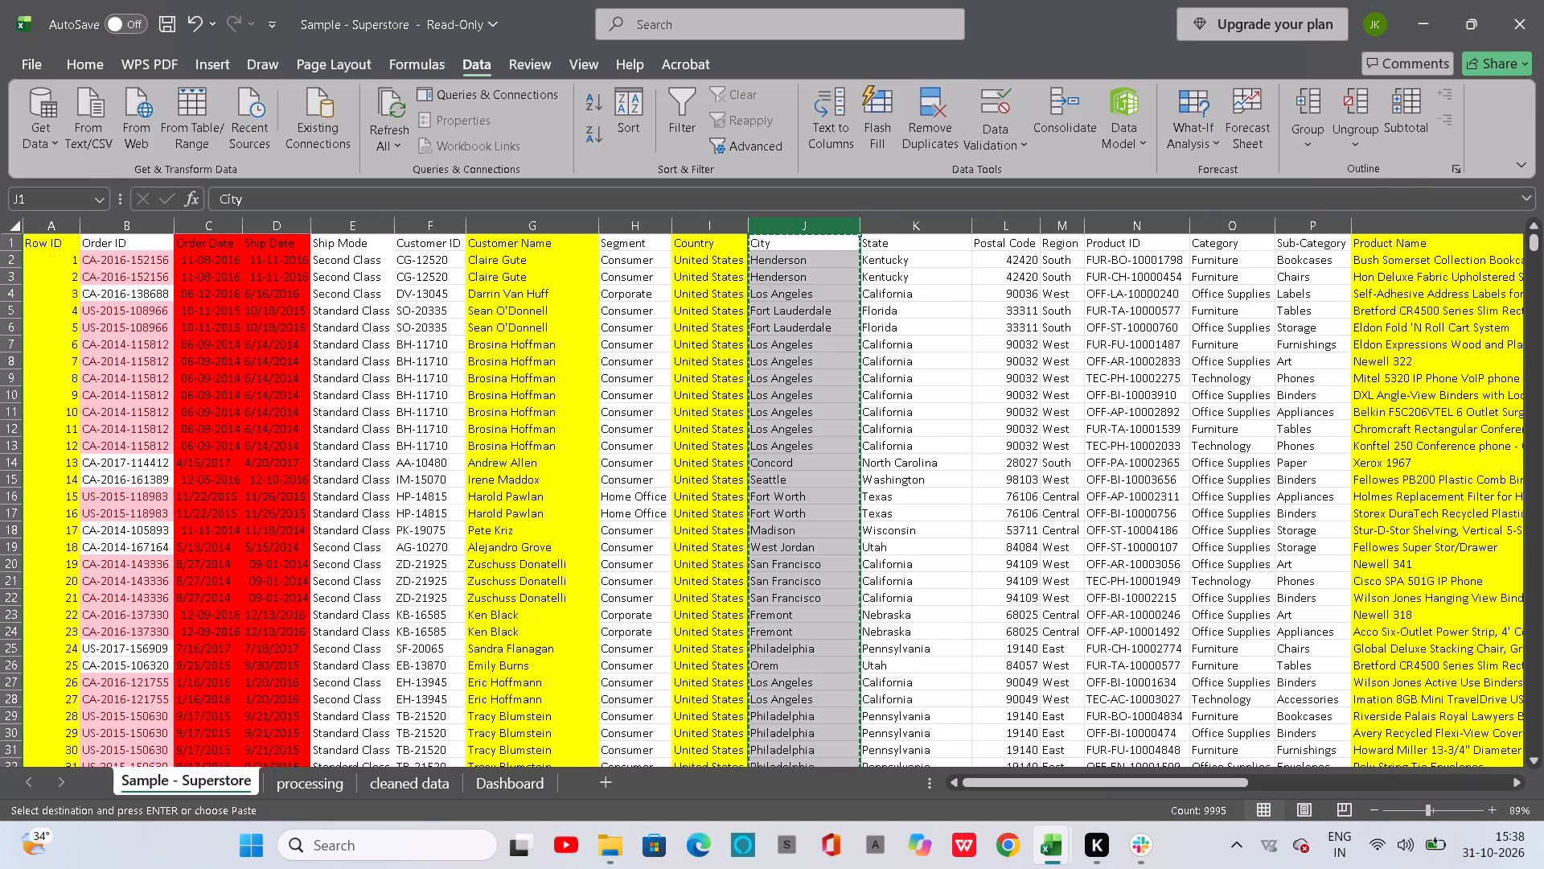
left_click(894, 220)
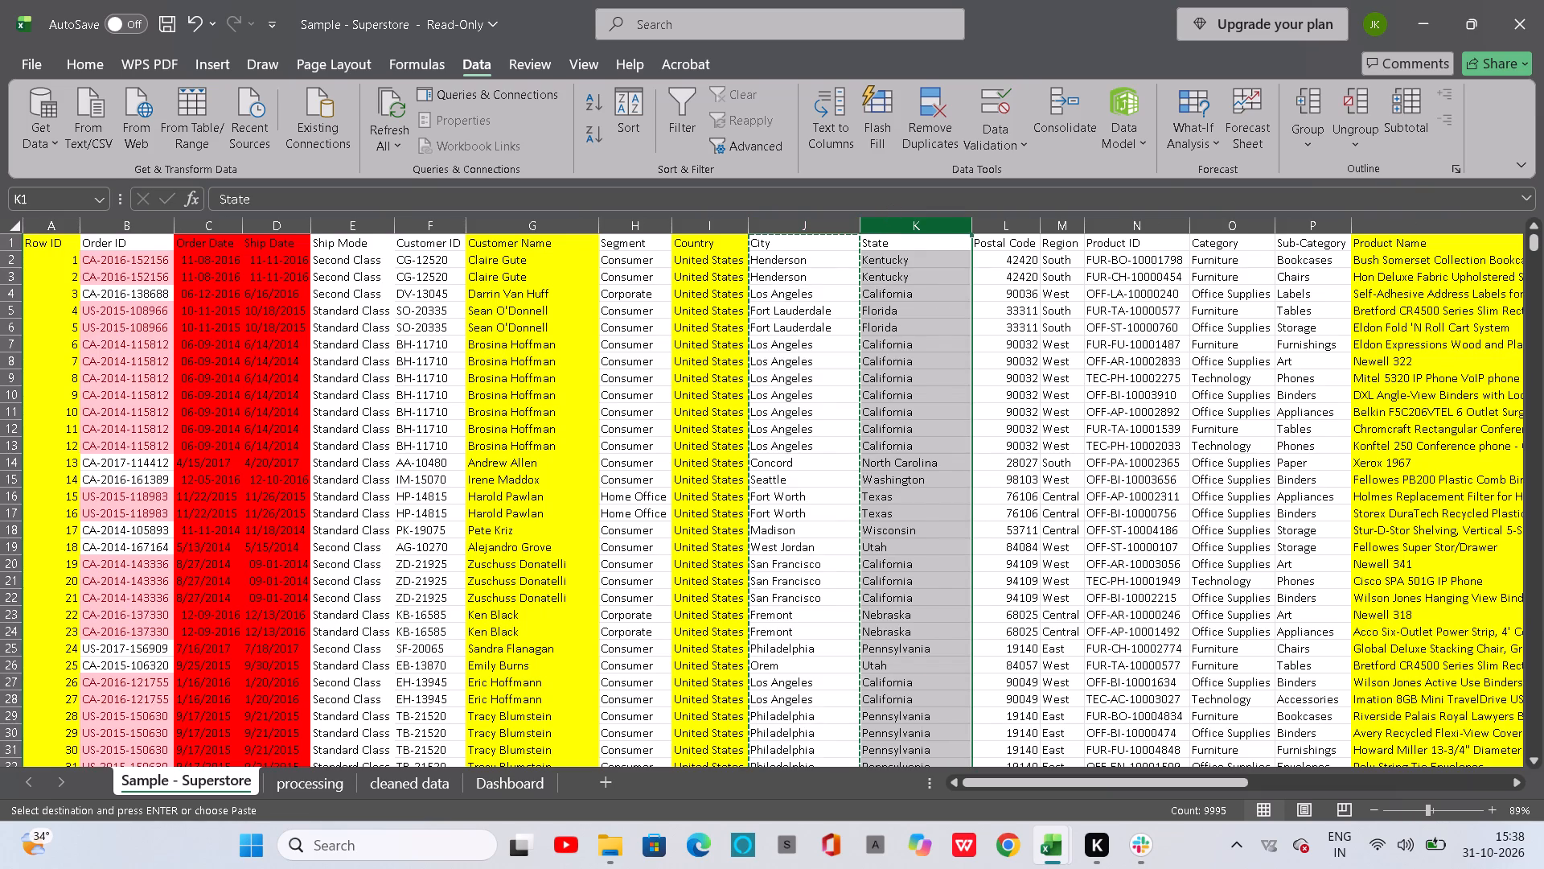
key("ctrl+c")
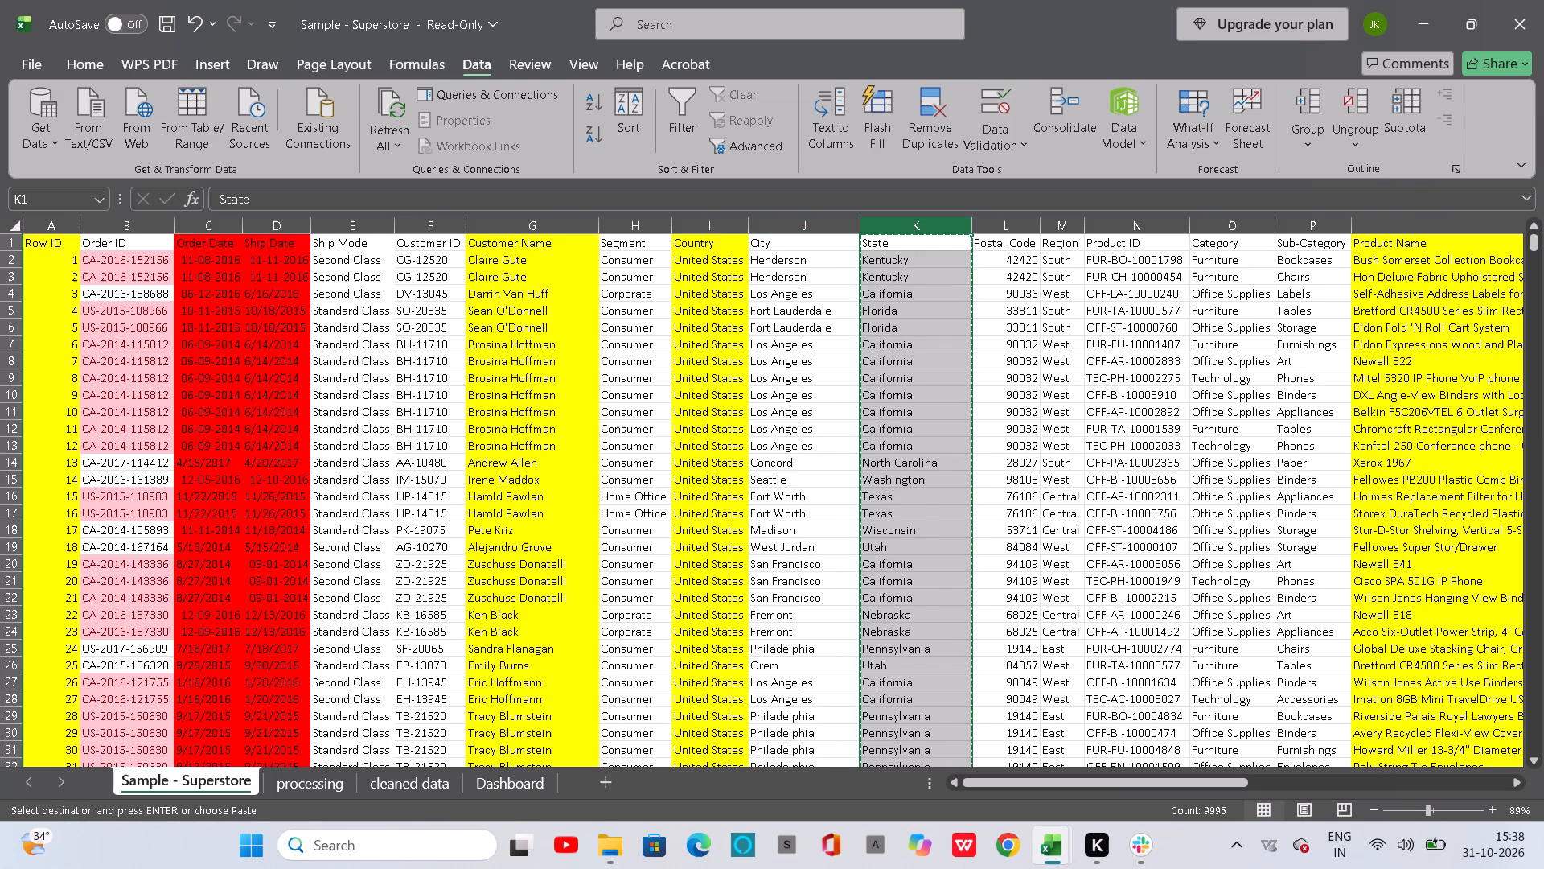
left_click(415, 789)
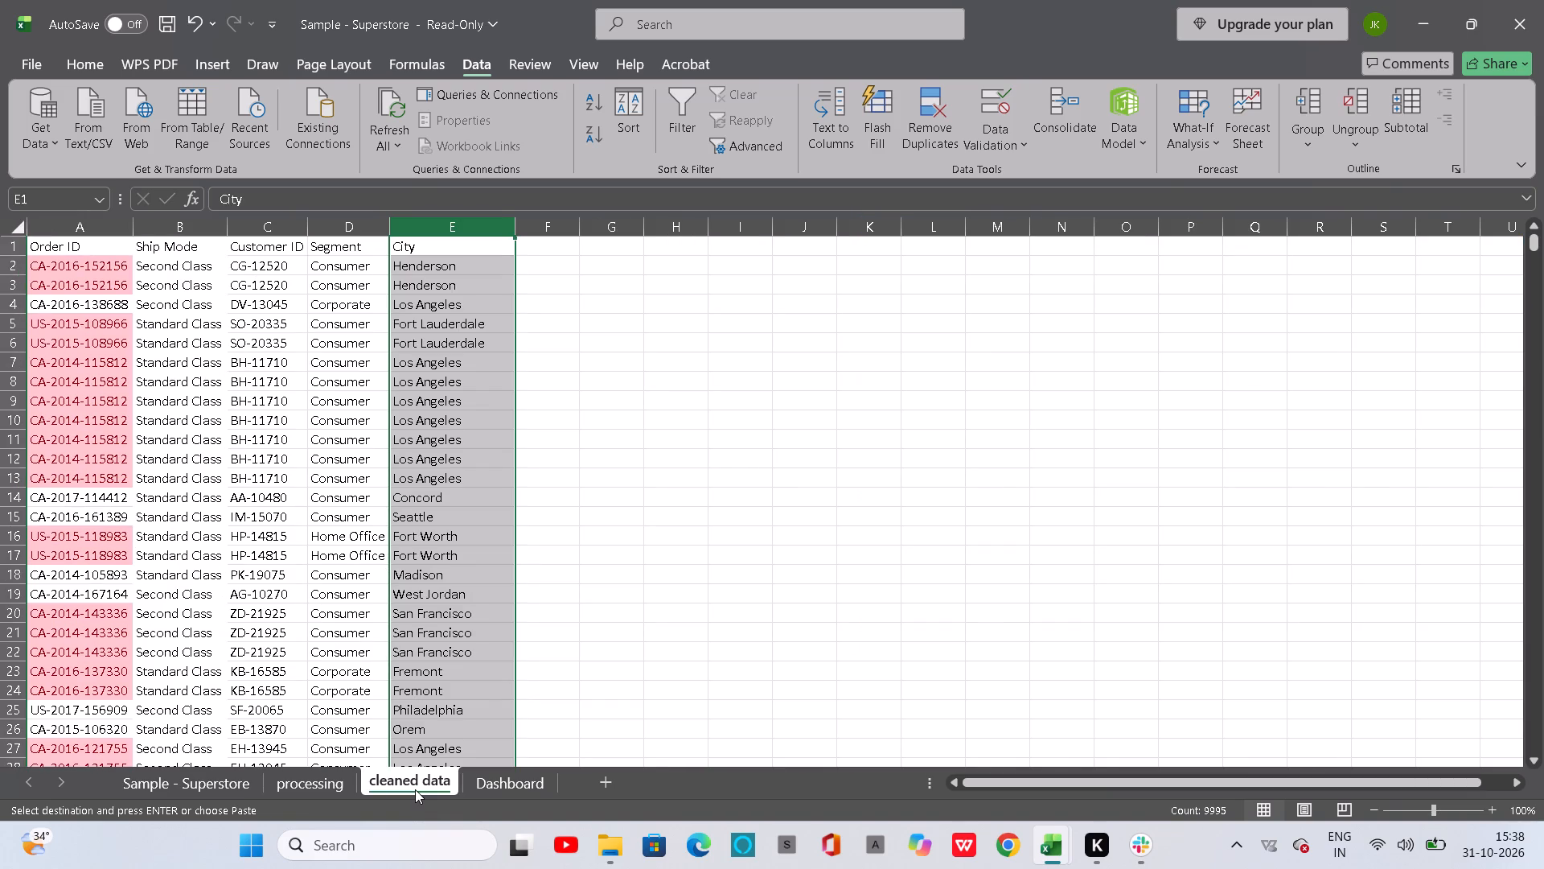
left_click(554, 236)
left_click(554, 248)
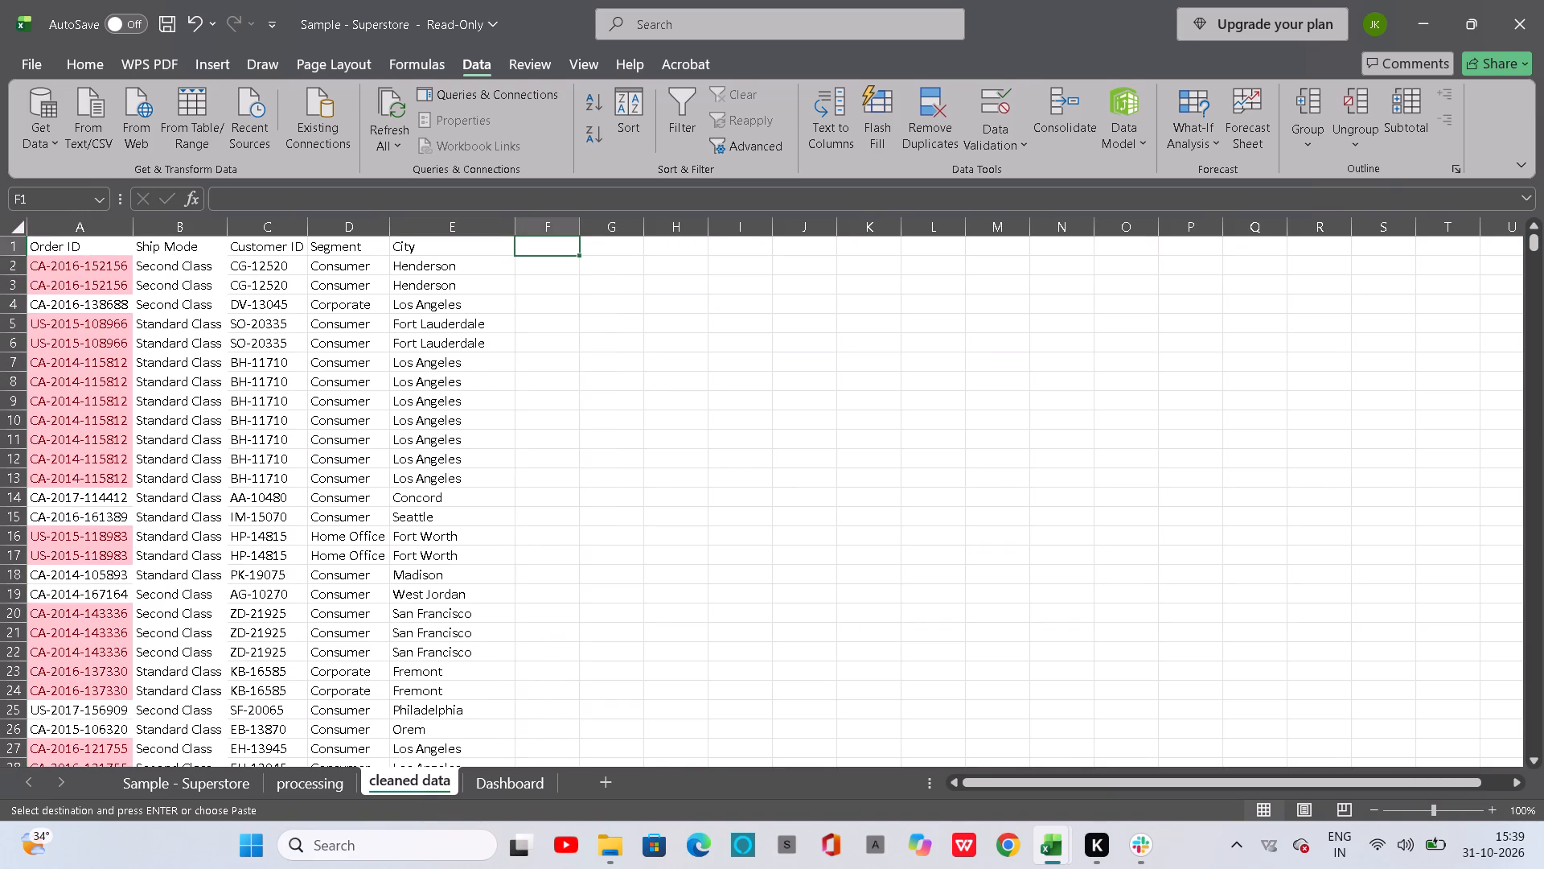
key("ctrl+v")
left_click(554, 248, "ctrl")
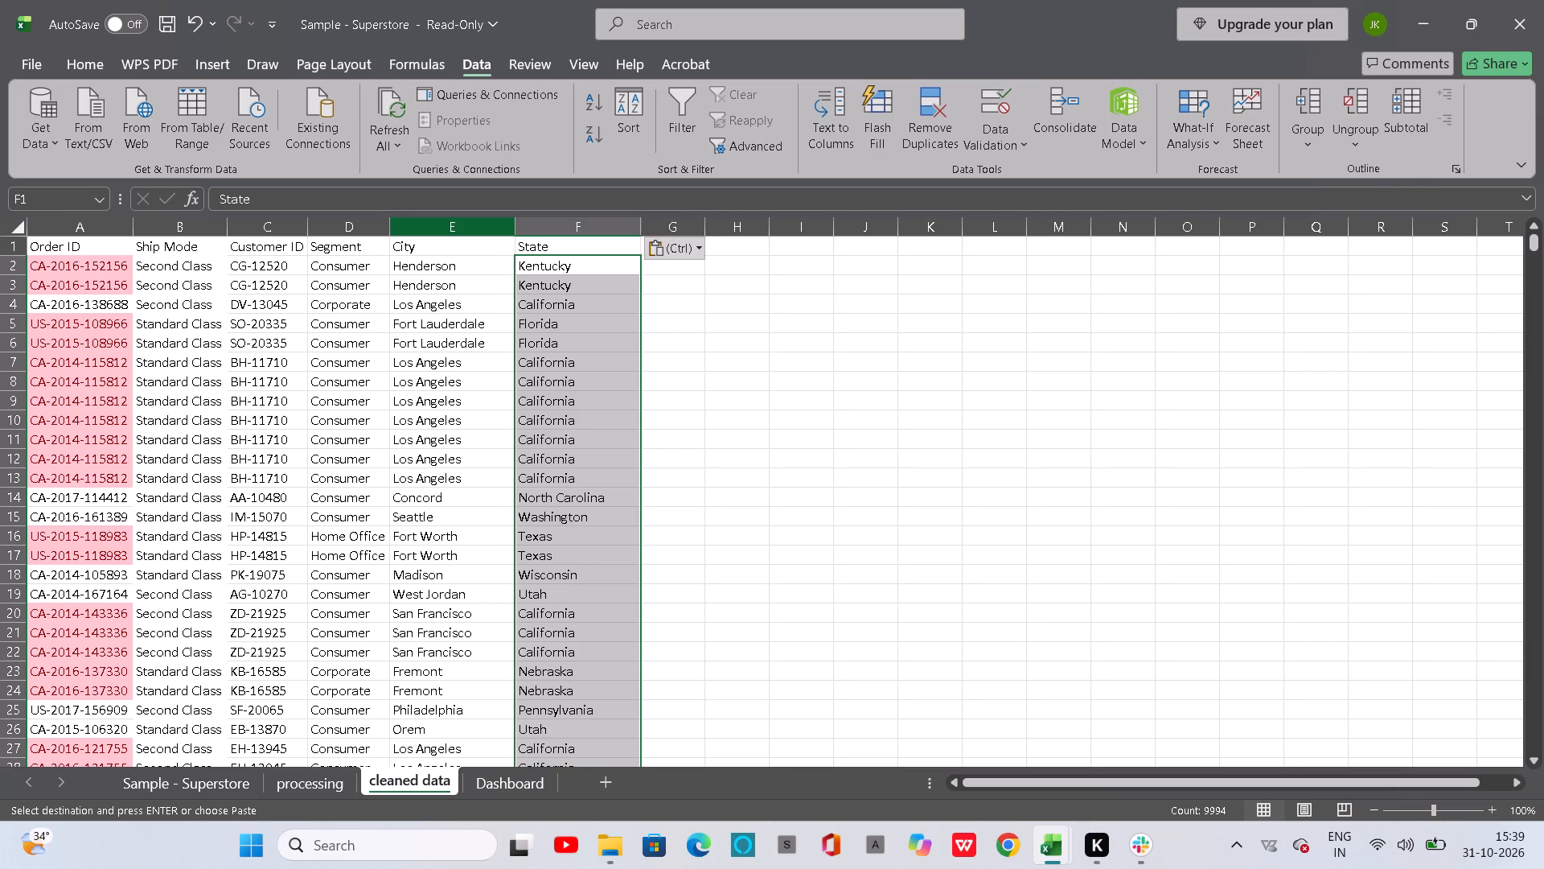
In cell C3 of the processing sheet, begin an IF formula testing whether the LEN of postal code A2 is less than 5.
left_click(213, 786)
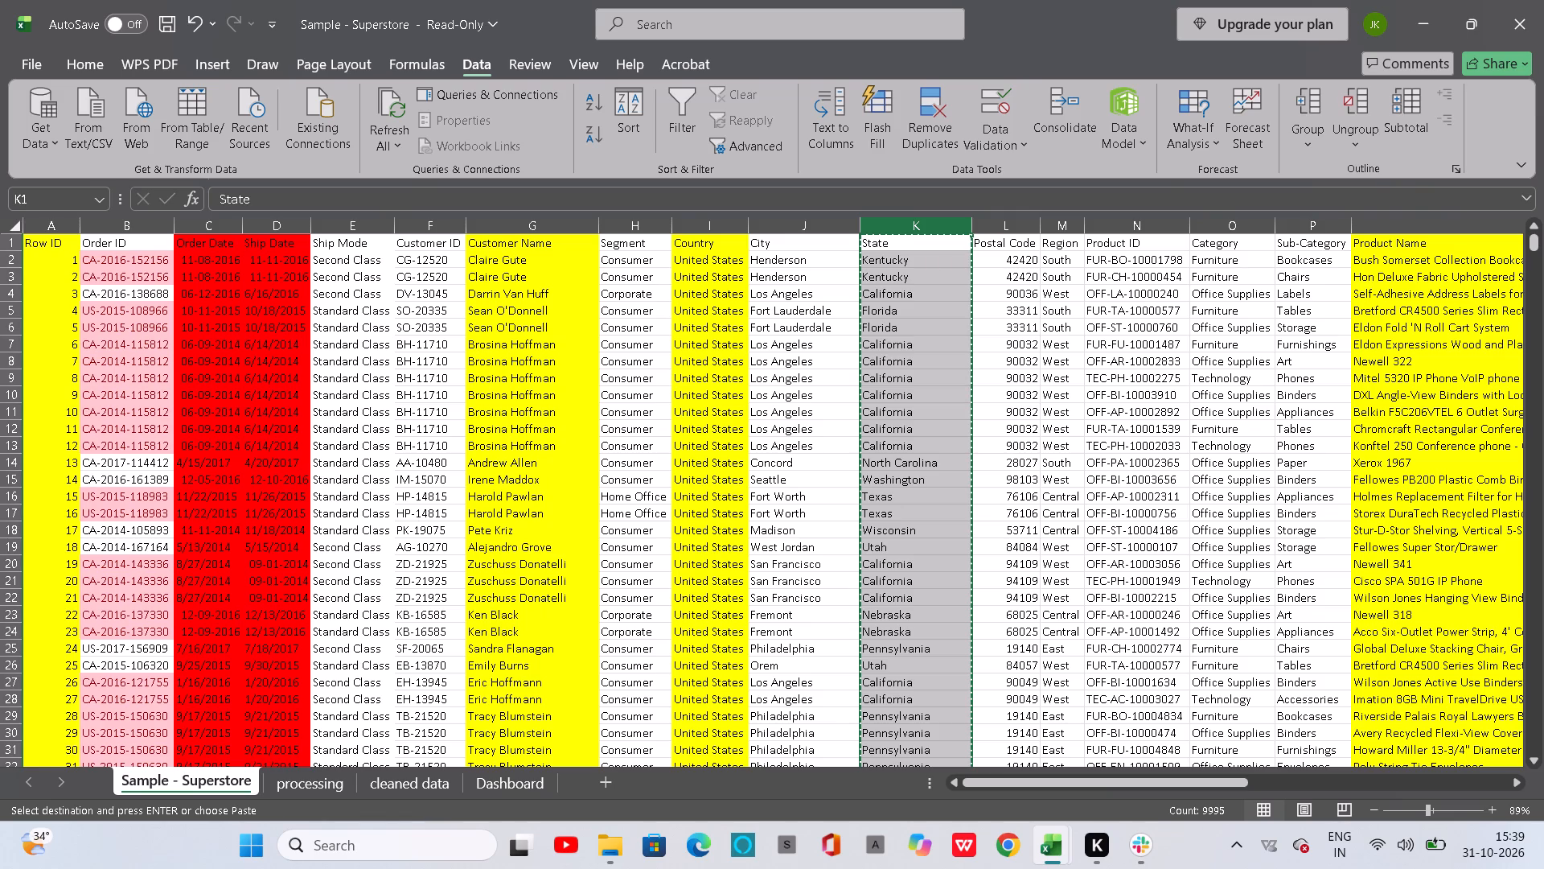
left_click(307, 784)
scroll(361, 370, "right", 1)
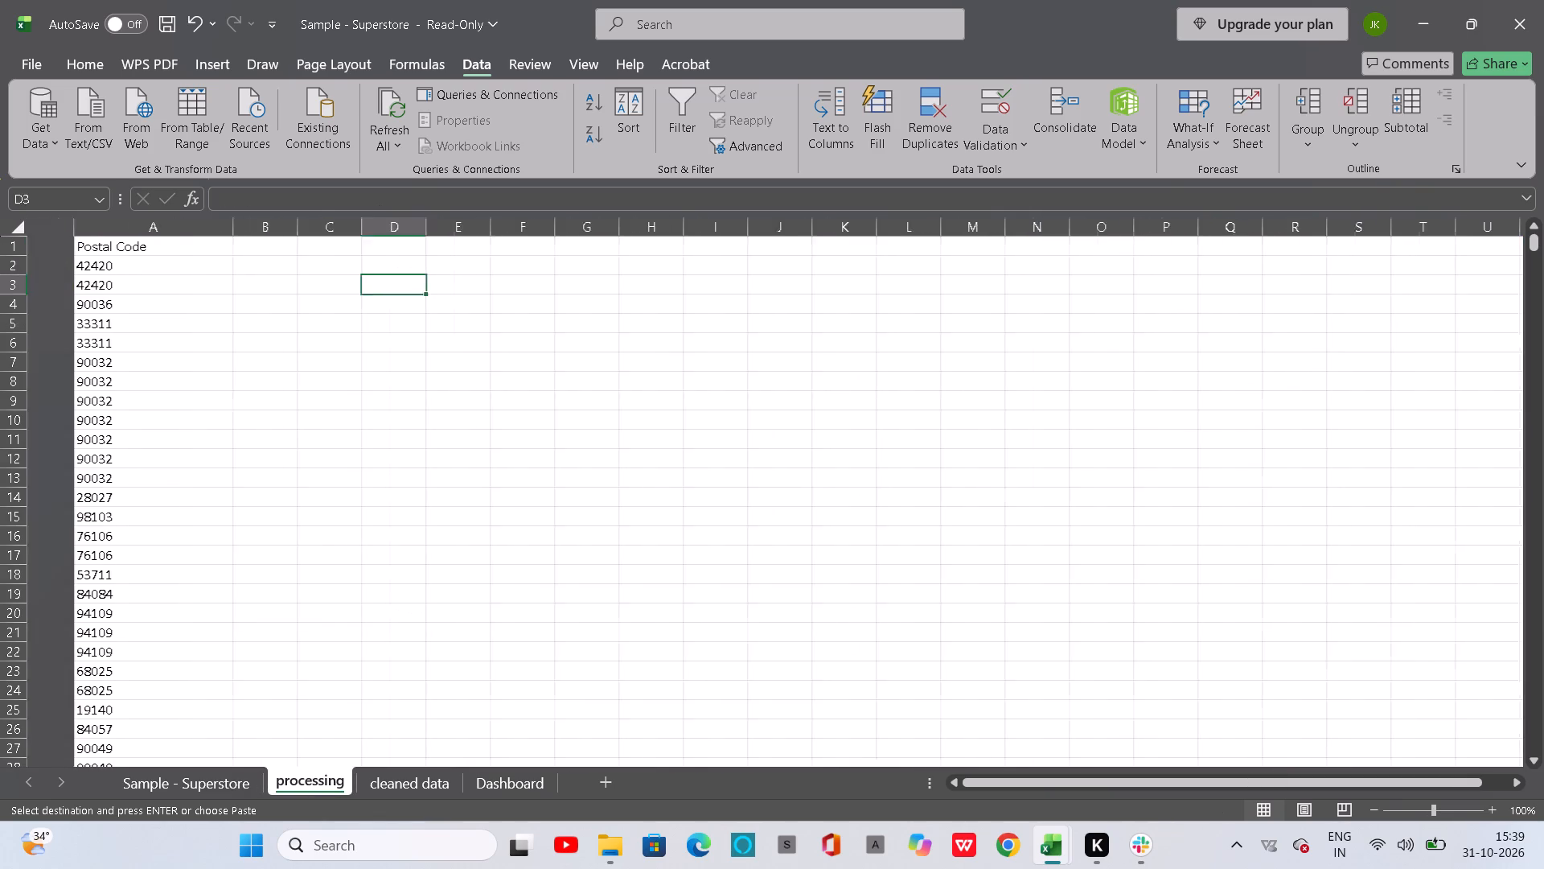
left_click(289, 294)
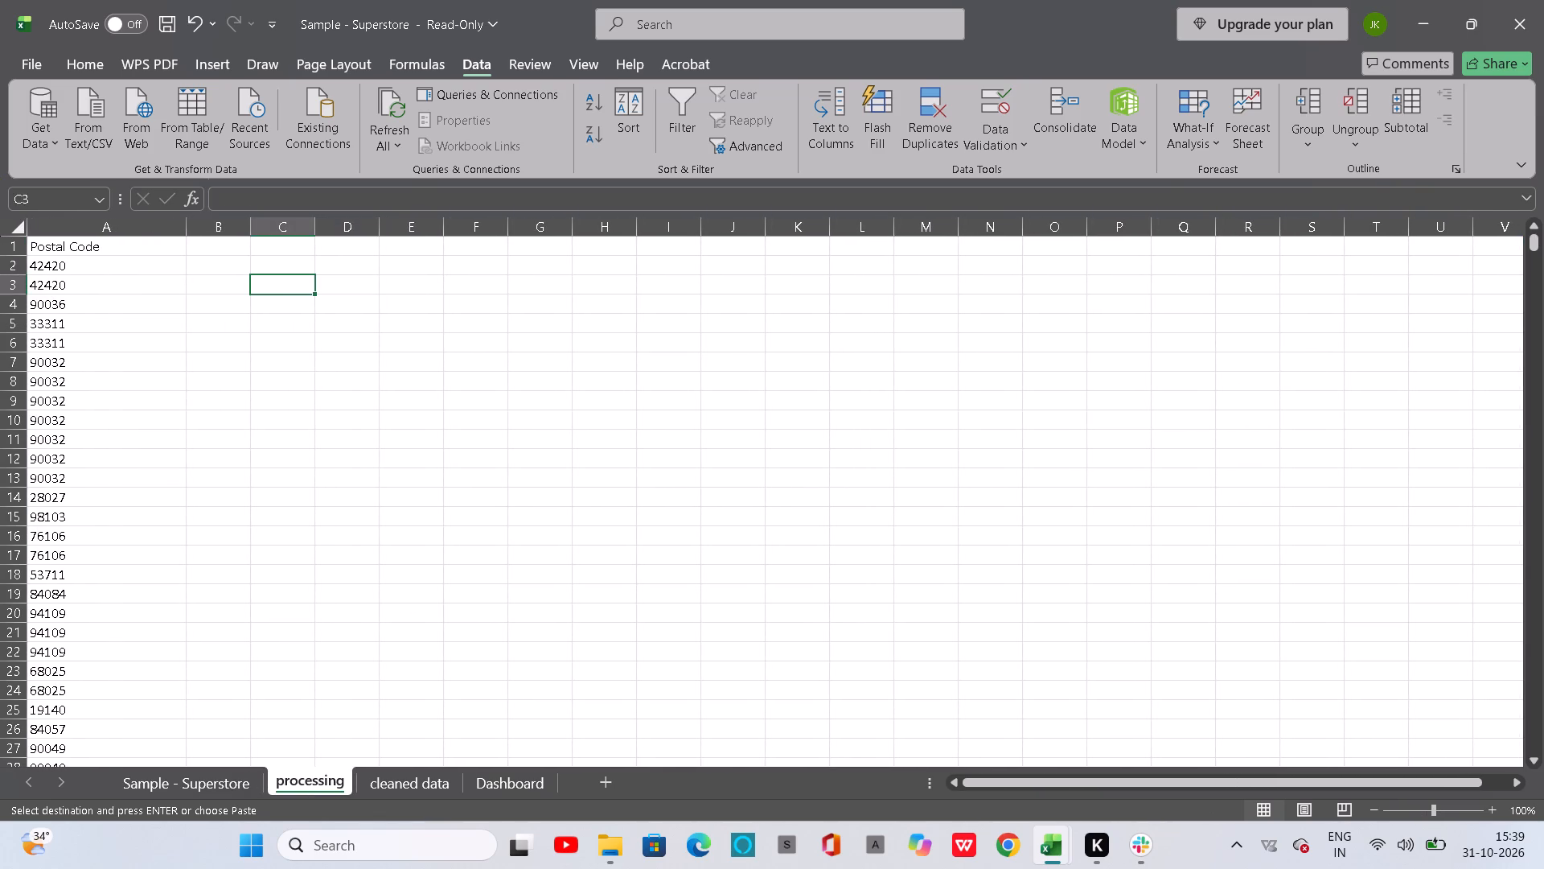
type("=if")
key("Tab")
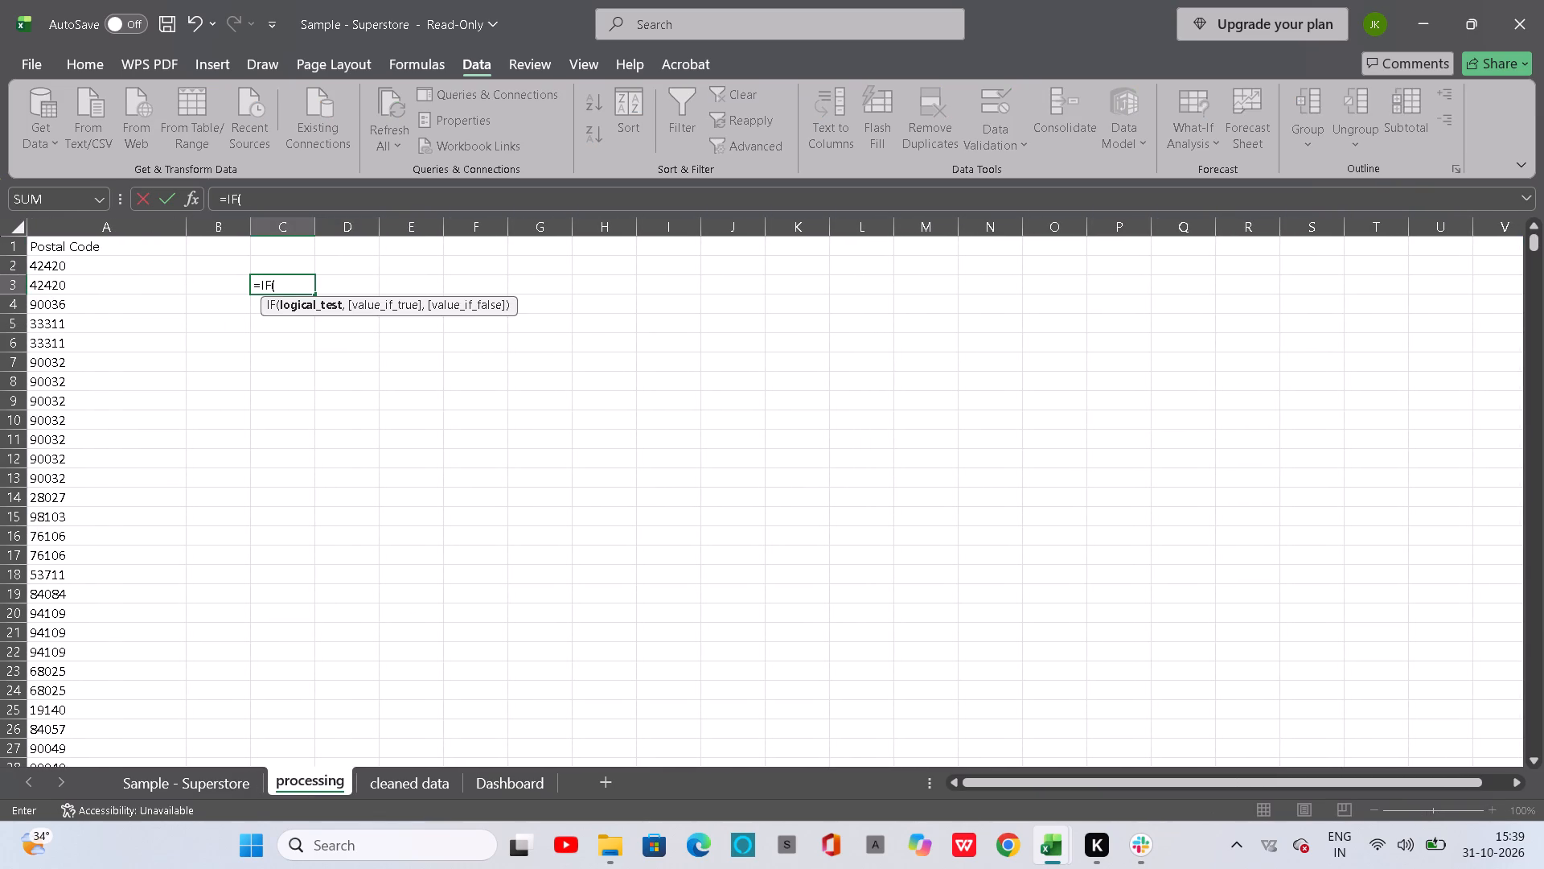
type("len")
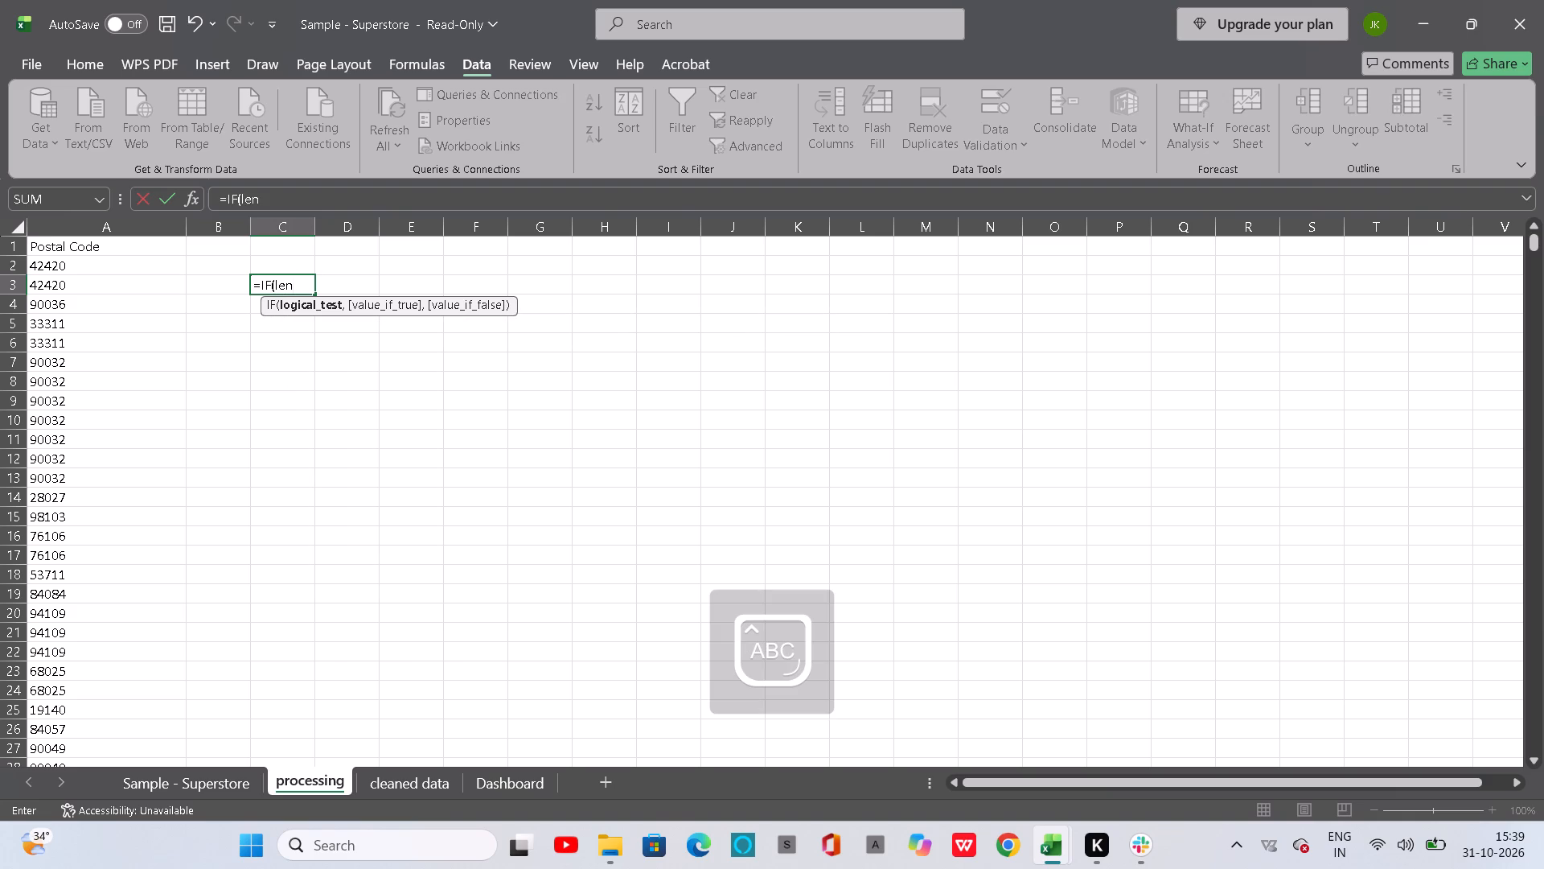
key("Tab")
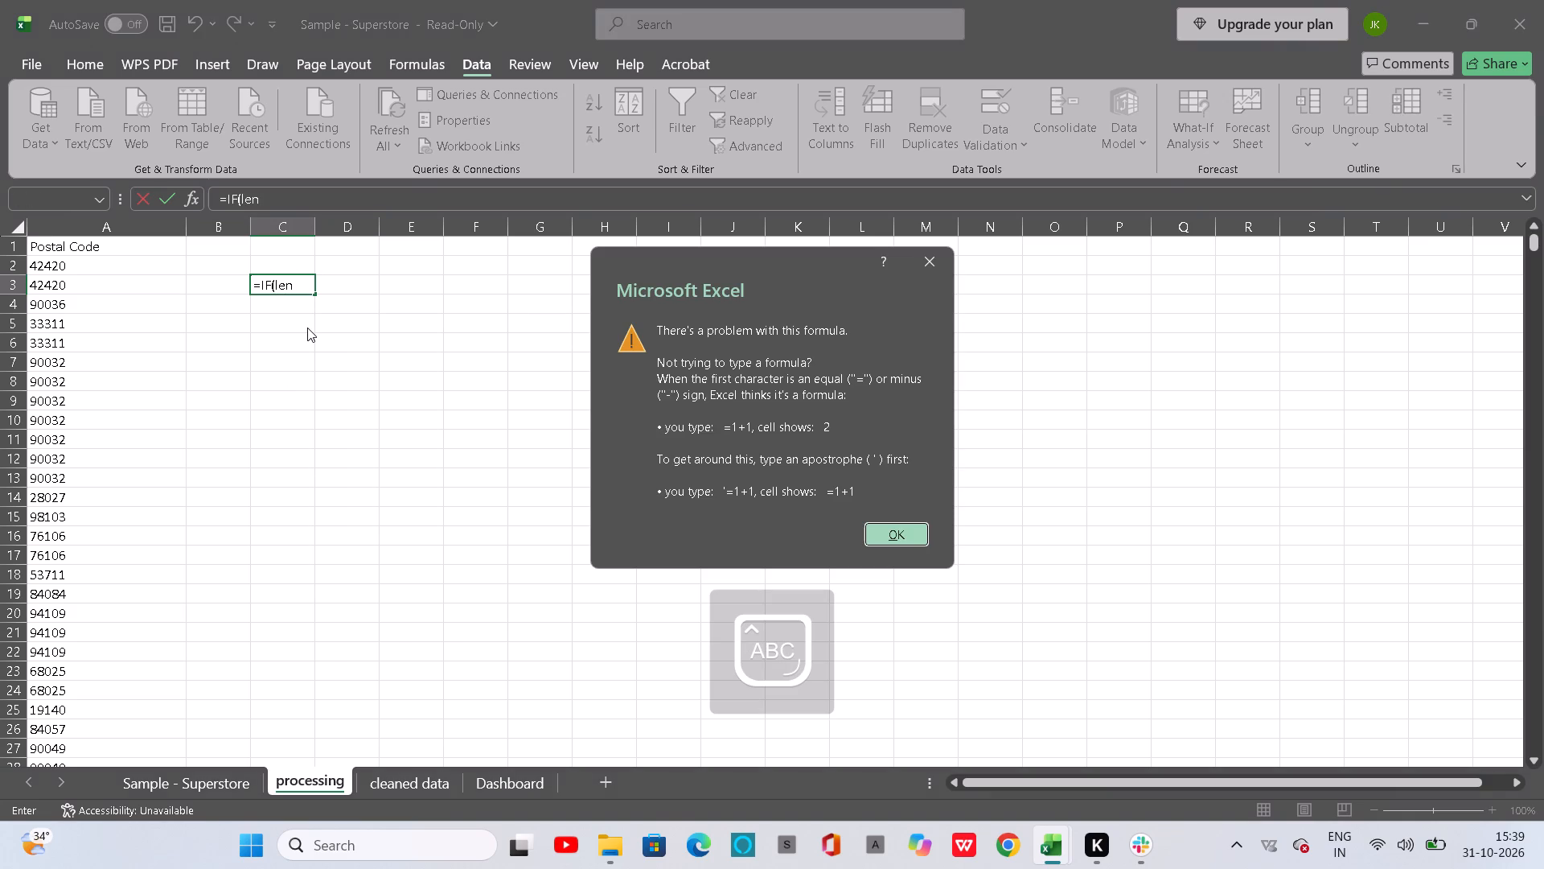
left_click(889, 530)
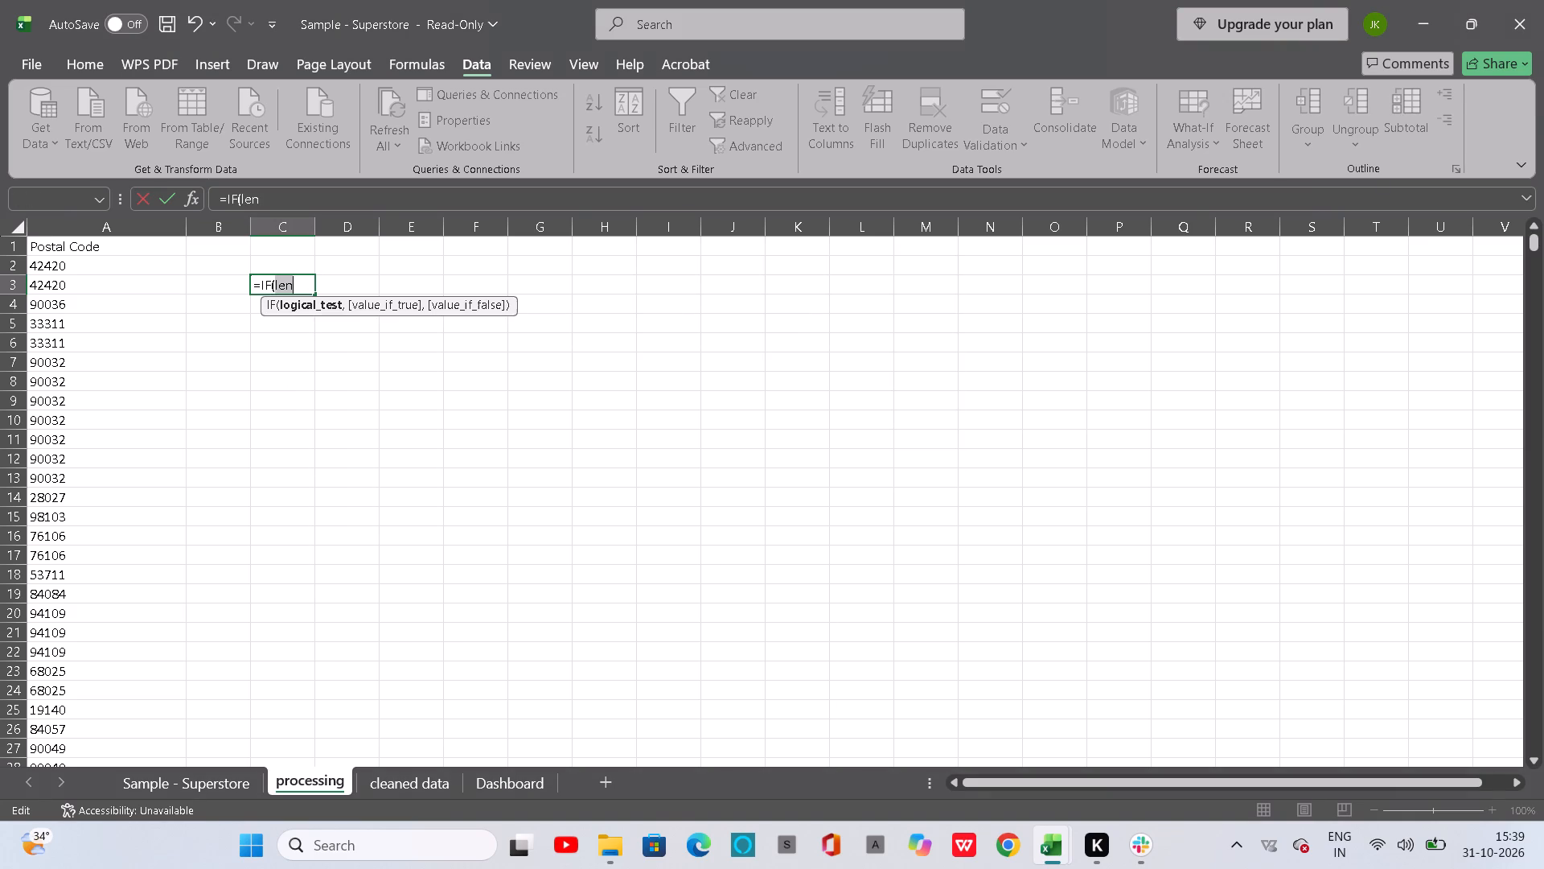
left_click(300, 280)
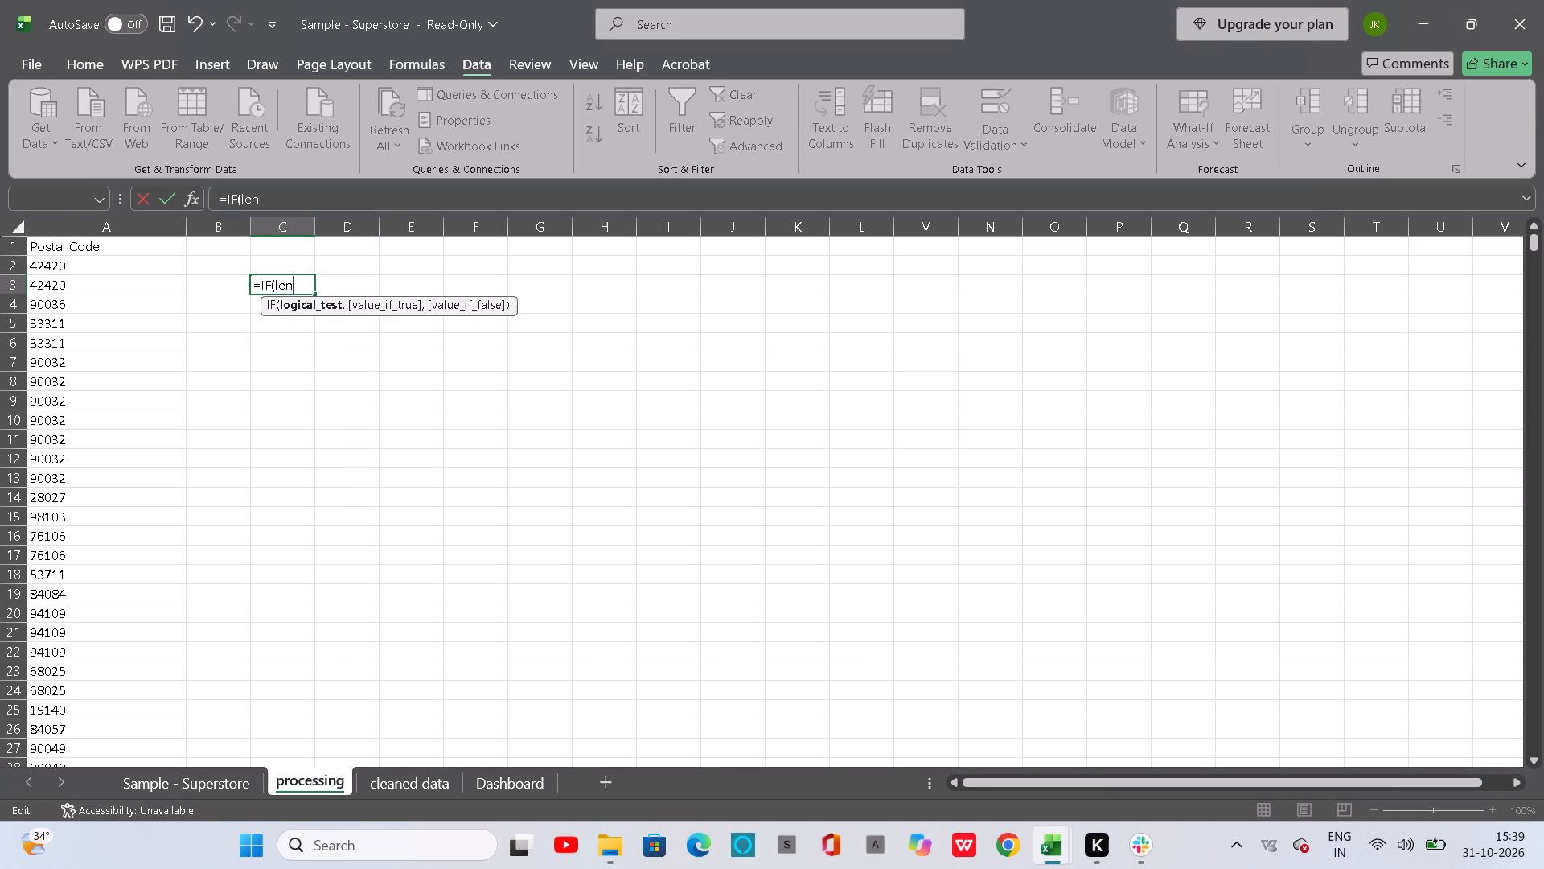
left_click(300, 280)
key("BackSpace")
key("BackSpace")
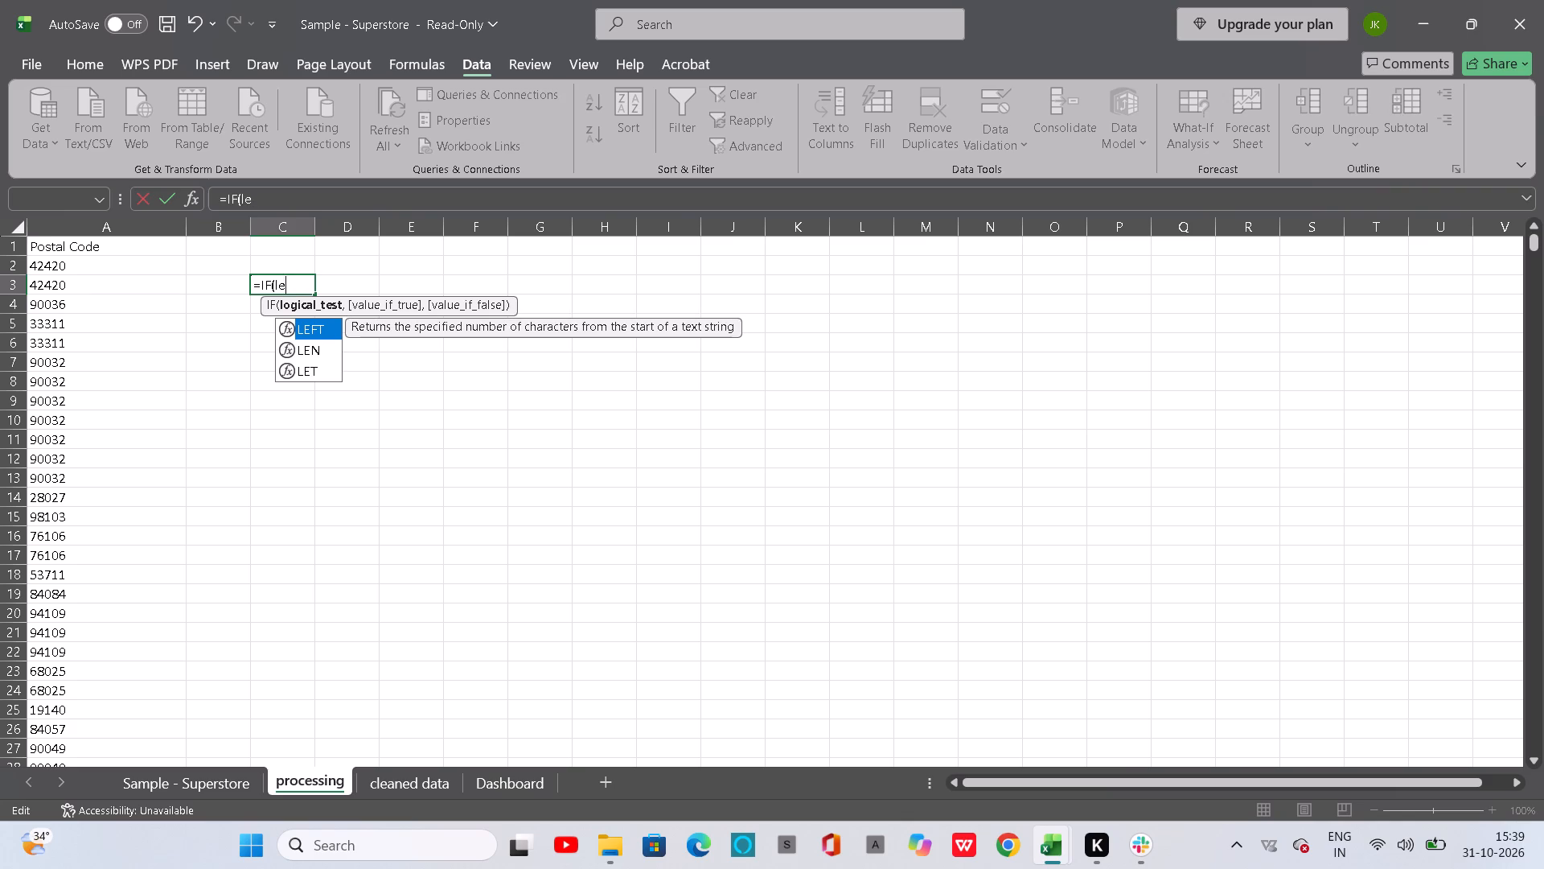
key("n")
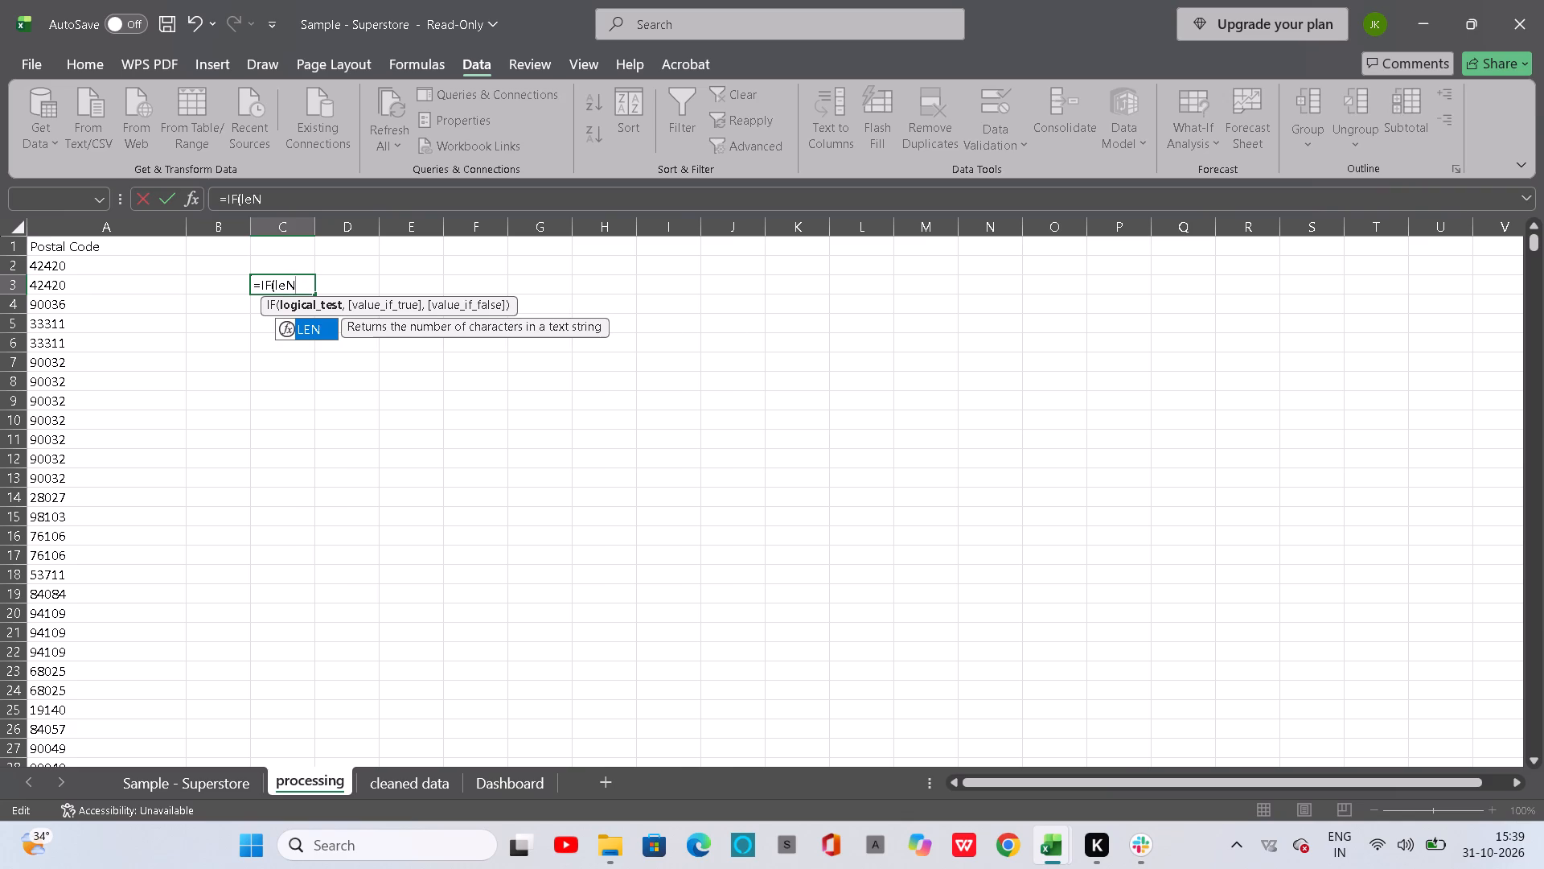
key("BackSpace")
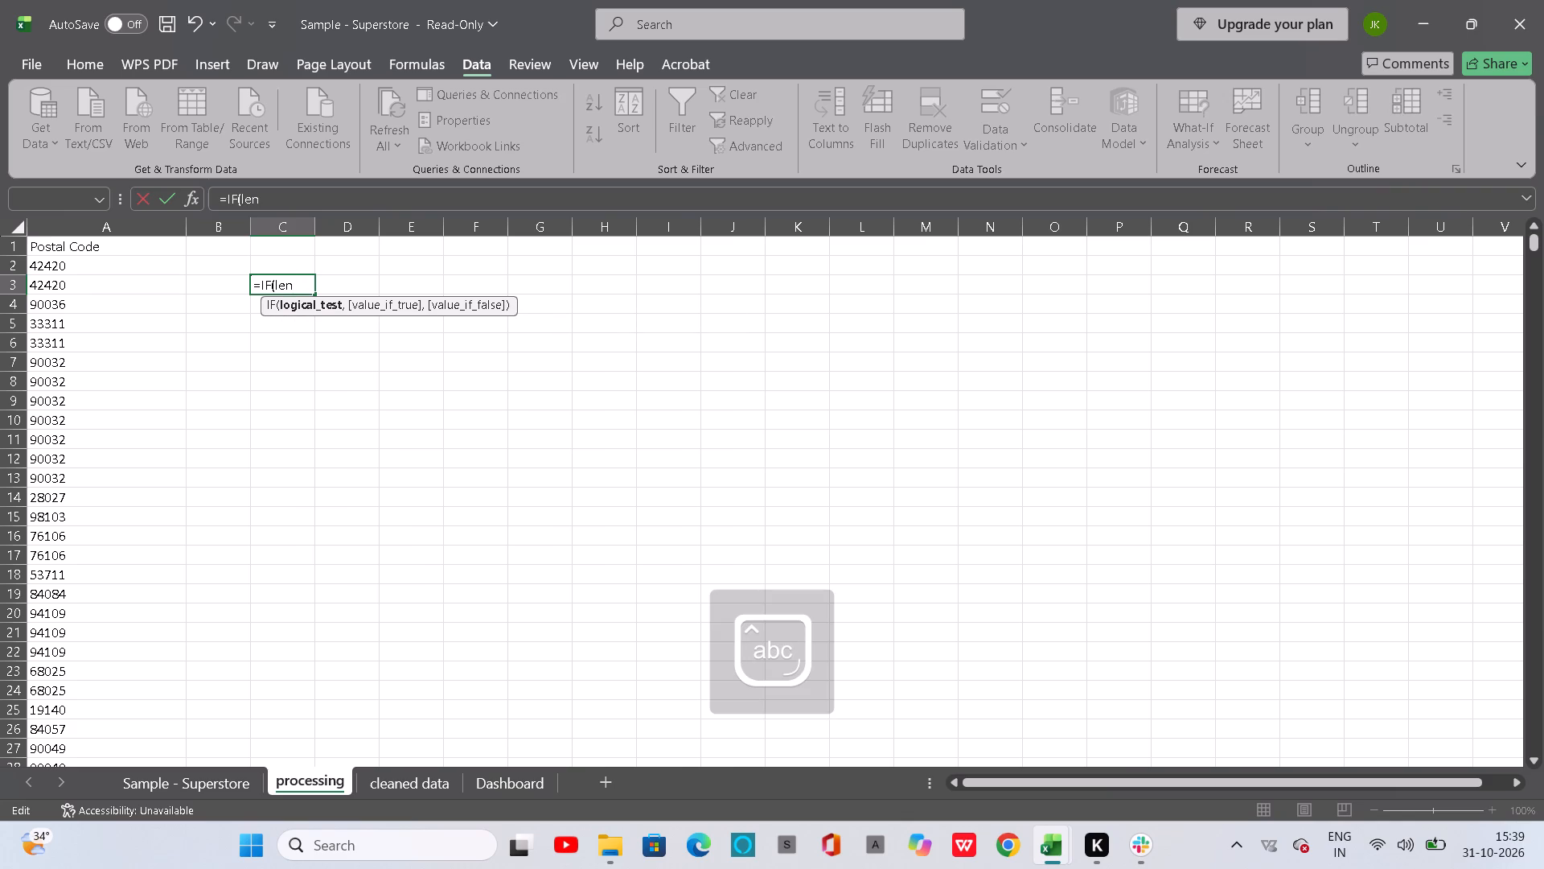
key("BackSpace")
key("n")
key("Tab")
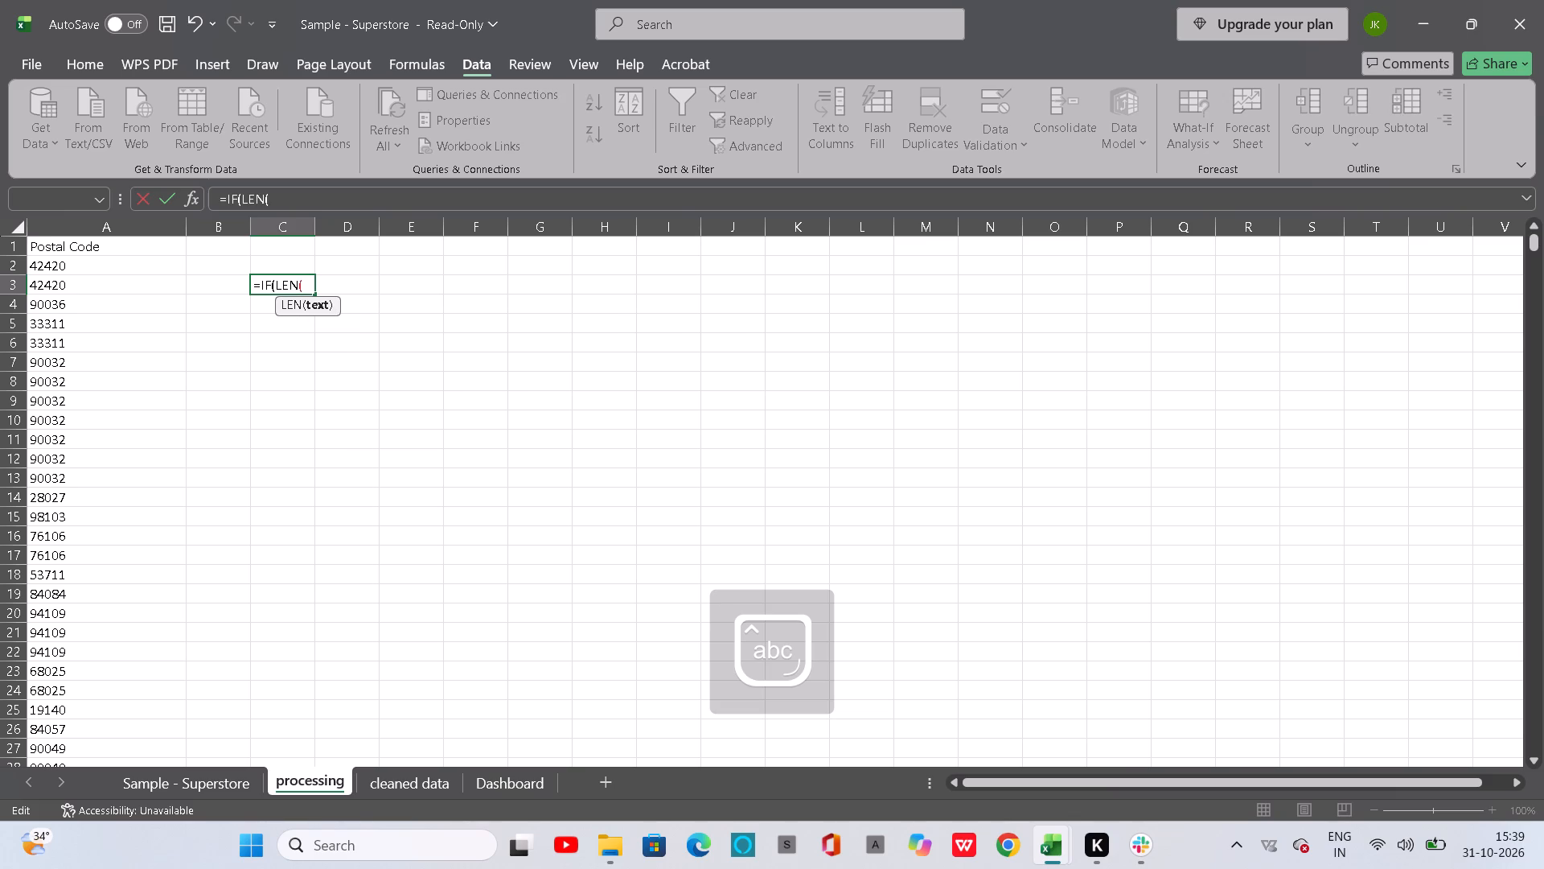
left_click(124, 263)
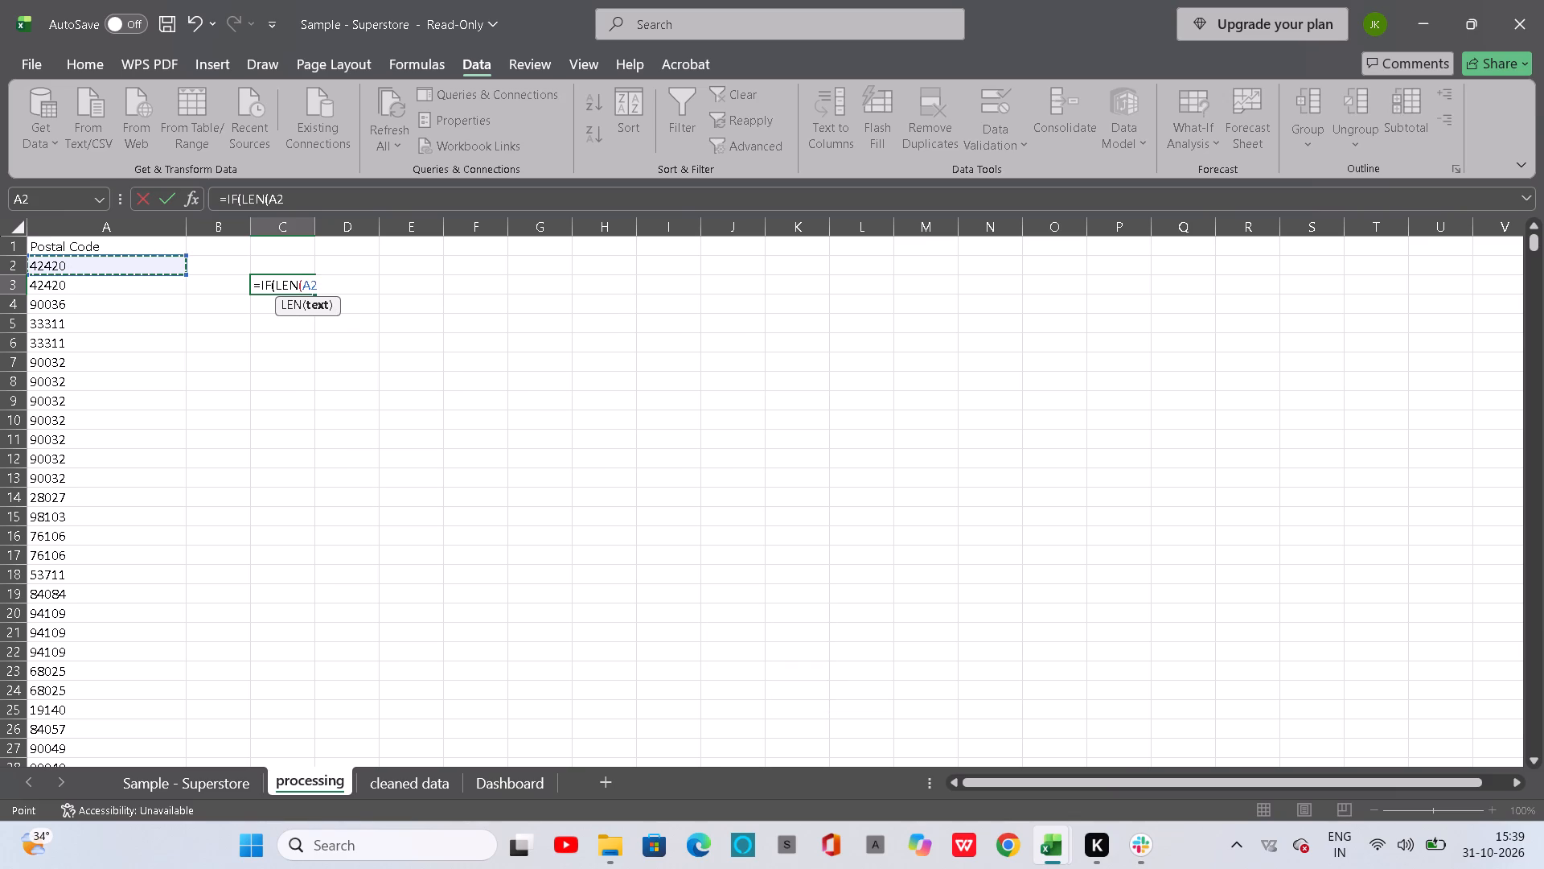
key("shift+less")
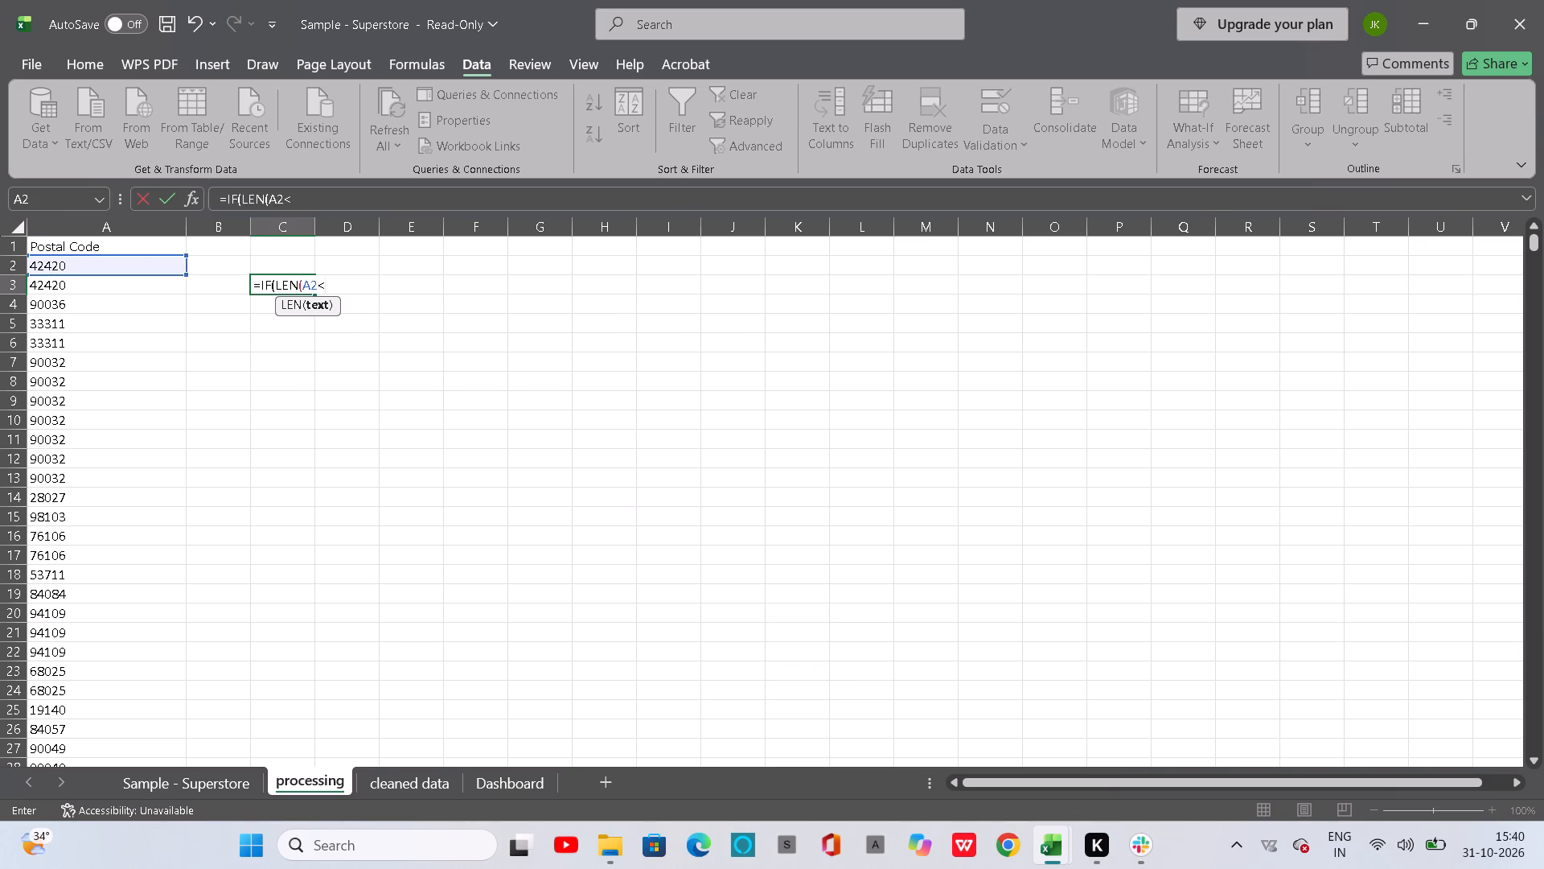
key("5")
Complete the formula with CONCAT("0",A2) as the true result and A2 as the false result, and try to enter it.
key("comma")
type("con")
key("Tab")
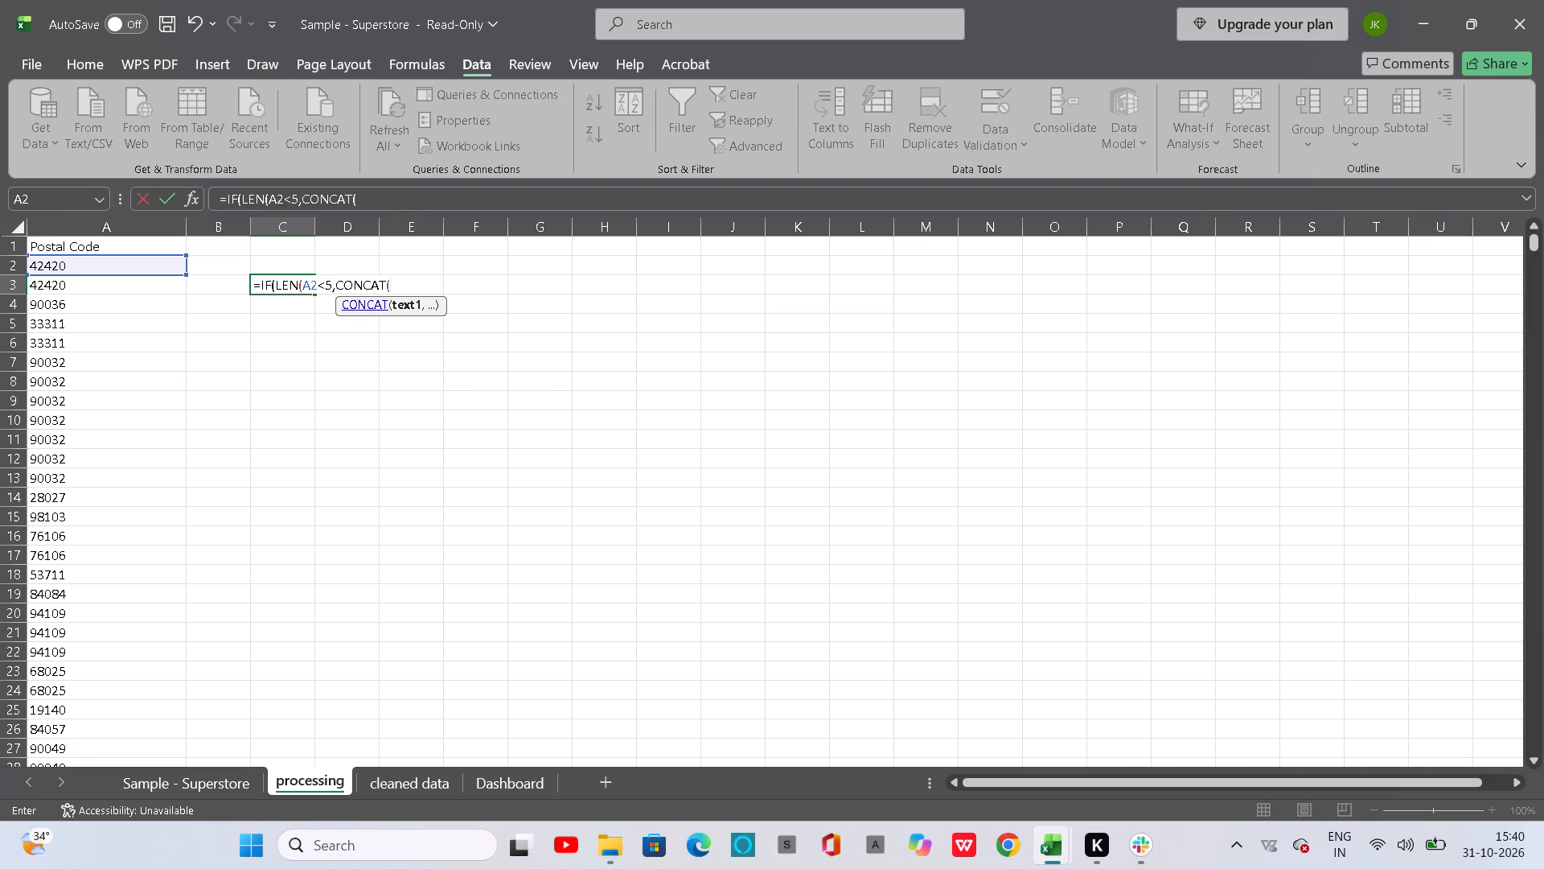
type("\"0\"")
key("comma")
left_click(96, 266)
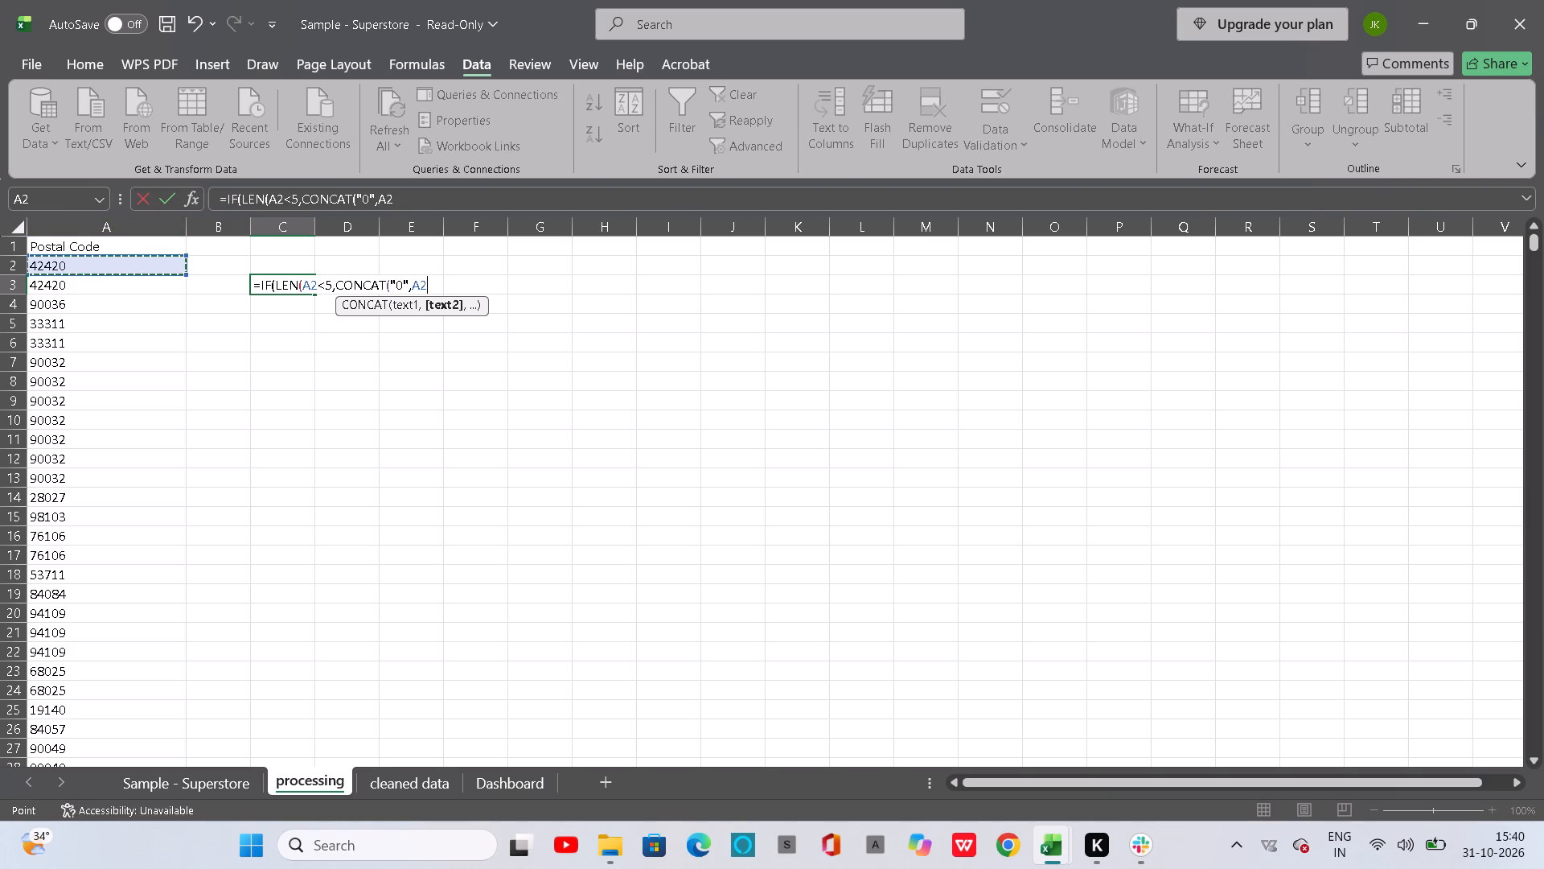
key("shift+parenright")
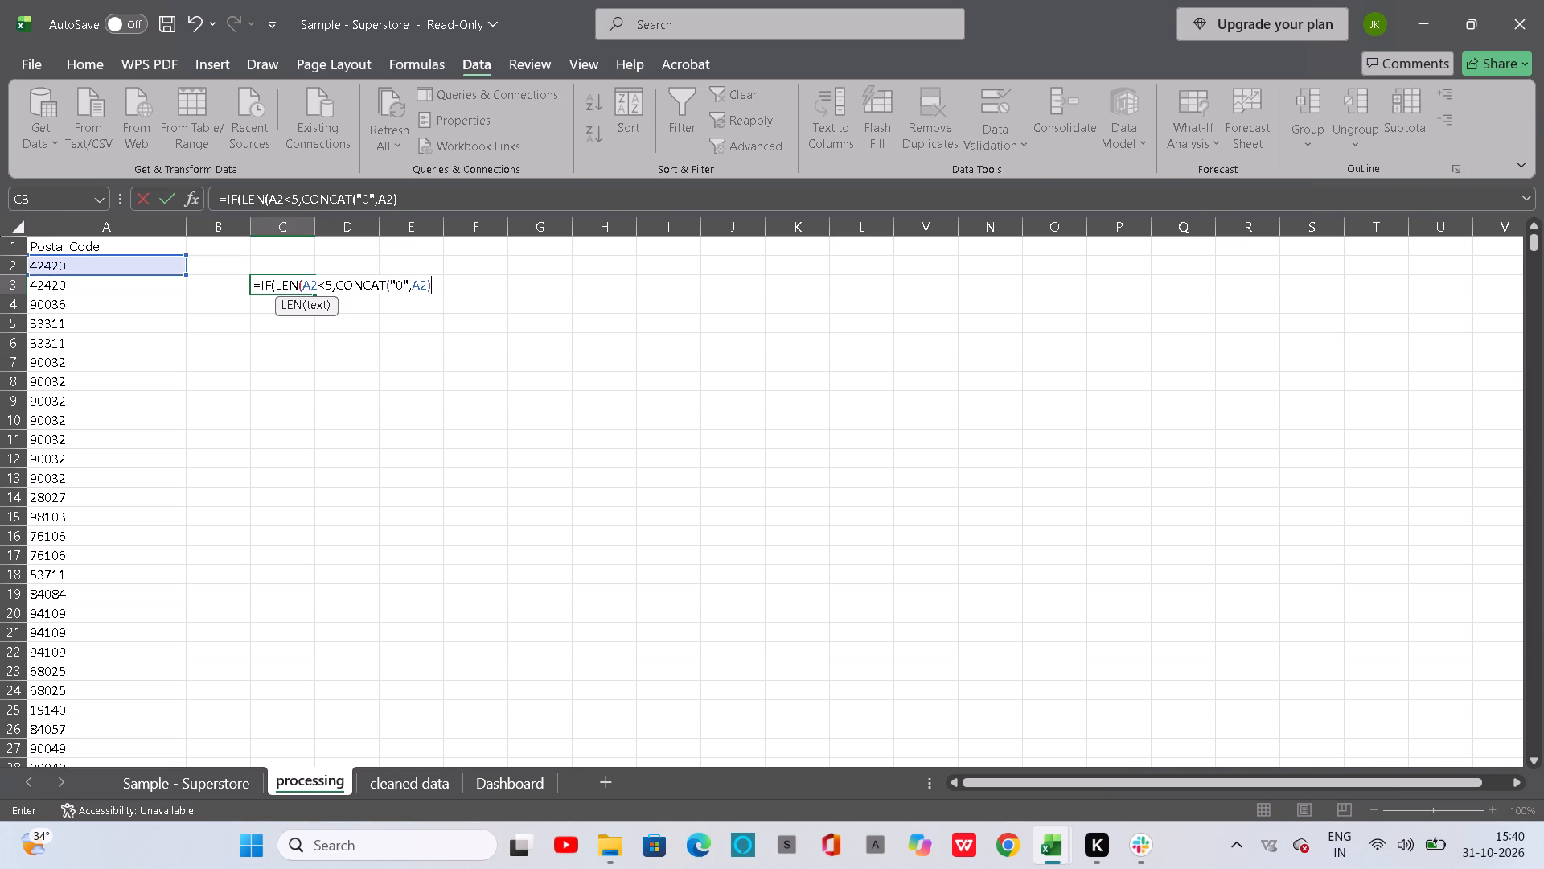
key("comma")
left_click(100, 266)
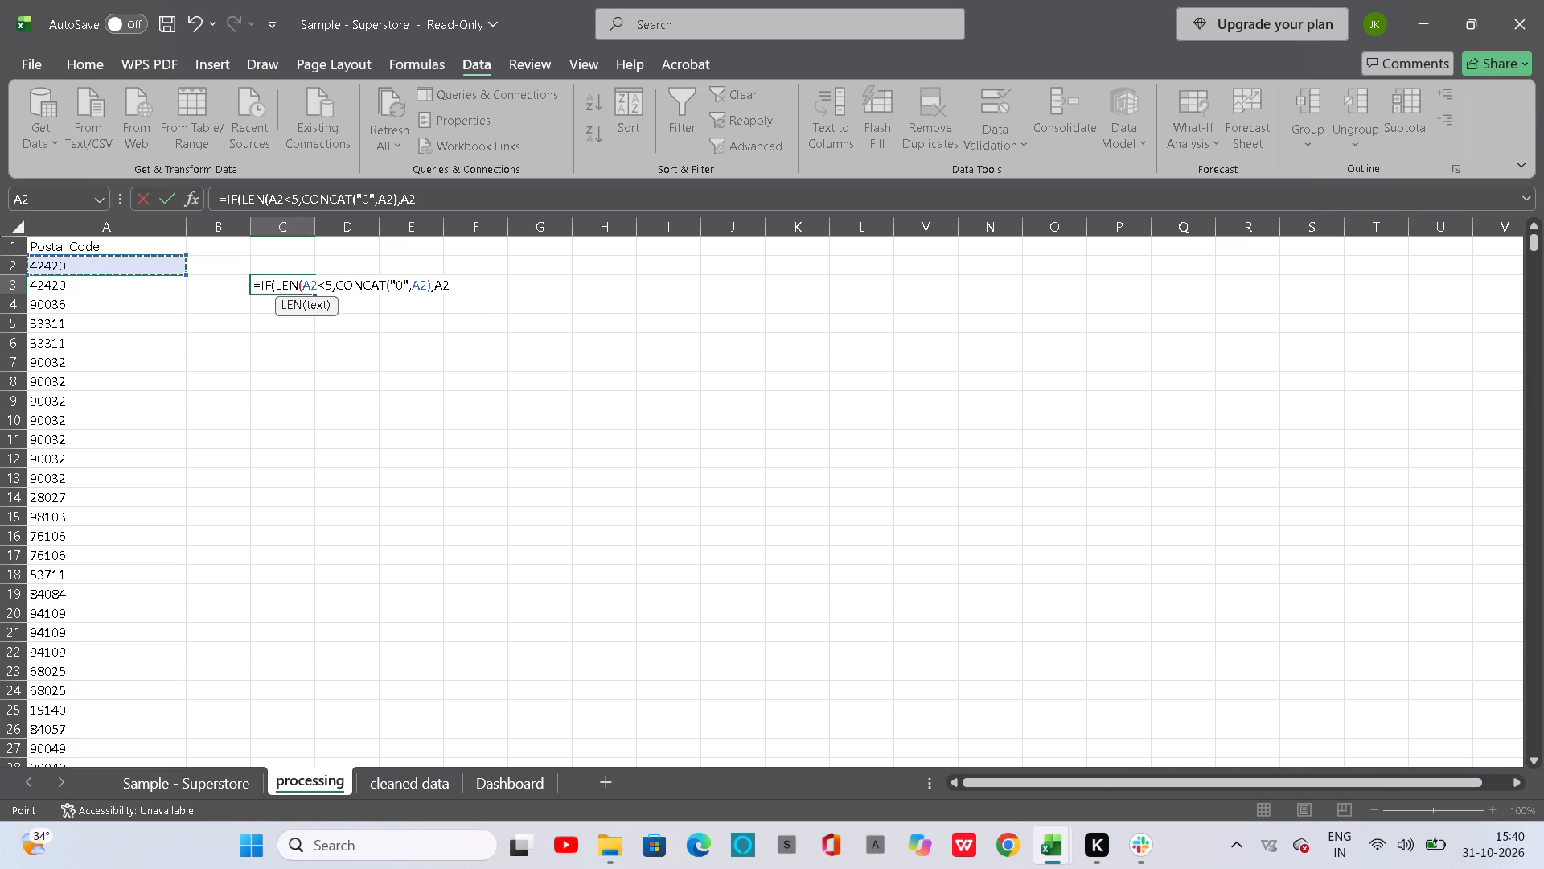
key("shift+parenright")
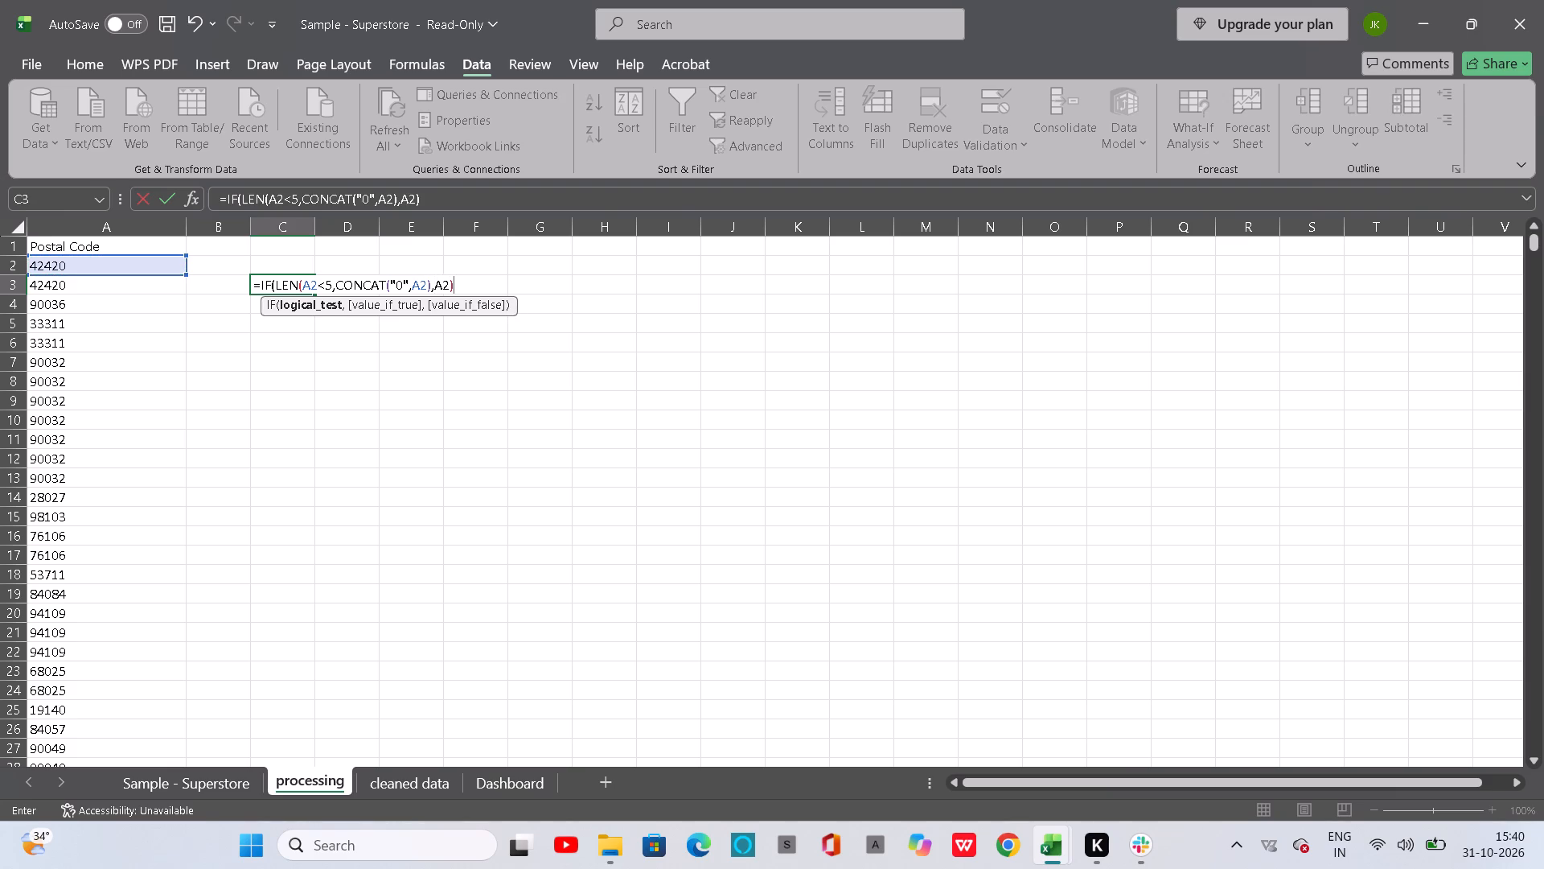
key("Return")
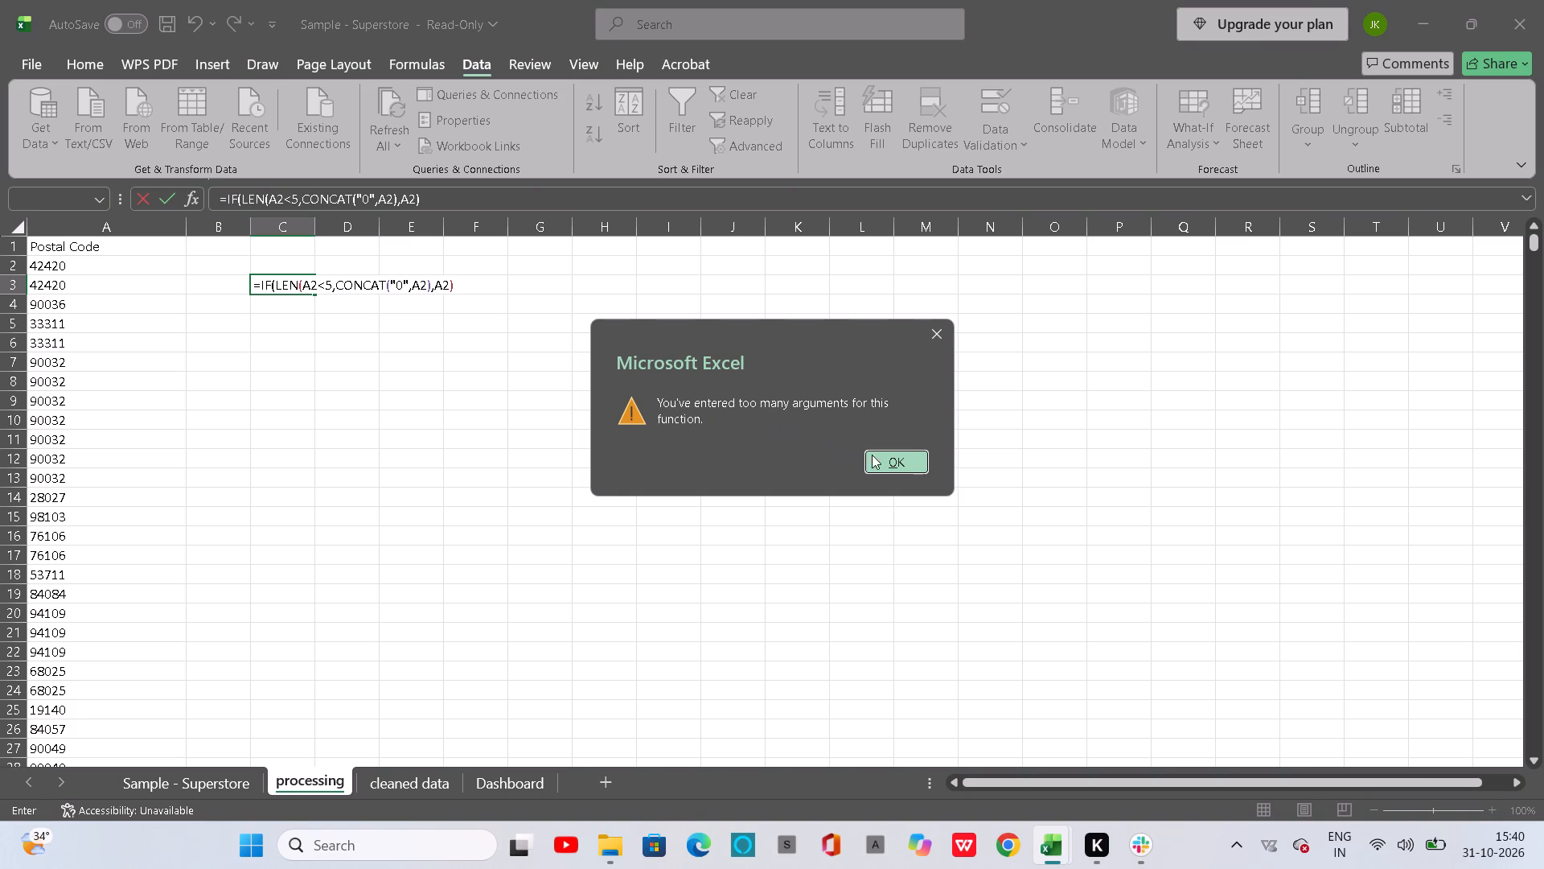
left_click(889, 459)
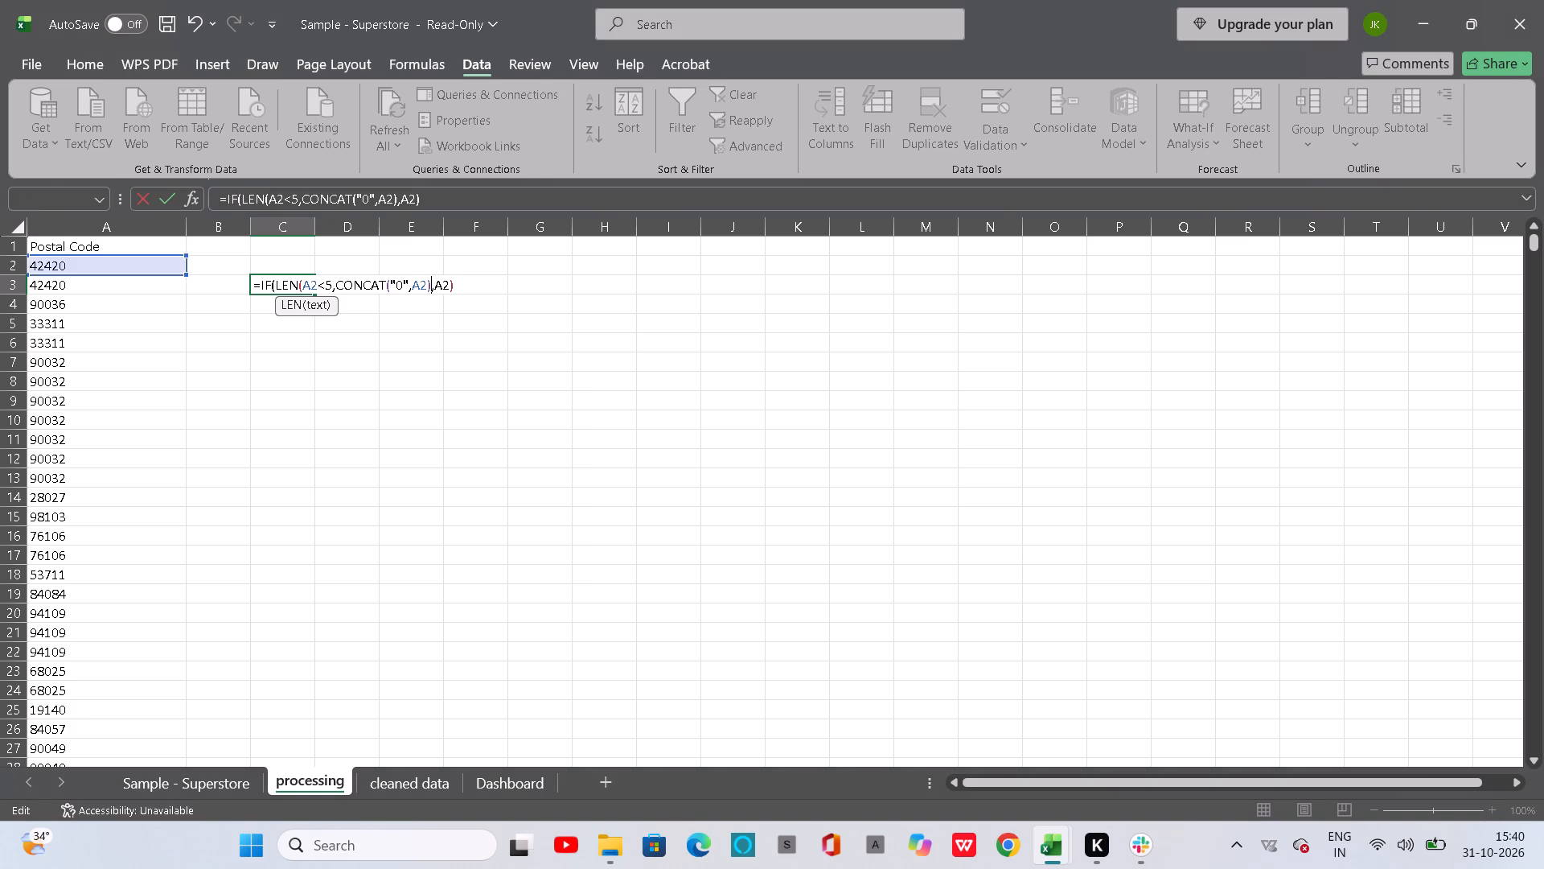
Correct the LEN parenthesis so C3 contains =IF(LEN(A2)<5,CONCAT("0",A2),A2), and enter the formula.
left_click(315, 282)
key("Right")
key("shift+parenright")
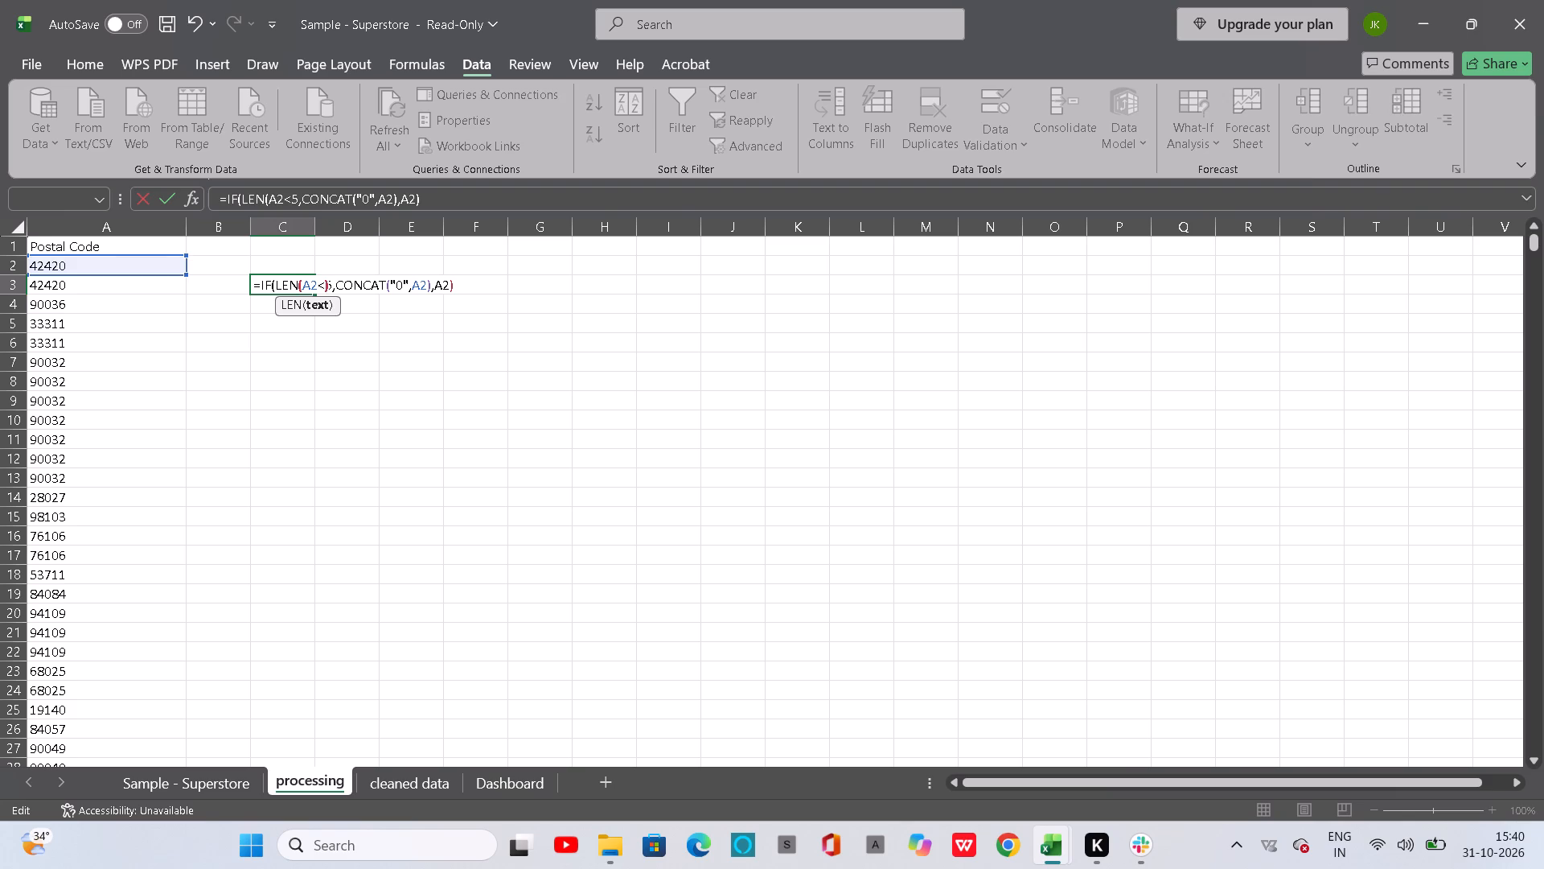
left_click(315, 282)
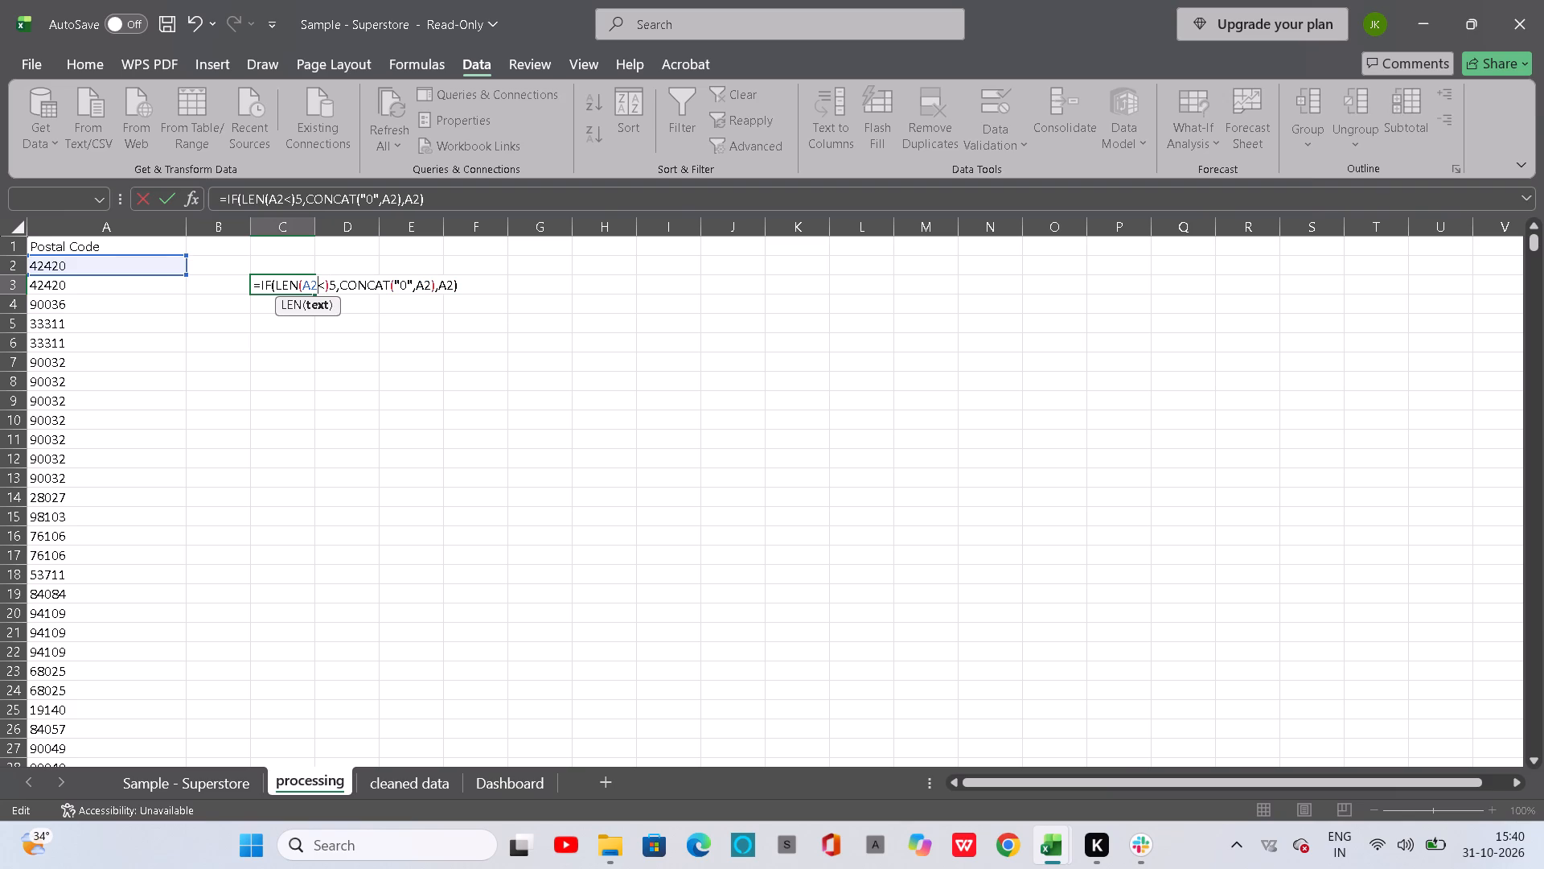
key("shift+parenright")
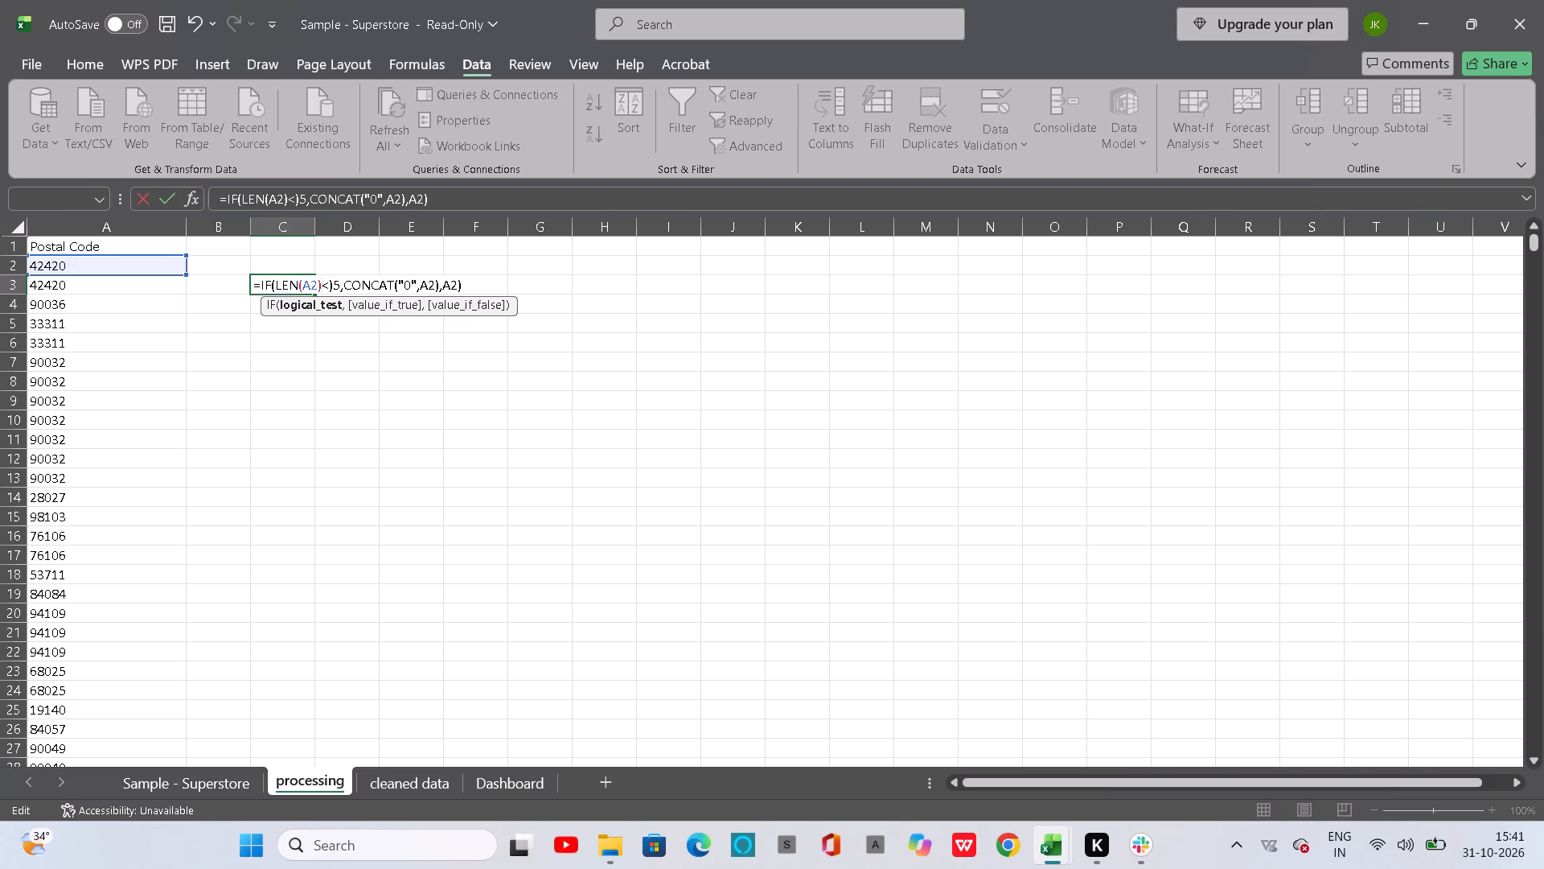
left_click(335, 286)
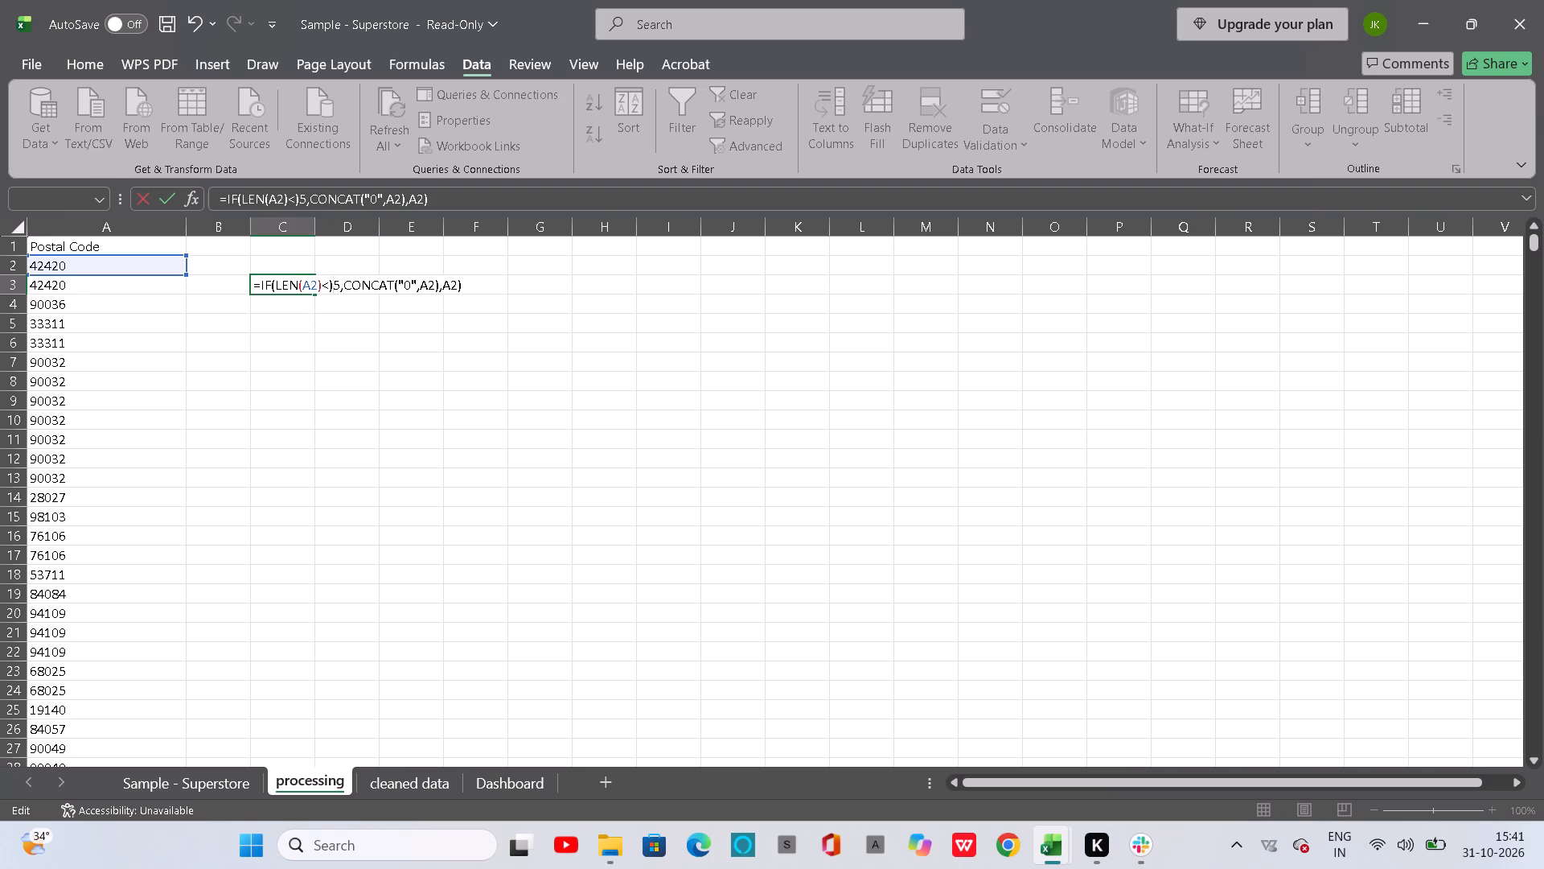
key("BackSpace")
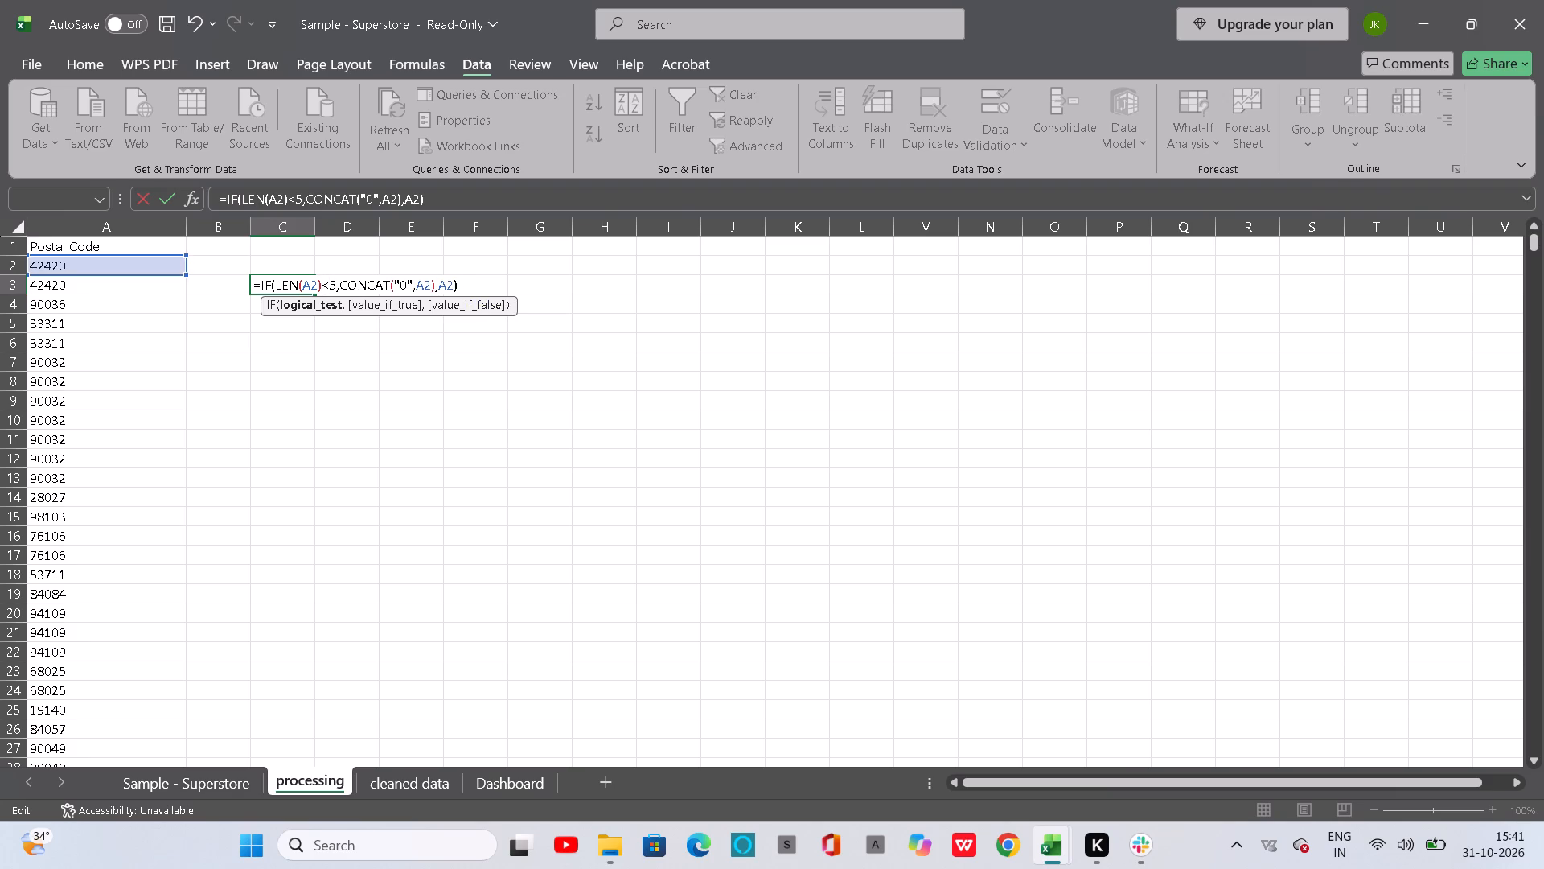
key("Return")
Fill the postal code formula from C3 down column C to row 46.
left_click(306, 282)
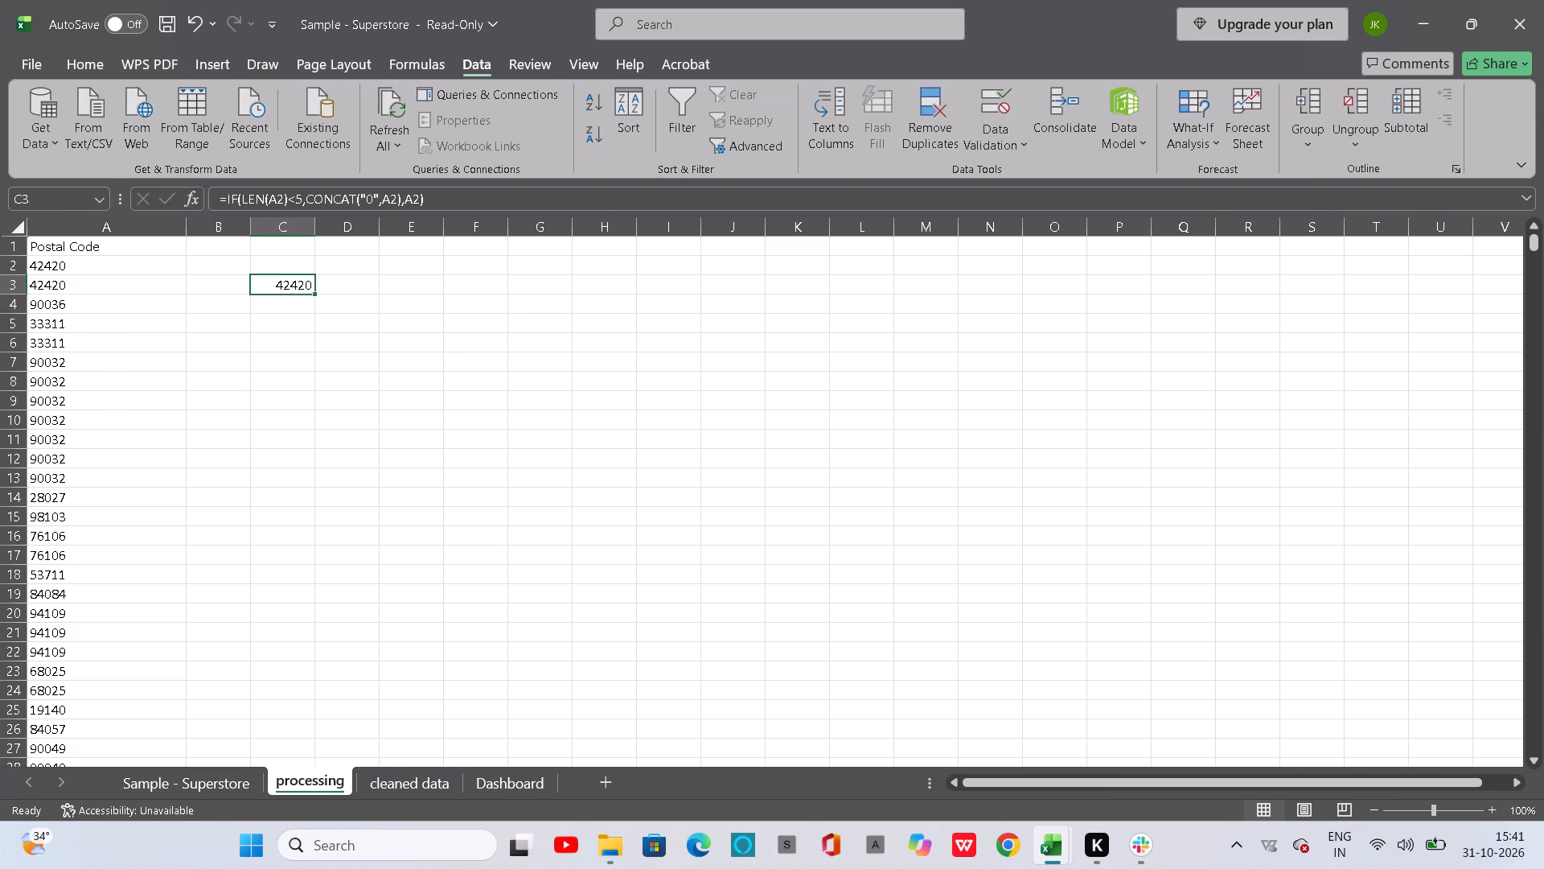
double_click(314, 295)
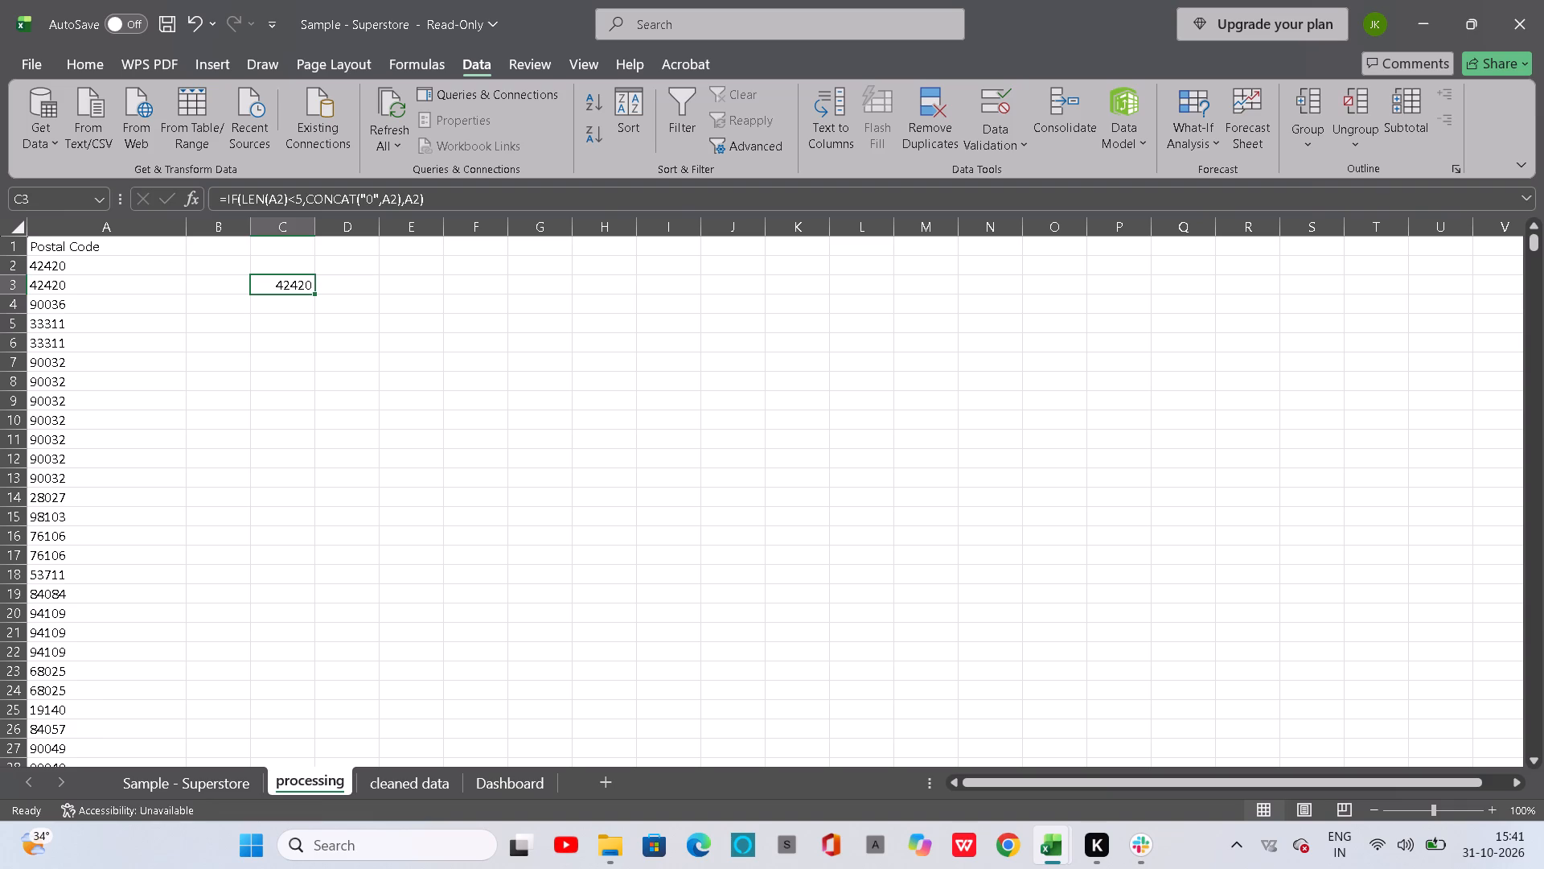
double_click(314, 295)
double_click(314, 293)
left_click_drag(314, 293, 347, 868)
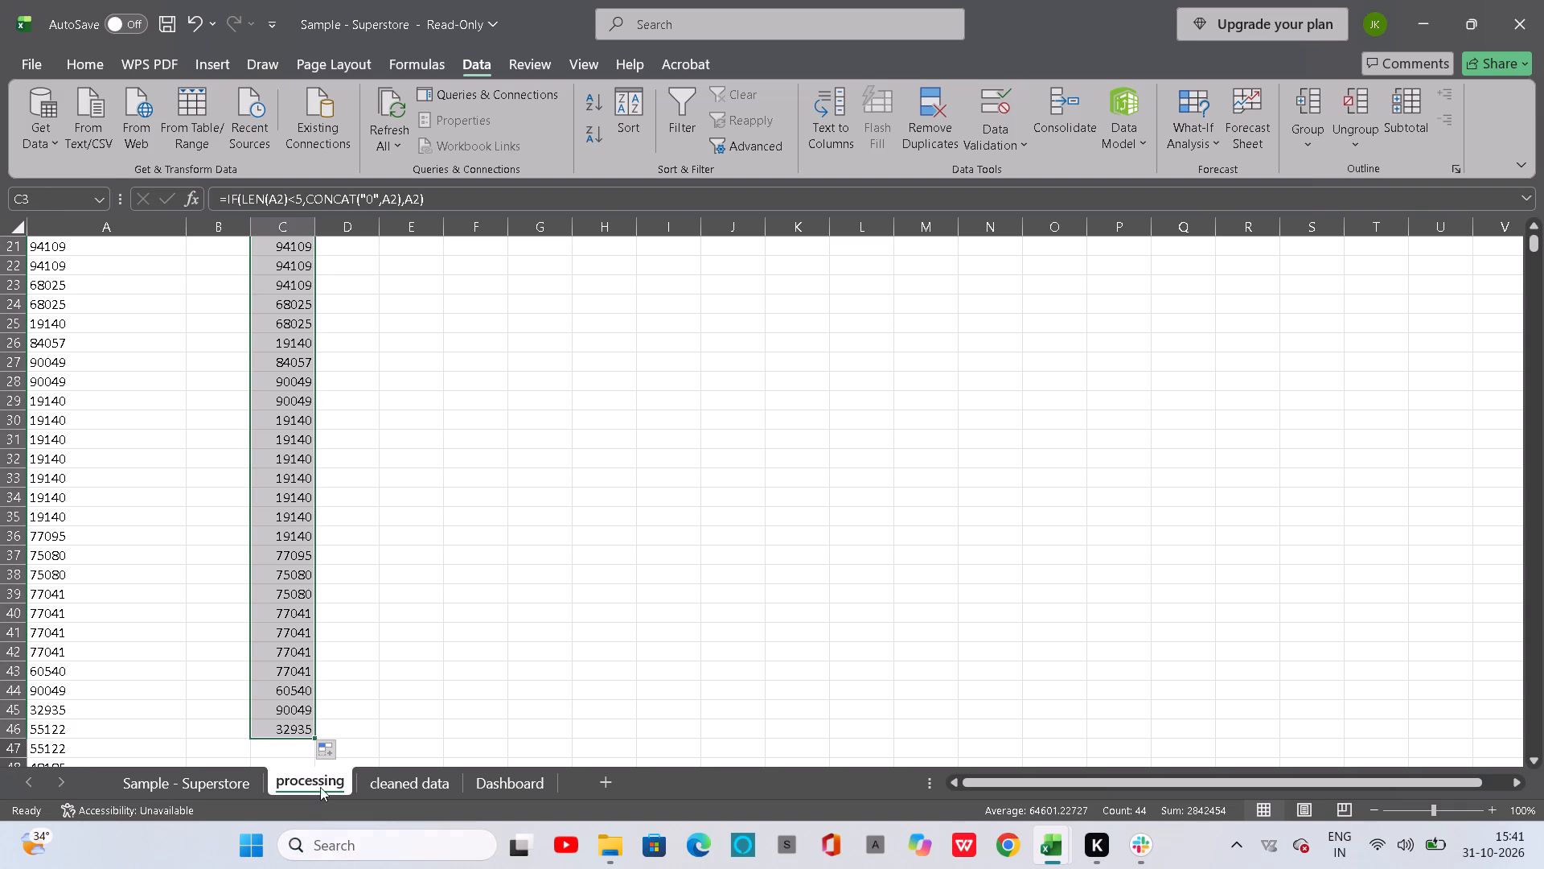
Extend the postal code formula fill in column C of the processing sheet down to row 10001.
double_click(313, 735)
left_click_drag(312, 736, 343, 868)
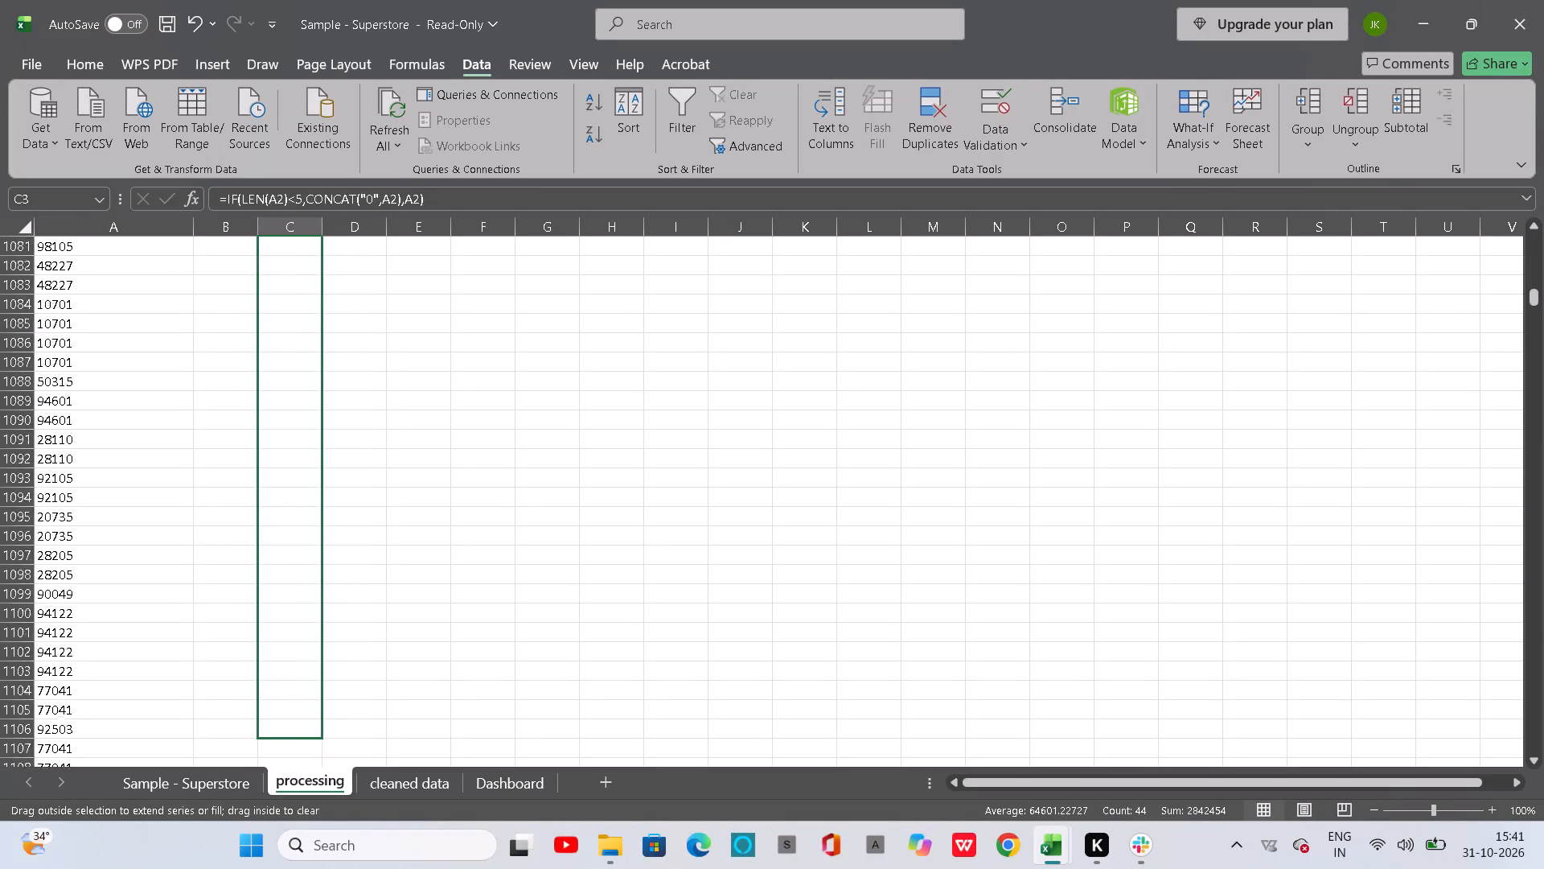
left_click_drag(343, 868, 341, 867)
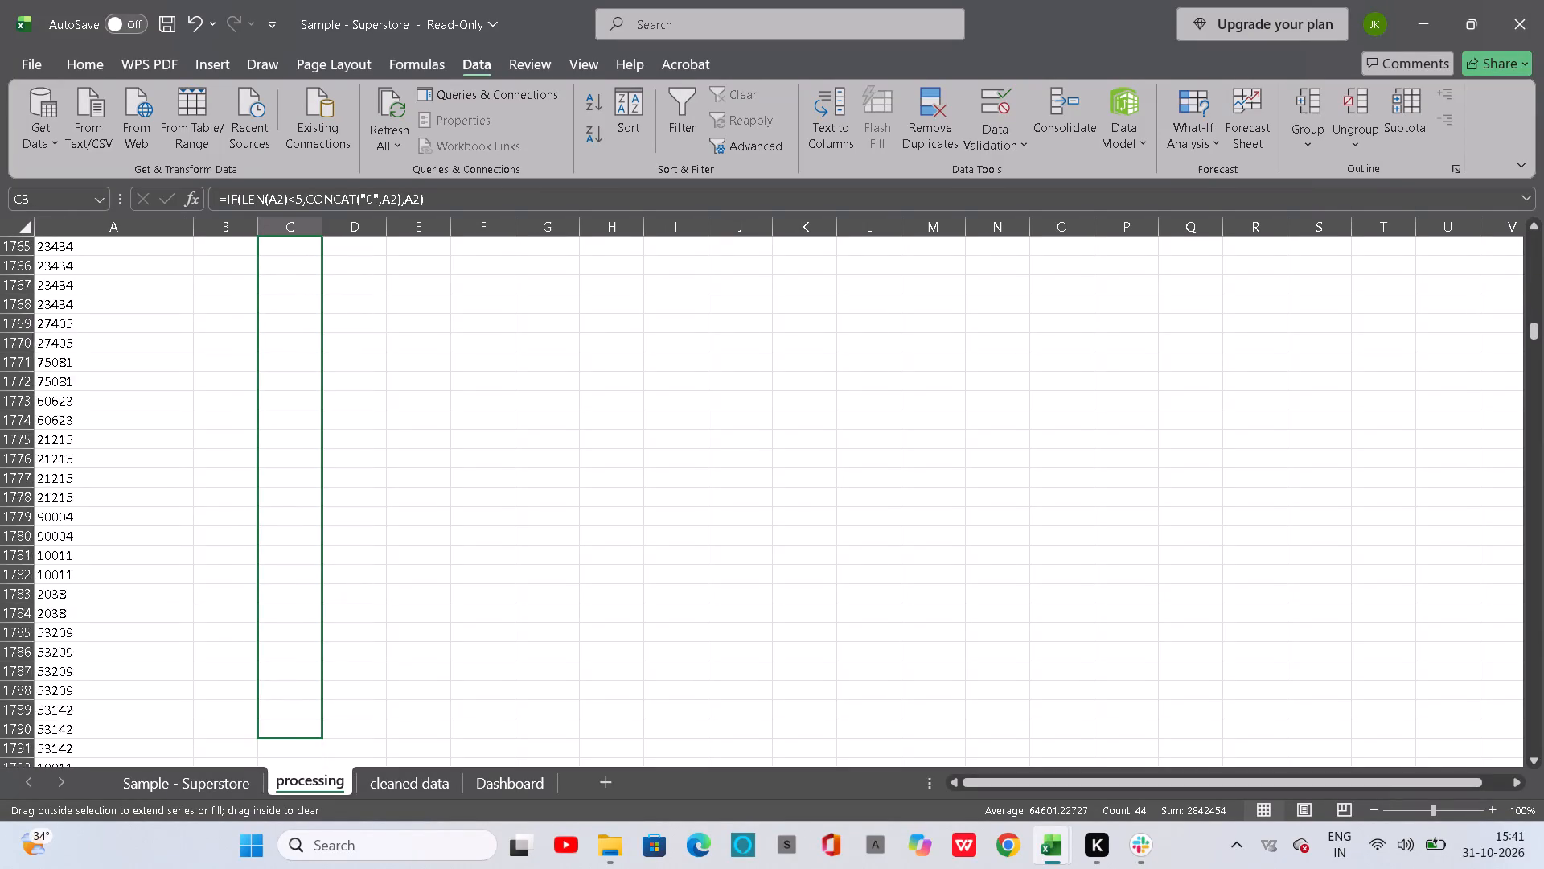
left_click_drag(341, 867, 341, 866)
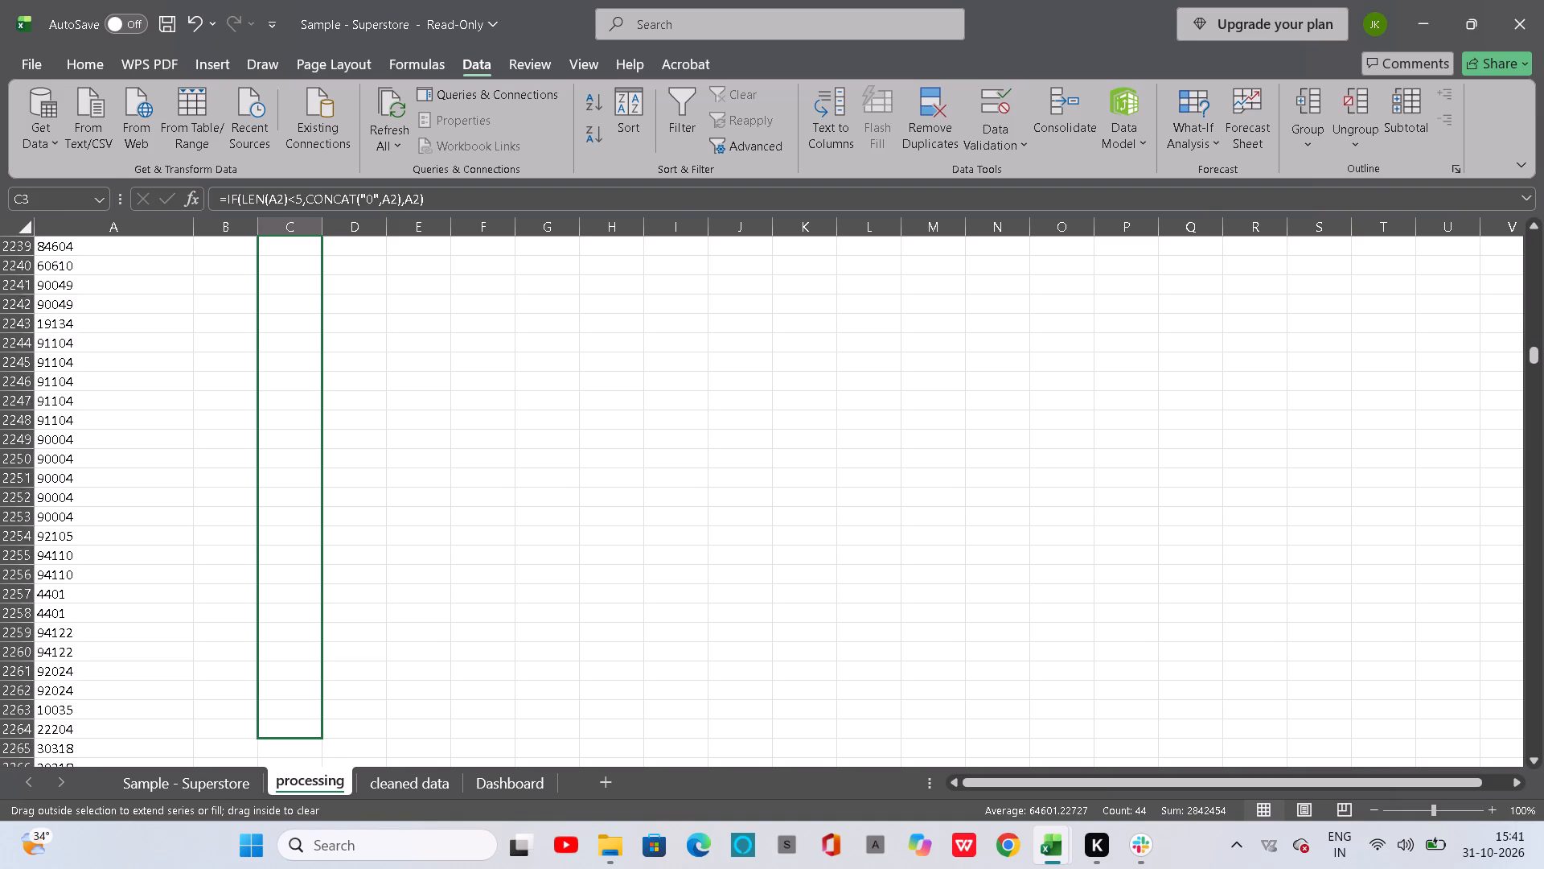
left_click_drag(341, 866, 357, 864)
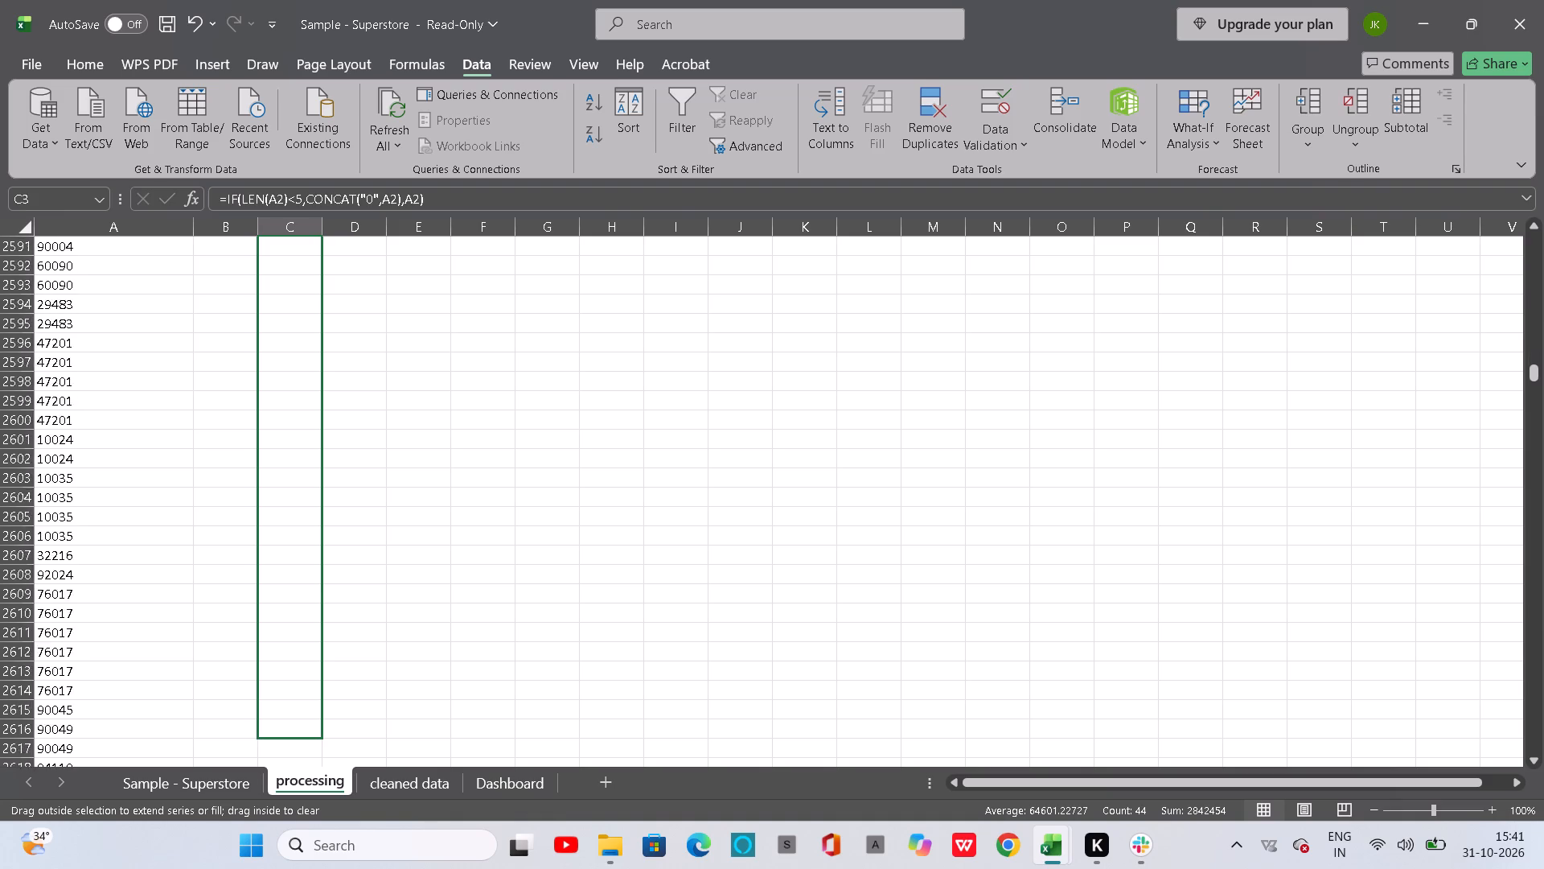
left_click_drag(357, 864, 358, 868)
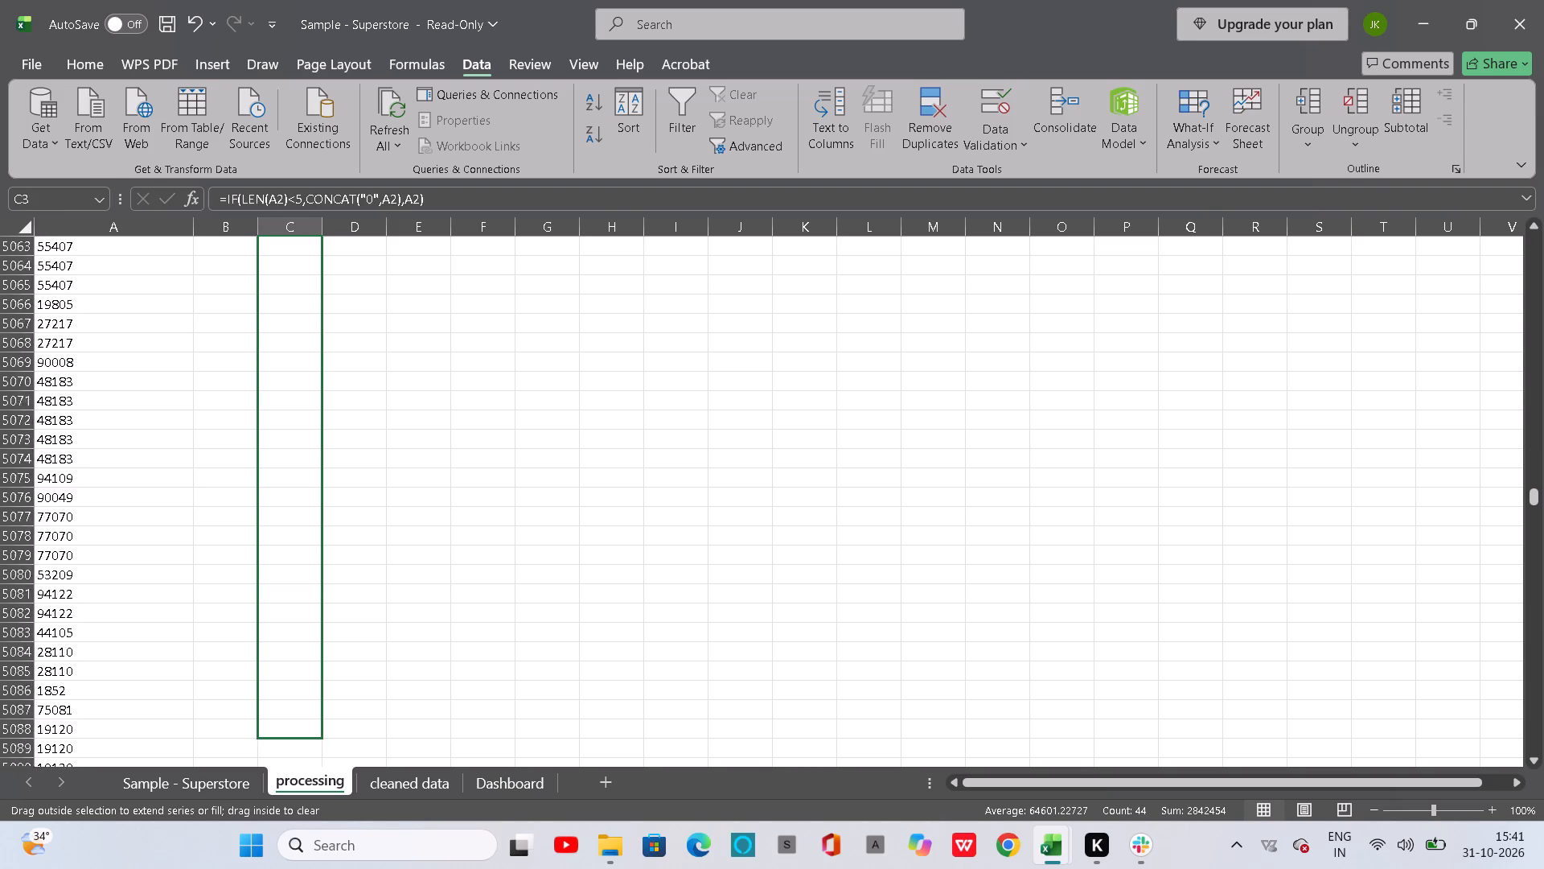
left_click_drag(358, 868, 359, 868)
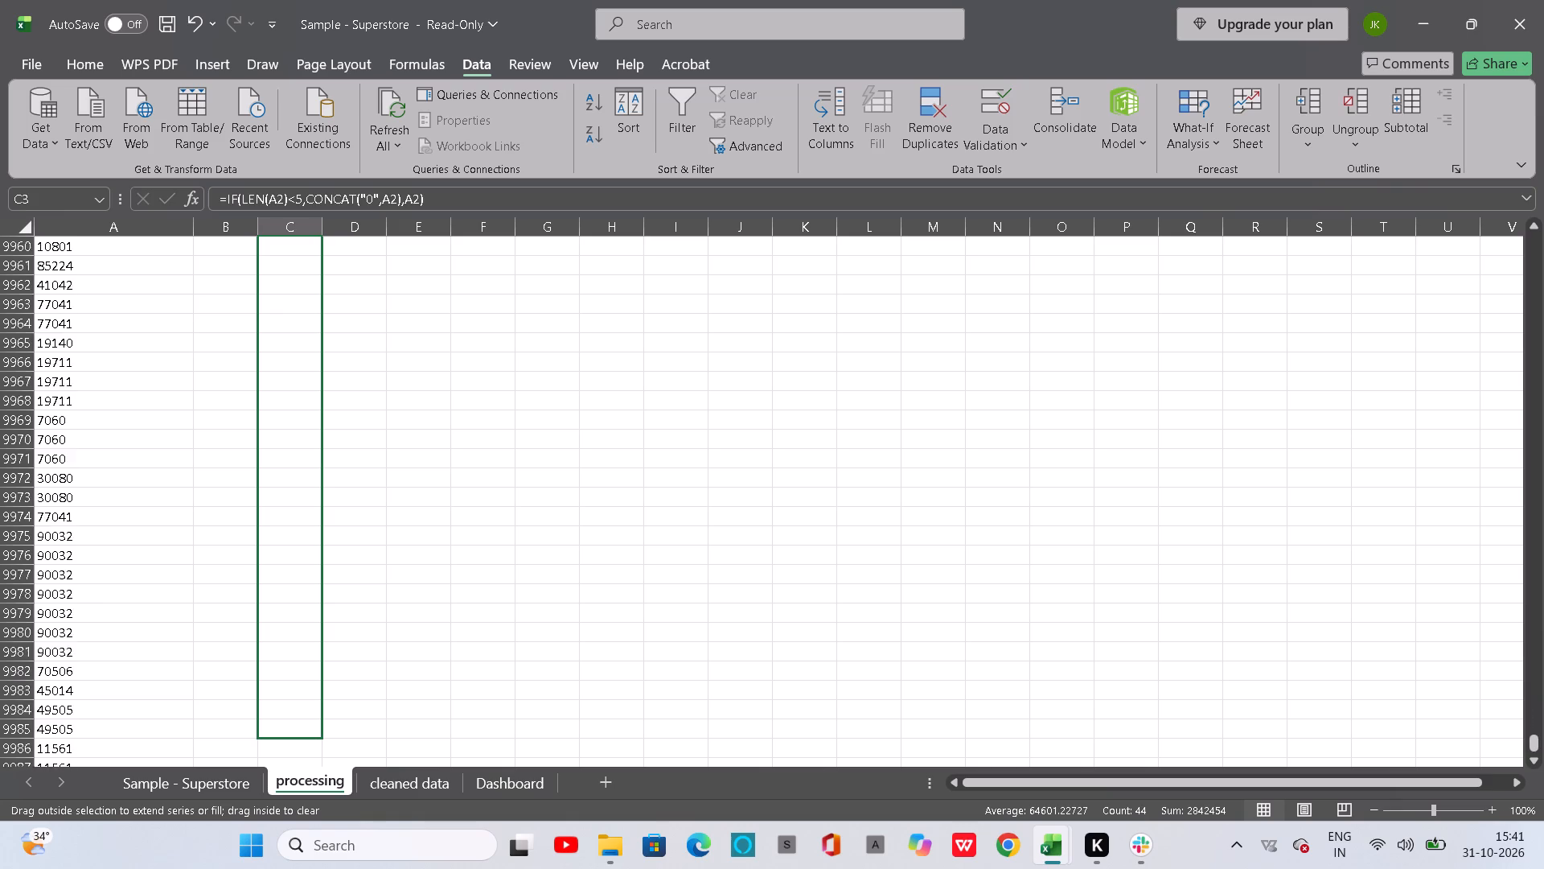
left_click_drag(359, 868, 325, 747)
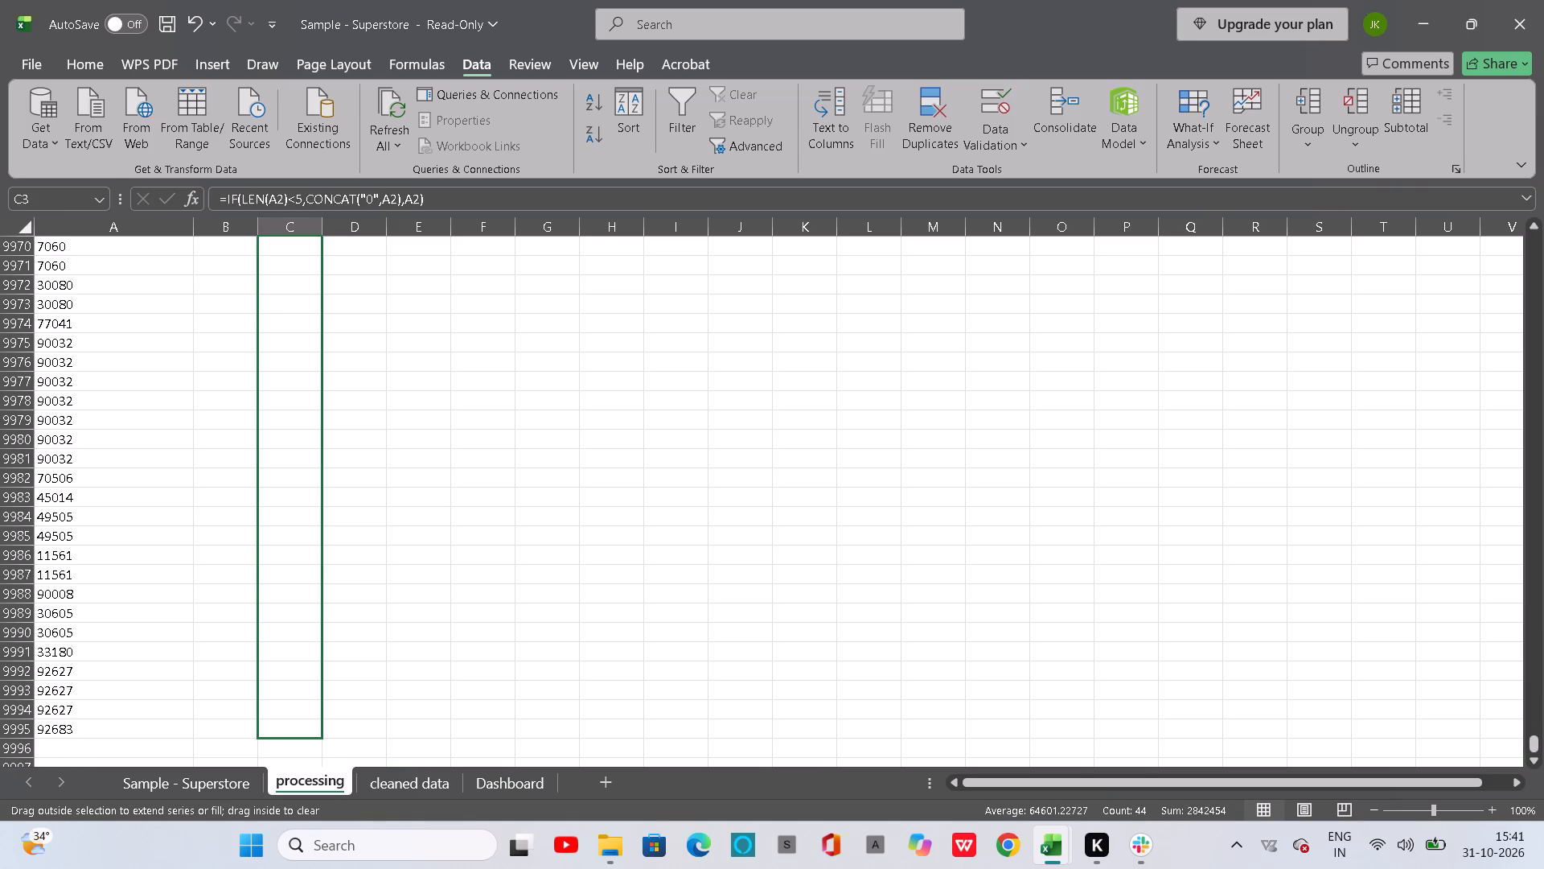
left_click_drag(325, 747, 324, 742)
left_click_drag(324, 742, 322, 781)
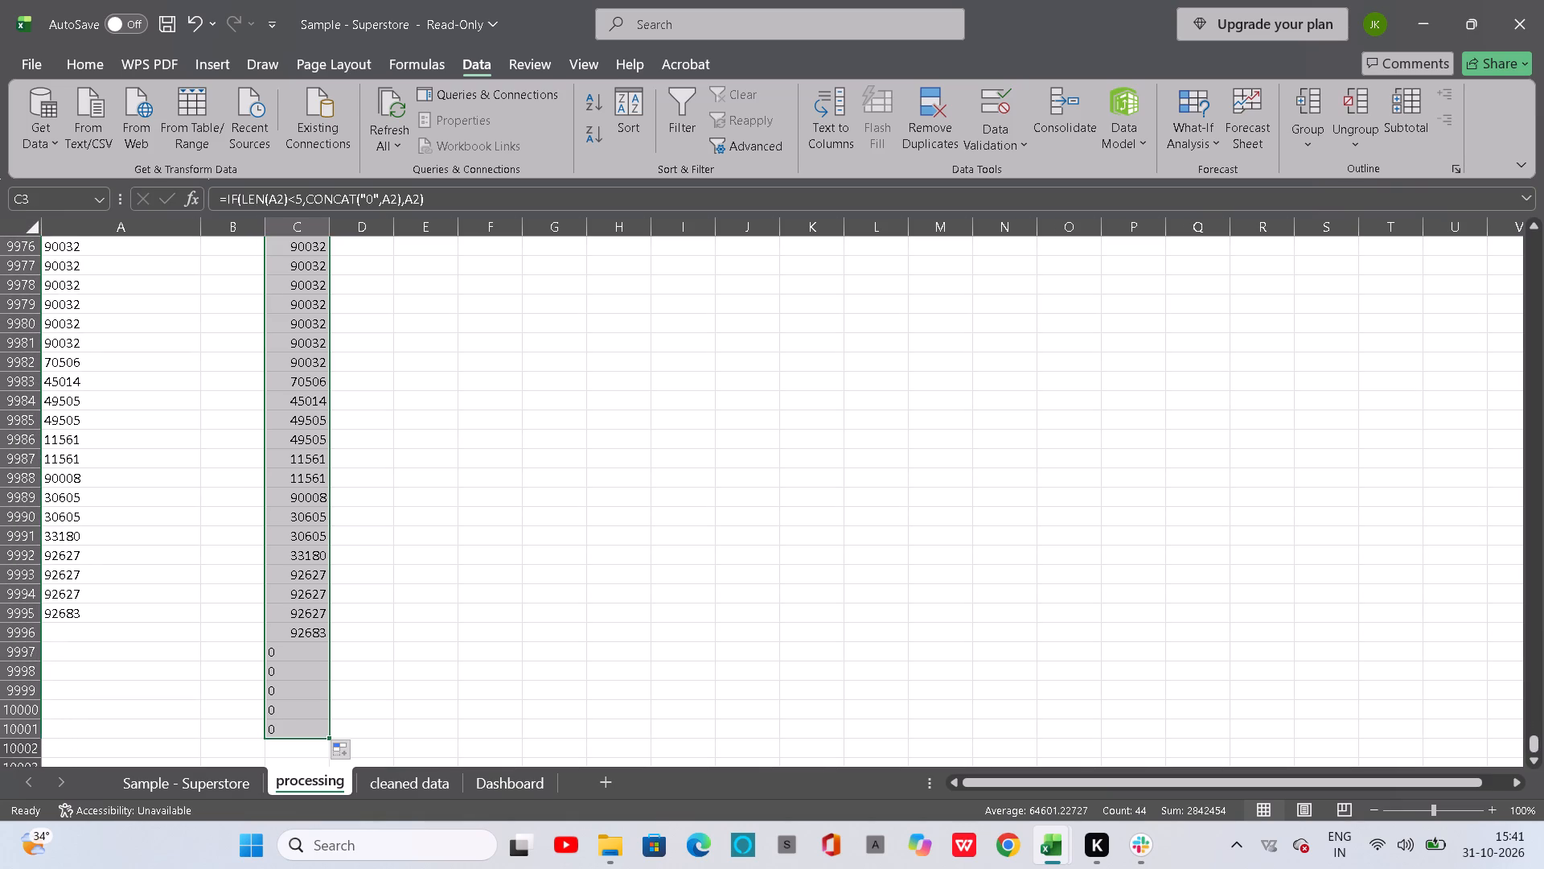
Examine the formula in C10001 and compare the postal codes in column C with those in column A, back up to row 1.
left_click(304, 737)
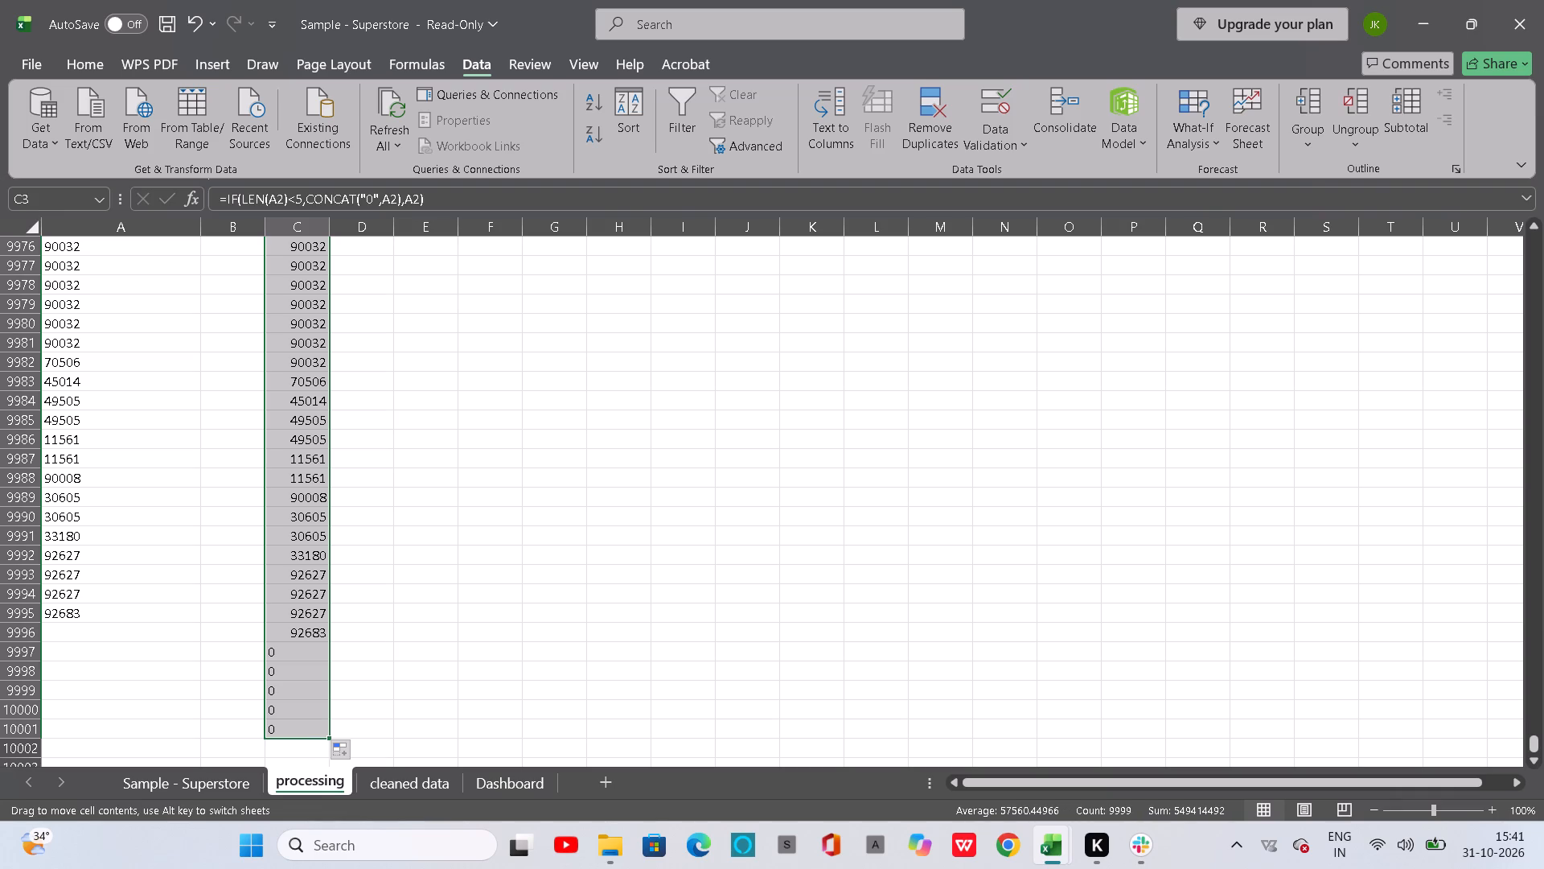
double_click(298, 728)
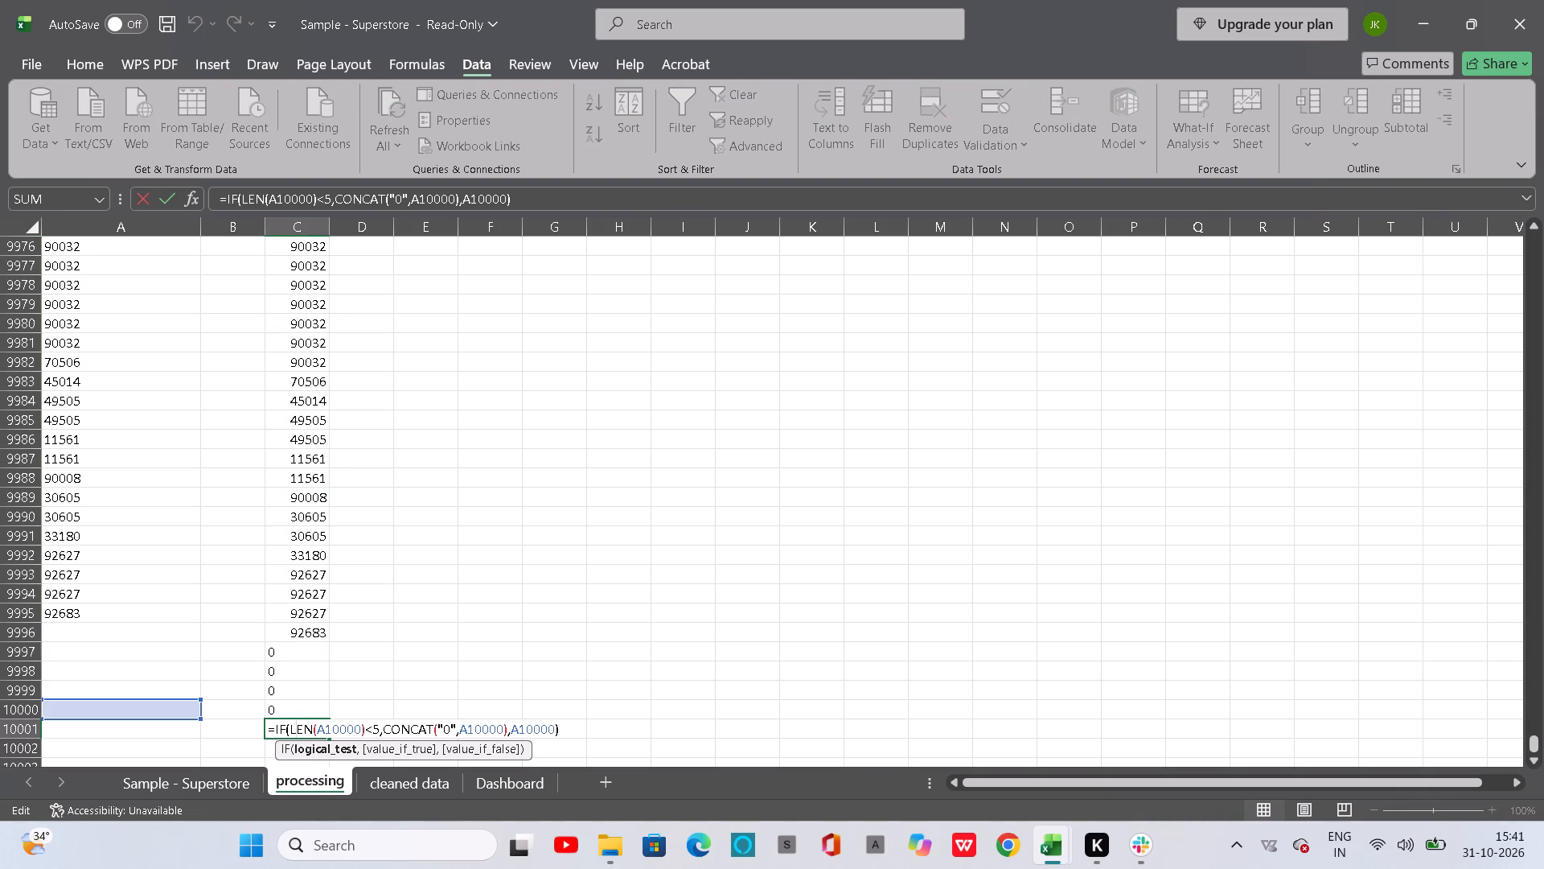
key("Return")
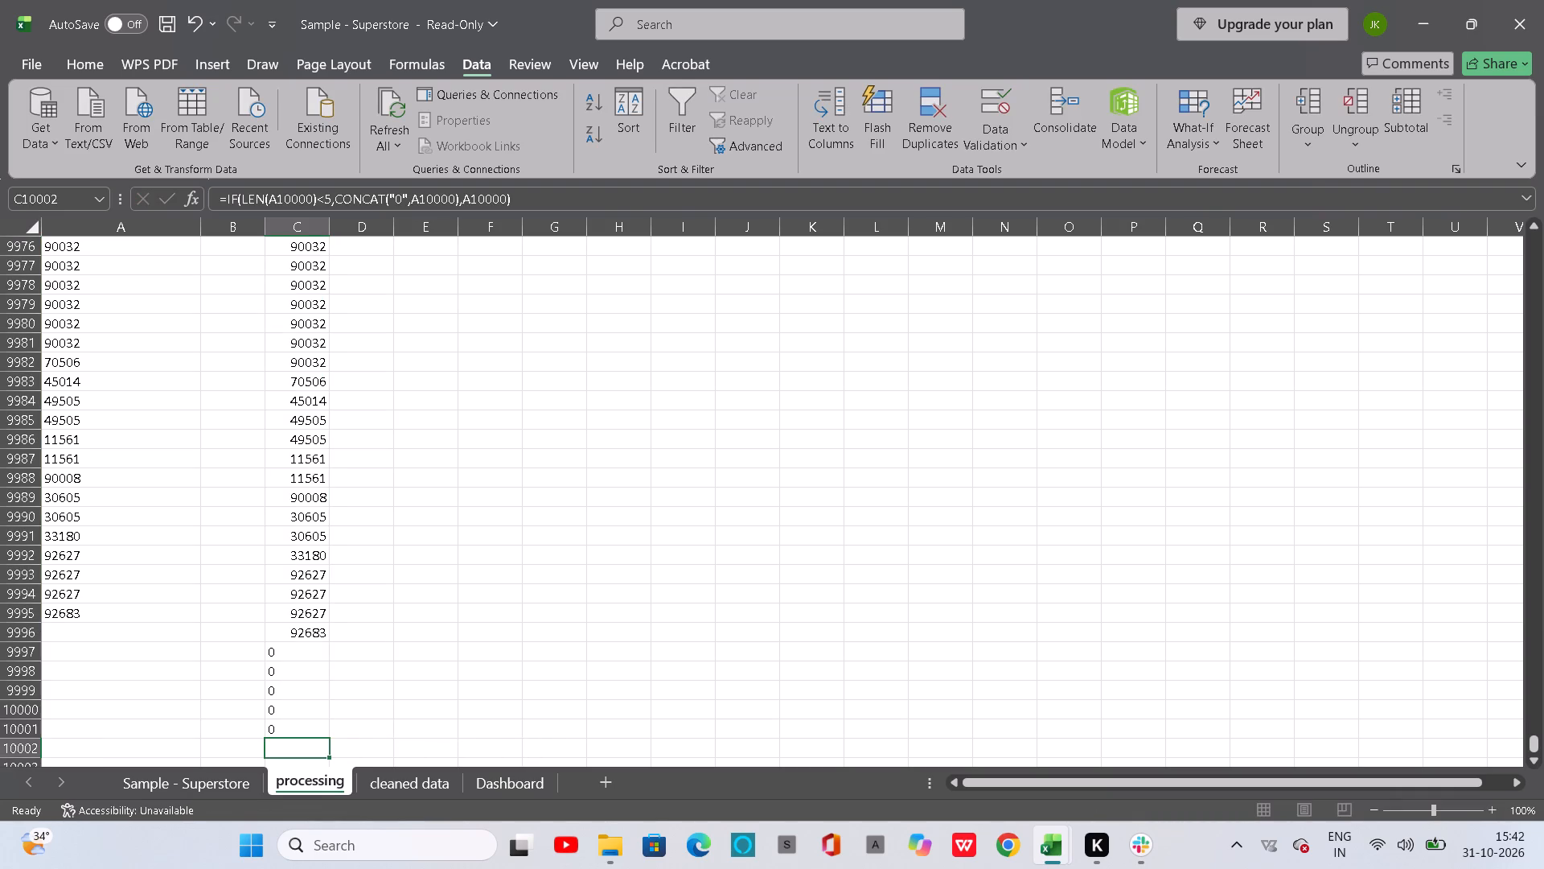
left_click(318, 579)
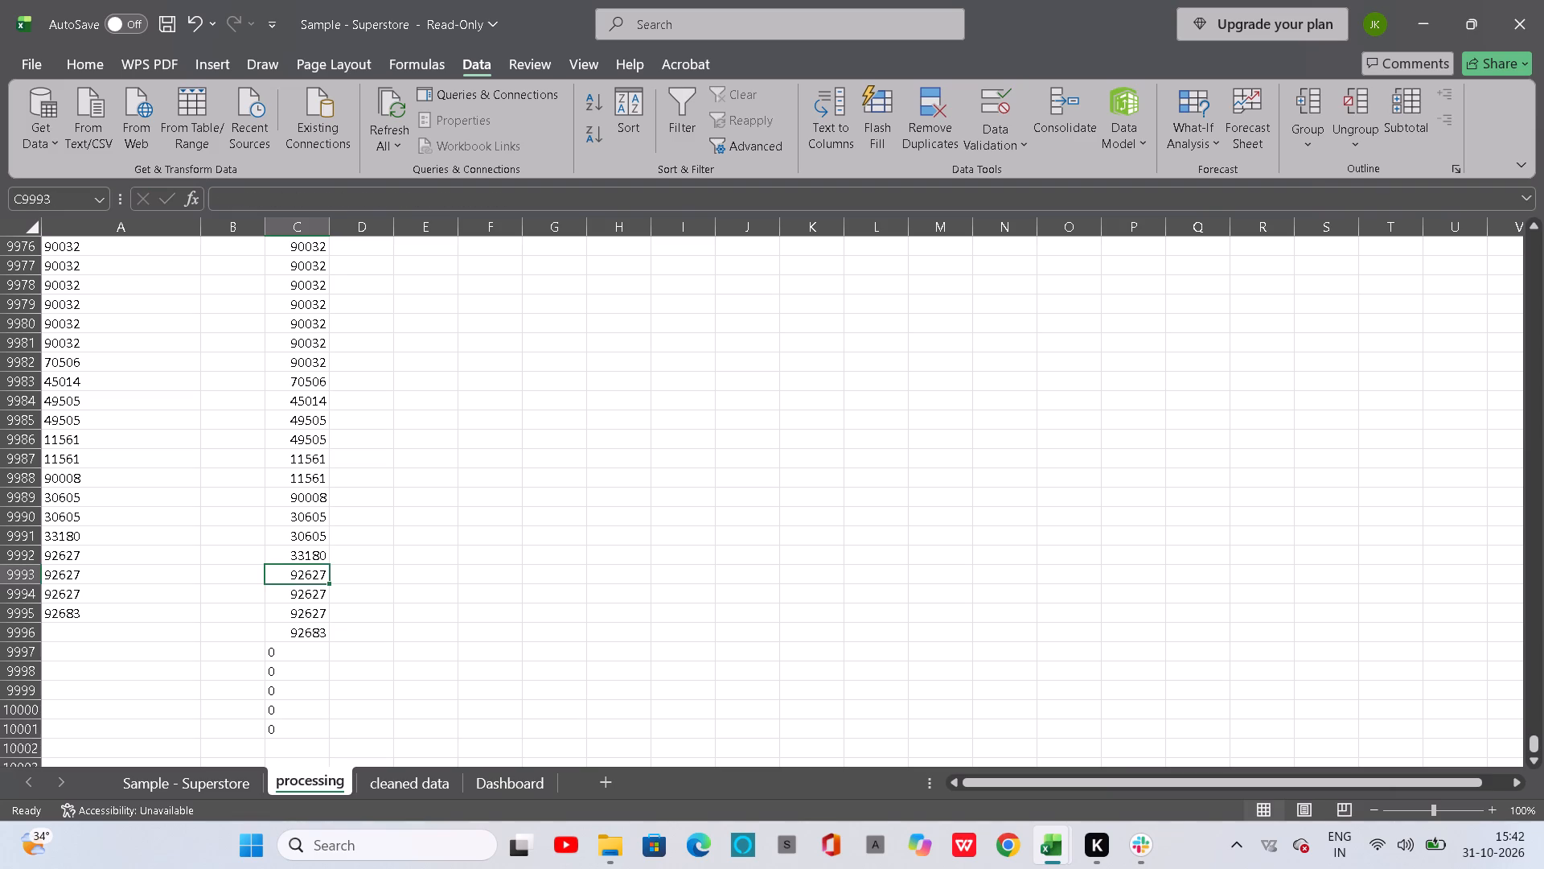
scroll(429, 507, "up", 5)
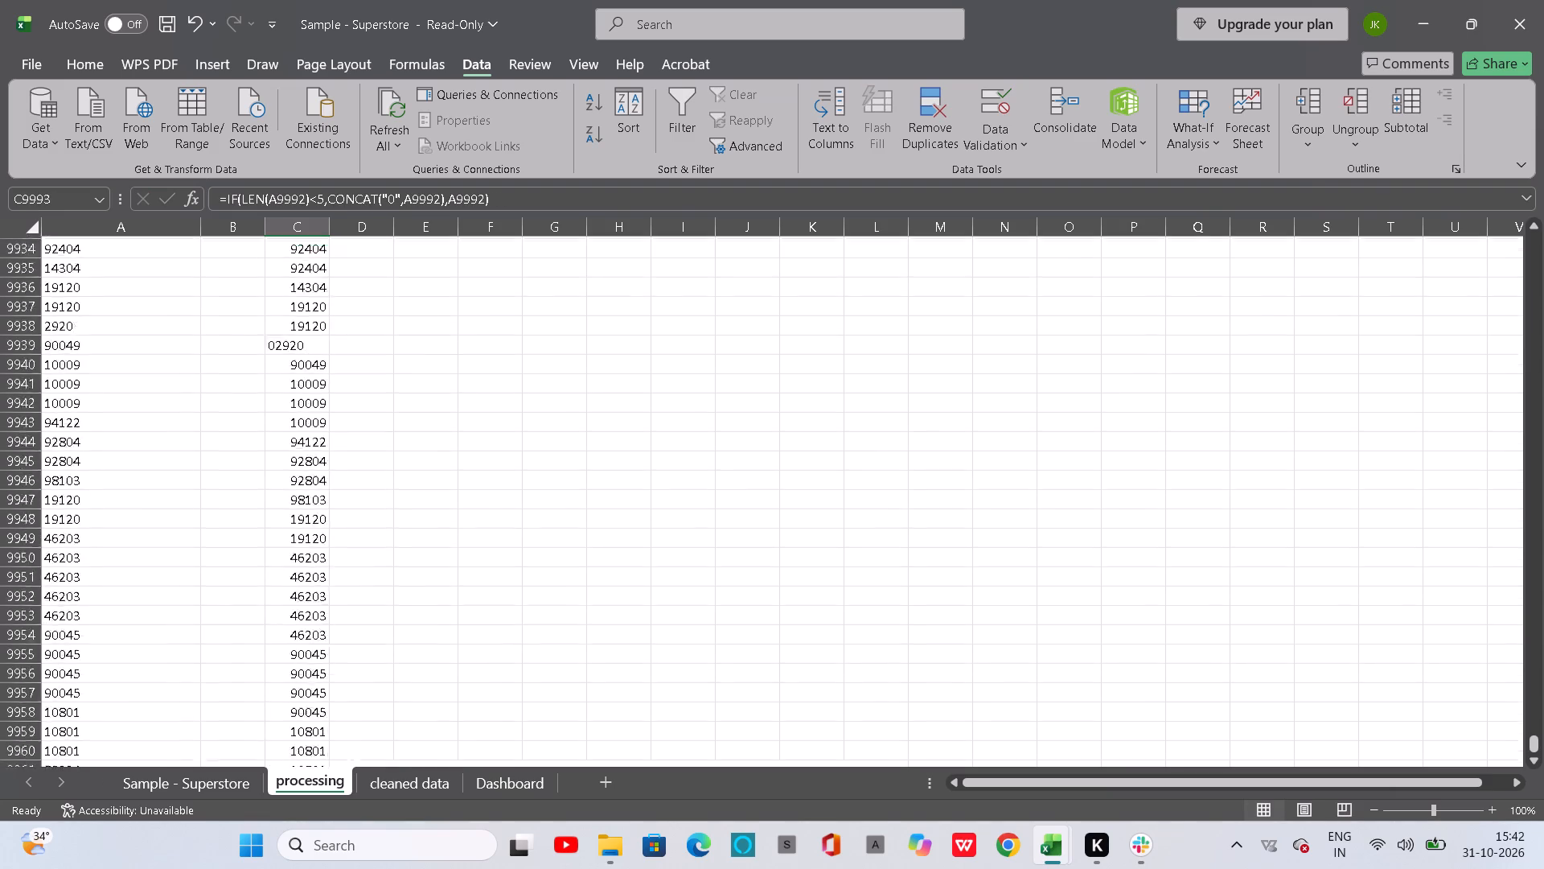
scroll(429, 507, "up", 13)
scroll(429, 507, "up", 9)
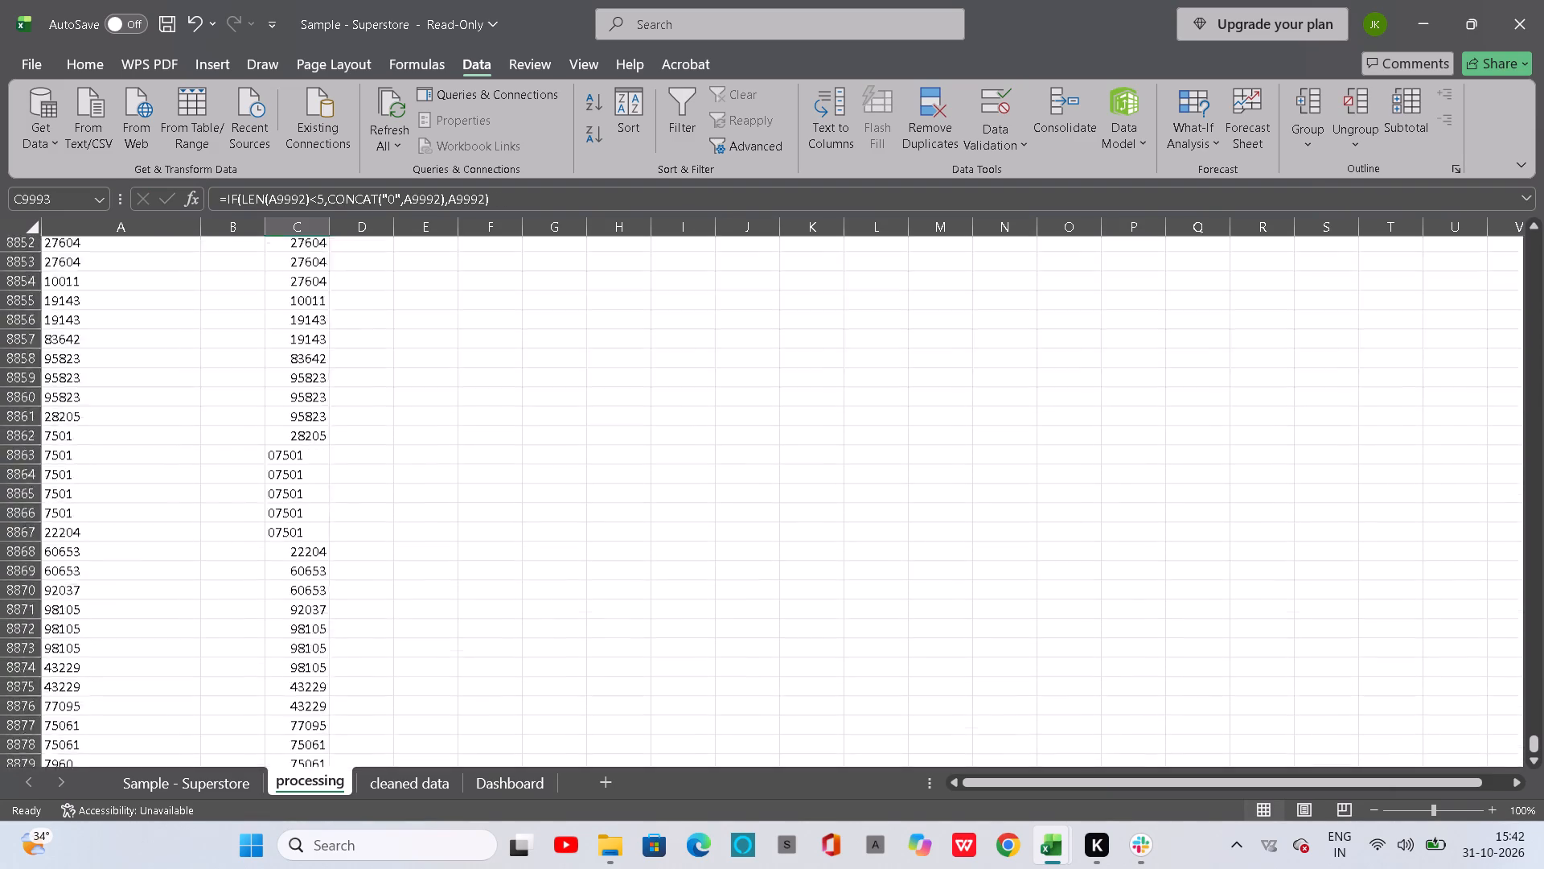
scroll(429, 507, "up", 20)
scroll(429, 507, "up", 1)
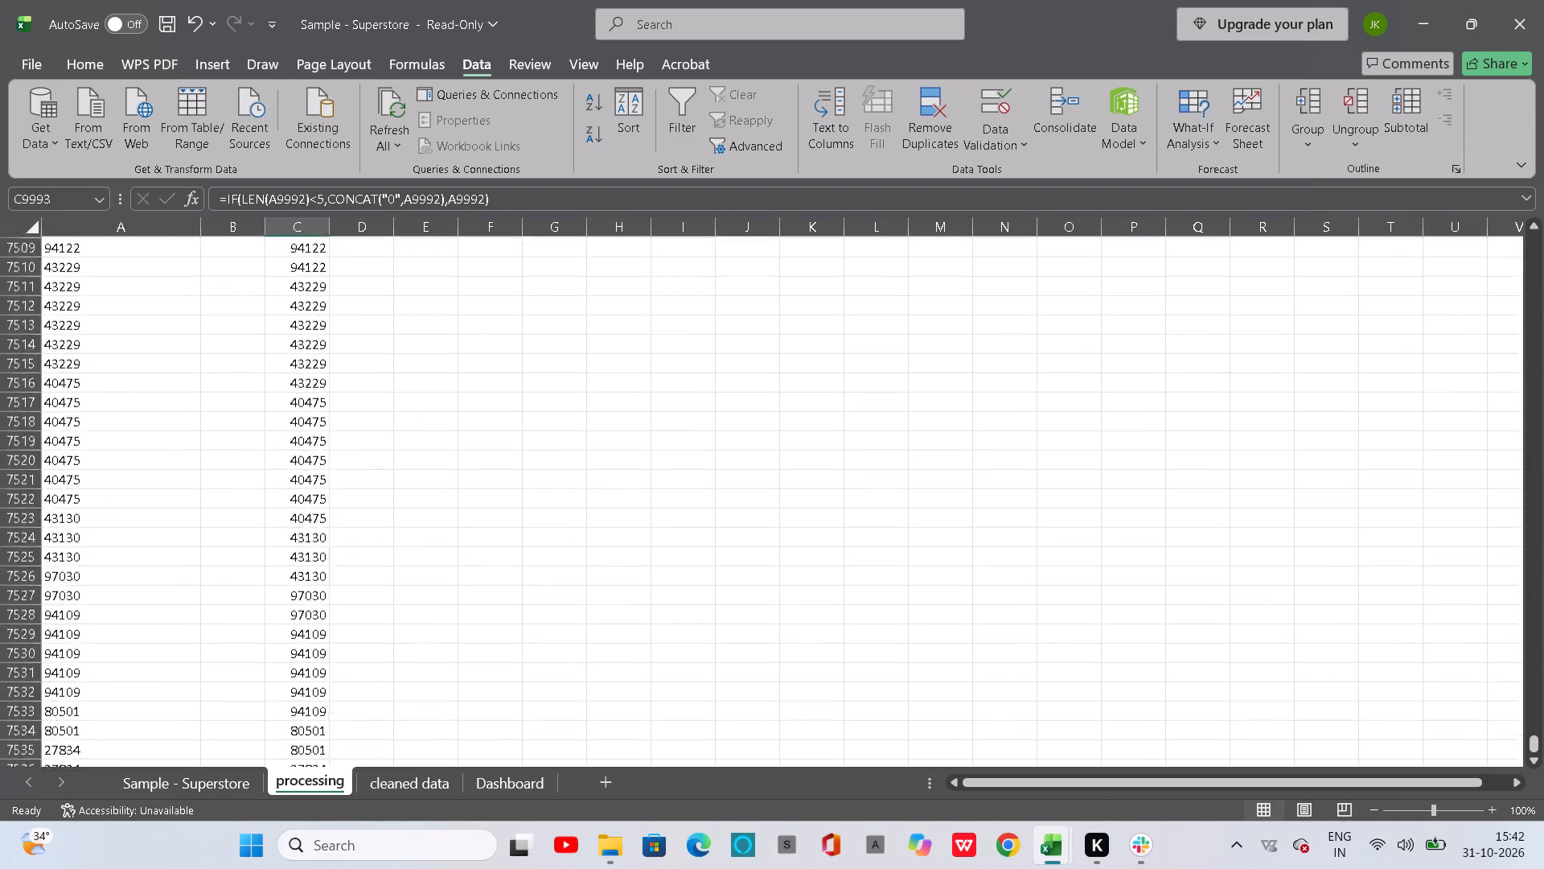
scroll(429, 507, "up", 20)
scroll(429, 507, "up", 1)
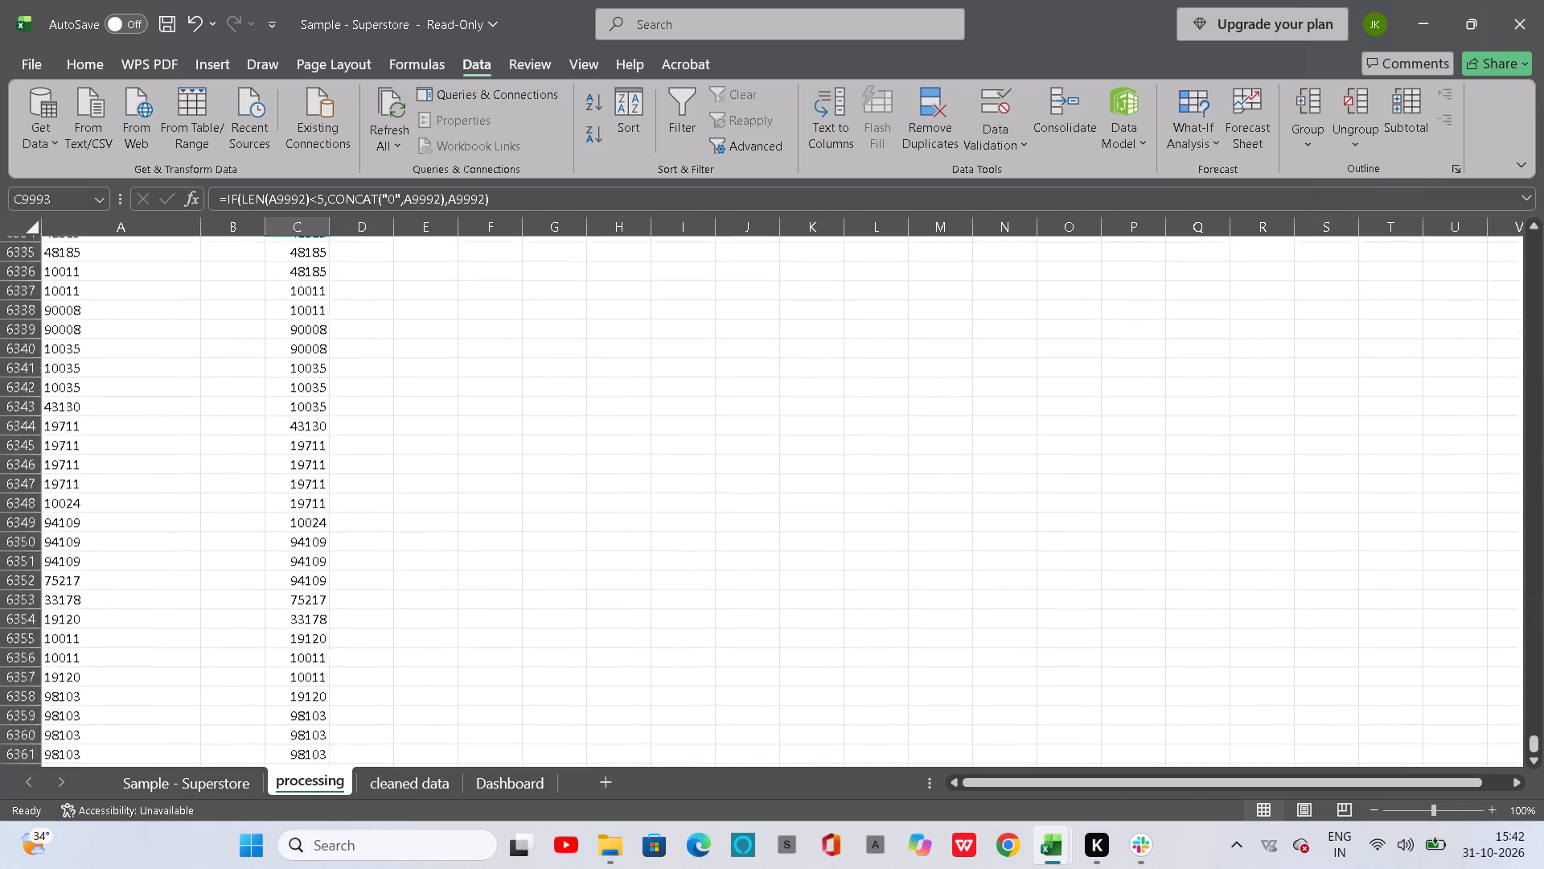
scroll(429, 507, "up", 8)
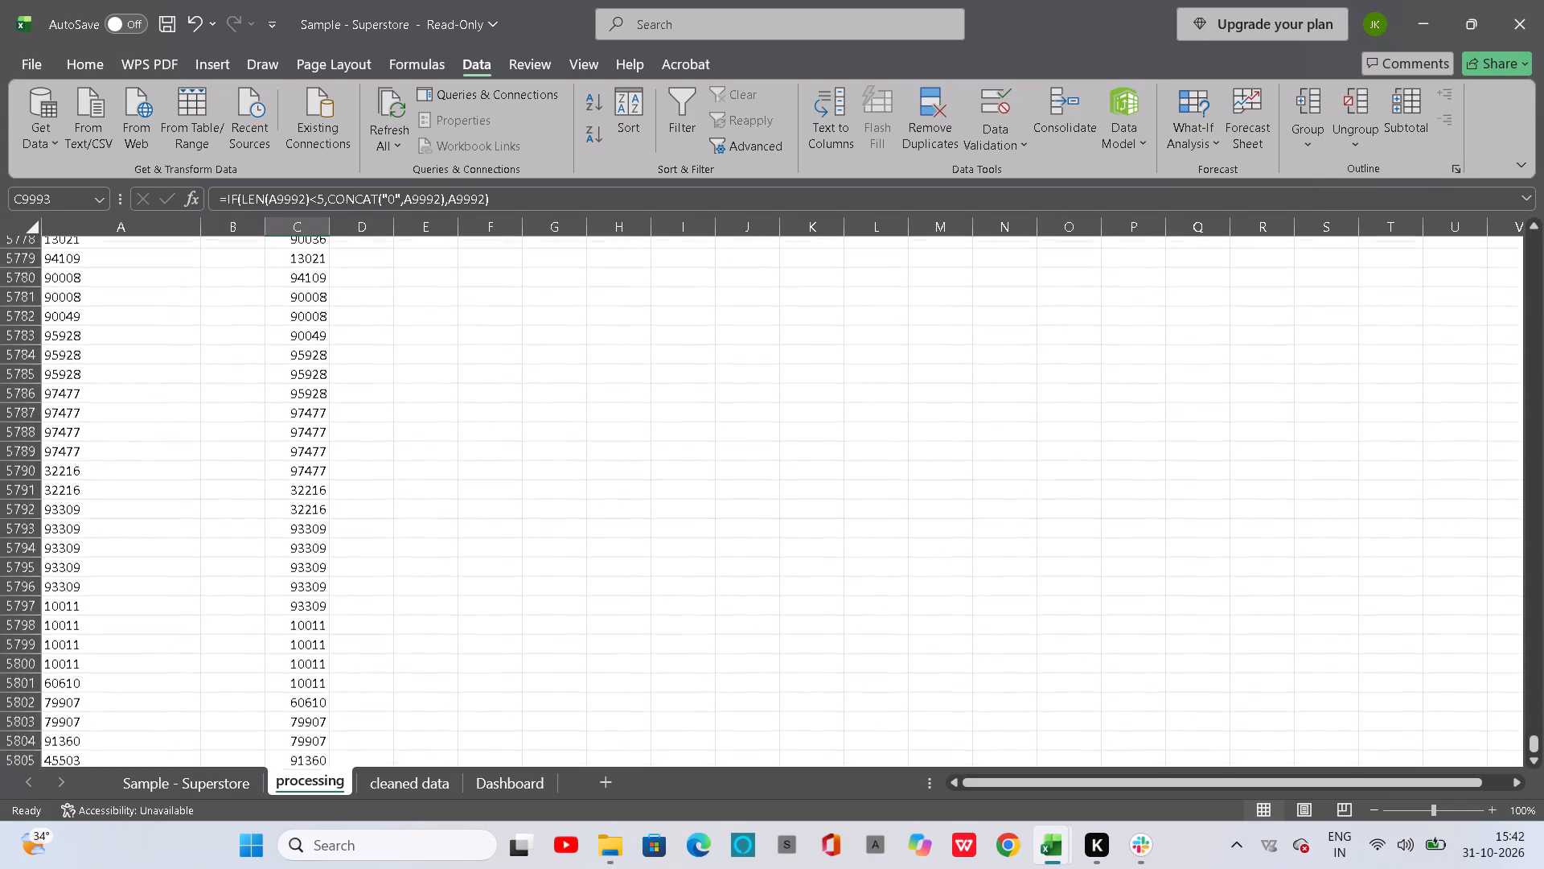
scroll(429, 507, "up", 4)
scroll(354, 315, "up", 14)
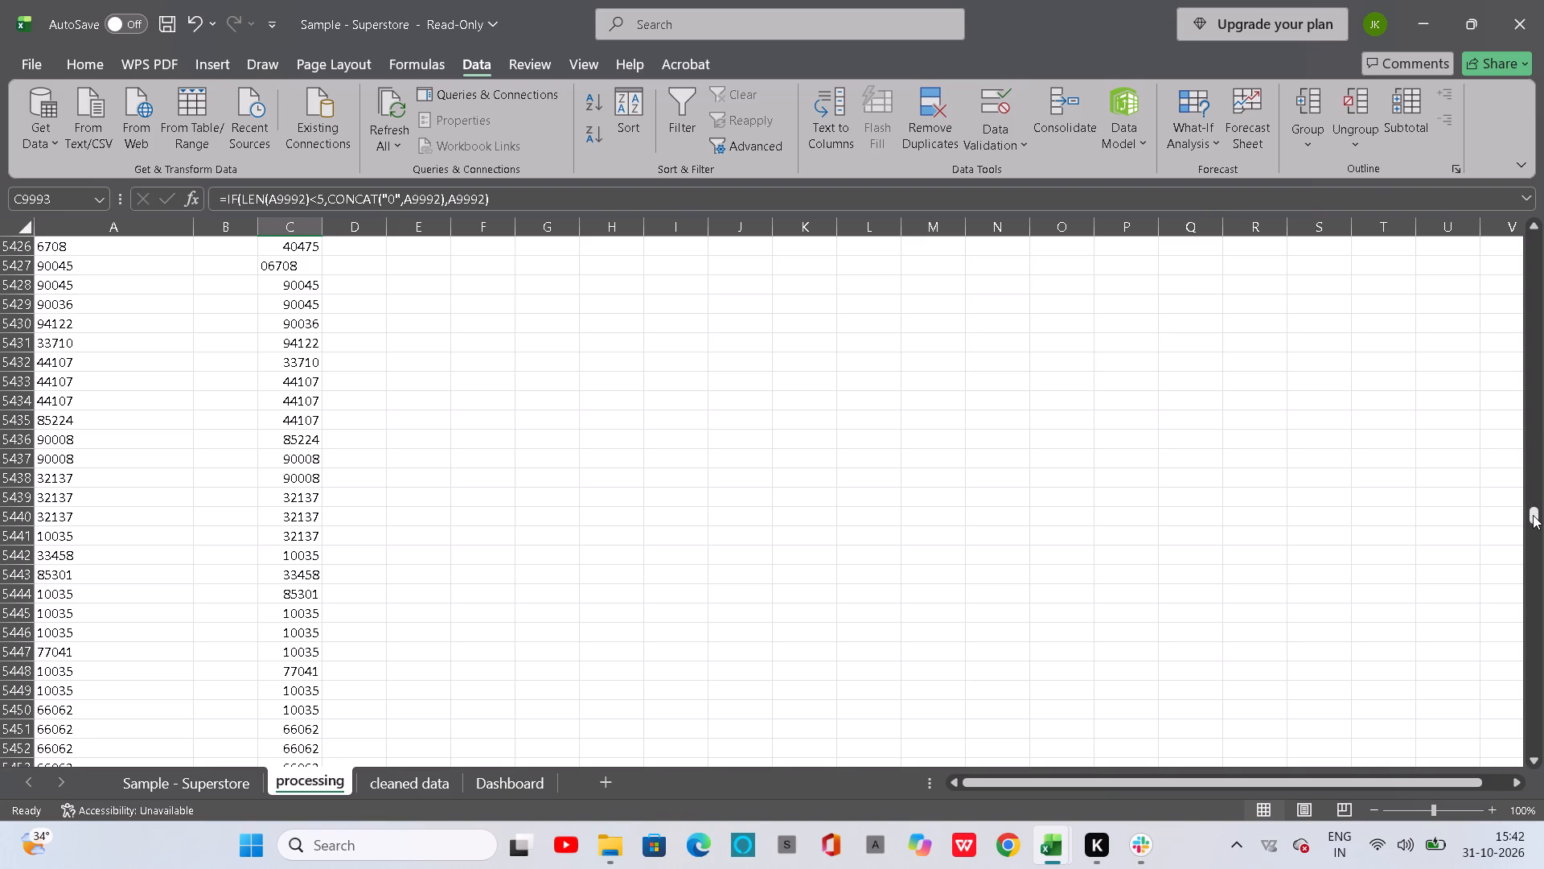
left_click_drag(1533, 515, 1514, 178)
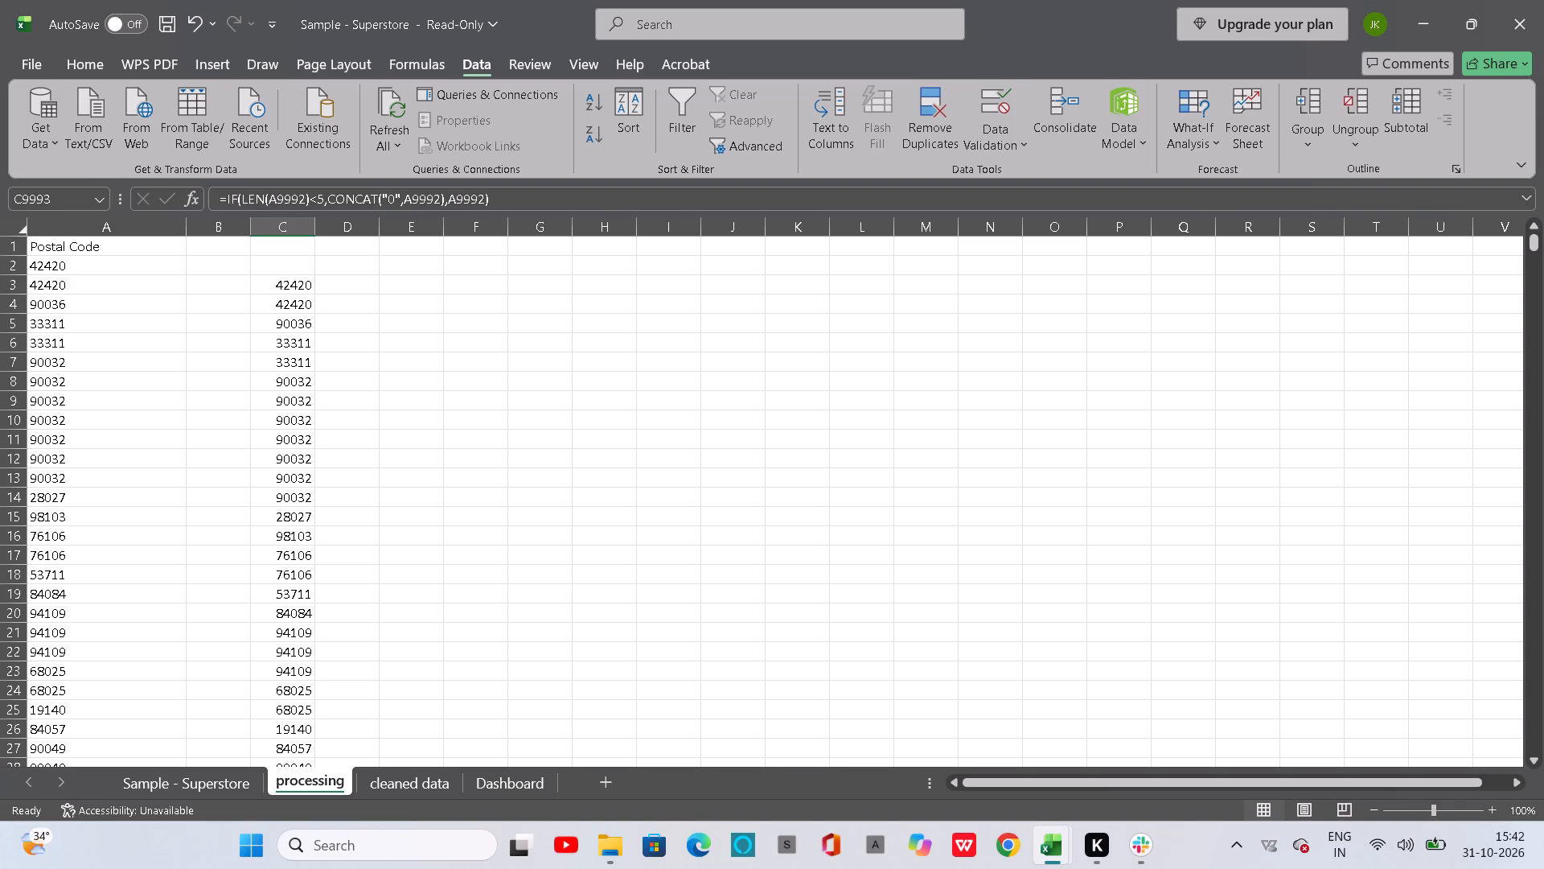
Format the whole of column C on the processing sheet as Text.
left_click(290, 220)
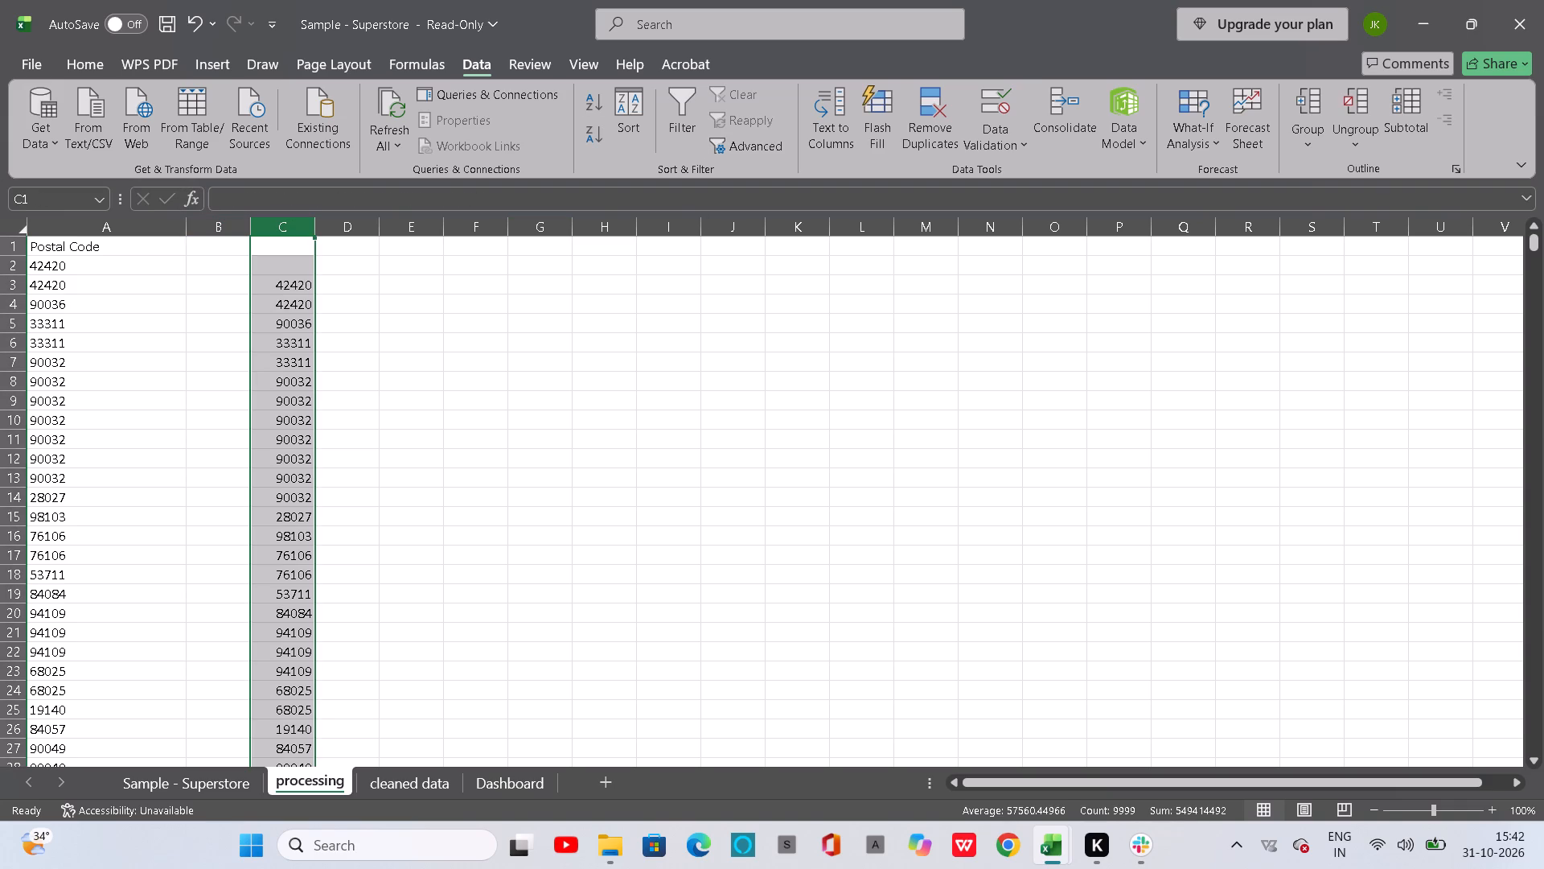
key("ctrl+1")
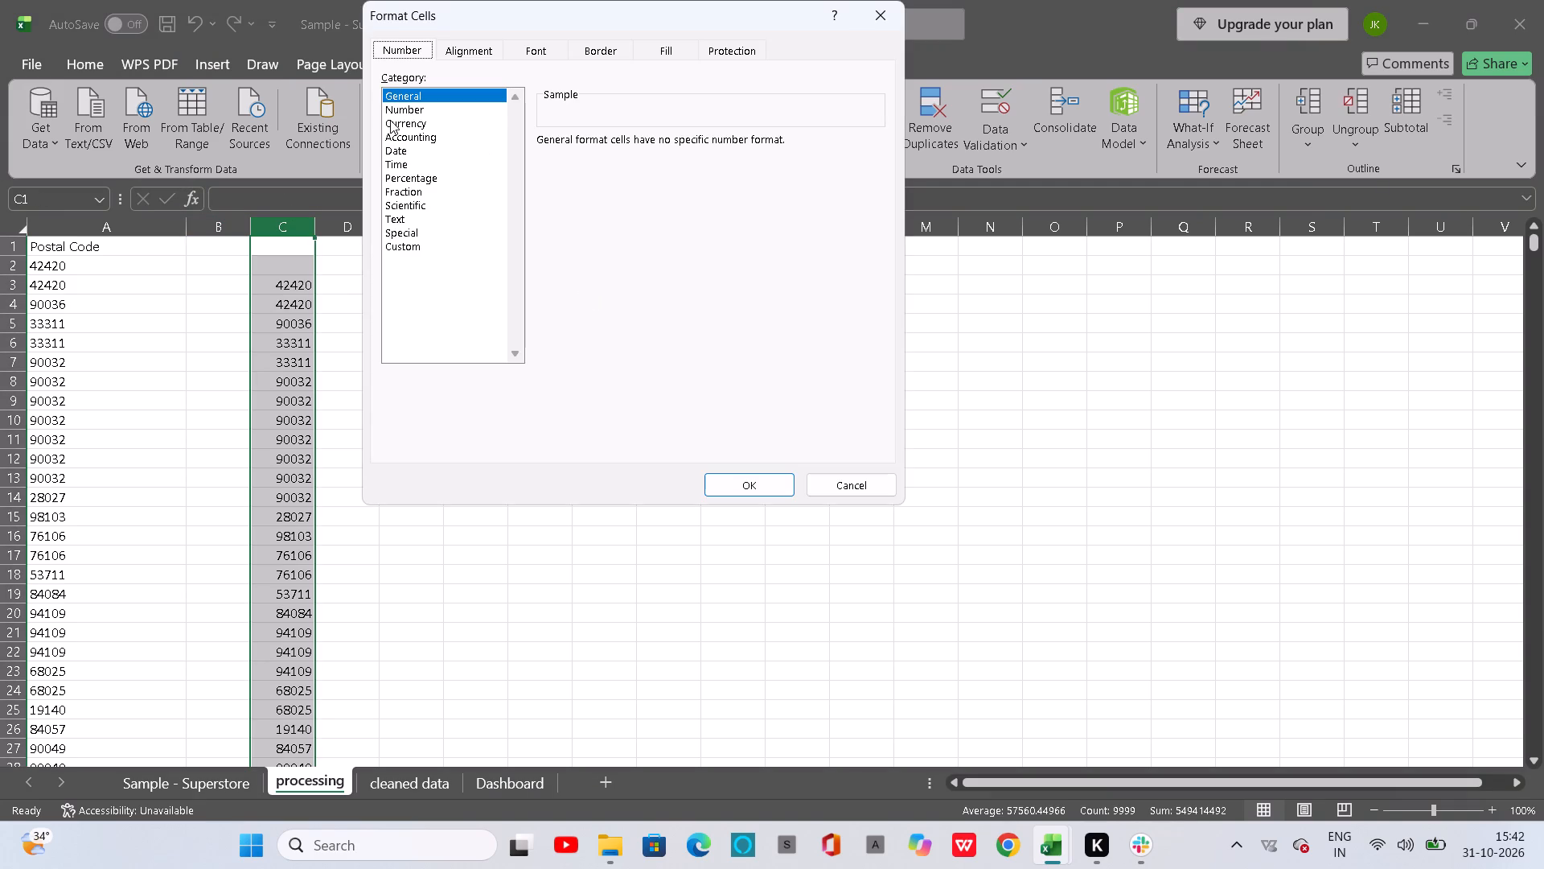
left_click(404, 109)
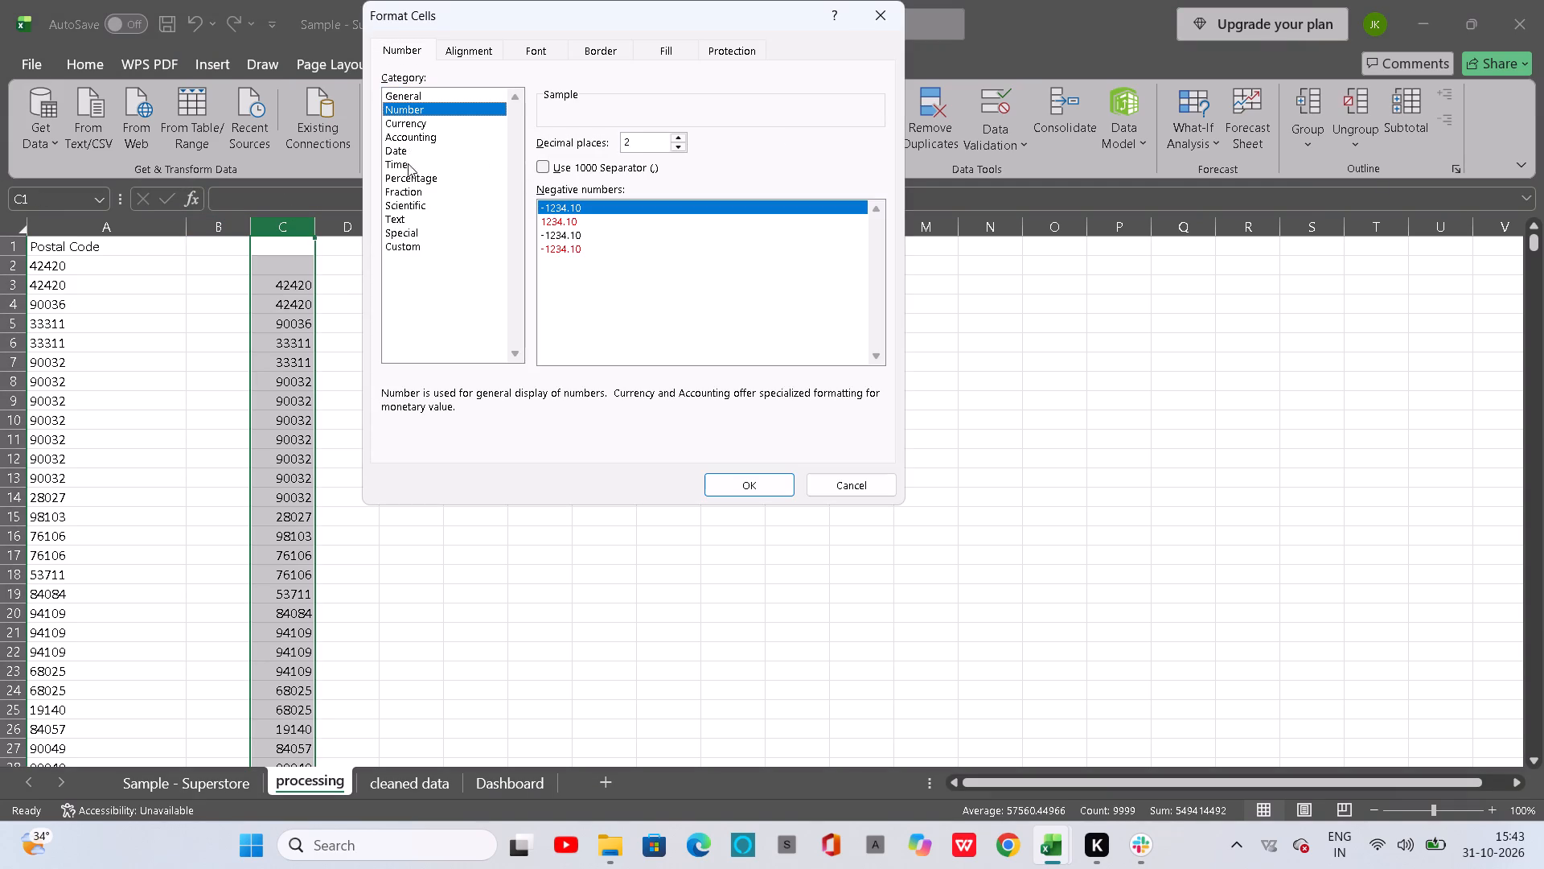
left_click(404, 215)
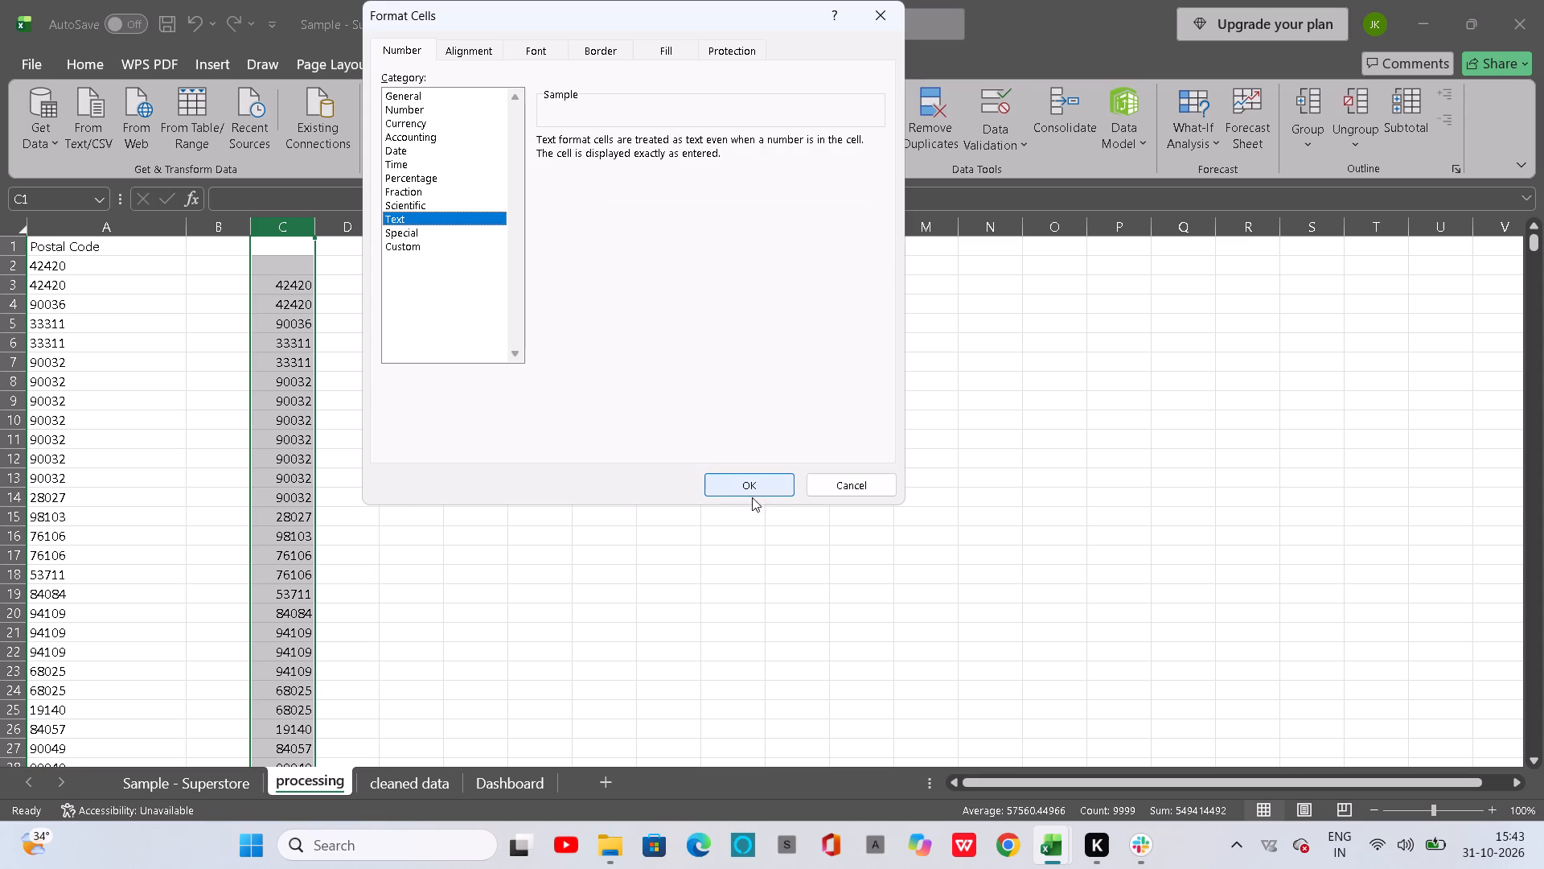
left_click(747, 486)
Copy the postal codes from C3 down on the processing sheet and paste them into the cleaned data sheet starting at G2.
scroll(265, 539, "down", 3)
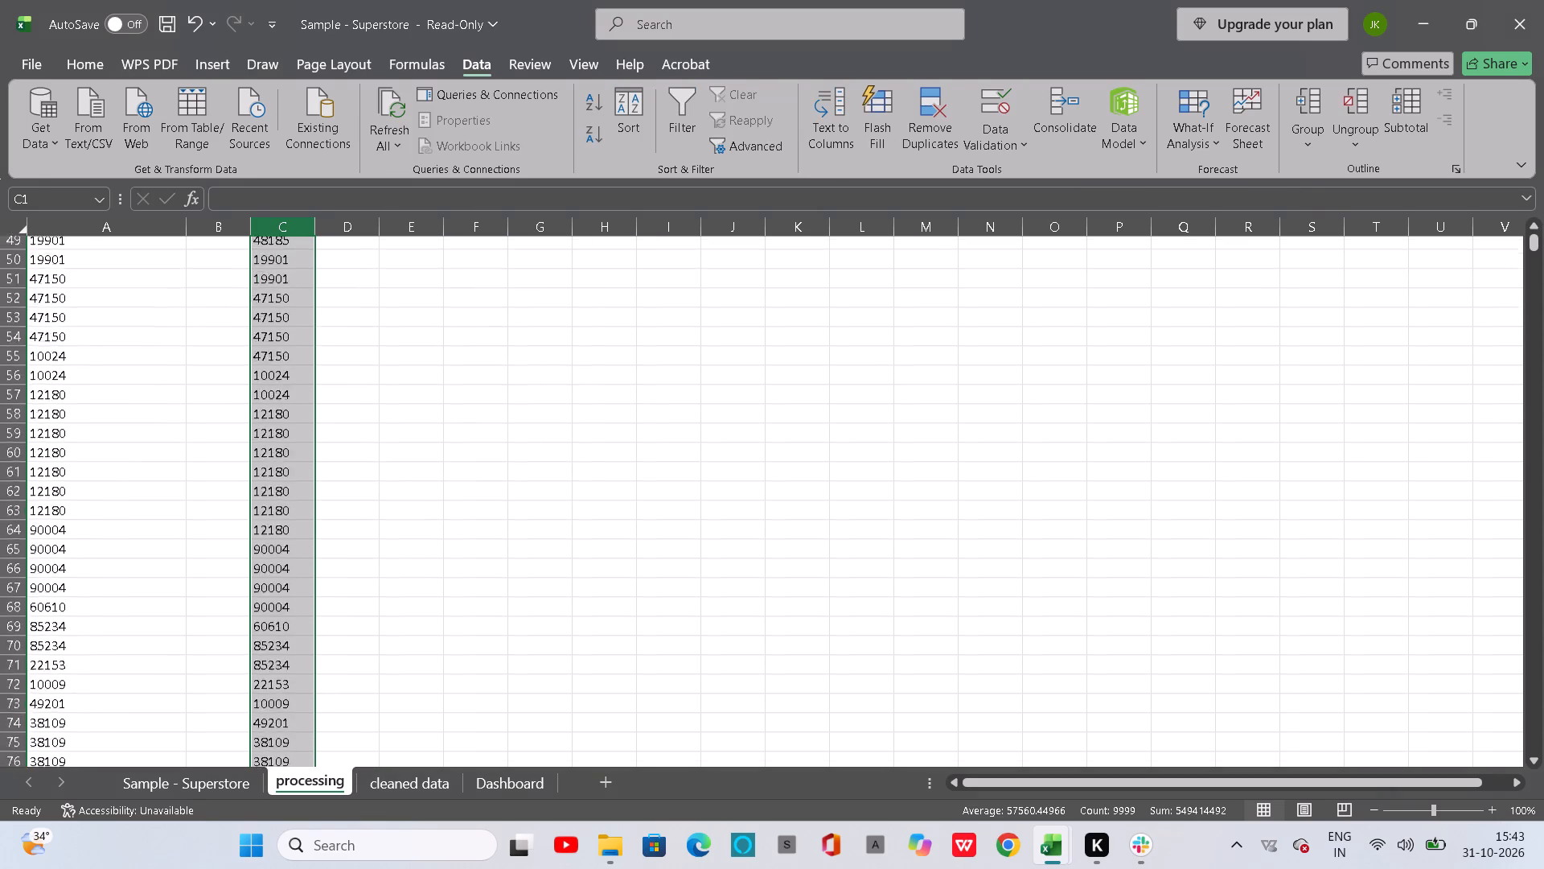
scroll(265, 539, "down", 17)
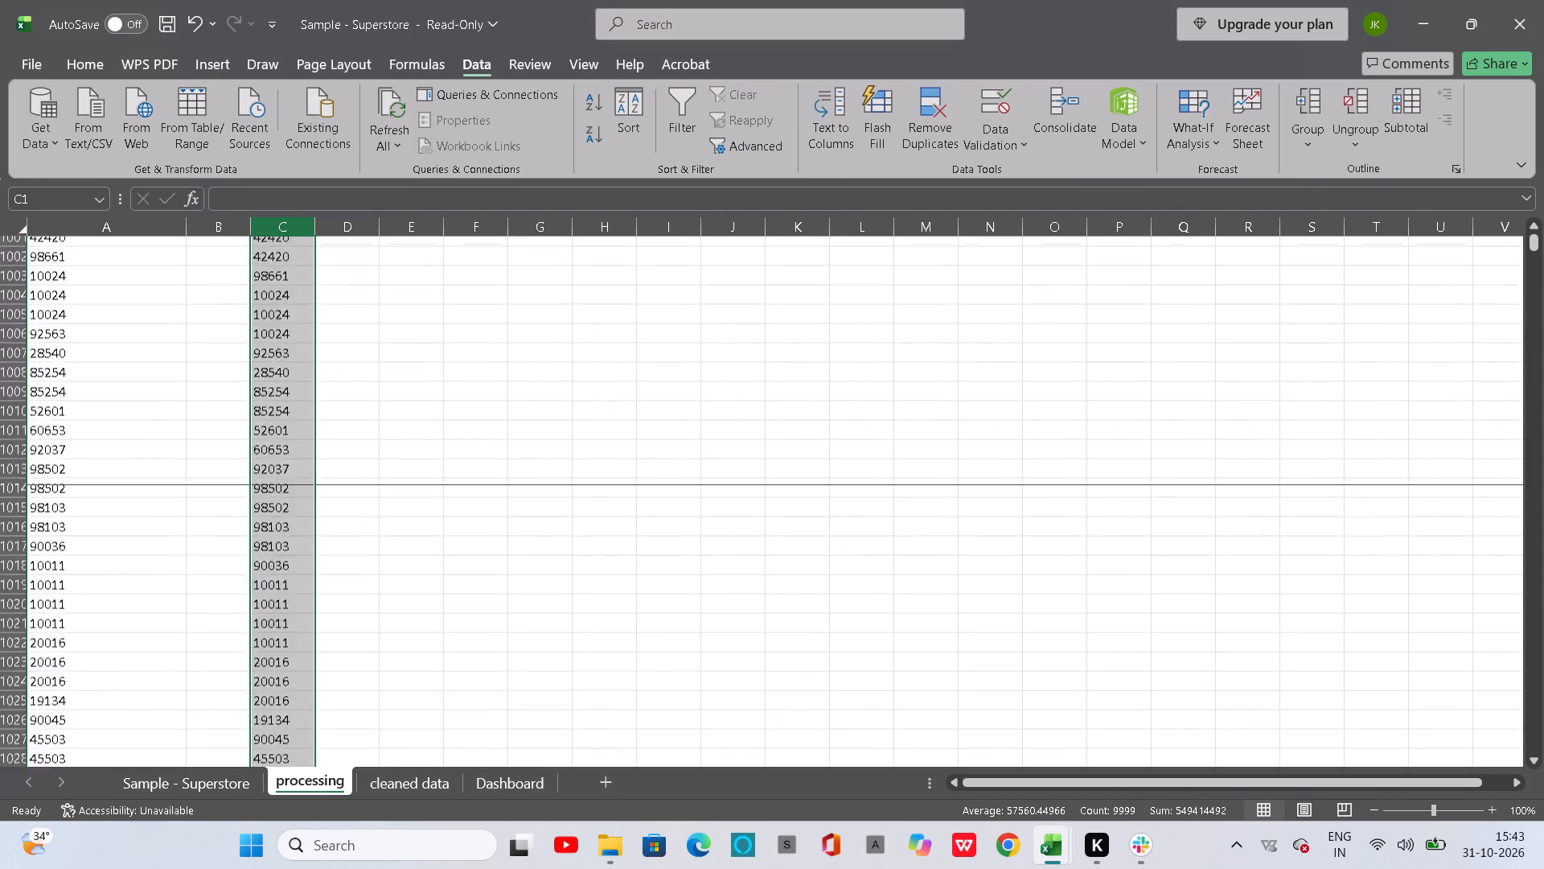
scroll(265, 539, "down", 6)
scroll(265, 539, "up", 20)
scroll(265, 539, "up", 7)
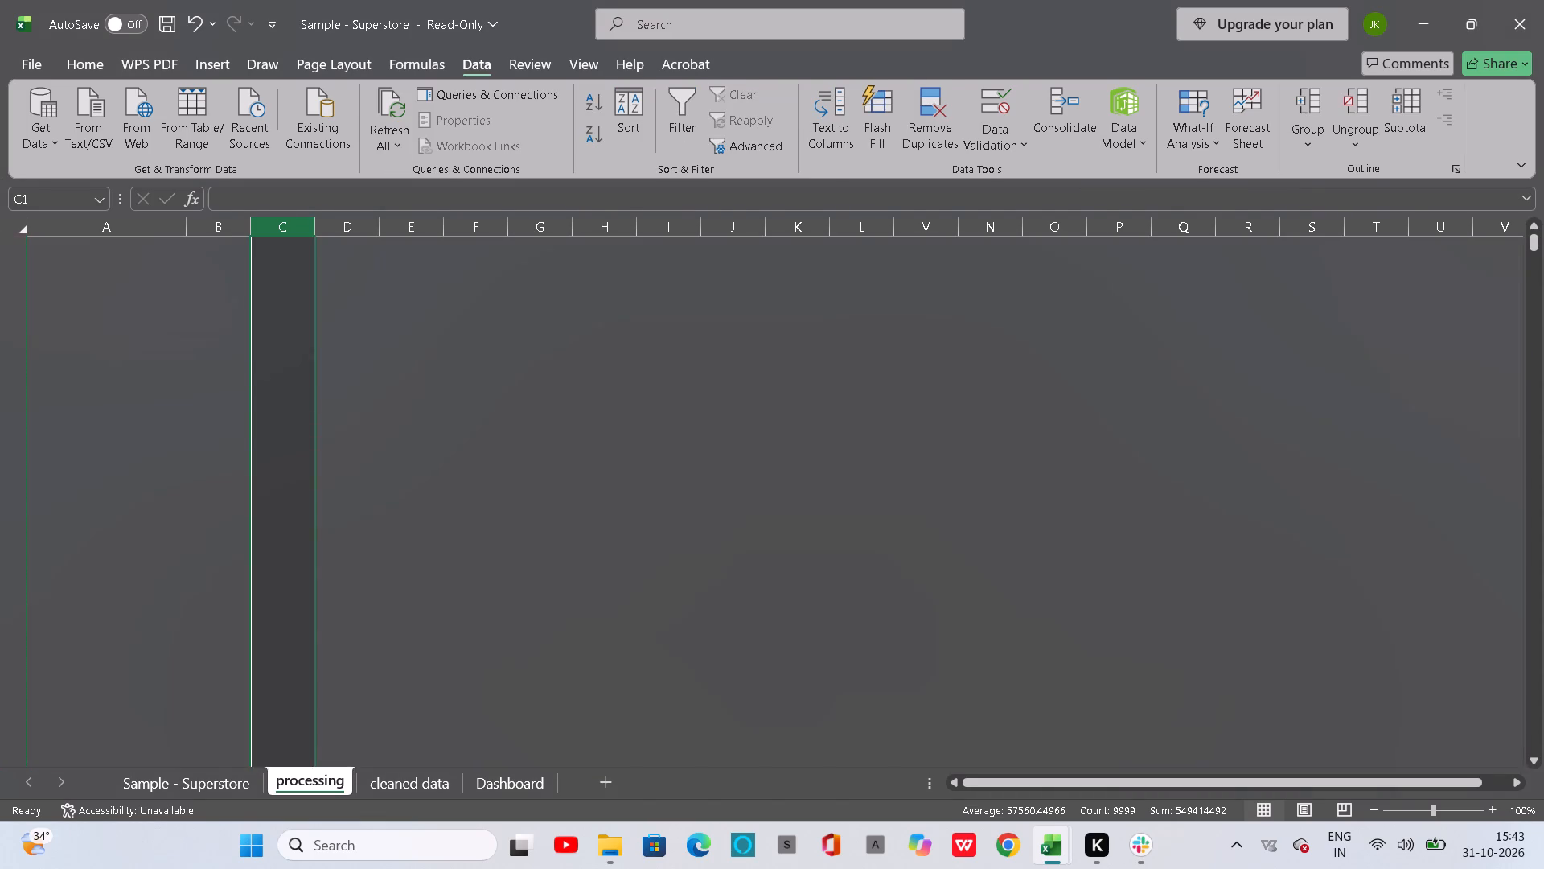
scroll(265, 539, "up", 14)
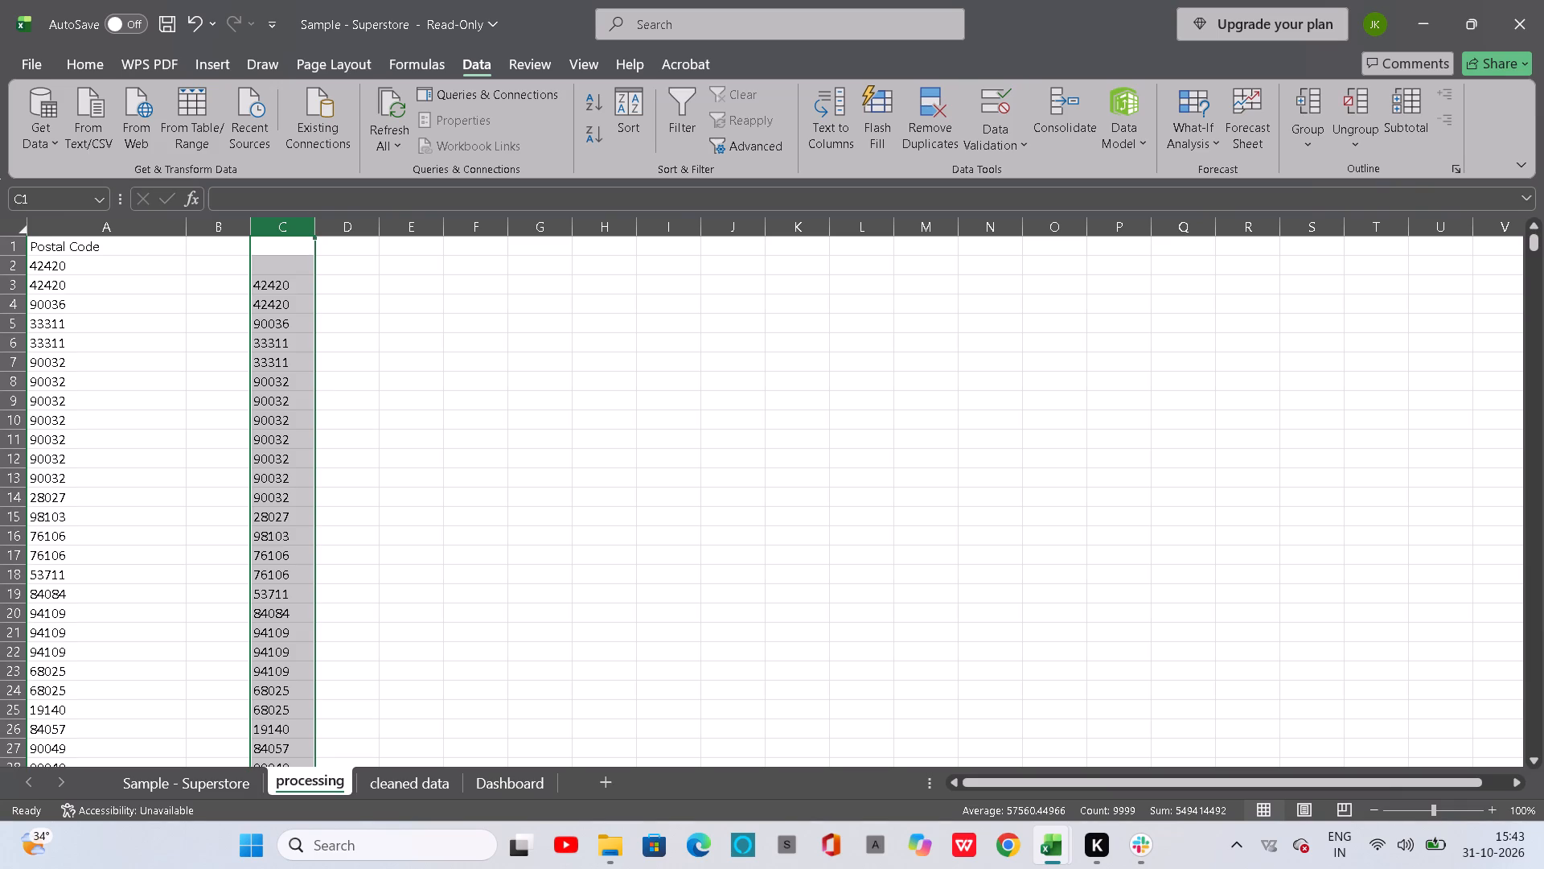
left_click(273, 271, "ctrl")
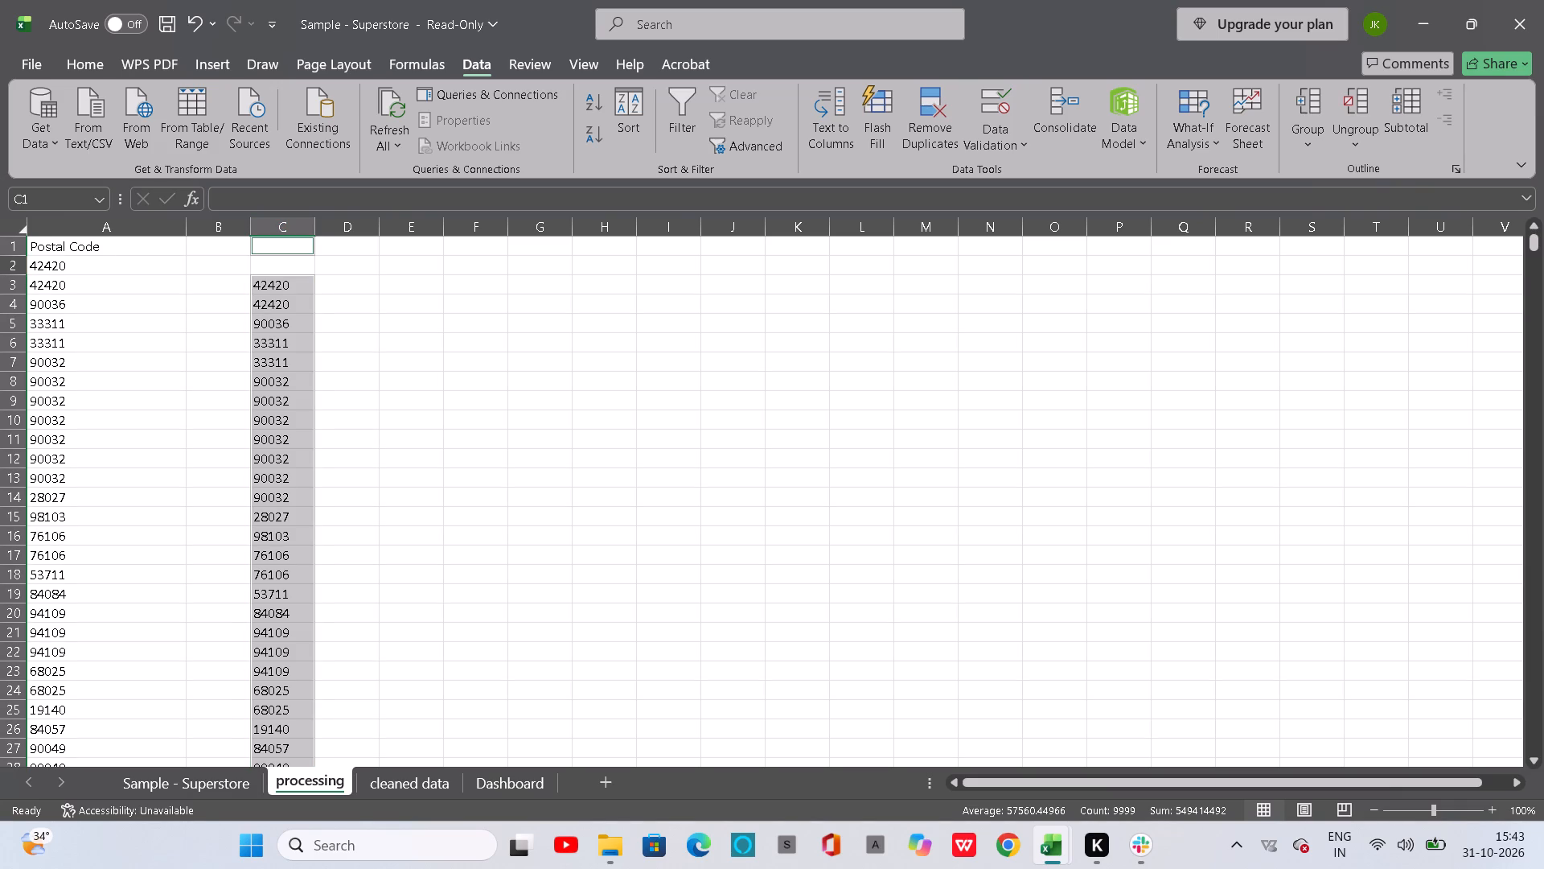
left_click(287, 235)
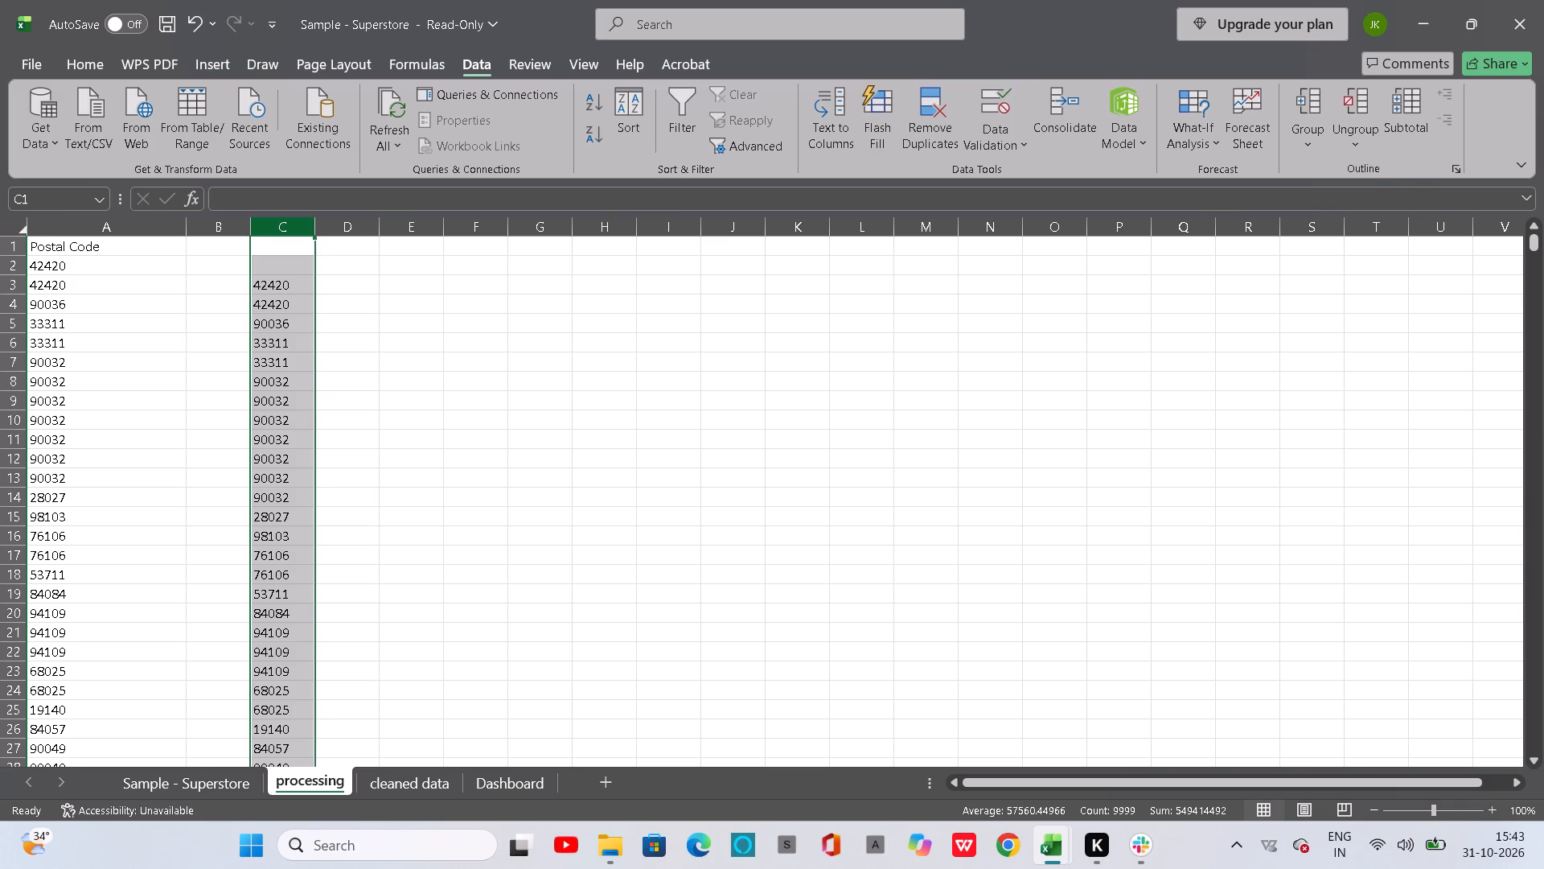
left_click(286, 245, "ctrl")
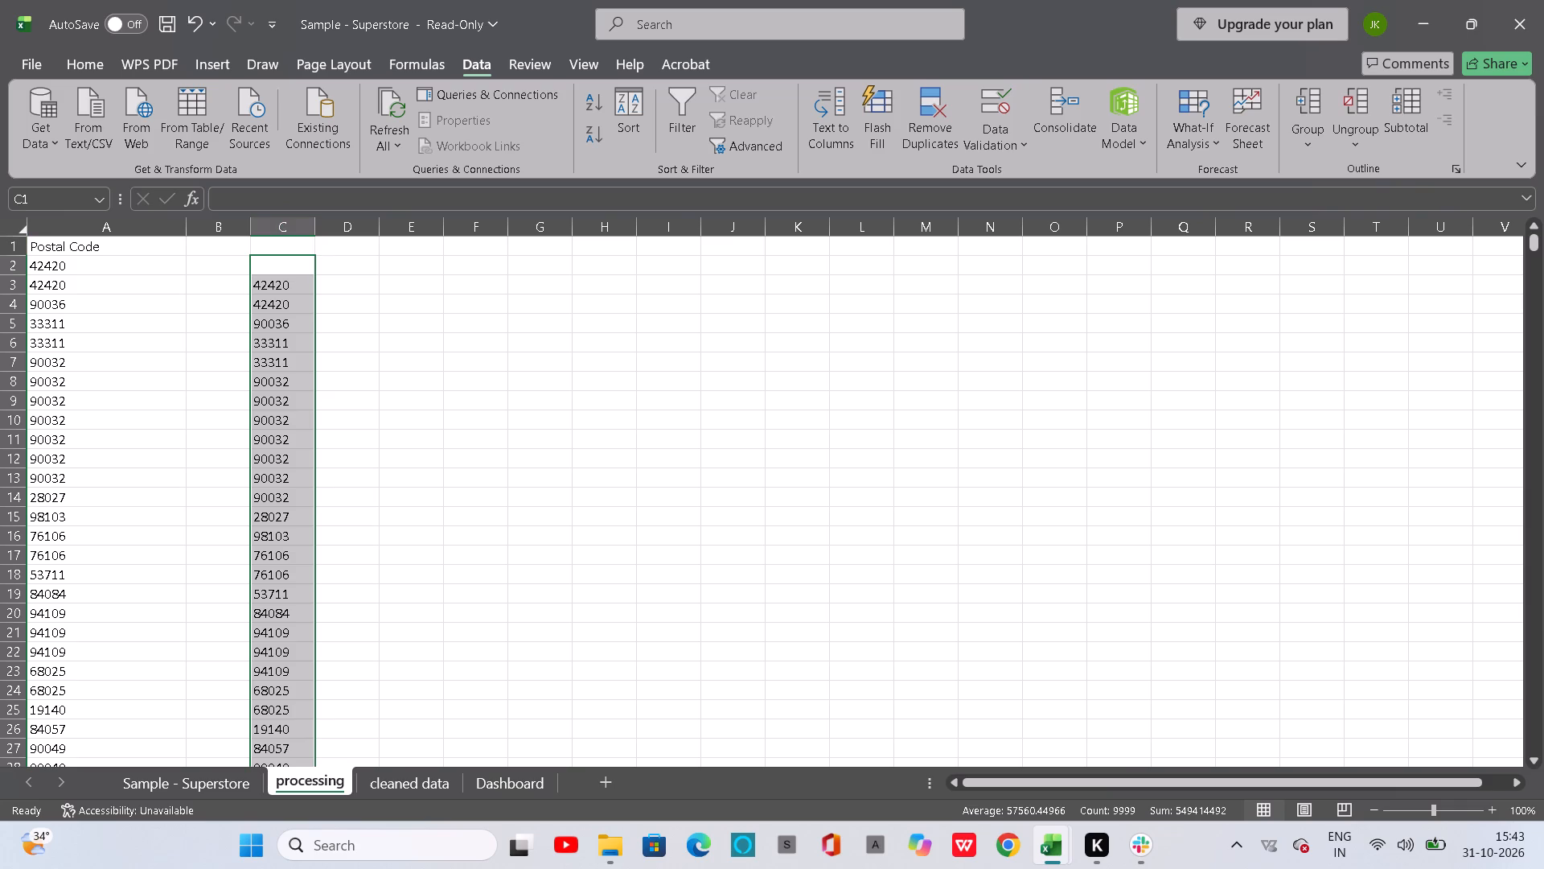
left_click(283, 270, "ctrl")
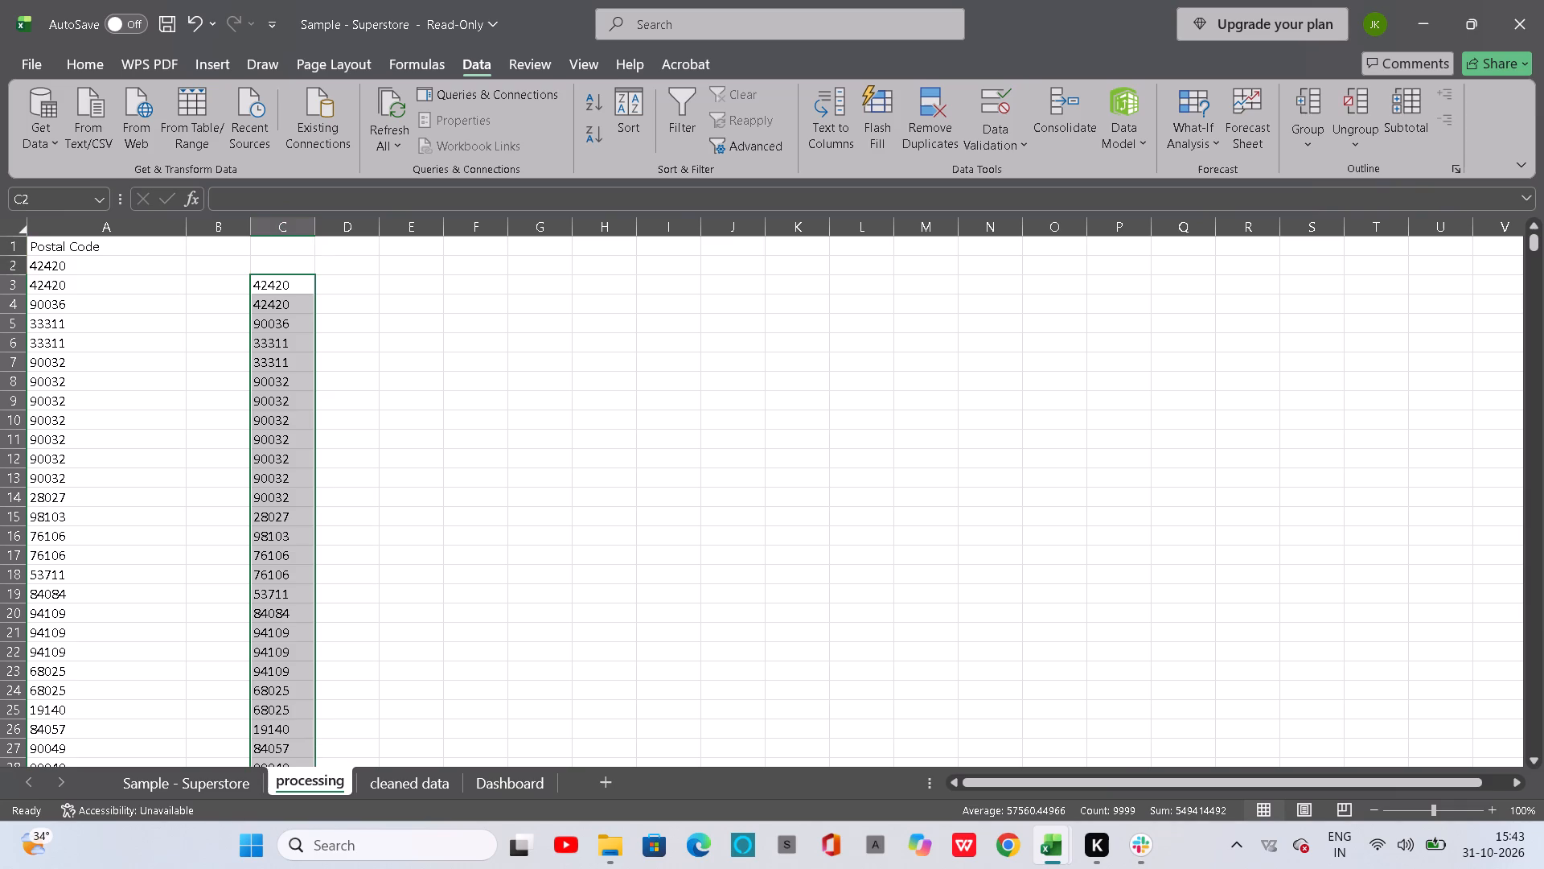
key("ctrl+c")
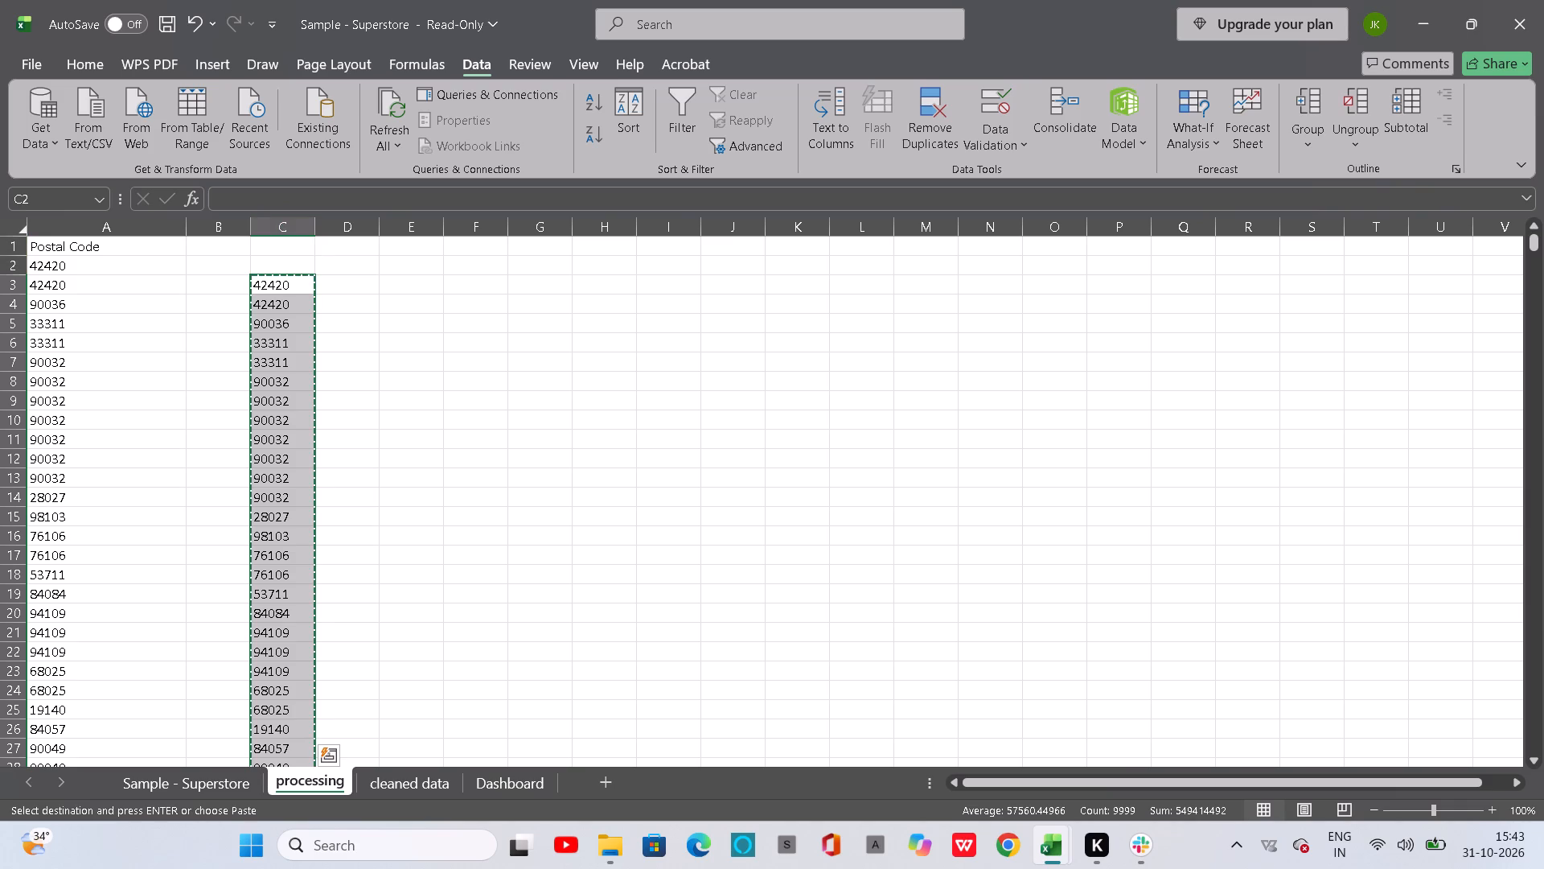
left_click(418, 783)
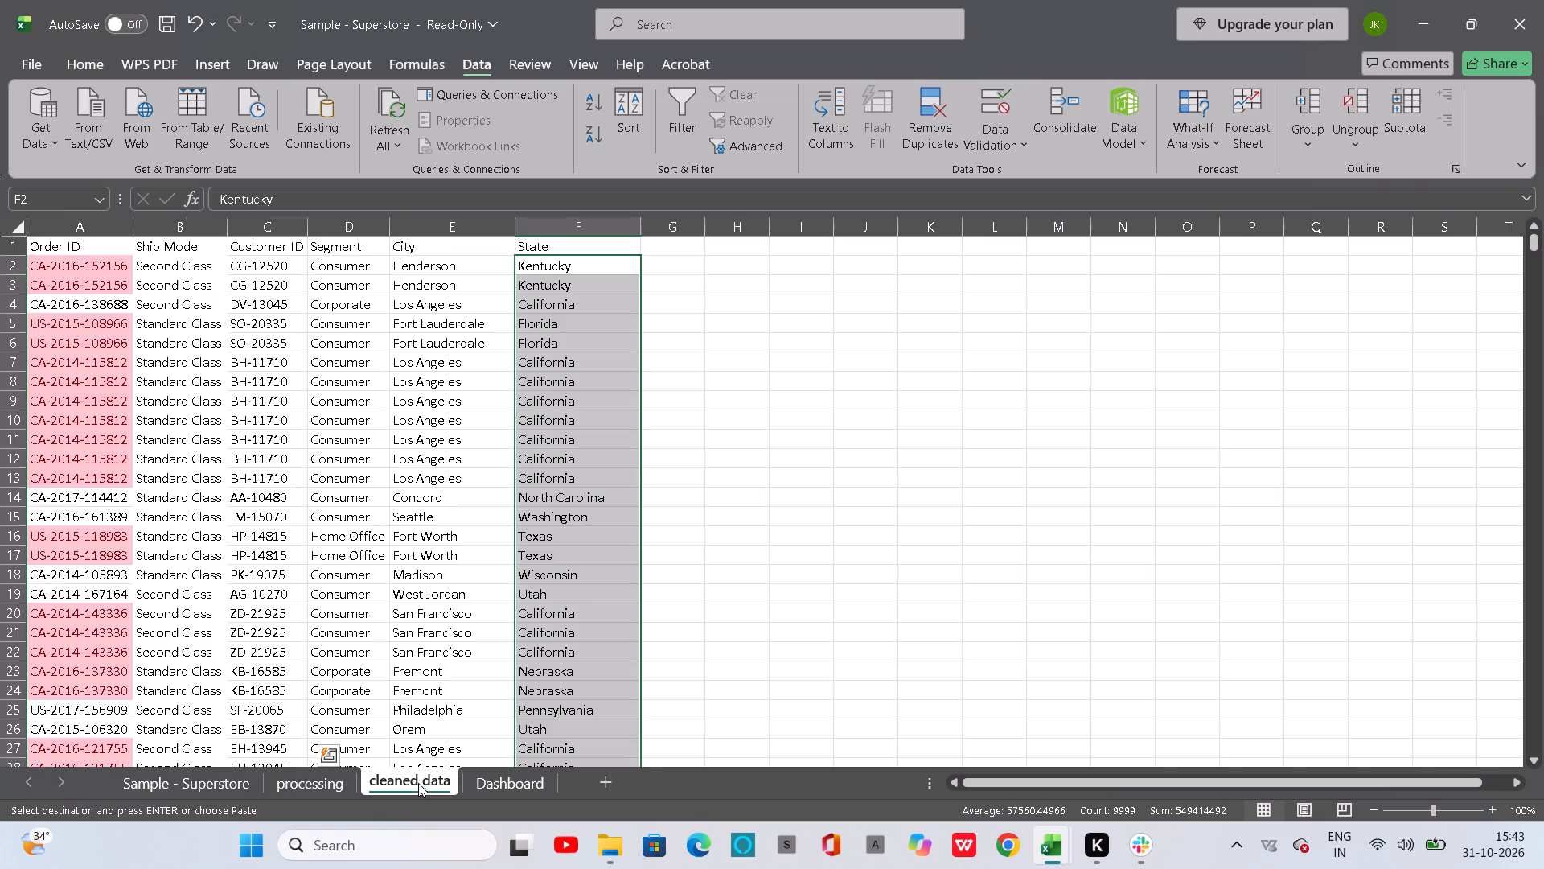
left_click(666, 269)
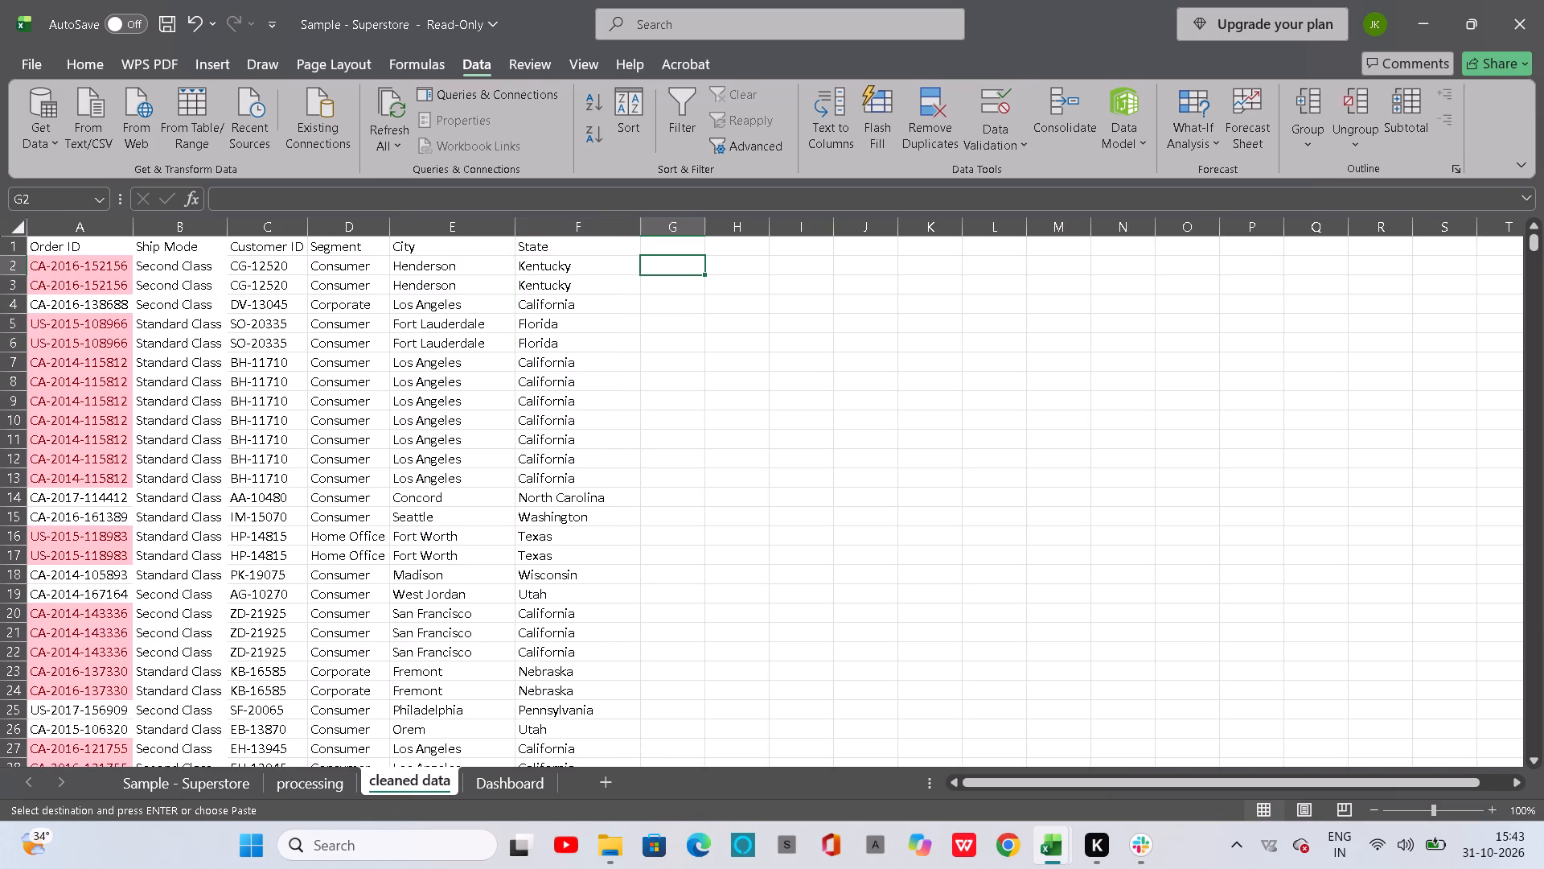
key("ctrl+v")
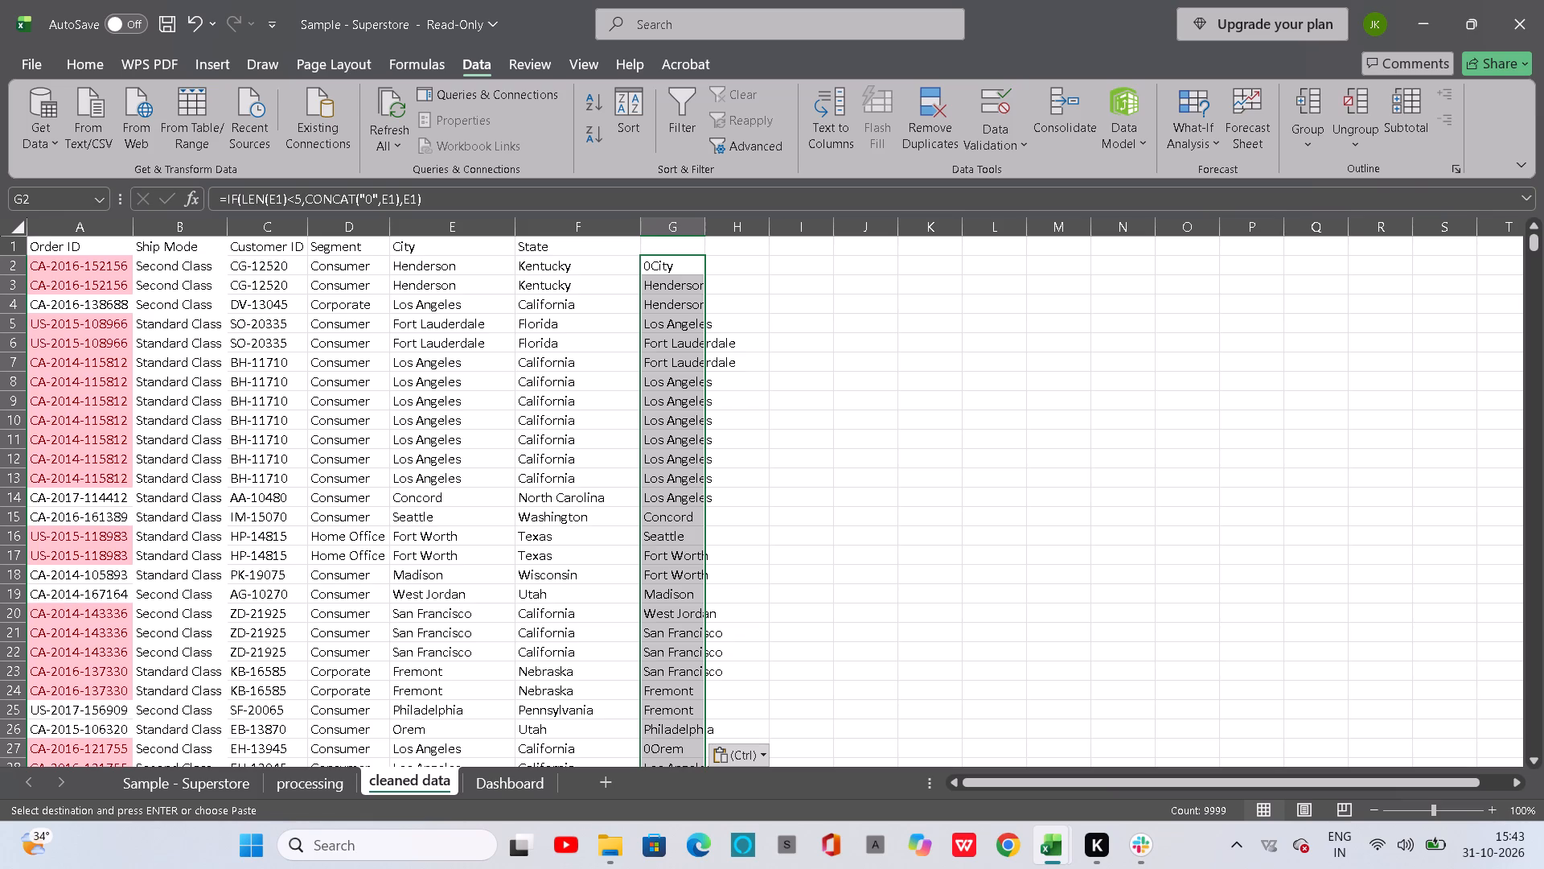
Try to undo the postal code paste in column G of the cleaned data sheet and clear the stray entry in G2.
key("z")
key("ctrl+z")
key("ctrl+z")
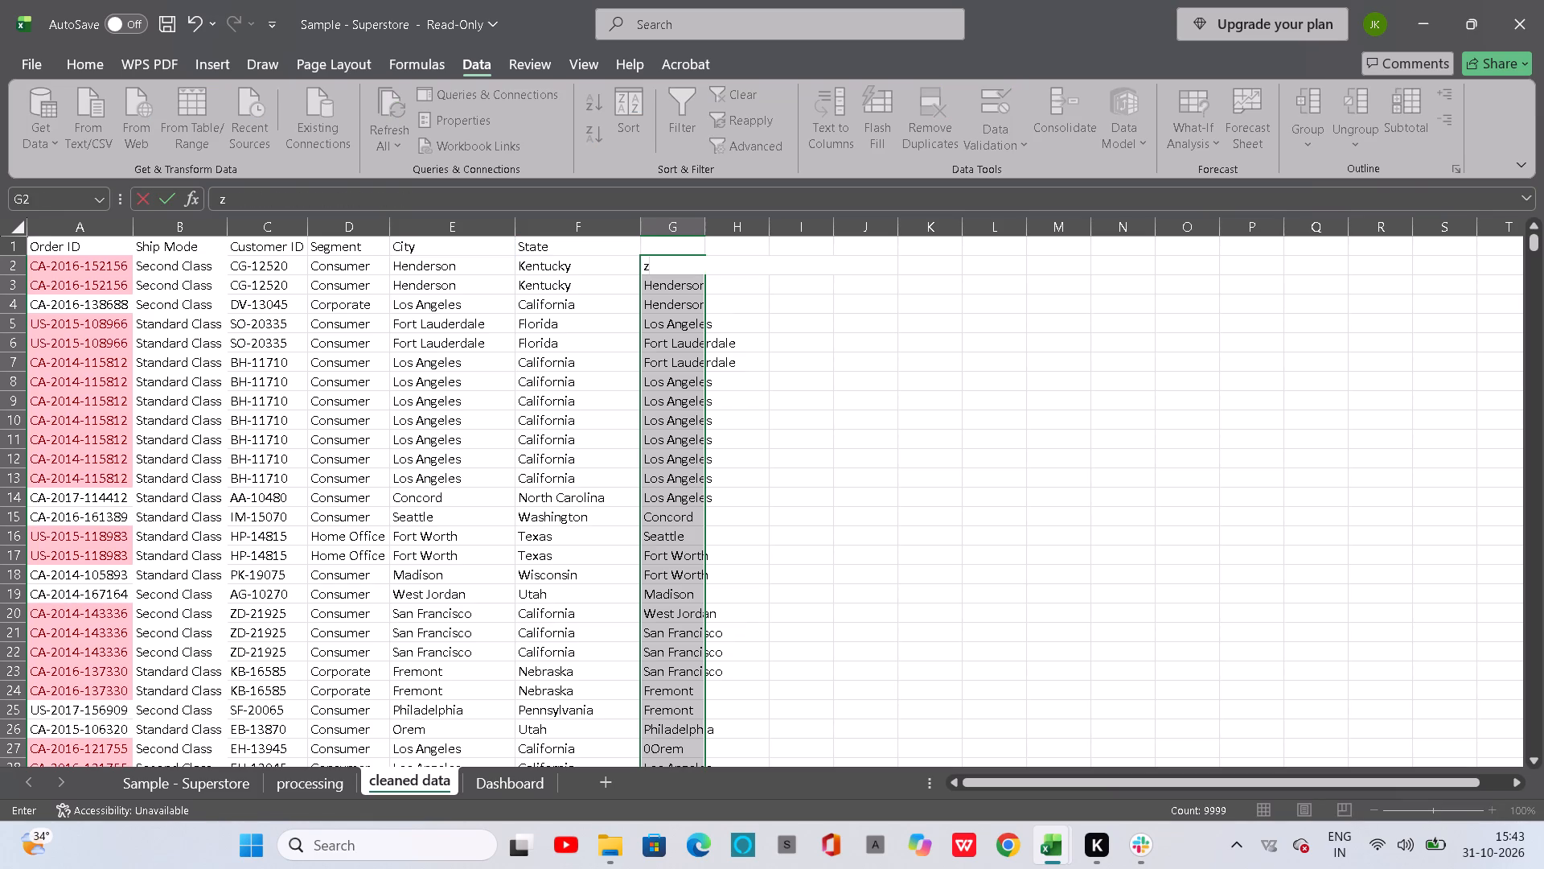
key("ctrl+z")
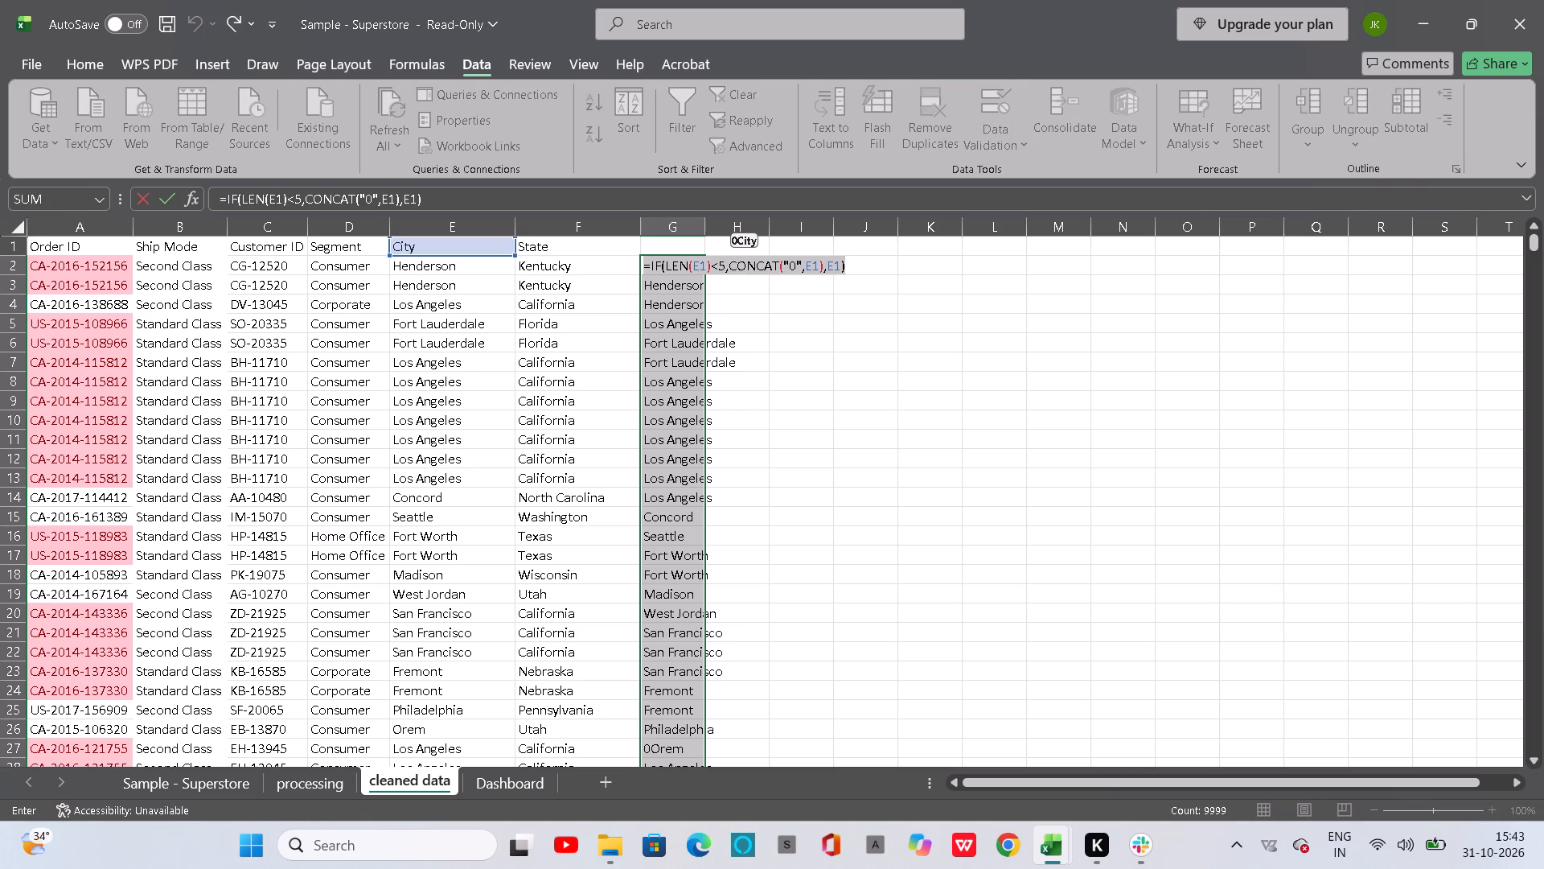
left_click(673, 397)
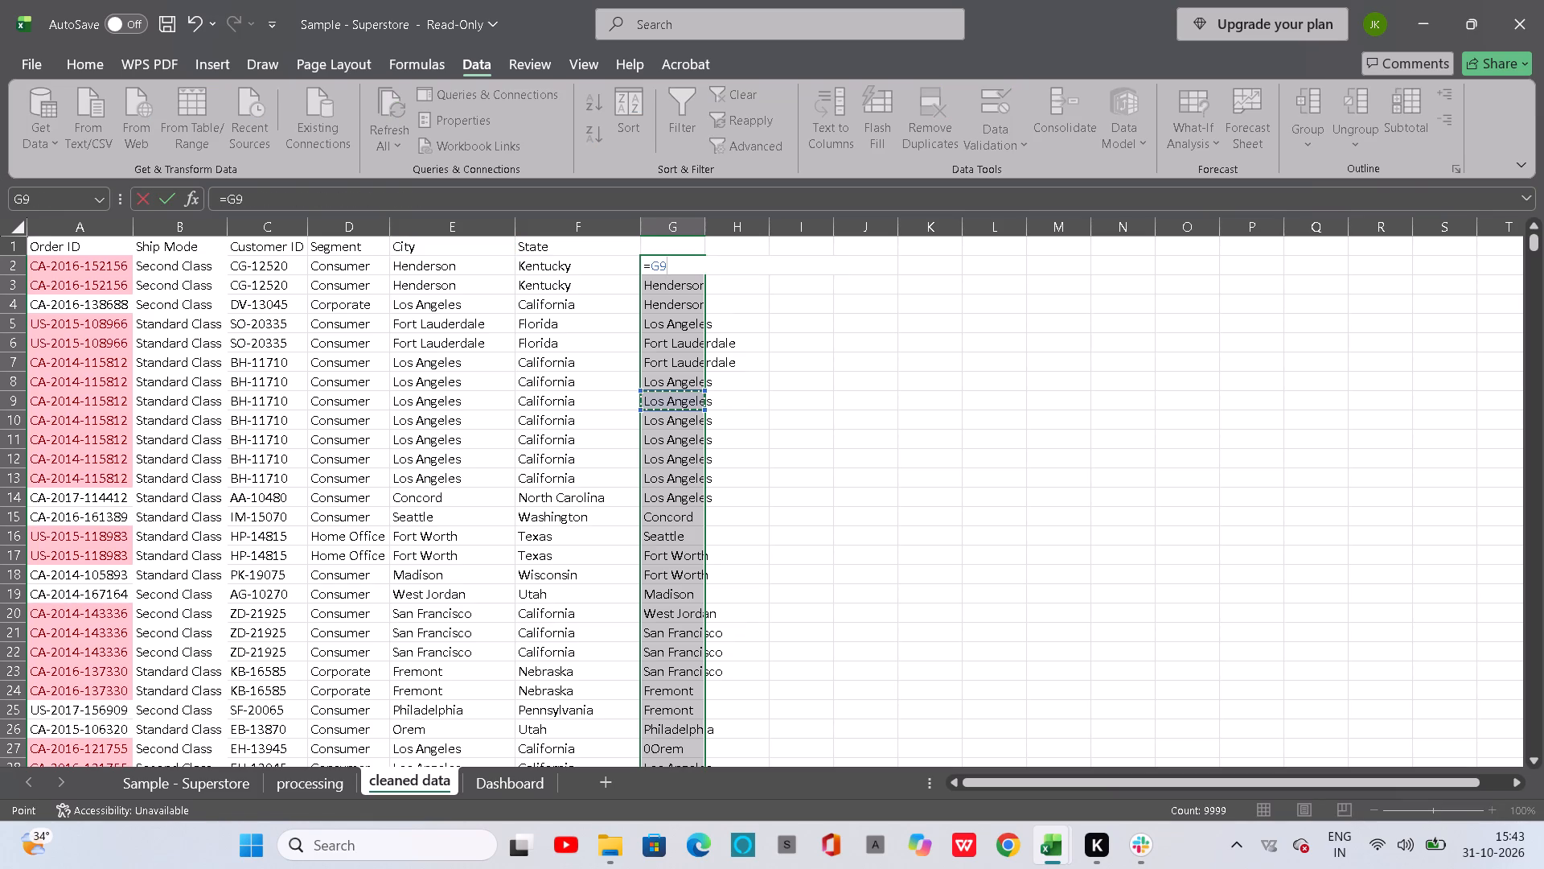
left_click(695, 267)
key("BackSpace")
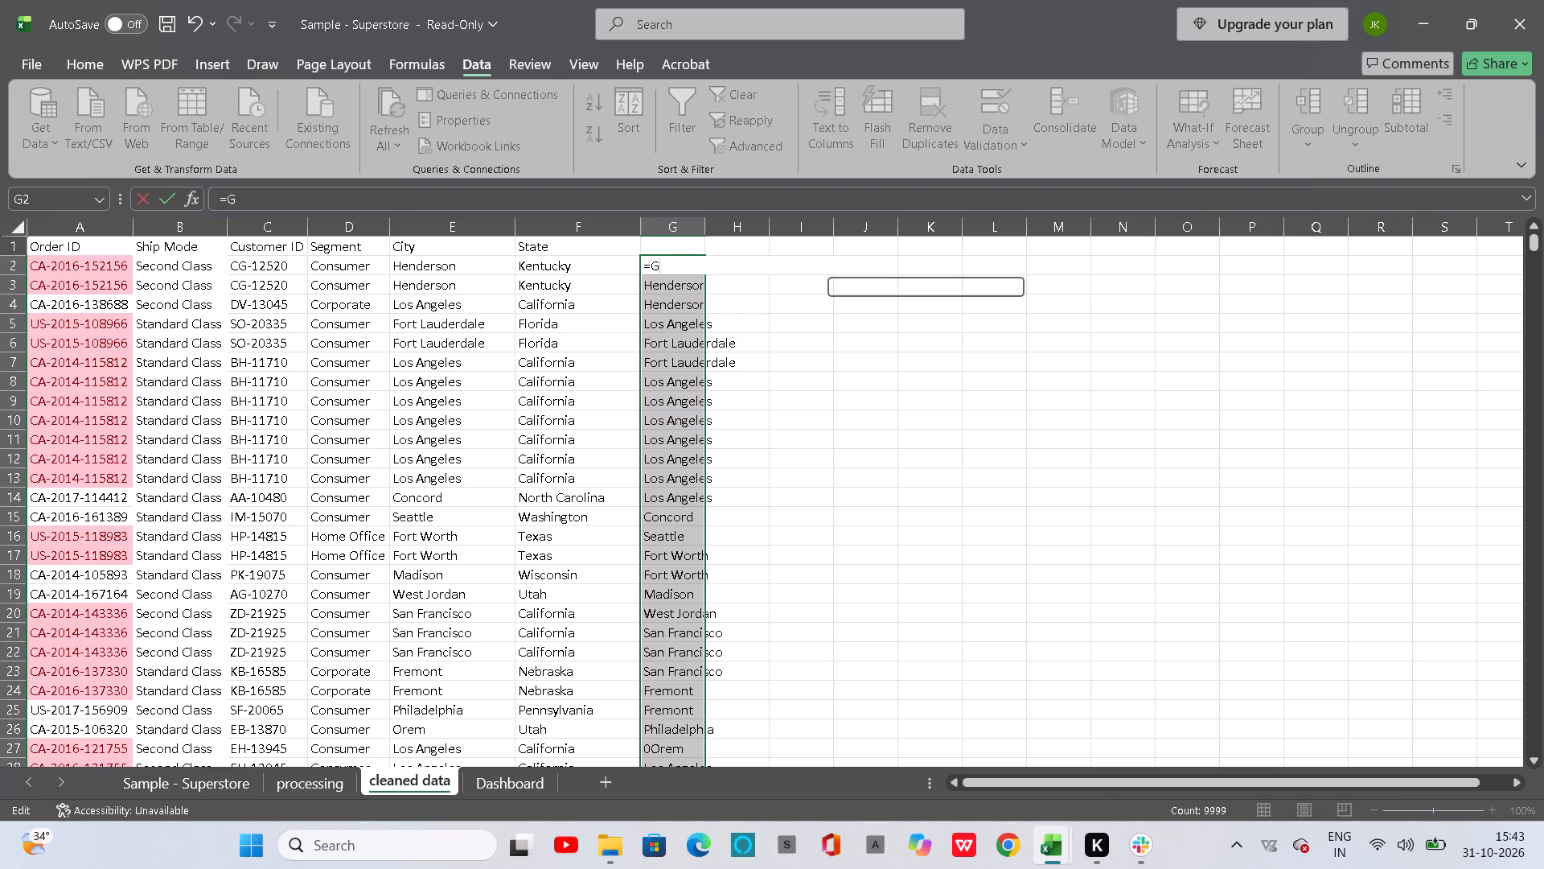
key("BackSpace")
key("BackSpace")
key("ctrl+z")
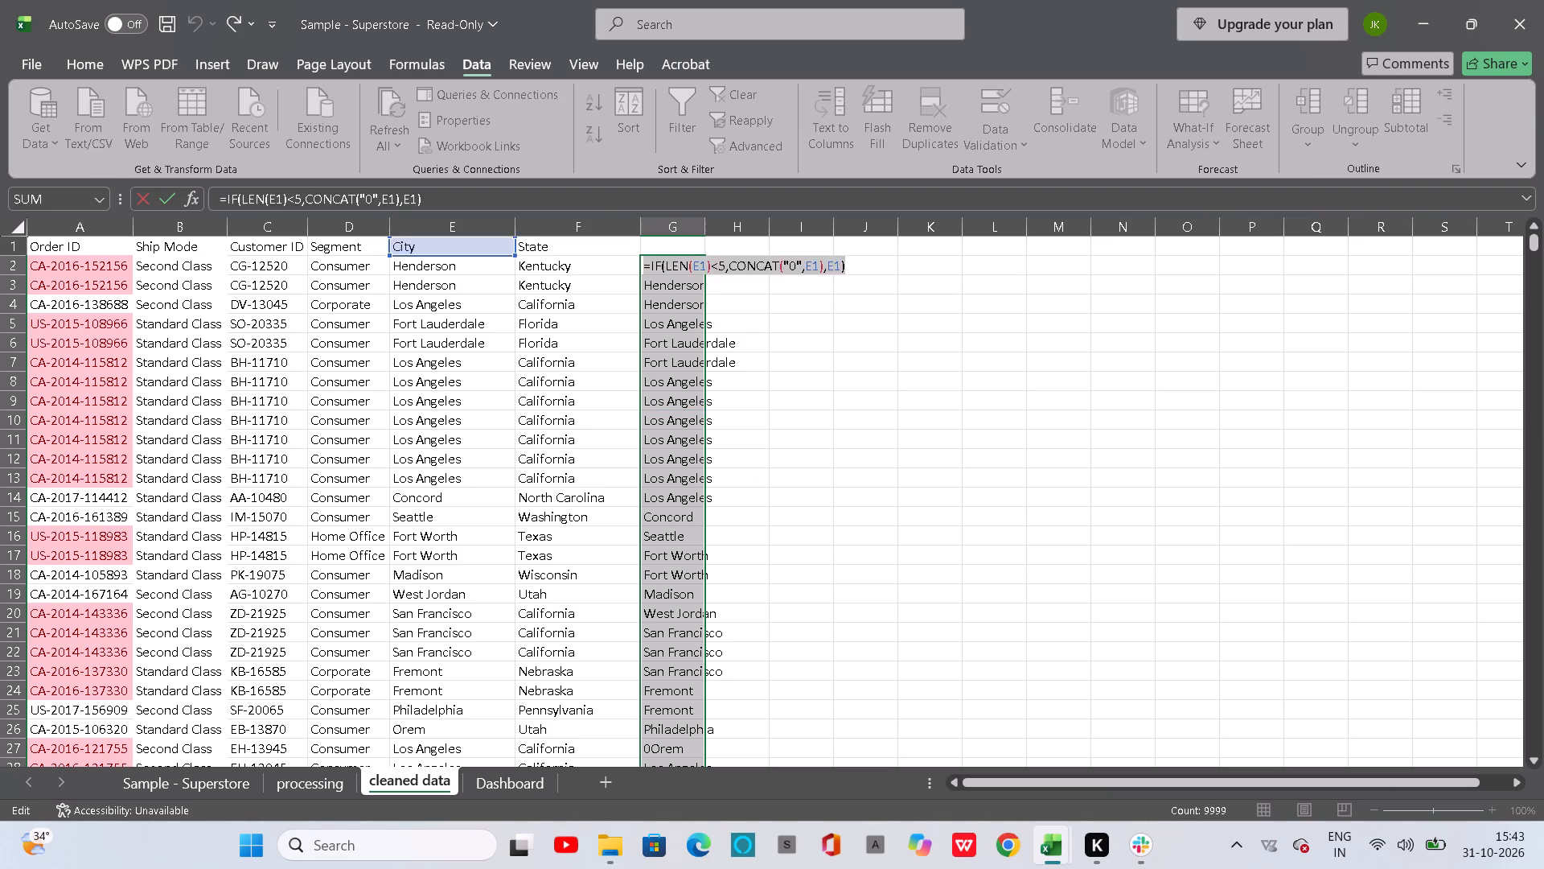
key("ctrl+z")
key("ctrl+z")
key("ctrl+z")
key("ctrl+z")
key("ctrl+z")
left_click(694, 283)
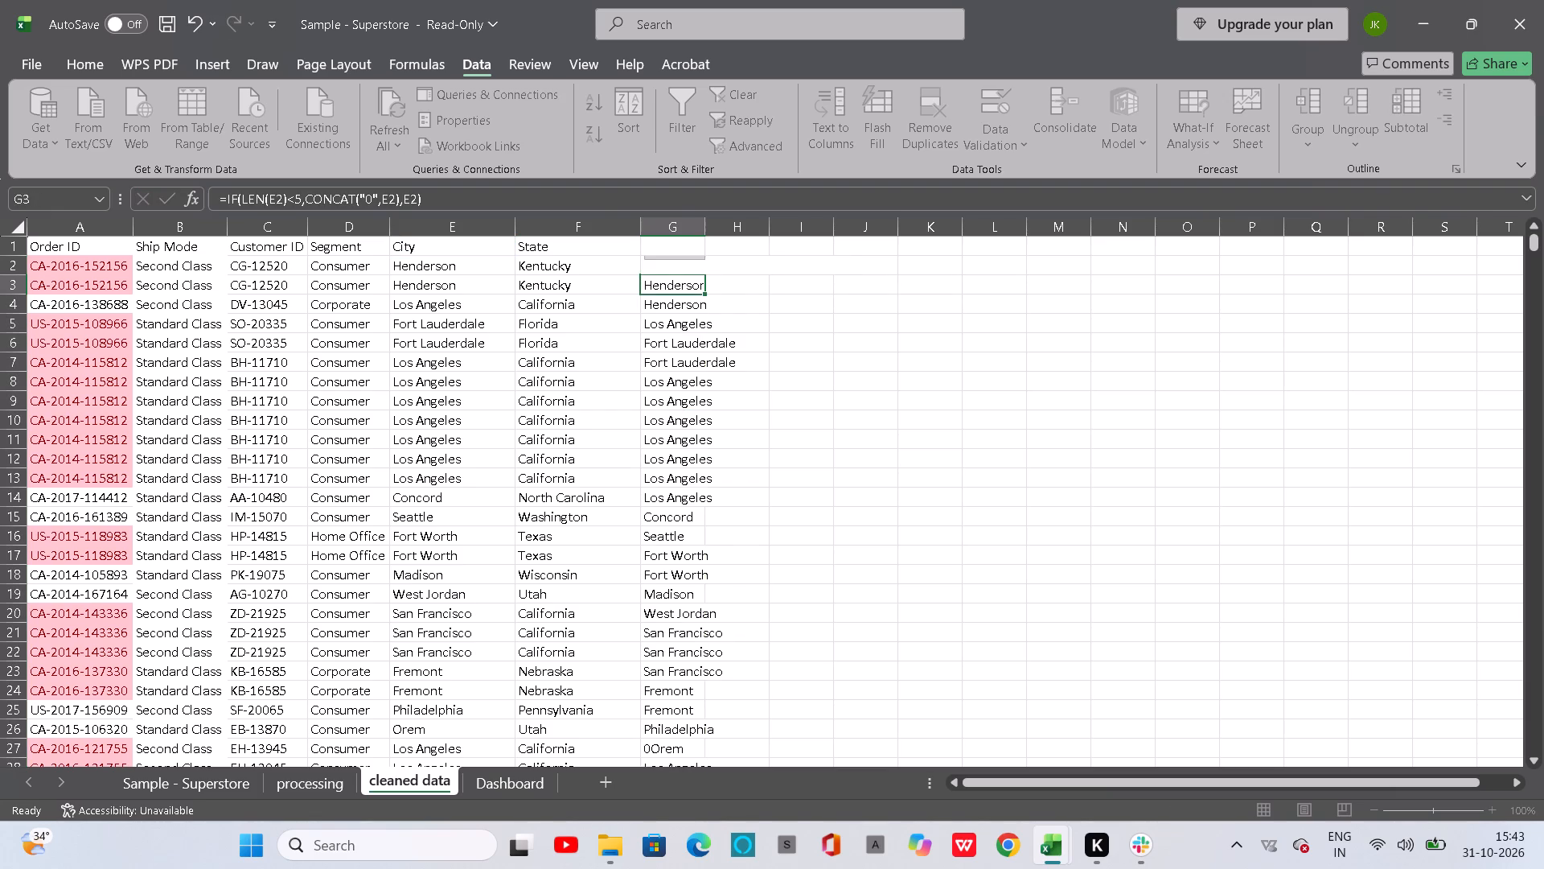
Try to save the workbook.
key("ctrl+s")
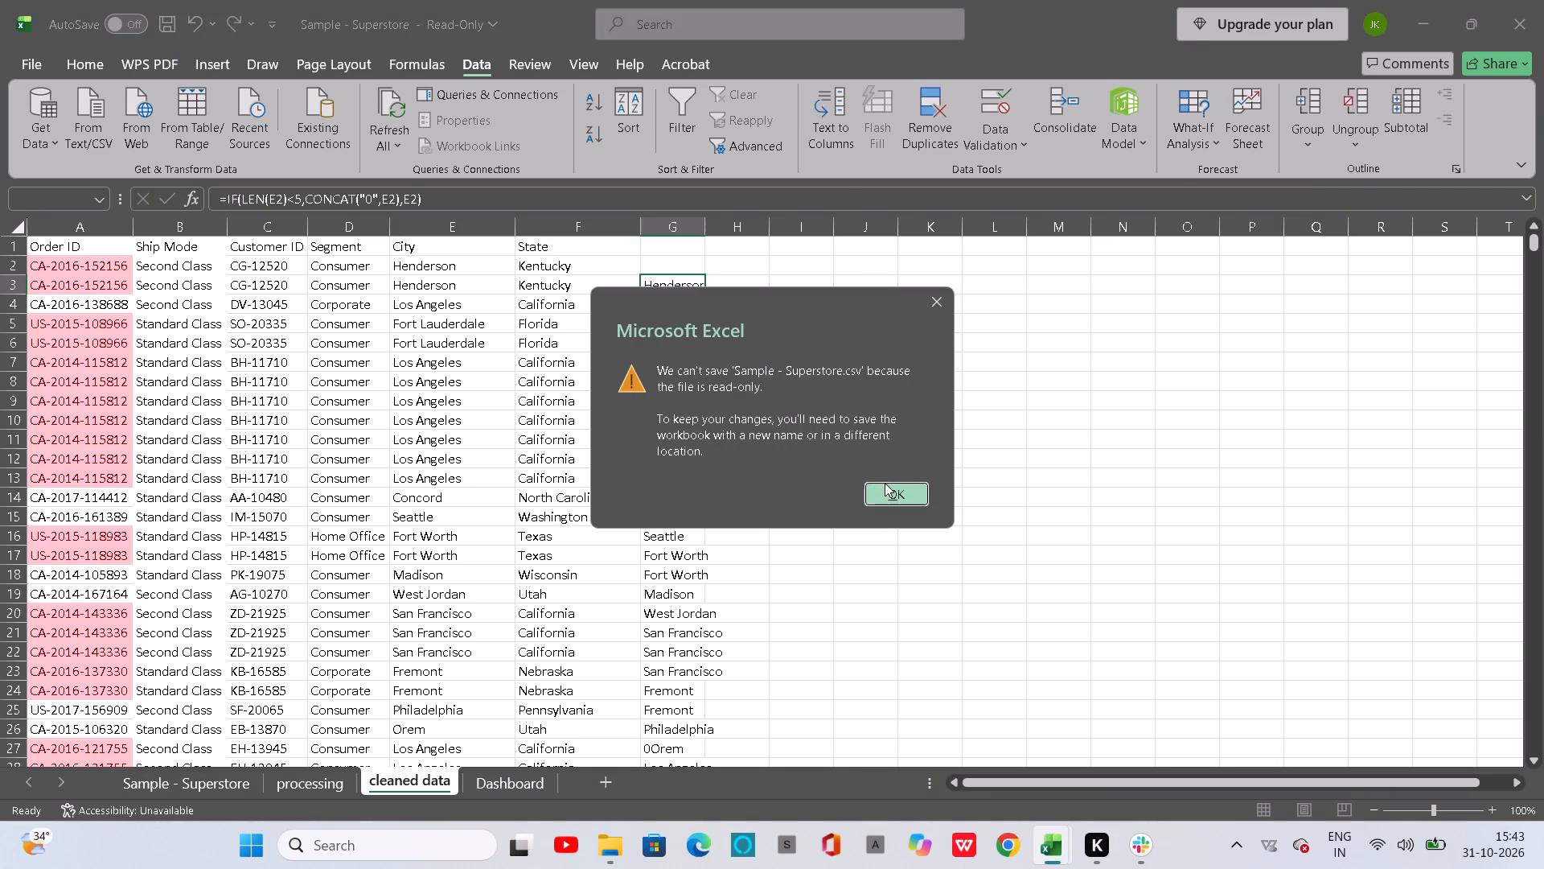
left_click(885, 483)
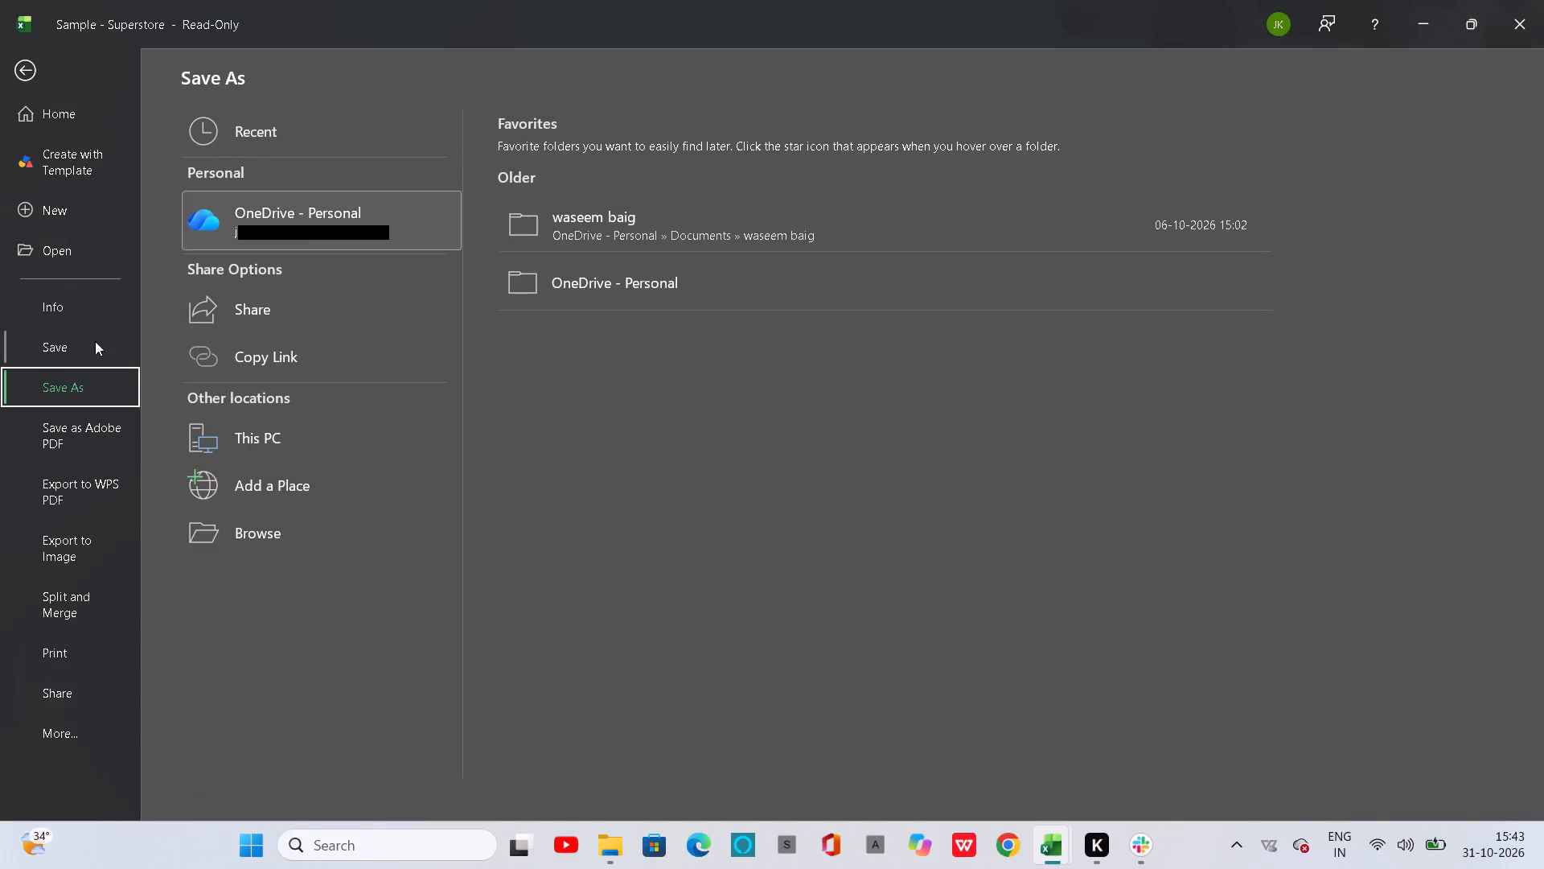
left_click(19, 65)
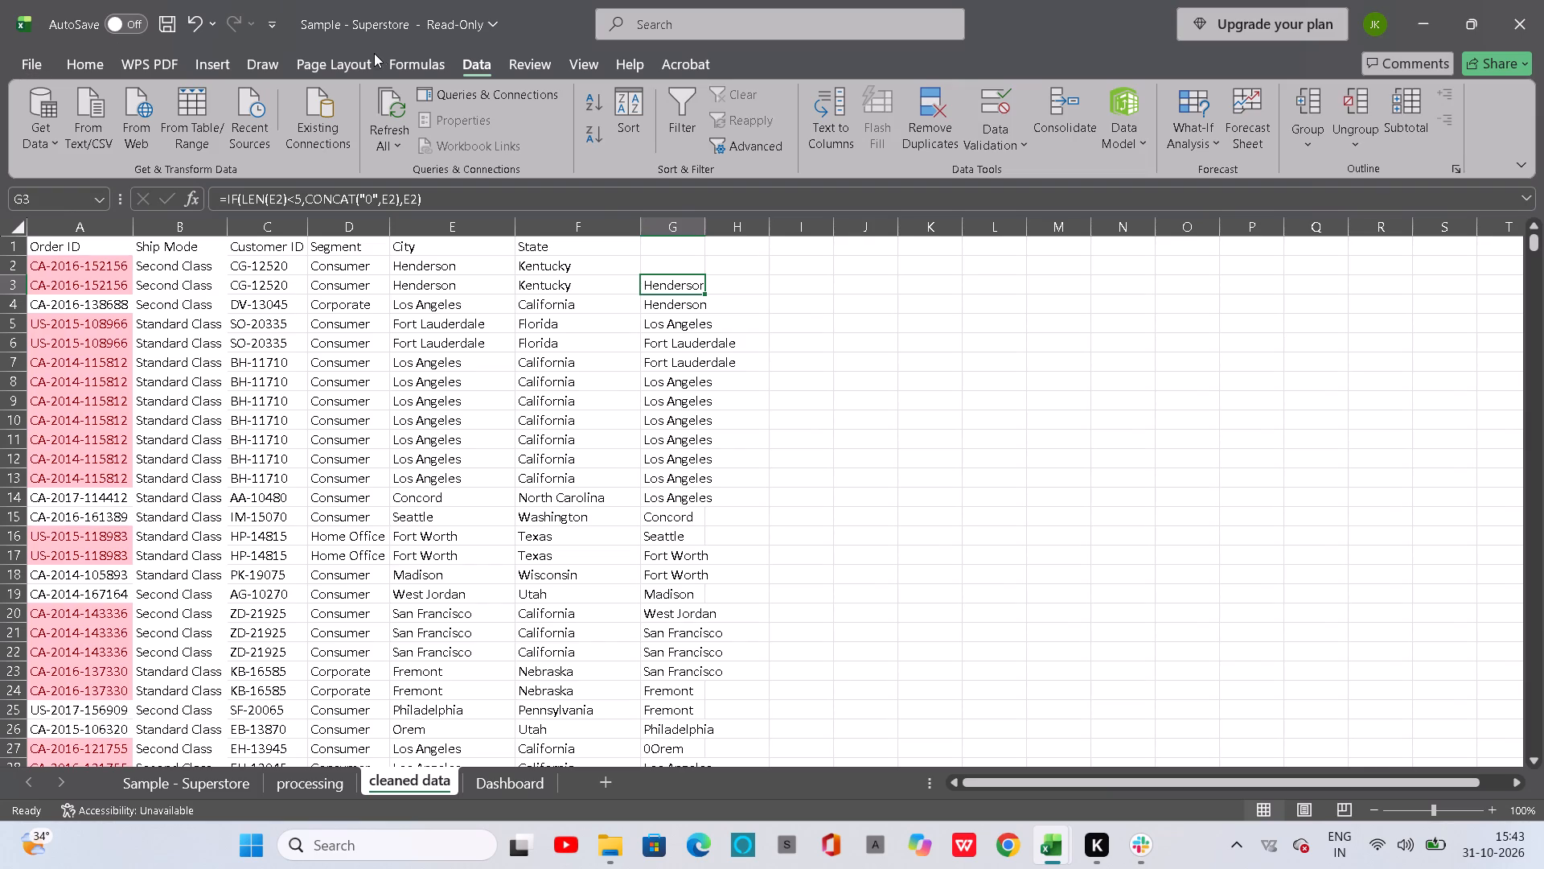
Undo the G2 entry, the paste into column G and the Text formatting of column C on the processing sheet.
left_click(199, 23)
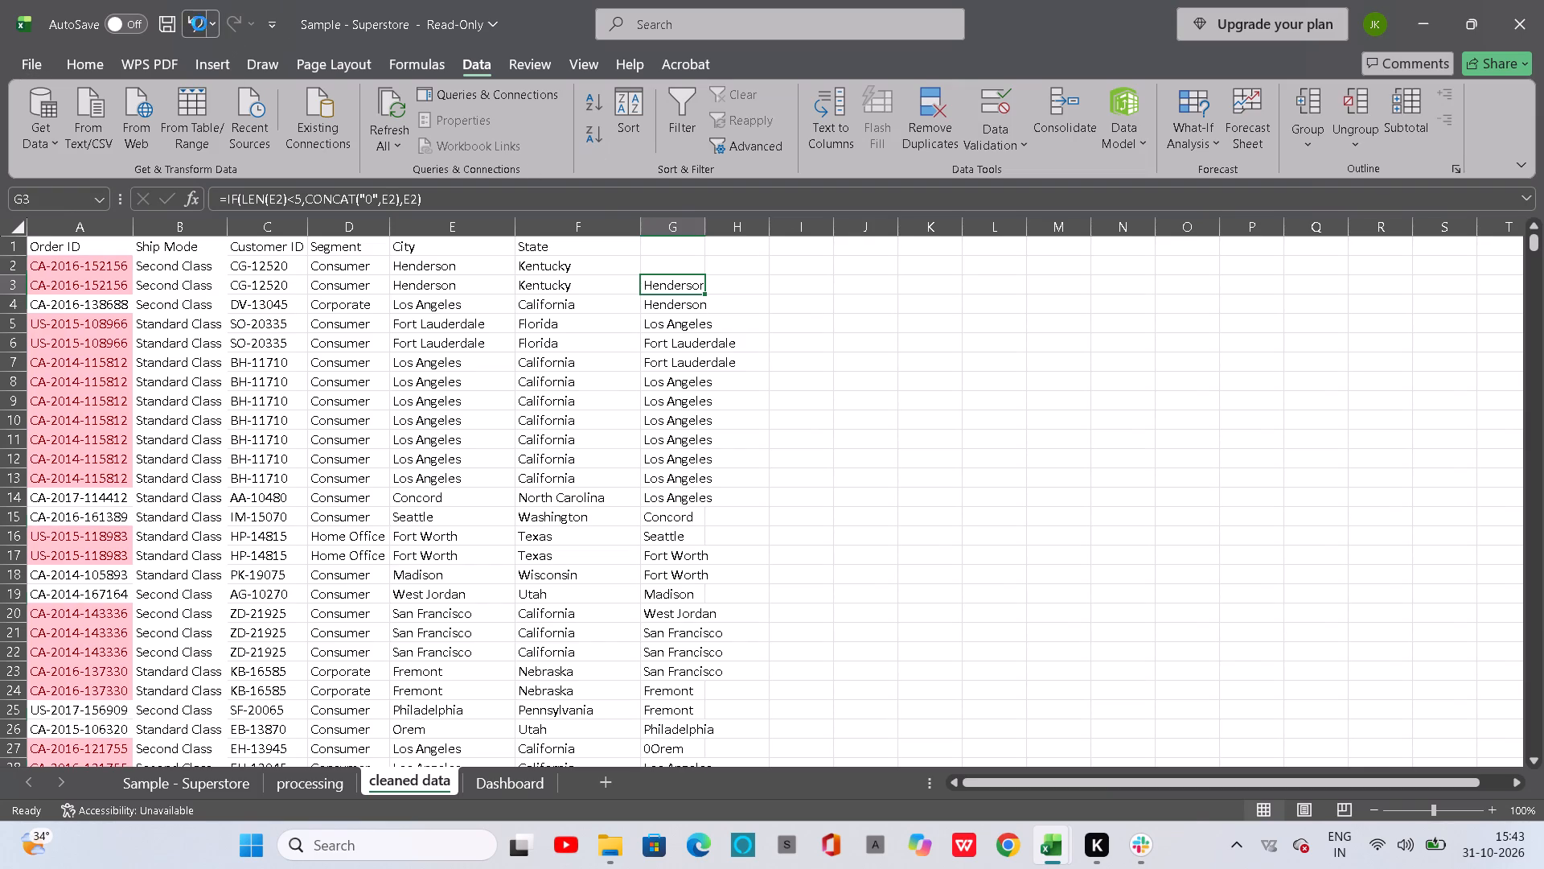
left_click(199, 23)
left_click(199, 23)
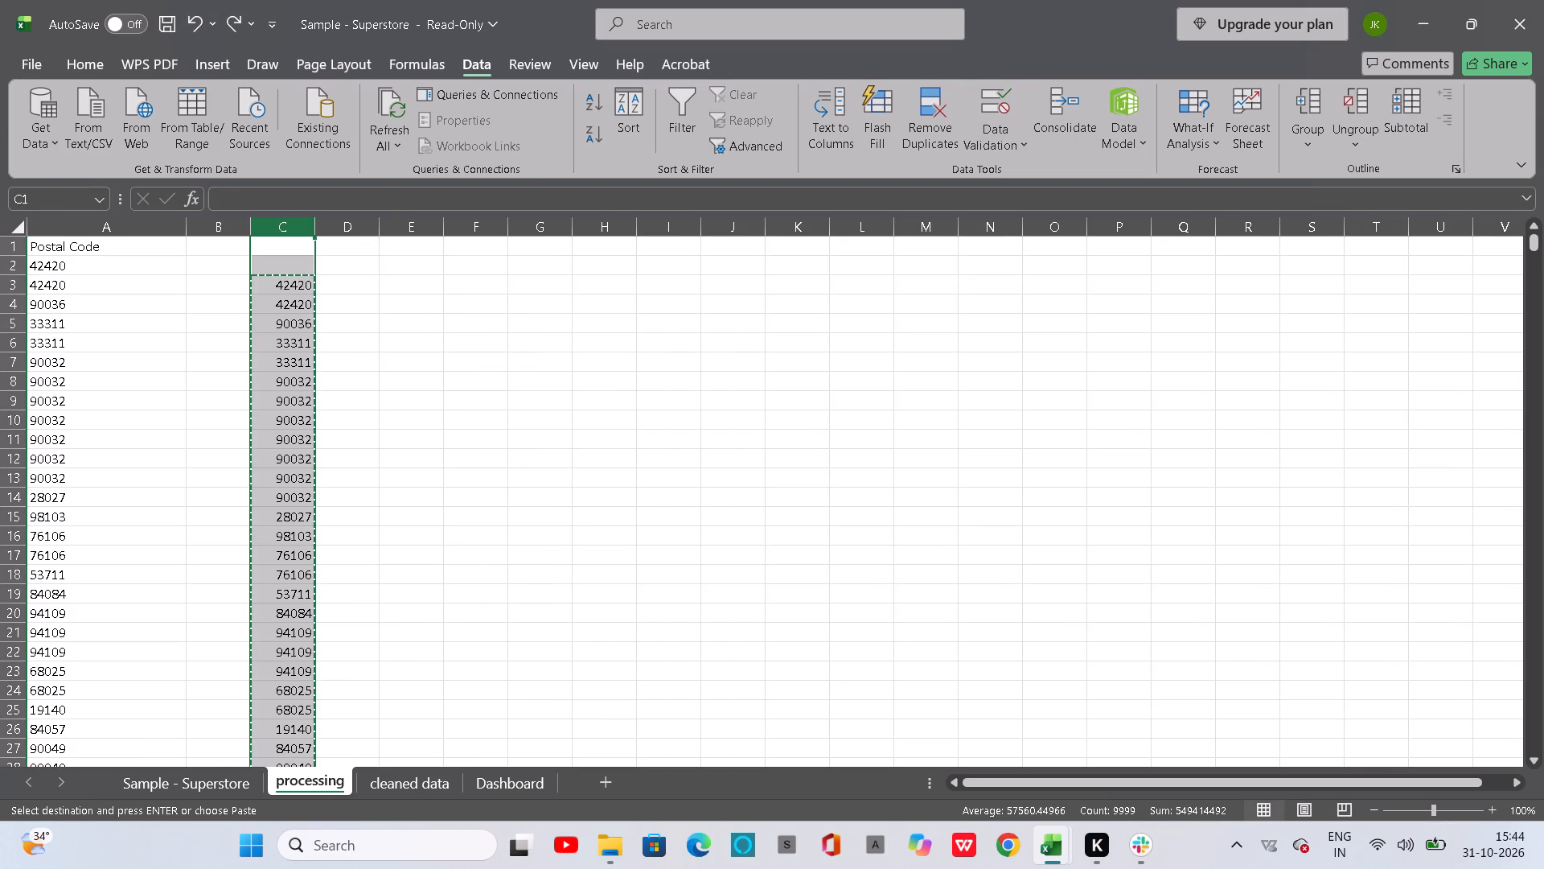
Enter the header Postal Code in C2 of the processing sheet, above the formula results.
left_click(285, 257)
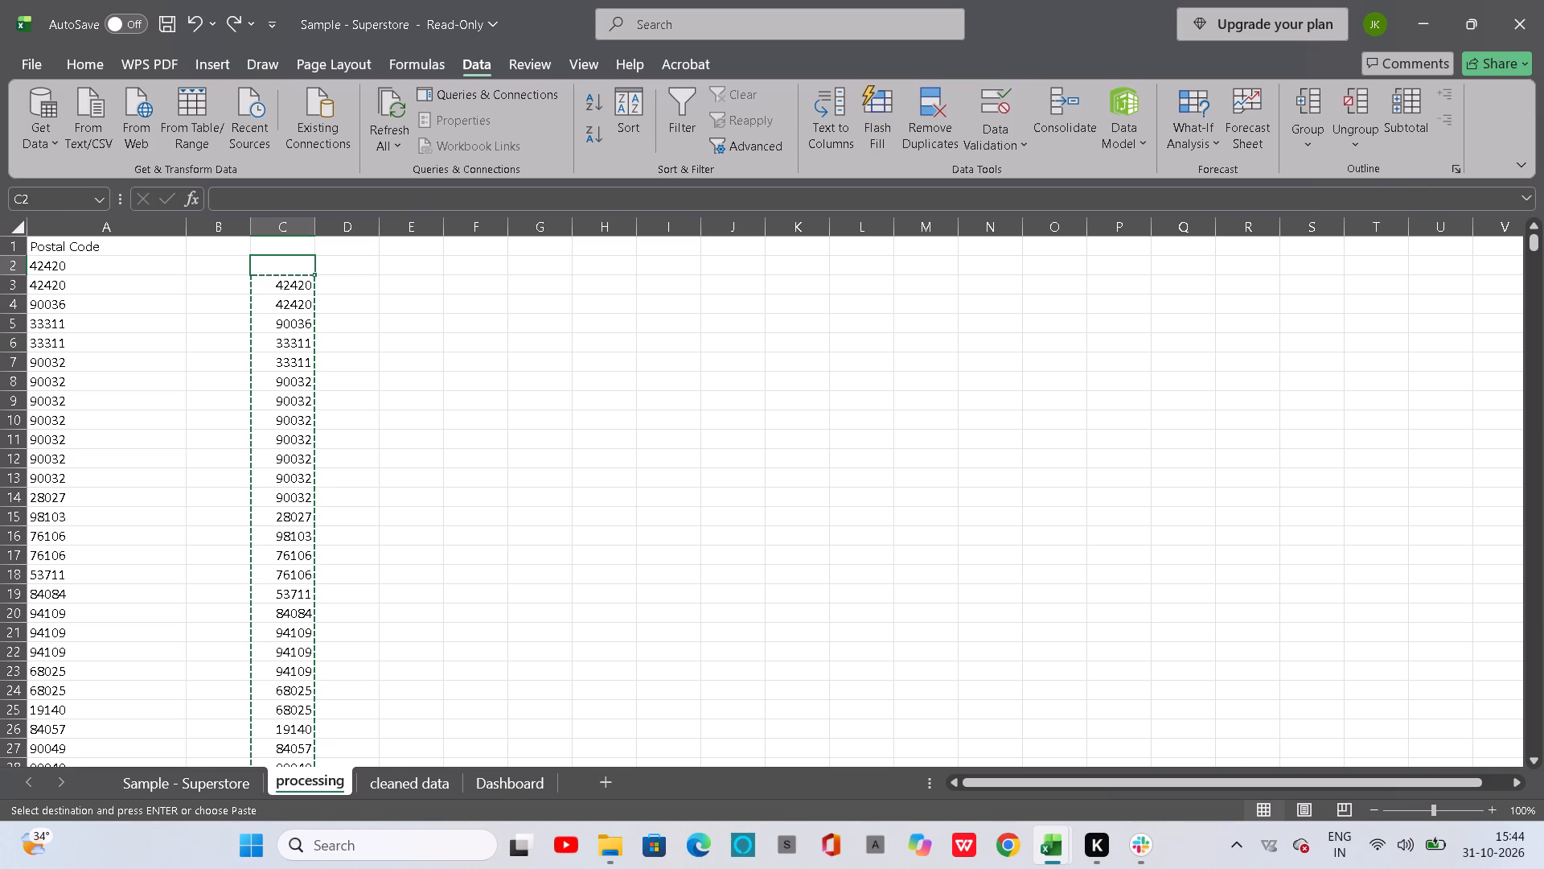
left_click(284, 263)
type("posta")
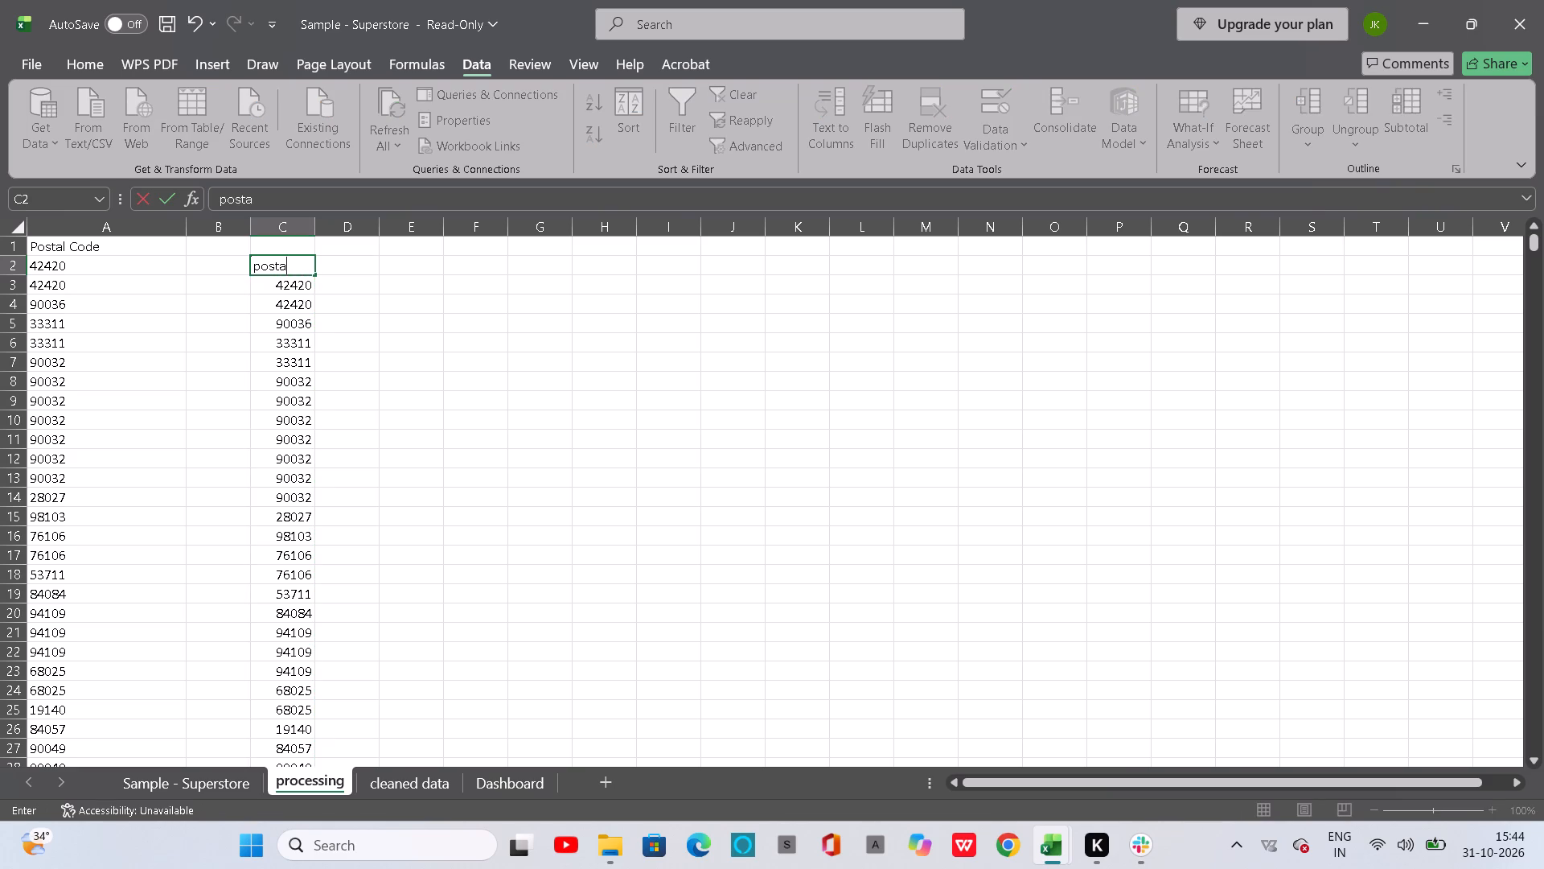
key("BackSpace")
key("BackSpace")
key("BackSpace")
key("BackSpace")
key("BackSpace")
type("Pos")
type("tal")
key("space")
type("Code")
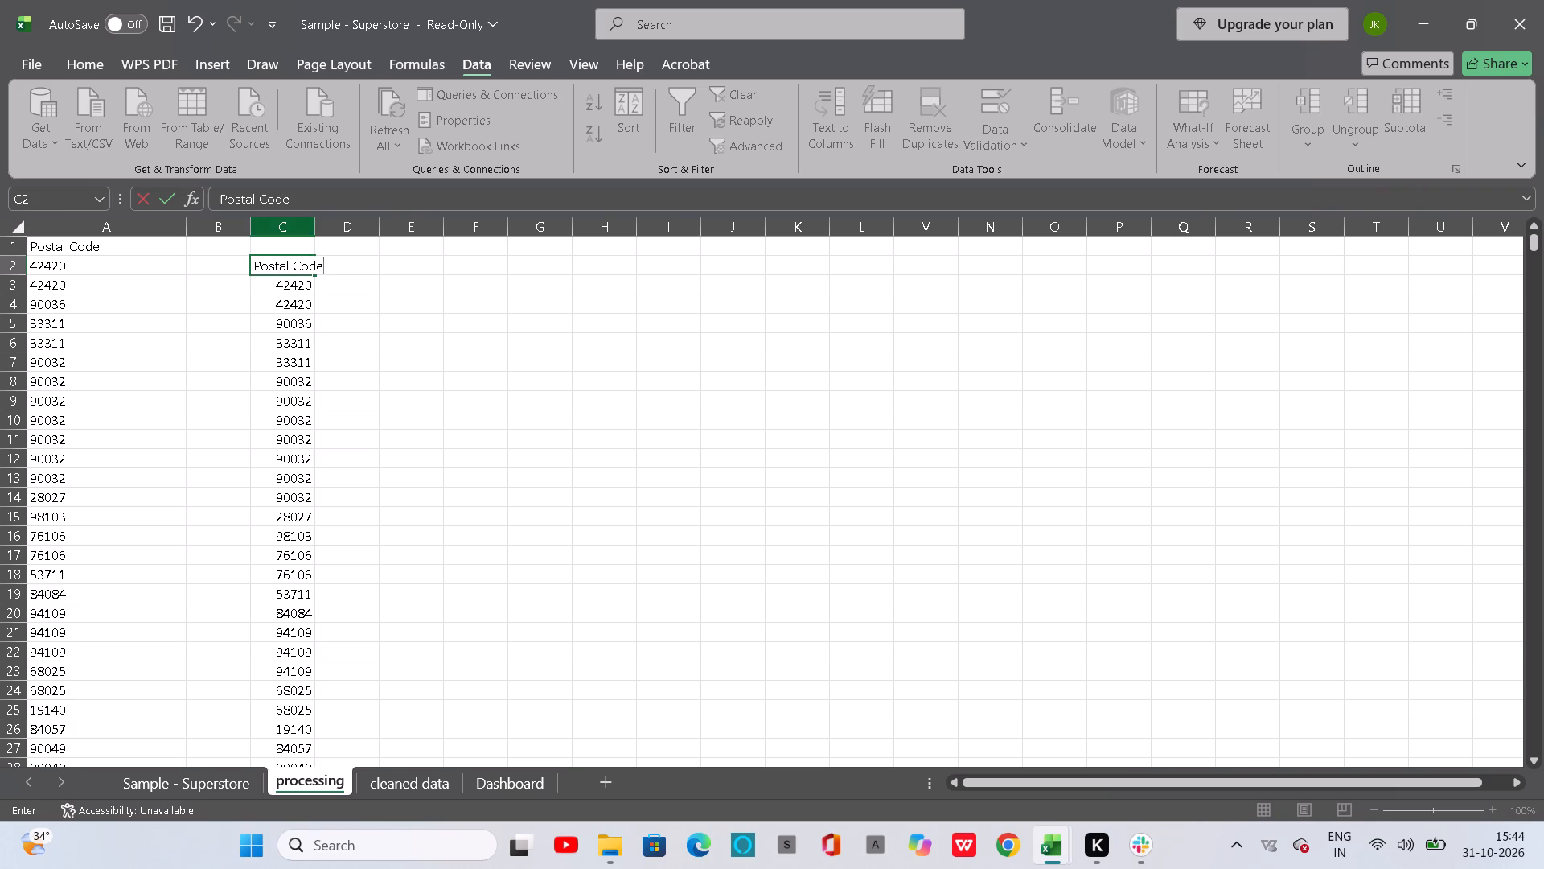
Auto-fit the width of column C on the processing sheet.
left_click(288, 224)
double_click(309, 230)
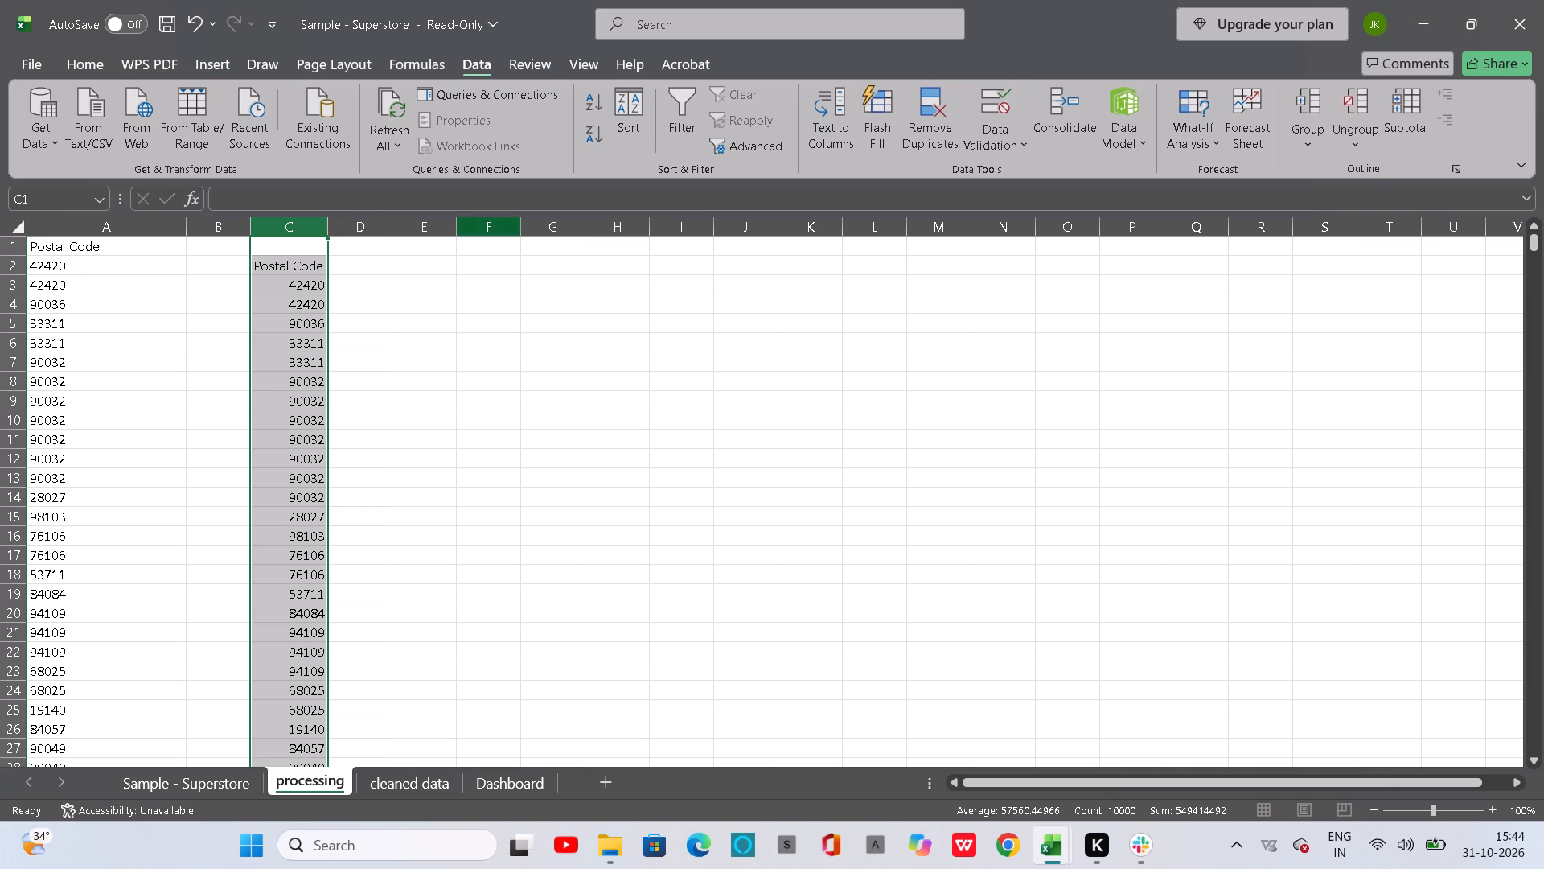
Copy the Postal Code column from C2 down on the processing sheet and paste it into the cleaned data sheet at G1.
left_click(277, 248, "ctrl")
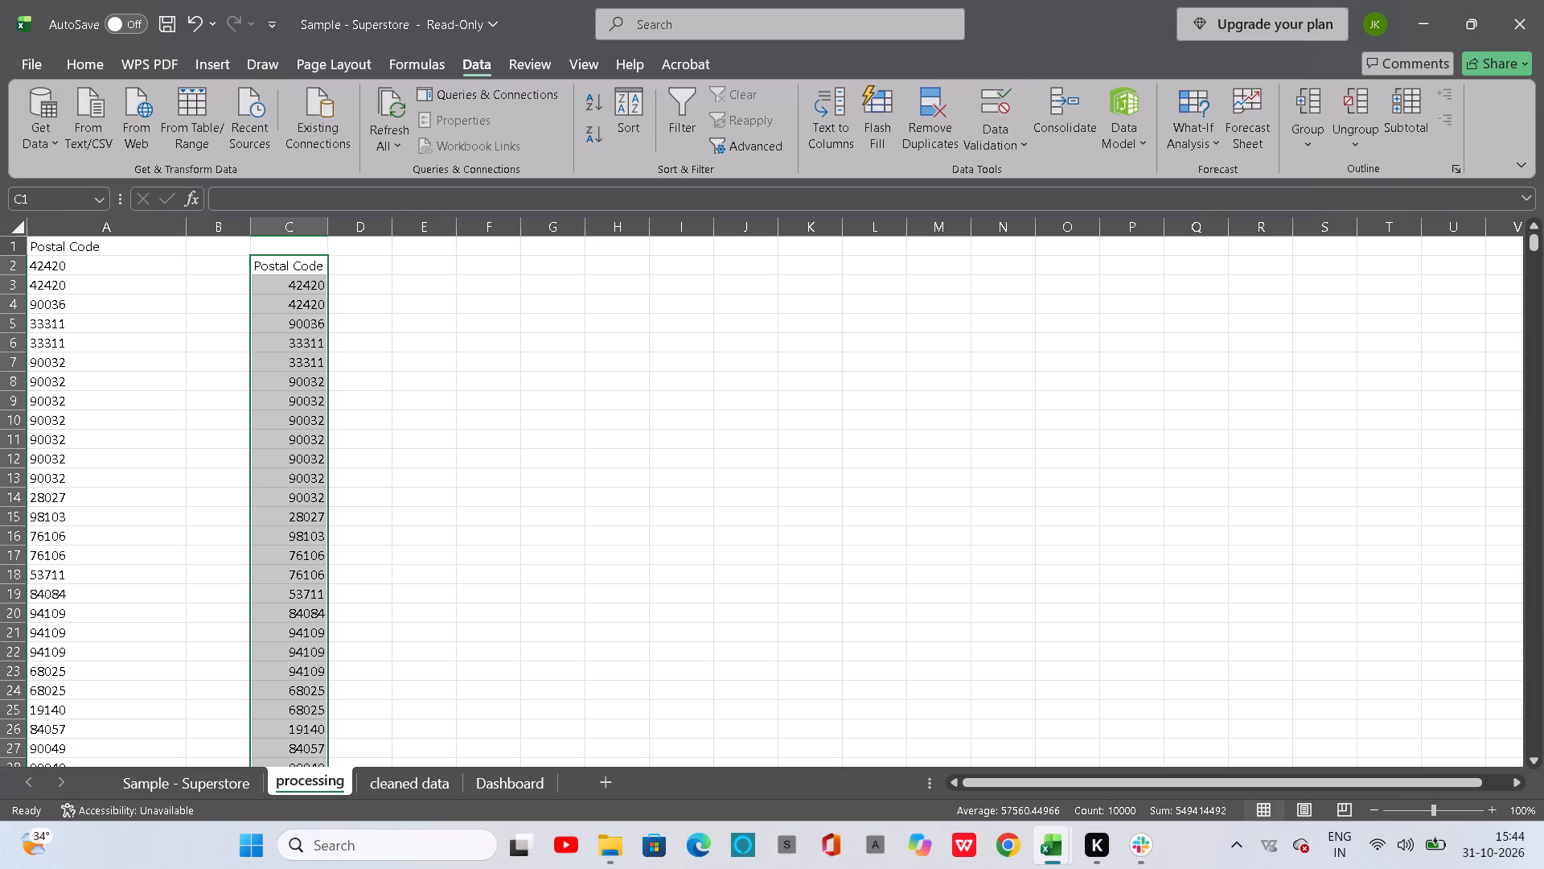
key("ctrl+c")
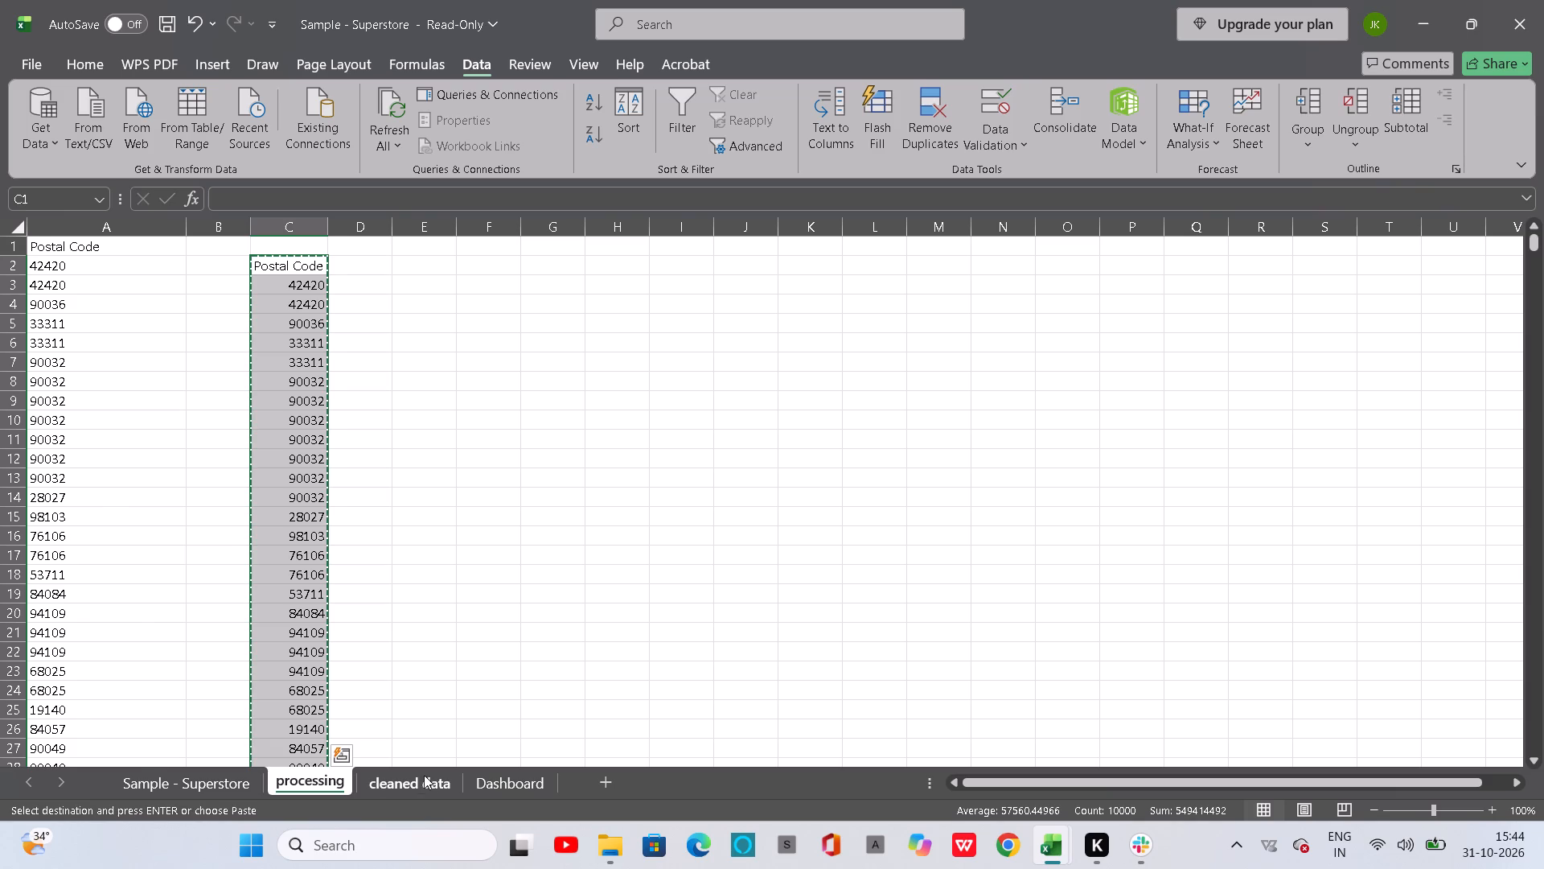
left_click(426, 782)
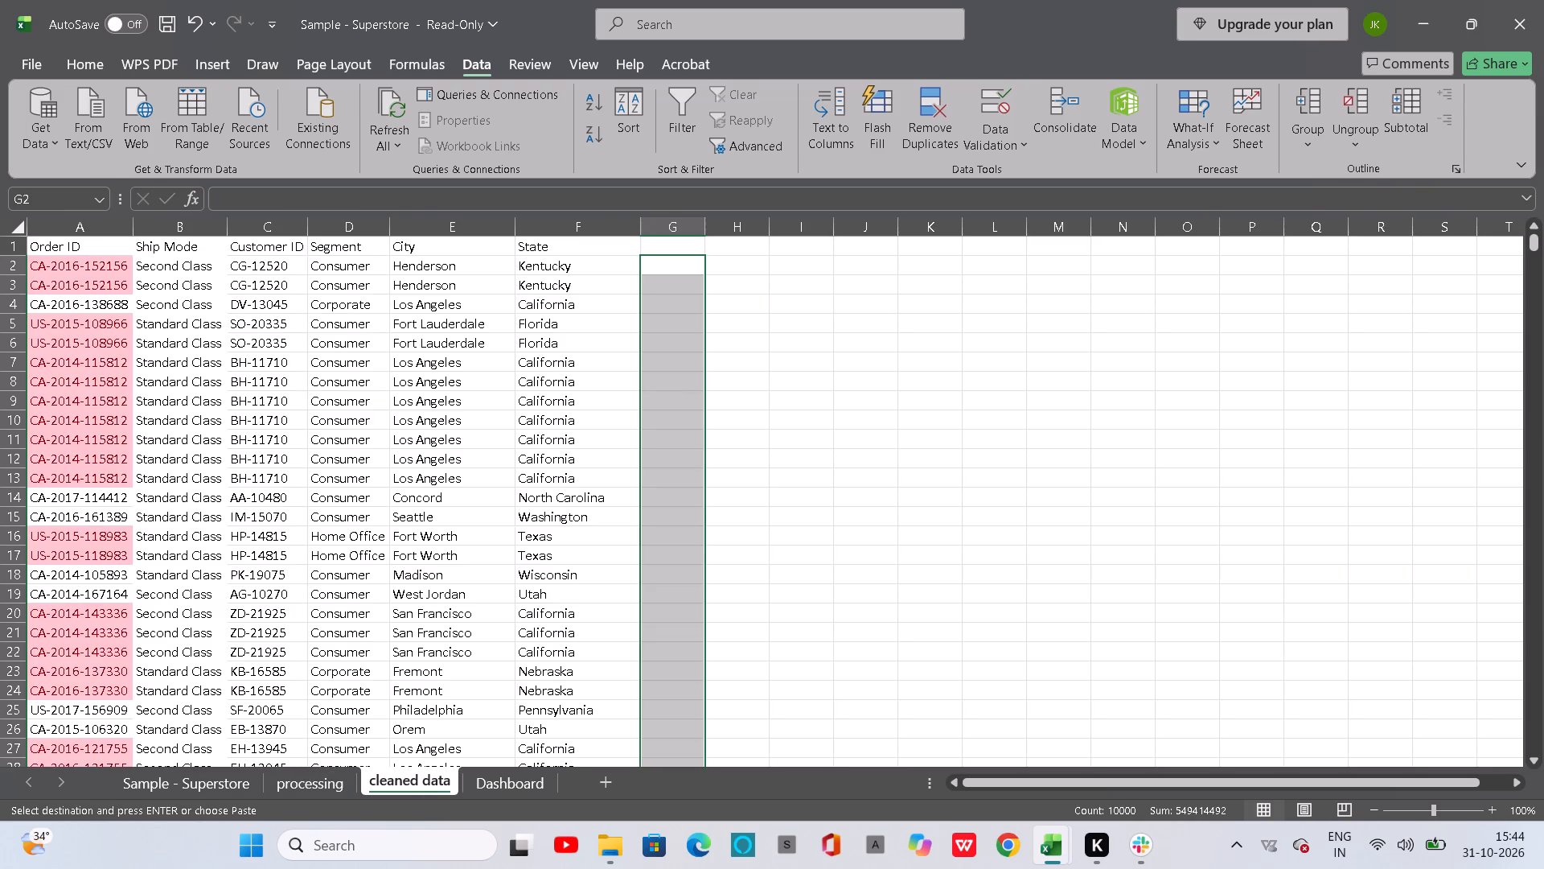
left_click(669, 249)
key("ctrl+v")
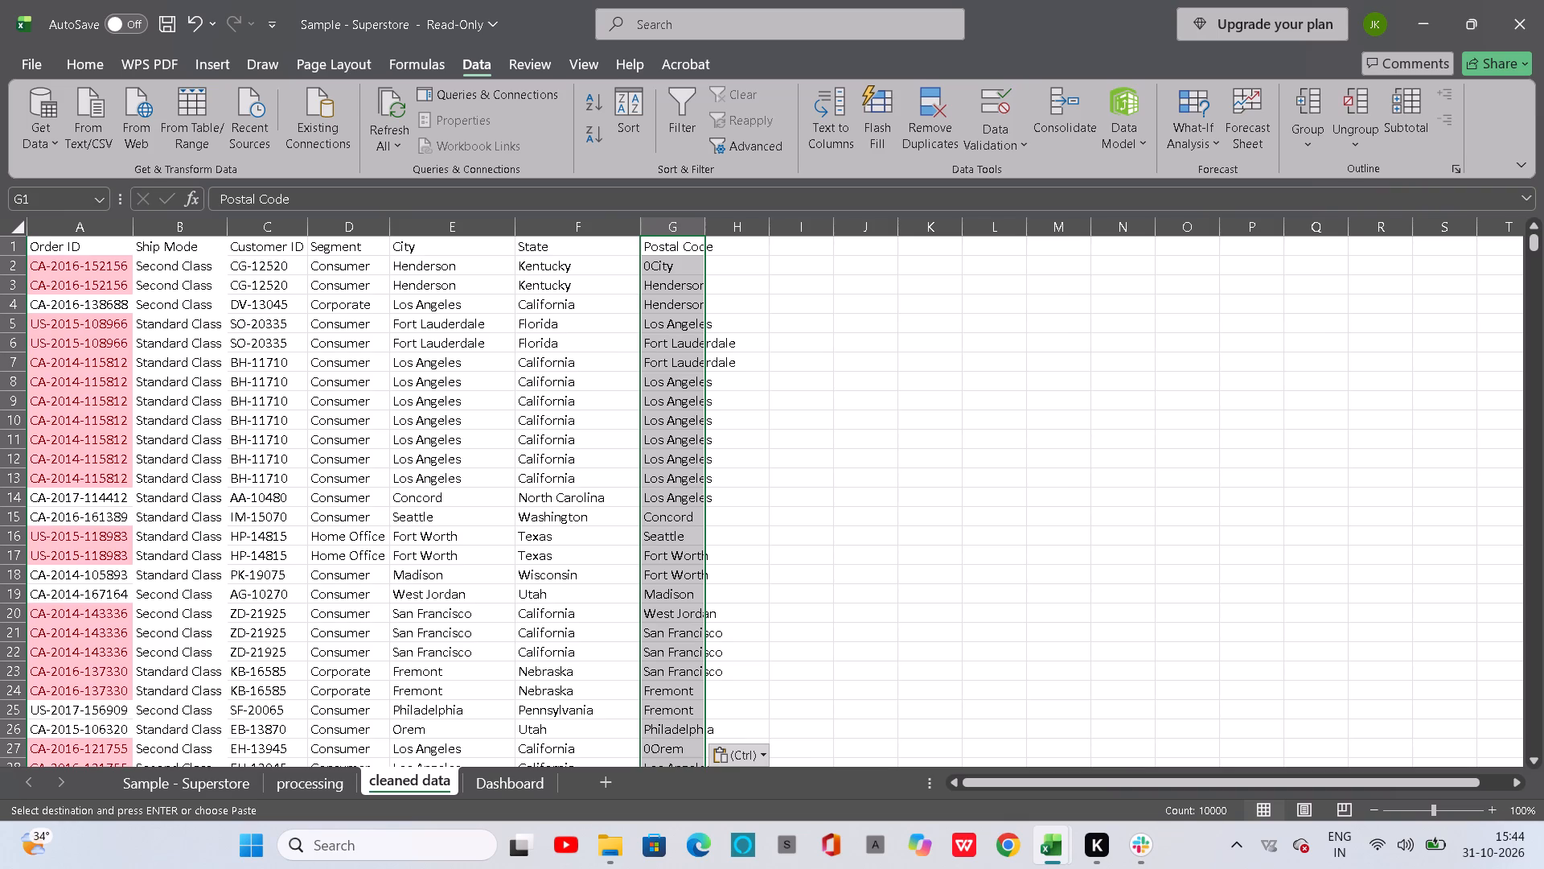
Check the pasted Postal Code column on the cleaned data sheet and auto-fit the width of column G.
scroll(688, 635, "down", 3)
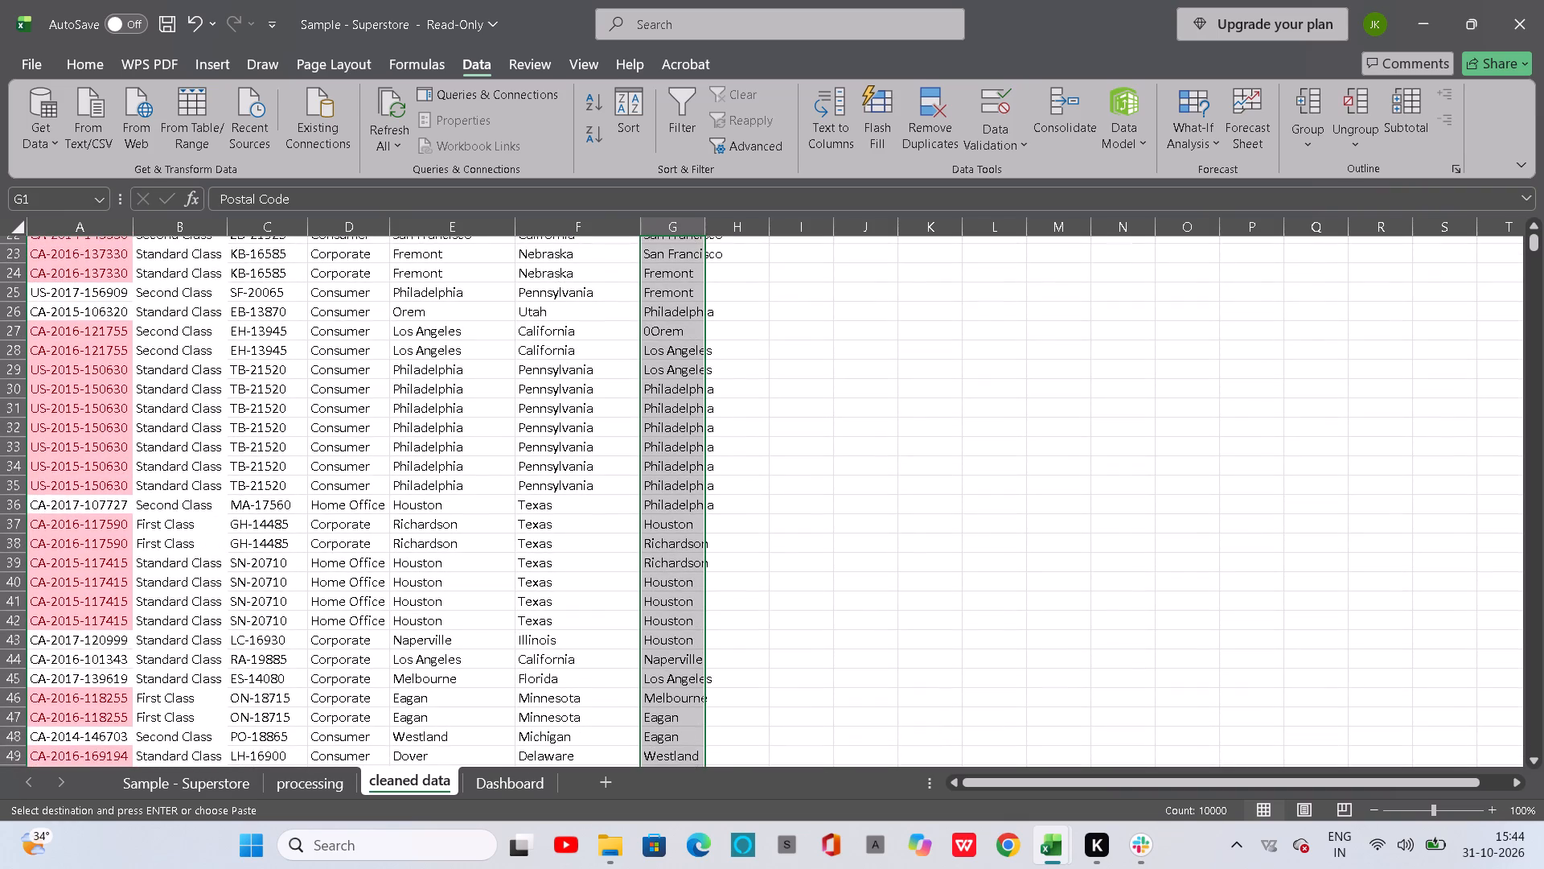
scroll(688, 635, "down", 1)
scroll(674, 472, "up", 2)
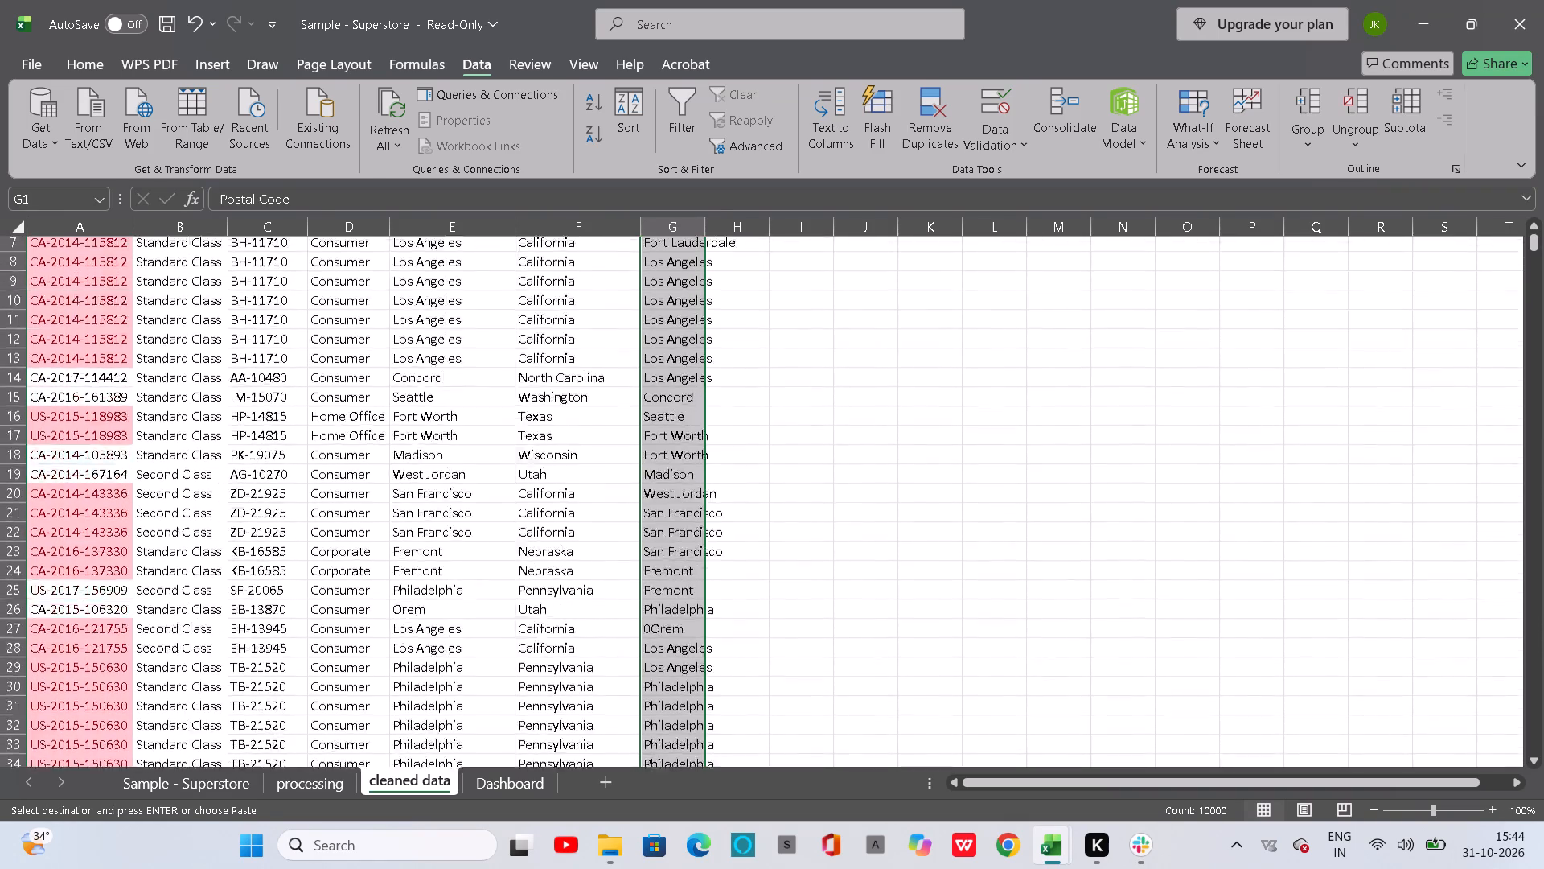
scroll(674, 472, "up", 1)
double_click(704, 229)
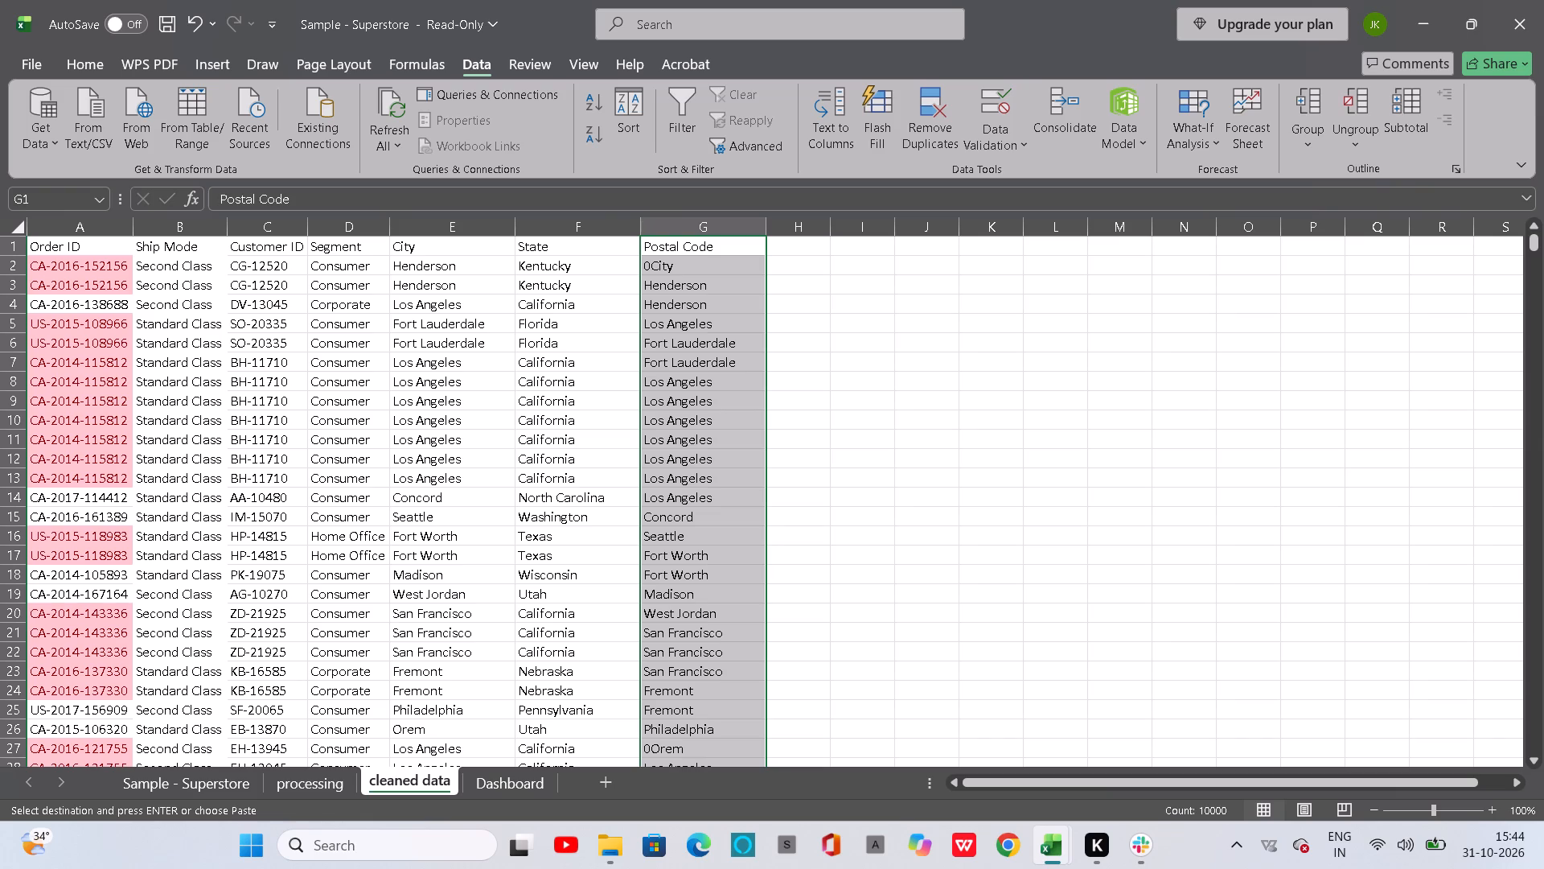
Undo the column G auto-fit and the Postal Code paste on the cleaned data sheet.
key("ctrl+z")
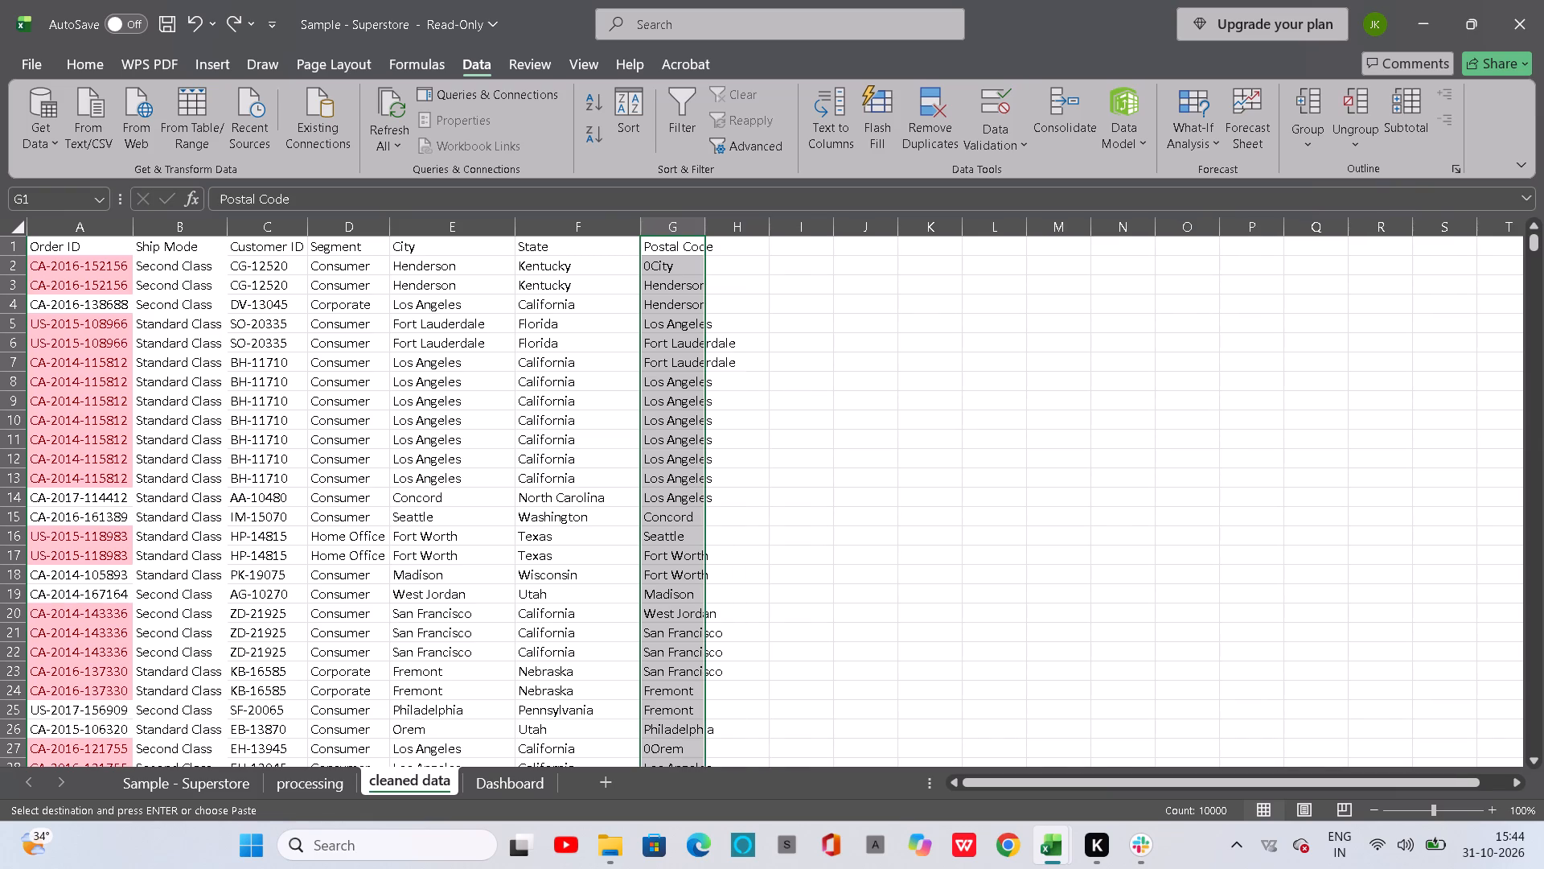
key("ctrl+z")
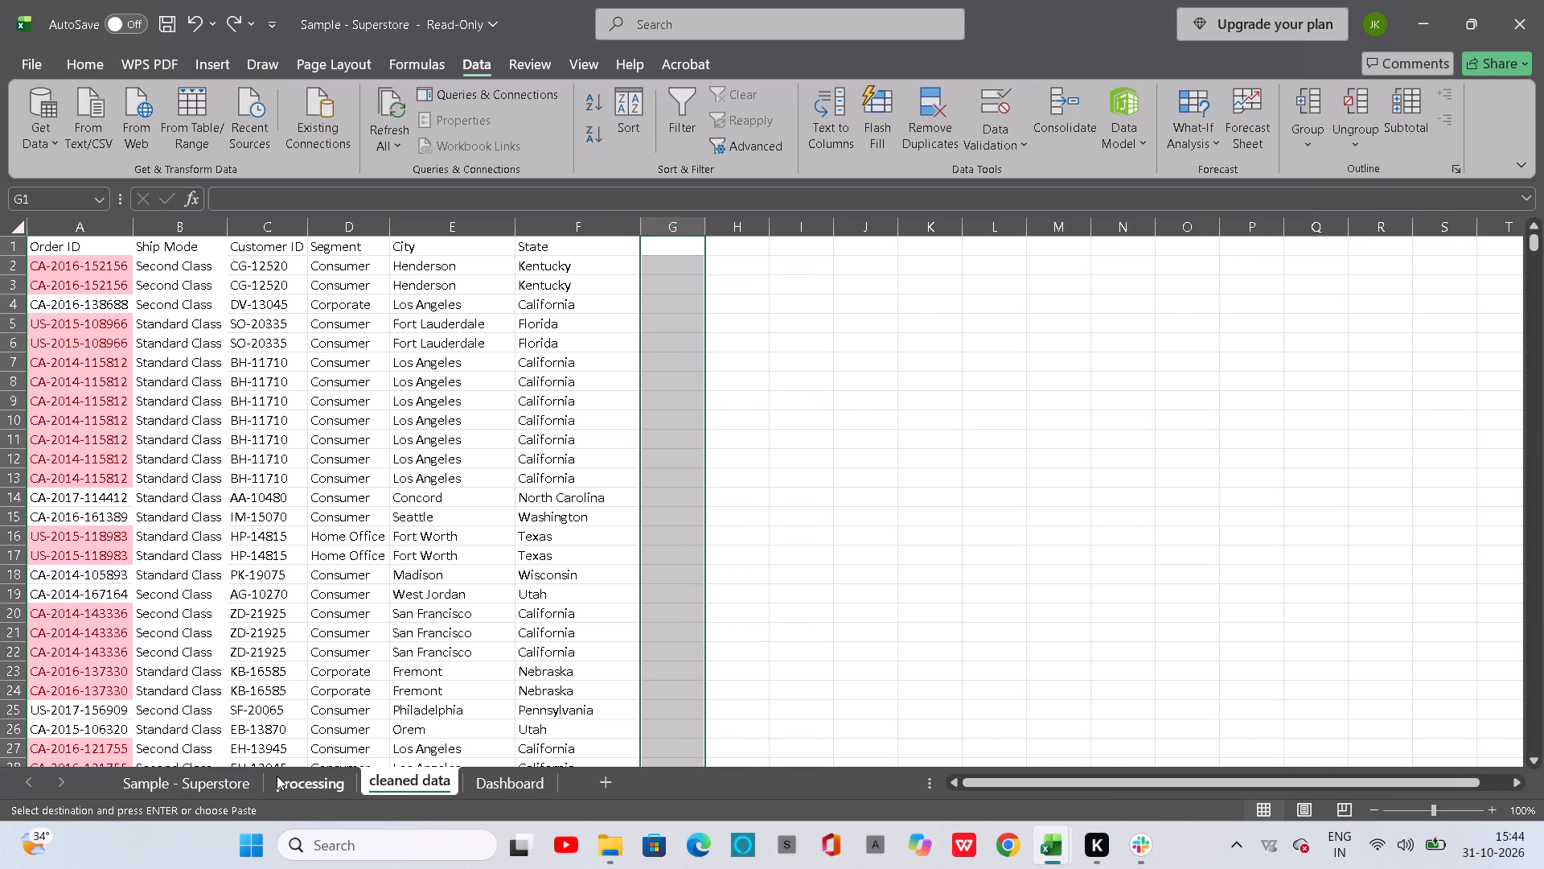
Format column C on the processing sheet, excluding the header cell C2, as Number with 2 decimal places.
left_click(297, 776)
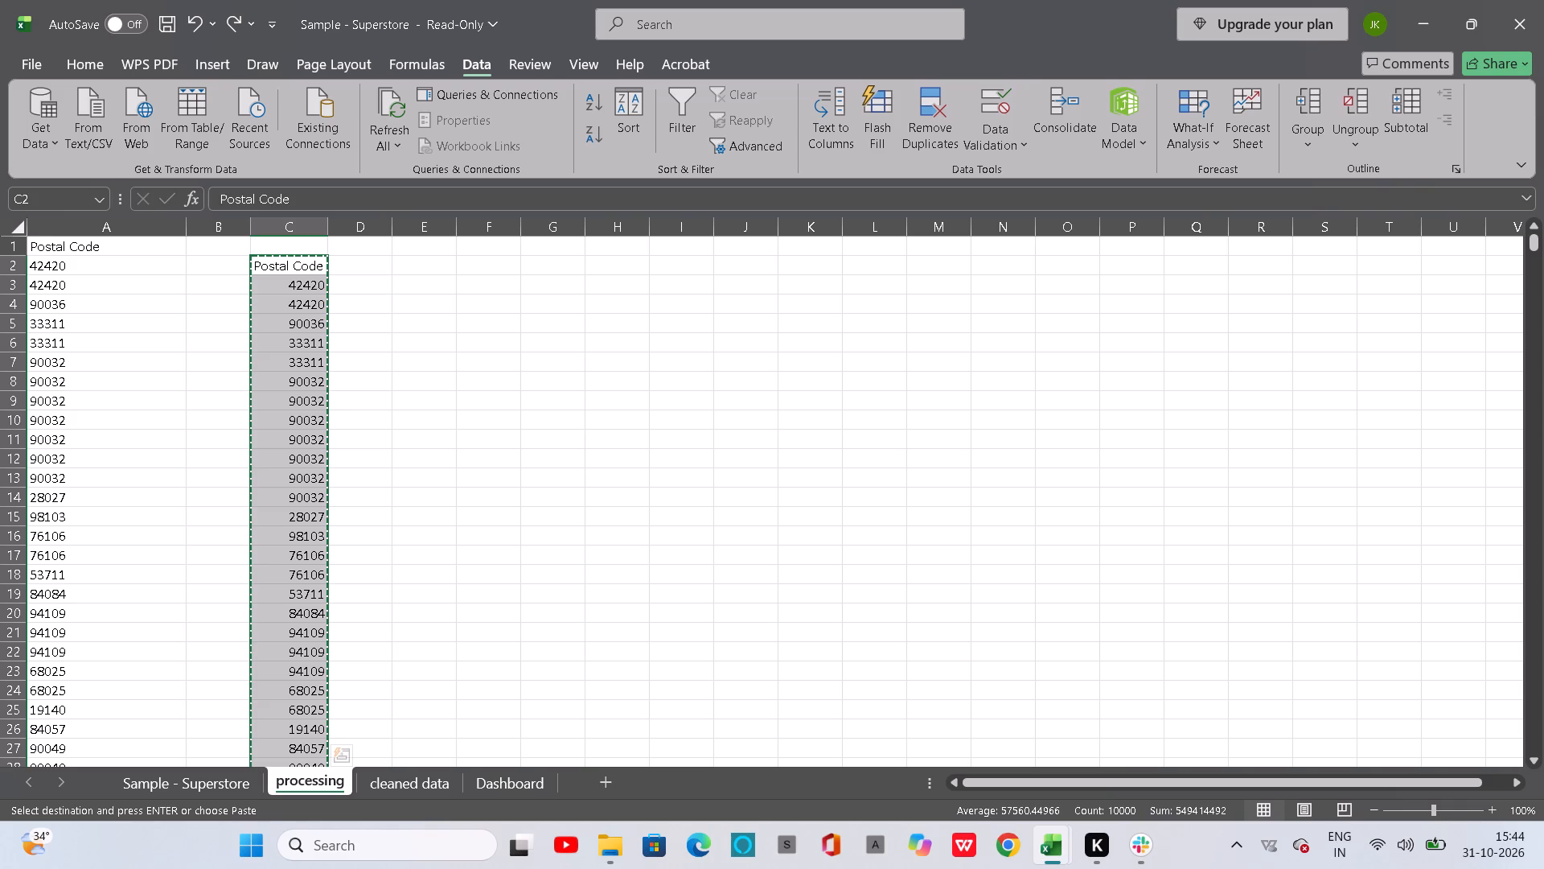
key("ctrl+1")
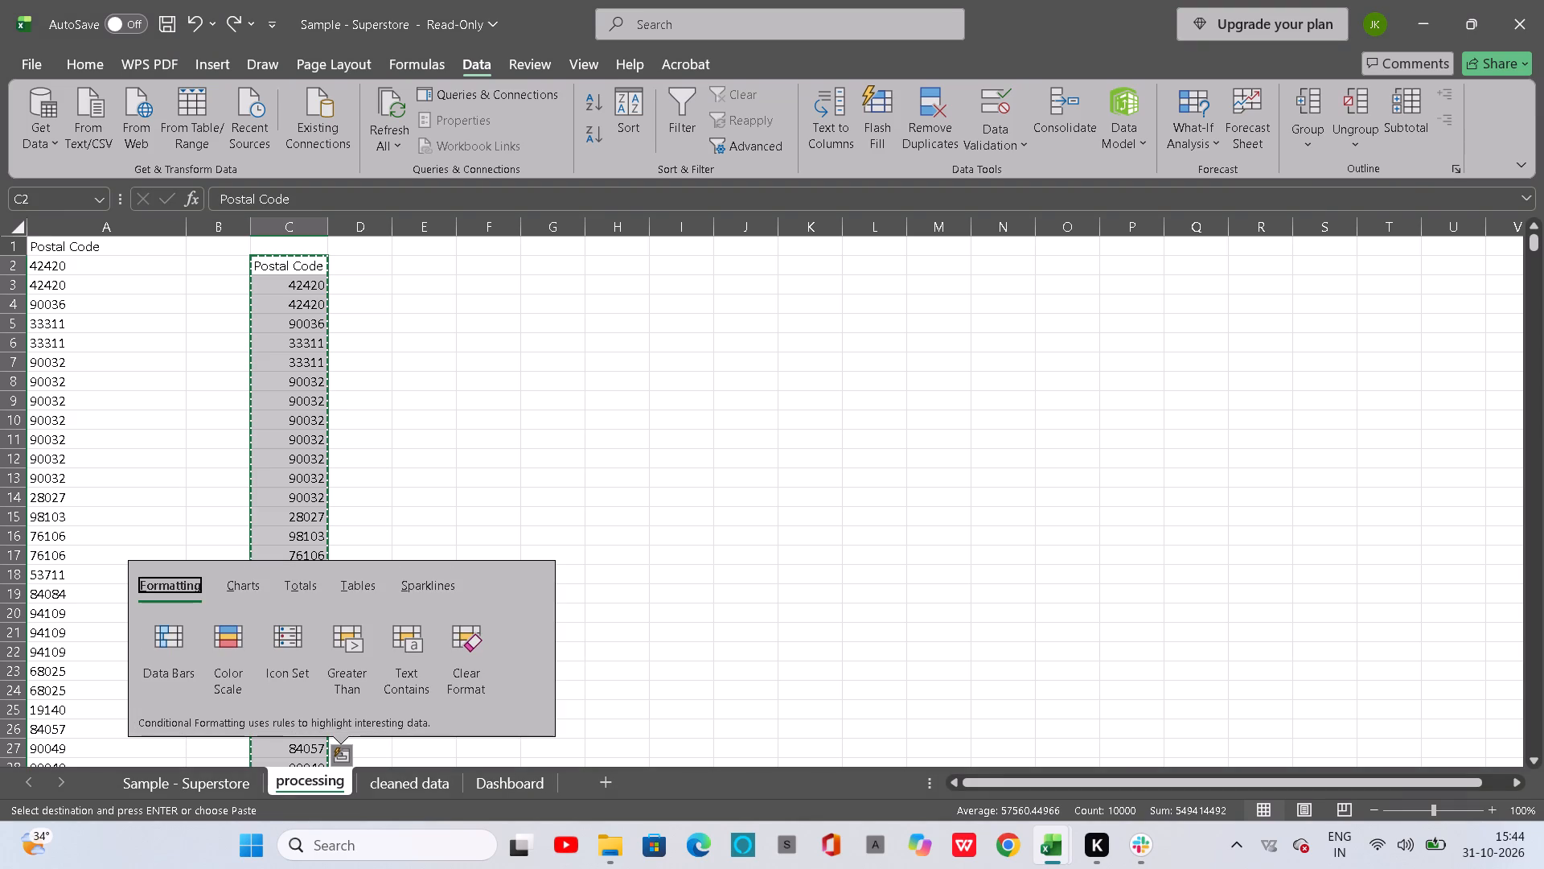
left_click(530, 344)
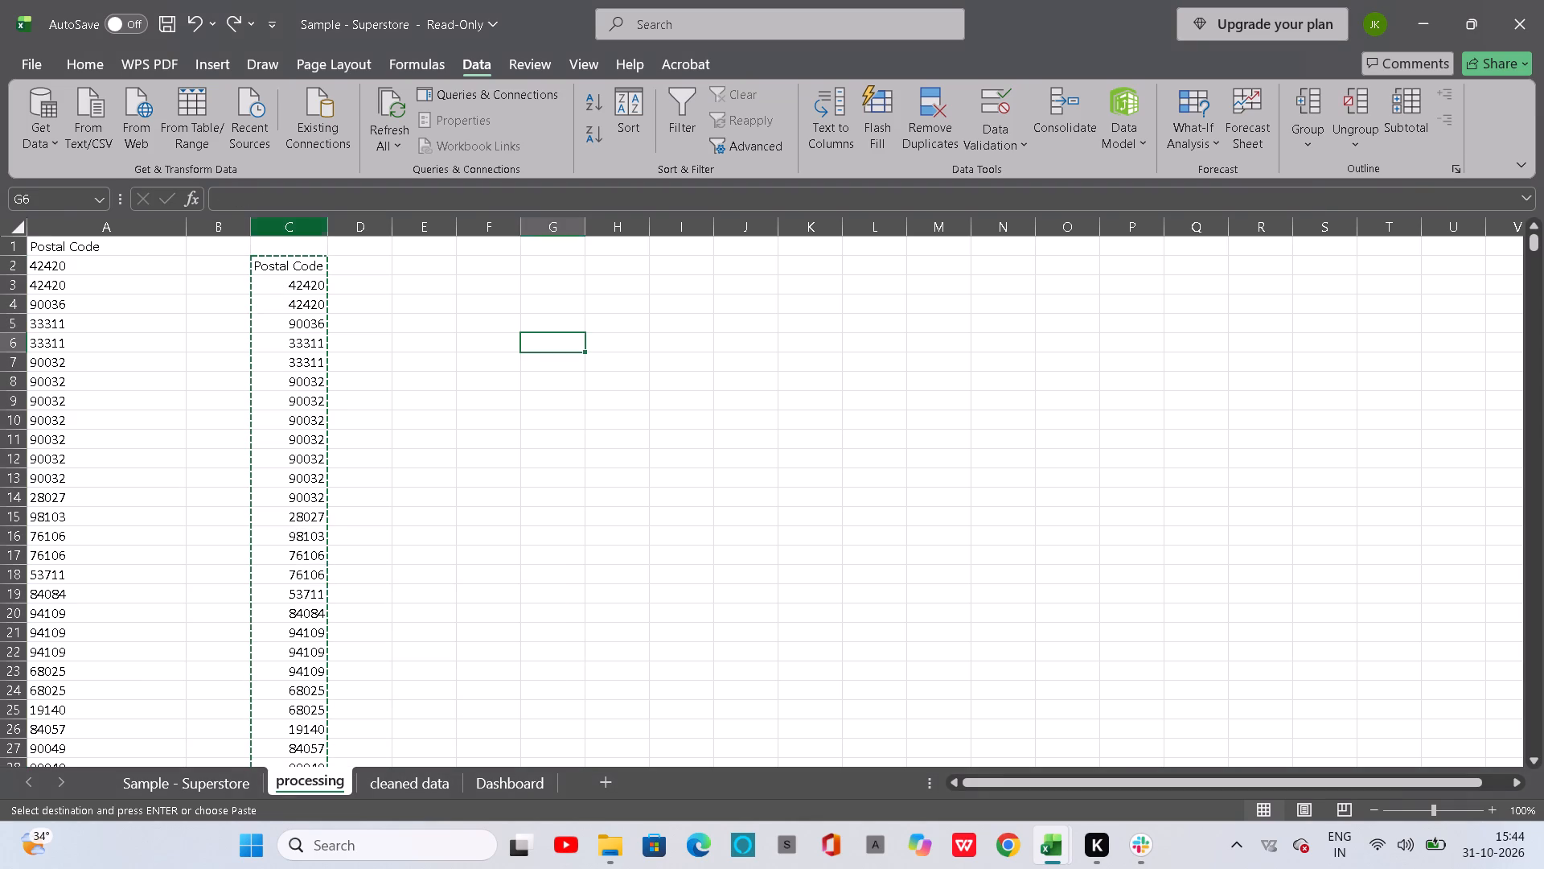
left_click(280, 279)
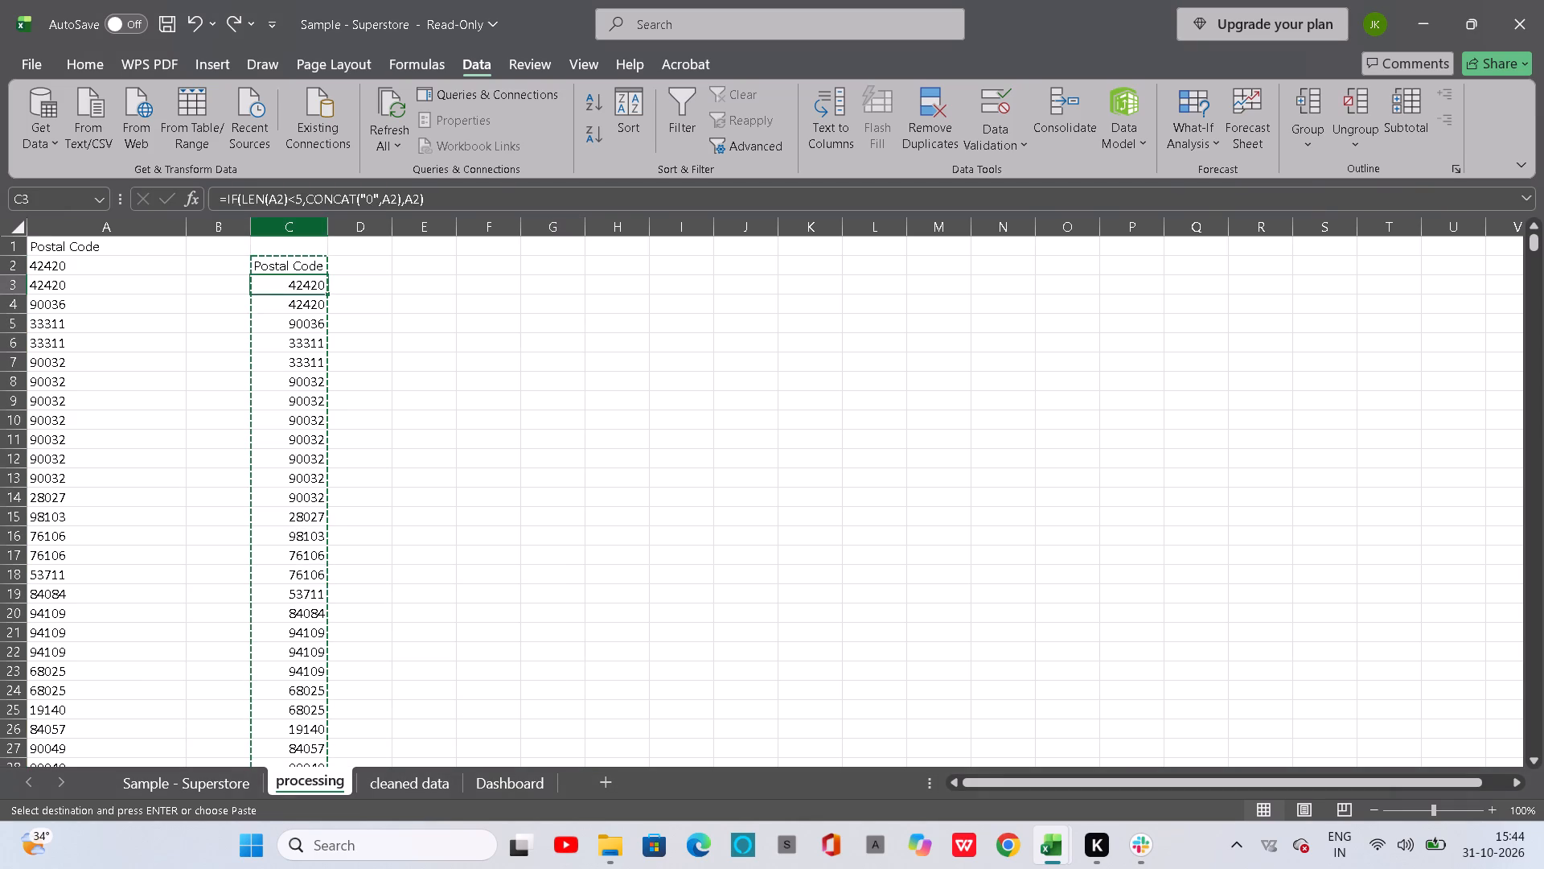
left_click(284, 231)
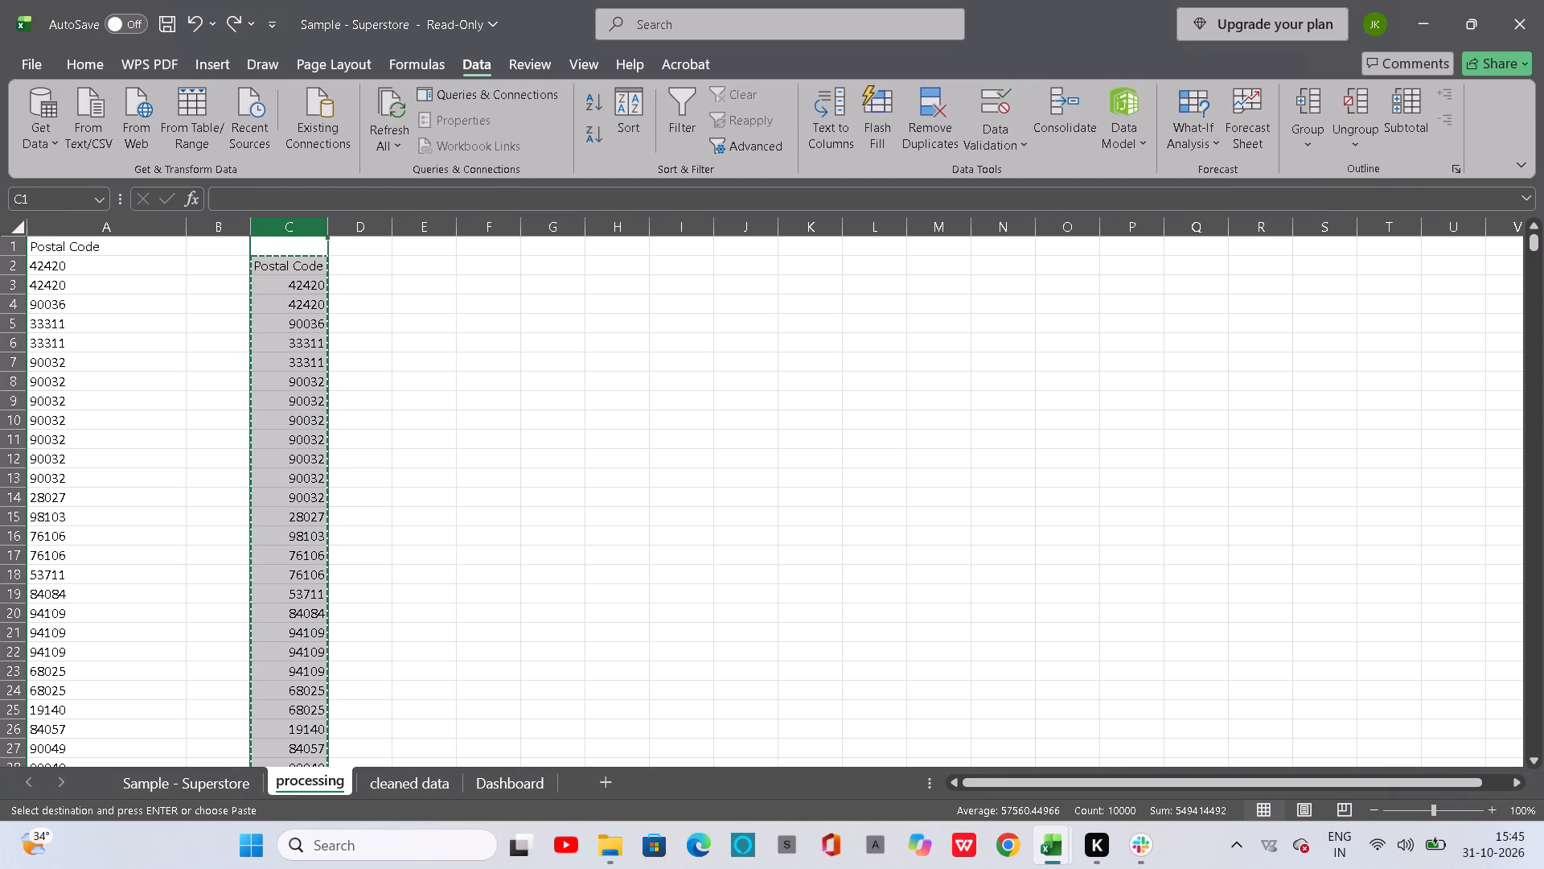
left_click(293, 264, "ctrl")
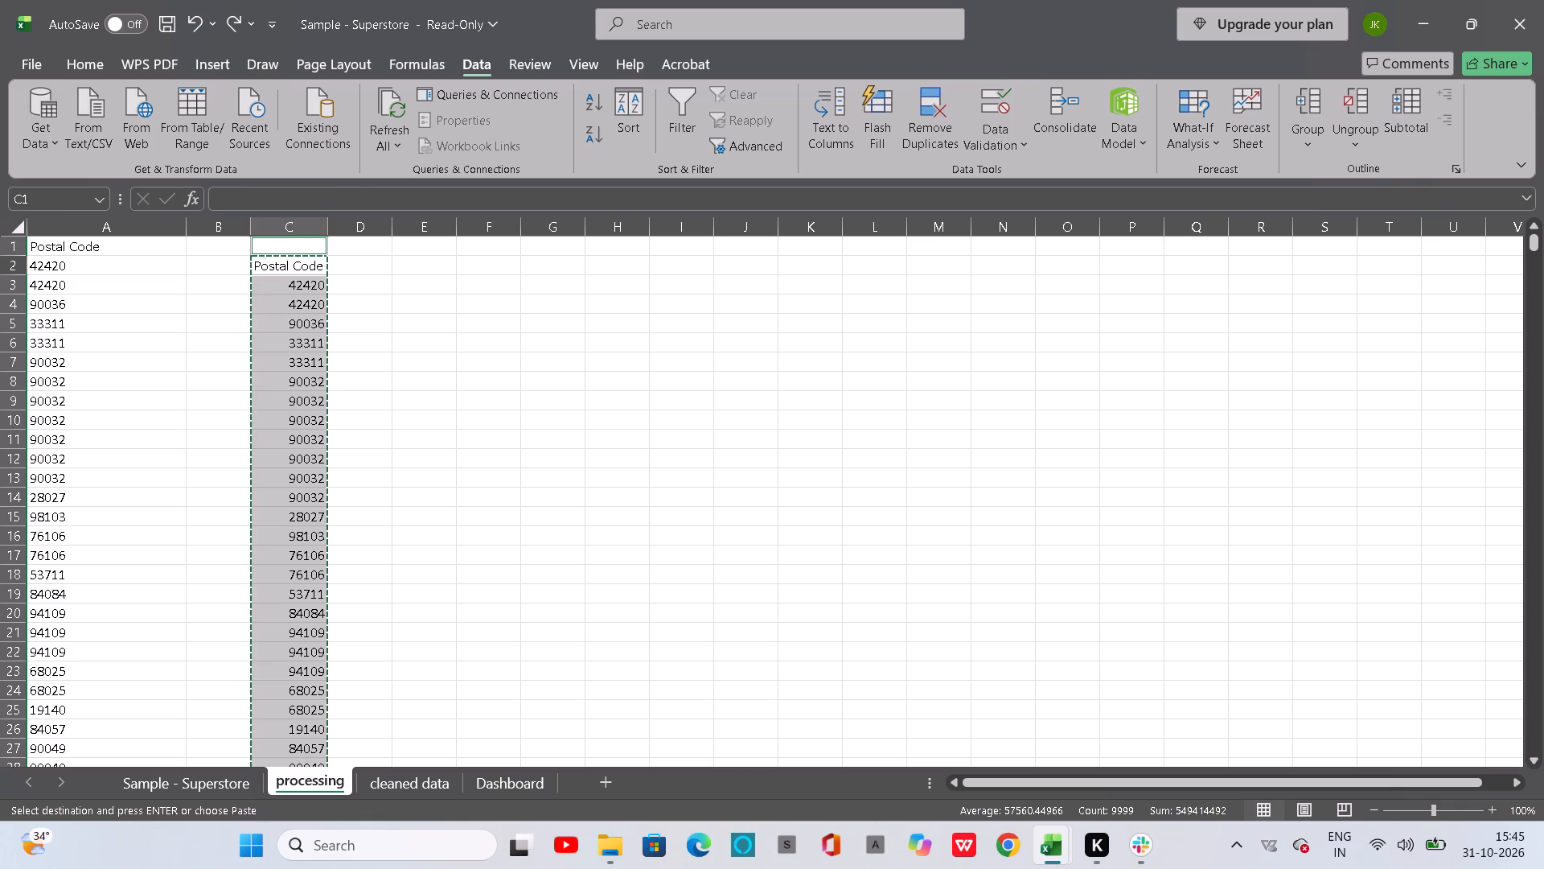
key("ctrl+1")
left_click(397, 99)
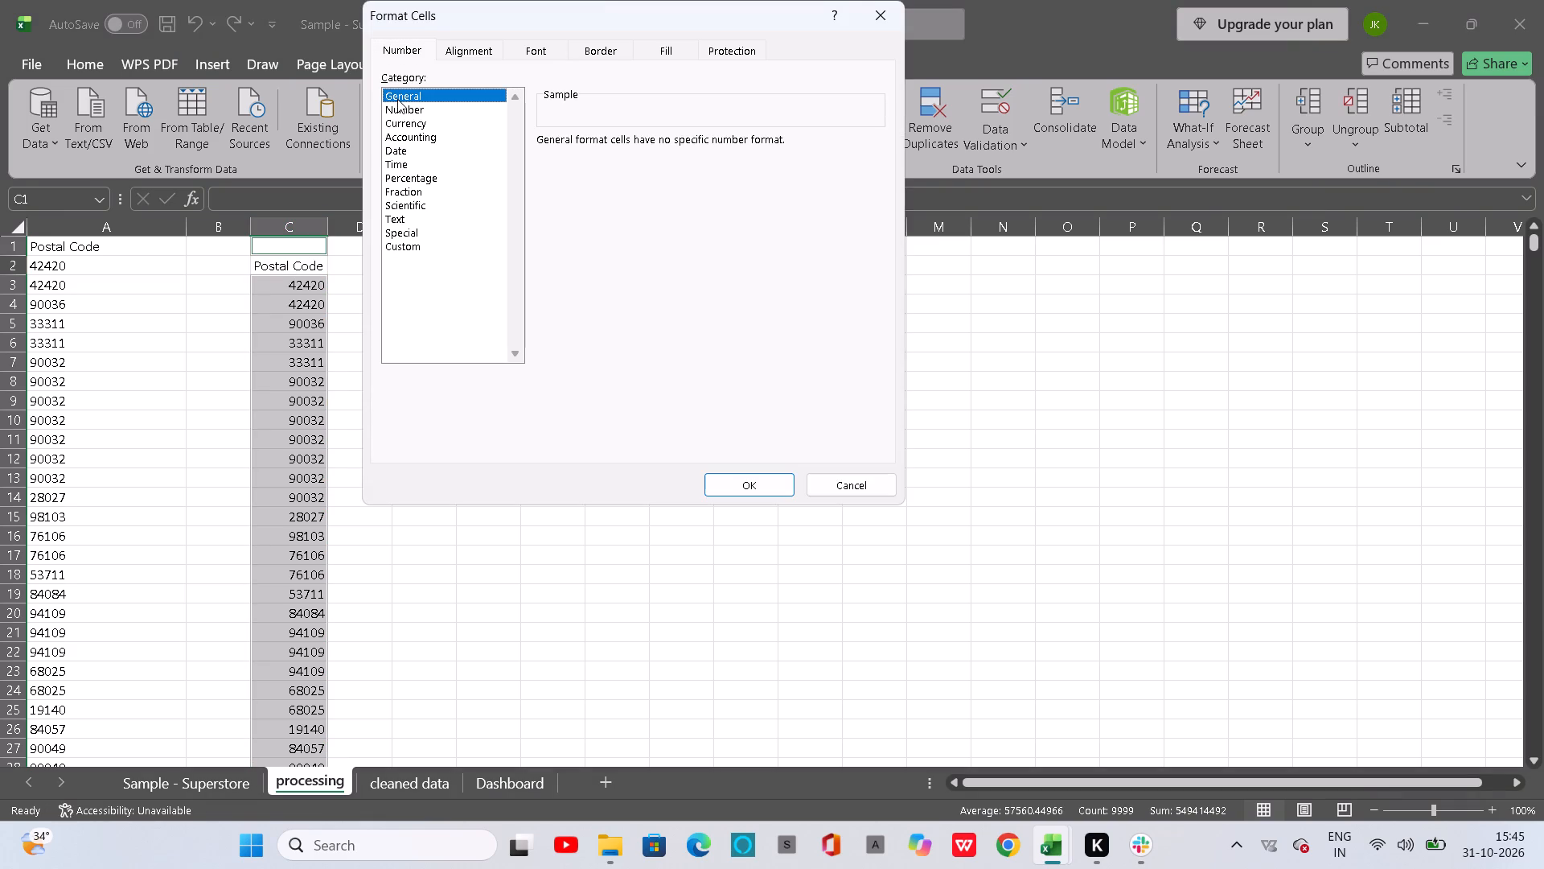
left_click(397, 106)
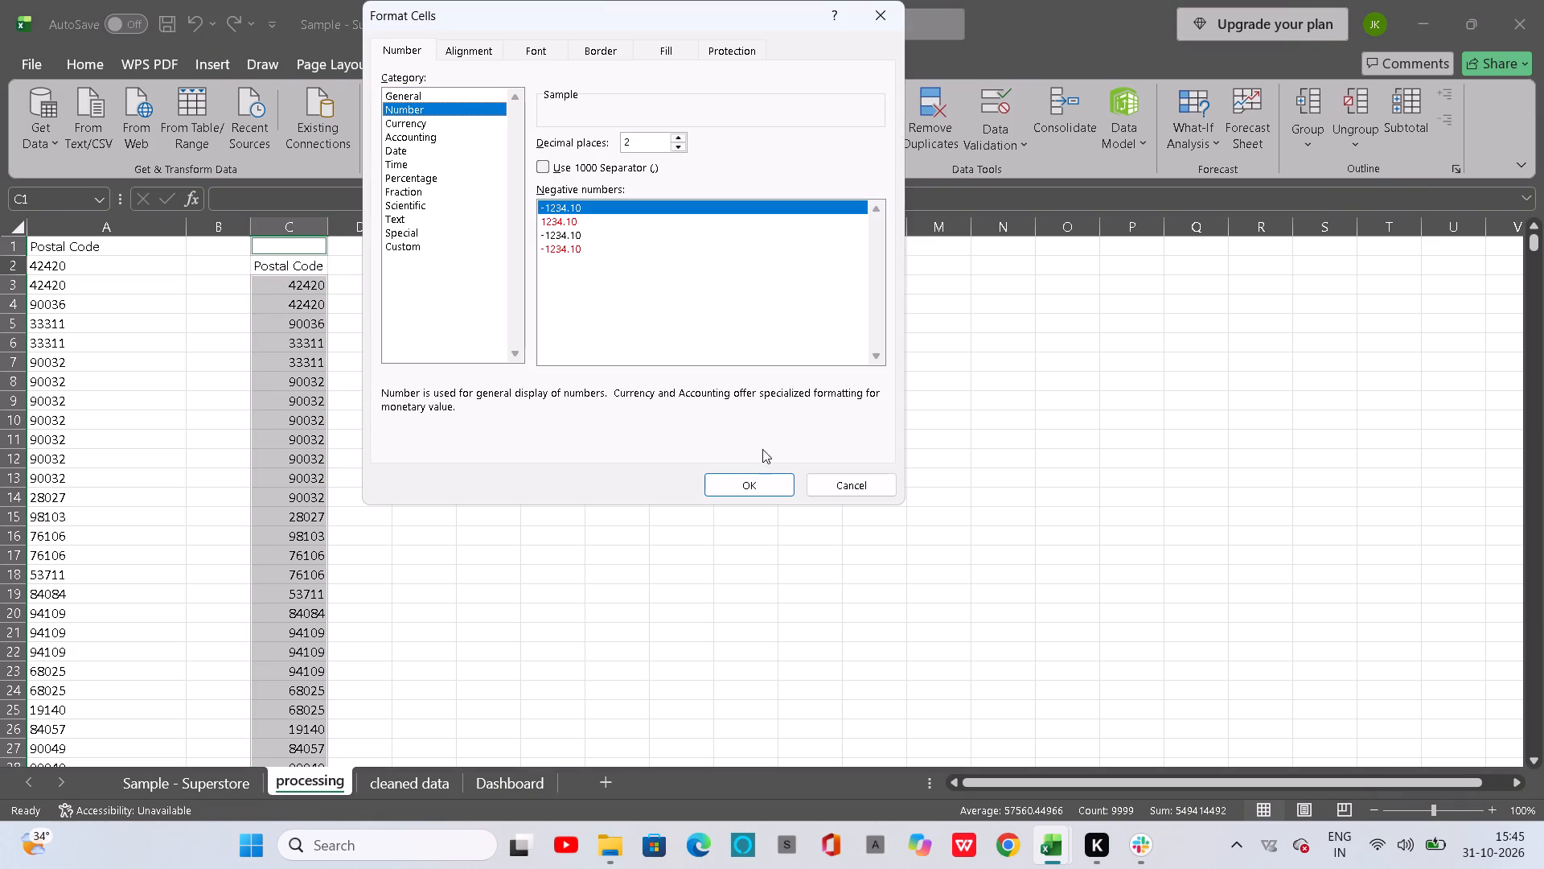
left_click(754, 487)
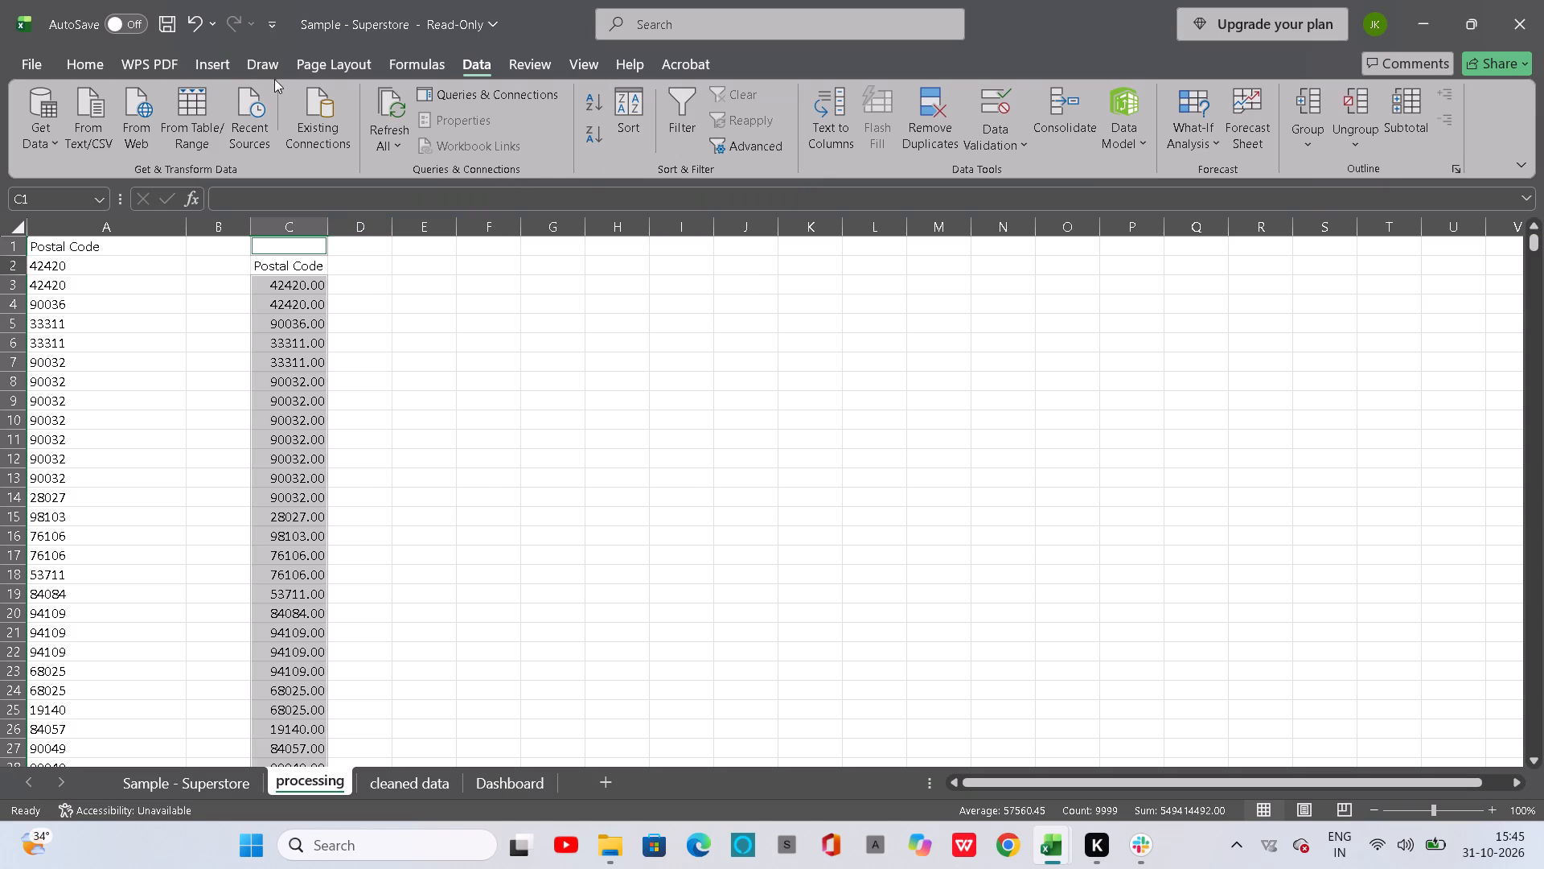
Reduce the postal codes in column C on the processing sheet to zero decimal places.
left_click(96, 58)
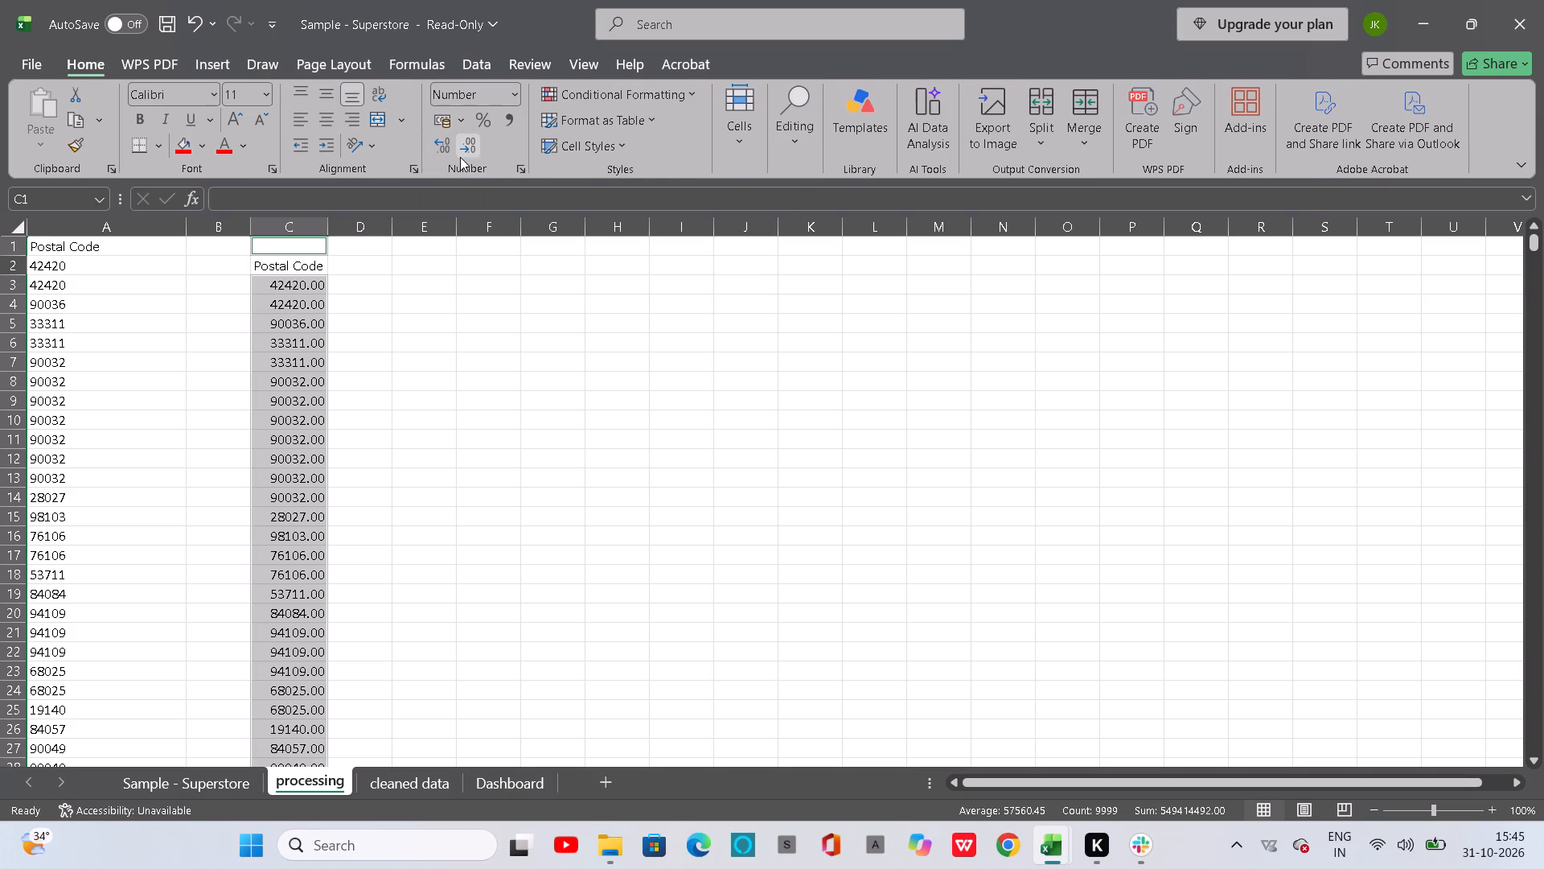
left_click(446, 147)
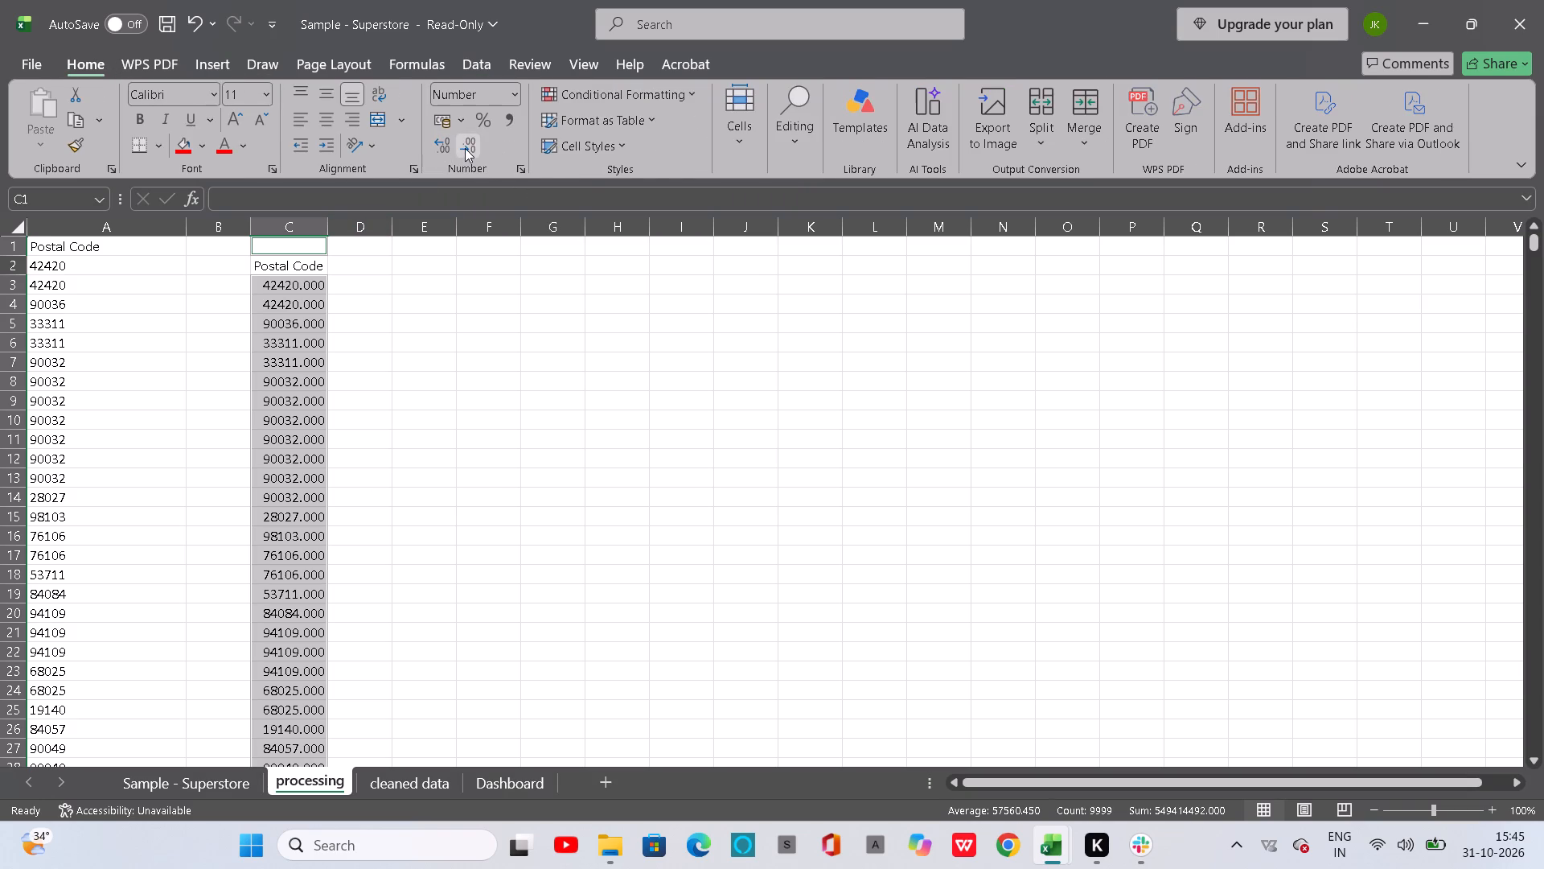
left_click(465, 148)
left_click(465, 148)
left_click(465, 148)
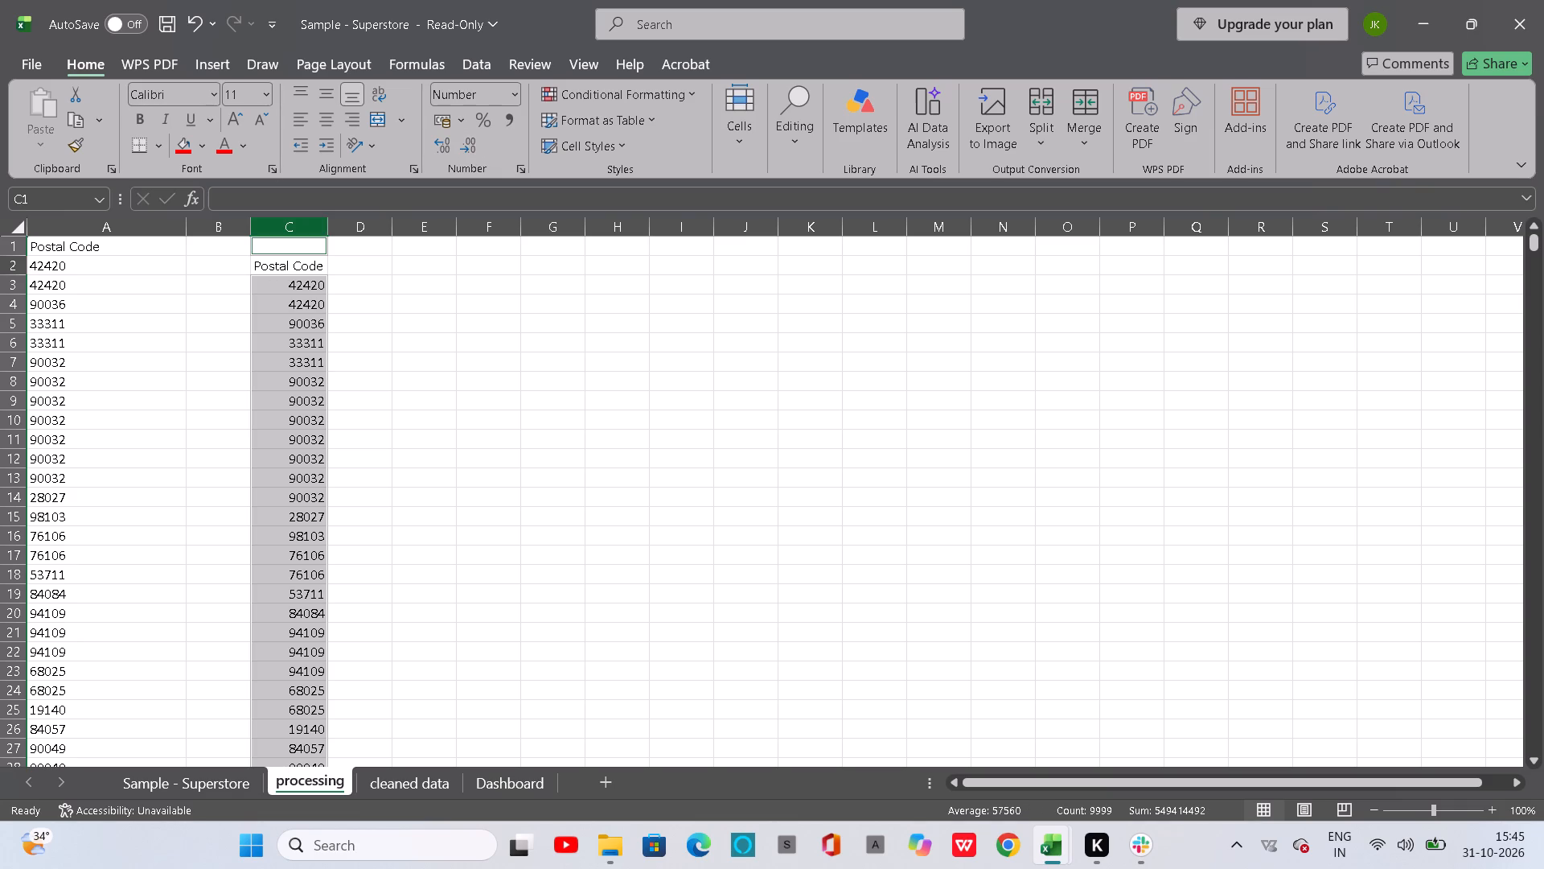
Copy the Postal Code column from C2 down on the processing sheet and paste it into the cleaned data sheet at G1.
left_click(295, 220)
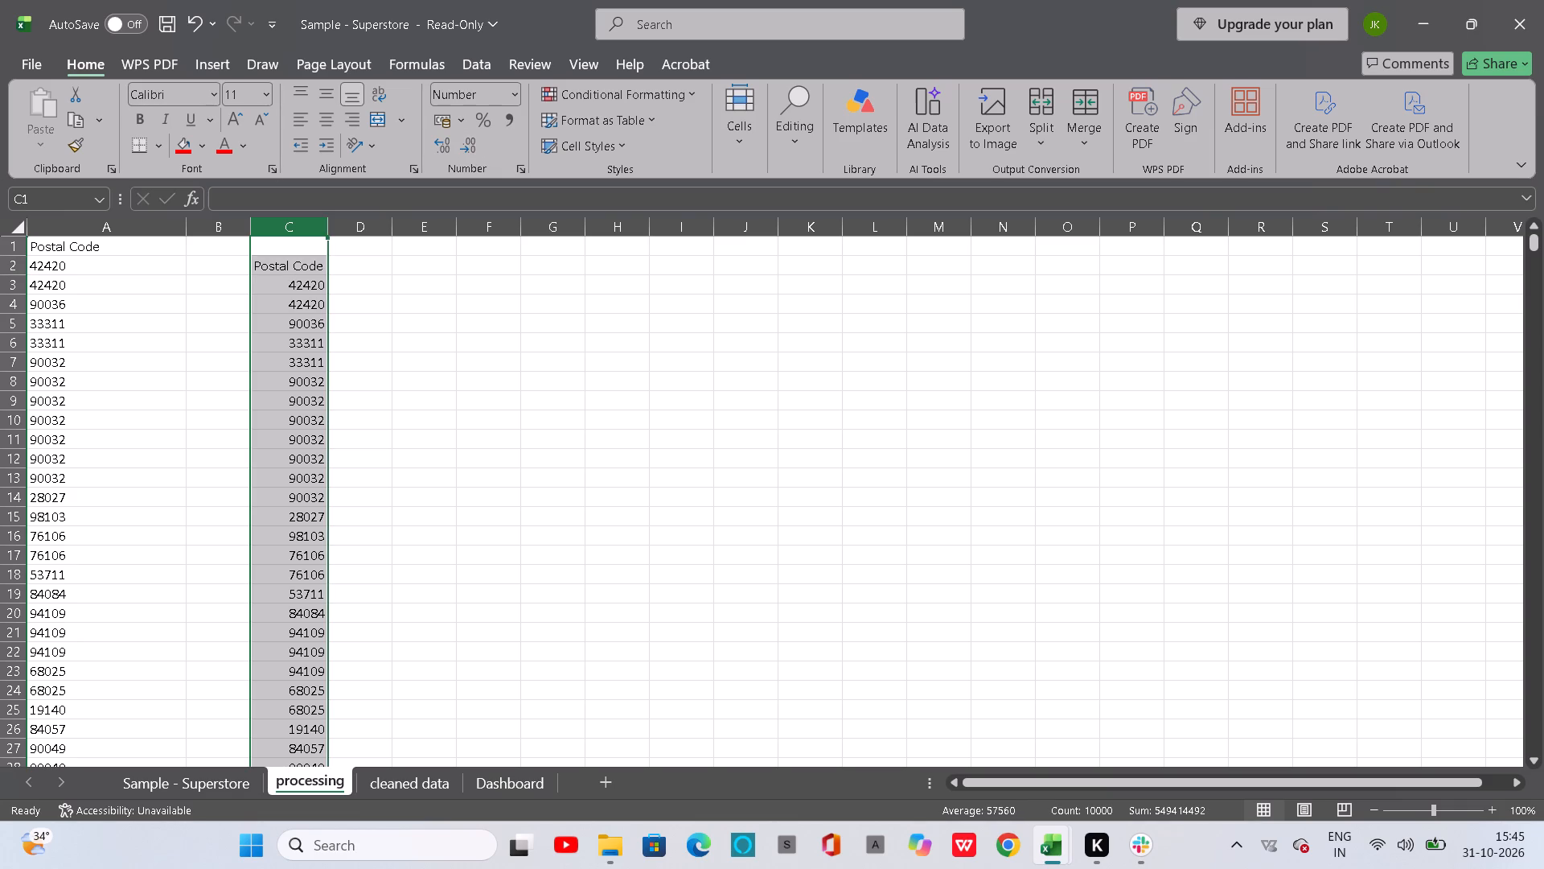
left_click(281, 266)
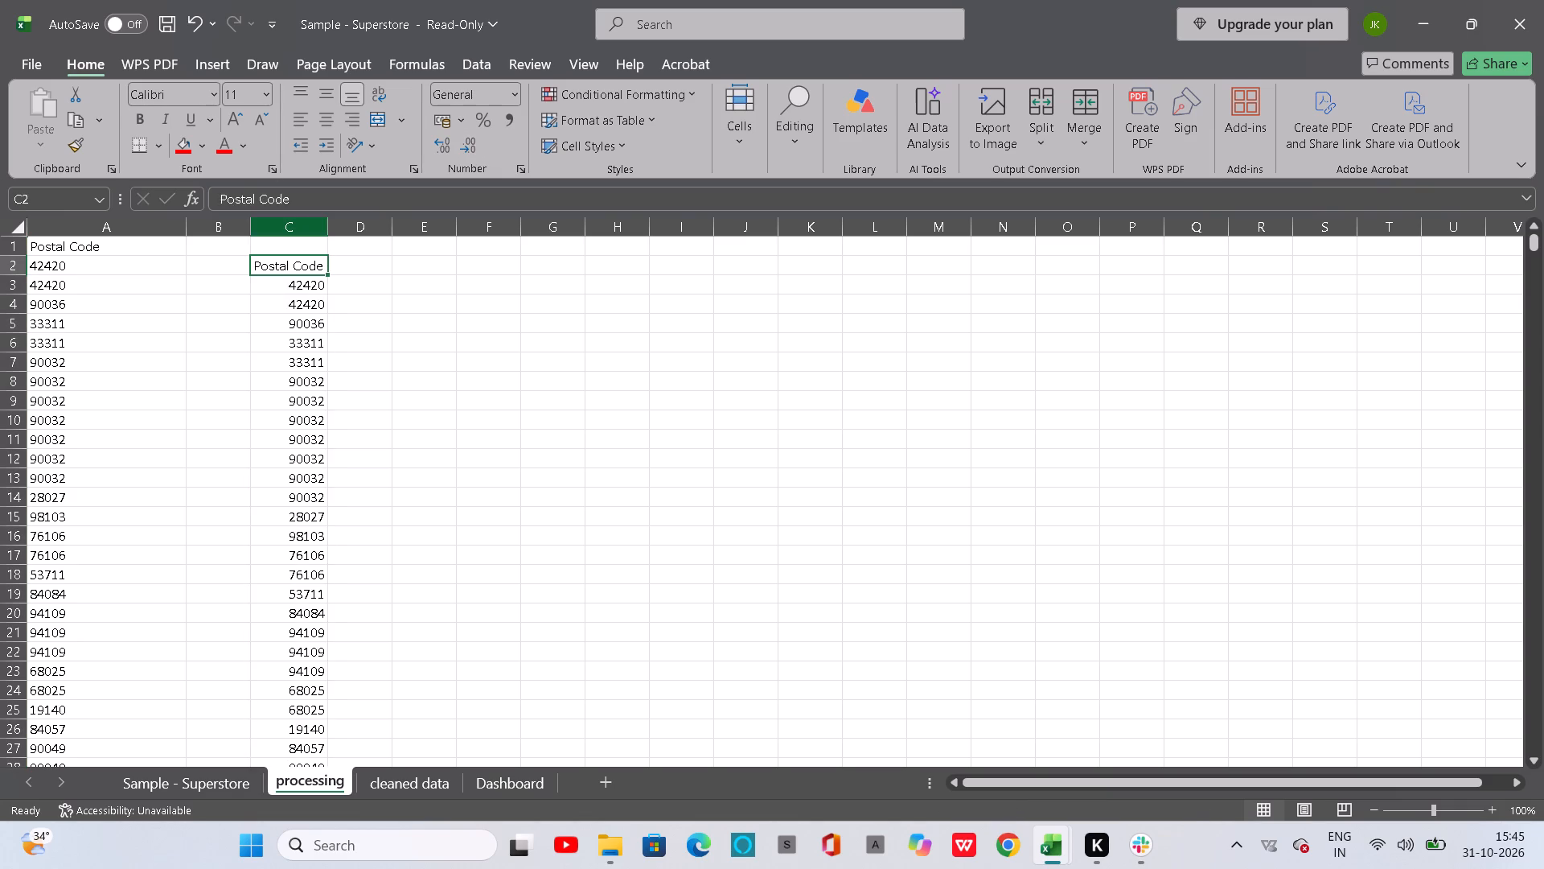
left_click(310, 230)
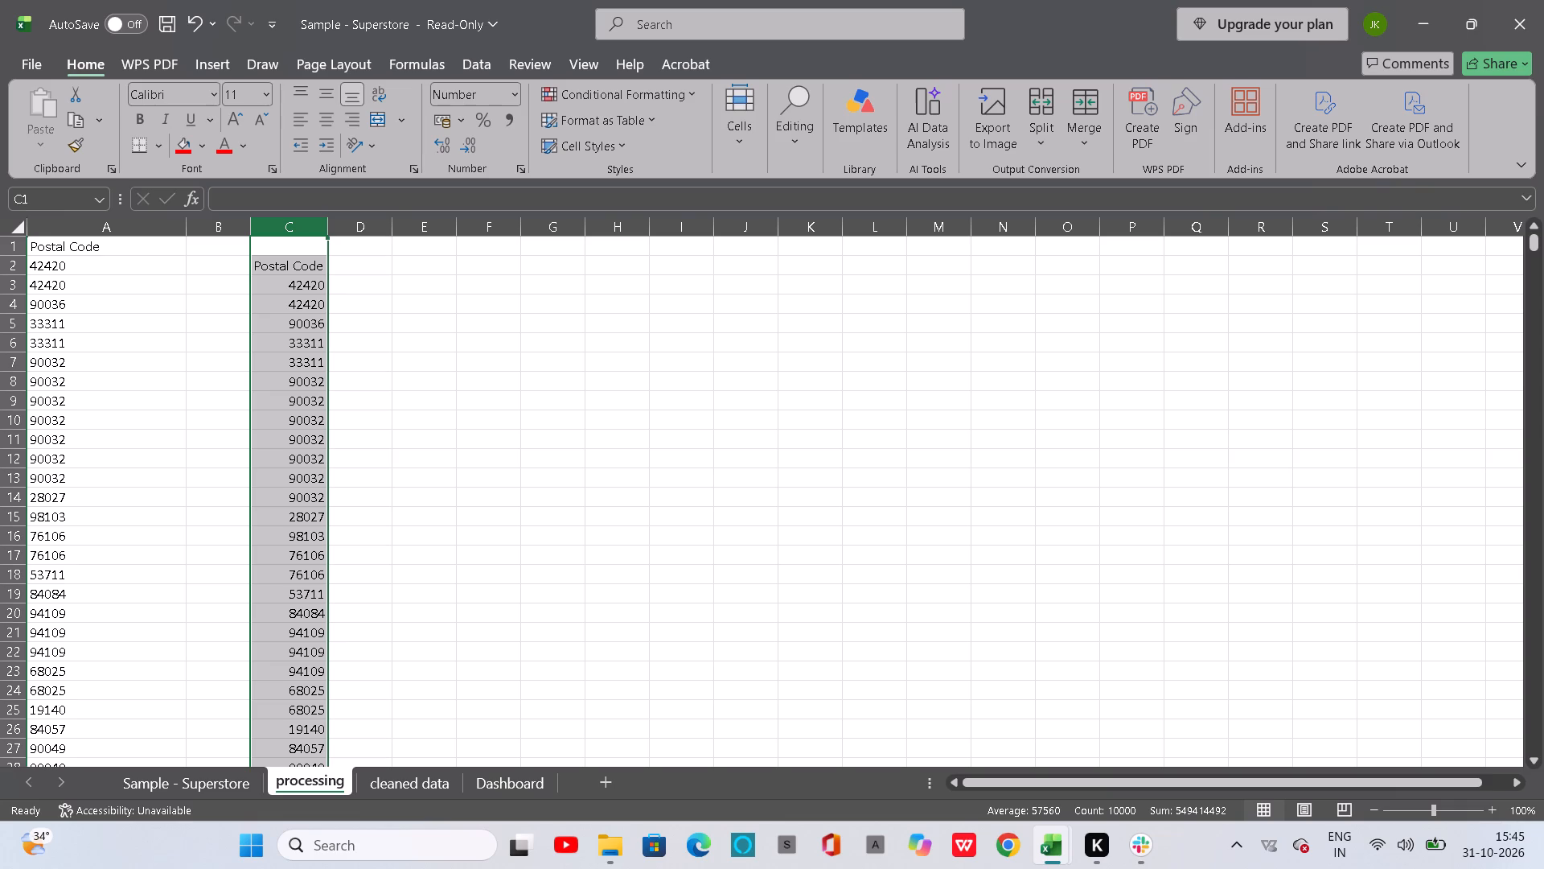
left_click(303, 238, "ctrl")
key("ctrl+v")
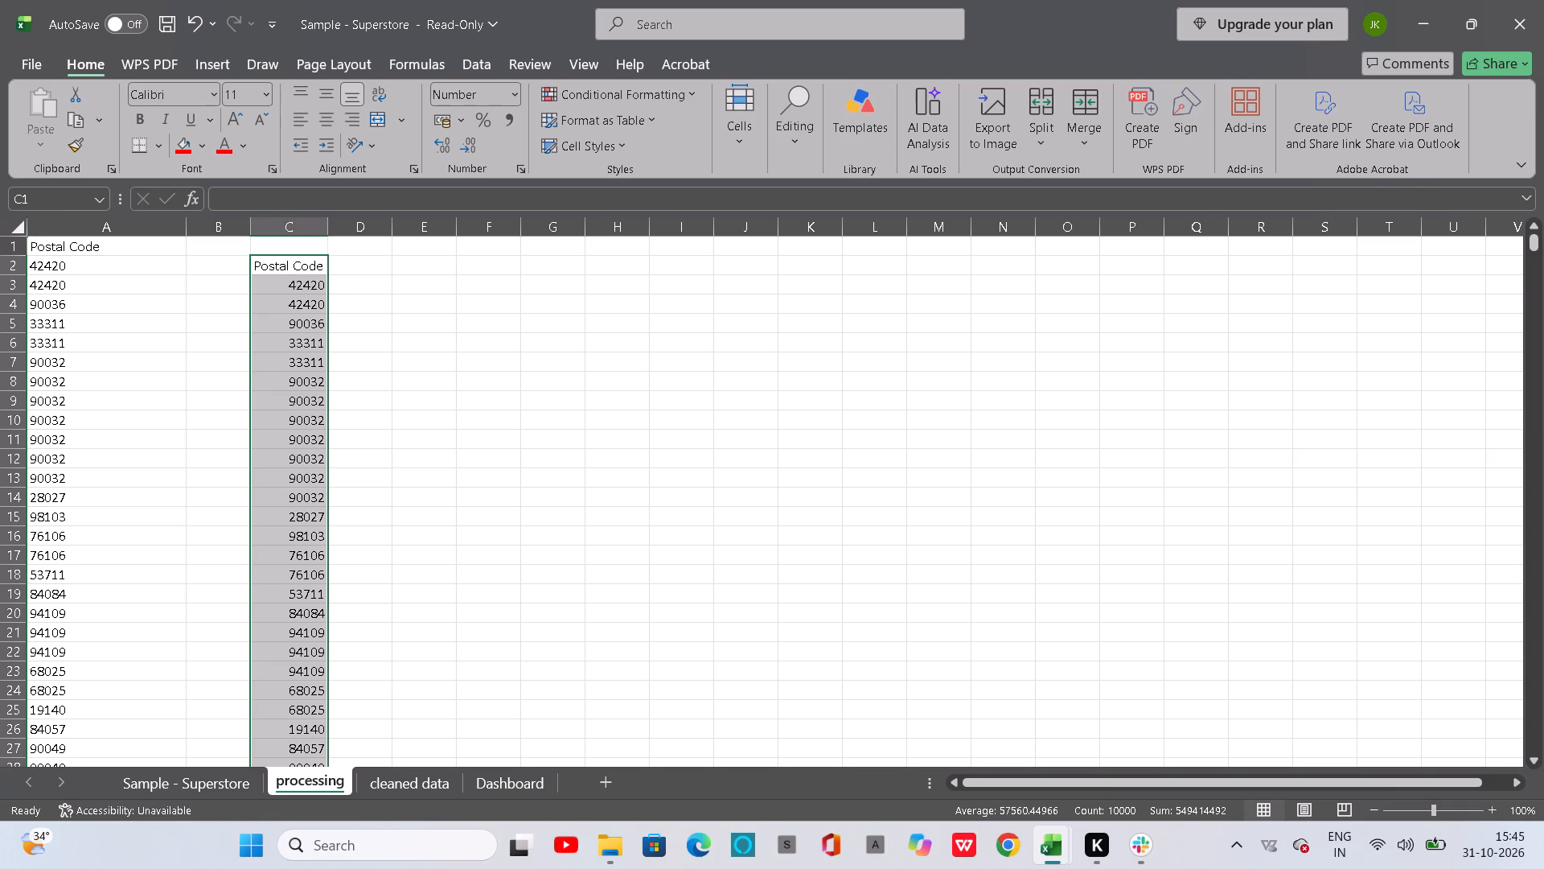
key("ctrl+c")
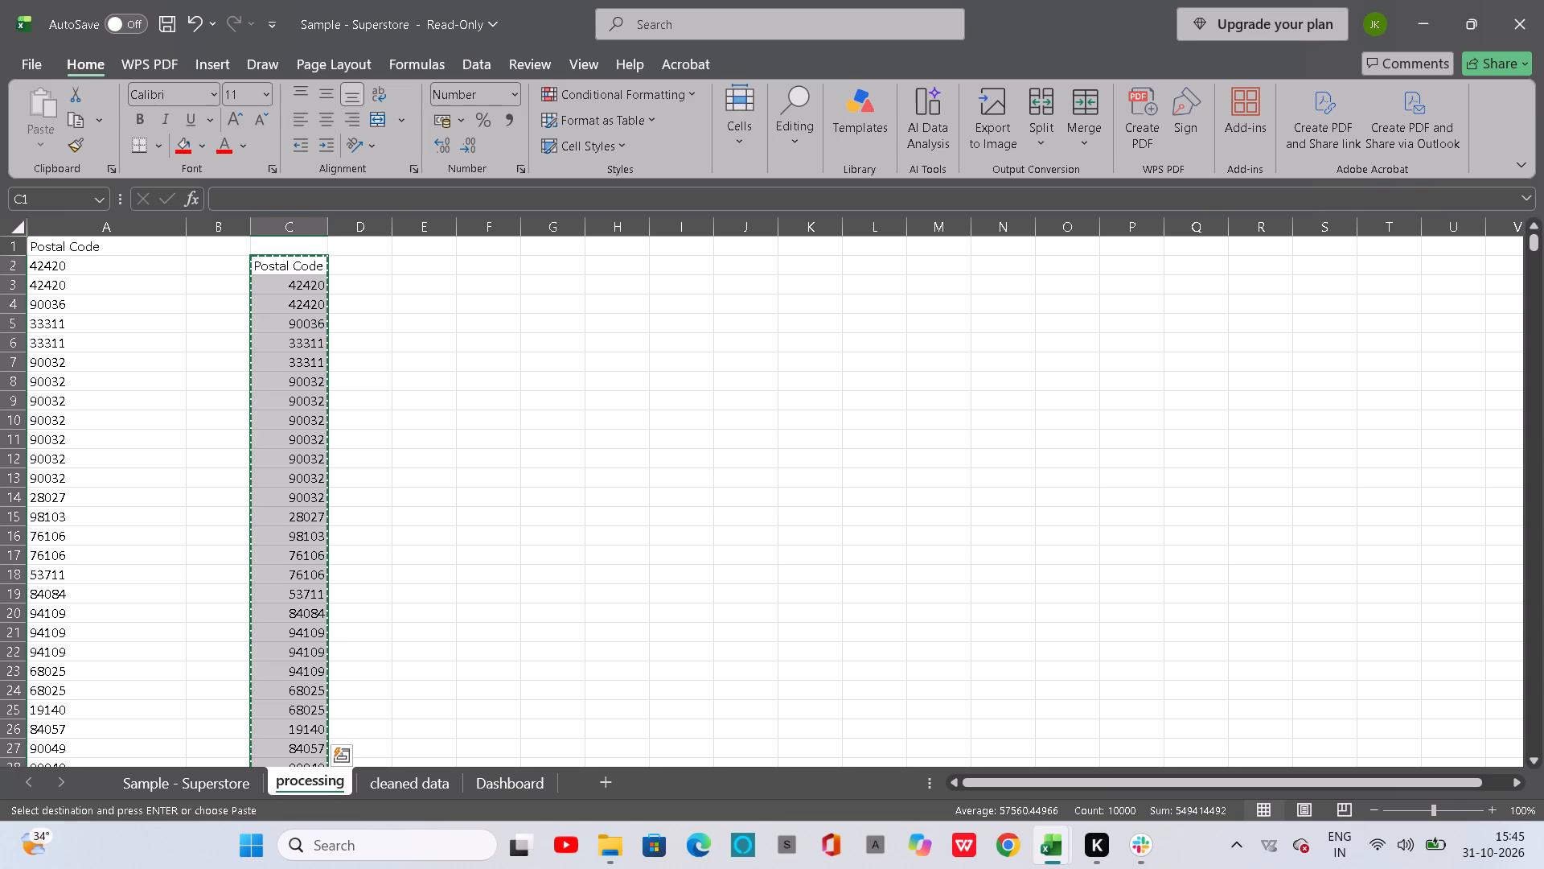
left_click(439, 783)
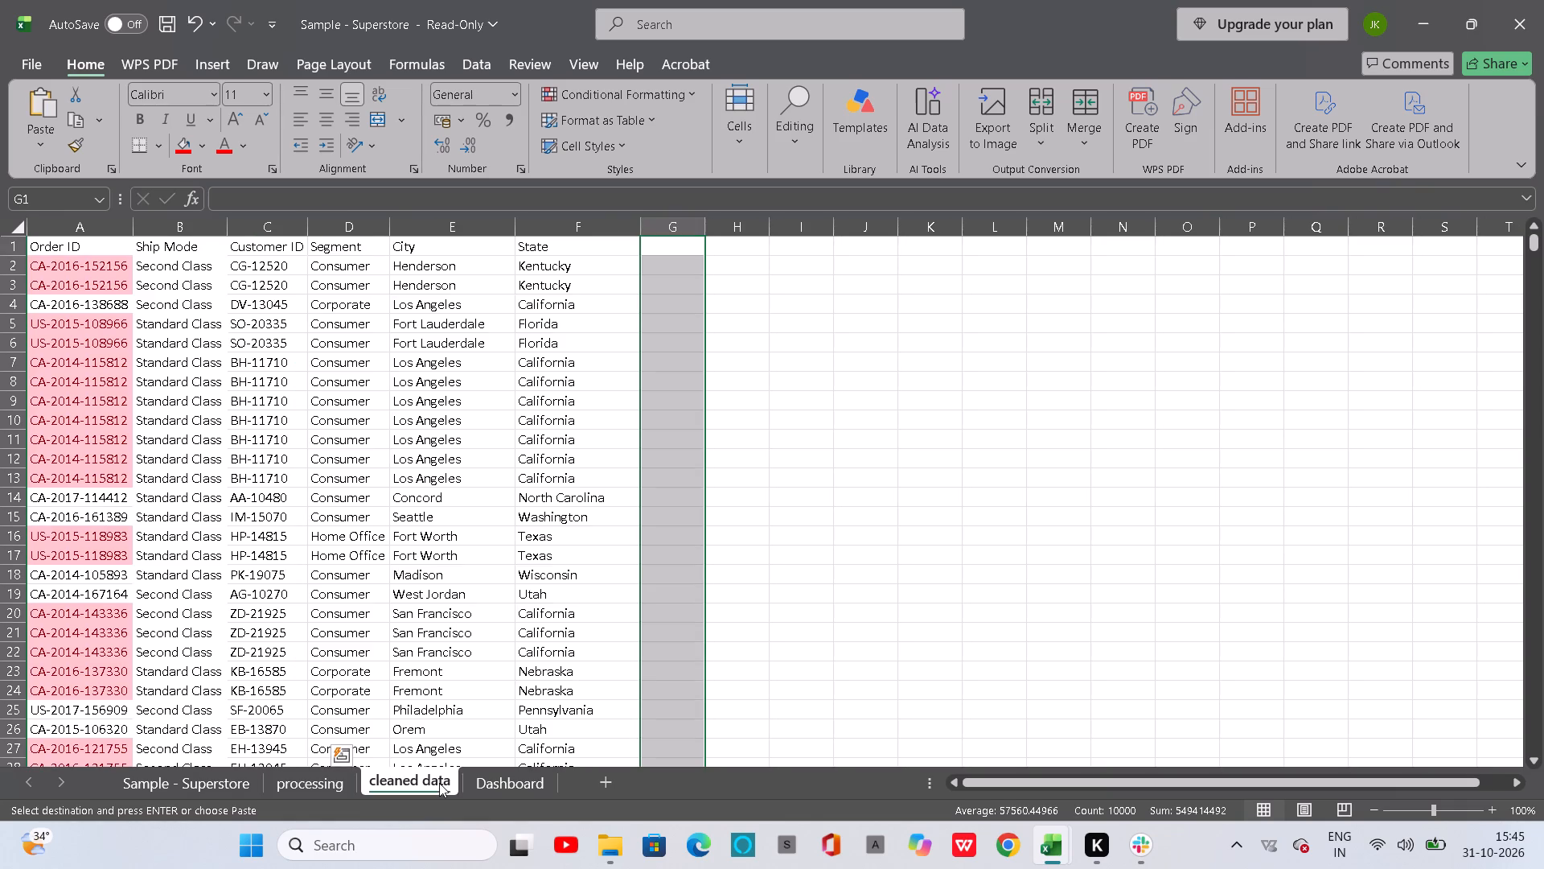
left_click(673, 253)
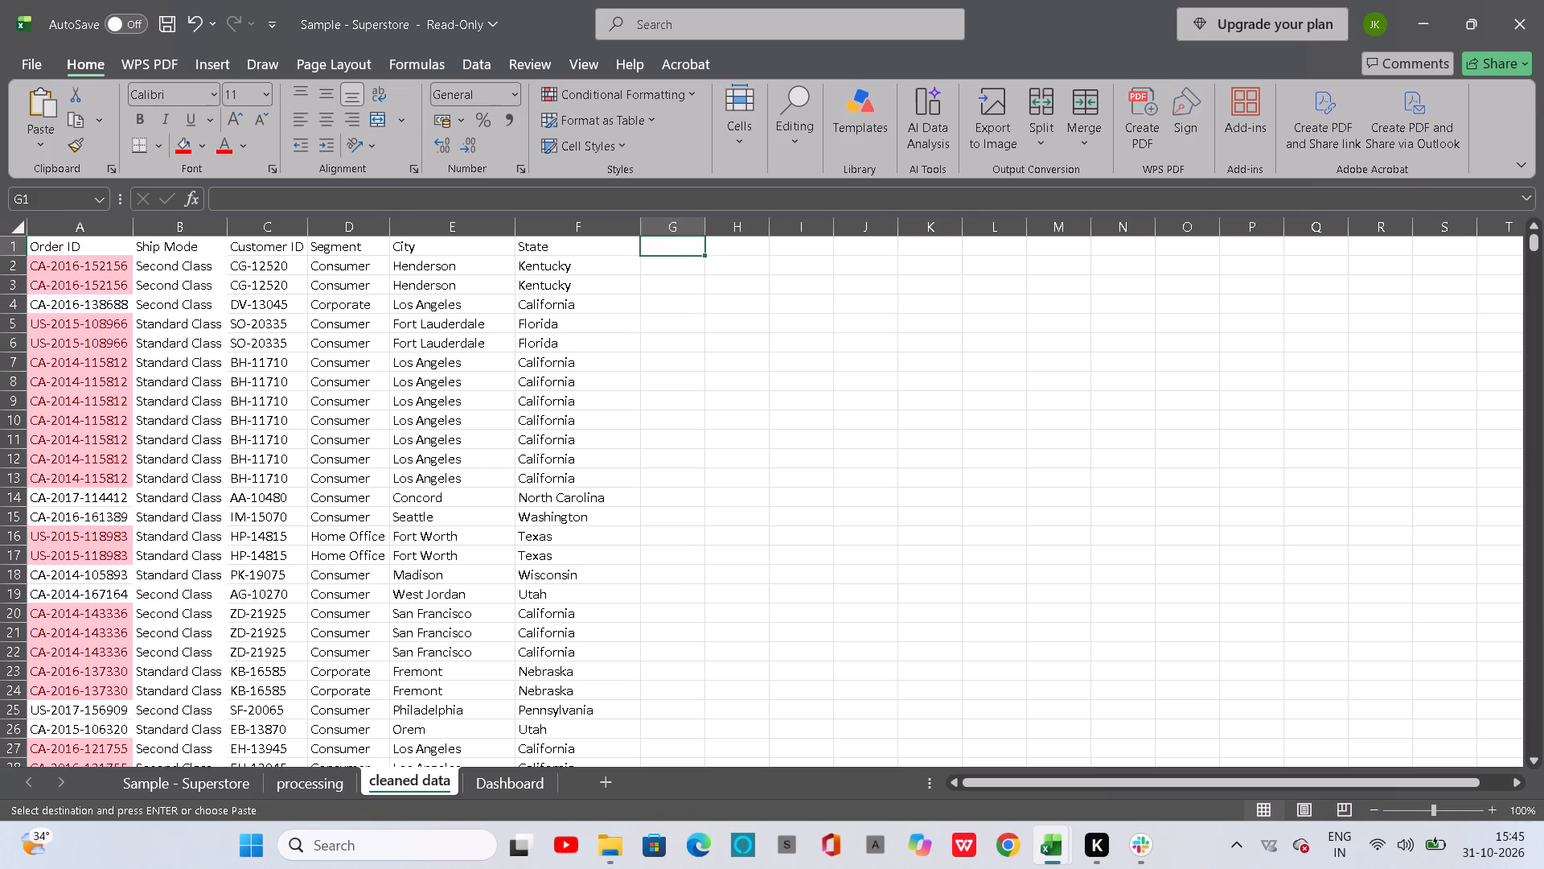
key("ctrl+v")
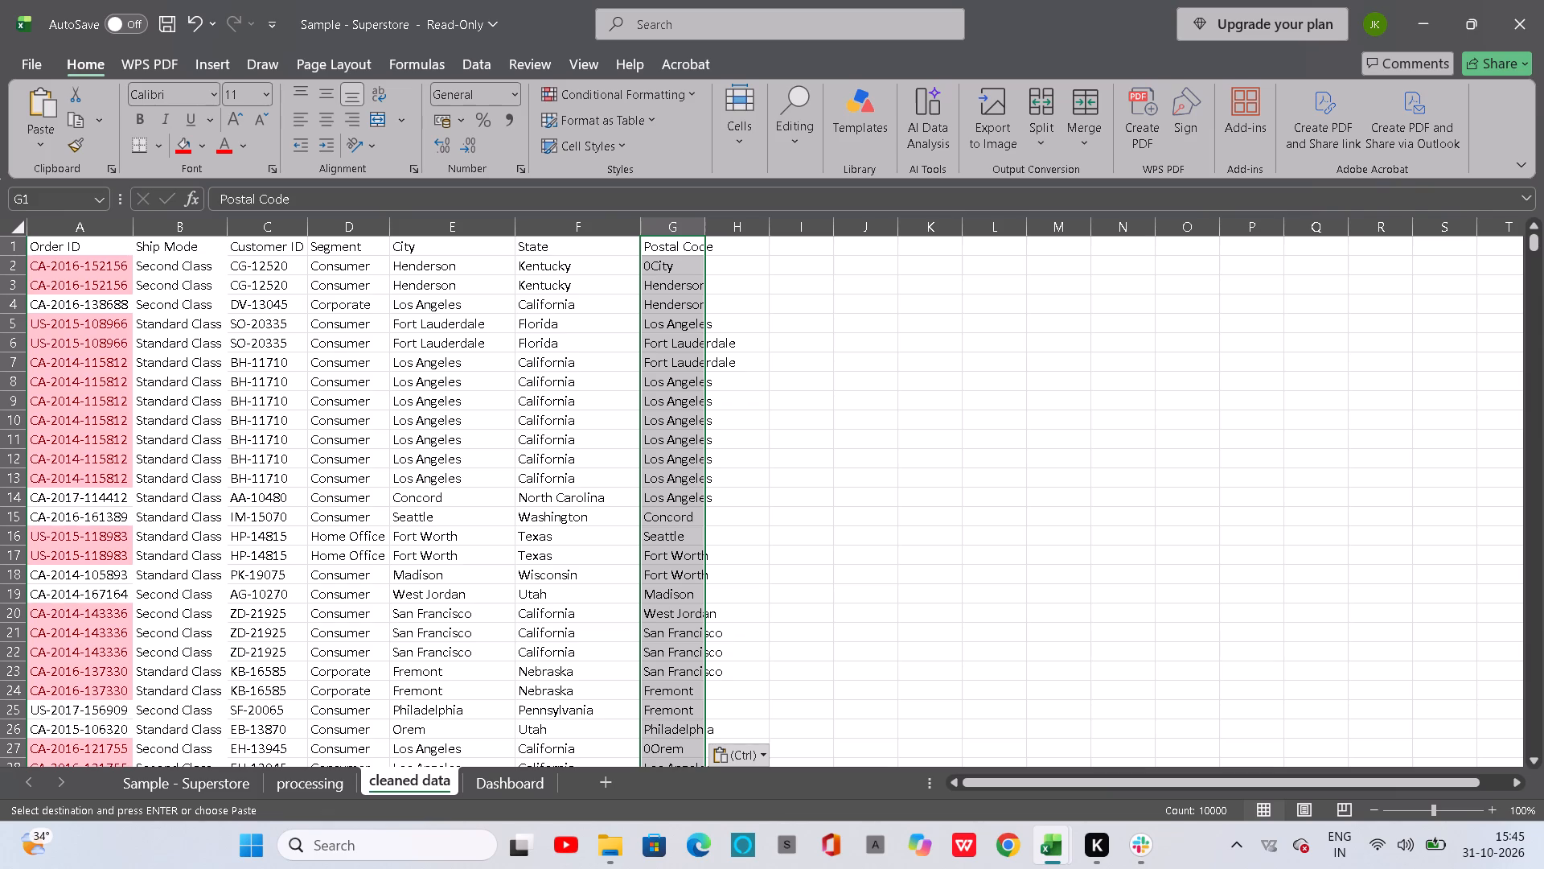
Examine the pasted Postal Code entries down column G of the cleaned data sheet alongside the City and State columns.
scroll(713, 631, "down", 7)
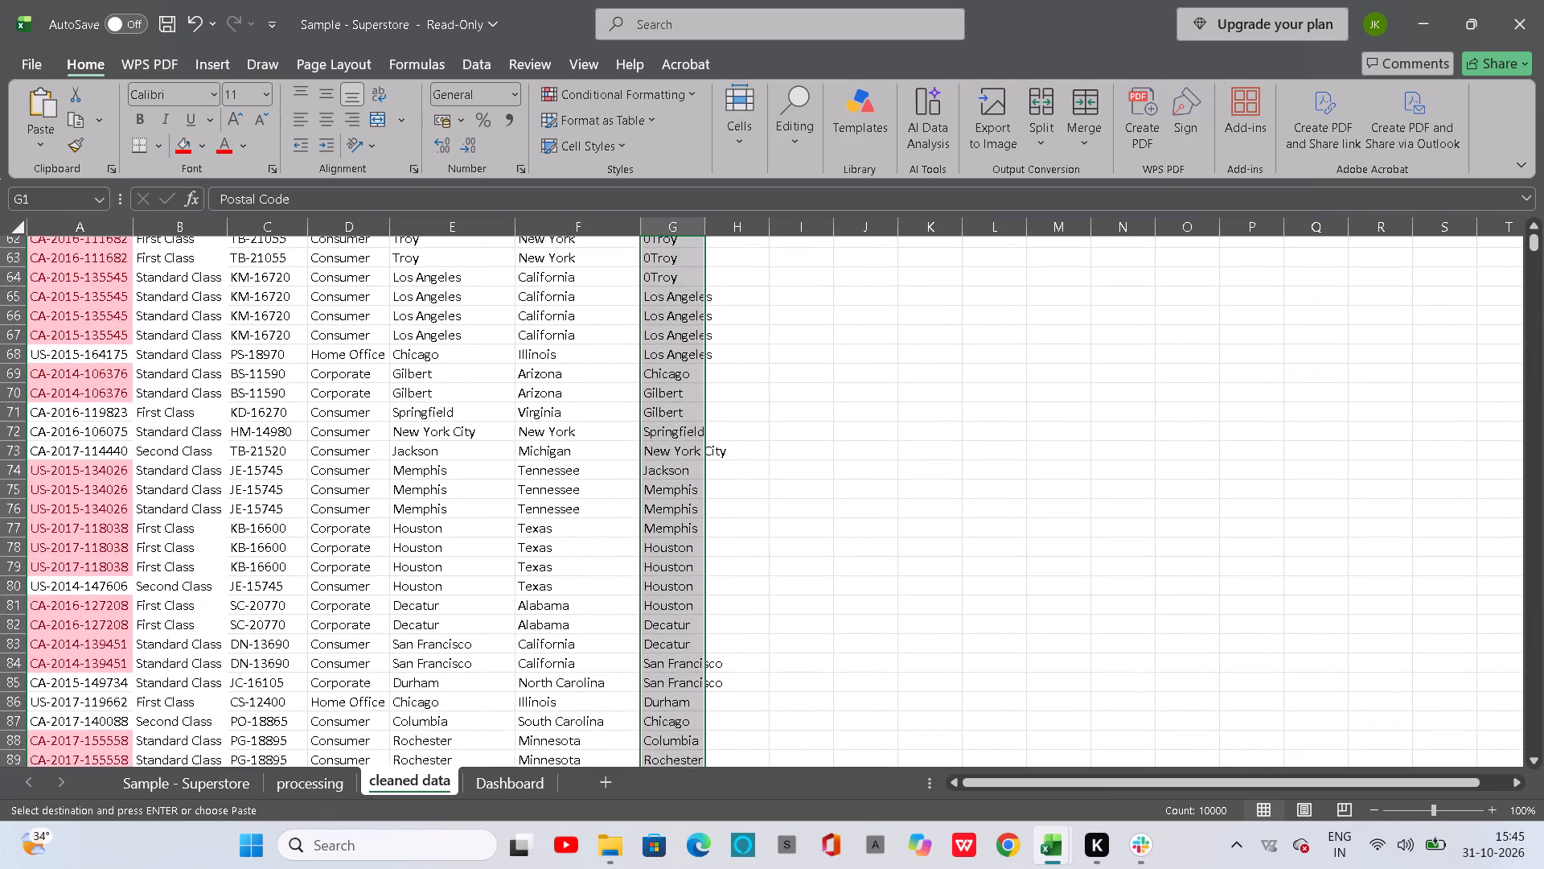
scroll(713, 631, "down", 2)
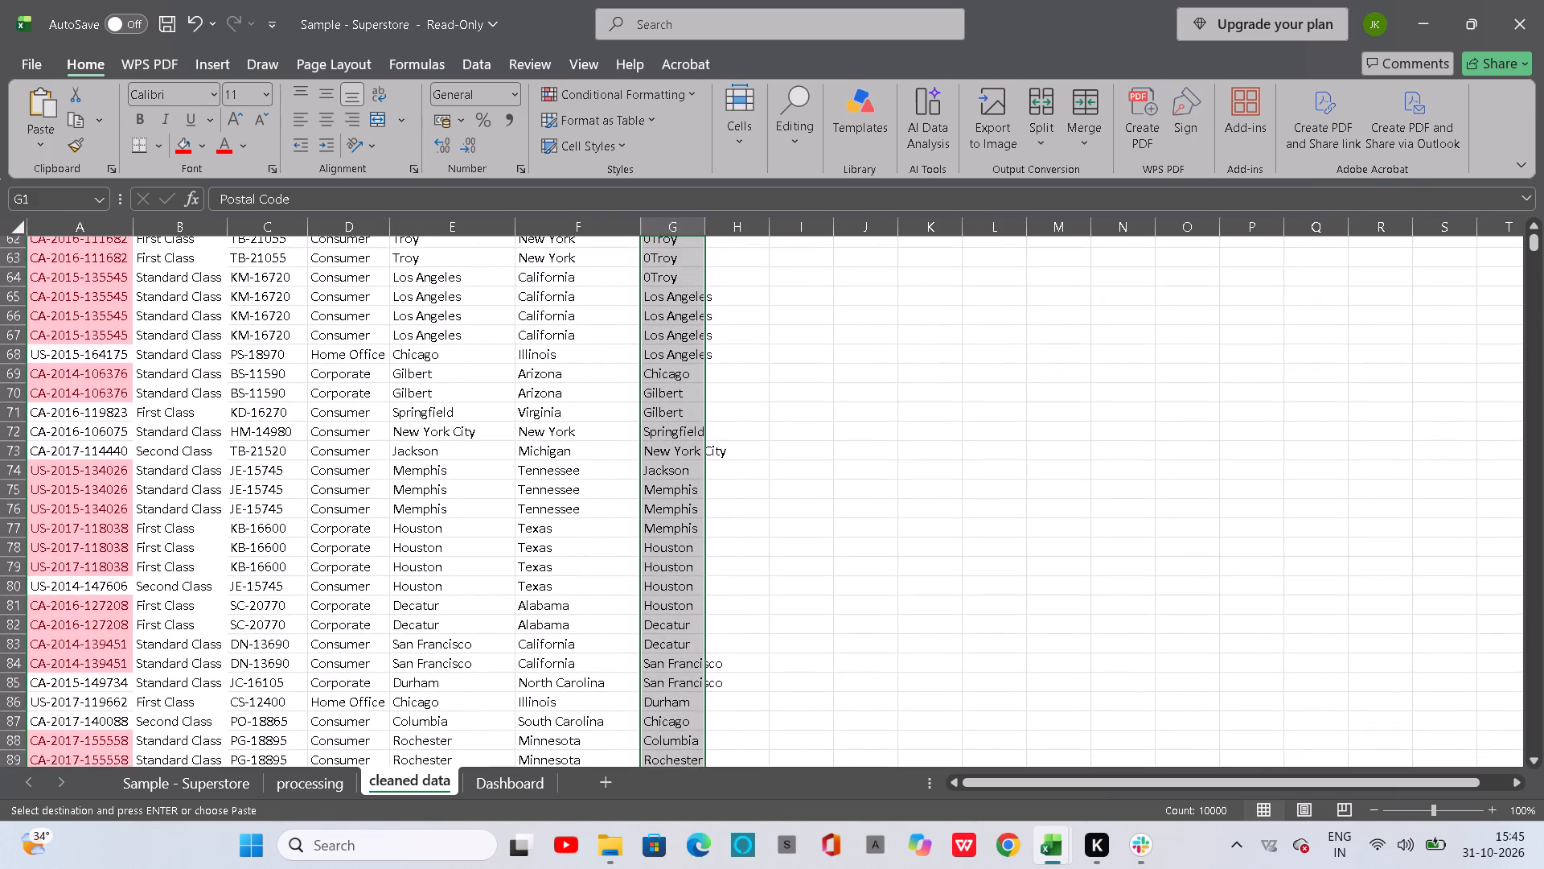
scroll(713, 631, "down", 1)
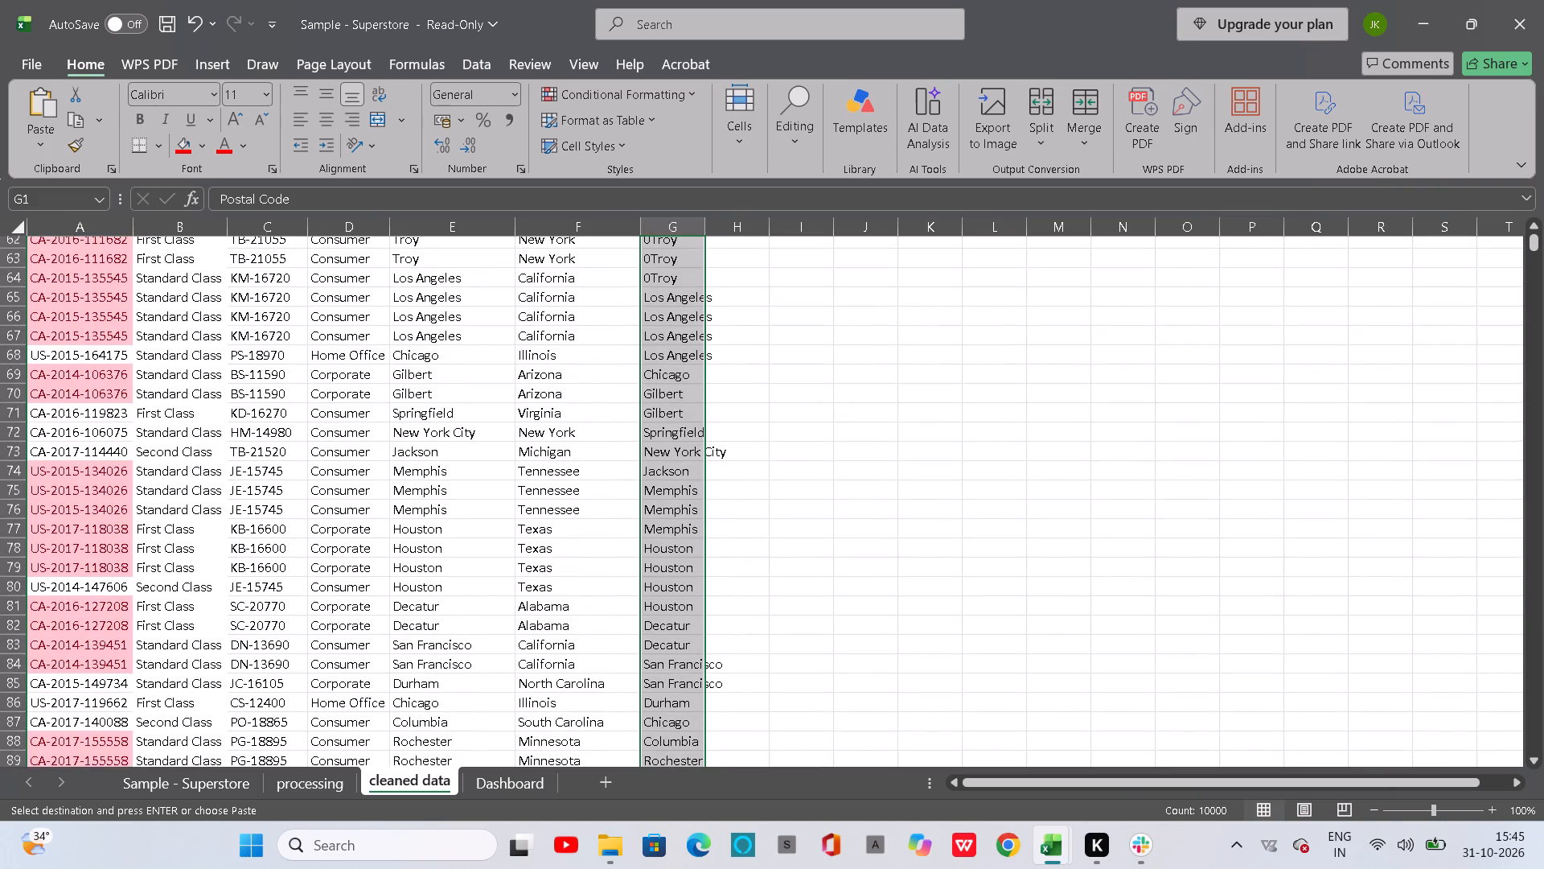
scroll(713, 631, "down", 3)
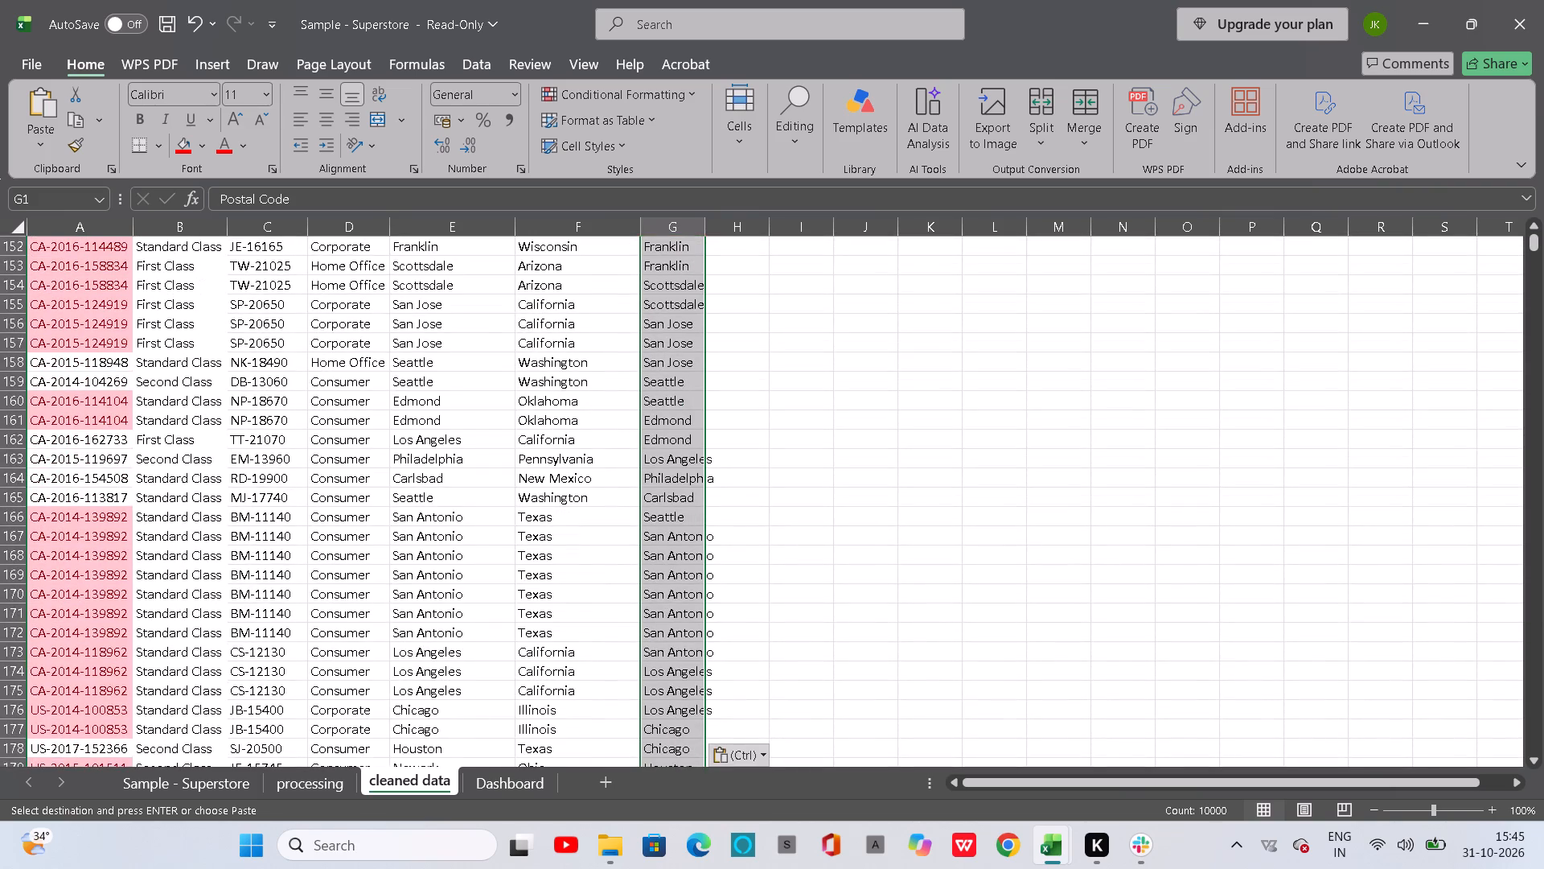
scroll(738, 671, "down", 12)
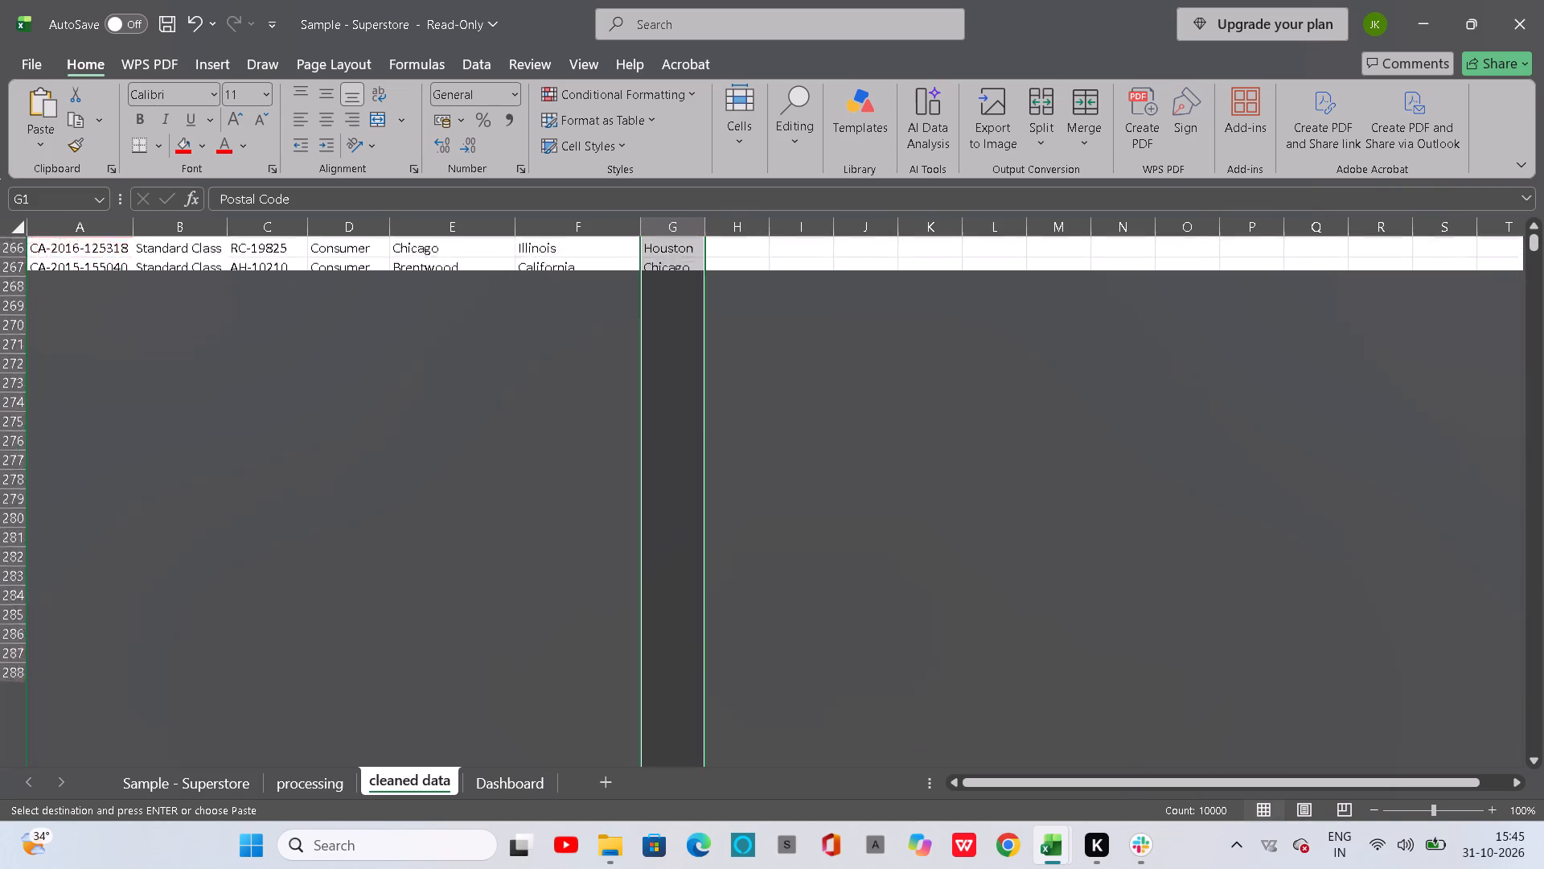
scroll(738, 671, "down", 7)
scroll(738, 671, "up", 3)
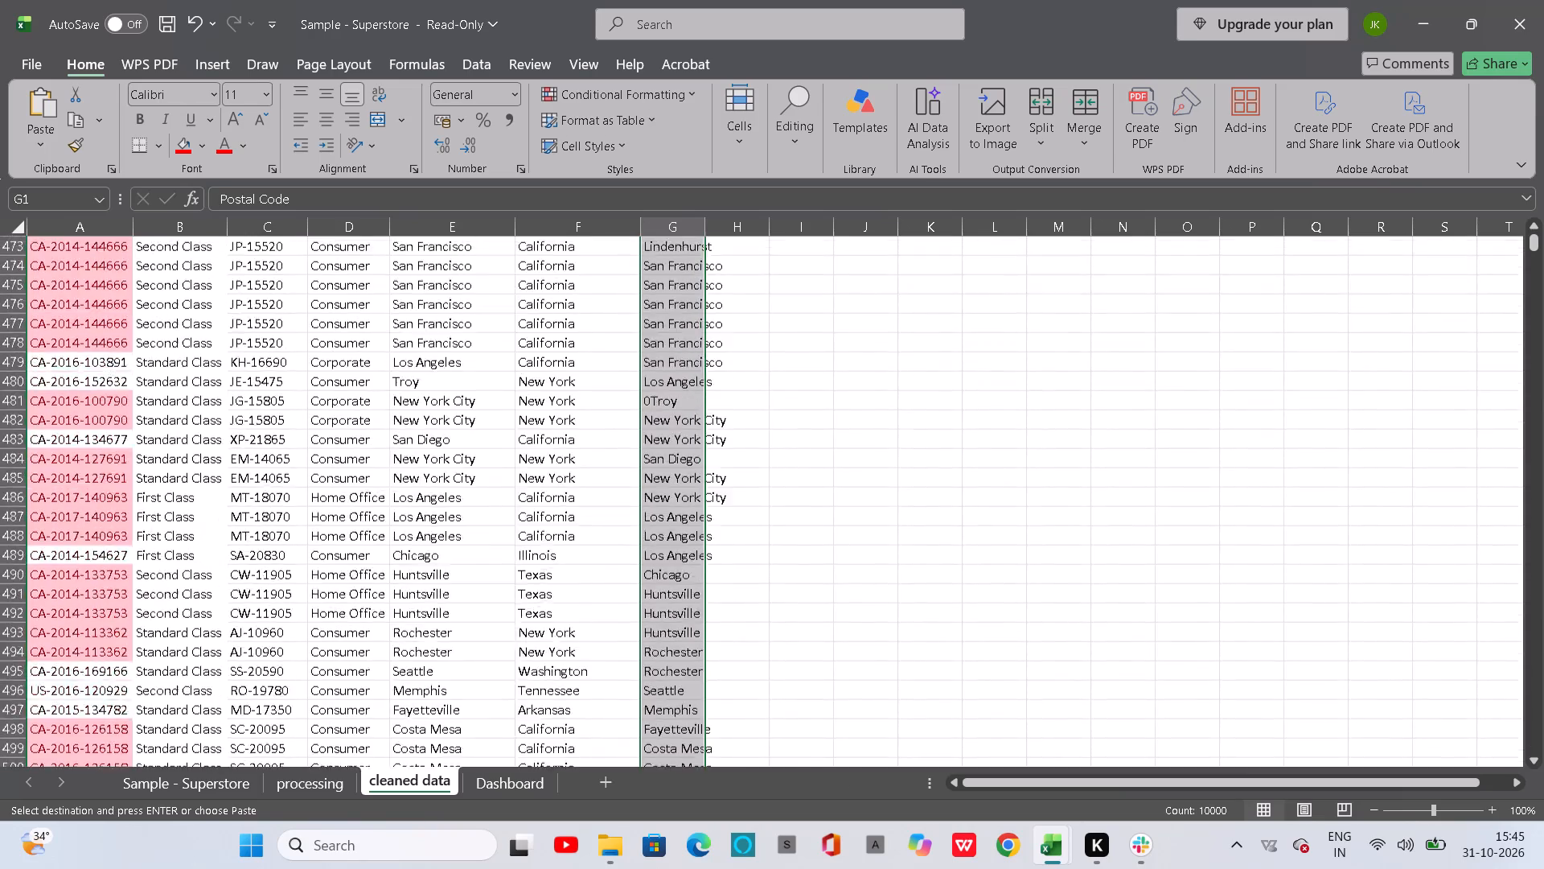
scroll(738, 671, "up", 18)
scroll(738, 671, "up", 3)
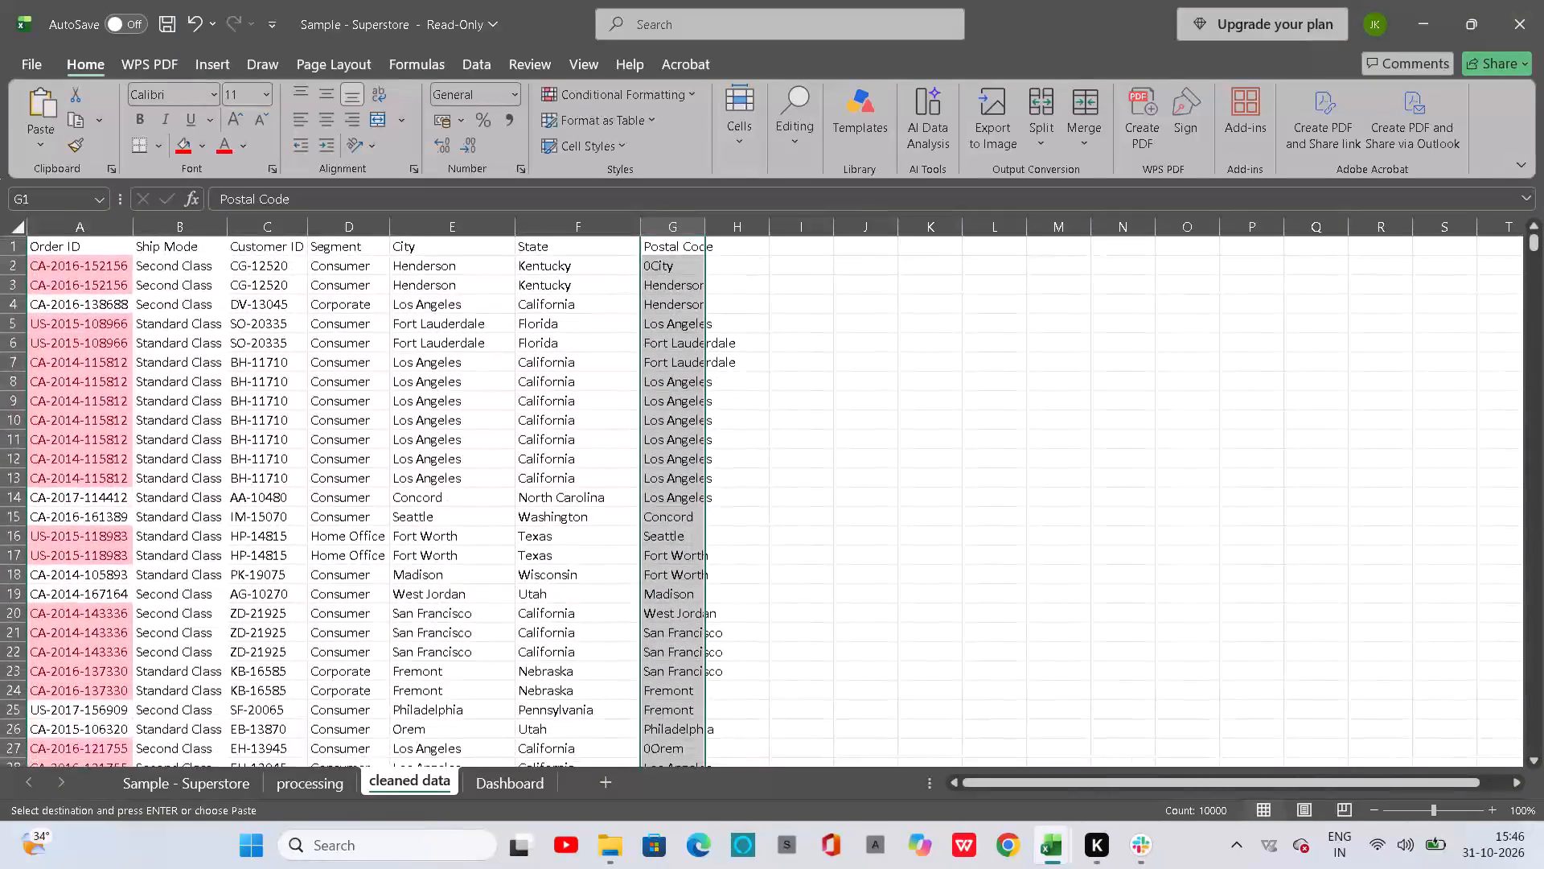
Auto-fit the width of column G on the cleaned data sheet.
double_click(702, 228)
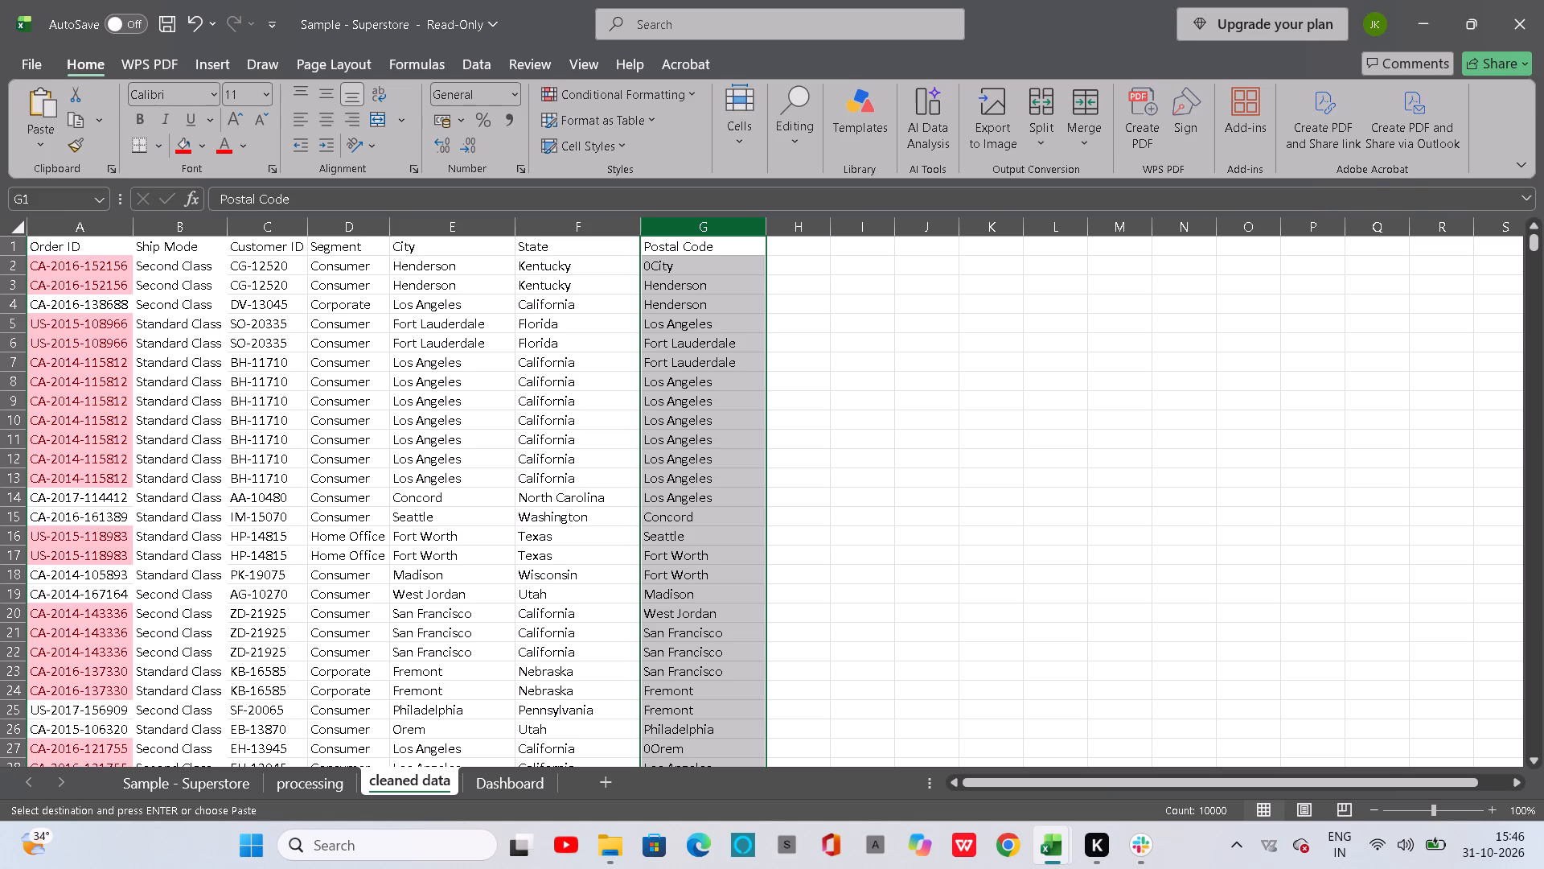
Format column C on the processing sheet as Text.
left_click(316, 786)
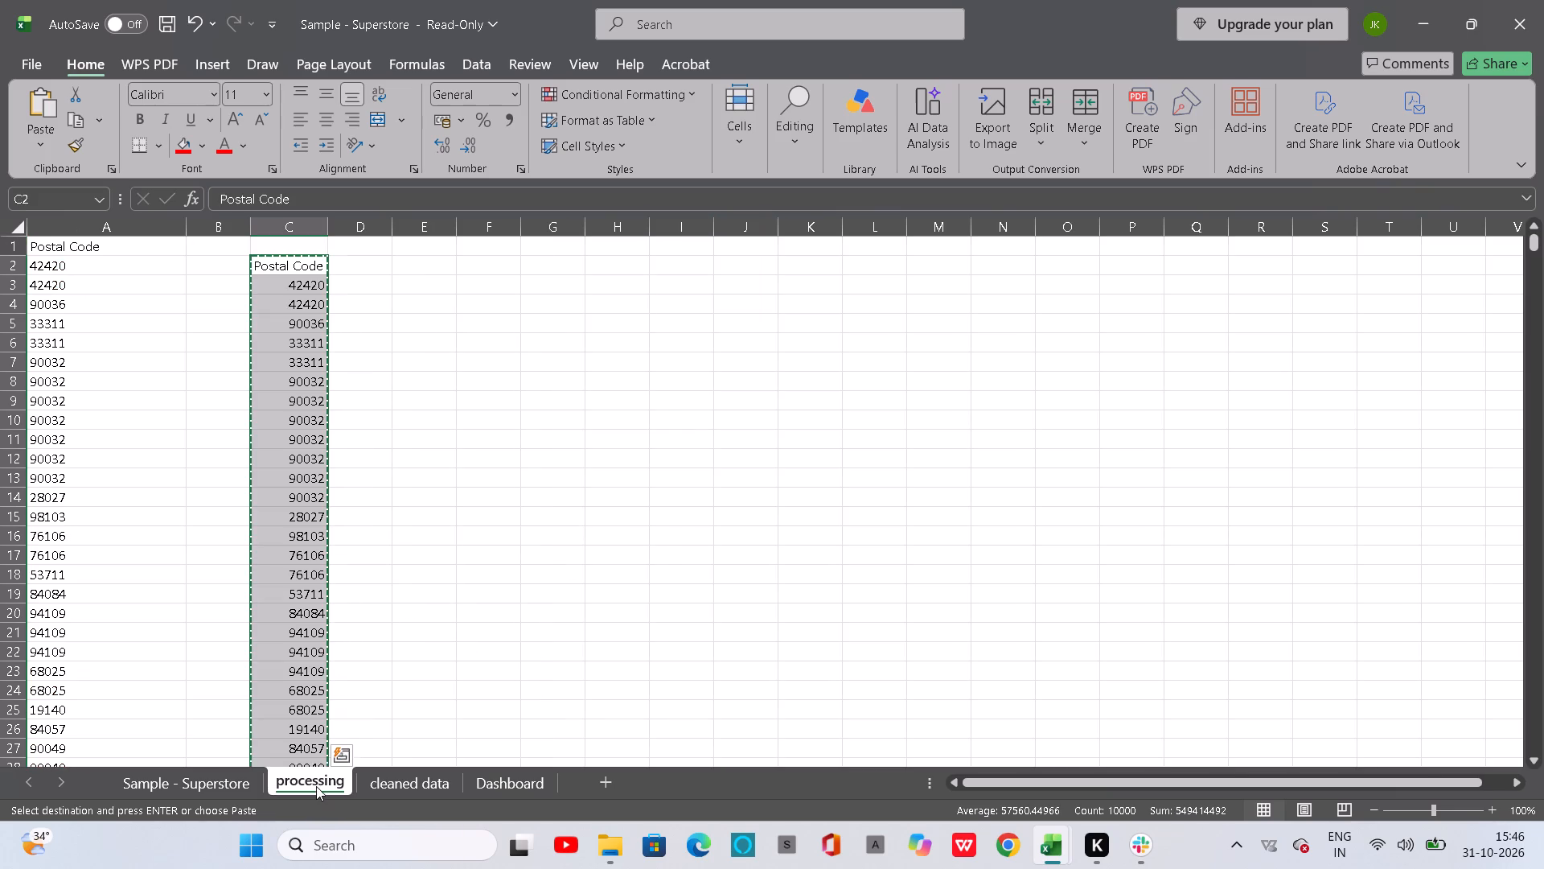
left_click(281, 266)
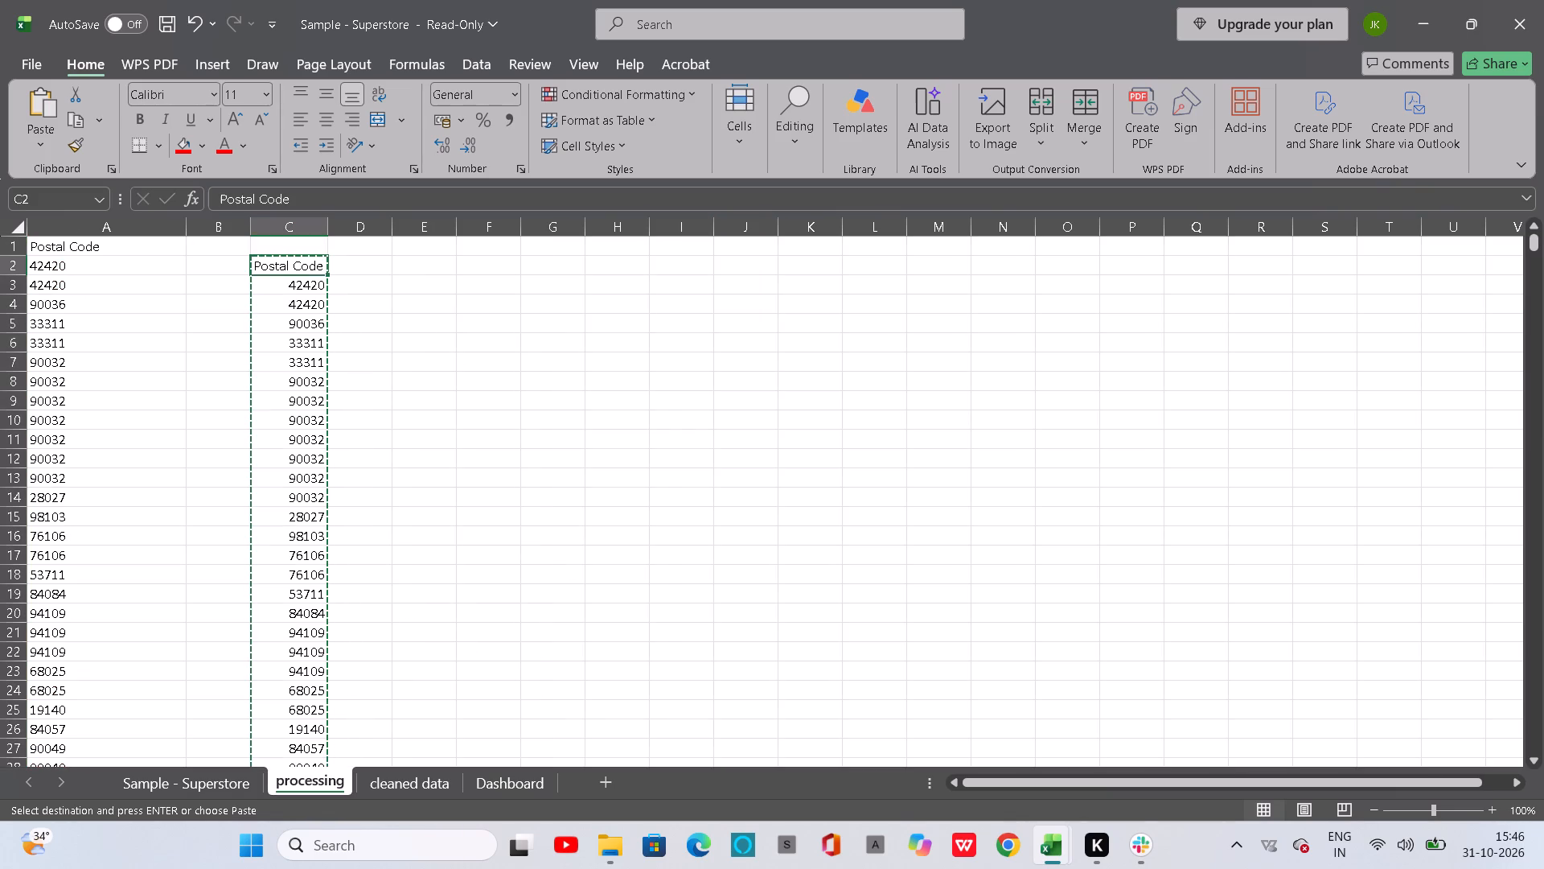
left_click(281, 266)
left_click(281, 266)
left_click_drag(281, 266, 282, 241)
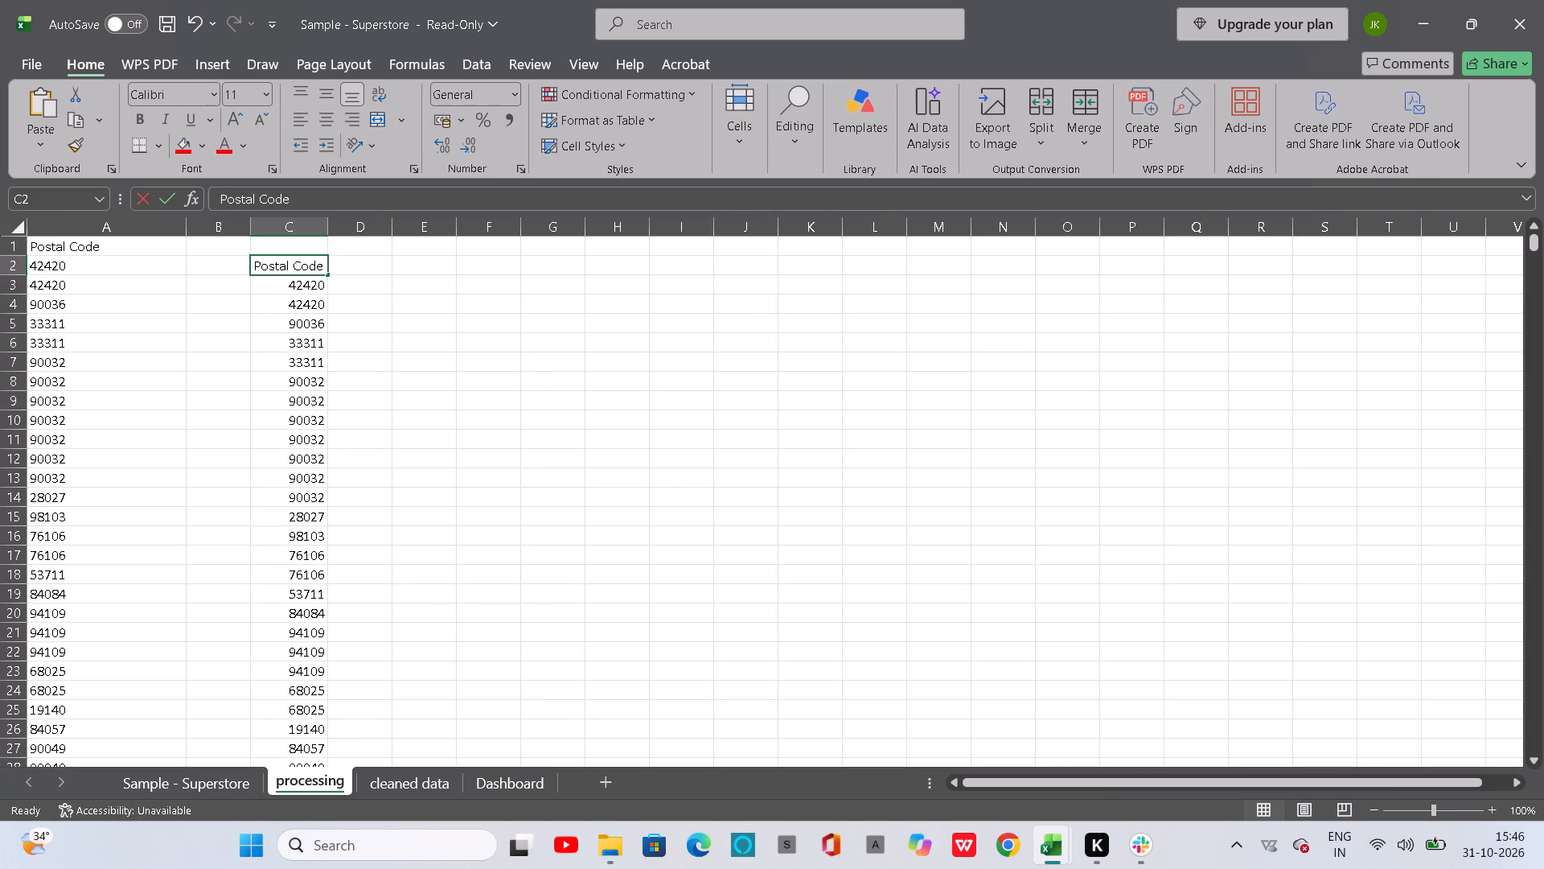
left_click_drag(282, 241, 282, 226)
left_click(282, 226)
key("ctrl+1")
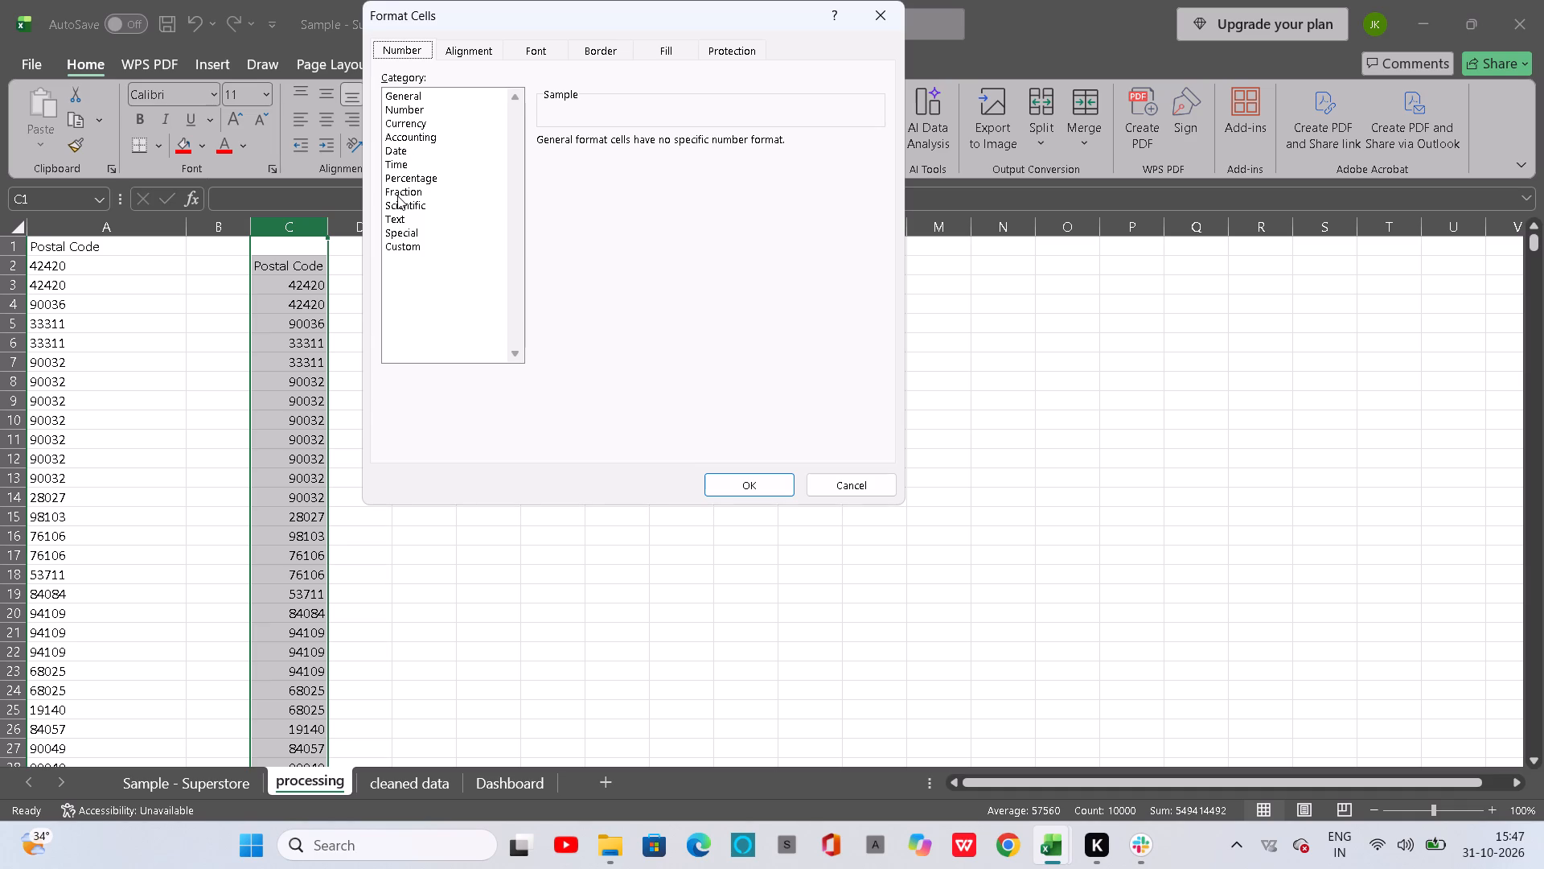
left_click(396, 217)
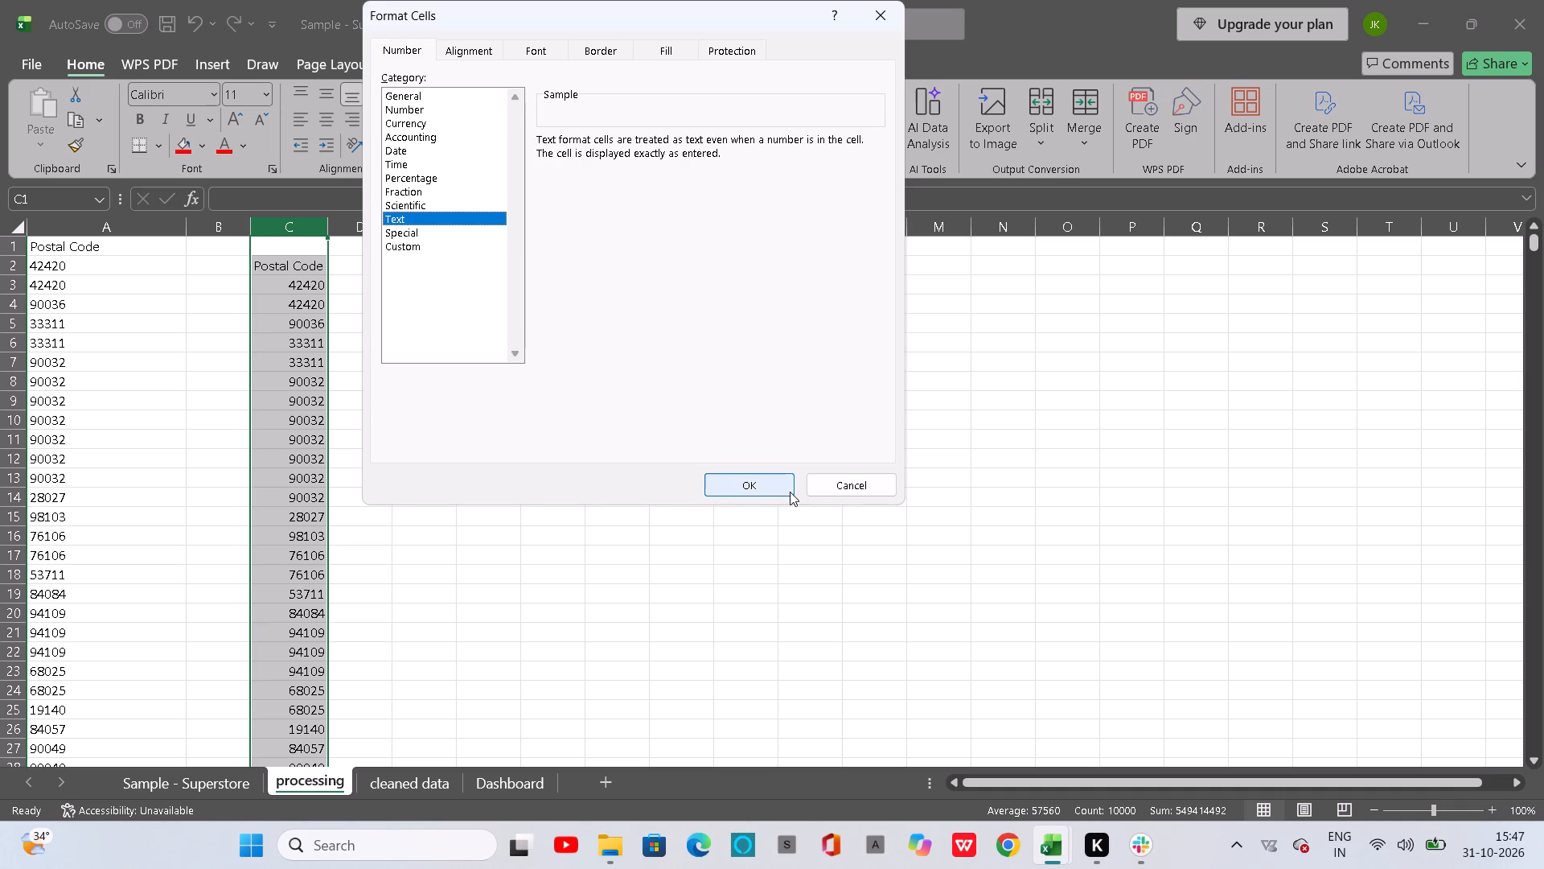
left_click(786, 490)
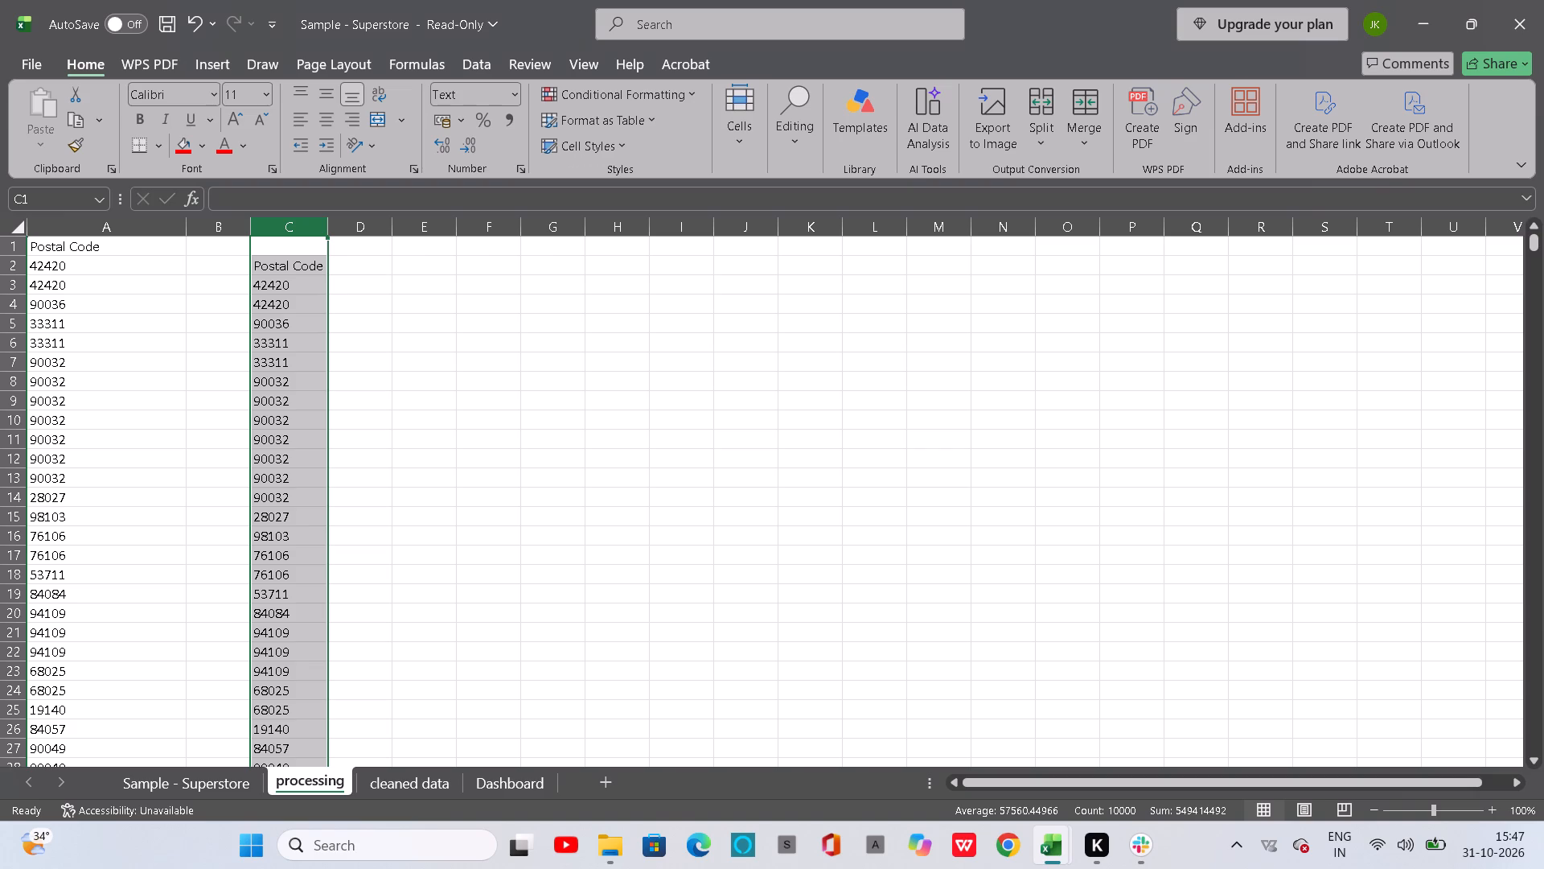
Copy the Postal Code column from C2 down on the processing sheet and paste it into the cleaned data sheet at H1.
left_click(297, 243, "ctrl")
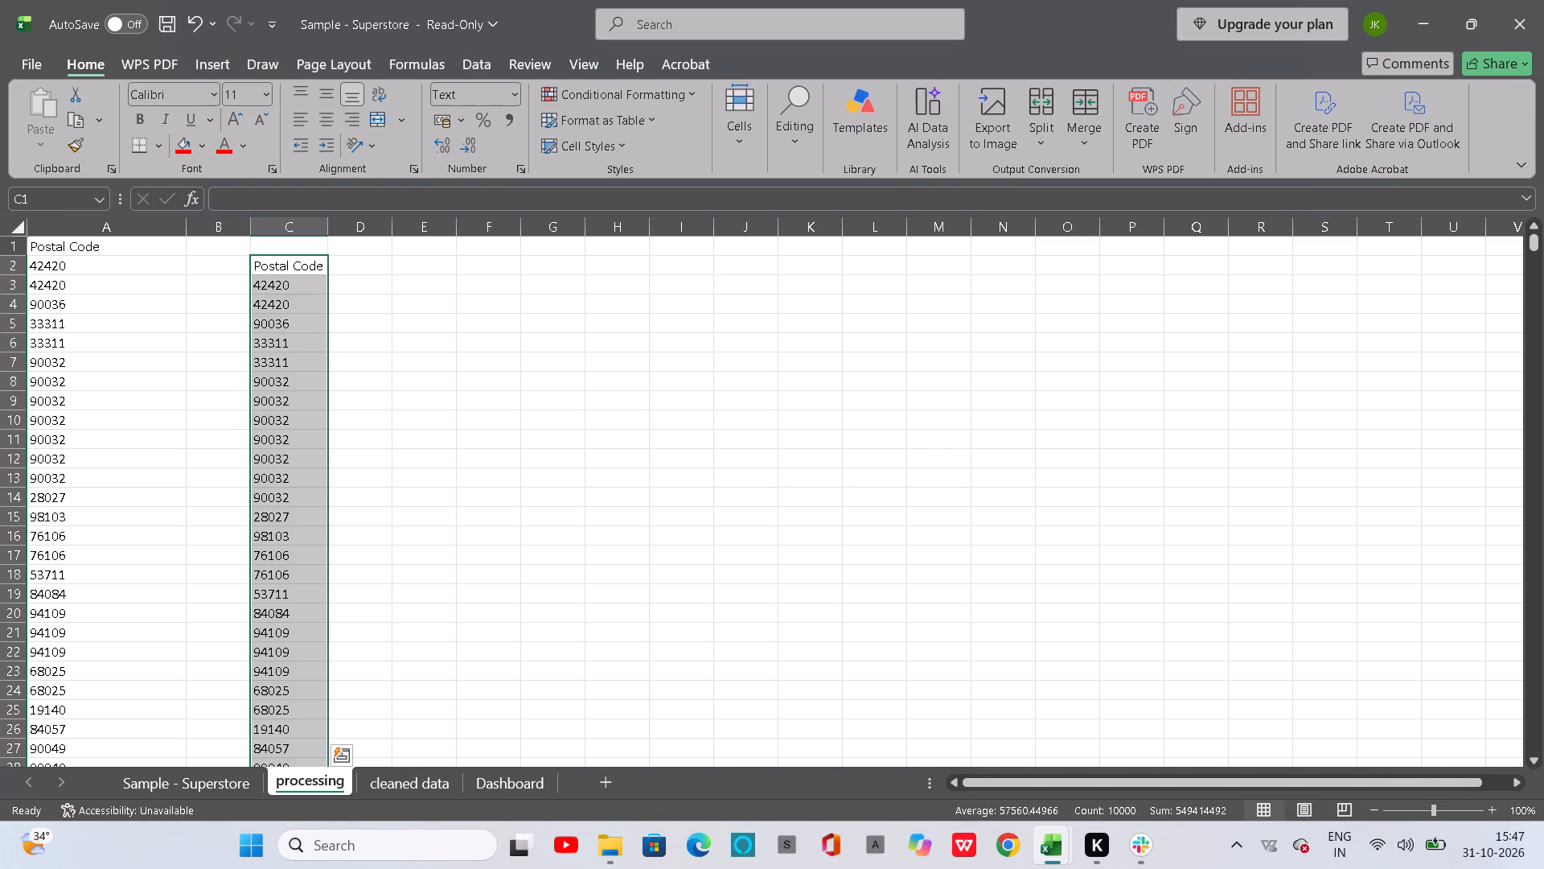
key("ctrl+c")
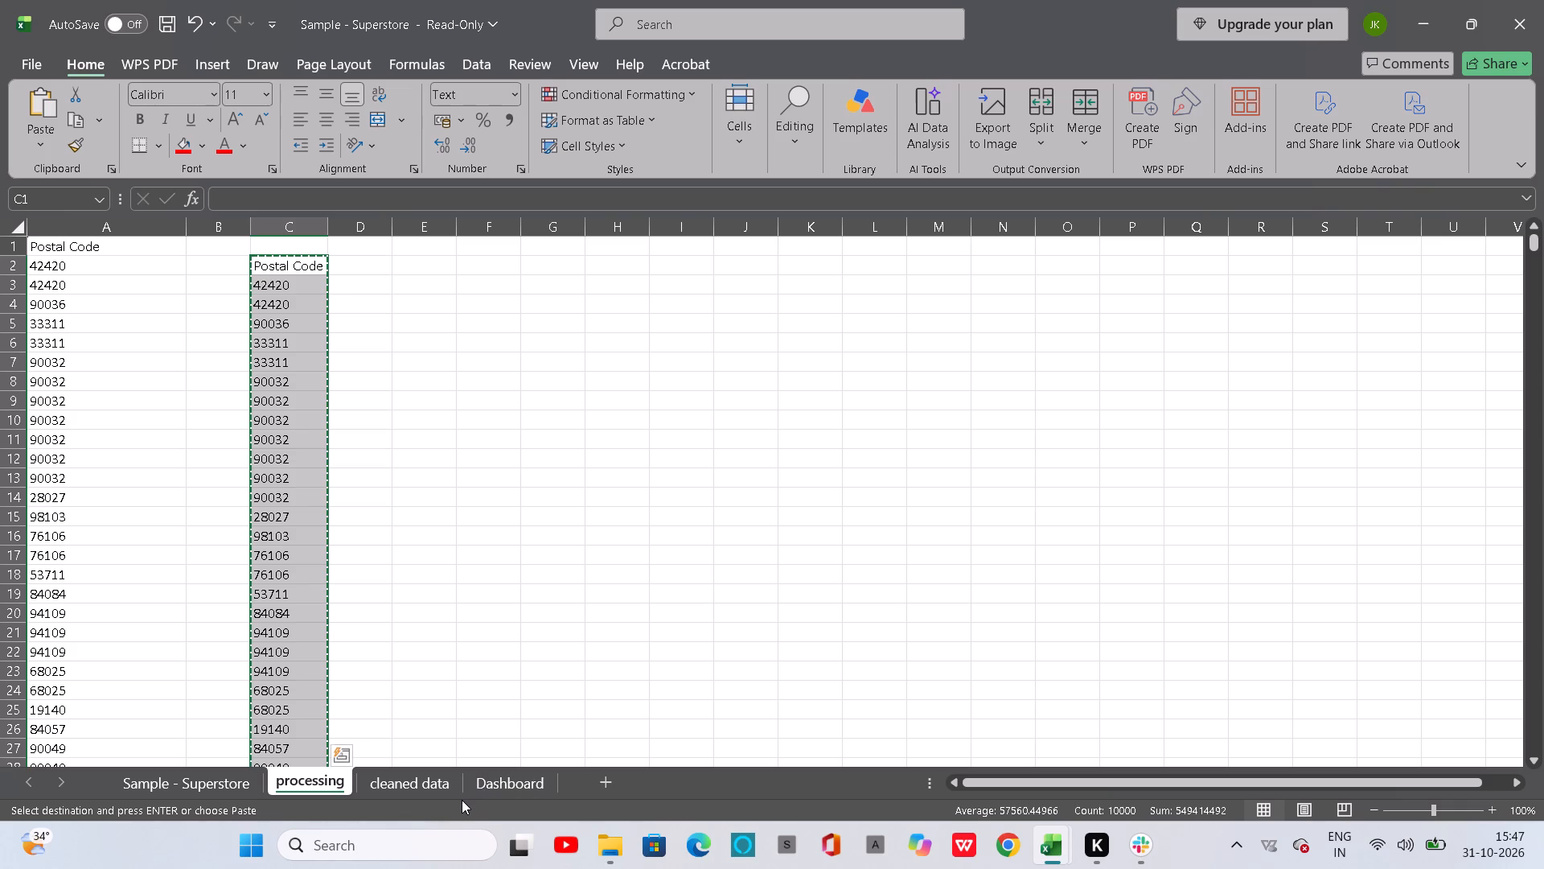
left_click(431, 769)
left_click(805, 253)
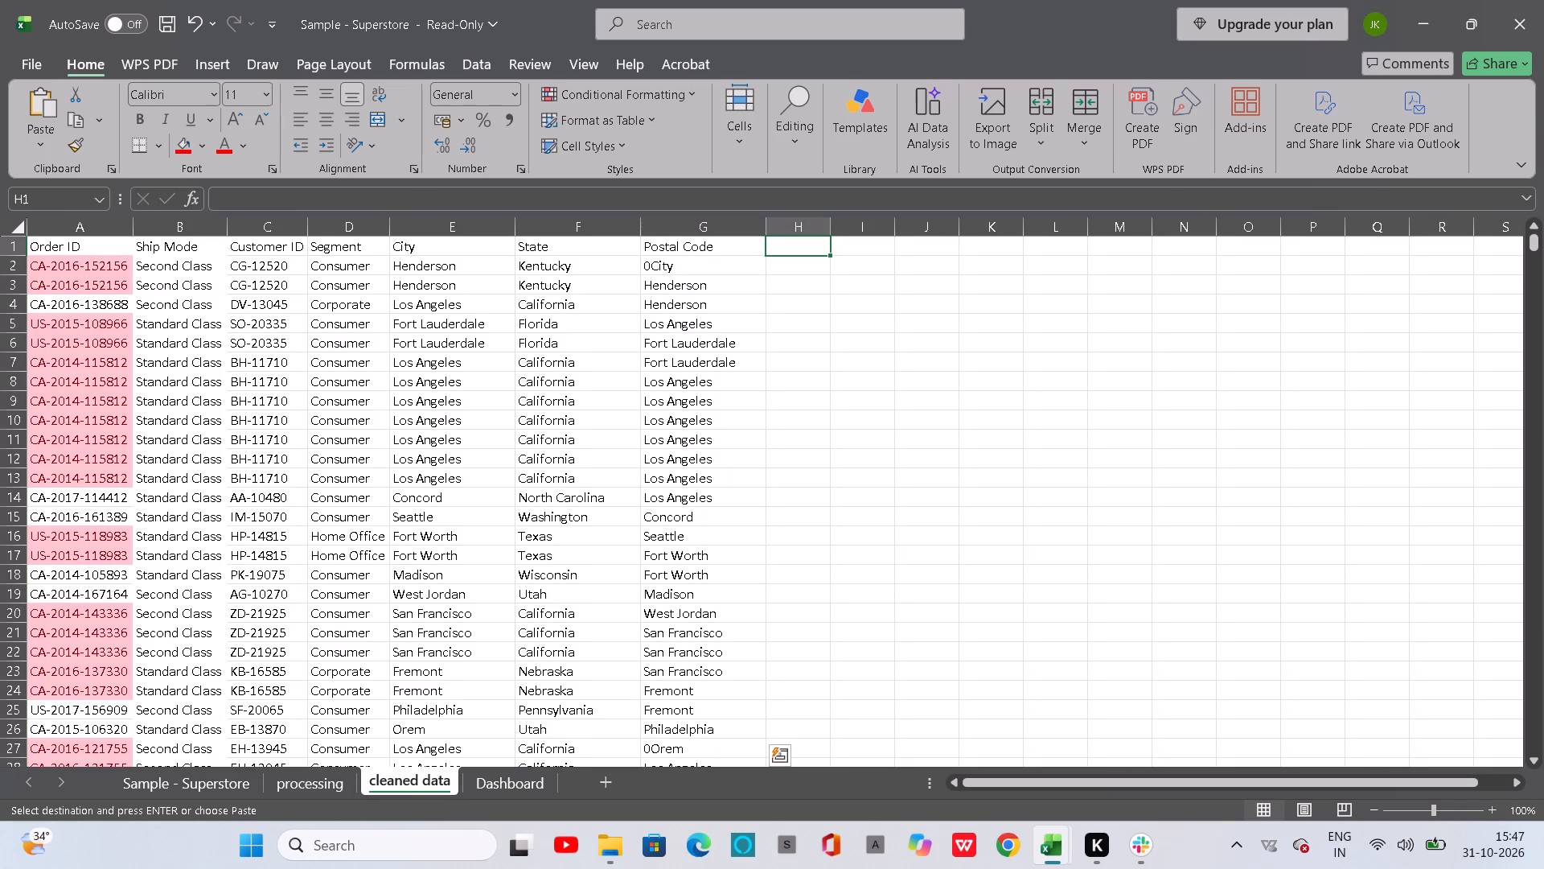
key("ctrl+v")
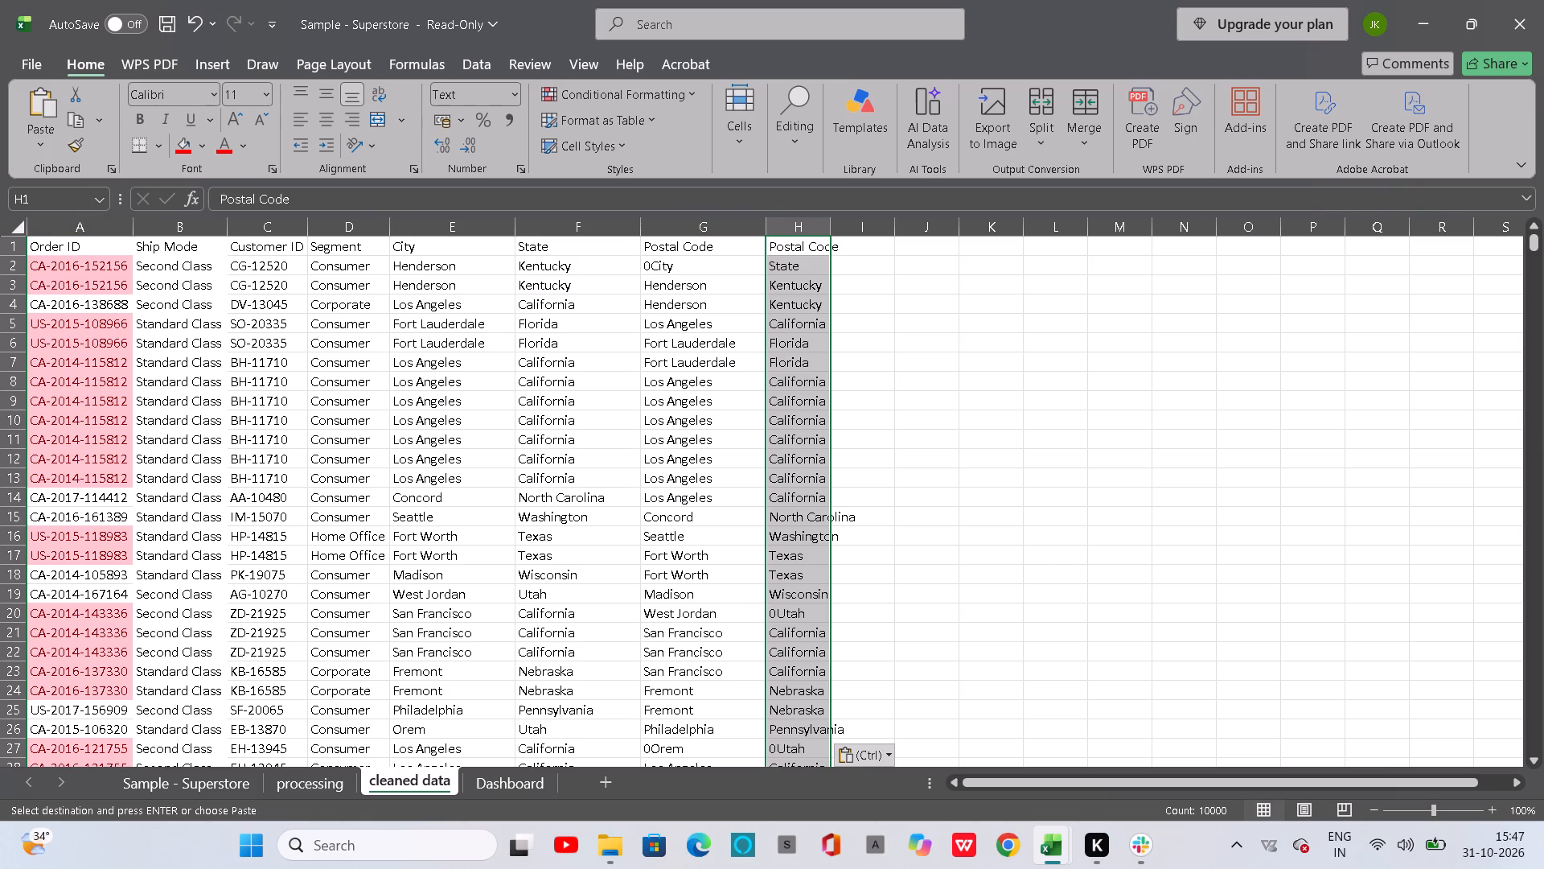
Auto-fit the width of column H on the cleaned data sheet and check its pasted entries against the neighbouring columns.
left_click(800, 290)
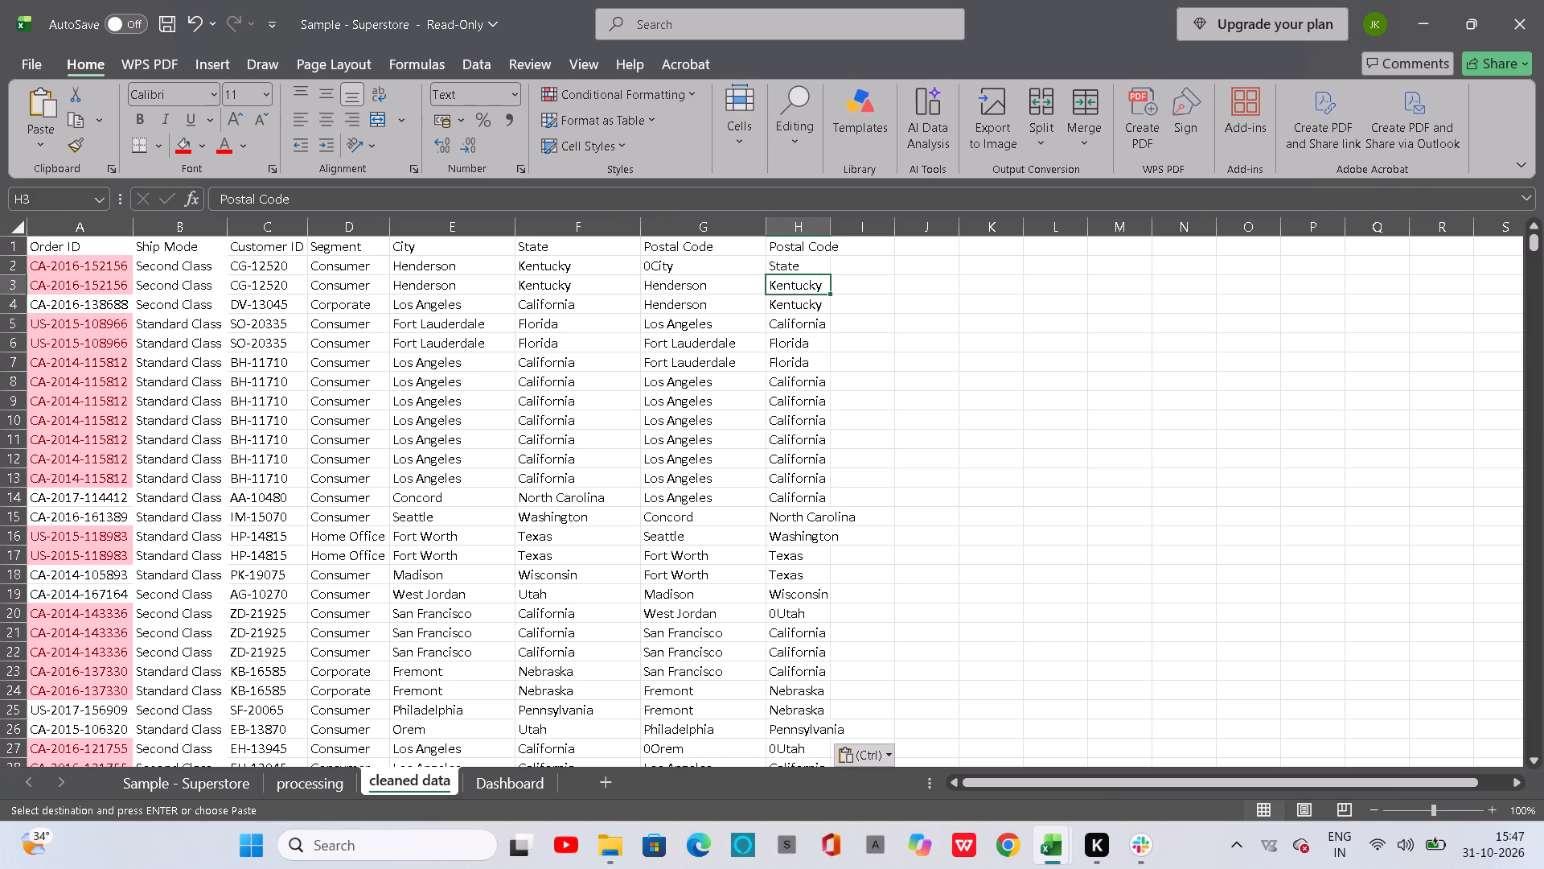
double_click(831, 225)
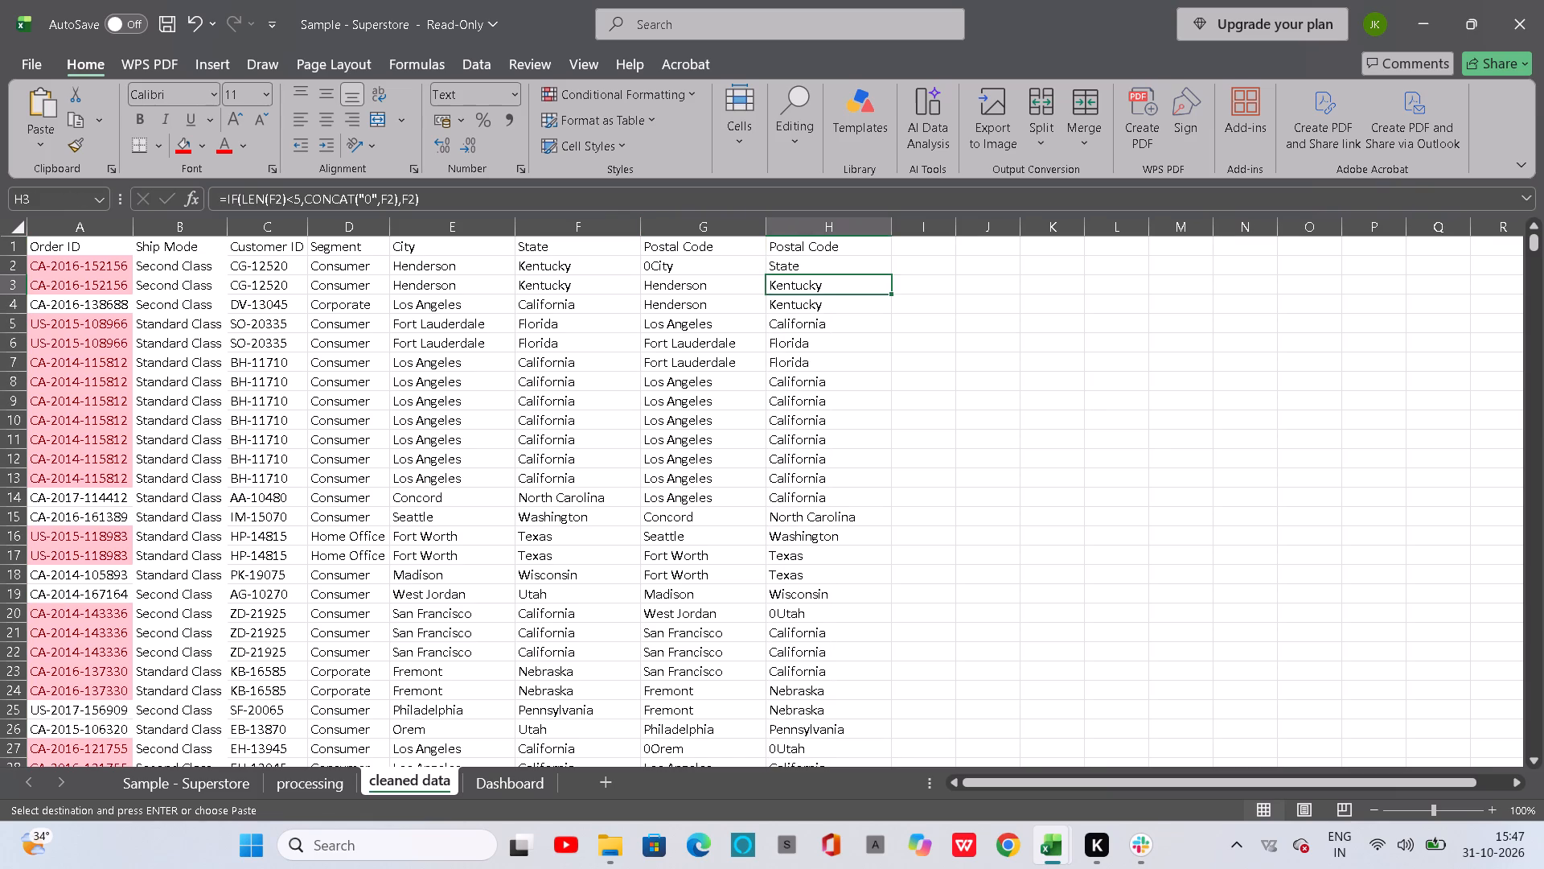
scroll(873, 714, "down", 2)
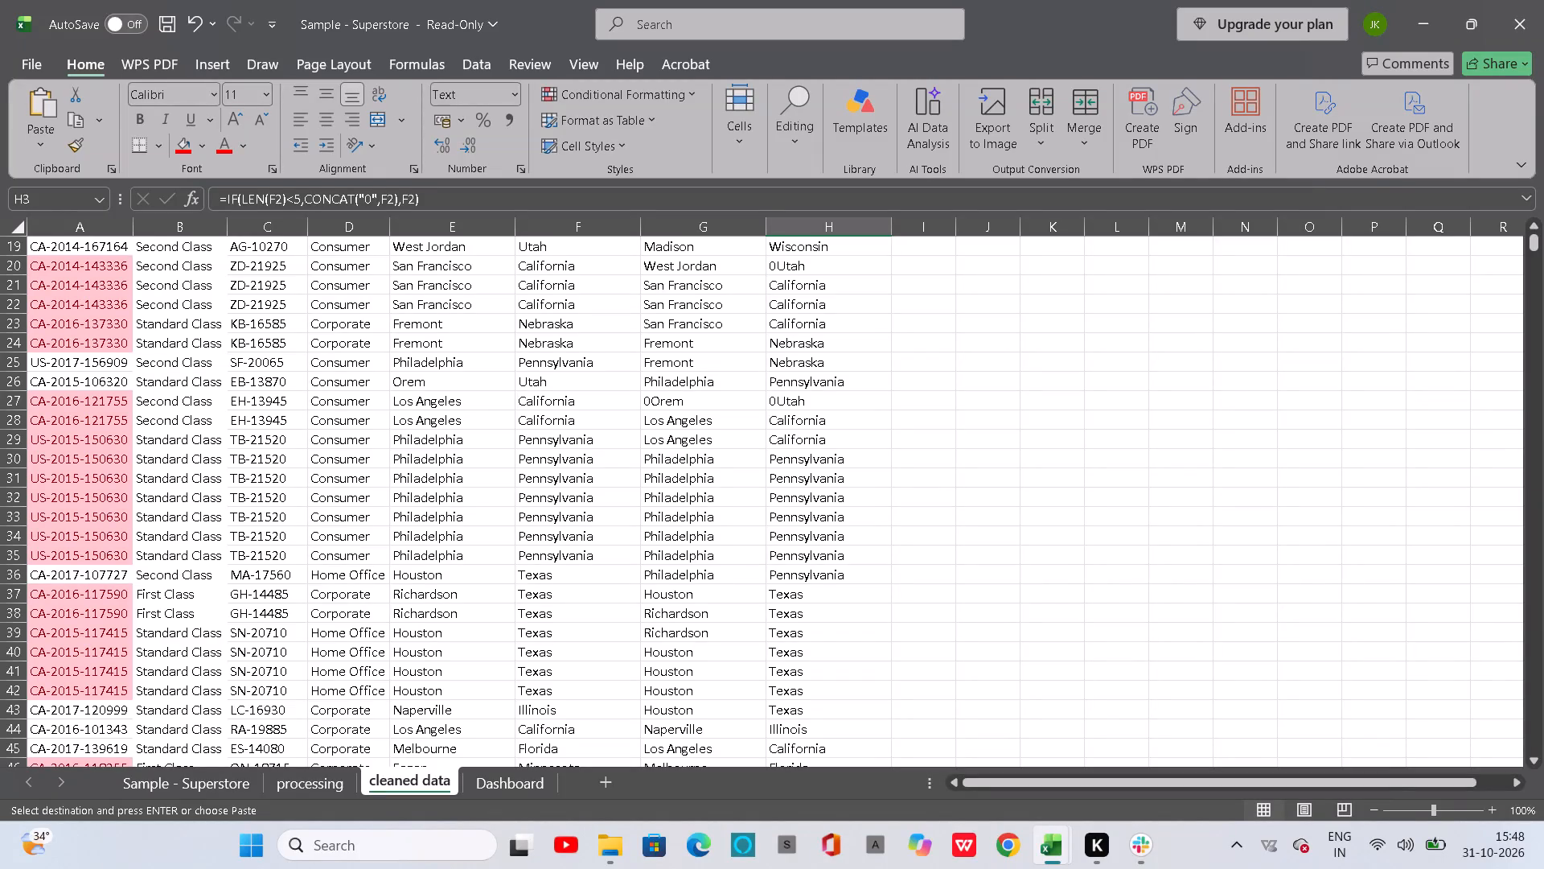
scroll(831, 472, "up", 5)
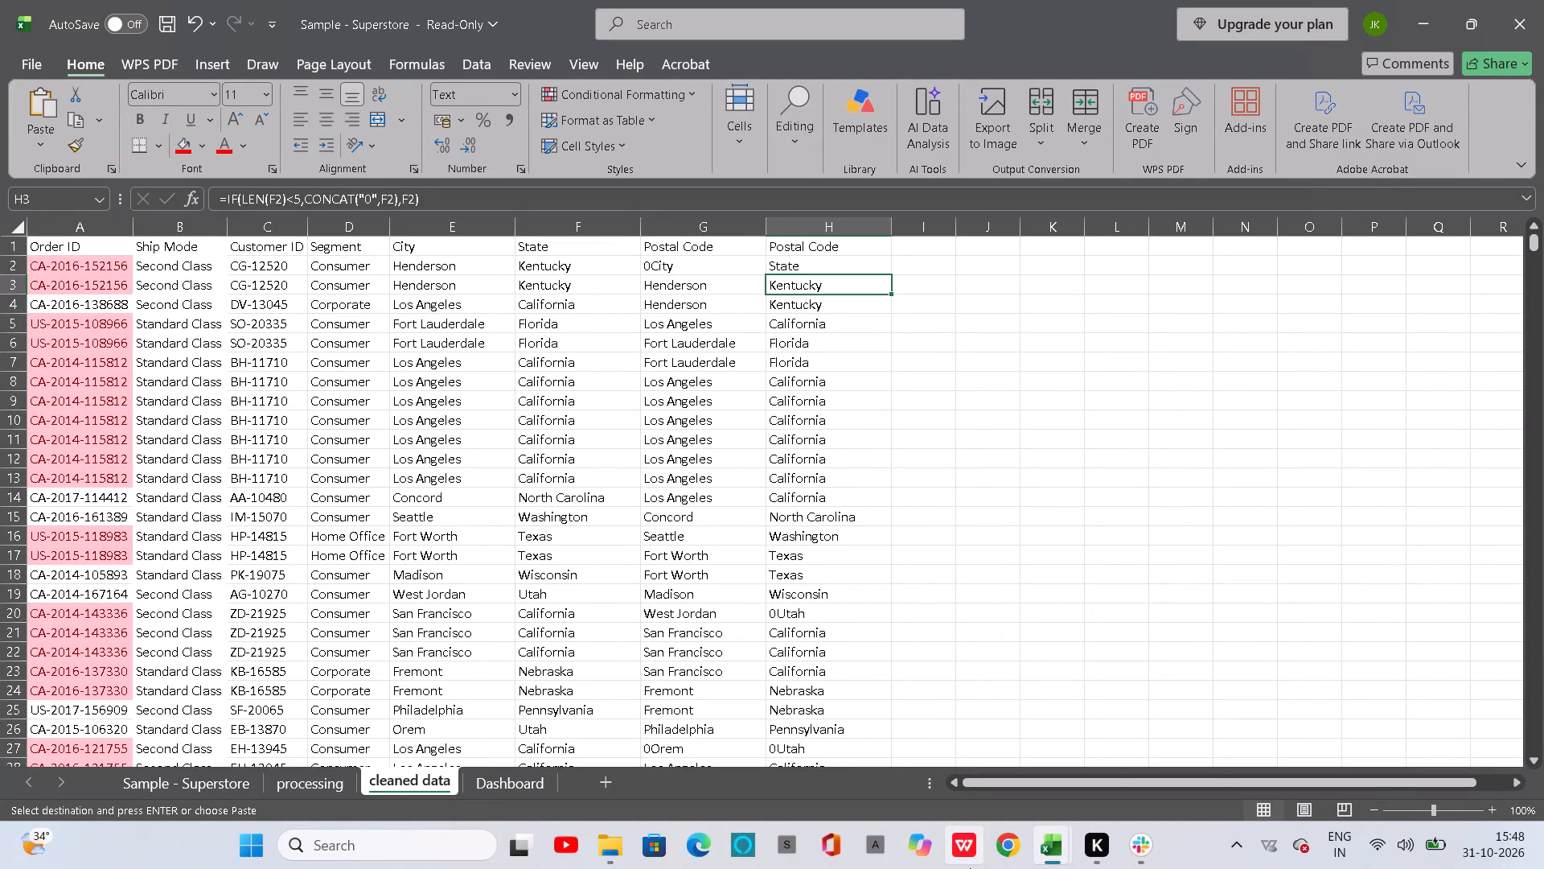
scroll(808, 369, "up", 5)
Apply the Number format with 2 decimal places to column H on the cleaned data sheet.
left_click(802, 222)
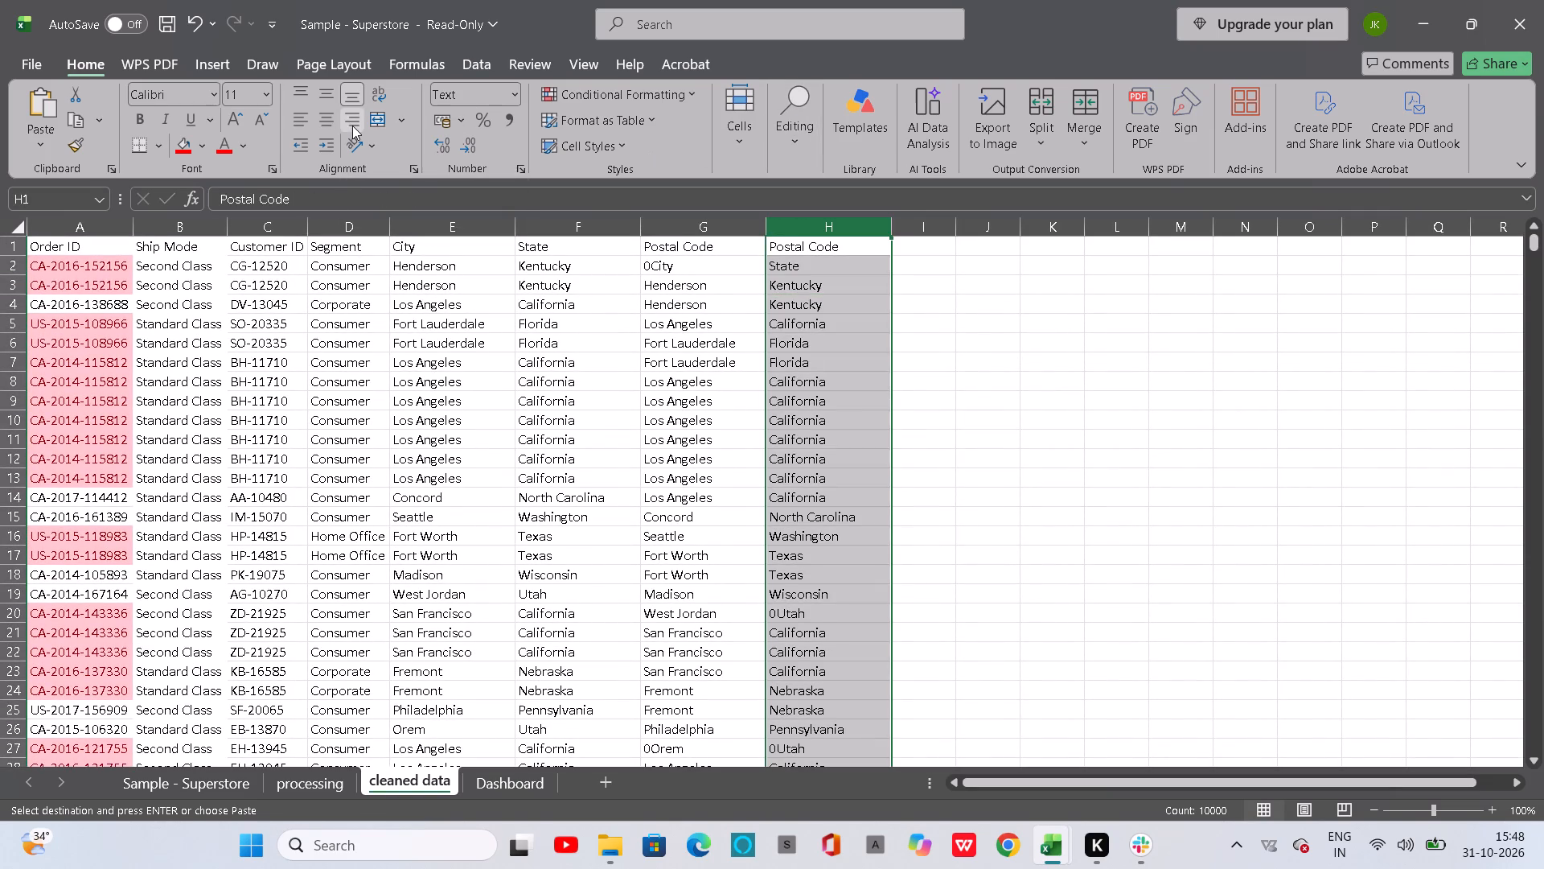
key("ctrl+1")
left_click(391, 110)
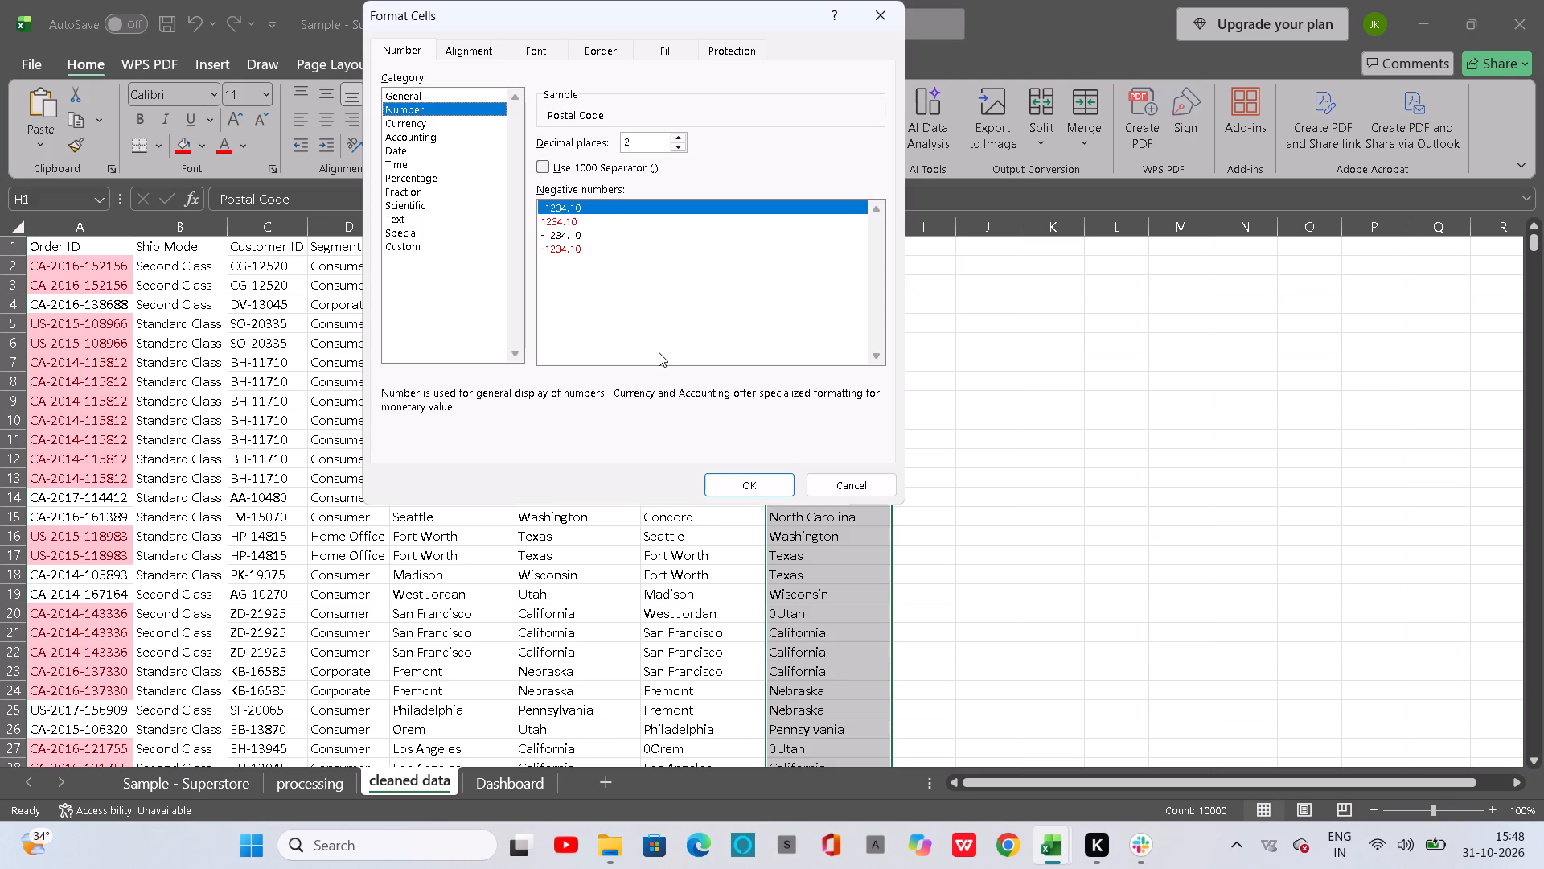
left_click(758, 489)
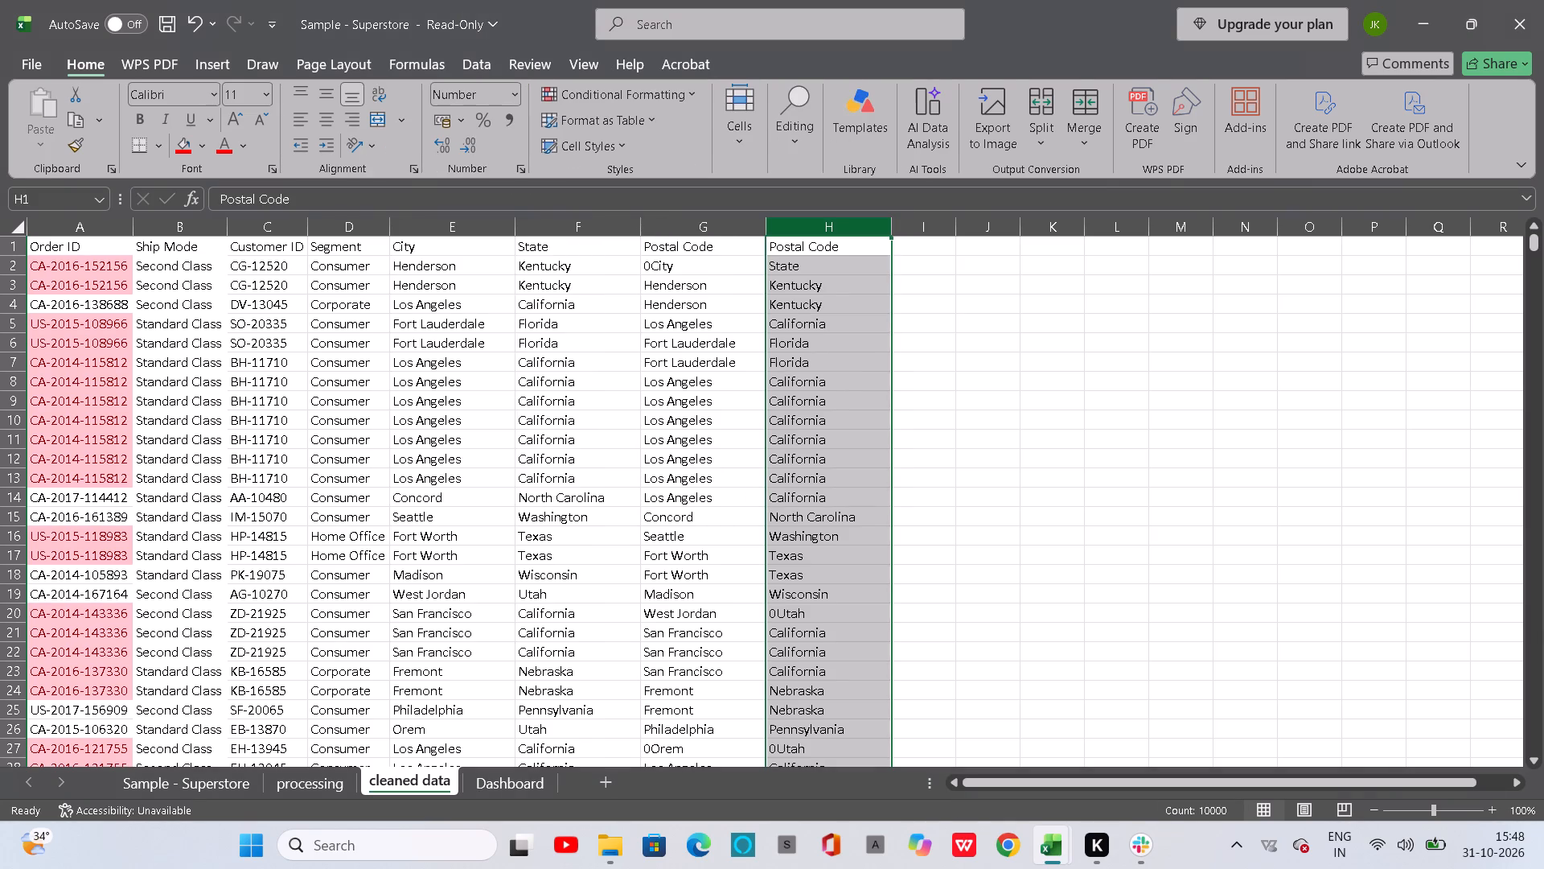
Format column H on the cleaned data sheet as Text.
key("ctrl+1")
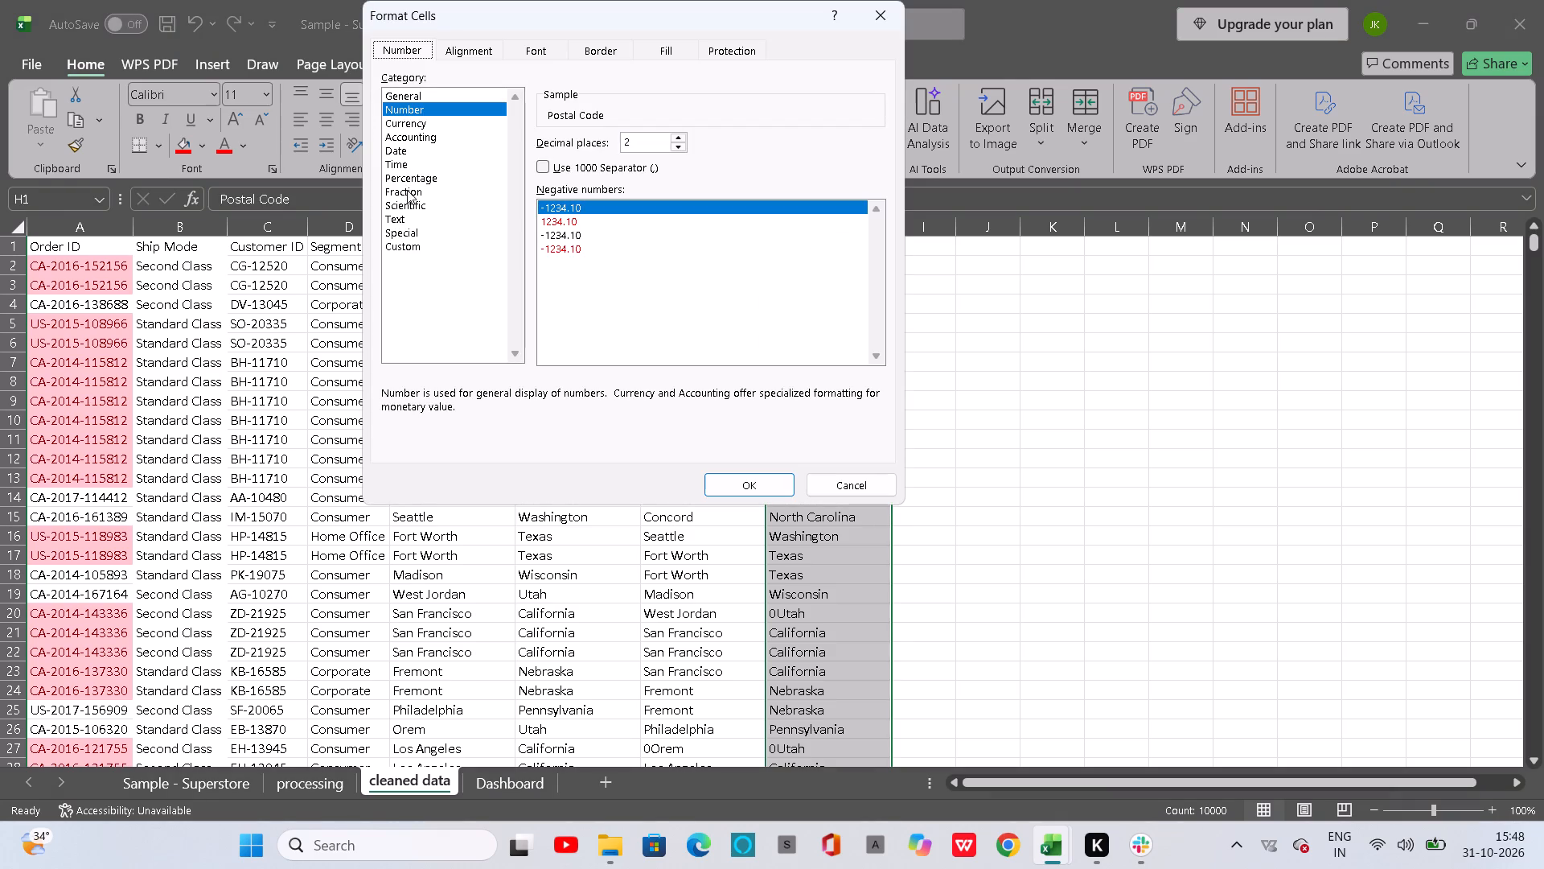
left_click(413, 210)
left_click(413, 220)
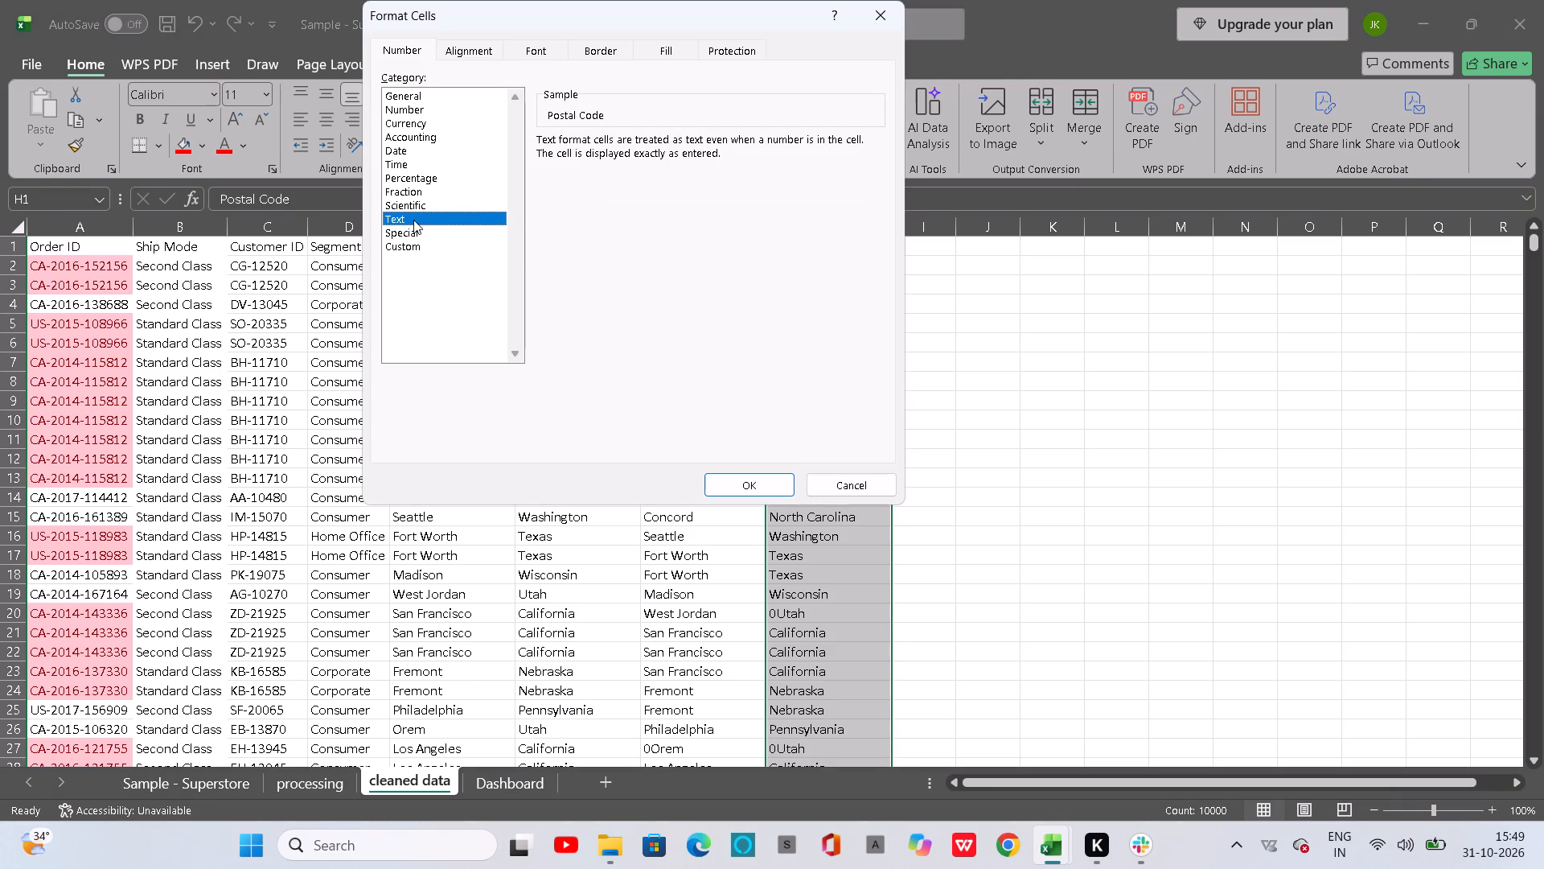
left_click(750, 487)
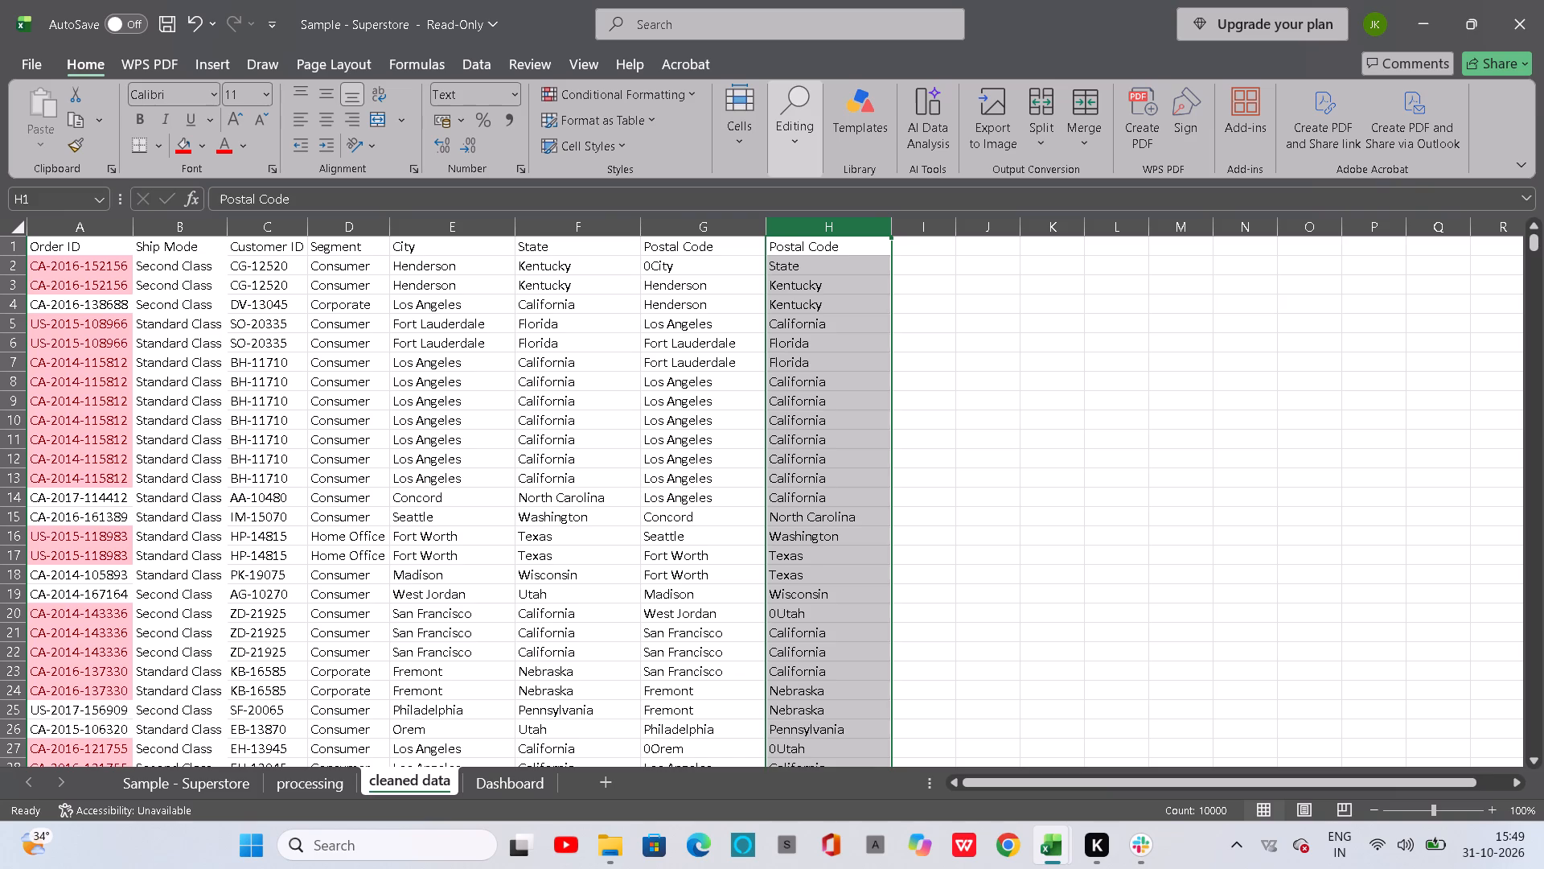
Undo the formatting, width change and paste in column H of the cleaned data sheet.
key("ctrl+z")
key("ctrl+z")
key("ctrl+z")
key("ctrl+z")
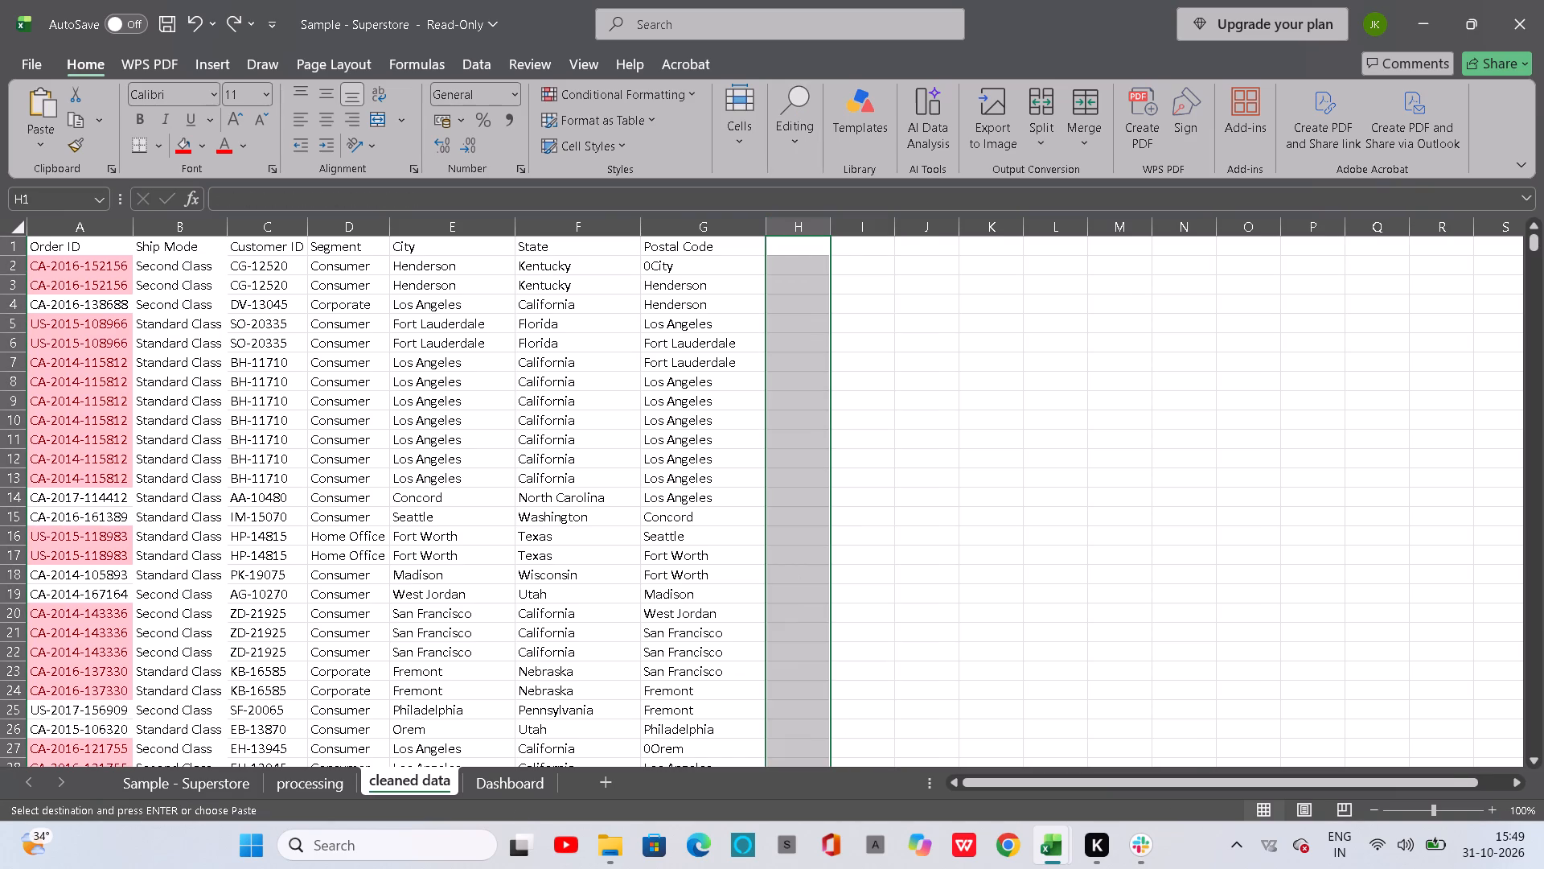
Examine the zero-padded postal codes in column C of the processing sheet against column A, down to the last filled rows.
left_click(332, 773)
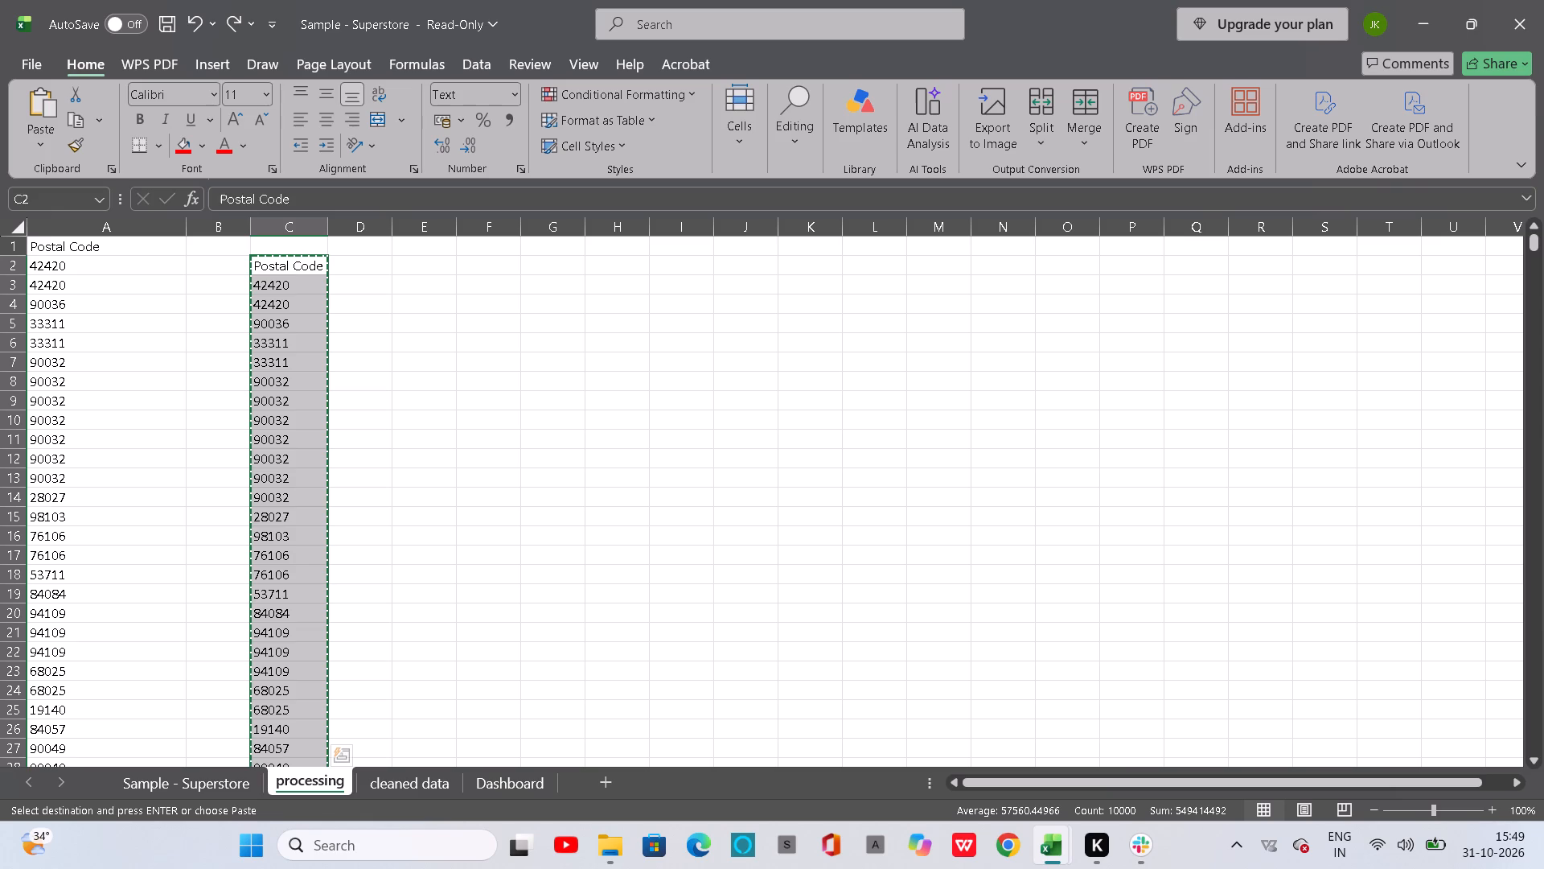
scroll(292, 543, "down", 13)
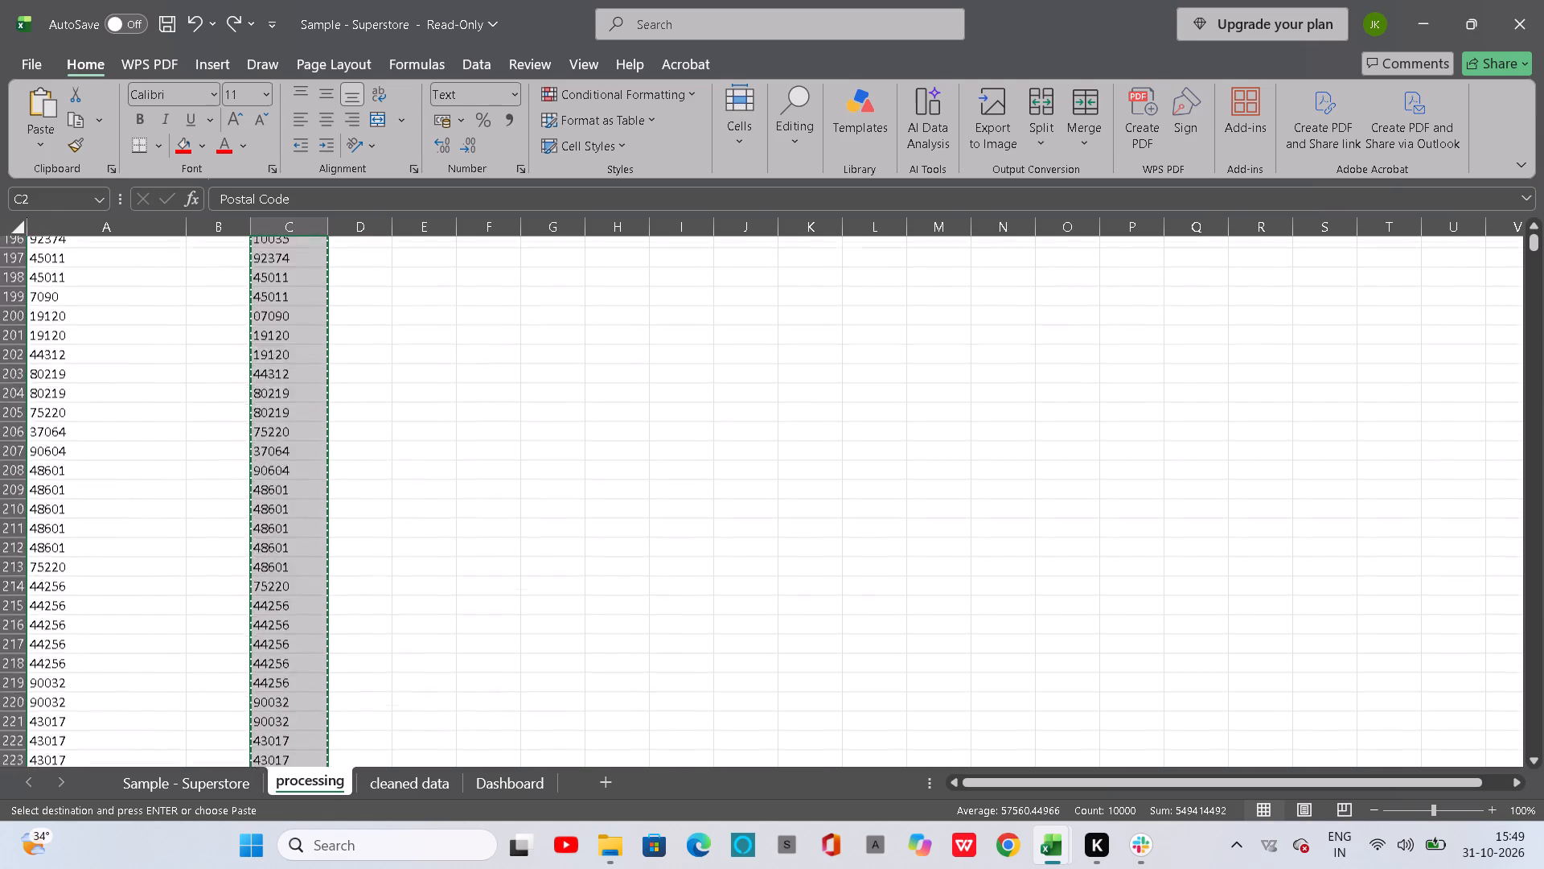
scroll(292, 543, "down", 17)
scroll(292, 543, "down", 20)
scroll(292, 543, "down", 19)
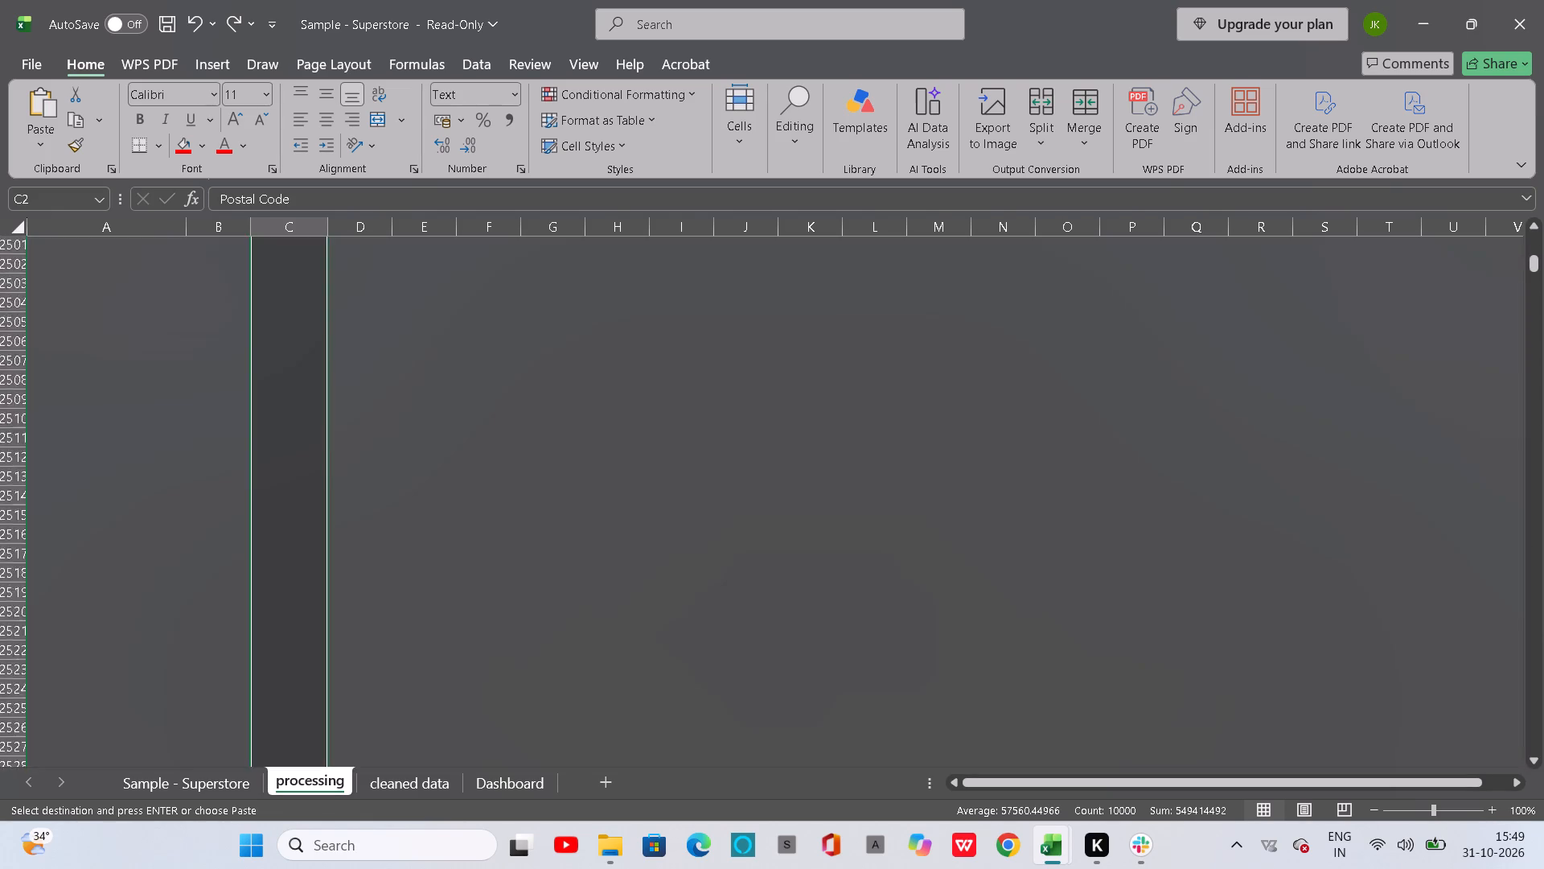
scroll(292, 543, "down", 20)
scroll(292, 543, "down", 19)
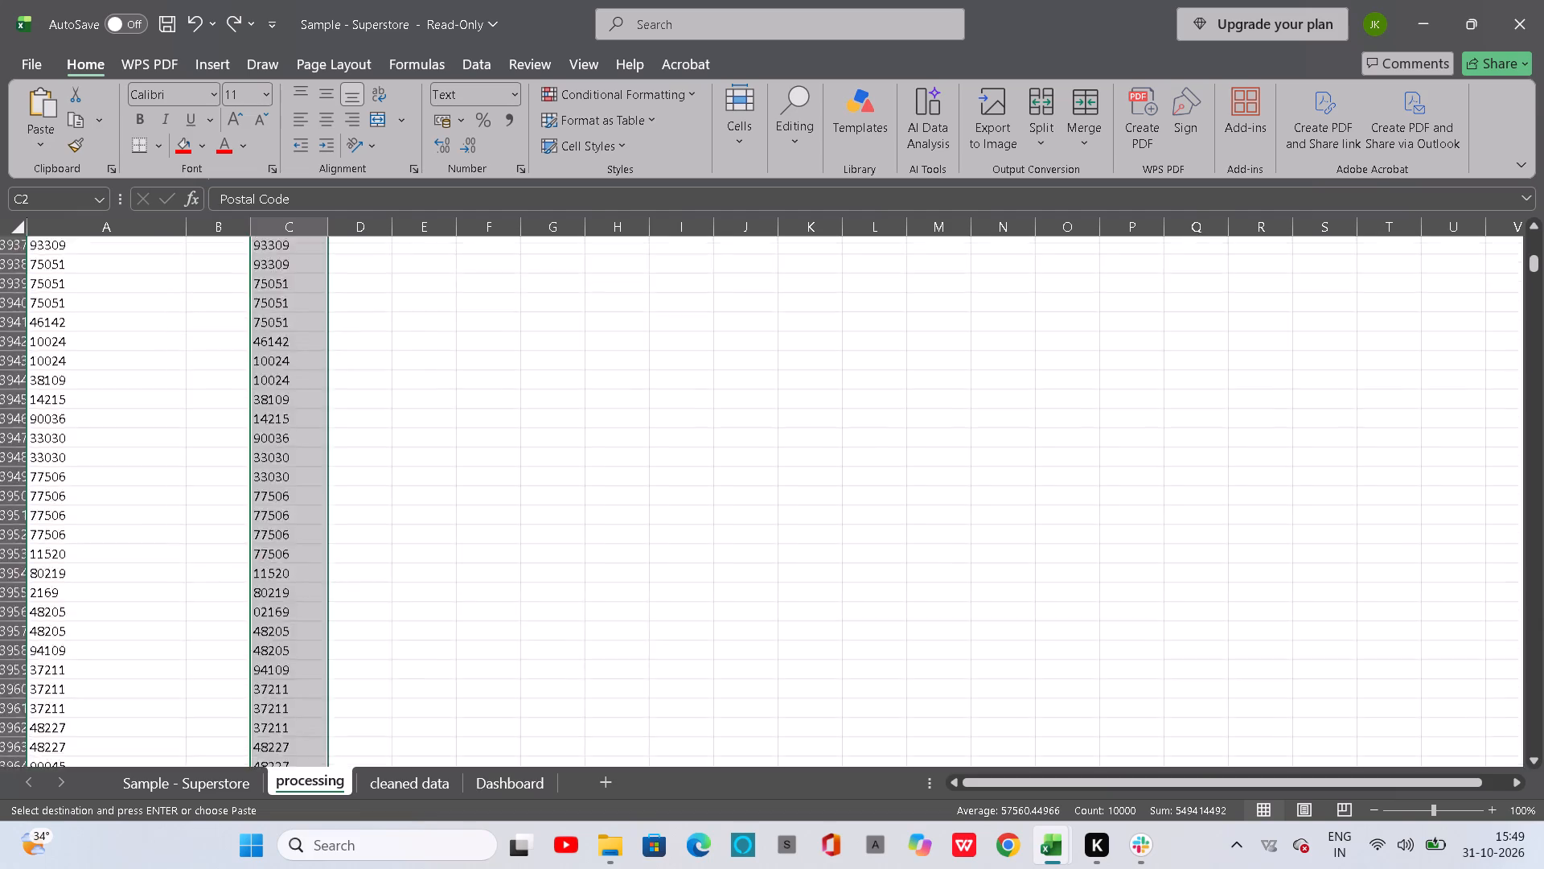
scroll(292, 543, "down", 20)
scroll(292, 543, "down", 19)
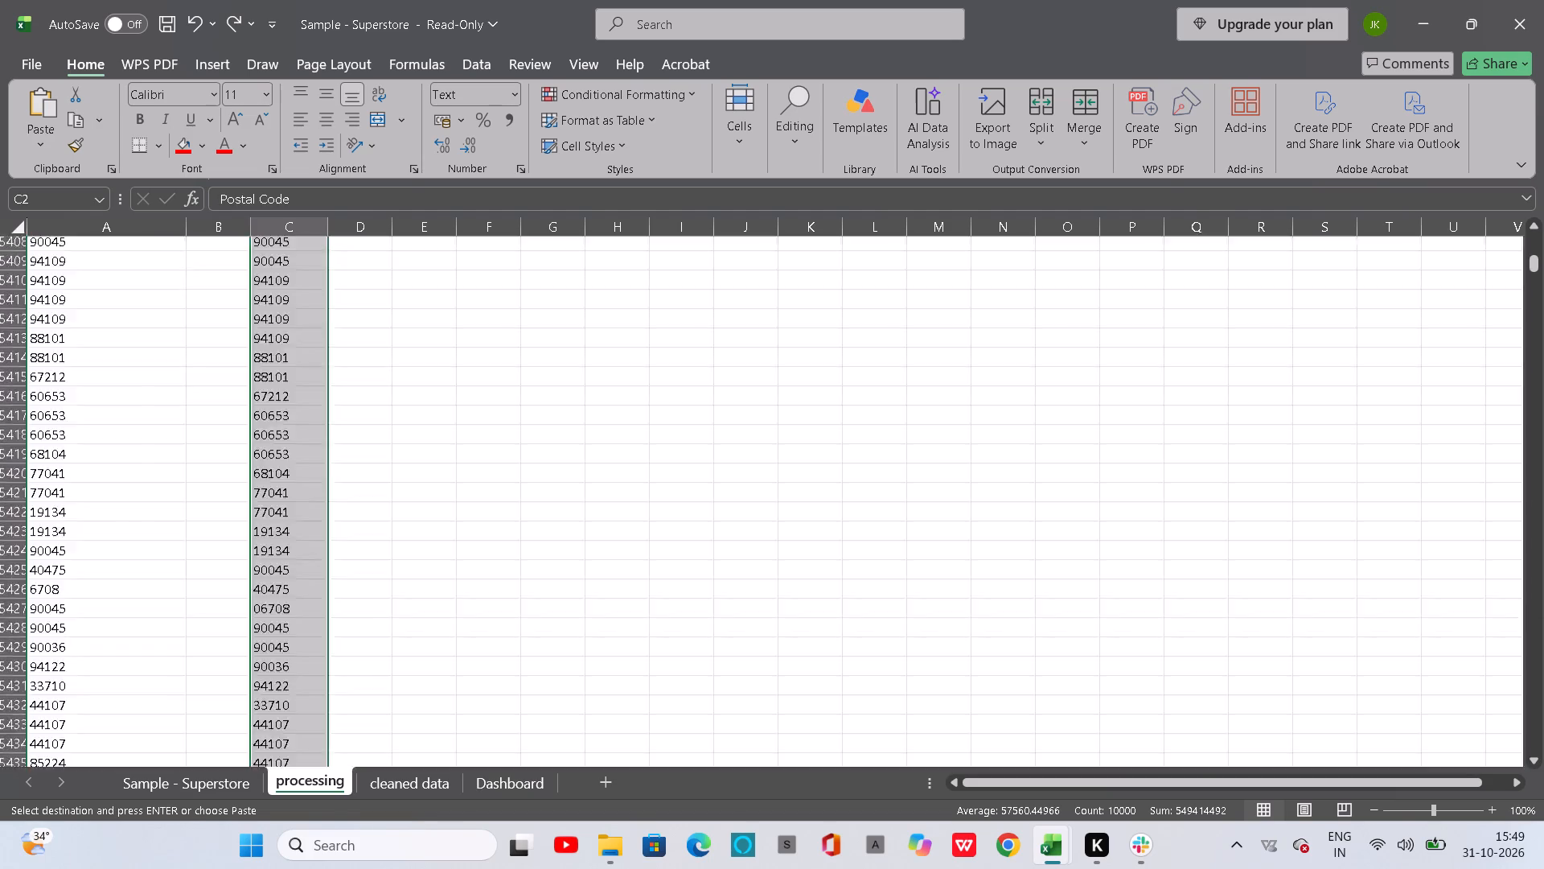
scroll(292, 543, "down", 20)
scroll(292, 543, "down", 19)
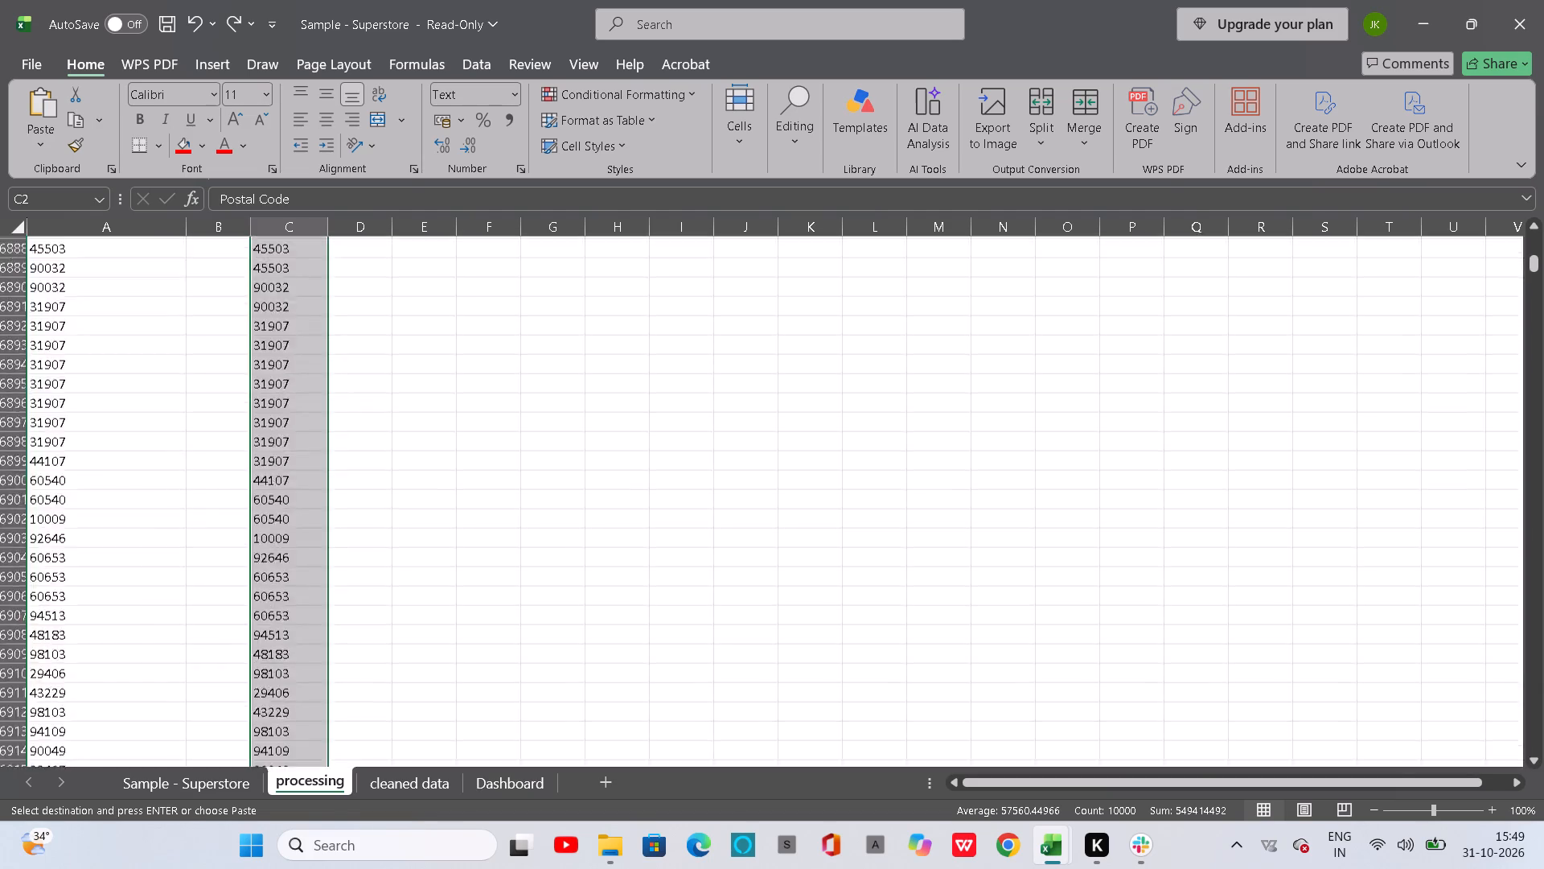
scroll(292, 543, "down", 20)
scroll(292, 543, "down", 3)
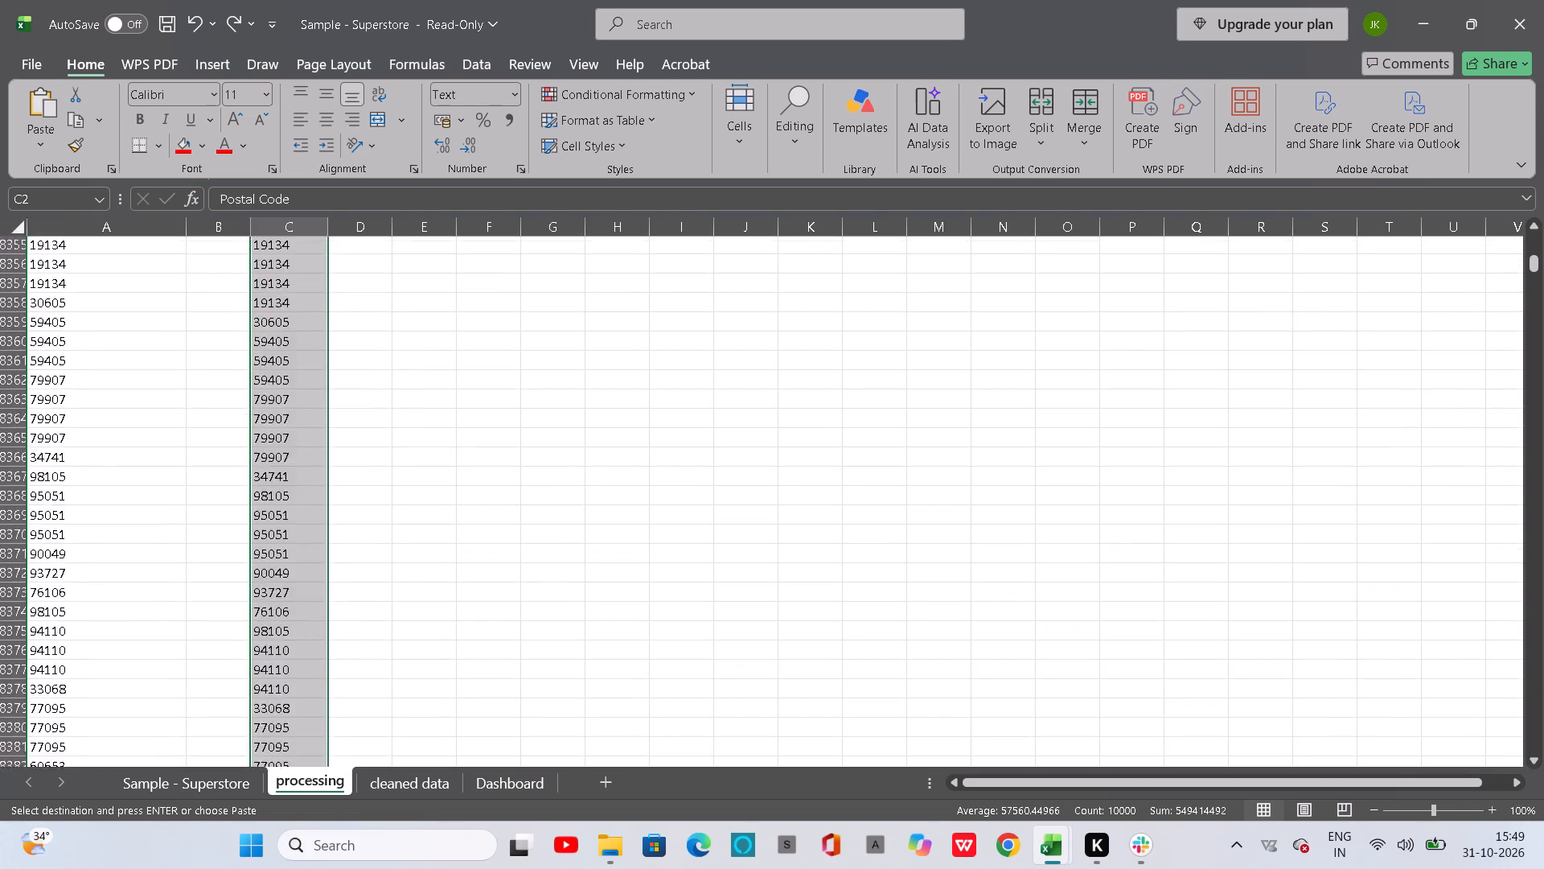
scroll(292, 543, "down", 11)
scroll(292, 543, "down", 19)
scroll(292, 543, "down", 11)
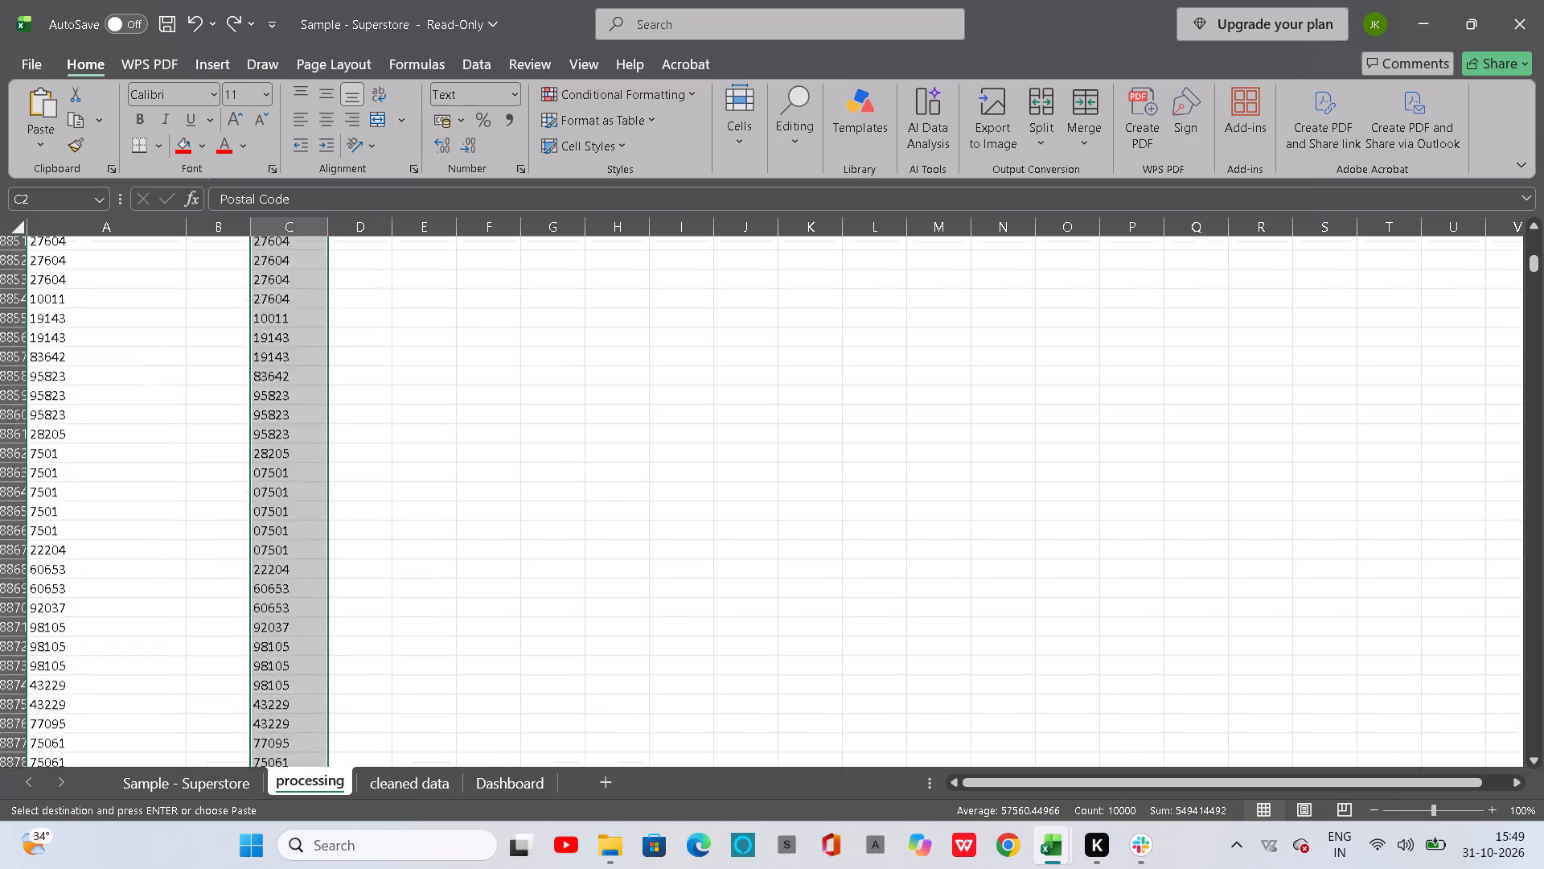
scroll(292, 543, "down", 20)
scroll(292, 543, "down", 8)
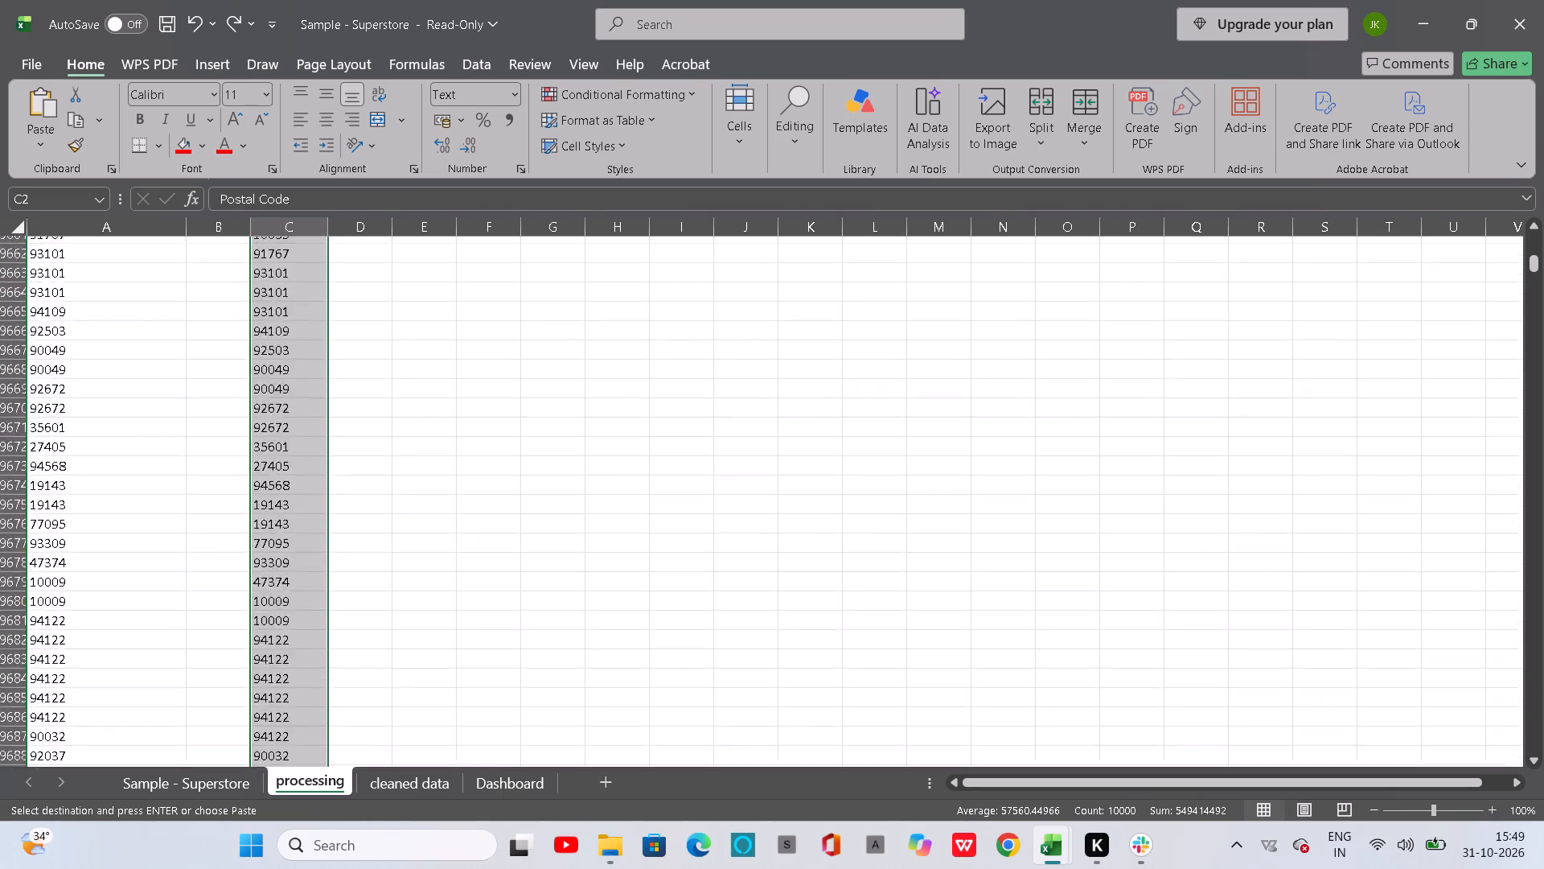
scroll(292, 543, "down", 16)
scroll(292, 543, "down", 7)
scroll(292, 543, "up", 5)
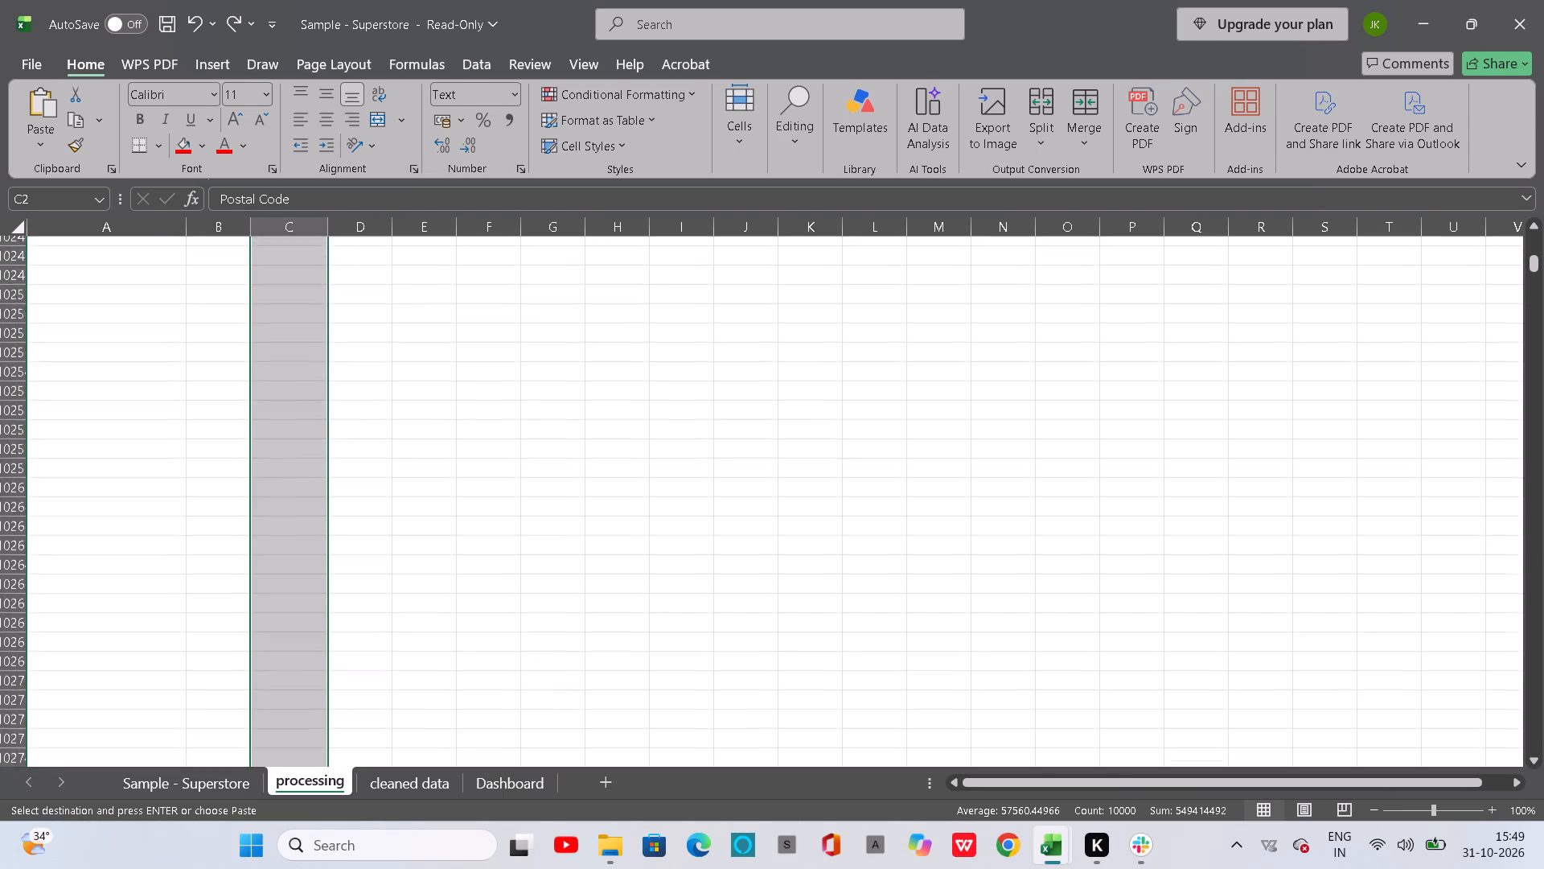
scroll(292, 543, "up", 11)
scroll(292, 543, "up", 20)
scroll(292, 543, "up", 3)
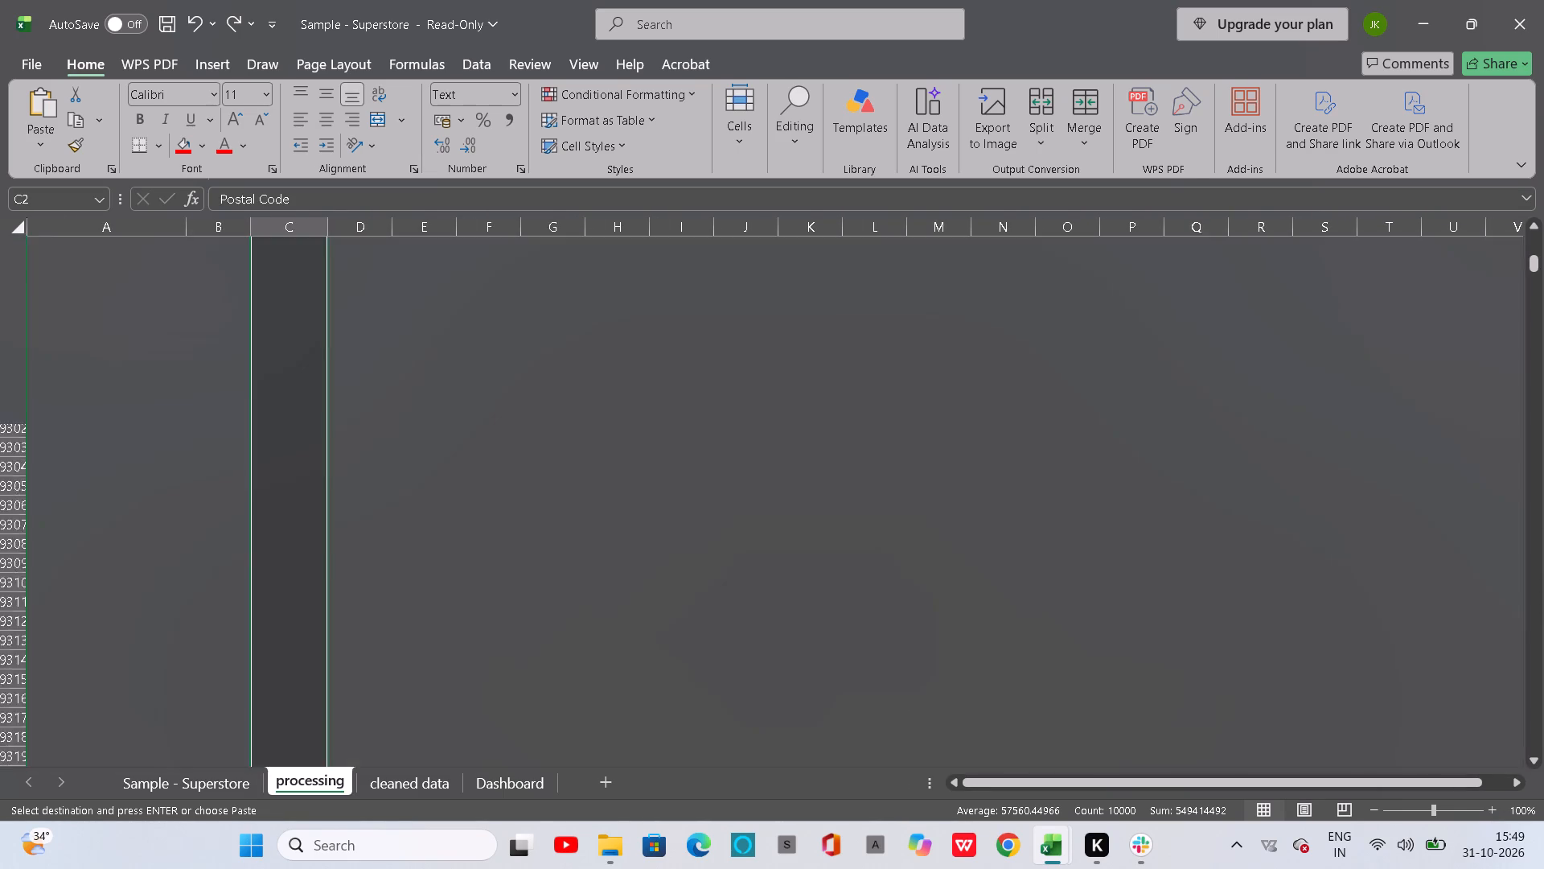
scroll(292, 543, "up", 20)
scroll(292, 543, "up", 20)
scroll(292, 543, "up", 12)
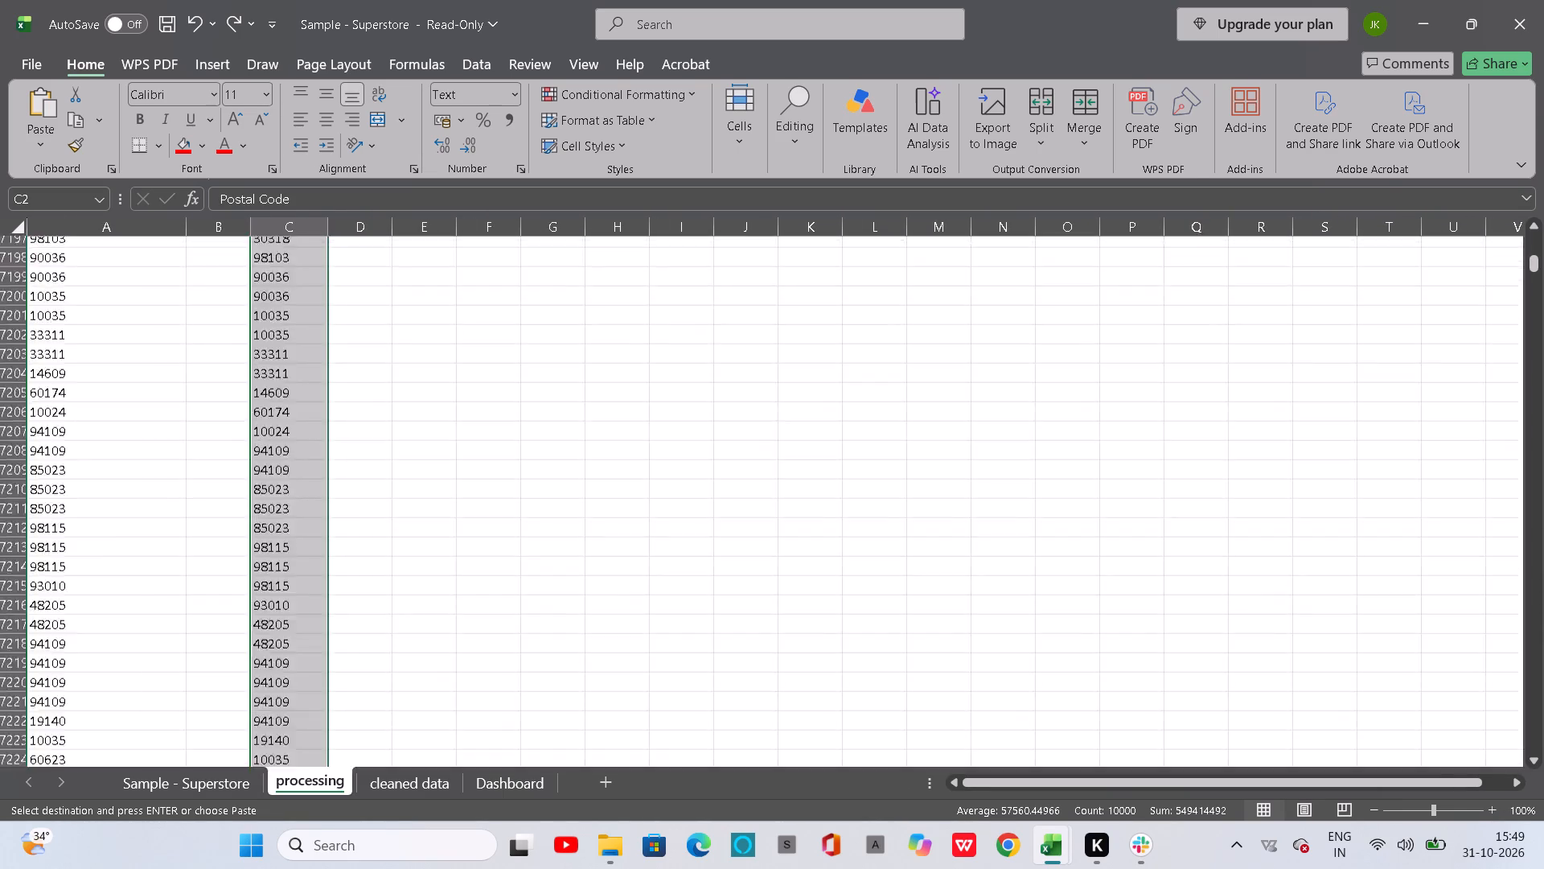
scroll(292, 543, "up", 20)
scroll(292, 543, "up", 20)
scroll(292, 543, "up", 11)
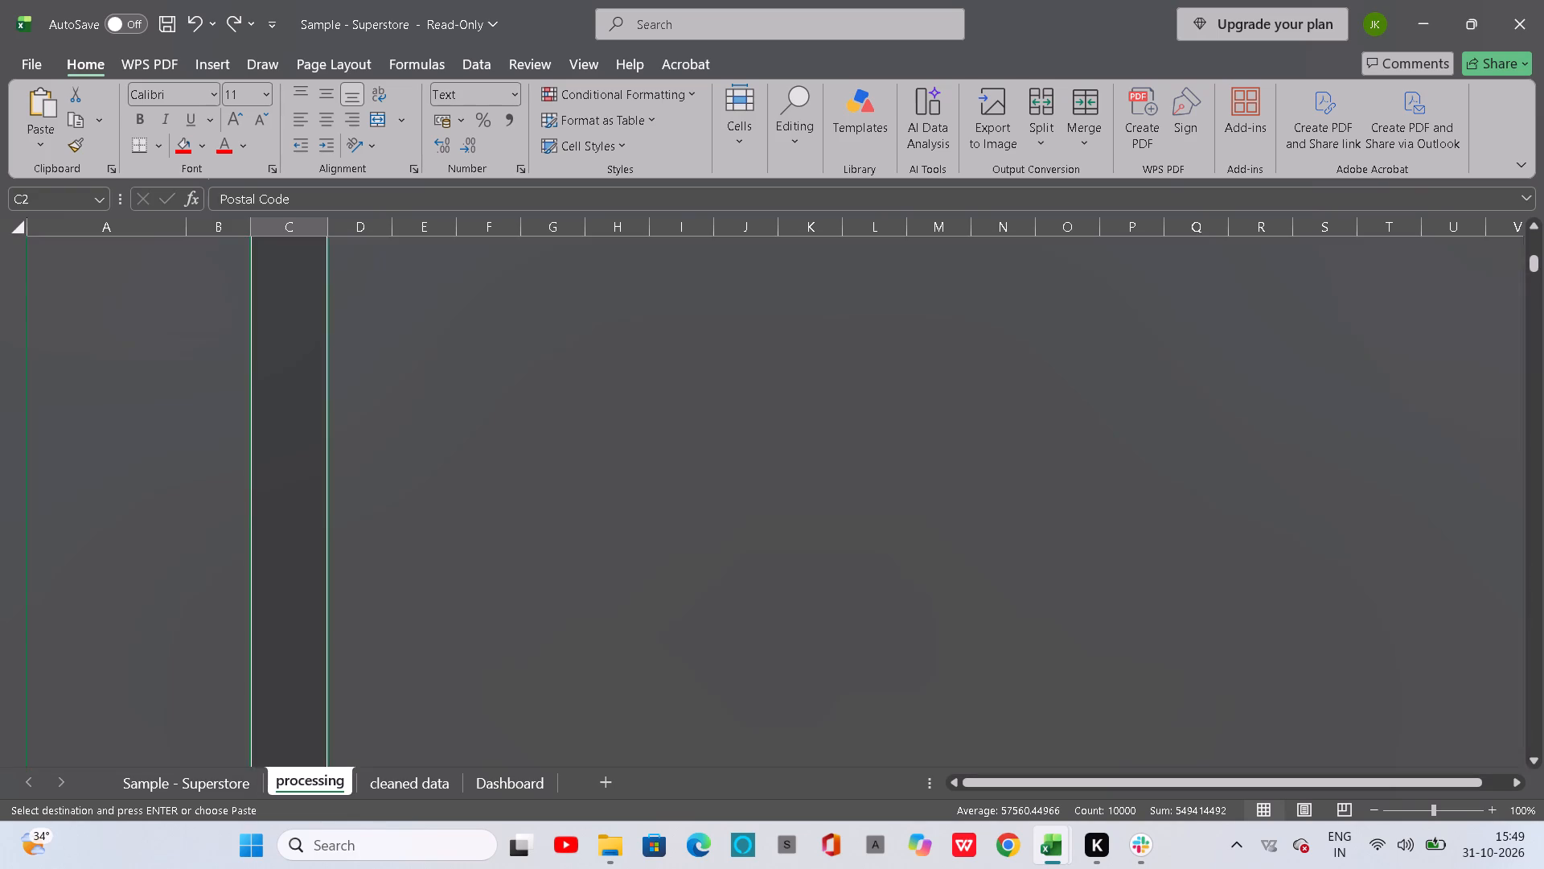
scroll(292, 543, "up", 17)
scroll(292, 543, "down", 6)
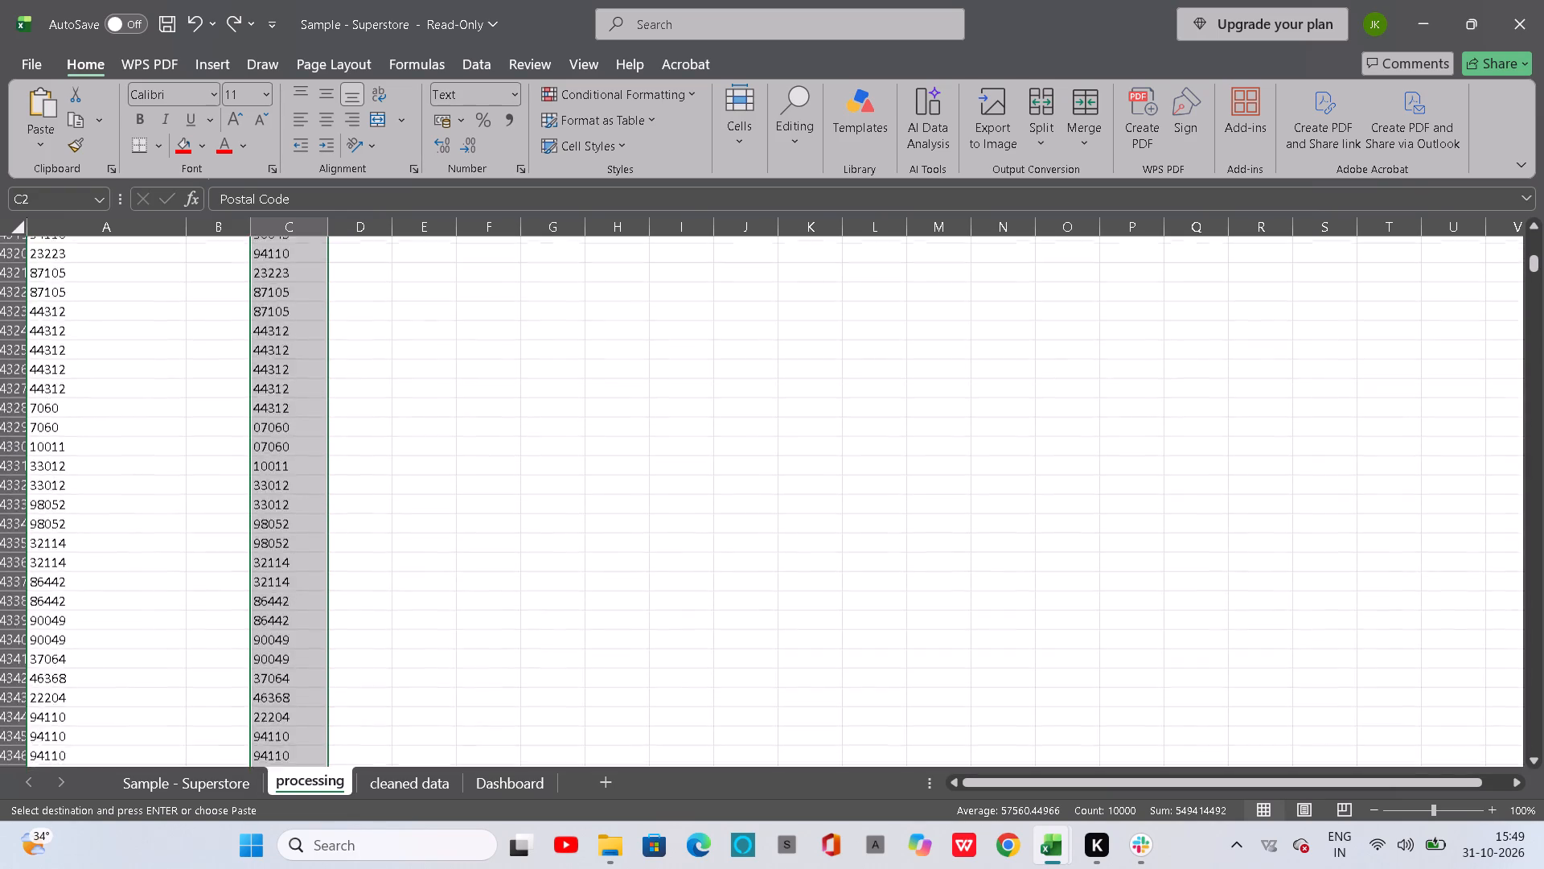
scroll(292, 543, "down", 19)
scroll(292, 543, "down", 18)
scroll(292, 543, "down", 13)
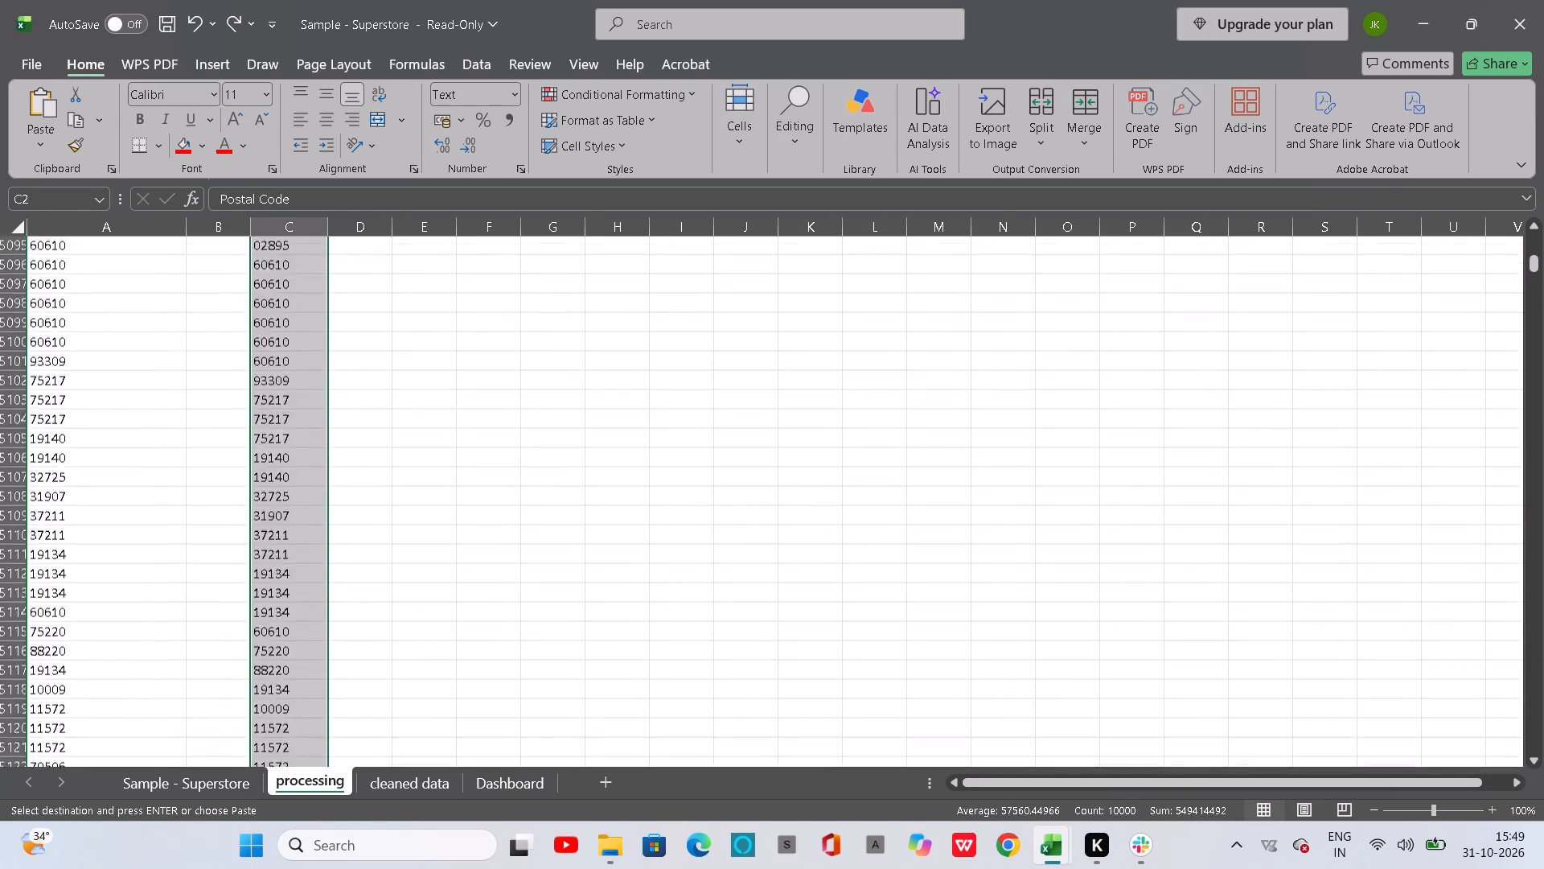
scroll(292, 543, "down", 16)
scroll(292, 543, "down", 12)
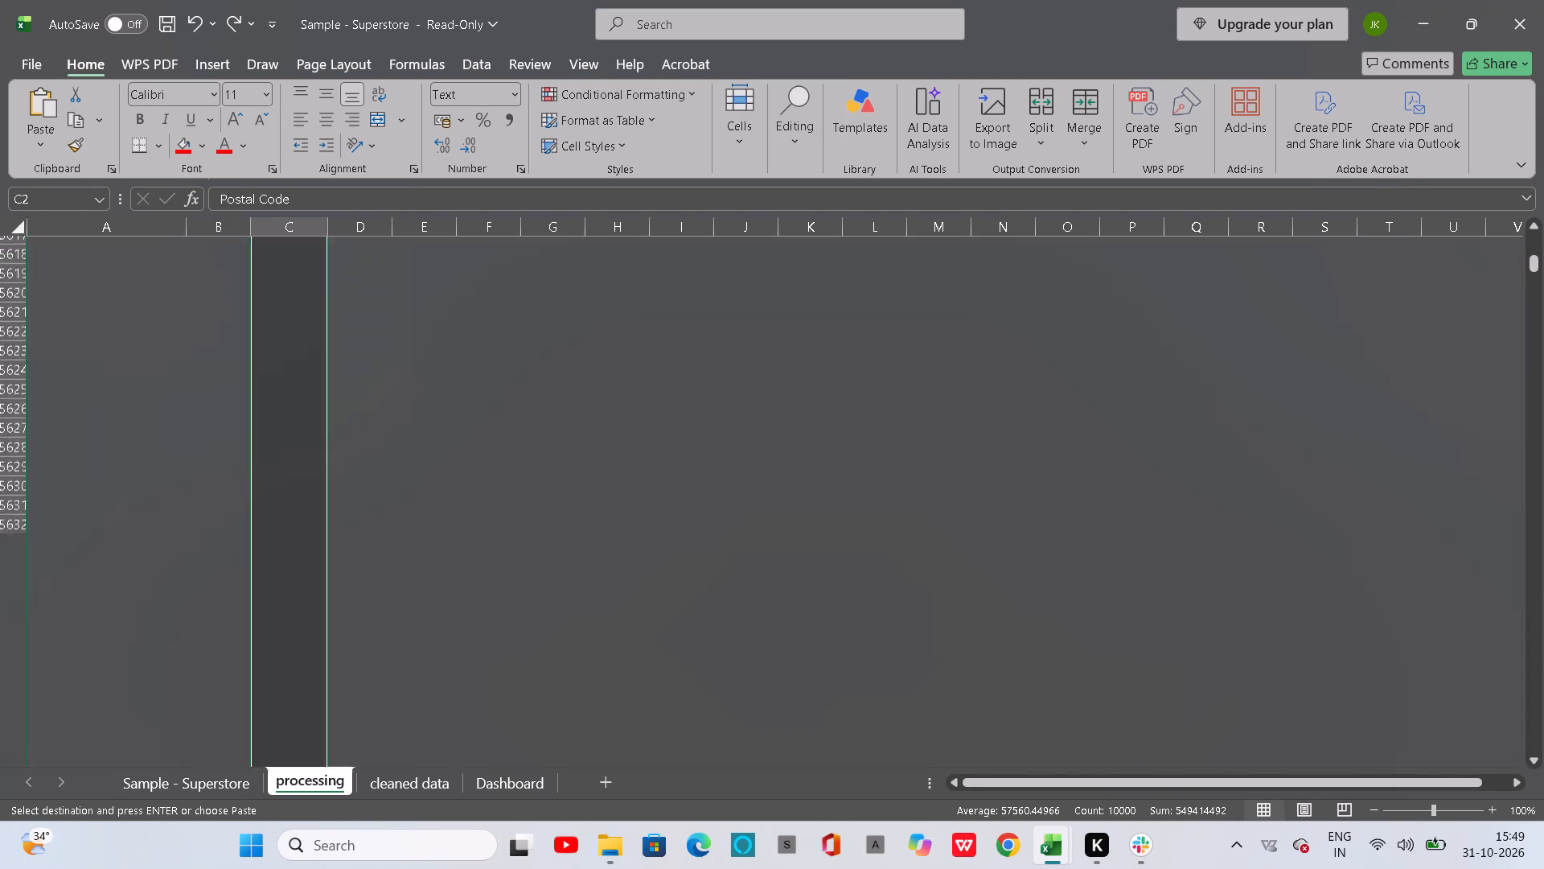
scroll(292, 543, "down", 20)
scroll(292, 543, "down", 14)
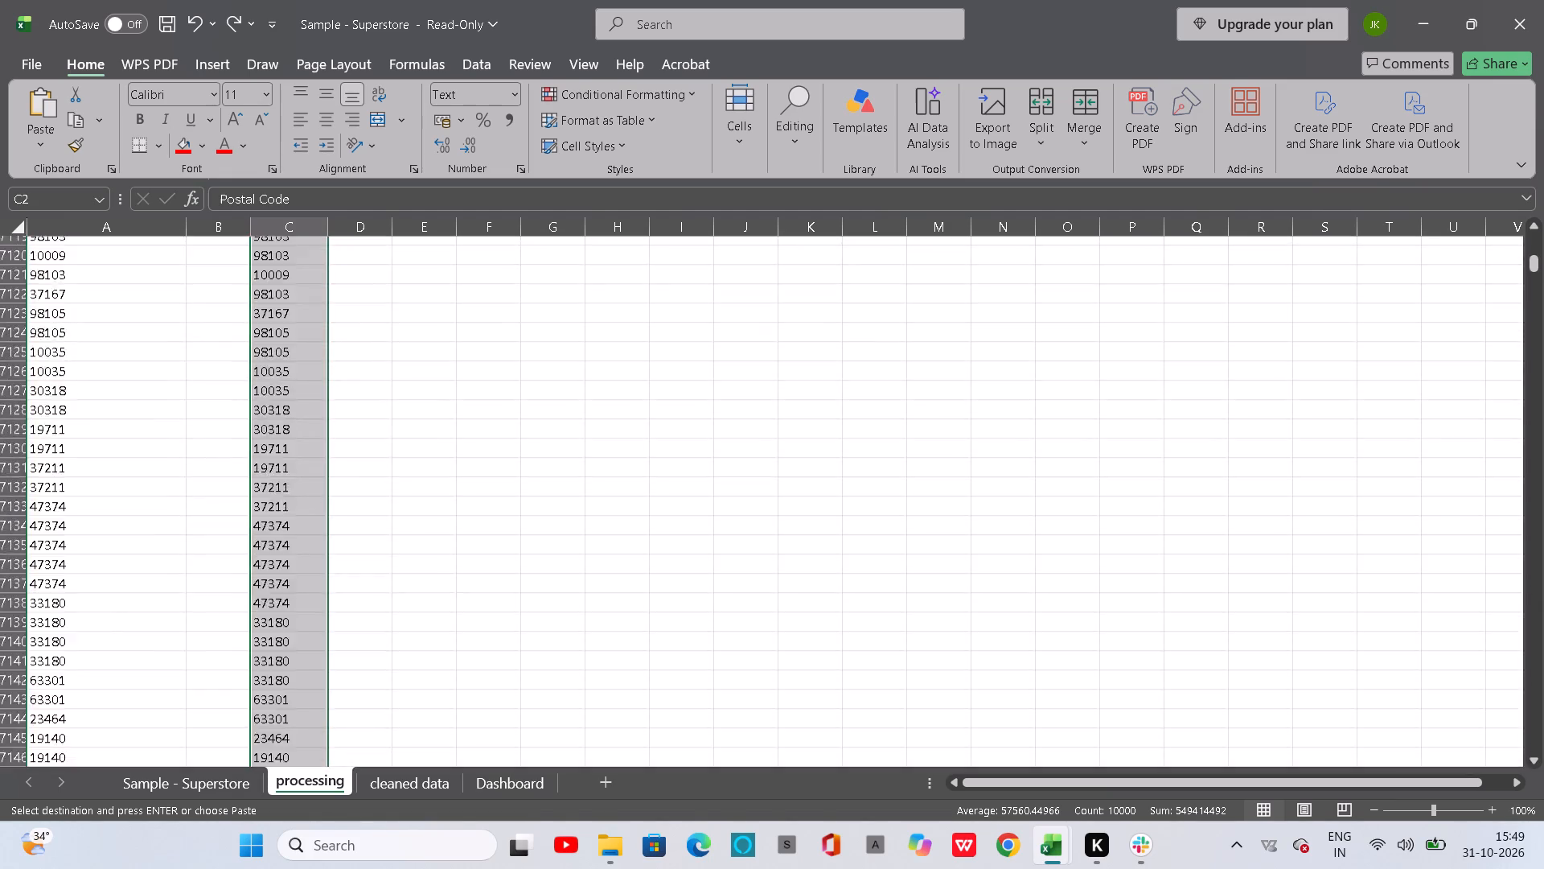
scroll(292, 543, "down", 20)
scroll(292, 543, "down", 14)
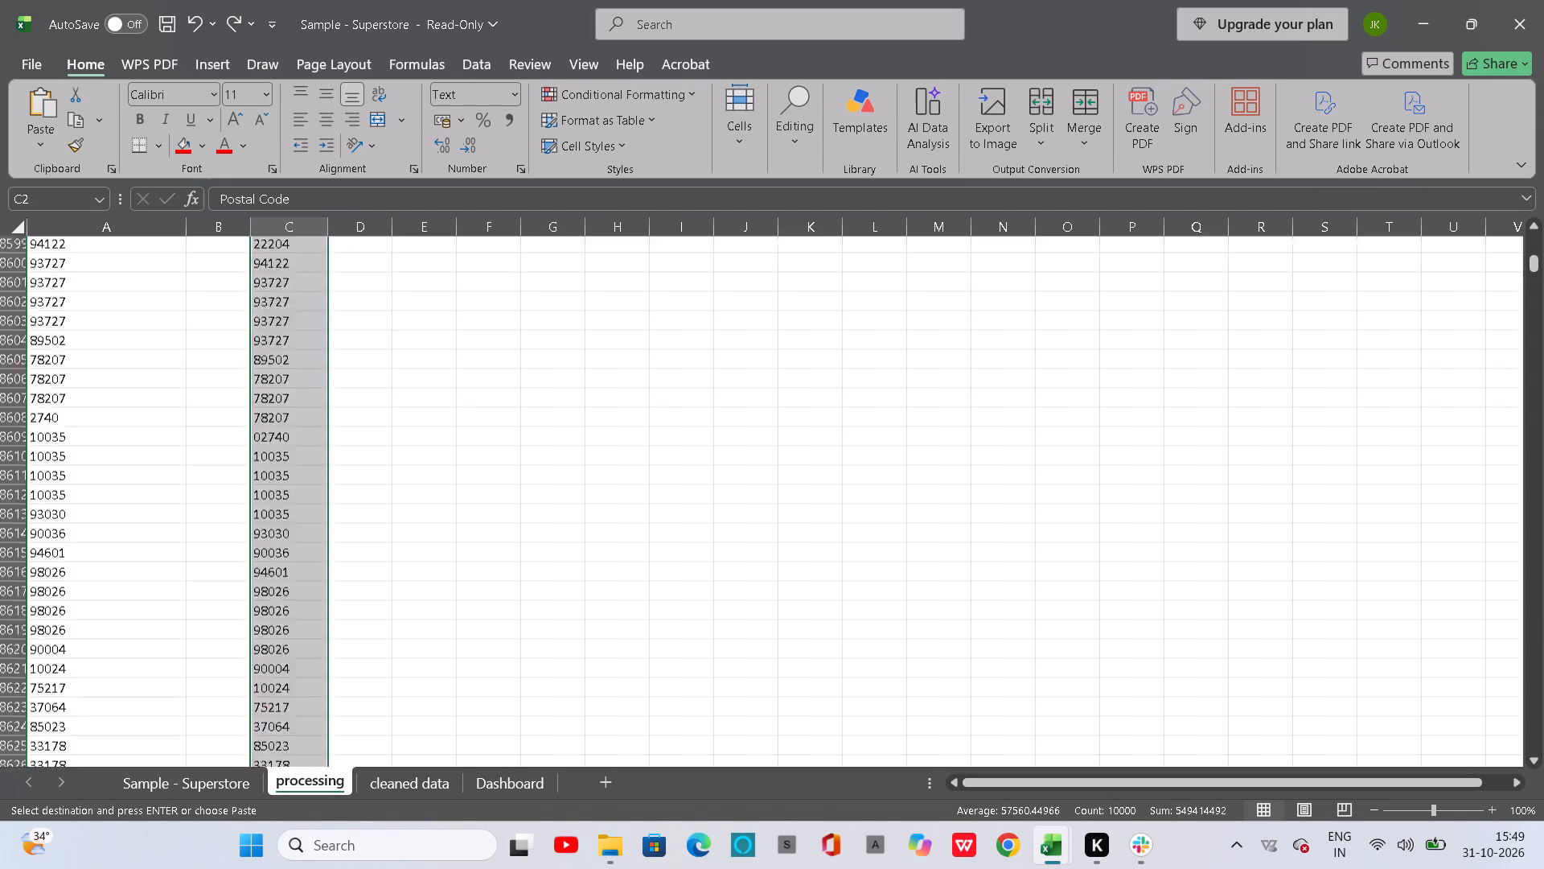
scroll(292, 543, "down", 20)
scroll(292, 543, "down", 14)
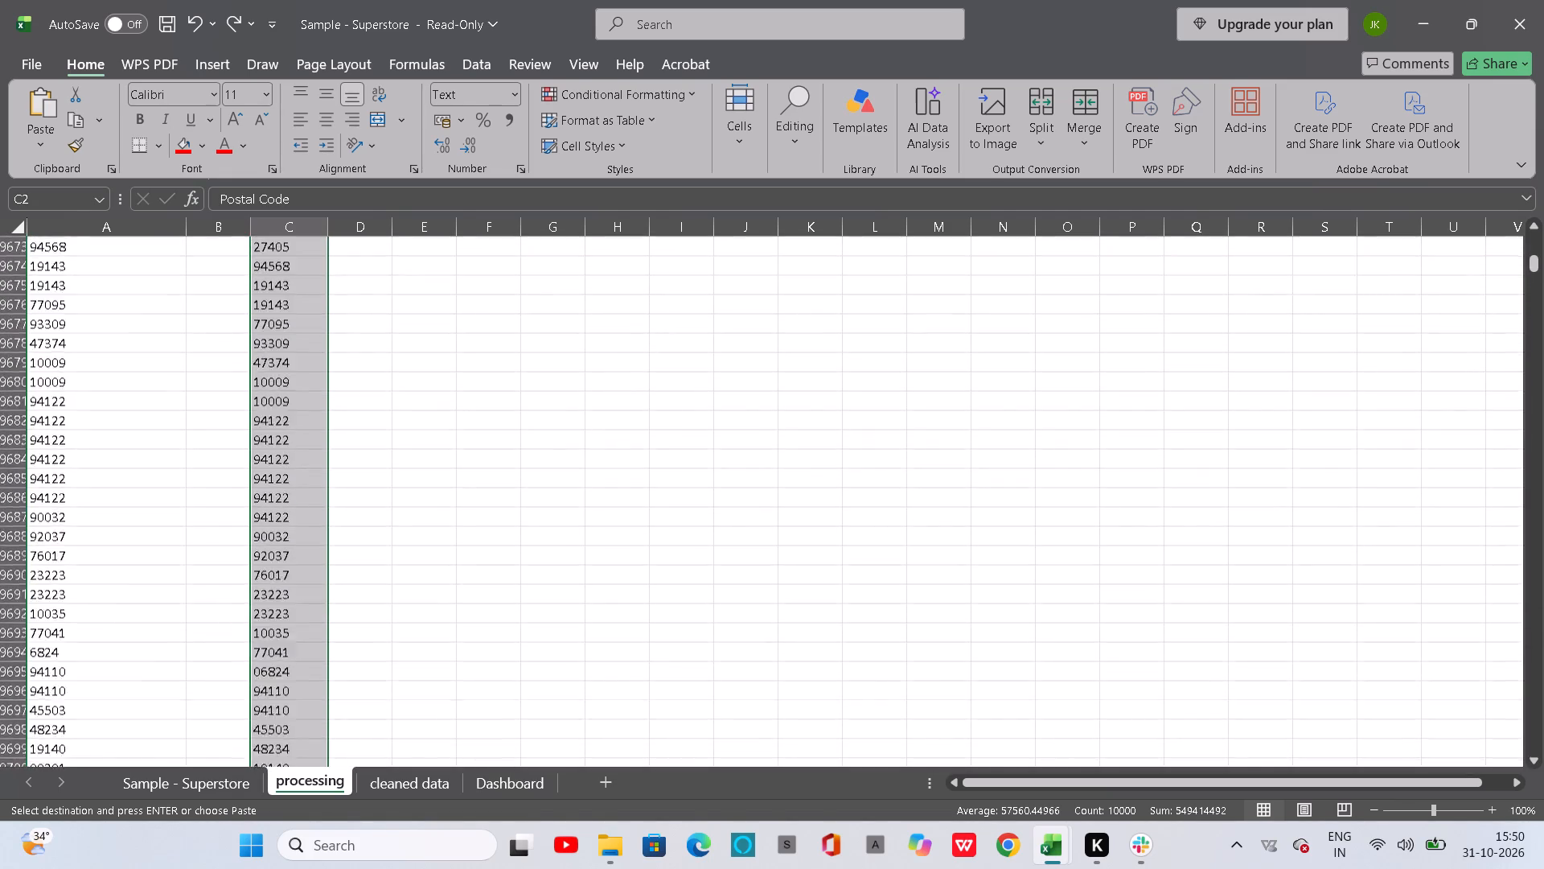
scroll(292, 543, "down", 10)
scroll(292, 543, "up", 7)
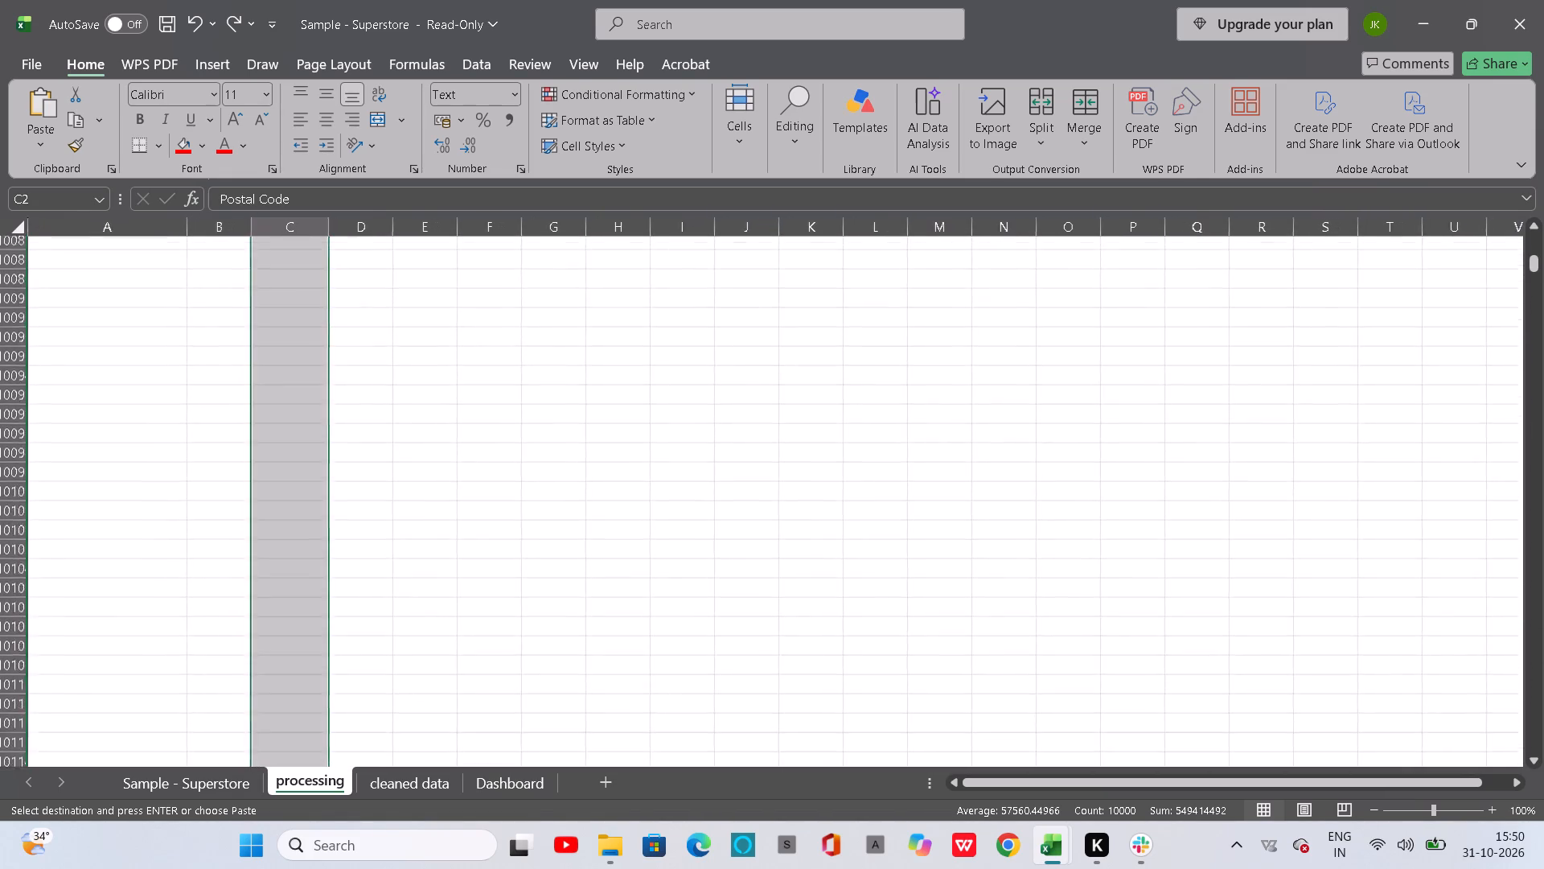
scroll(292, 543, "up", 3)
scroll(292, 543, "down", 4)
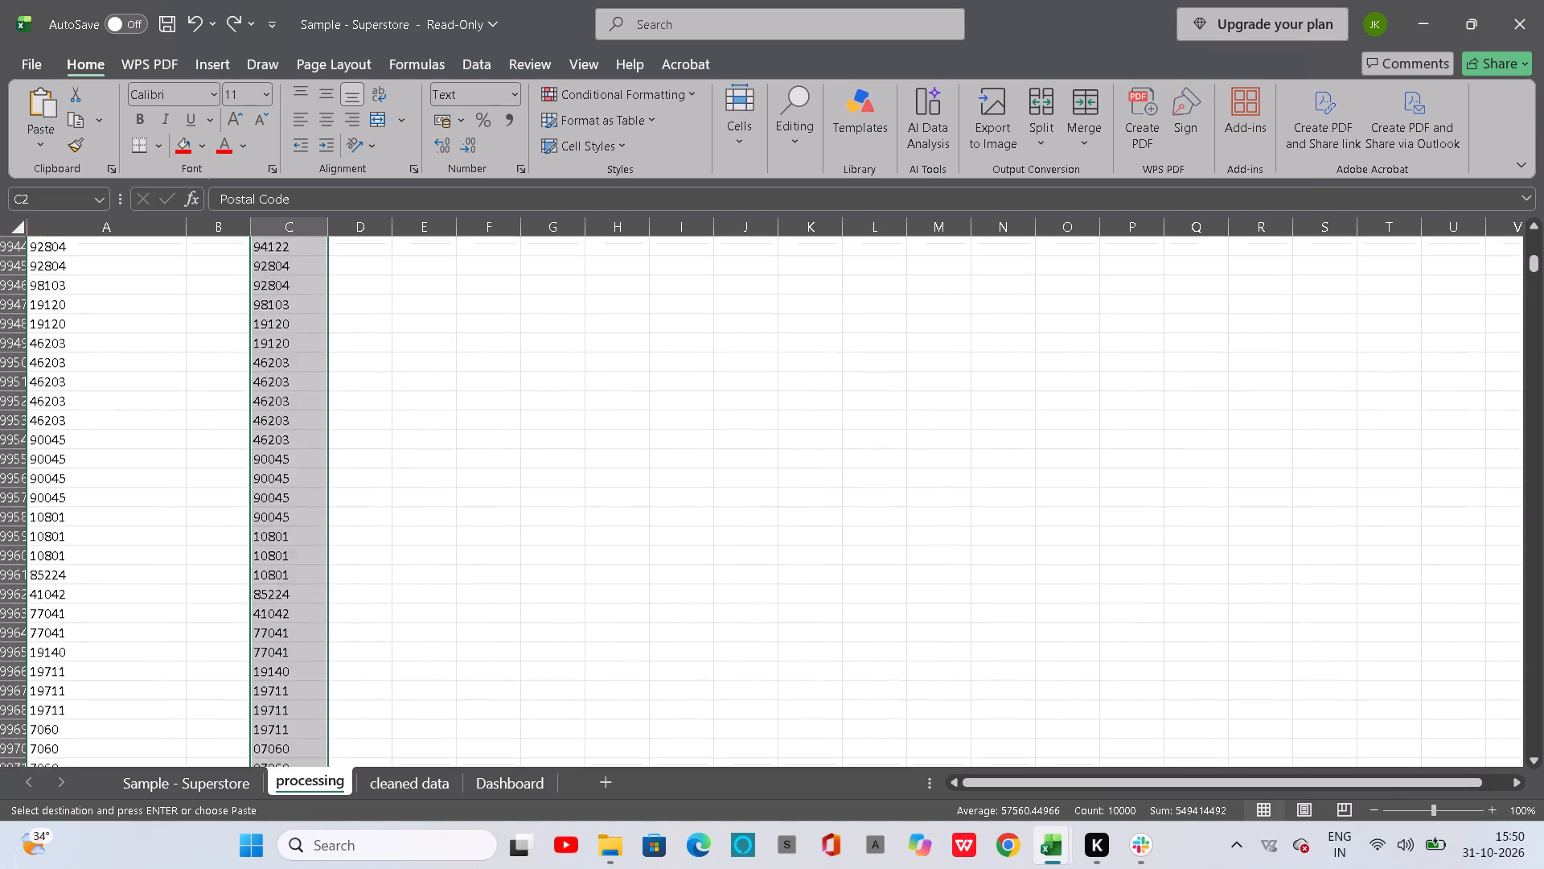
scroll(292, 543, "down", 4)
Clear the surplus zero entries in cells C9997 to C10001 below the last postal code on the processing sheet.
left_click(456, 570)
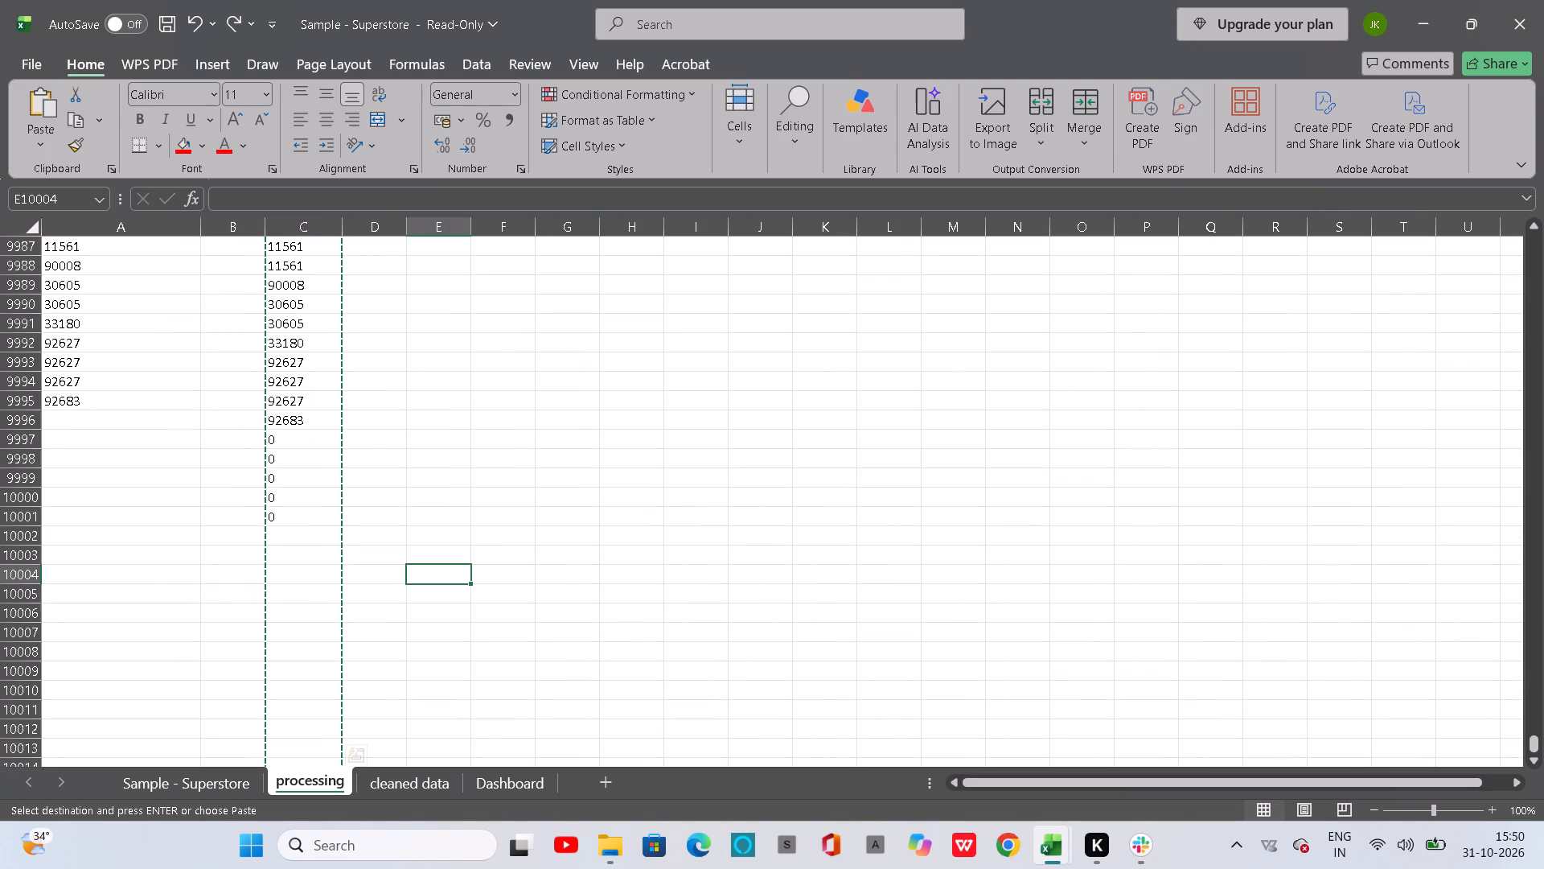
left_click(314, 512)
key("BackSpace")
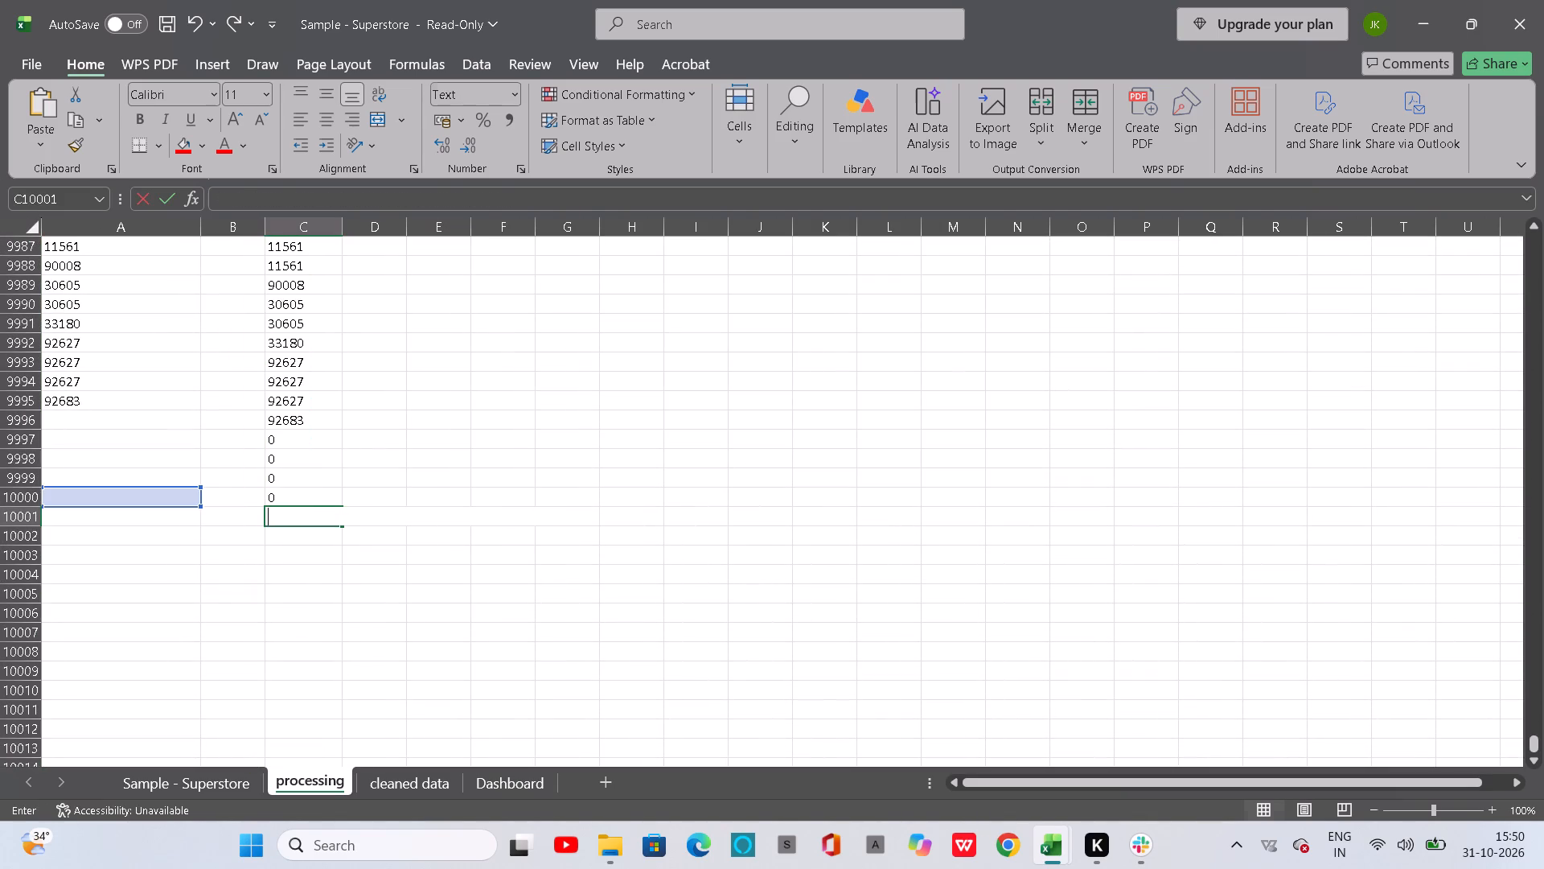
key("BackSpace")
left_click(318, 498)
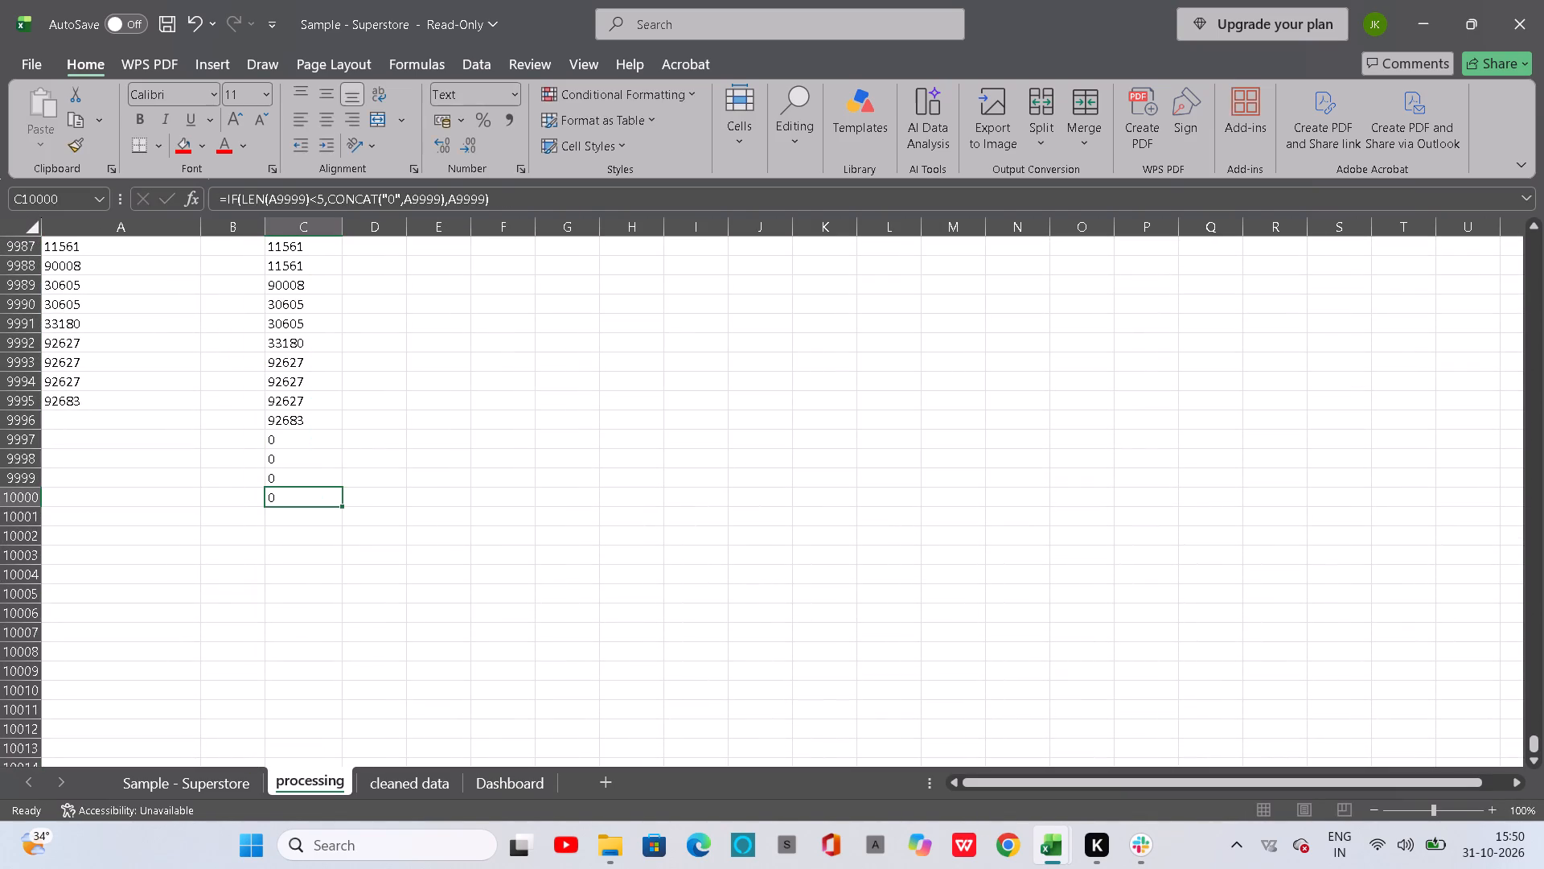
key("BackSpace")
left_click(329, 470)
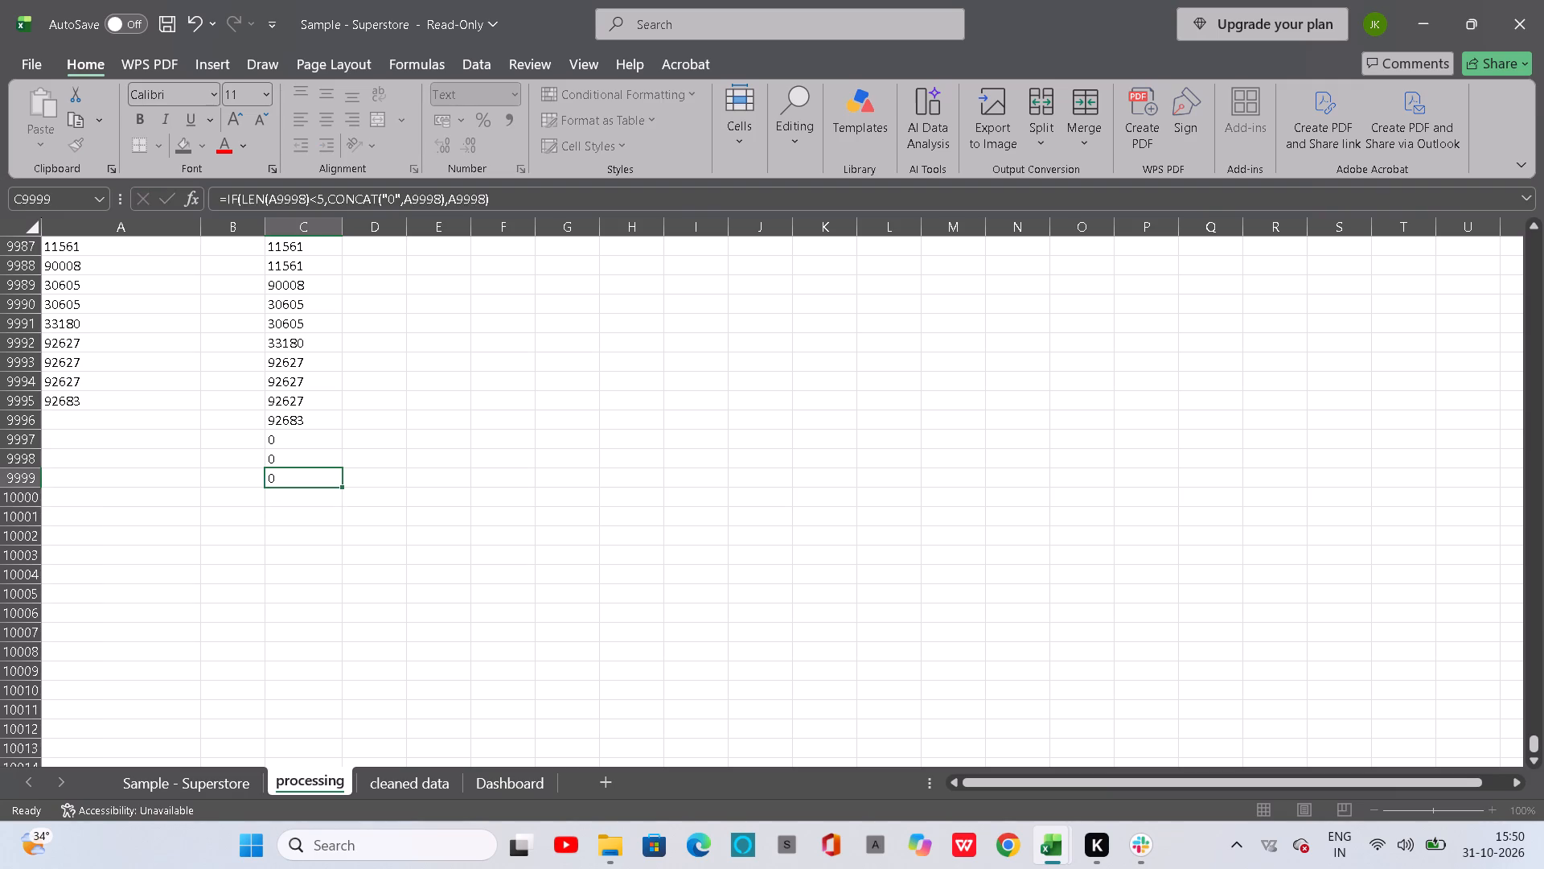
key("BackSpace")
left_click(310, 447)
key("BackSpace")
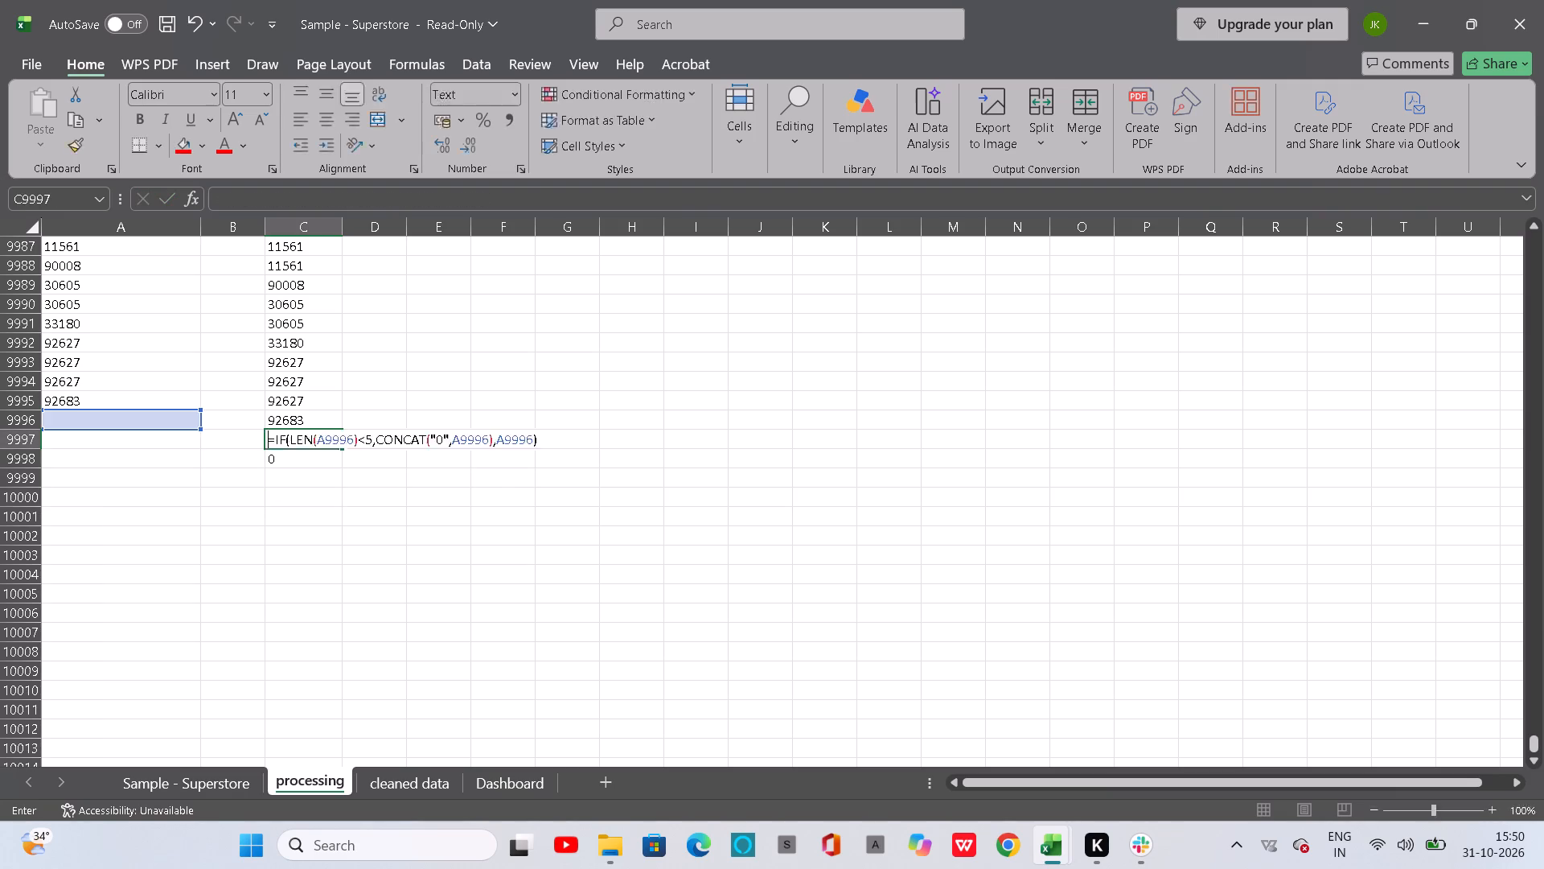
left_click(306, 455)
key("BackSpace")
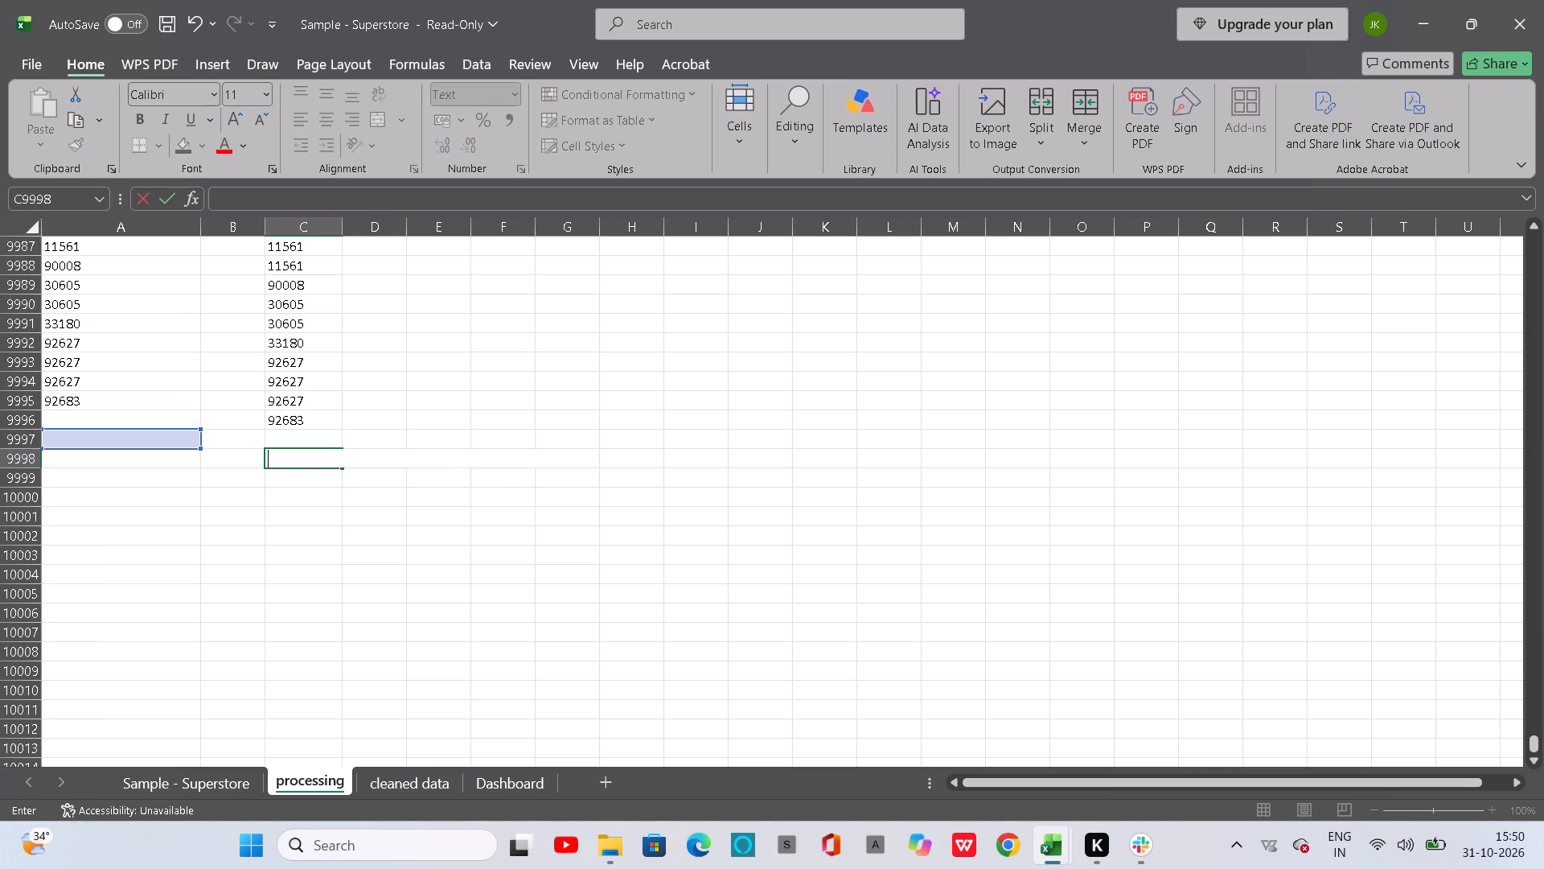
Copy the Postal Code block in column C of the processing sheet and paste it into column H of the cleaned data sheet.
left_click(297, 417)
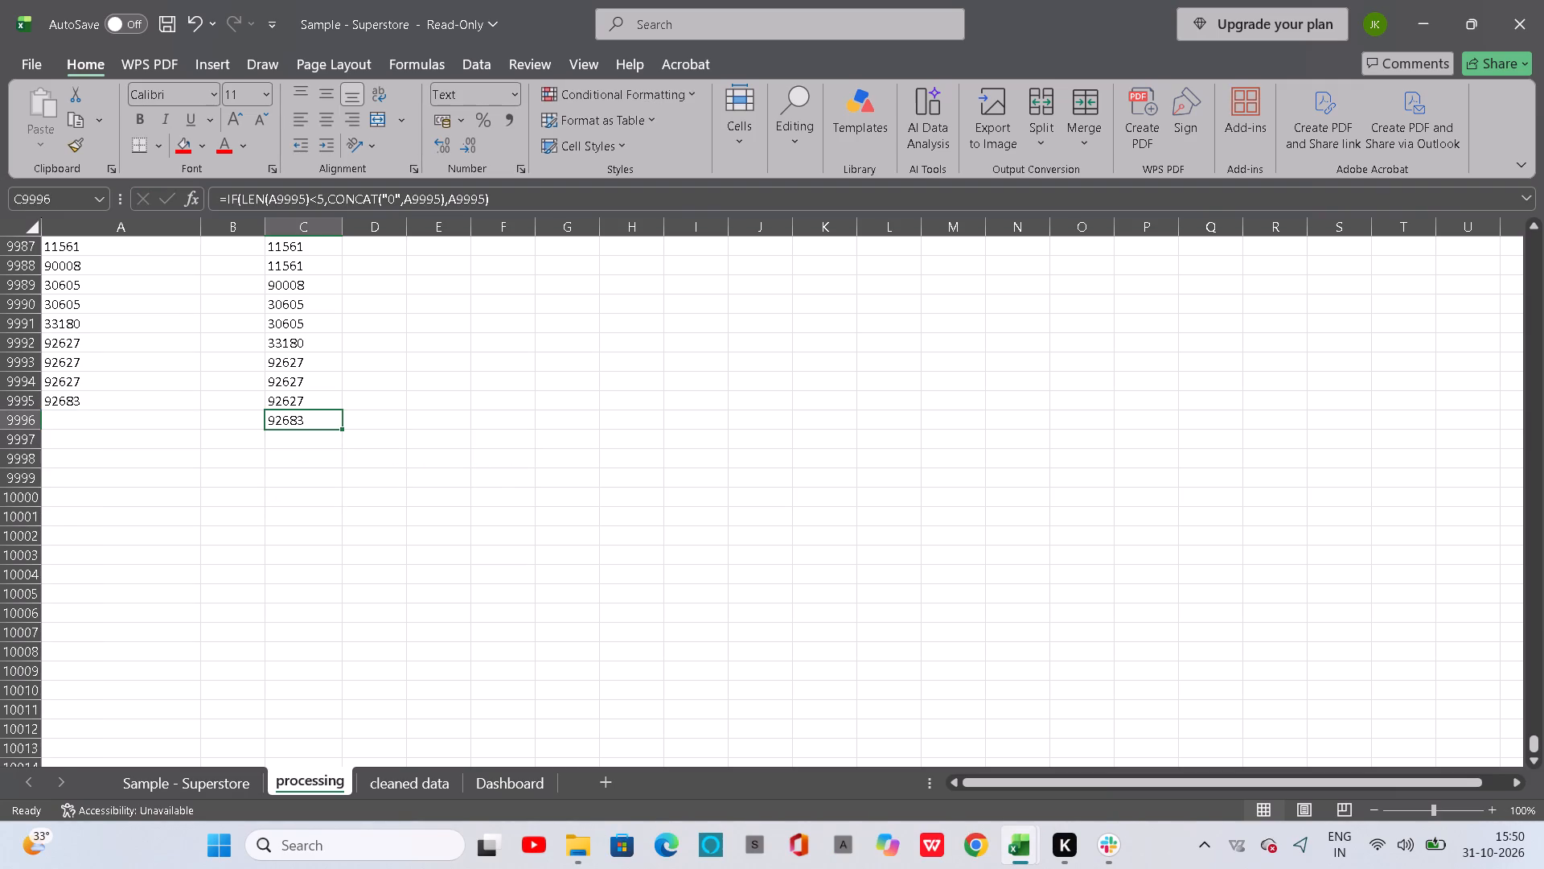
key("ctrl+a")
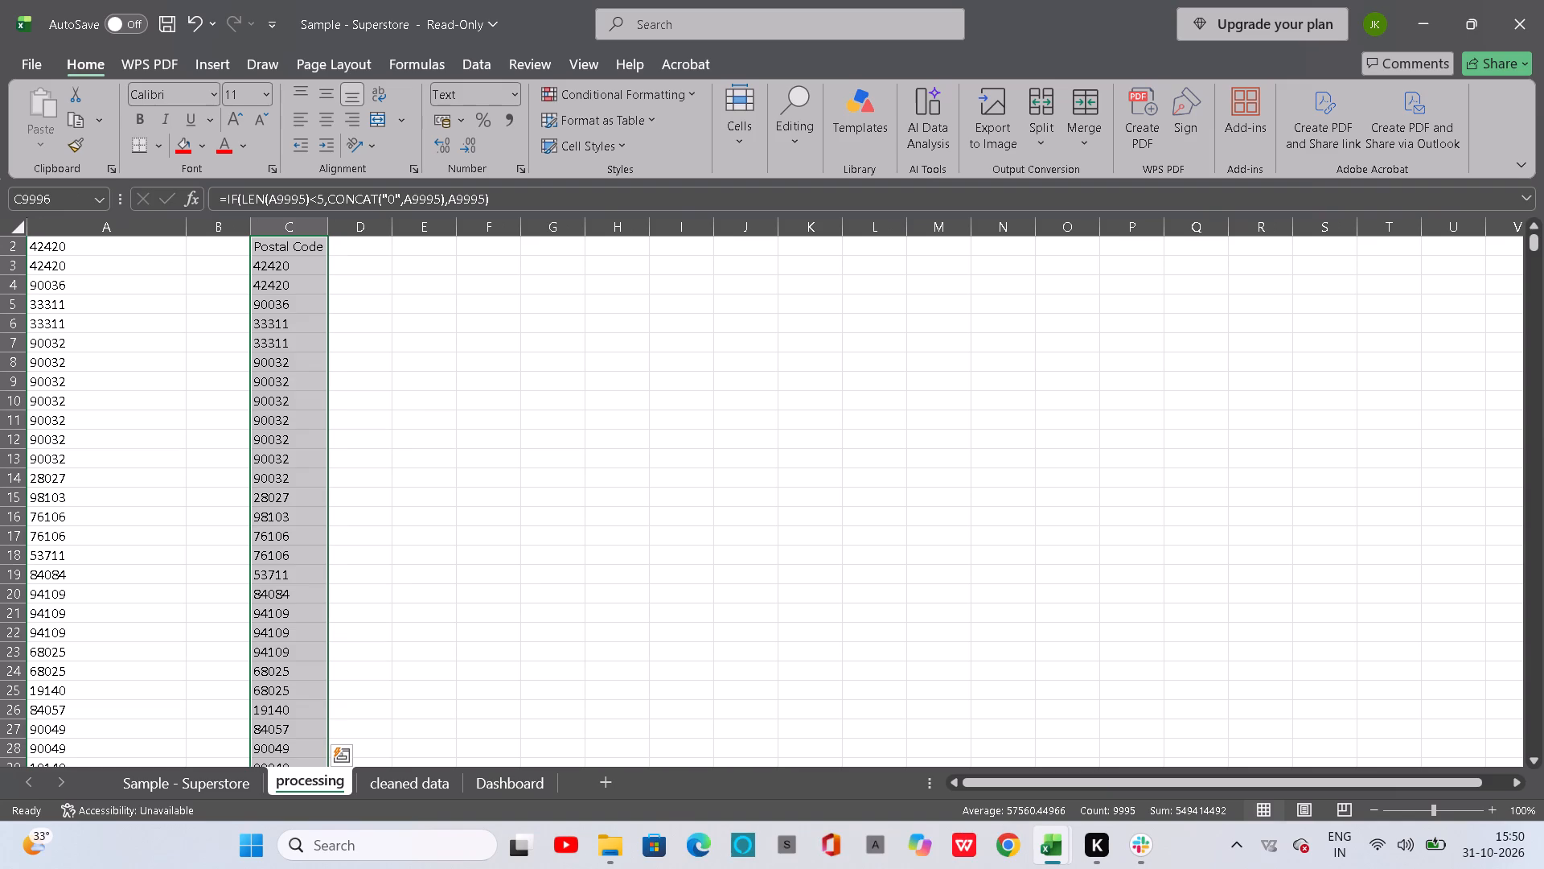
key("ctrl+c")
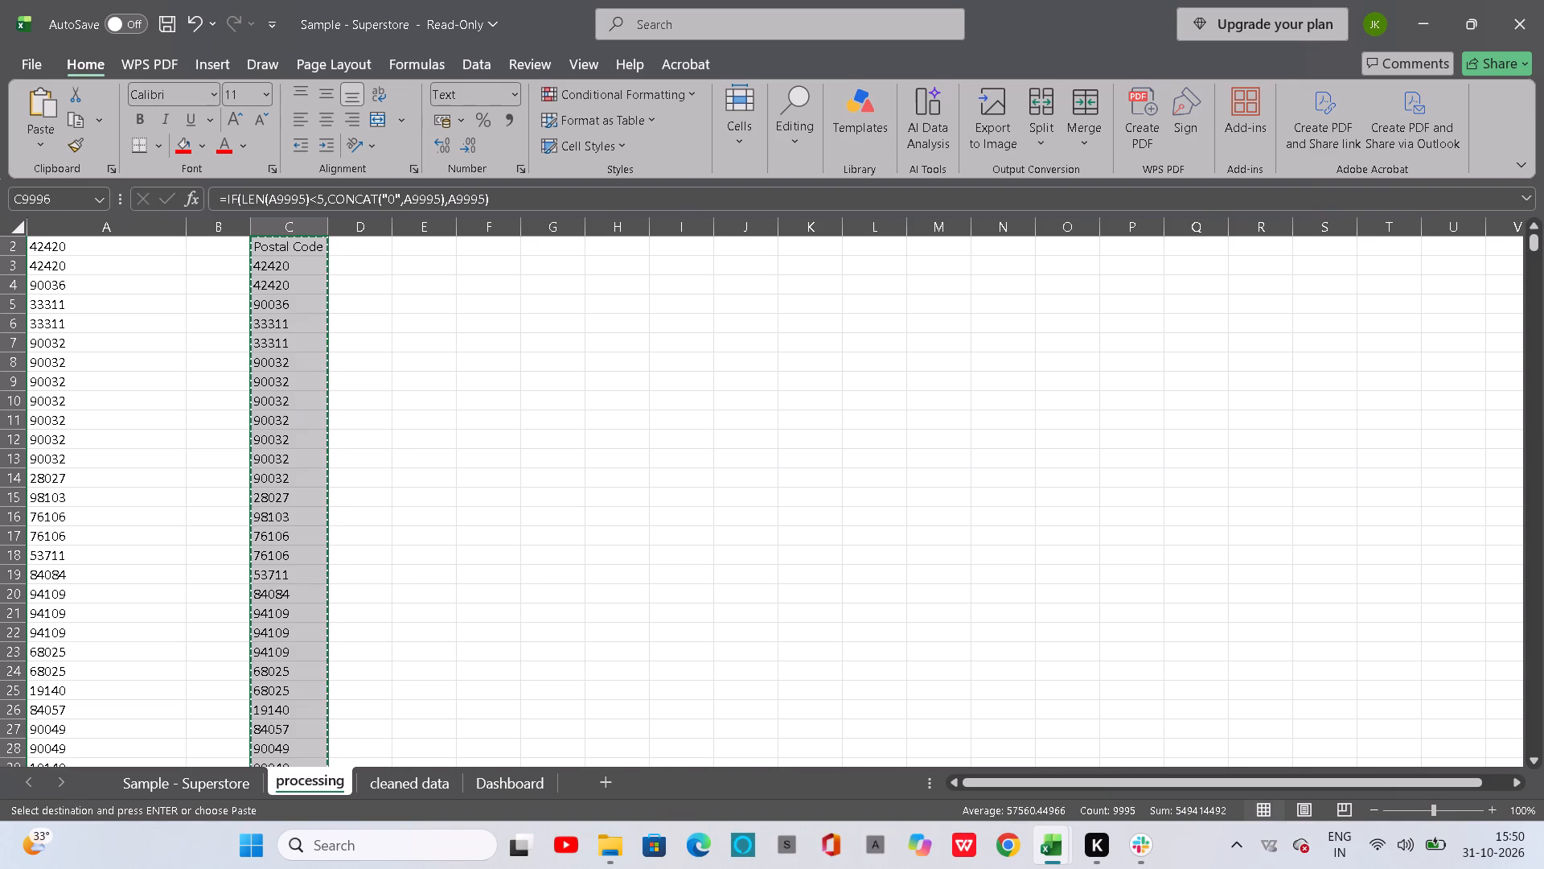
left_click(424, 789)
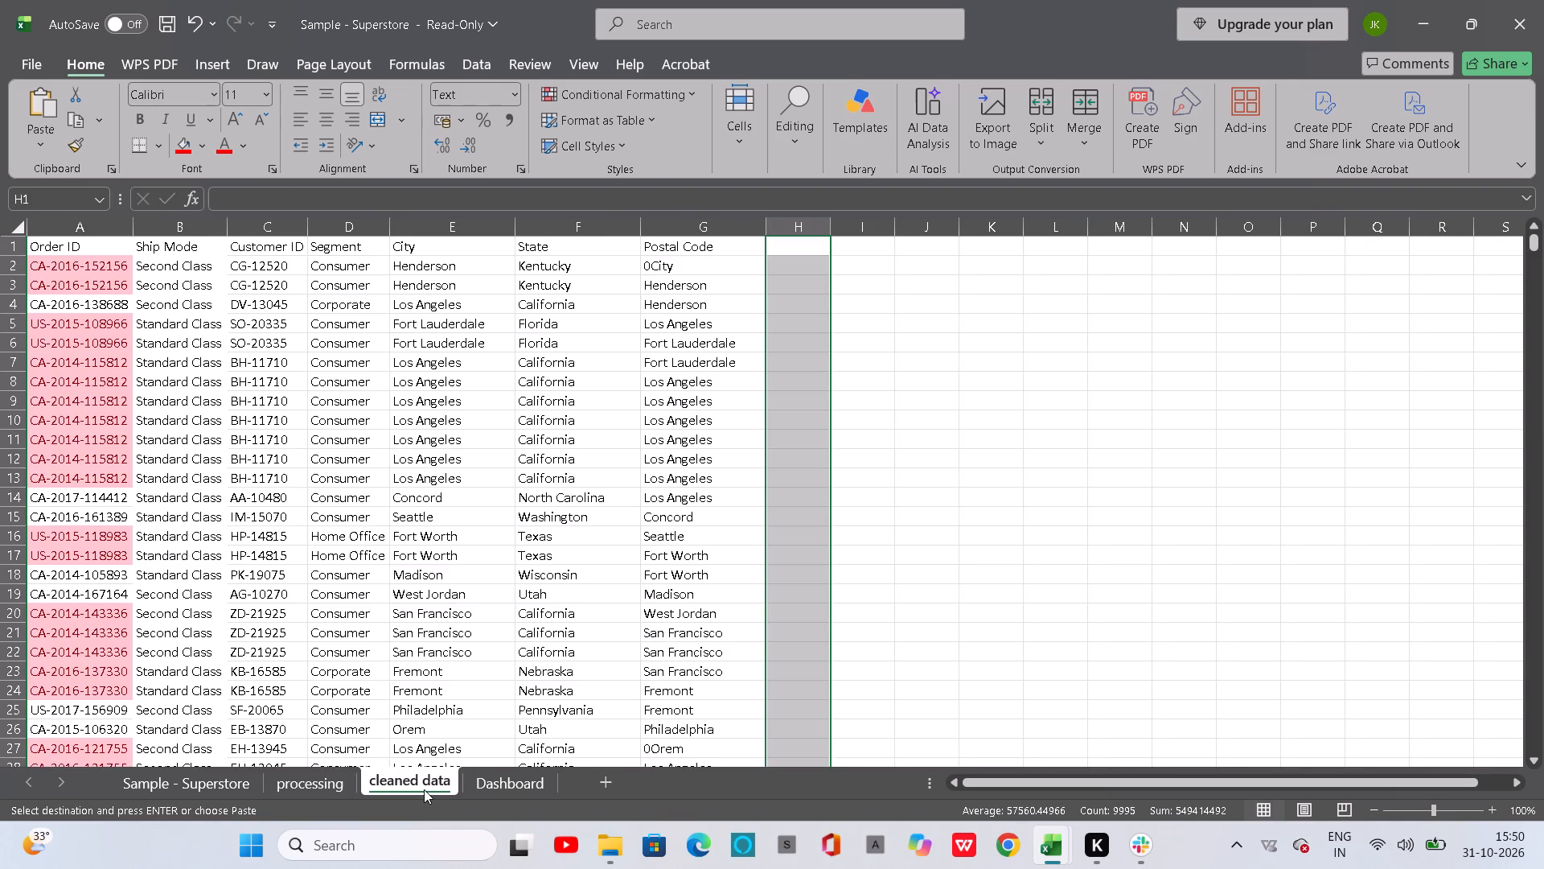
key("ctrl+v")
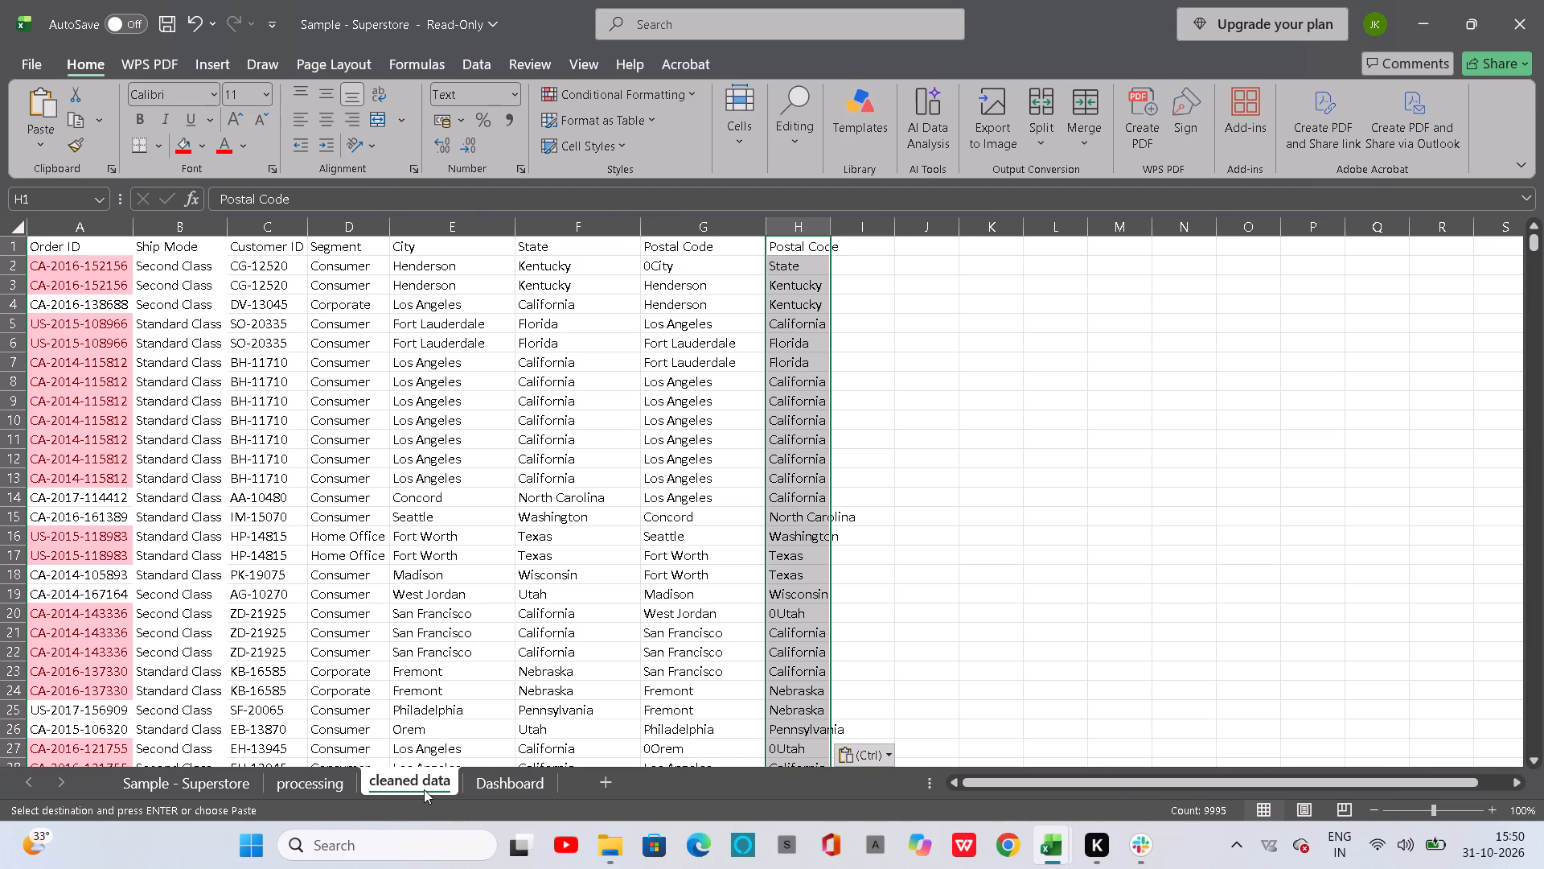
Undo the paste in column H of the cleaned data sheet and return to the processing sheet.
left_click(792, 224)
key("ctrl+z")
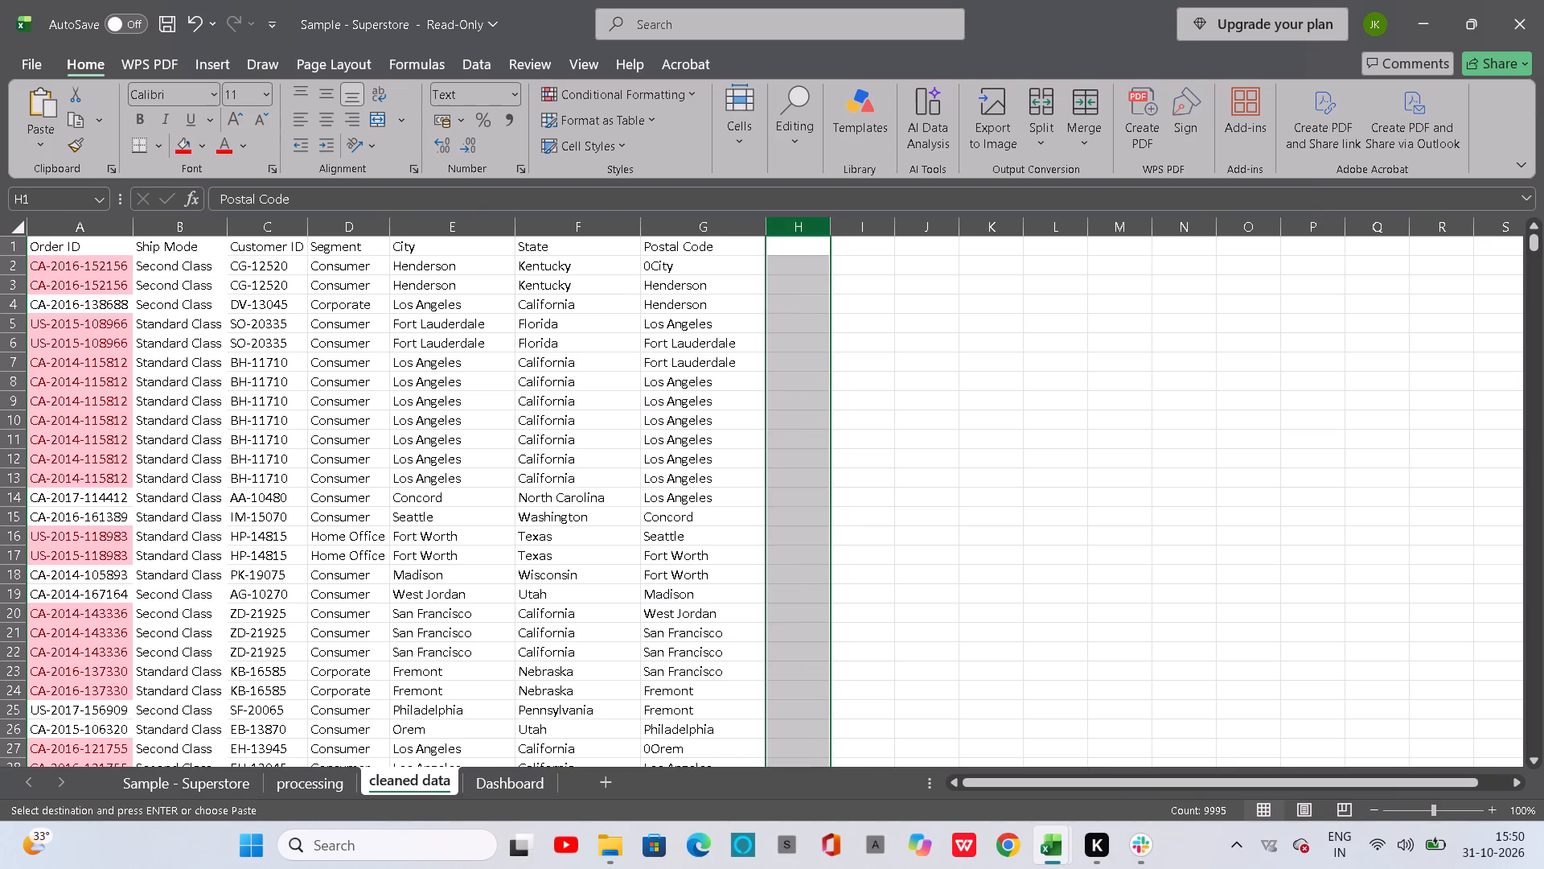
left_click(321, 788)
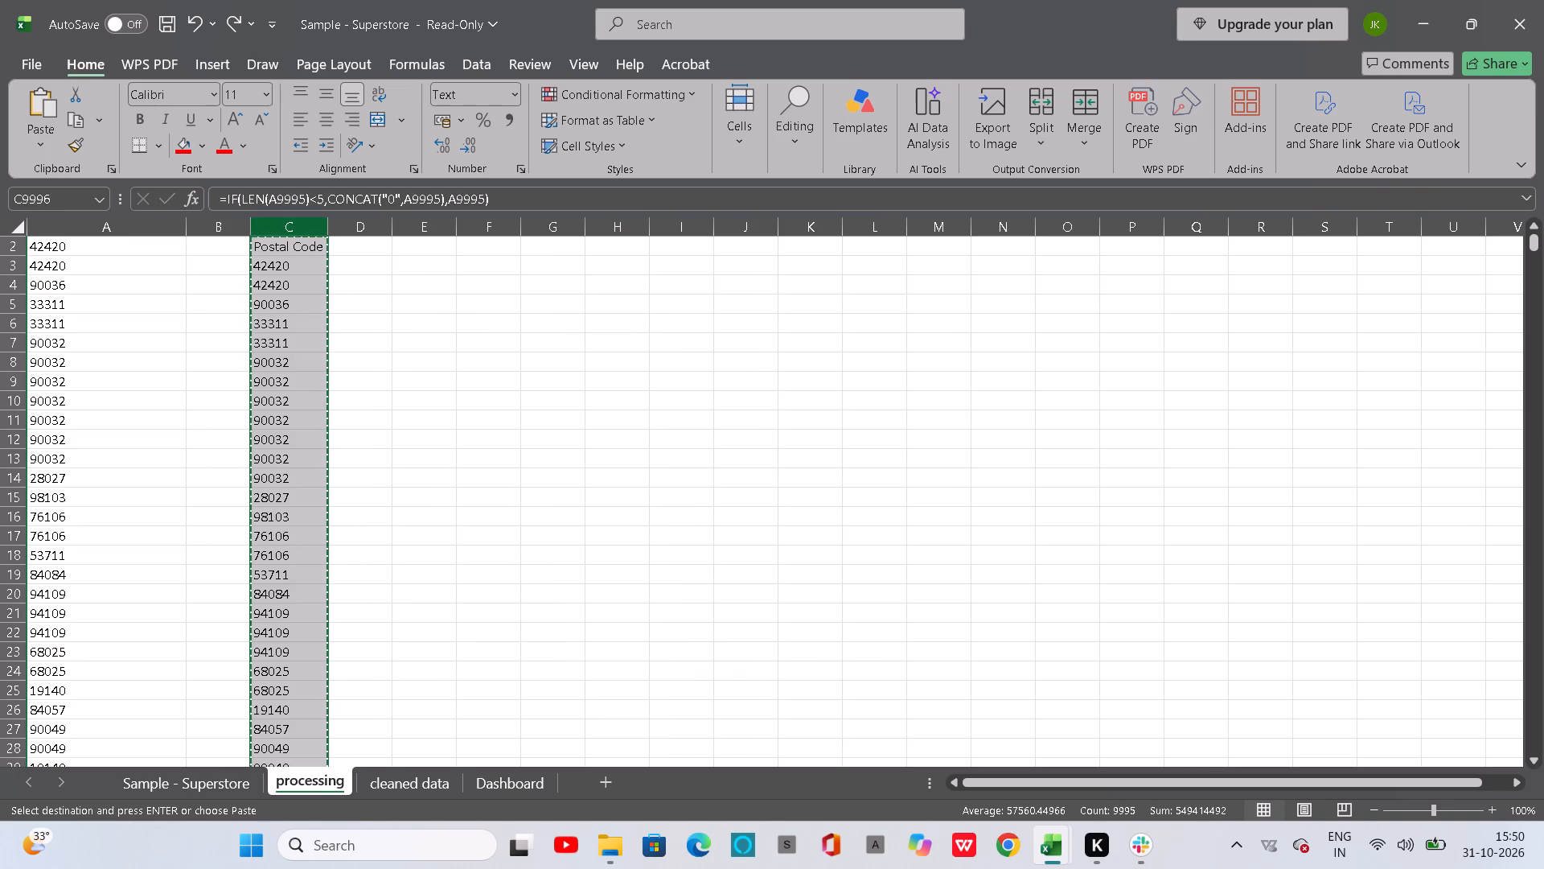
Format the Postal Code block in column C of the processing sheet as Number with no decimal places.
key("ctrl+1")
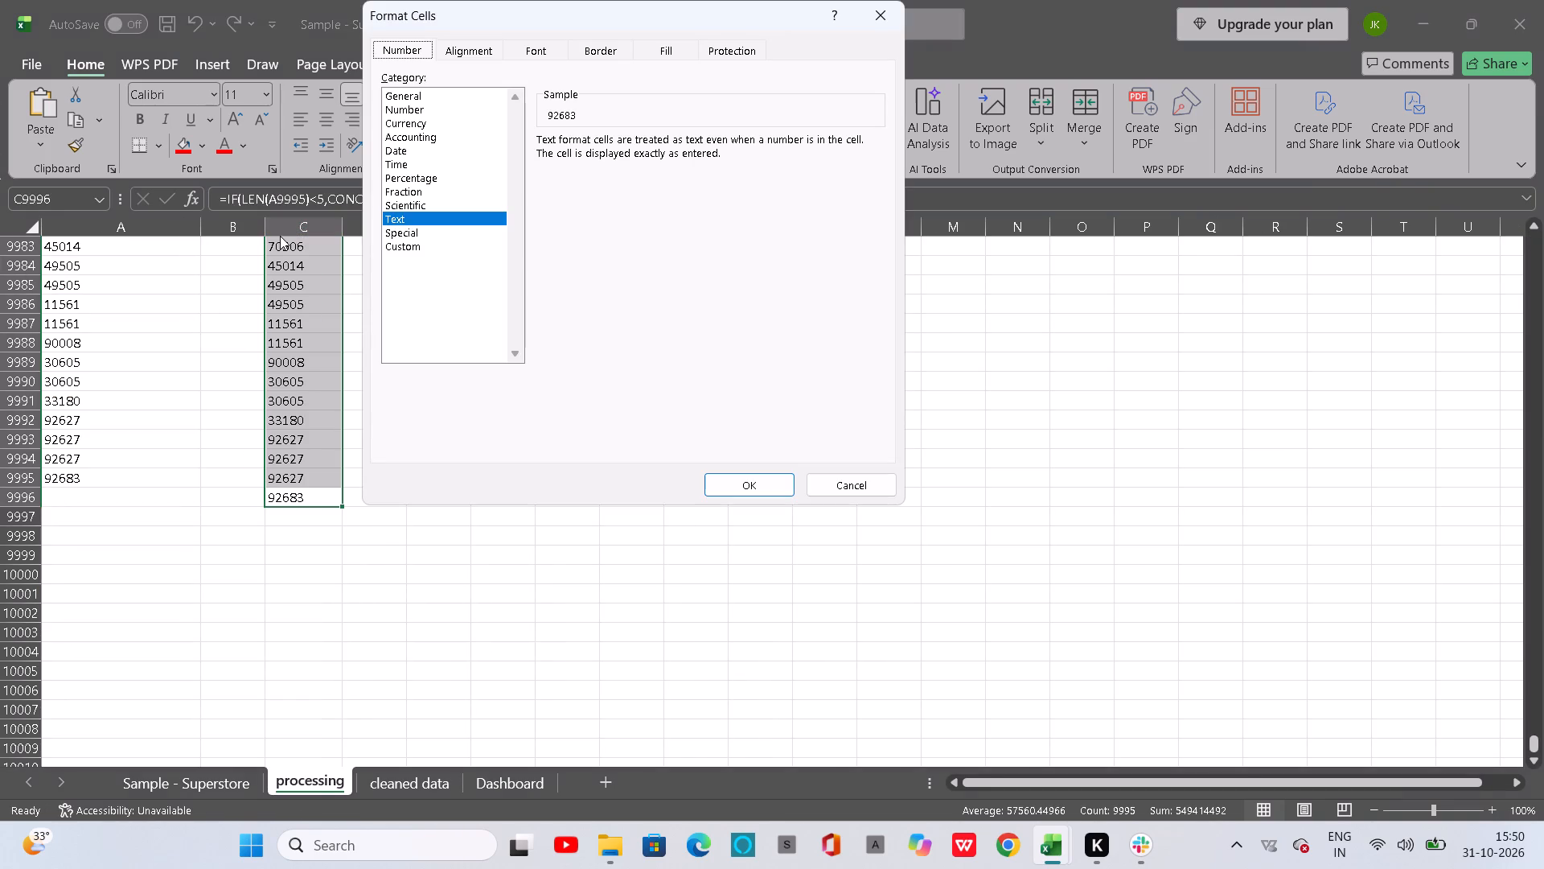
left_click(414, 101)
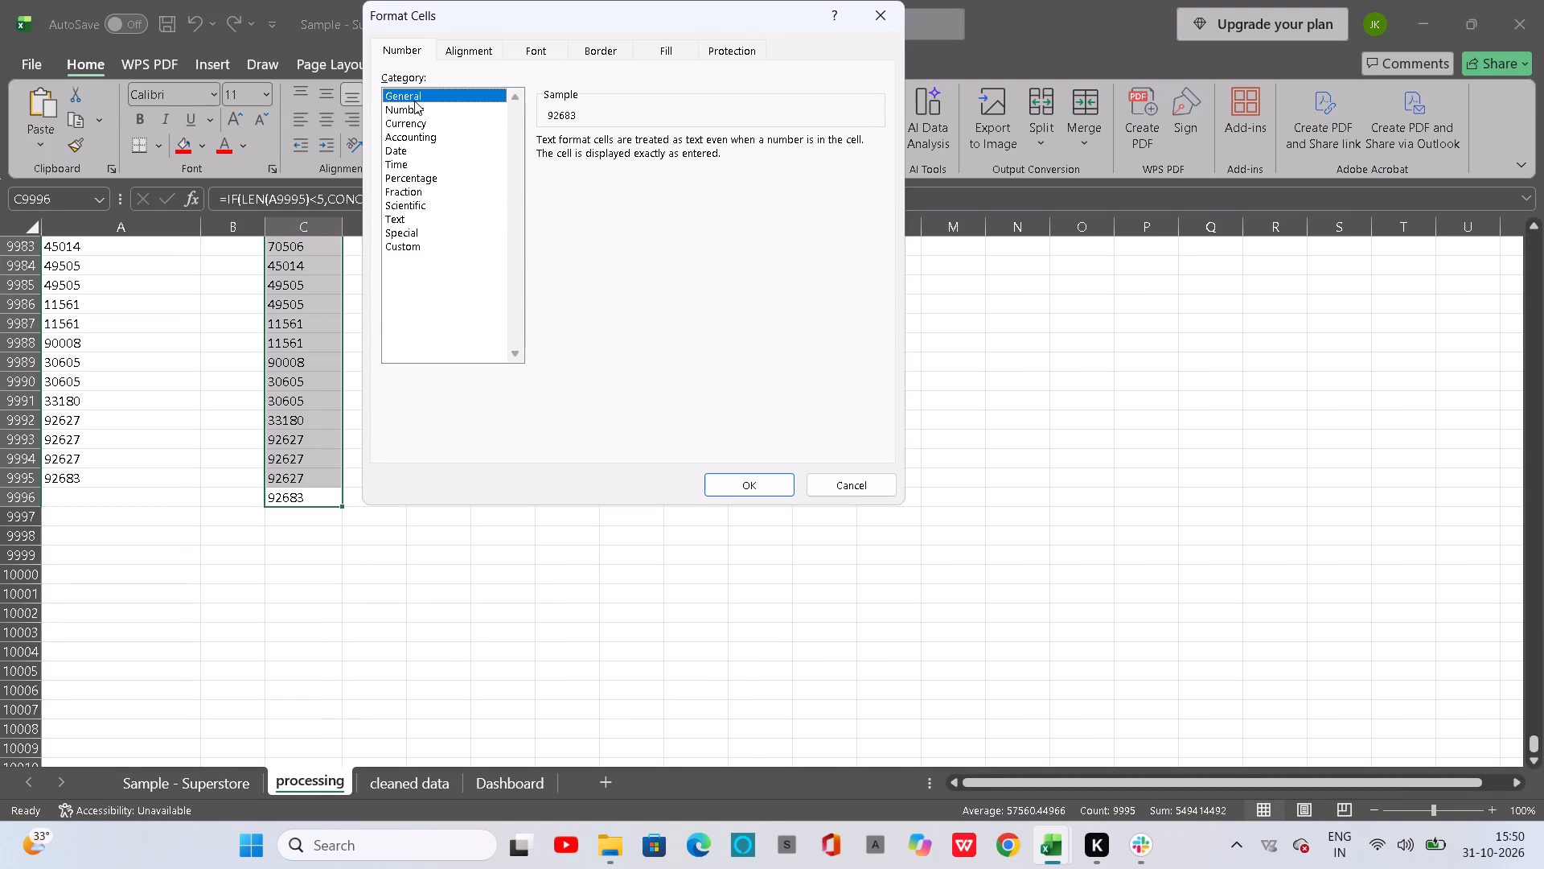
left_click(414, 106)
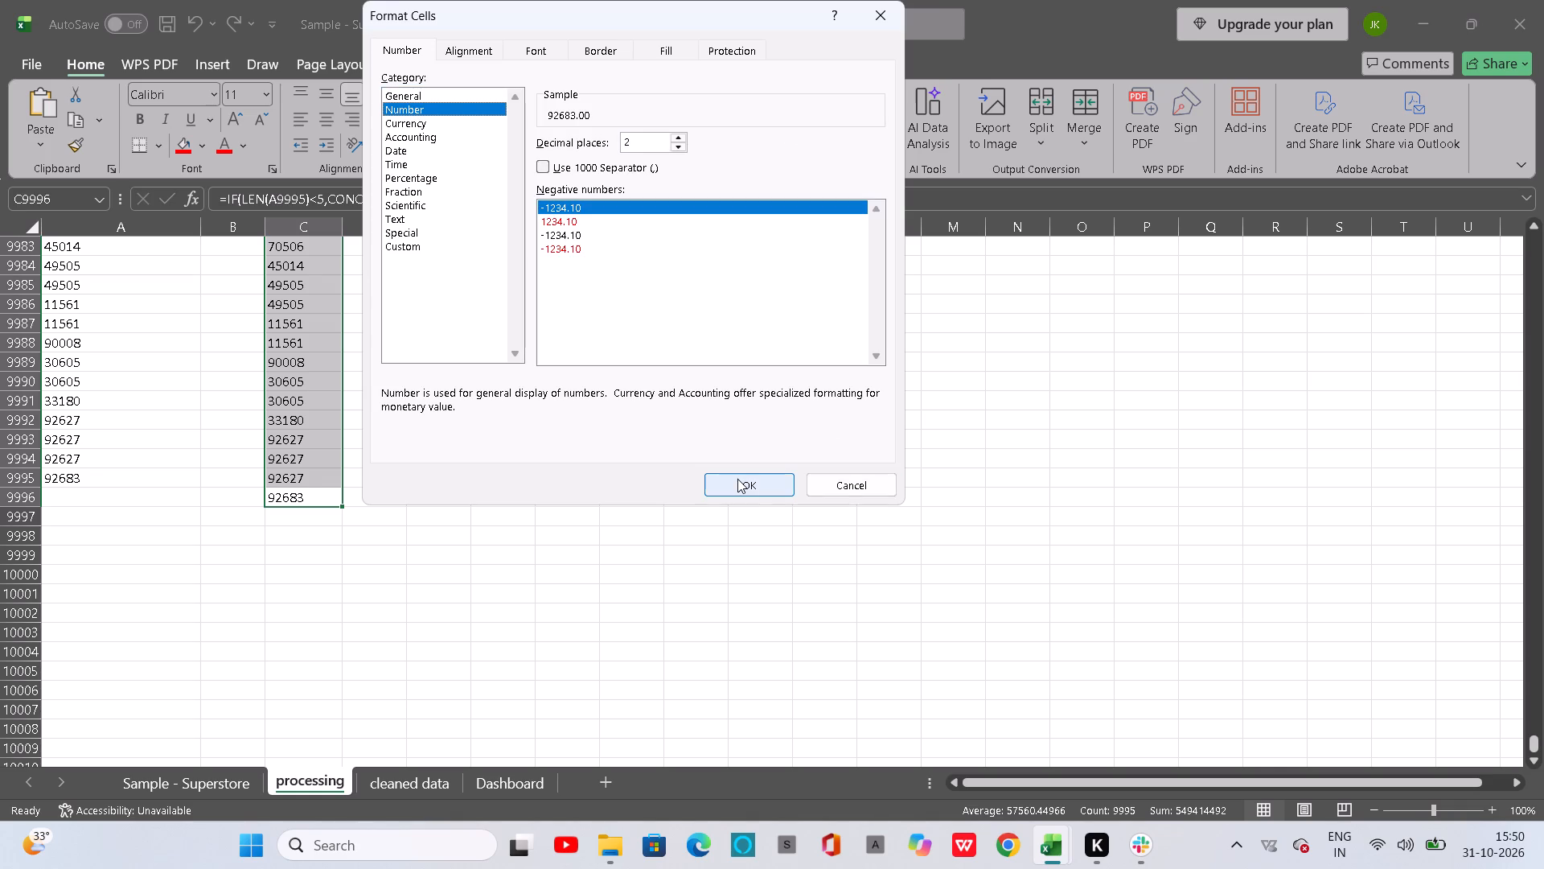
left_click(737, 479)
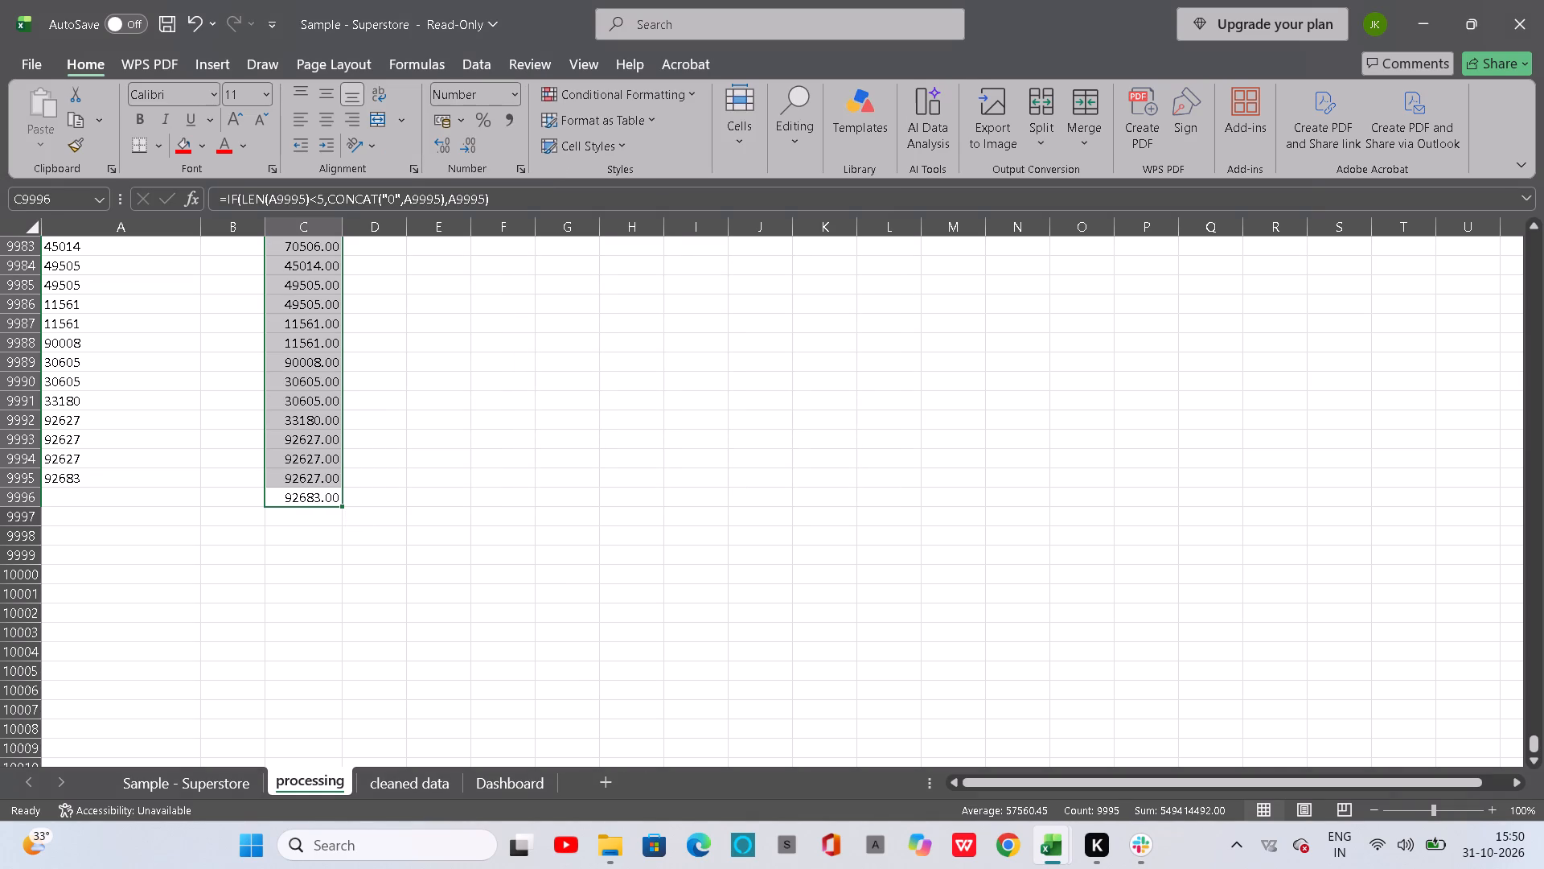
left_click(463, 150)
left_click(463, 150)
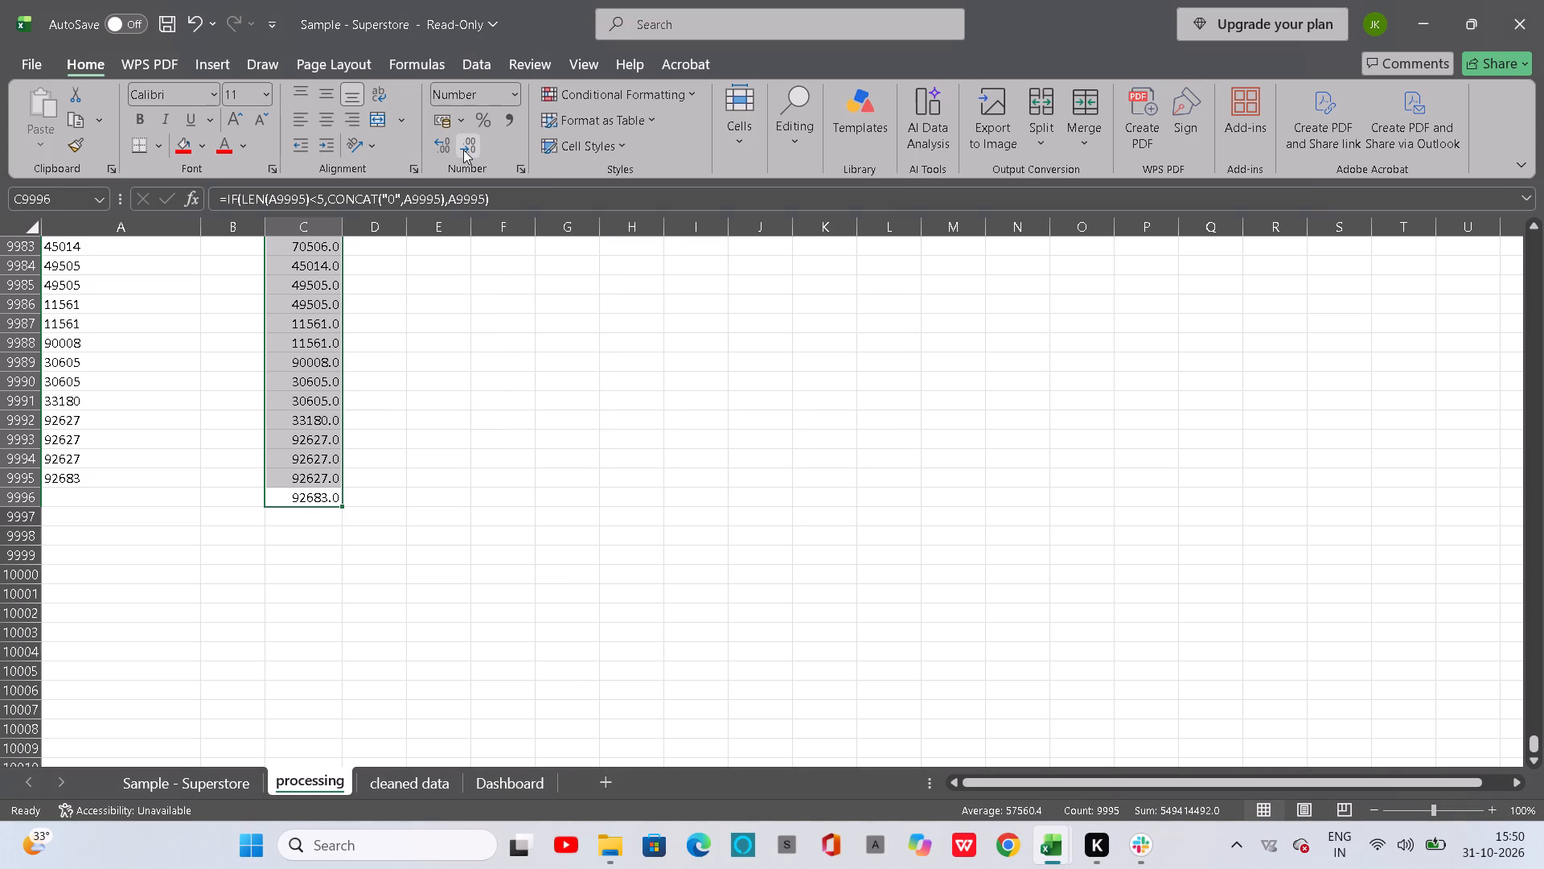
scroll(395, 446, "up", 3)
scroll(395, 446, "down", 1)
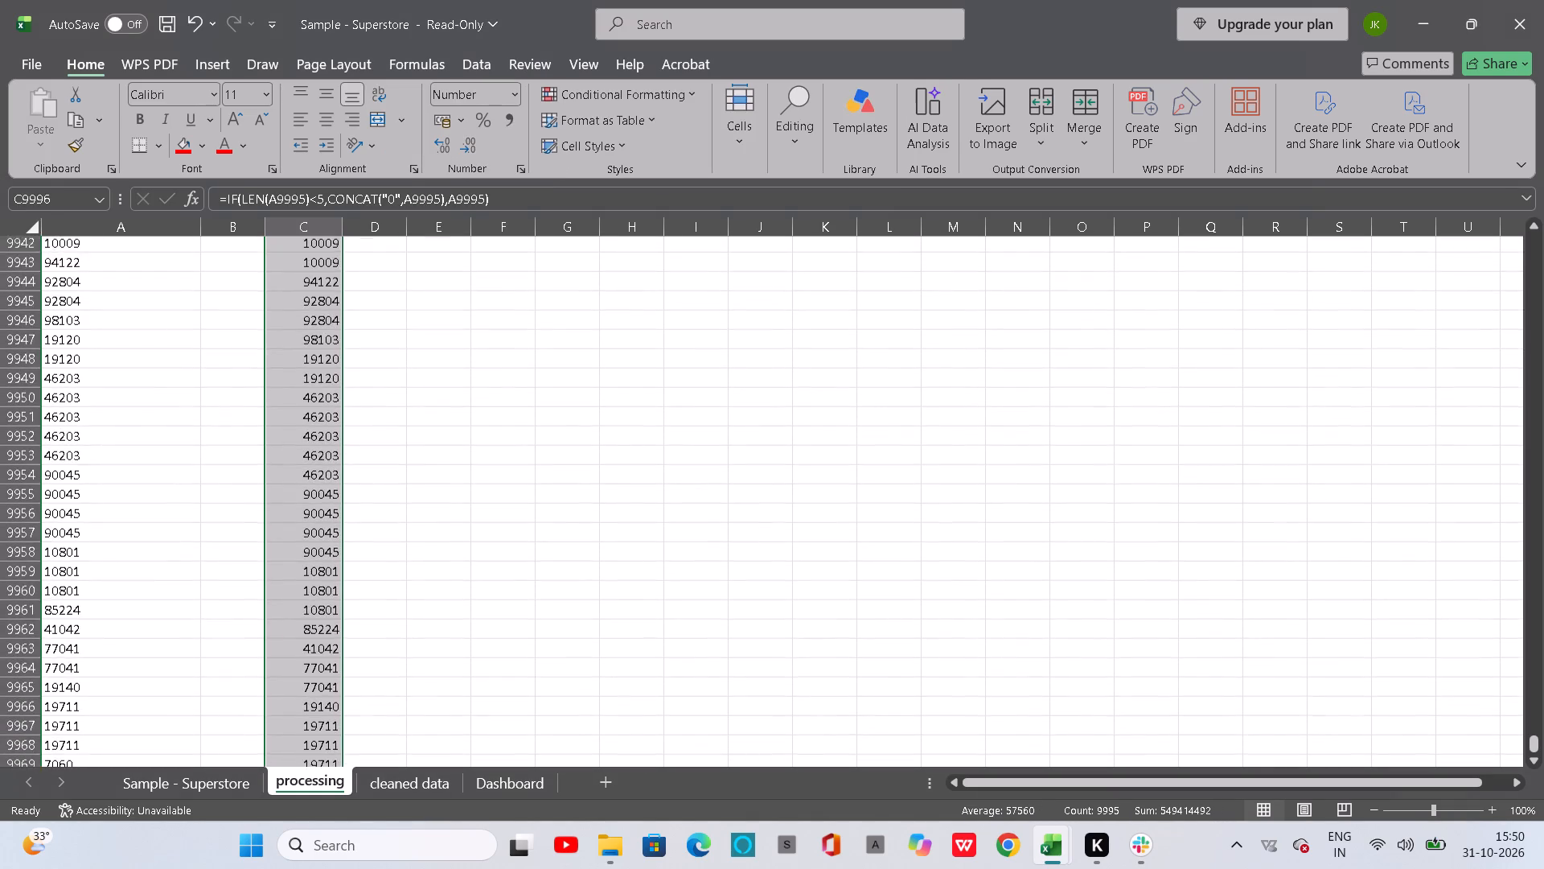
scroll(395, 446, "down", 2)
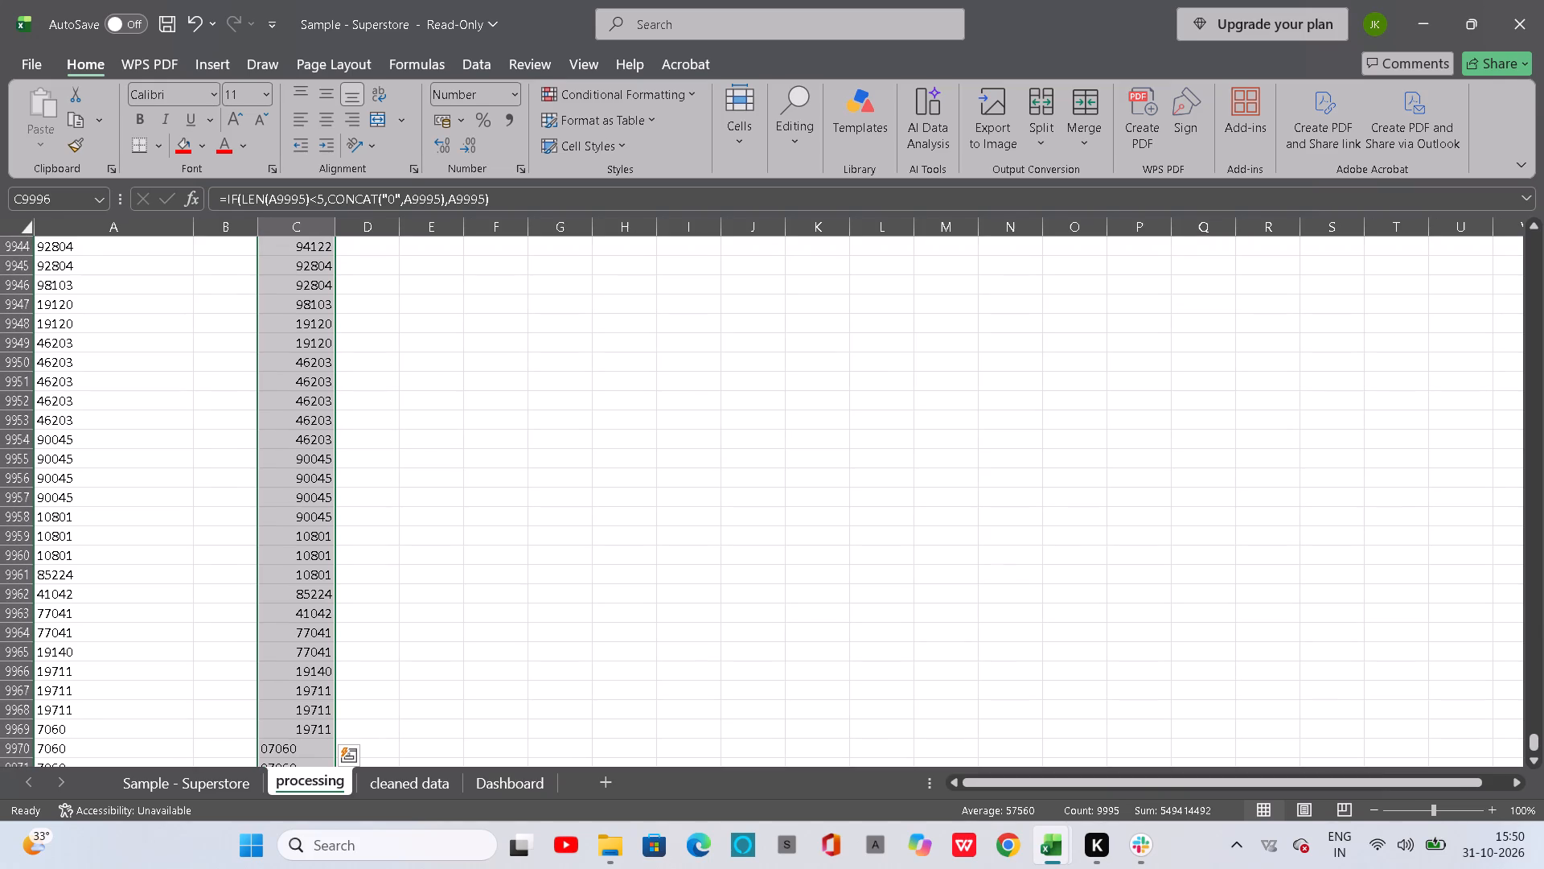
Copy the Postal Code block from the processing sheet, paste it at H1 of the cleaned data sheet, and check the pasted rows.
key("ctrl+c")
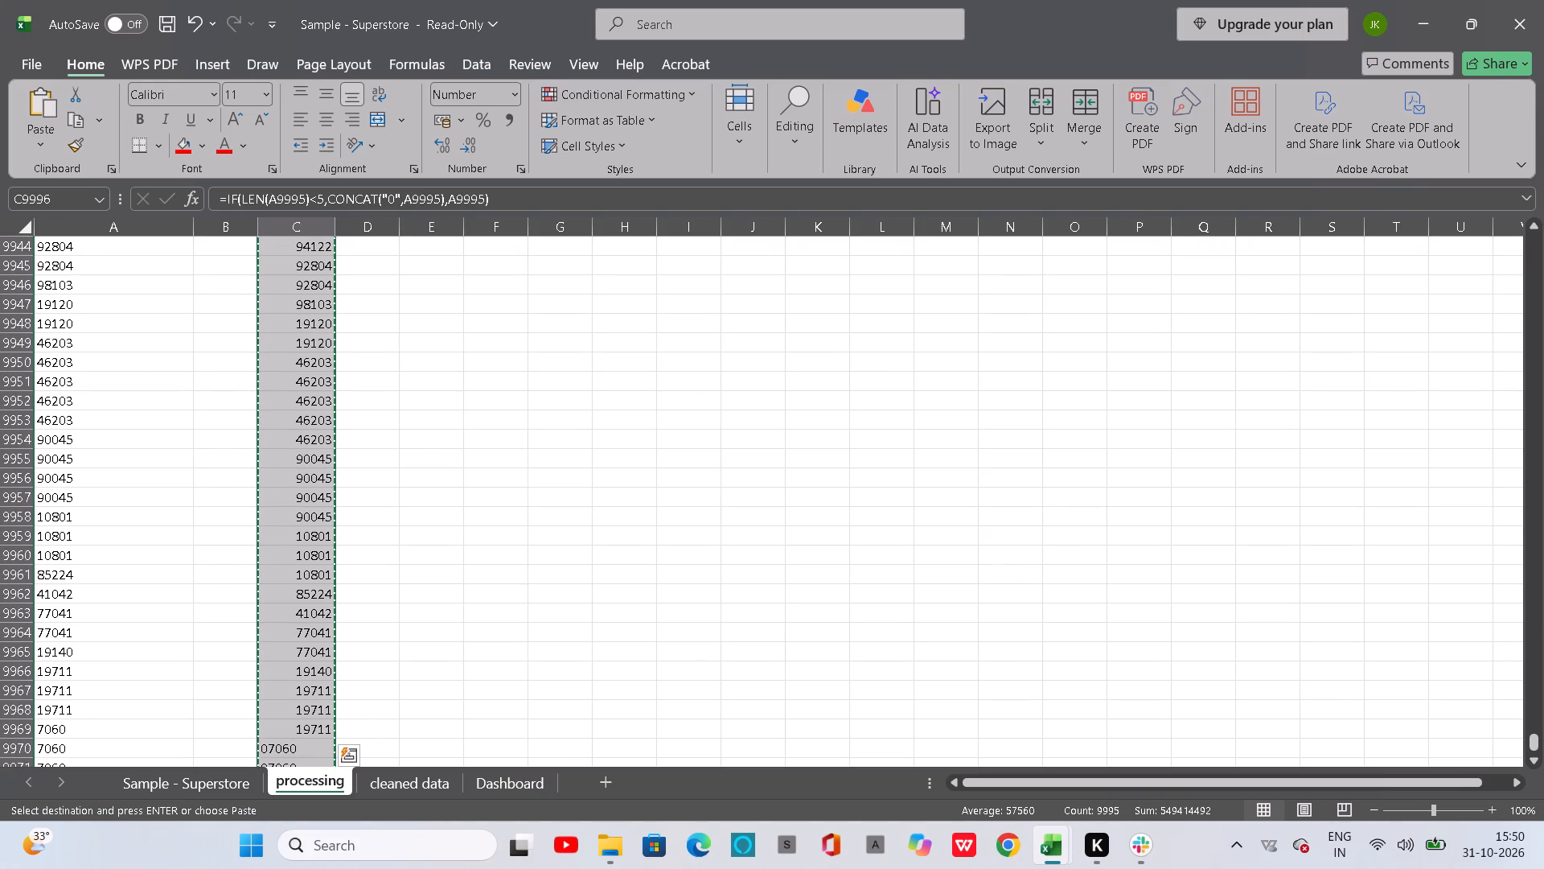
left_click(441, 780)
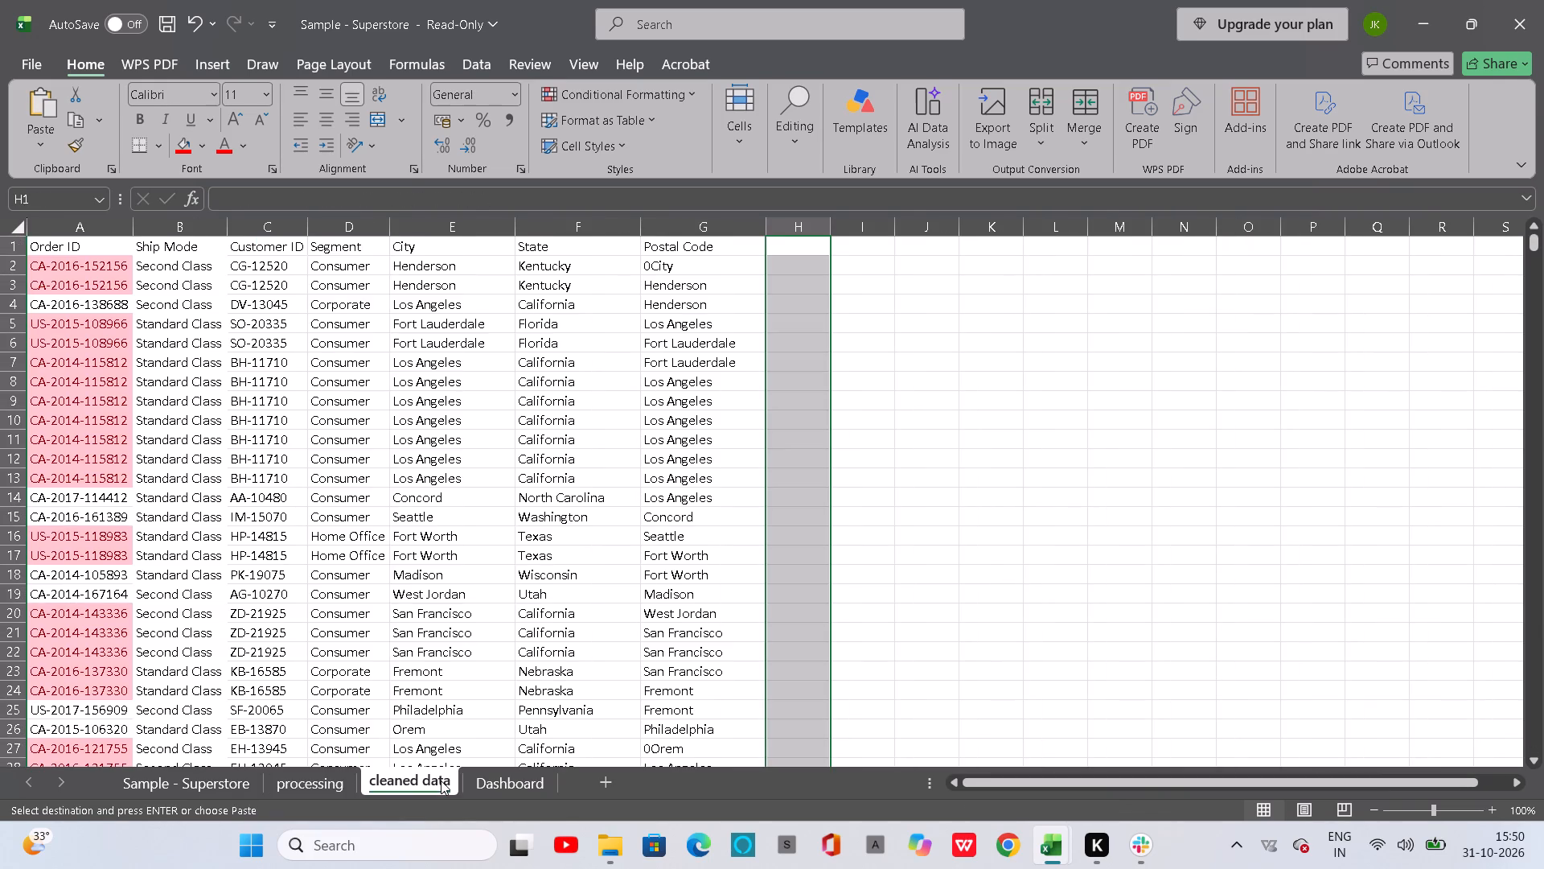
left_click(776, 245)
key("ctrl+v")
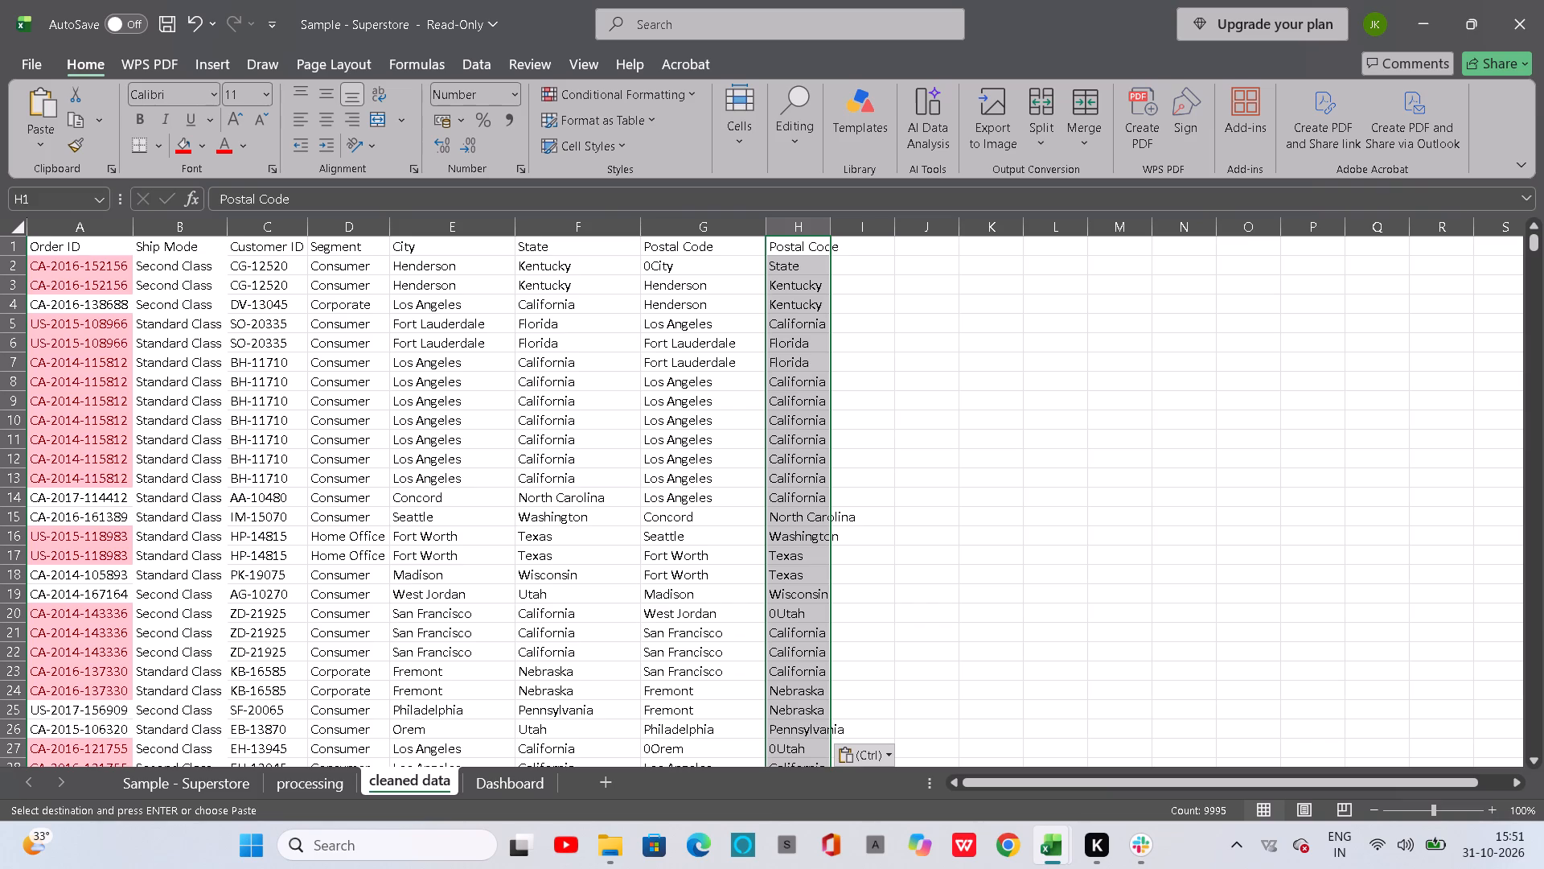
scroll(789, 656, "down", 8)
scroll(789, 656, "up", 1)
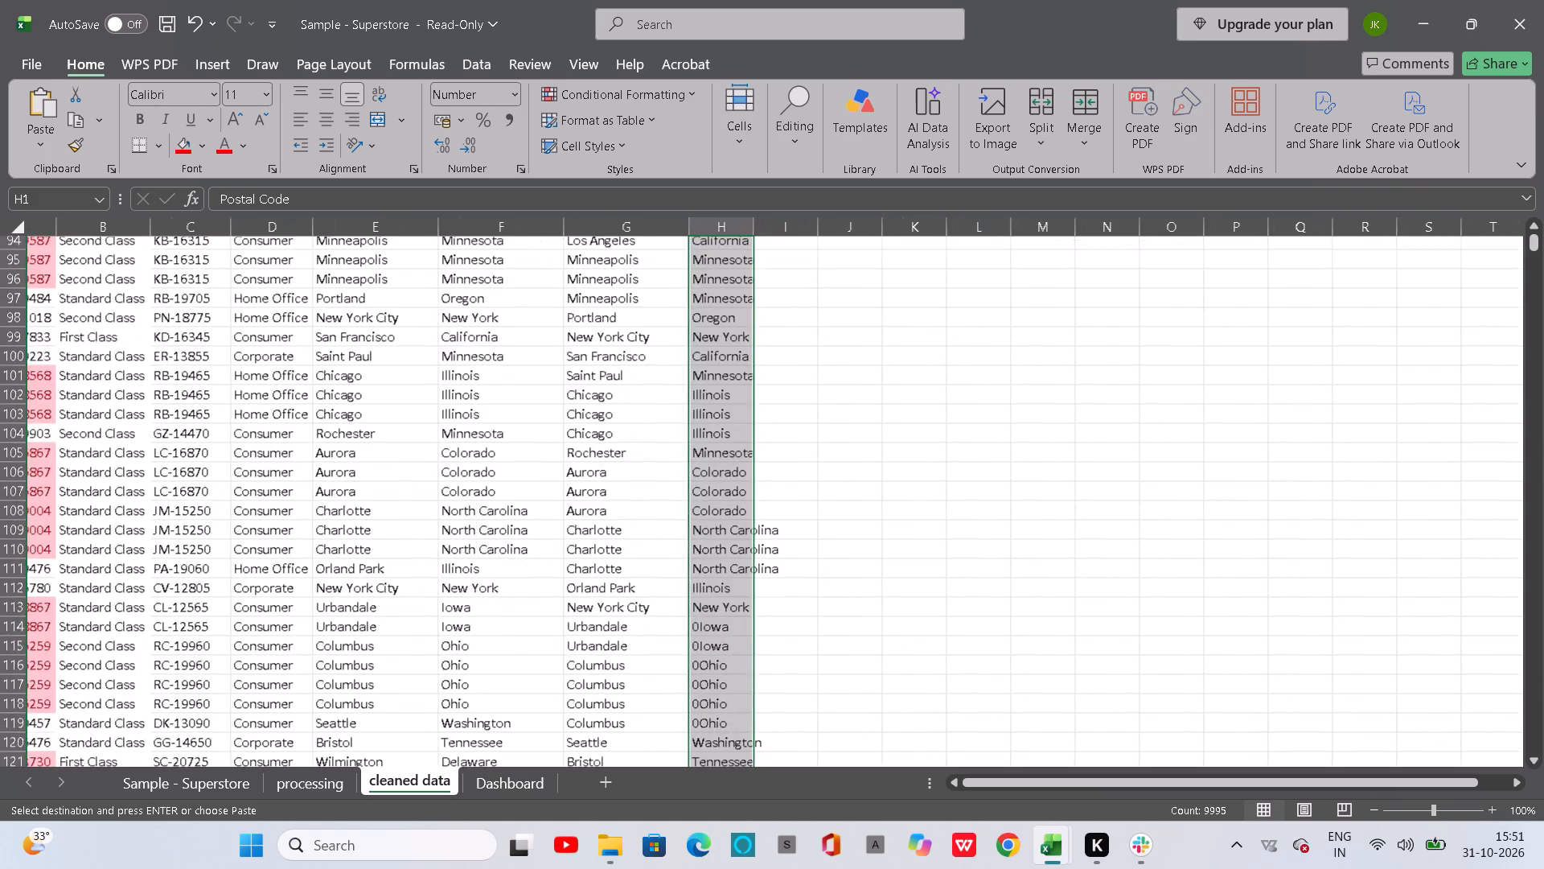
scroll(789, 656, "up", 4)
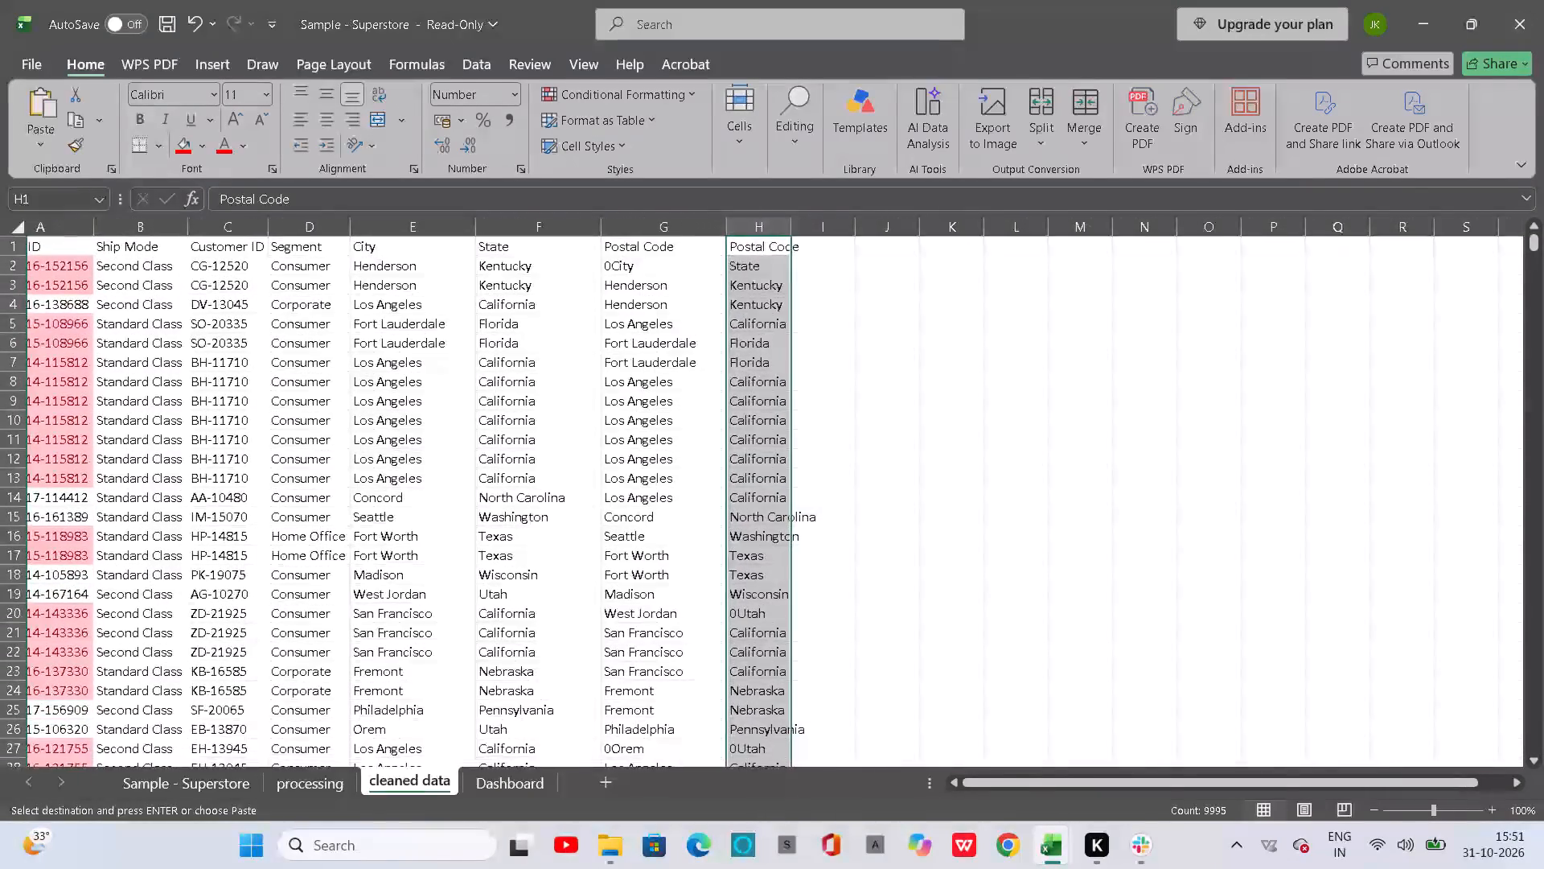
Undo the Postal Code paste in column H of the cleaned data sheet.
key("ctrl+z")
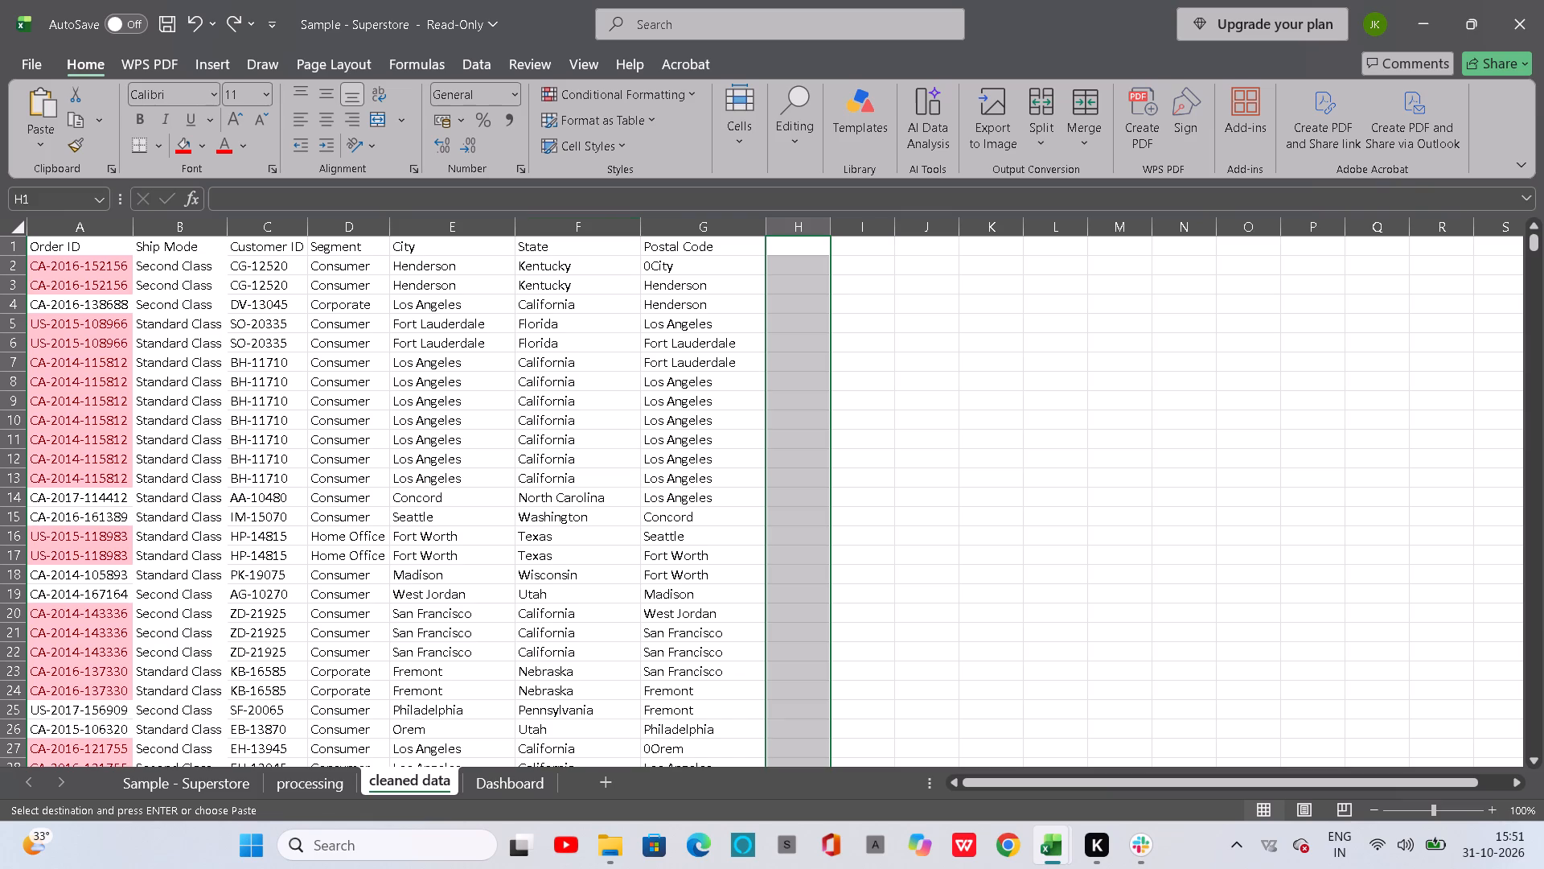
Copy the Order Date column from the Sample - Superstore sheet into column H of the cleaned data sheet and autofit its width.
left_click(794, 243)
left_click(216, 791)
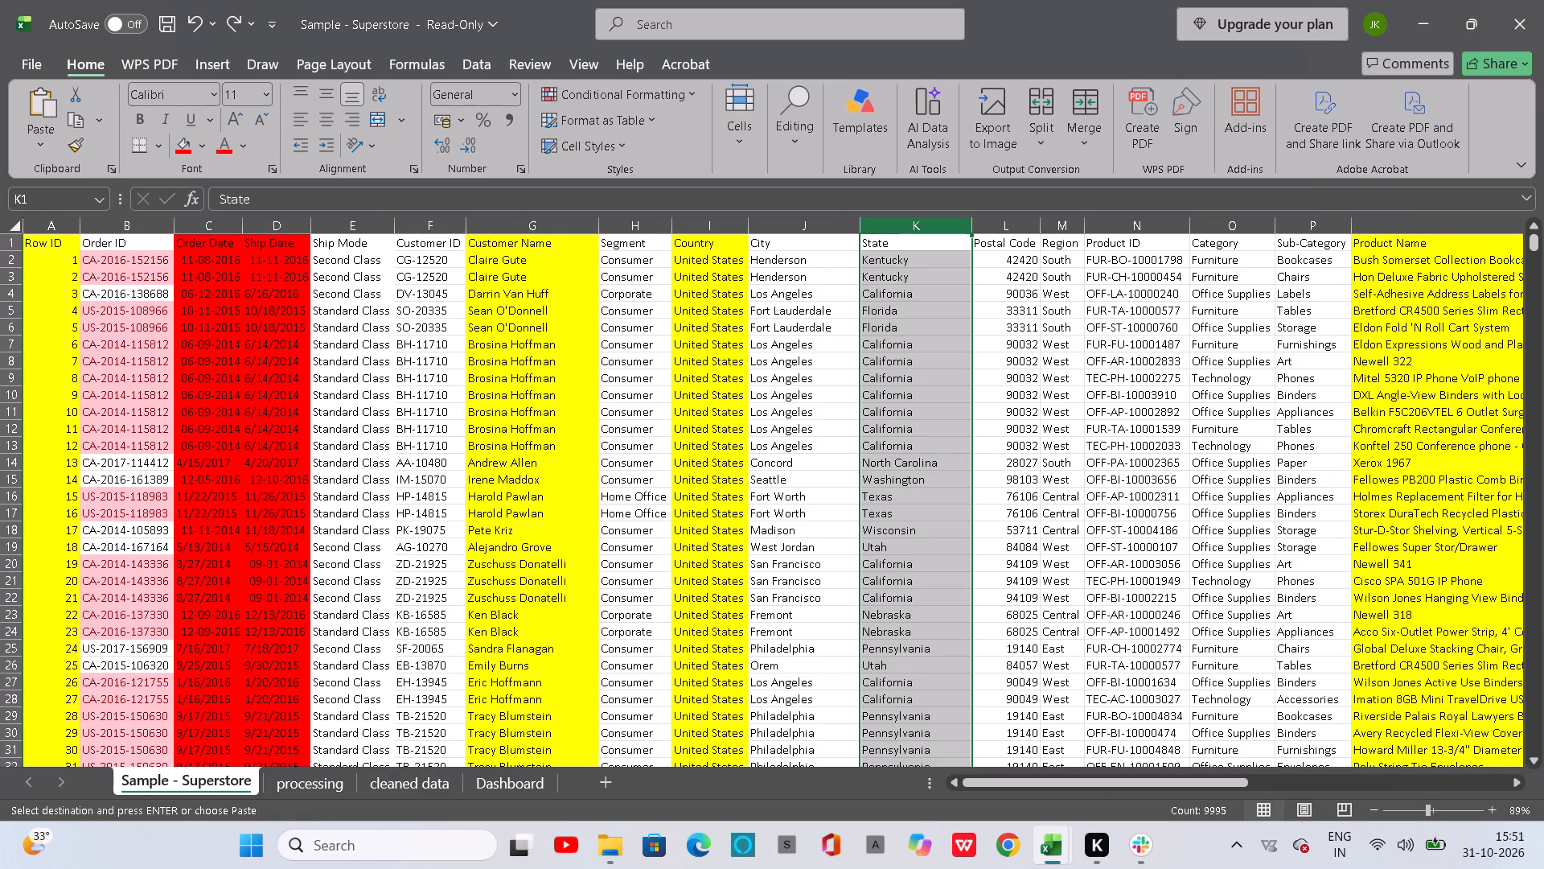
scroll(335, 367, "up", 2)
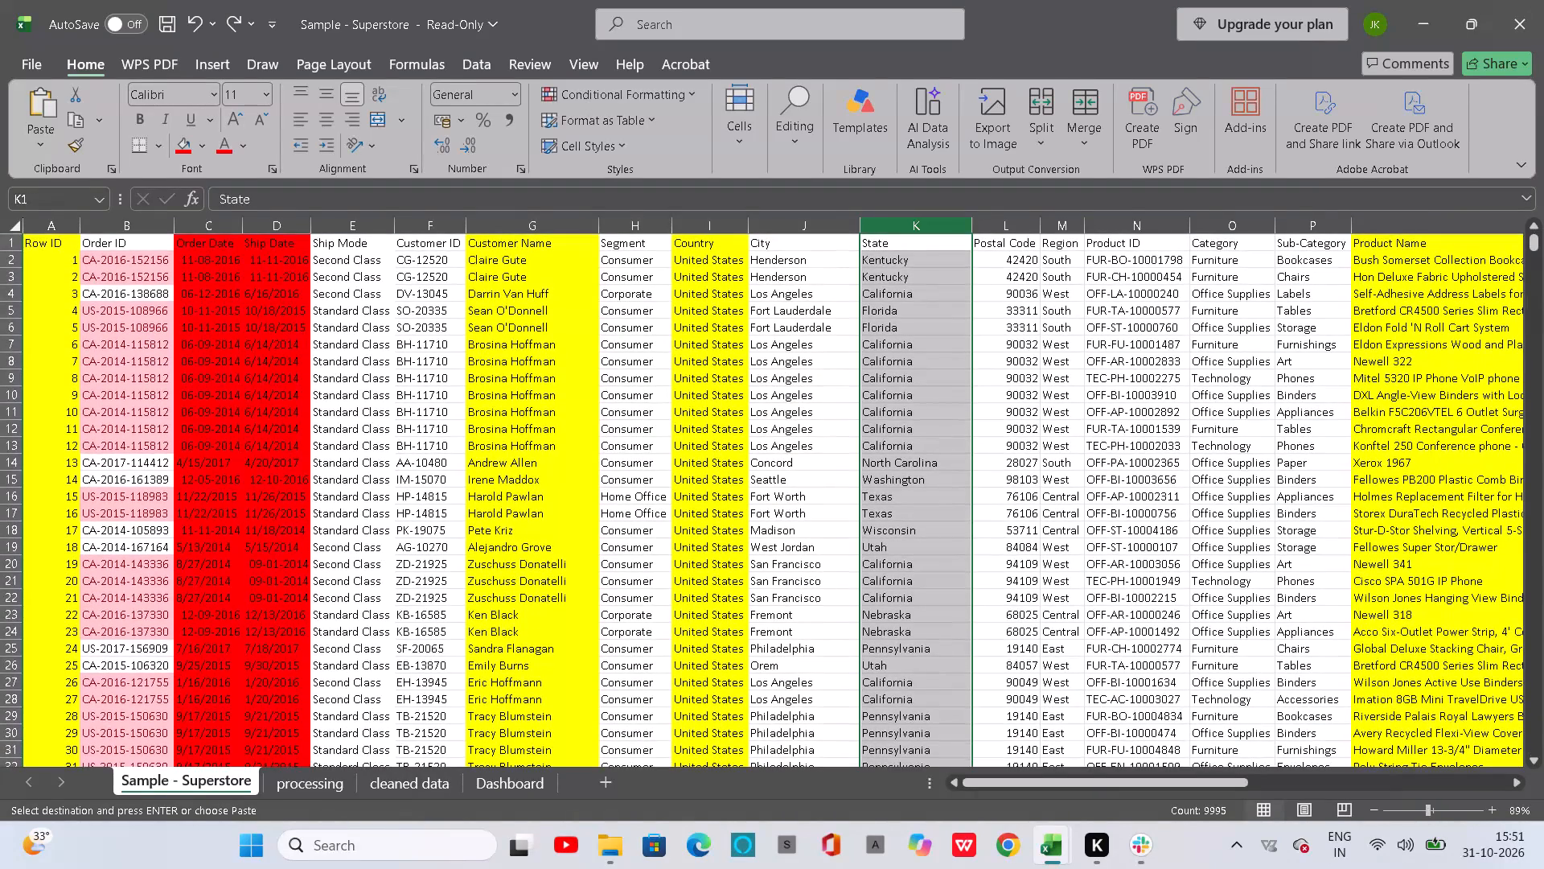
left_click(205, 231)
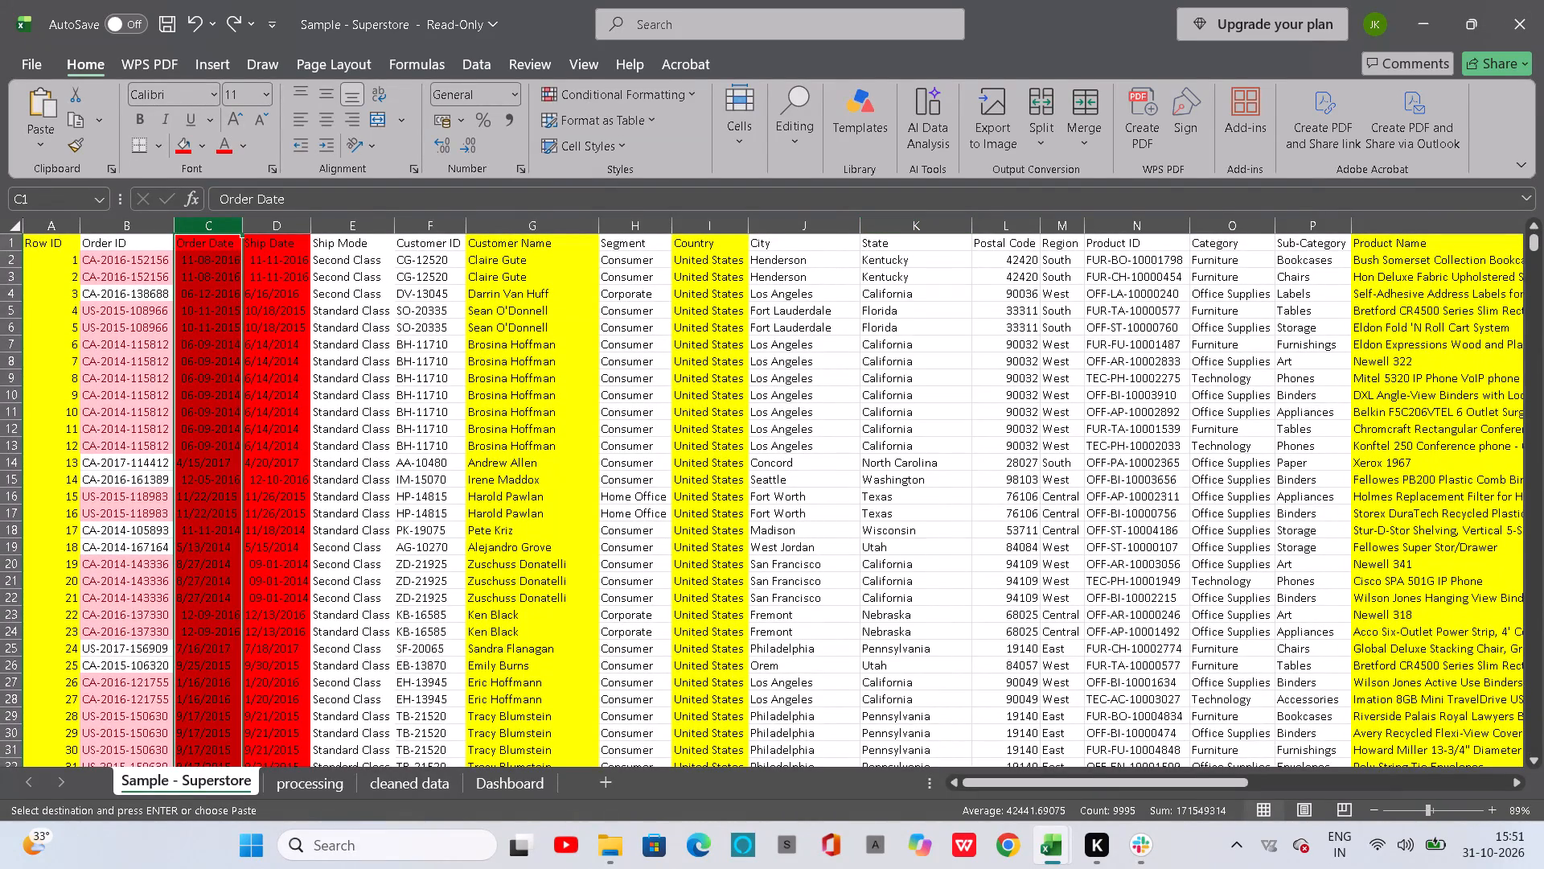
key("ctrl+c")
left_click(392, 793)
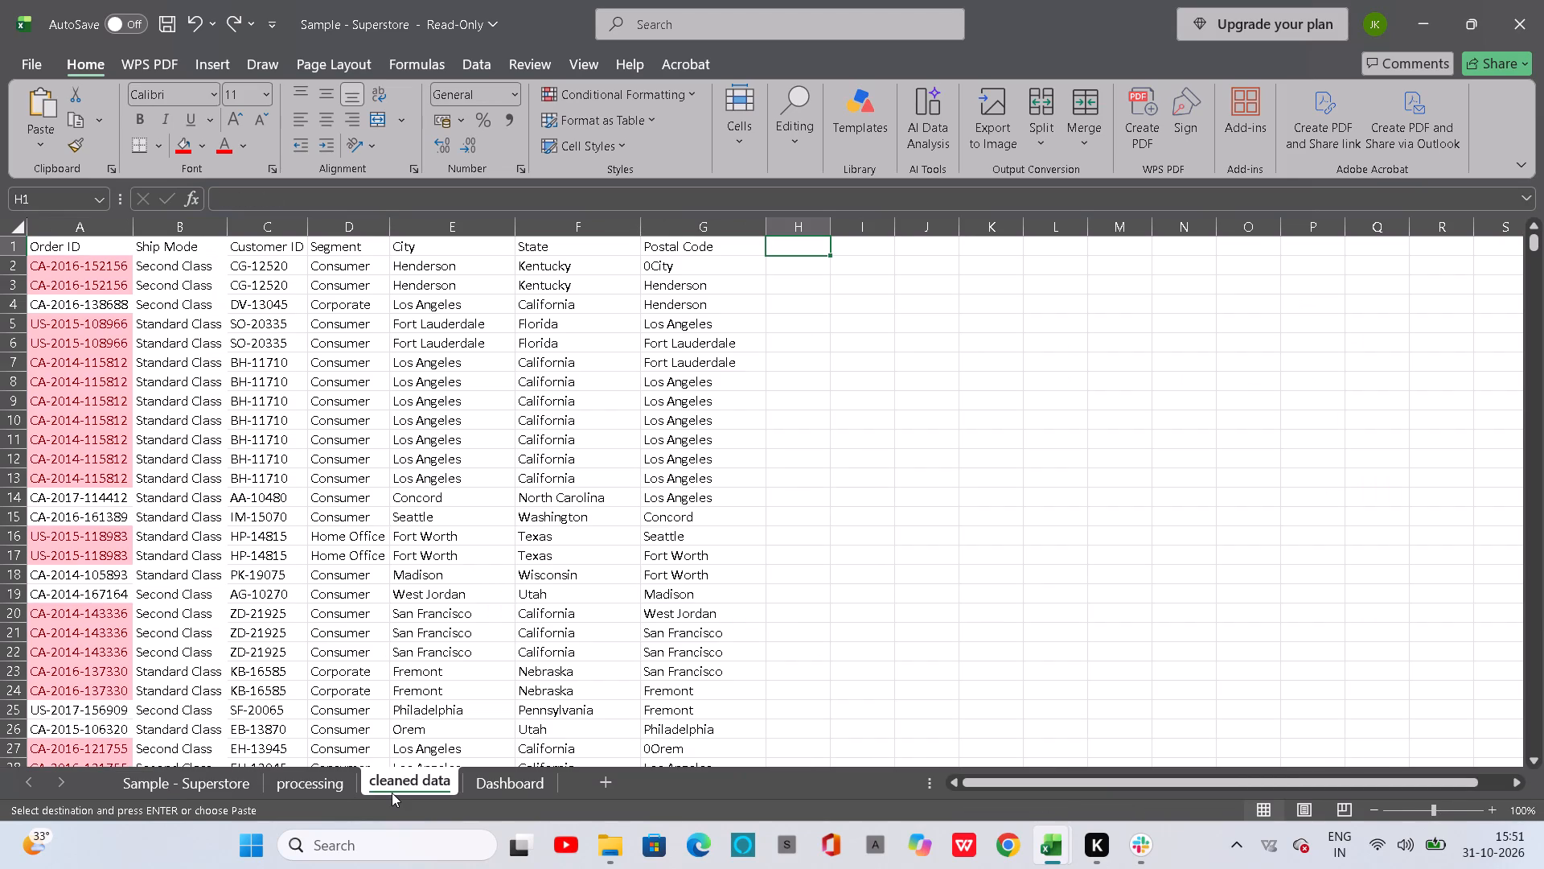
key("ctrl+v")
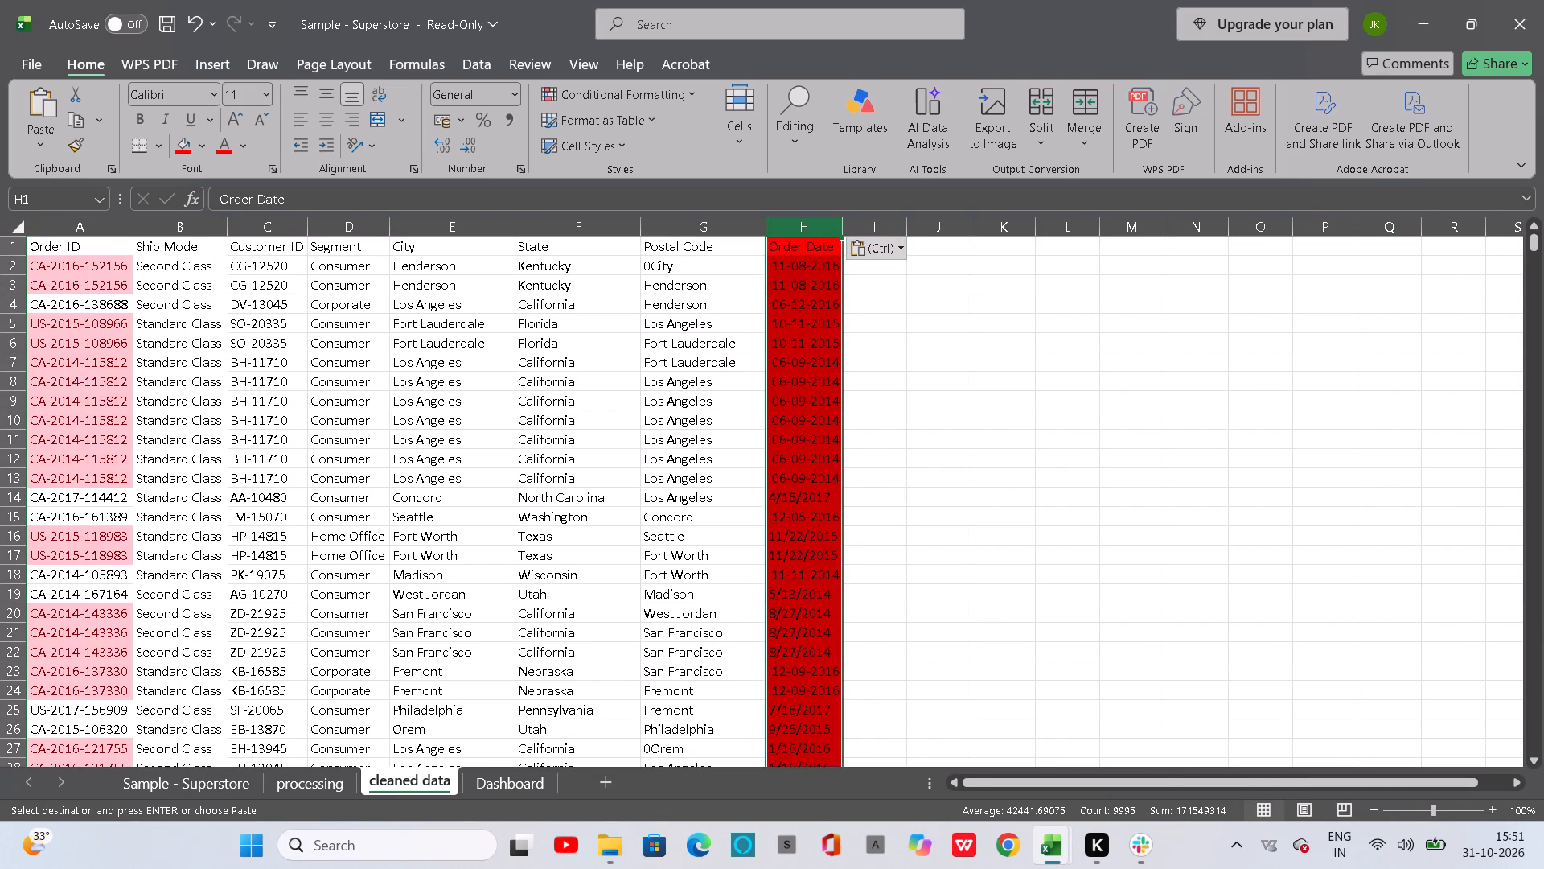
double_click(838, 226)
double_click(840, 225)
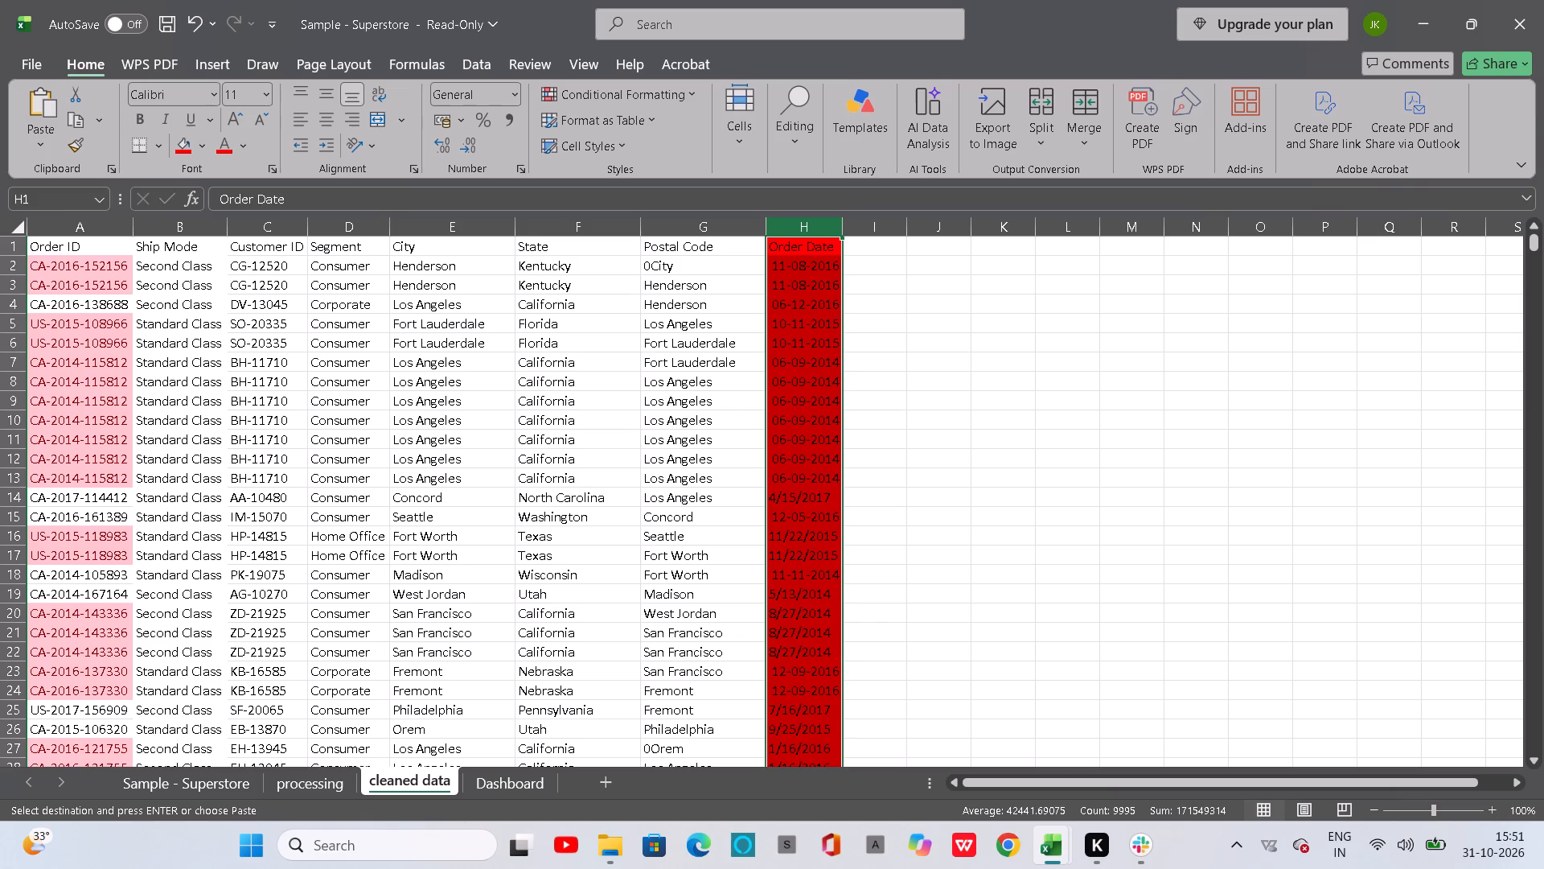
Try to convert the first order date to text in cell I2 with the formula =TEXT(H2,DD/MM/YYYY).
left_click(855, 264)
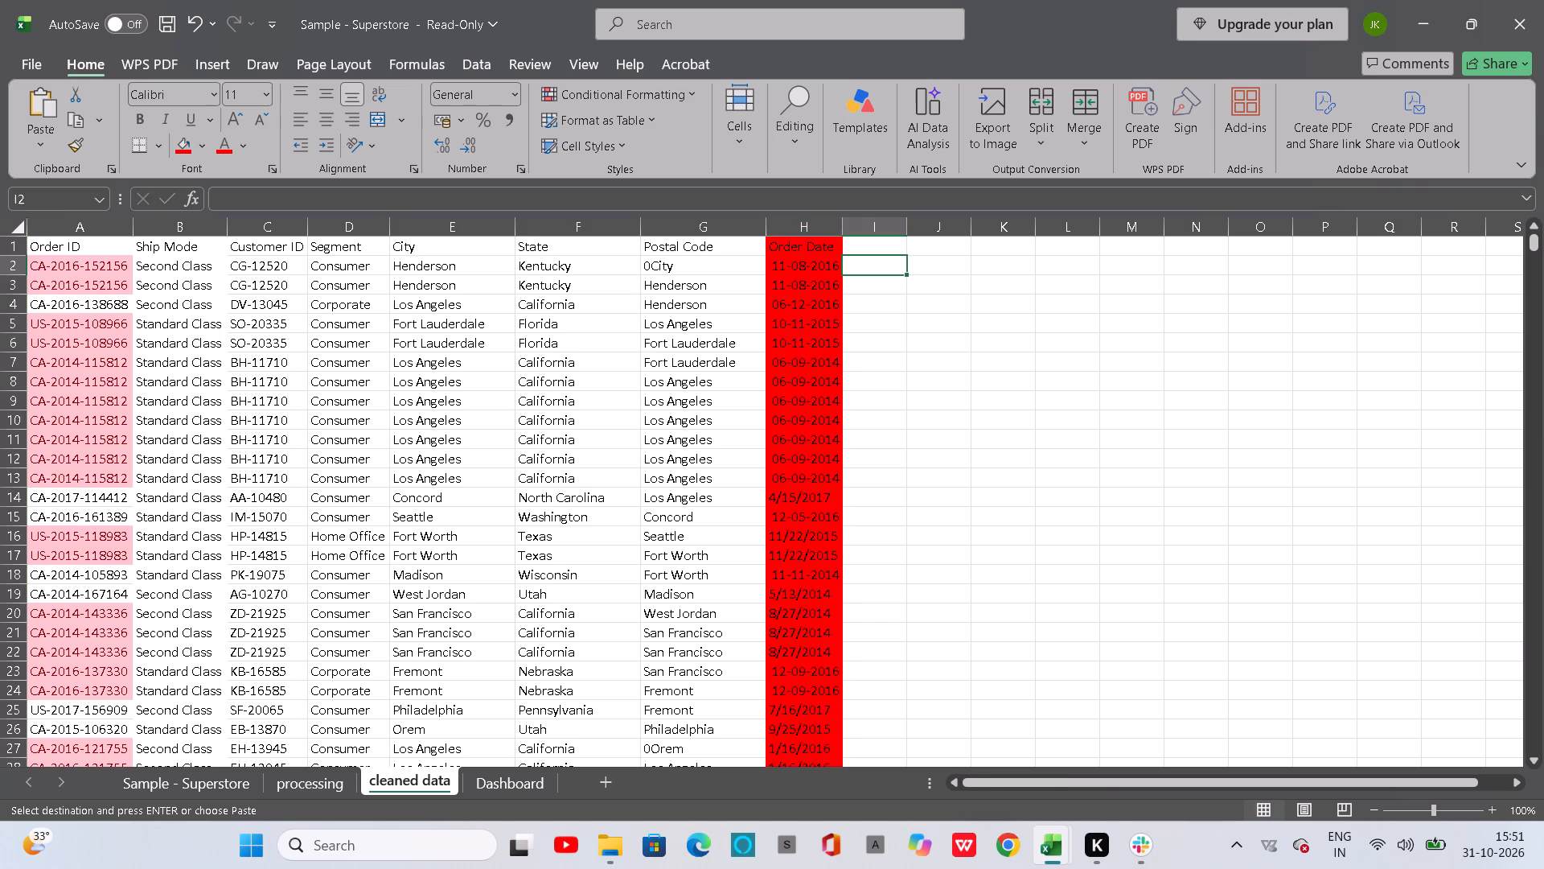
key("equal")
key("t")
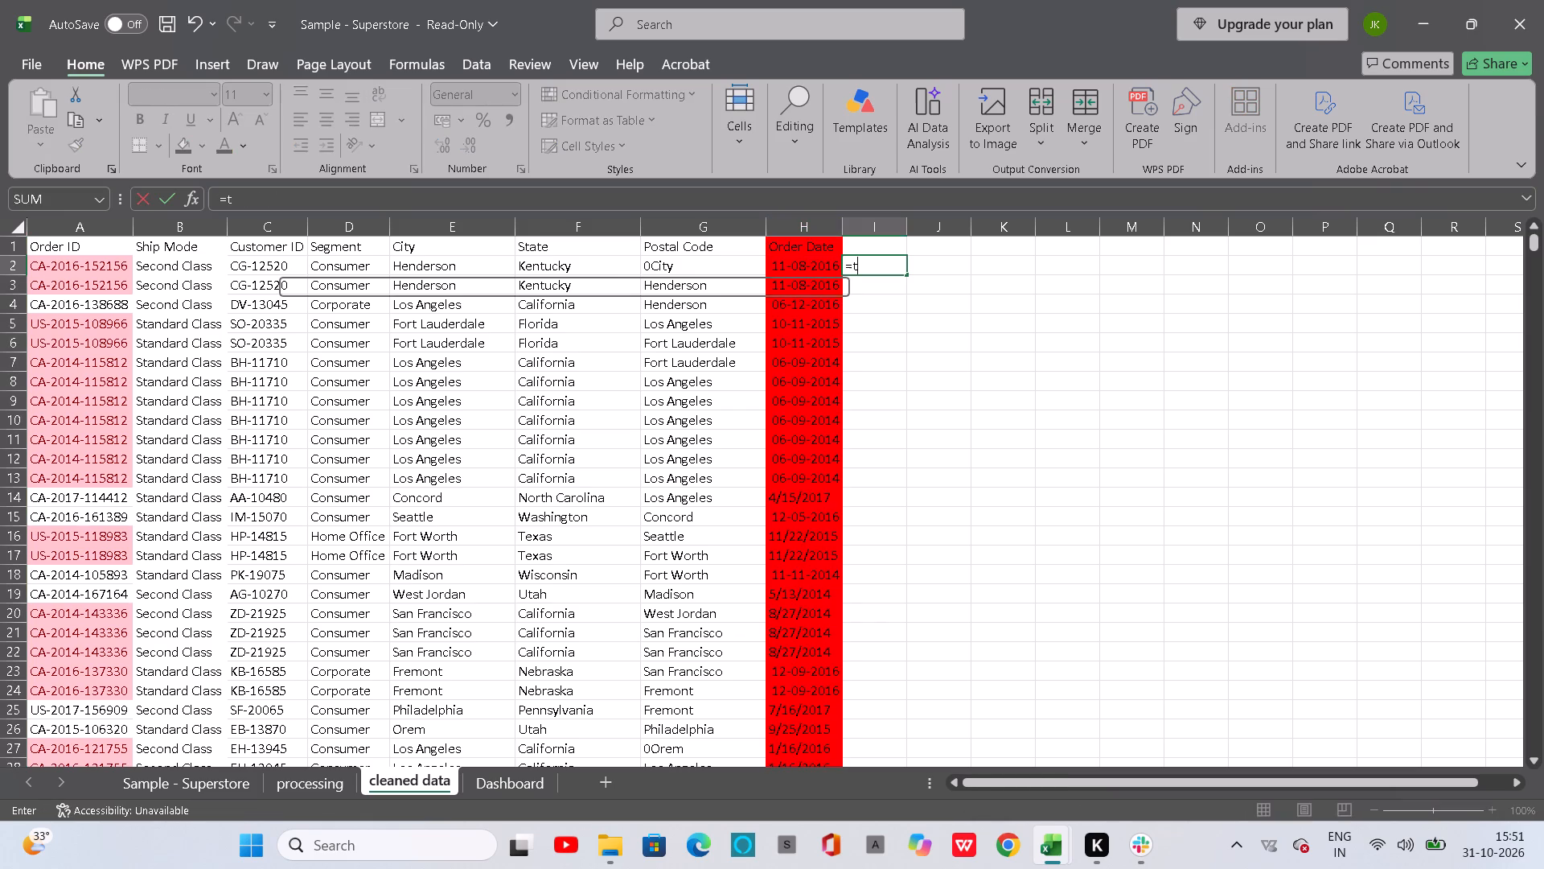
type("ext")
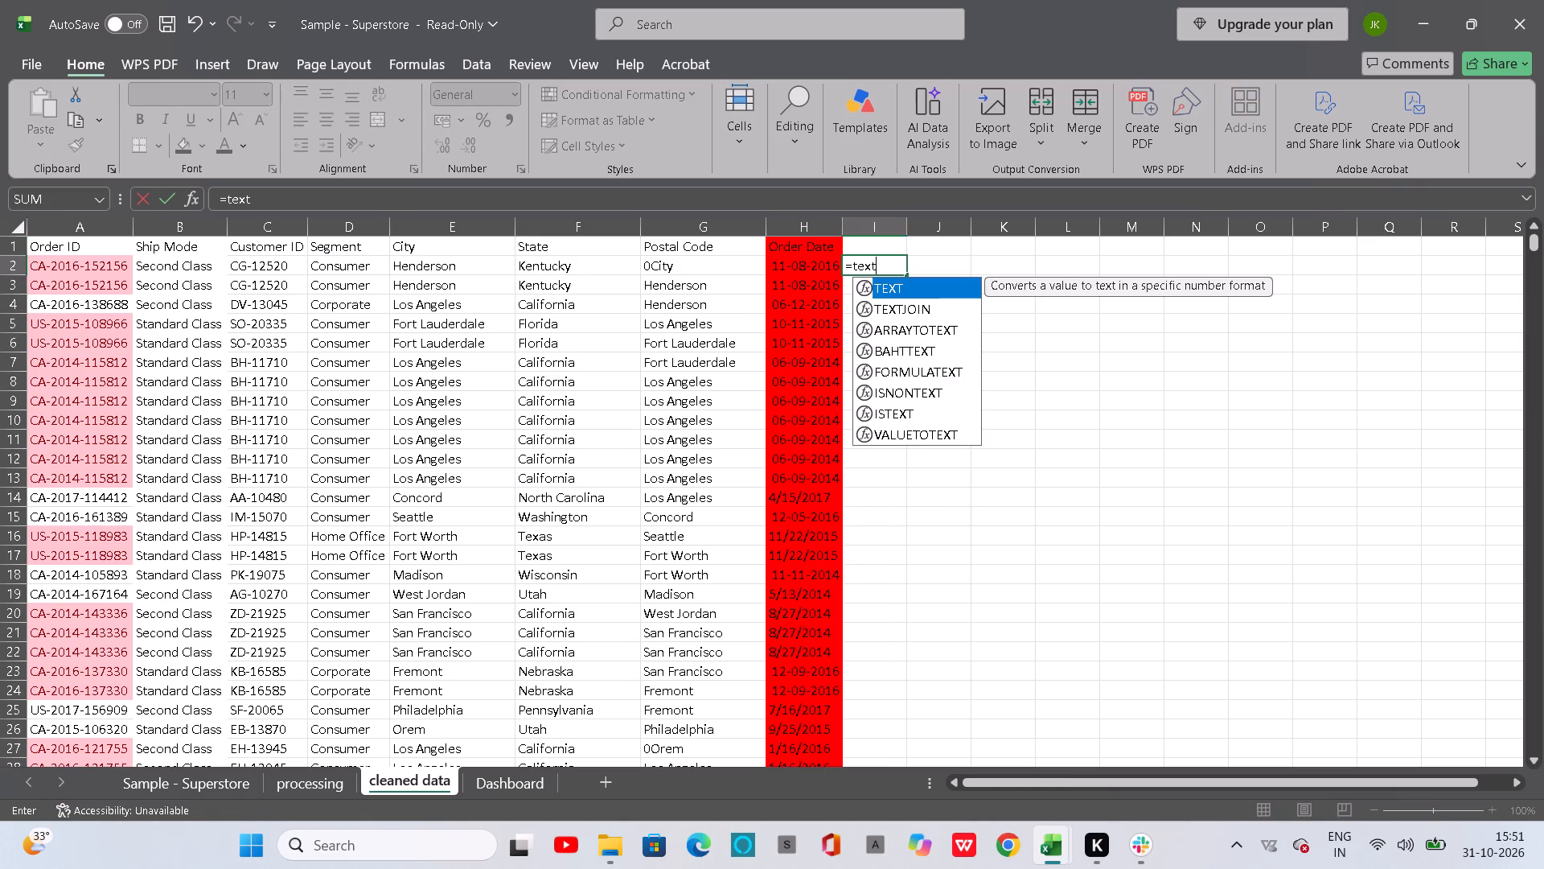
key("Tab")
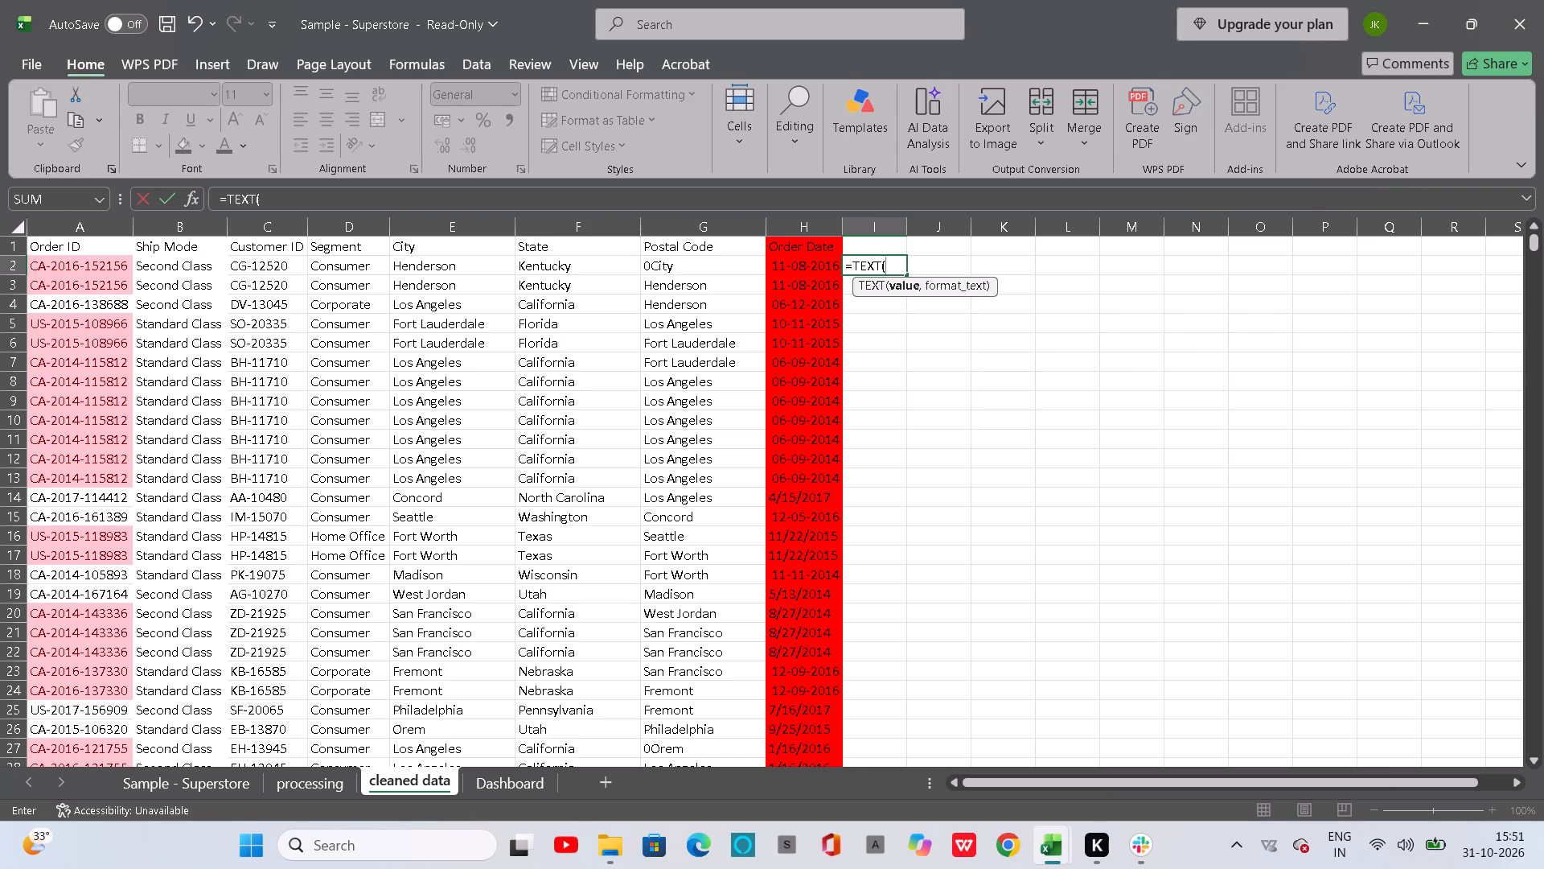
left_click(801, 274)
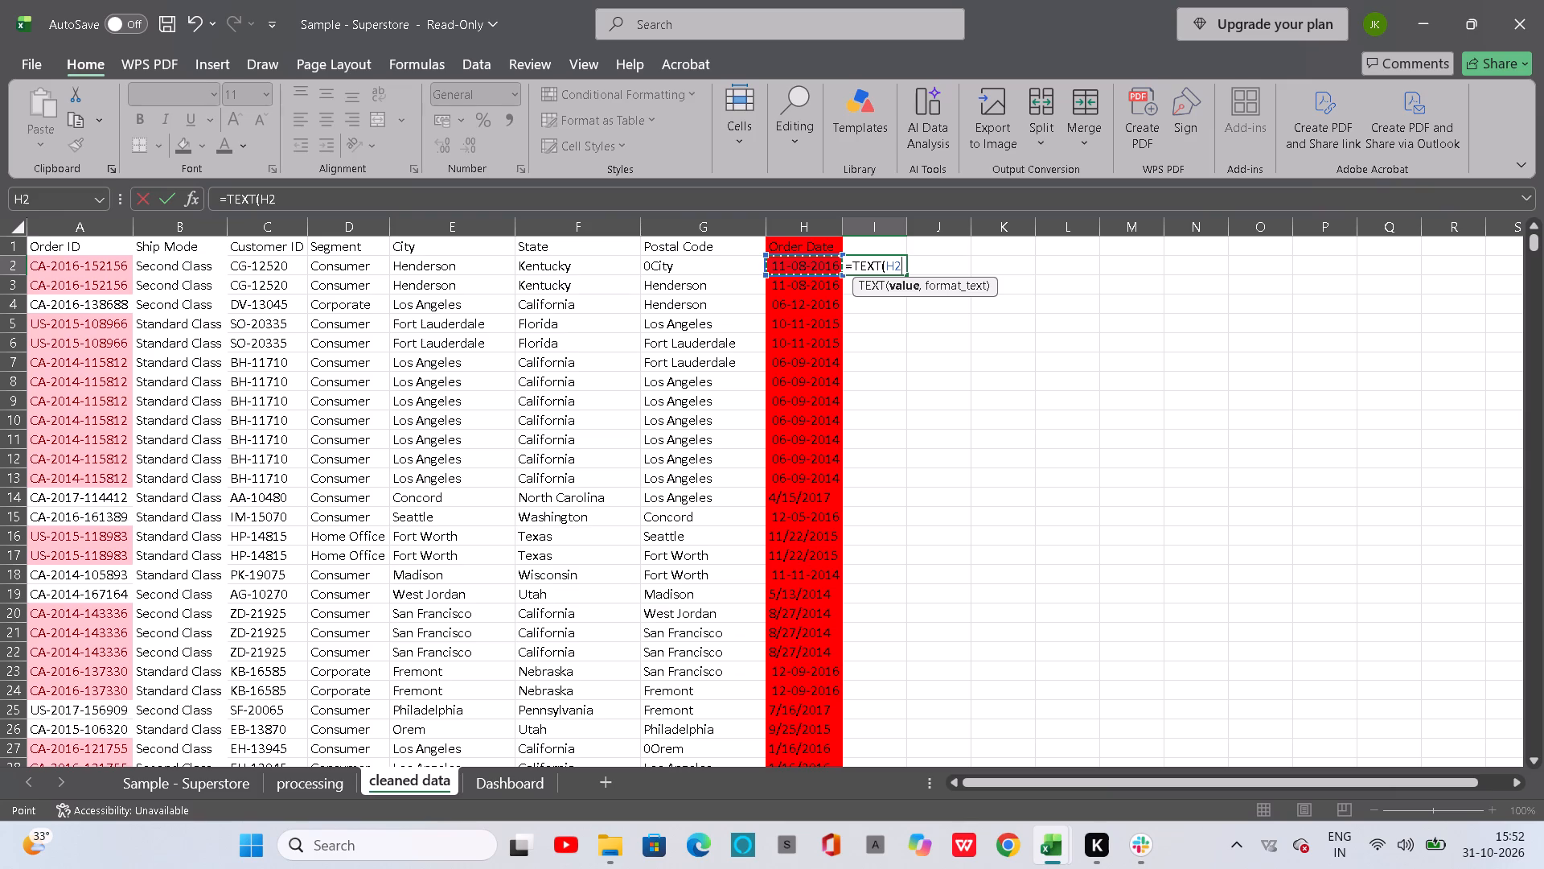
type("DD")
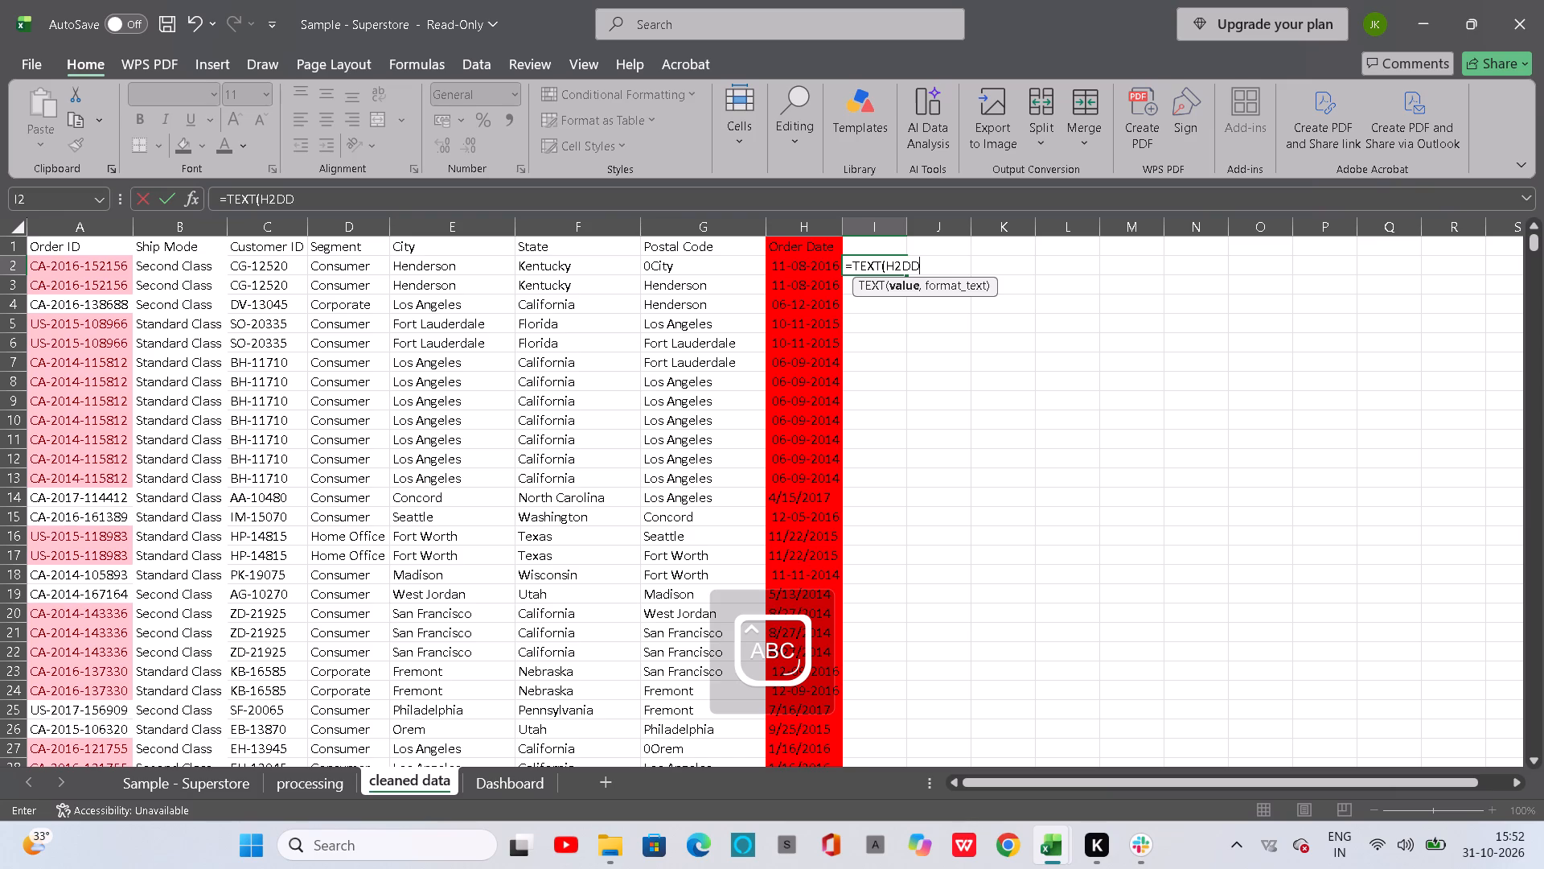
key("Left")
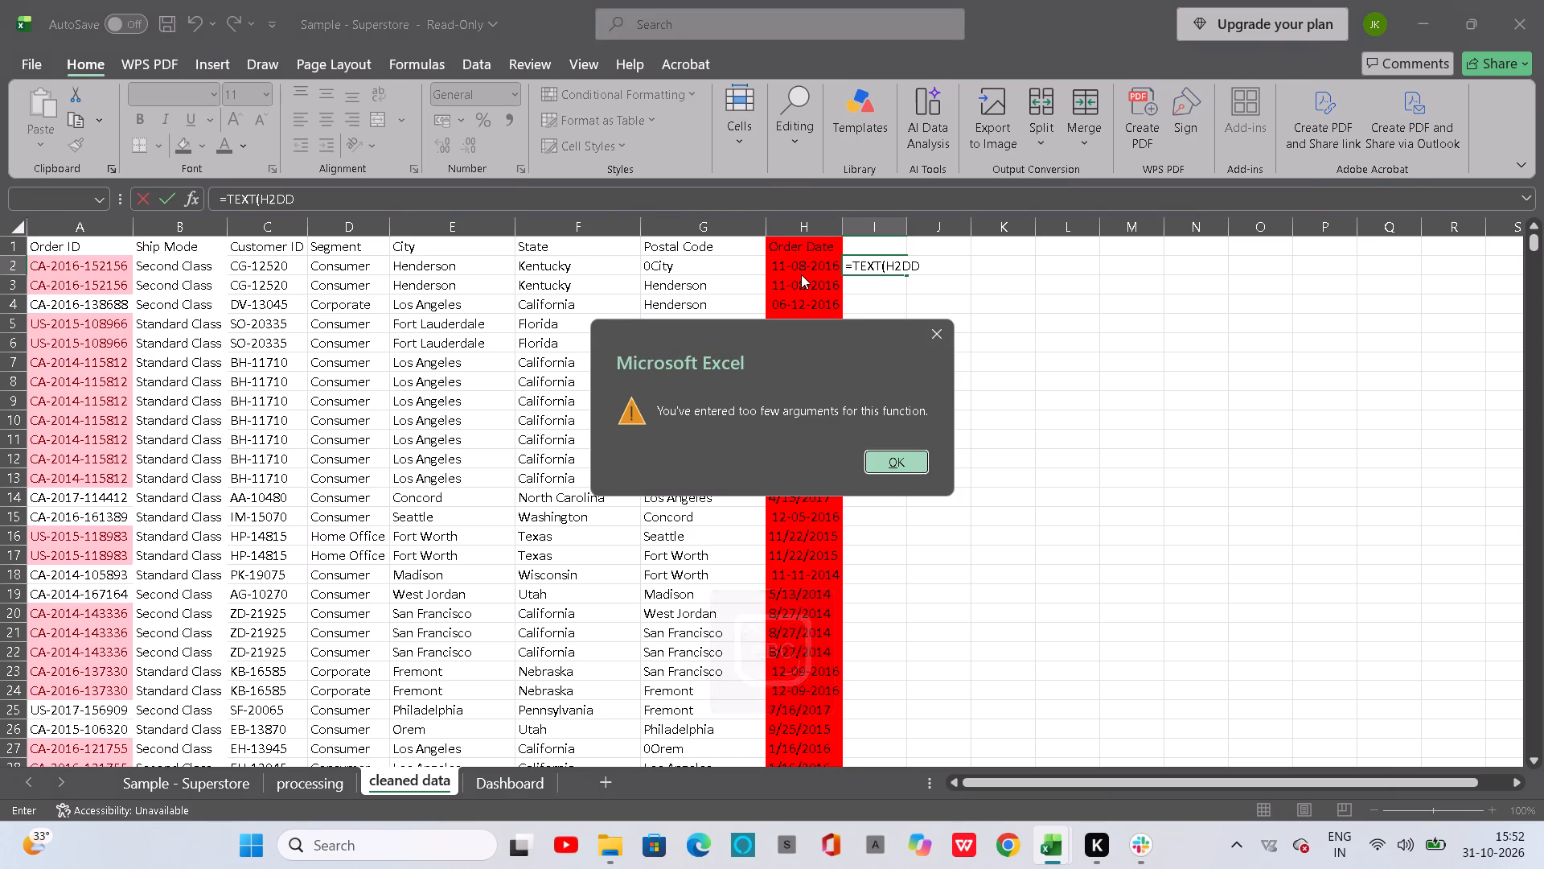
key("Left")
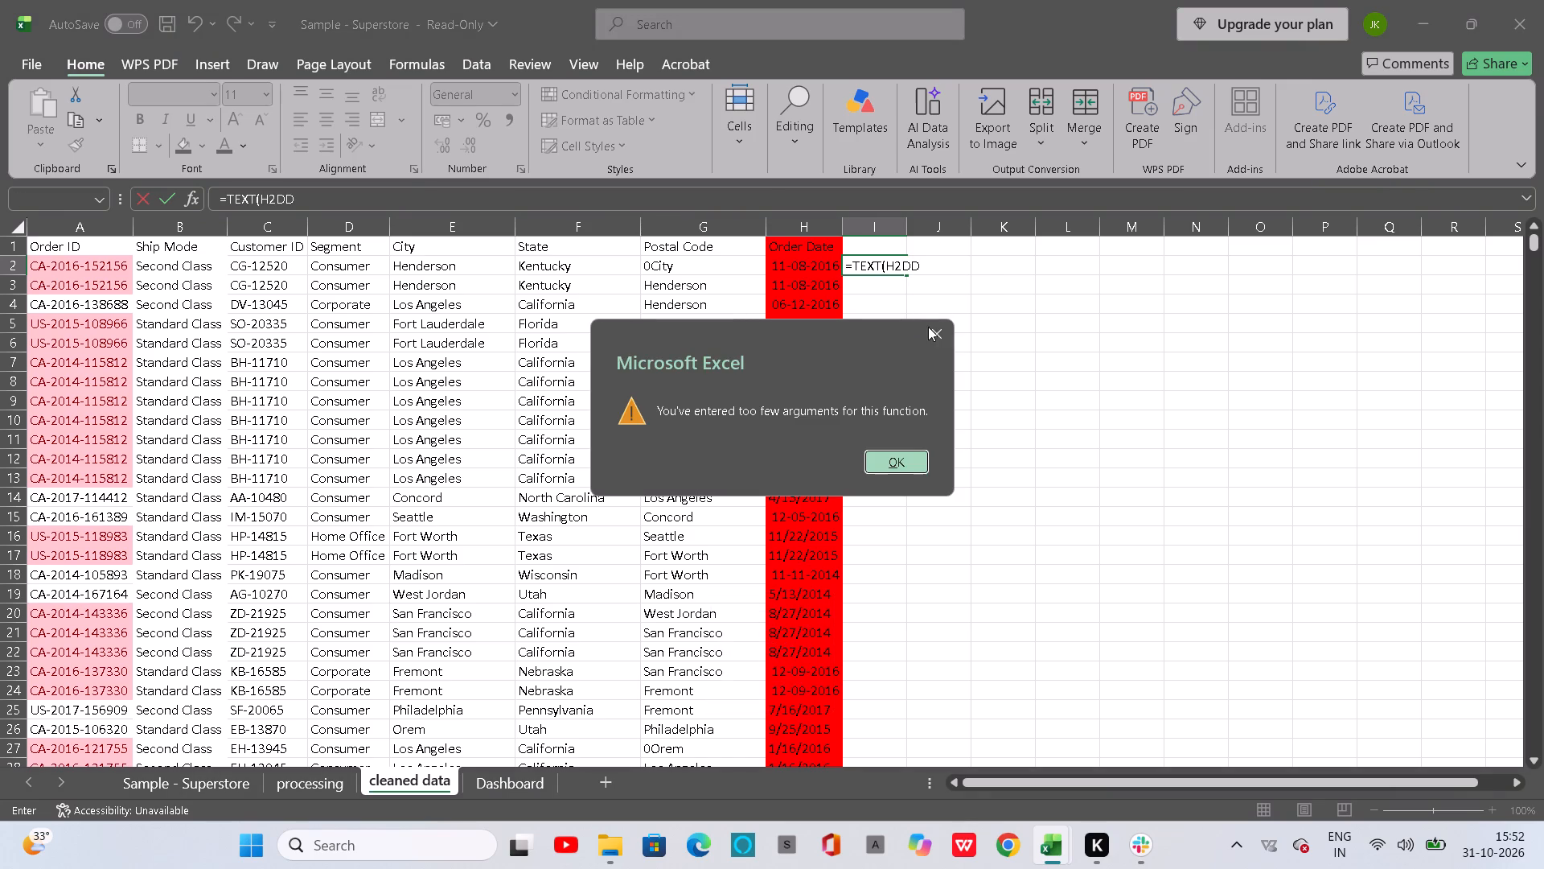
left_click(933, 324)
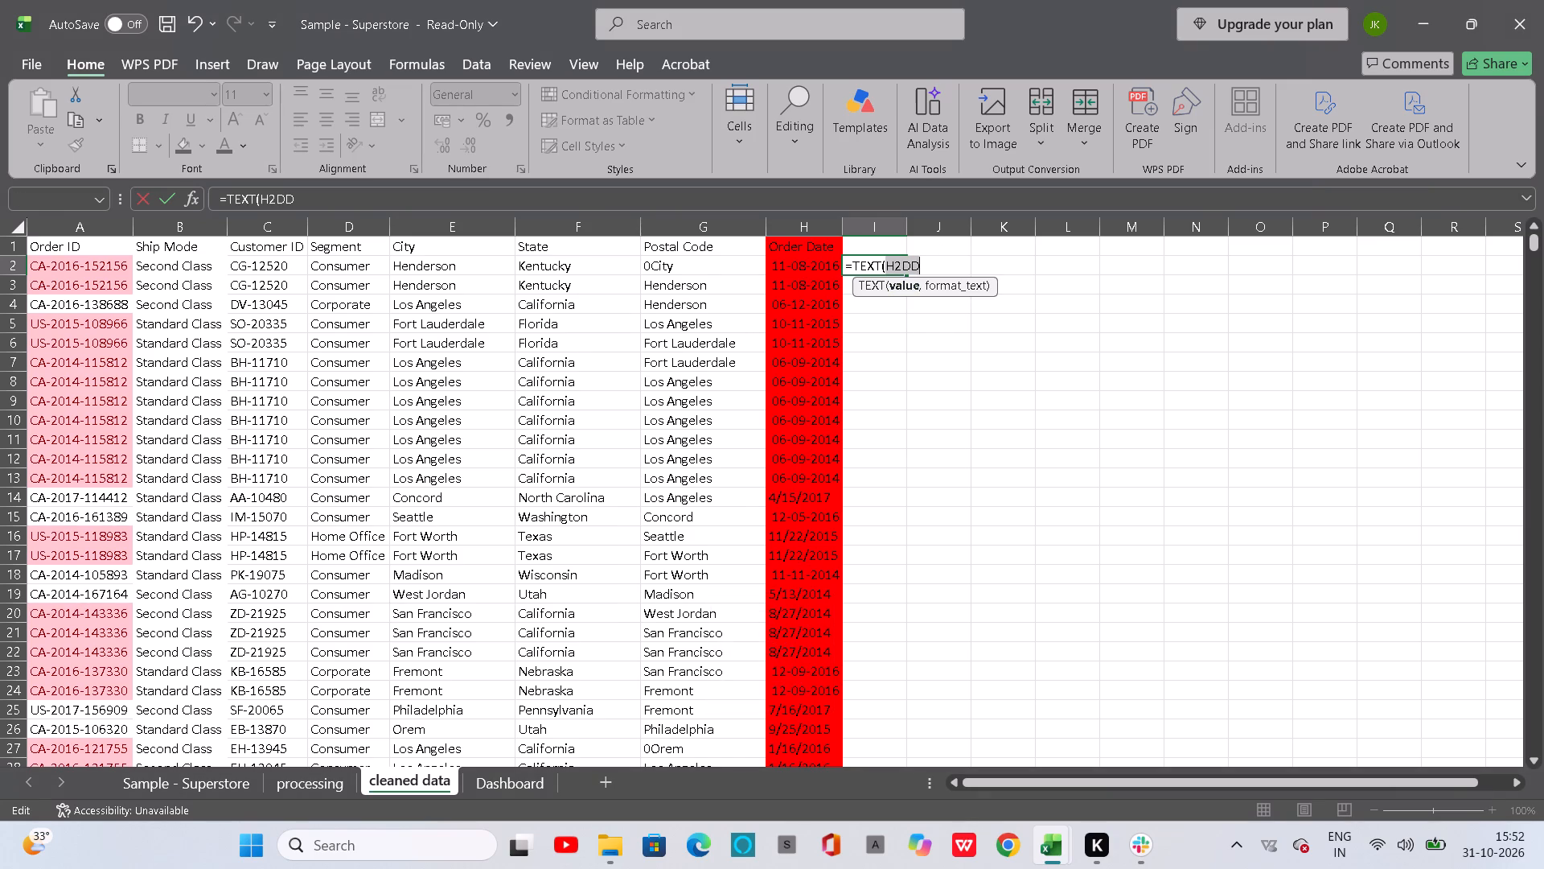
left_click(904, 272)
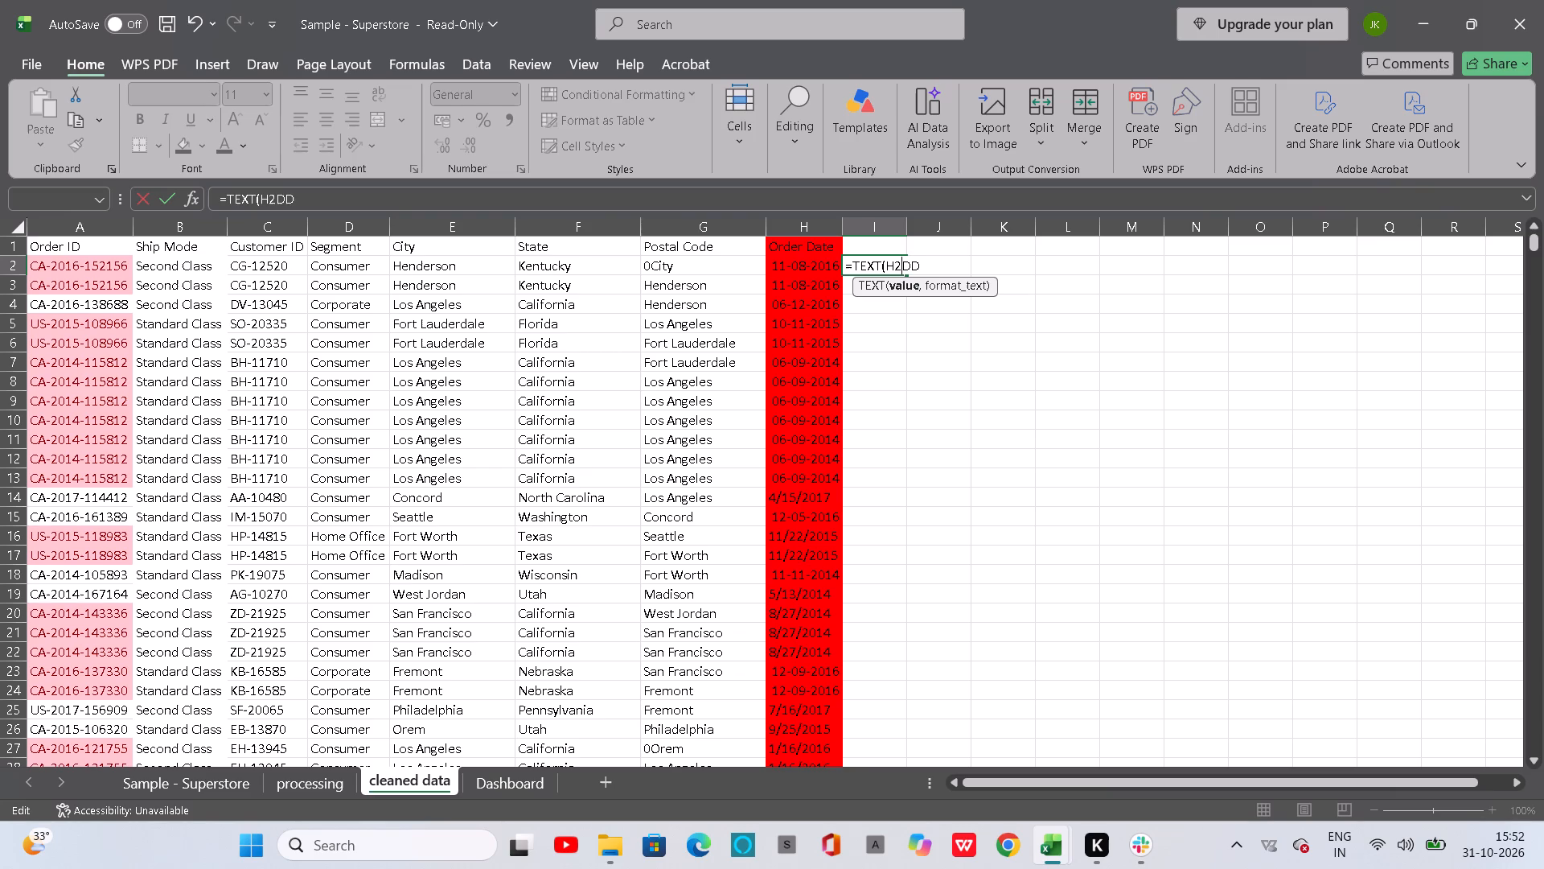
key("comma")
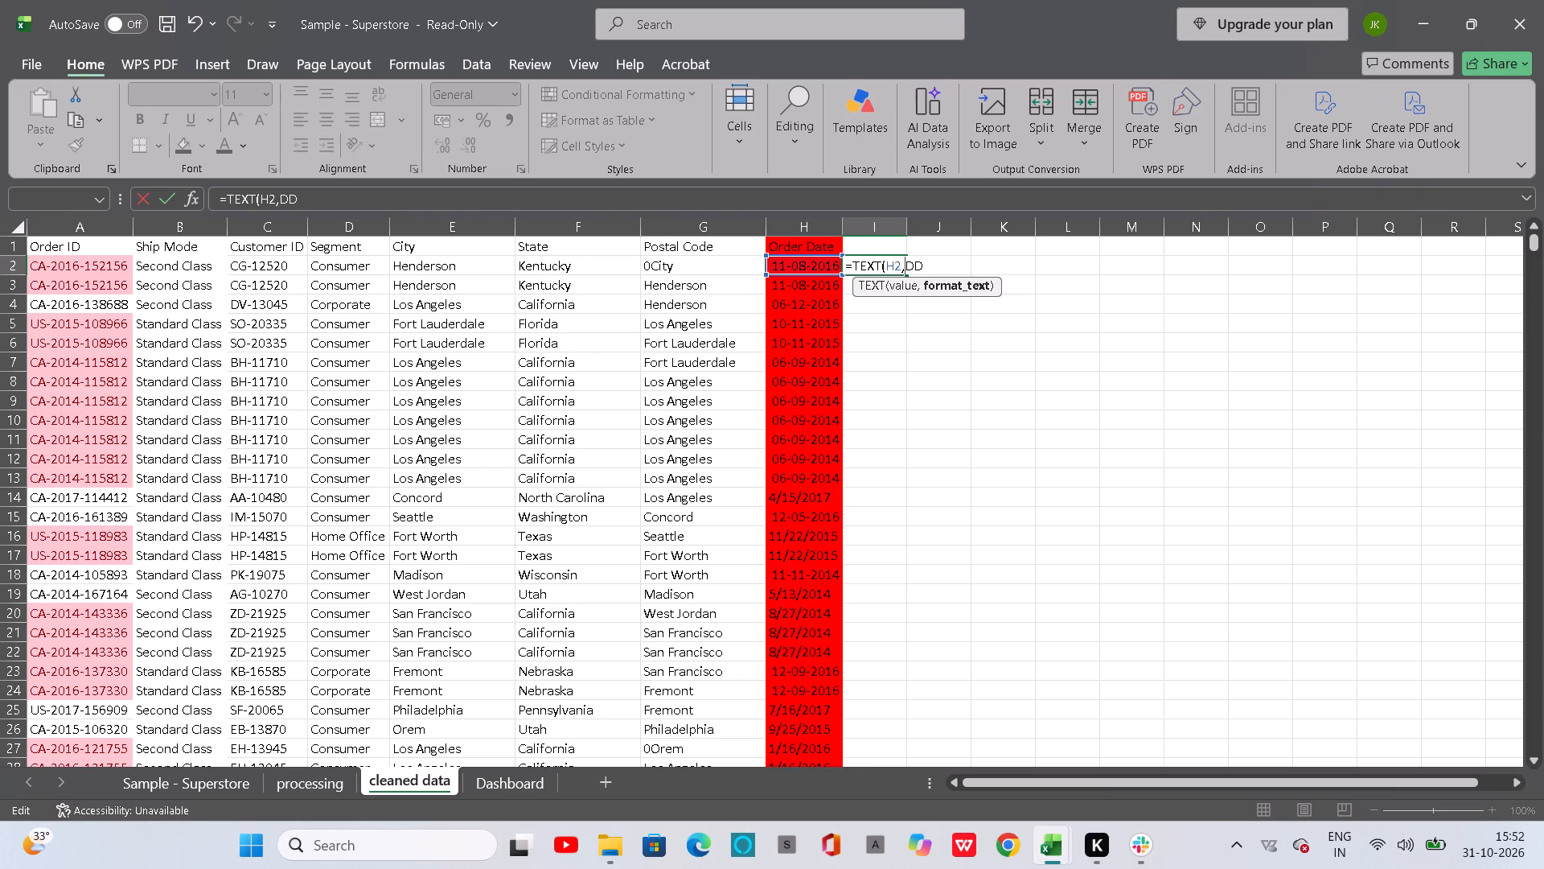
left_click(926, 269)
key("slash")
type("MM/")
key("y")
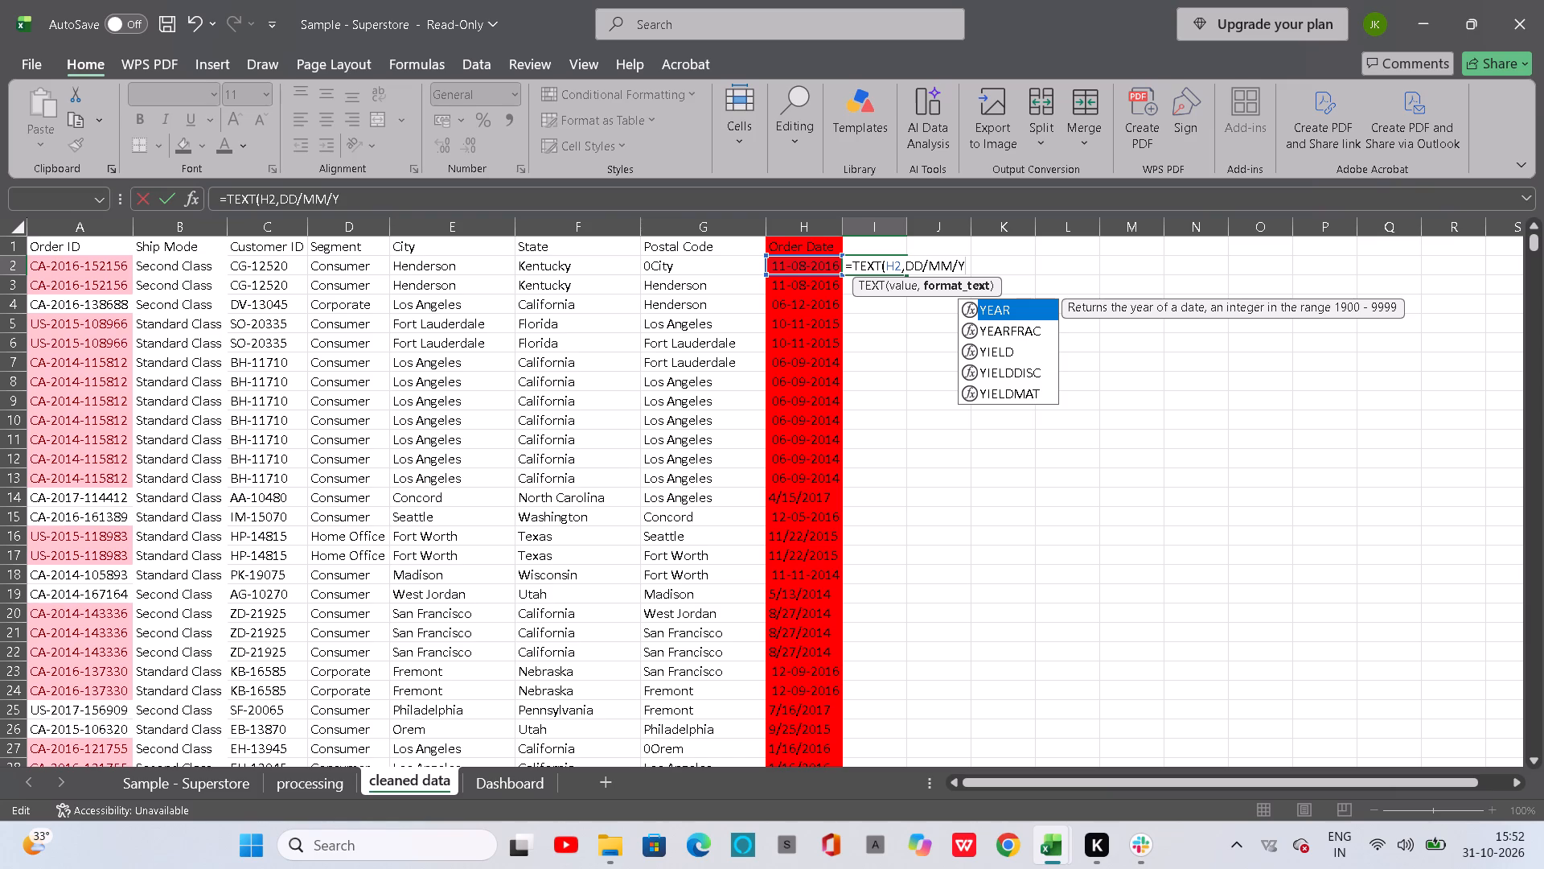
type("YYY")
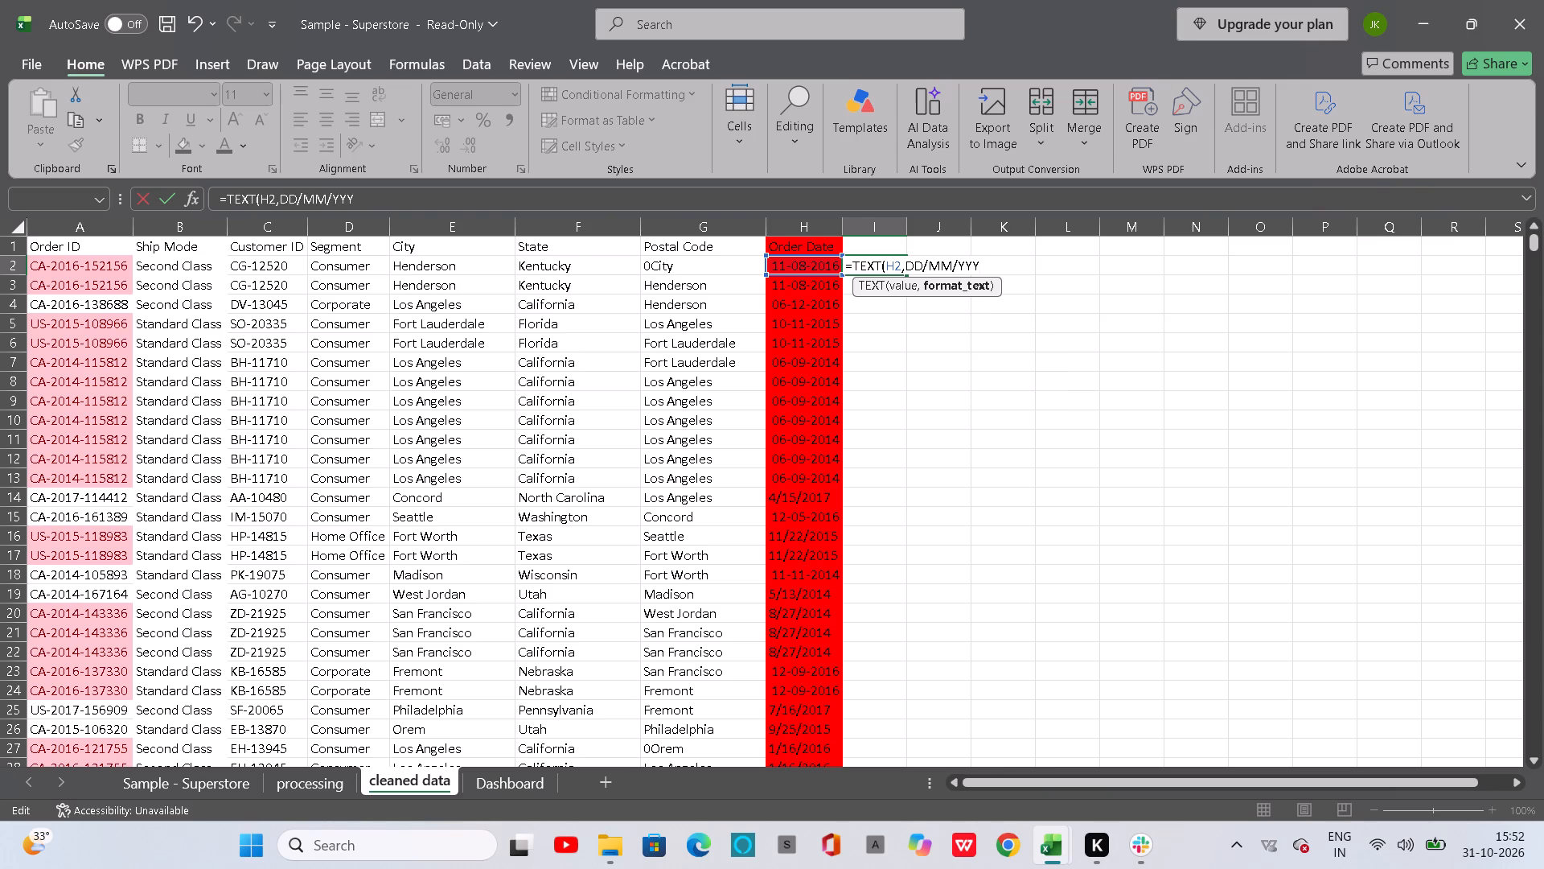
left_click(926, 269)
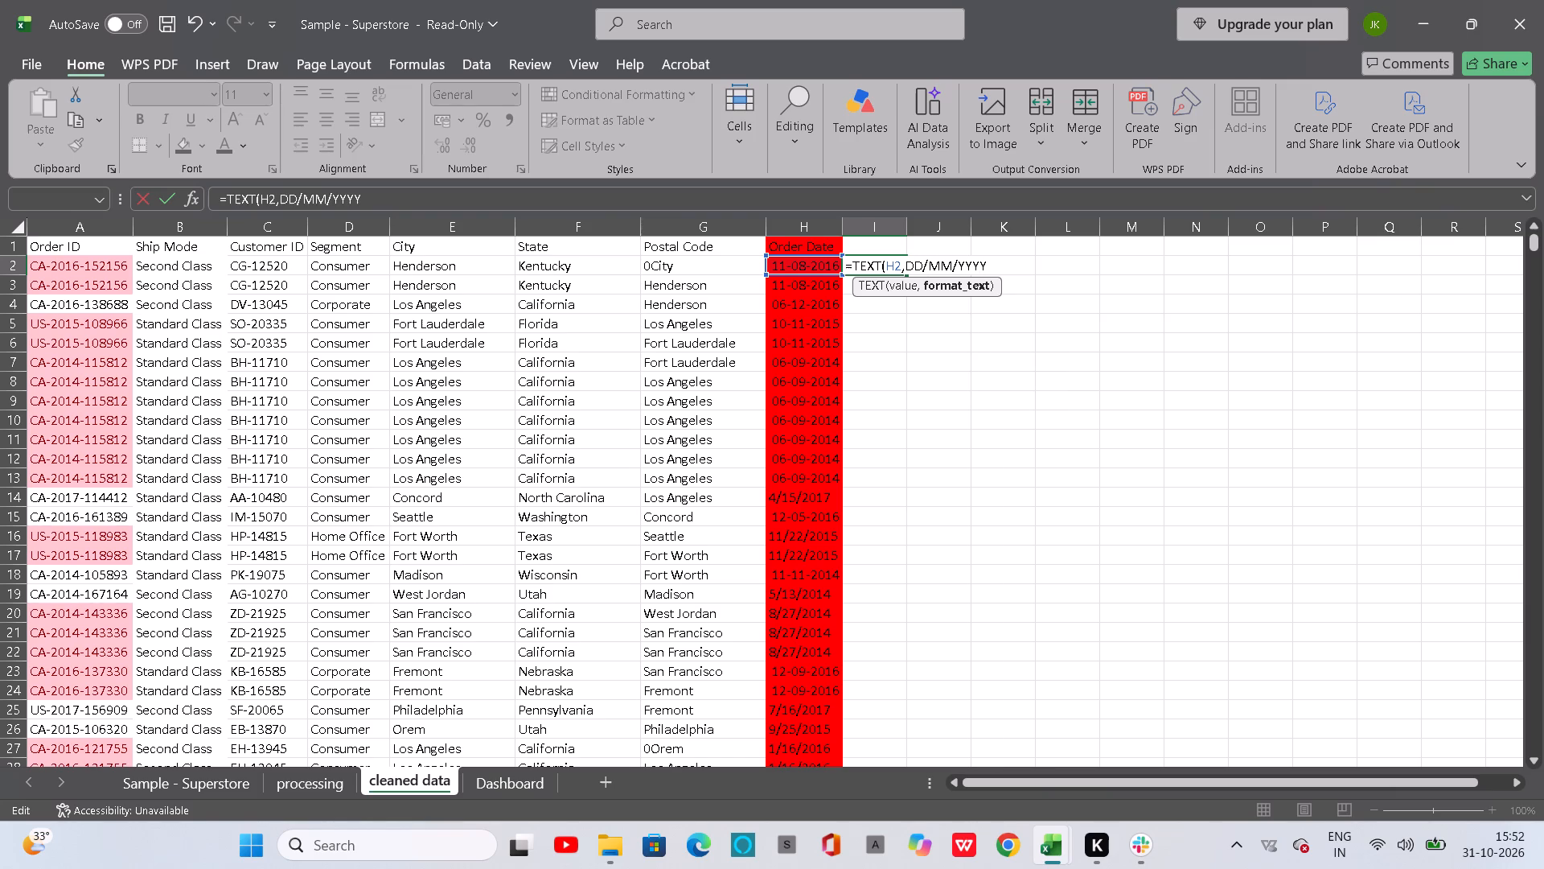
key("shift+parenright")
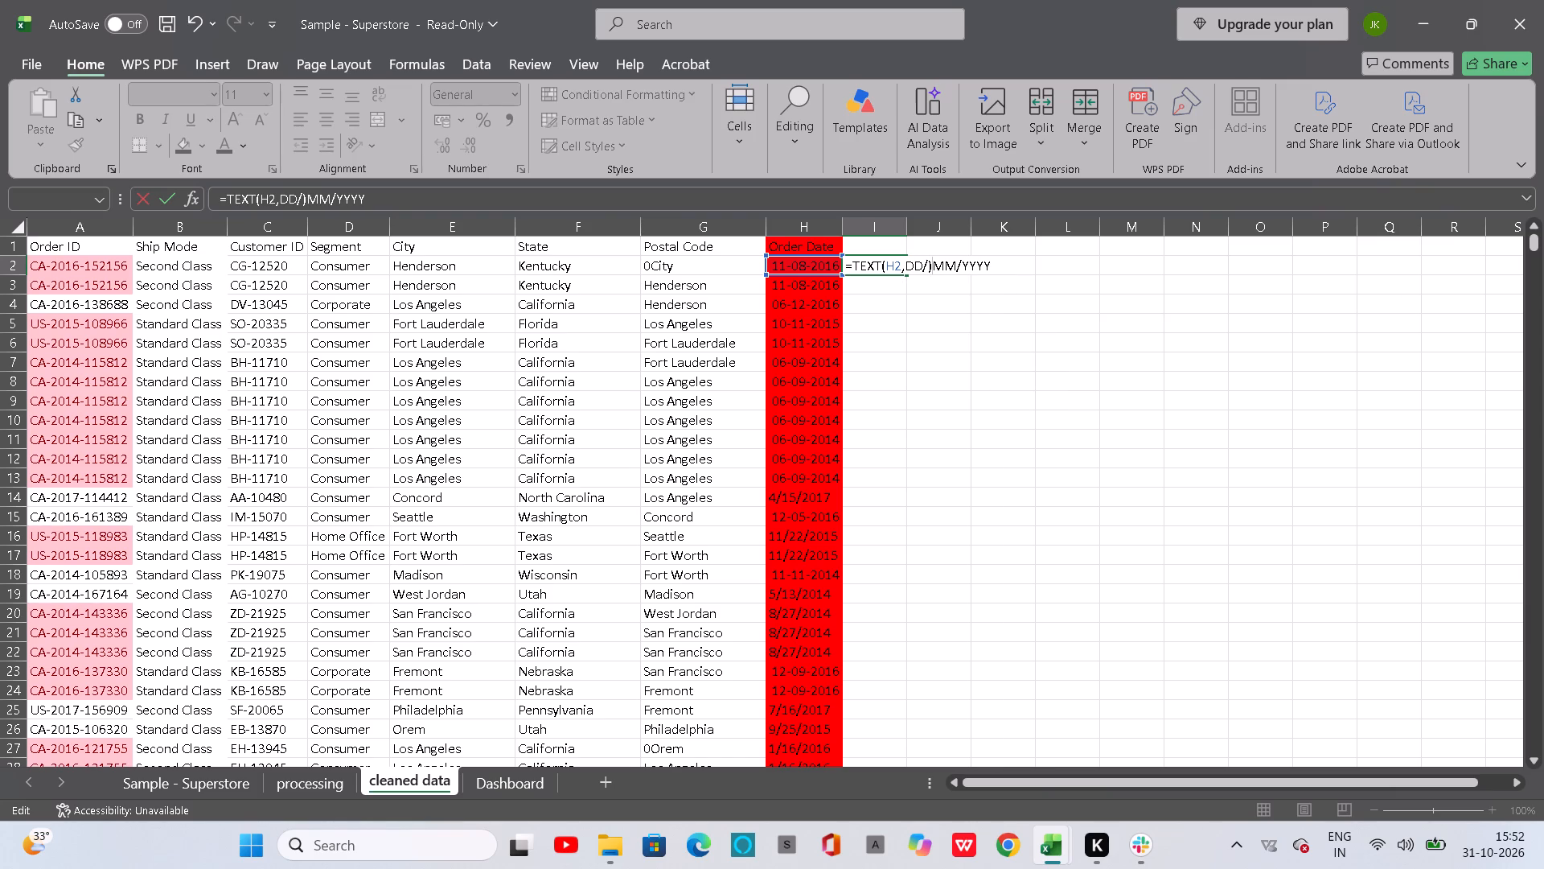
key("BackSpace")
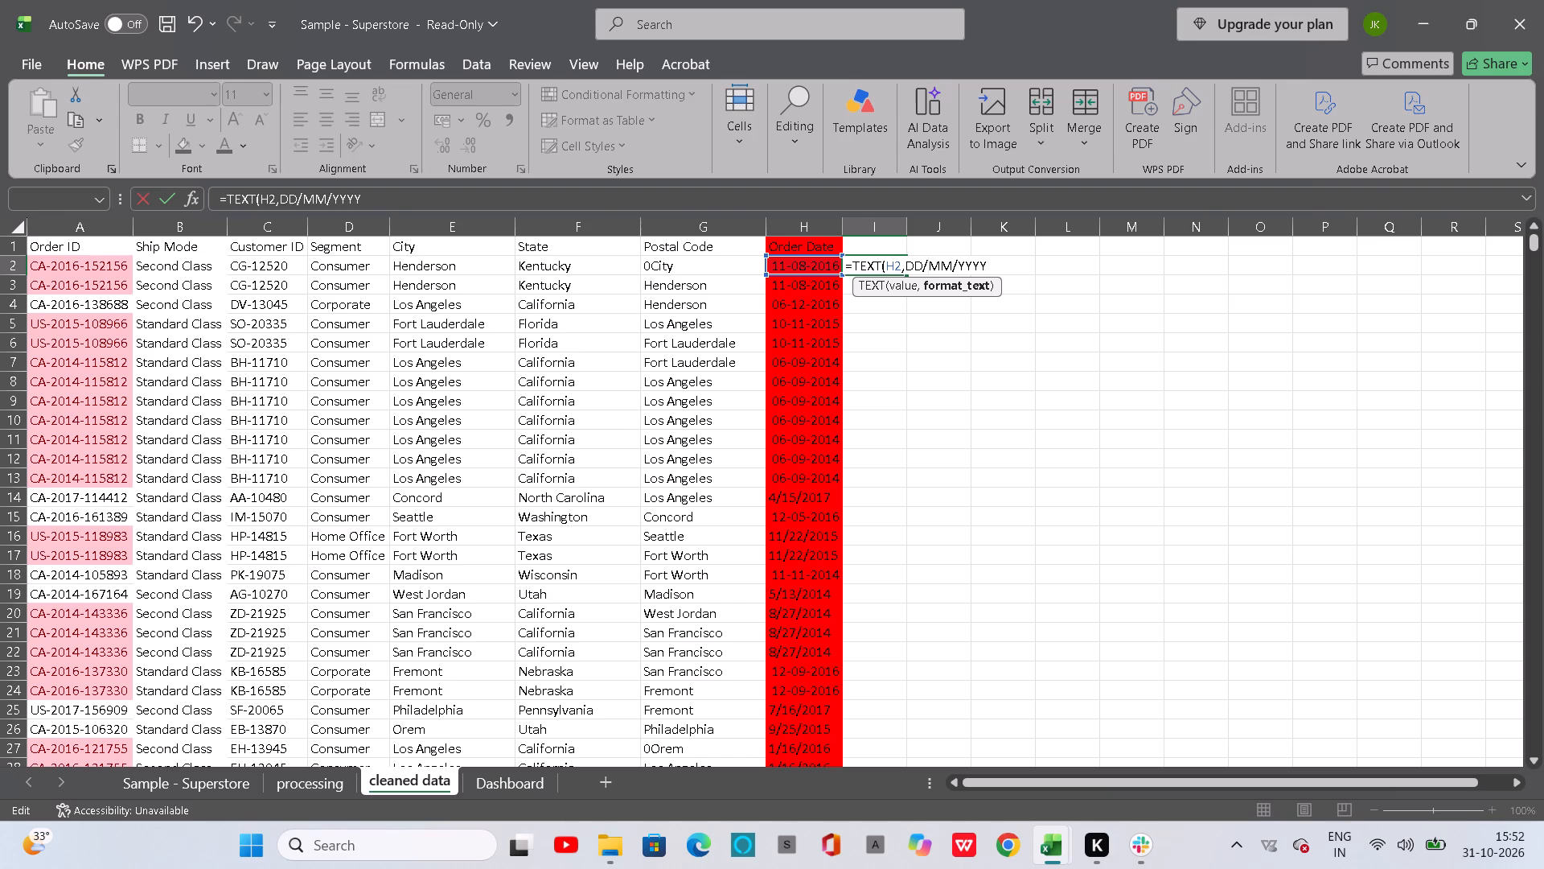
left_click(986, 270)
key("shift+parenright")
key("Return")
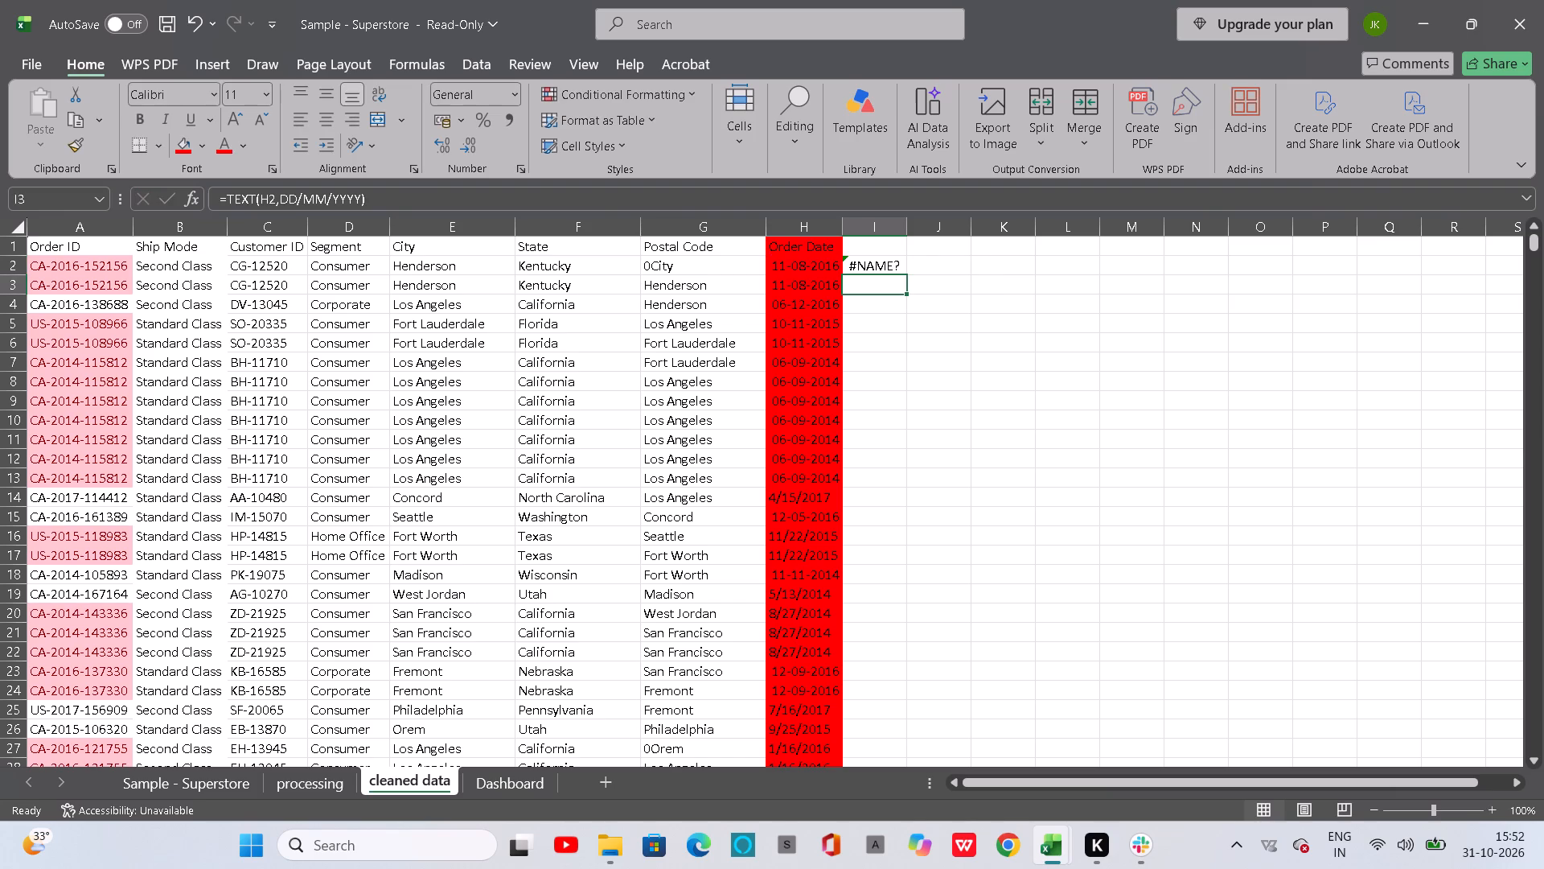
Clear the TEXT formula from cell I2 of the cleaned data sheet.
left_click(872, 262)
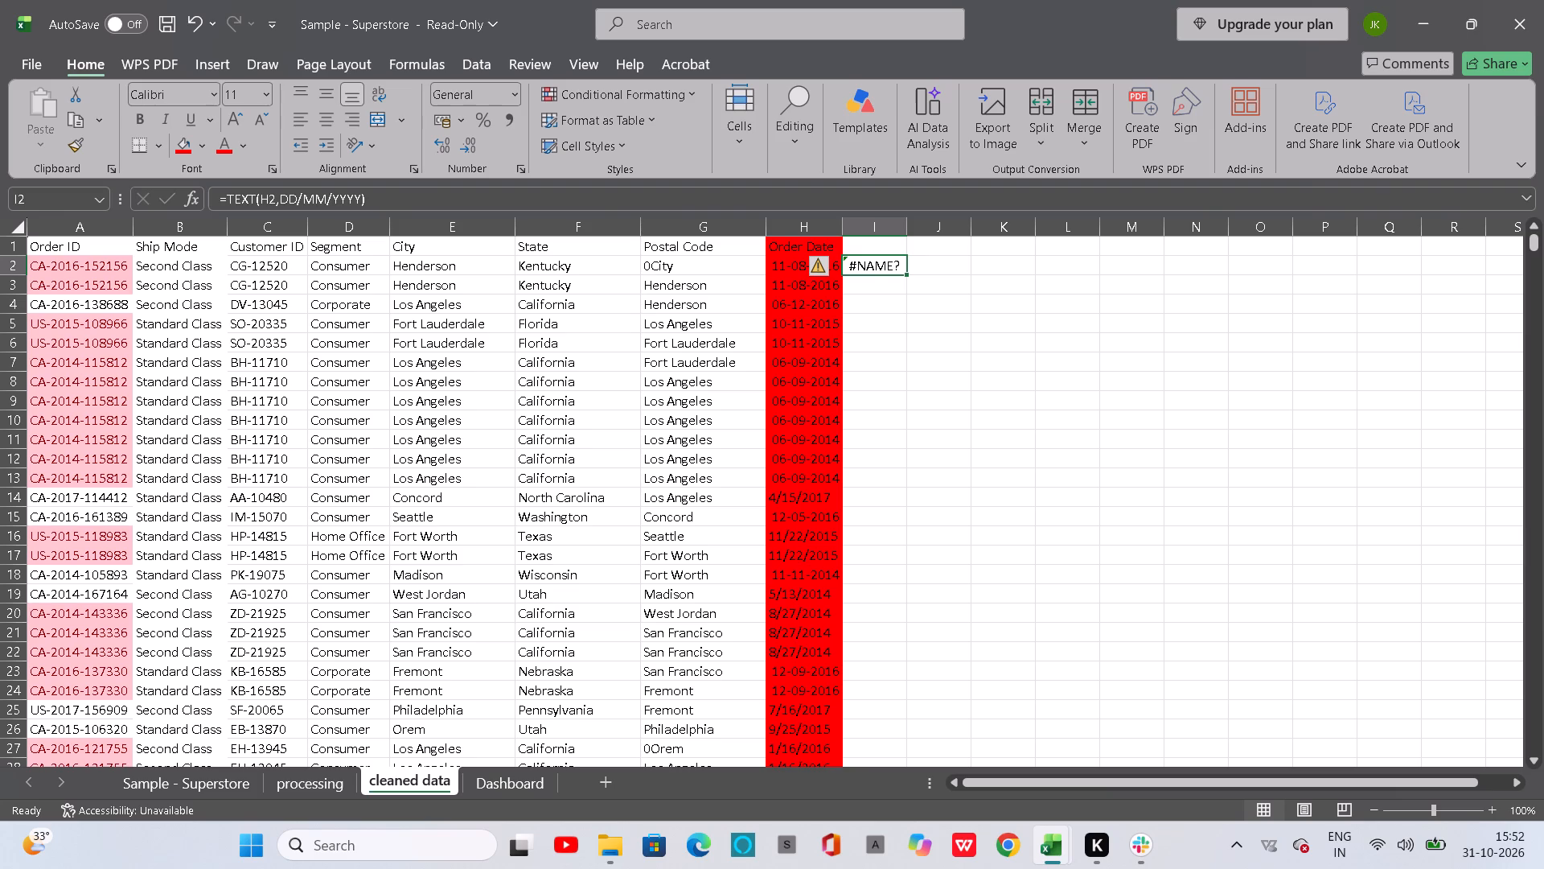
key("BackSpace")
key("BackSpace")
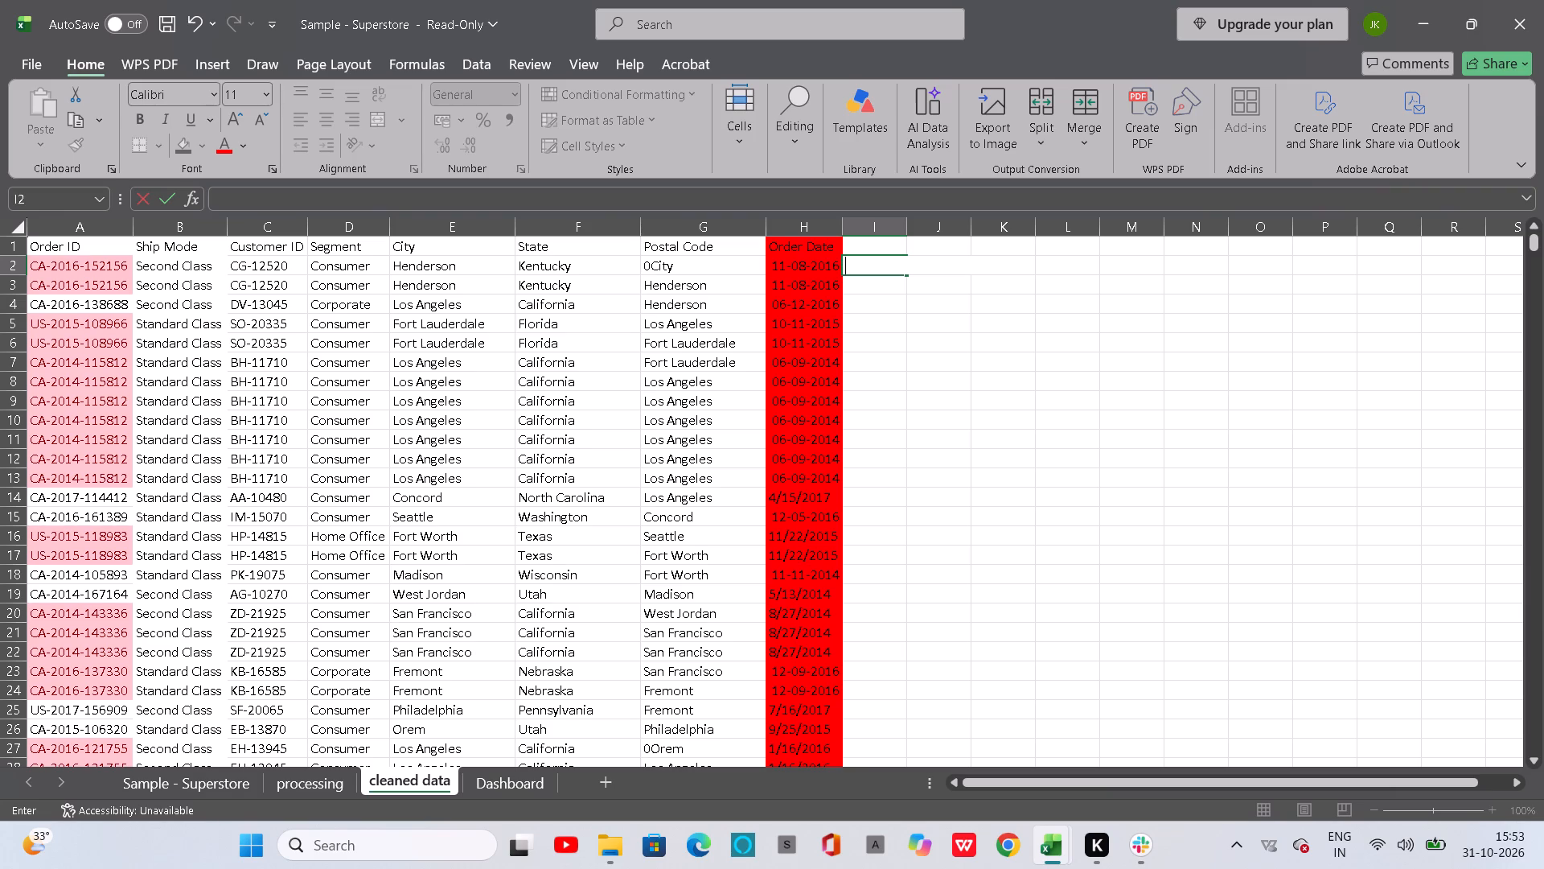
Delete the entire Postal Code column G from the cleaned data sheet.
left_click(690, 251)
left_click(690, 251)
left_click_drag(690, 251, 690, 230)
left_click(690, 230)
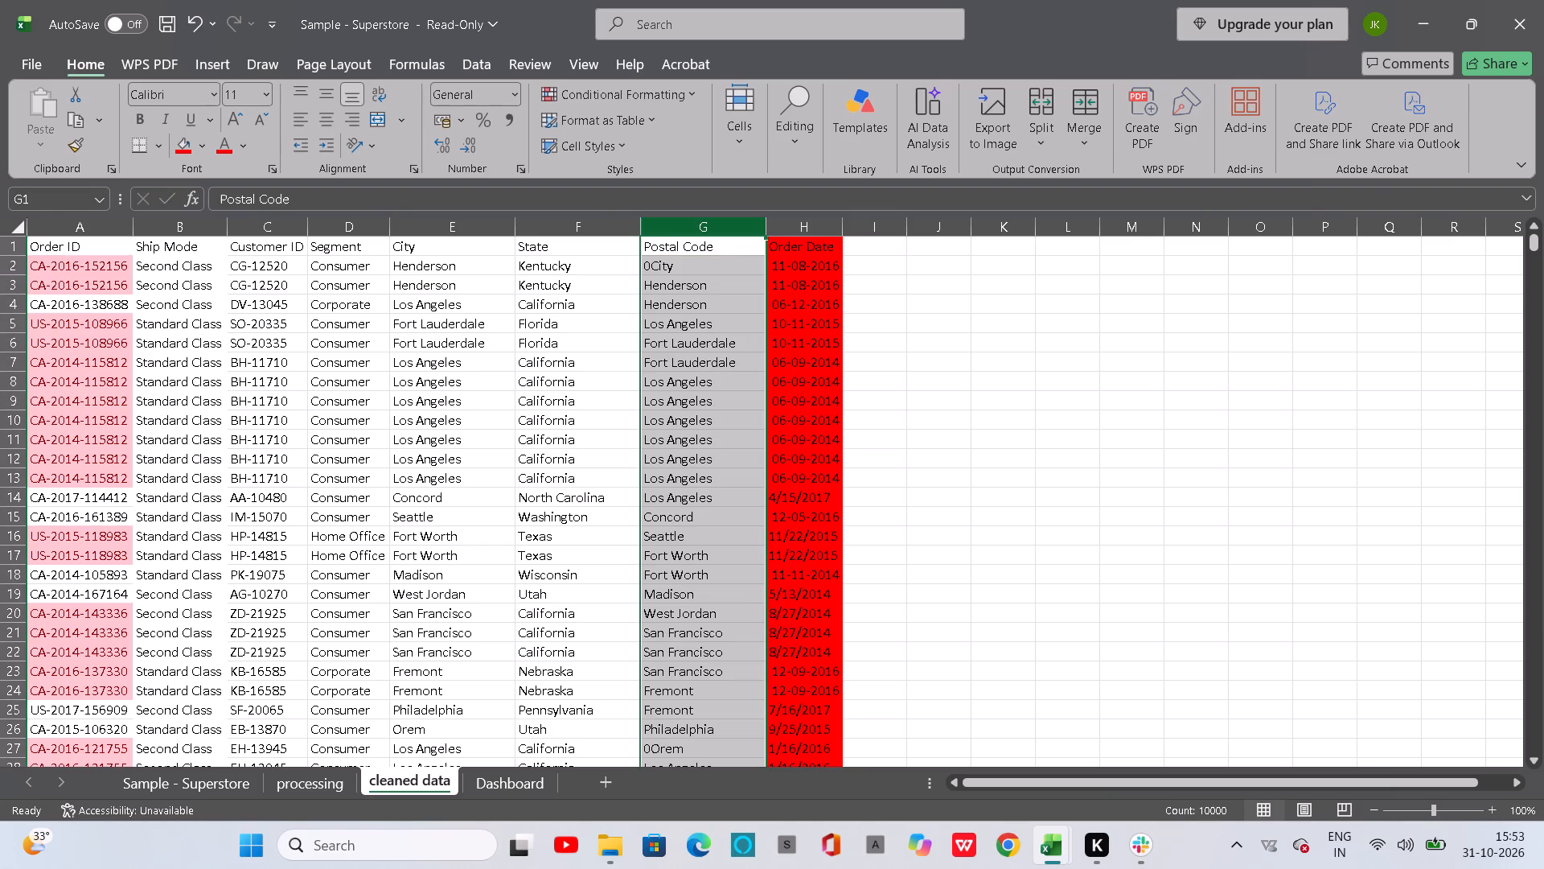
key("BackSpace")
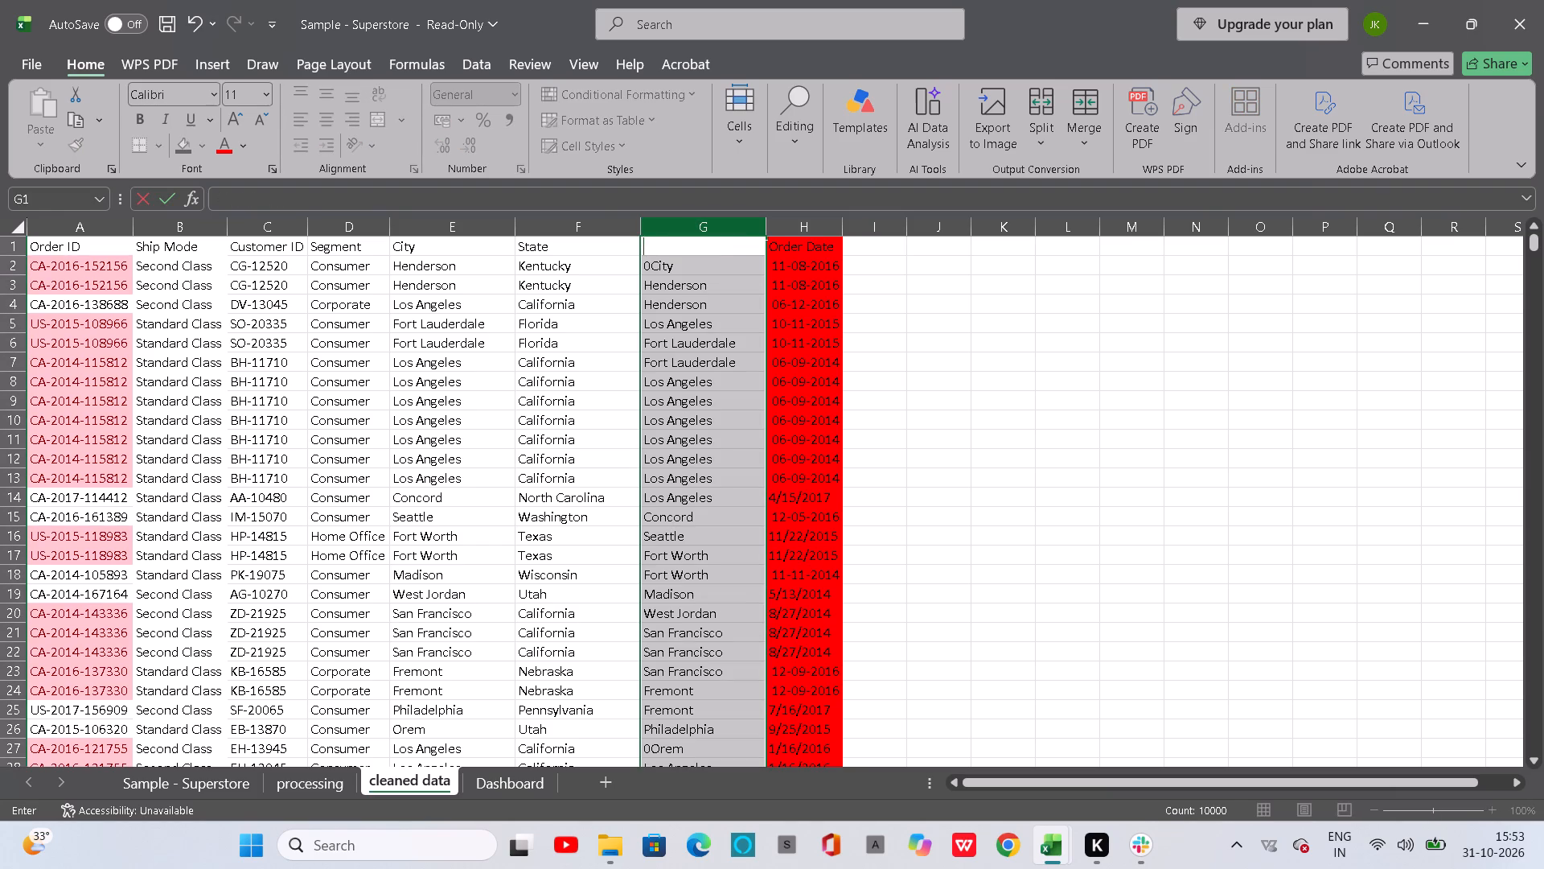
left_click(699, 229)
key("BackSpace")
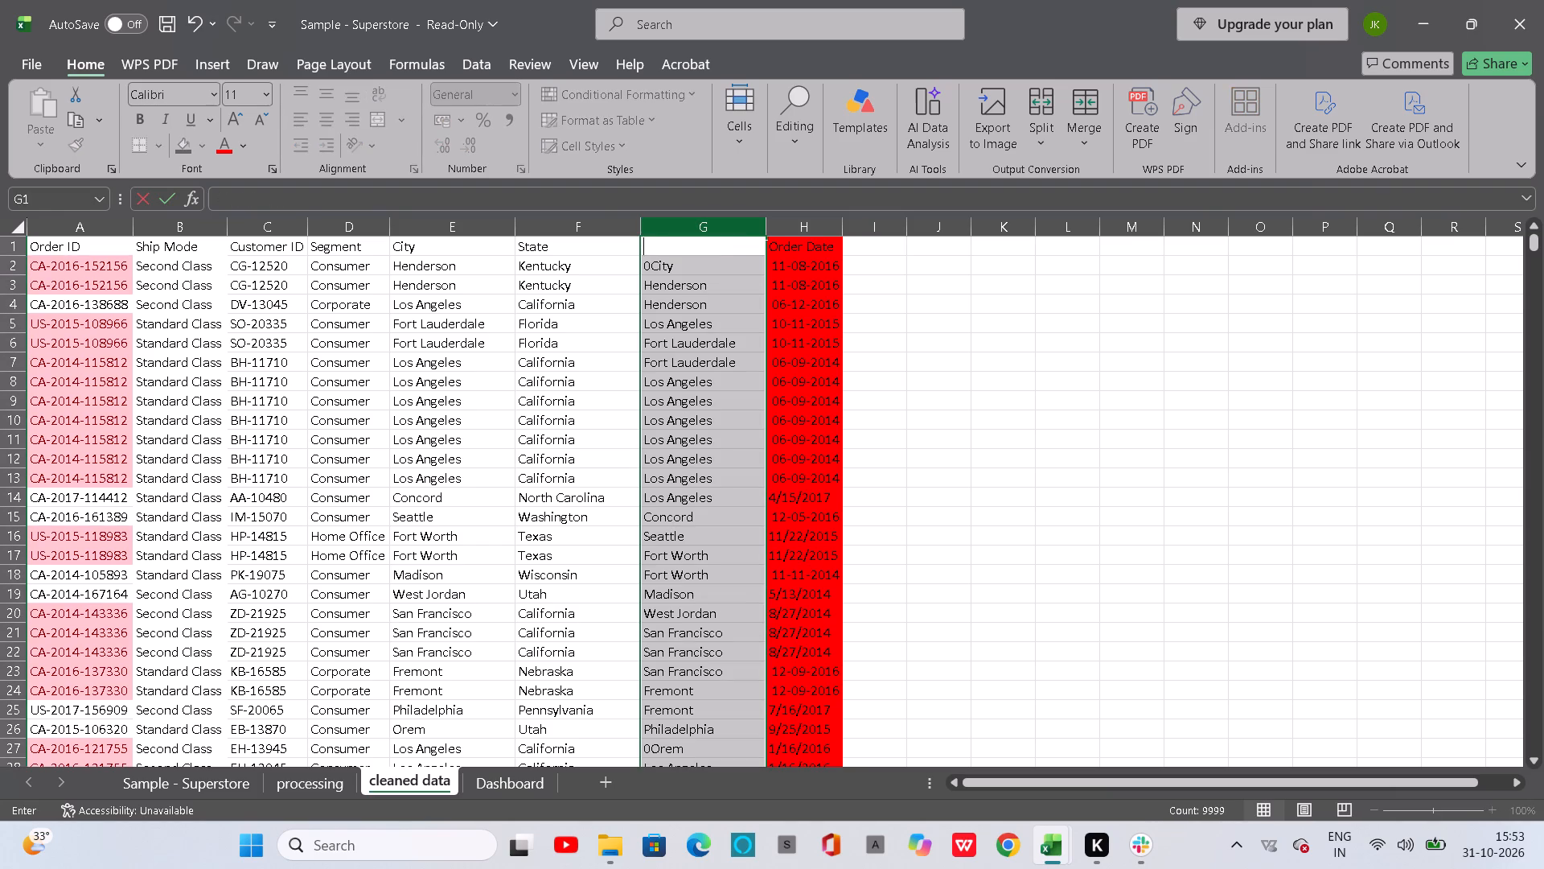
left_click(699, 229)
right_click(699, 229)
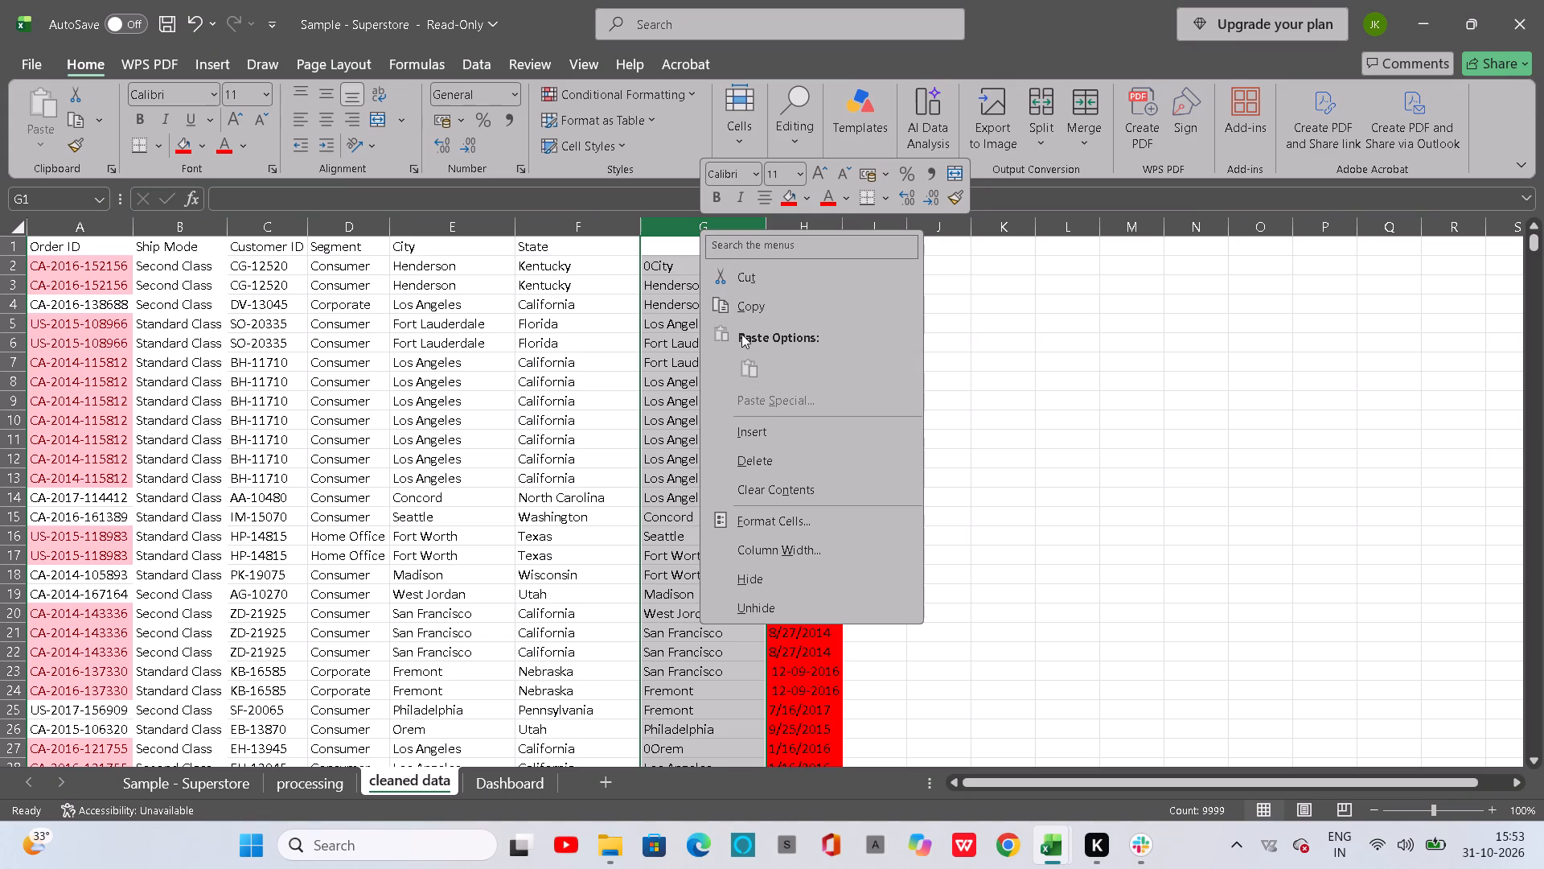
left_click(758, 452)
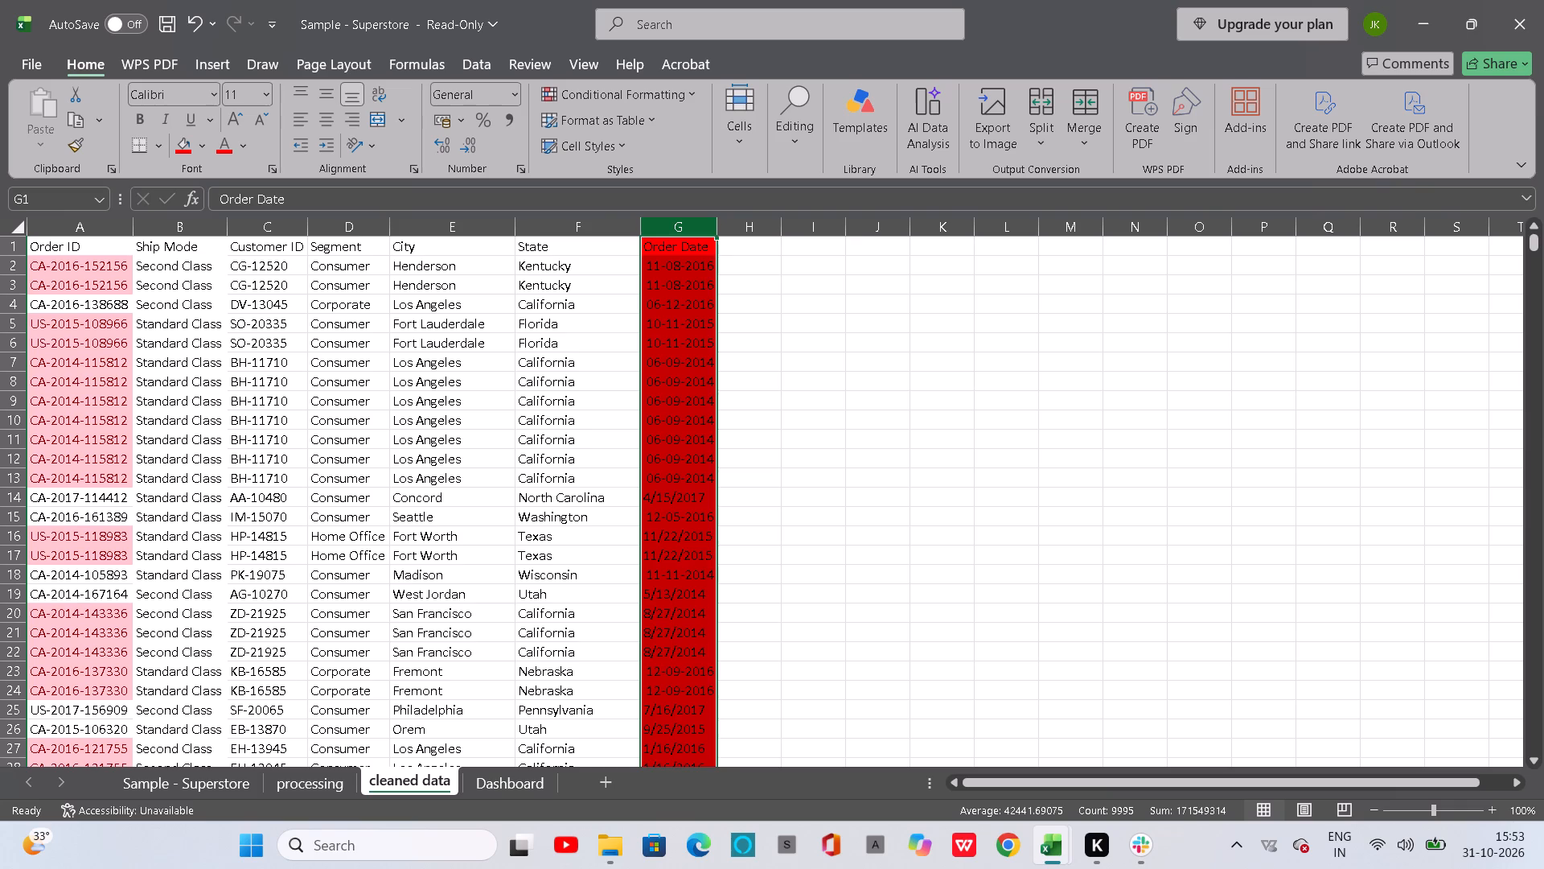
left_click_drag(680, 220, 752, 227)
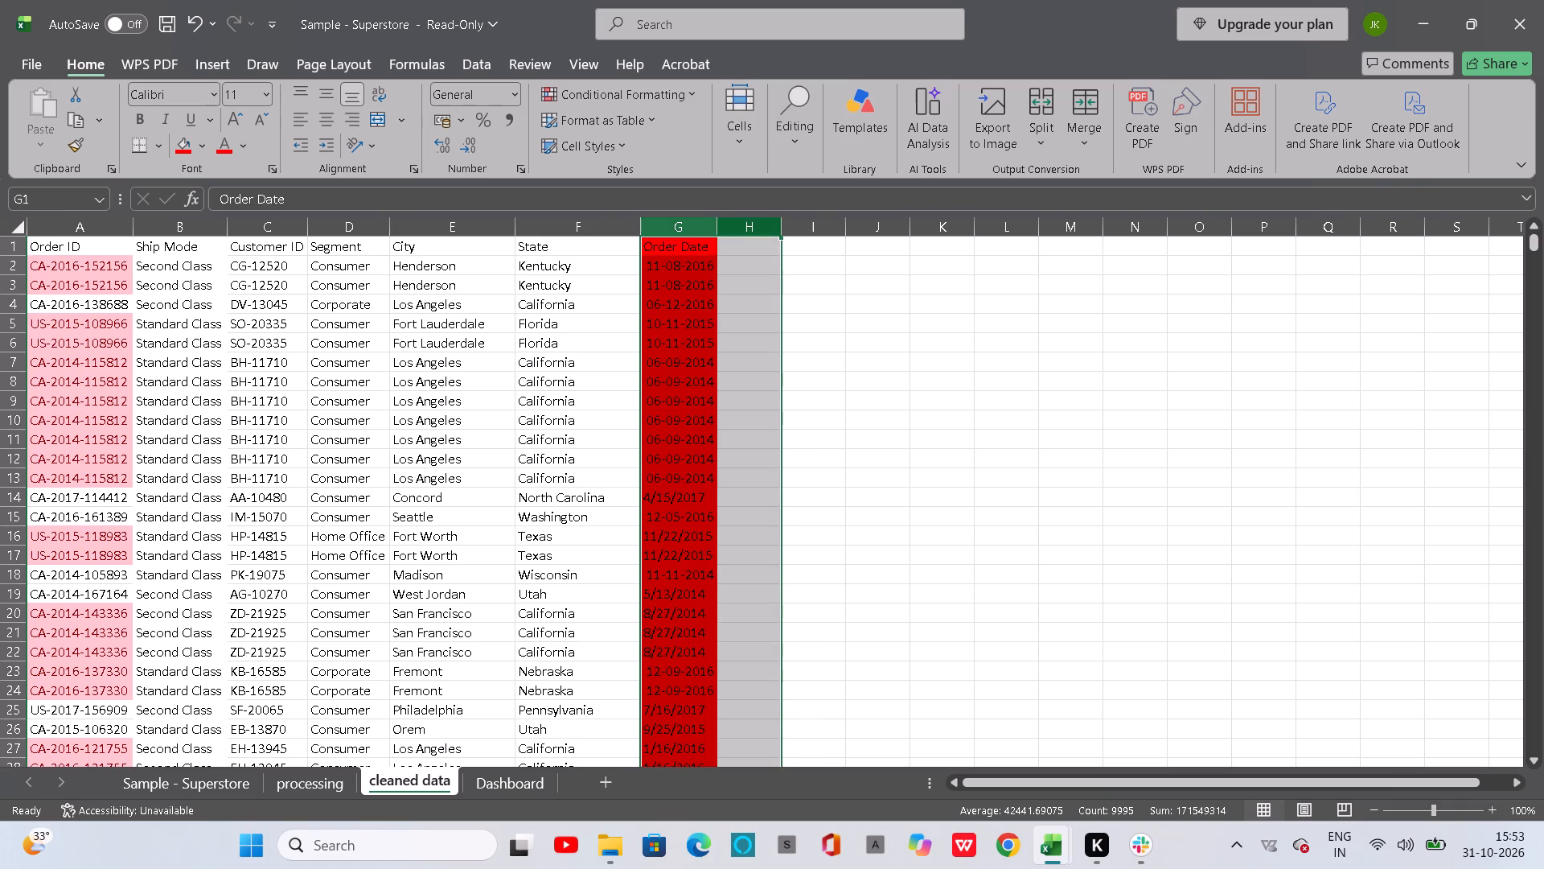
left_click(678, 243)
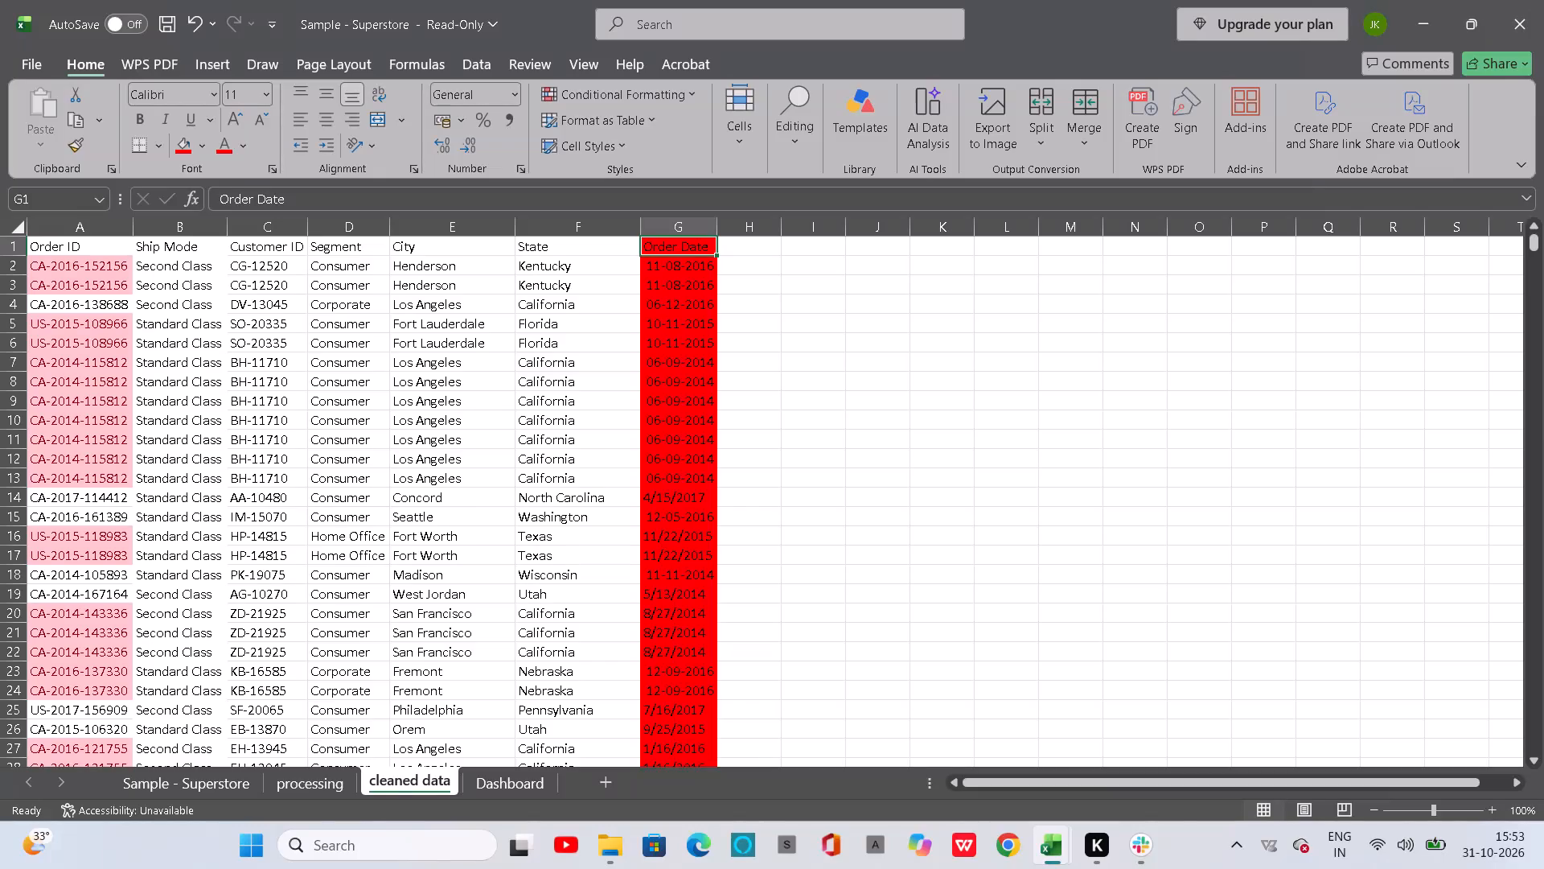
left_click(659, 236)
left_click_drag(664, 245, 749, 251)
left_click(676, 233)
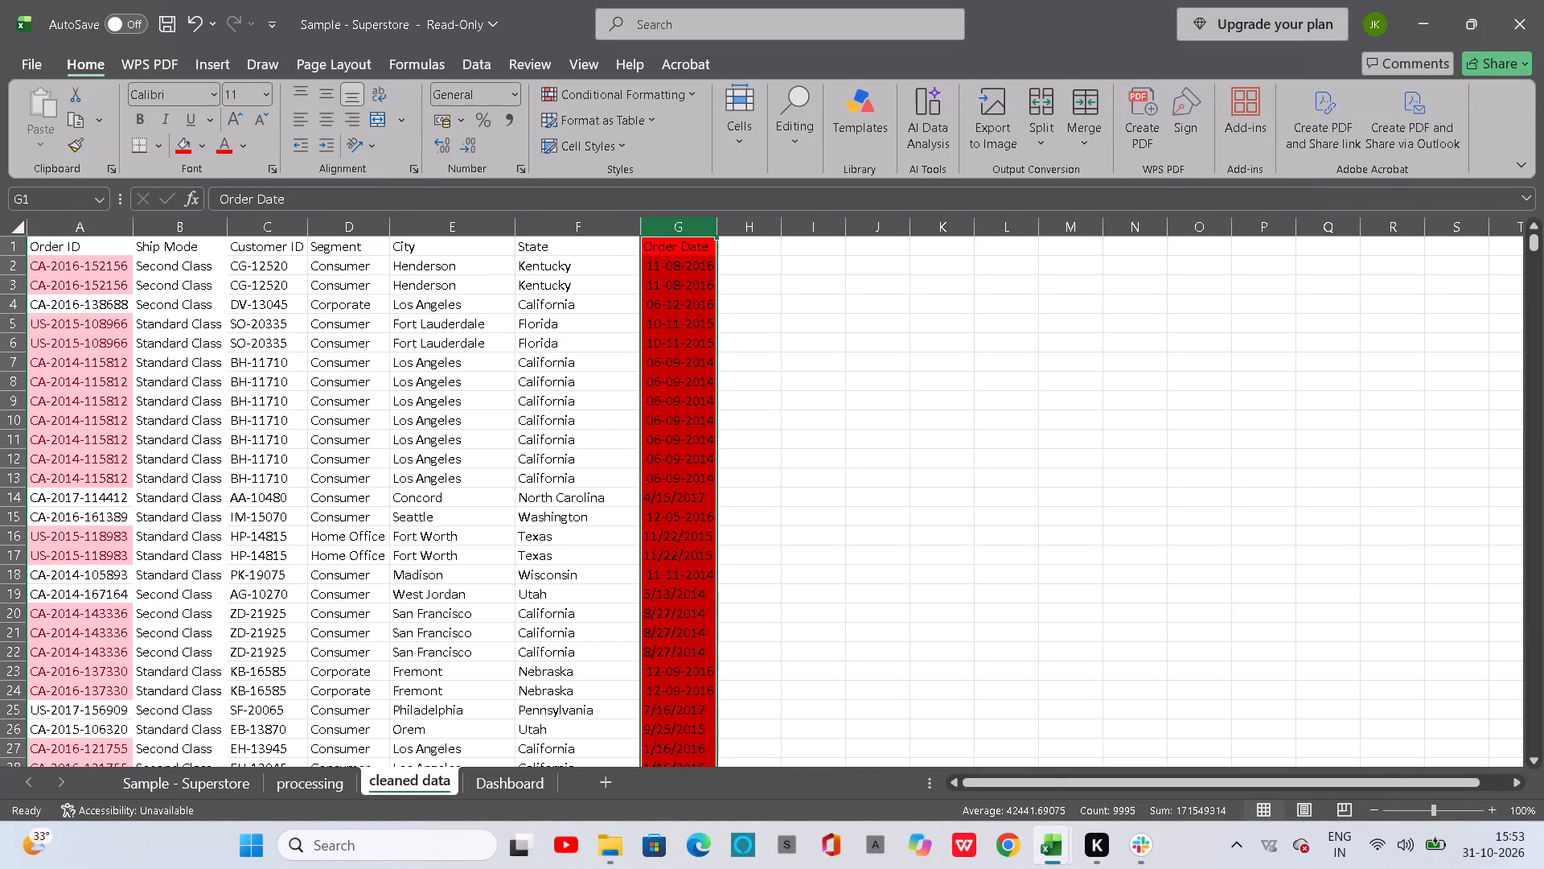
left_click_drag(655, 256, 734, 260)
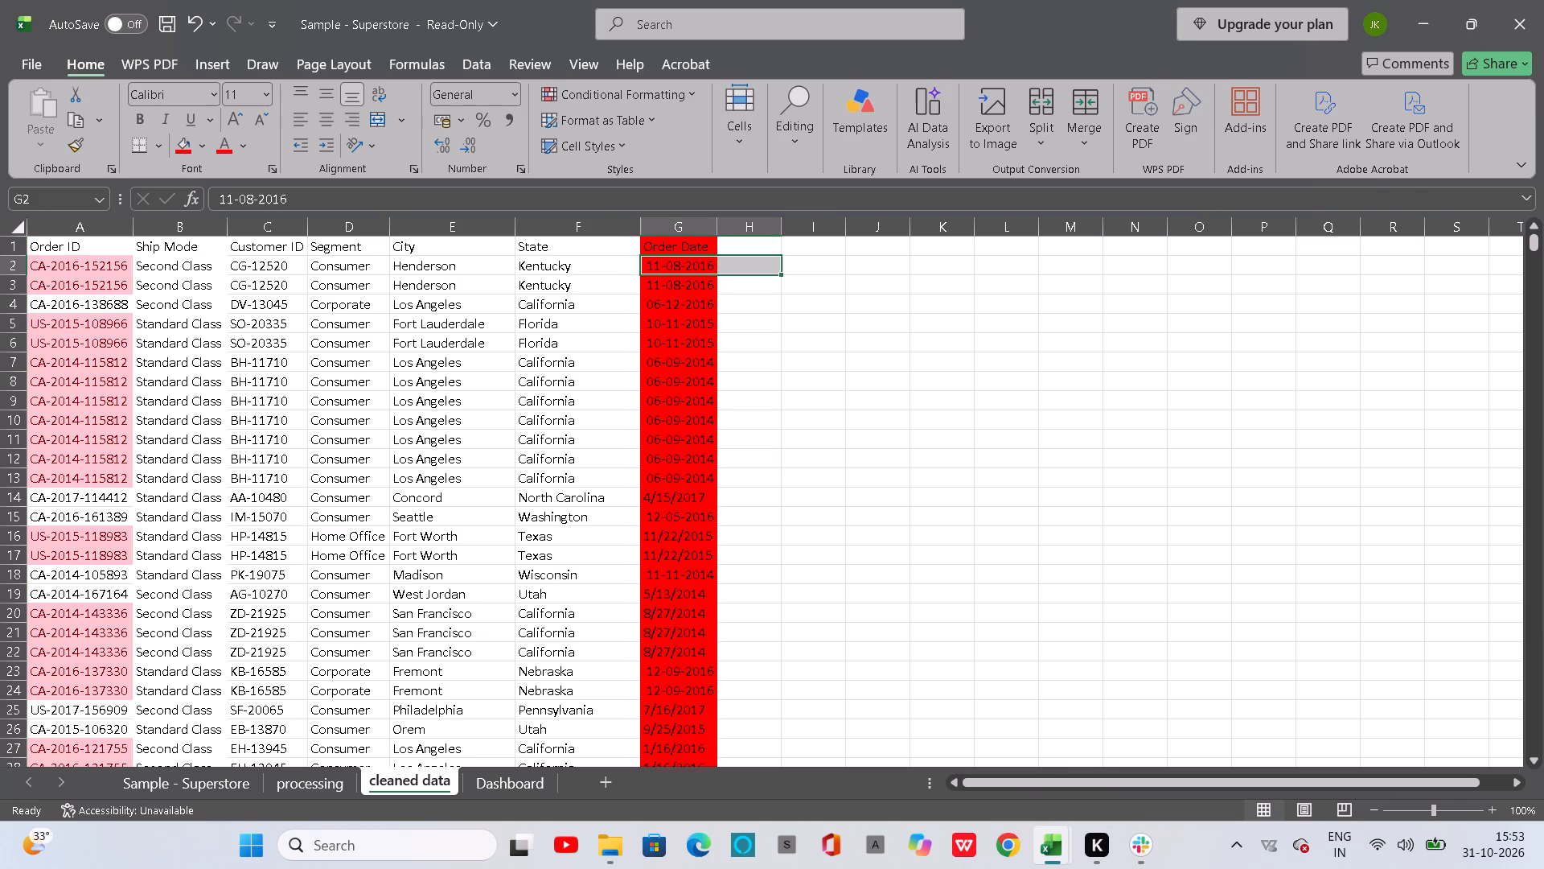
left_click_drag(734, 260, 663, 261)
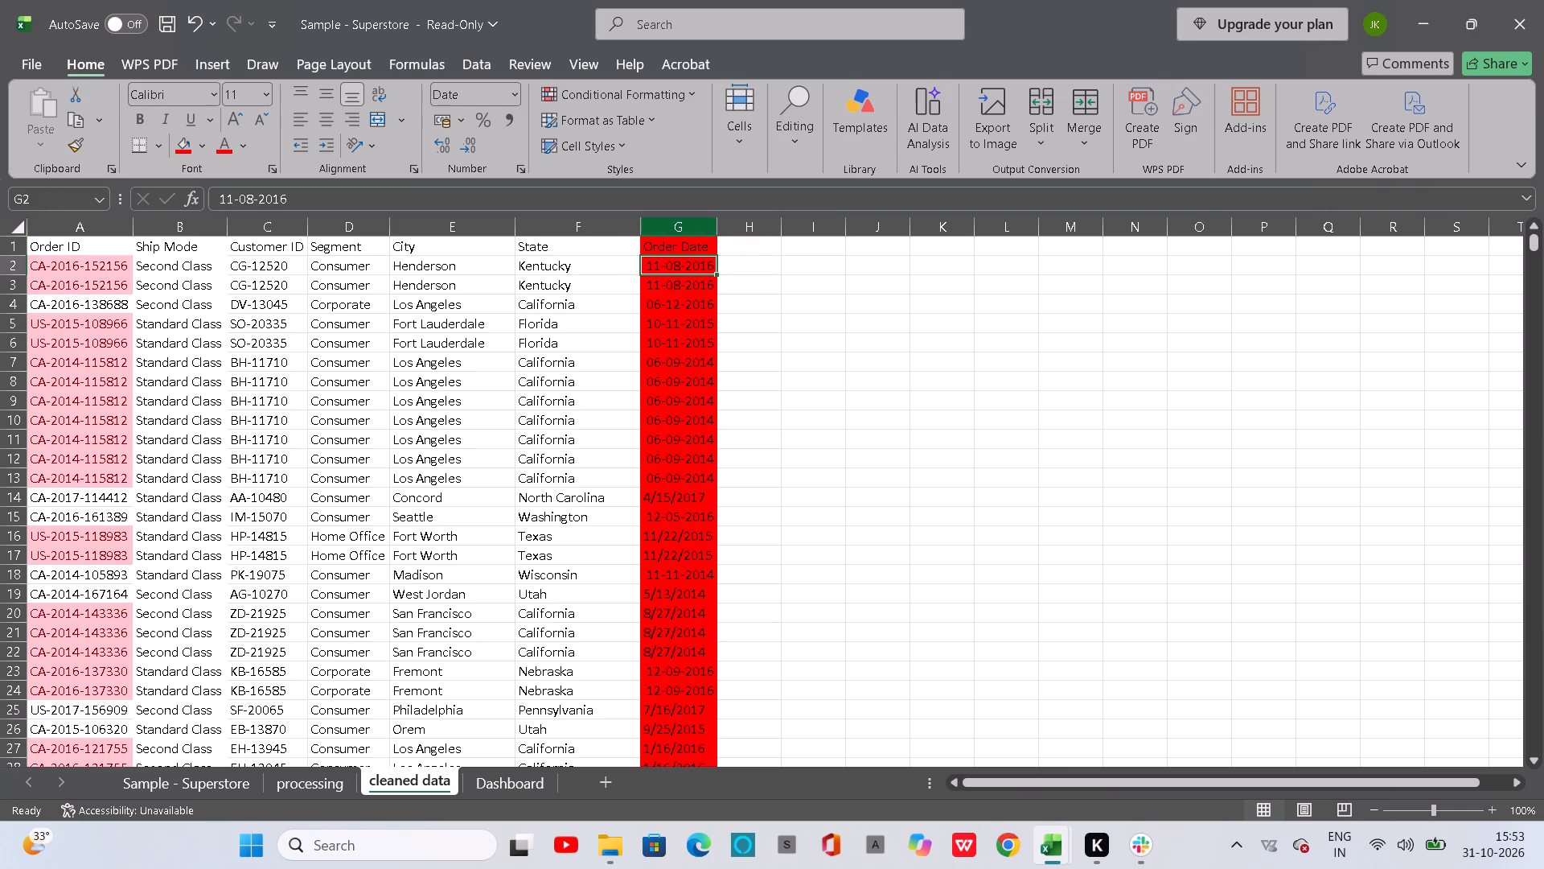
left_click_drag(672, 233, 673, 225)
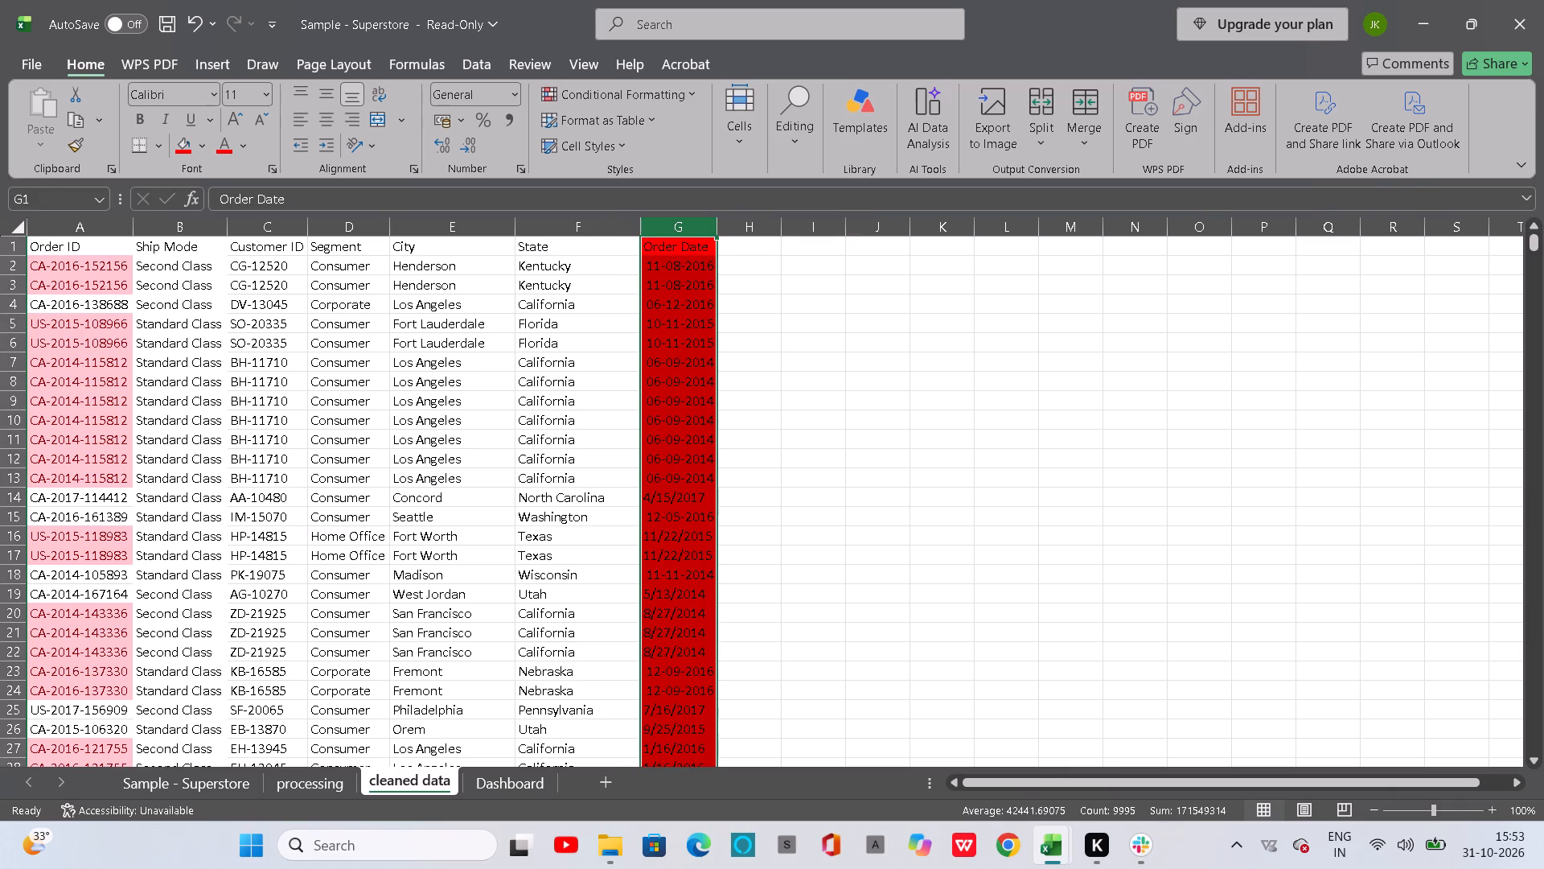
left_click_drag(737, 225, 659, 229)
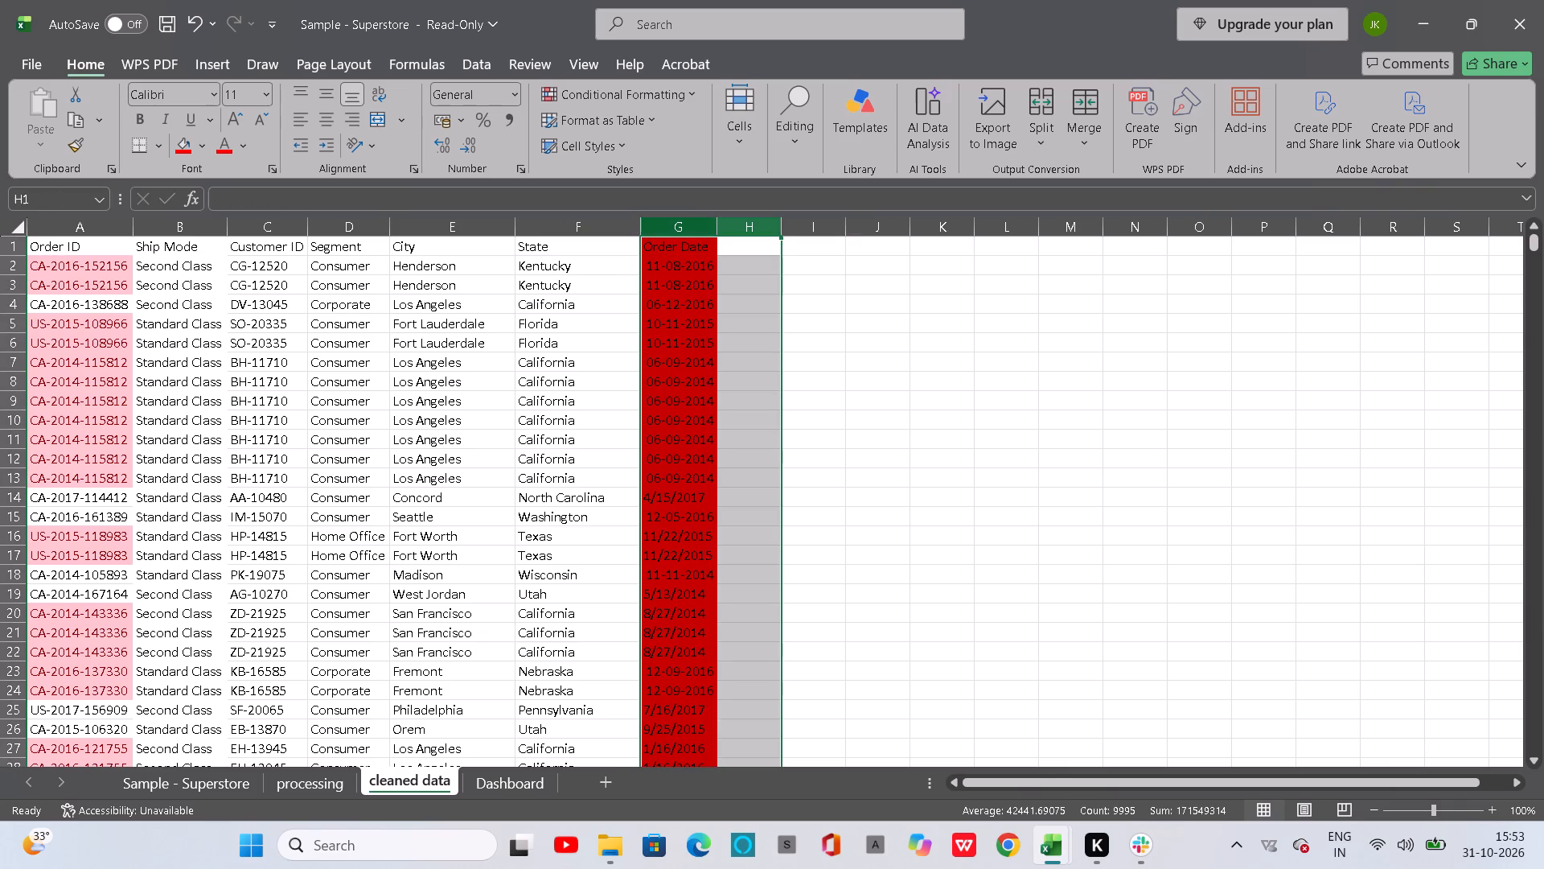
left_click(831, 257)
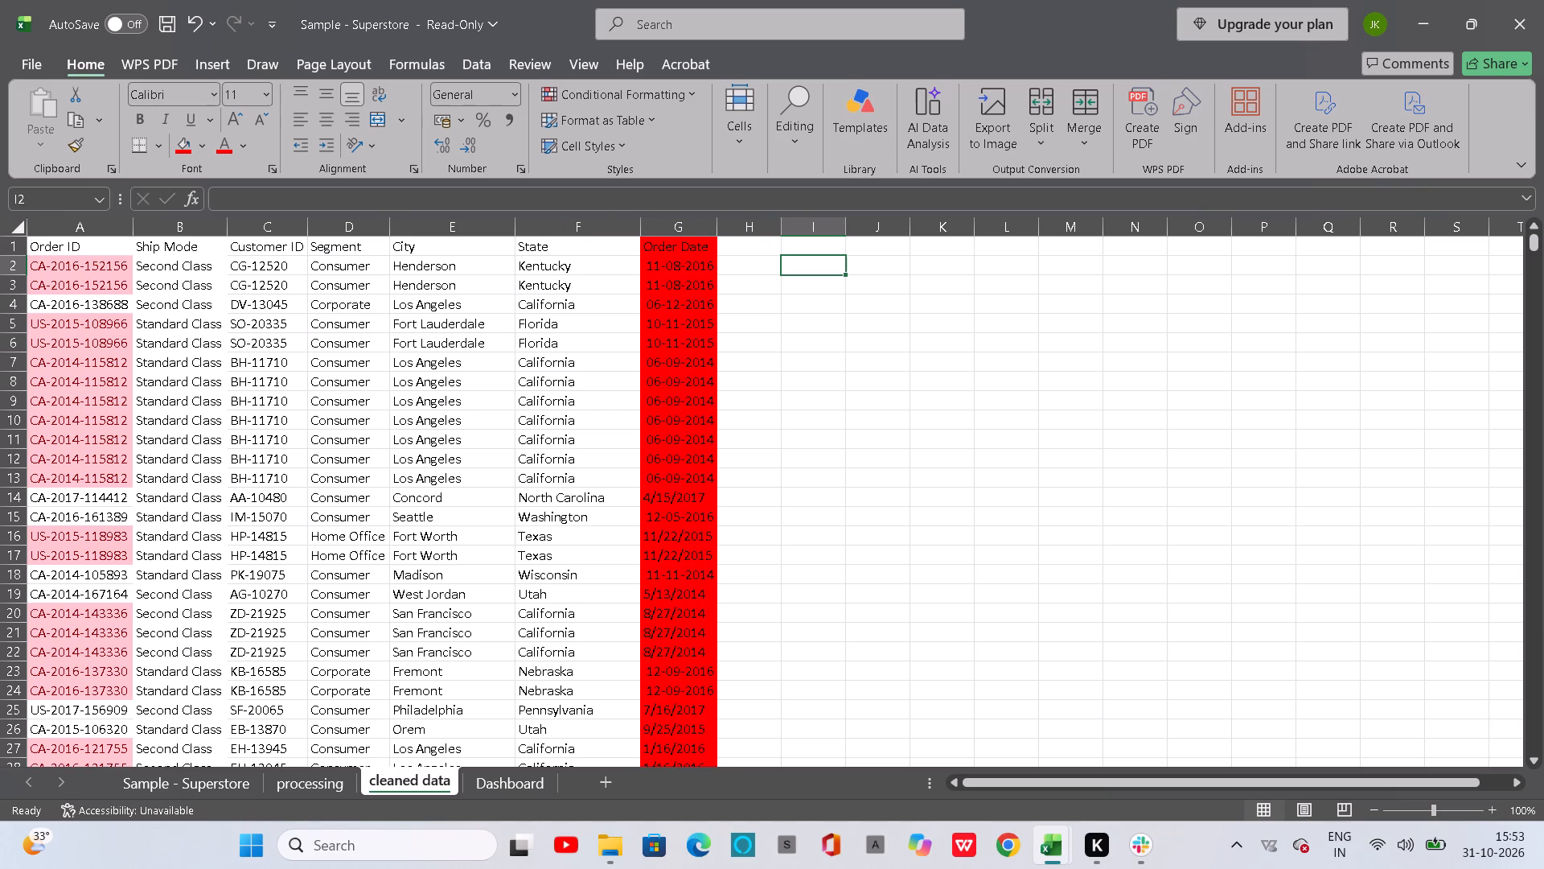
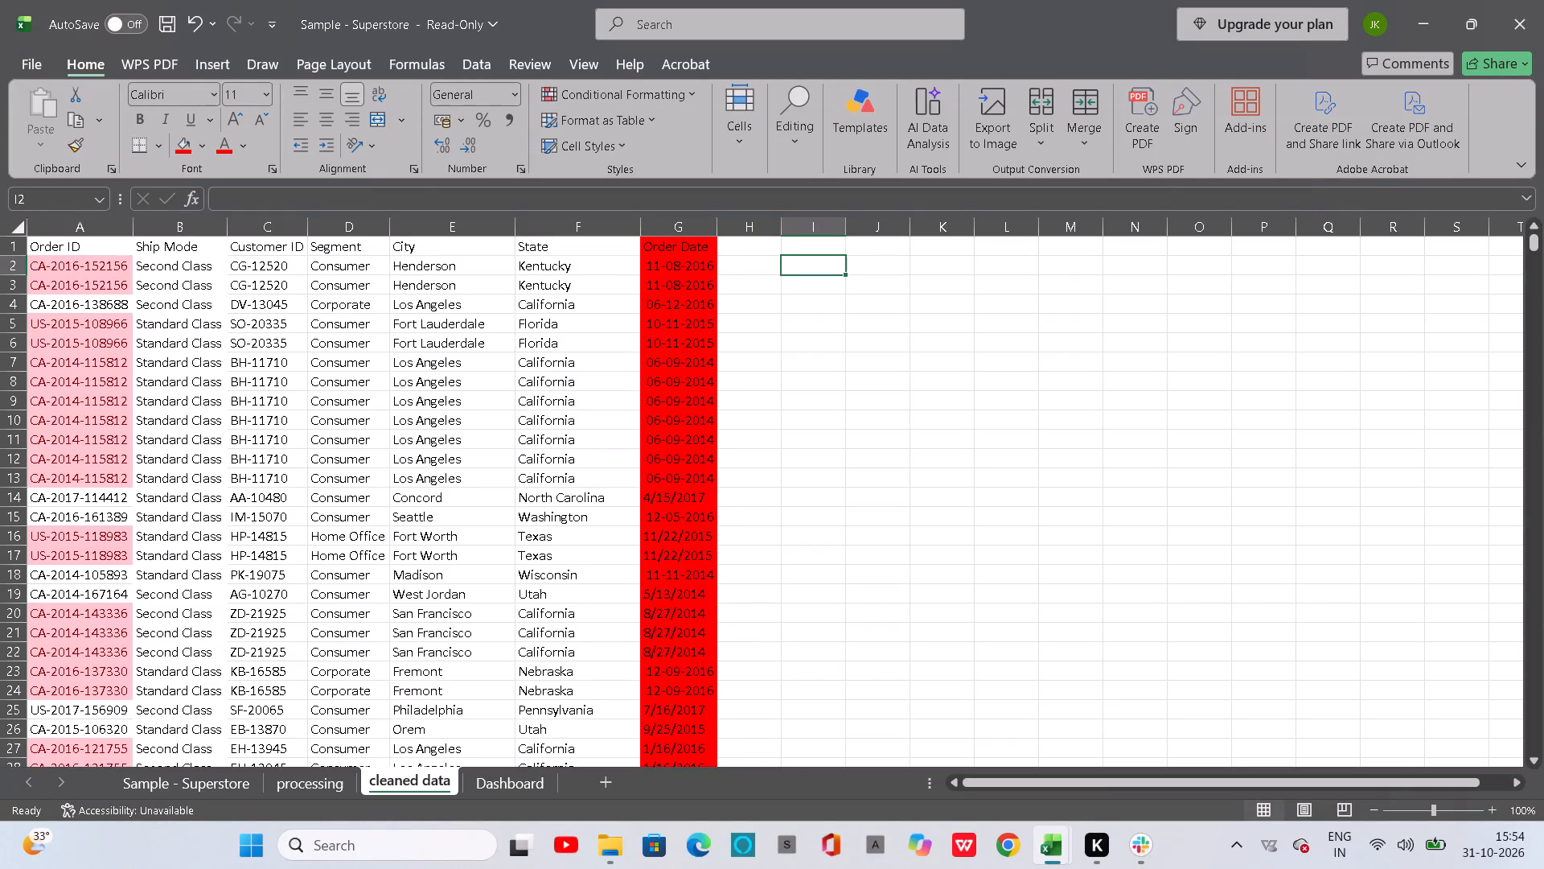
Delete the entire Order Date column G from the cleaned data sheet.
right_click(671, 220)
right_click(671, 220)
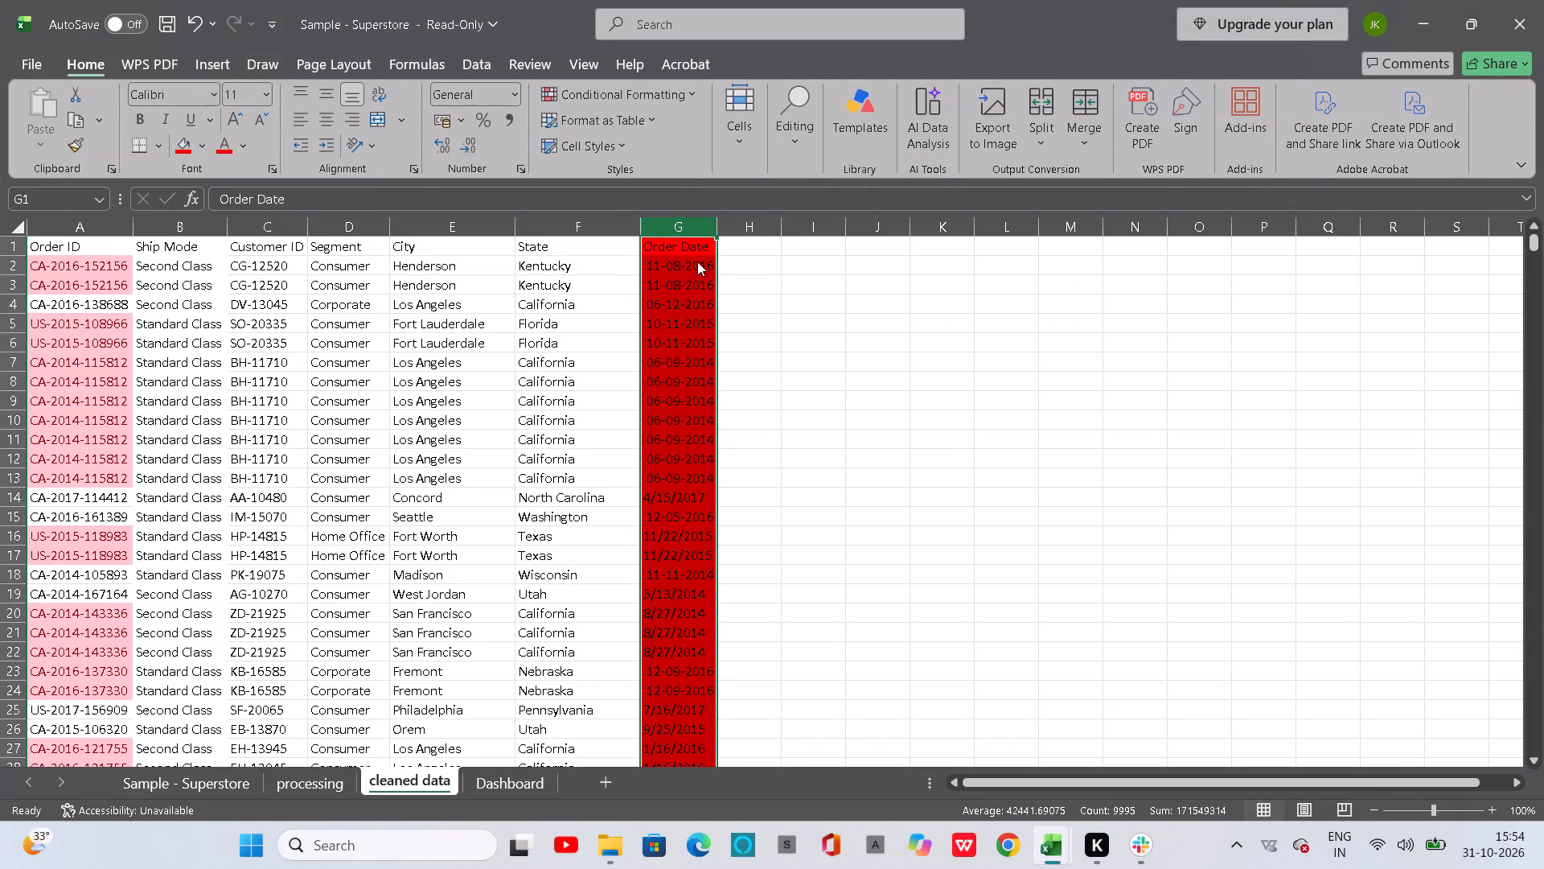
left_click(726, 447)
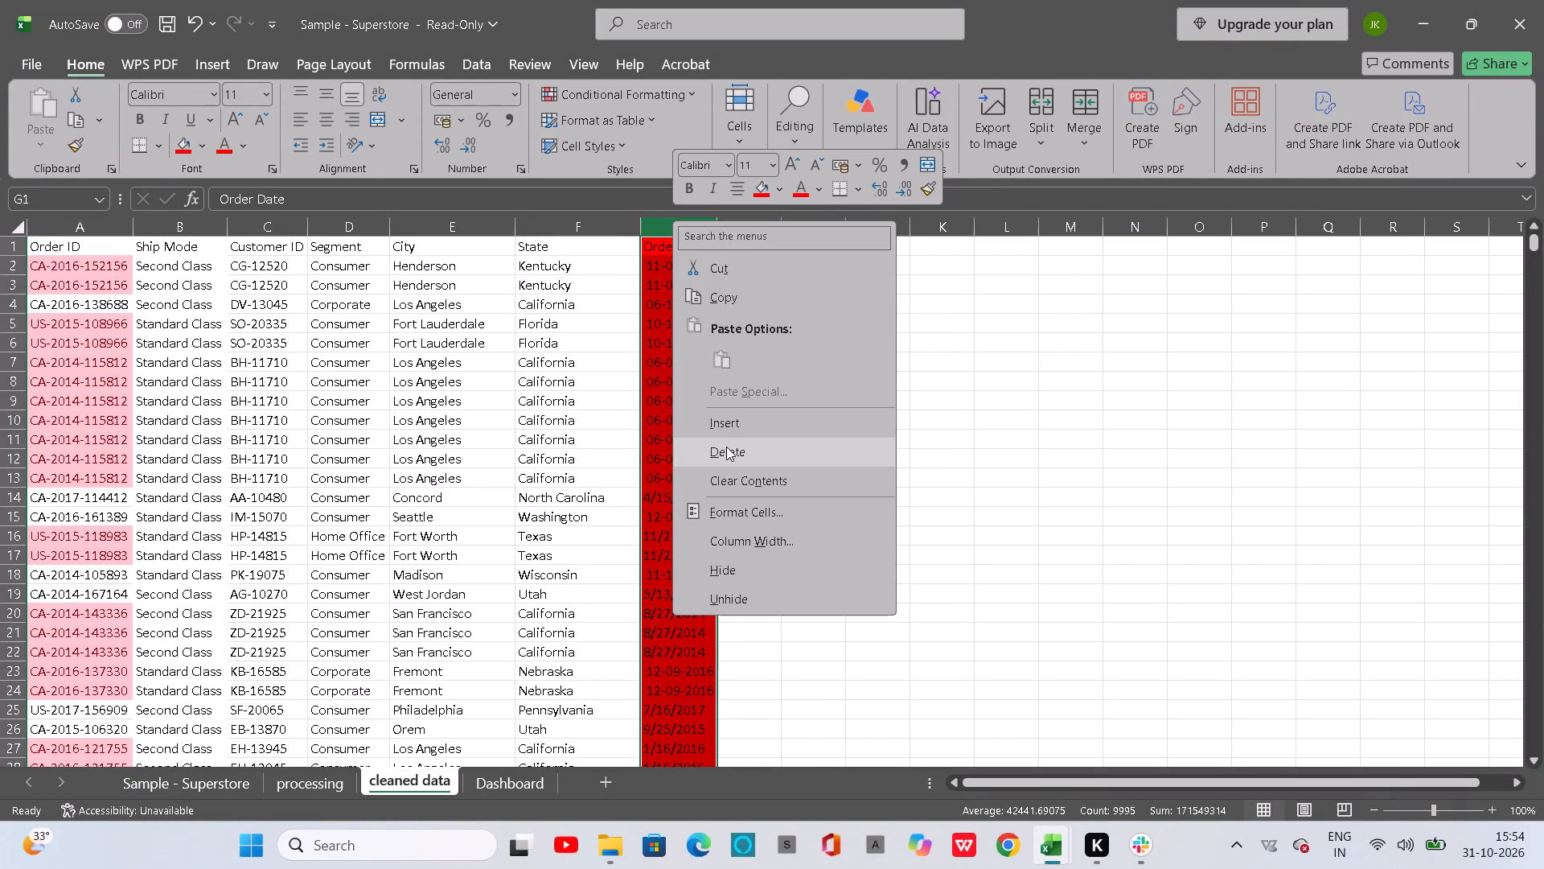
Copy the Postal Code column from the Sample - Superstore sheet into column G of the cleaned data sheet.
left_click(168, 788)
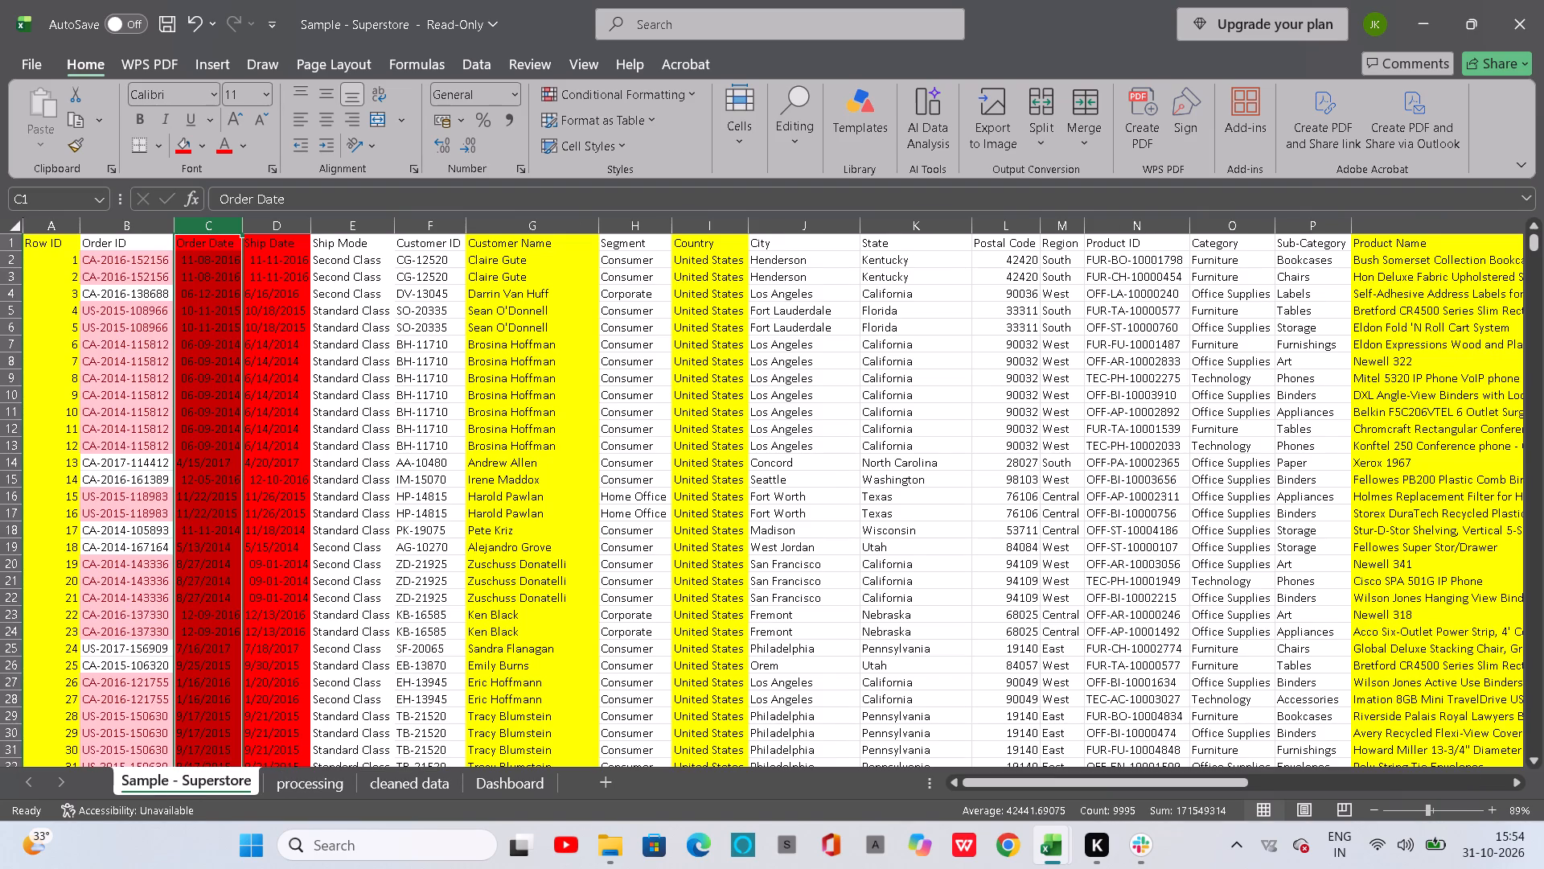
scroll(192, 336, "right", 2)
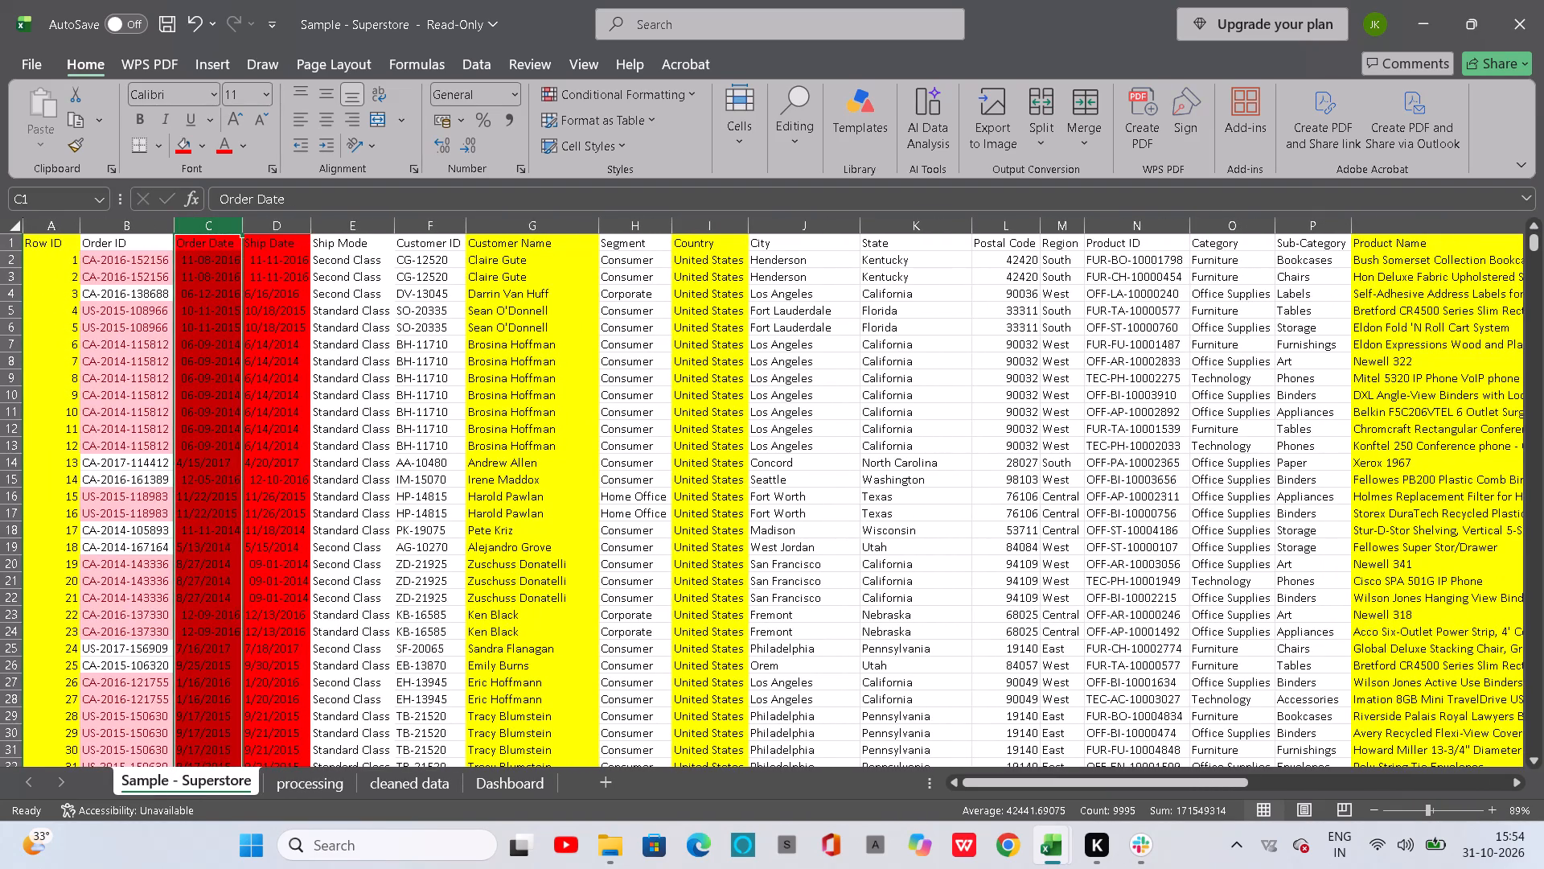
left_click(1000, 225)
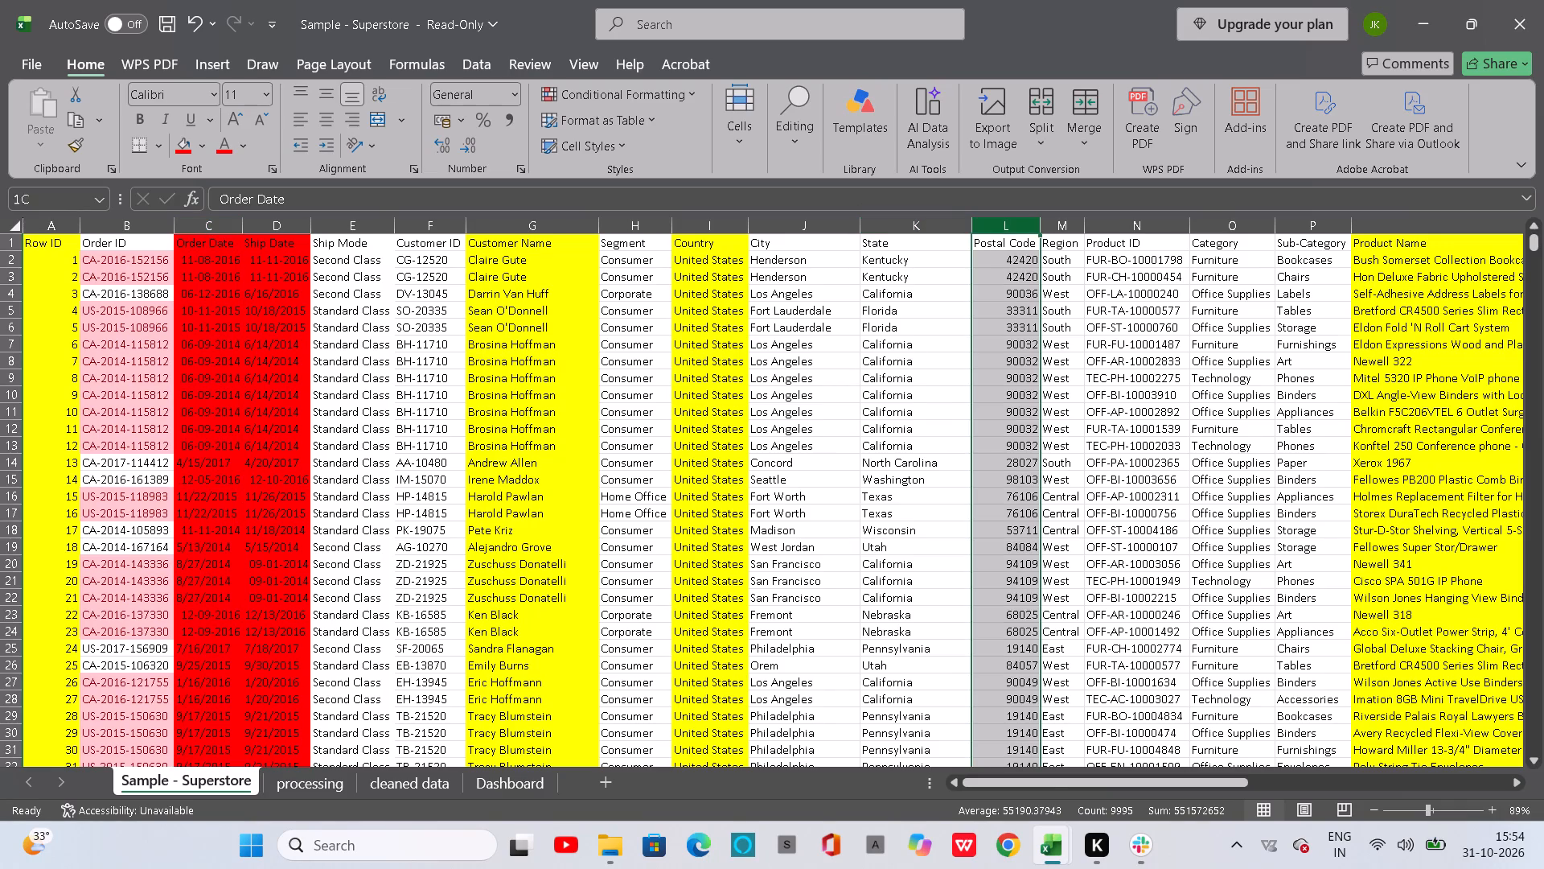
key("ctrl+c")
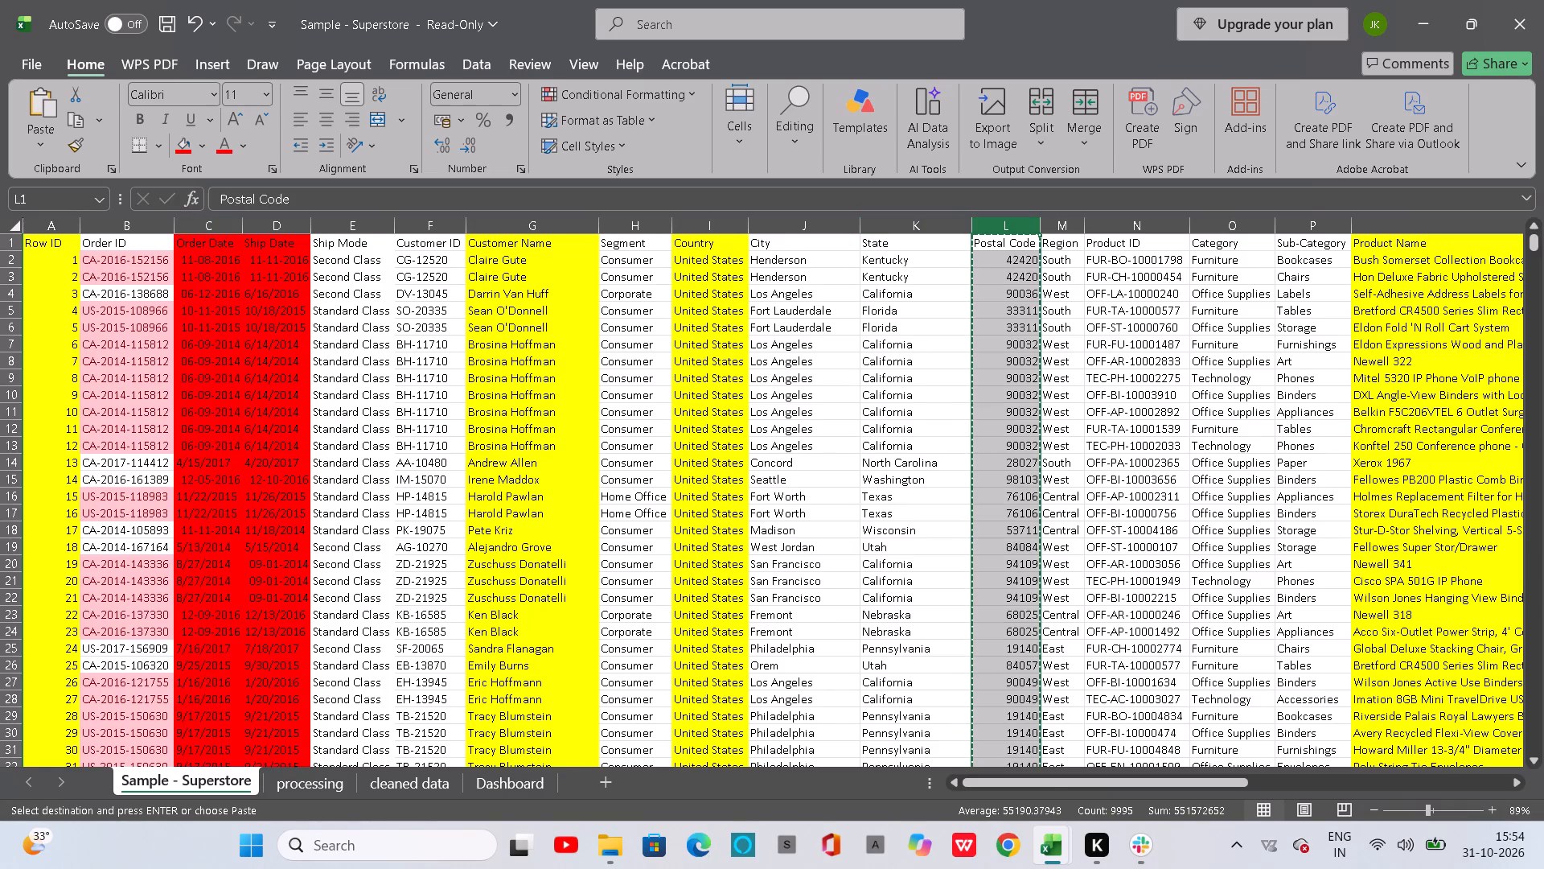
left_click(396, 782)
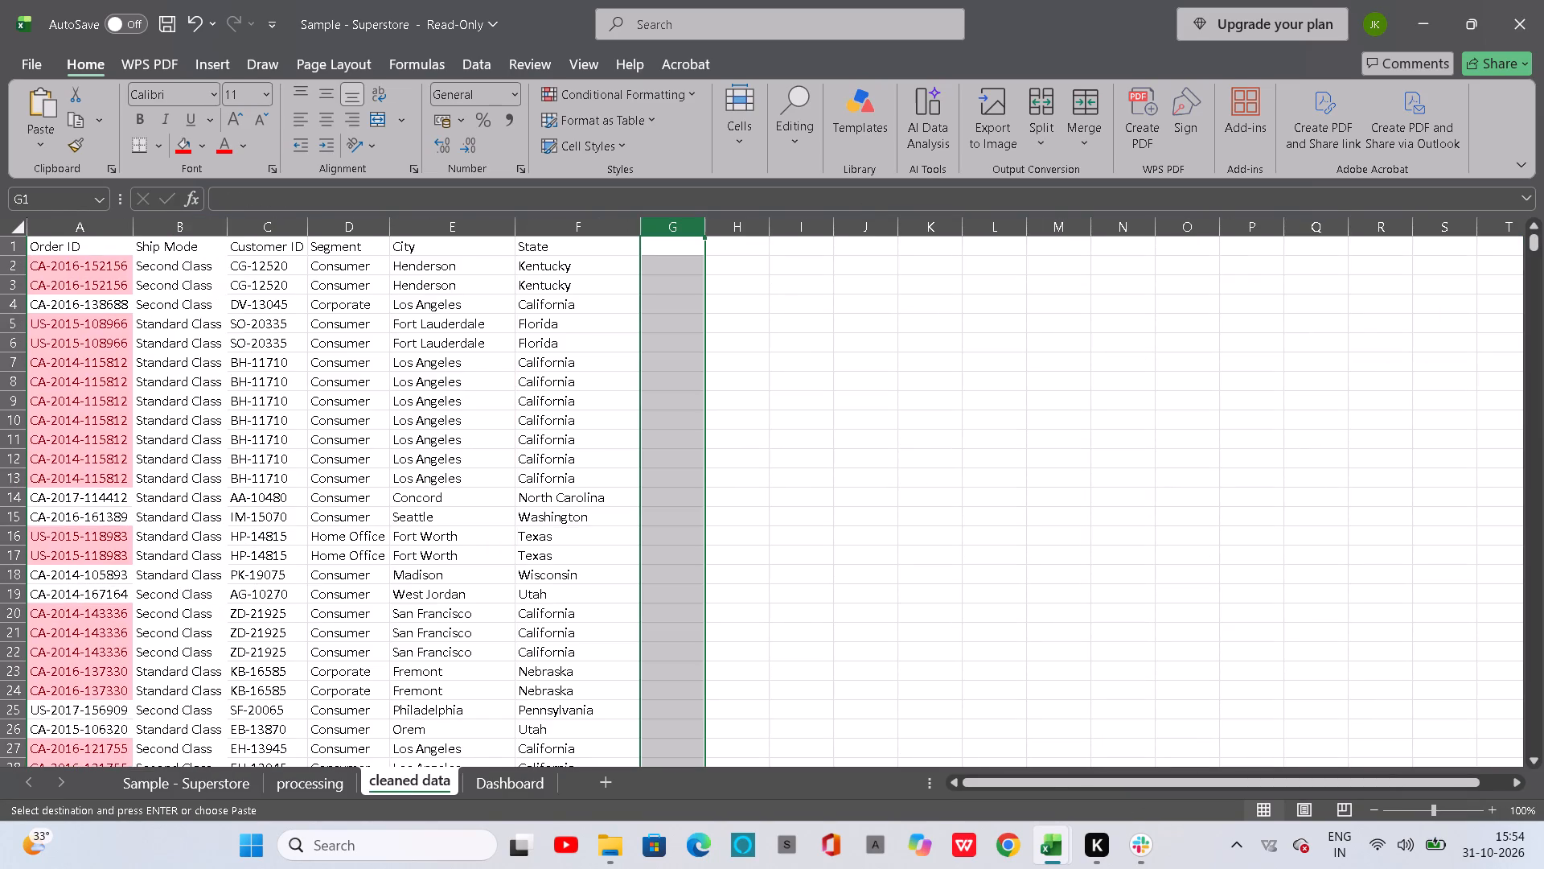
left_click(663, 245)
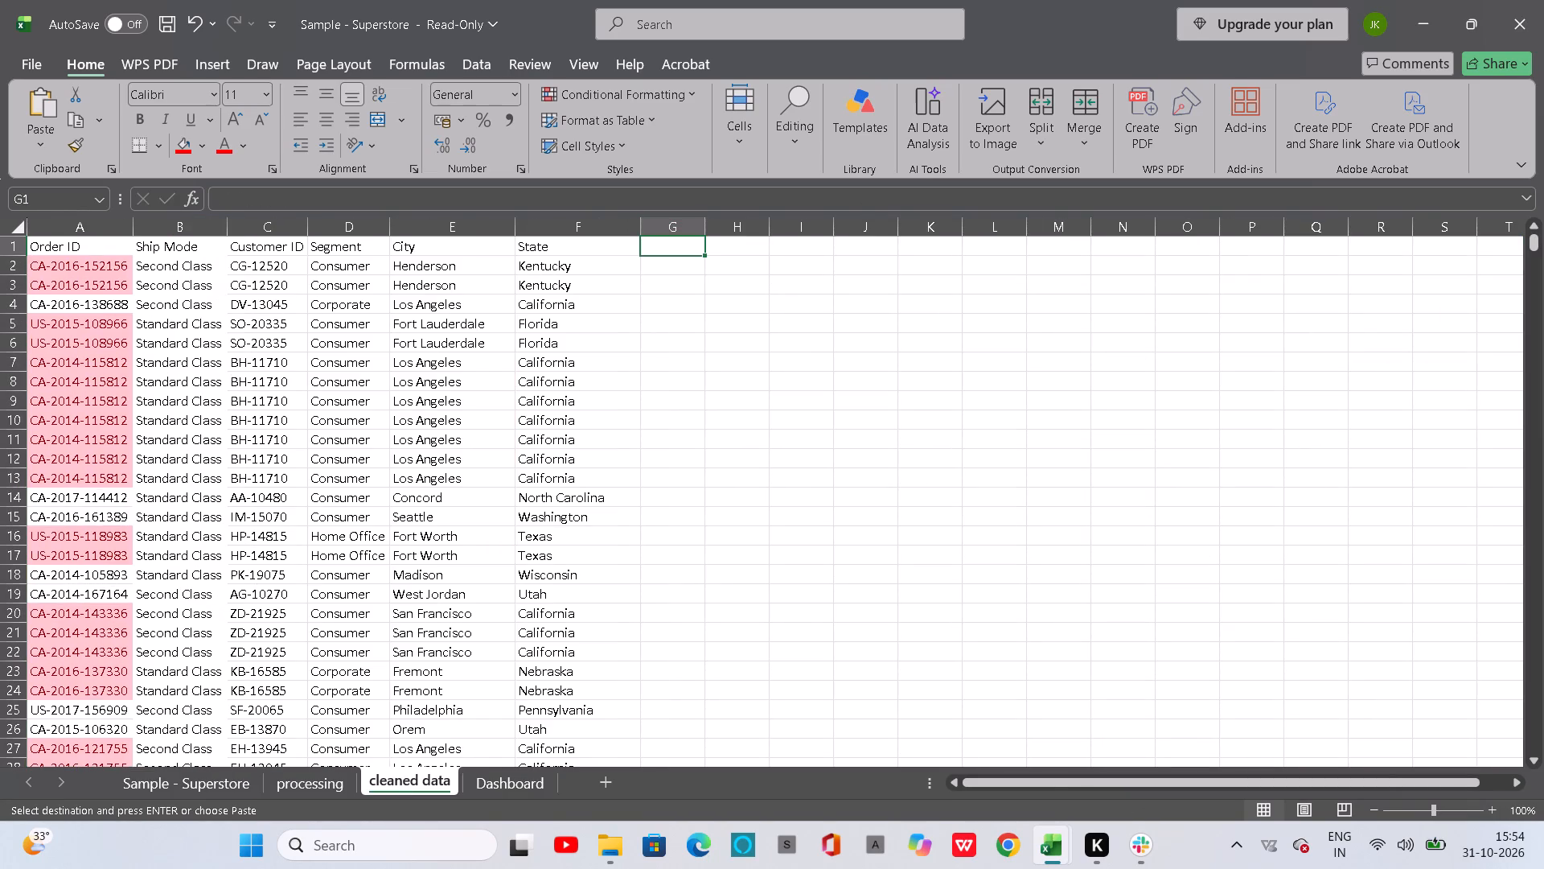
key("ctrl+v")
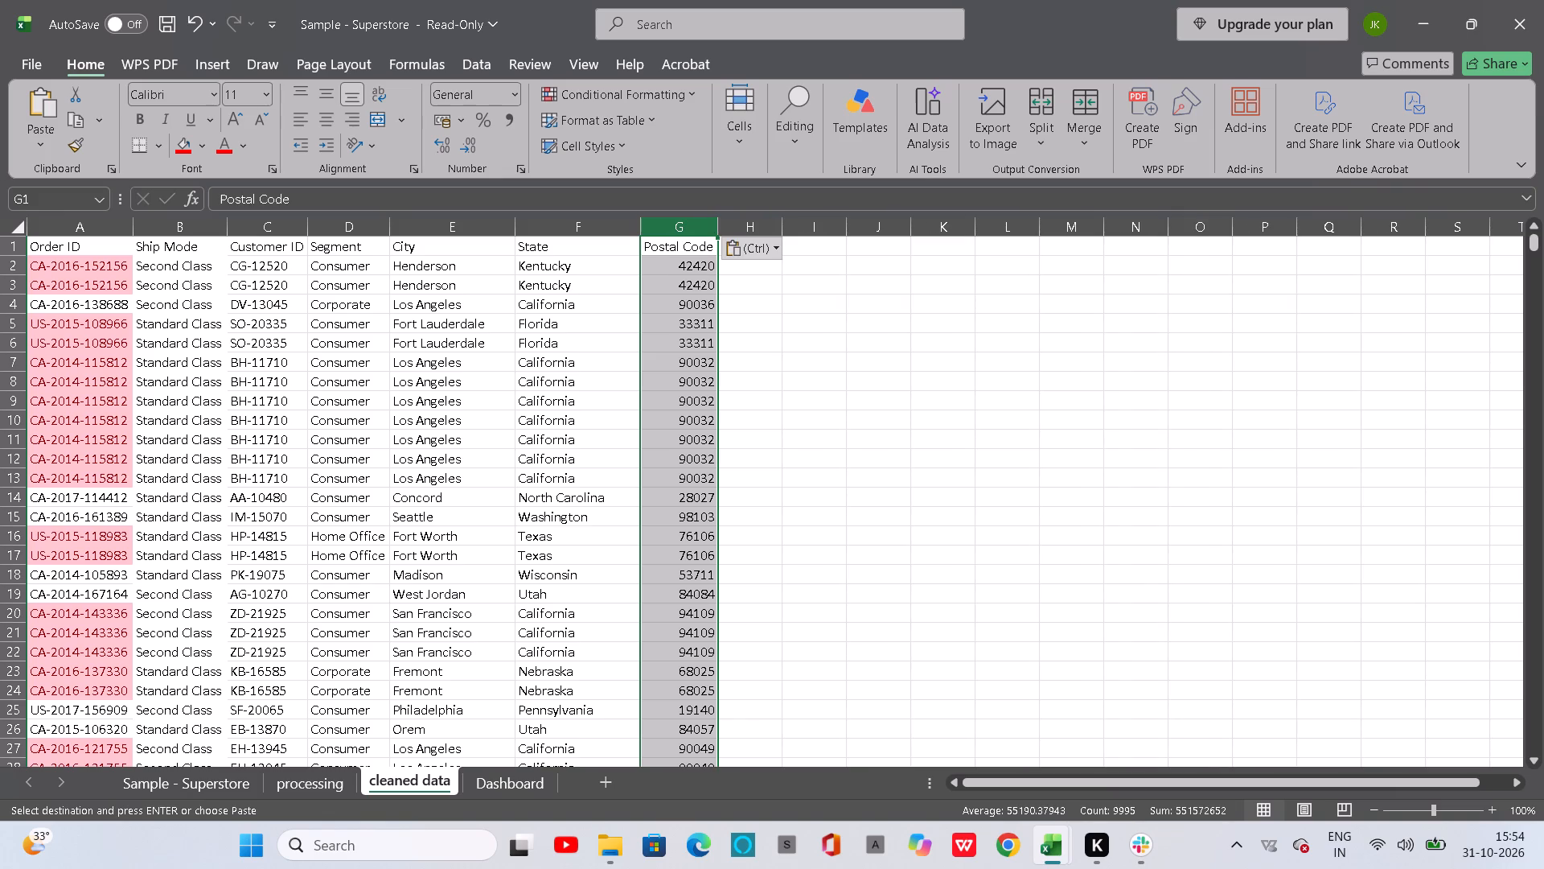
Copy the text of the zero-padding formula =IF(LEN(A2)<5,CONCAT("0",A2),A2) from cell C3 of the processing sheet.
left_click(774, 270)
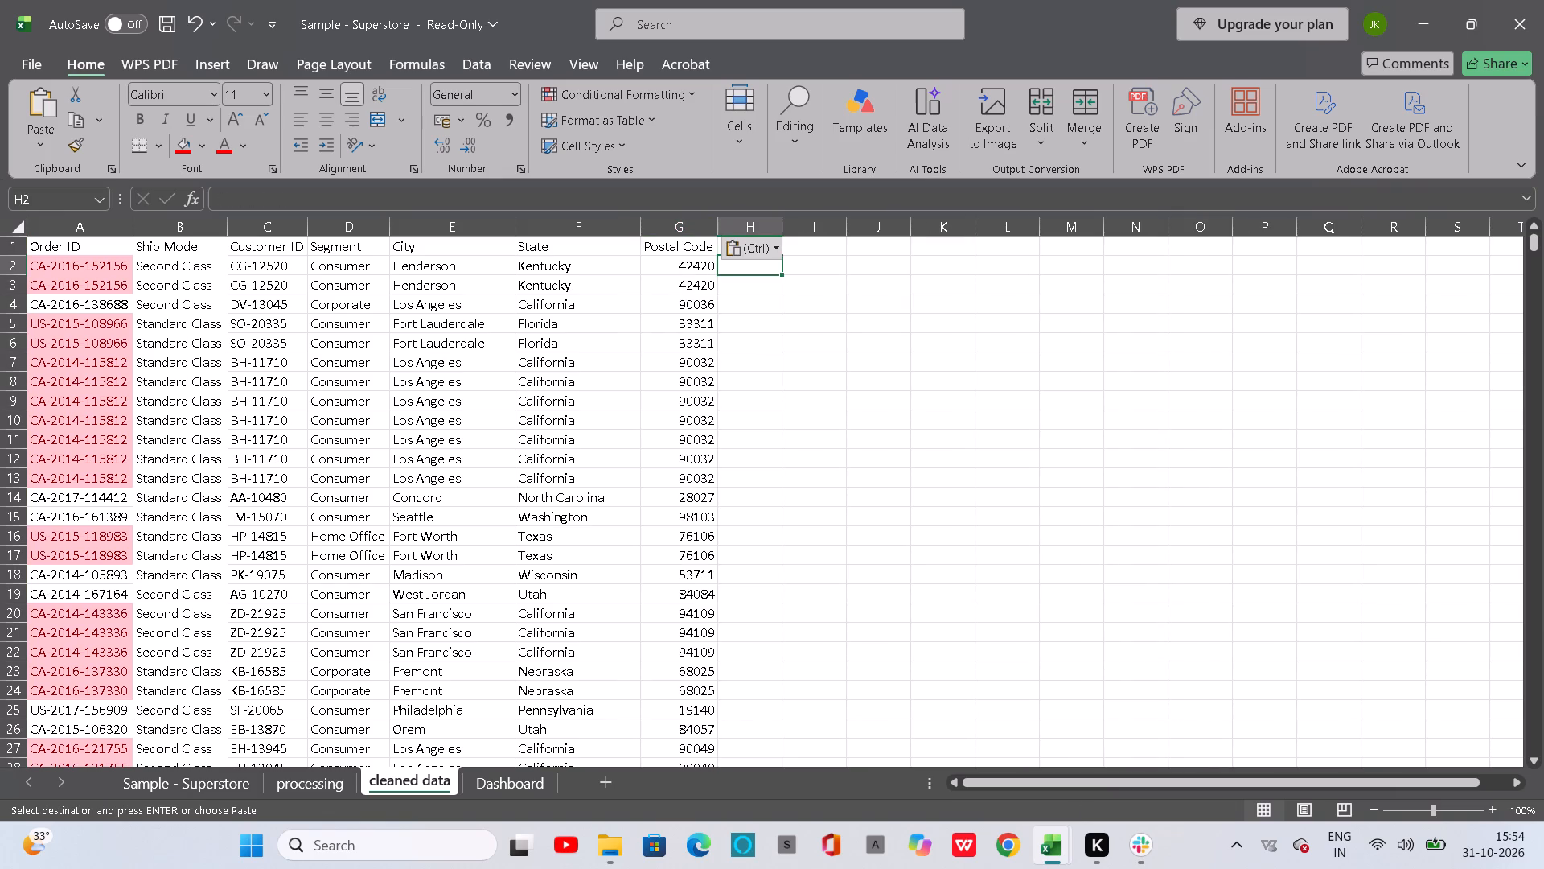
left_click(312, 777)
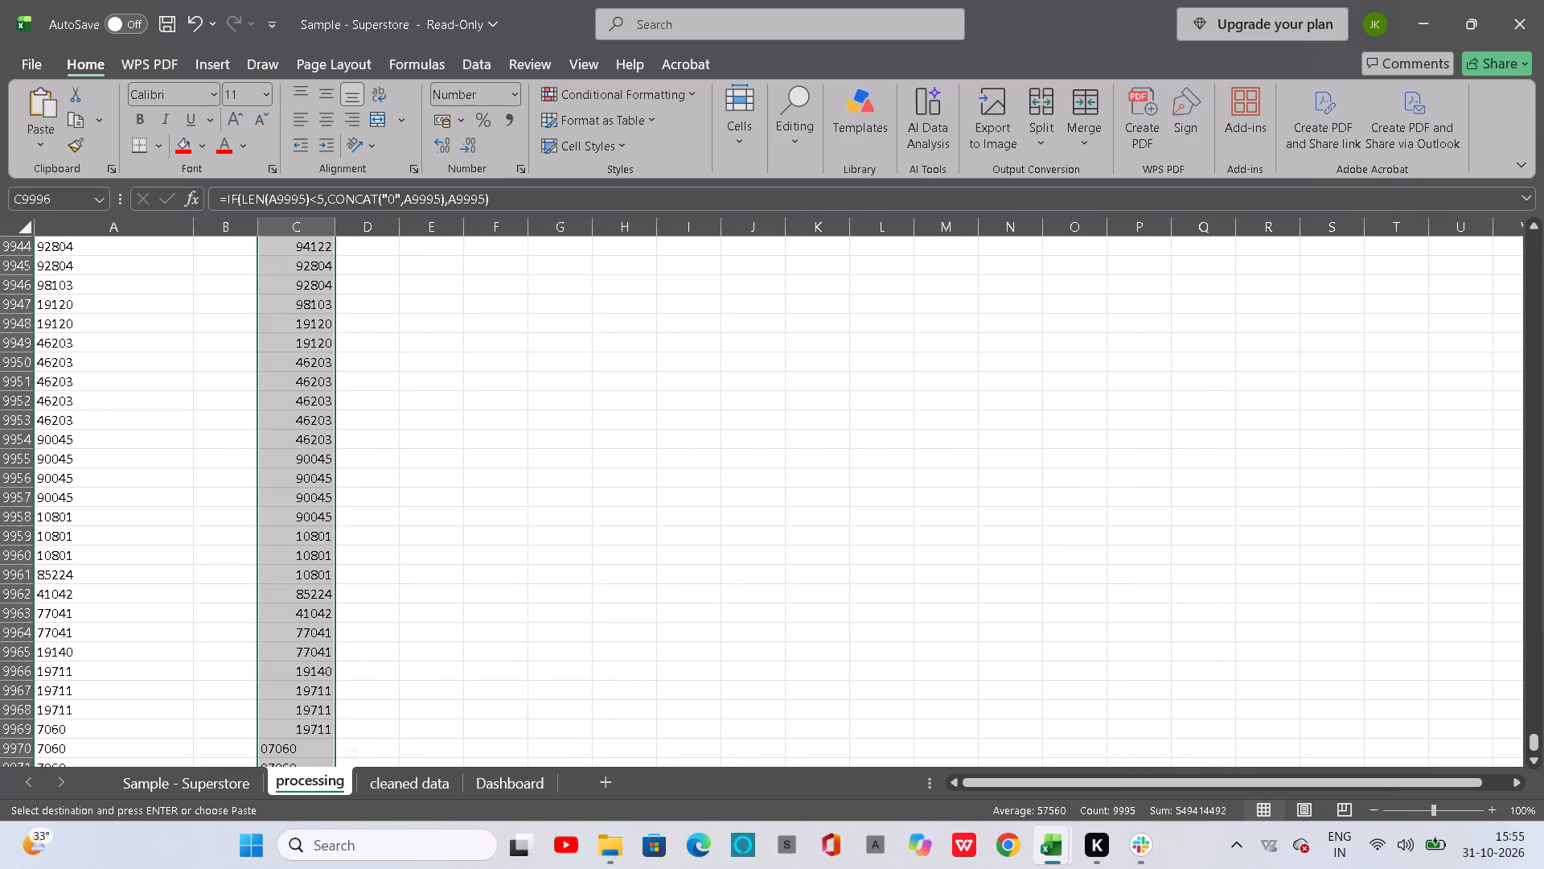
left_click(284, 283)
scroll(284, 283, "up", 18)
scroll(284, 283, "up", 15)
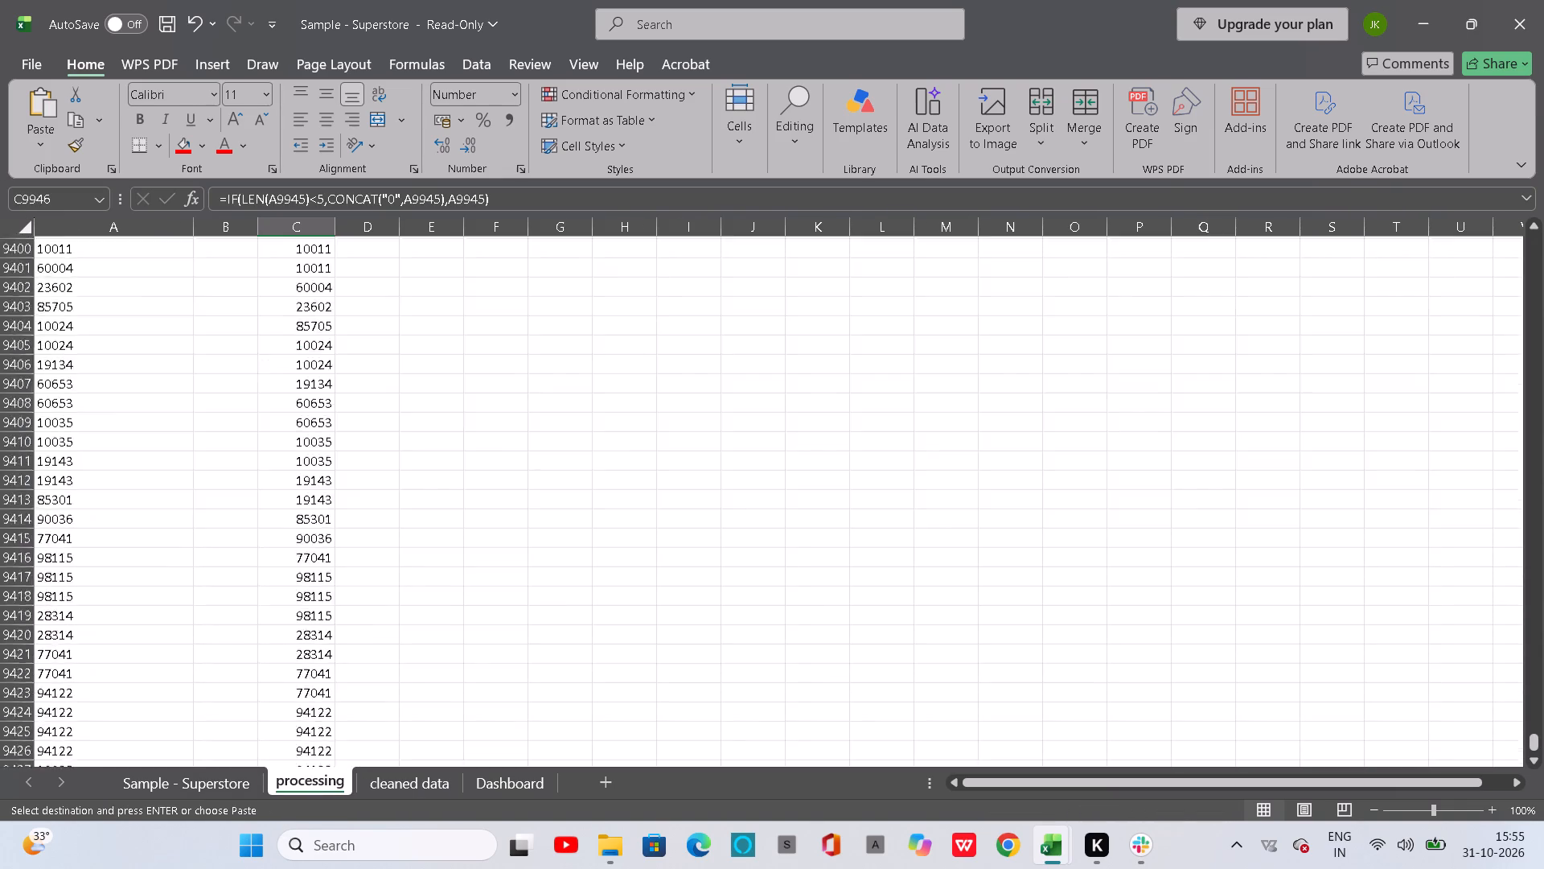
left_click_drag(1531, 739, 1534, 666)
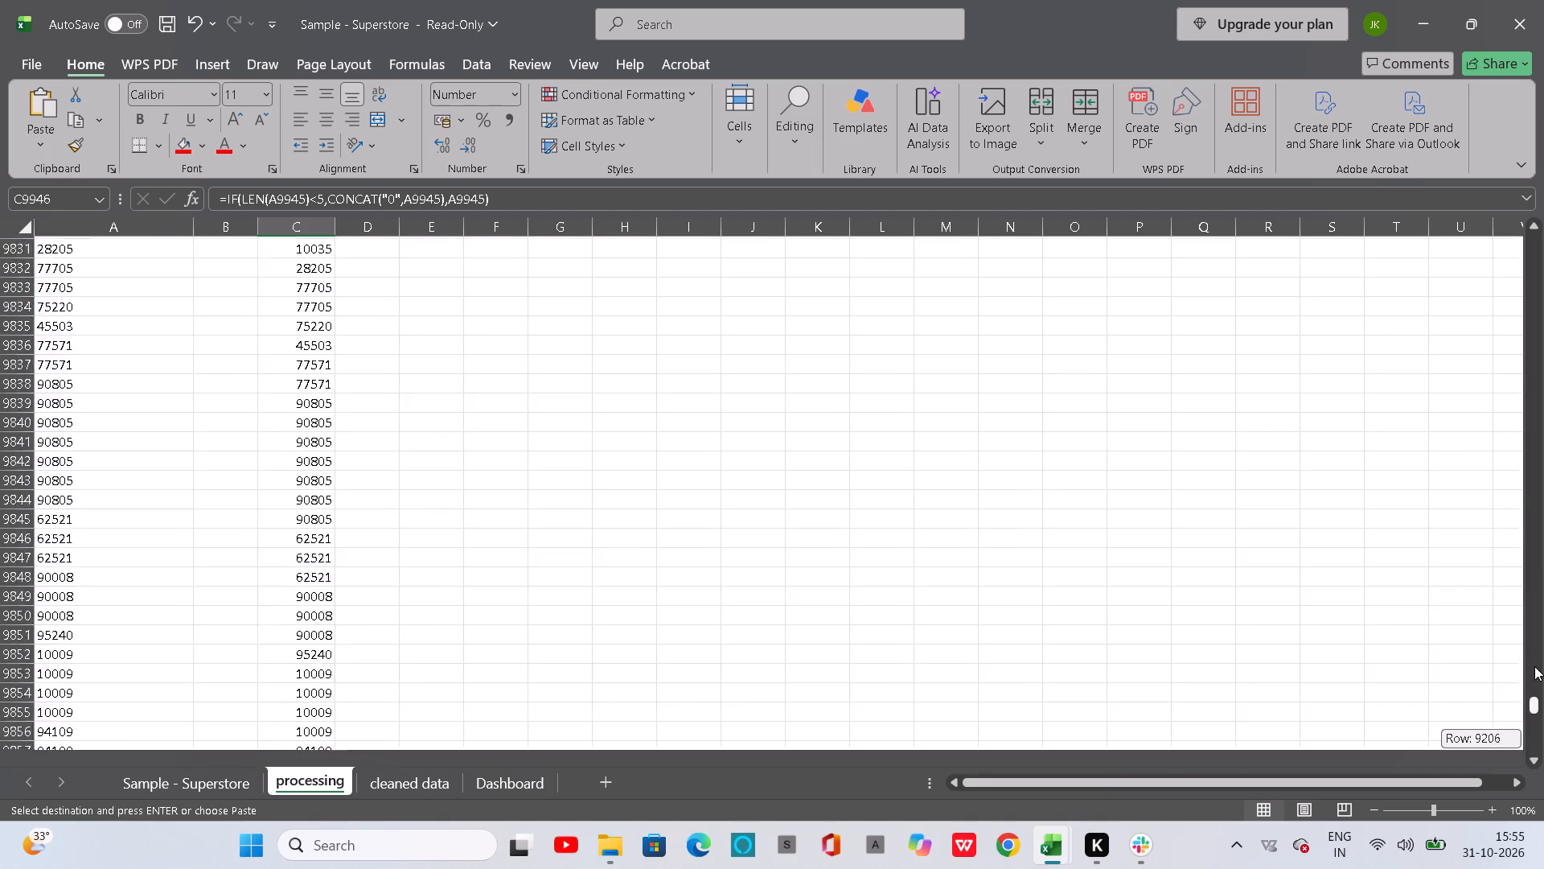
left_click_drag(1534, 666, 1521, 216)
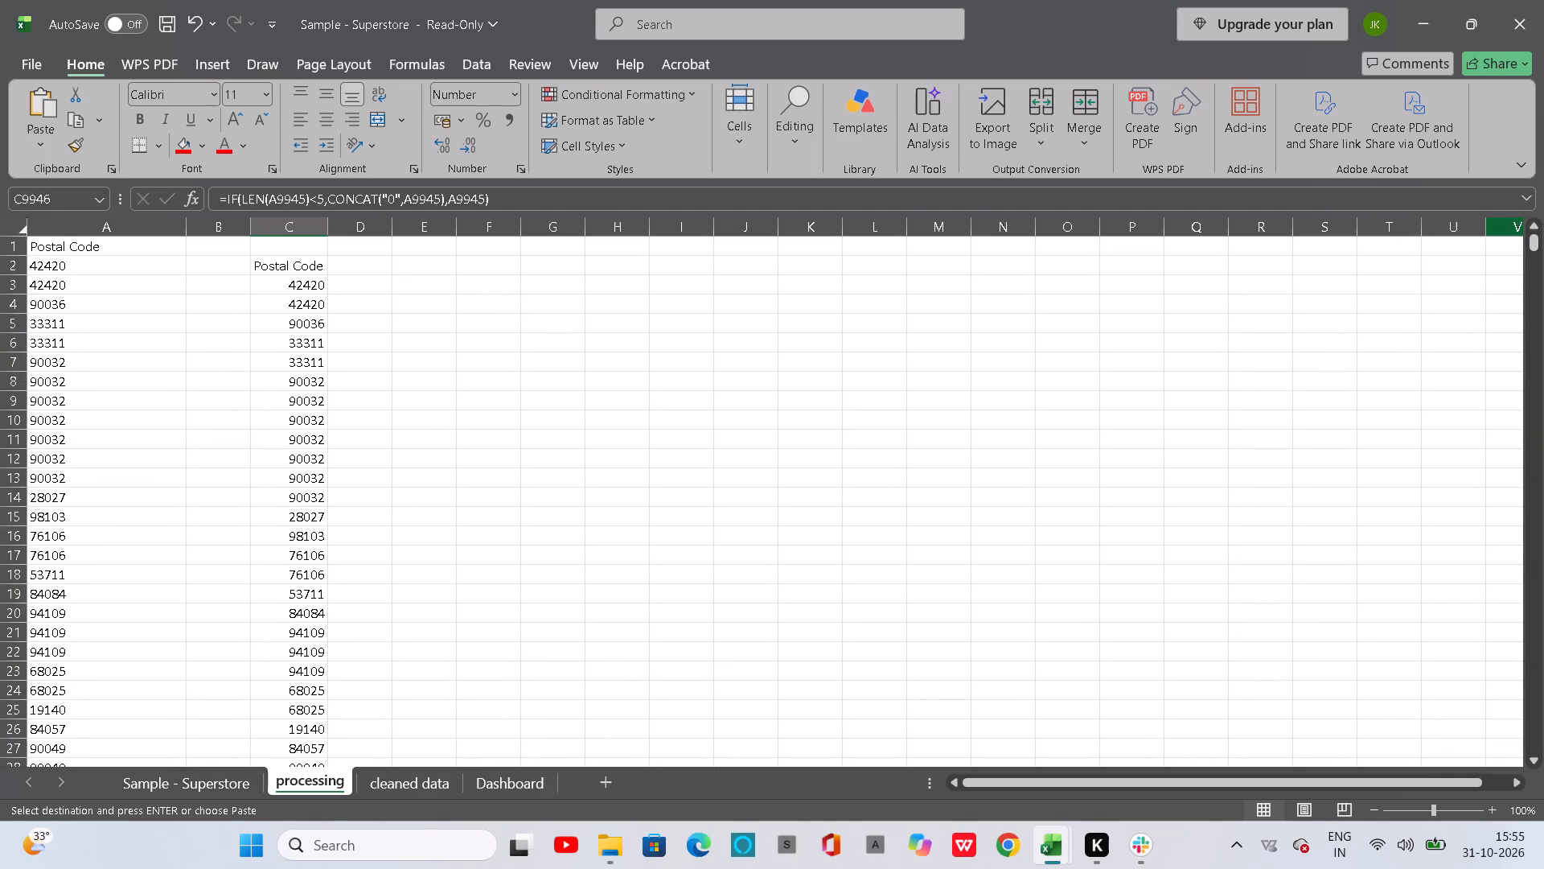
left_click(301, 290)
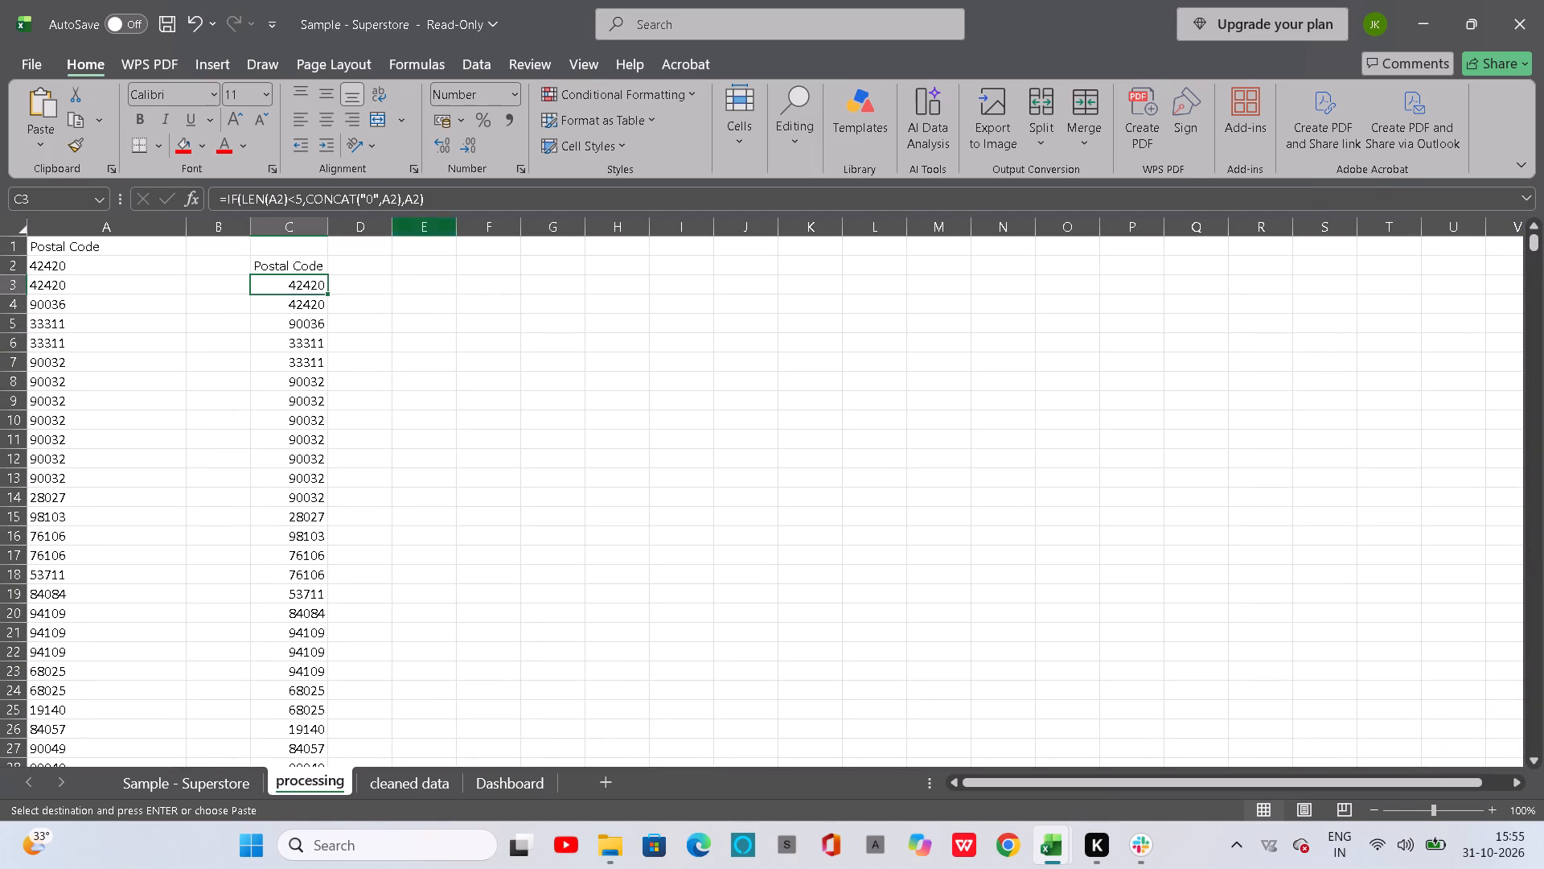
left_click(461, 203)
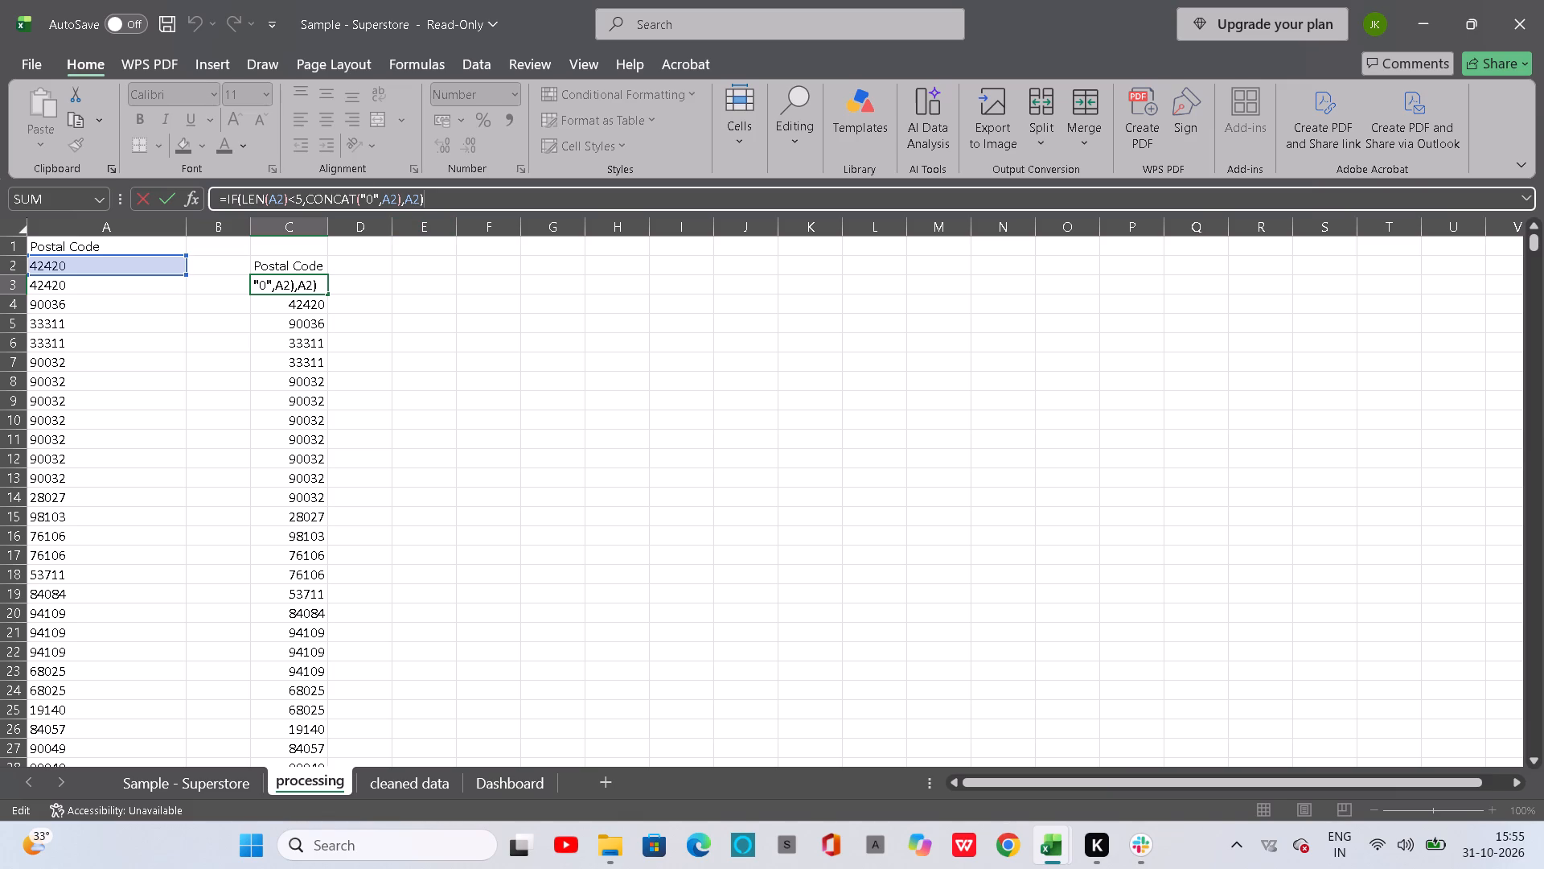
left_click_drag(427, 193, 420, 193)
left_click_drag(420, 193, 113, 196)
key("ctrl+c")
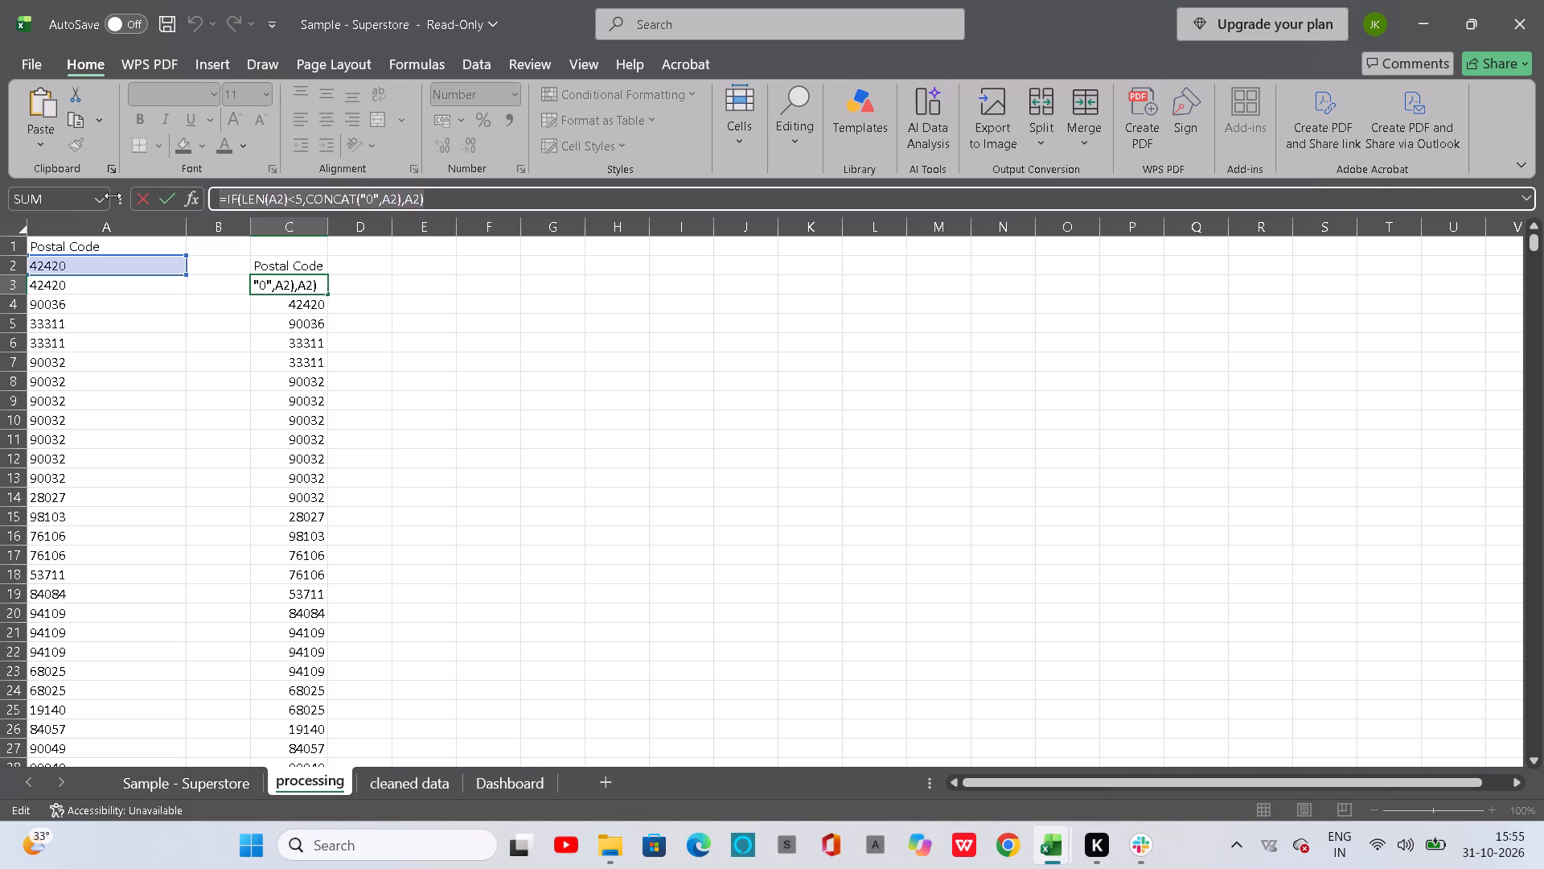
Paste the copied formula while pointing at H2 of the cleaned data sheet, and remove the extra ='cleaned data'!H2 in front of it.
left_click(433, 789)
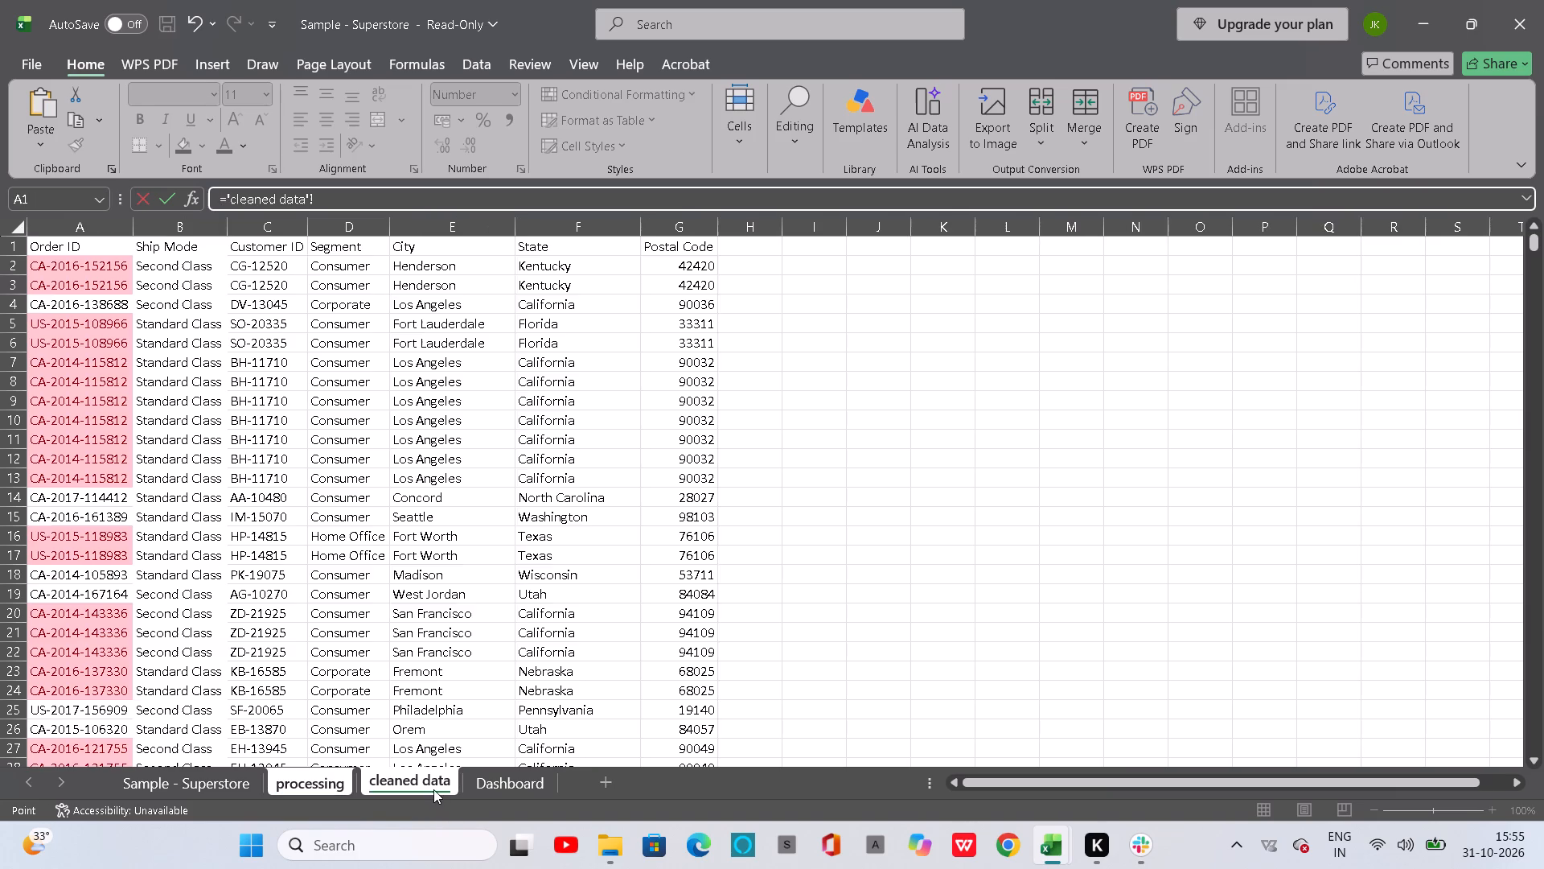
left_click(746, 266)
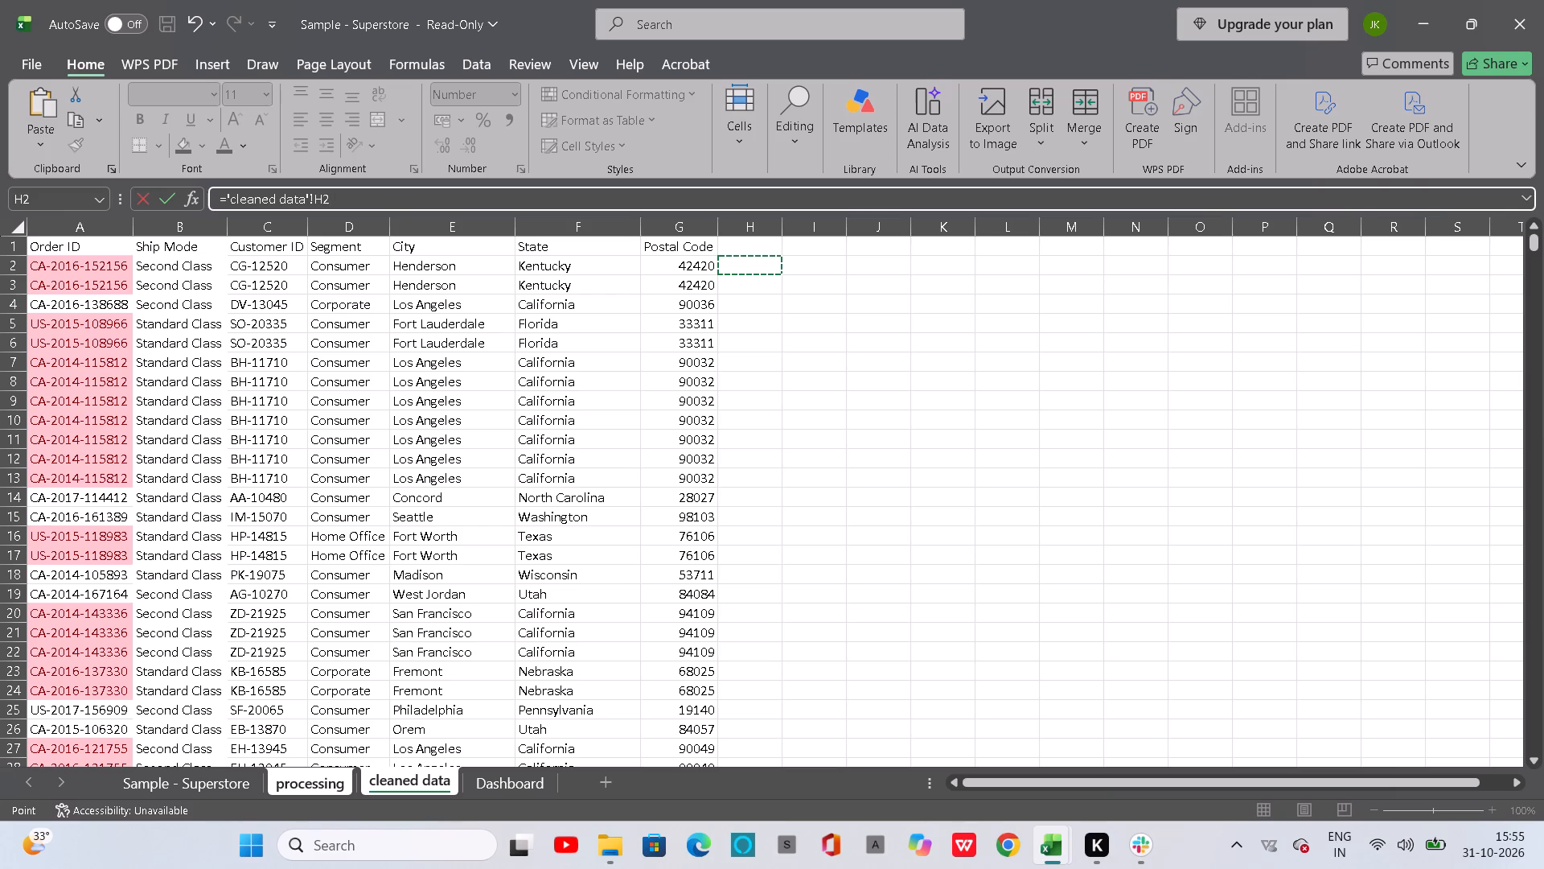
left_click(746, 266)
key("ctrl+v")
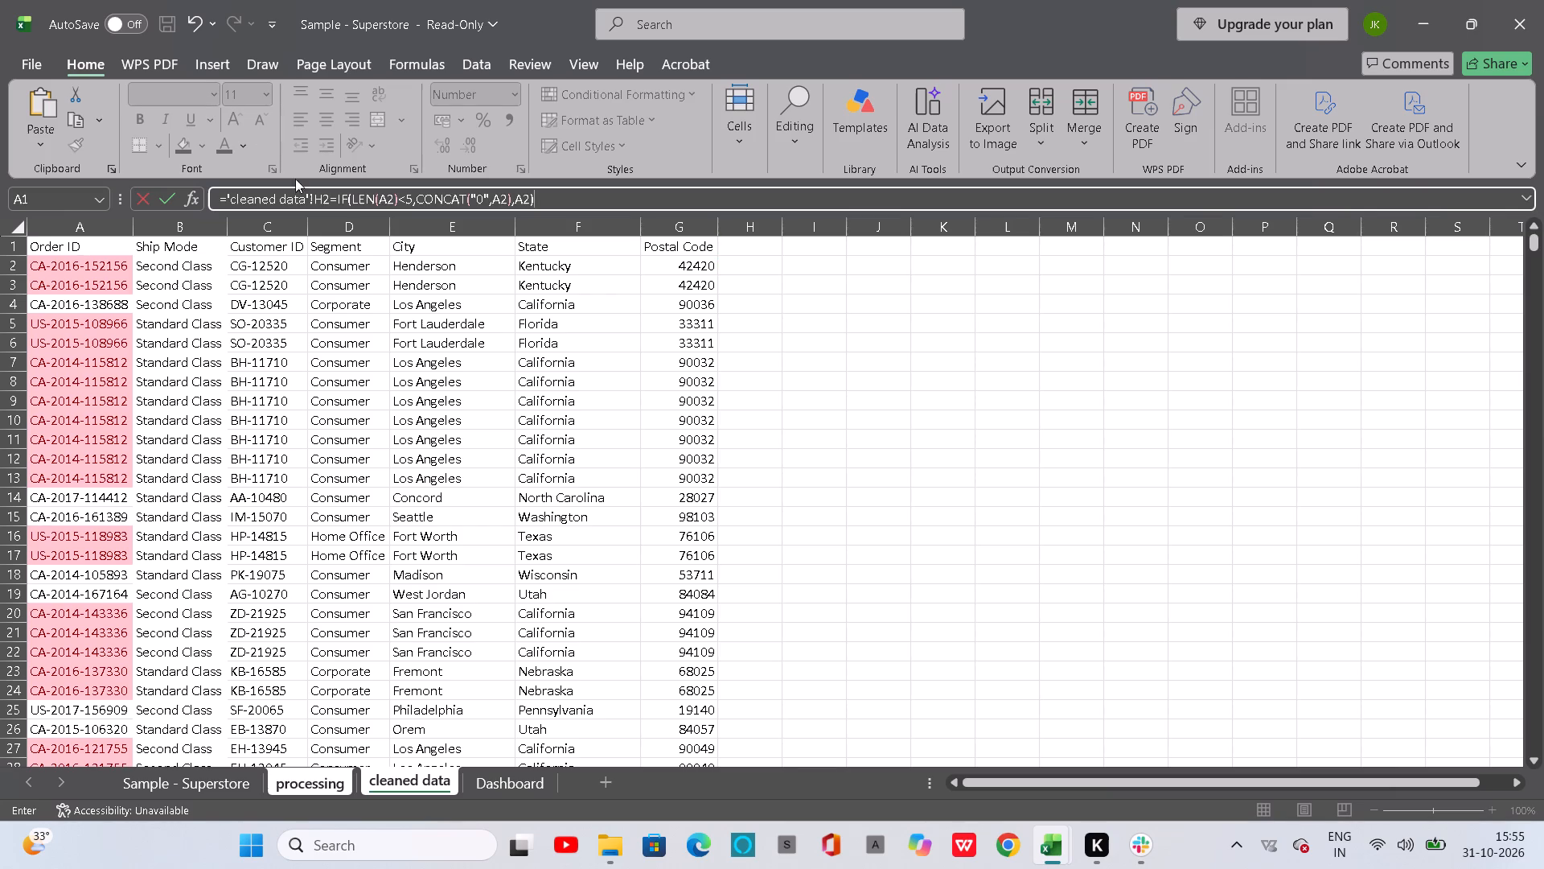
left_click(328, 198)
key("BackSpace")
key("BackSpace")
key("BackSpace")
key("BackSpace")
key("BackSpace")
key("BackSpace")
key("BackSpace")
key("BackSpace")
key("BackSpace")
key("BackSpace")
key("BackSpace")
key("BackSpace")
key("BackSpace")
key("BackSpace")
key("BackSpace")
key("BackSpace")
key("BackSpace")
key("BackSpace")
key("BackSpace")
key("BackSpace")
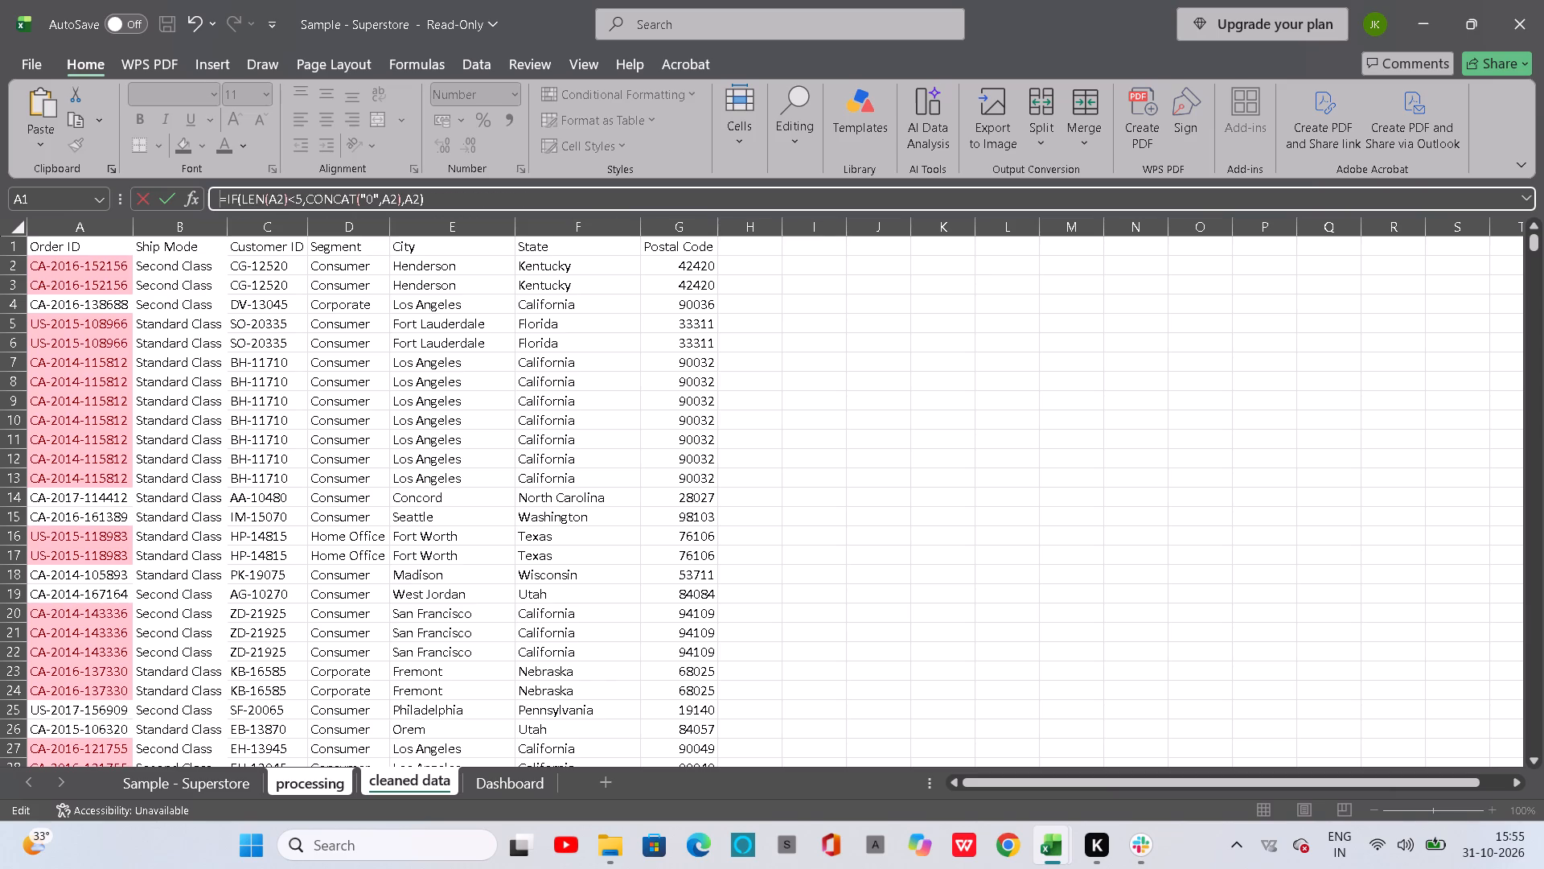
Change the A2 reference inside LEN of the pasted zero-padding formula to G2.
left_click(282, 200)
key("BackSpace")
key("BackSpace")
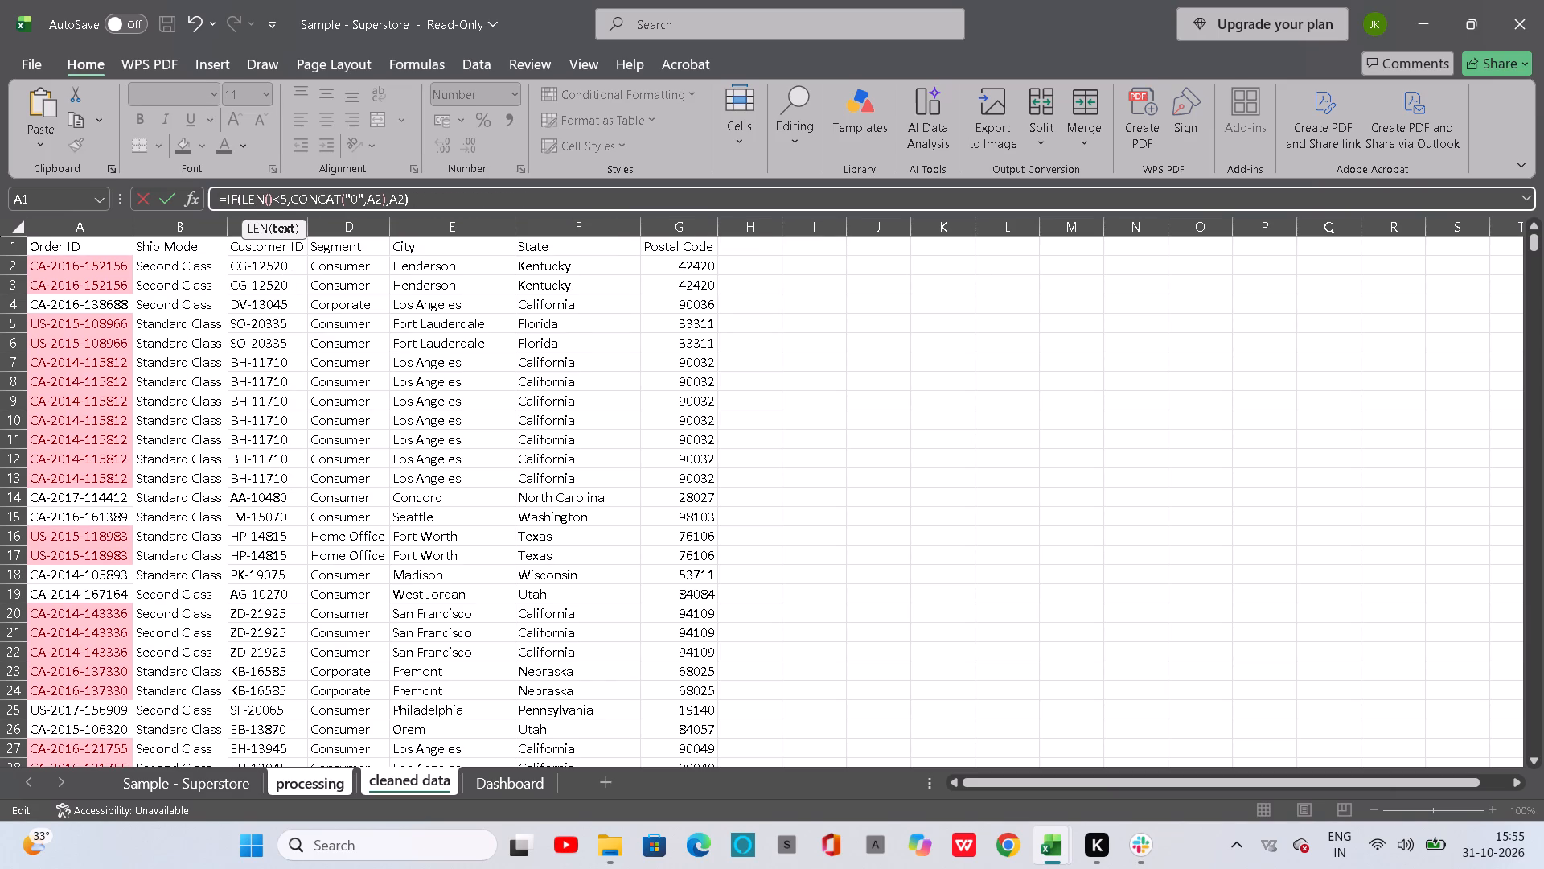
left_click(655, 266)
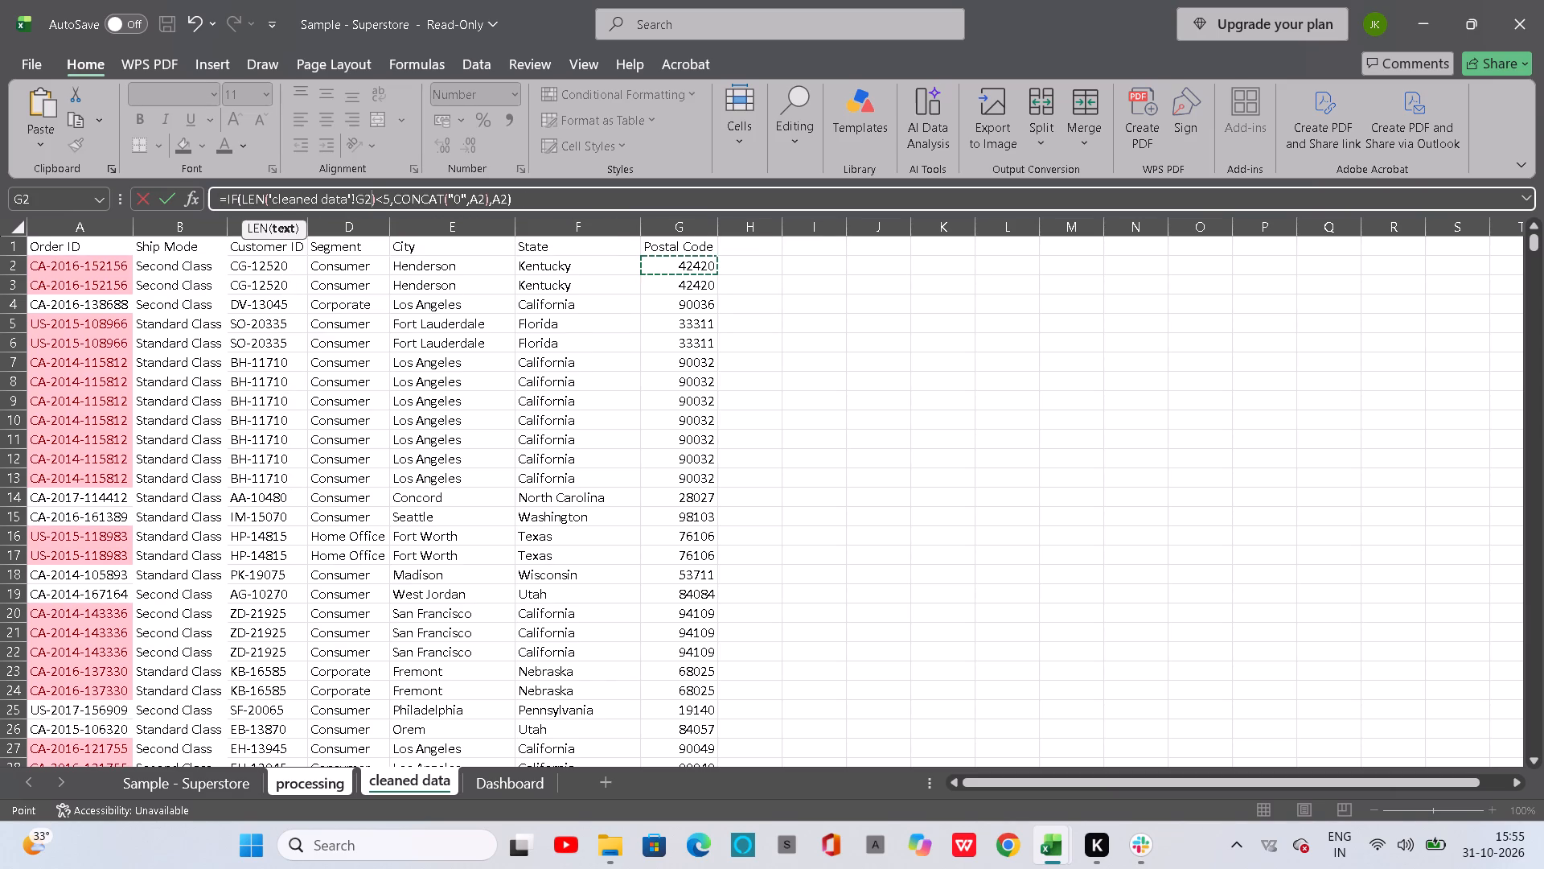
key("BackSpace")
key("BackSpace")
key("BackSpace")
key("BackSpace")
key("BackSpace")
key("BackSpace")
key("BackSpace")
key("BackSpace")
key("BackSpace")
key("BackSpace")
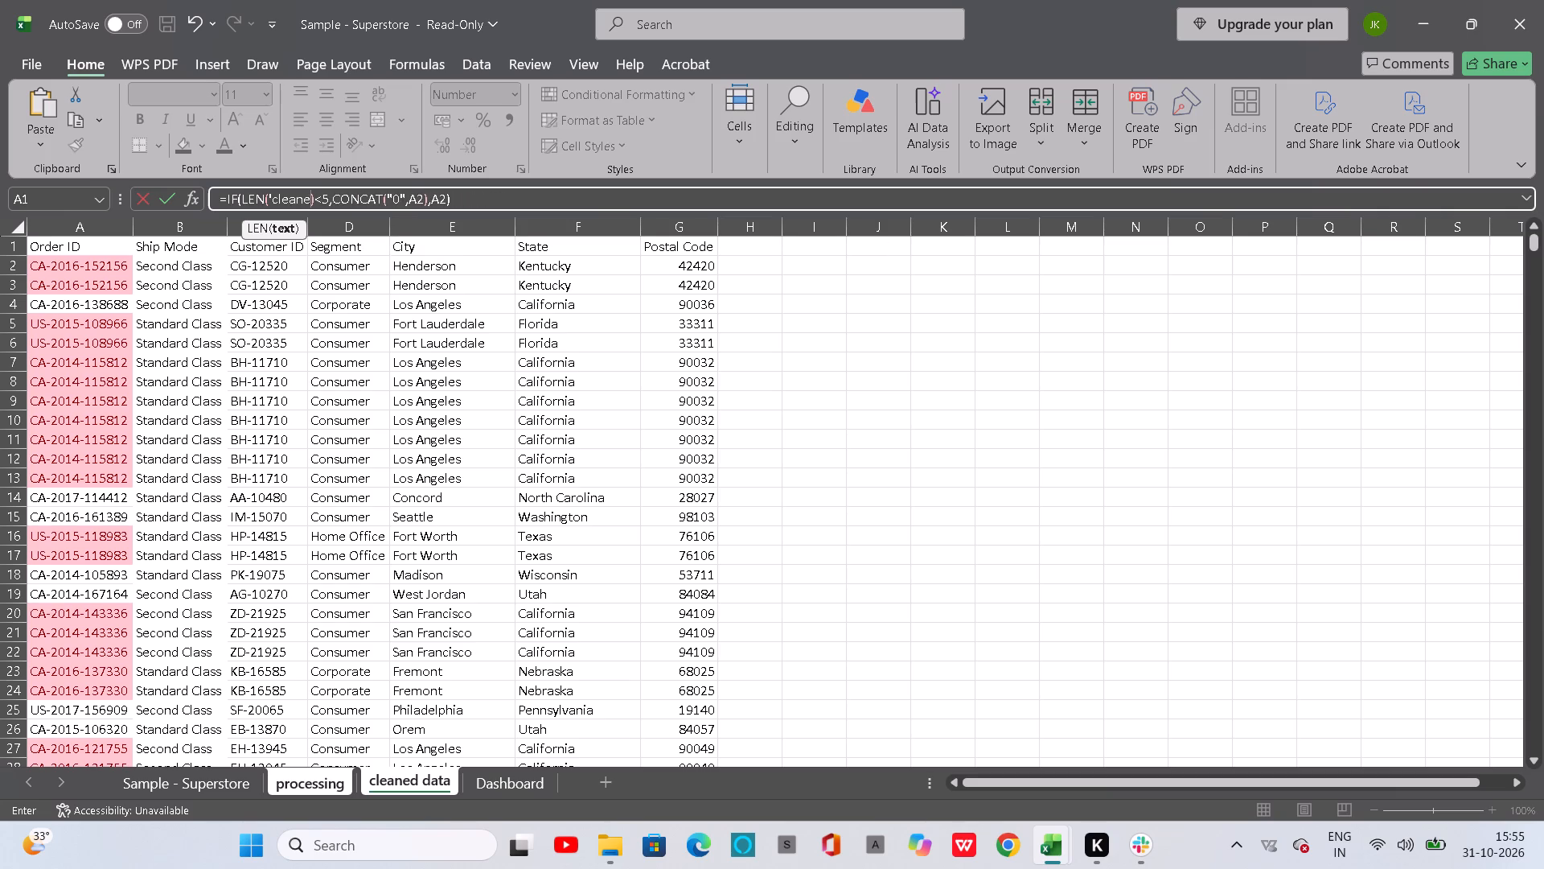
key("BackSpace")
key("BackSpace")
key("BackSpace")
key("BackSpace")
key("BackSpace")
key("BackSpace")
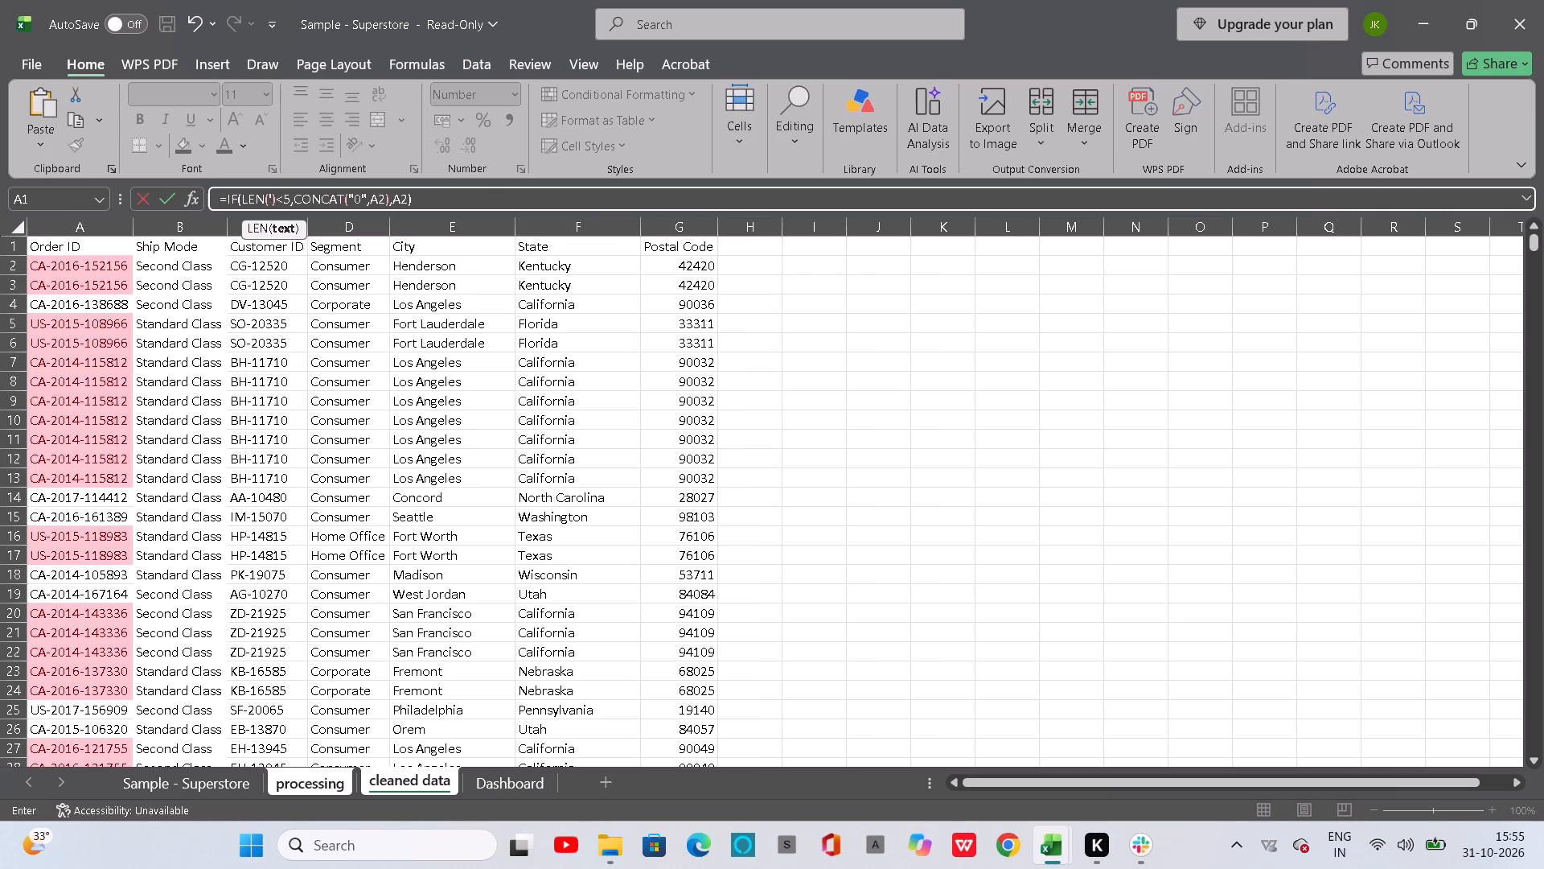
key("BackSpace")
type("G2")
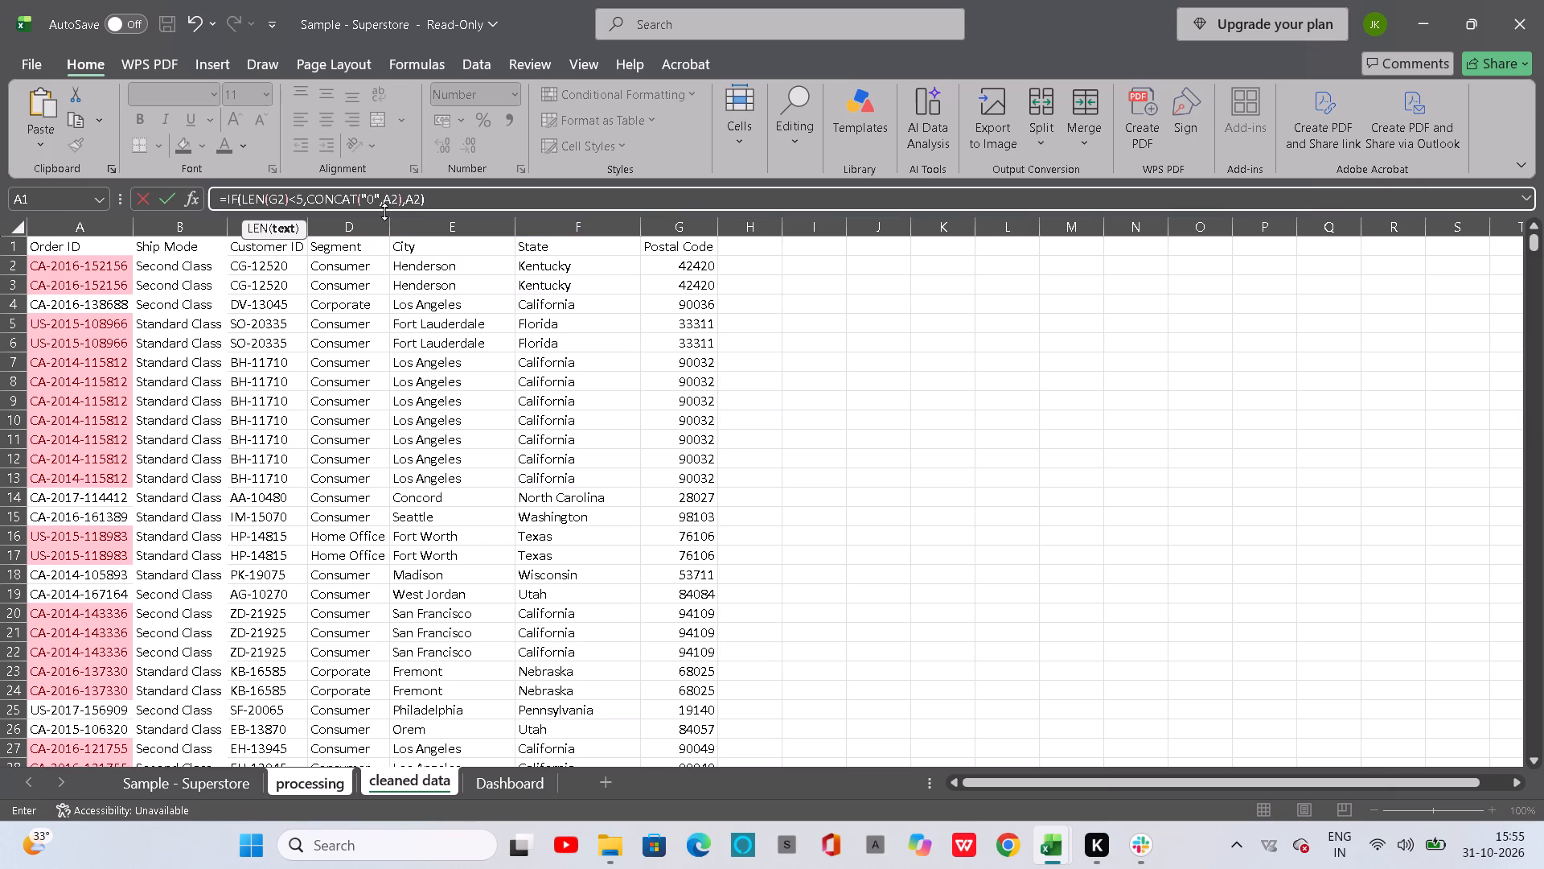
Replace the remaining A2 references with G2 and enter the formula as =IF(LEN(G2)<5,CONCAT("0",G2),G2).
left_click(399, 192)
key("BackSpace")
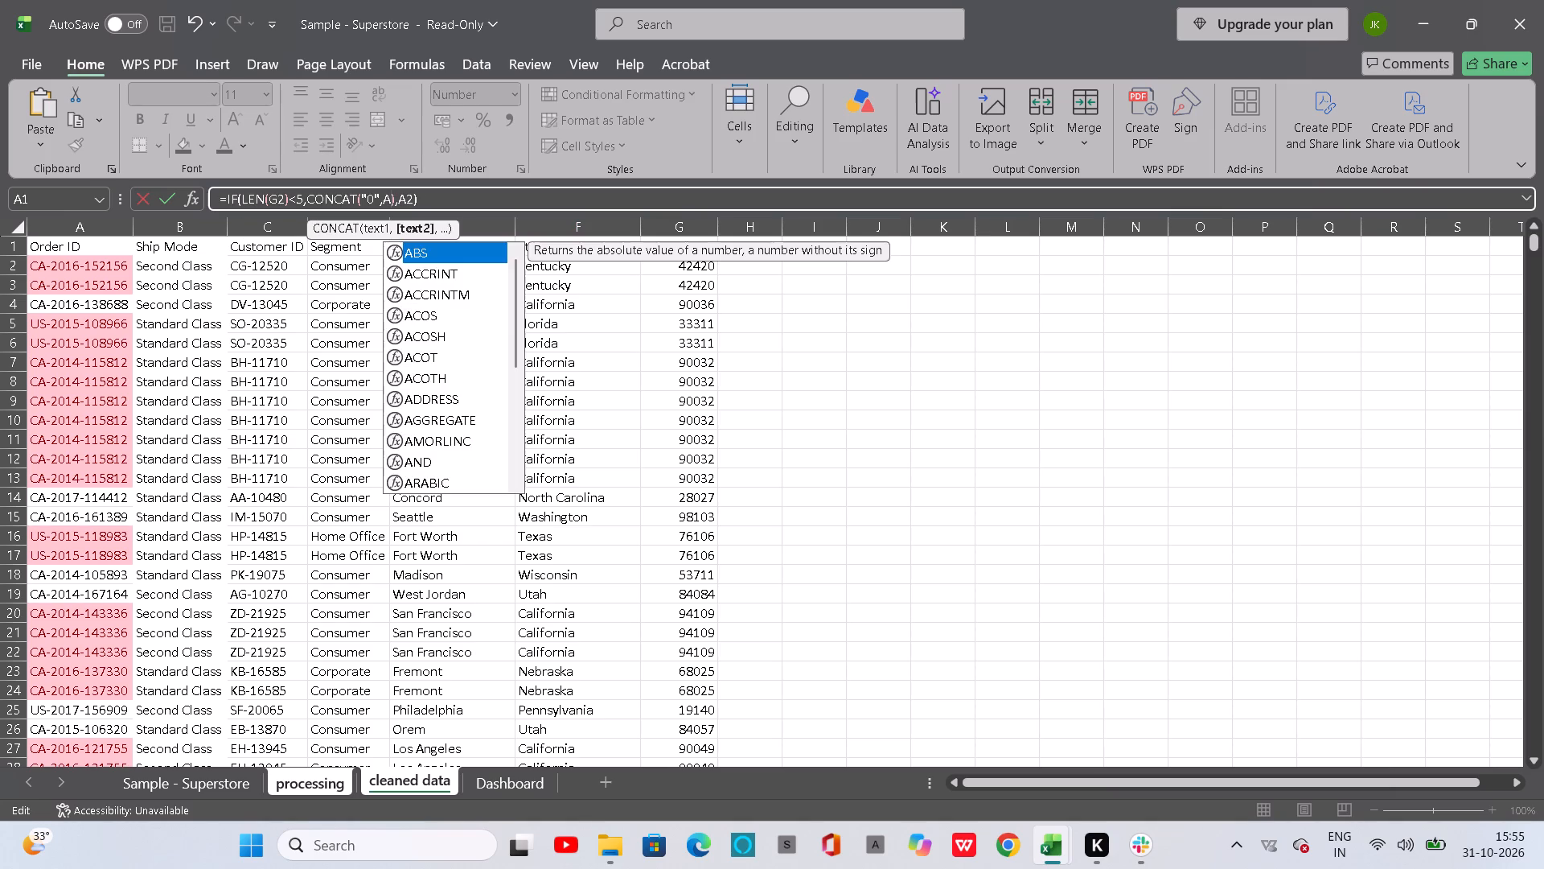
key("BackSpace")
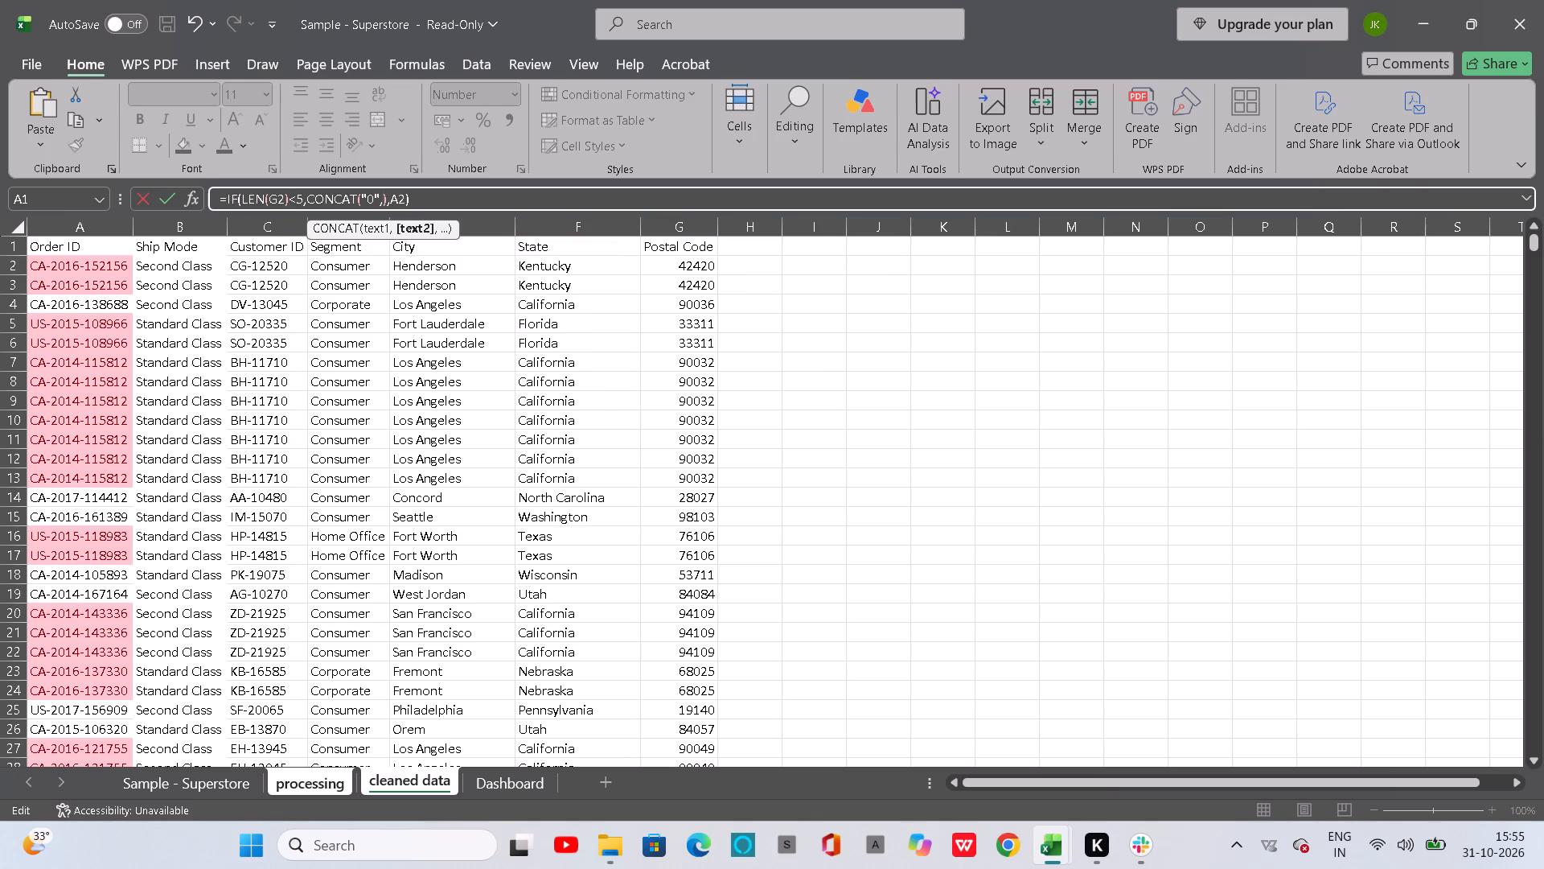
type("G2")
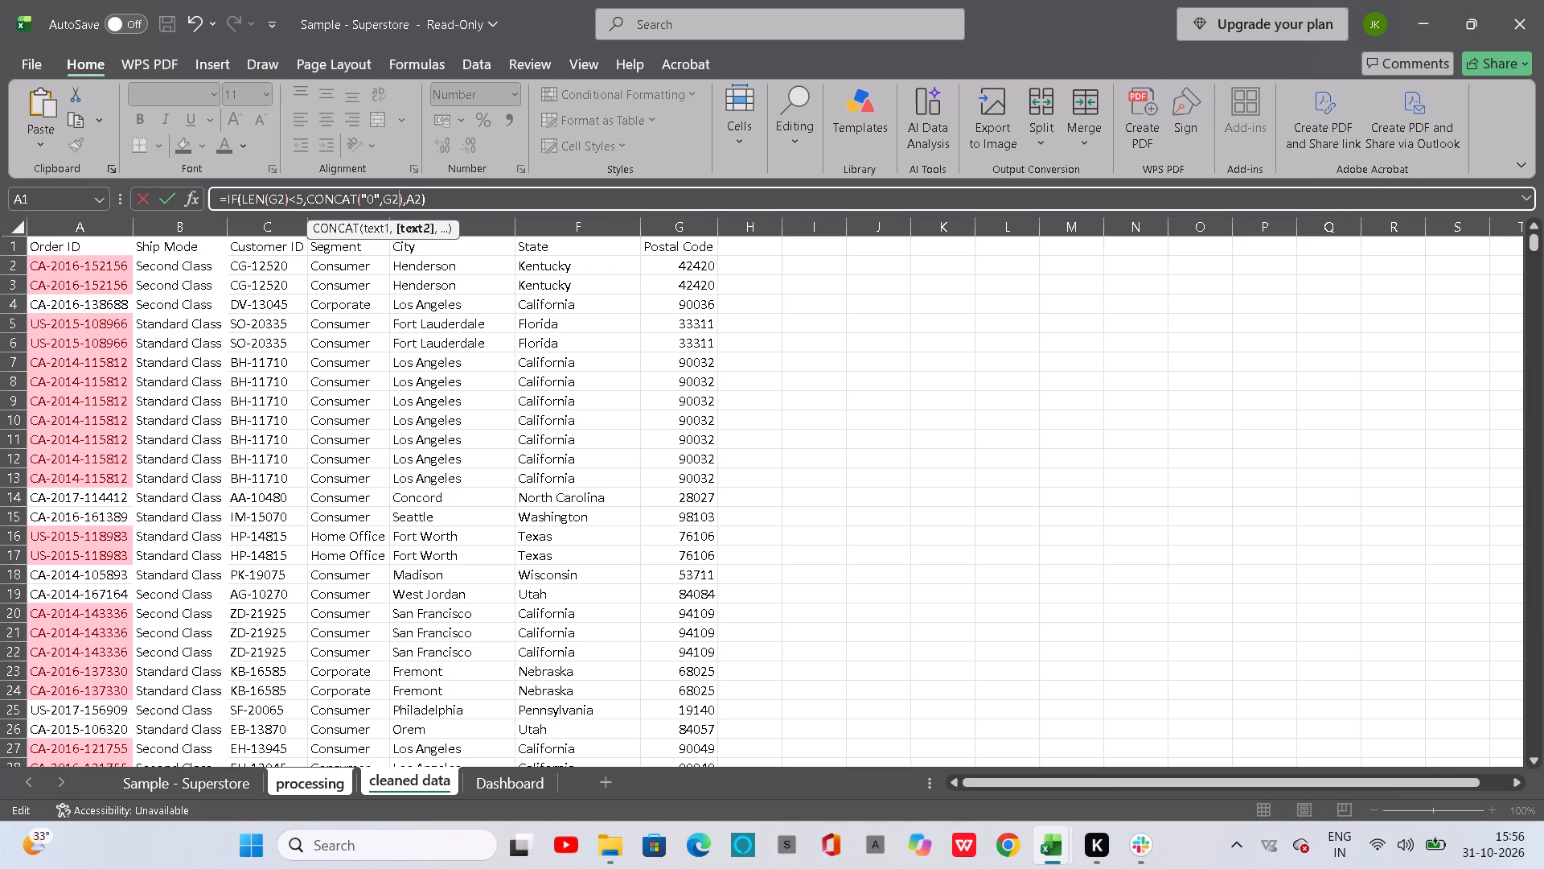
left_click(418, 194)
key("BackSpace")
key("BackSpace")
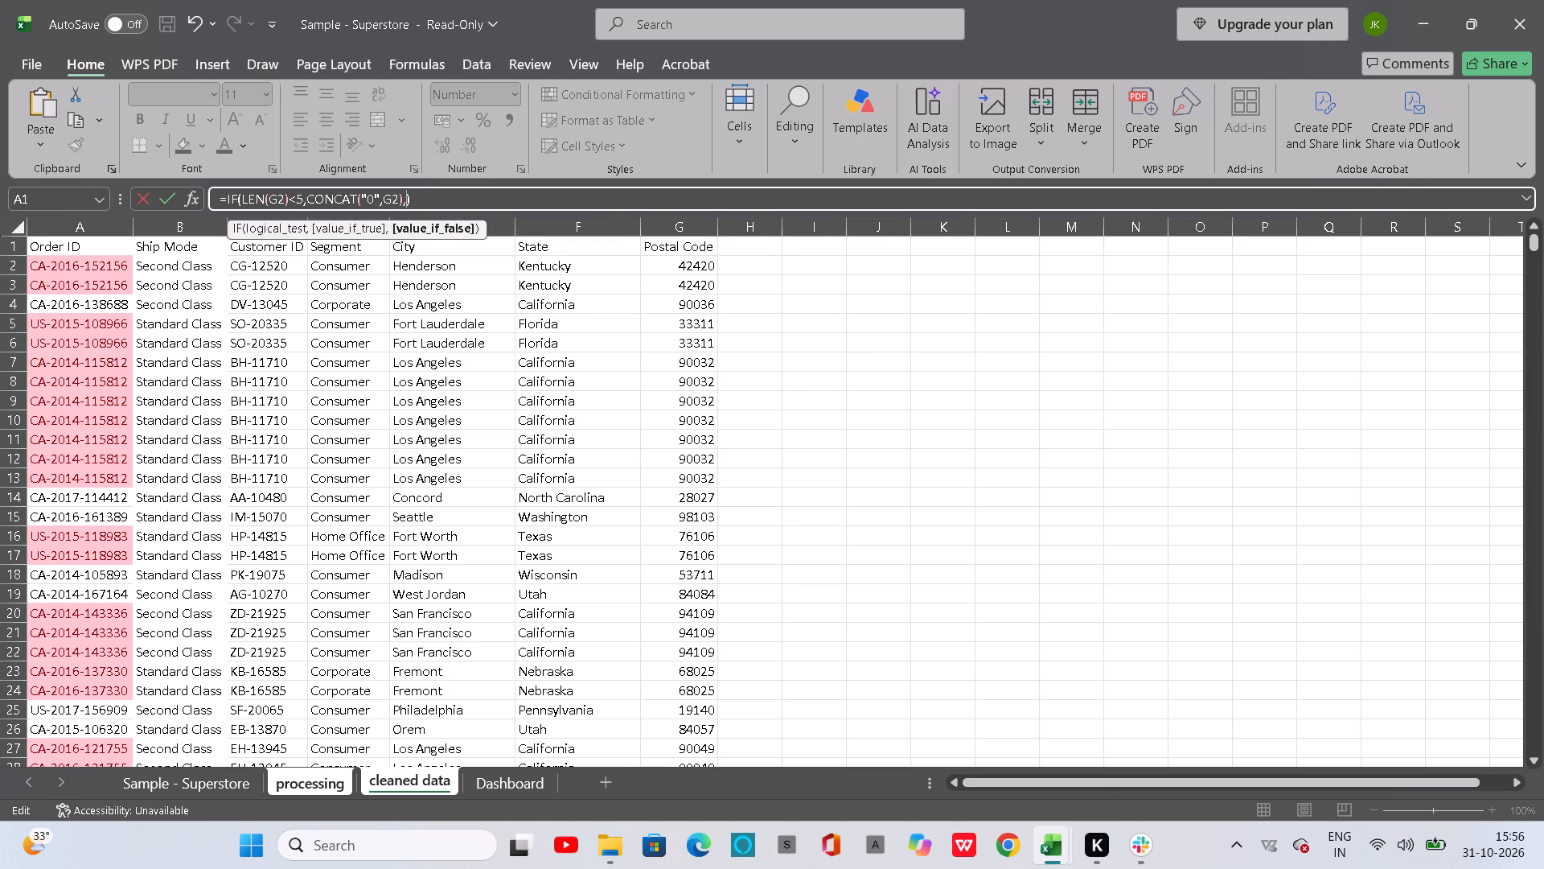
key("g")
key("2")
key("Return")
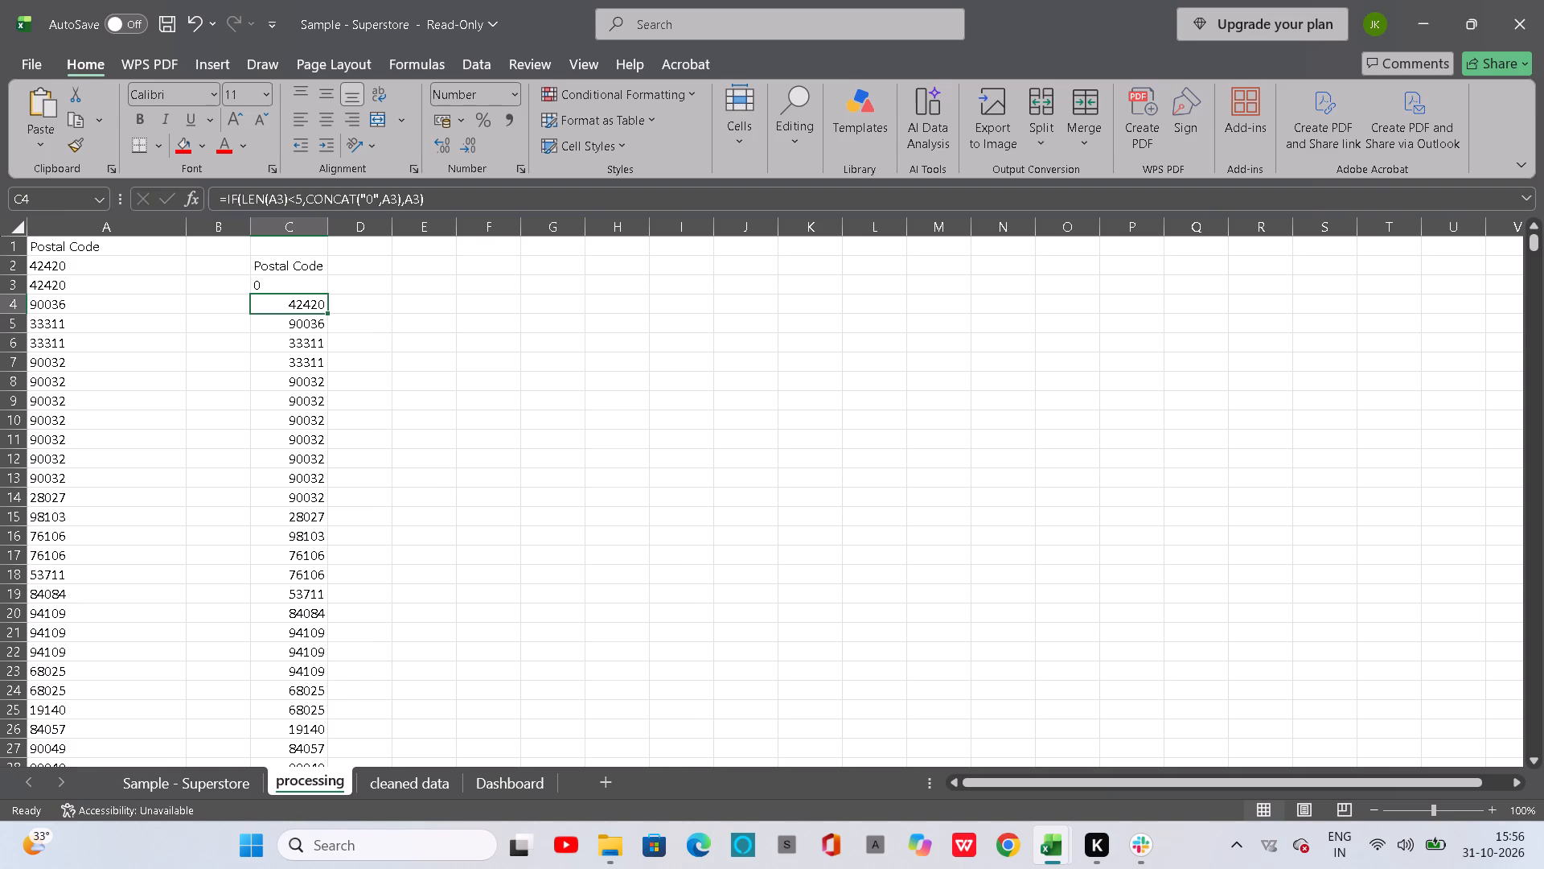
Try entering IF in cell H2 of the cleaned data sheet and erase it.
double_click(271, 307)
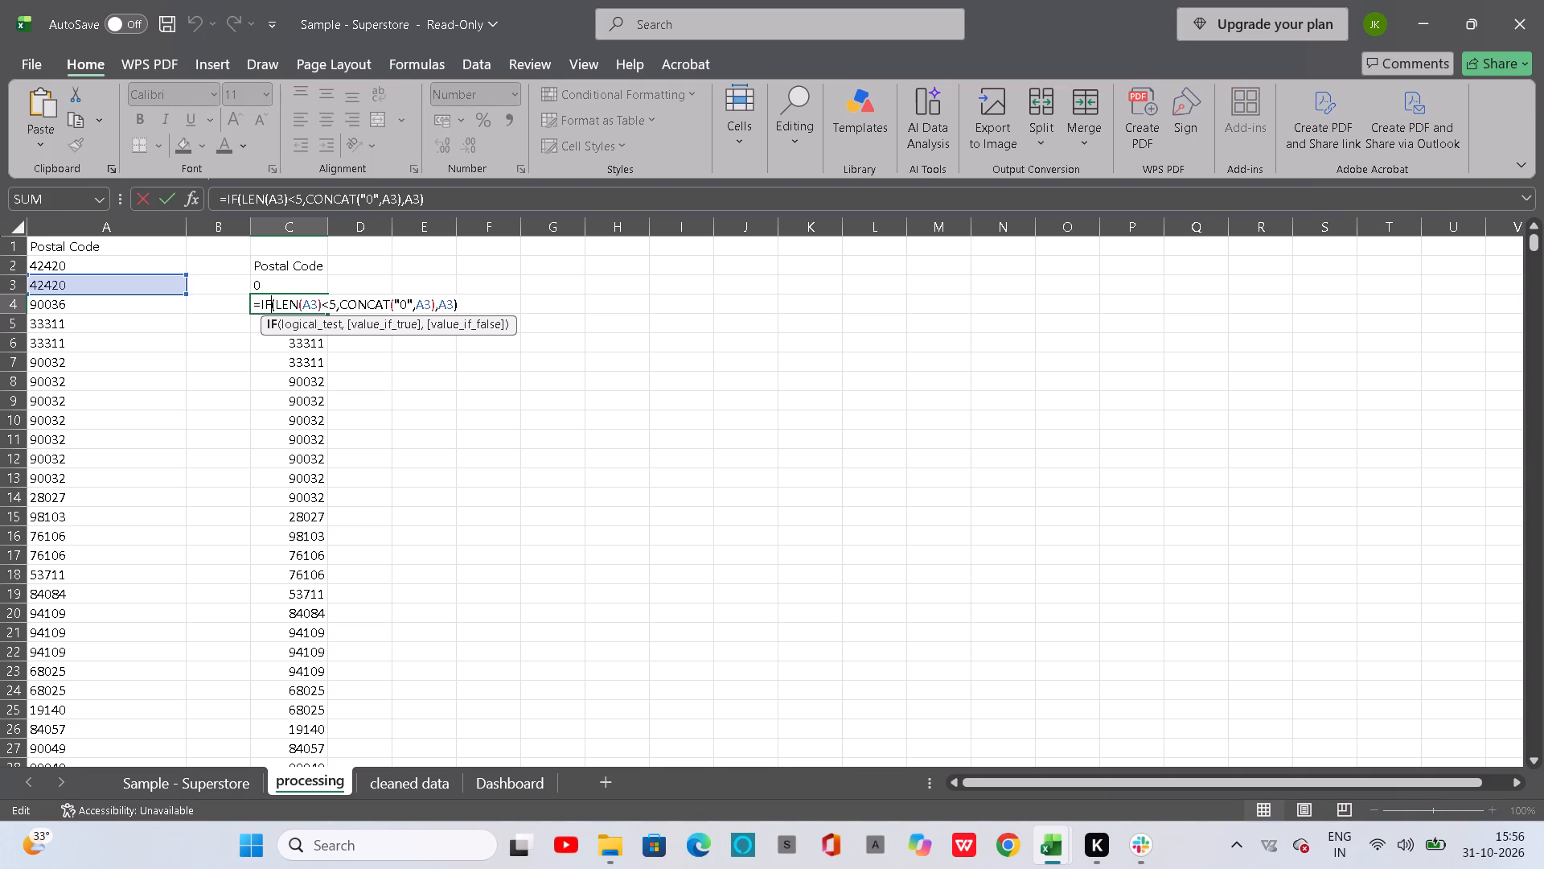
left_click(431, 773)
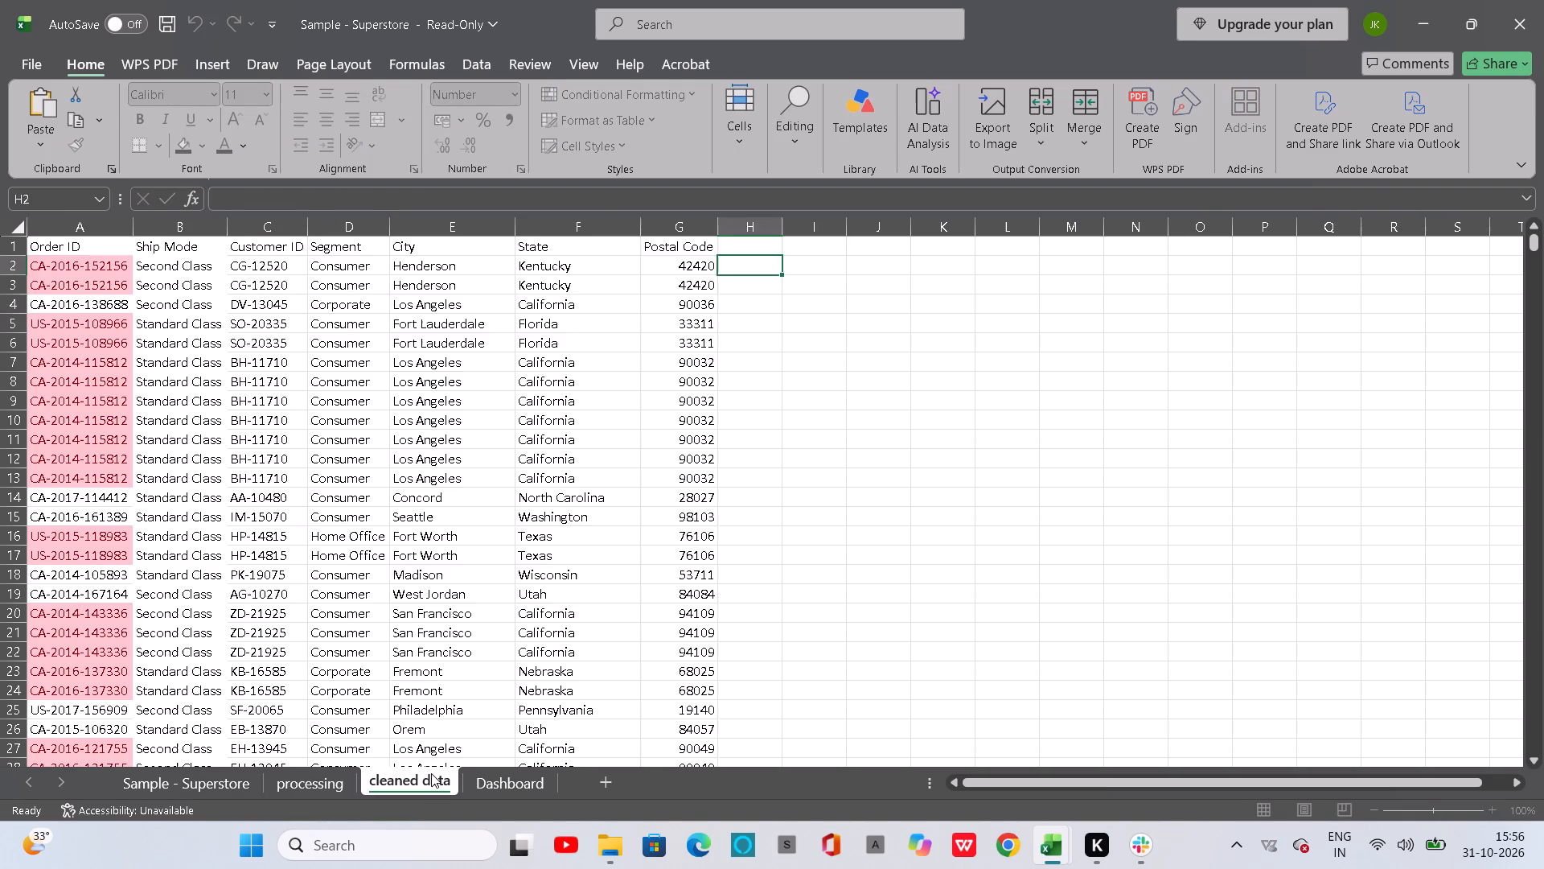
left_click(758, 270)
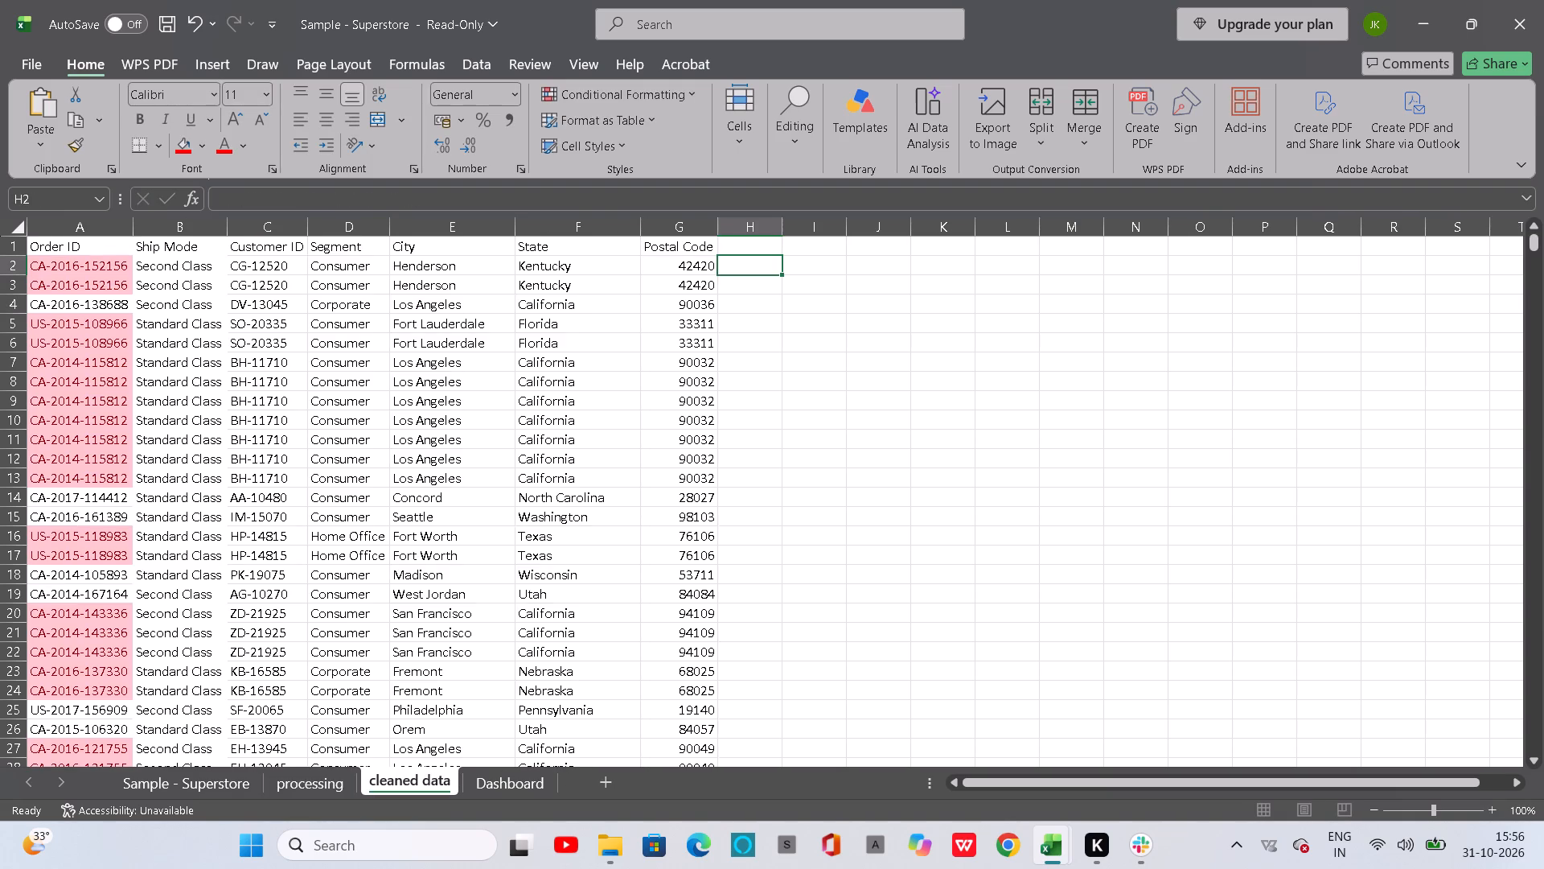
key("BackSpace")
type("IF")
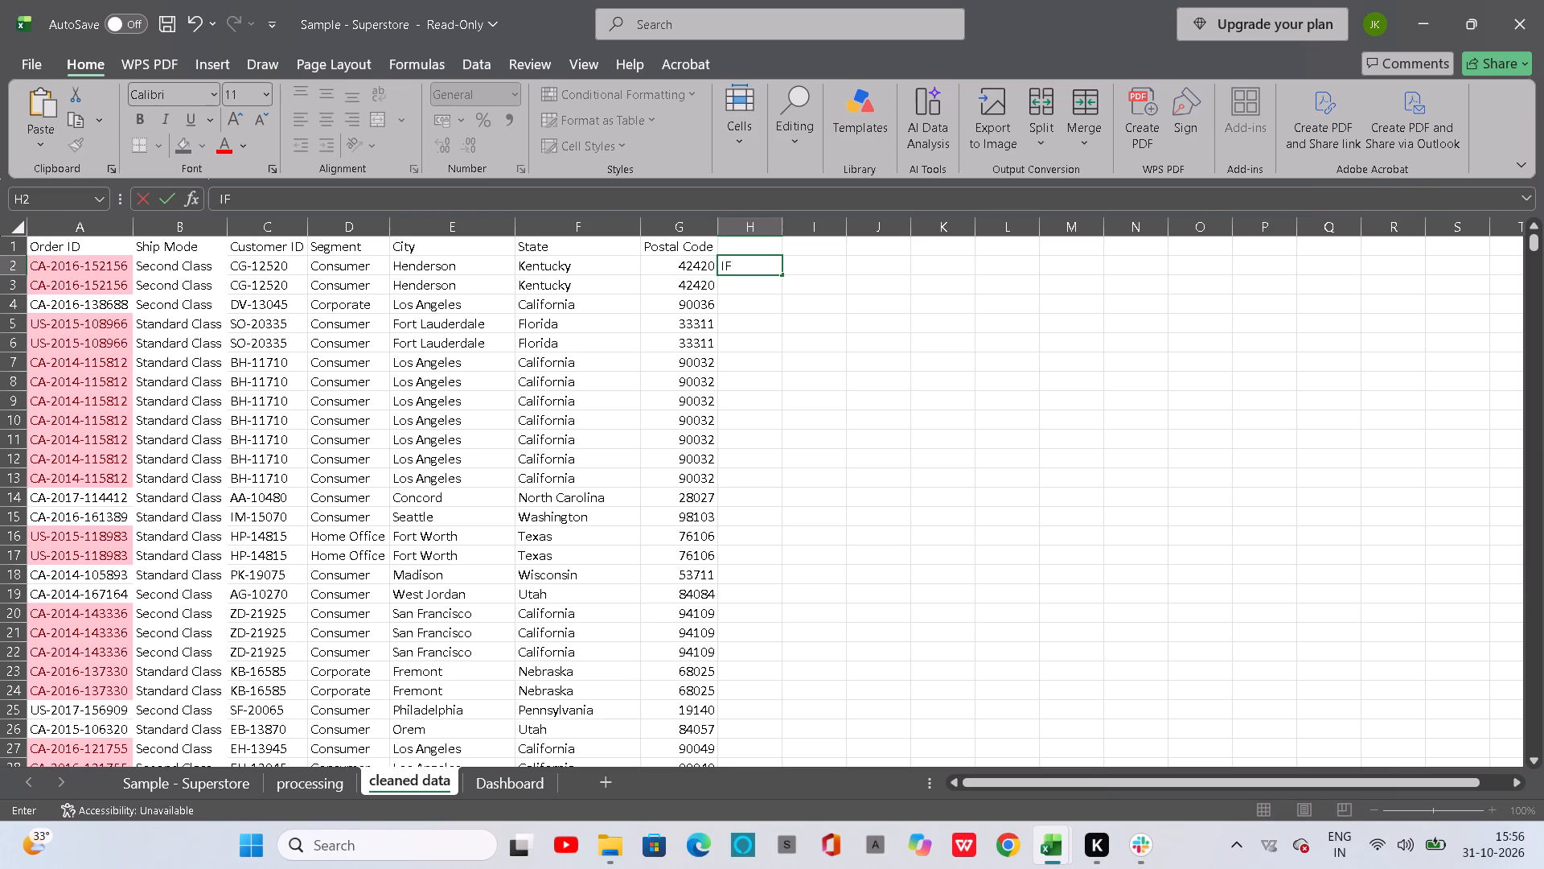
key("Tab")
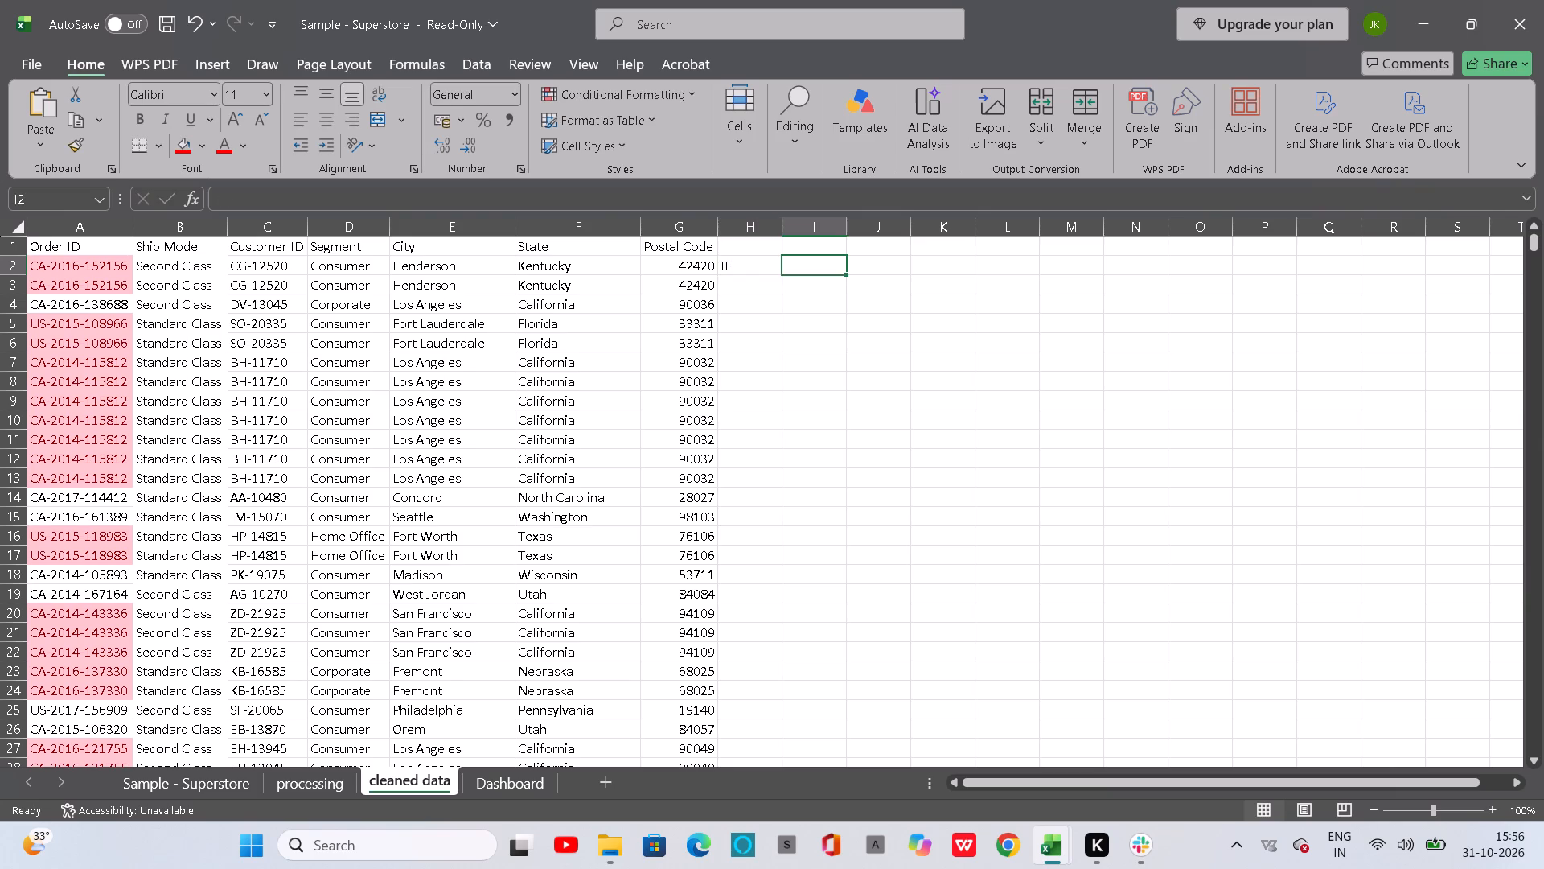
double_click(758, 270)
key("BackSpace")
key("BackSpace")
Begin an IF formula in H2 of the cleaned data sheet with the condition LEN(G2)<5.
key("equal")
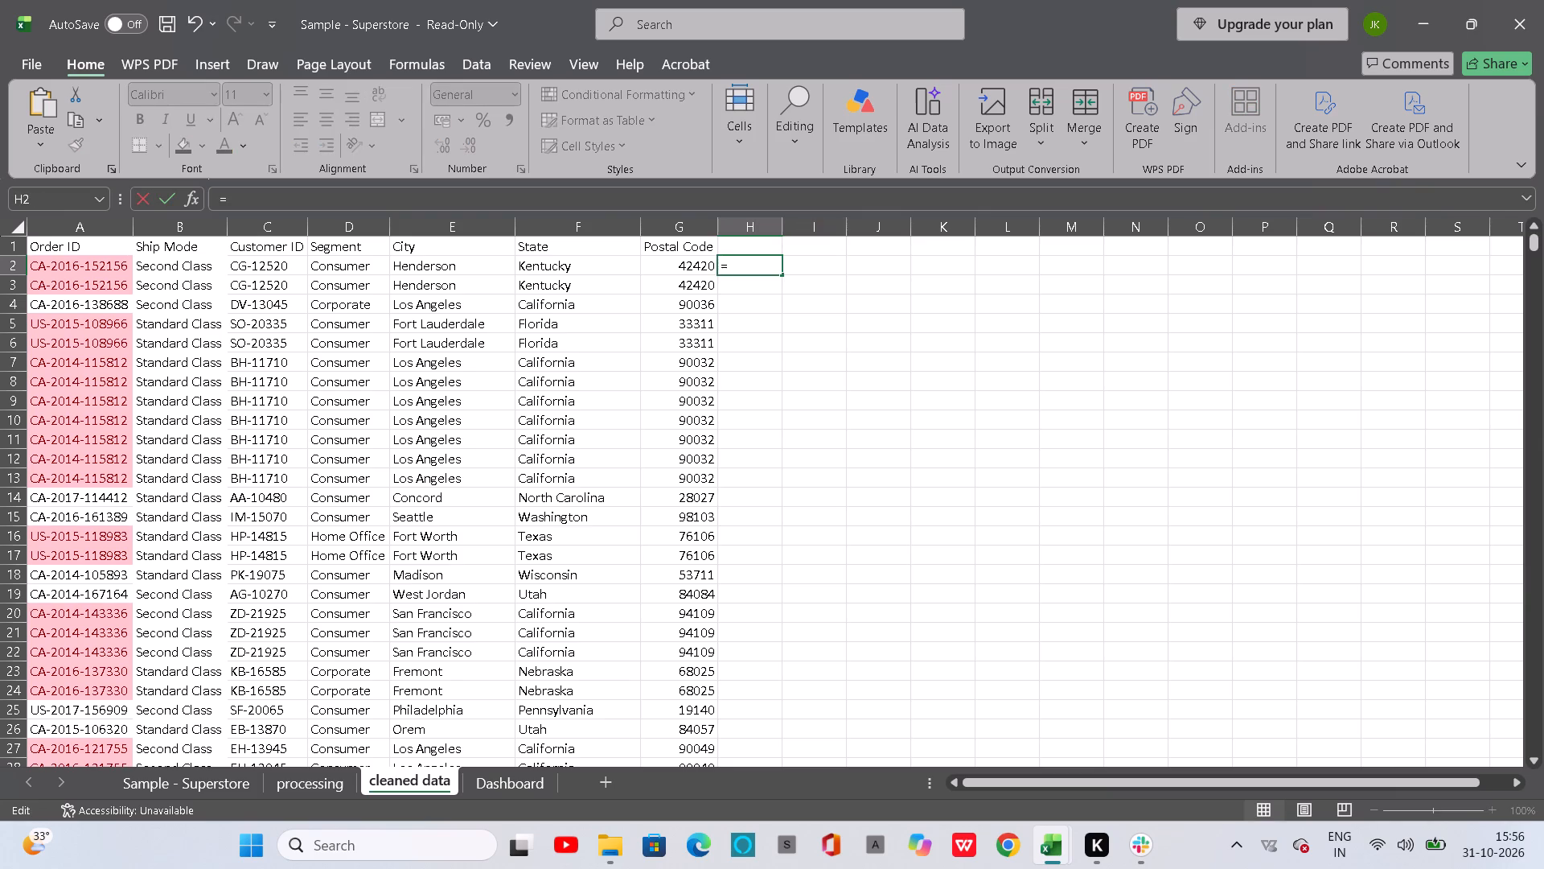
type("IF")
key("Tab")
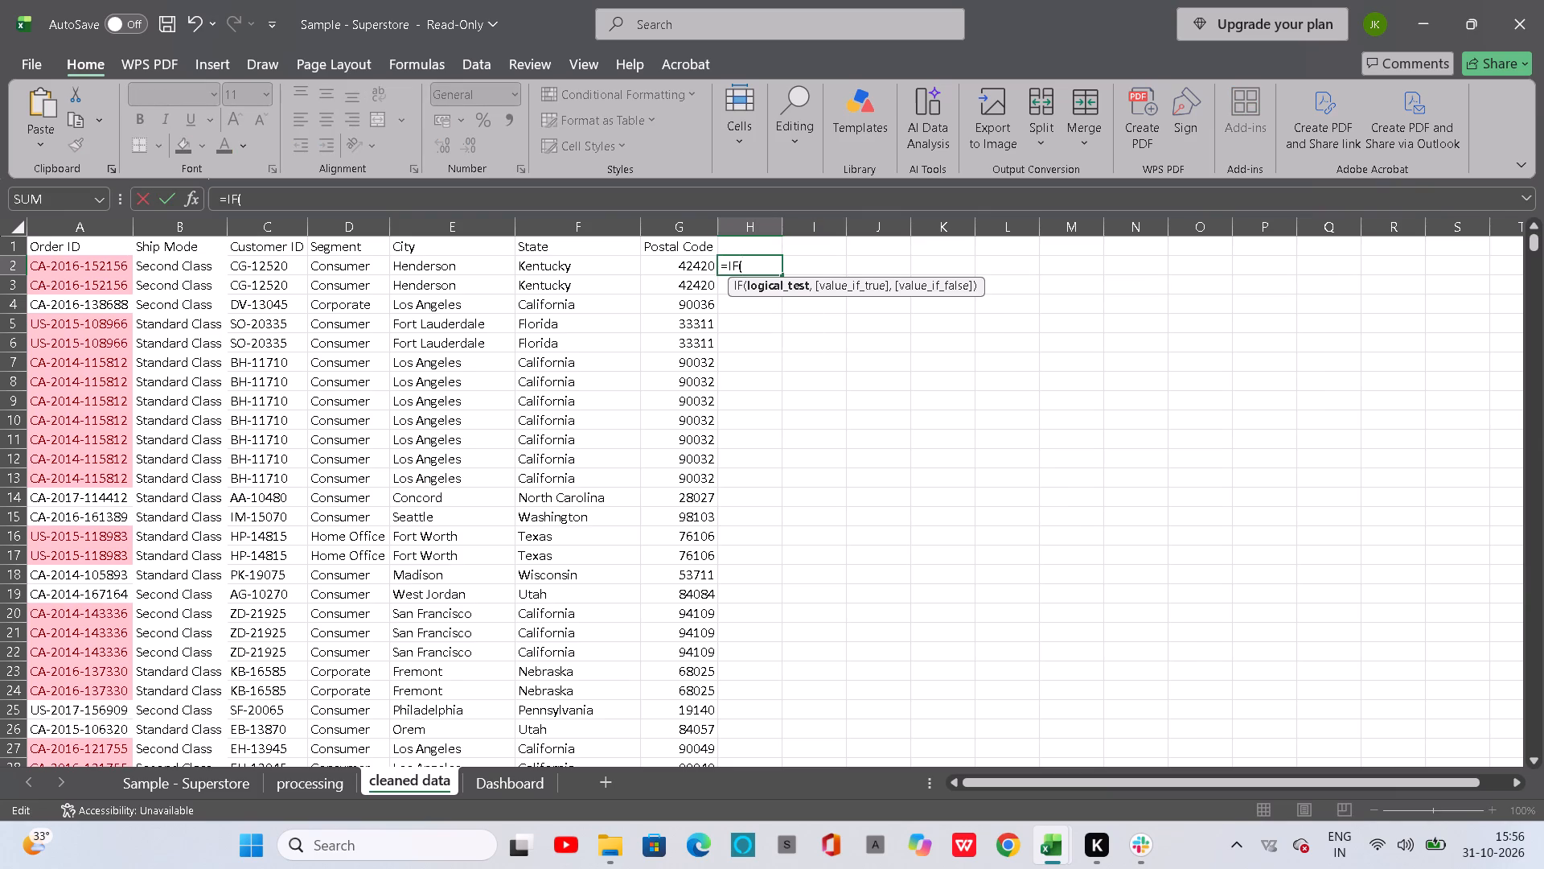
type("LEN")
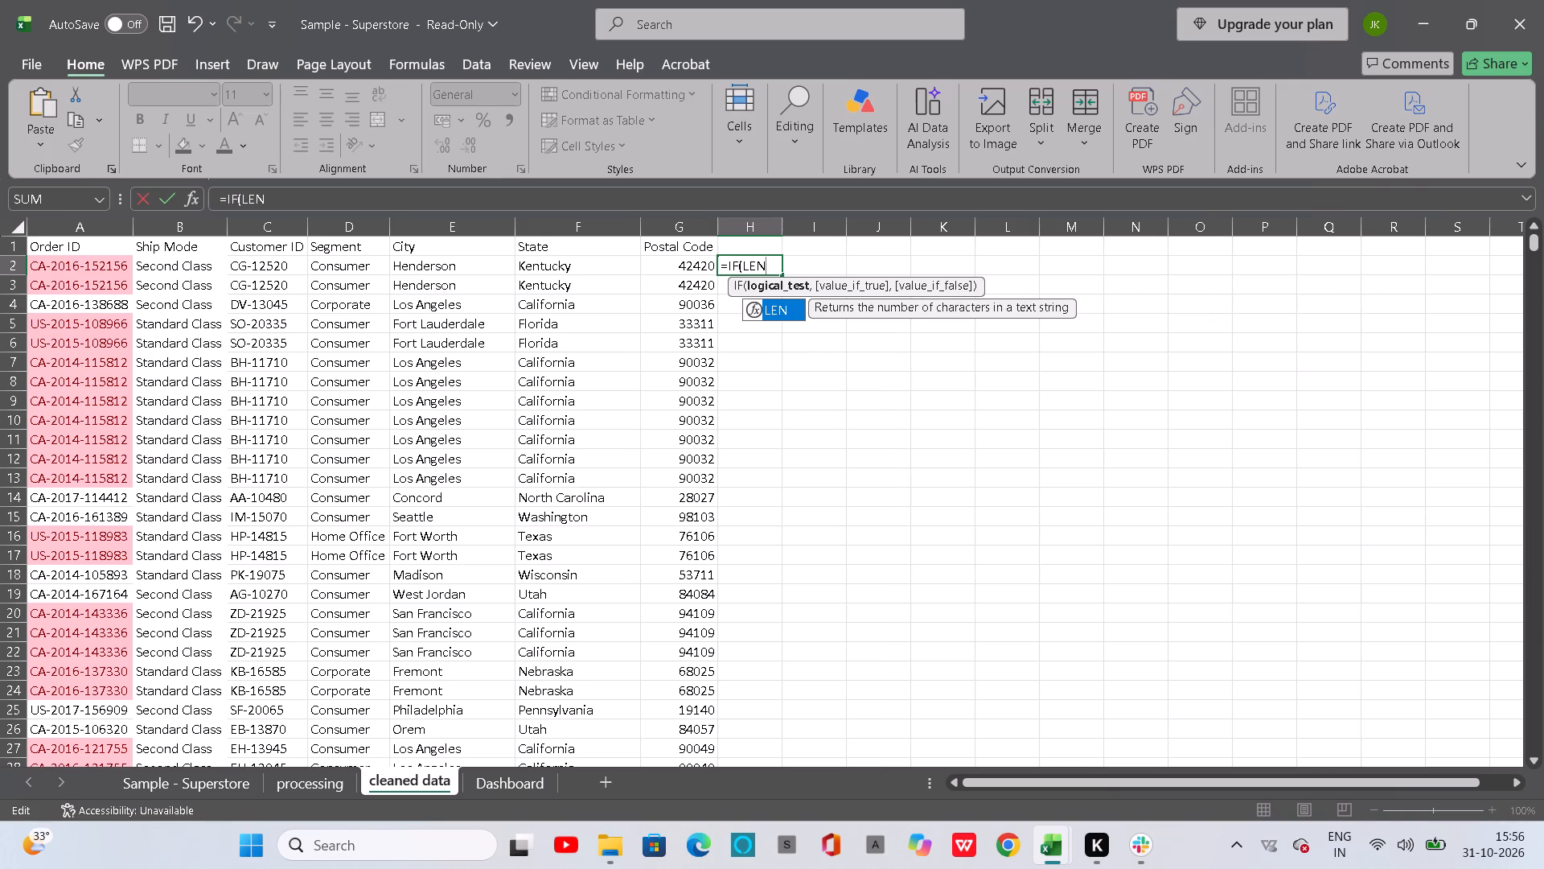
key("Tab")
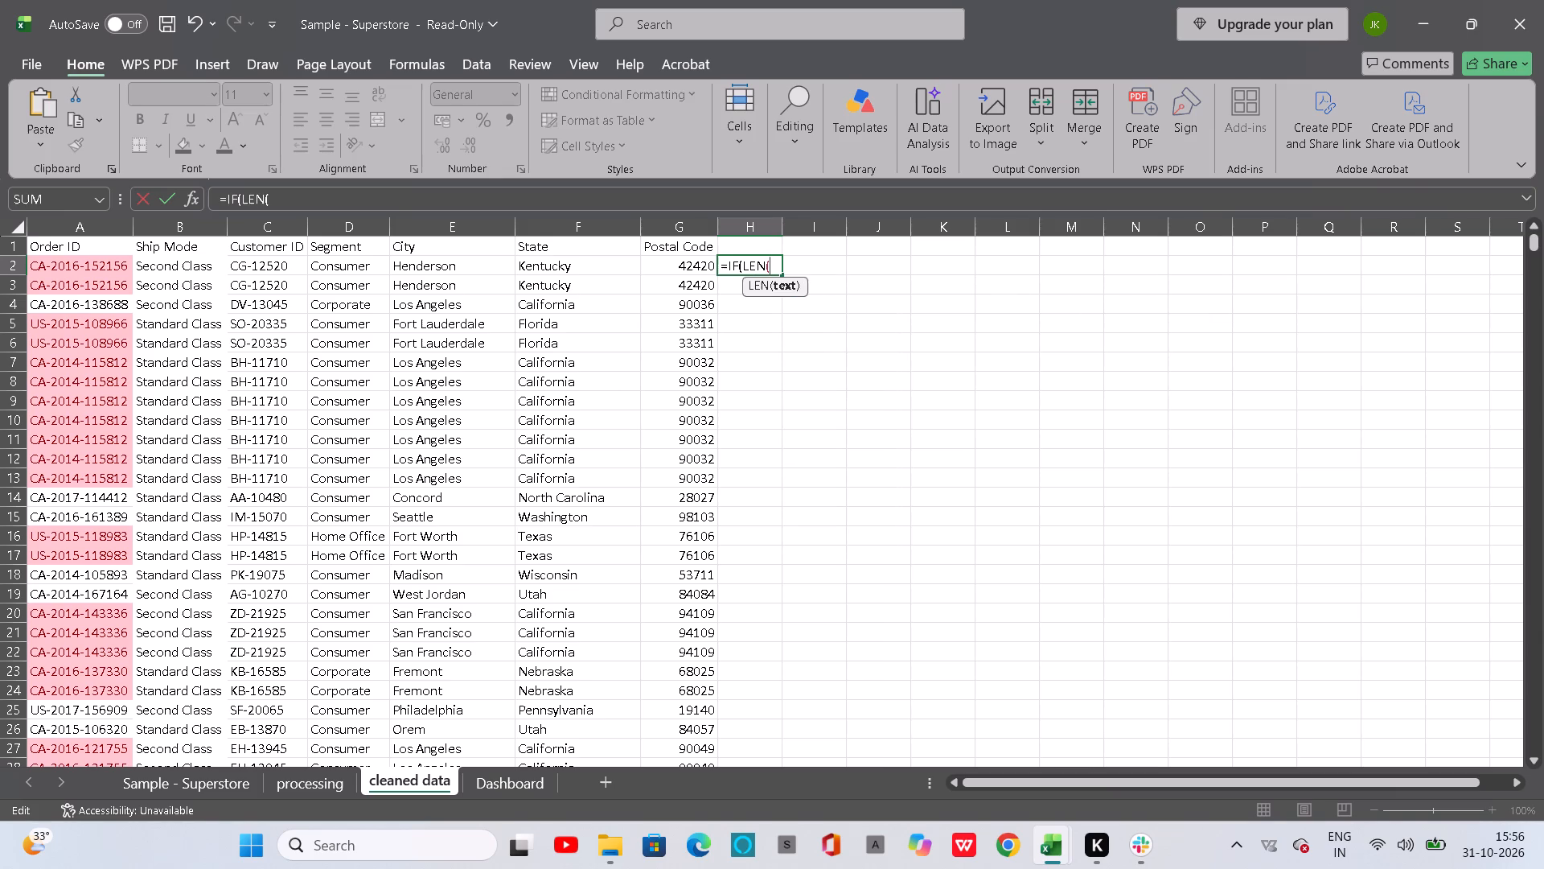
left_click(698, 263)
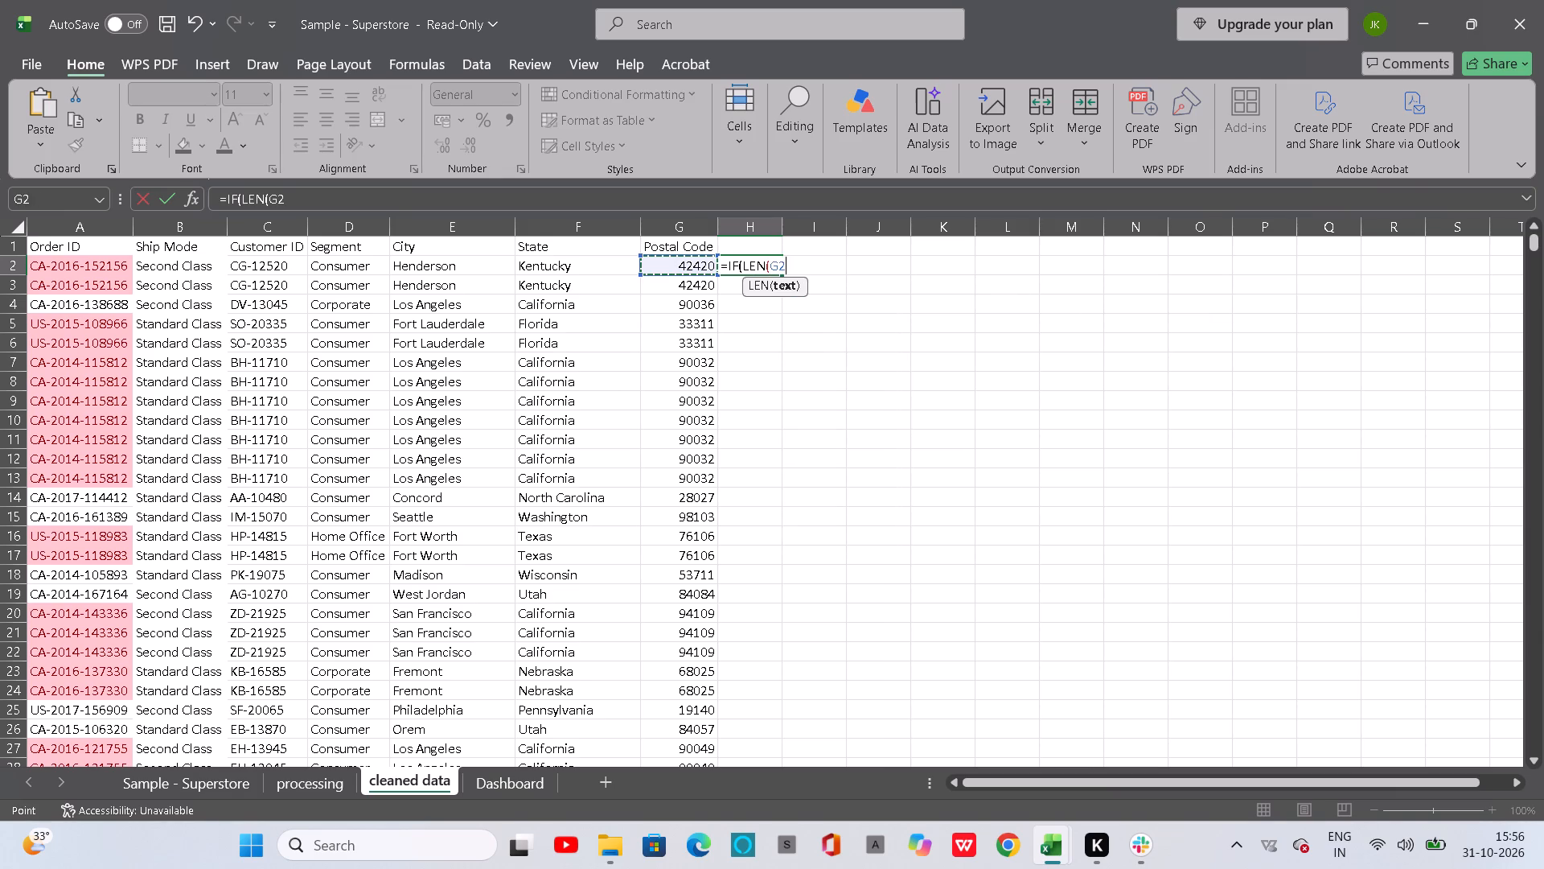
key("shift+parenright")
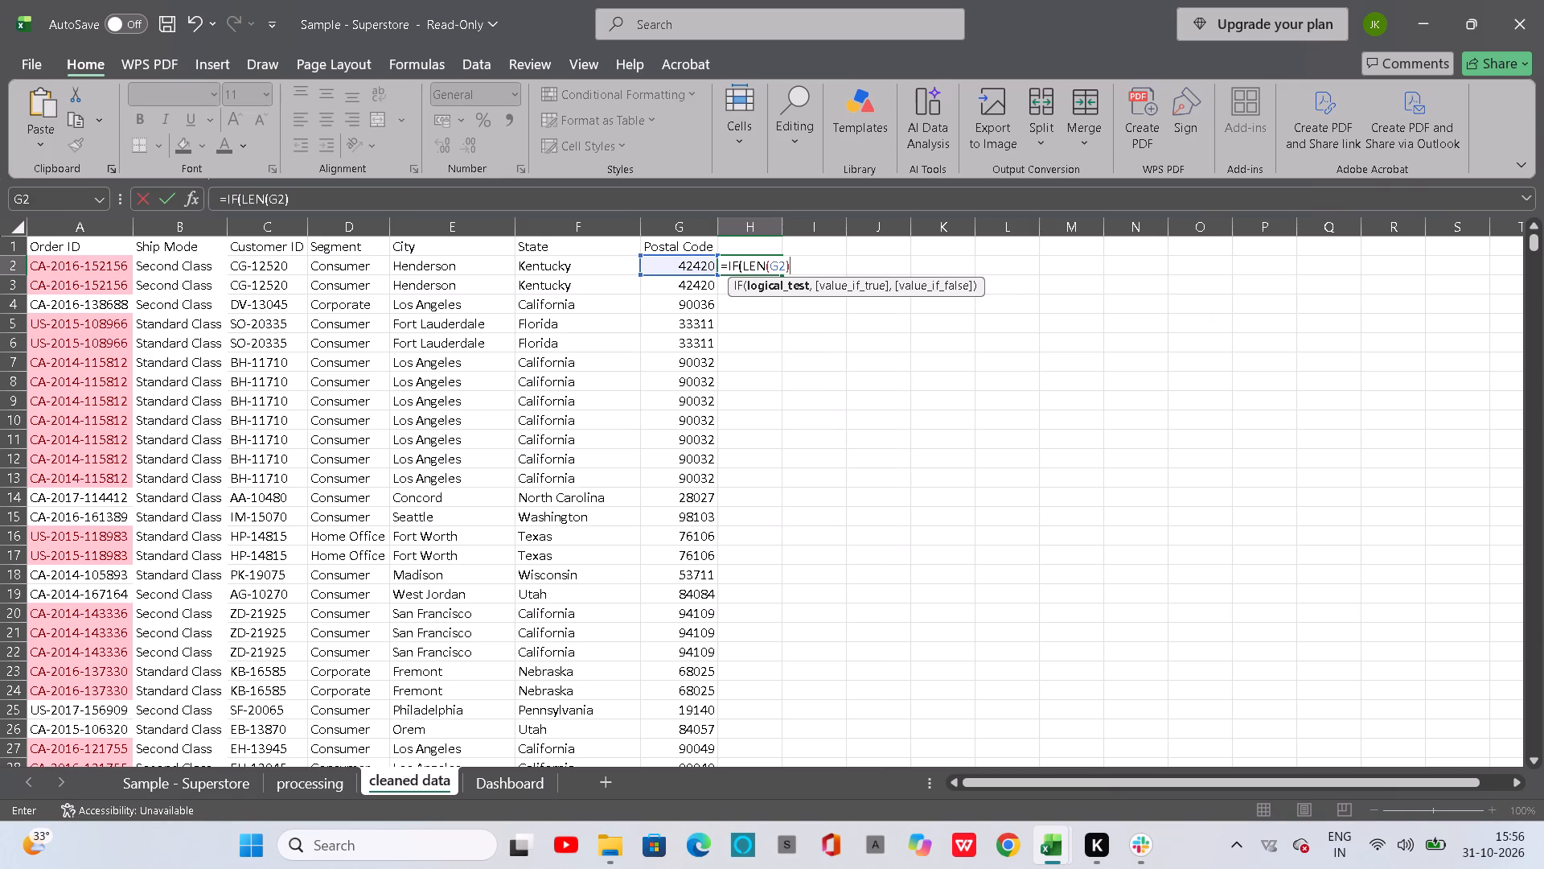
key("comma")
key("BackSpace")
key("shift+less")
key("5")
key("comma")
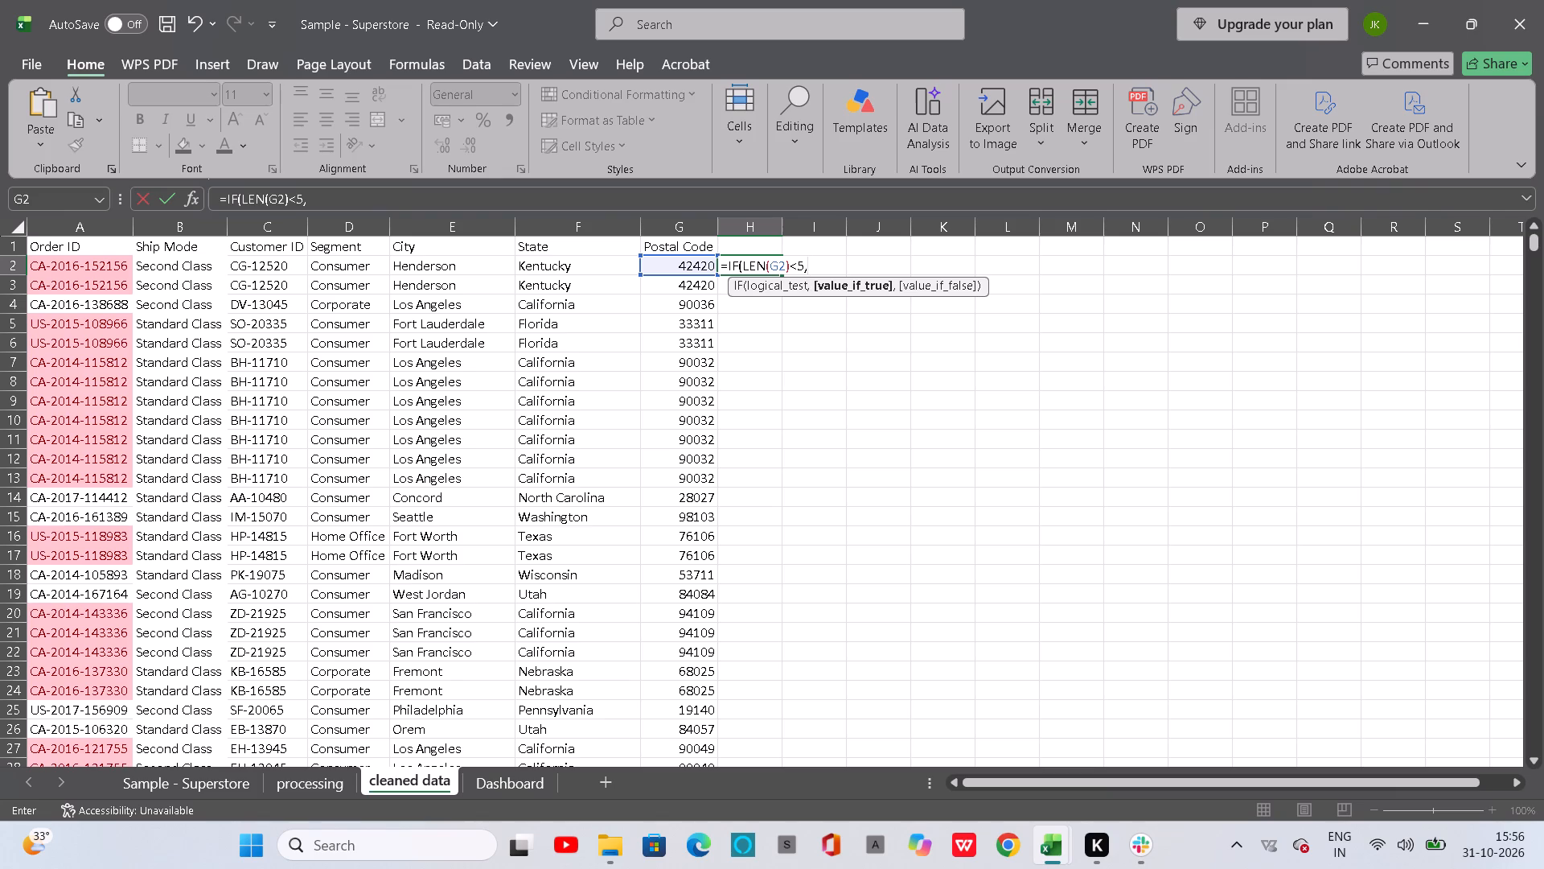
Complete the H2 formula with CONCAT(G2) as the true value and G2 as the false value, and enter it.
type("CON")
key("Tab")
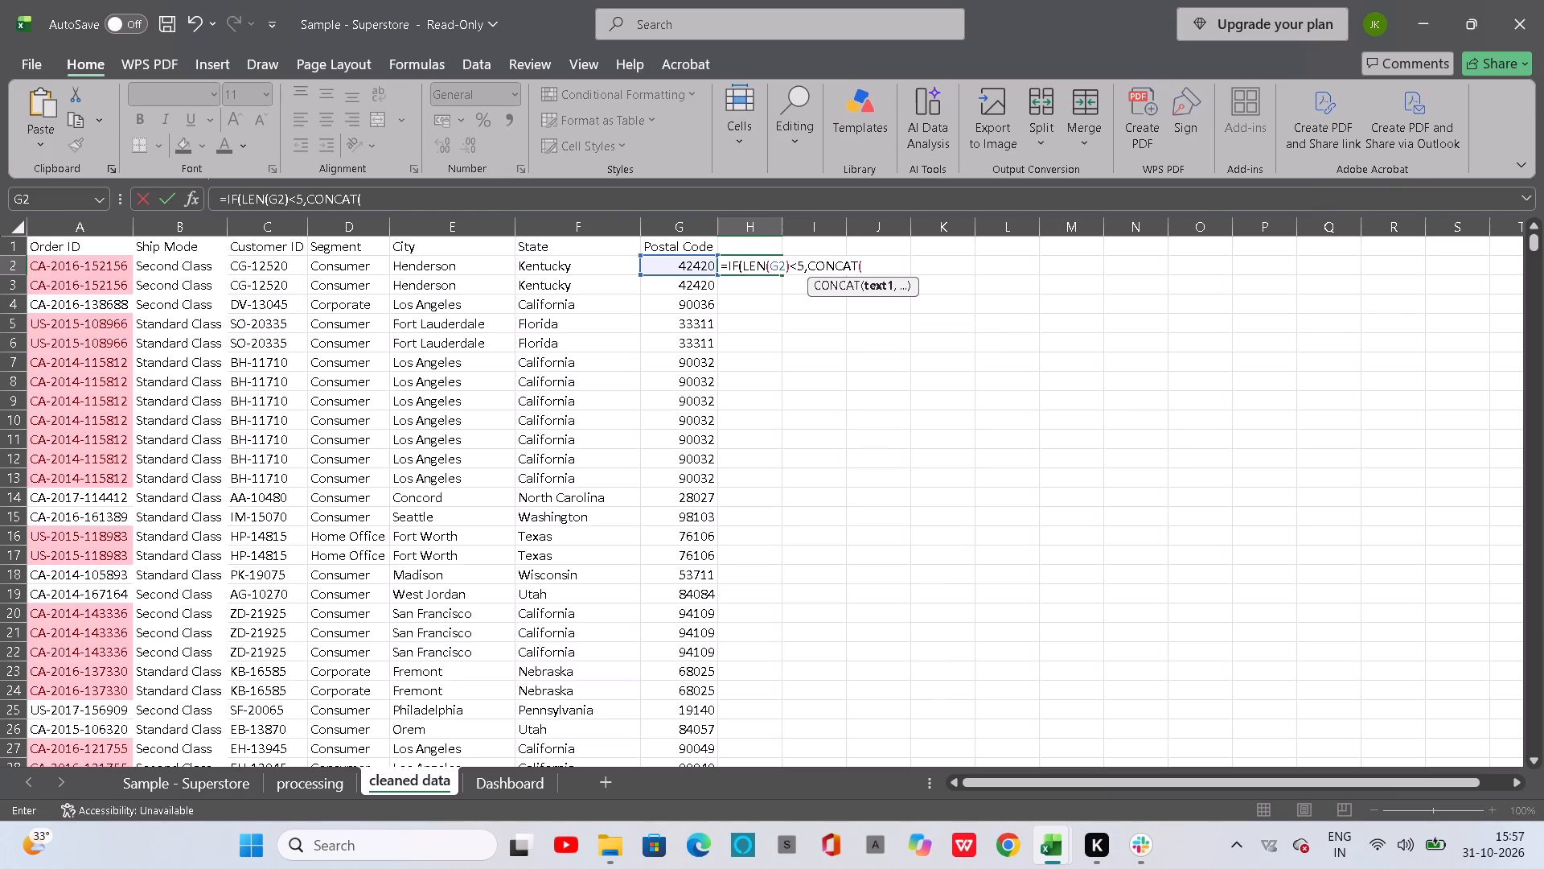
left_click(706, 267)
key("shift+parenright")
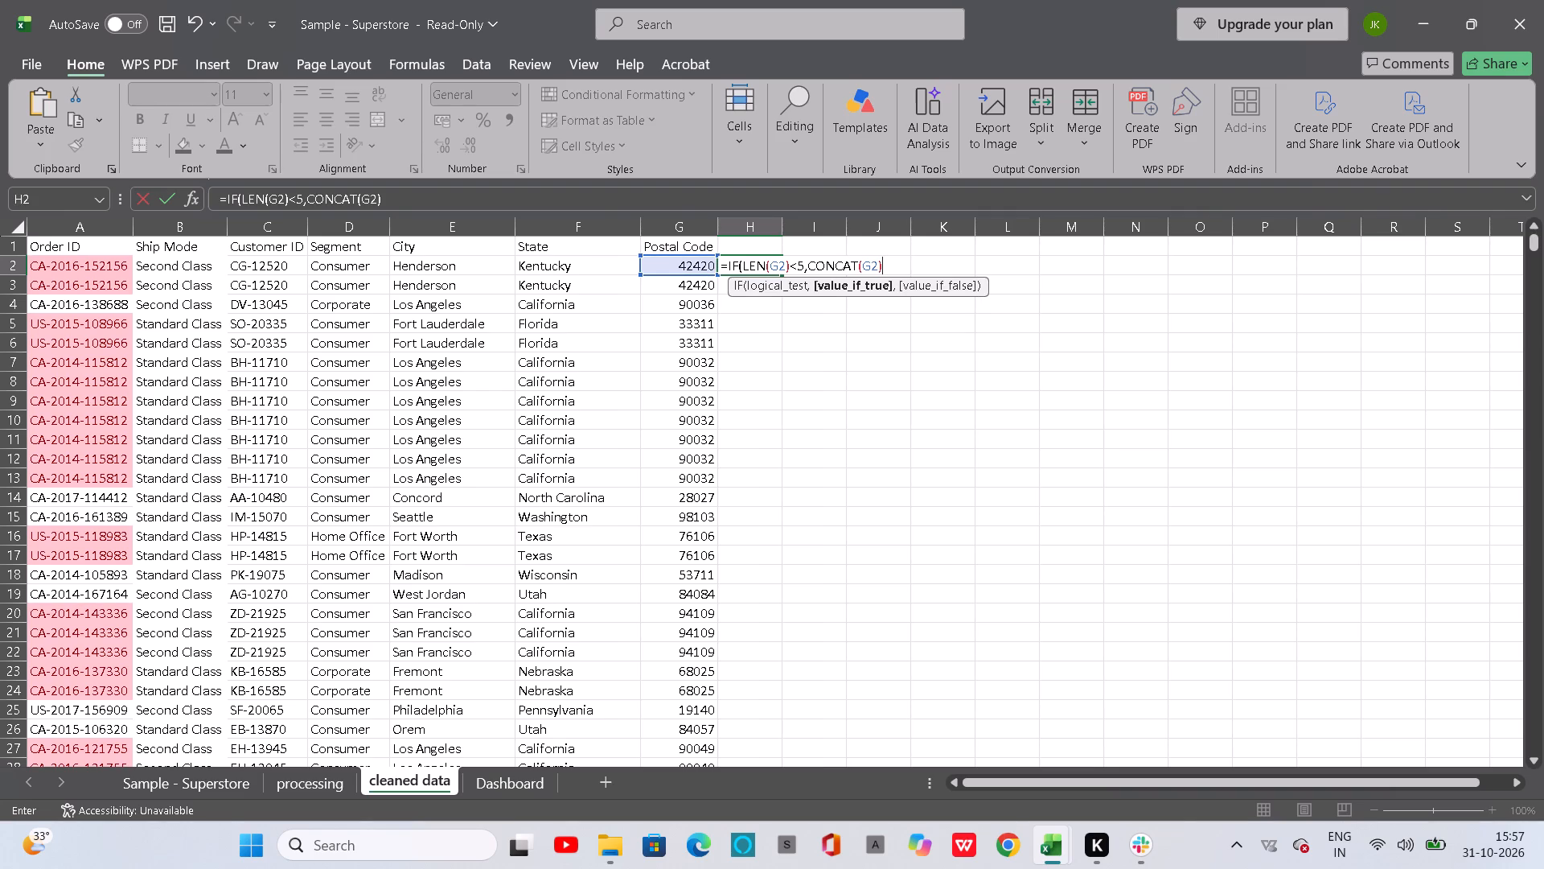
key("comma")
left_click(706, 267)
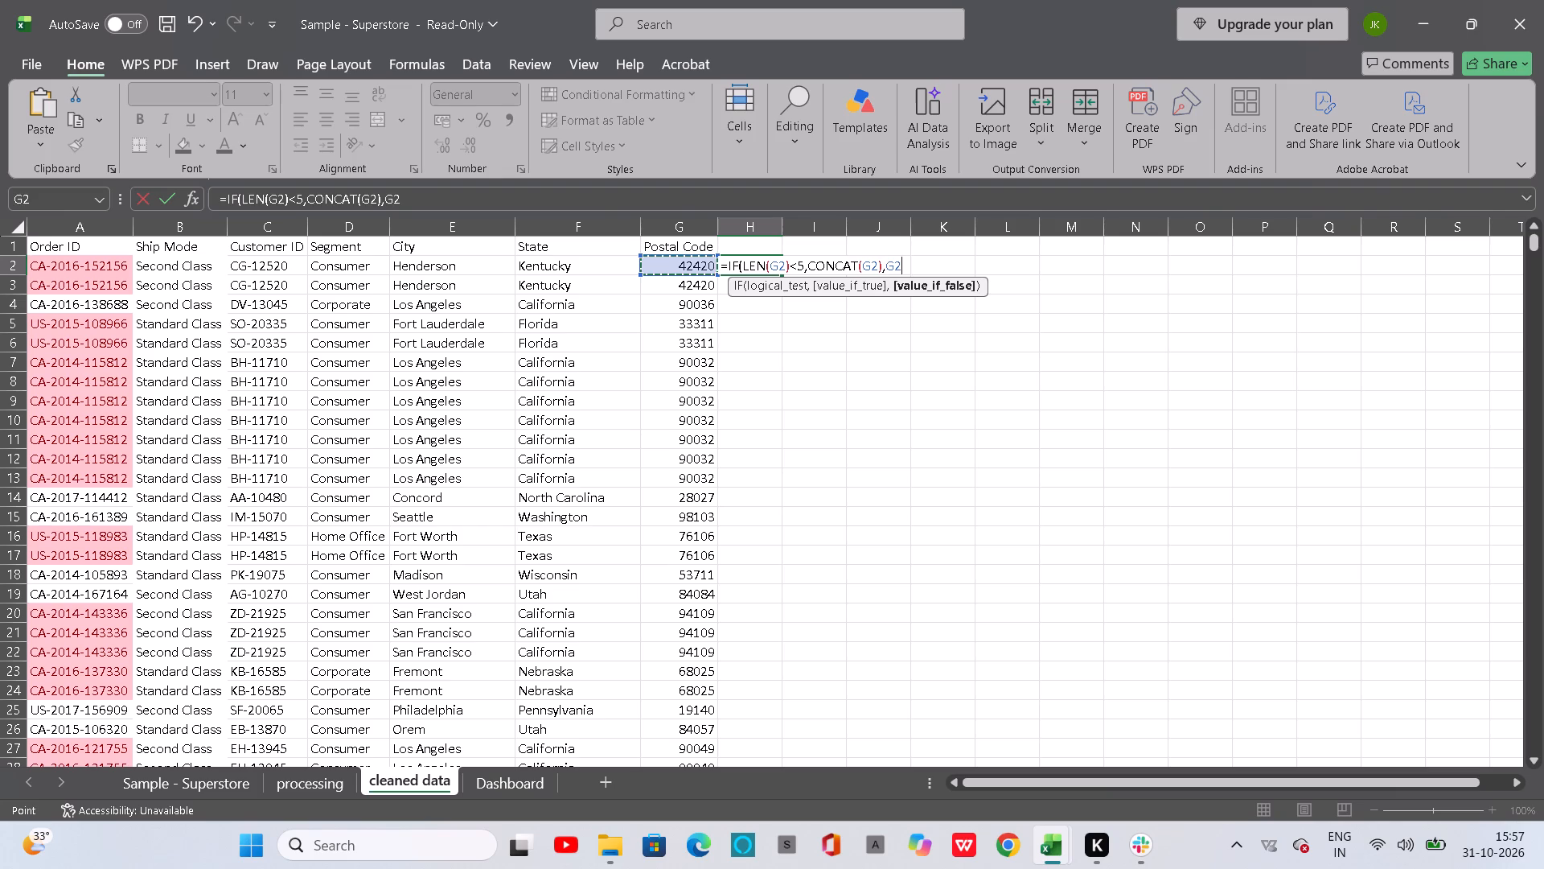
key("shift+parenright")
key("Return")
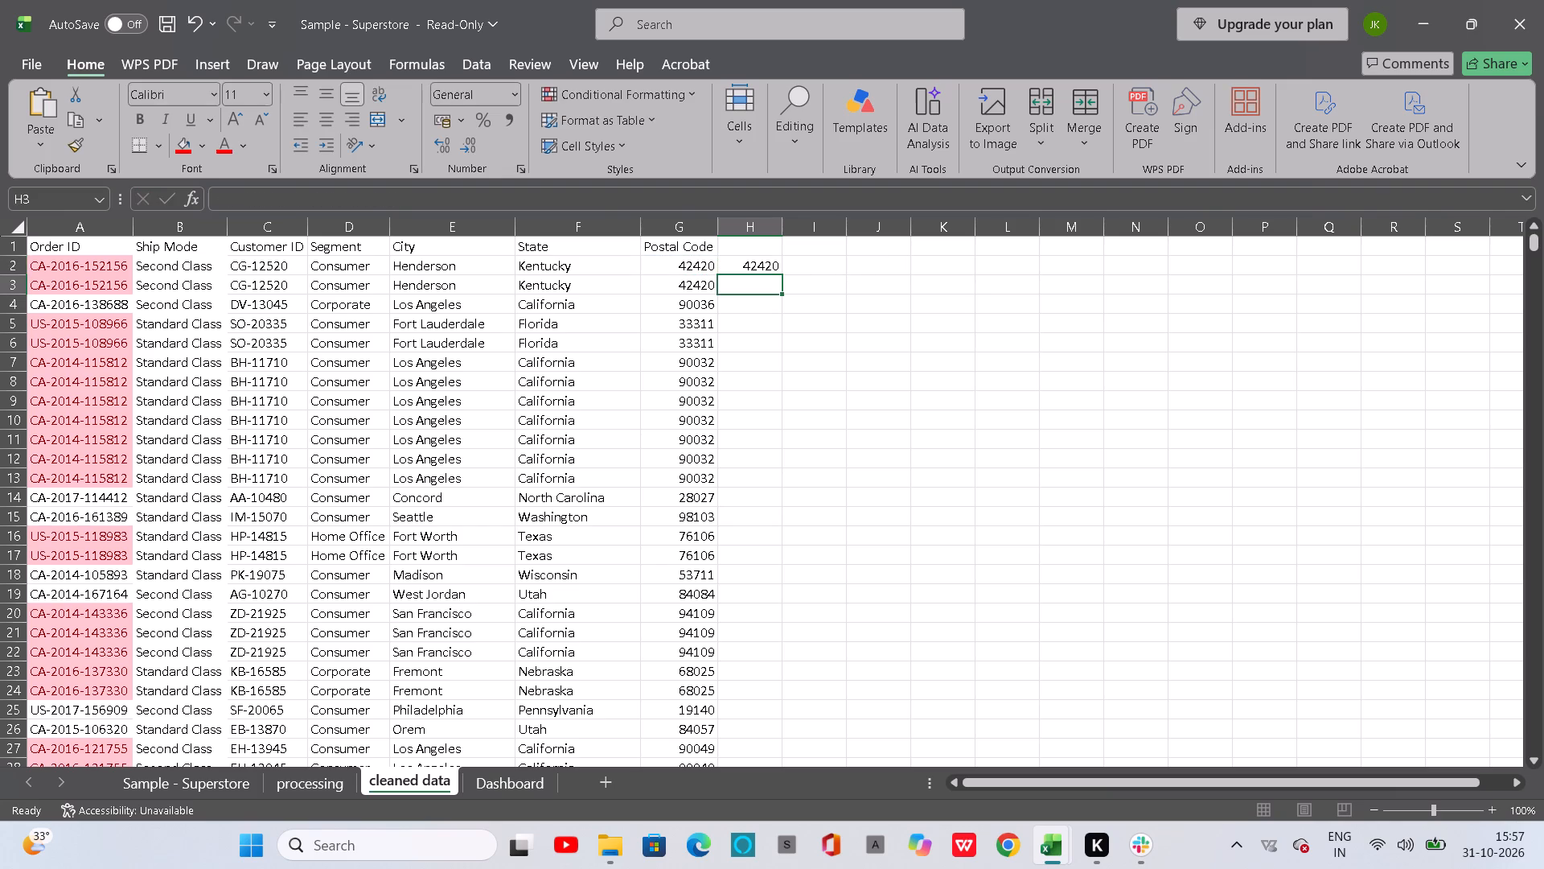
Fill the H2 formula down column H for all rows of postal codes in the cleaned data sheet.
left_click(758, 261)
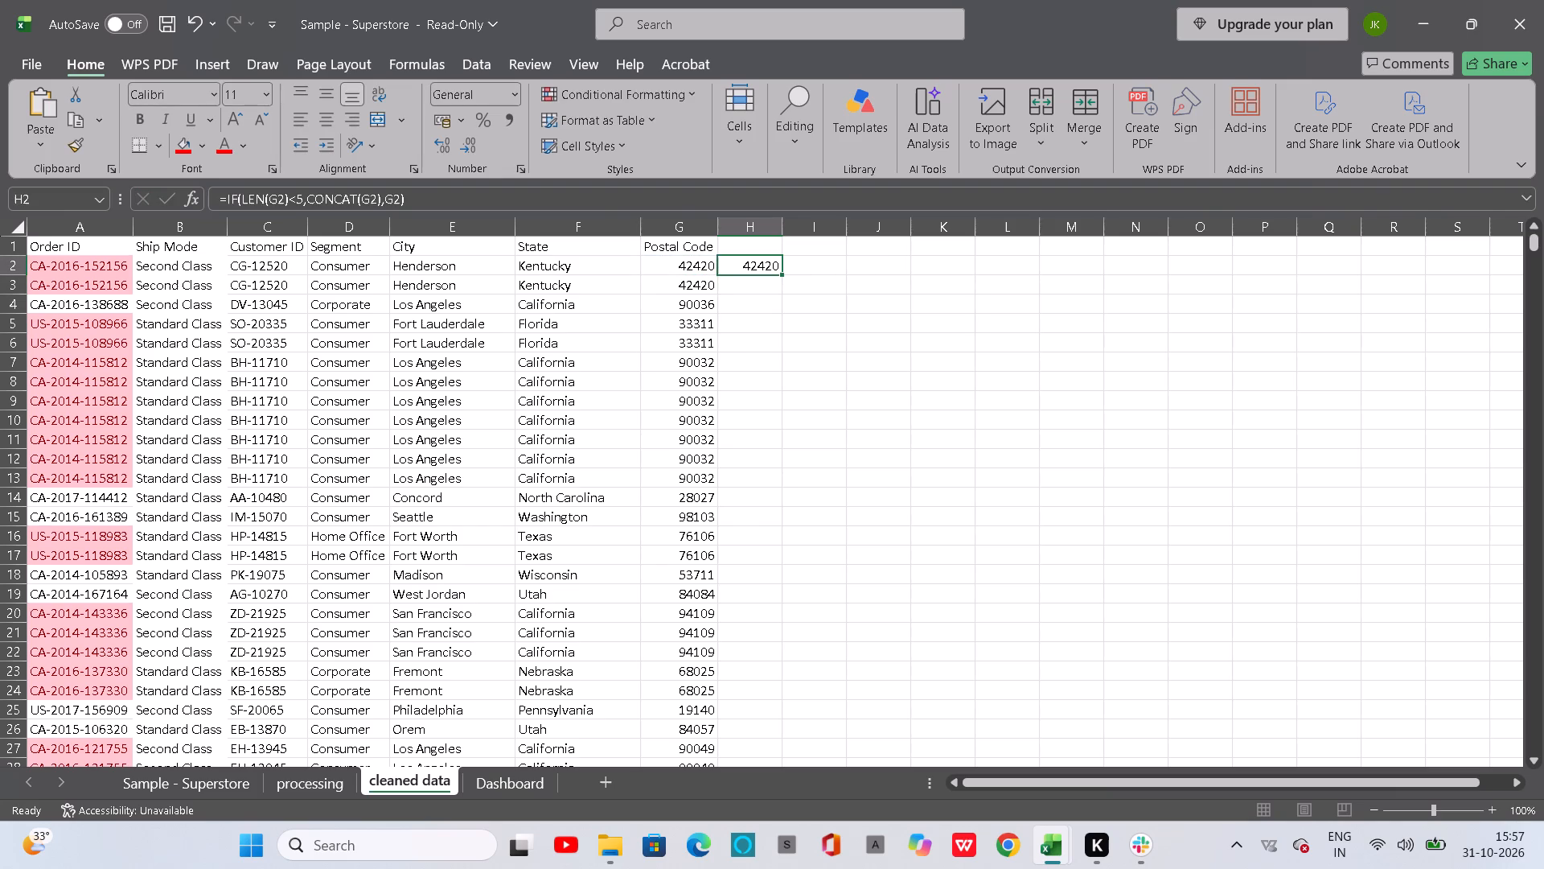
double_click(782, 273)
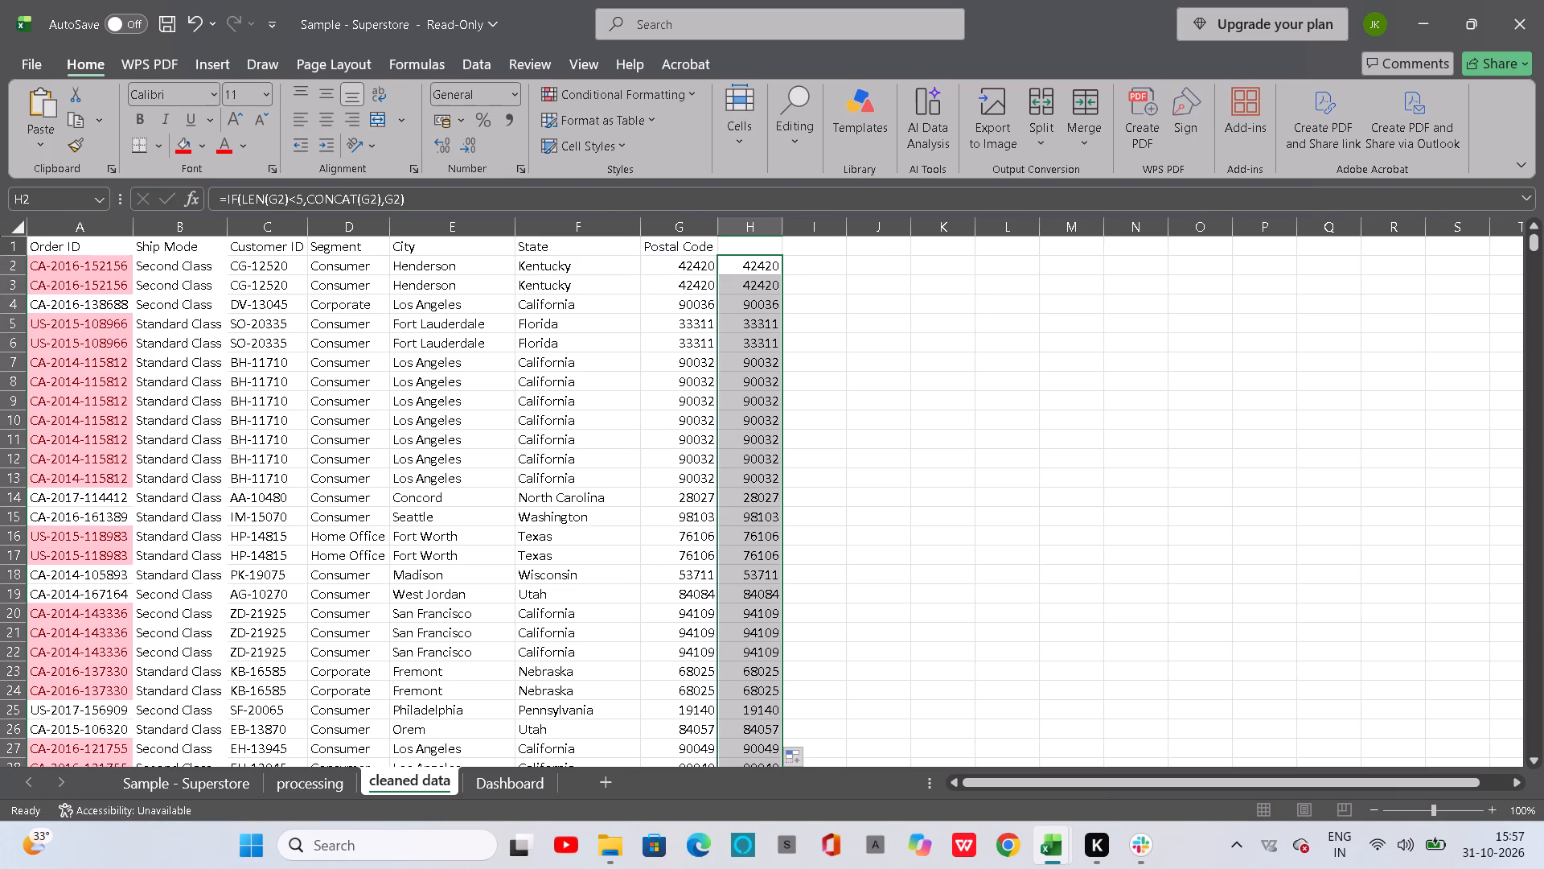
scroll(723, 410, "down", 3)
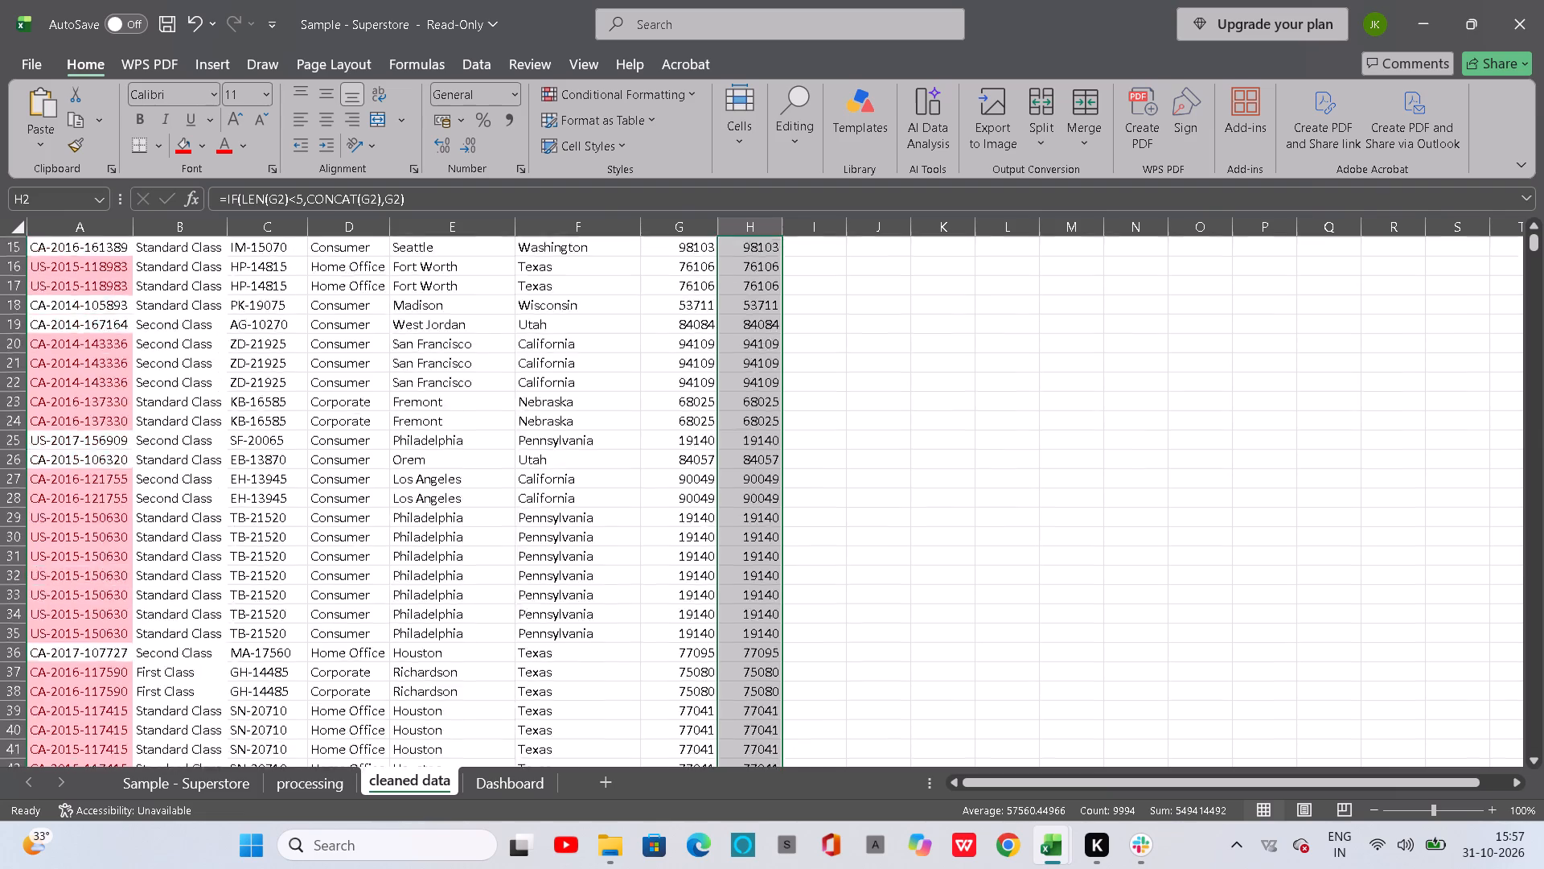
Check the filled postal codes in column H of the cleaned data sheet for entries shorter than five digits.
scroll(723, 410, "down", 1)
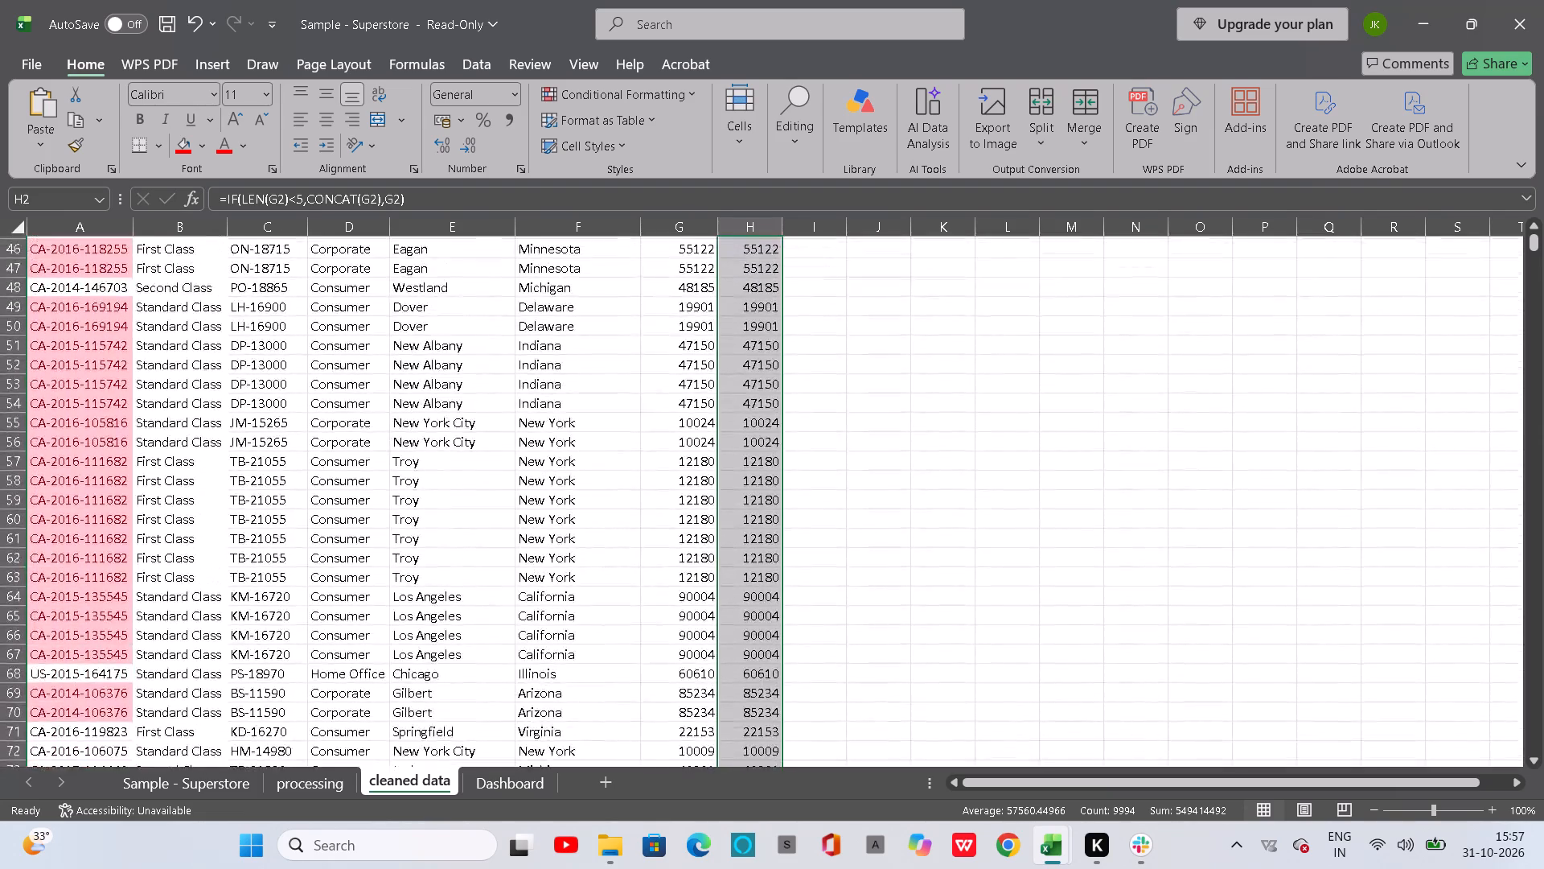
scroll(723, 410, "down", 2)
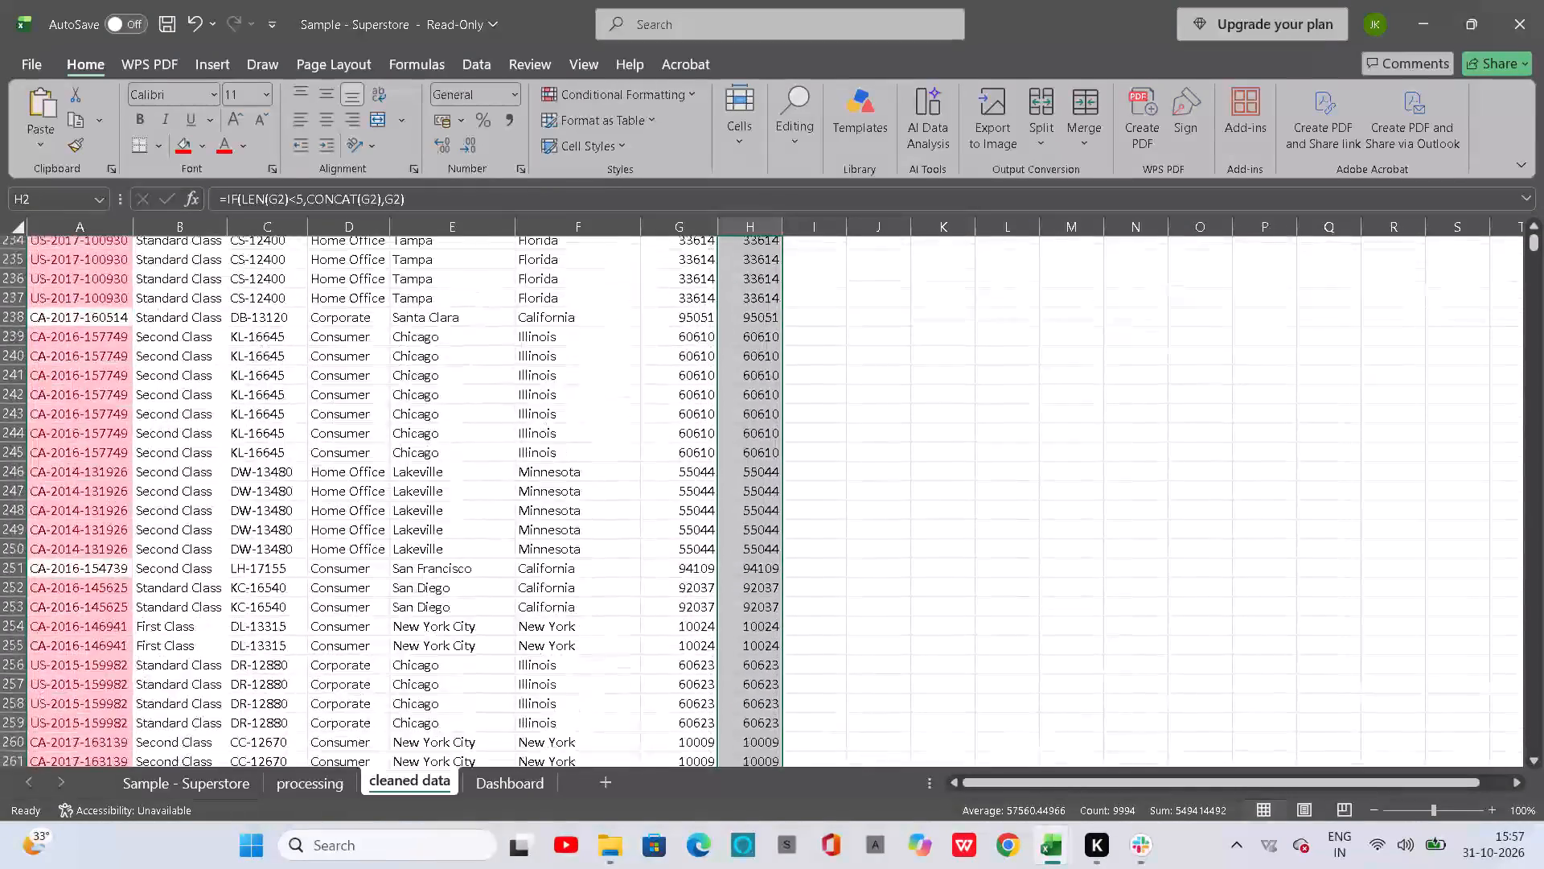
scroll(723, 410, "up", 3)
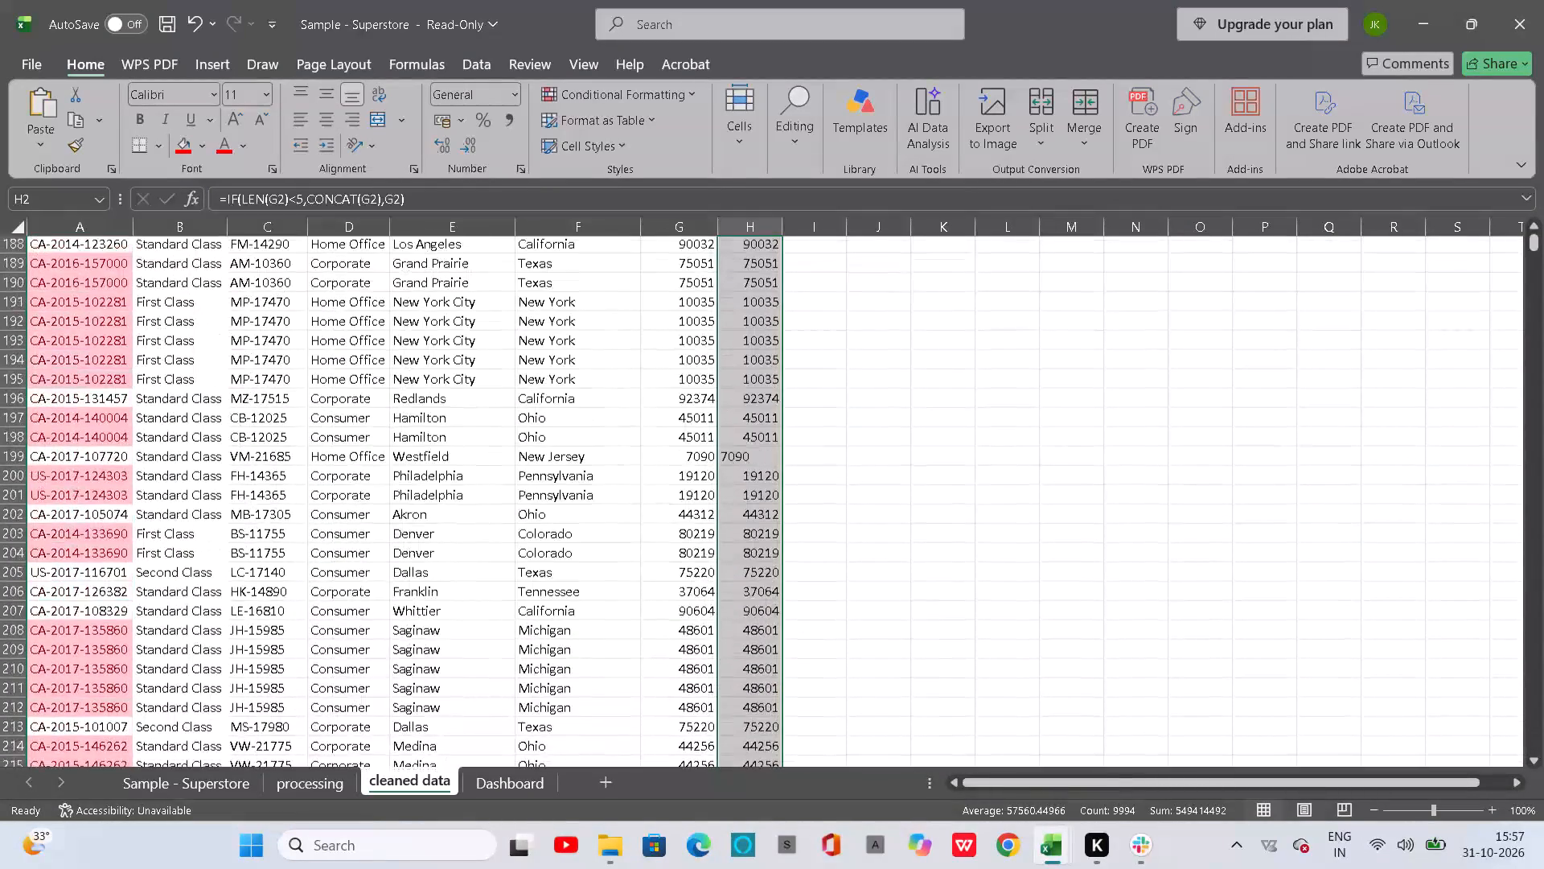
scroll(723, 410, "up", 1)
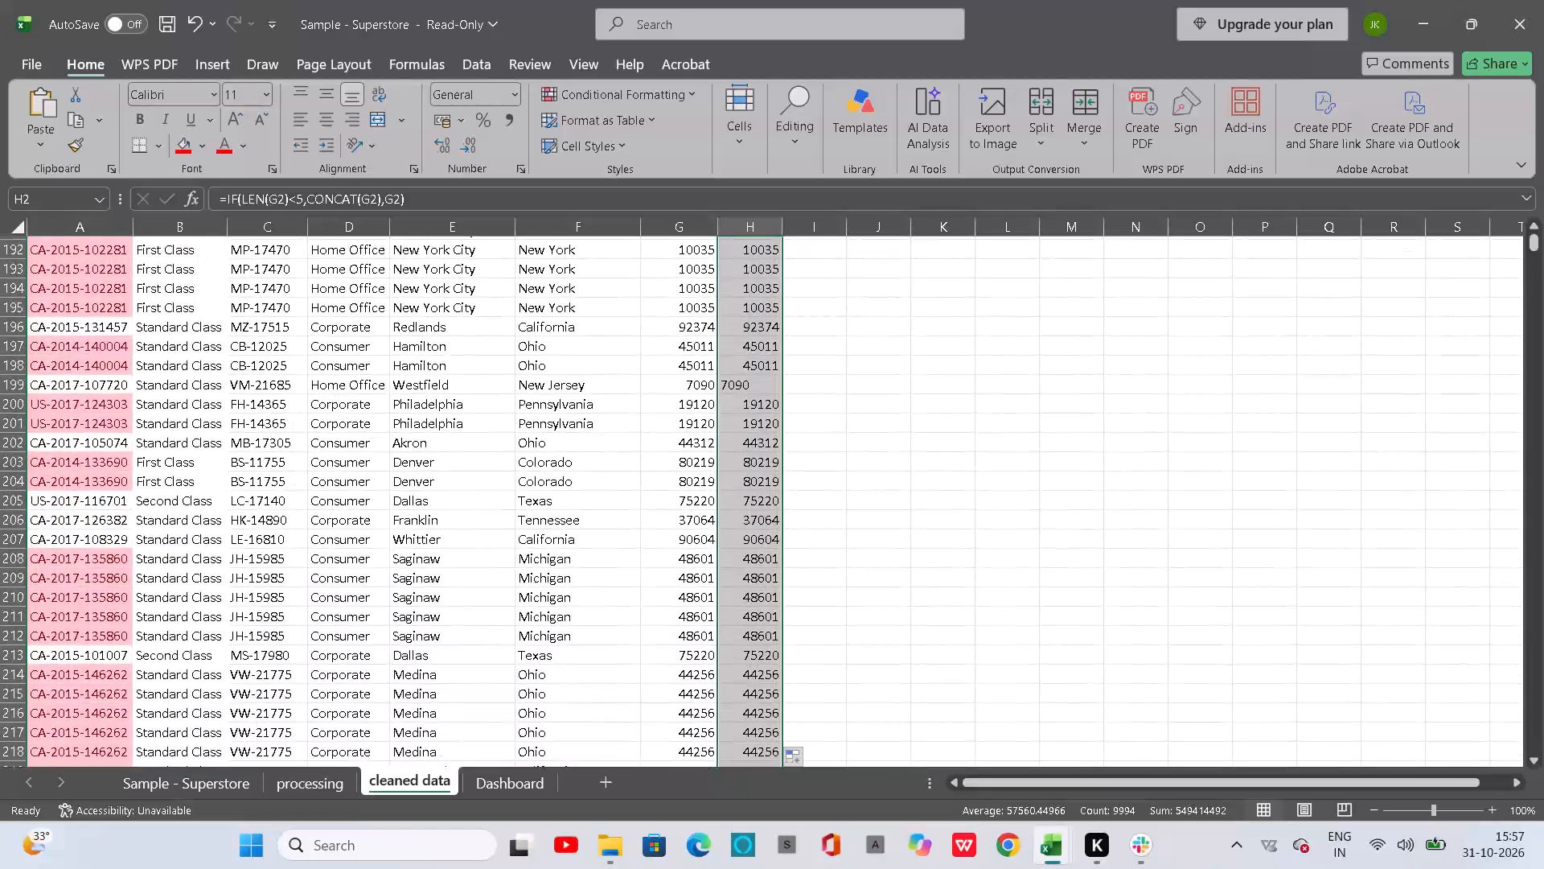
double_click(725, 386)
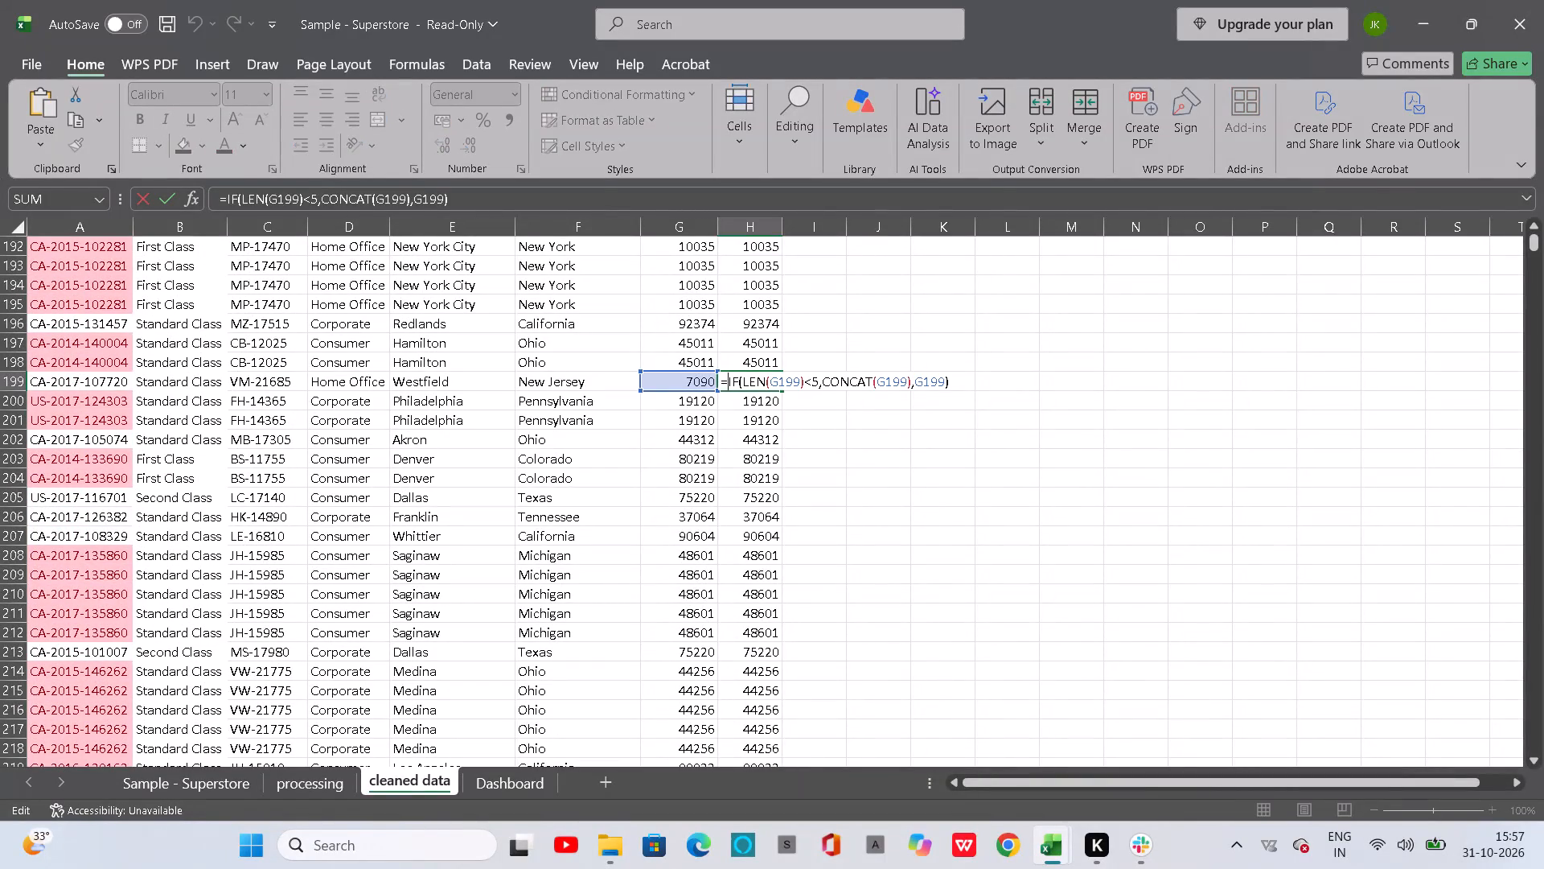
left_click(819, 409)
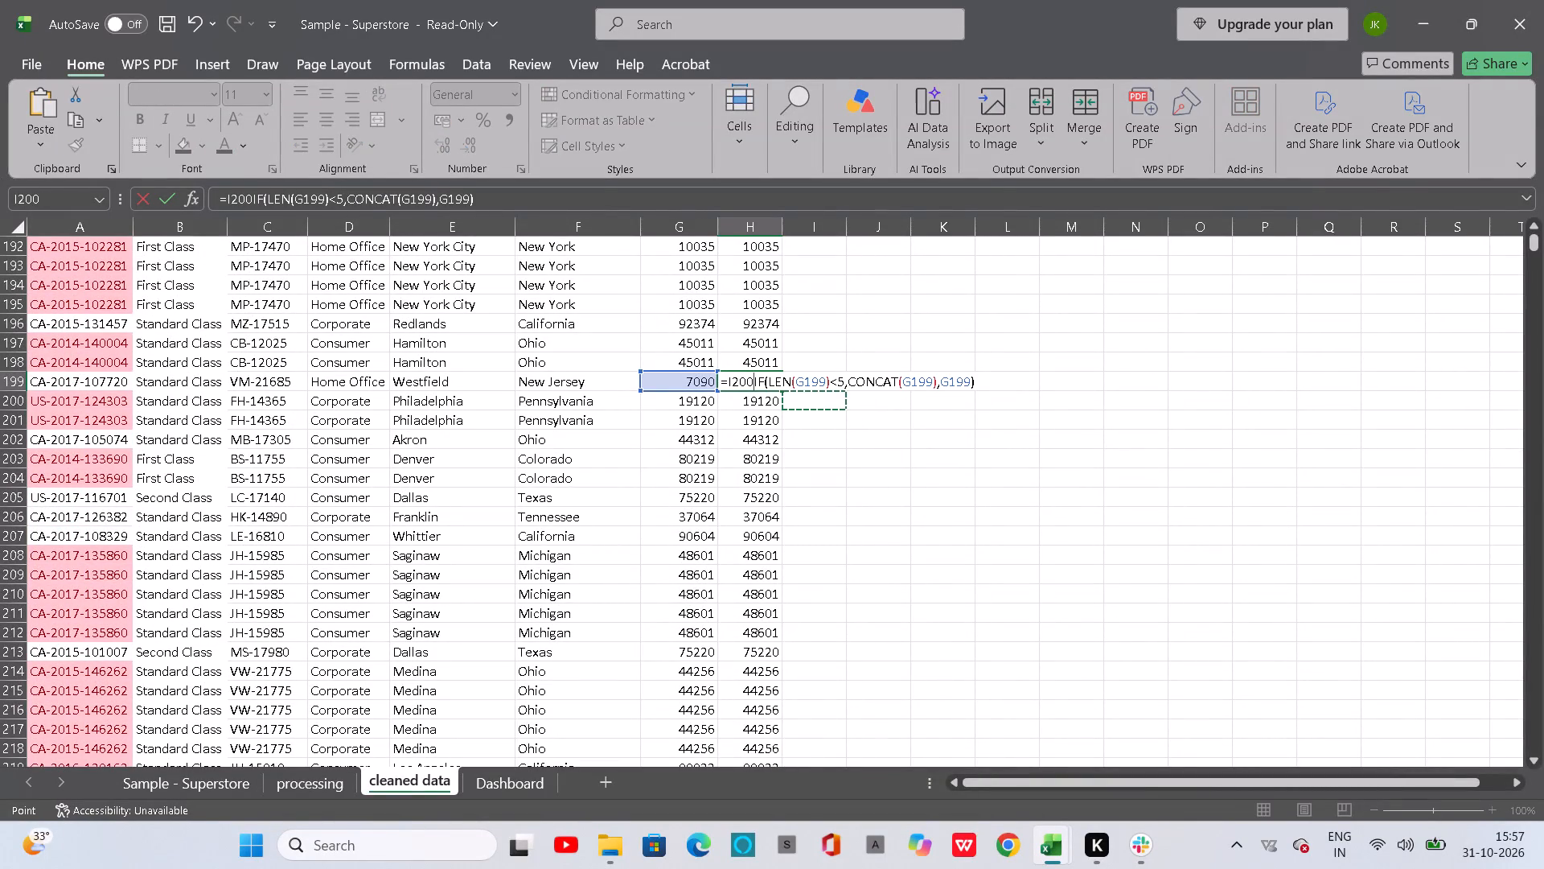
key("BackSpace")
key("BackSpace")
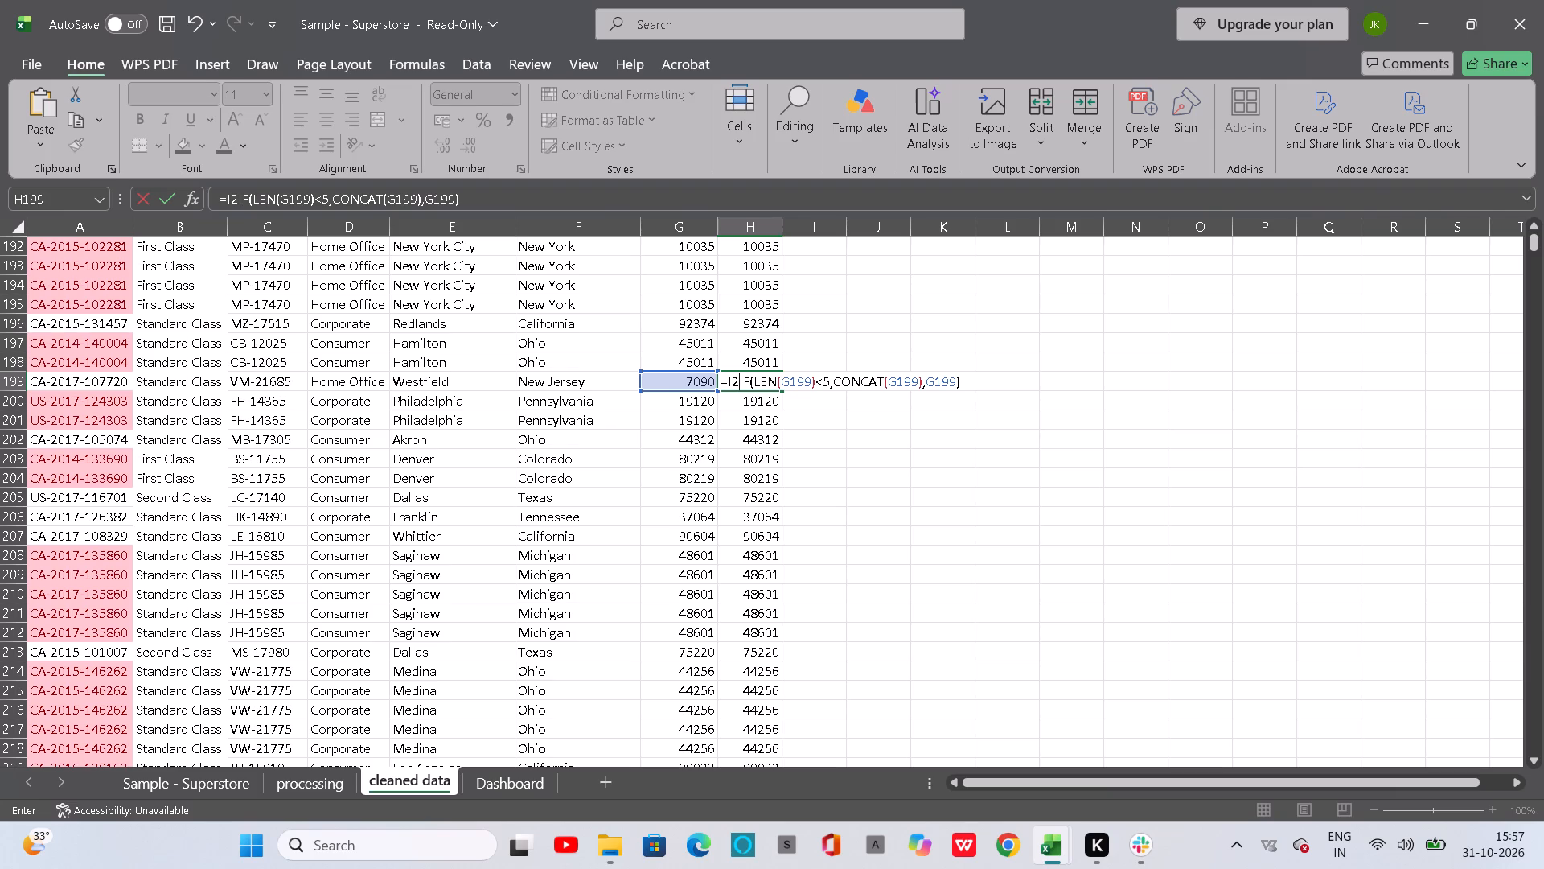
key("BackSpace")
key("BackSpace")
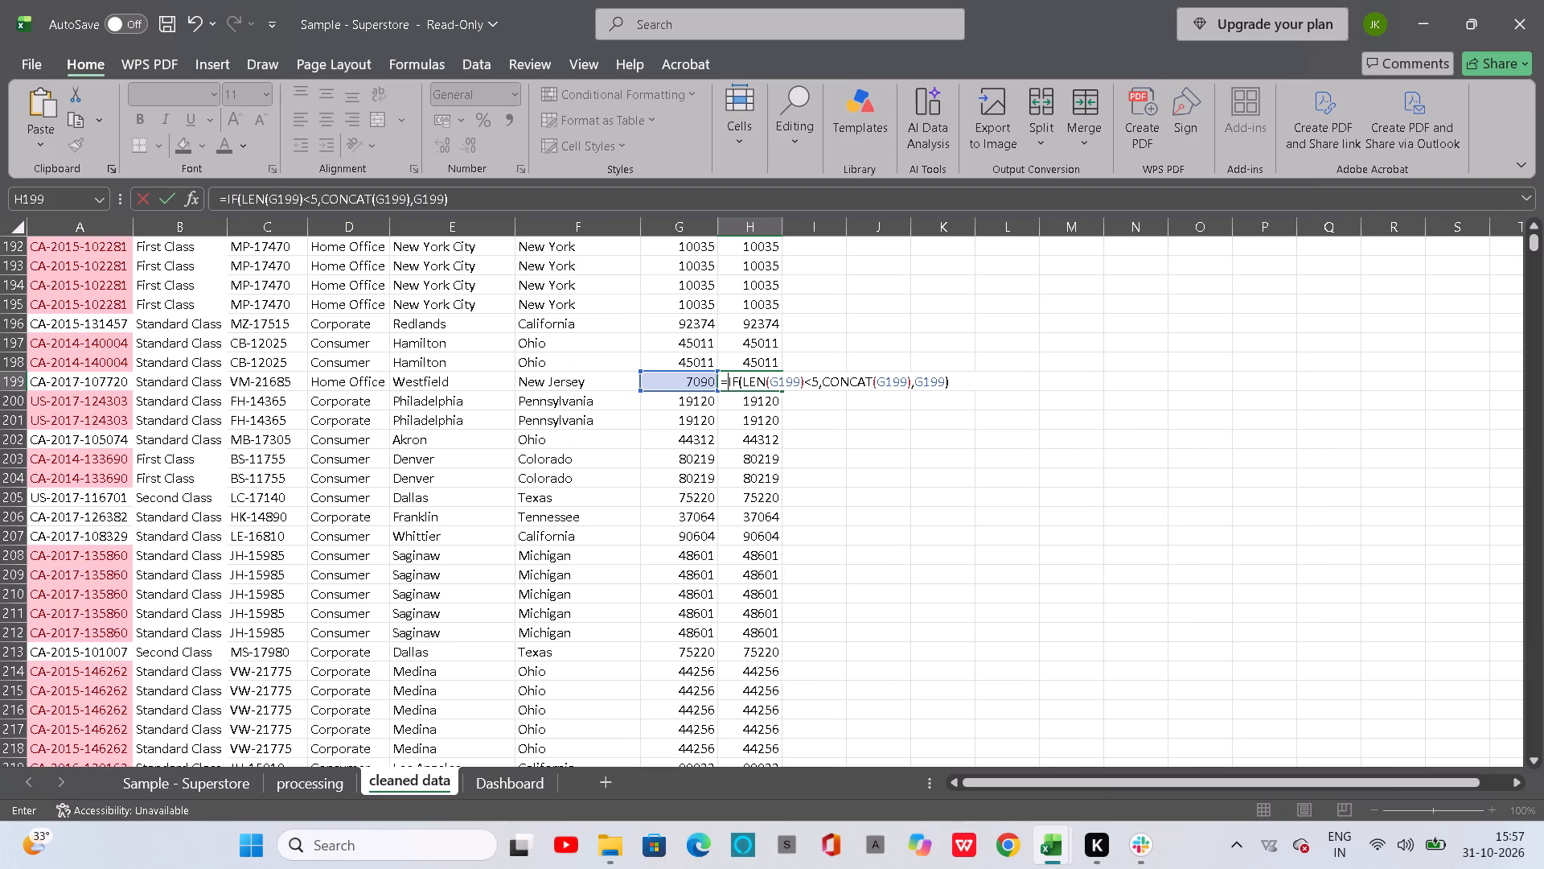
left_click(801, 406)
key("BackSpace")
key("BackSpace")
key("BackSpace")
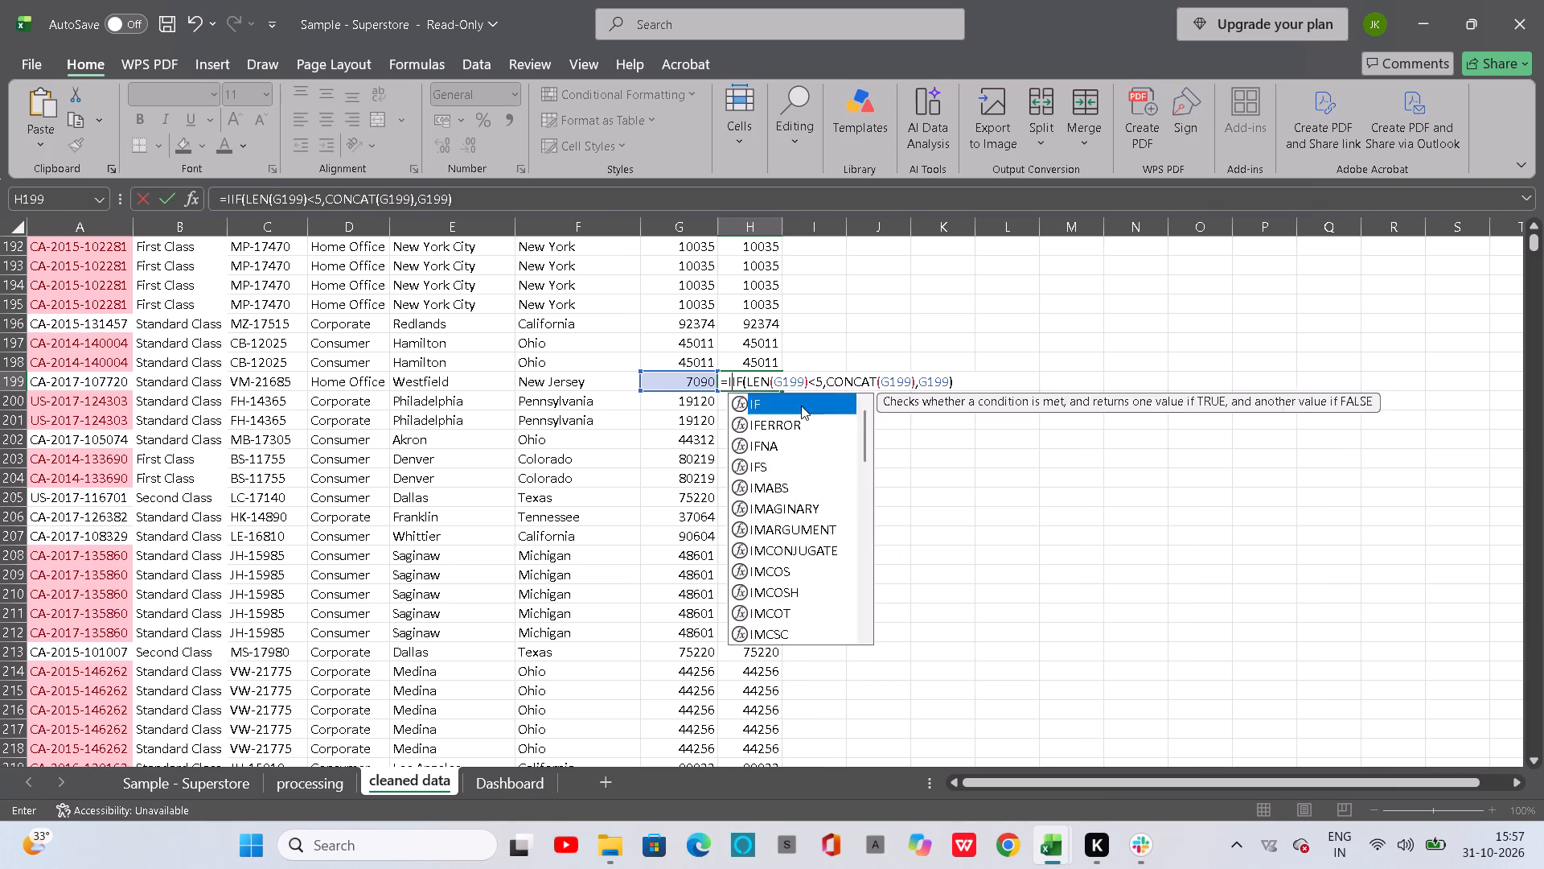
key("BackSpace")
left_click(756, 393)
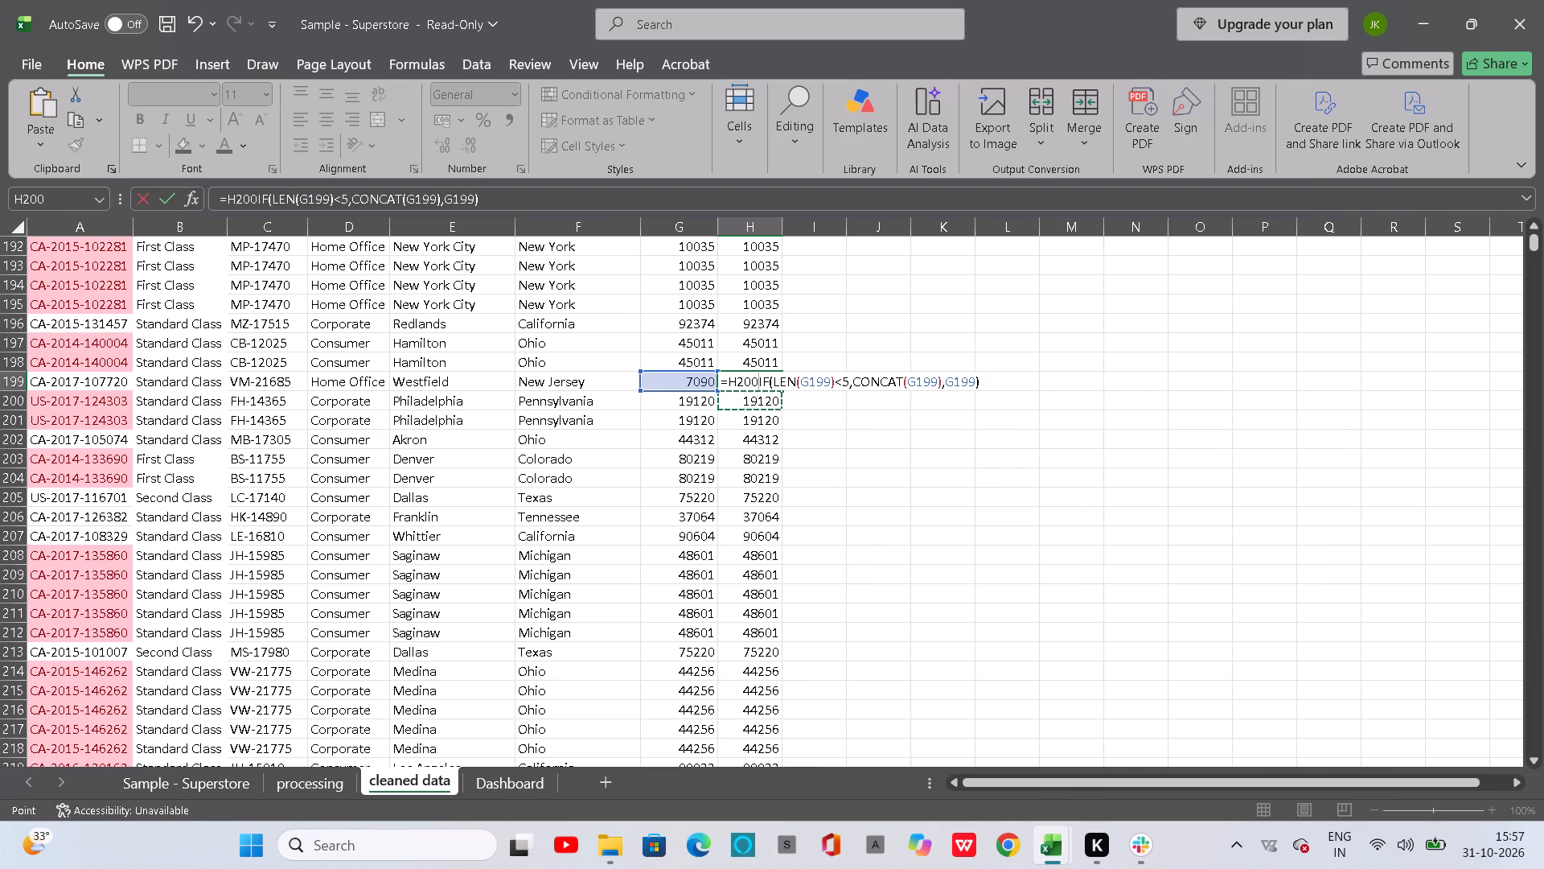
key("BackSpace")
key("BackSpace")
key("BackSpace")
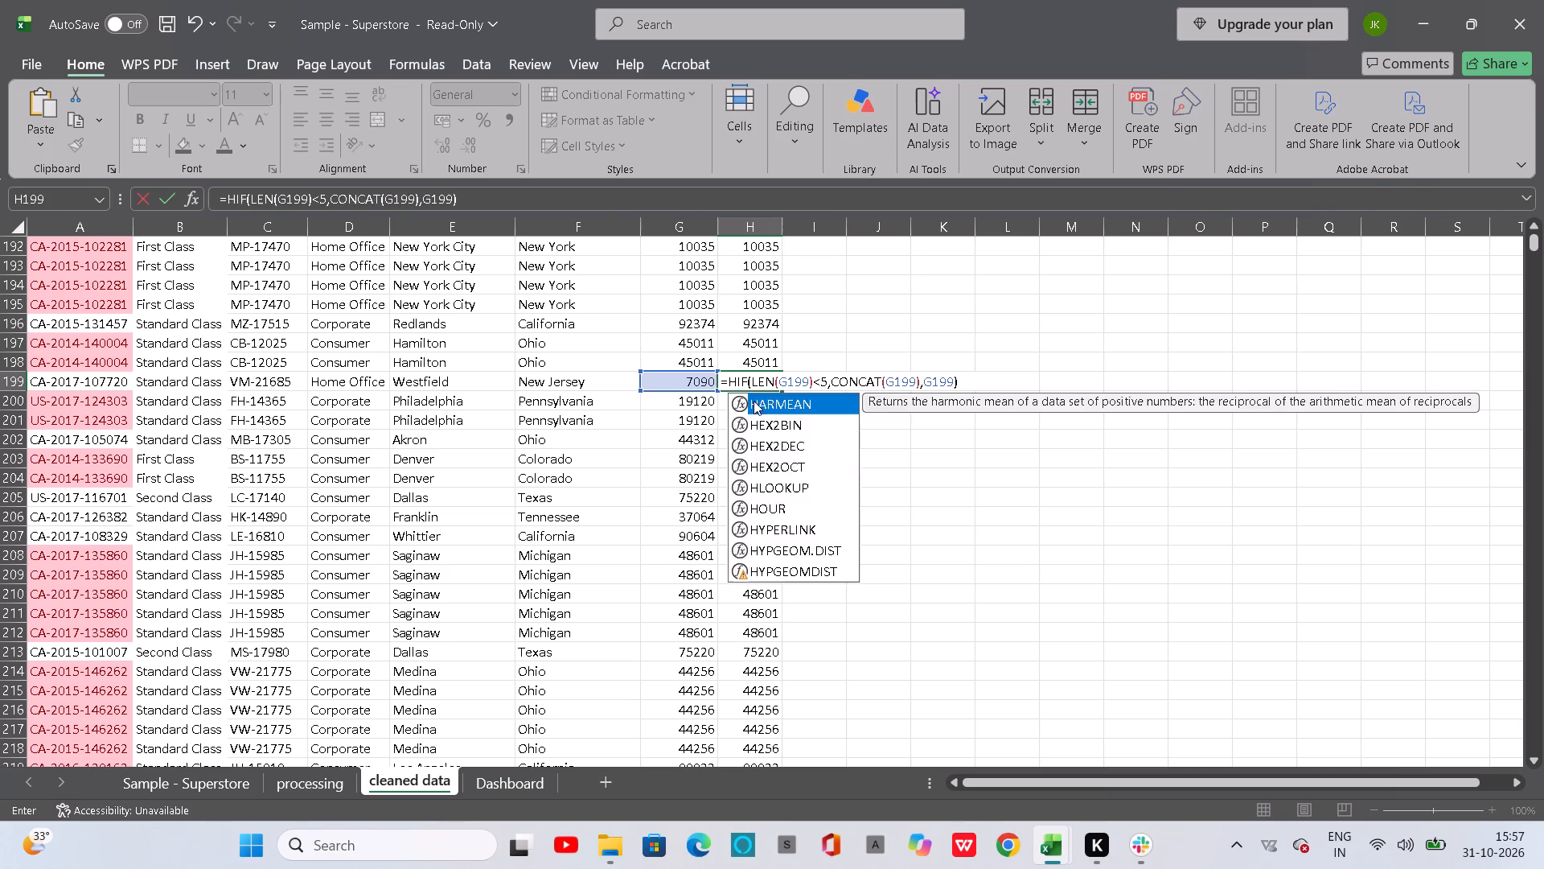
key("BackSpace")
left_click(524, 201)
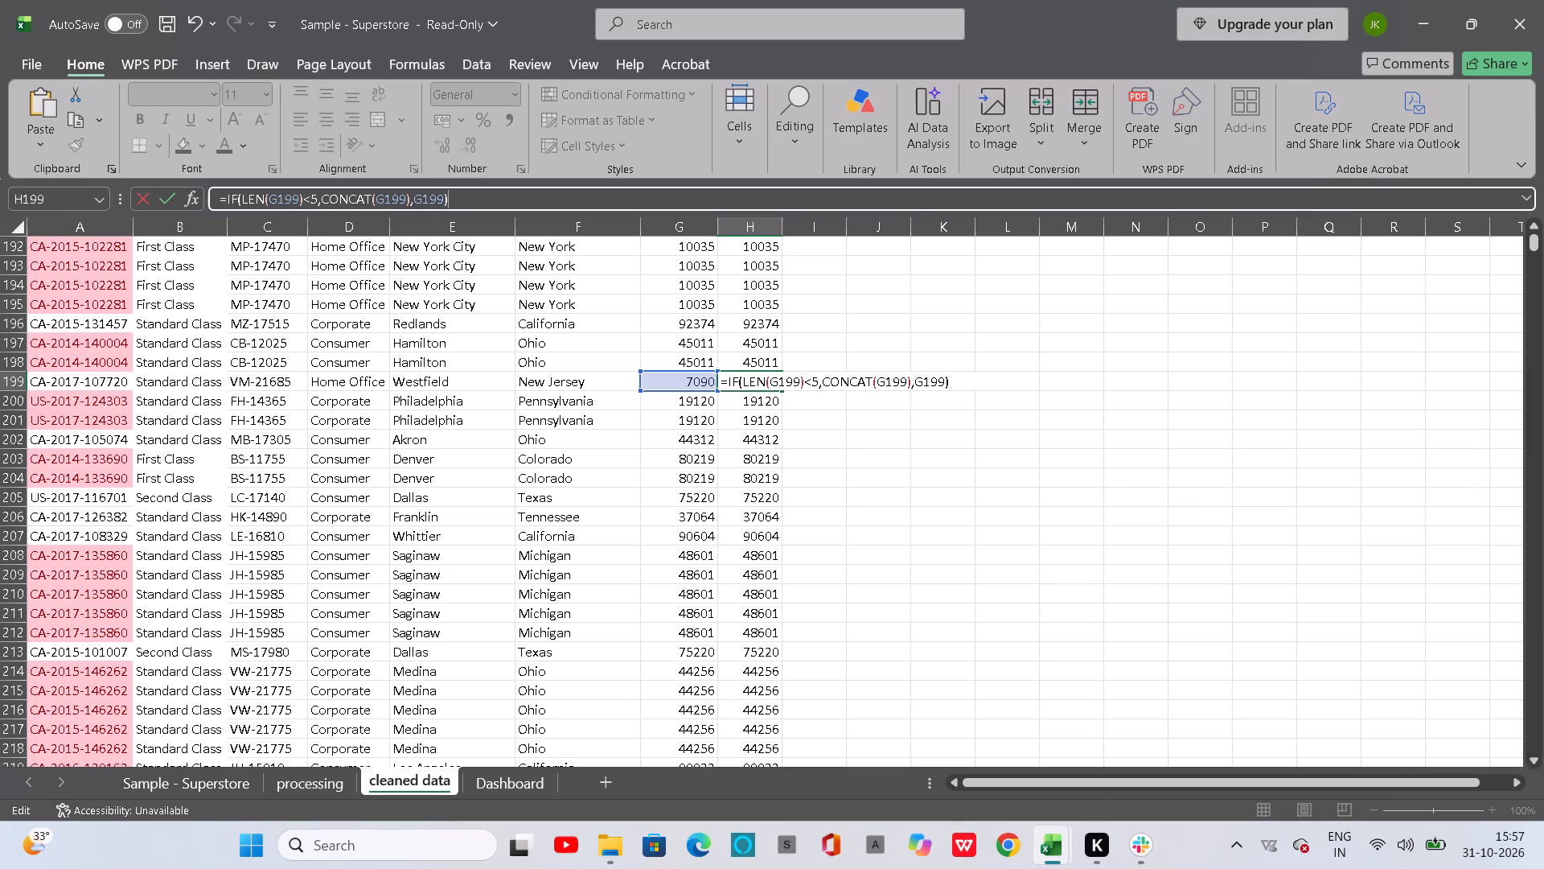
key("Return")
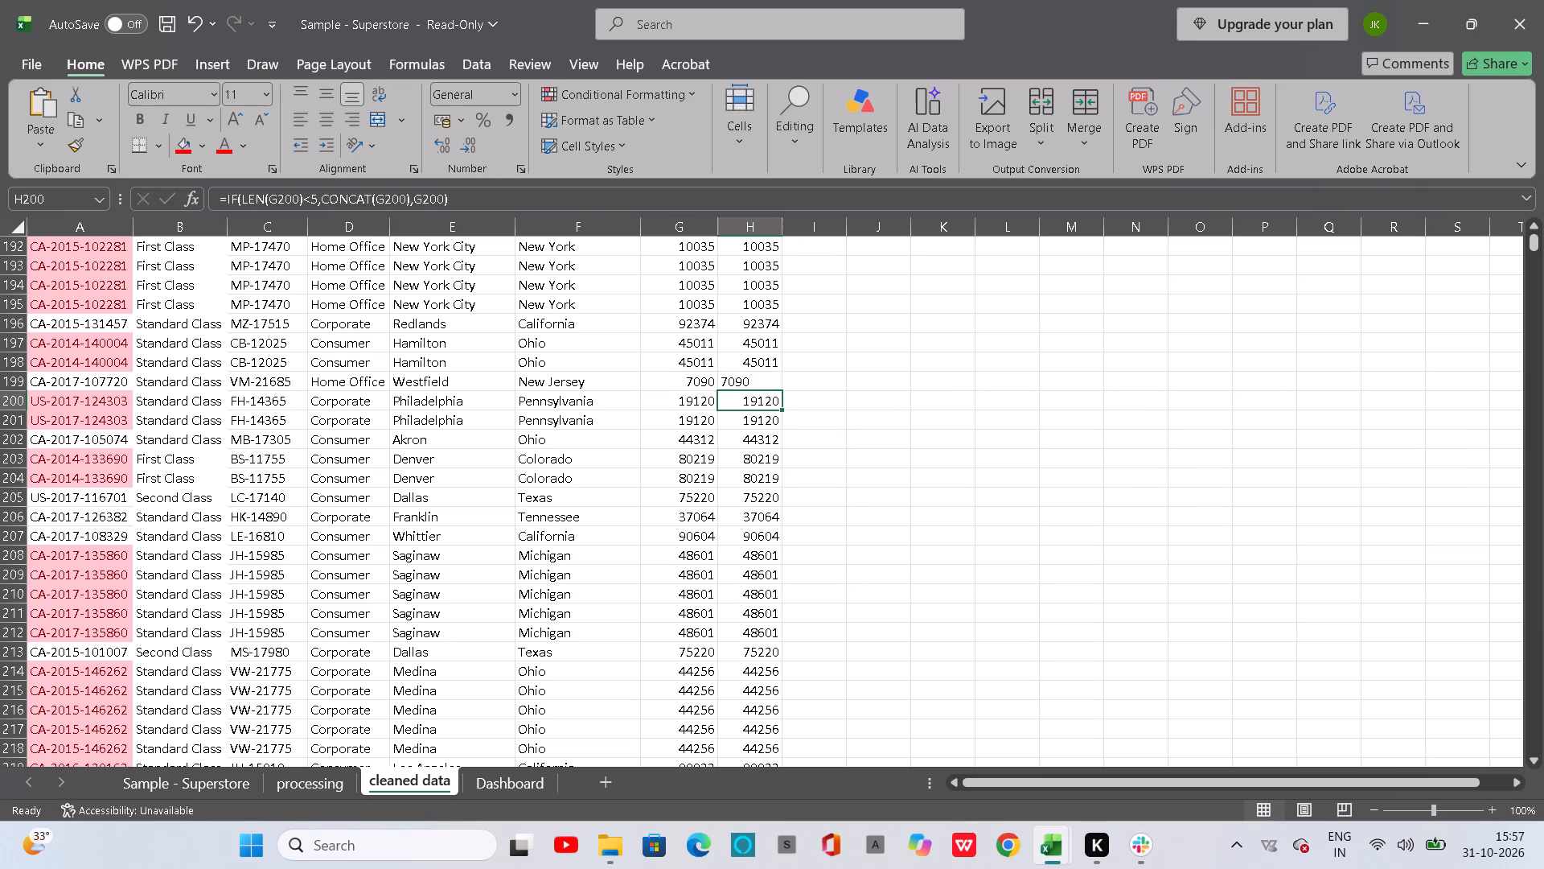
Format the whole of column H in the cleaned data sheet as Text.
left_click(762, 224)
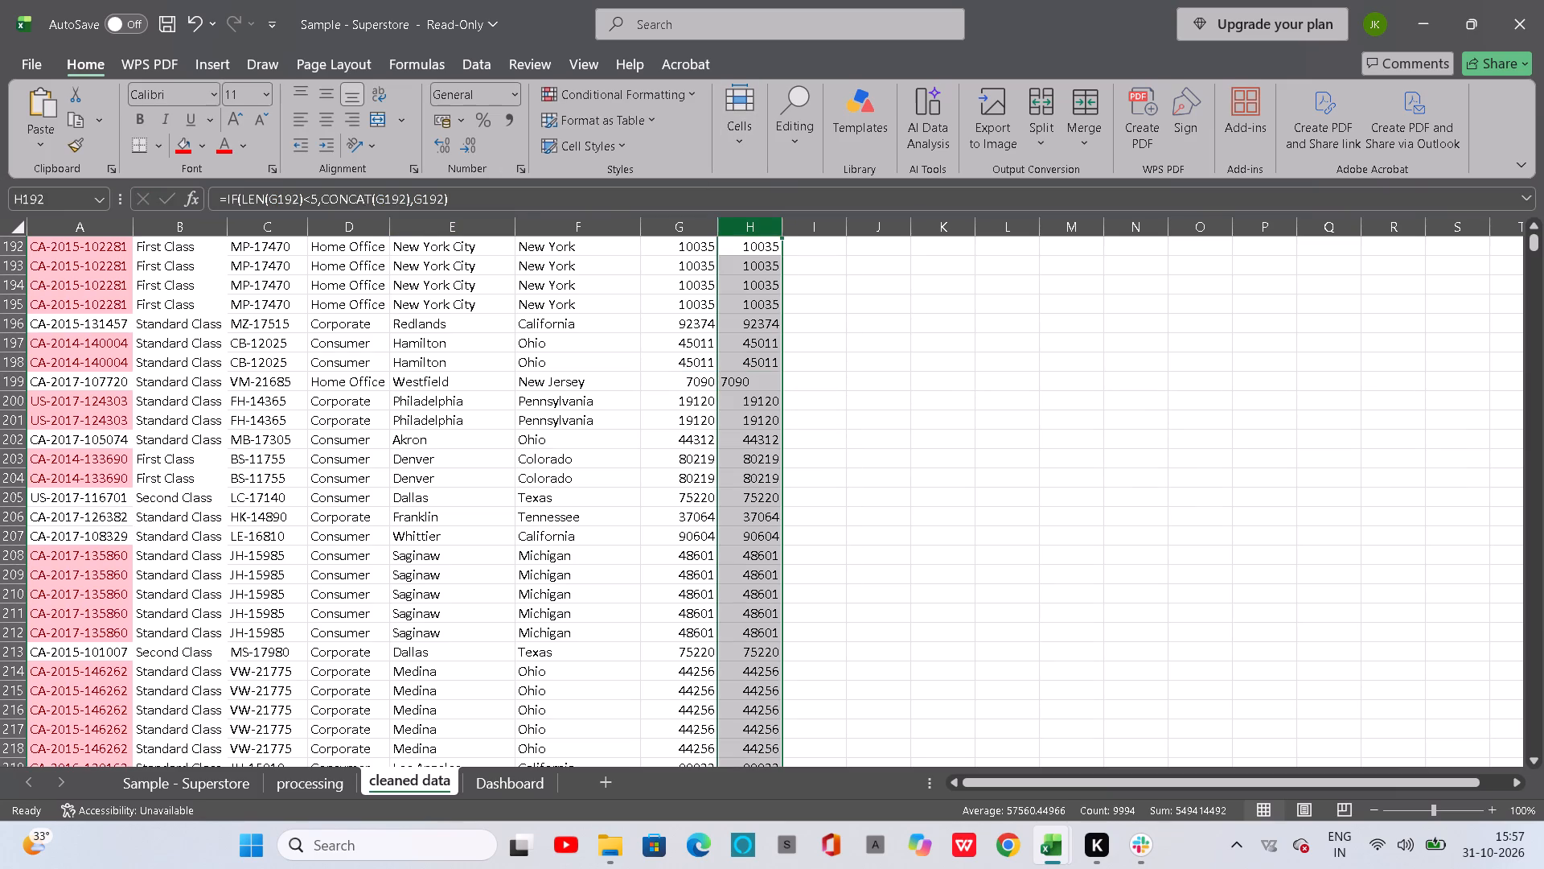
key("ctrl+1")
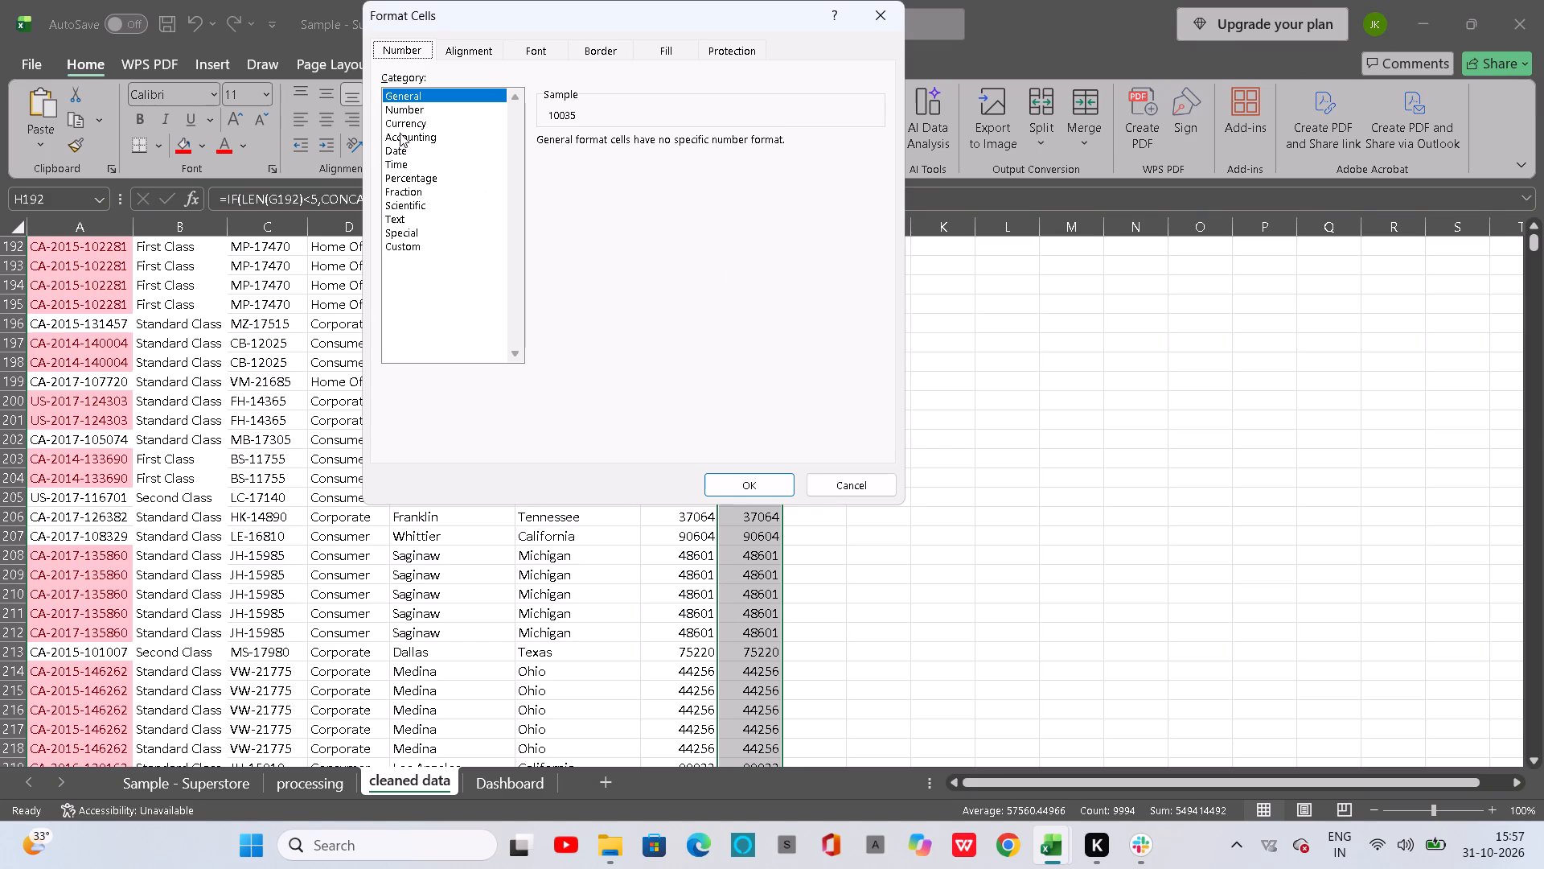
left_click(407, 220)
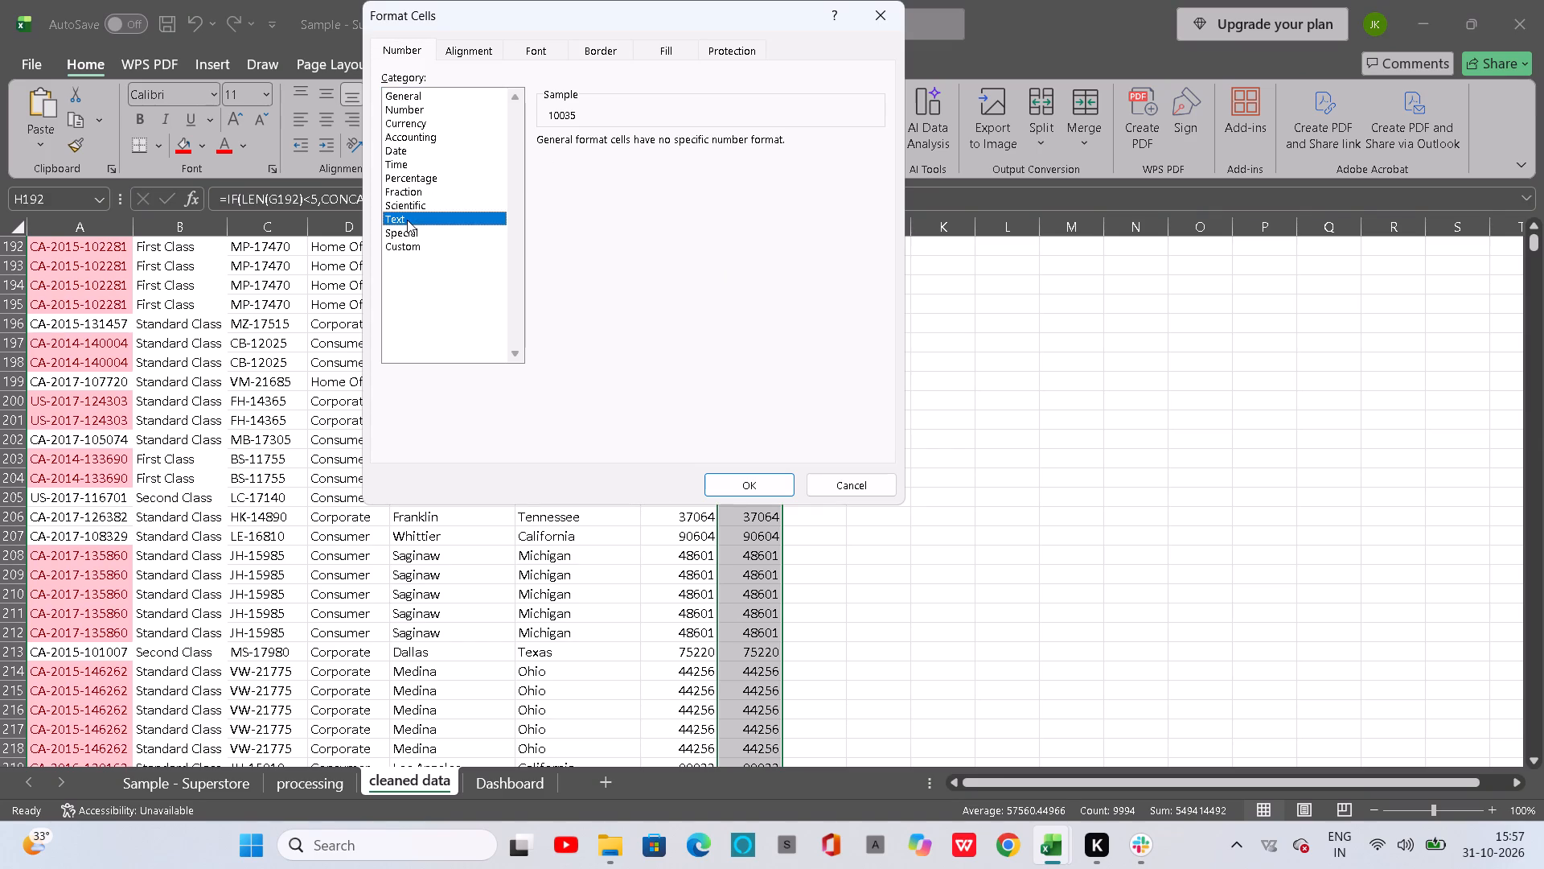
left_click(725, 484)
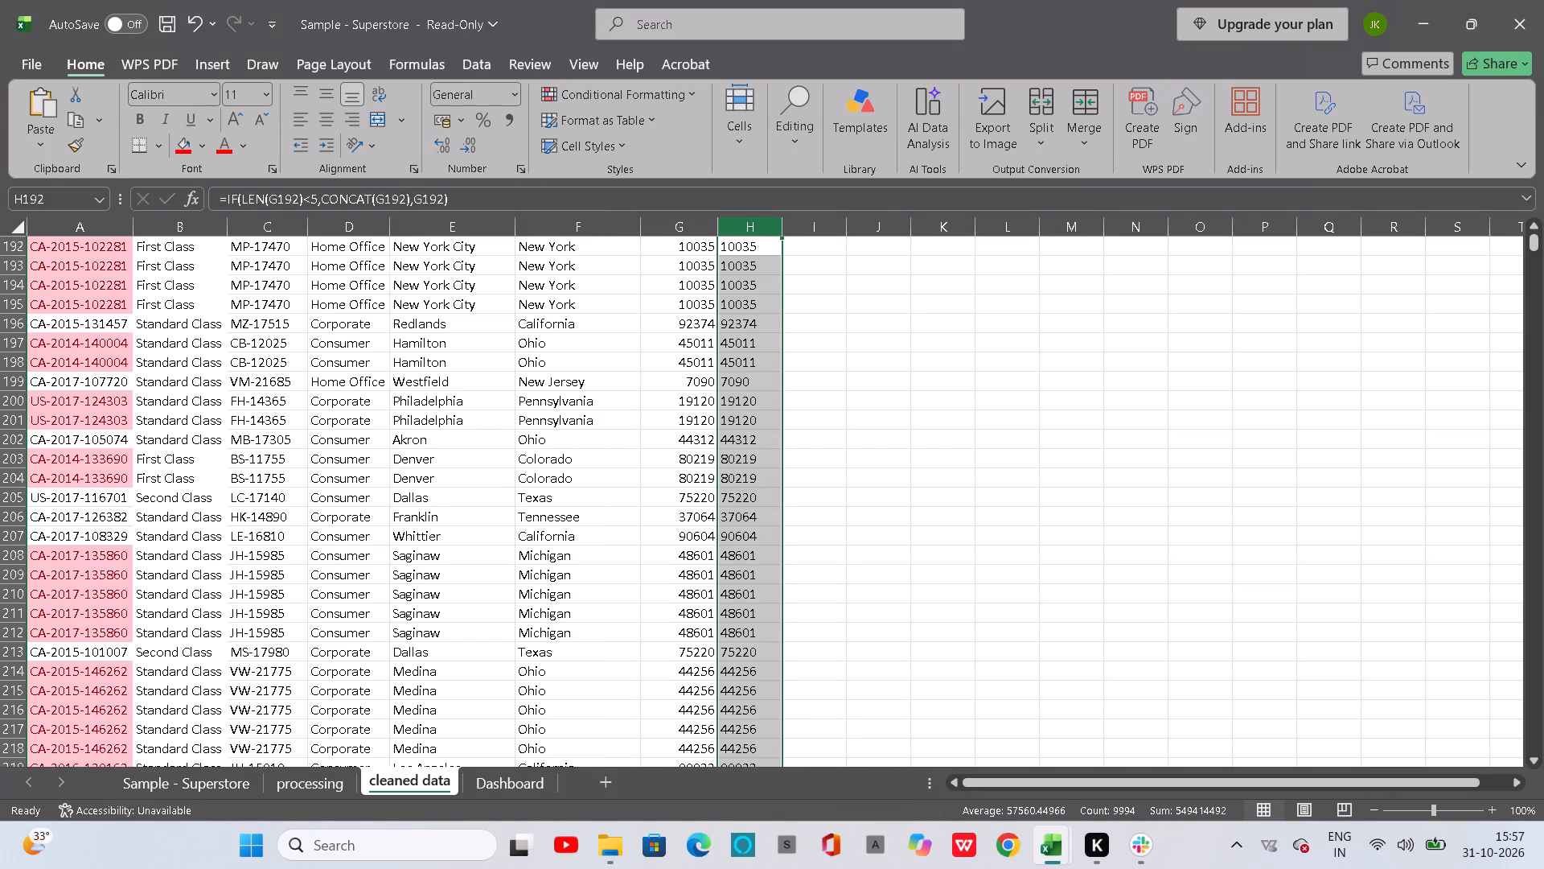
Examine the text-formatted postal codes in column H against the original codes in column G.
scroll(753, 474, "down", 3)
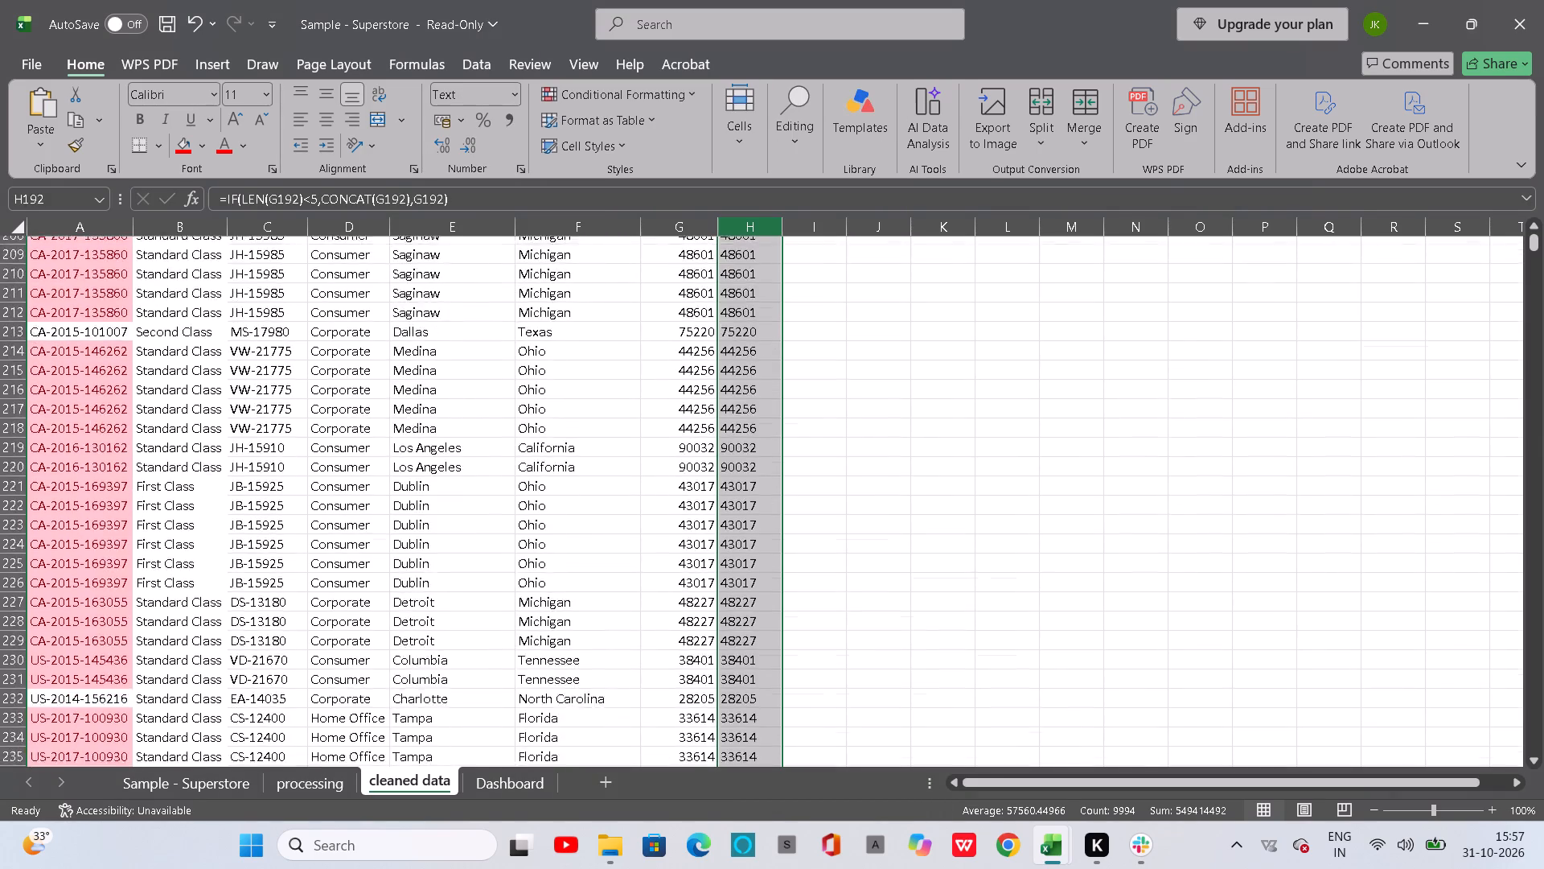
scroll(753, 474, "down", 5)
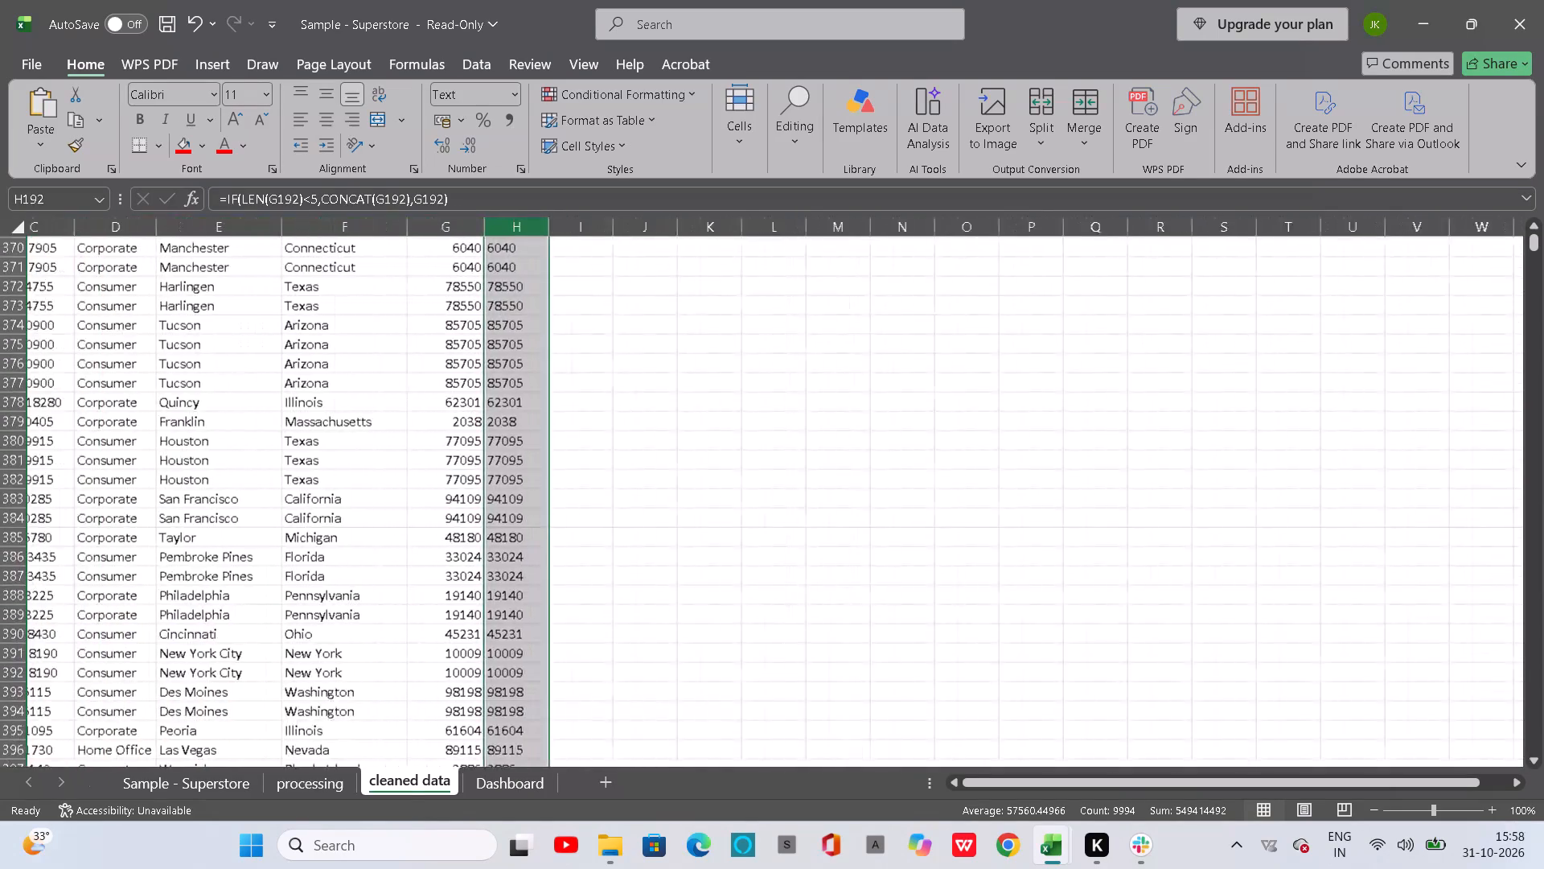
scroll(753, 474, "down", 1)
scroll(753, 474, "up", 12)
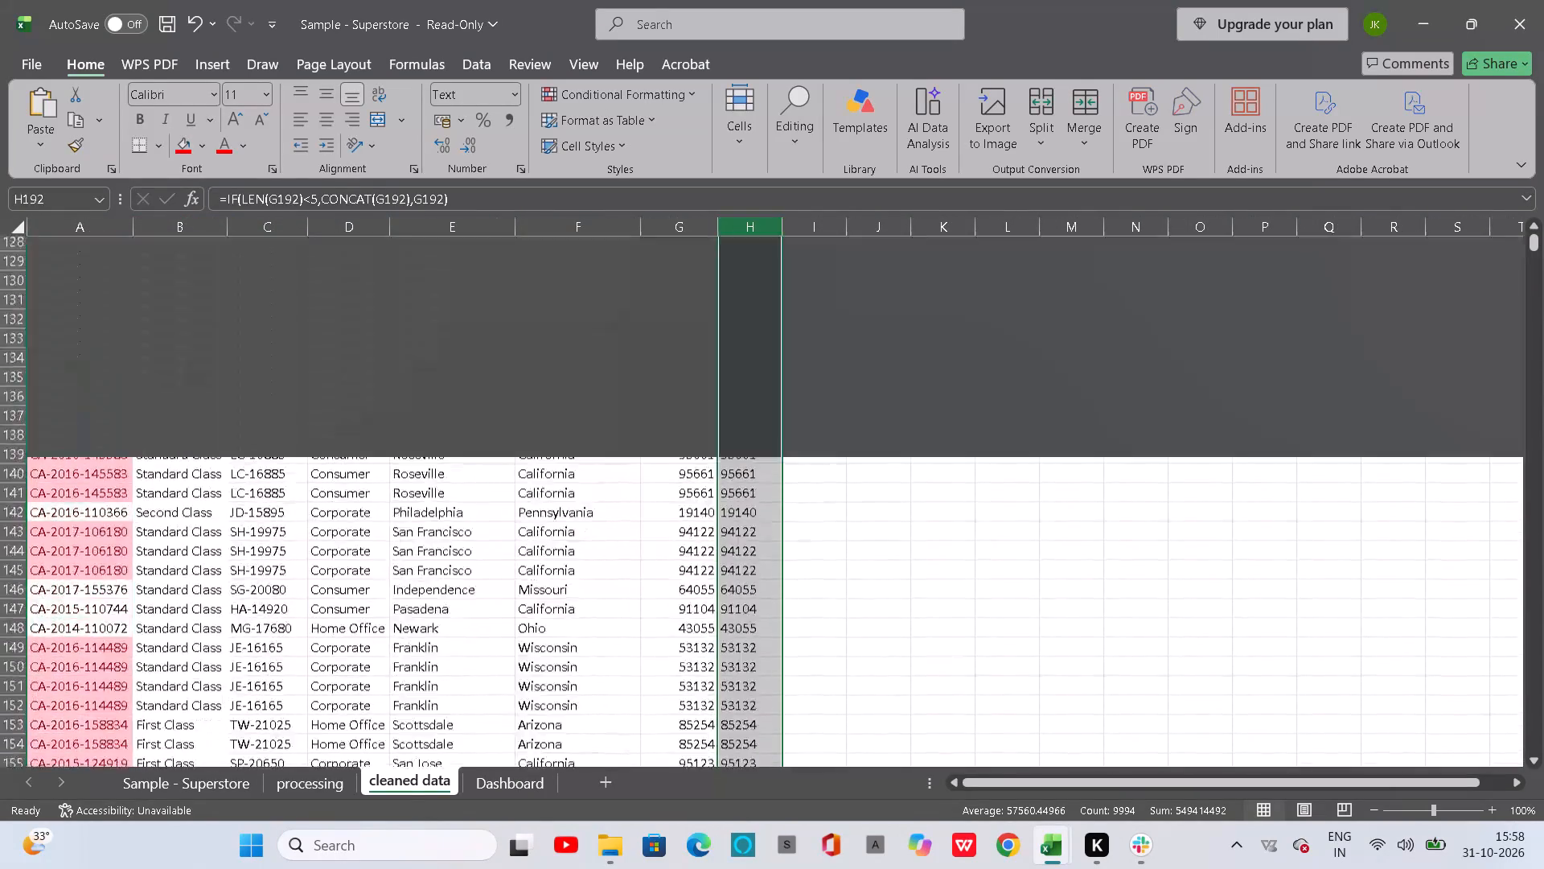
scroll(753, 474, "up", 6)
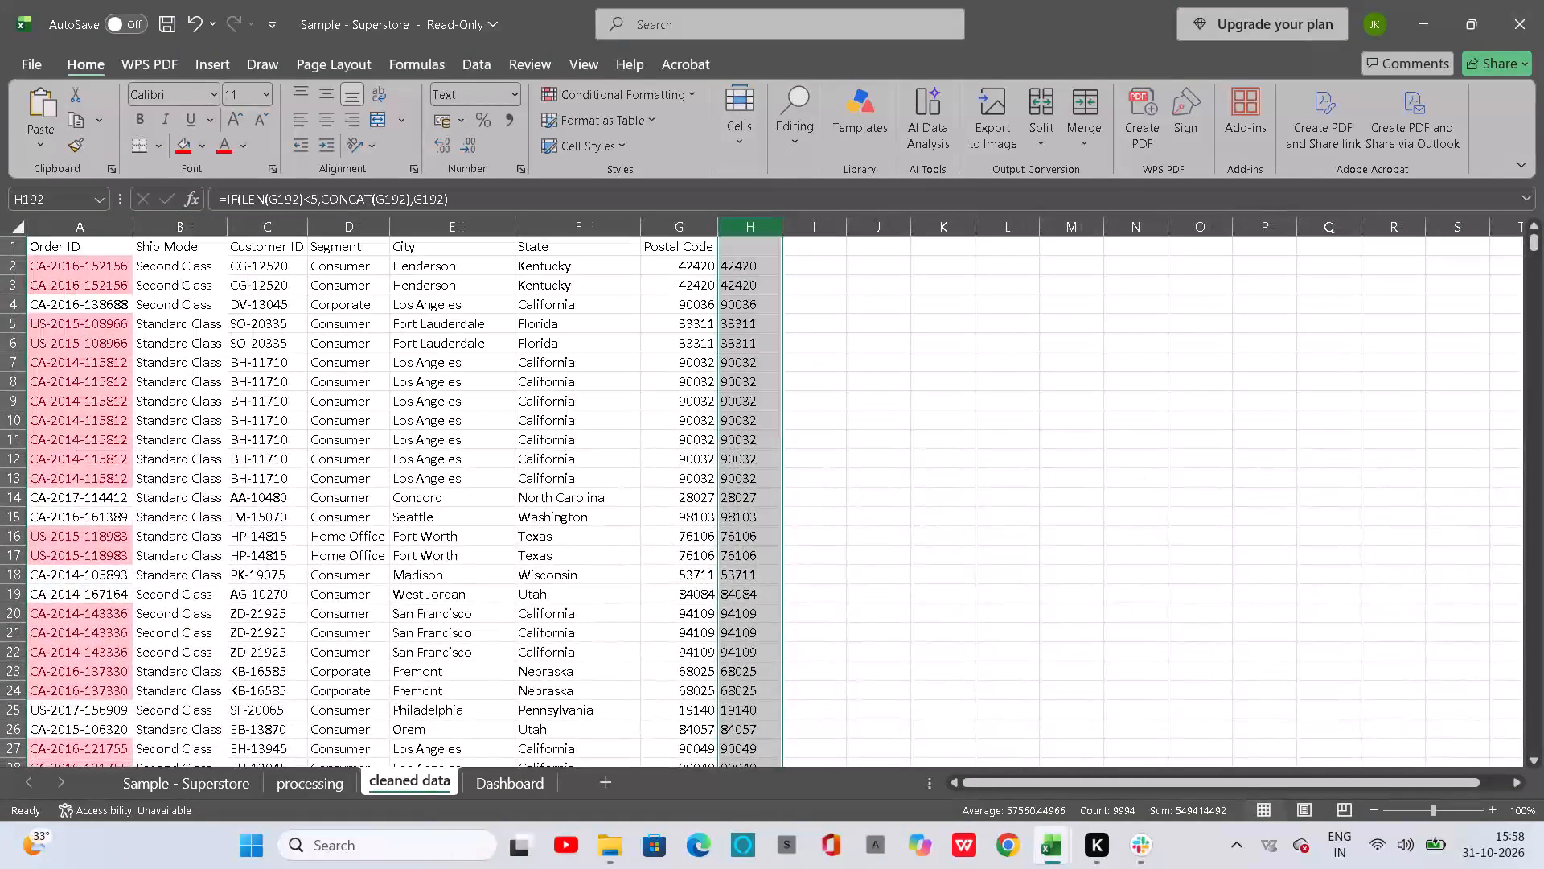
Compare the H2 formula in the cleaned data sheet with the postal code formula in the processing sheet.
left_click(756, 266)
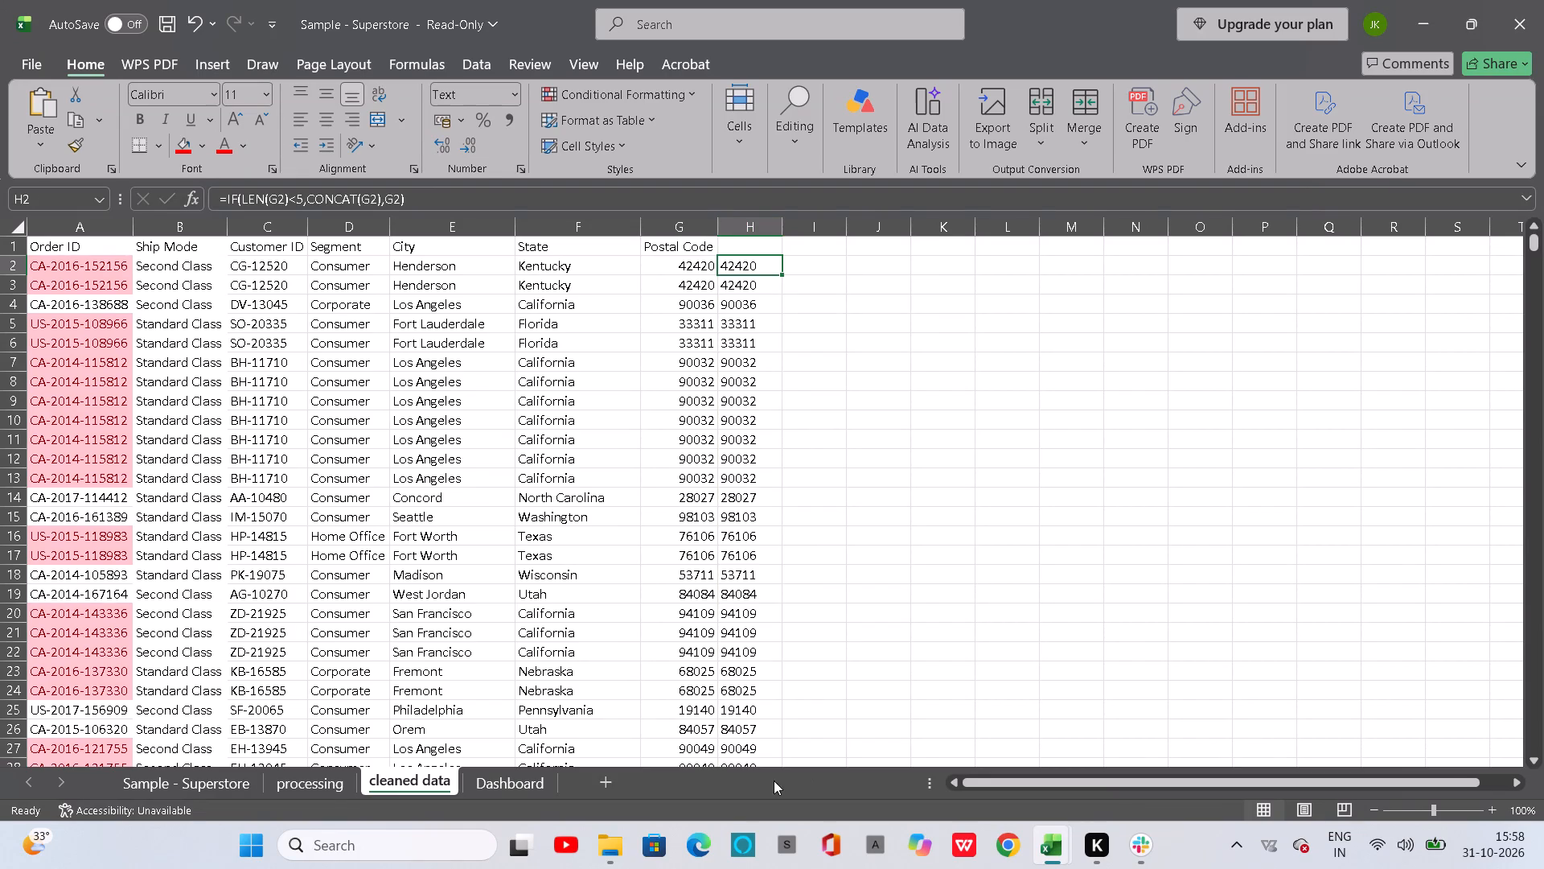
left_click(326, 788)
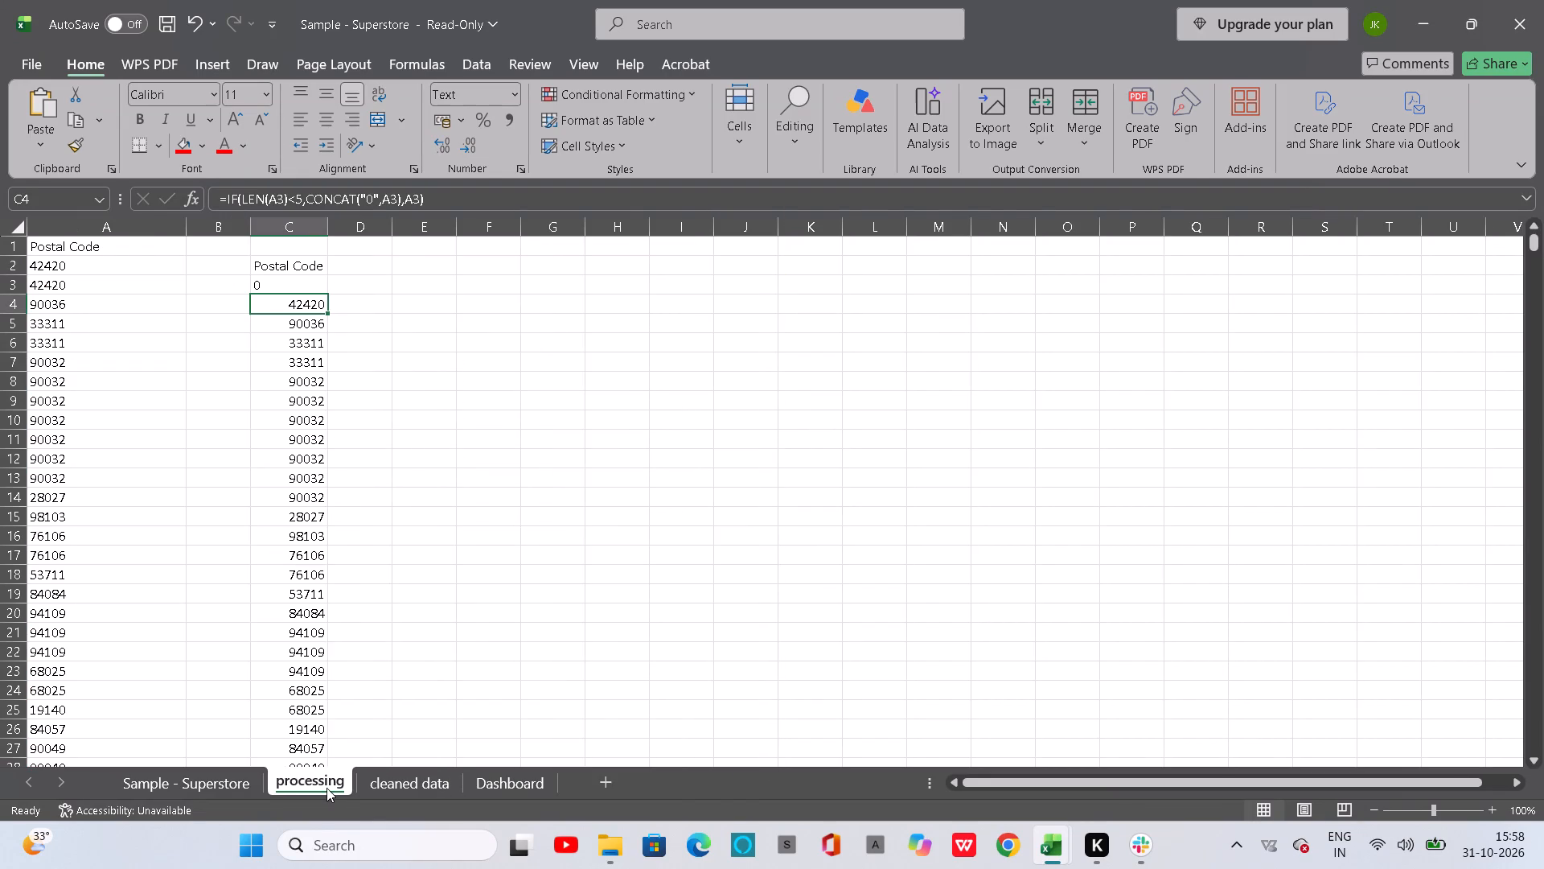
left_click(384, 780)
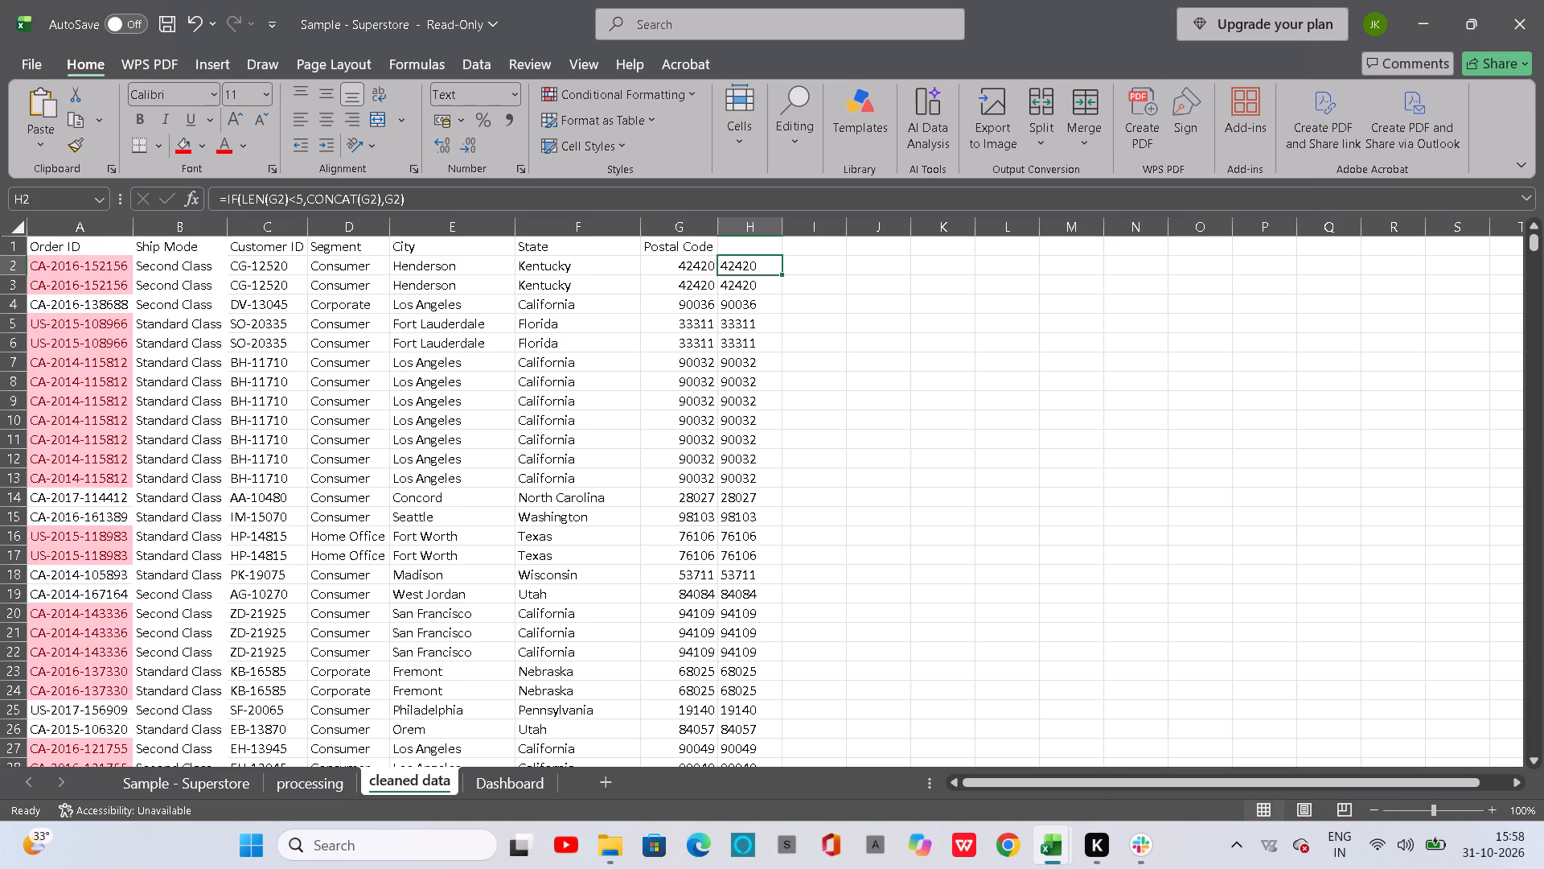
left_click(310, 789)
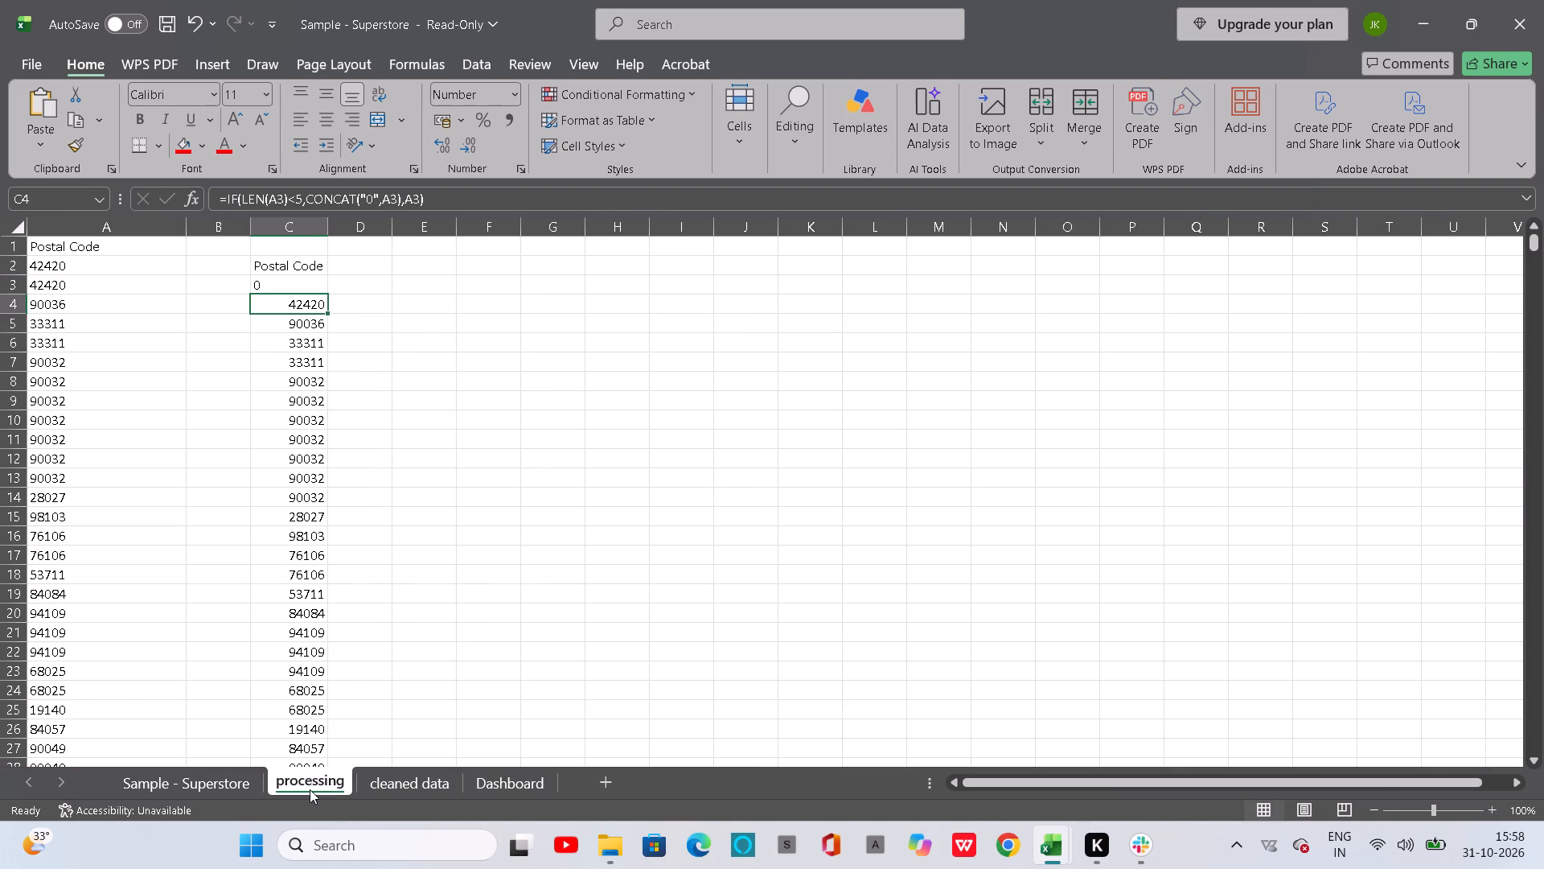
left_click(382, 776)
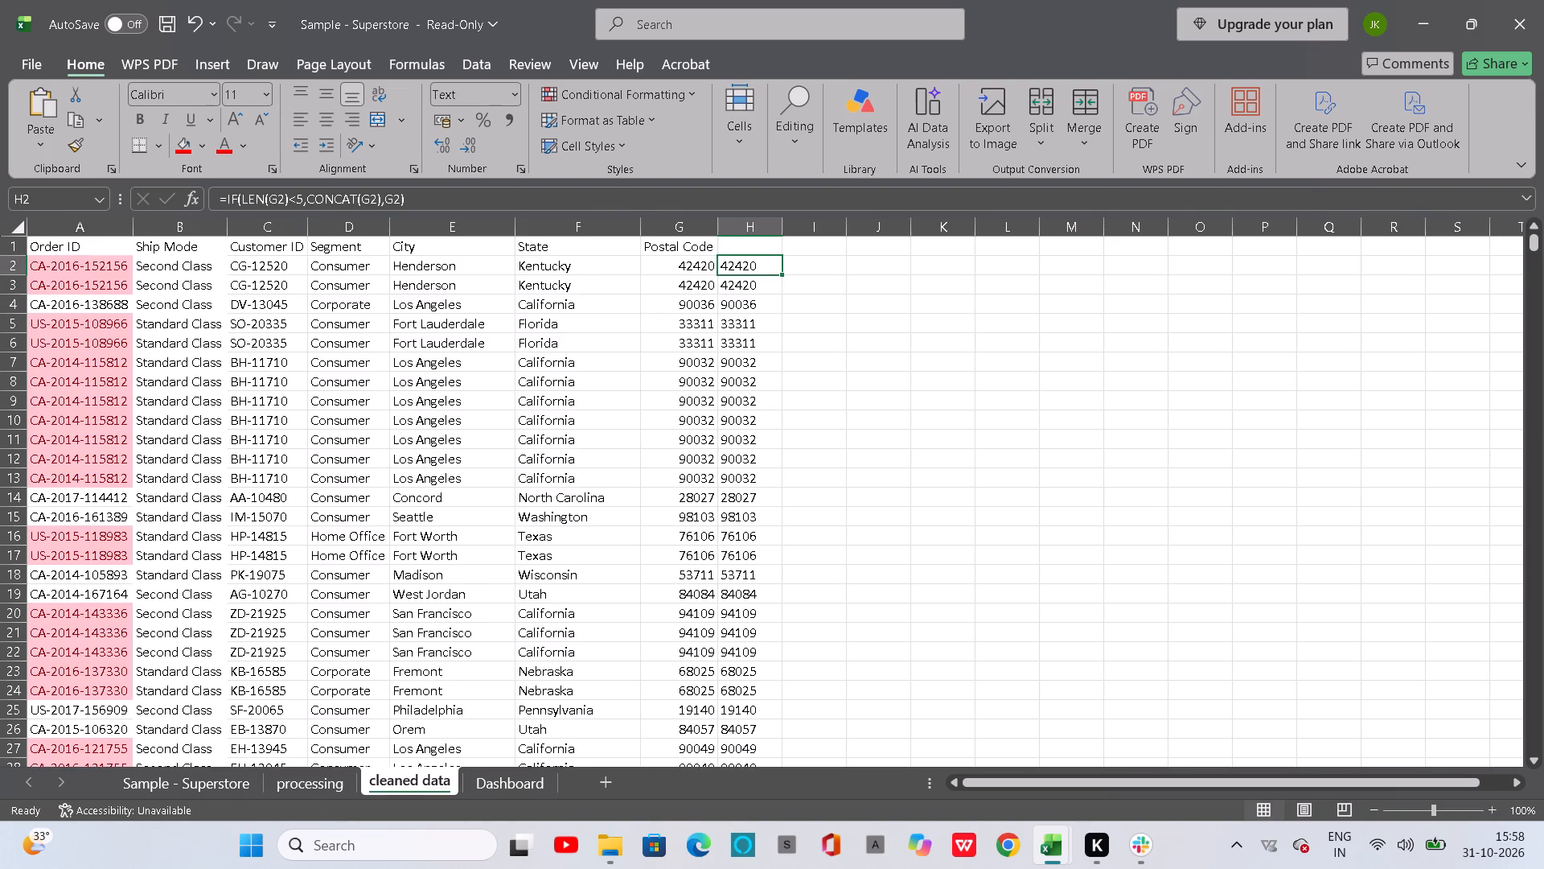
Add "0" as the first CONCAT argument in H2, making the formula =IF(LEN(G2)<5,CONCAT("0",G2),G2).
left_click(359, 200)
left_click(359, 199)
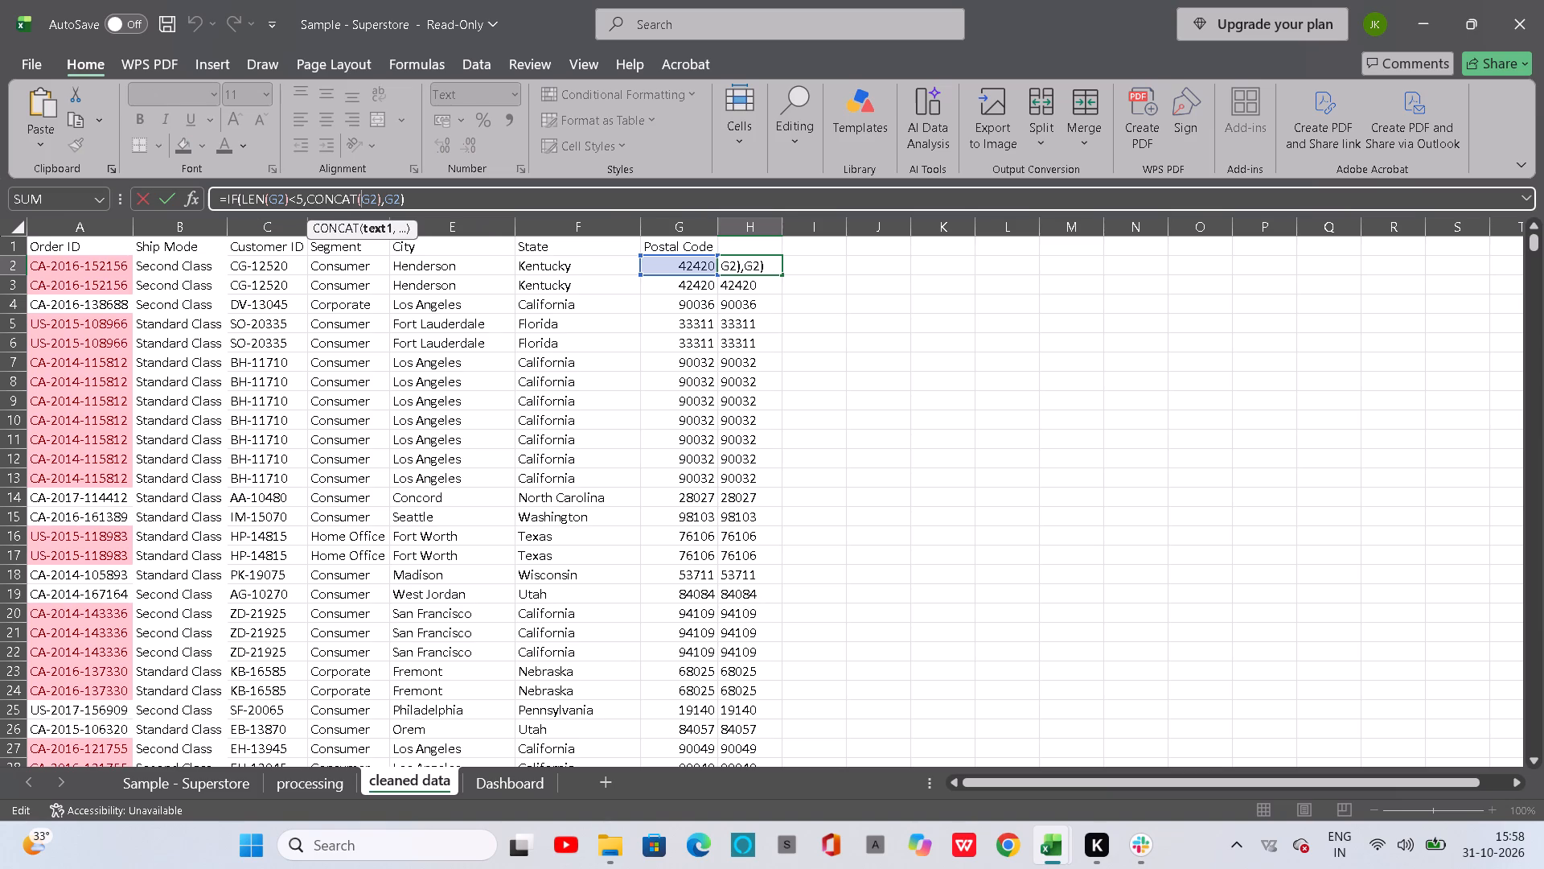
type("\"0\"")
key("comma")
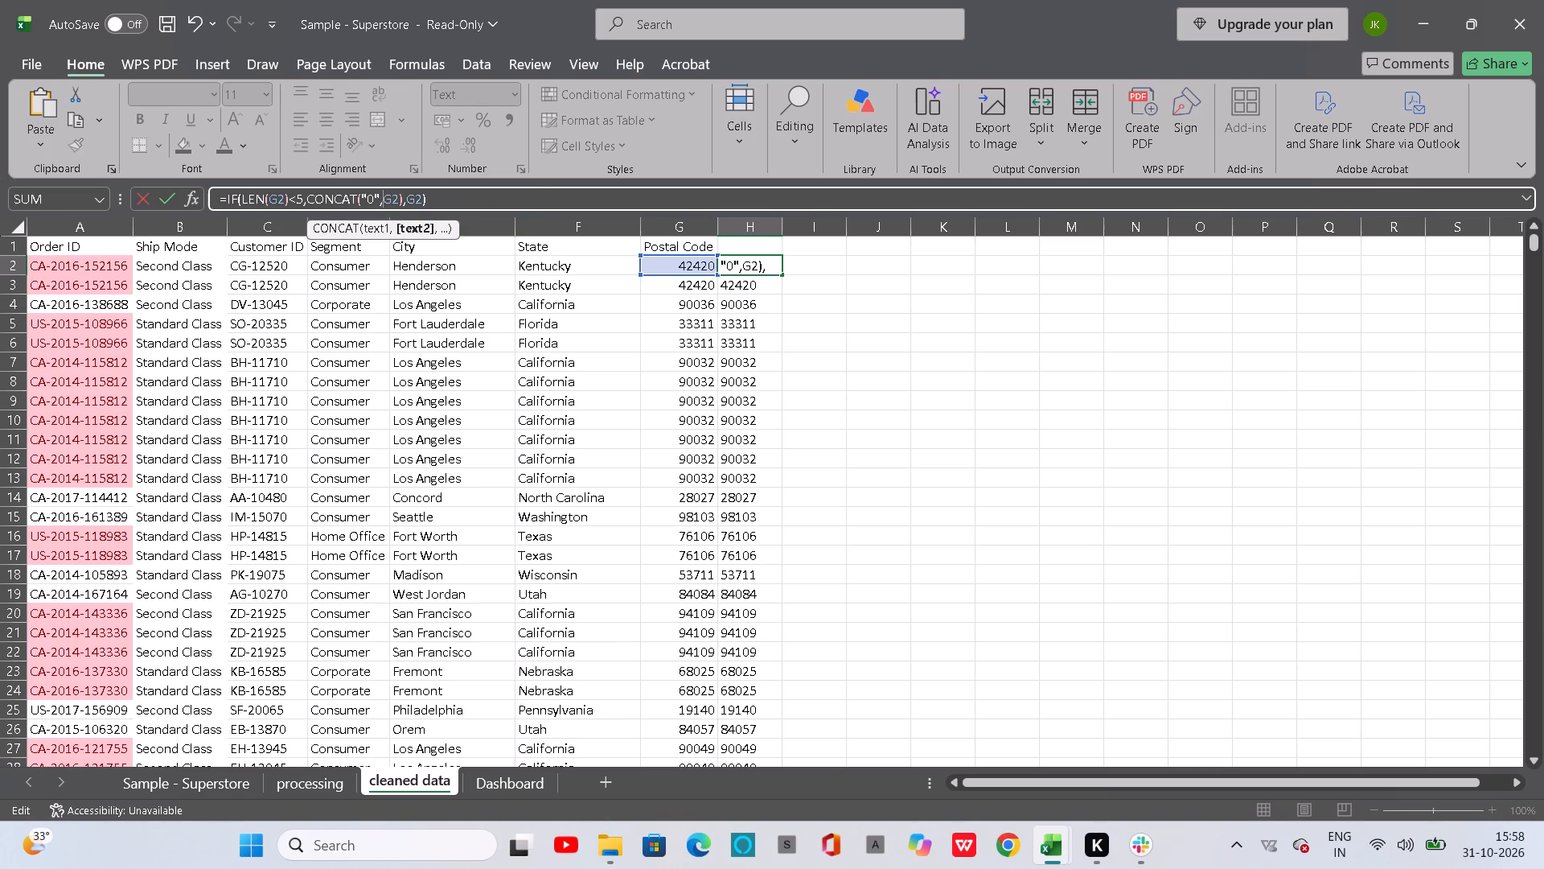
key("Return")
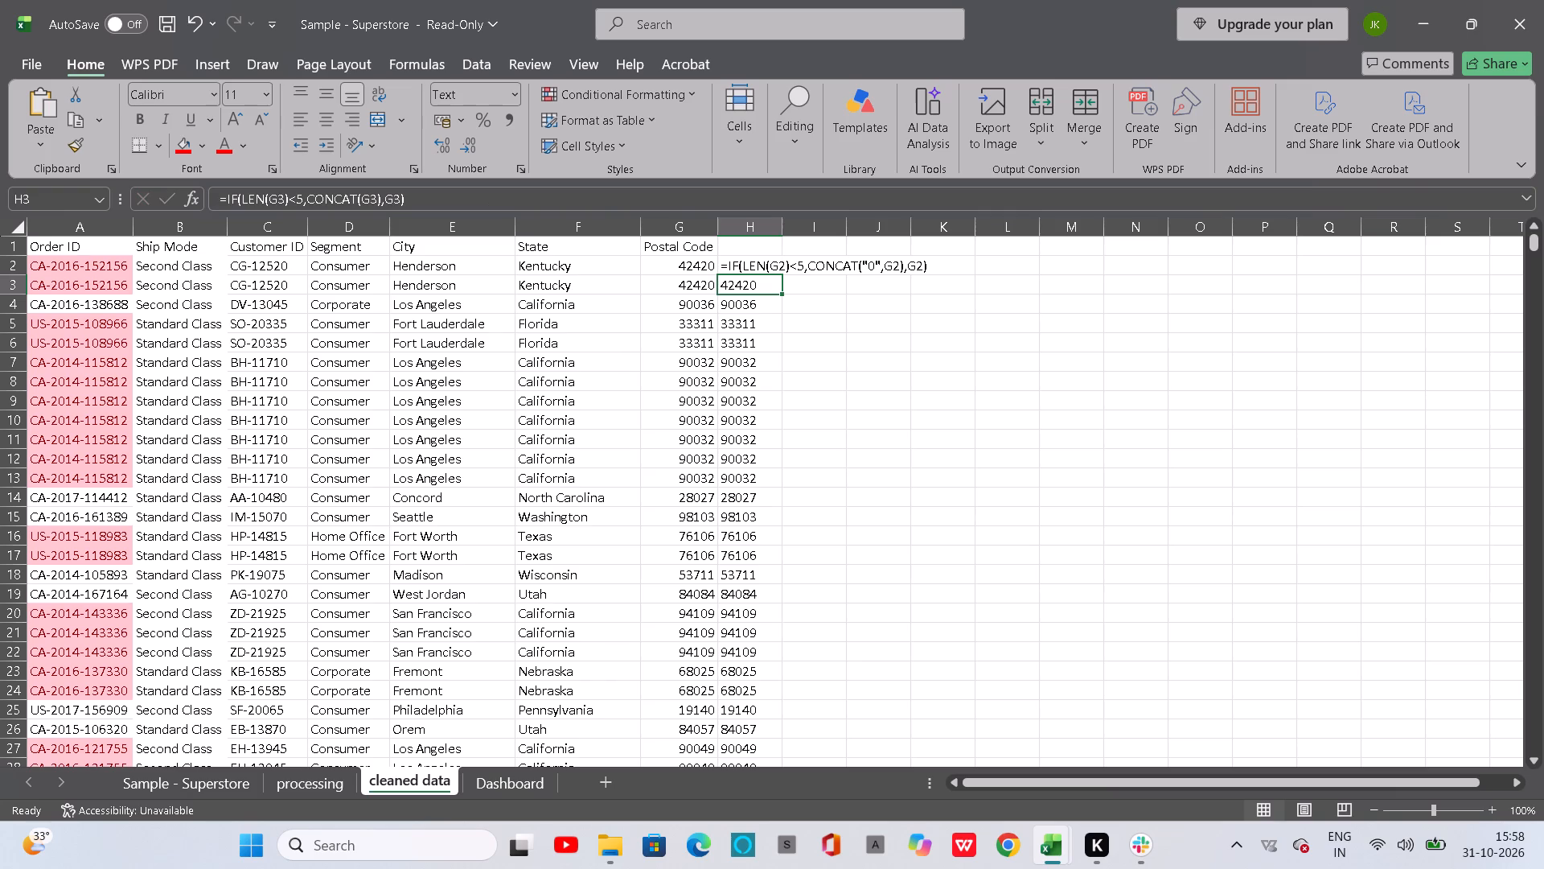
Fill the H3 formula down the remaining rows of column H in the cleaned data sheet.
left_click(740, 266)
key("Return")
left_click(758, 278)
double_click(778, 293)
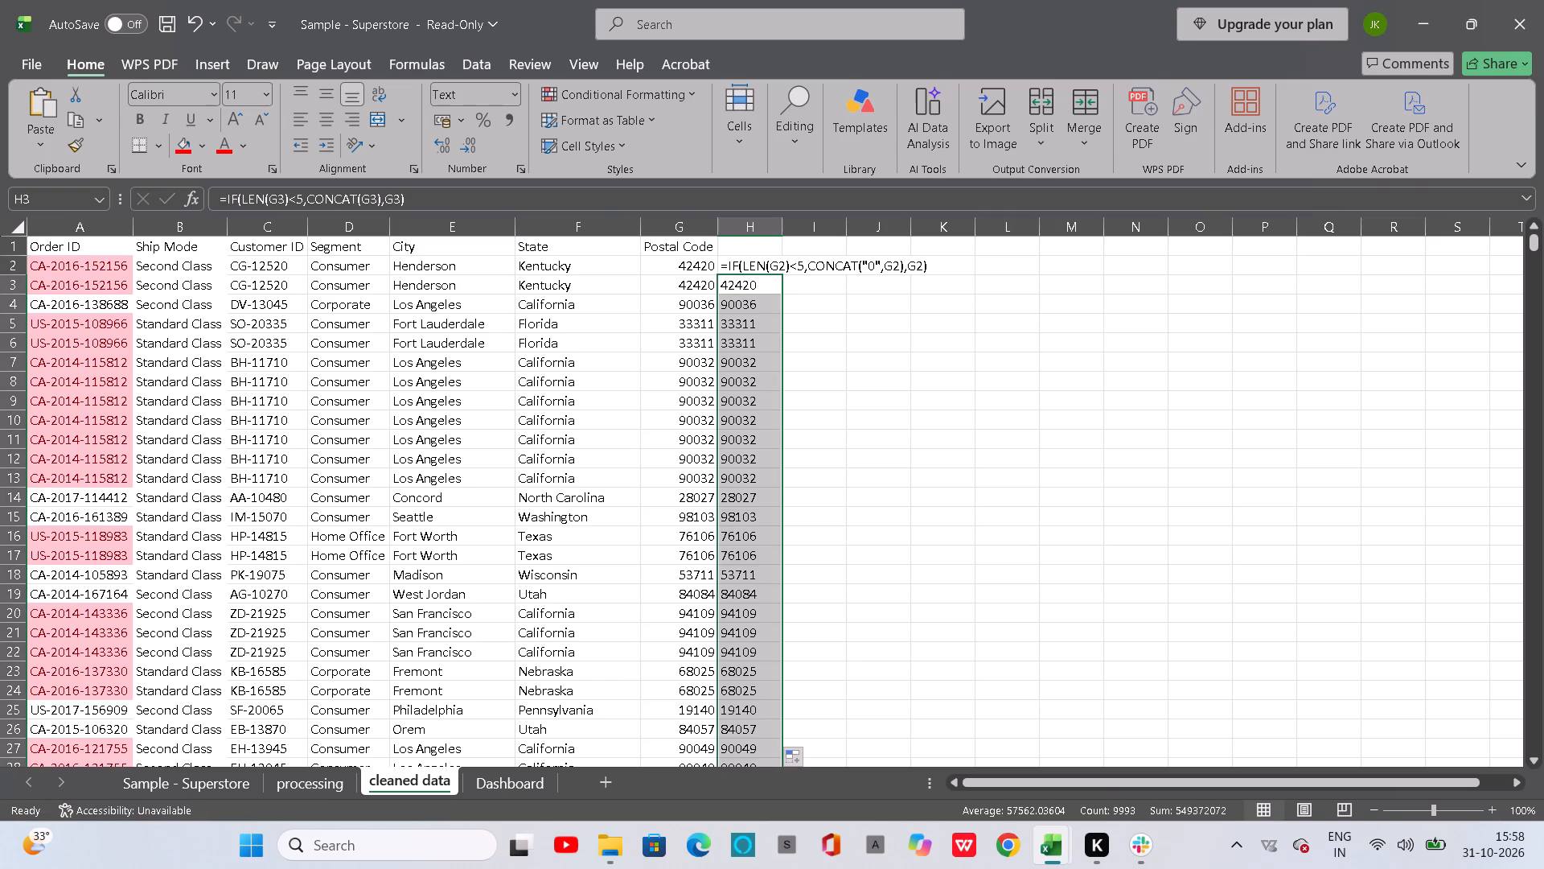
left_click(807, 298)
left_click(739, 294)
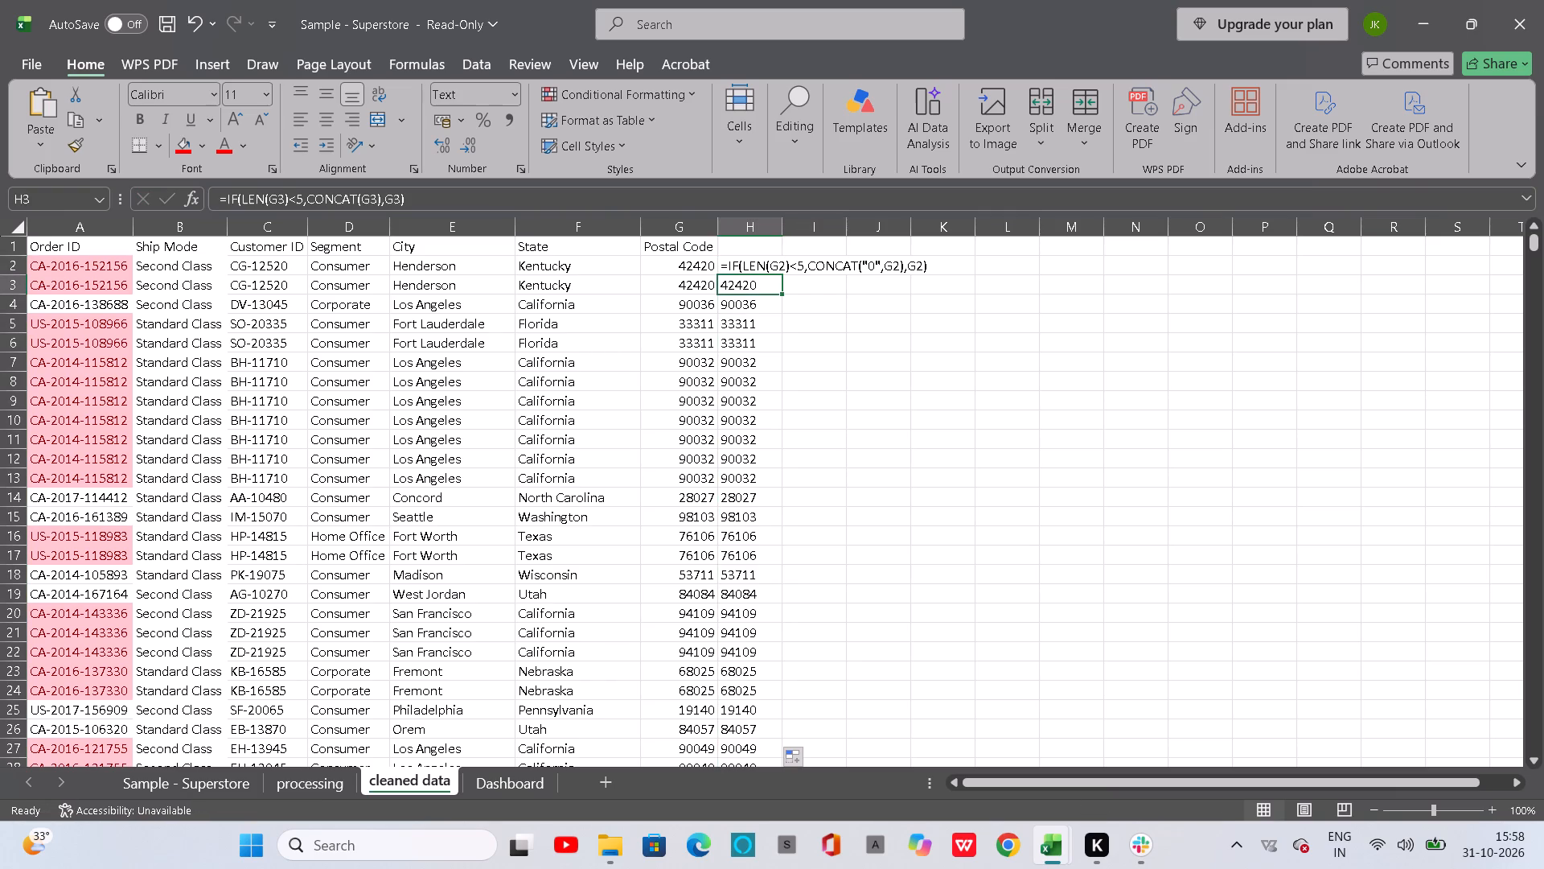
Check column H of the cleaned data sheet for whether short postal codes have a leading zero.
scroll(766, 406, "down", 4)
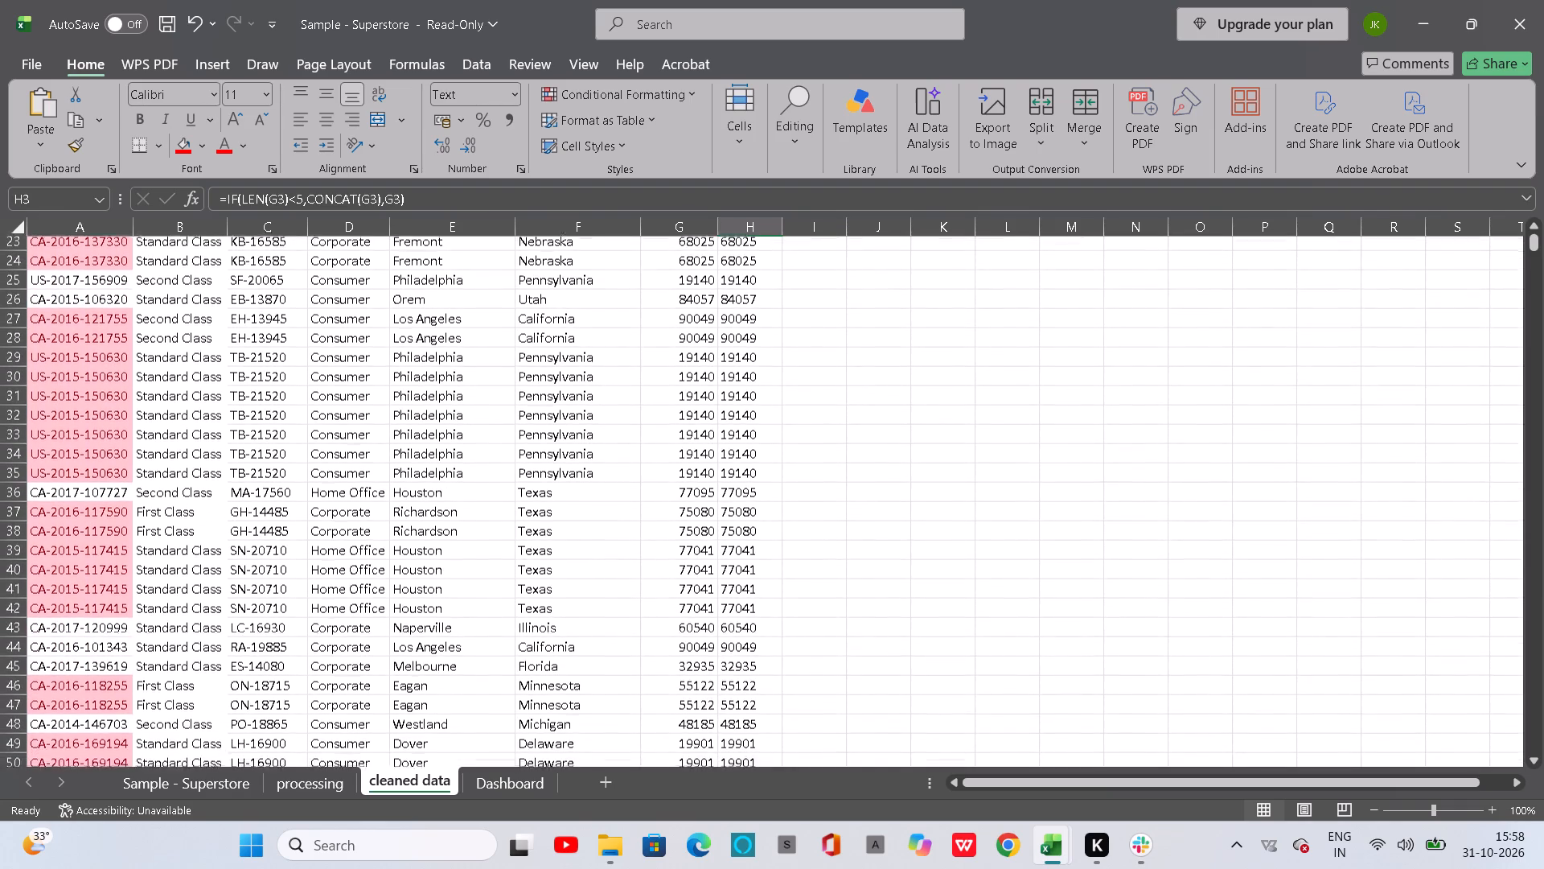
scroll(766, 406, "down", 6)
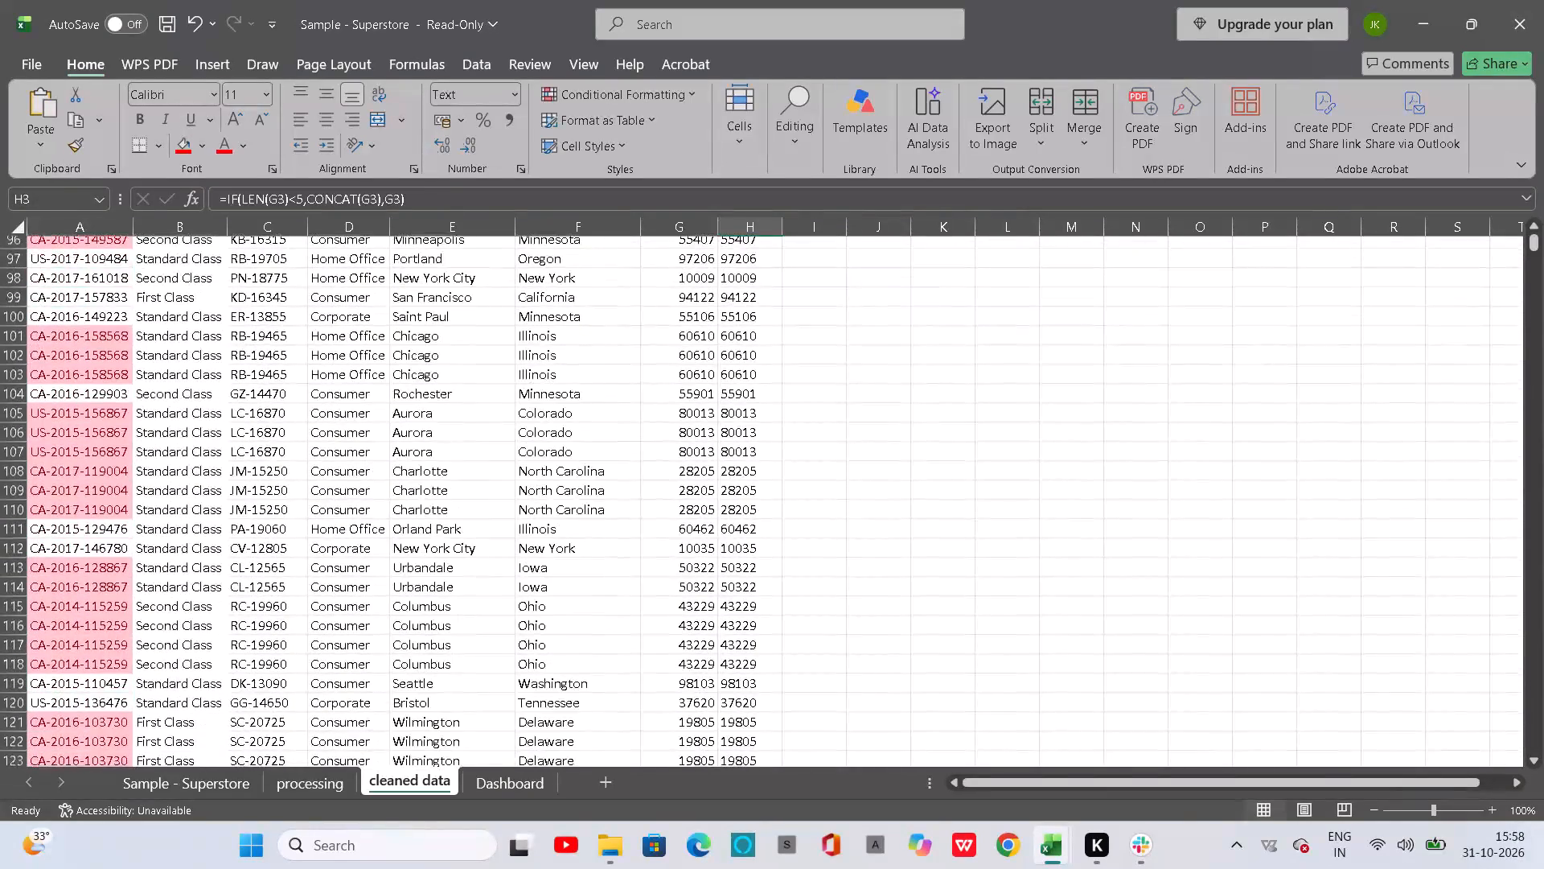
scroll(766, 406, "down", 13)
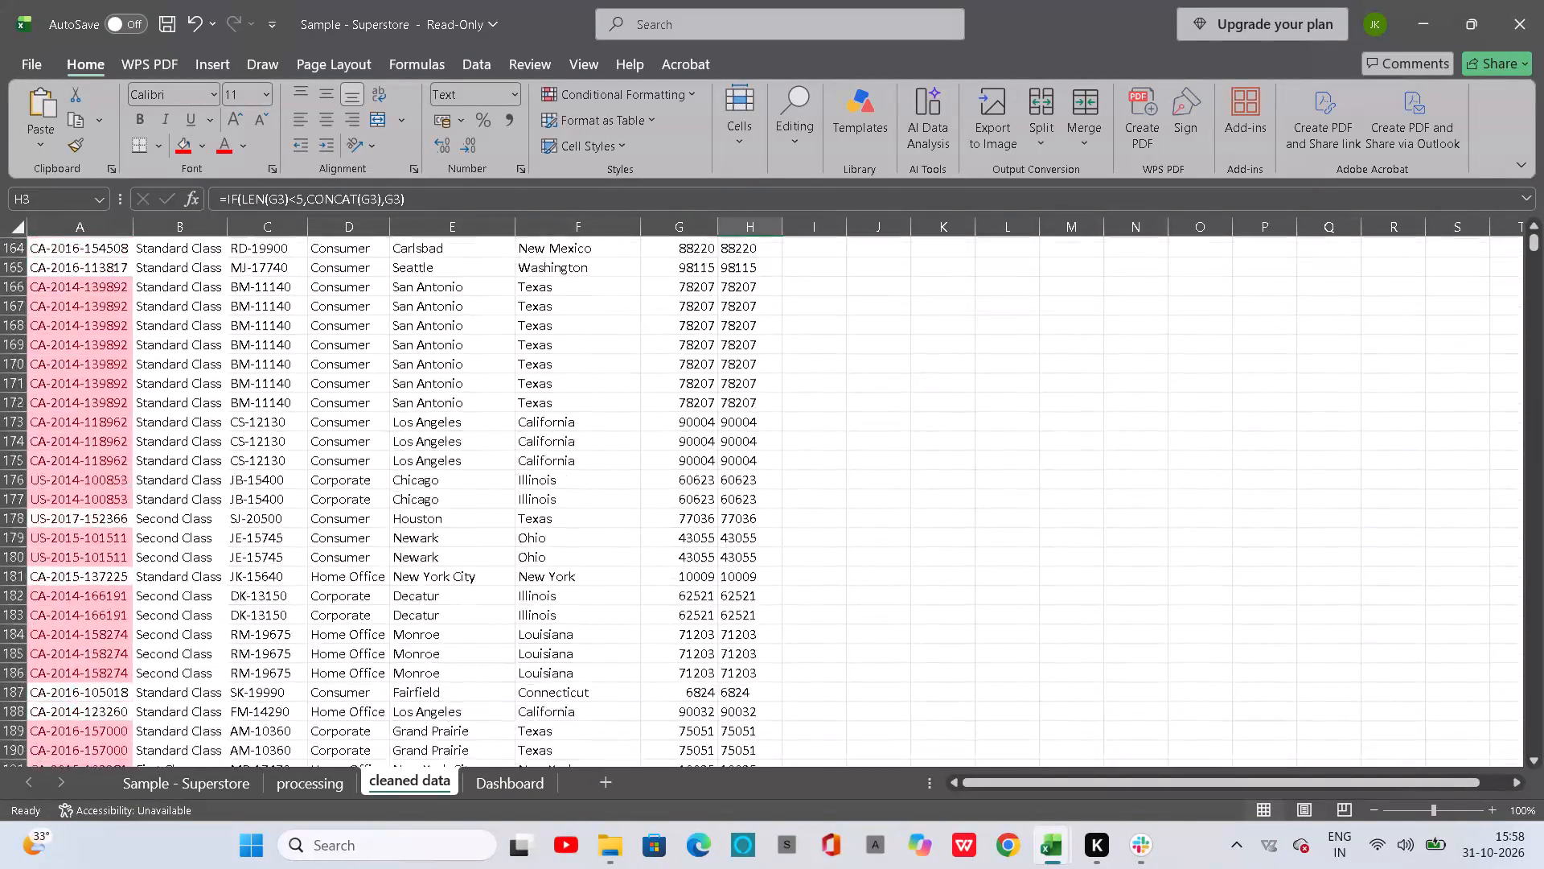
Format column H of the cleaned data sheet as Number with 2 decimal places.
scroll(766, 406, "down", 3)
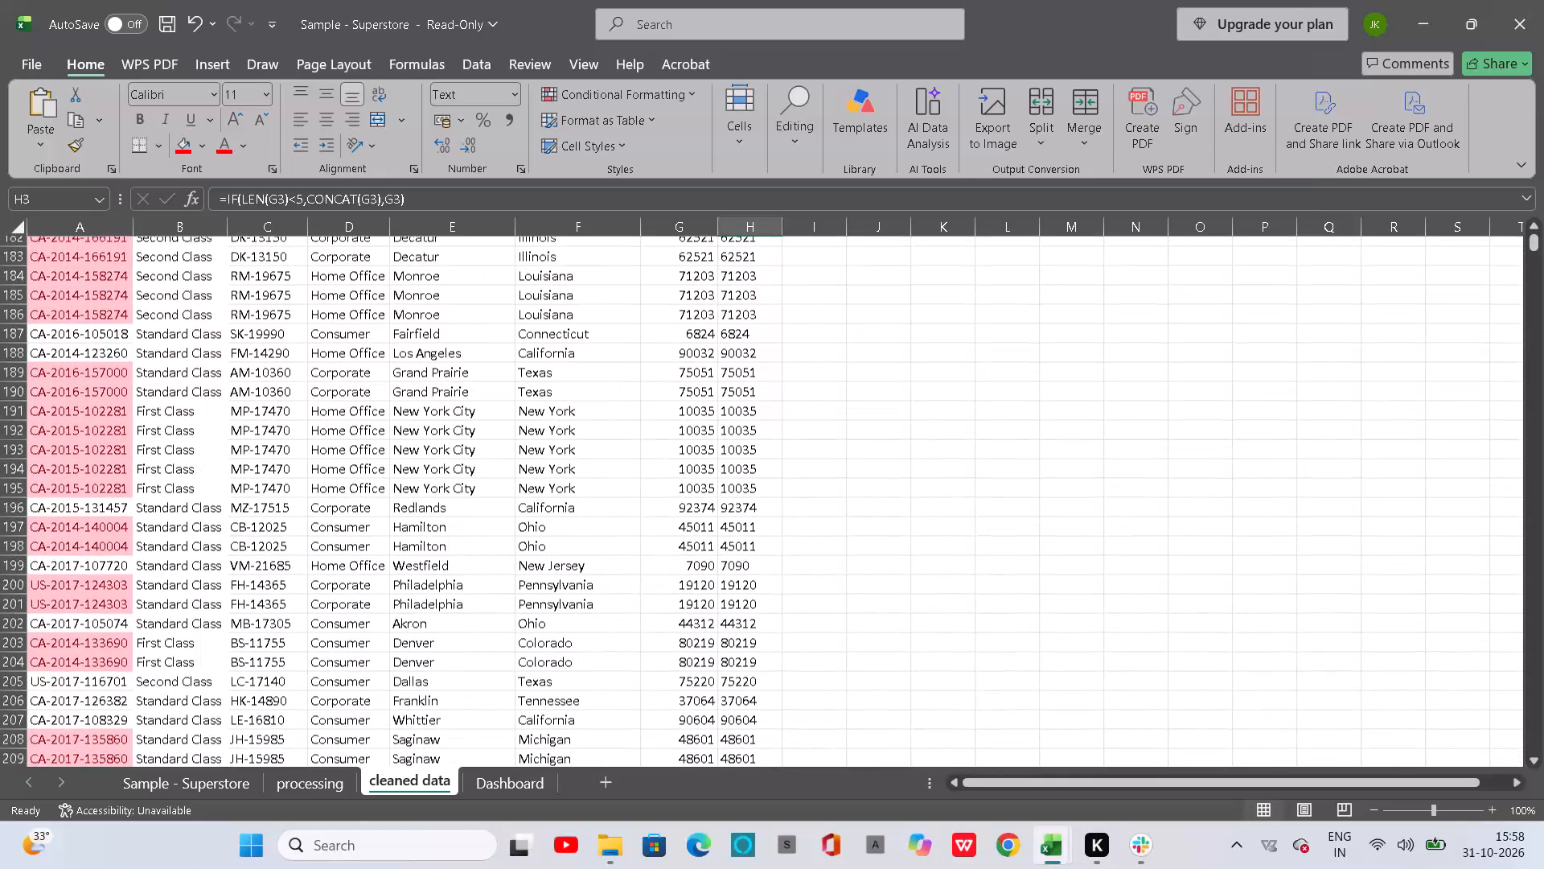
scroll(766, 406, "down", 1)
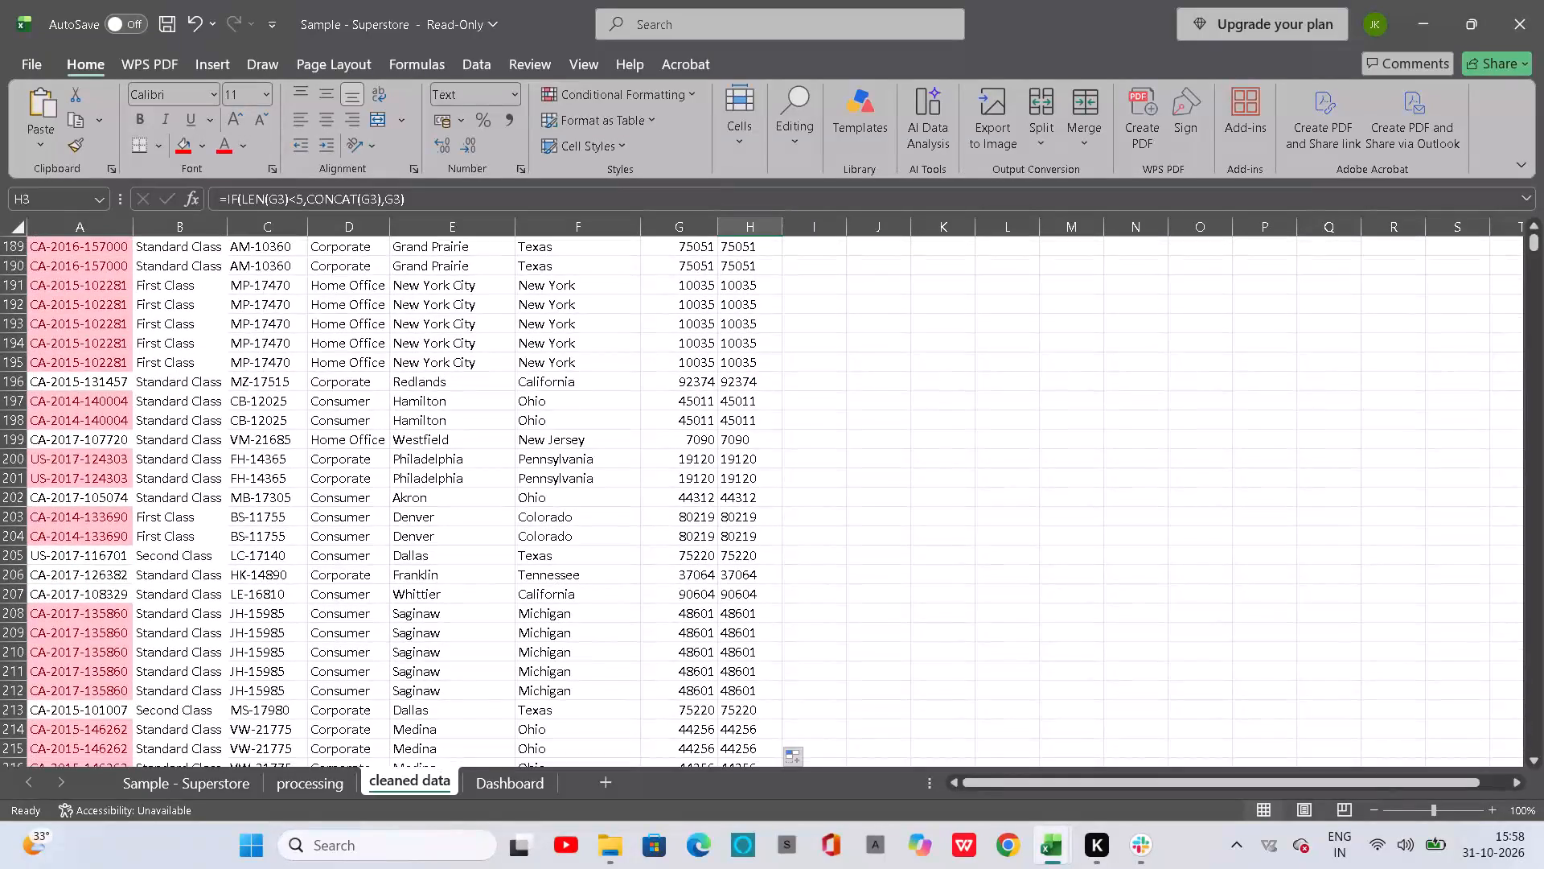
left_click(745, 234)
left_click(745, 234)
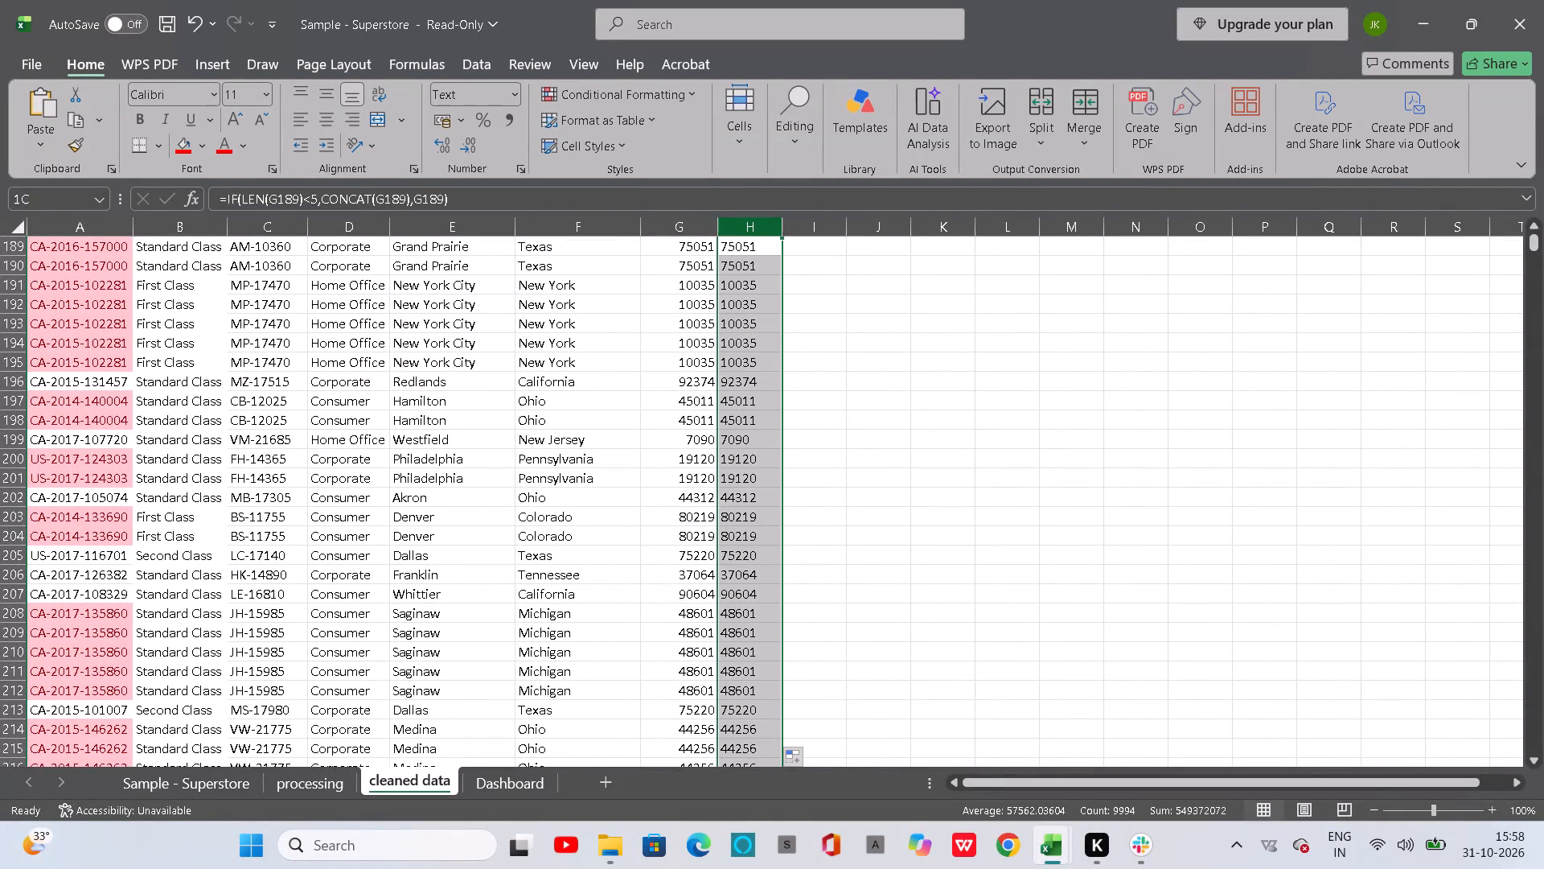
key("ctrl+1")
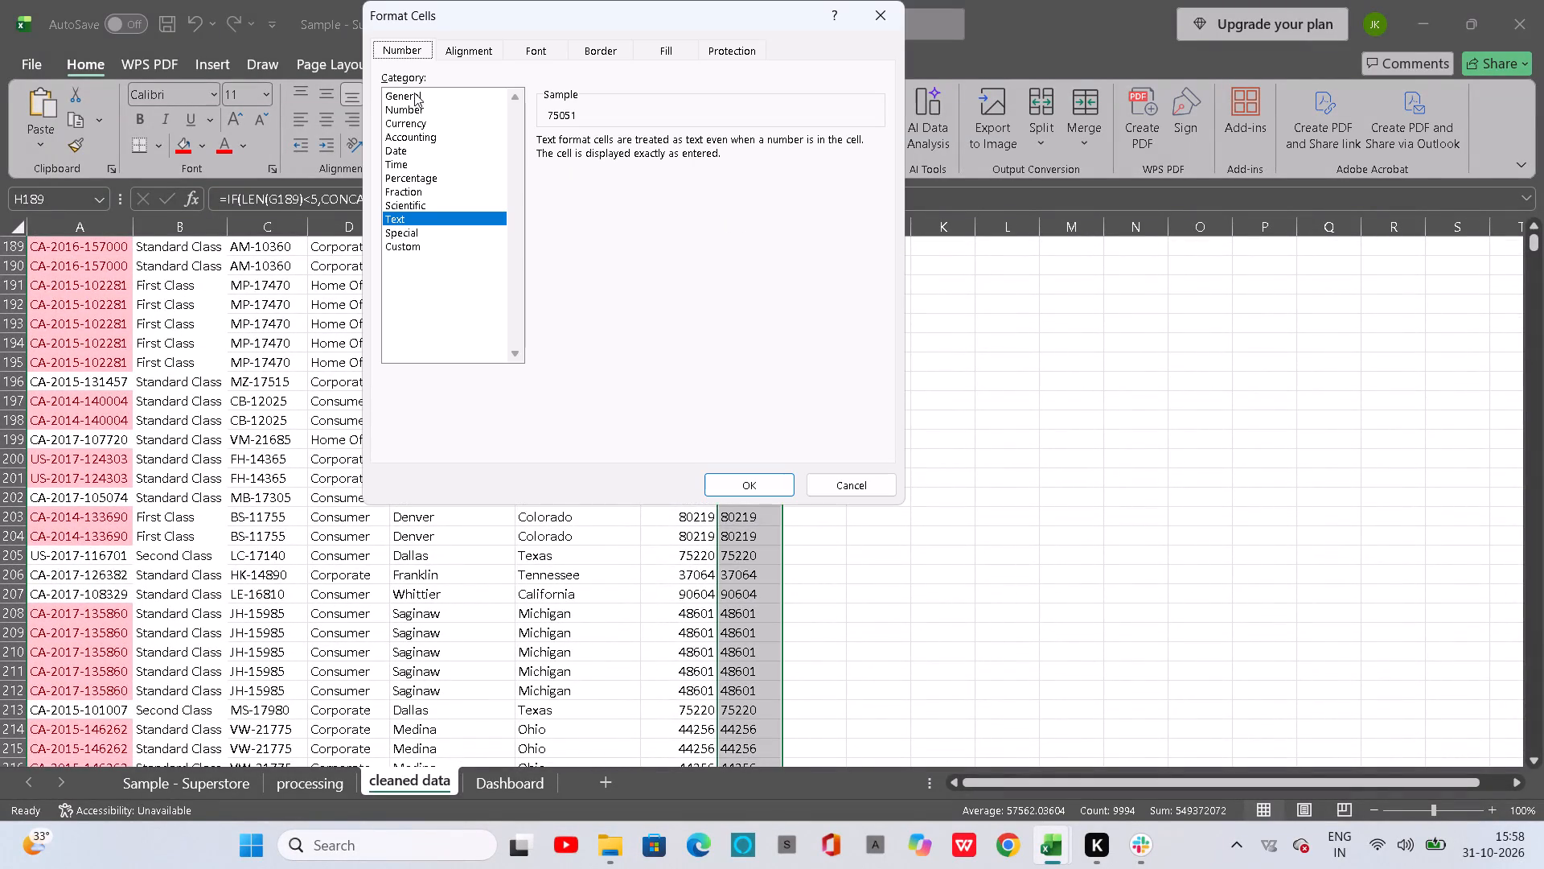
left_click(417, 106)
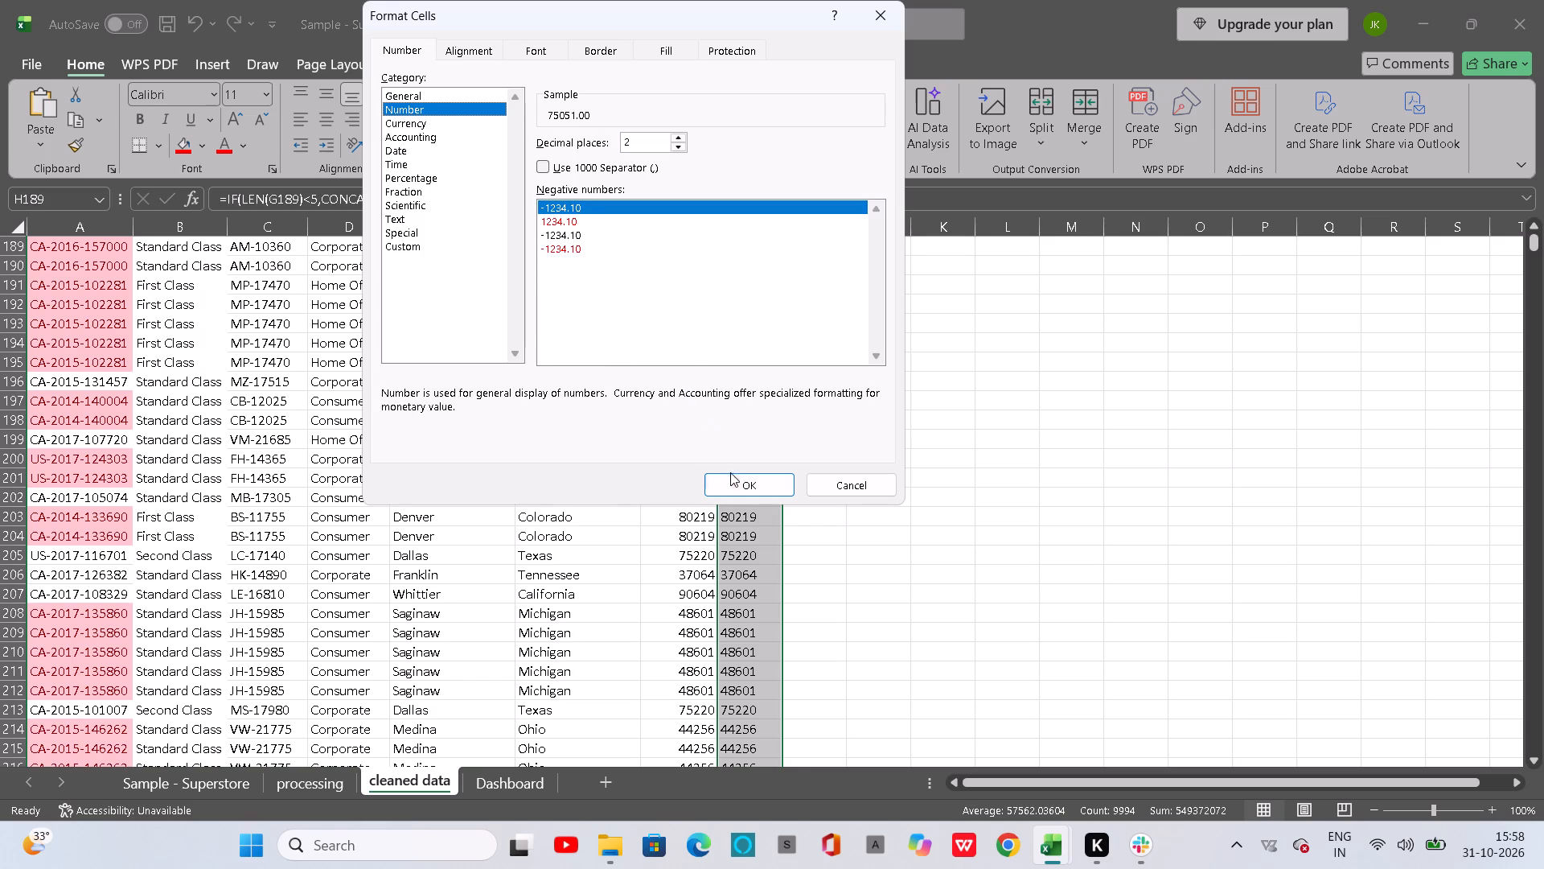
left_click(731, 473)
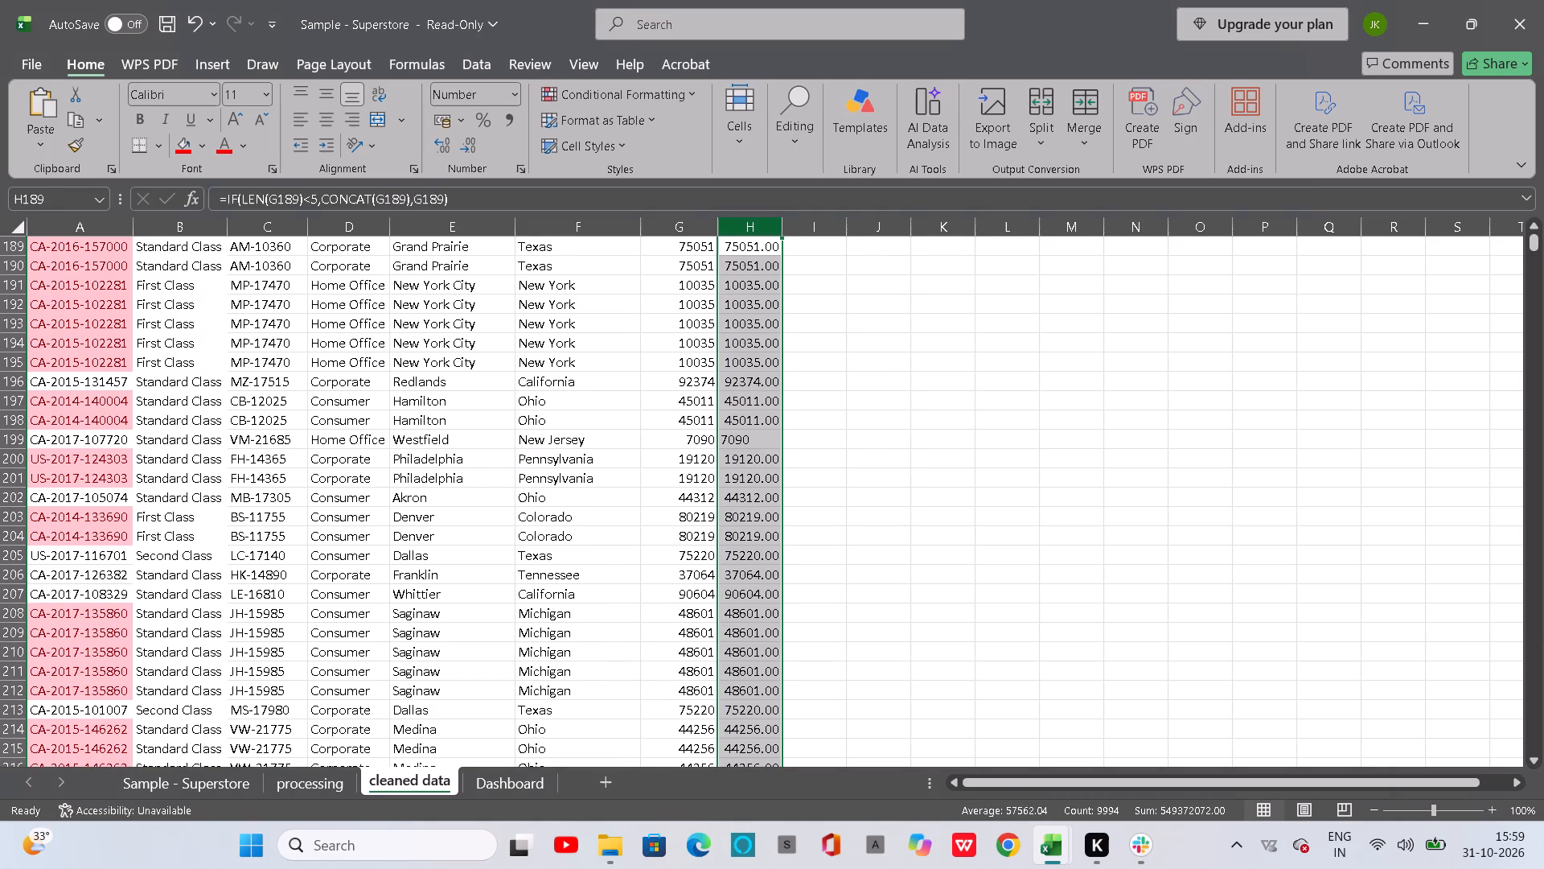
Undo the column H formatting, formula fills and formula entry until H2 holds only the text IF.
key("ctrl+z")
key("ctrl+z")
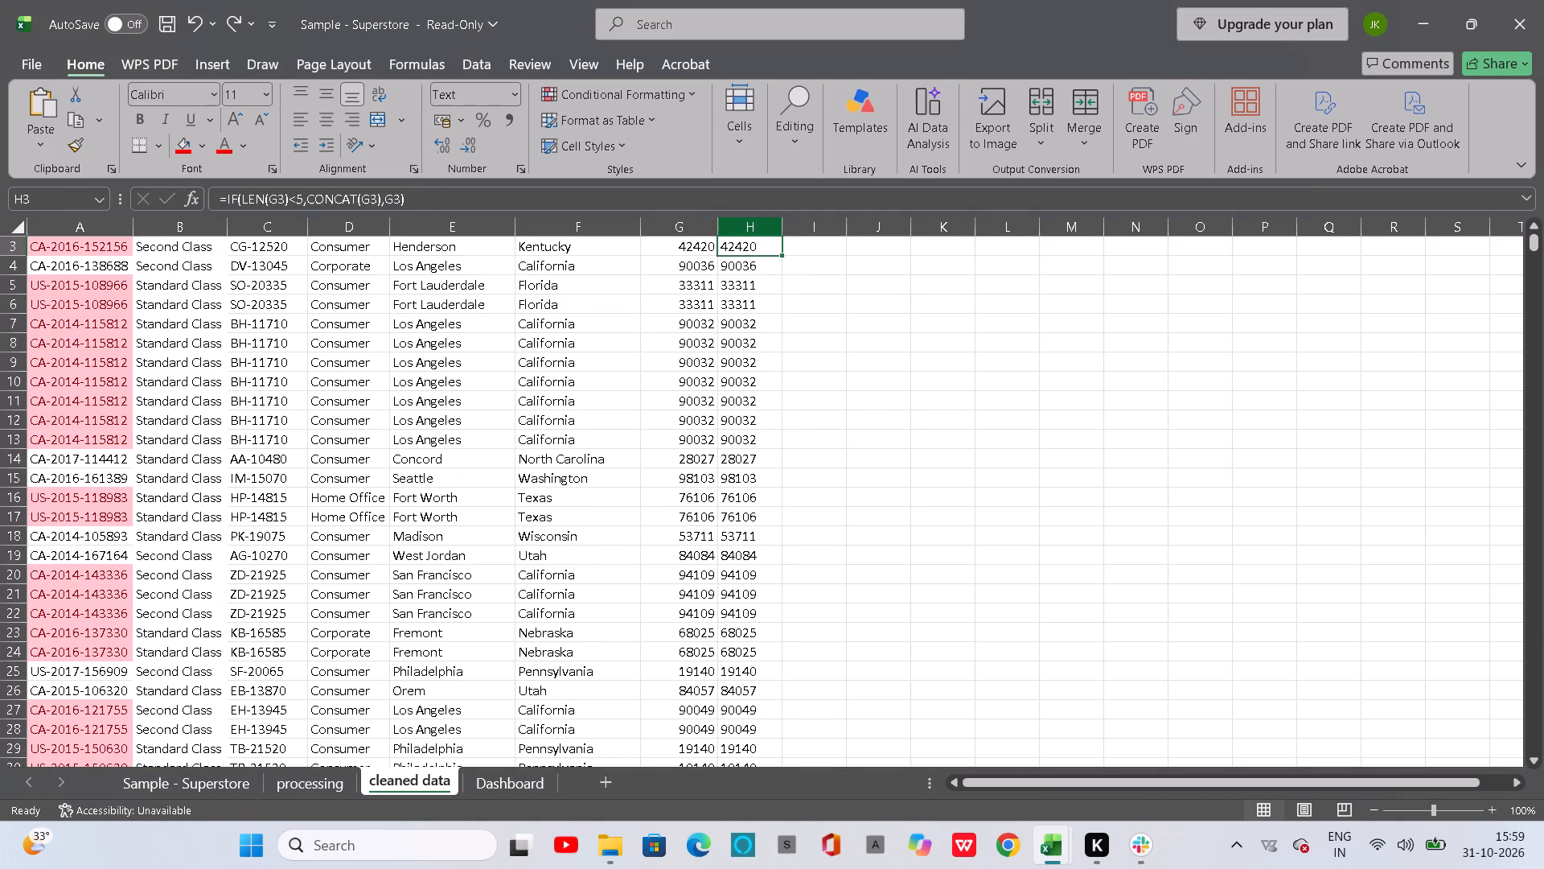
key("ctrl+z")
key("ctrl+z")
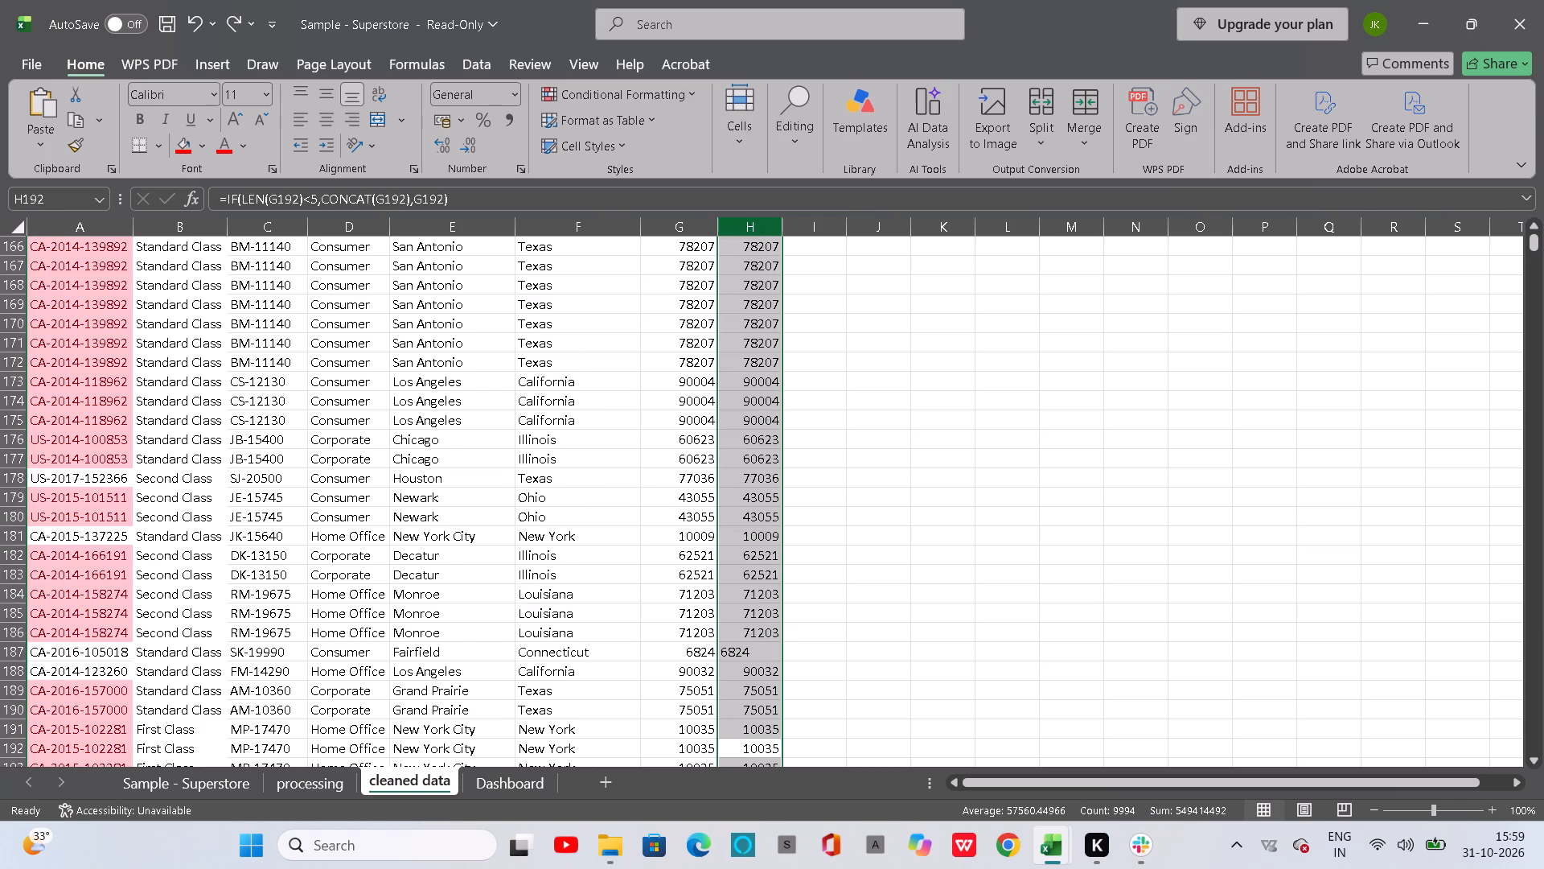
key("ctrl+z")
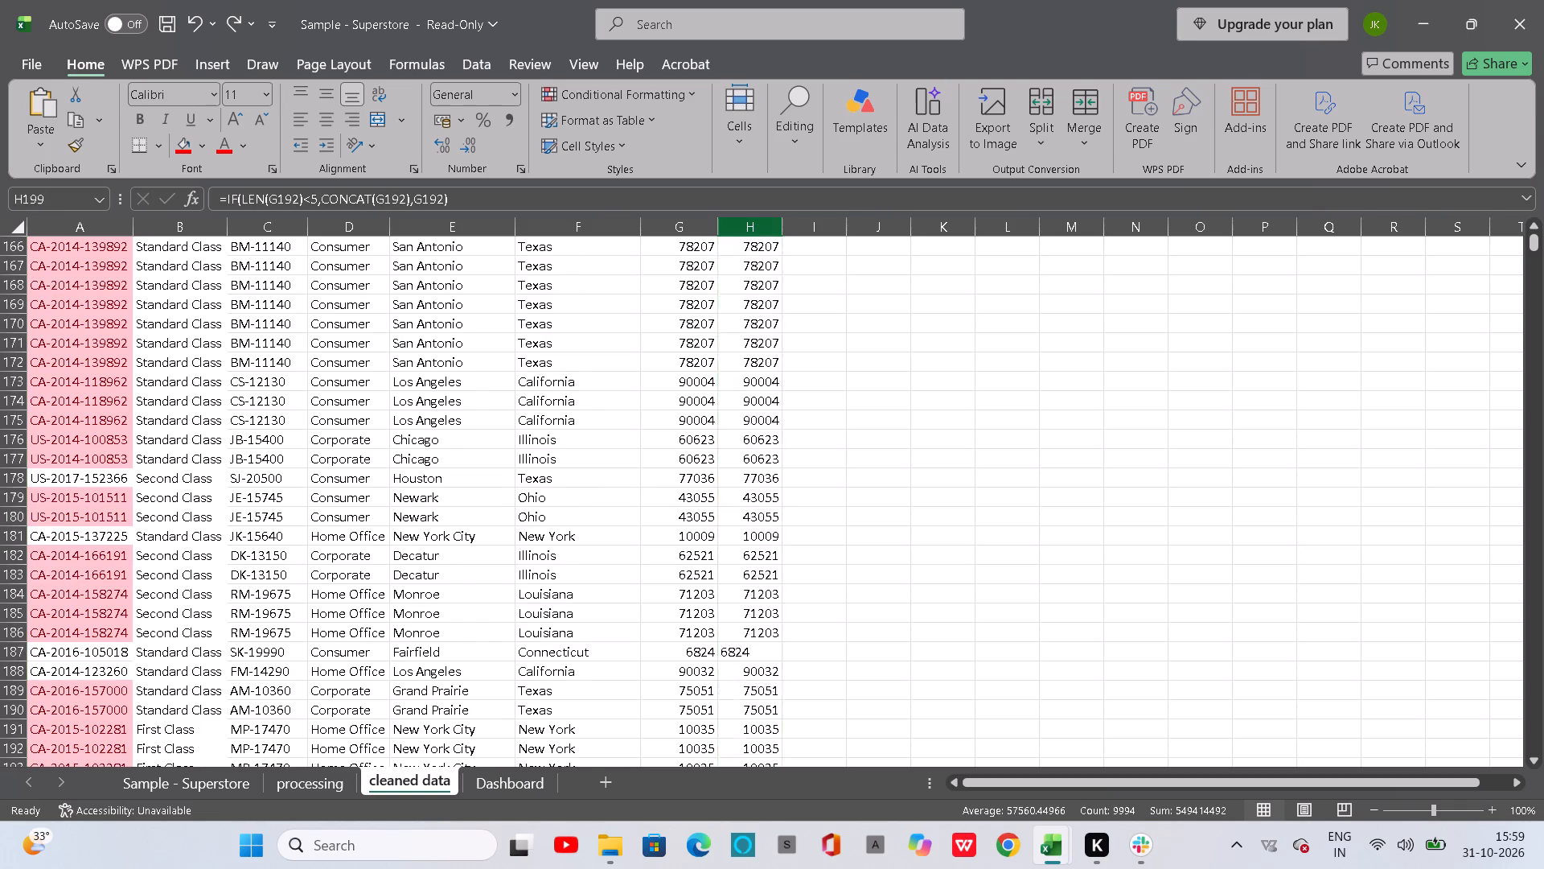
scroll(759, 231, "up", 19)
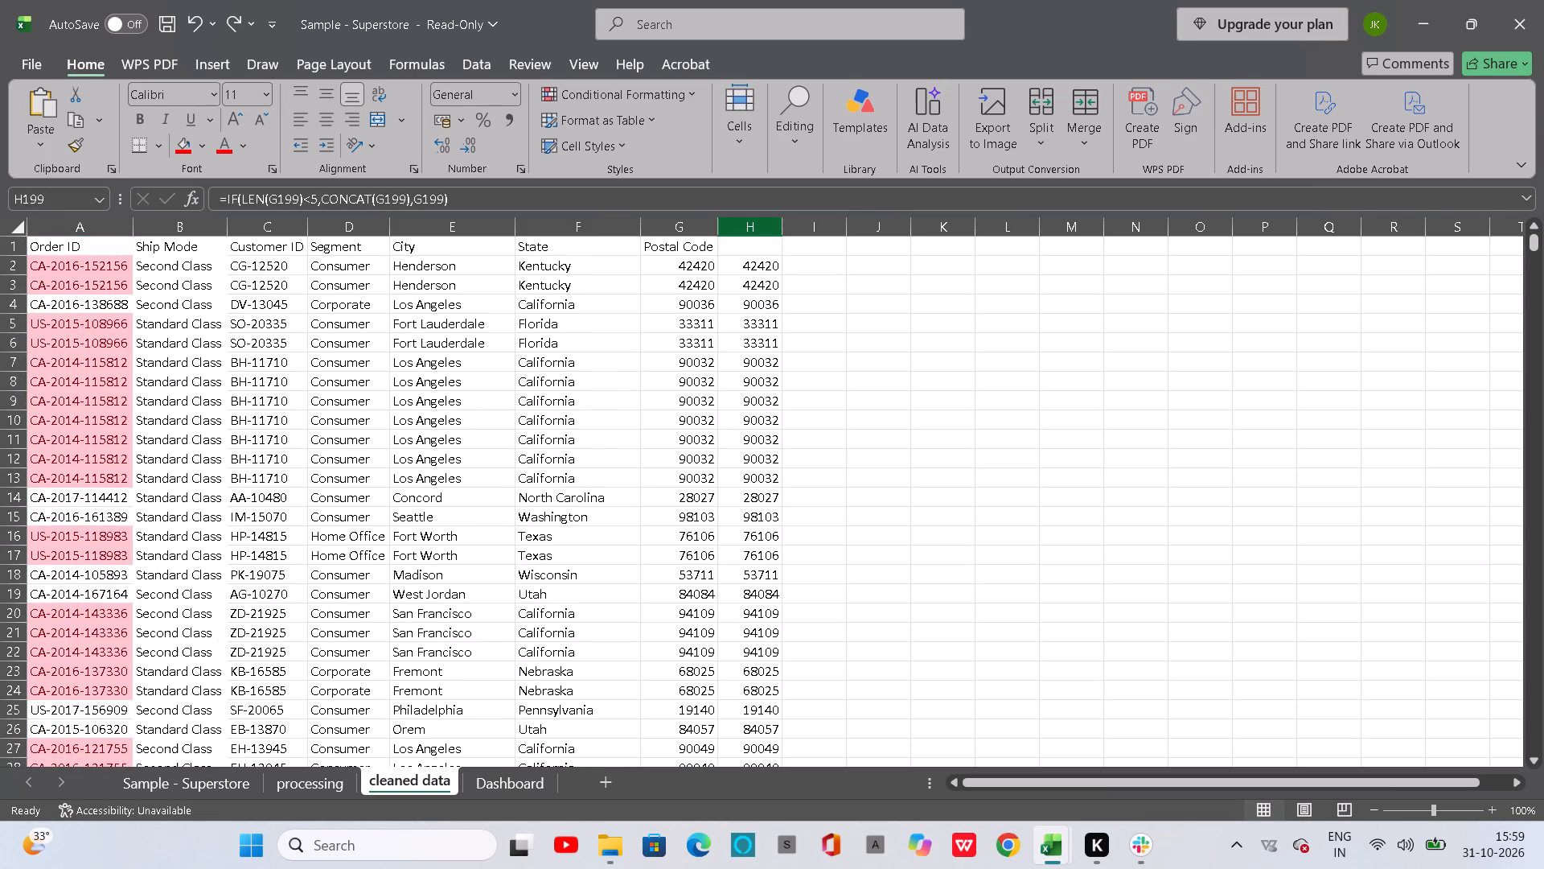
scroll(759, 231, "up", 5)
key("ctrl+z")
key("ctrl+z")
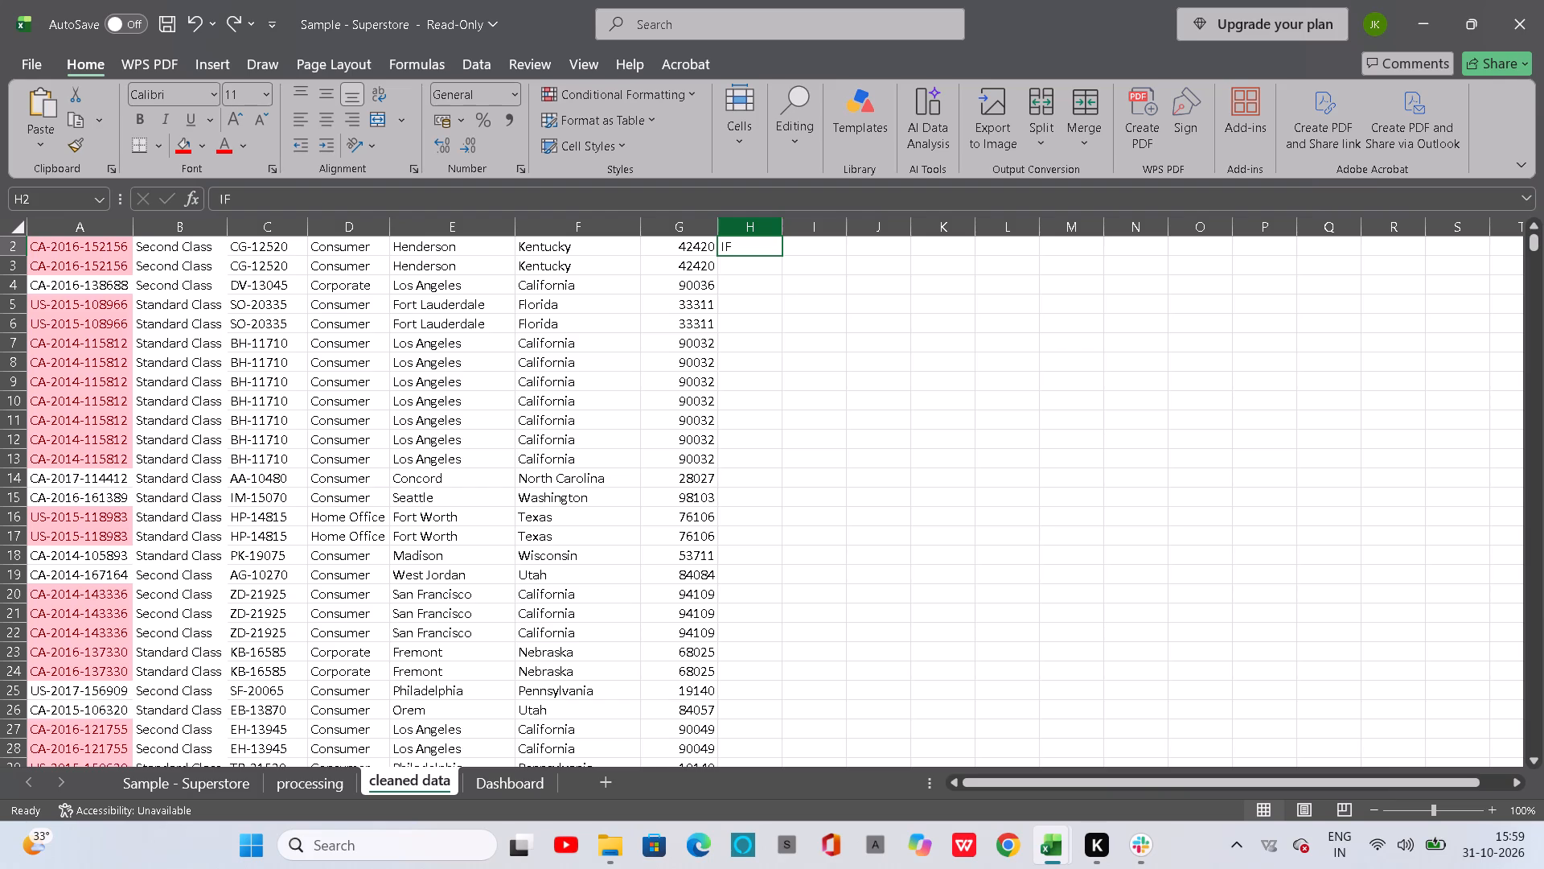
Replace the contents of H2 with the start of a formula, =IF(LEN(G2)<5.
key("BackSpace")
key("BackSpace")
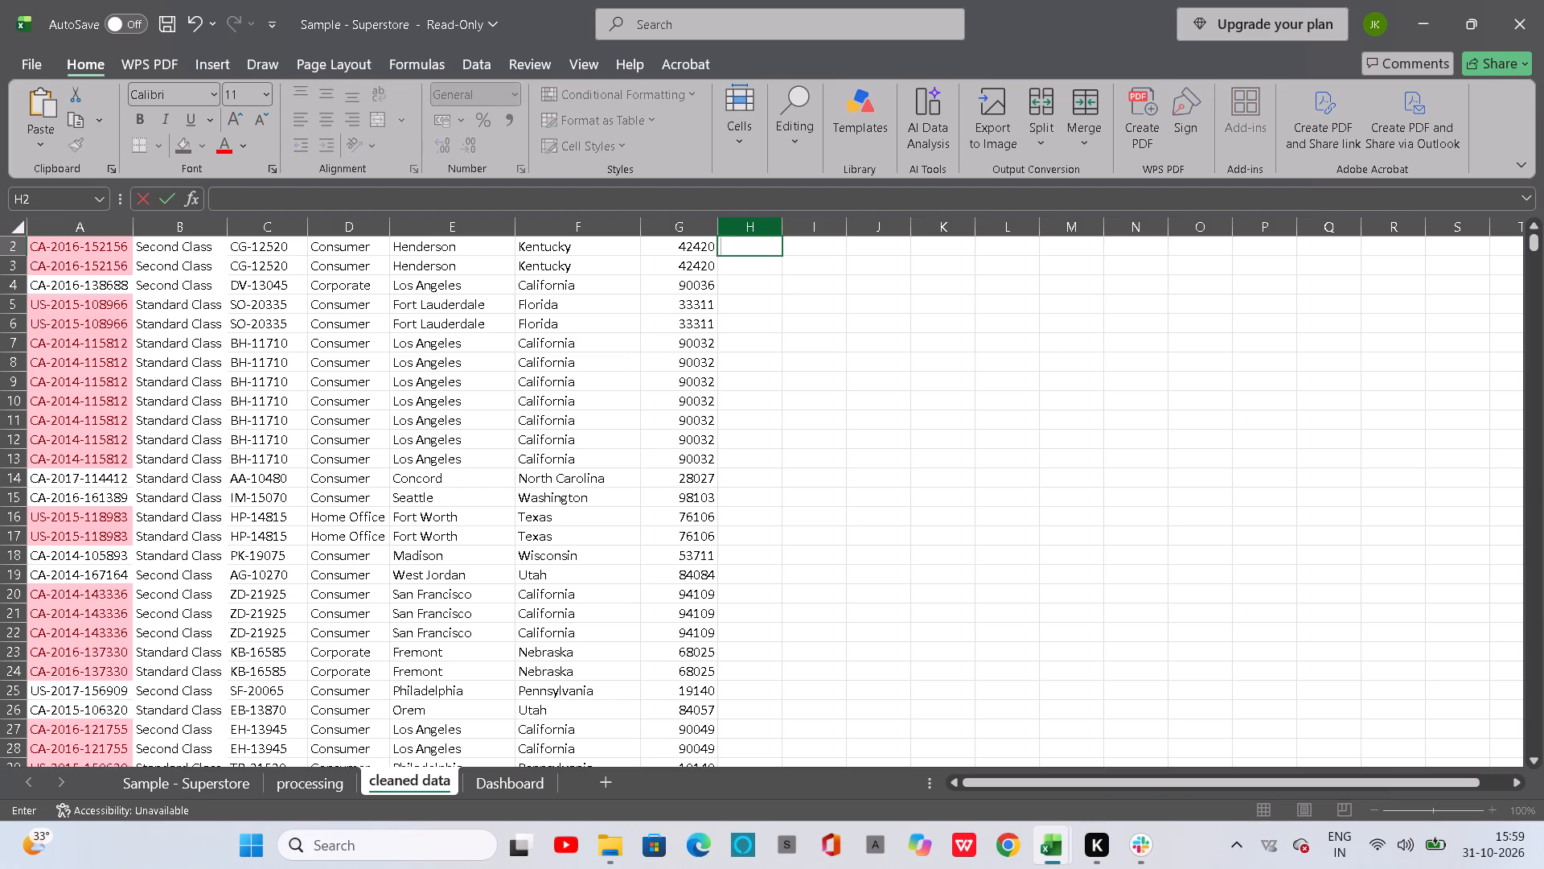
key("equal")
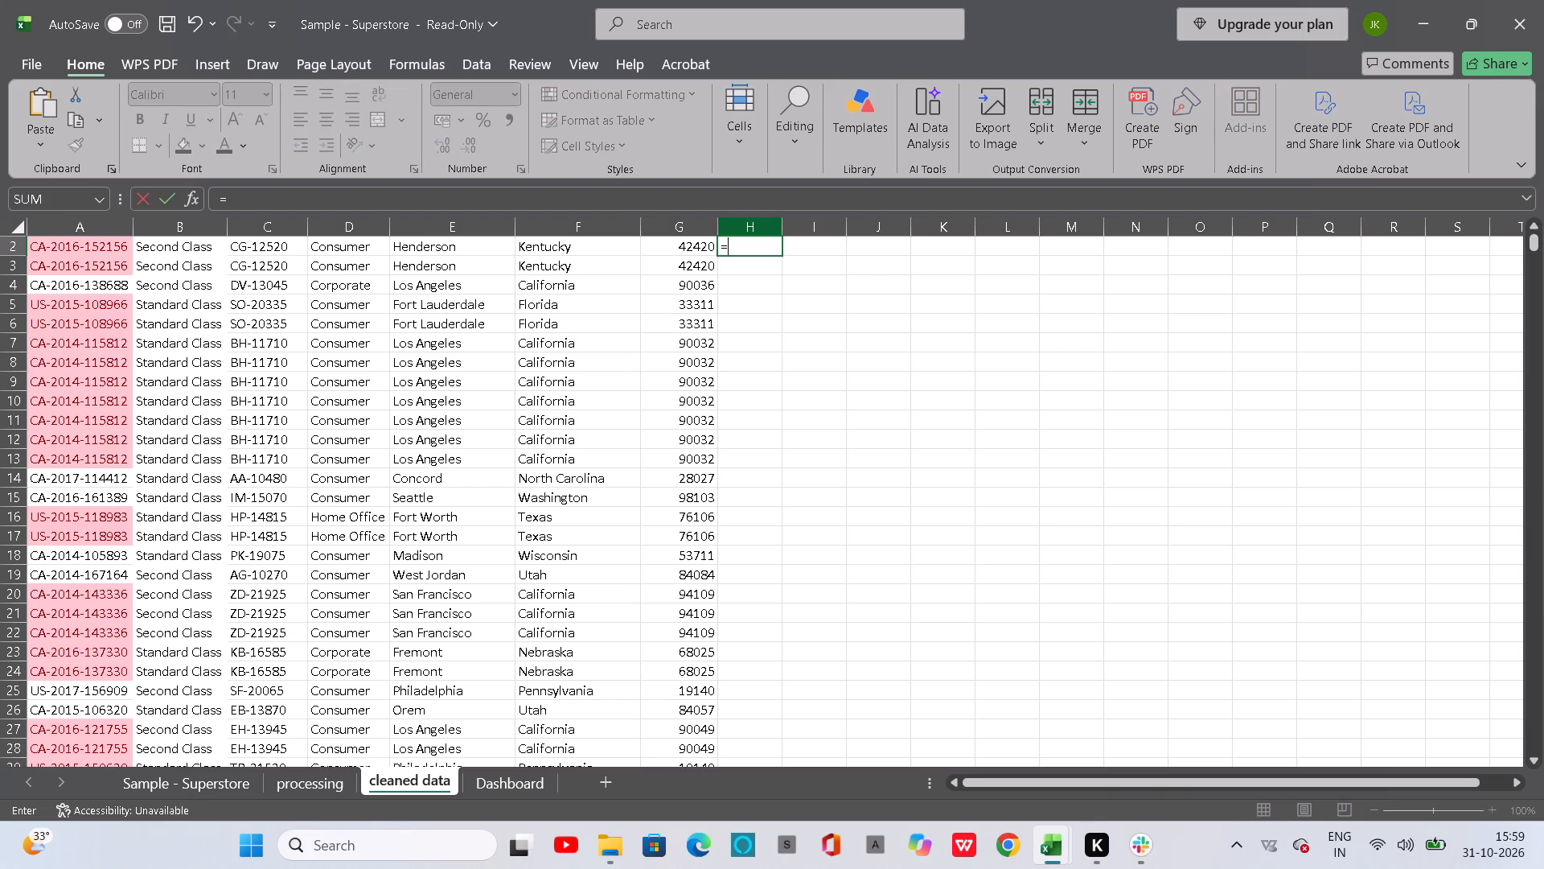
type("IF")
key("Tab")
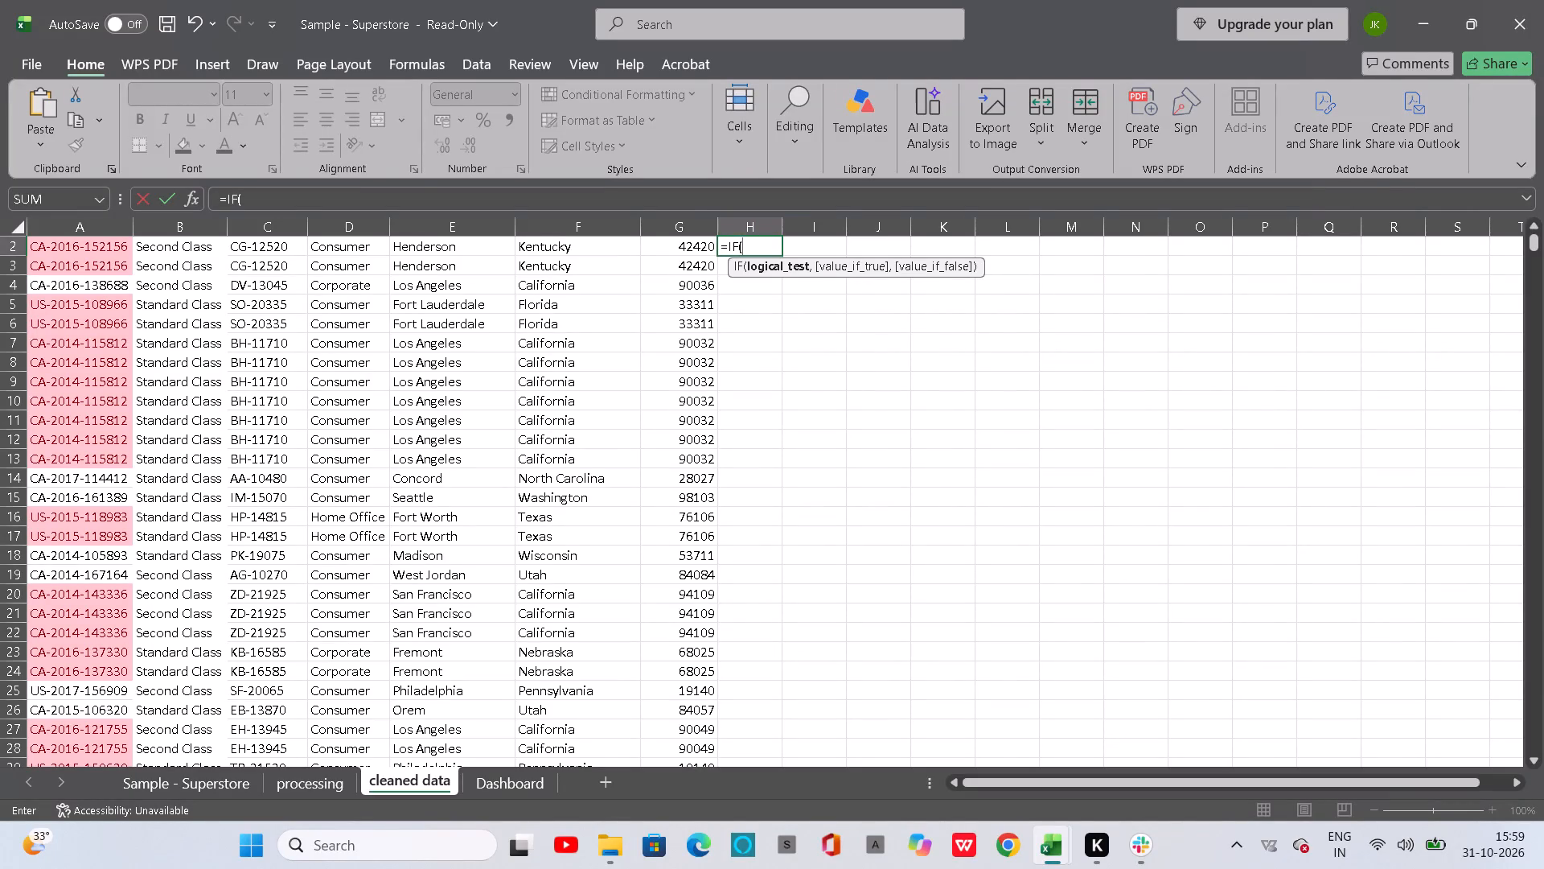
type("LEN")
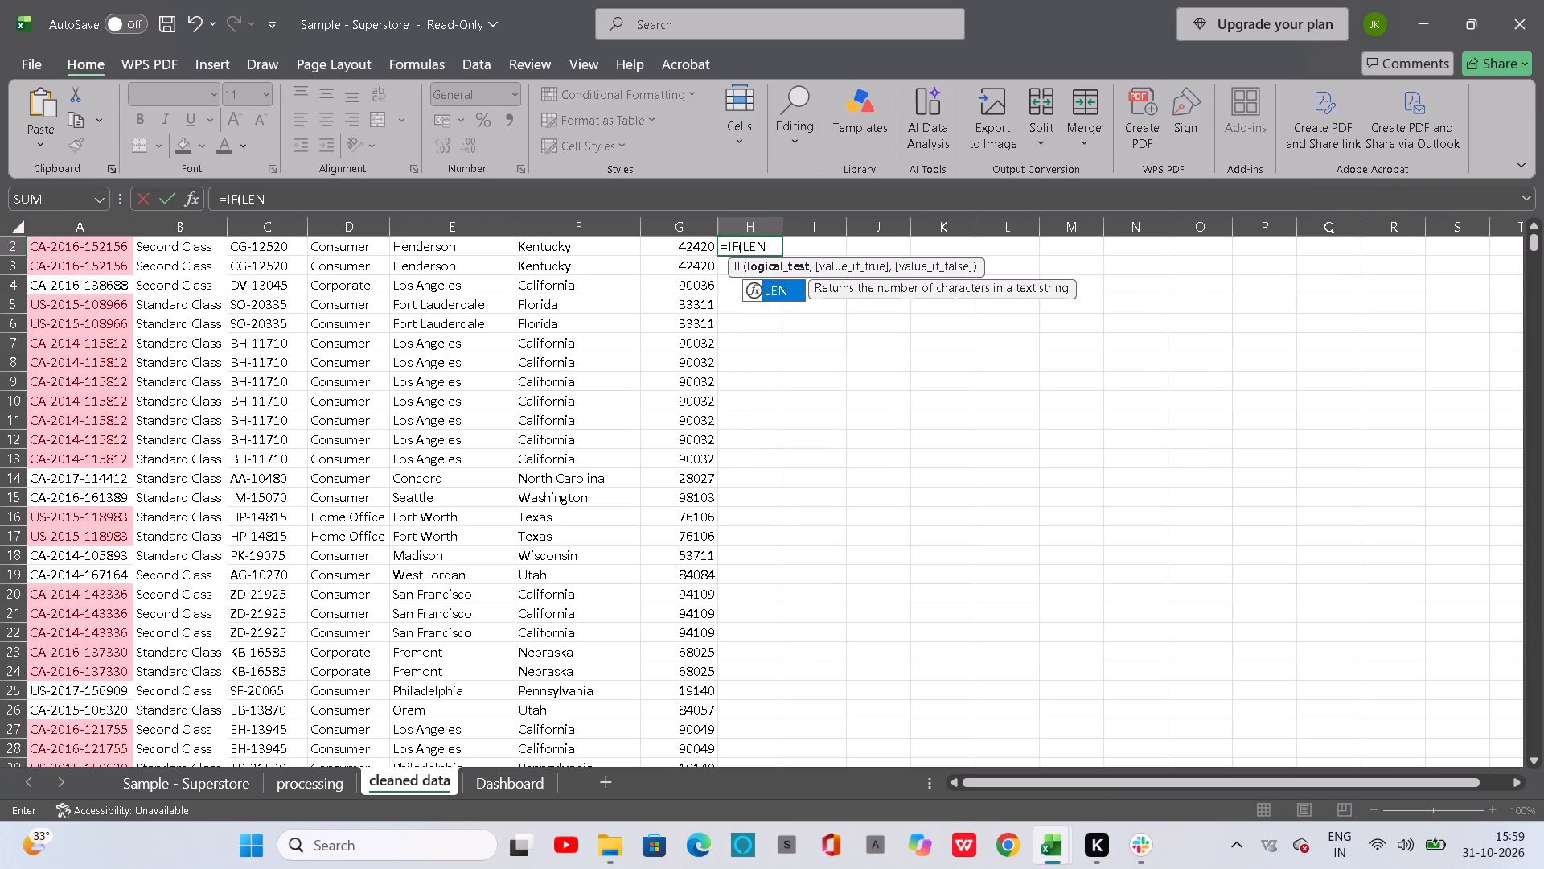
key("Tab")
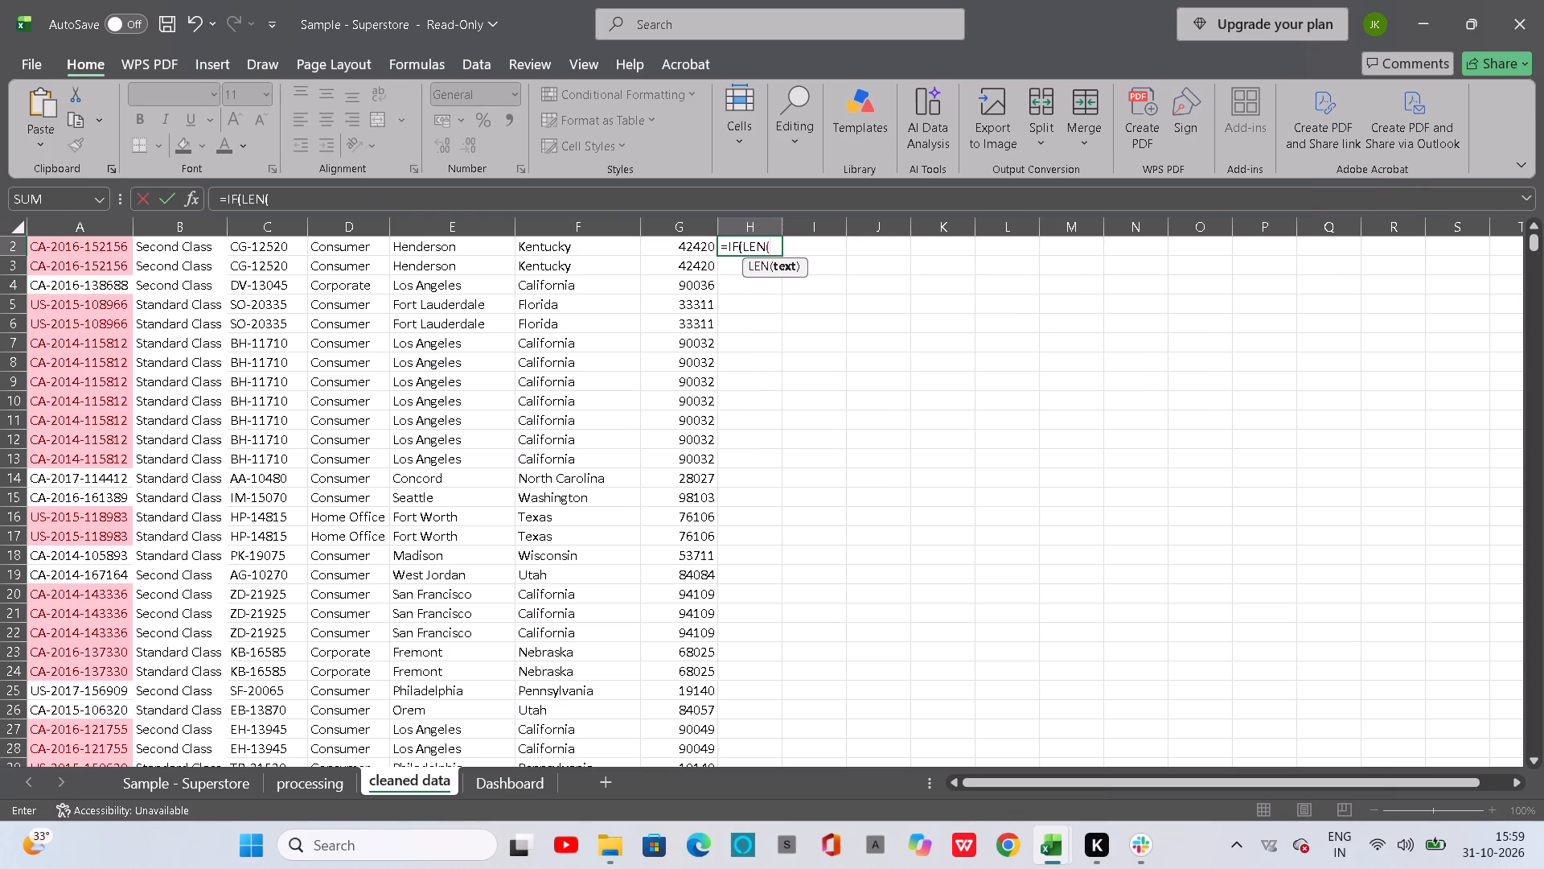
left_click(667, 249)
key("shift+parenright")
key("shift+less")
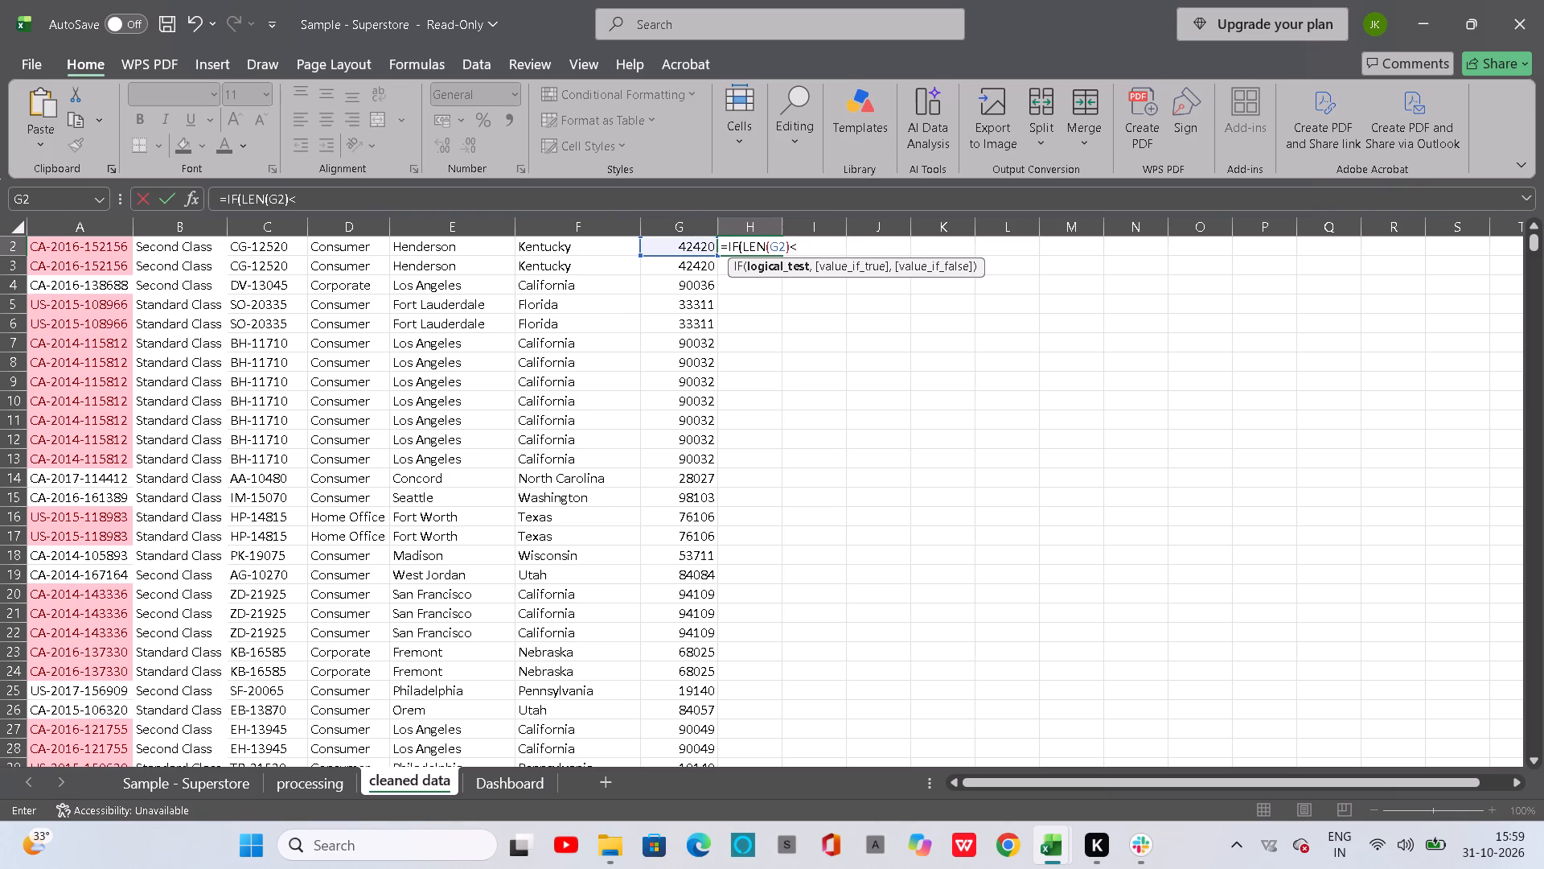
key("5")
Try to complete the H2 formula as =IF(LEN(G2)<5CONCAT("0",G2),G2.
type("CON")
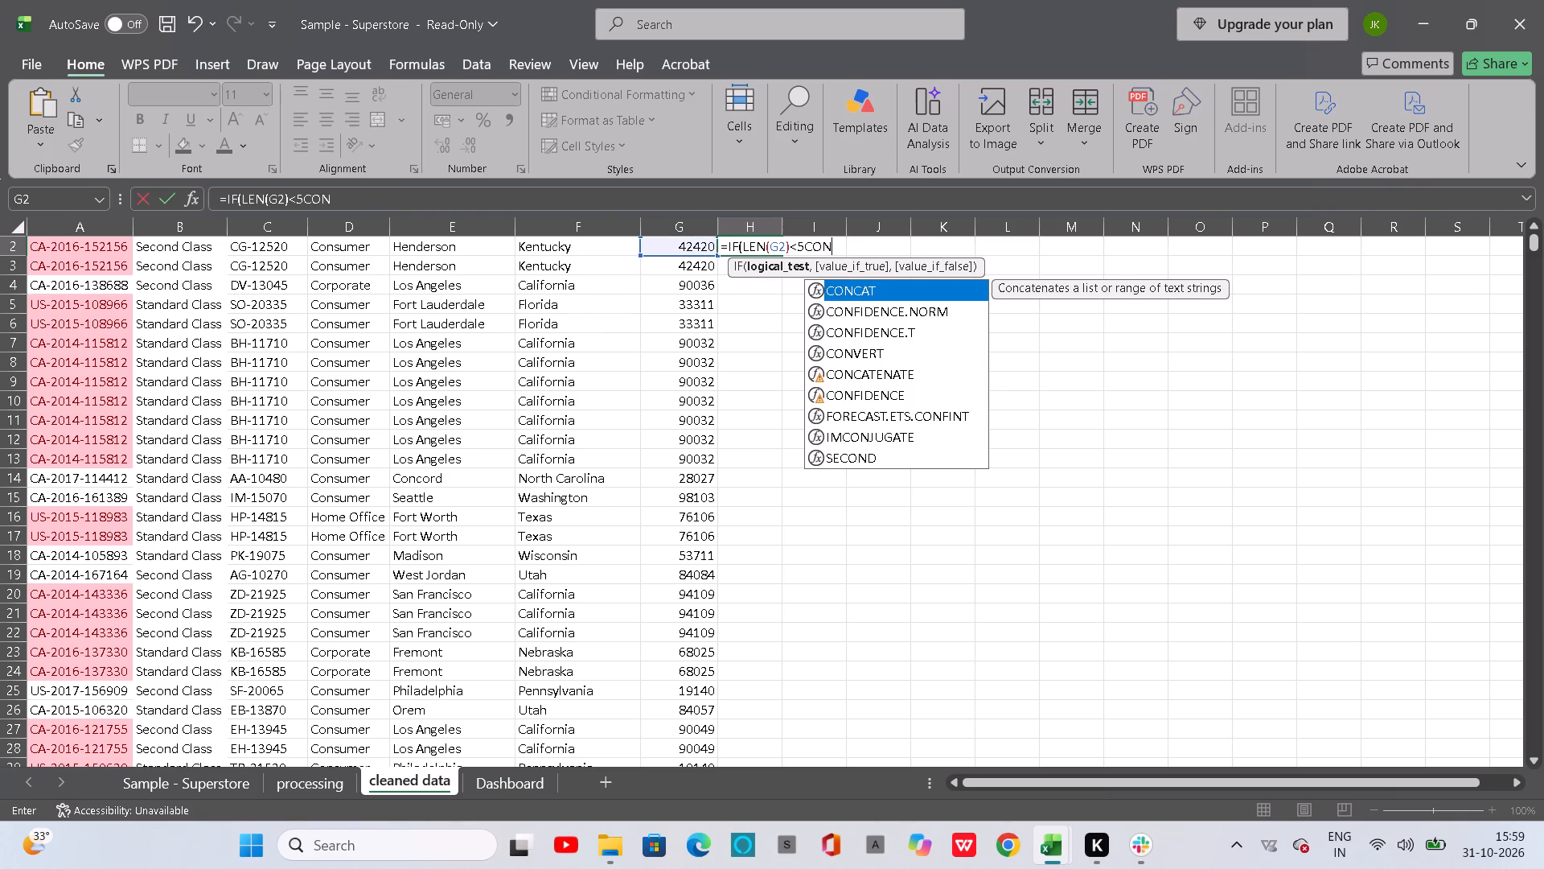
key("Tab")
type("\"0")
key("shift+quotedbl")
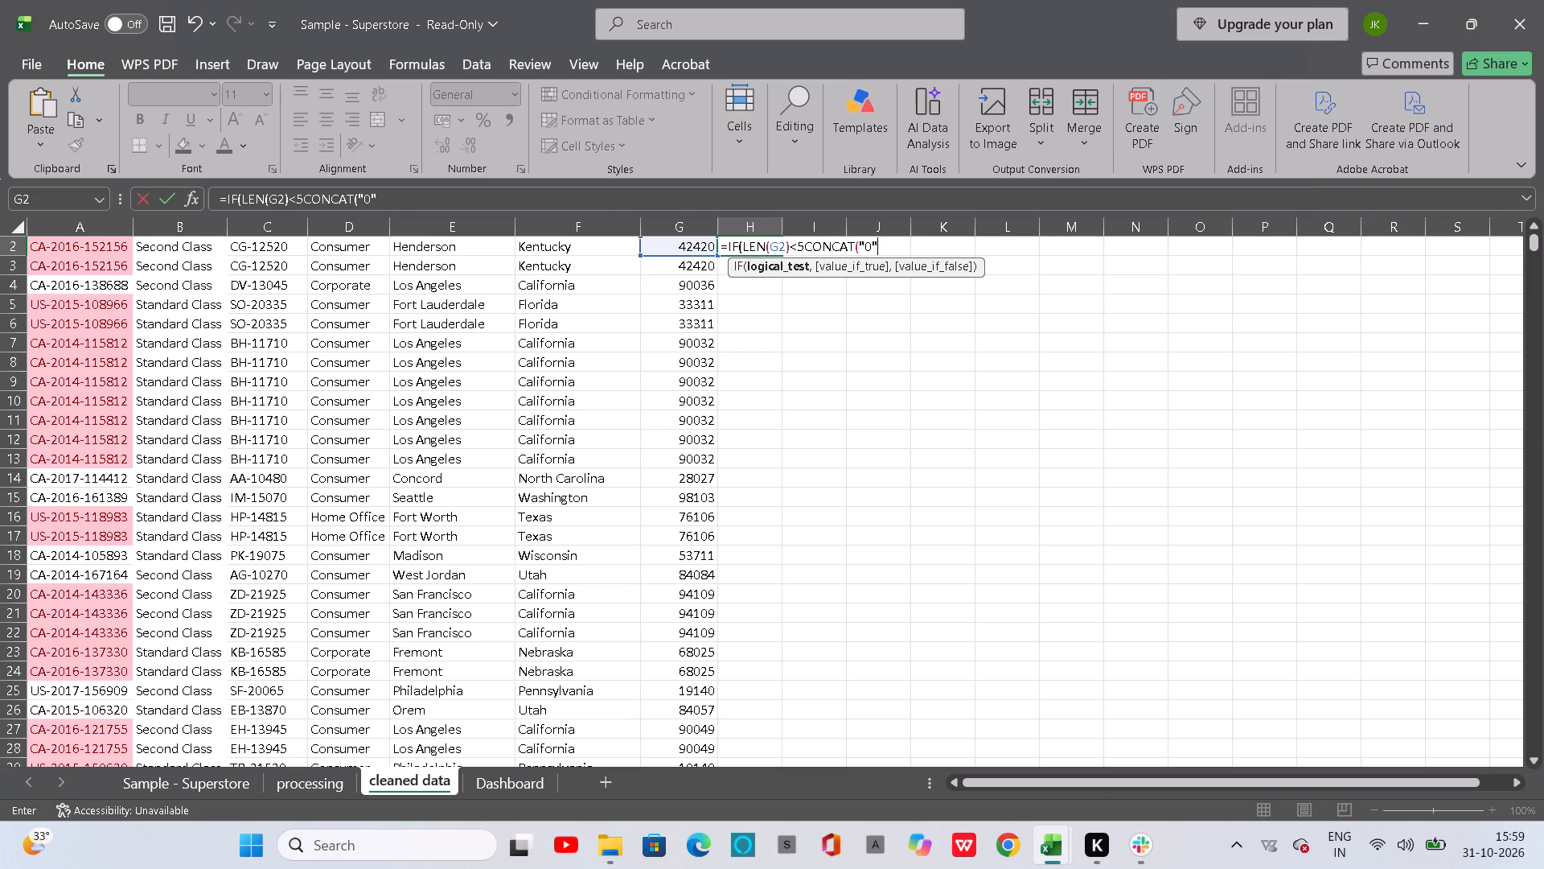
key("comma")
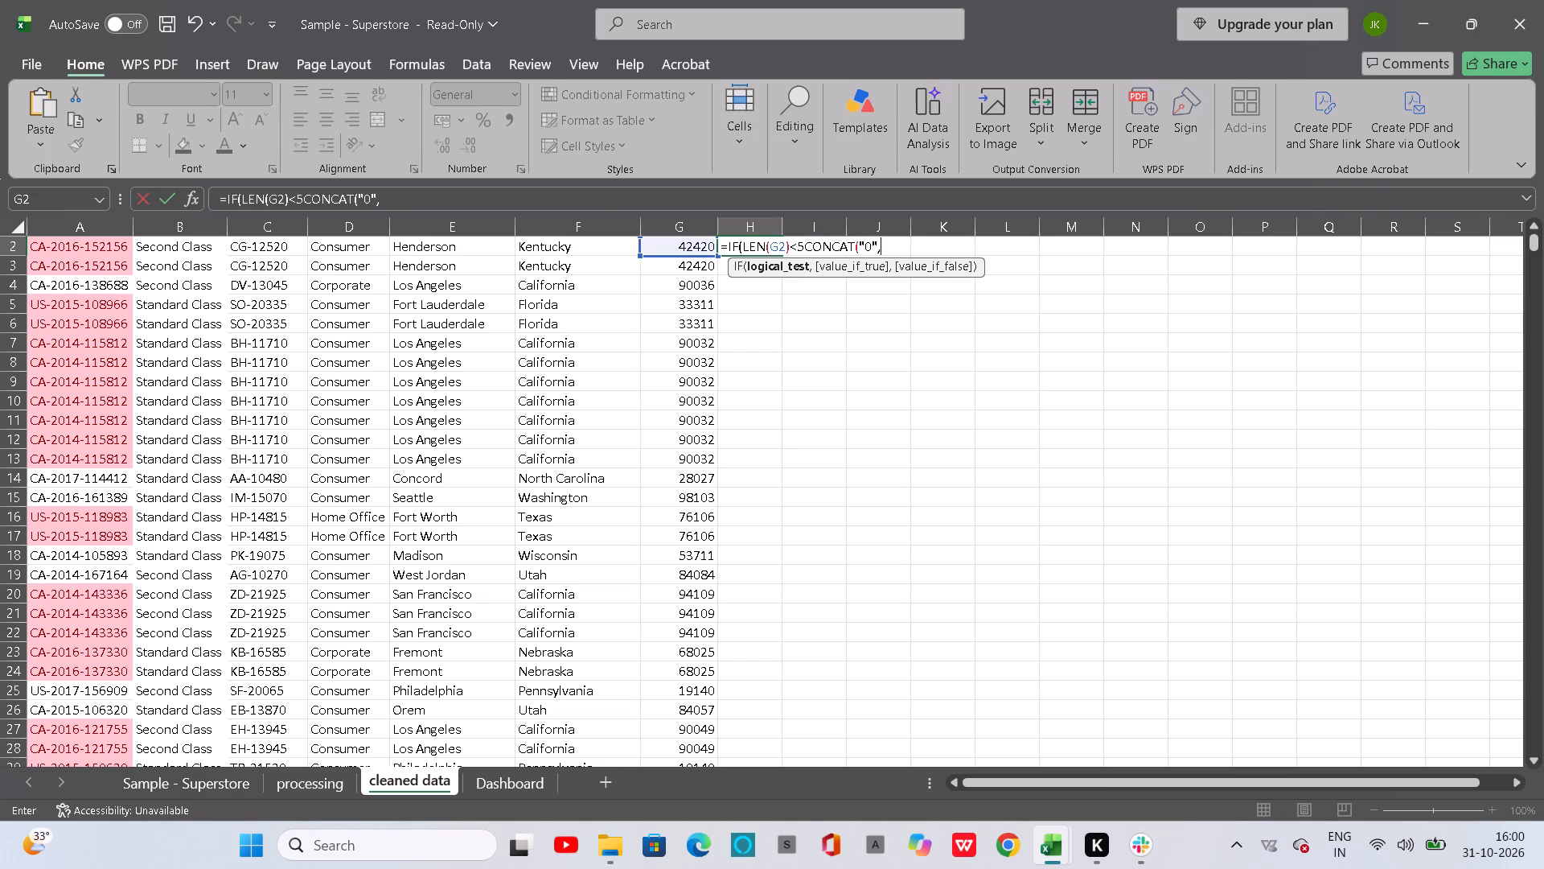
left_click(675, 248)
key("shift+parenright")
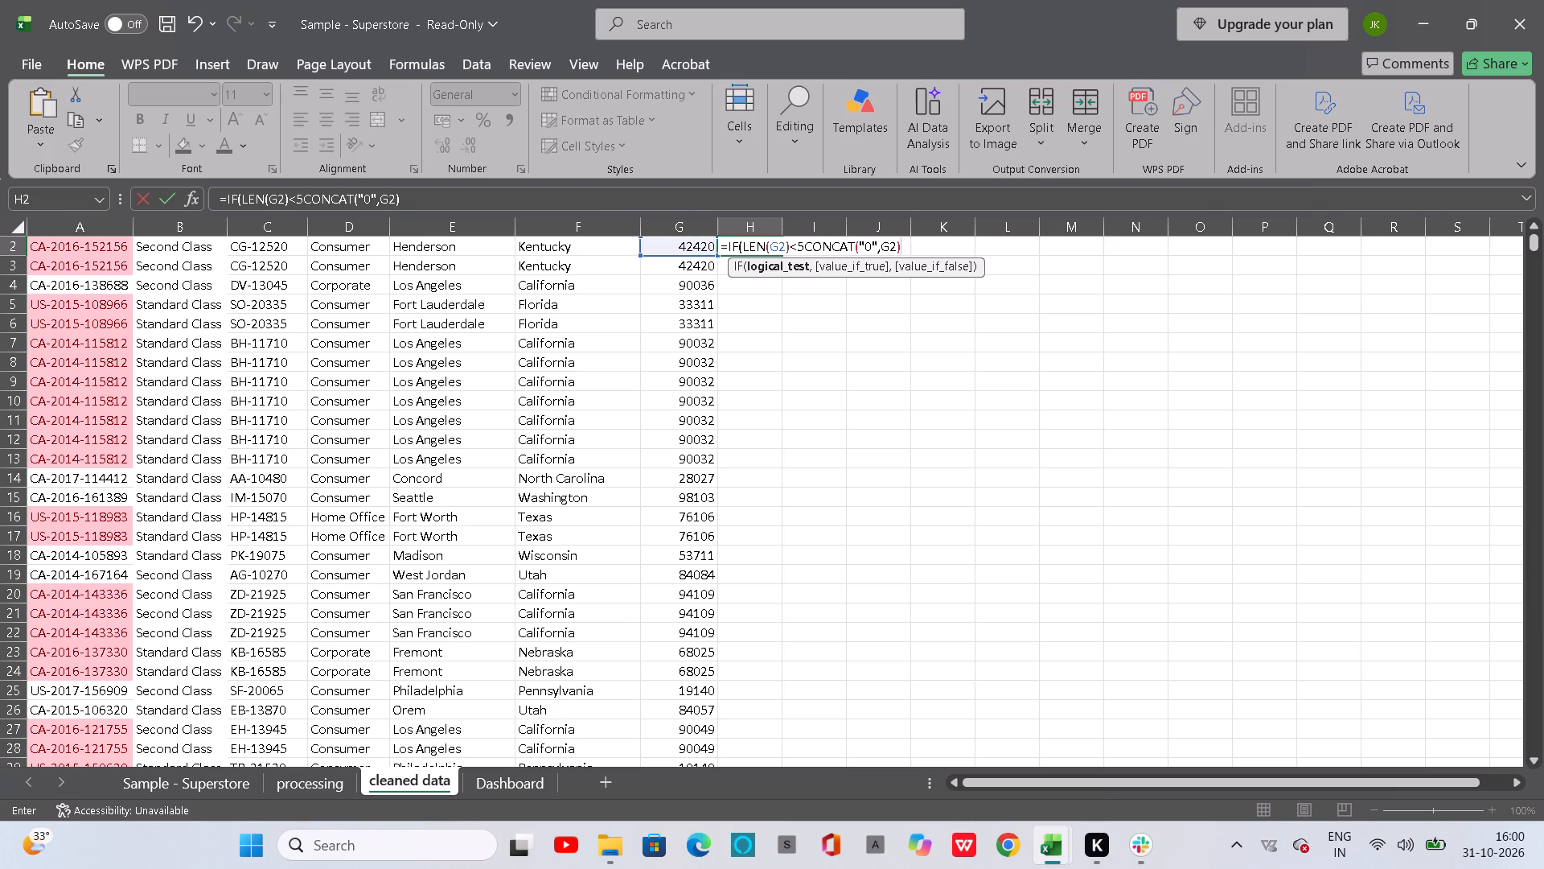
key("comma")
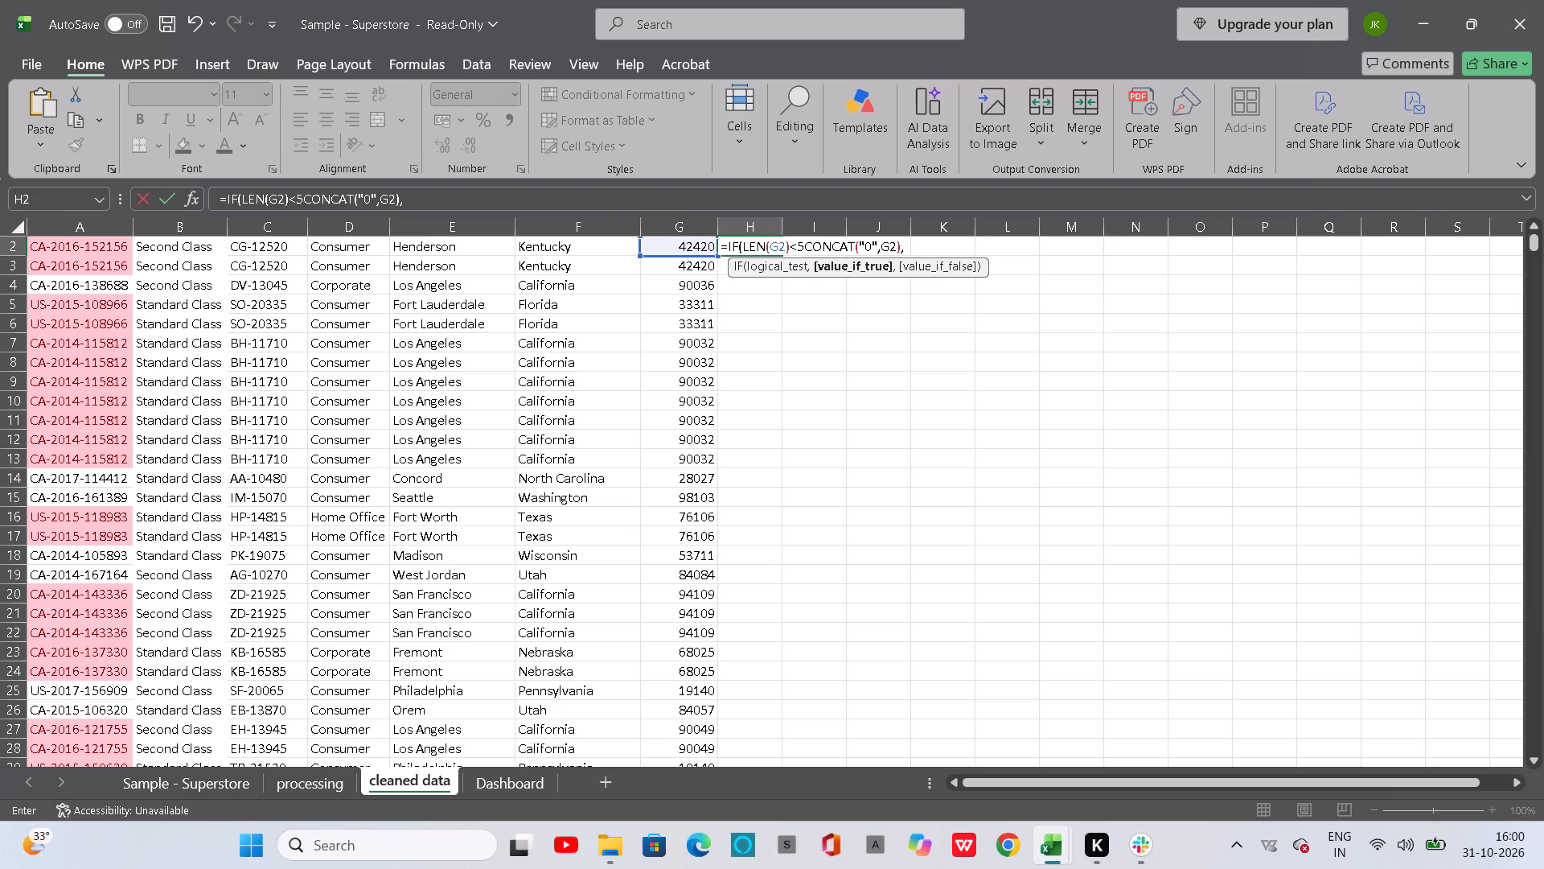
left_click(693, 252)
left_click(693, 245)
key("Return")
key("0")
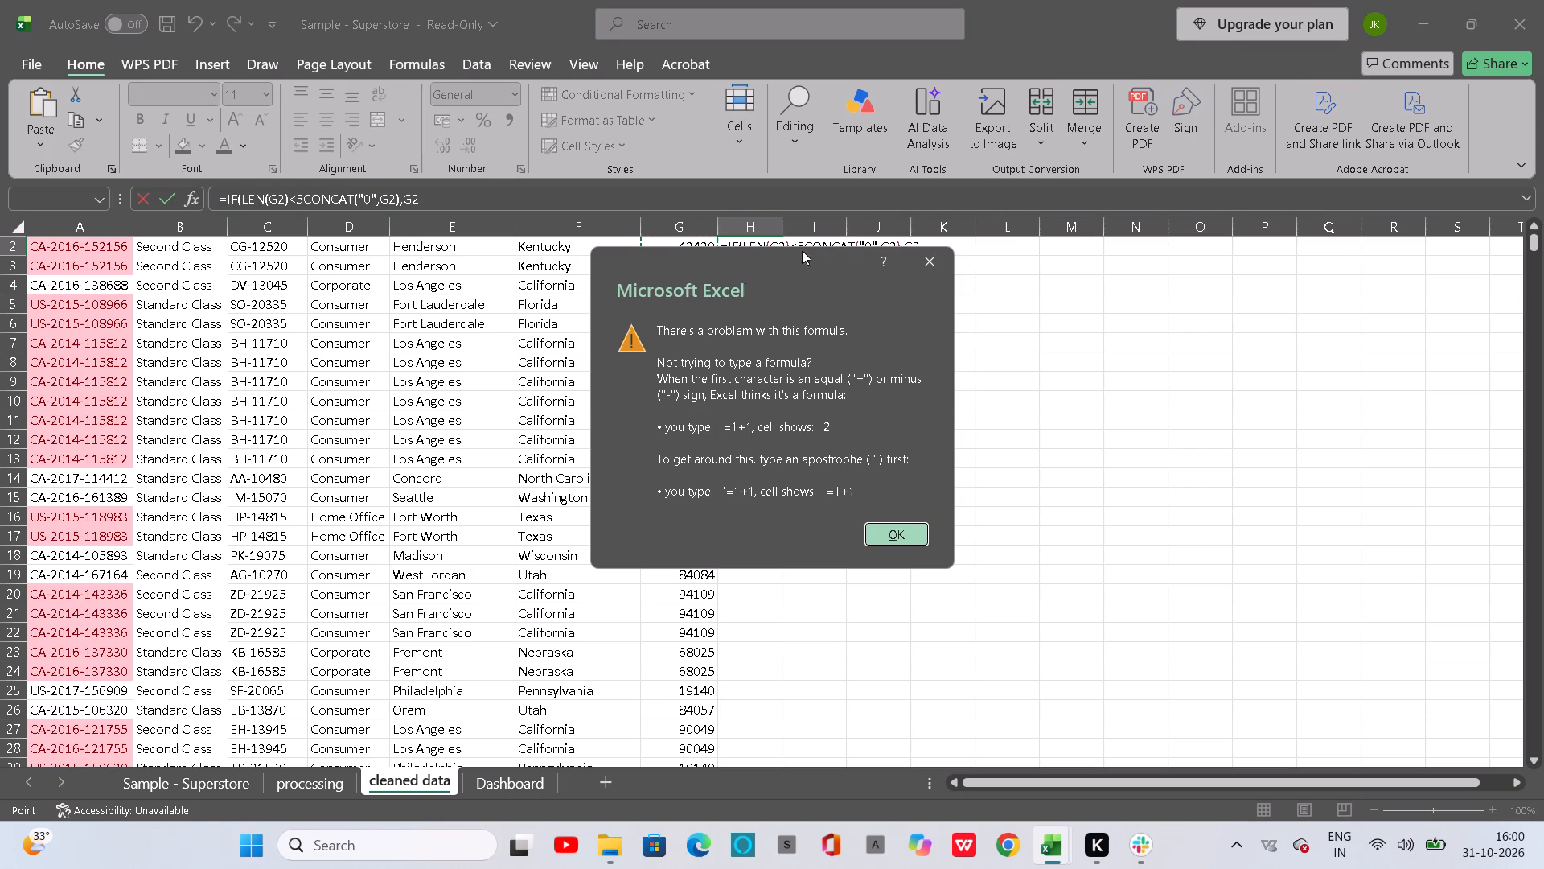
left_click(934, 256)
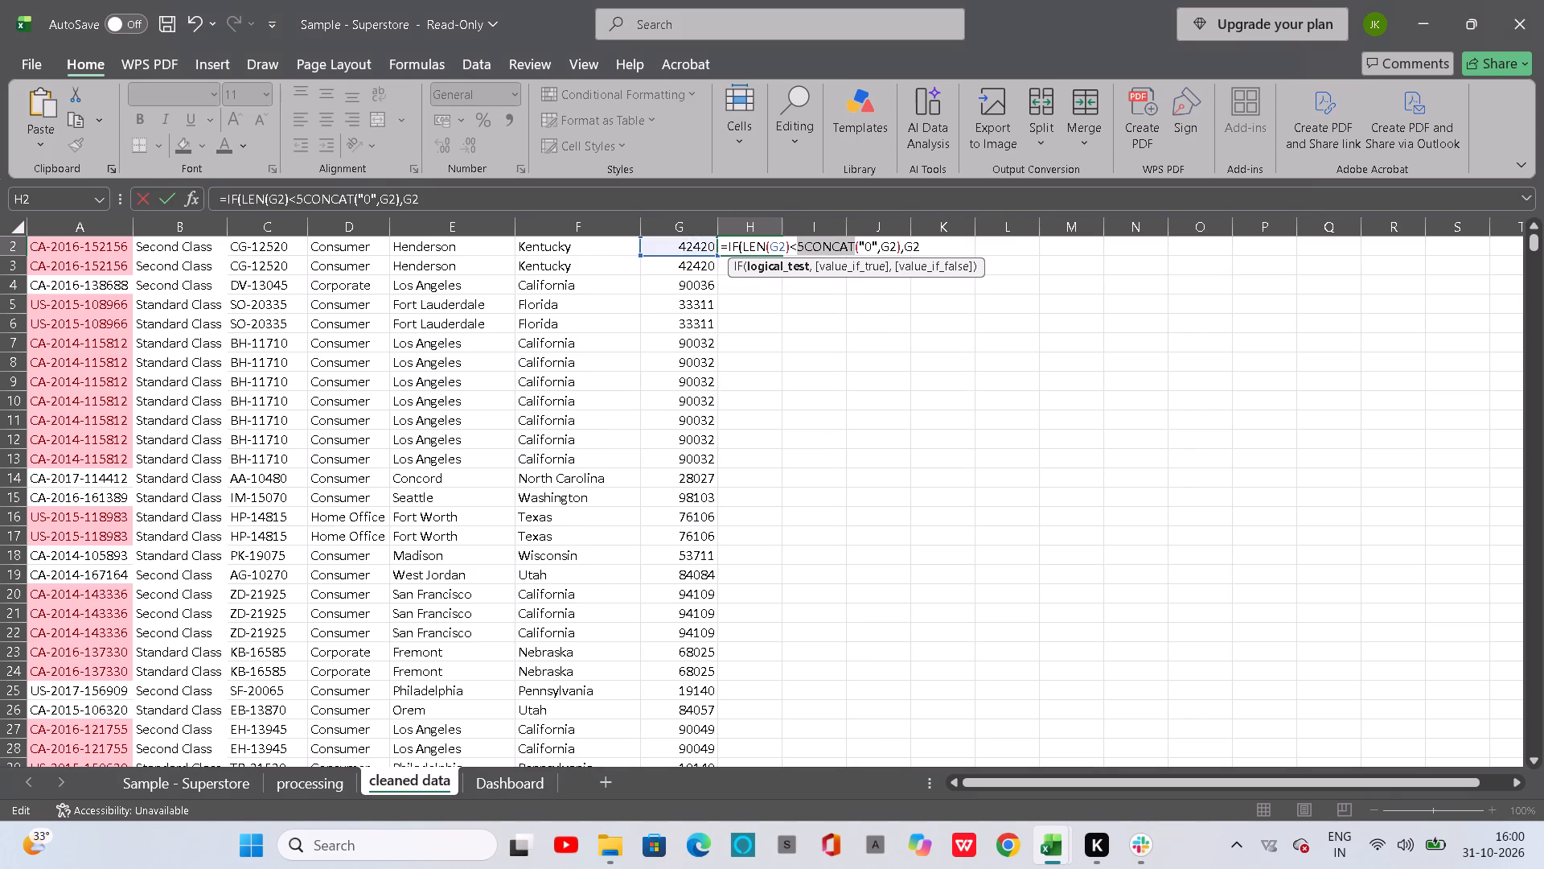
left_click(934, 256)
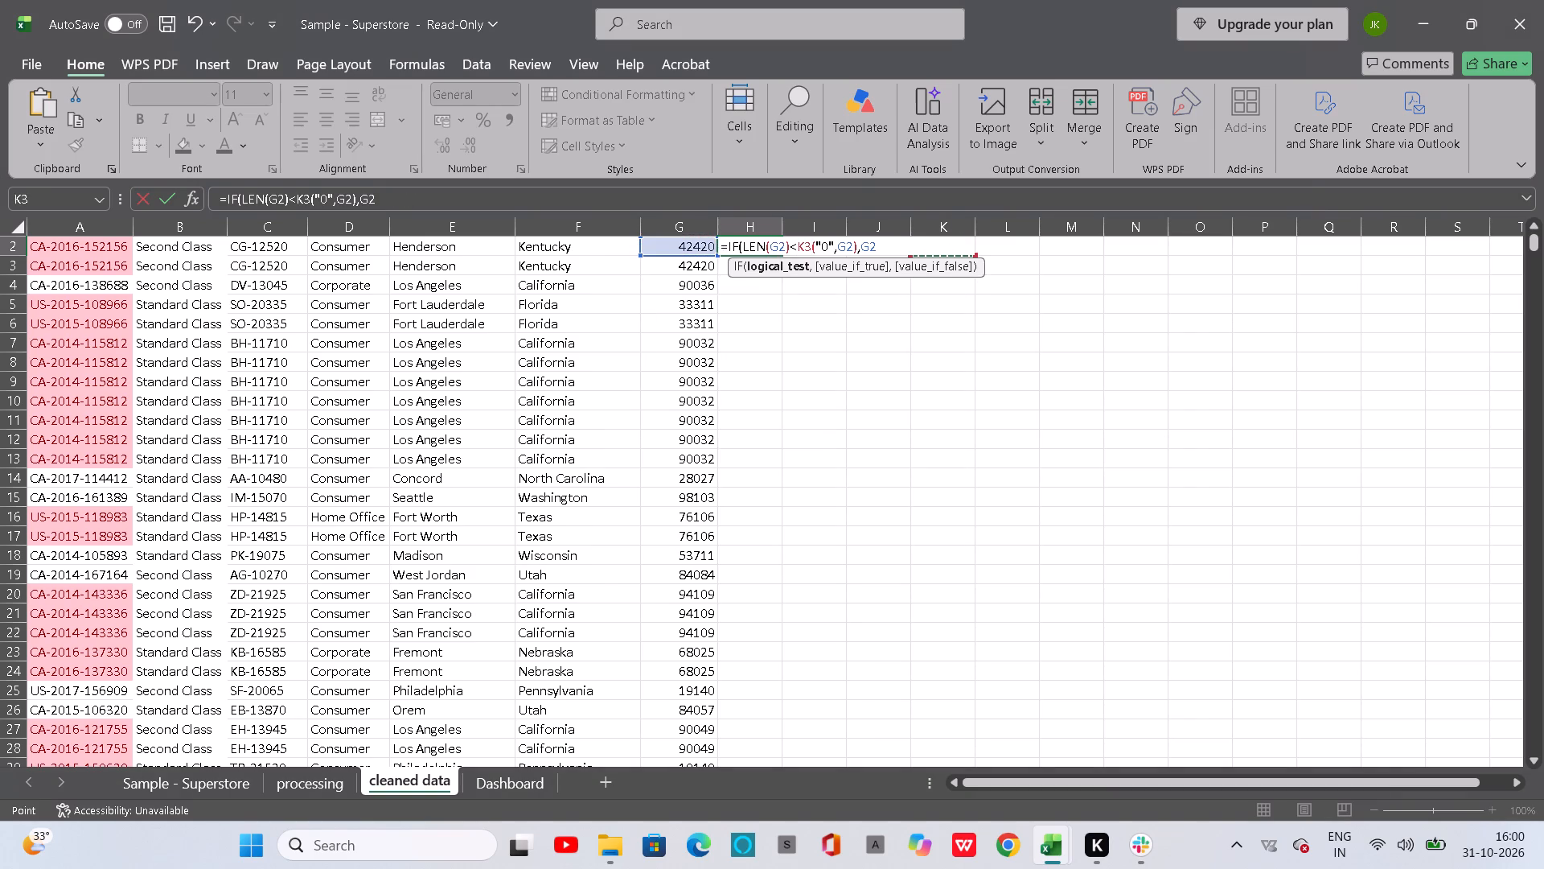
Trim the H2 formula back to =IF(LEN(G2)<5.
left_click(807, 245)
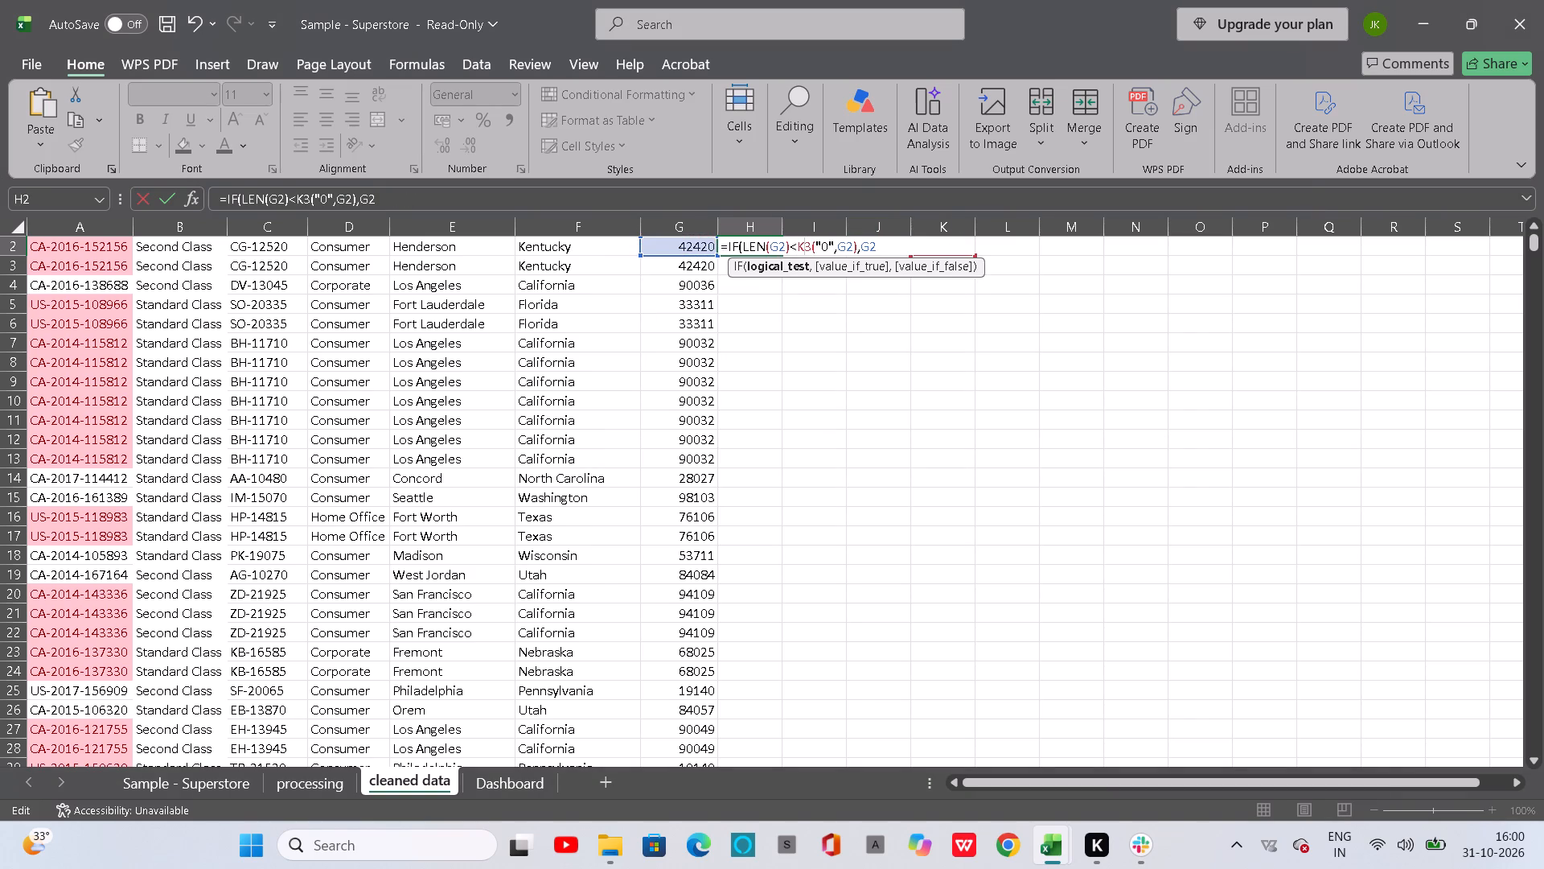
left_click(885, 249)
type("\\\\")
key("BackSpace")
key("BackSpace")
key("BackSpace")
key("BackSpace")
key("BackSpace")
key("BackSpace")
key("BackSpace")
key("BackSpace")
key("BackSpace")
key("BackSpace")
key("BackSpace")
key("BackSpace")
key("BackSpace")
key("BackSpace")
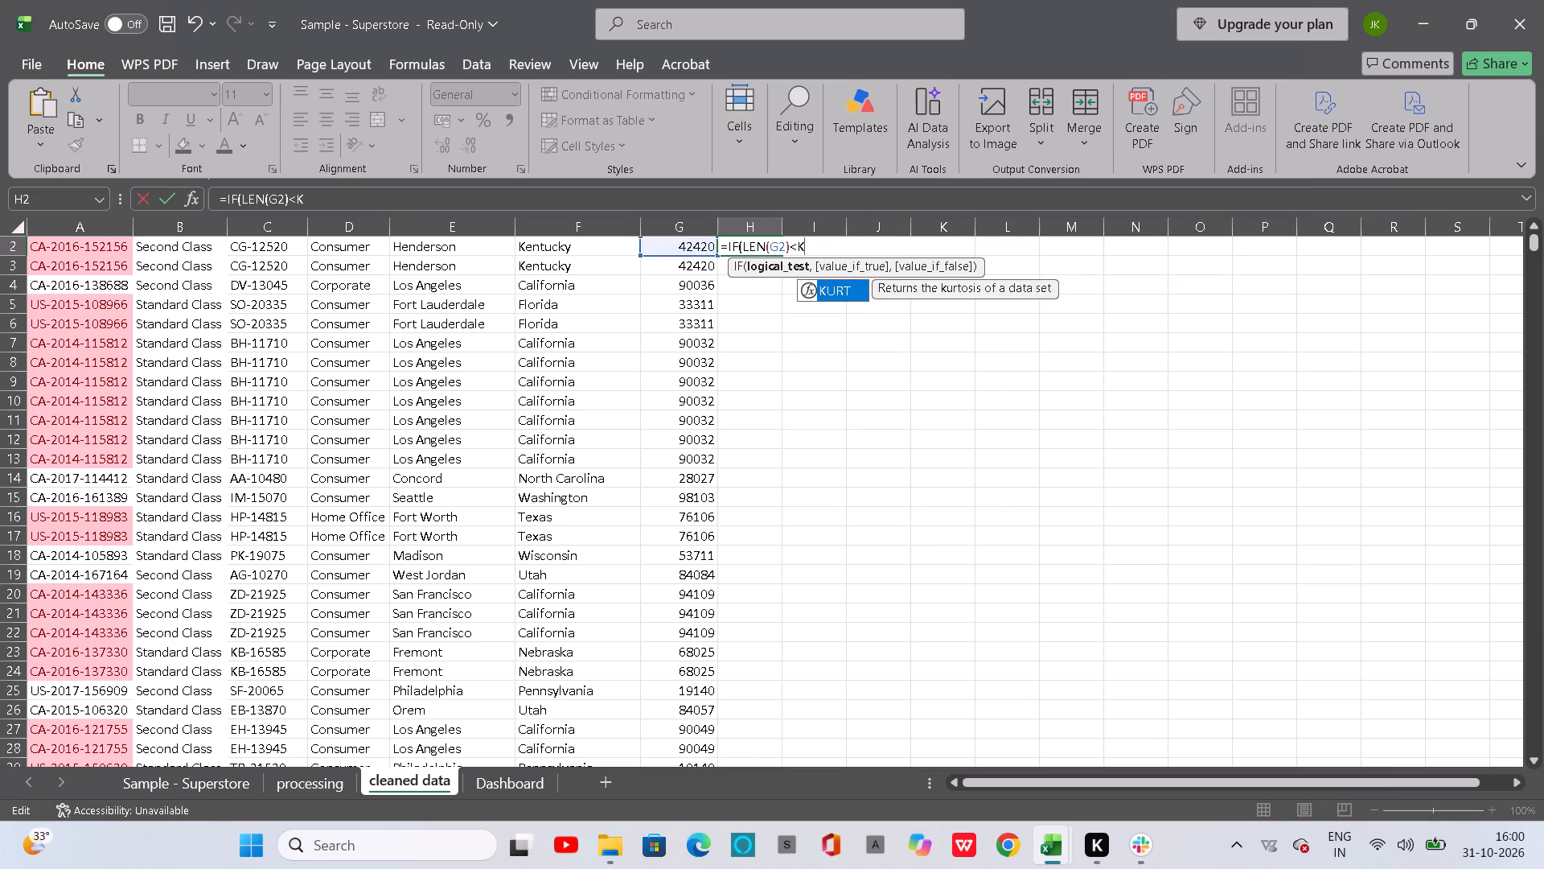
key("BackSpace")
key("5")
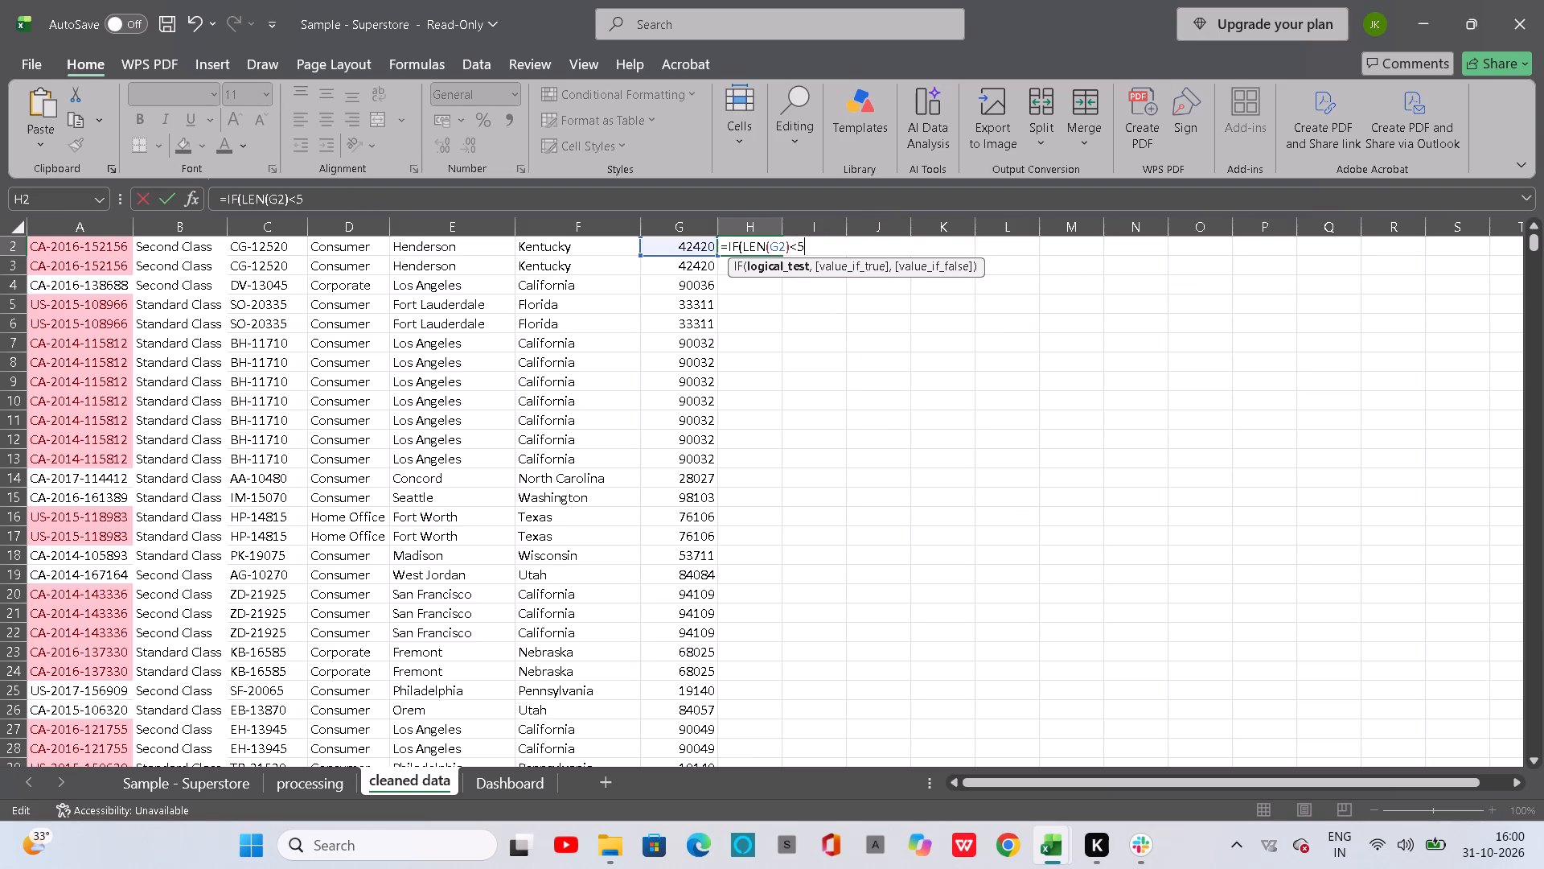
Complete the H2 formula as =IF(LEN(G2)<5,CONCAT("0",G2),G2).
key("comma")
type("CON")
key("Tab")
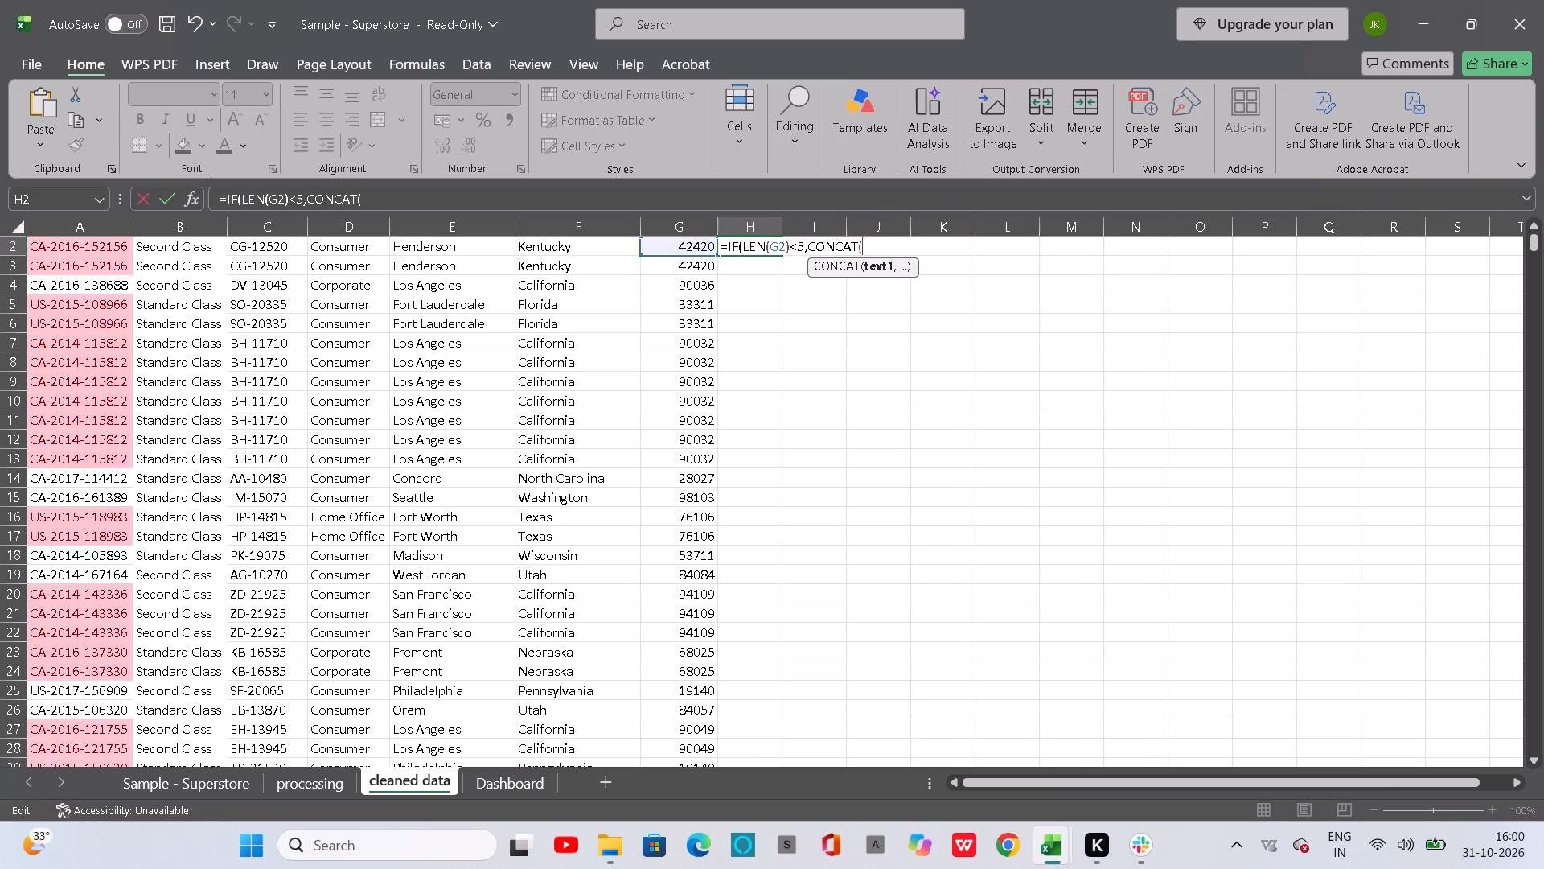
type("\"0\",")
left_click(680, 247)
key("shift+parenright")
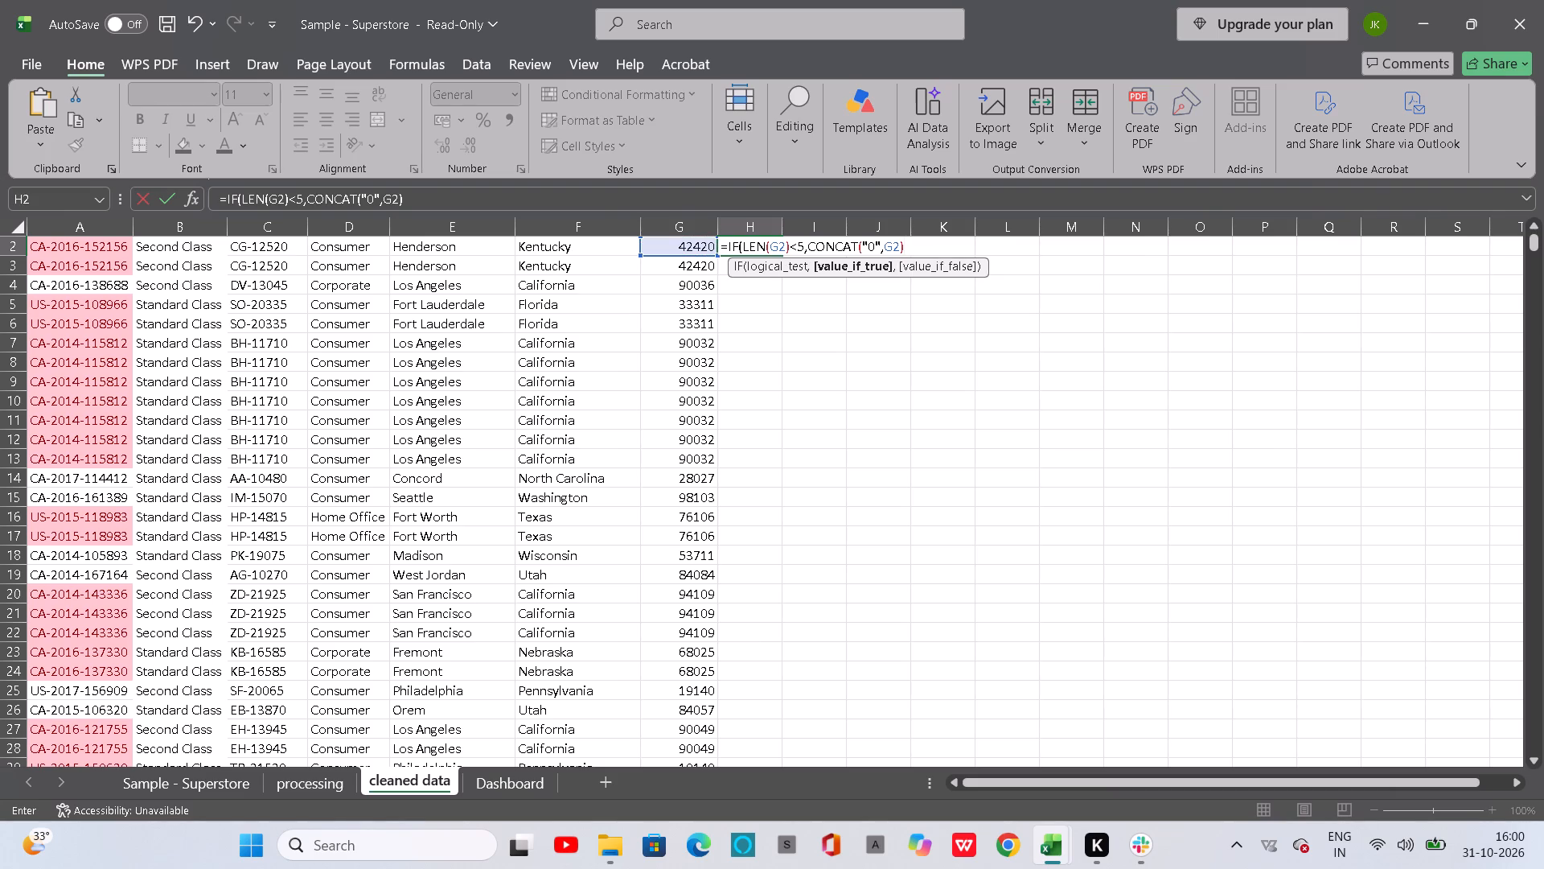
key("period")
key("BackSpace")
key("comma")
left_click(675, 248)
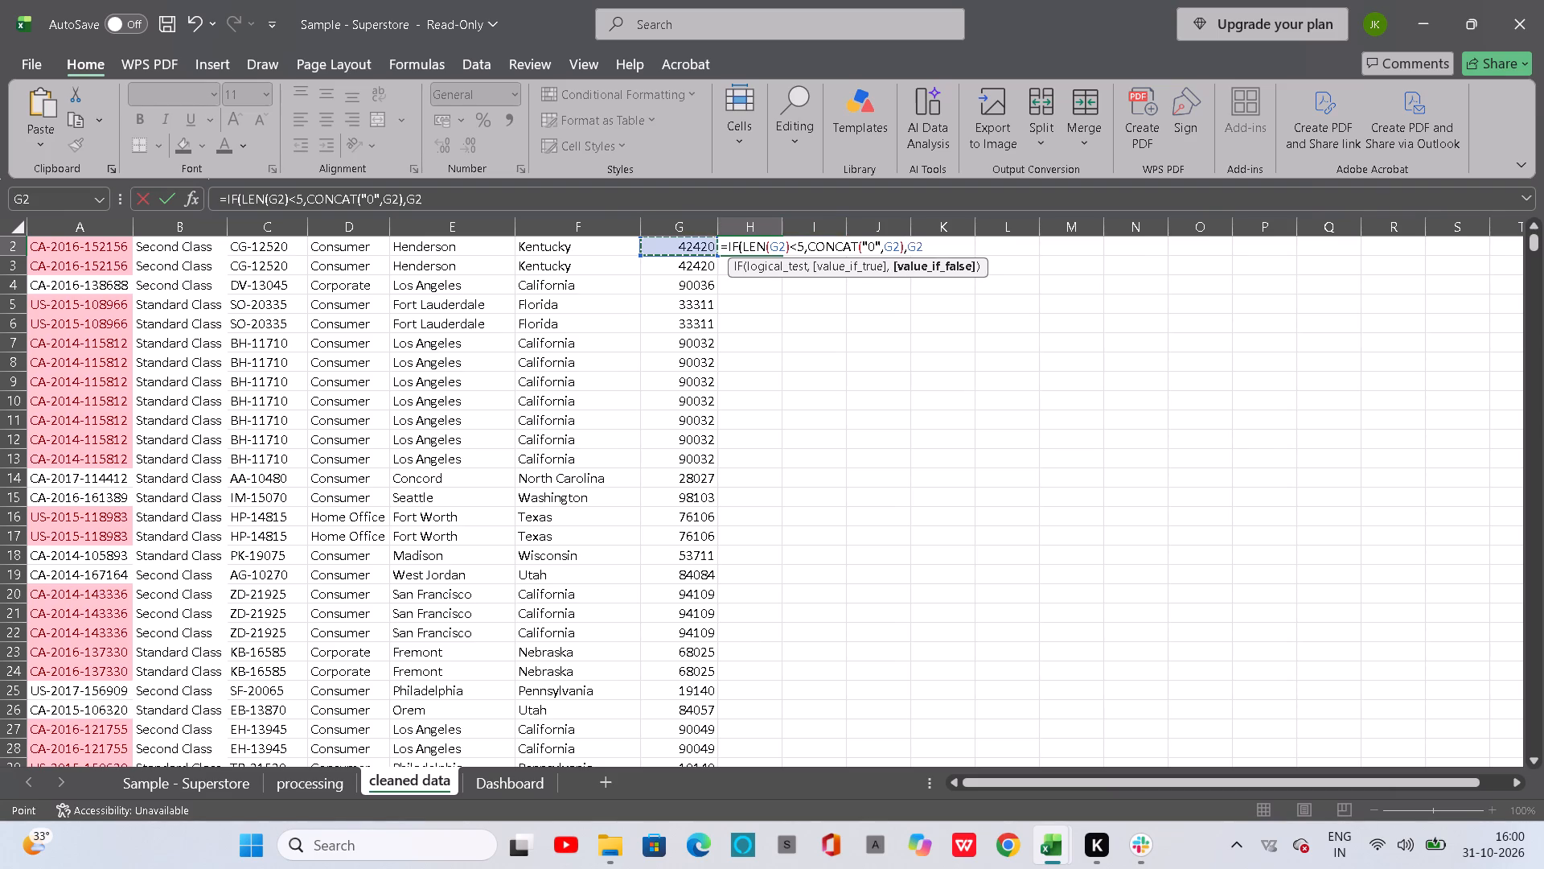
key("shift+parenright")
key("Return")
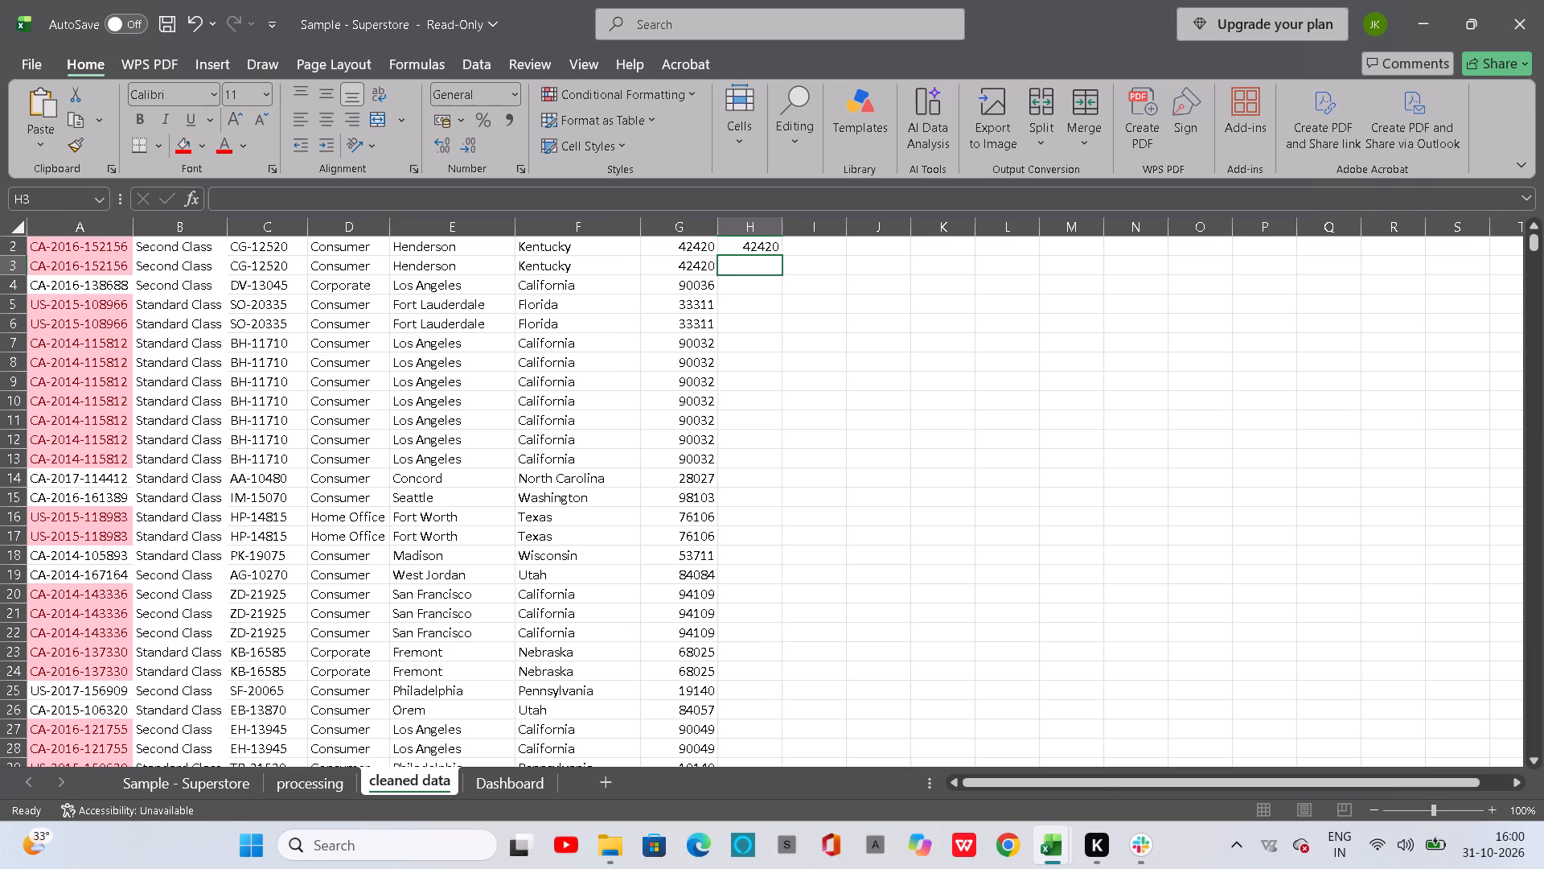
Fill the H2 postal code formula down column H for all data rows.
left_click(767, 249)
double_click(782, 254)
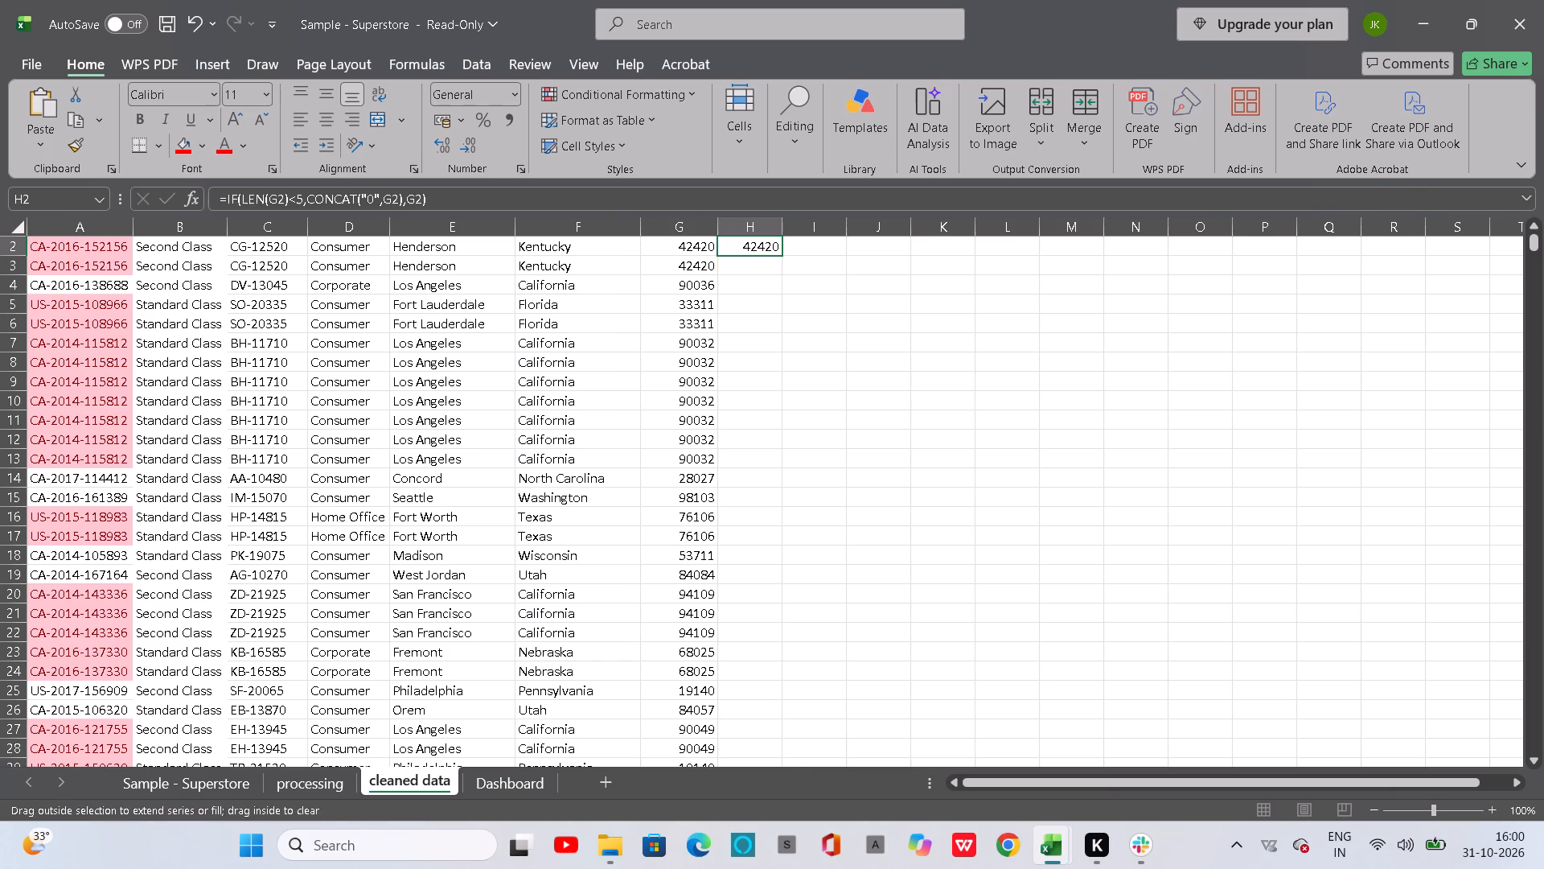
Check the filled column H against column G for postal codes shorter than five digits.
scroll(801, 410, "down", 2)
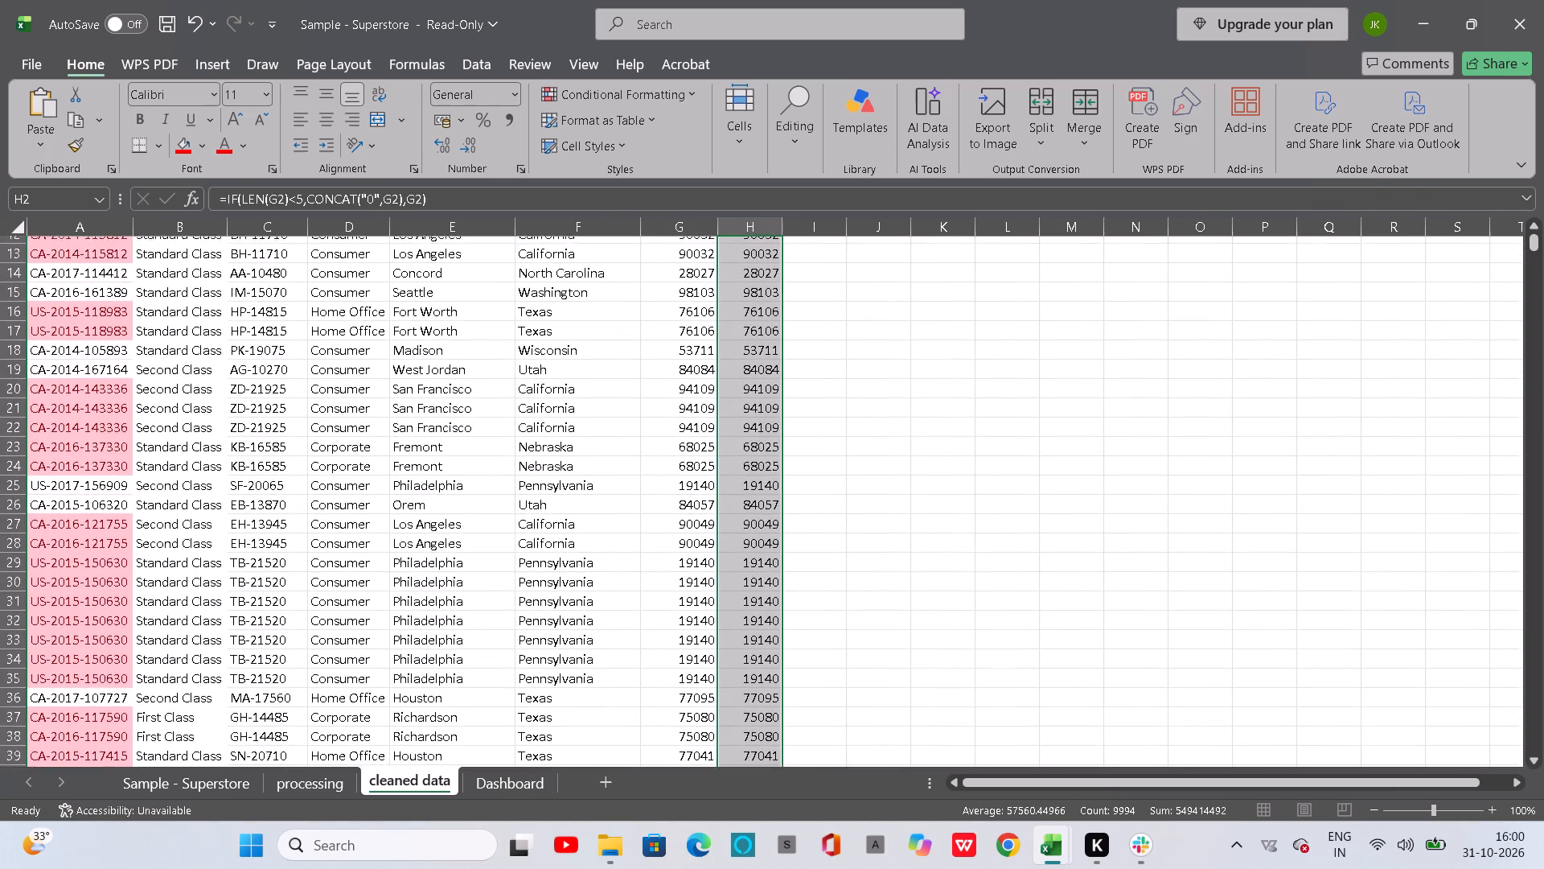
scroll(801, 410, "down", 7)
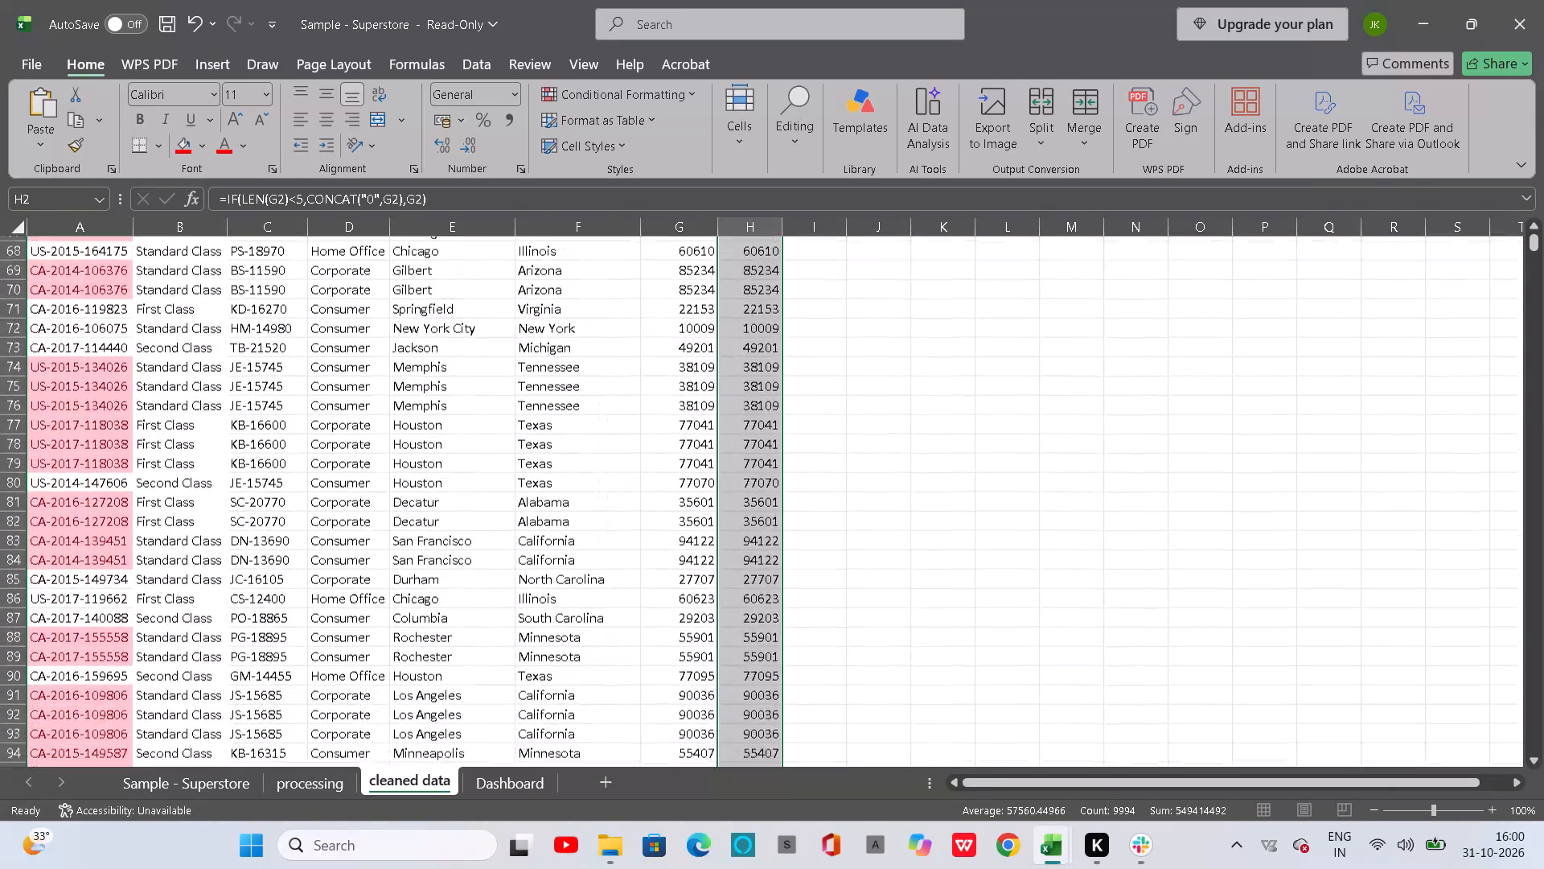
scroll(801, 410, "down", 10)
scroll(801, 410, "up", 1)
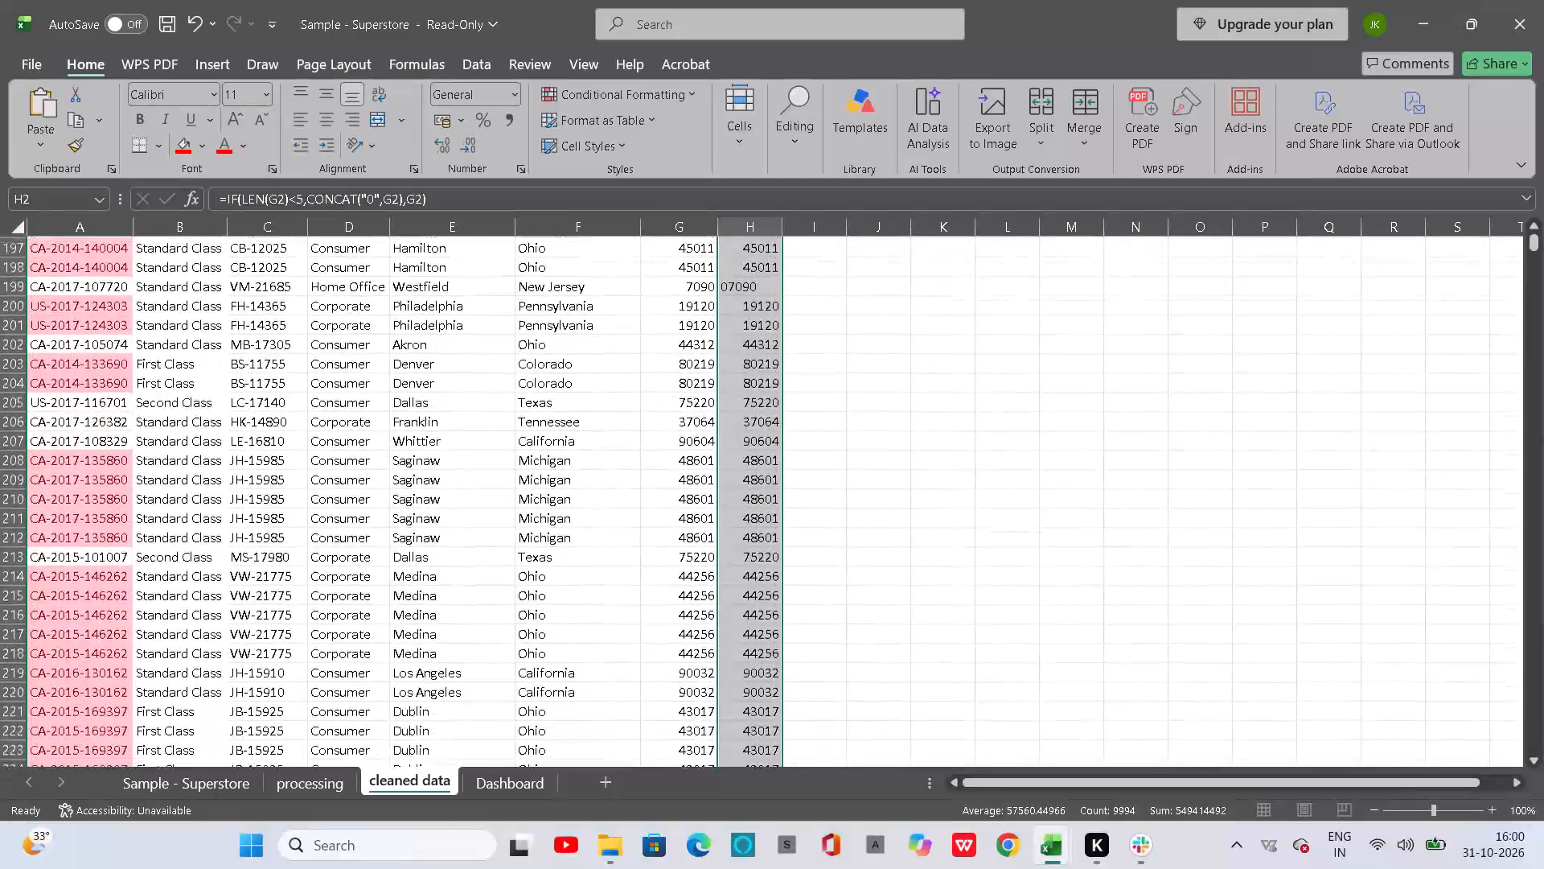
scroll(801, 410, "up", 1)
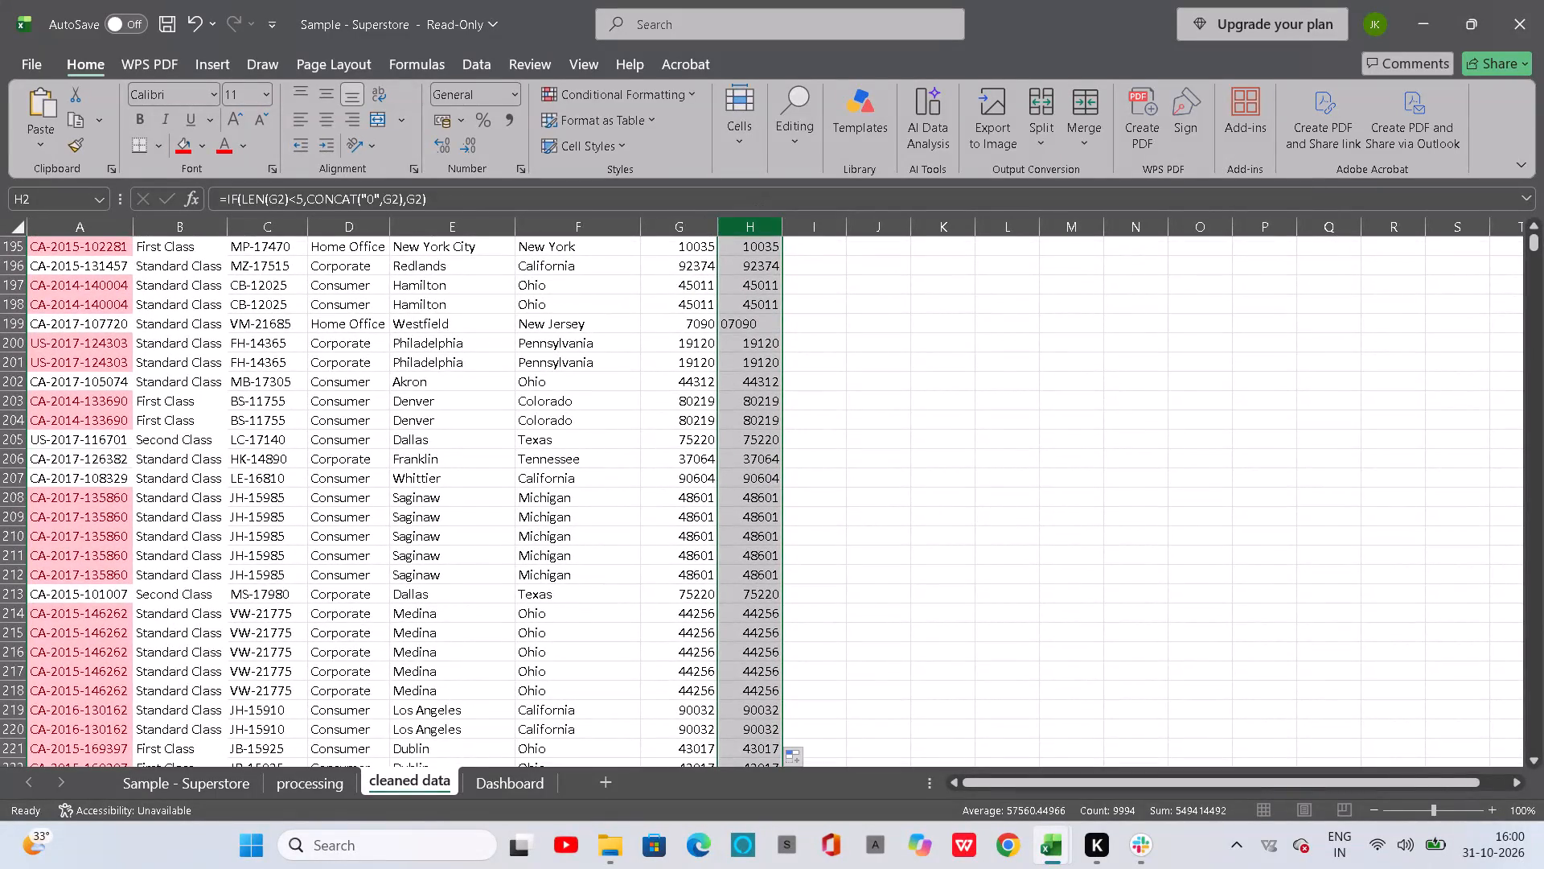
Format the filled postal code cells in column H as Text.
key("ctrl+1")
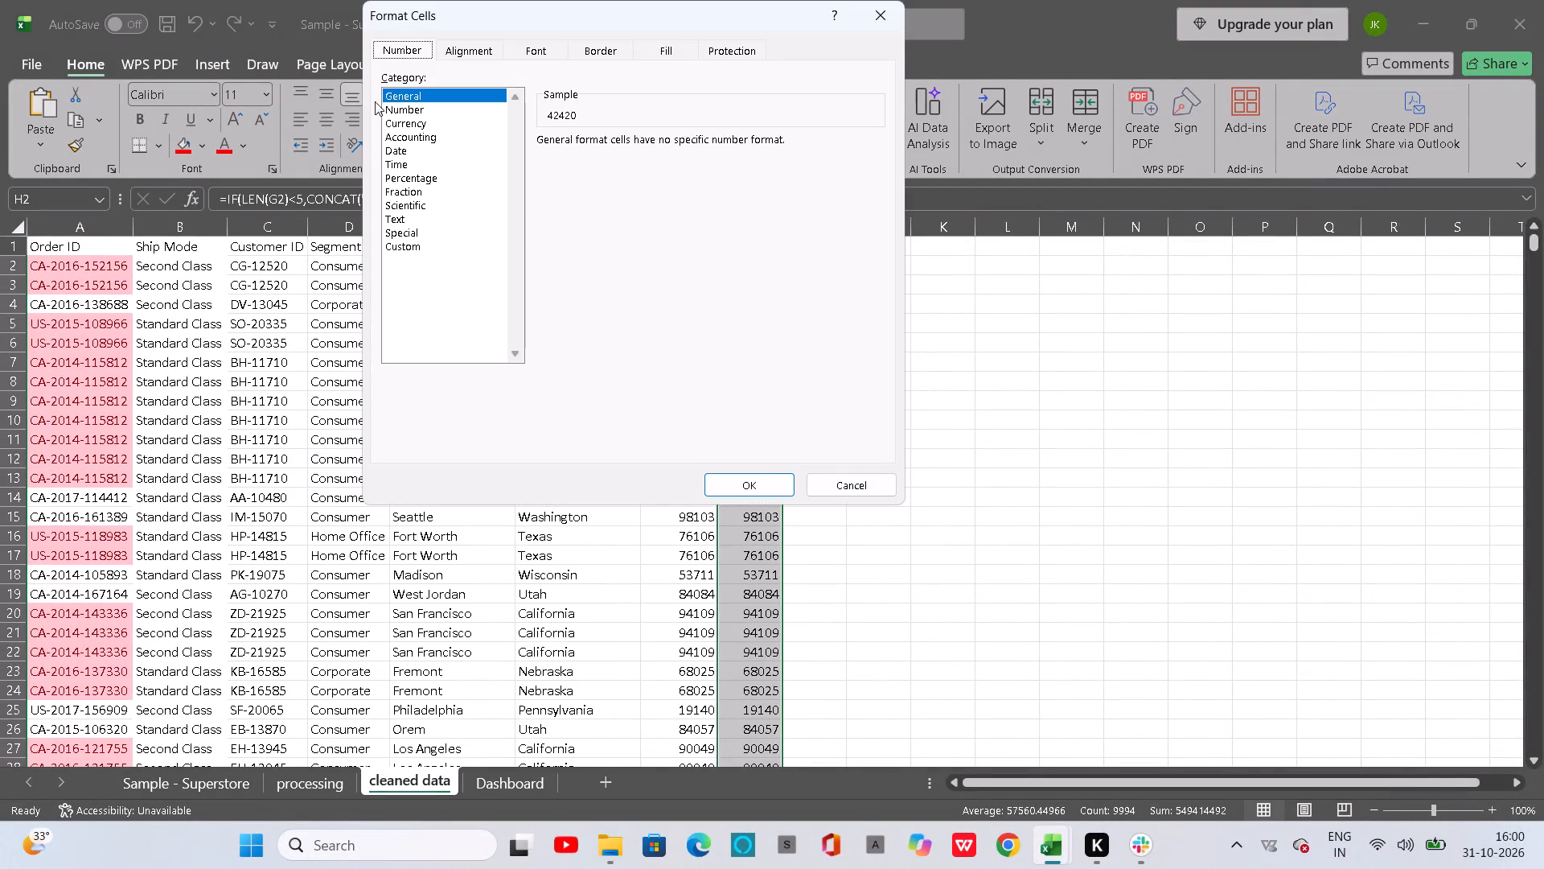
left_click(416, 214)
left_click(729, 476)
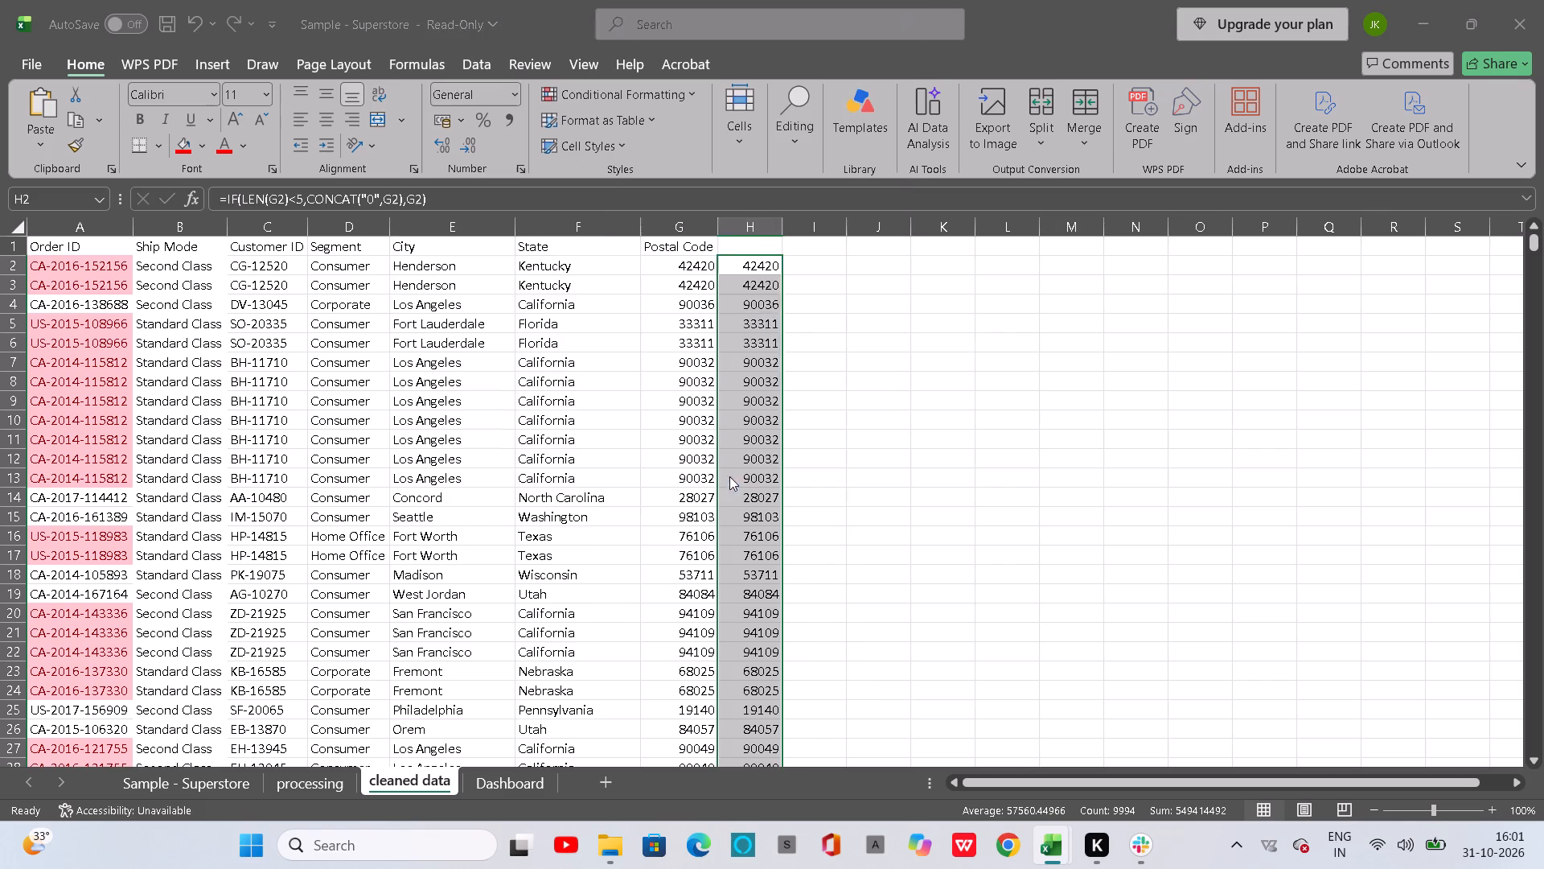
Review the text-formatted postal codes in column H, including the rows with four-digit codes in column G.
scroll(766, 545, "down", 4)
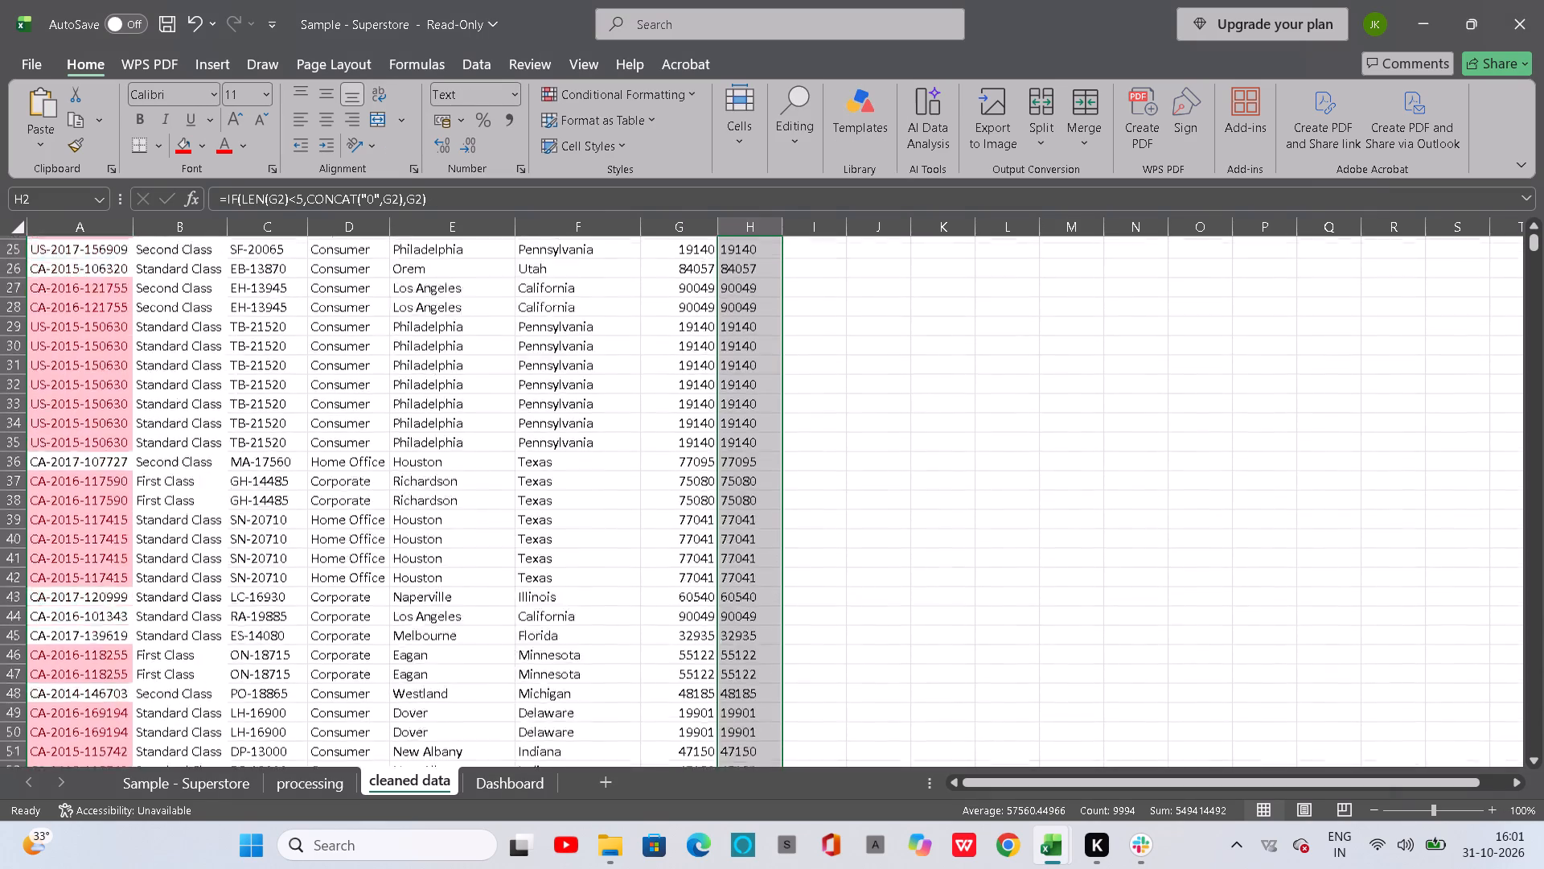
scroll(766, 545, "down", 5)
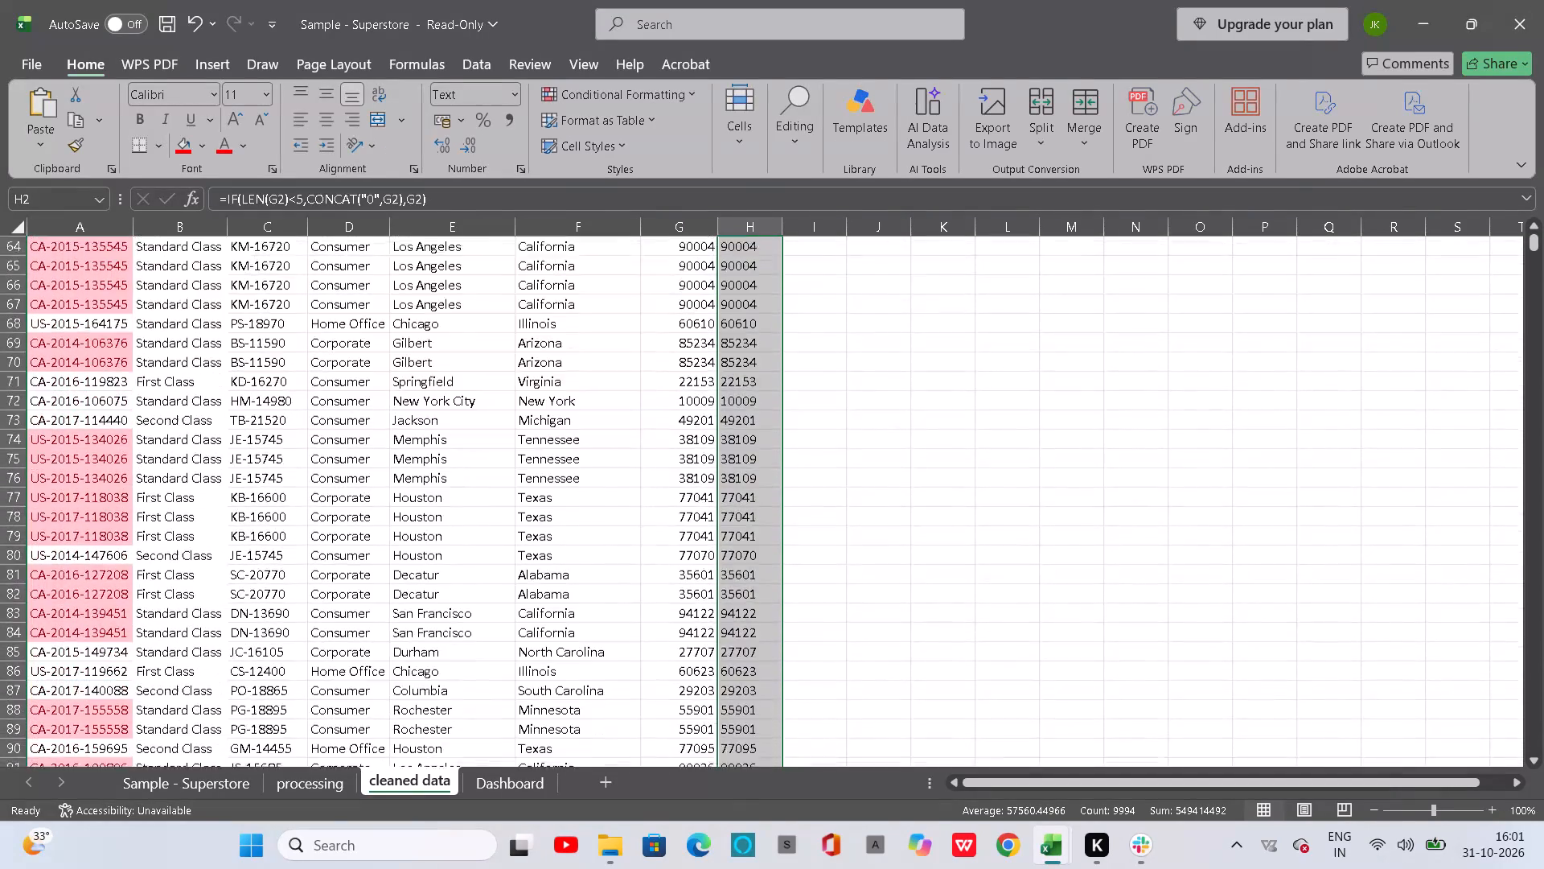
scroll(766, 545, "down", 9)
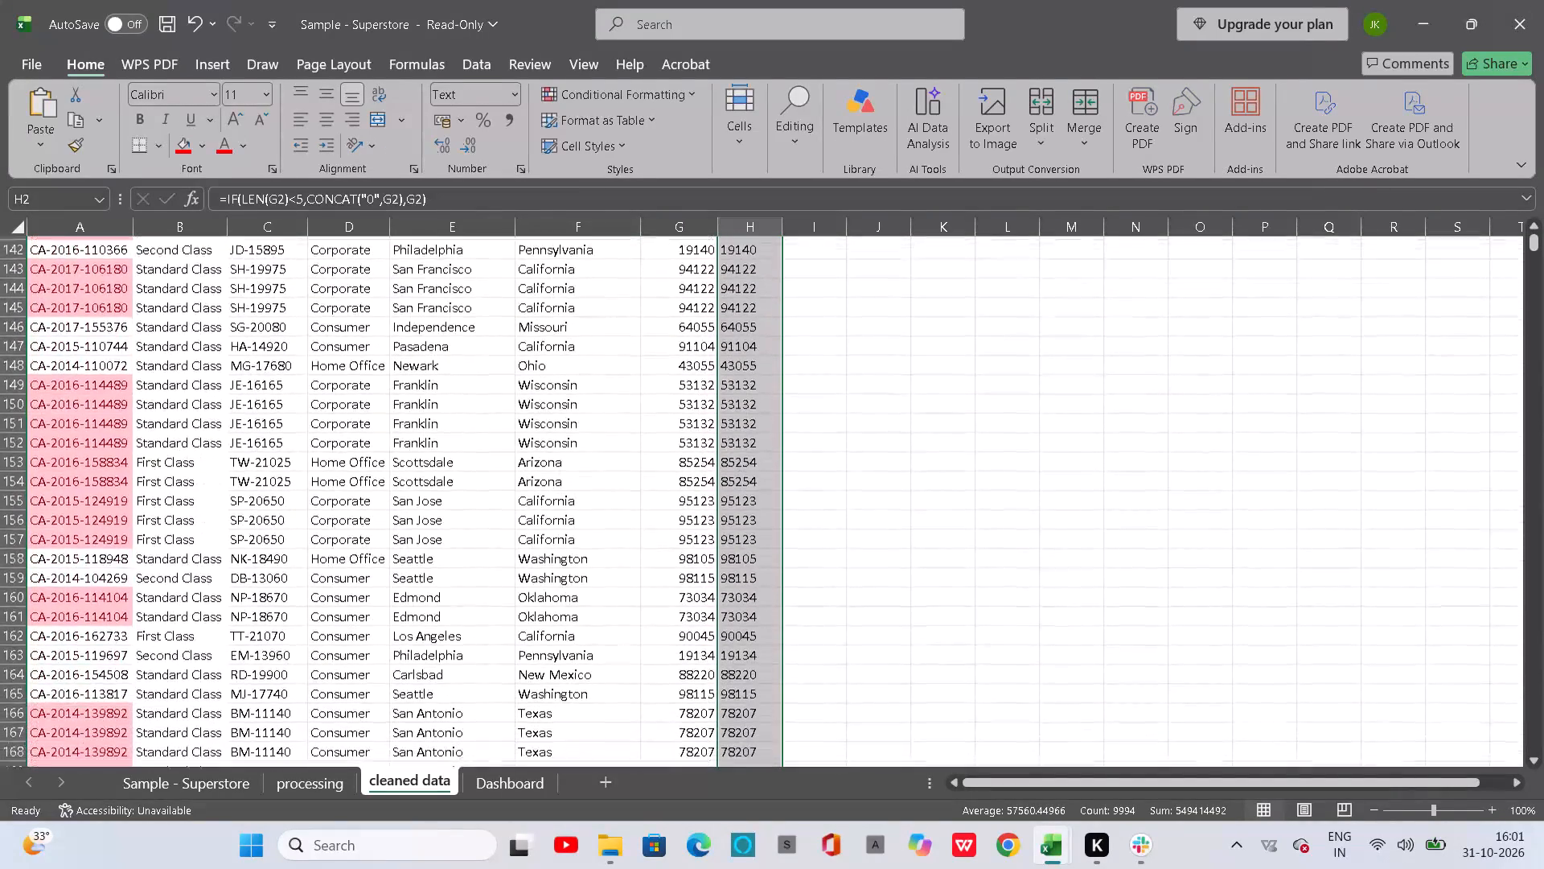
scroll(766, 545, "down", 6)
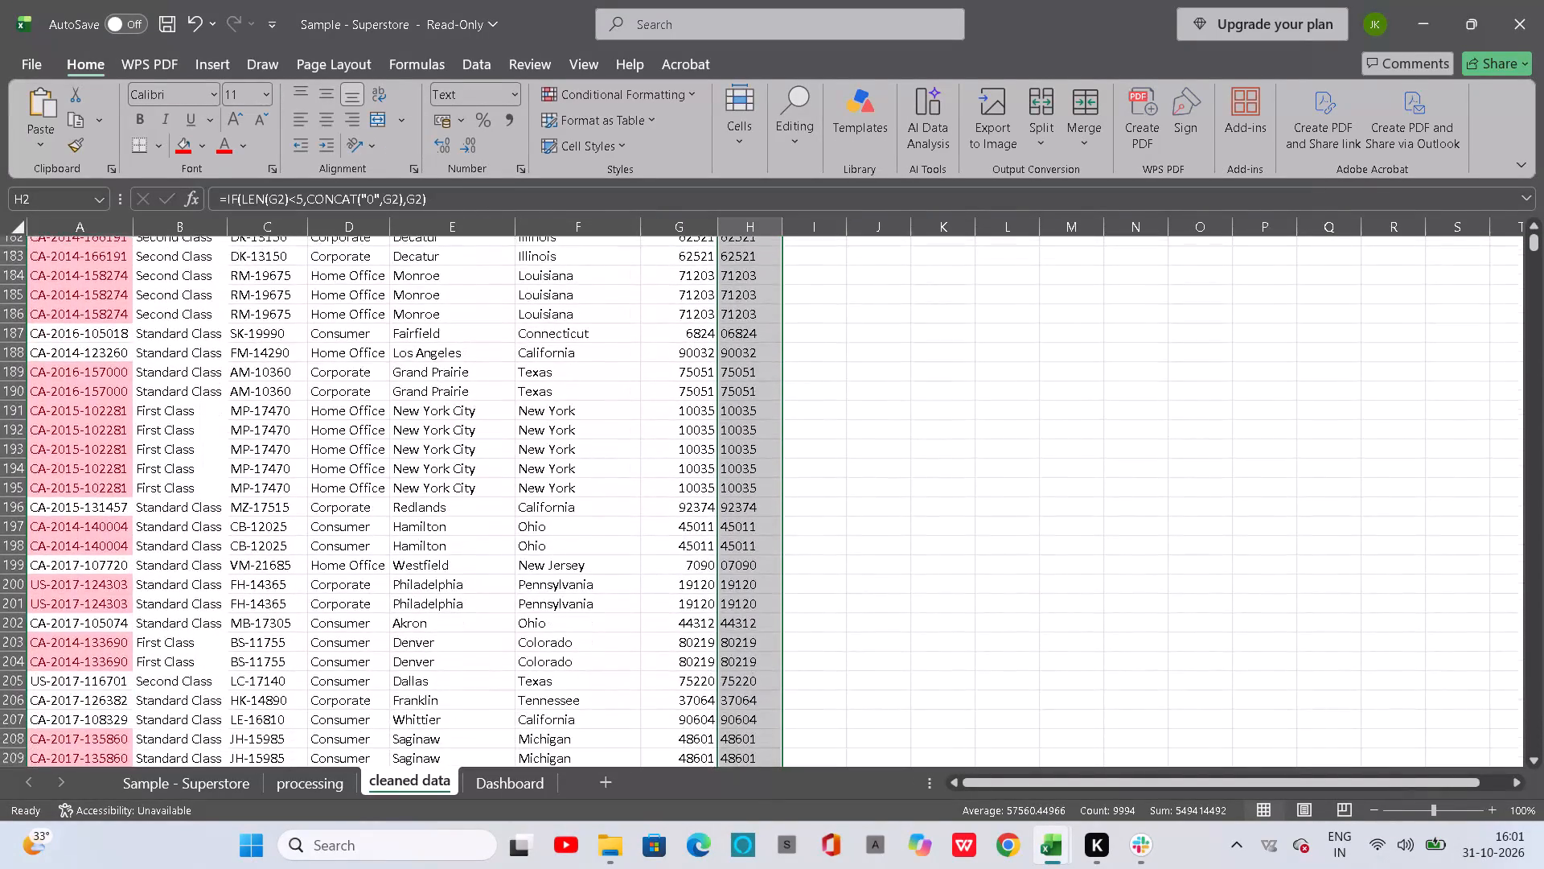
scroll(766, 545, "down", 1)
scroll(766, 545, "up", 13)
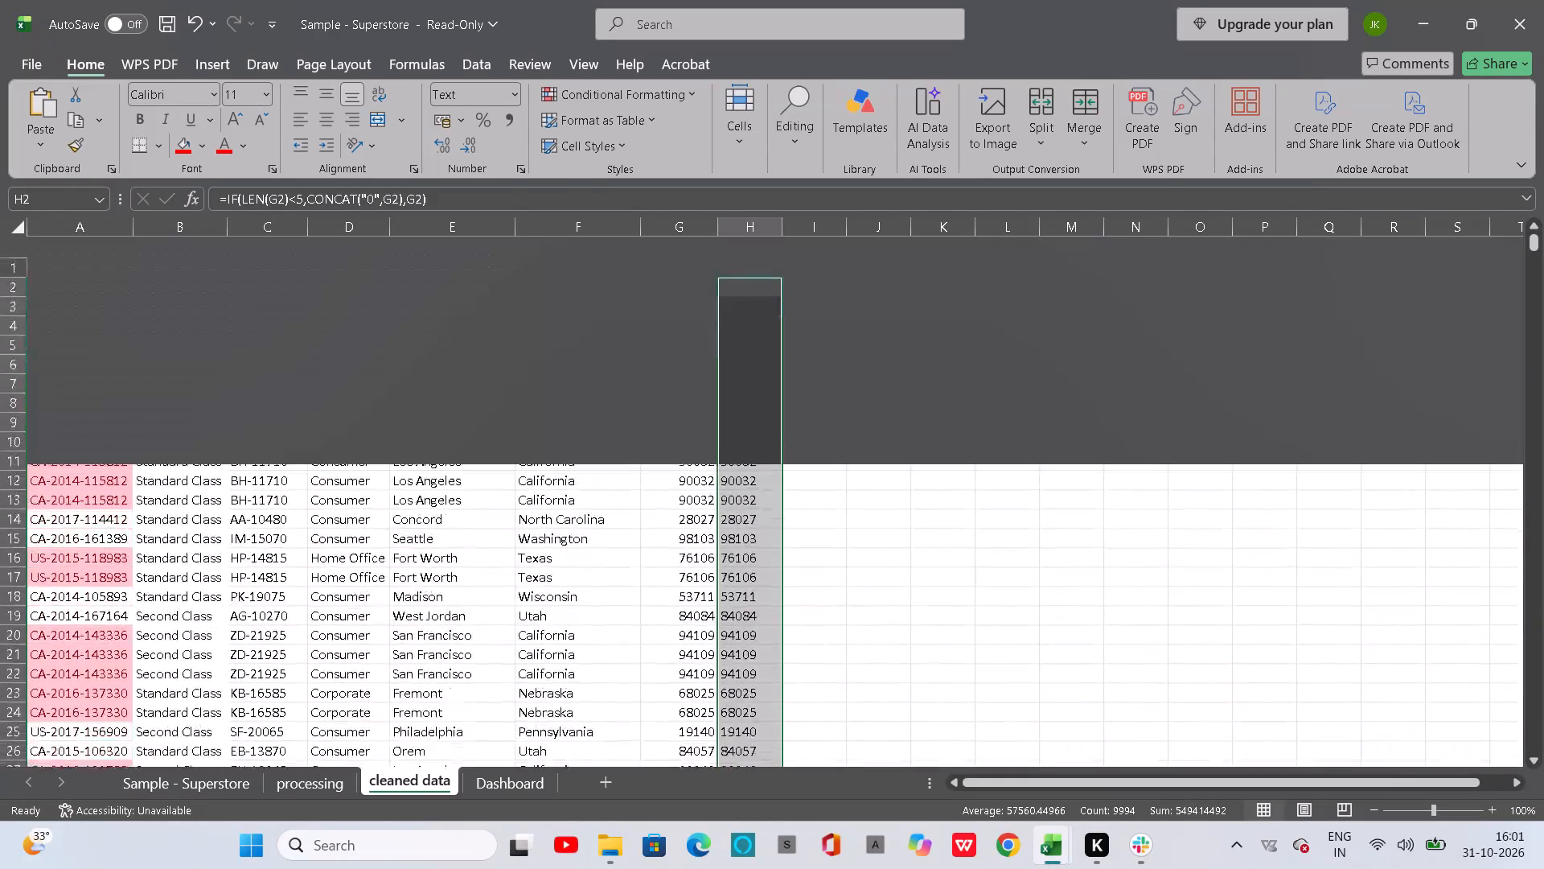
scroll(766, 545, "up", 1)
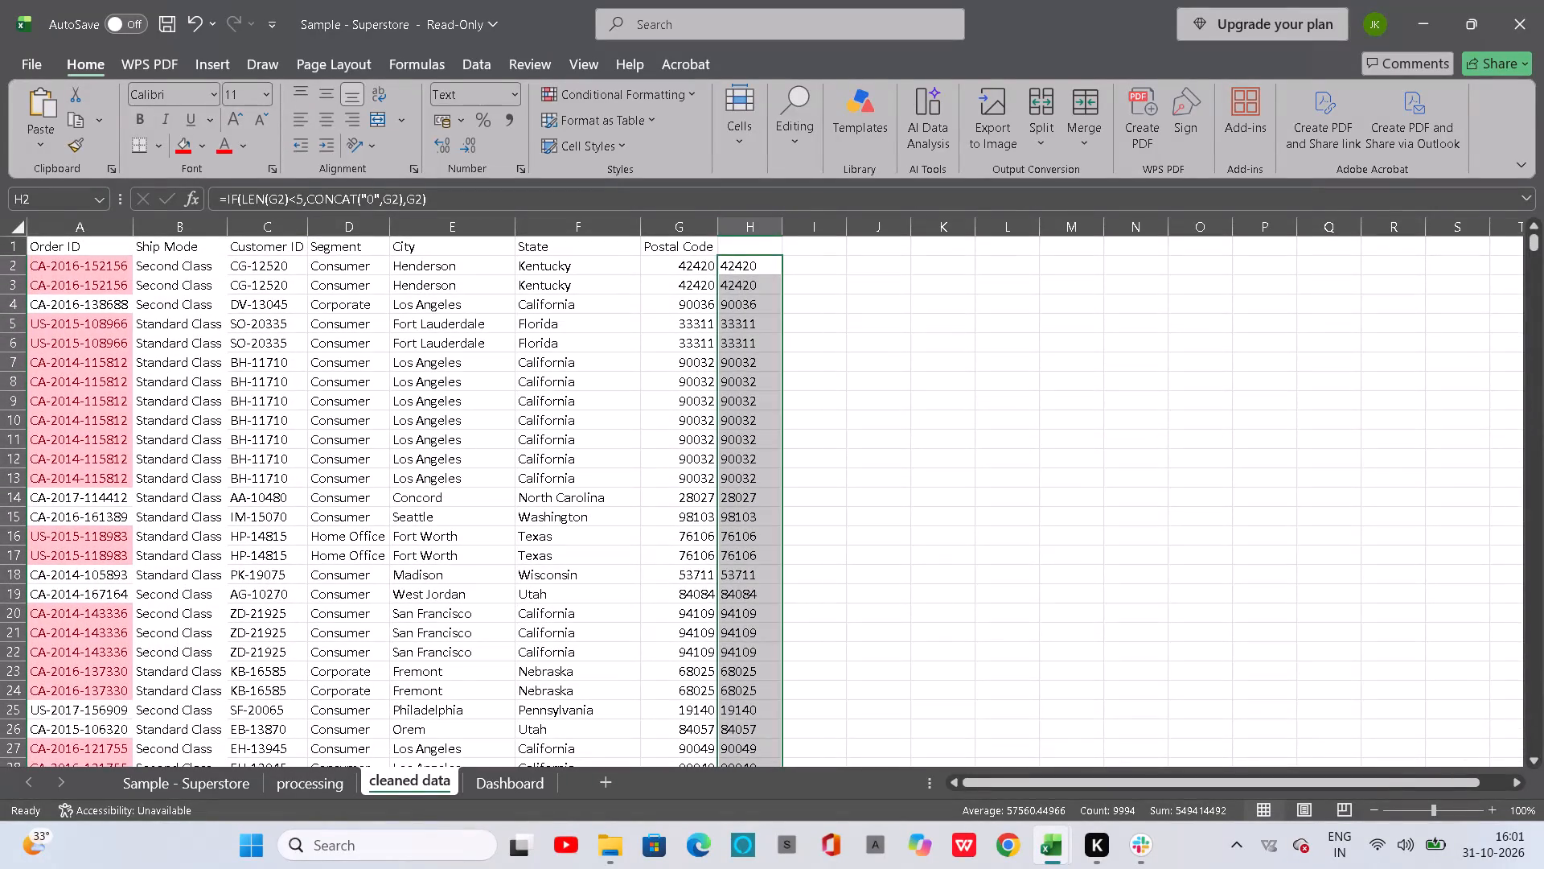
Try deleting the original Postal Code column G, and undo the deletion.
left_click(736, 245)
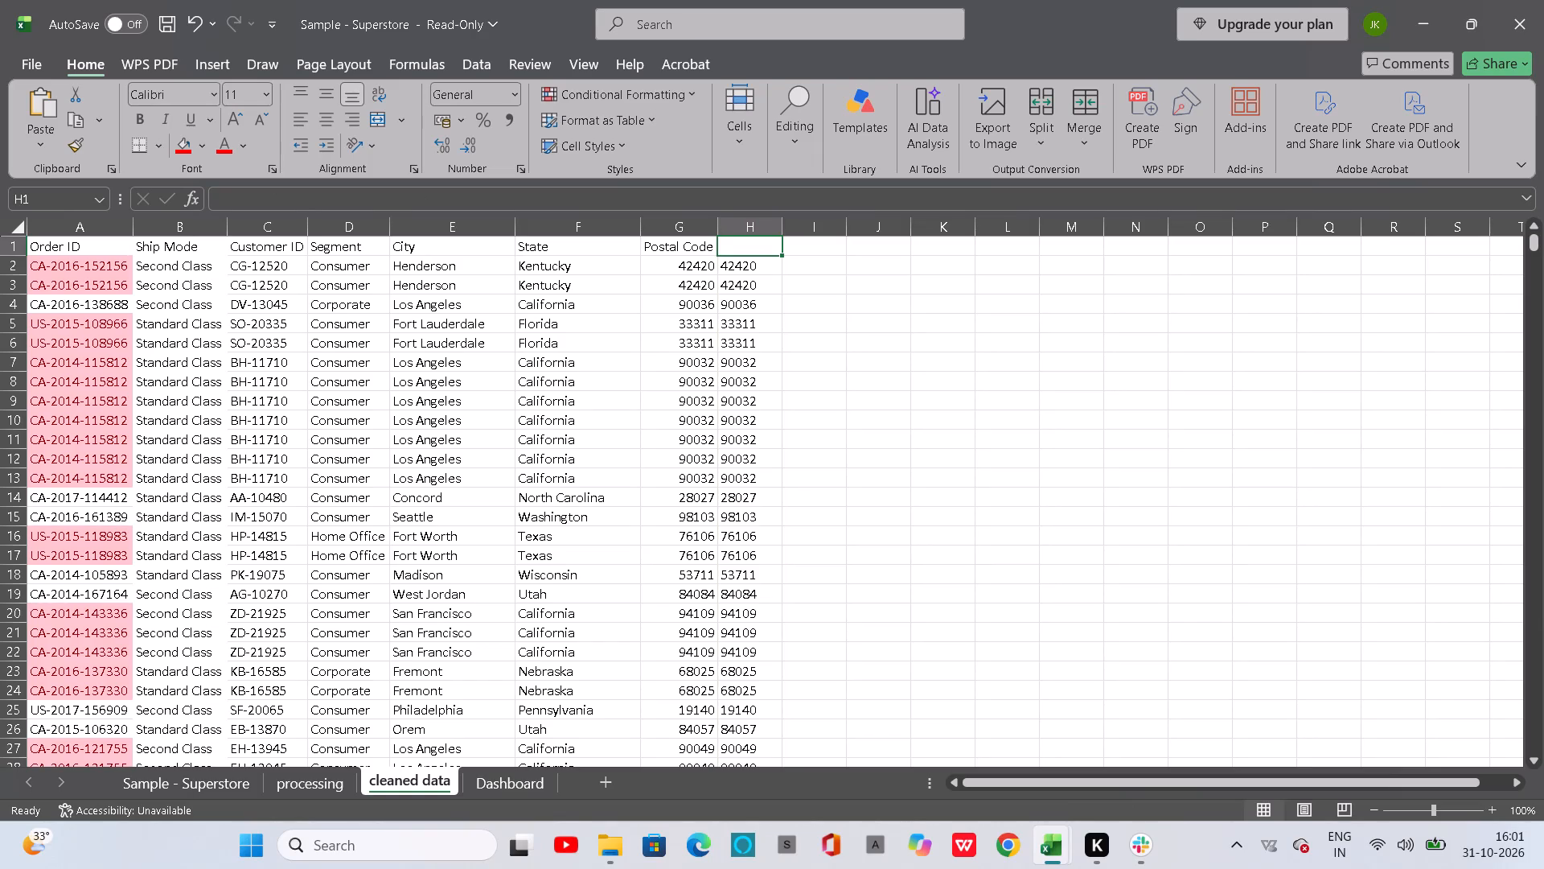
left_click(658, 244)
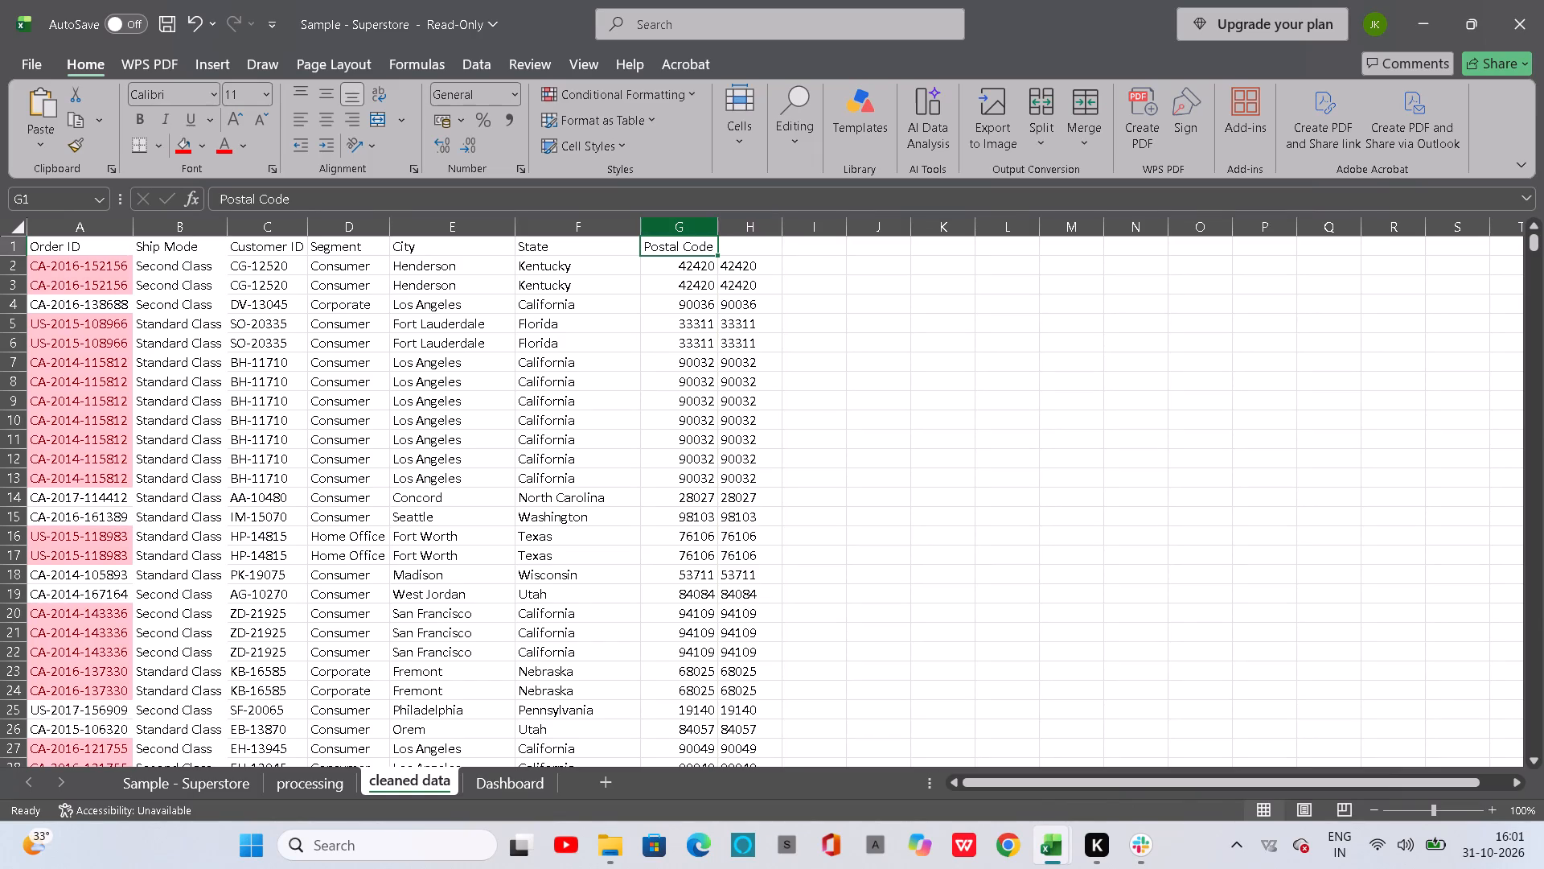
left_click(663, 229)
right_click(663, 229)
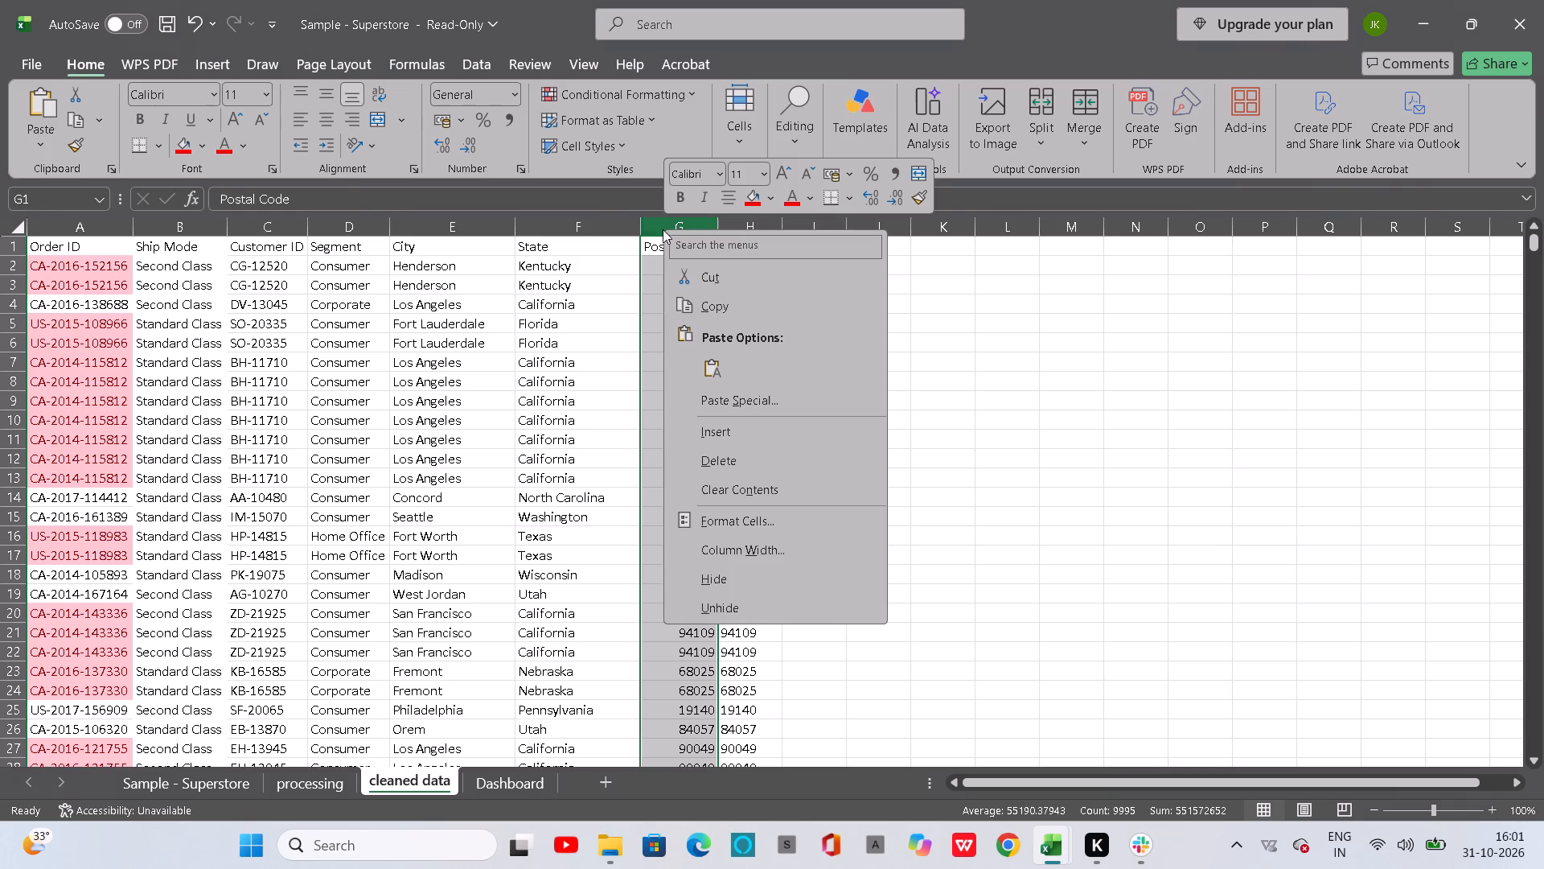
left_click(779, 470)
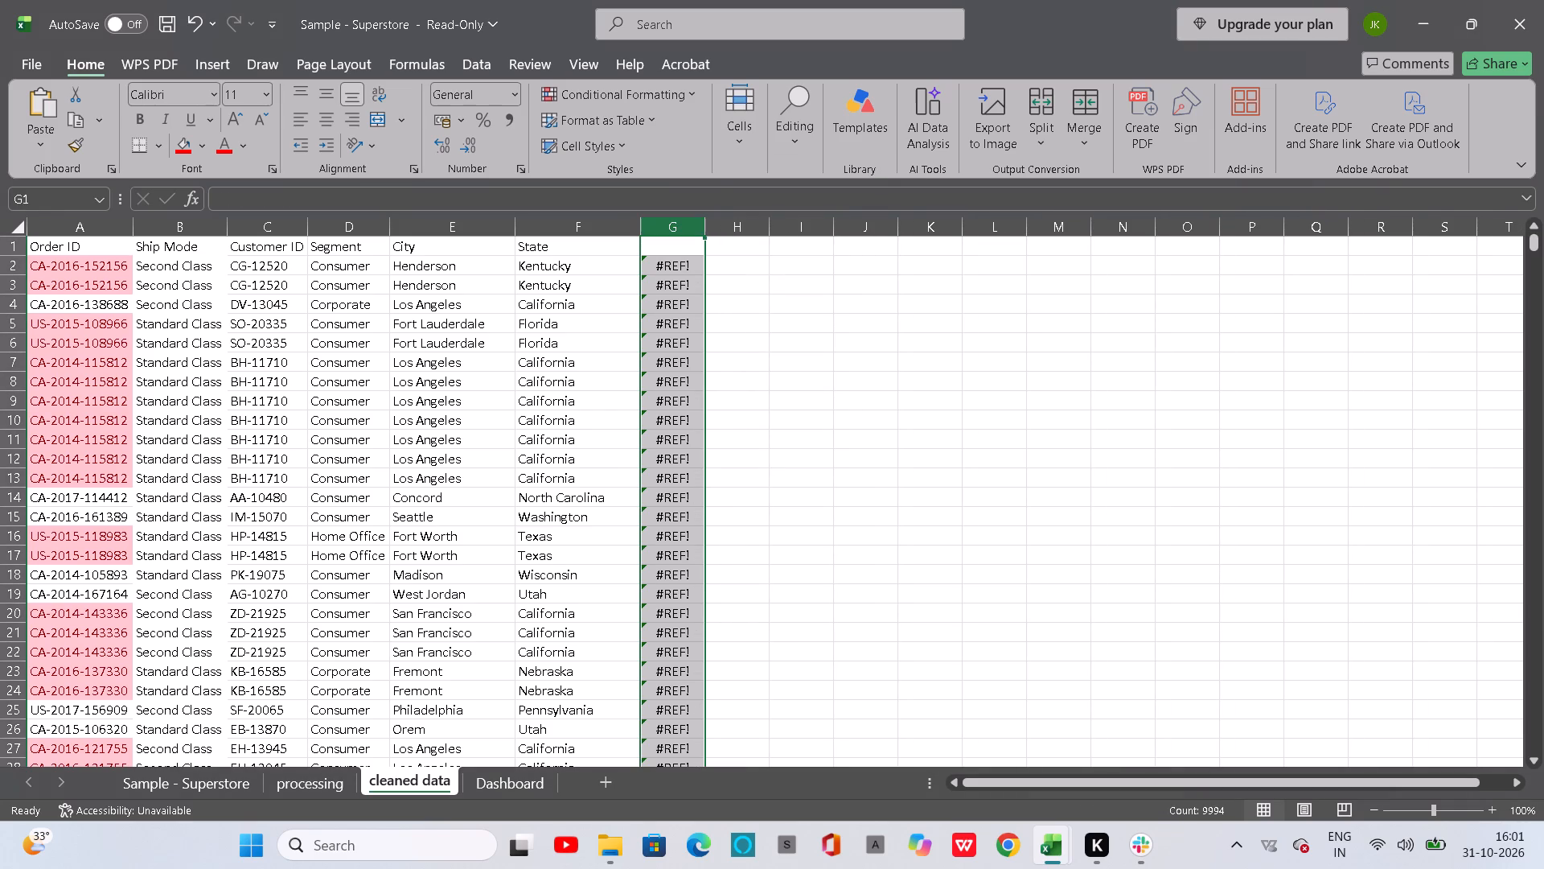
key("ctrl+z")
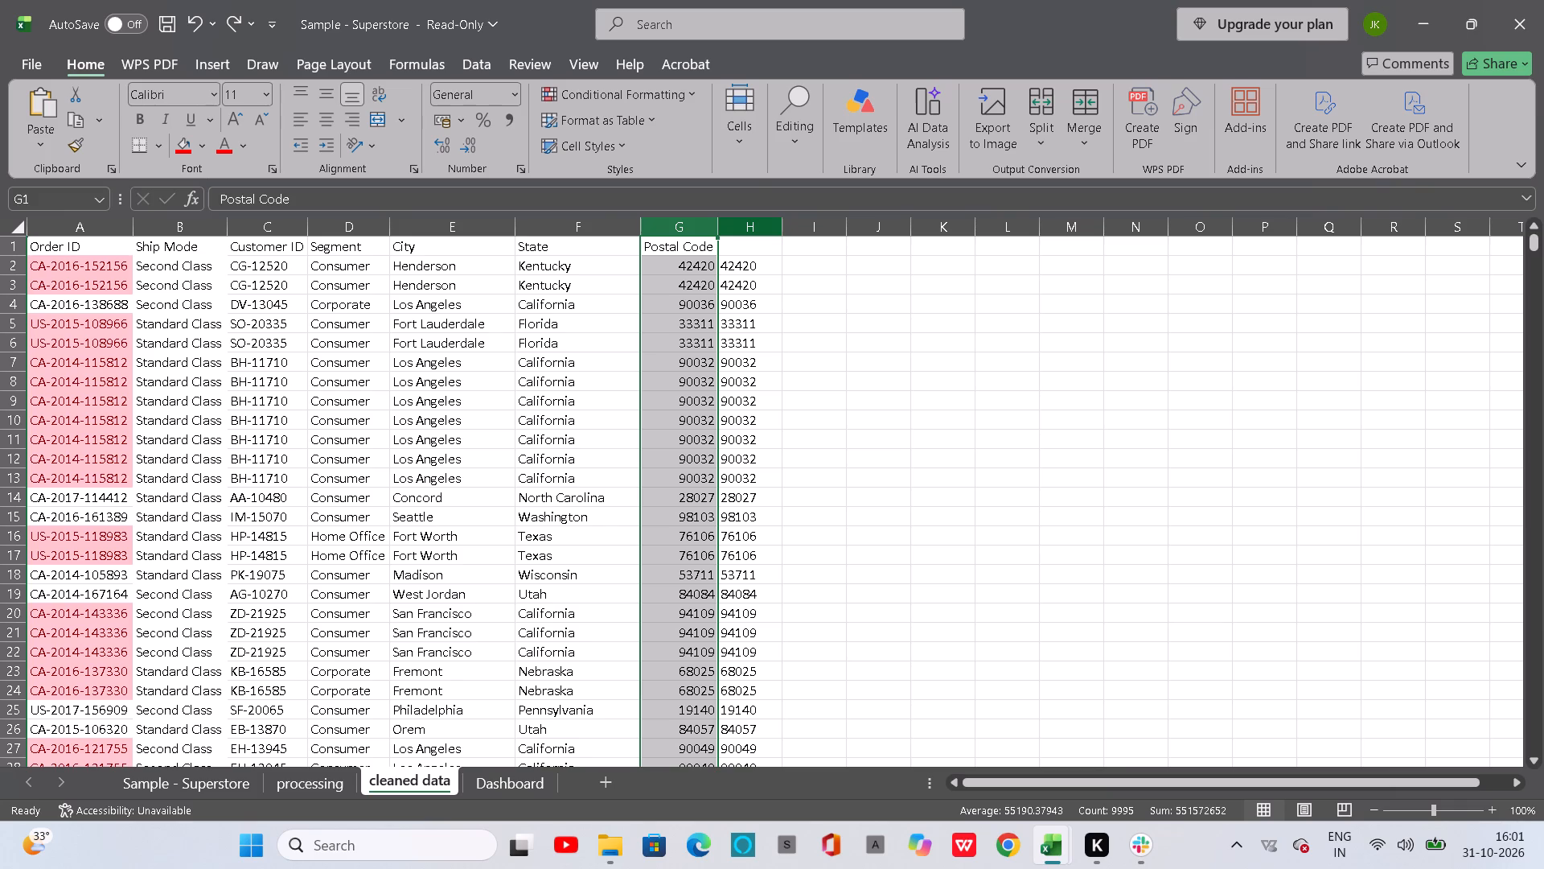
Copy the Region column from the Sample - Superstore sheet into column I of the cleaned data sheet.
left_click(801, 248)
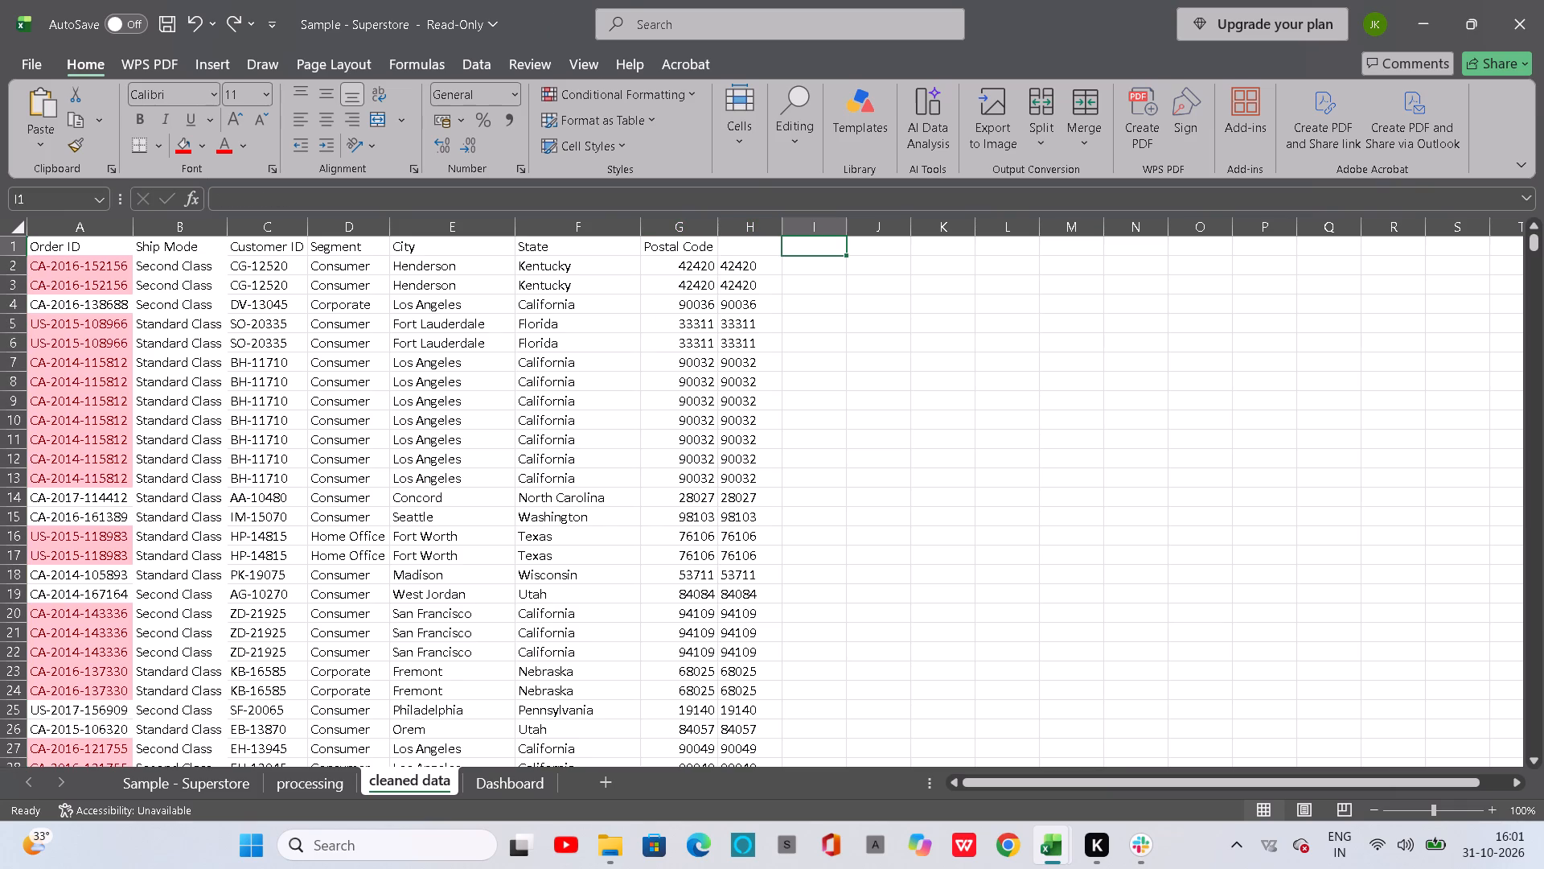
left_click(221, 776)
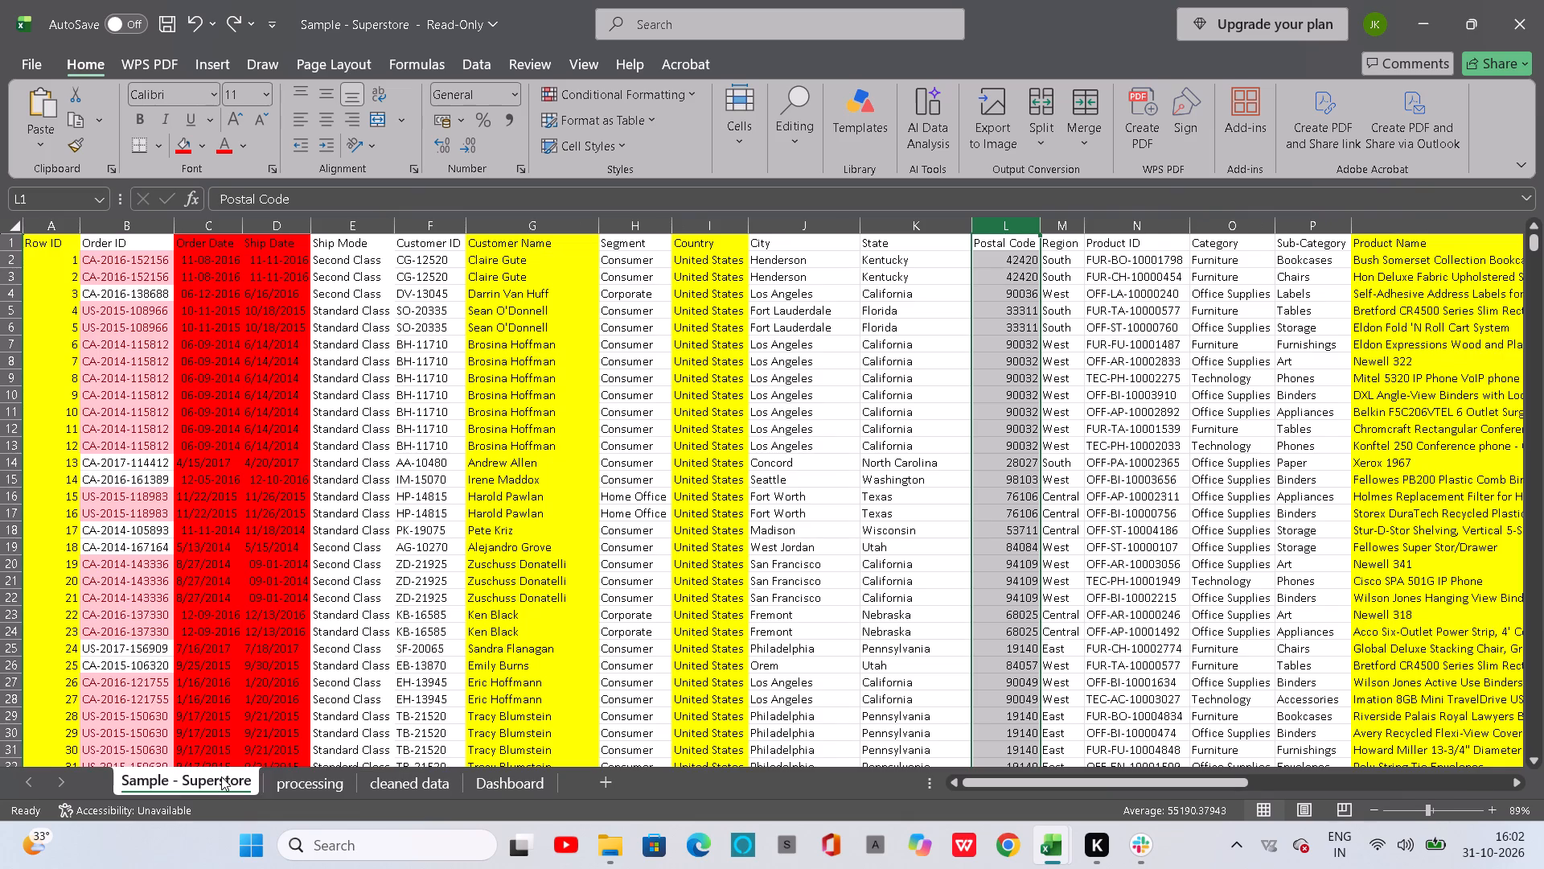
left_click(1074, 223)
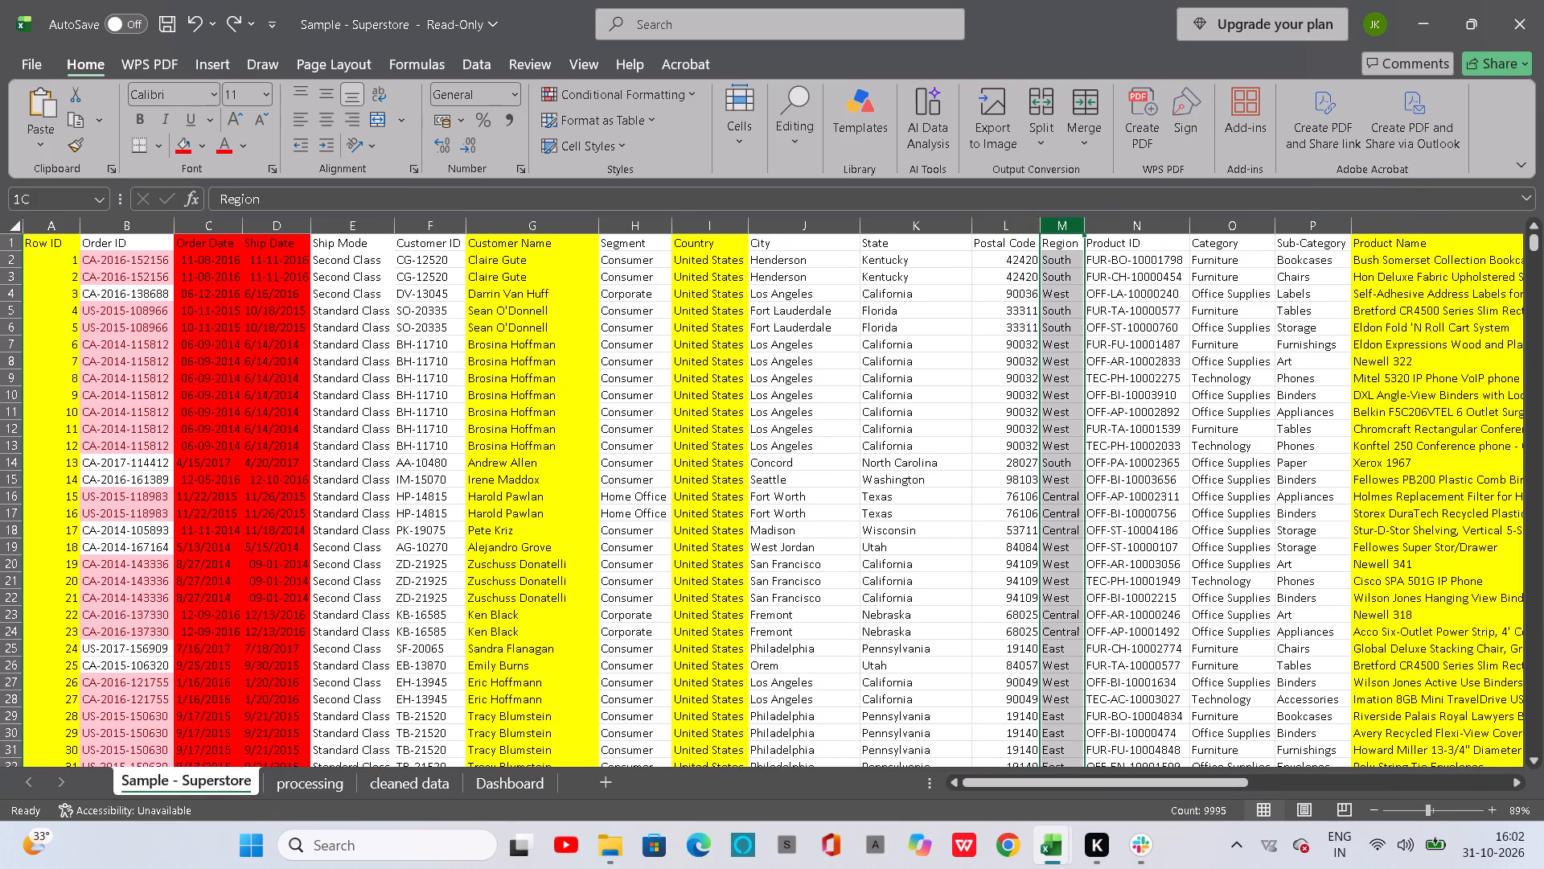
key("ctrl+c")
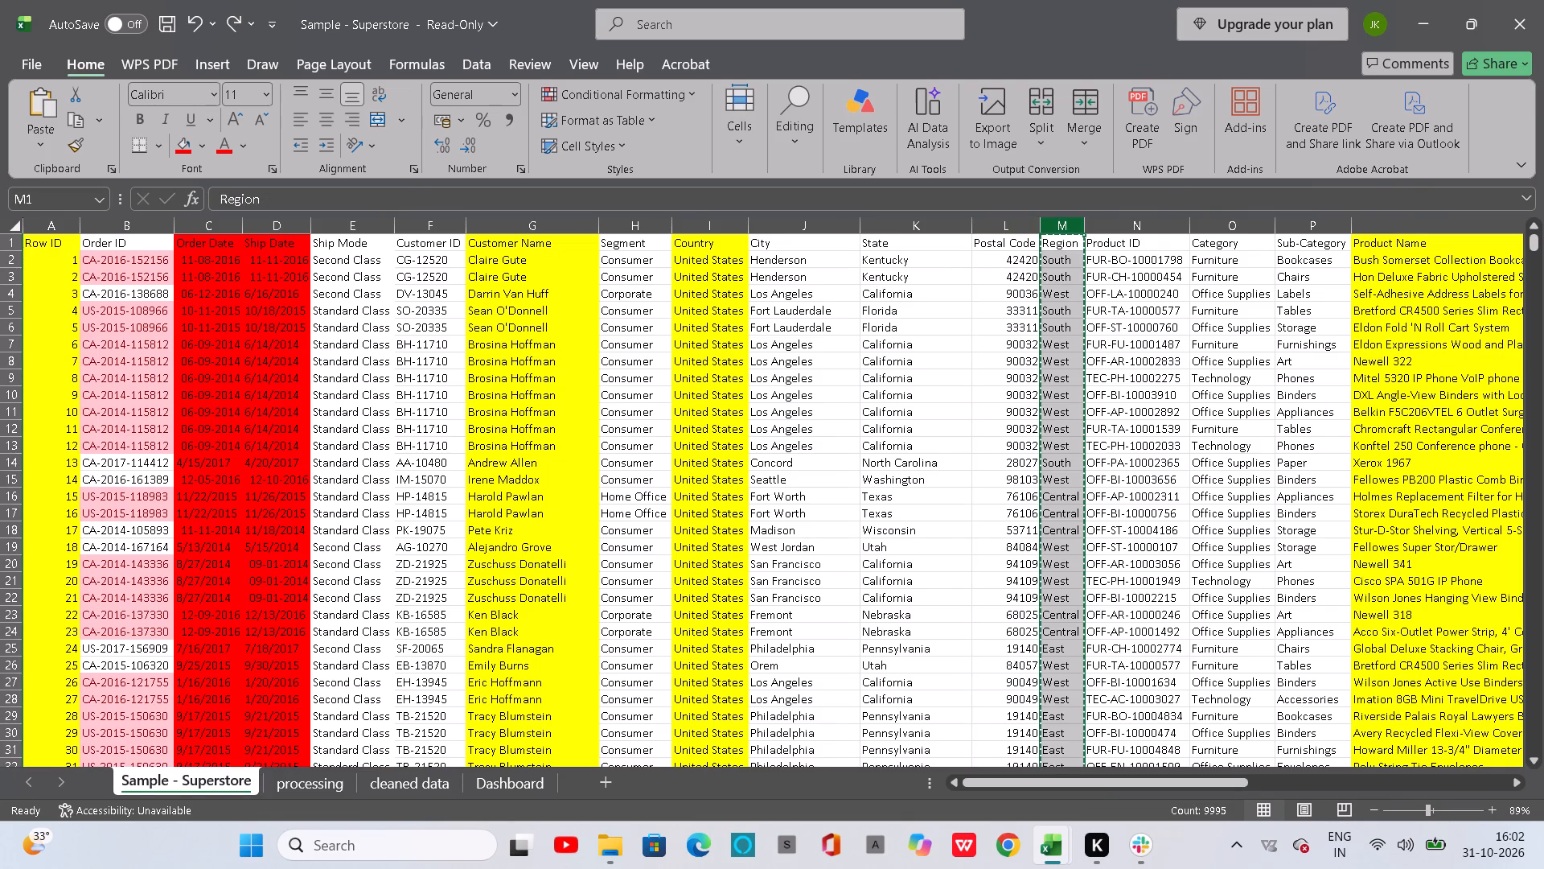
left_click(411, 787)
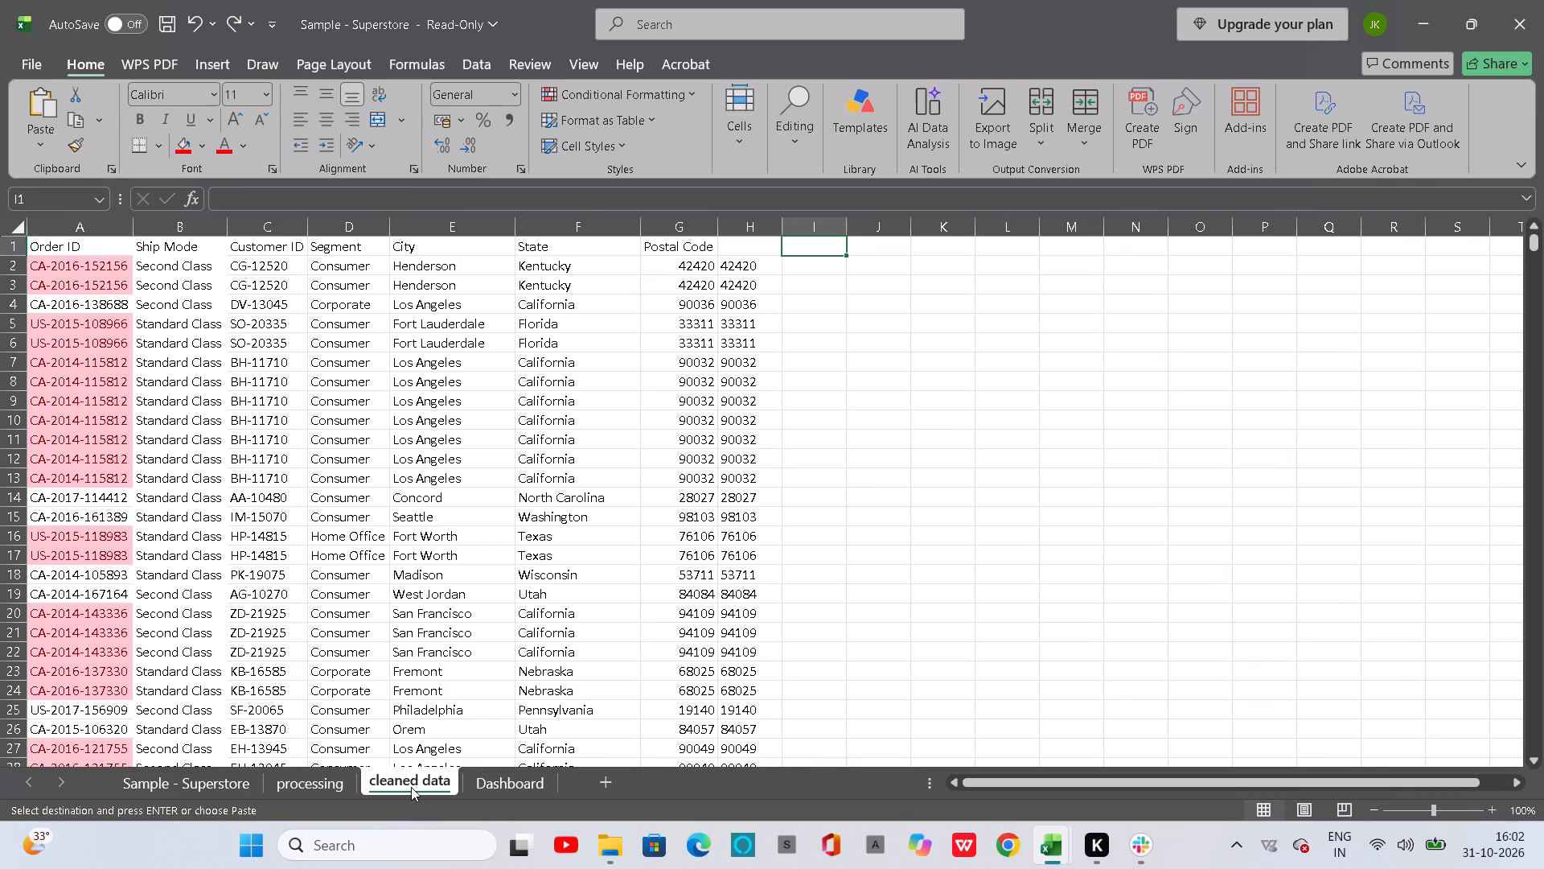
key("ctrl+v")
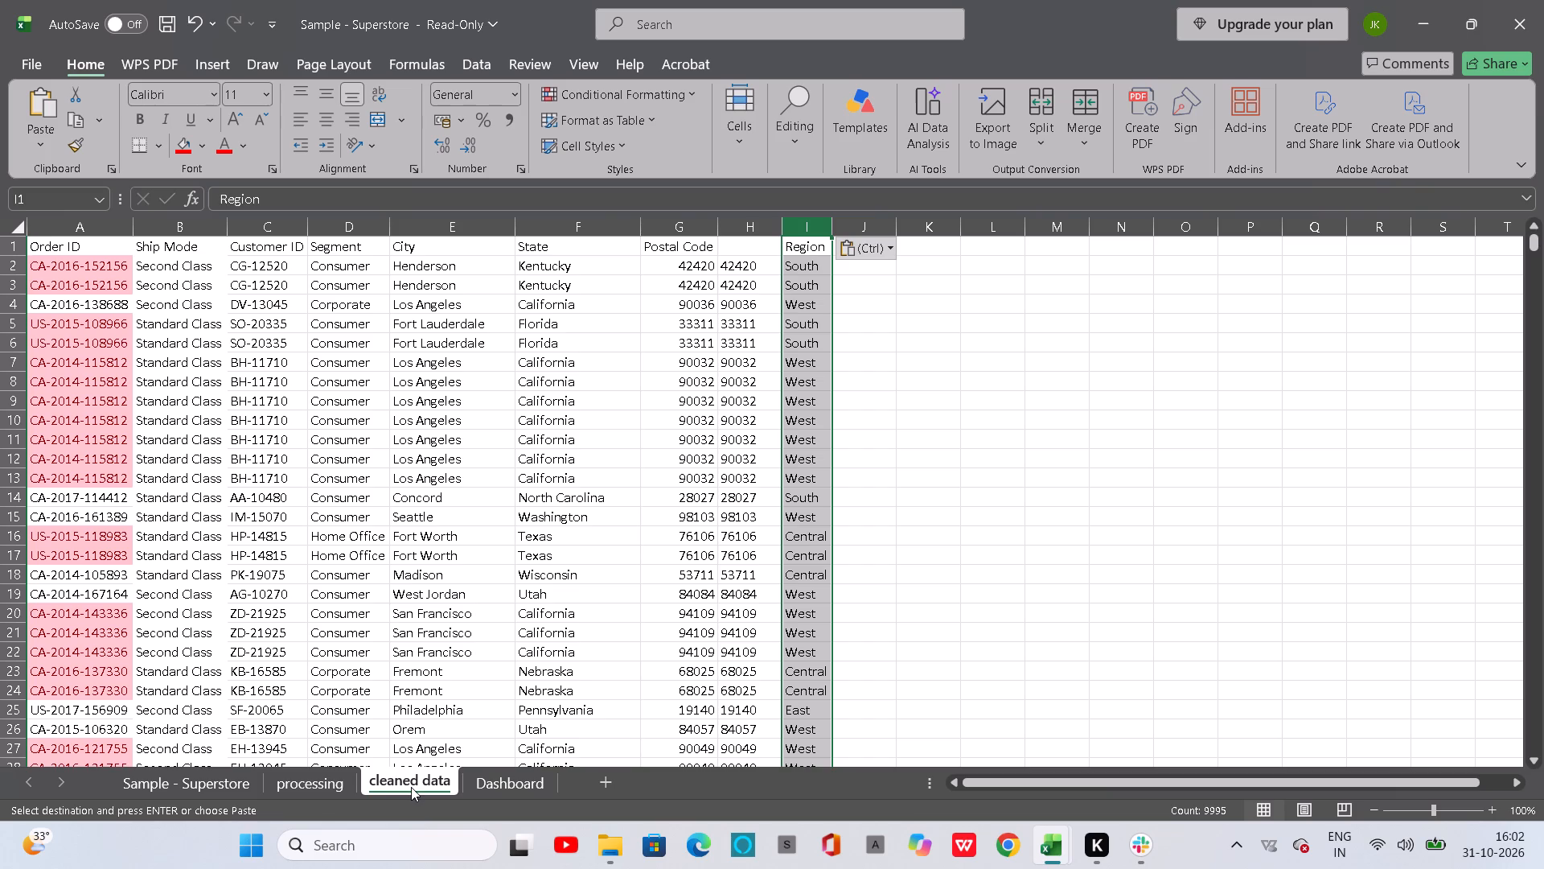
Copy the Product ID column from the Sample - Superstore sheet into column J of the cleaned data sheet.
left_click(220, 785)
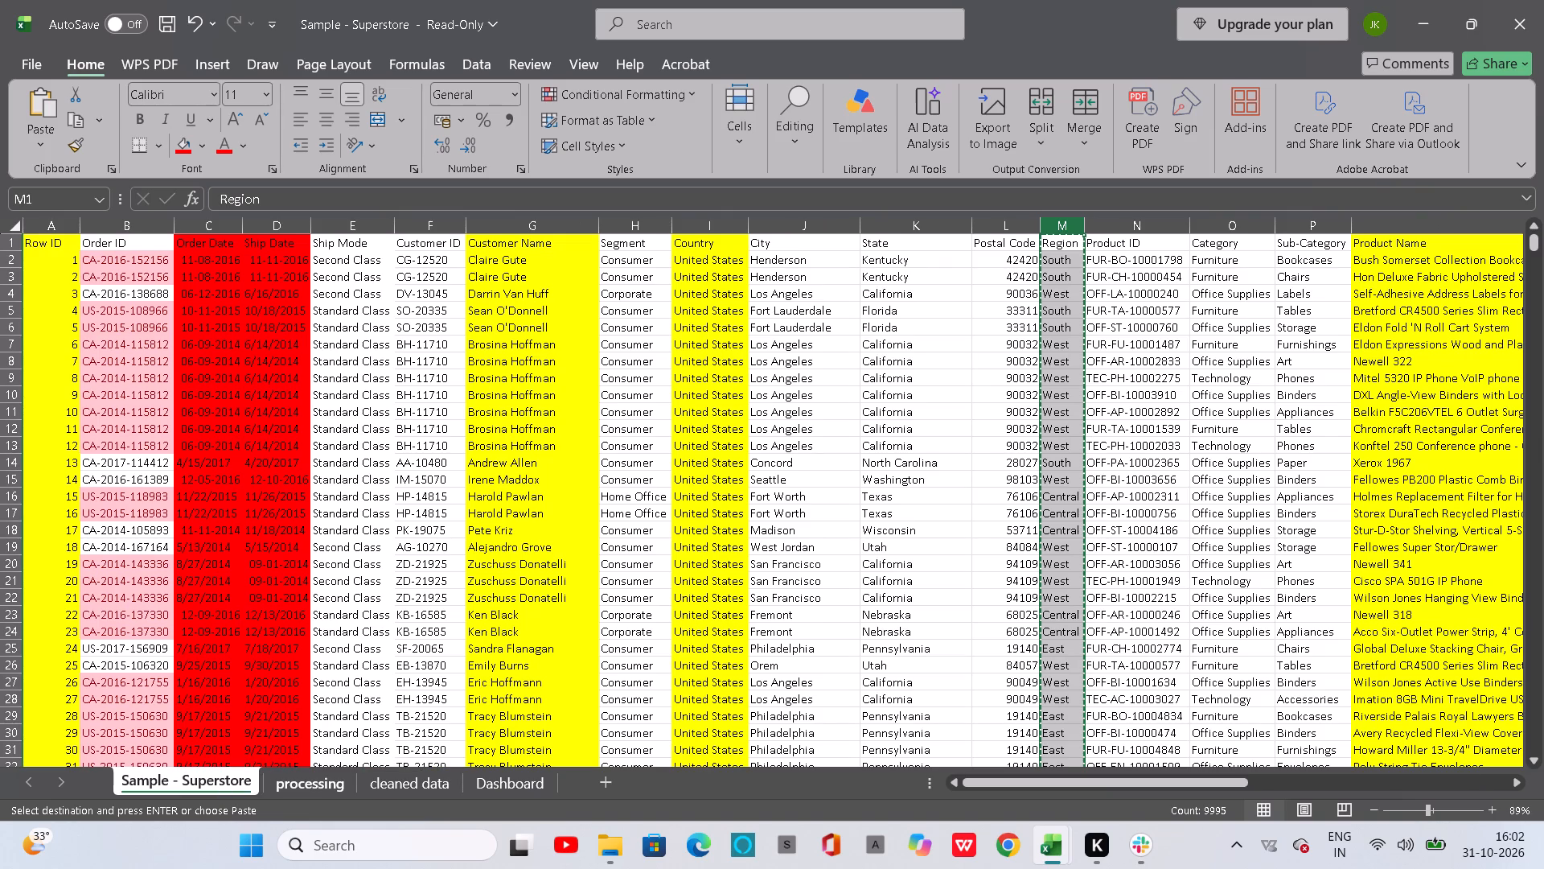
left_click(1128, 228)
key("ctrl+c")
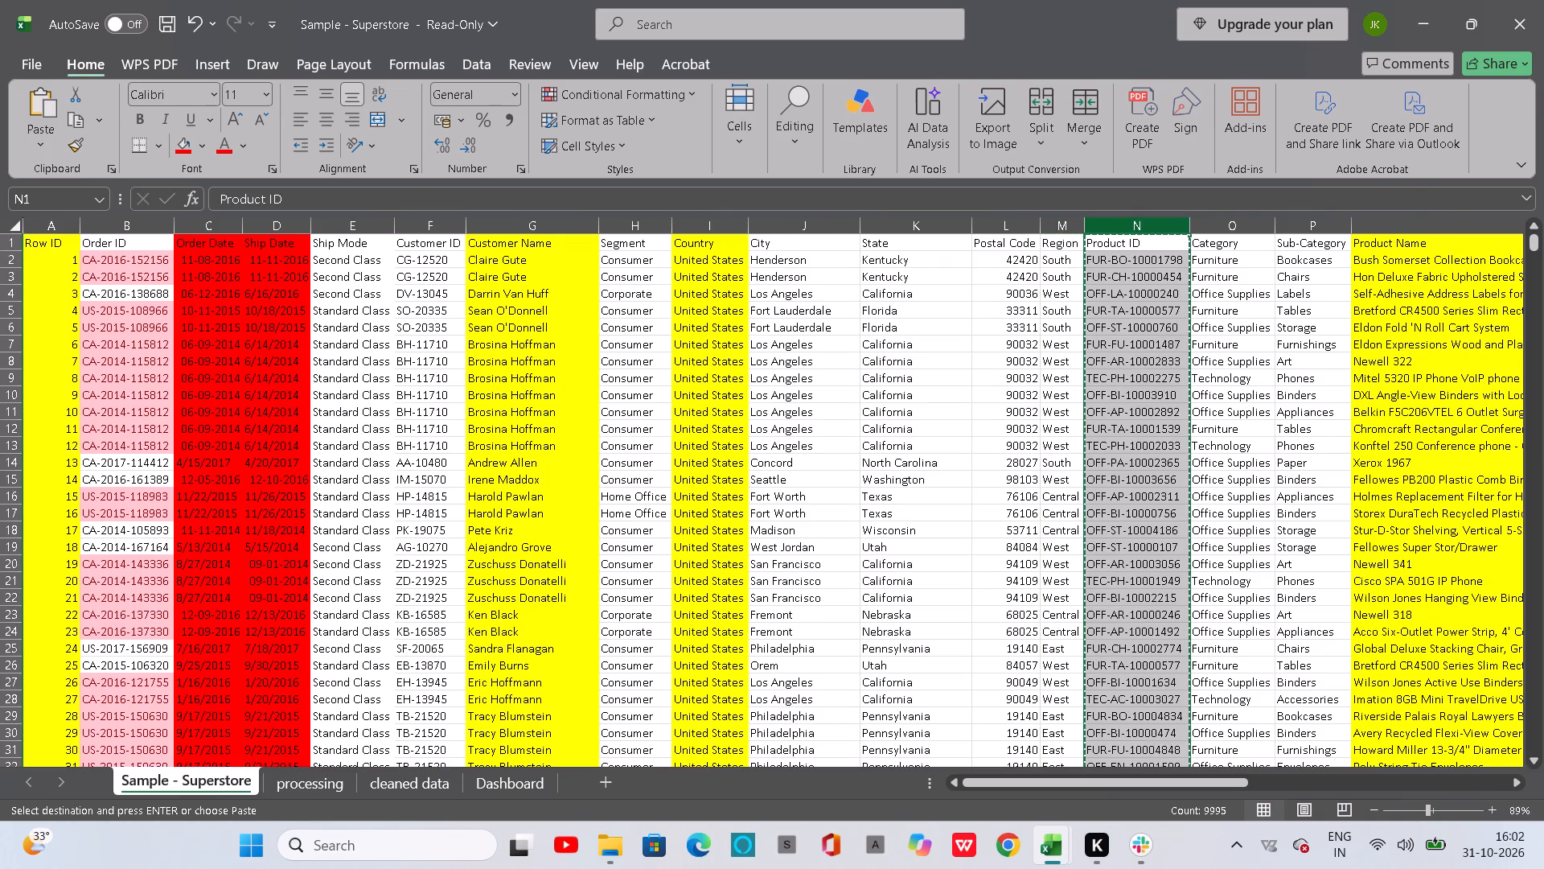
left_click(414, 781)
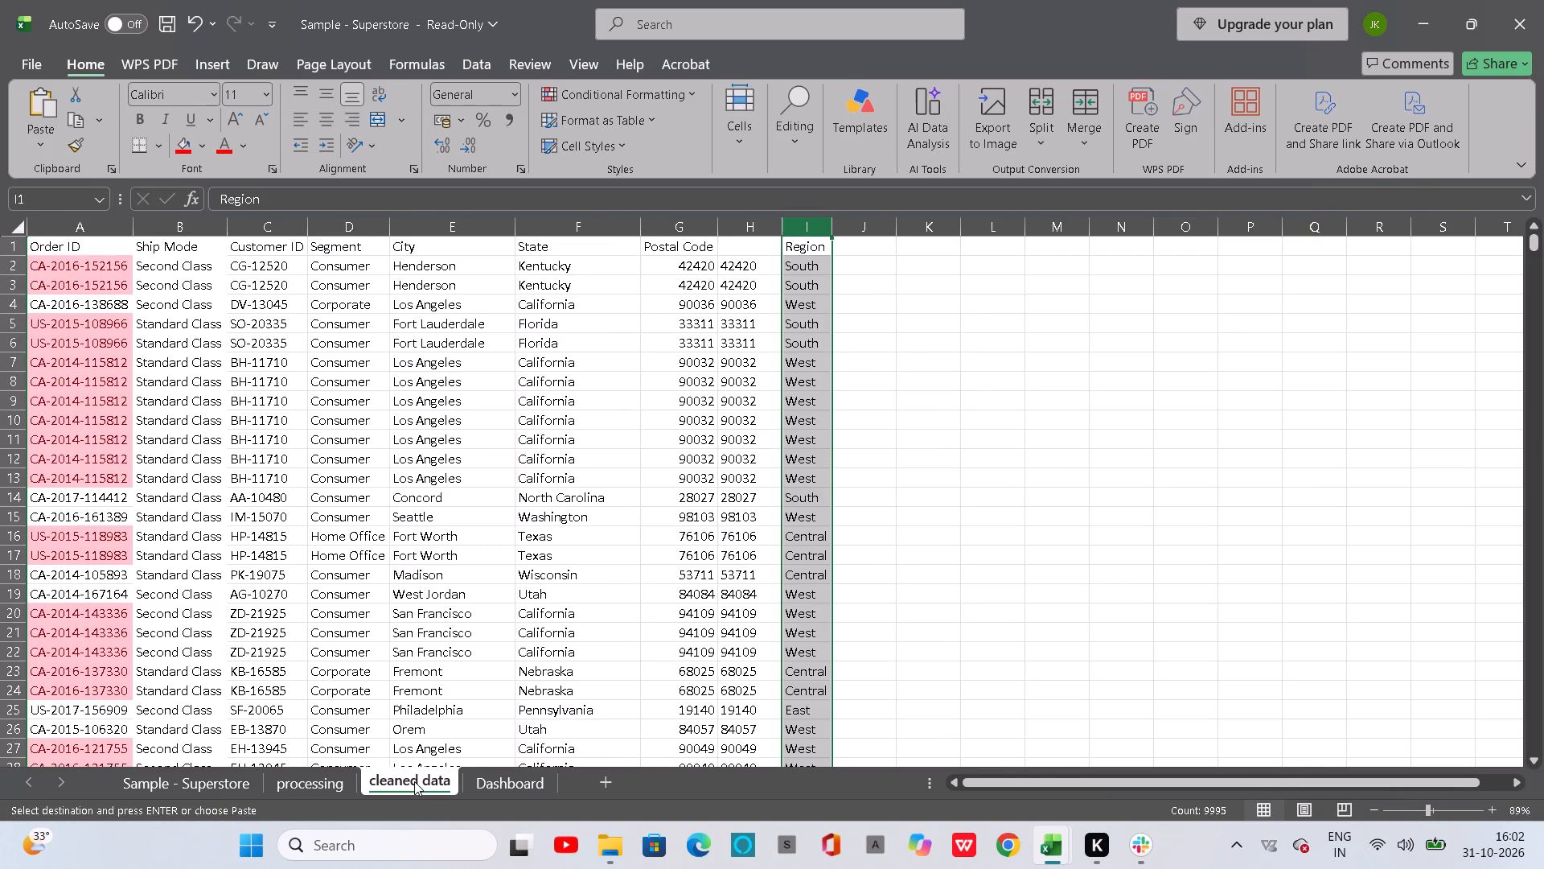
left_click(866, 245)
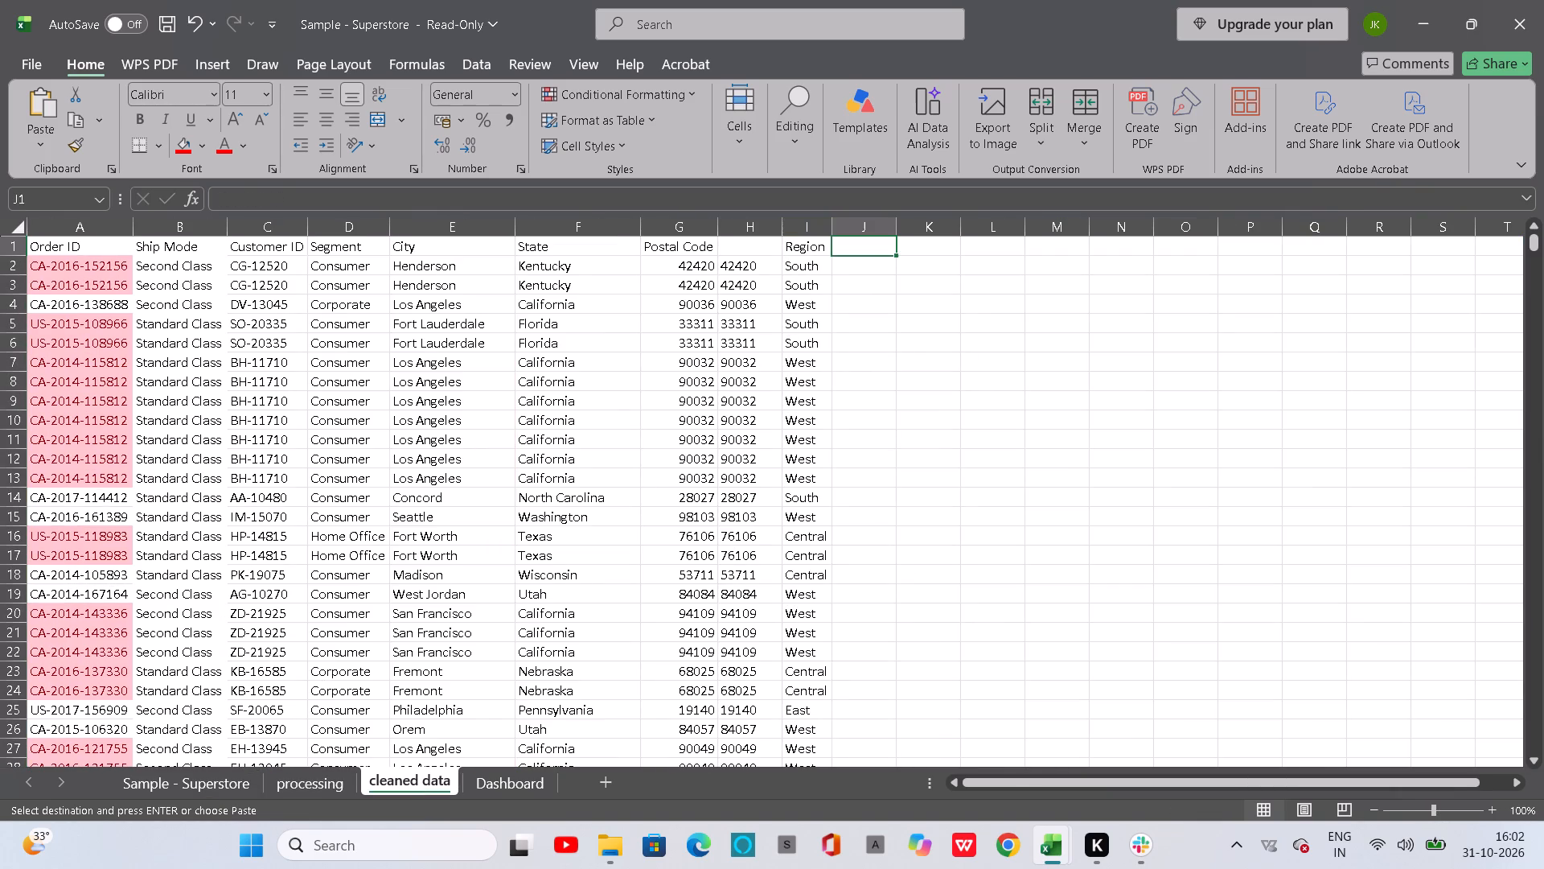
key("ctrl+v")
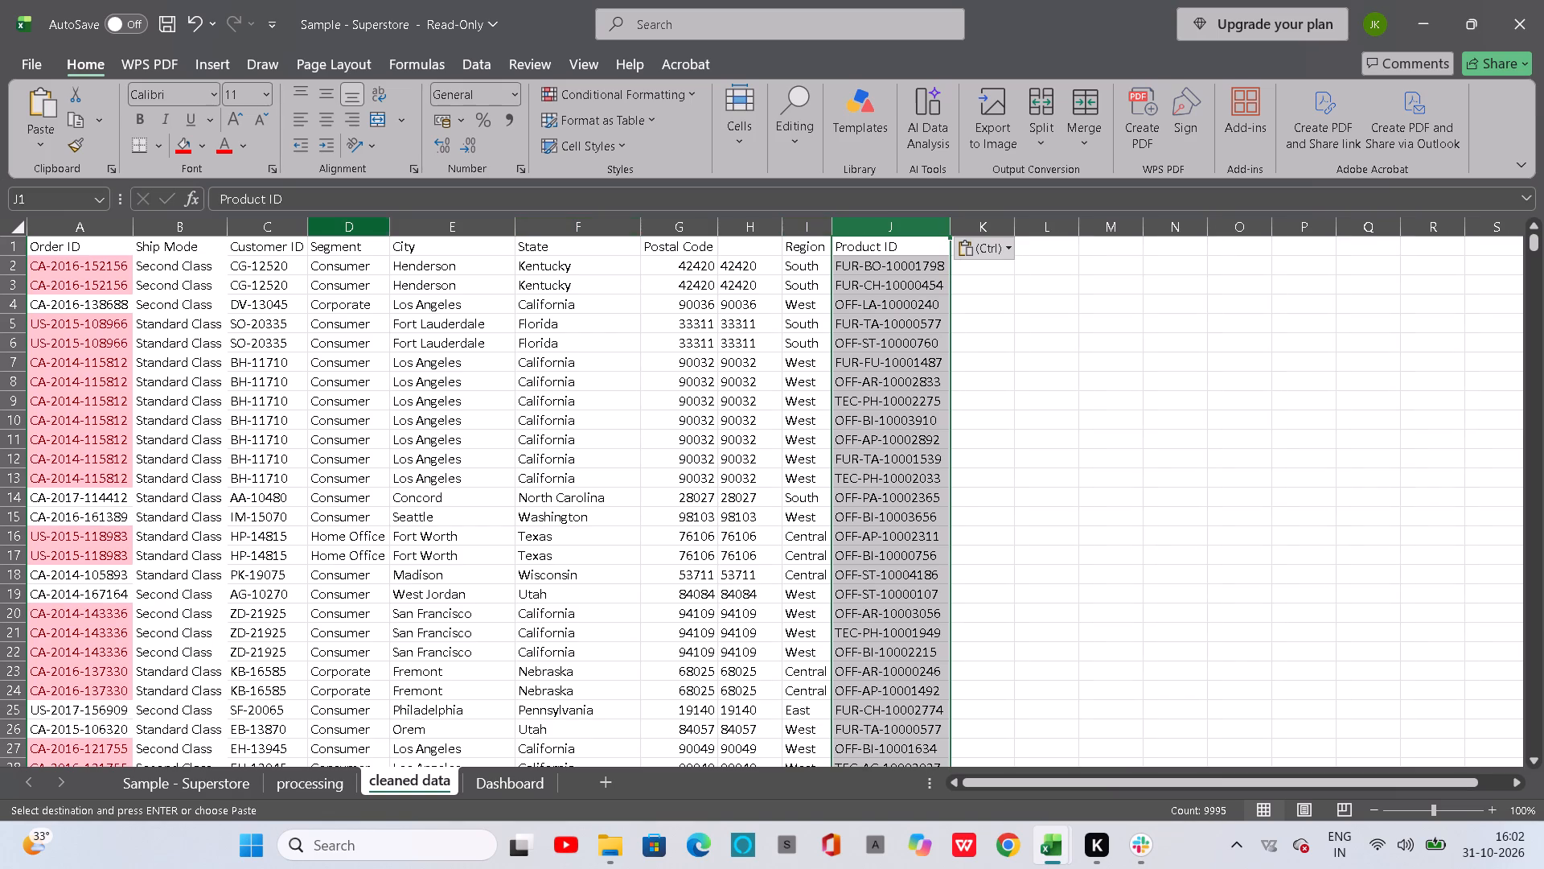
Copy the Category column from the Sample - Superstore sheet into column K of the cleaned data sheet.
left_click(219, 785)
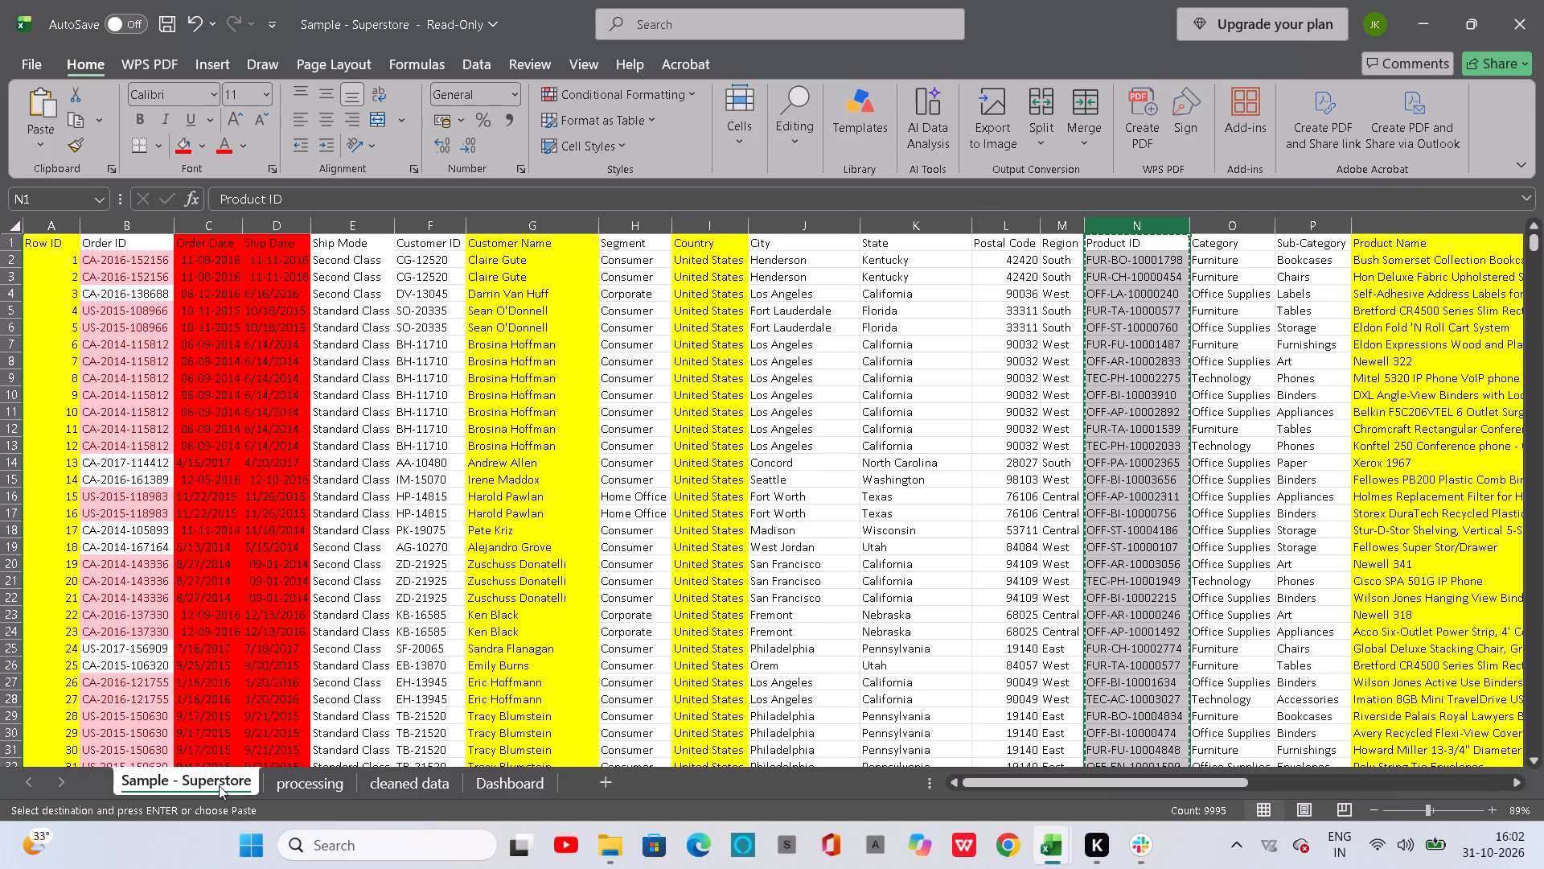
left_click(1215, 222)
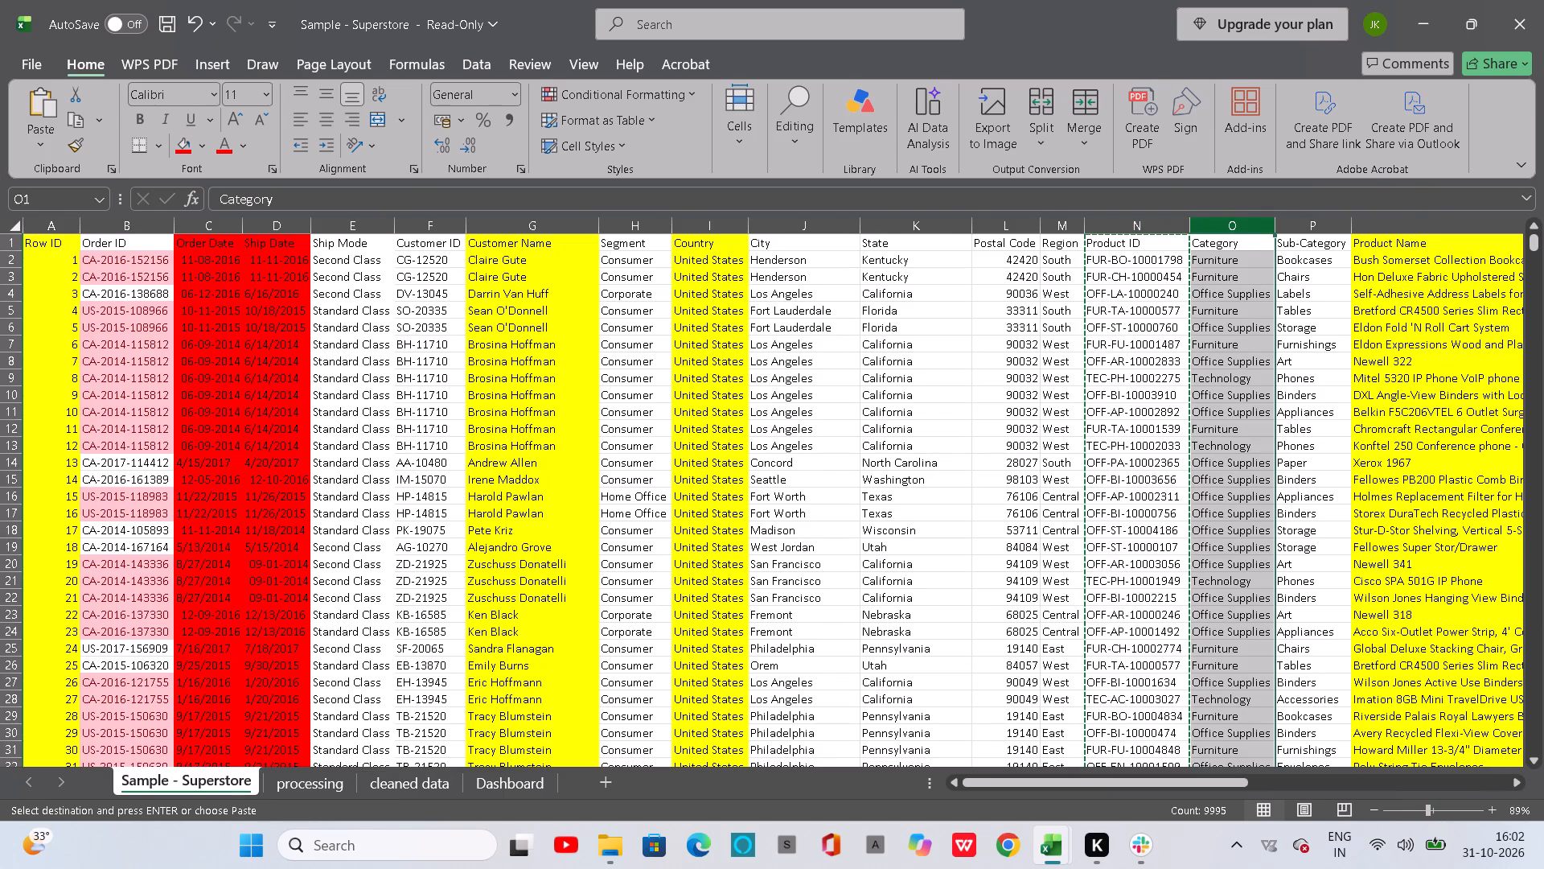
key("ctrl+c")
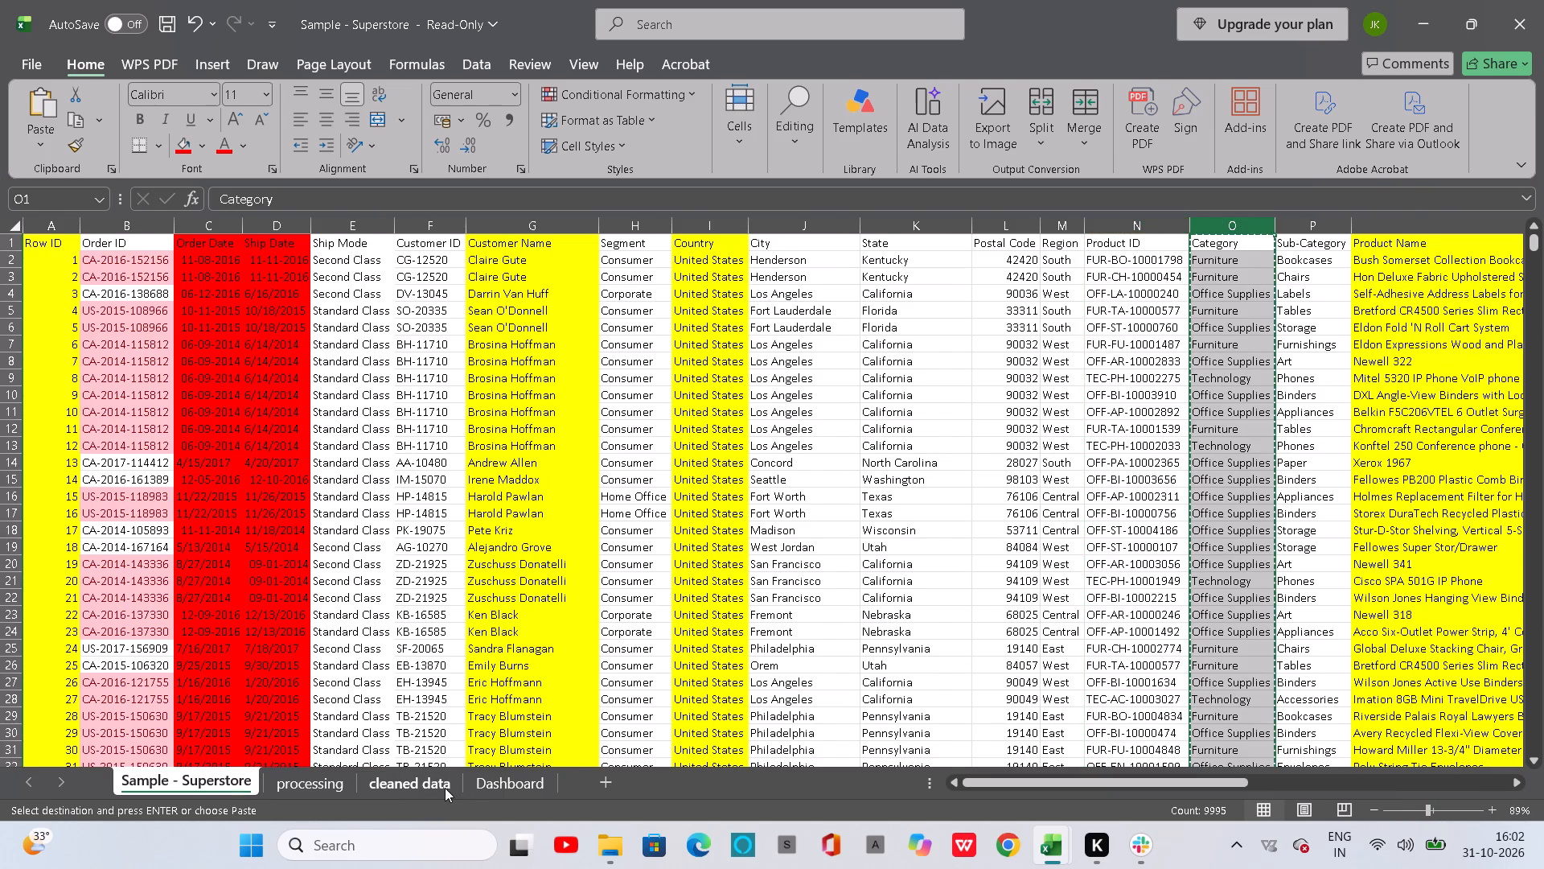
left_click(445, 788)
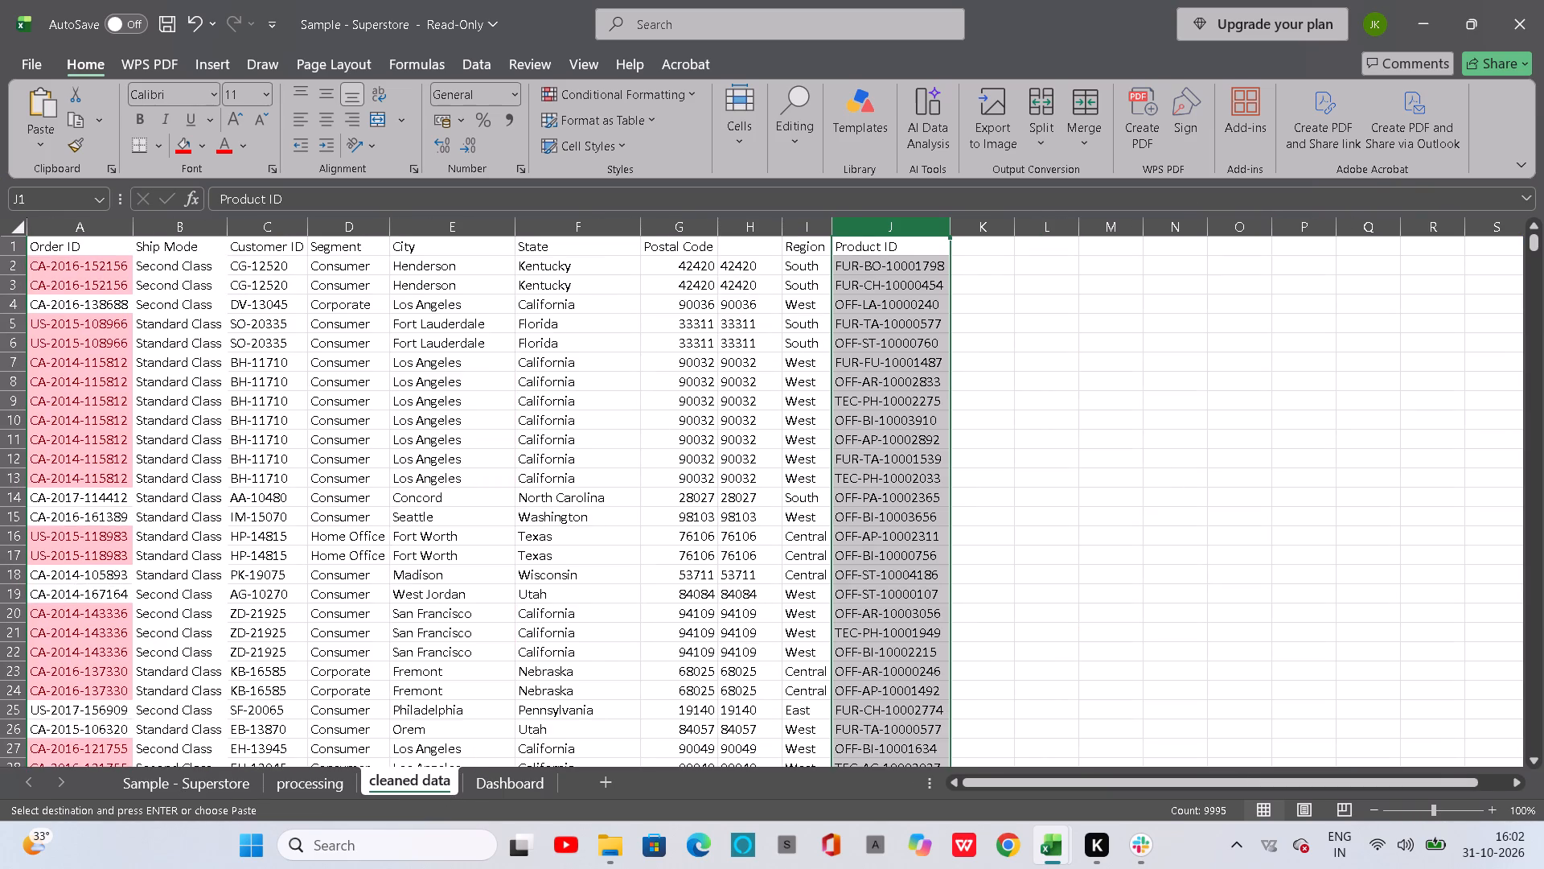
left_click(979, 255)
key("ctrl+v")
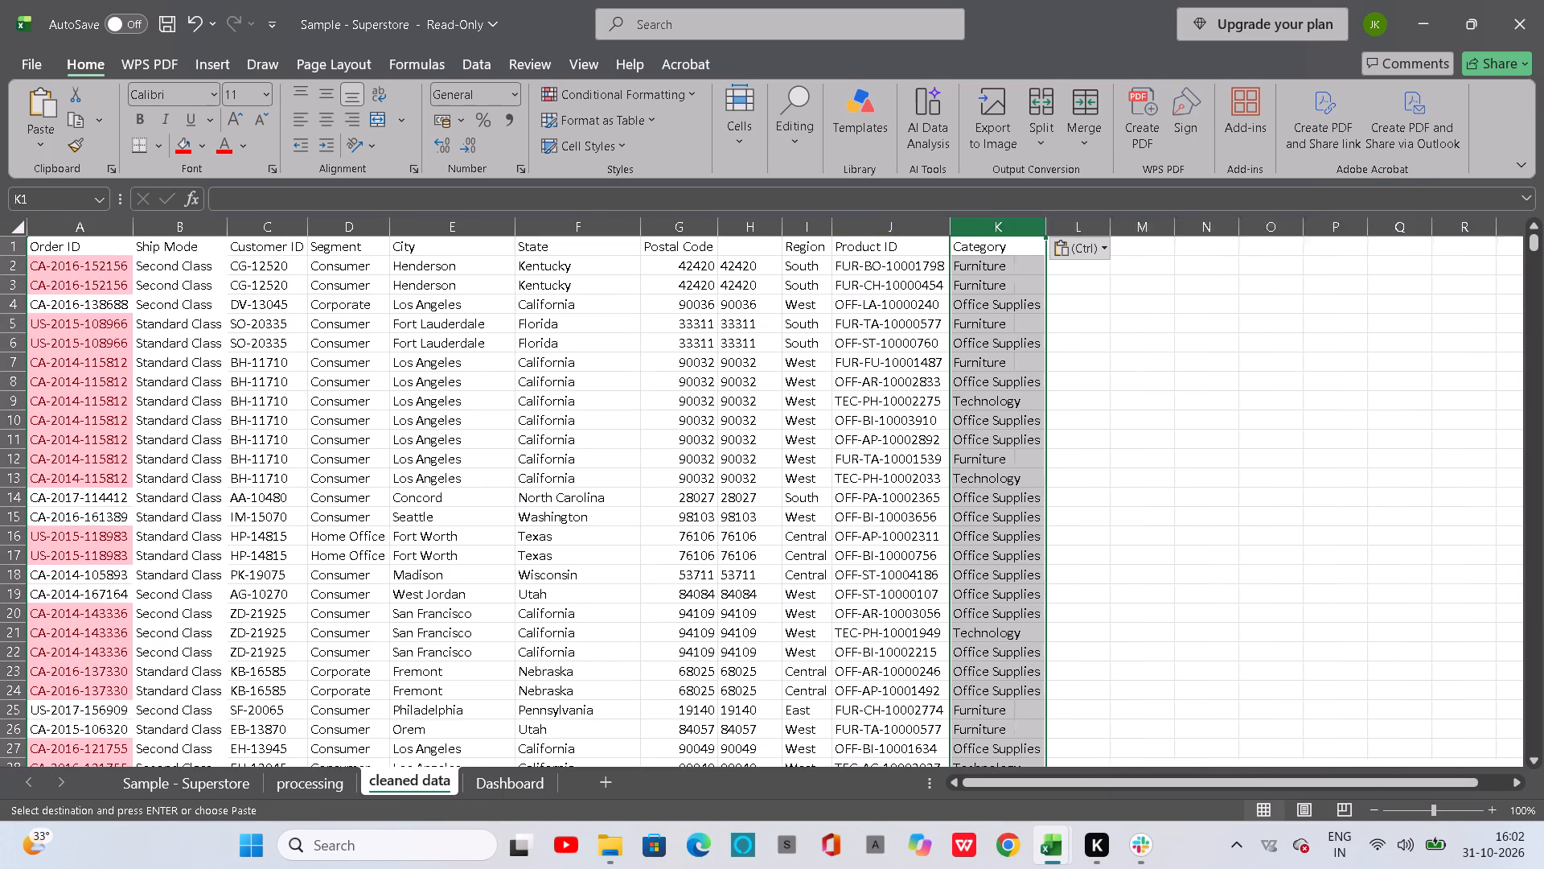
Copy the Sub-Category column from the Sample - Superstore sheet into column L of the cleaned data sheet.
left_click(202, 790)
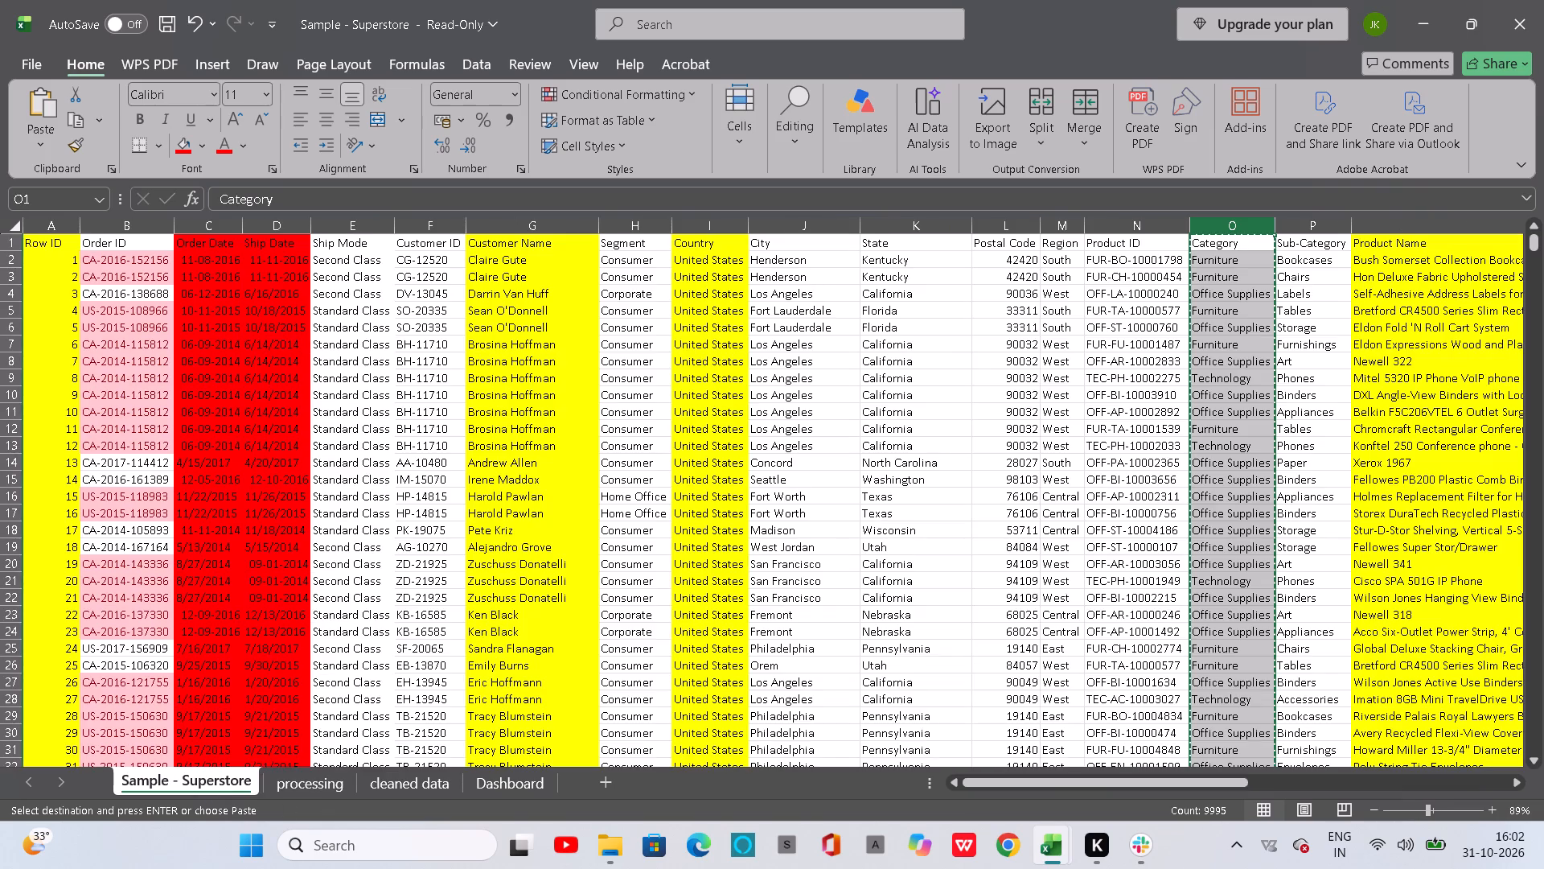
left_click(1305, 220)
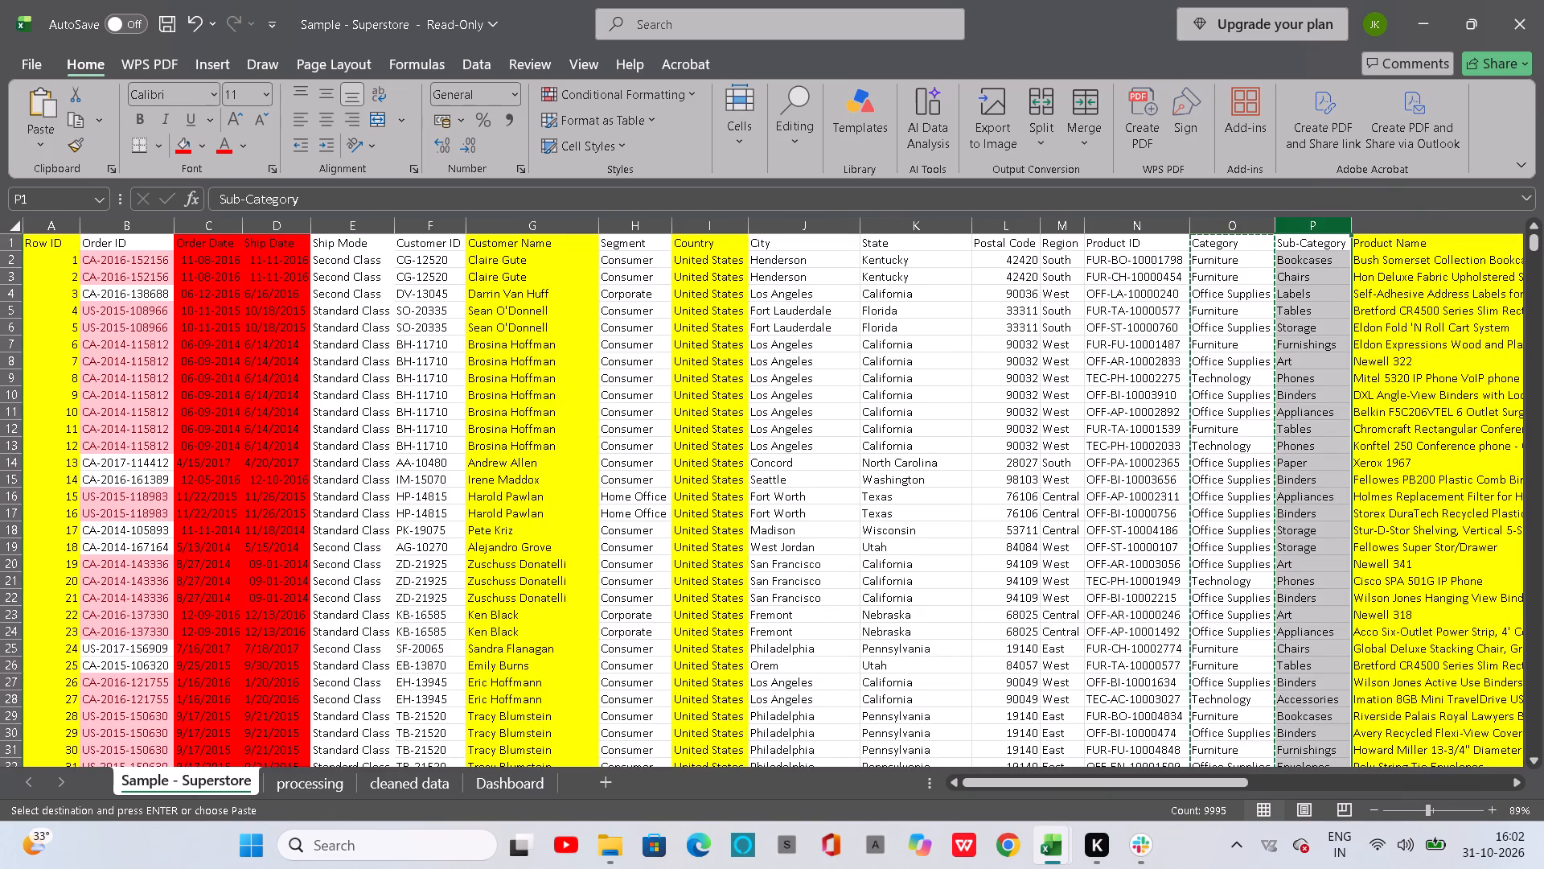
key("ctrl+c")
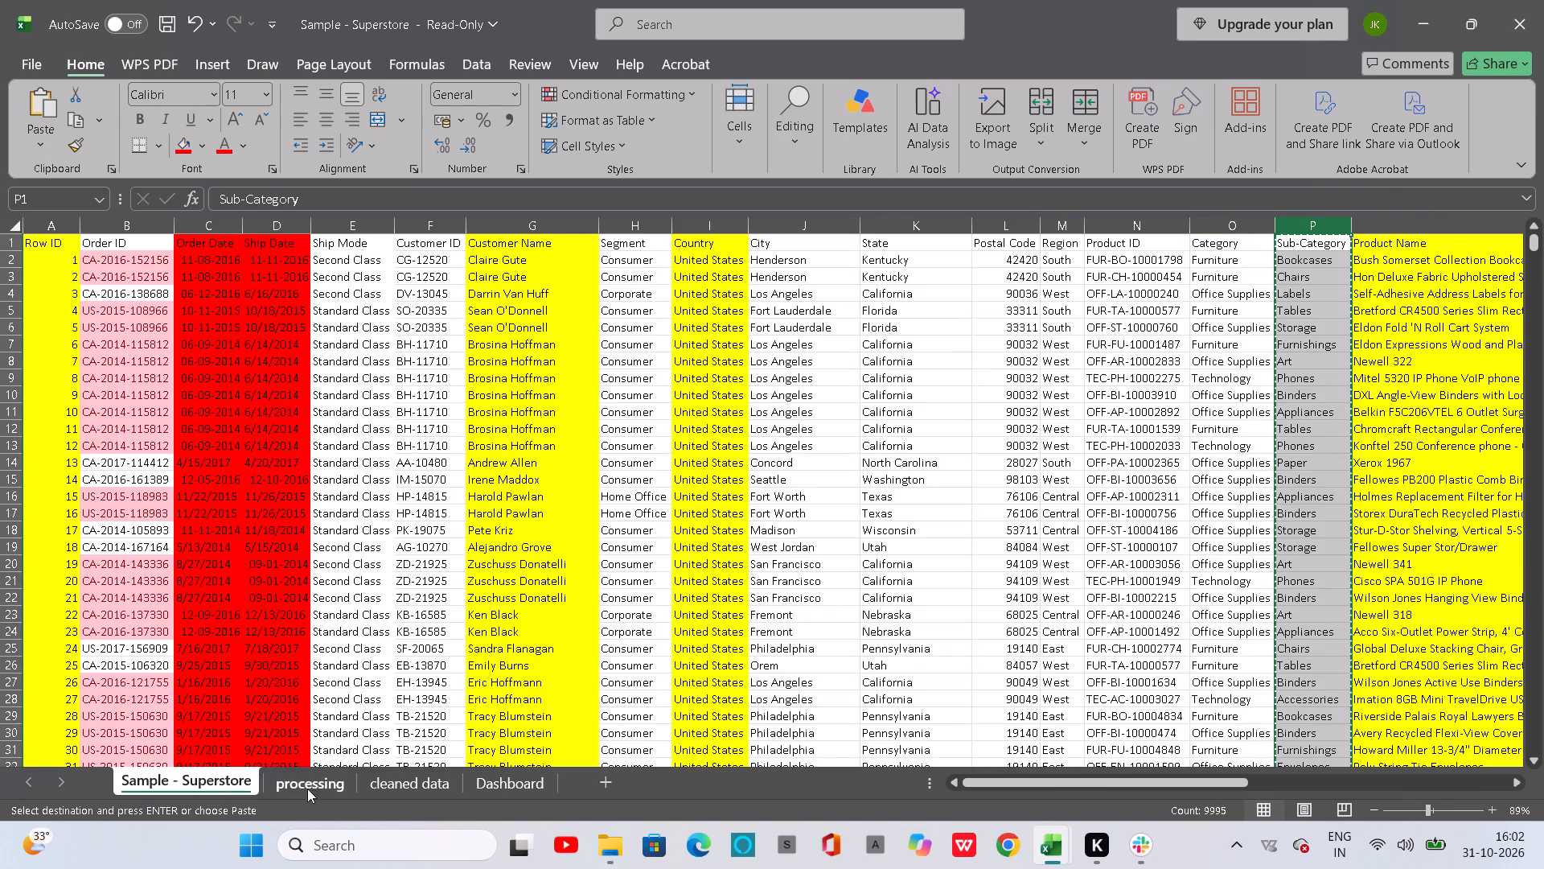
left_click(375, 777)
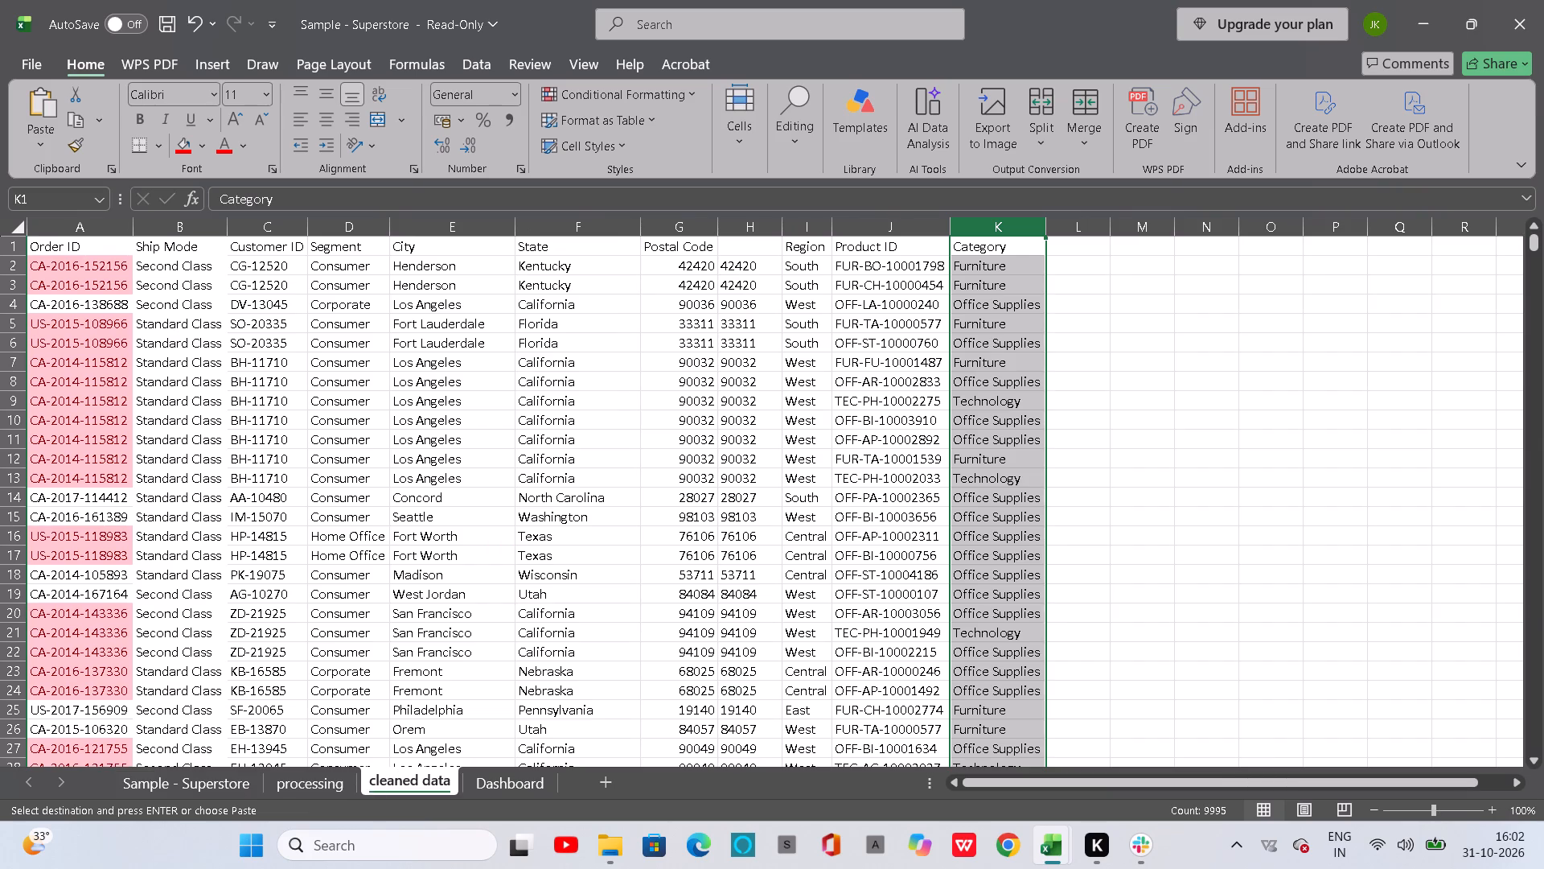
left_click(1086, 253)
key("ctrl+v")
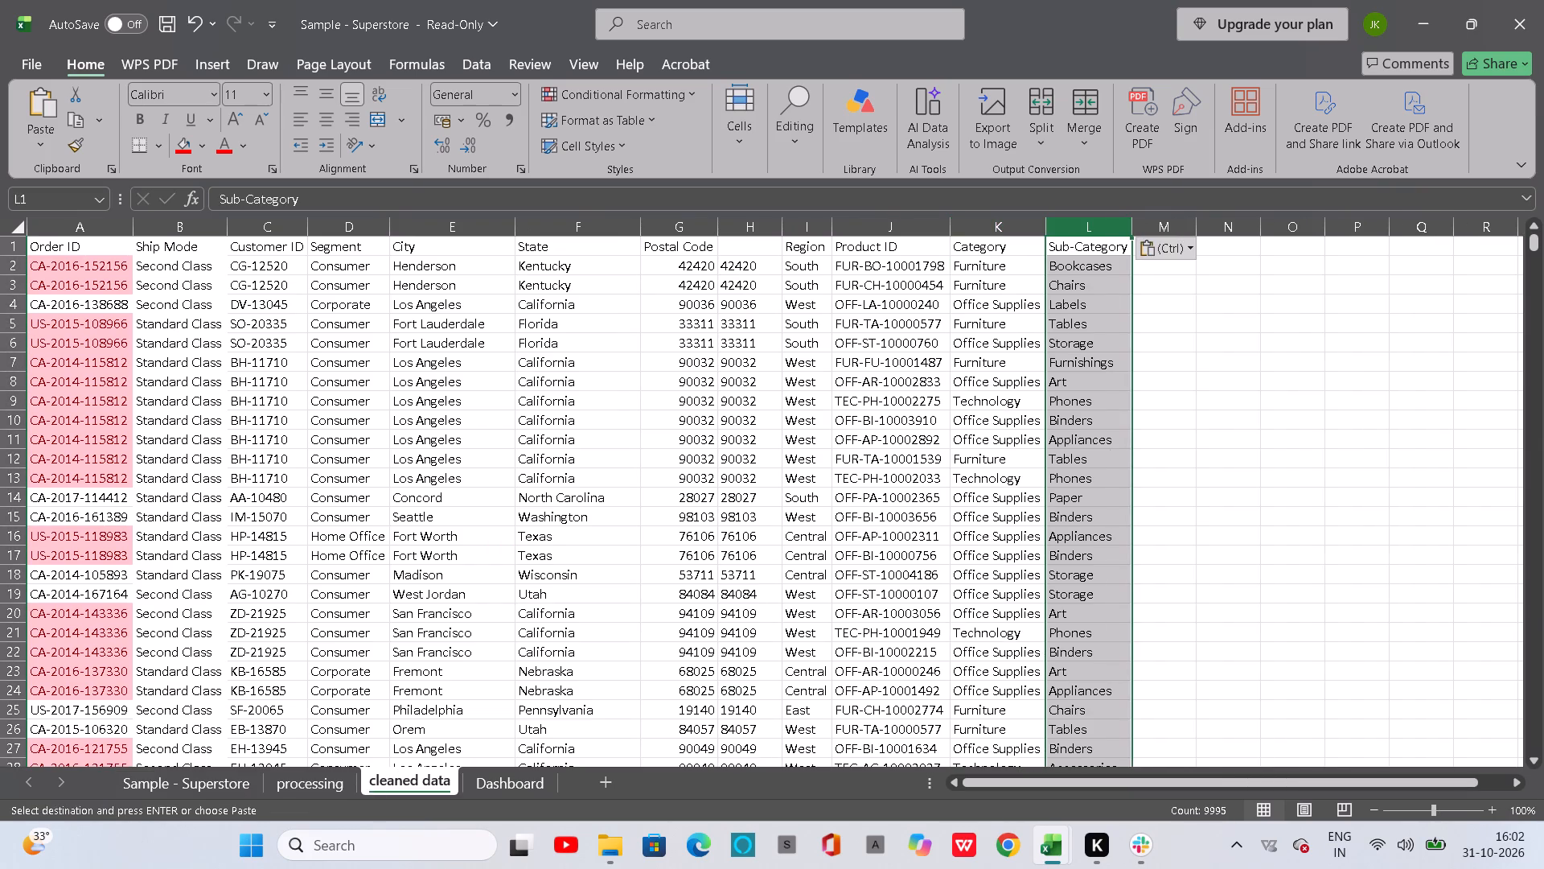
Examine the remaining columns of the Sample - Superstore sheet, from Product Name through Sales, Quantity, Discount and Profit.
left_click(170, 789)
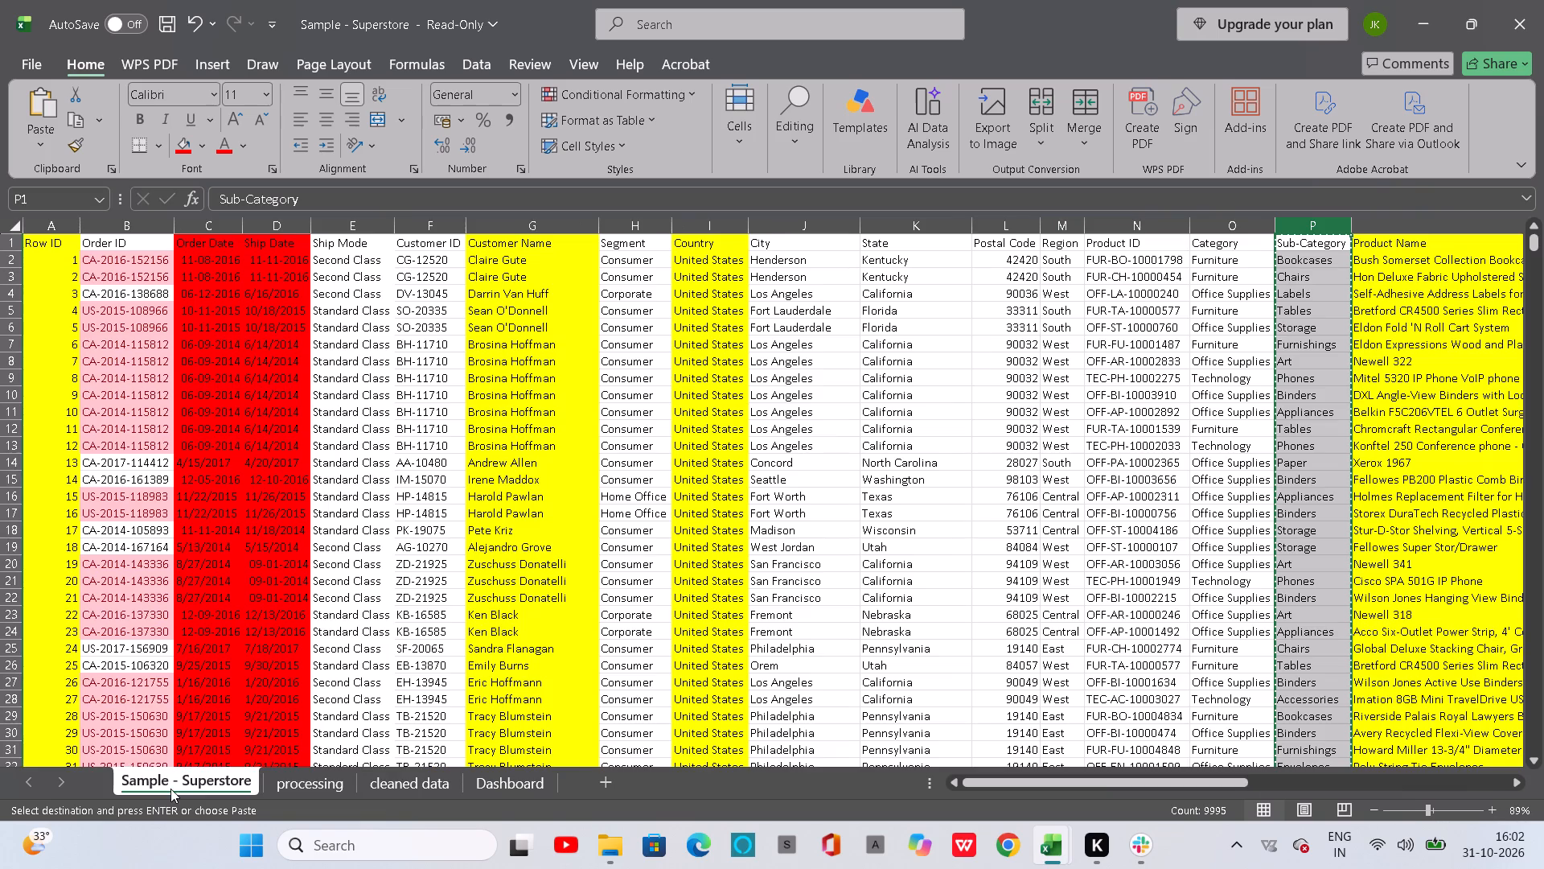
scroll(727, 350, "left", 9)
scroll(727, 350, "right", 1)
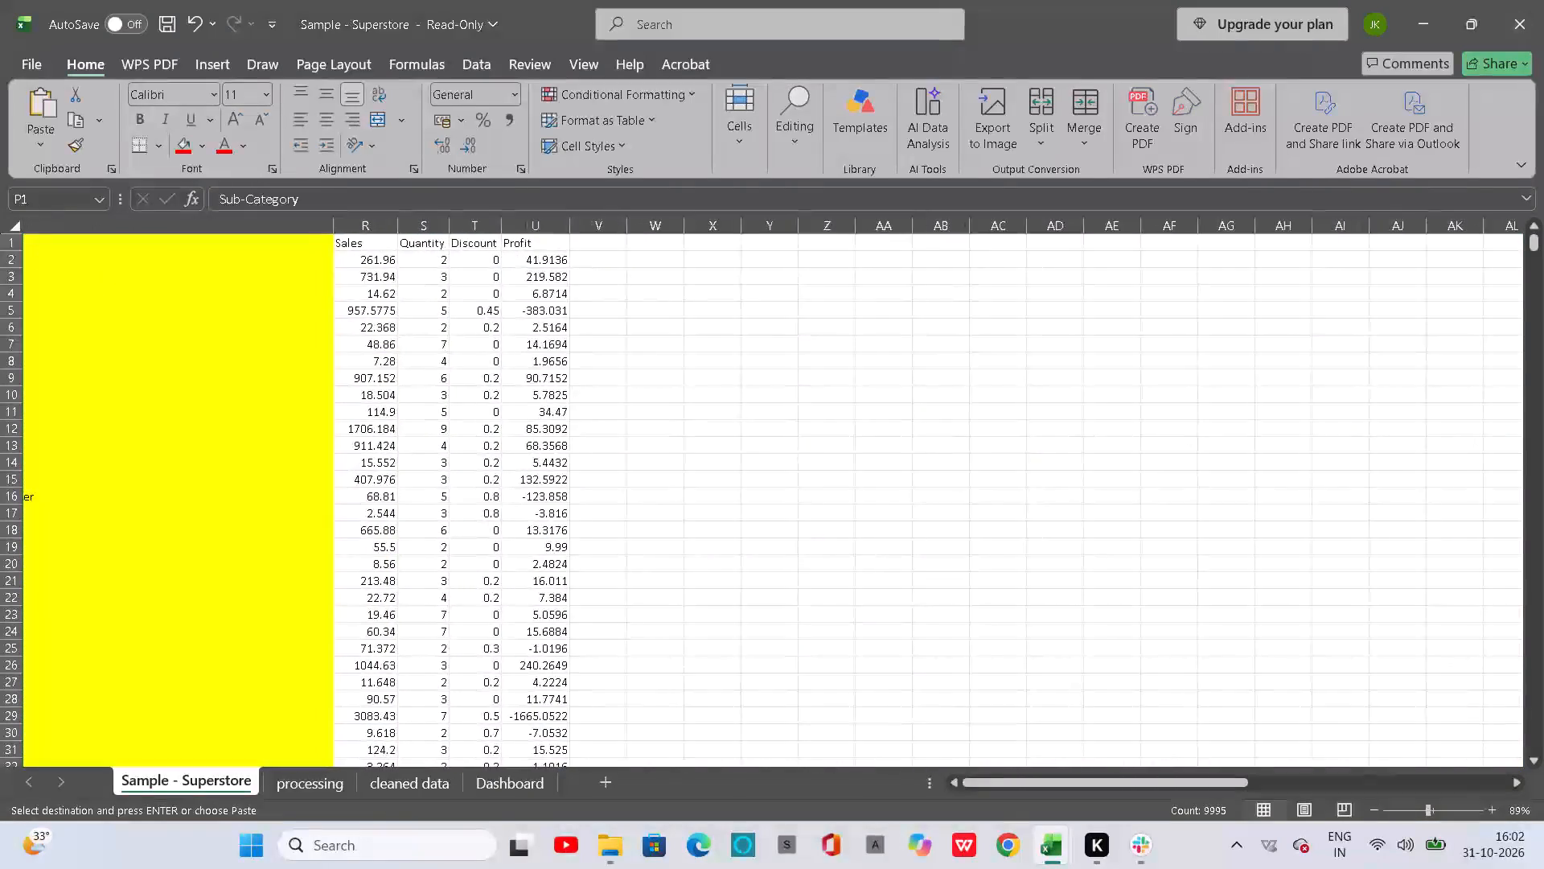
scroll(727, 350, "right", 2)
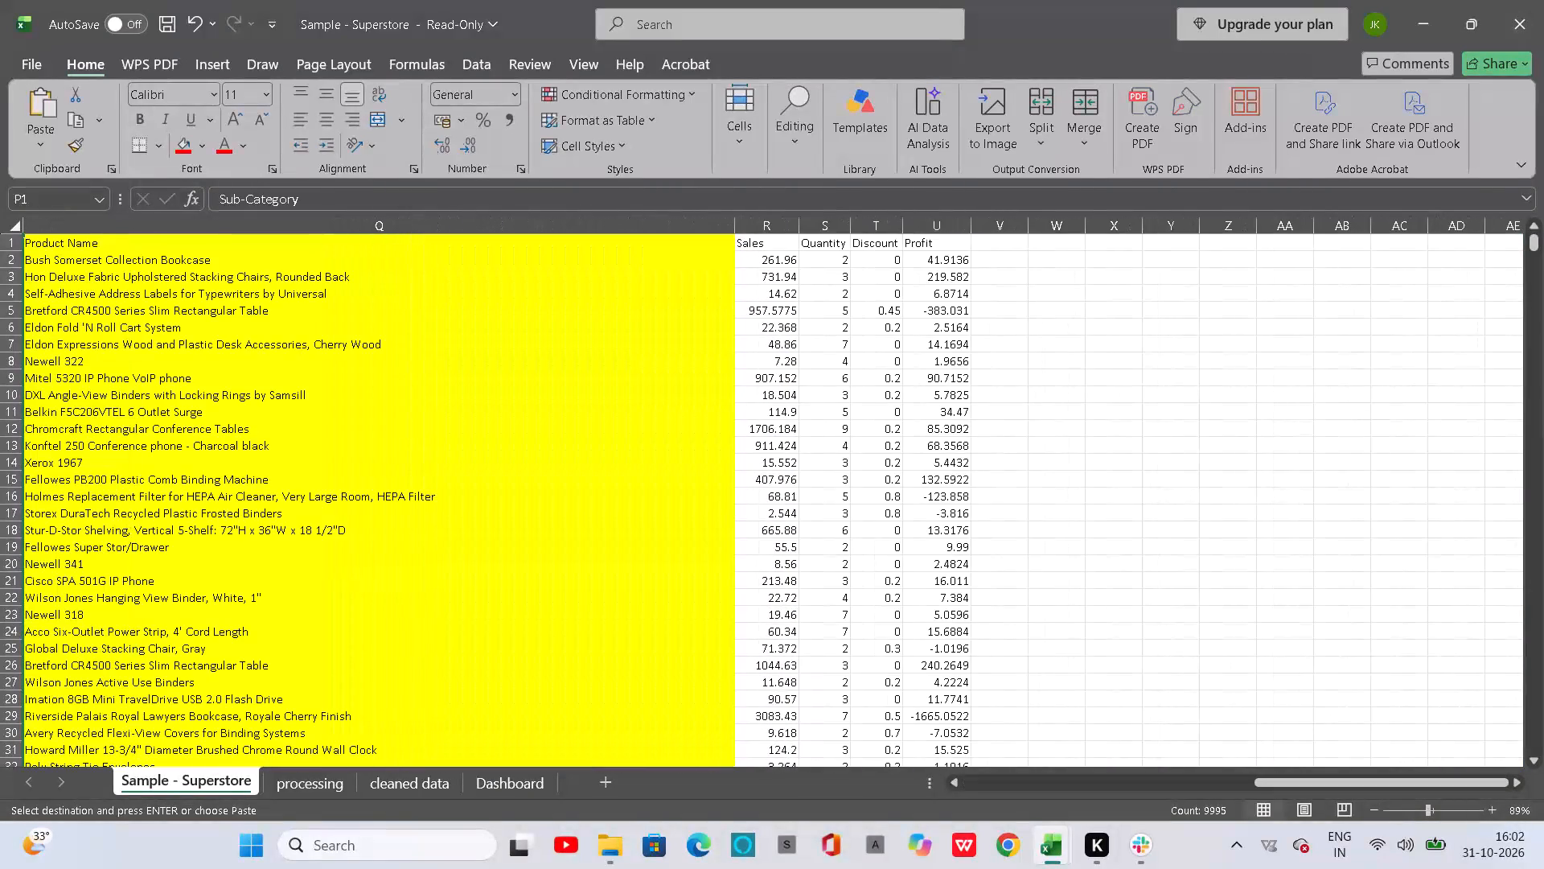
left_click(727, 350)
scroll(337, 317, "right", 15)
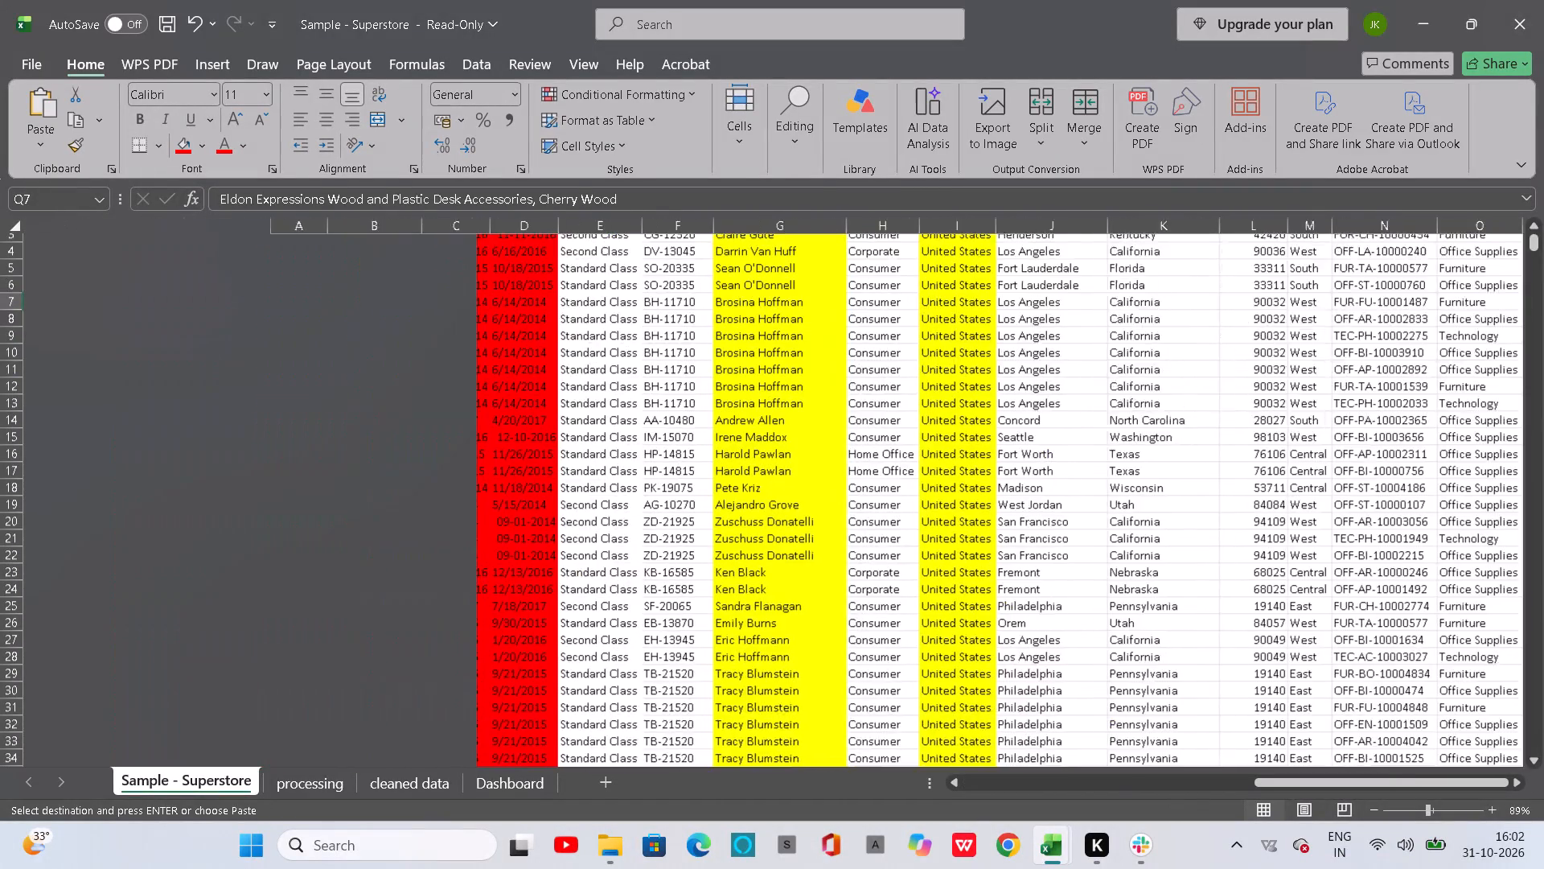
scroll(337, 317, "right", 1)
scroll(337, 317, "up", 16)
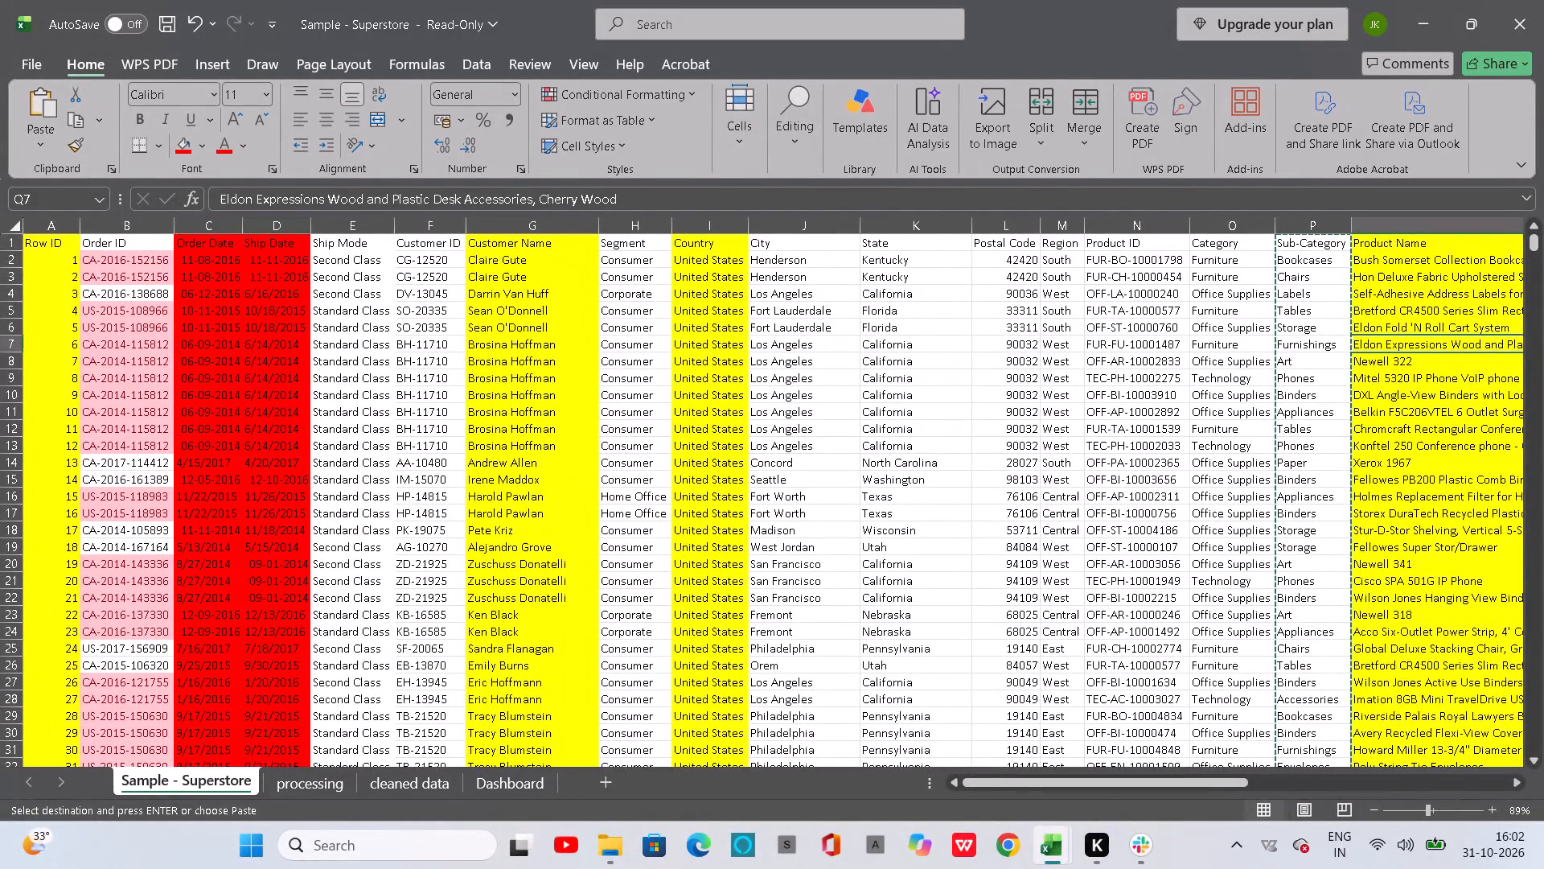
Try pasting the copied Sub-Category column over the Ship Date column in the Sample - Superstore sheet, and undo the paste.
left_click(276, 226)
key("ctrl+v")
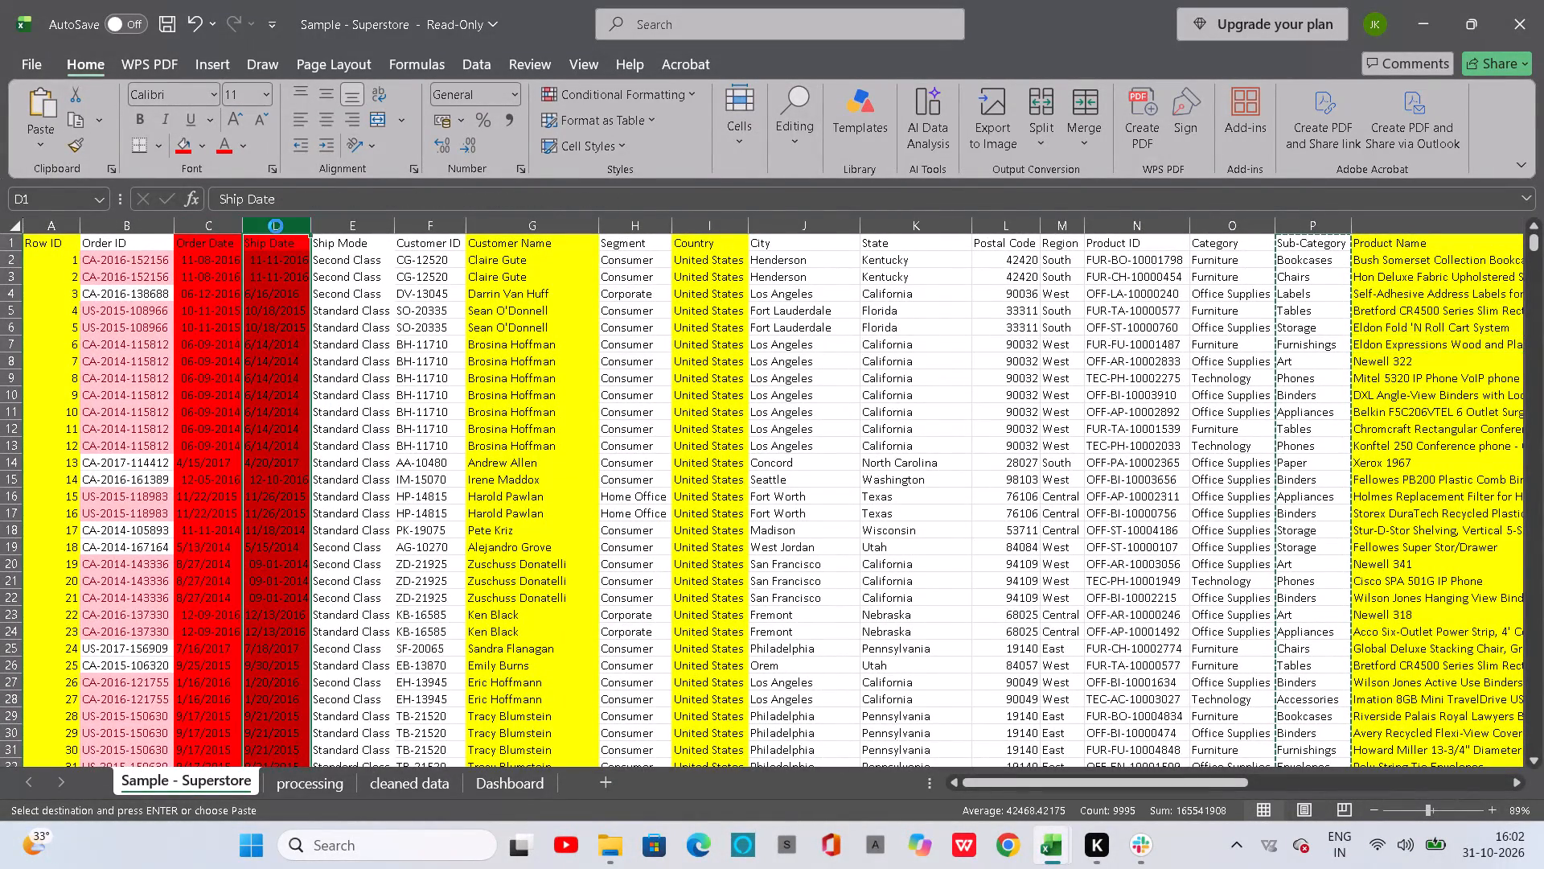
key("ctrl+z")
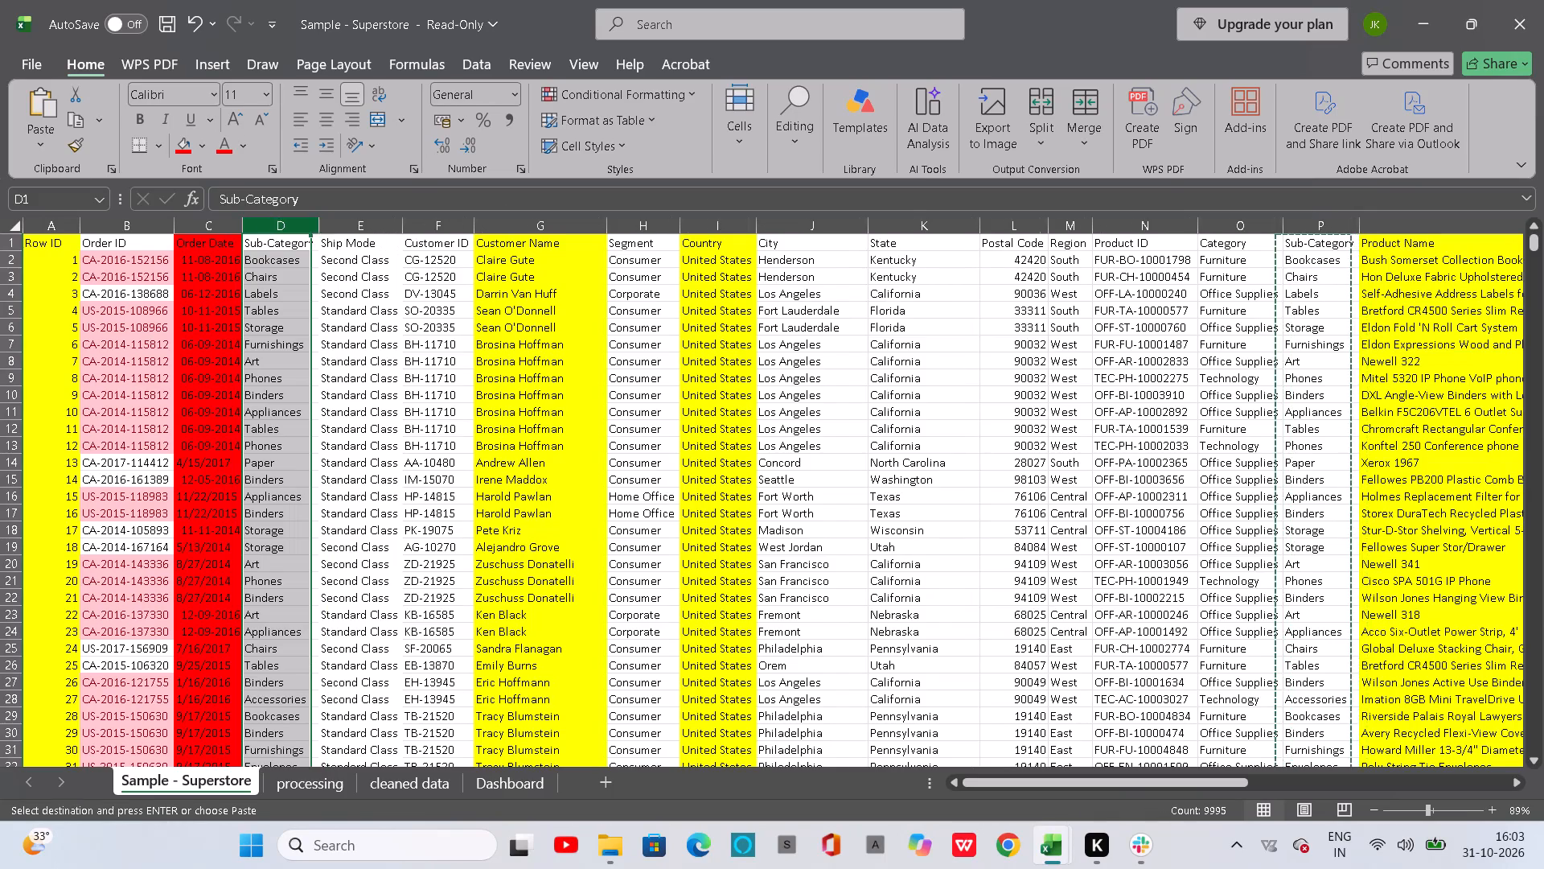
Copy the Ship Date column from the Sample - Superstore sheet into column F of the processing sheet.
key("ctrl+c")
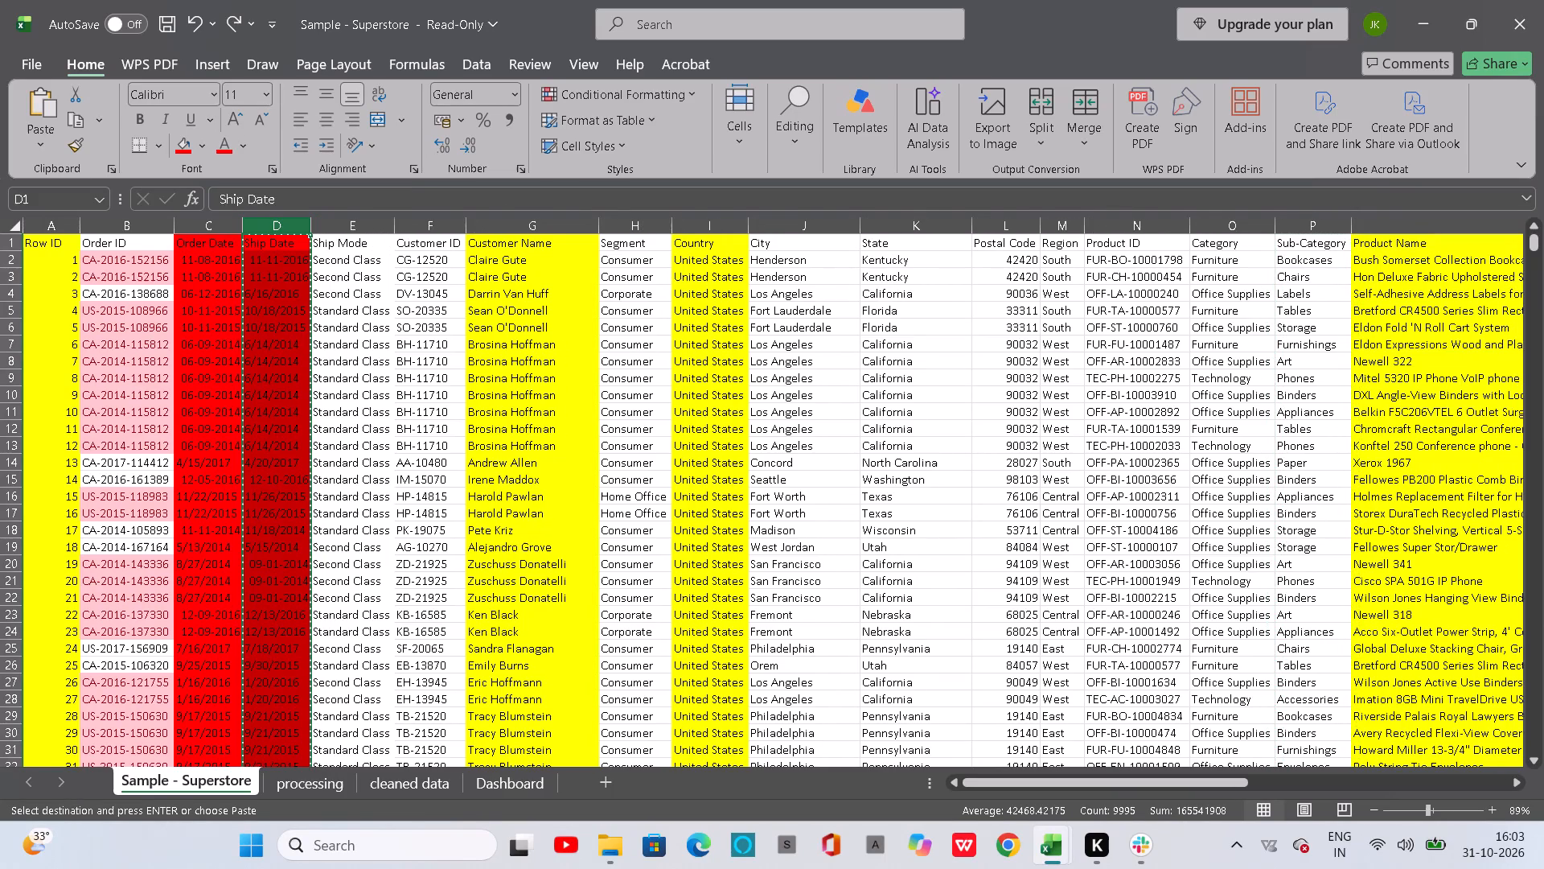
left_click(314, 788)
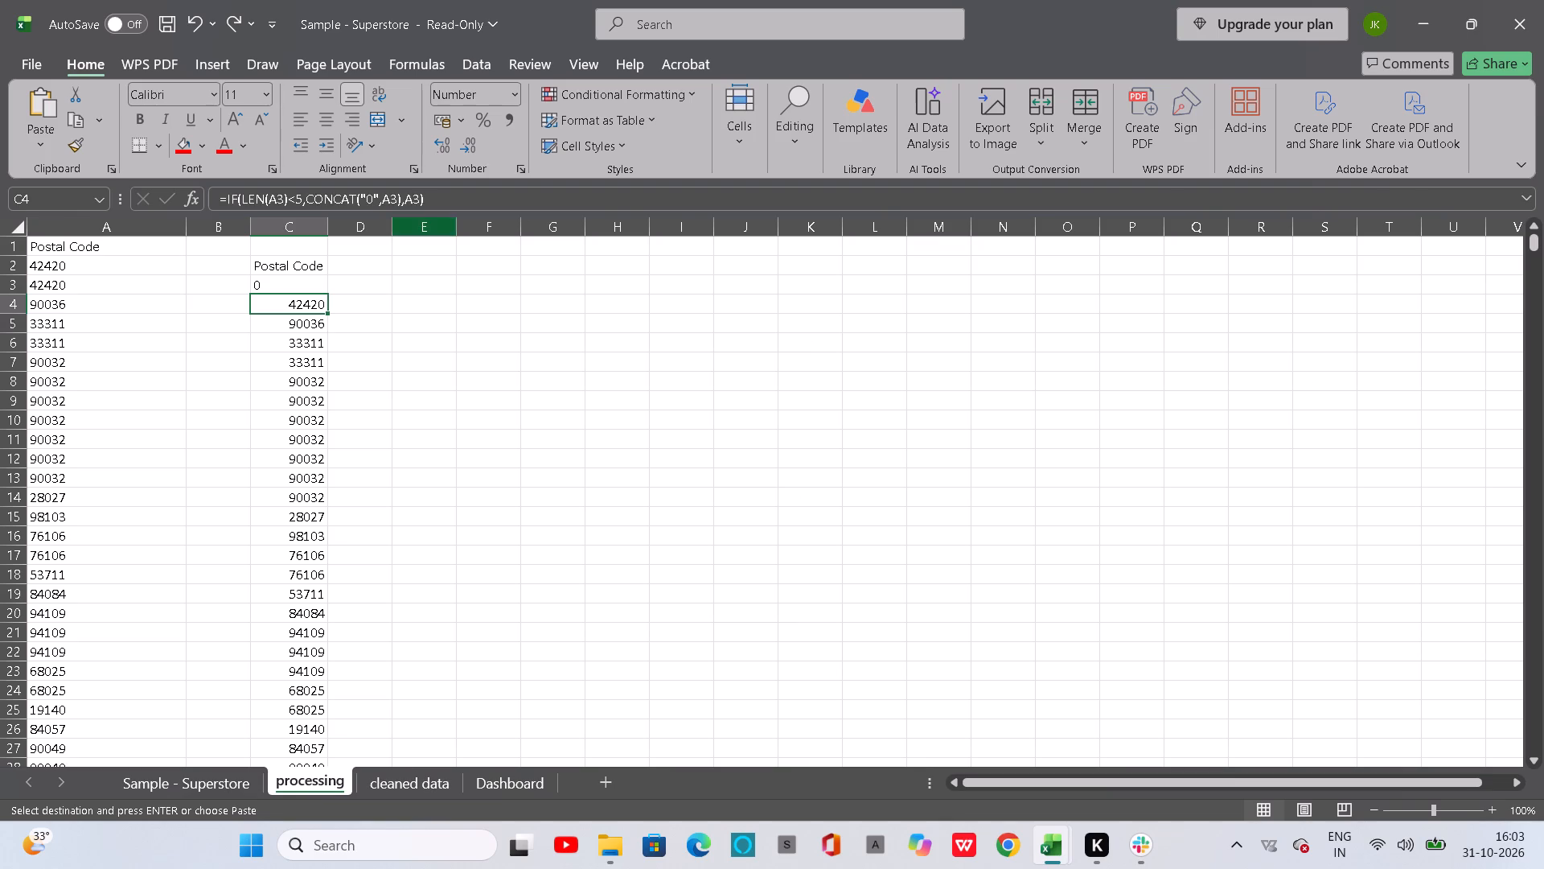
left_click(494, 253)
key("ctrl+v")
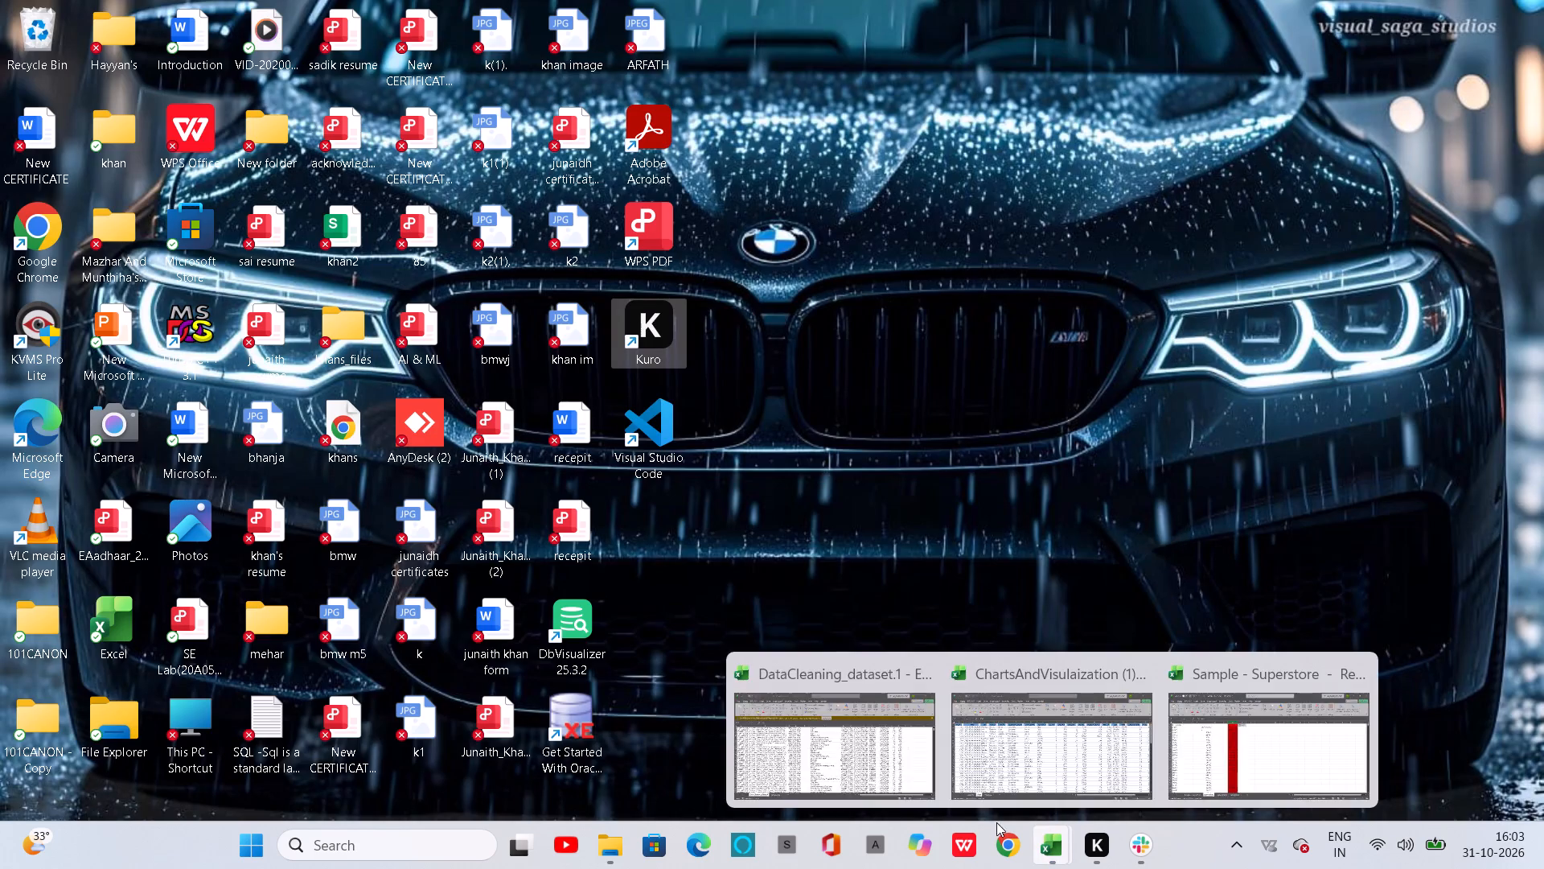
left_click(1014, 844)
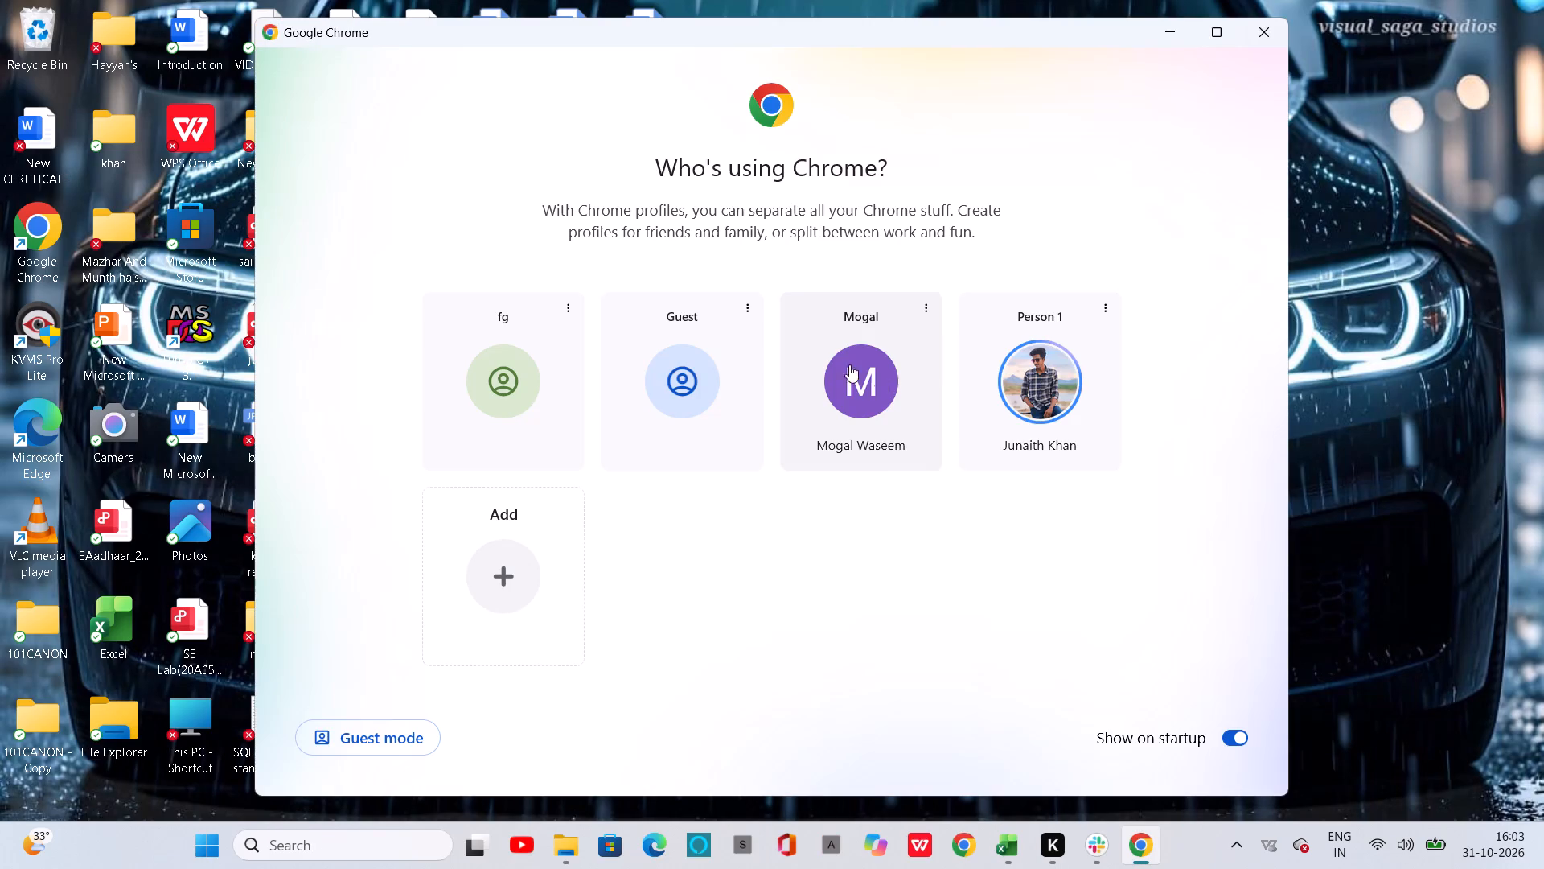
Open Chrome with the Person 1 profile and load the Google home page from the new tab's shortcuts.
left_click(1016, 410)
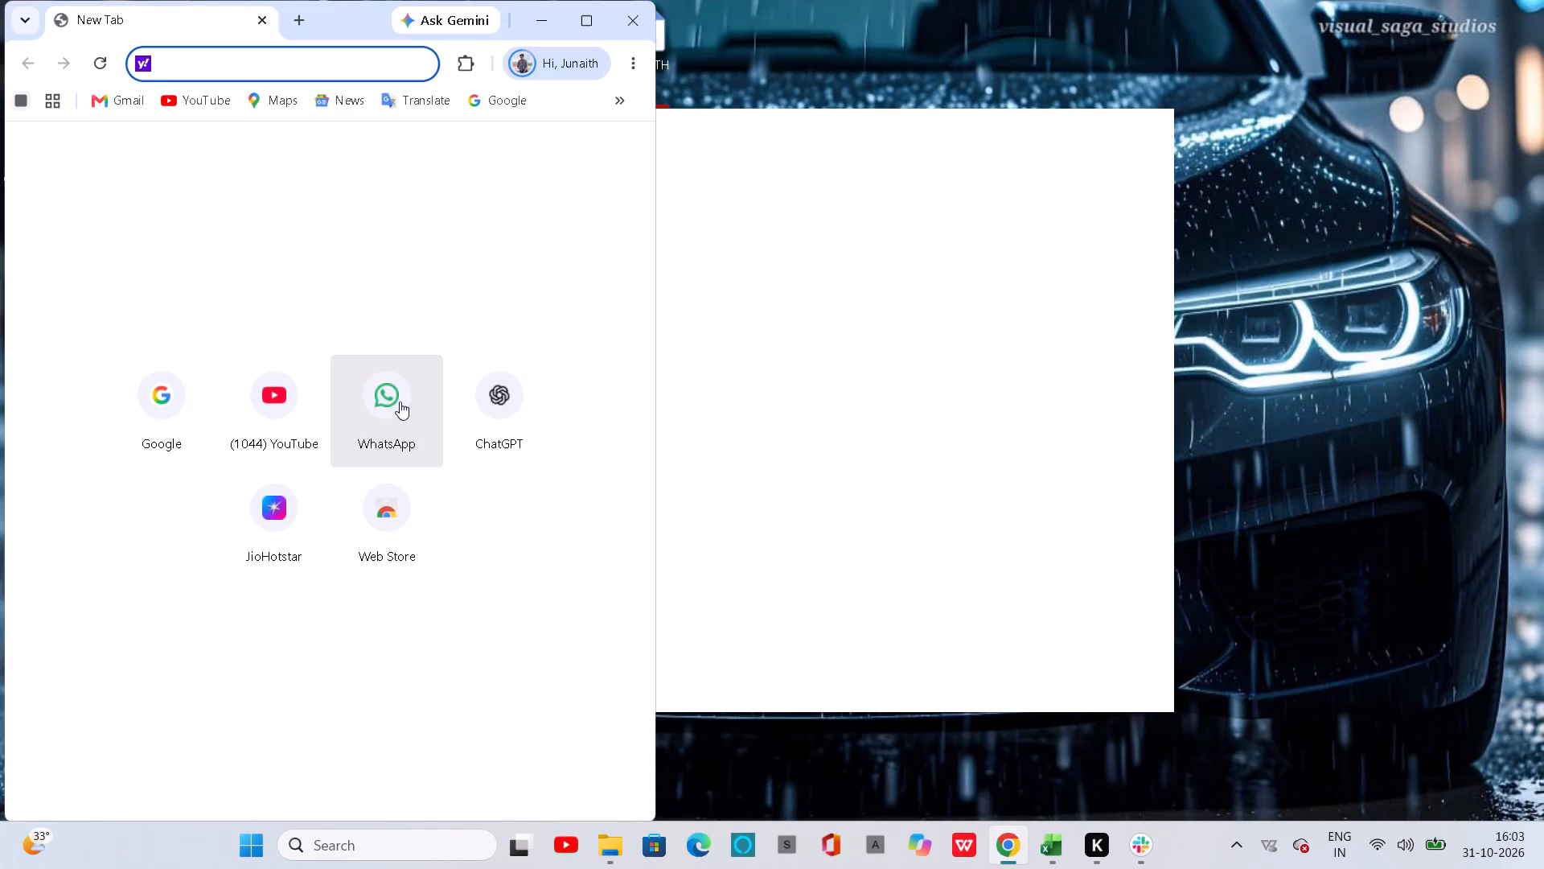
left_click(211, 418)
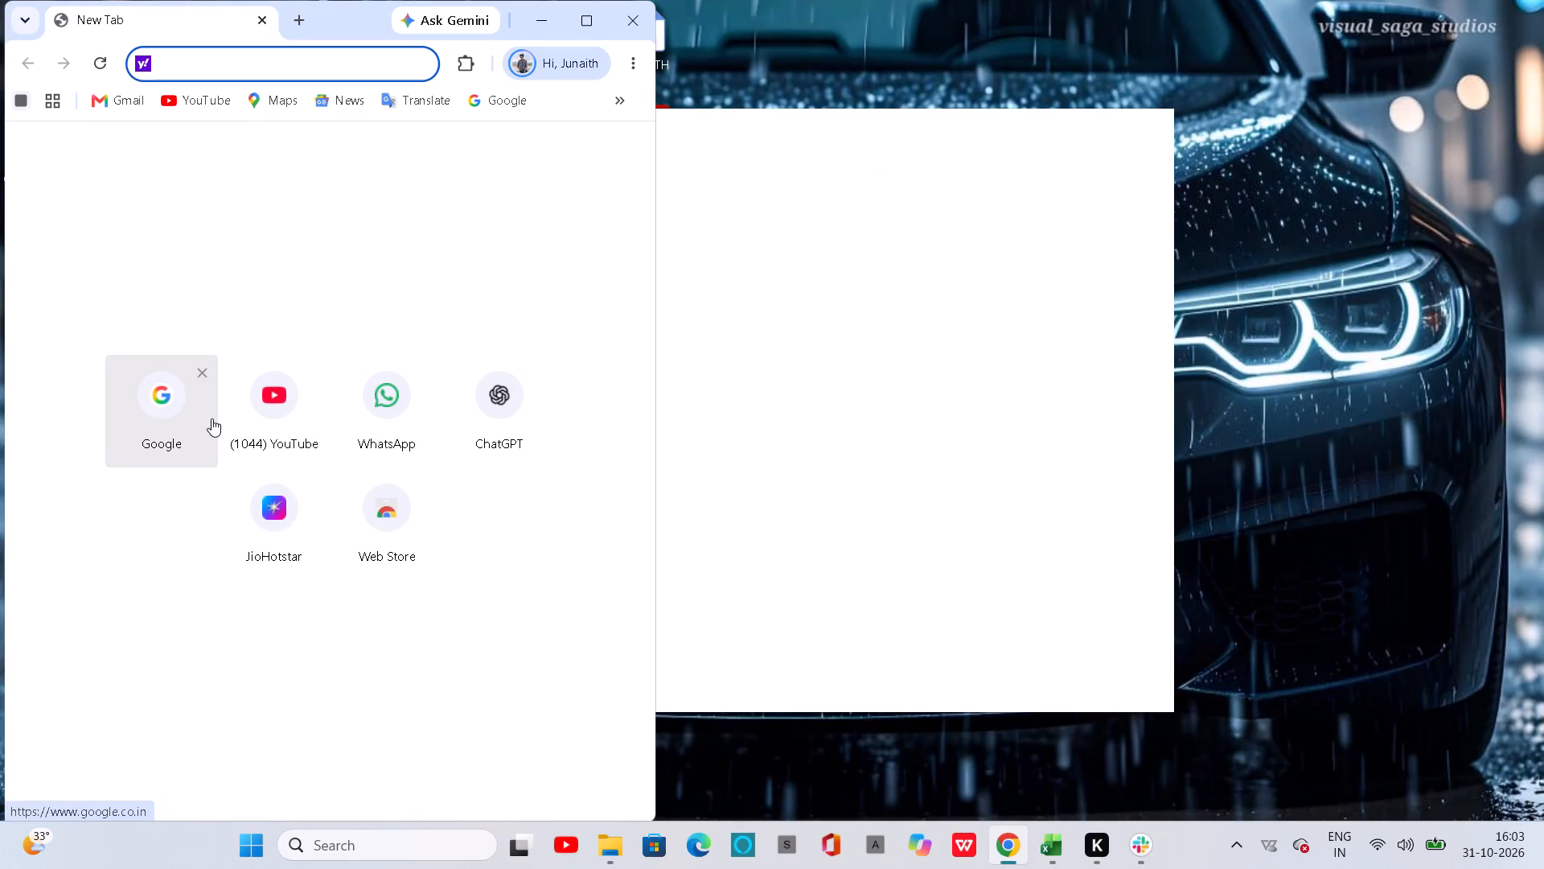
Mute the computer's sound in the Windows quick settings.
left_click(1405, 850)
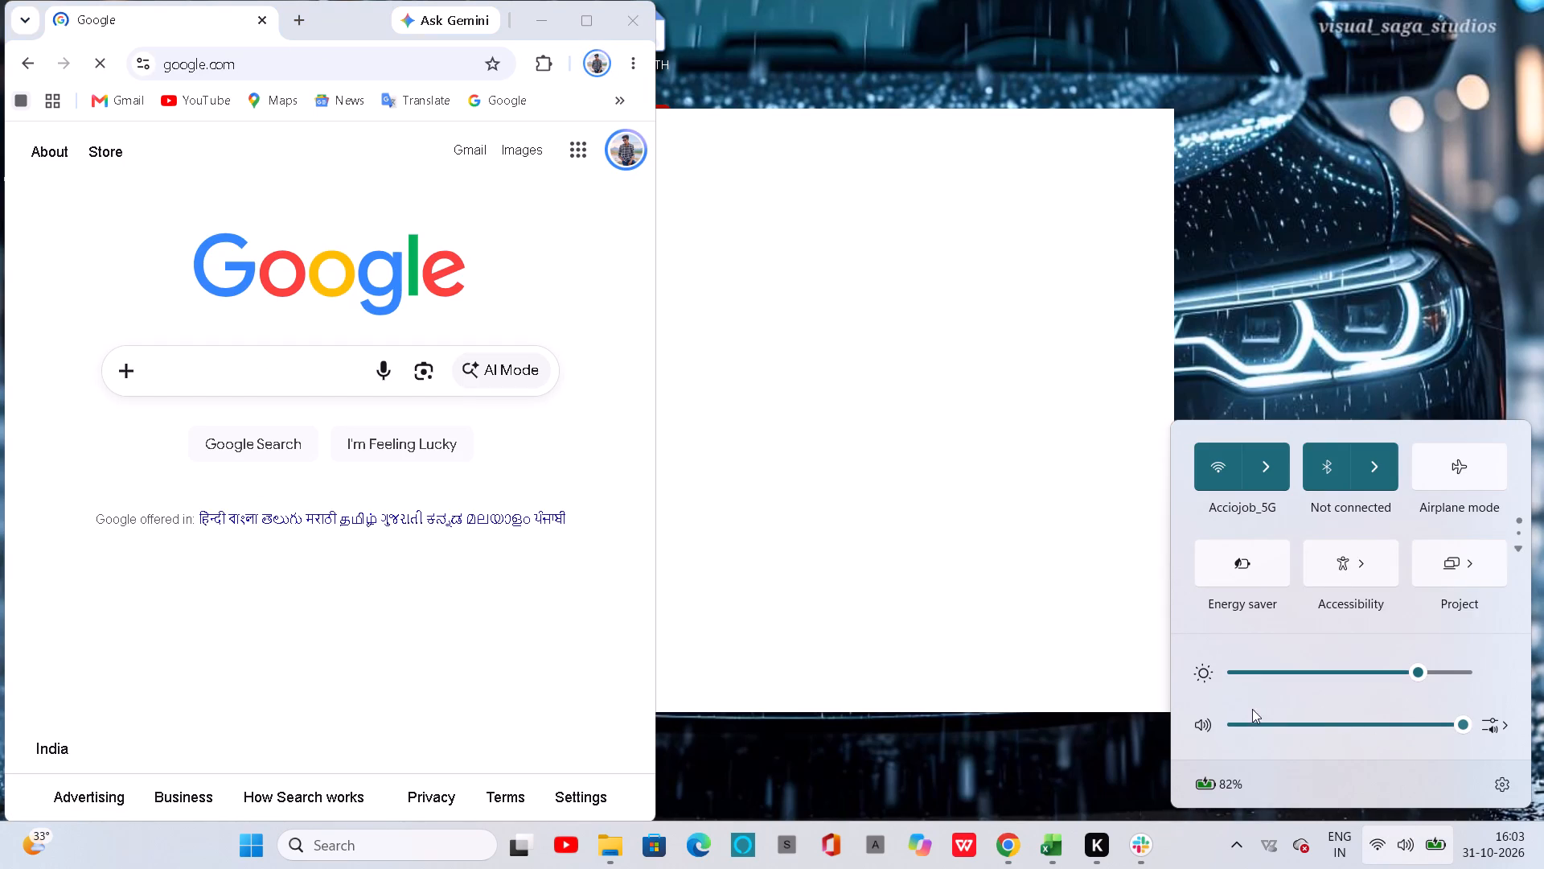
left_click(1211, 720)
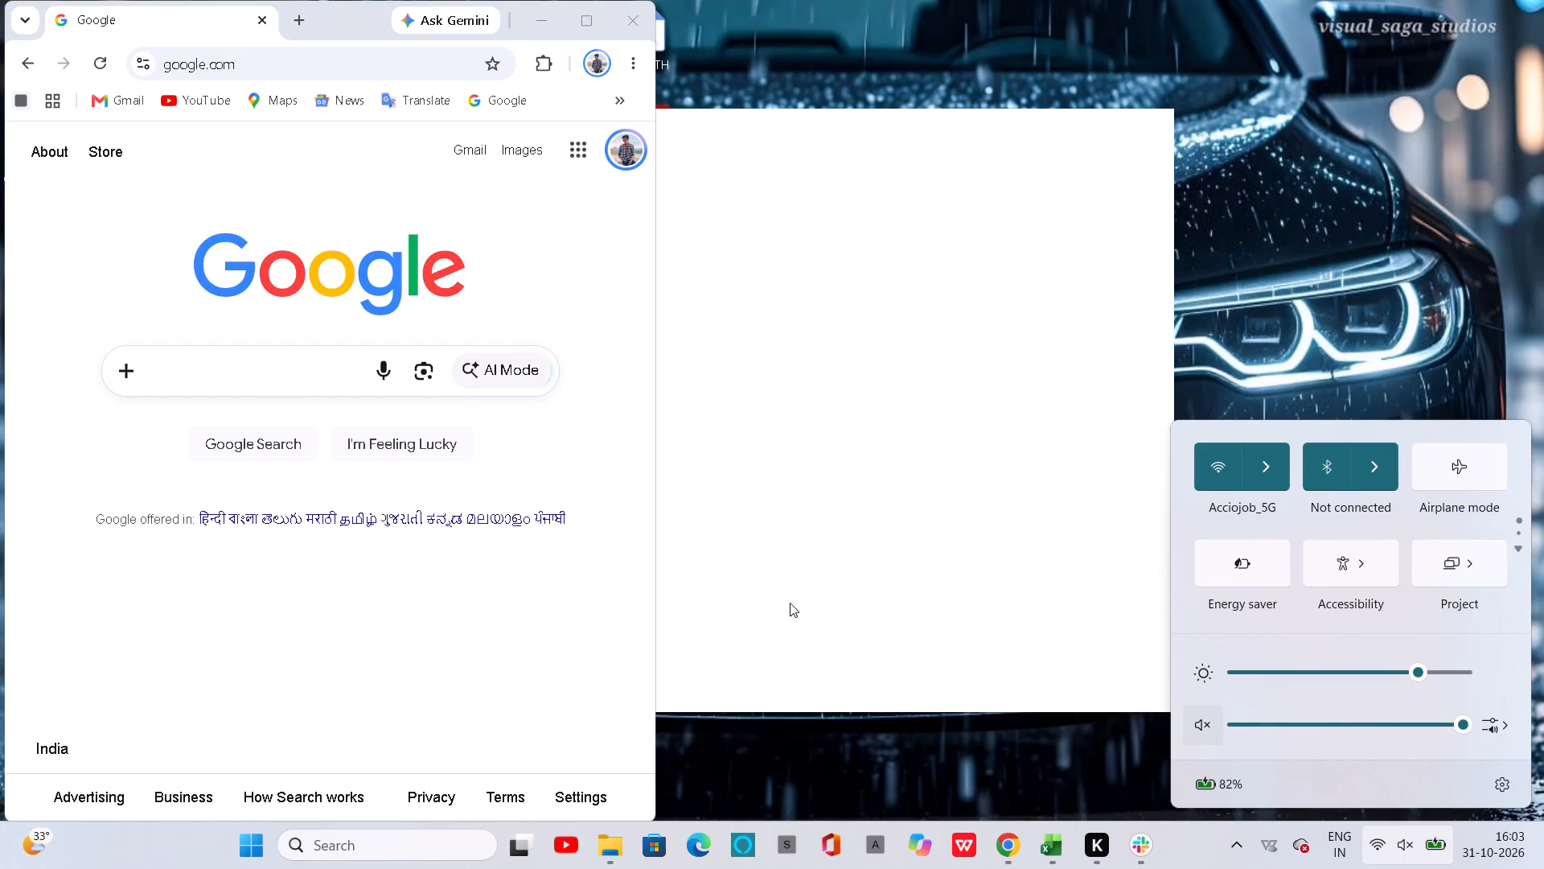
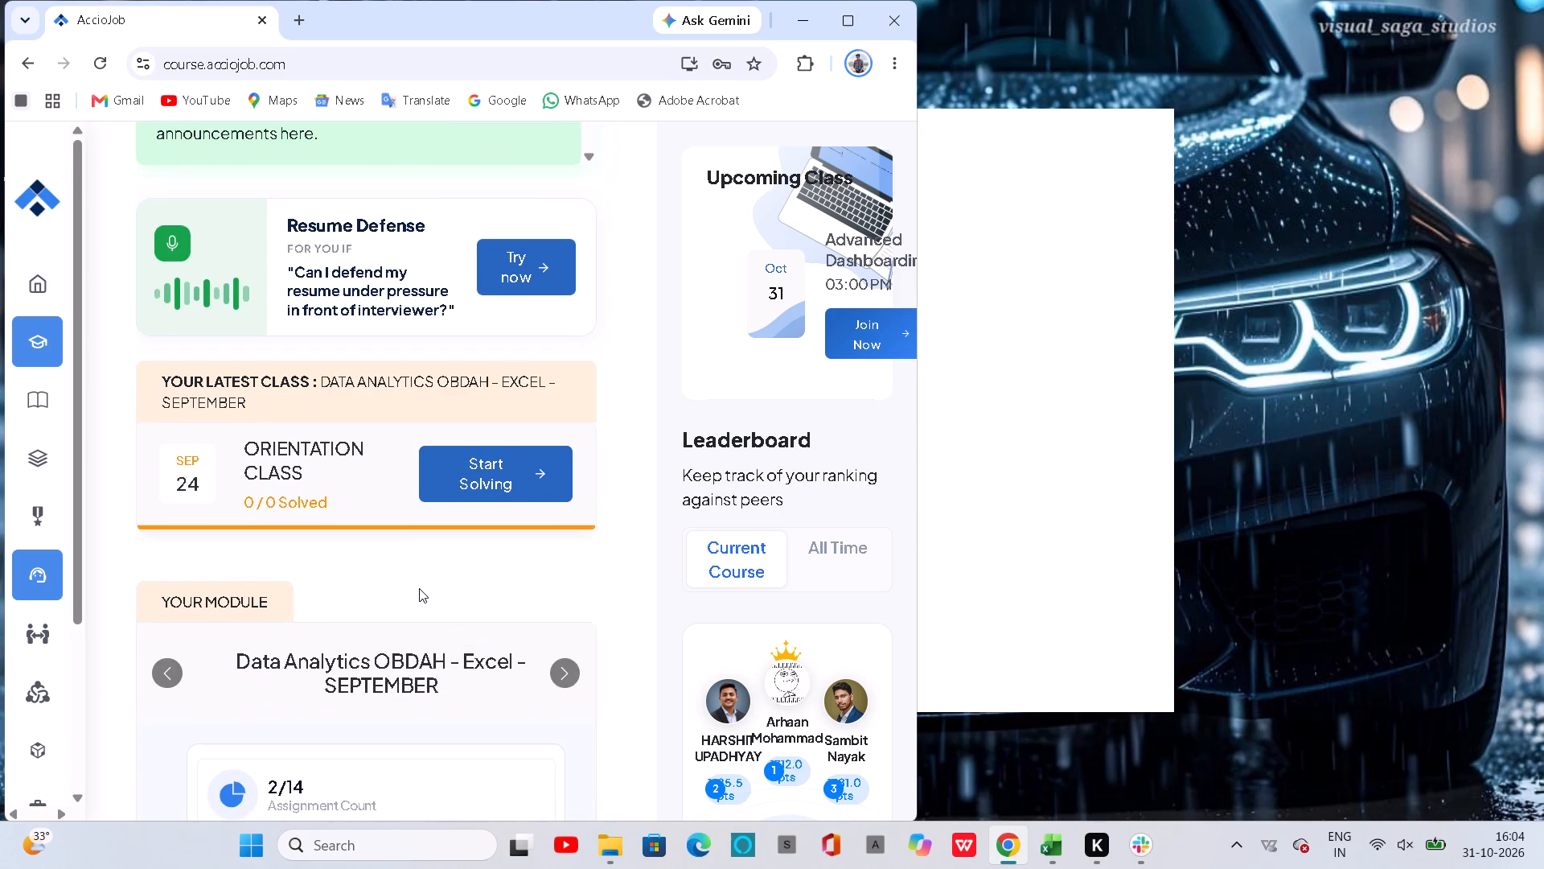
Look over the AccioJob course dashboard and open the Modules page.
scroll(419, 588, "down", 2)
scroll(419, 588, "right", 1)
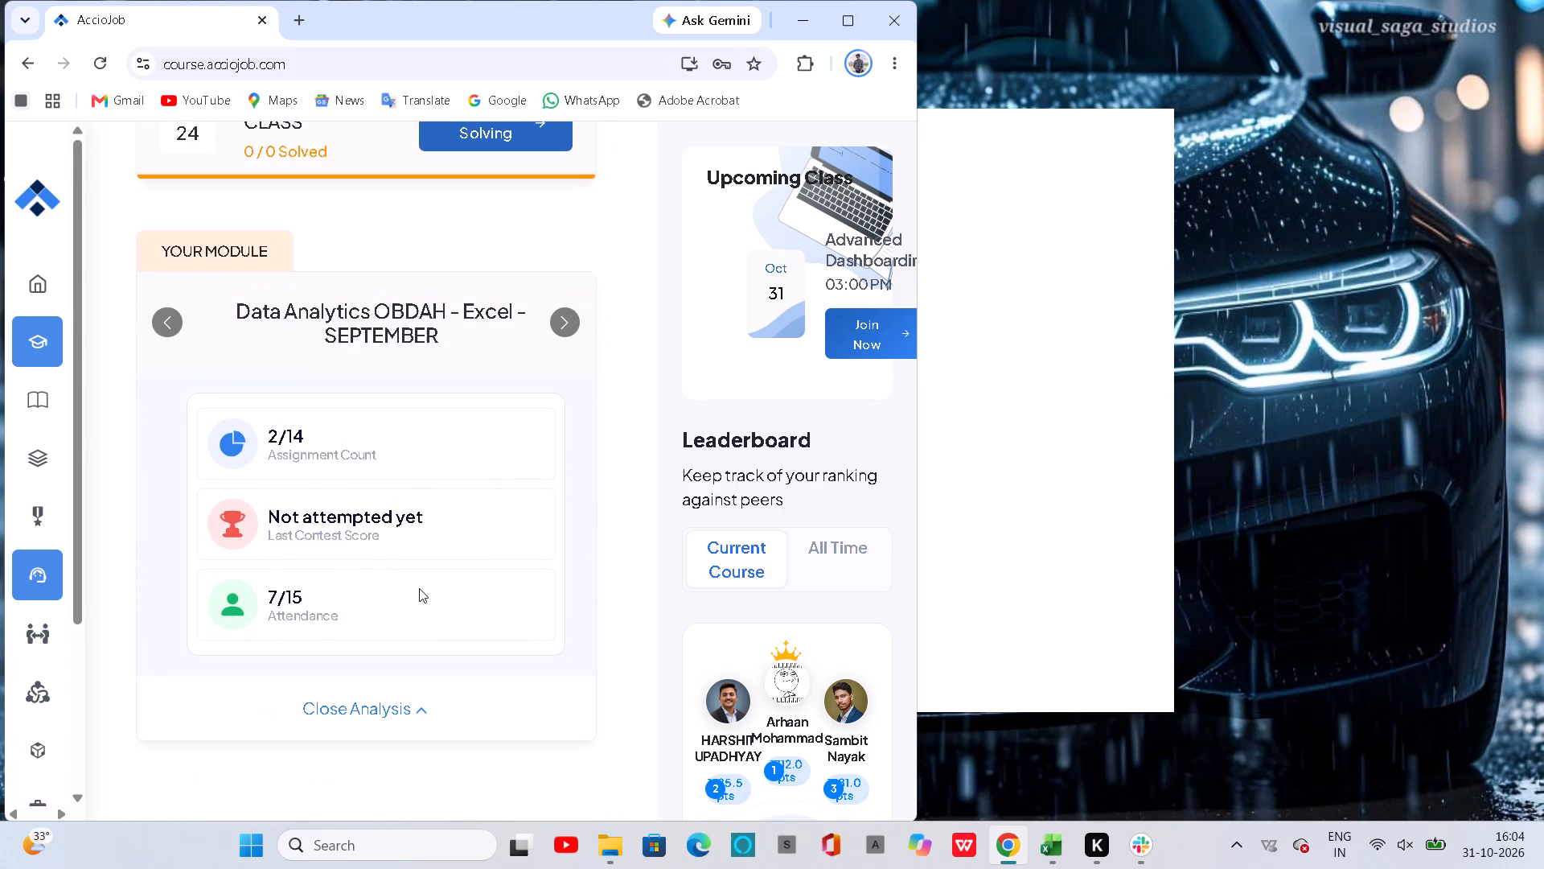
scroll(419, 588, "right", 2)
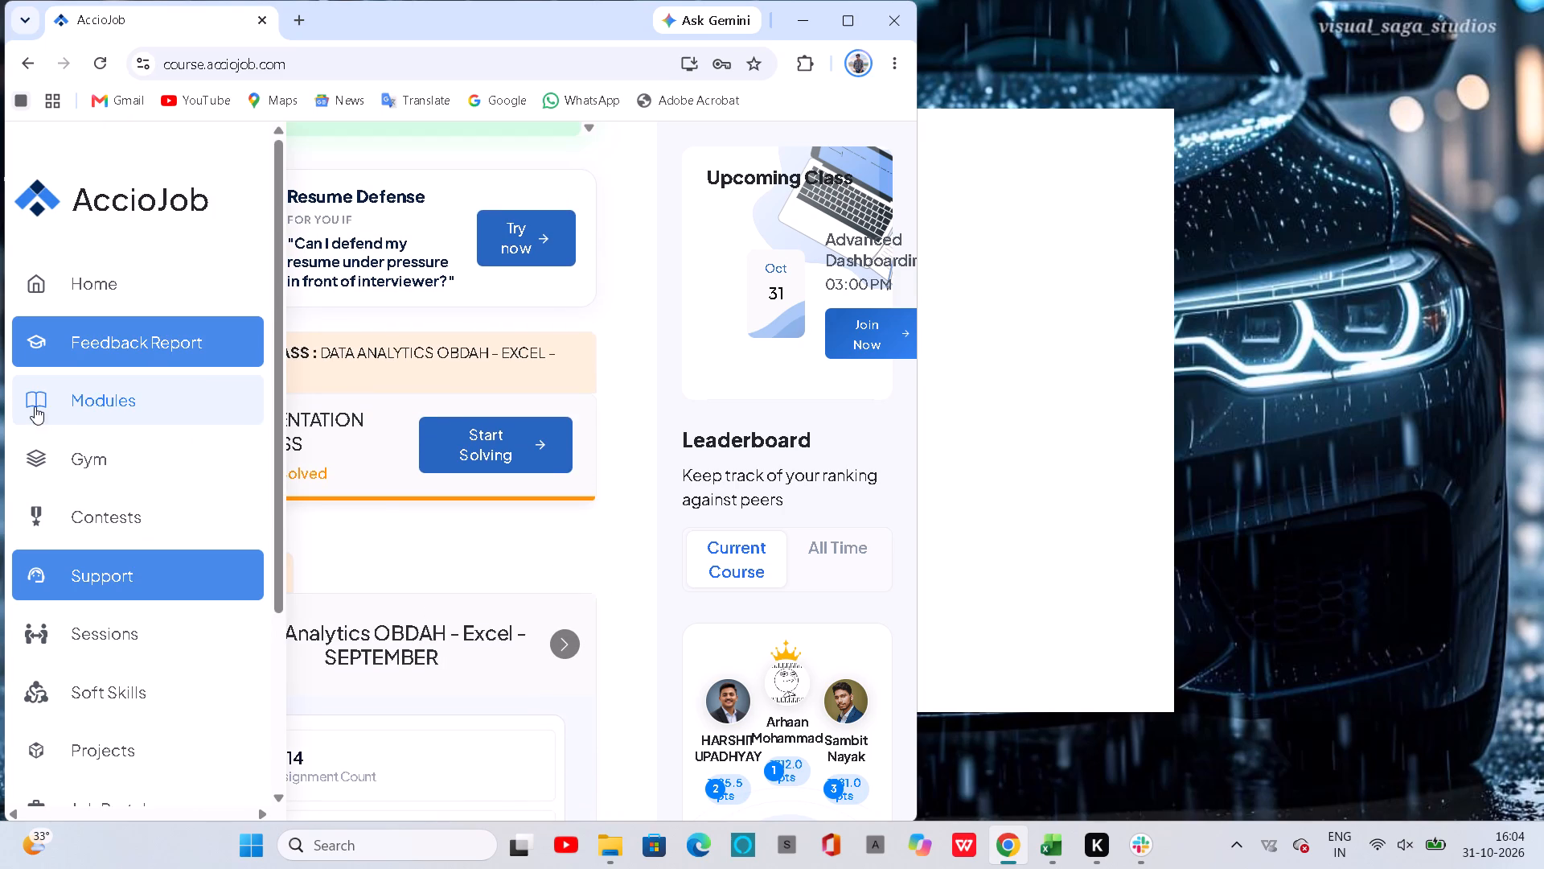
left_click(109, 398)
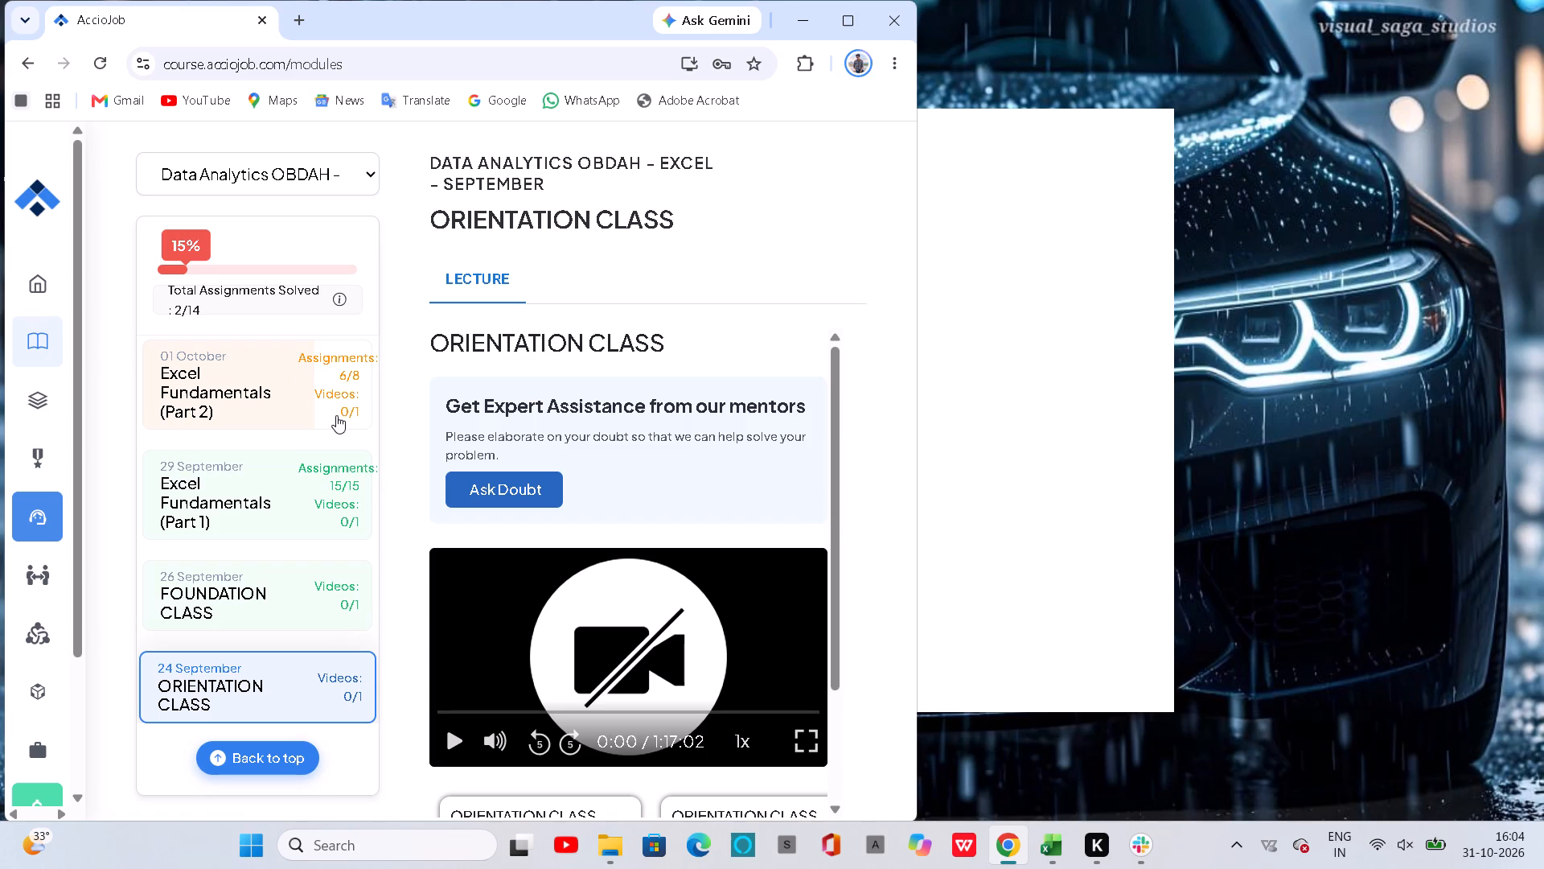
Widen the browser window and examine the class list of the Data Analytics OBDAH - Excel - SEPTEMBER module, up to Advanced Dashboarding.
scroll(337, 416, "left", 1)
scroll(337, 416, "up", 5)
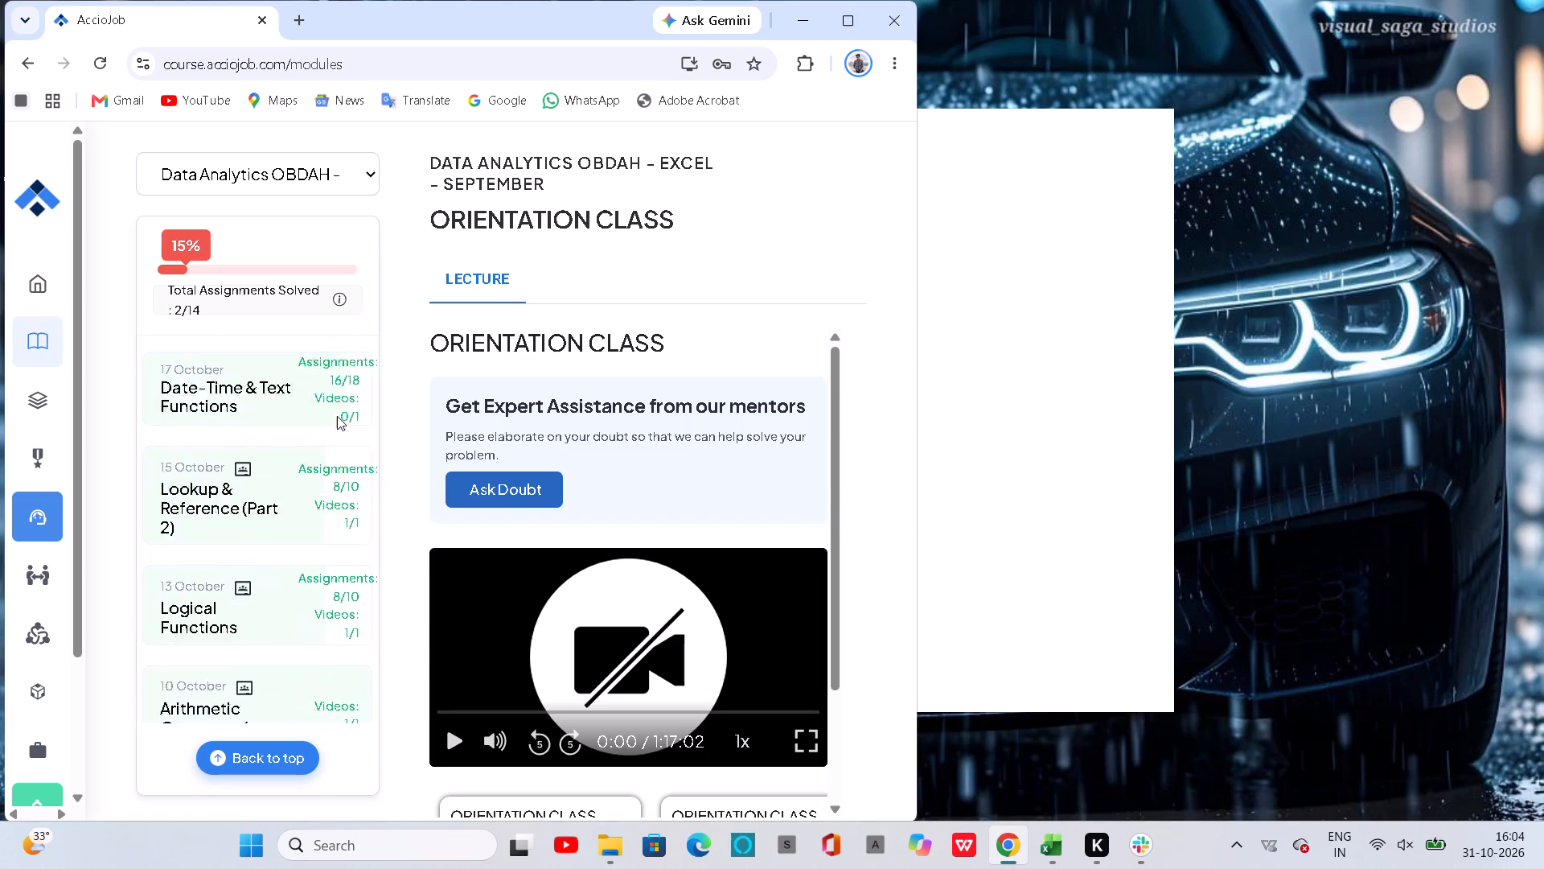
scroll(337, 416, "up", 4)
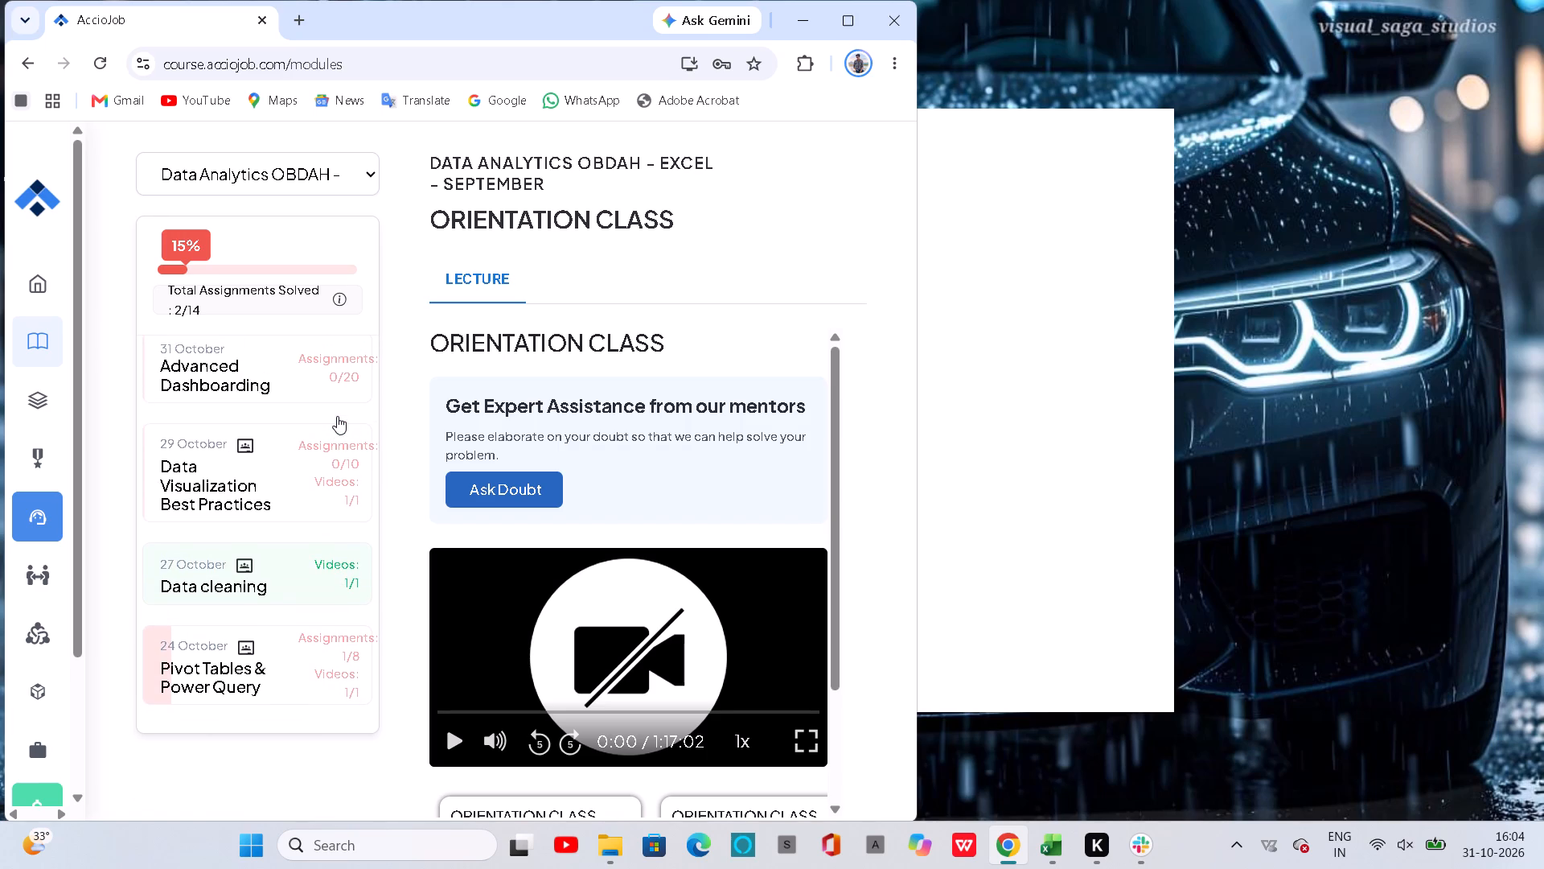
scroll(337, 416, "up", 1)
scroll(235, 376, "up", 1)
left_click_drag(919, 315, 1271, 283)
scroll(335, 582, "down", 2)
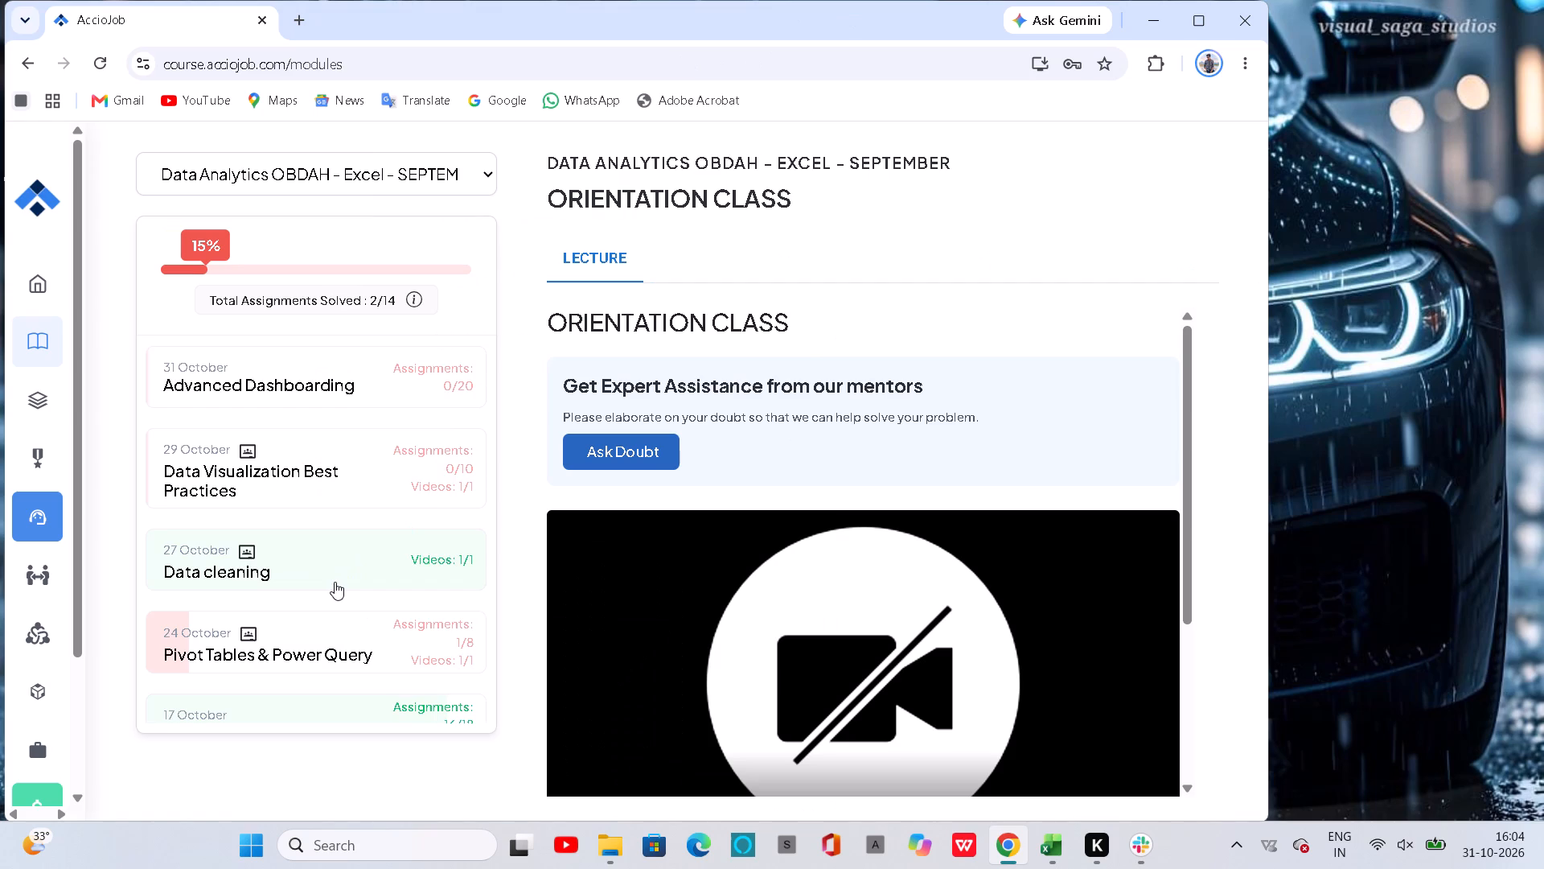
scroll(335, 582, "down", 12)
scroll(335, 582, "up", 9)
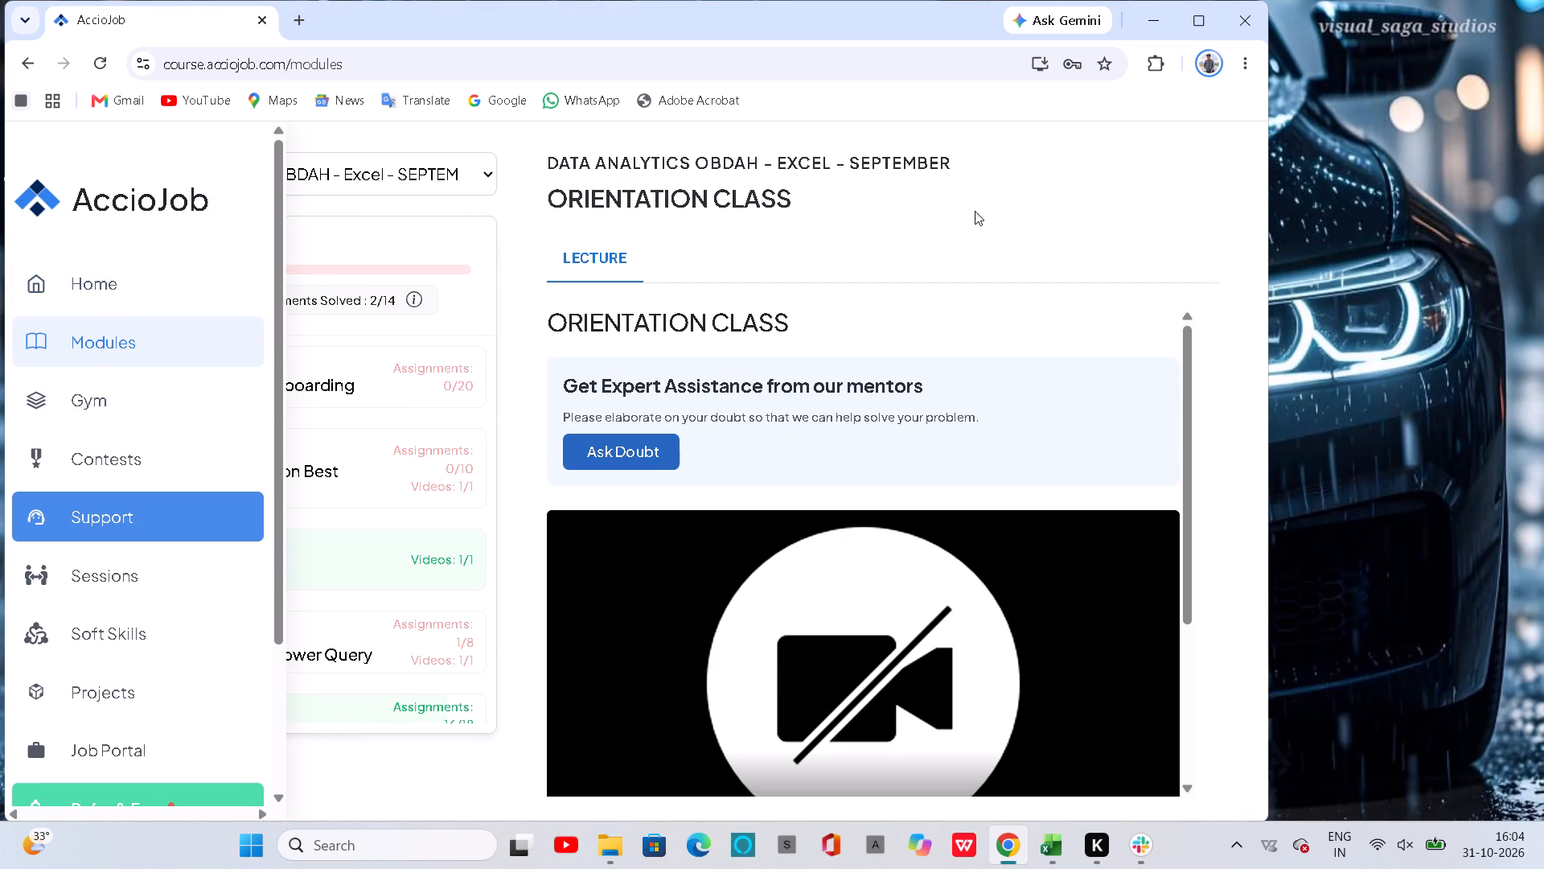
Return to the AccioJob home page.
left_click(31, 290)
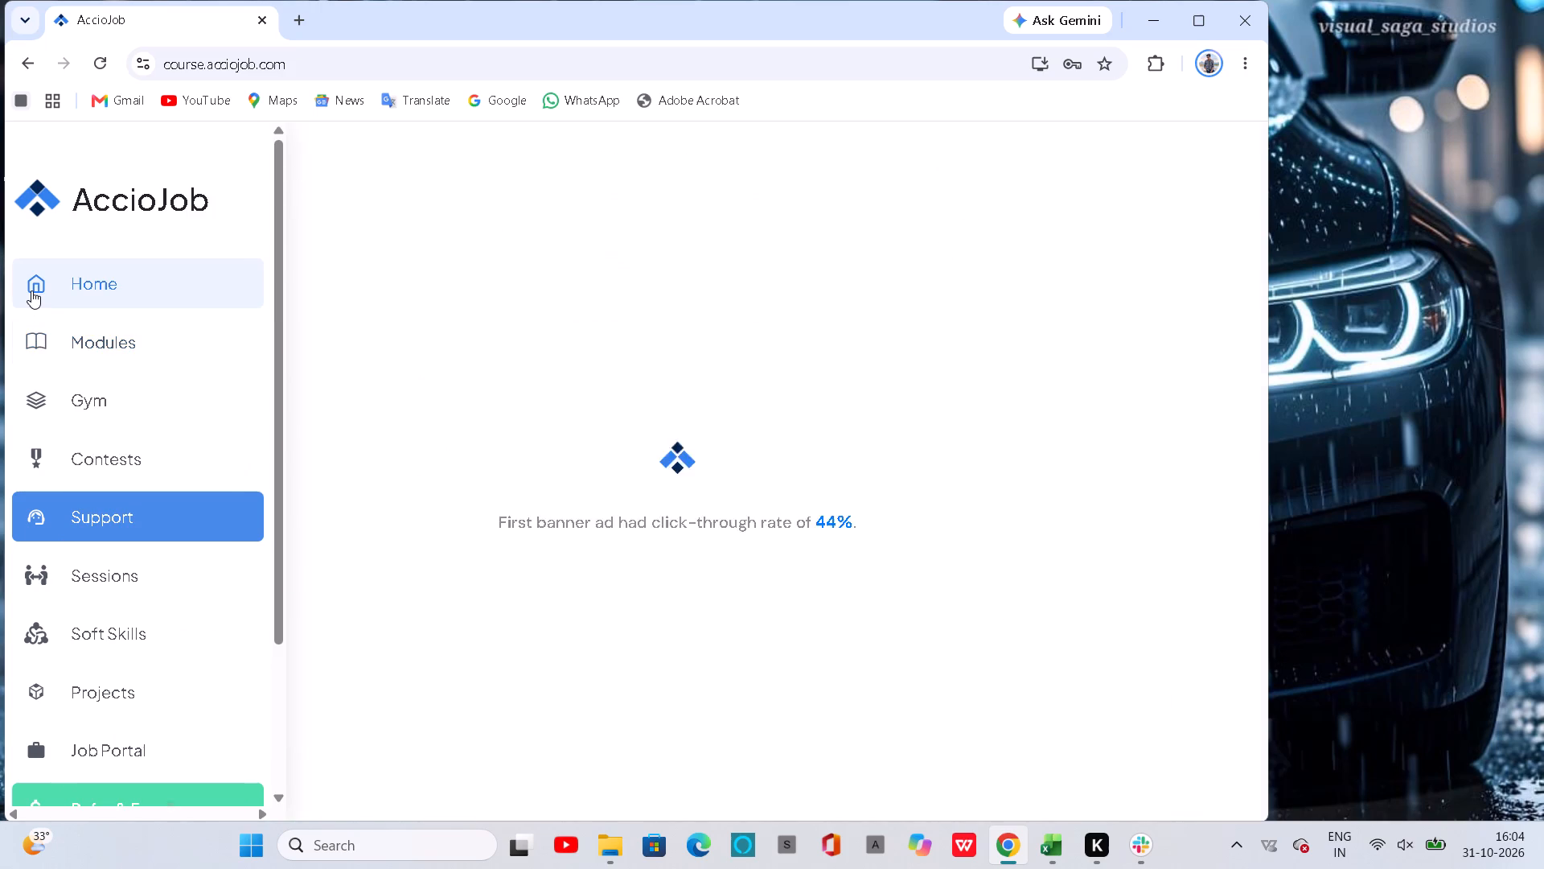
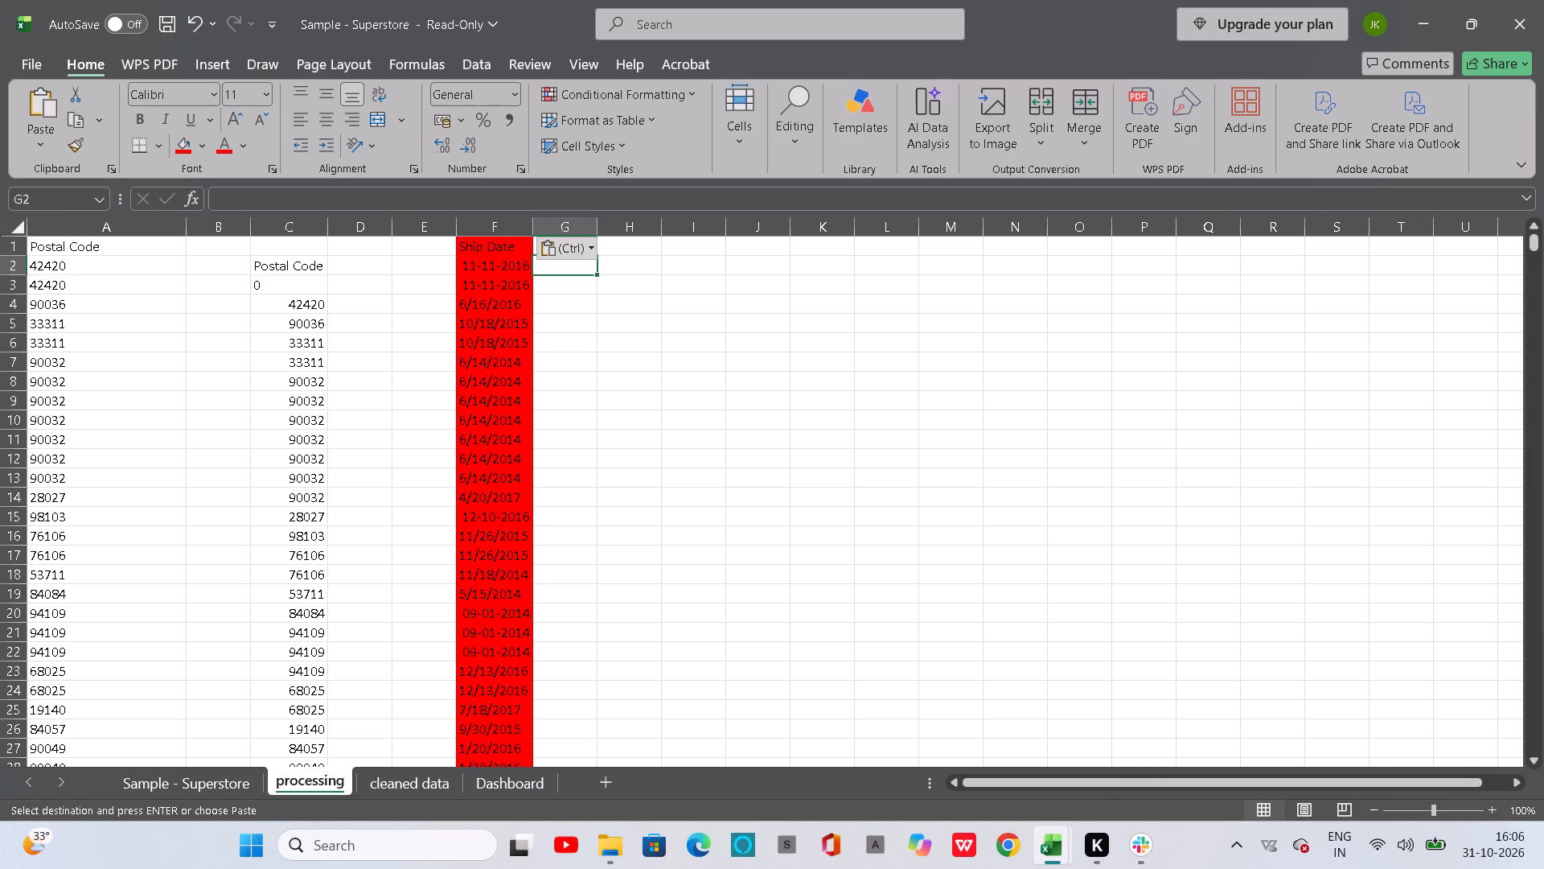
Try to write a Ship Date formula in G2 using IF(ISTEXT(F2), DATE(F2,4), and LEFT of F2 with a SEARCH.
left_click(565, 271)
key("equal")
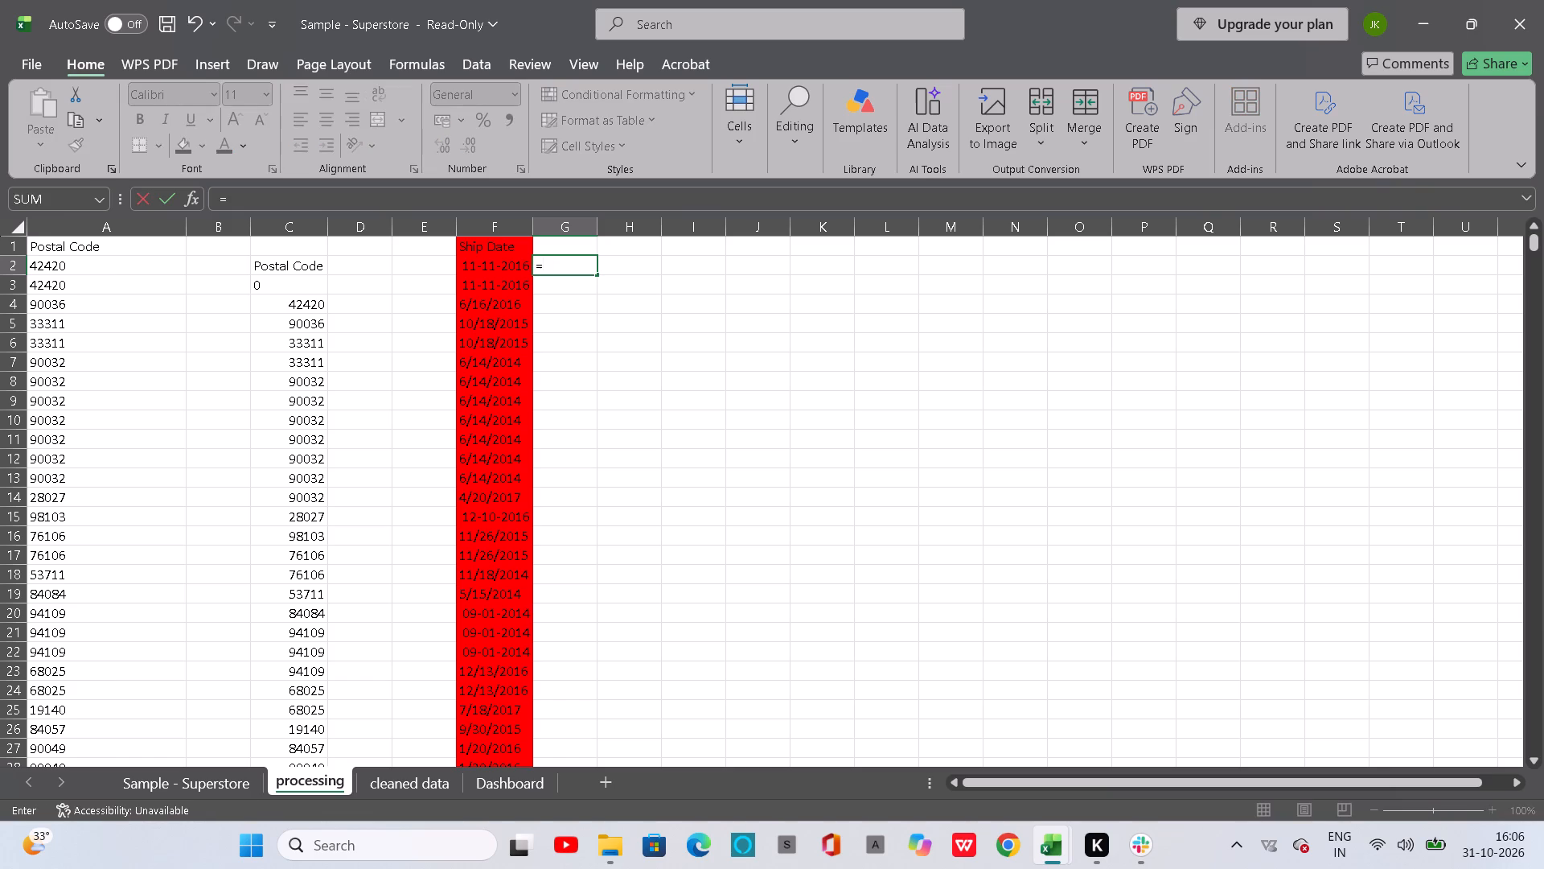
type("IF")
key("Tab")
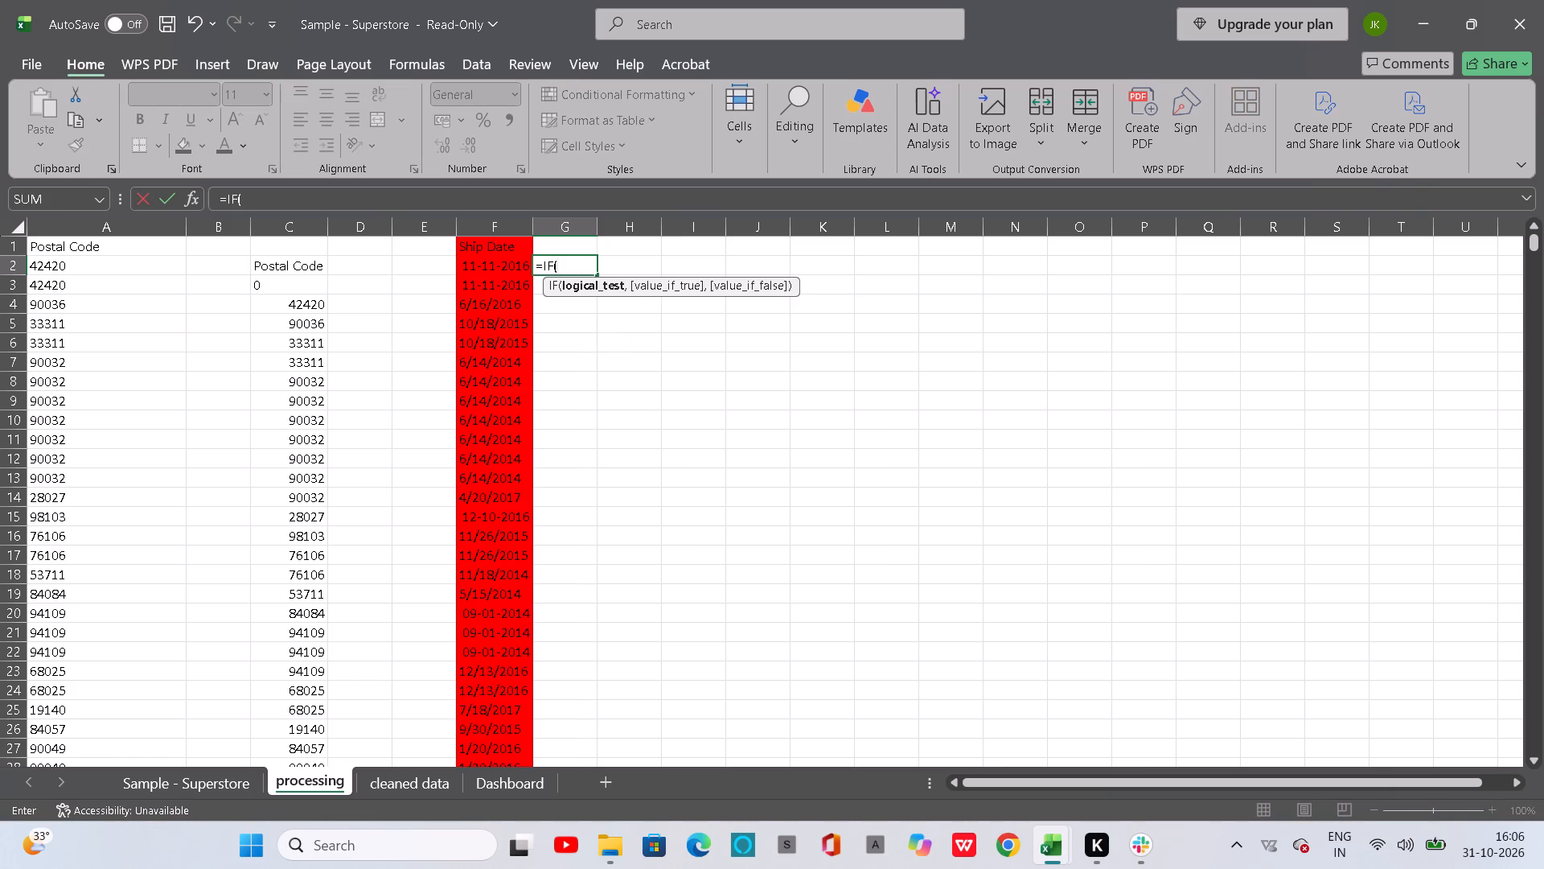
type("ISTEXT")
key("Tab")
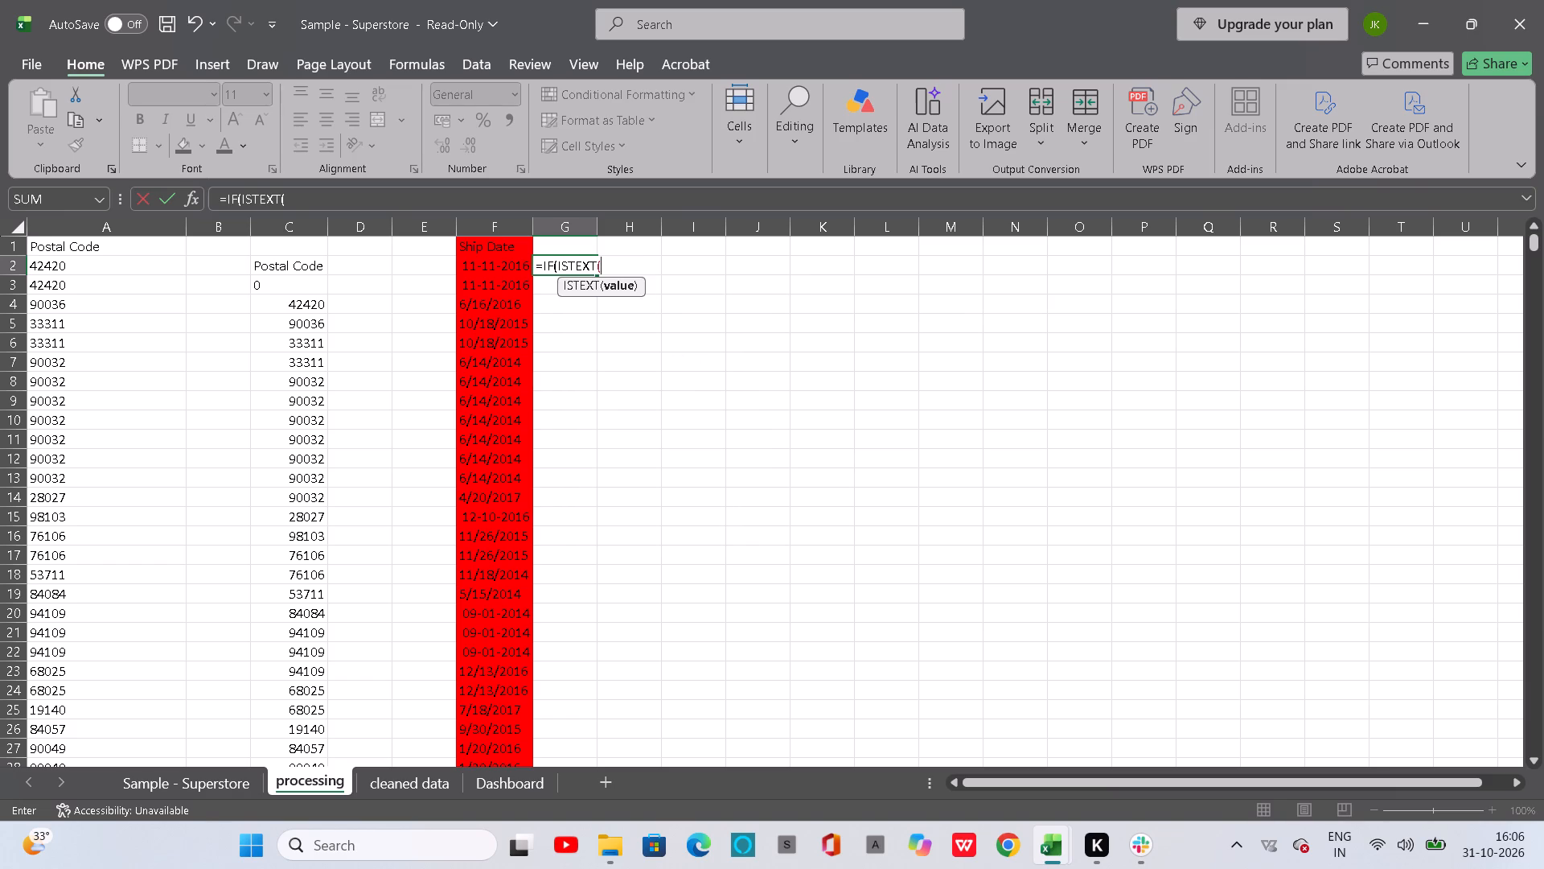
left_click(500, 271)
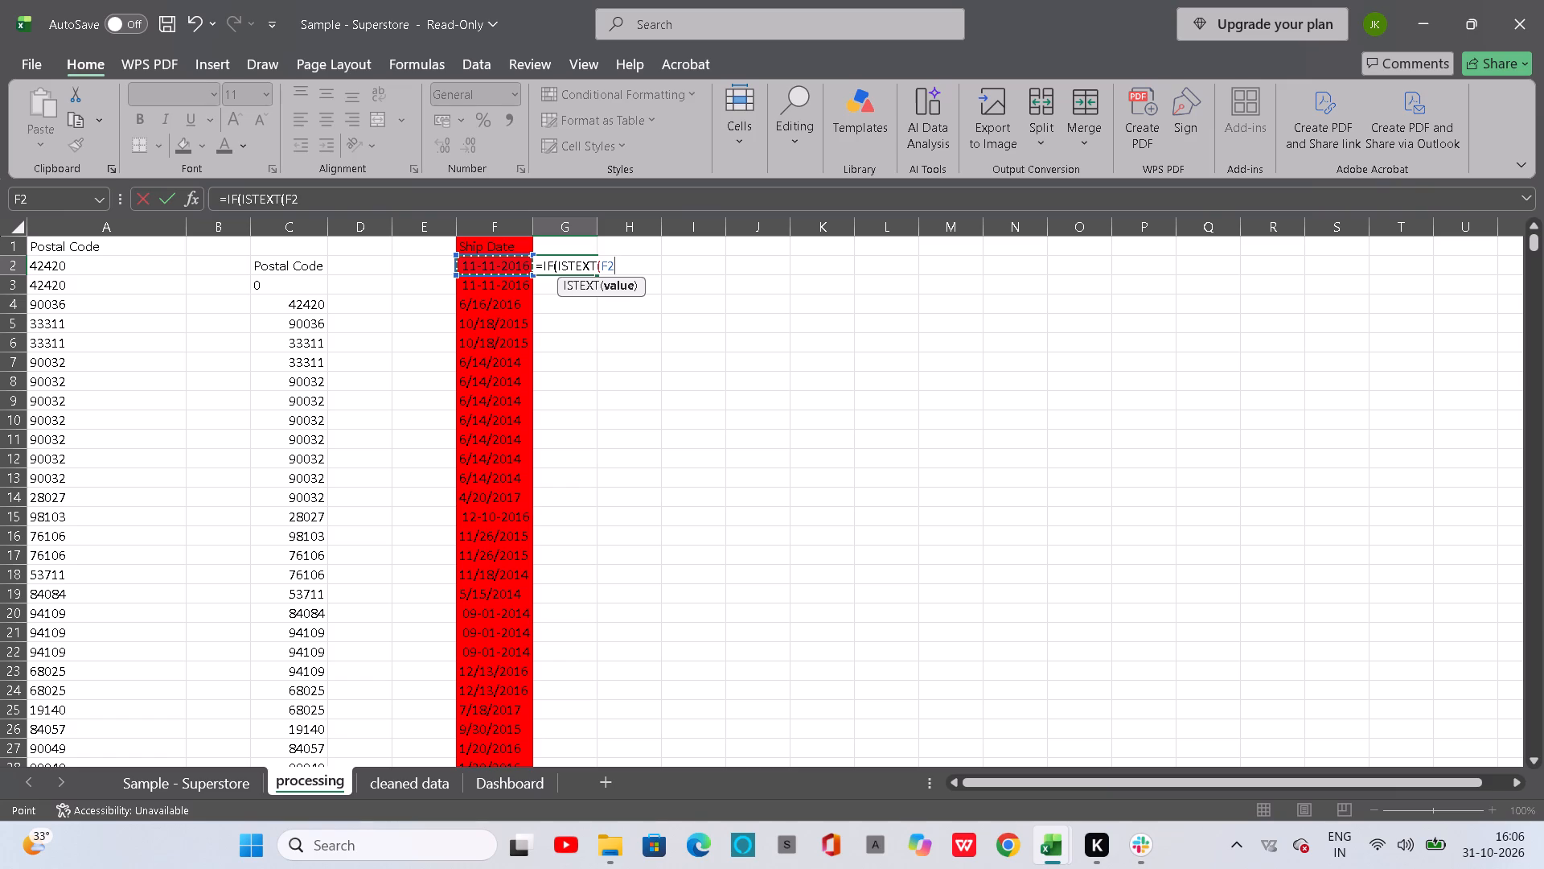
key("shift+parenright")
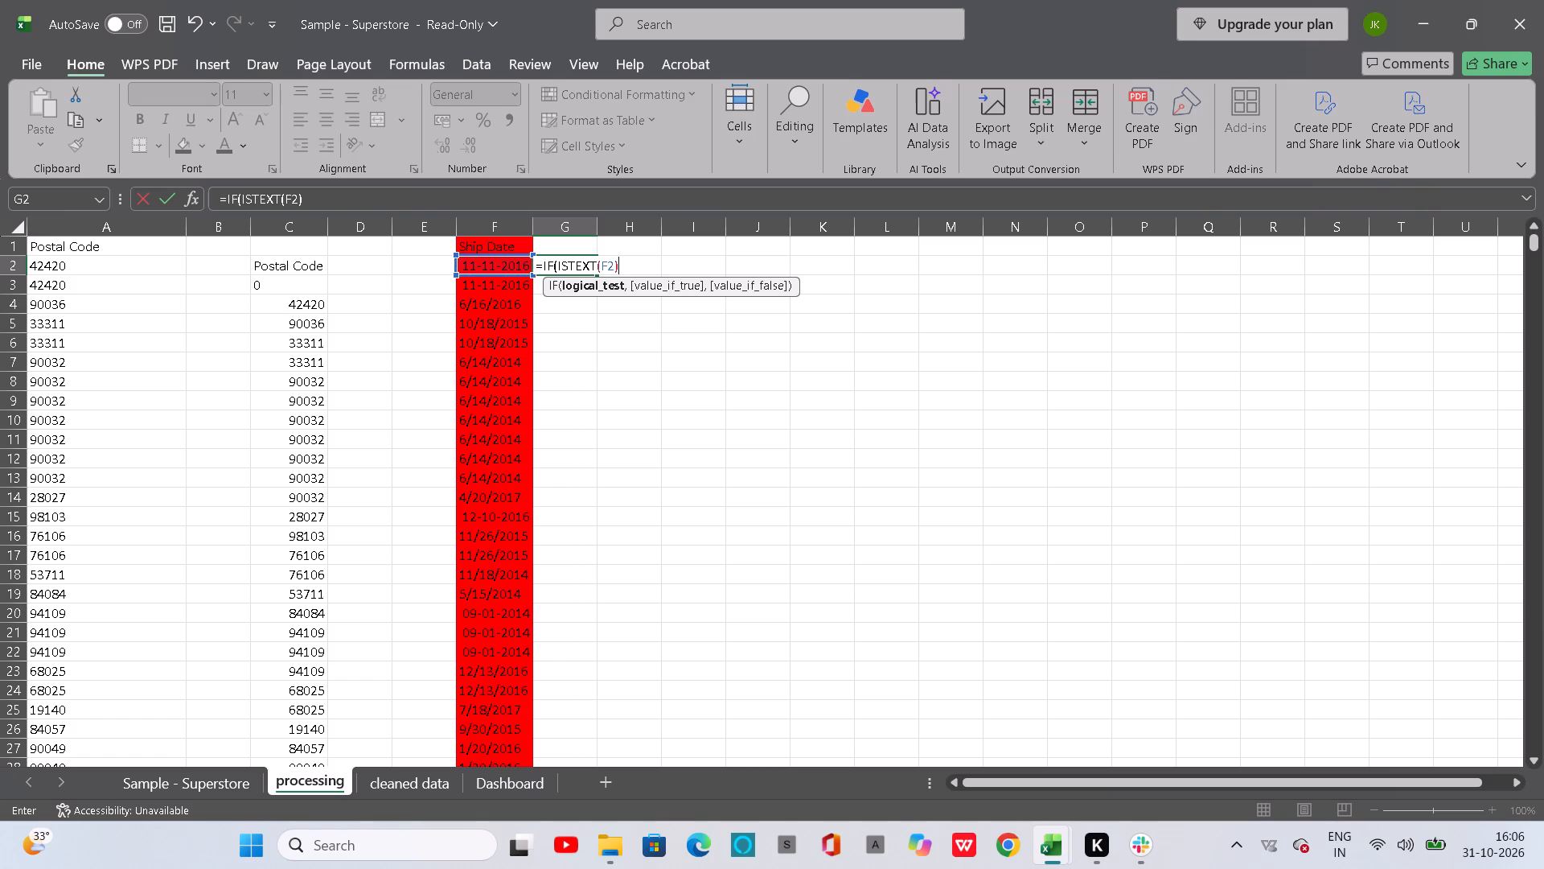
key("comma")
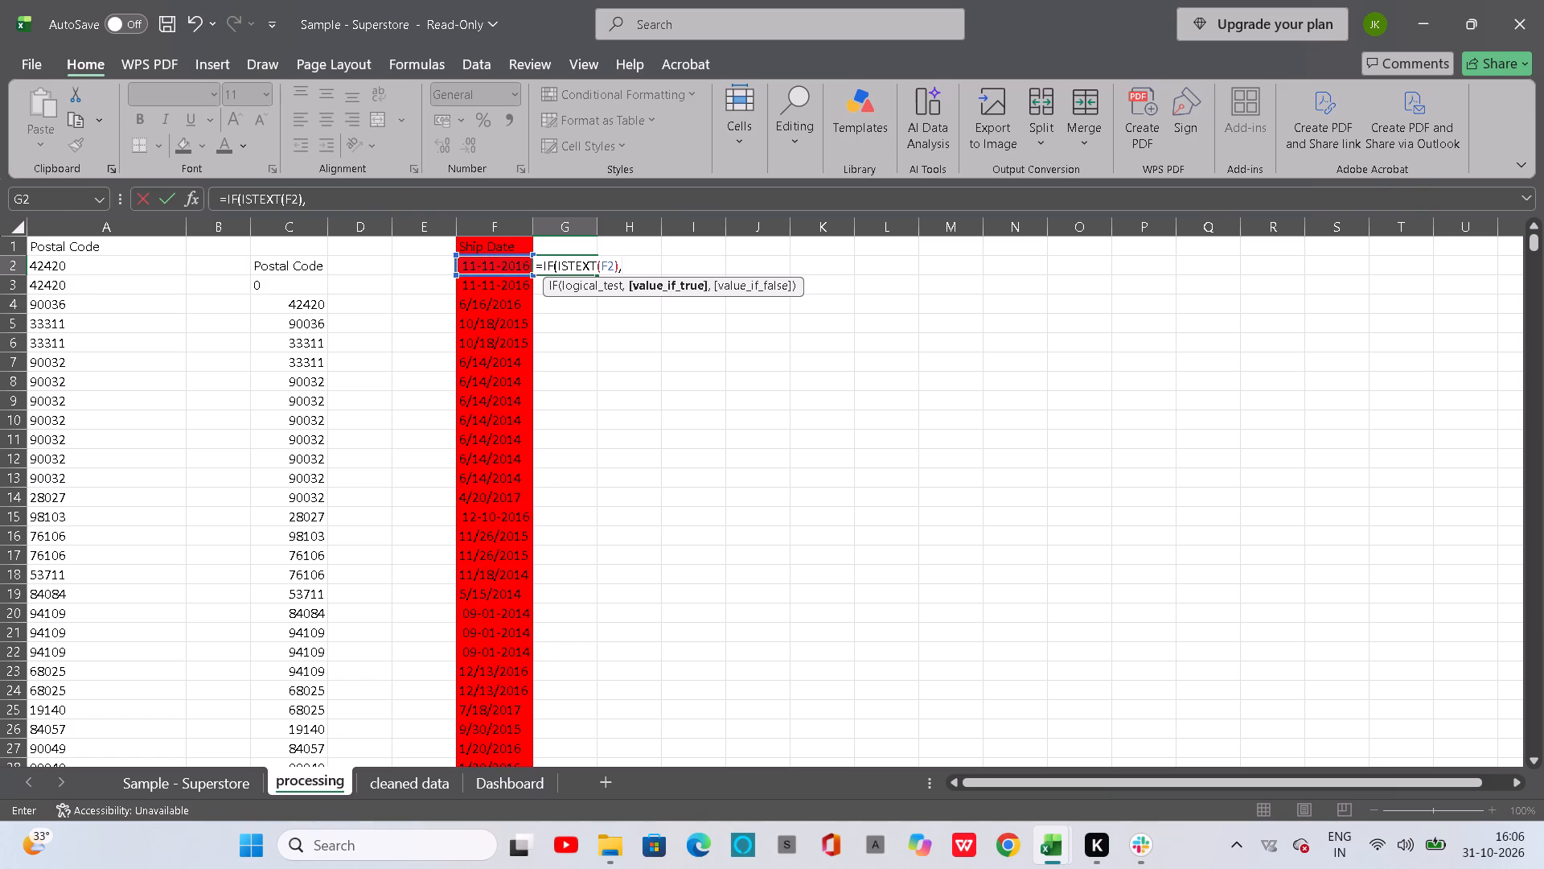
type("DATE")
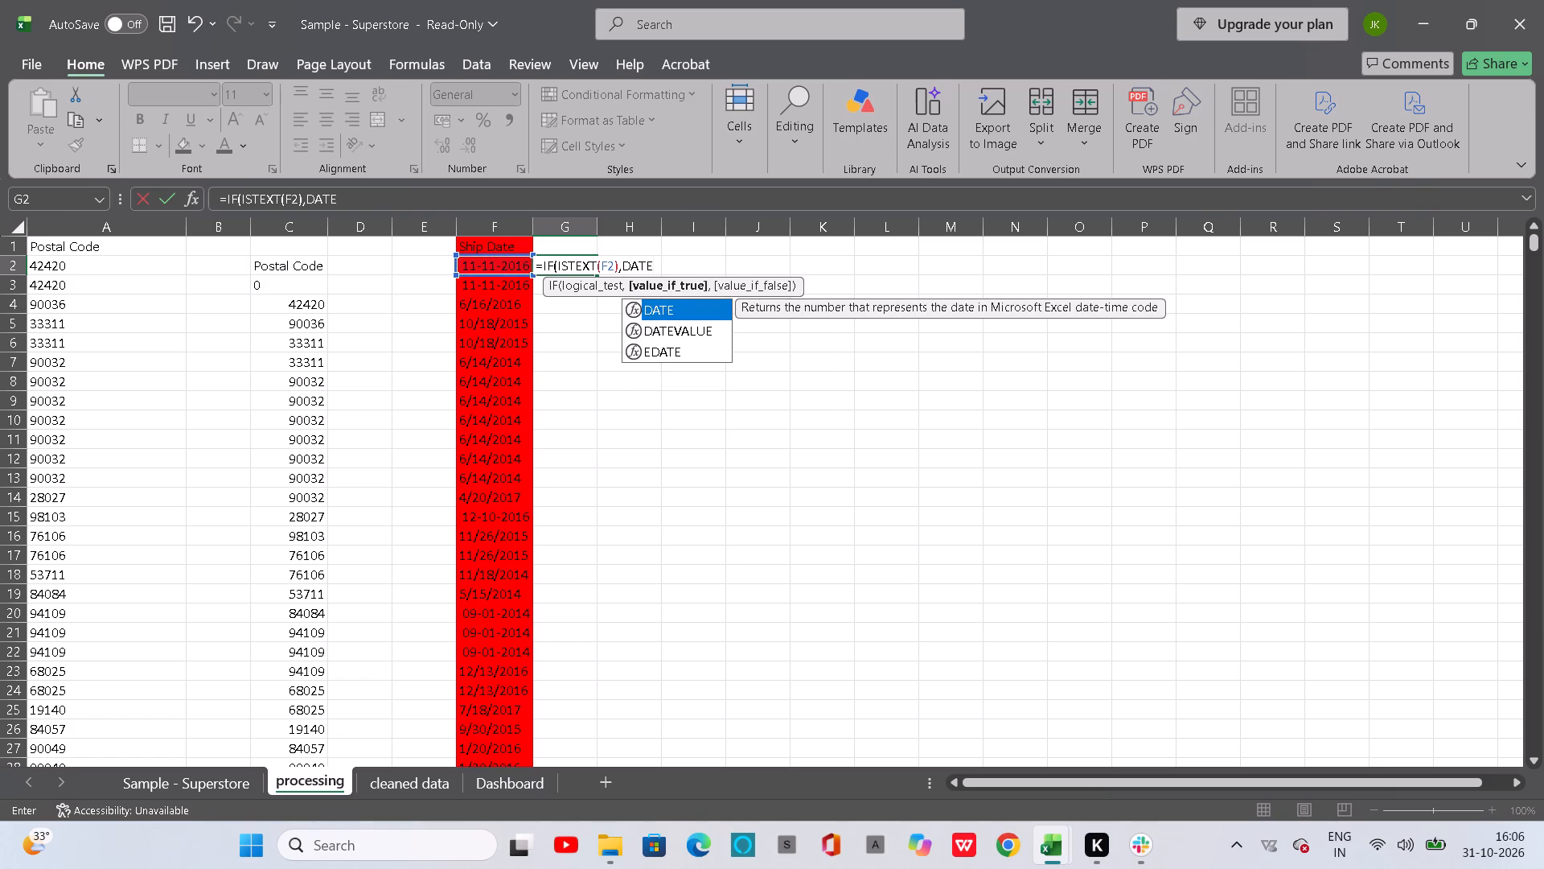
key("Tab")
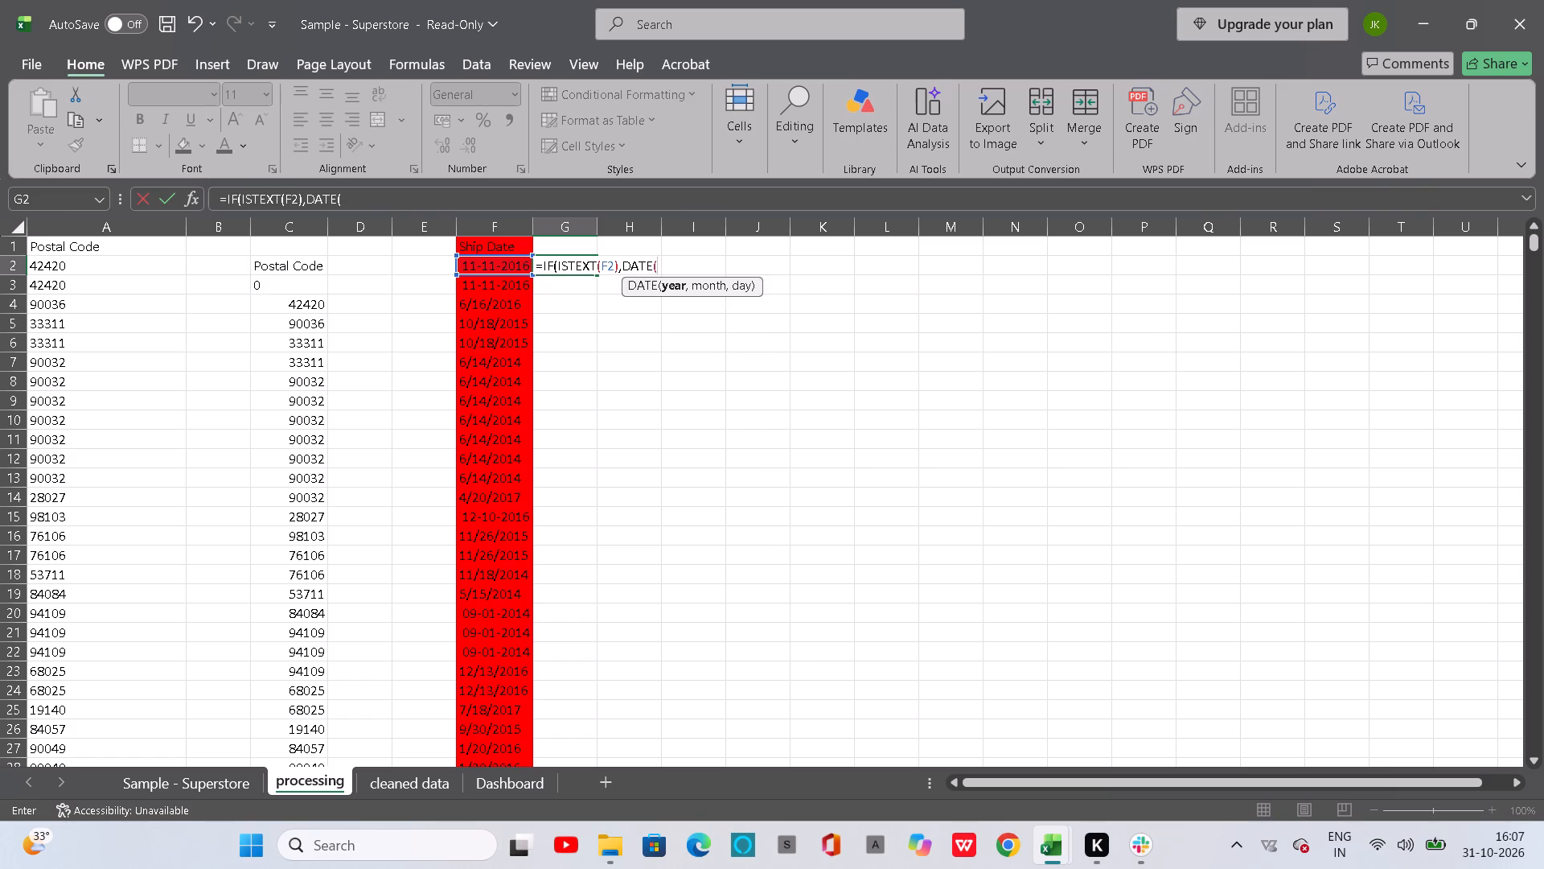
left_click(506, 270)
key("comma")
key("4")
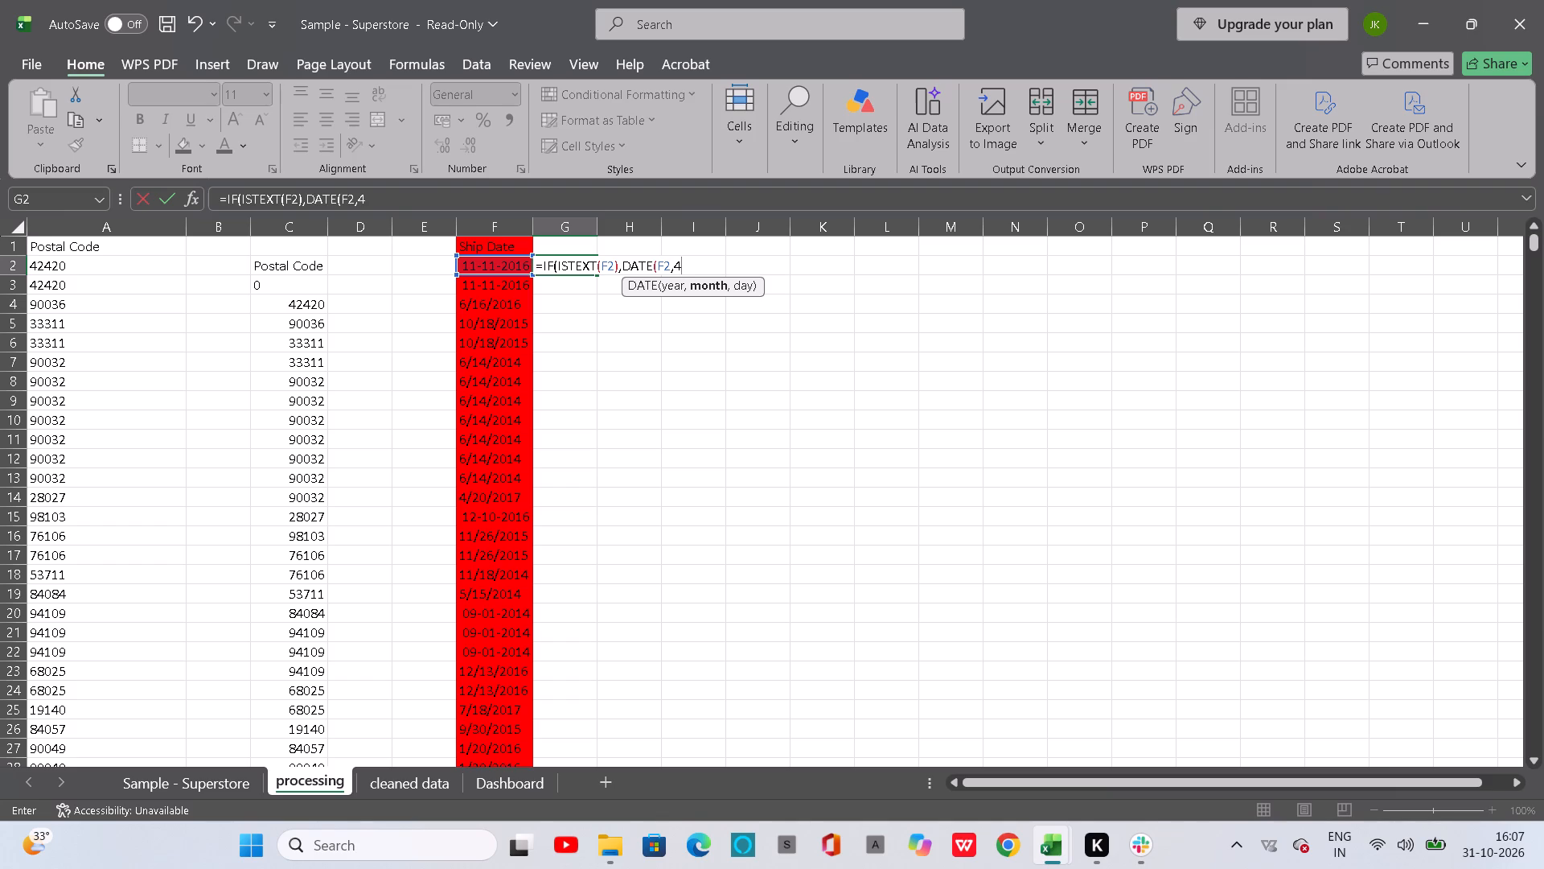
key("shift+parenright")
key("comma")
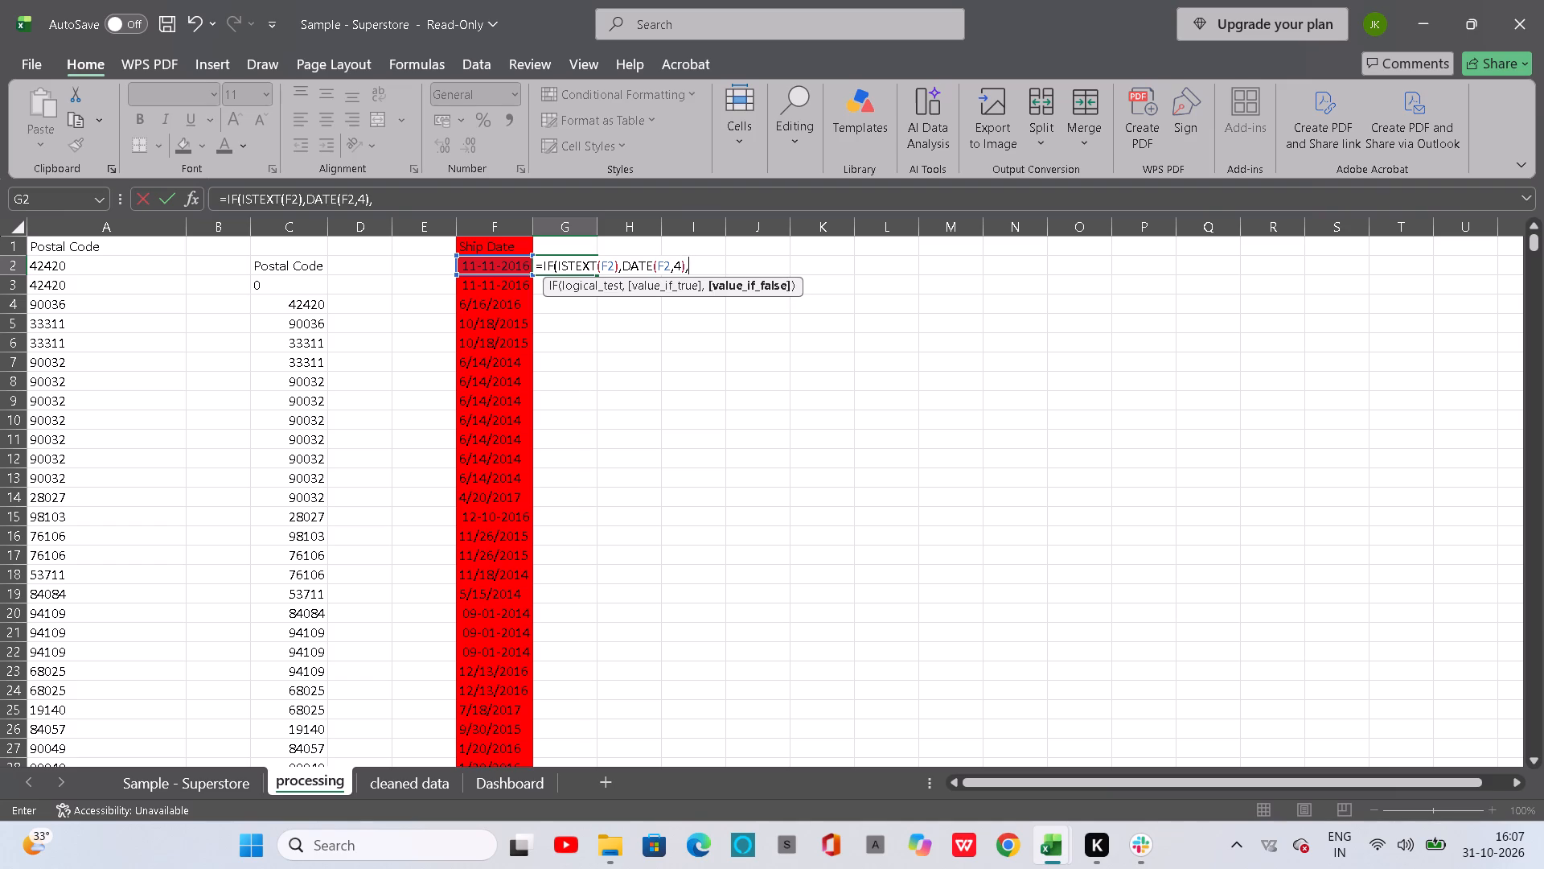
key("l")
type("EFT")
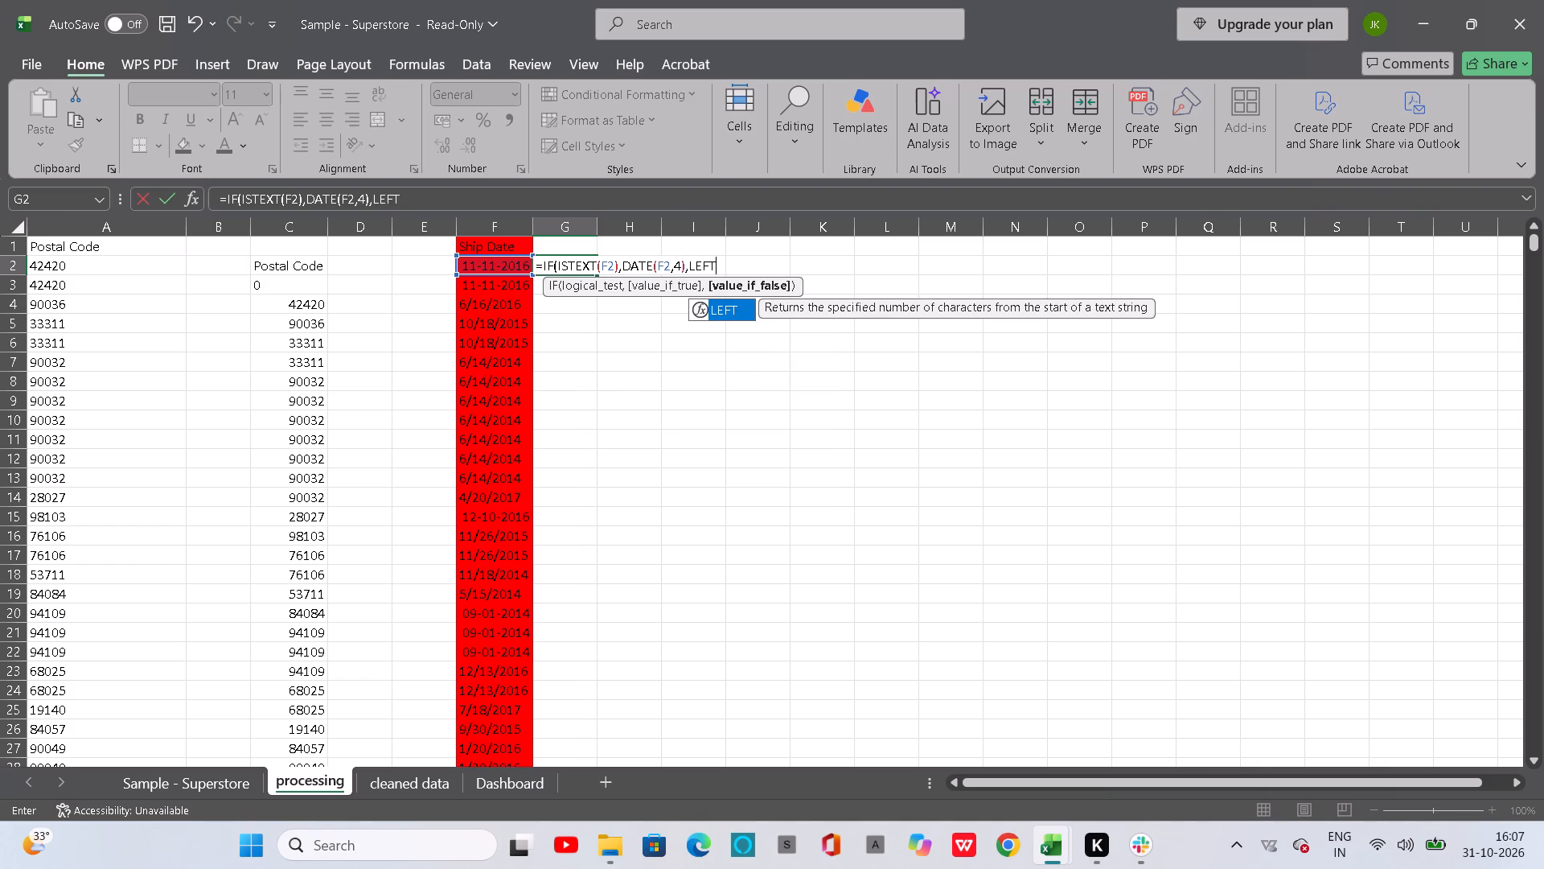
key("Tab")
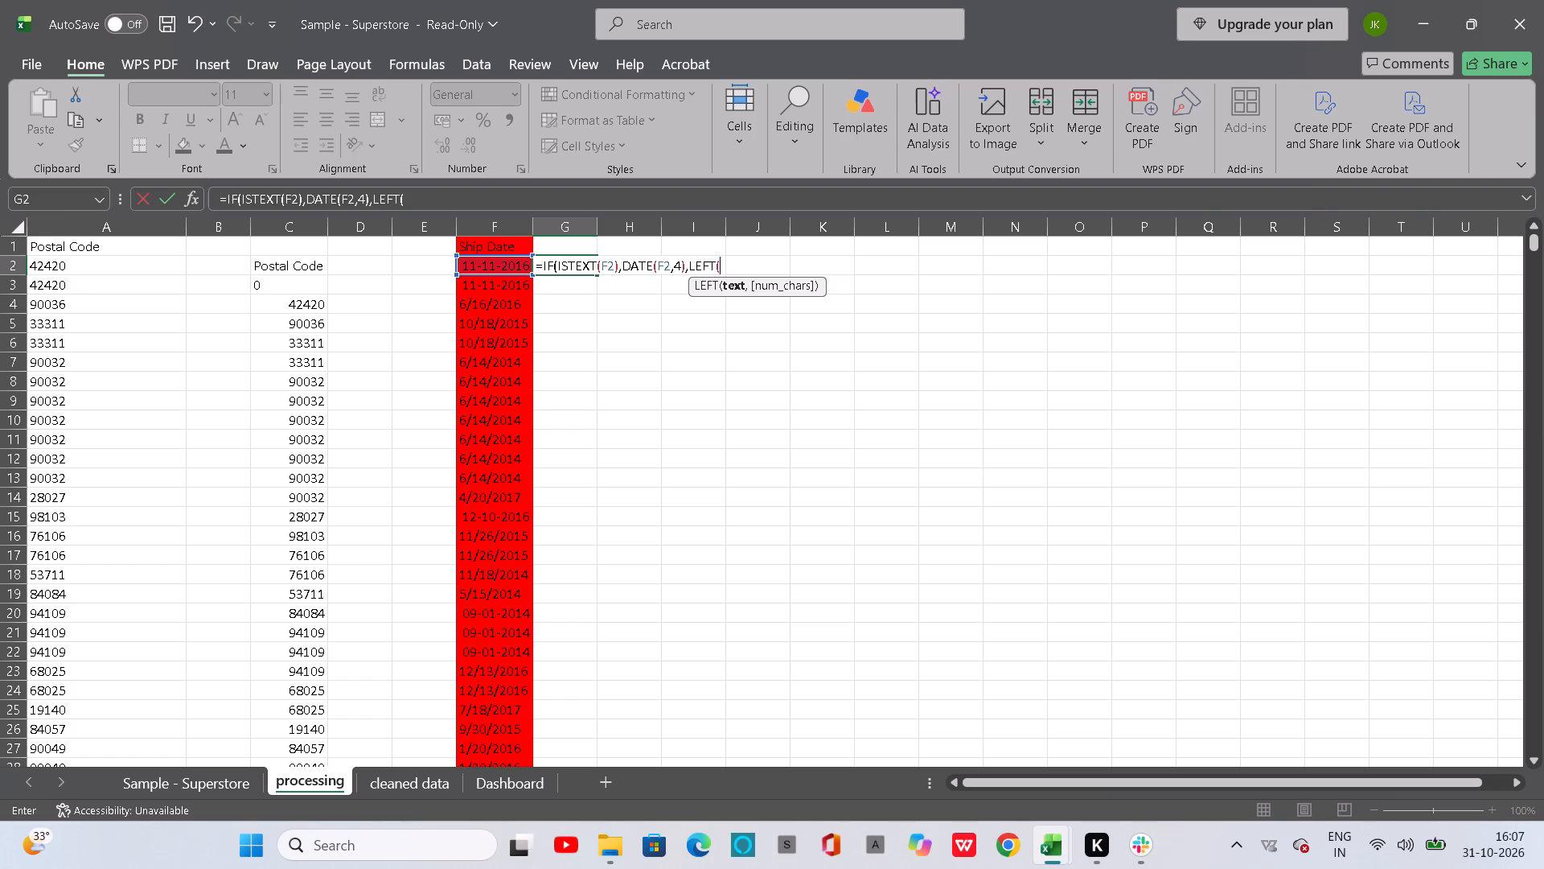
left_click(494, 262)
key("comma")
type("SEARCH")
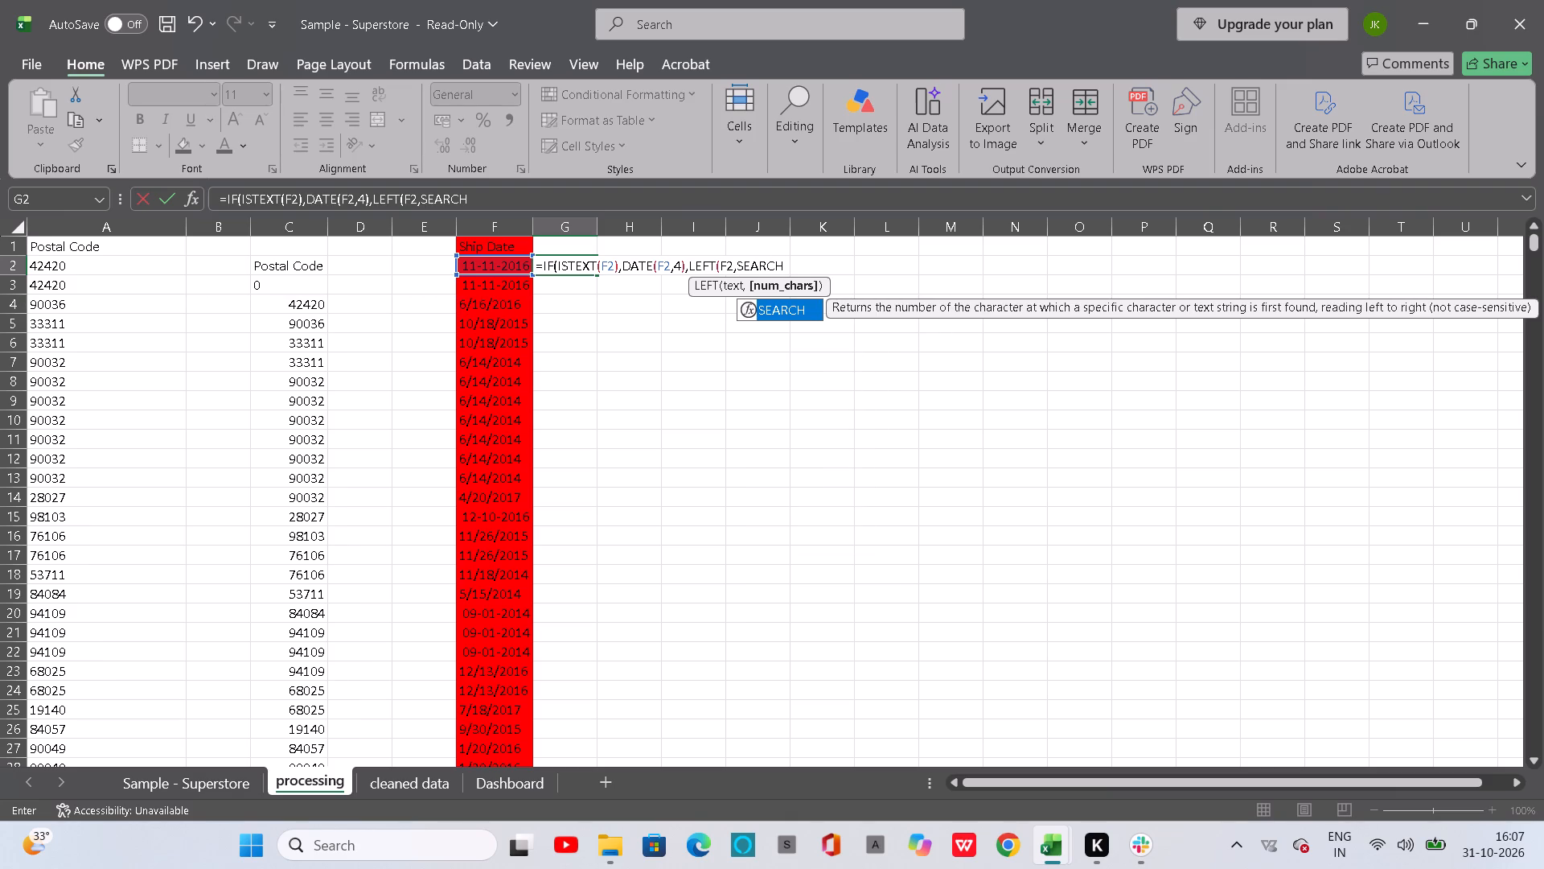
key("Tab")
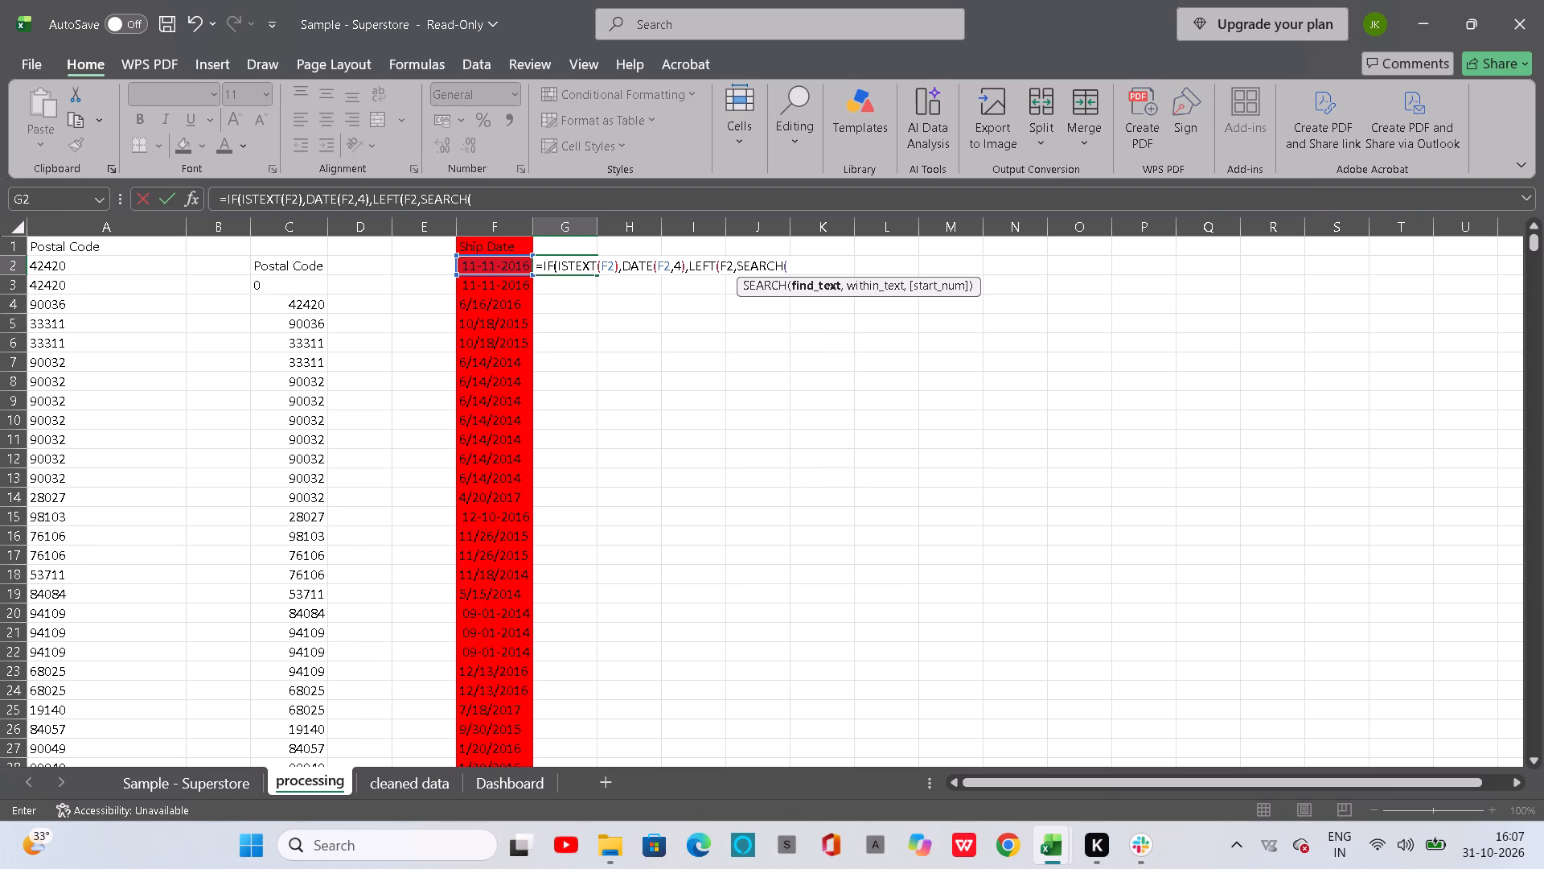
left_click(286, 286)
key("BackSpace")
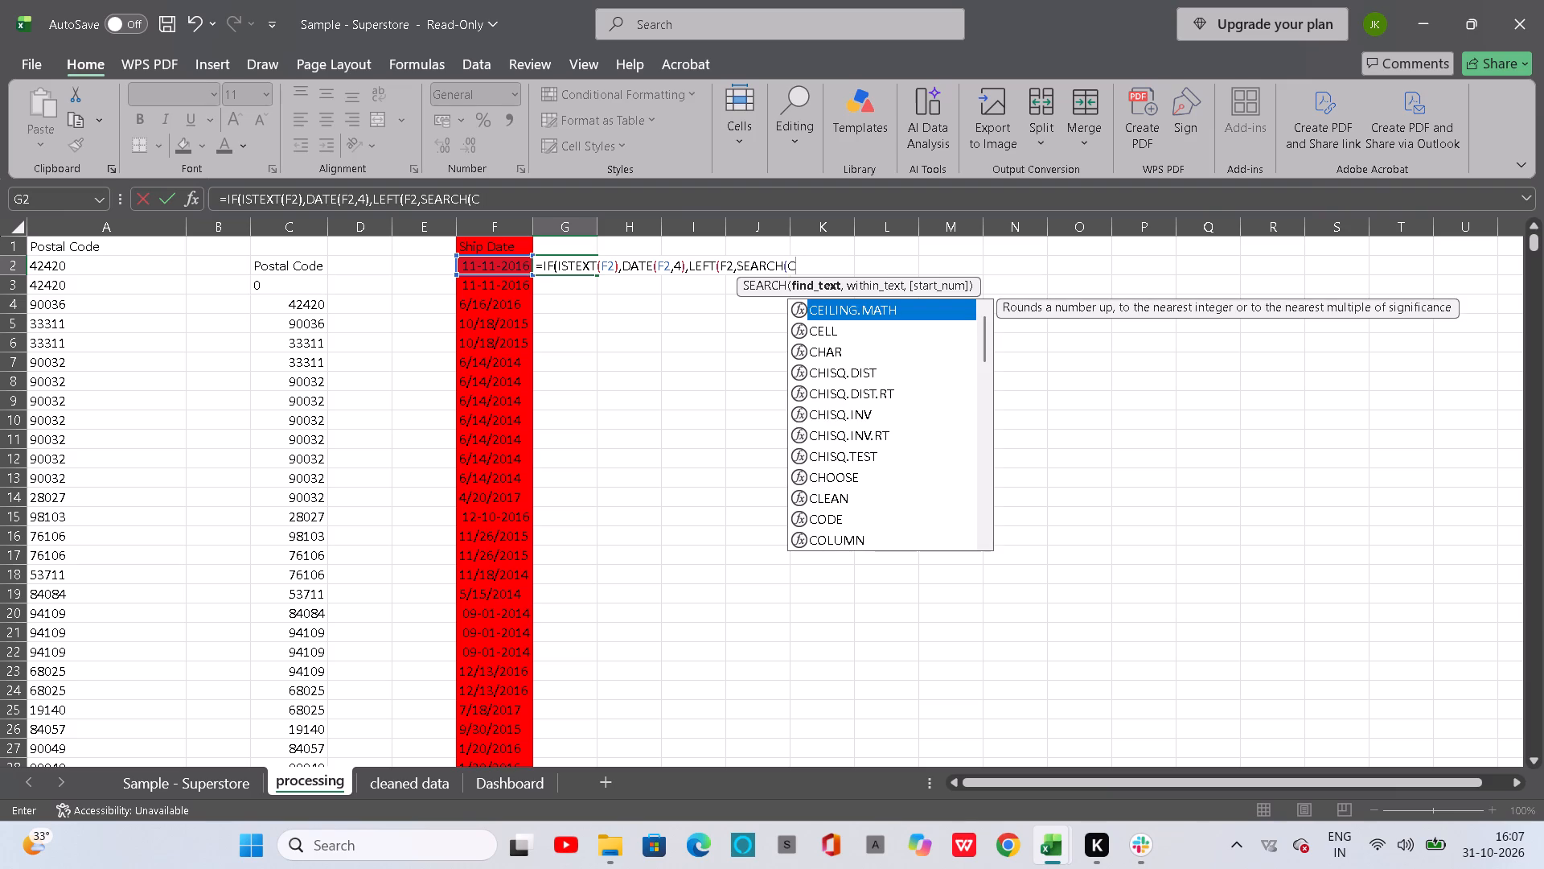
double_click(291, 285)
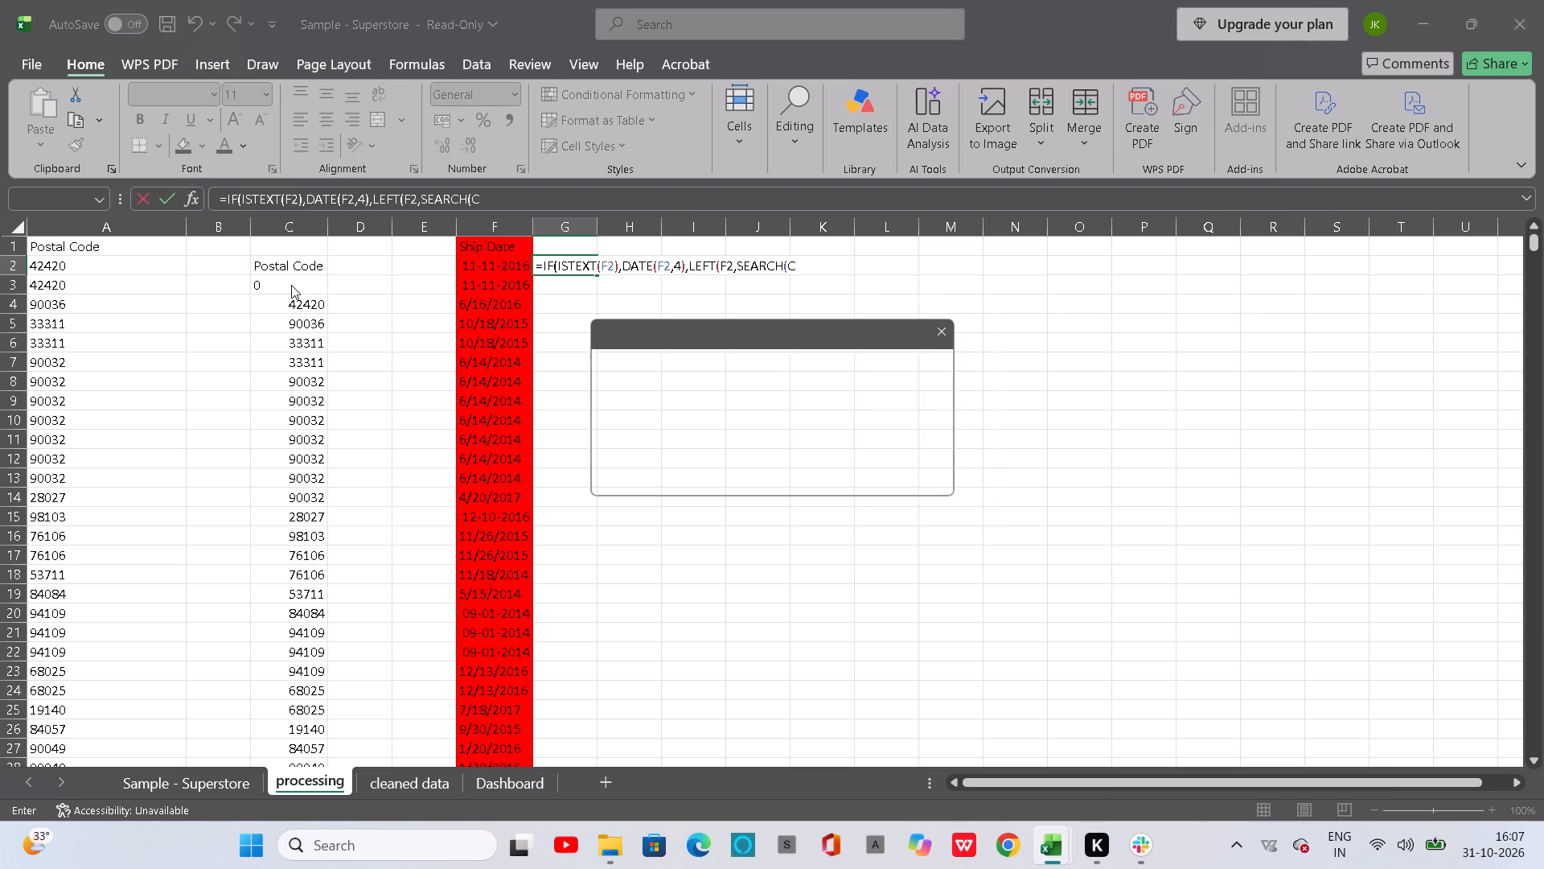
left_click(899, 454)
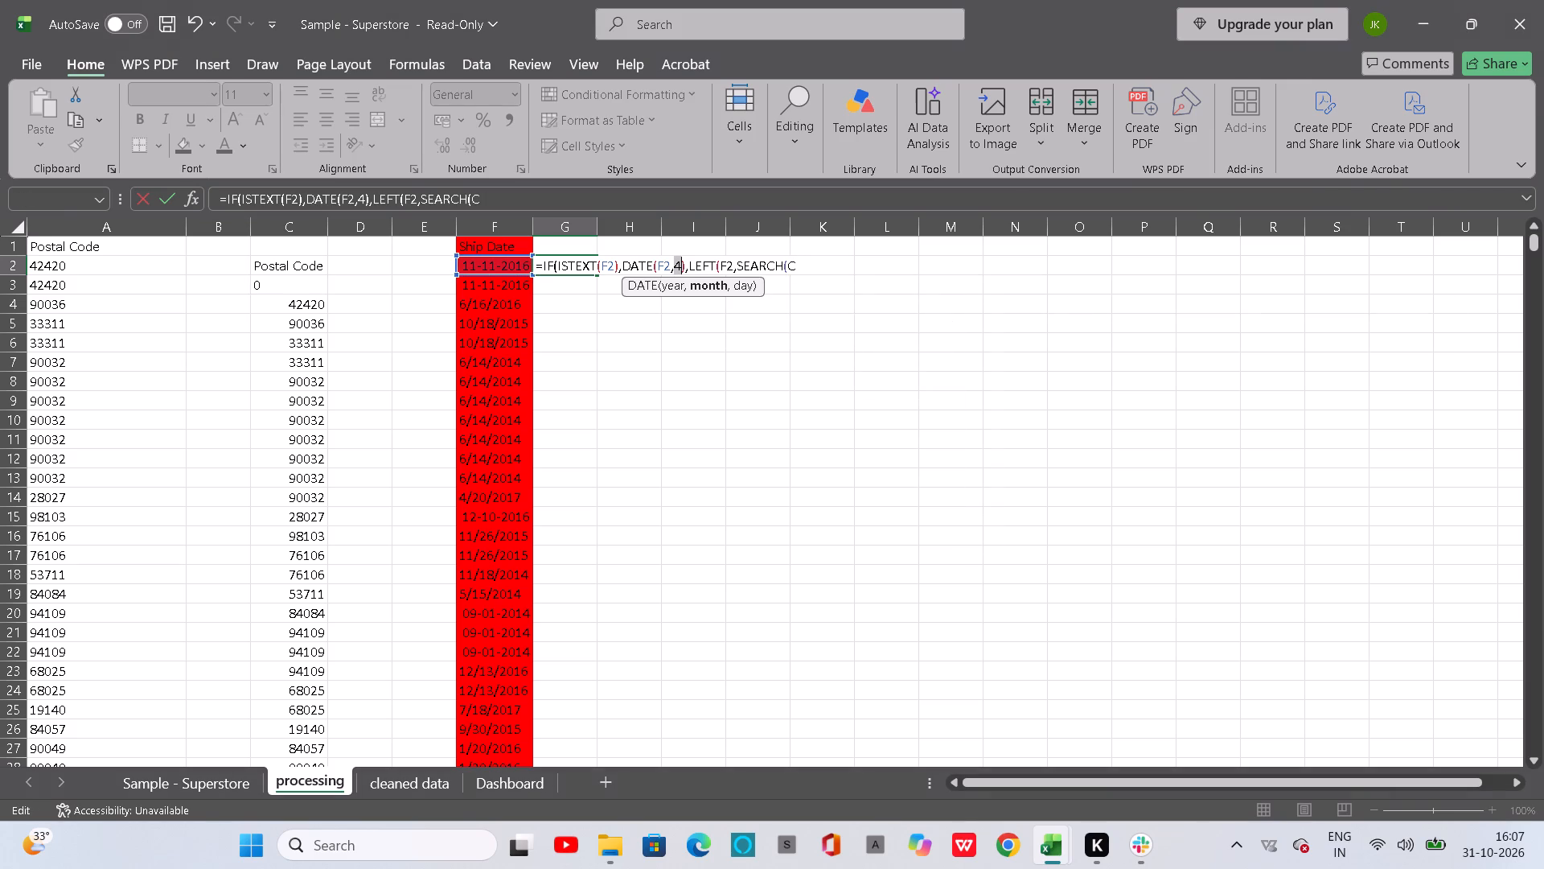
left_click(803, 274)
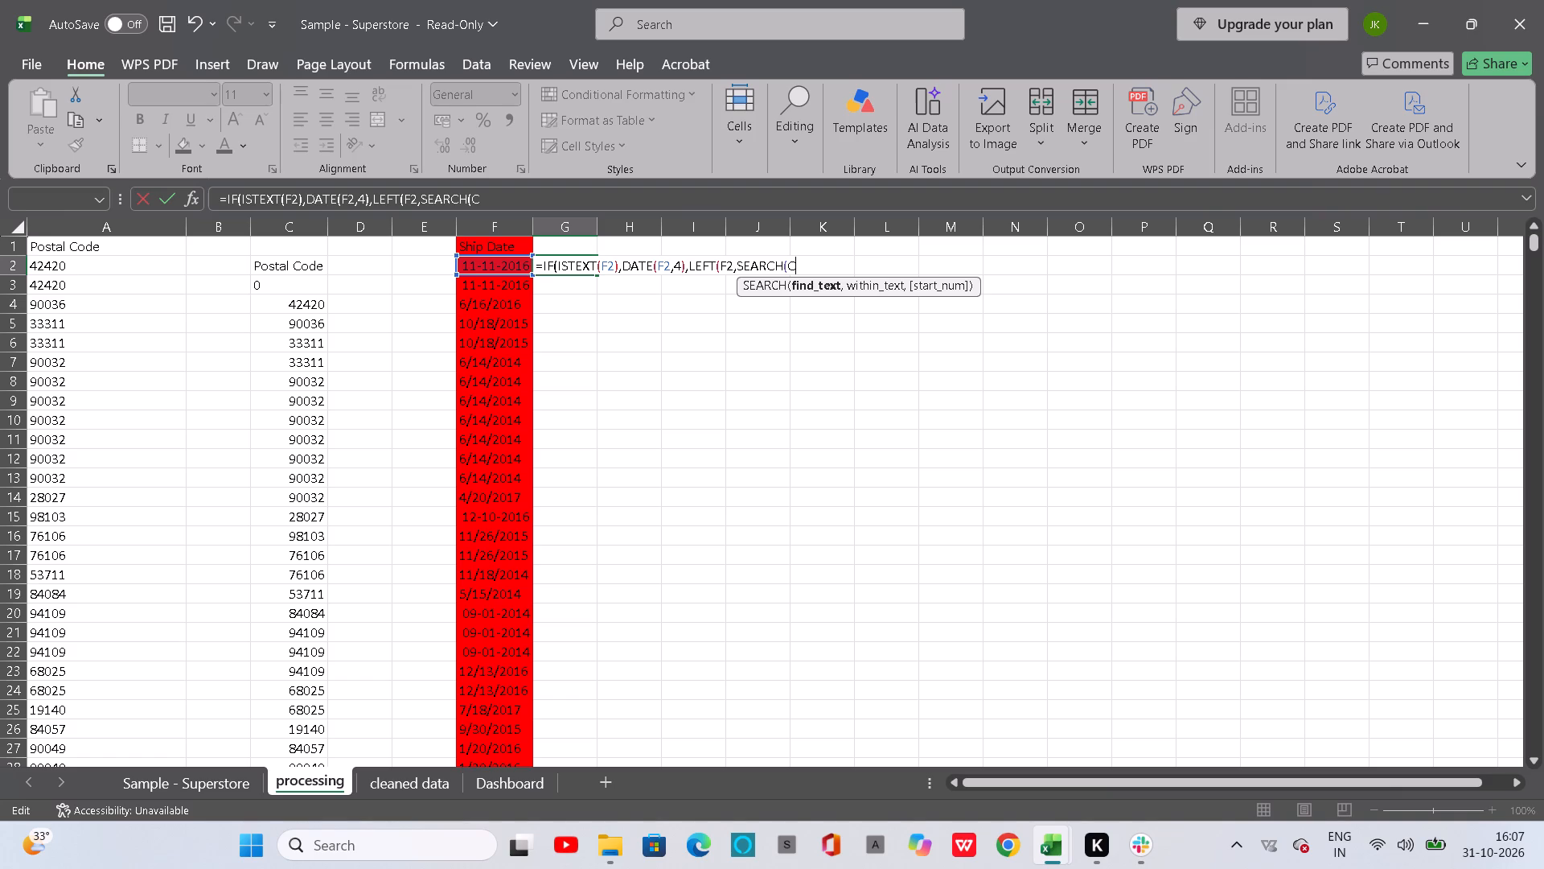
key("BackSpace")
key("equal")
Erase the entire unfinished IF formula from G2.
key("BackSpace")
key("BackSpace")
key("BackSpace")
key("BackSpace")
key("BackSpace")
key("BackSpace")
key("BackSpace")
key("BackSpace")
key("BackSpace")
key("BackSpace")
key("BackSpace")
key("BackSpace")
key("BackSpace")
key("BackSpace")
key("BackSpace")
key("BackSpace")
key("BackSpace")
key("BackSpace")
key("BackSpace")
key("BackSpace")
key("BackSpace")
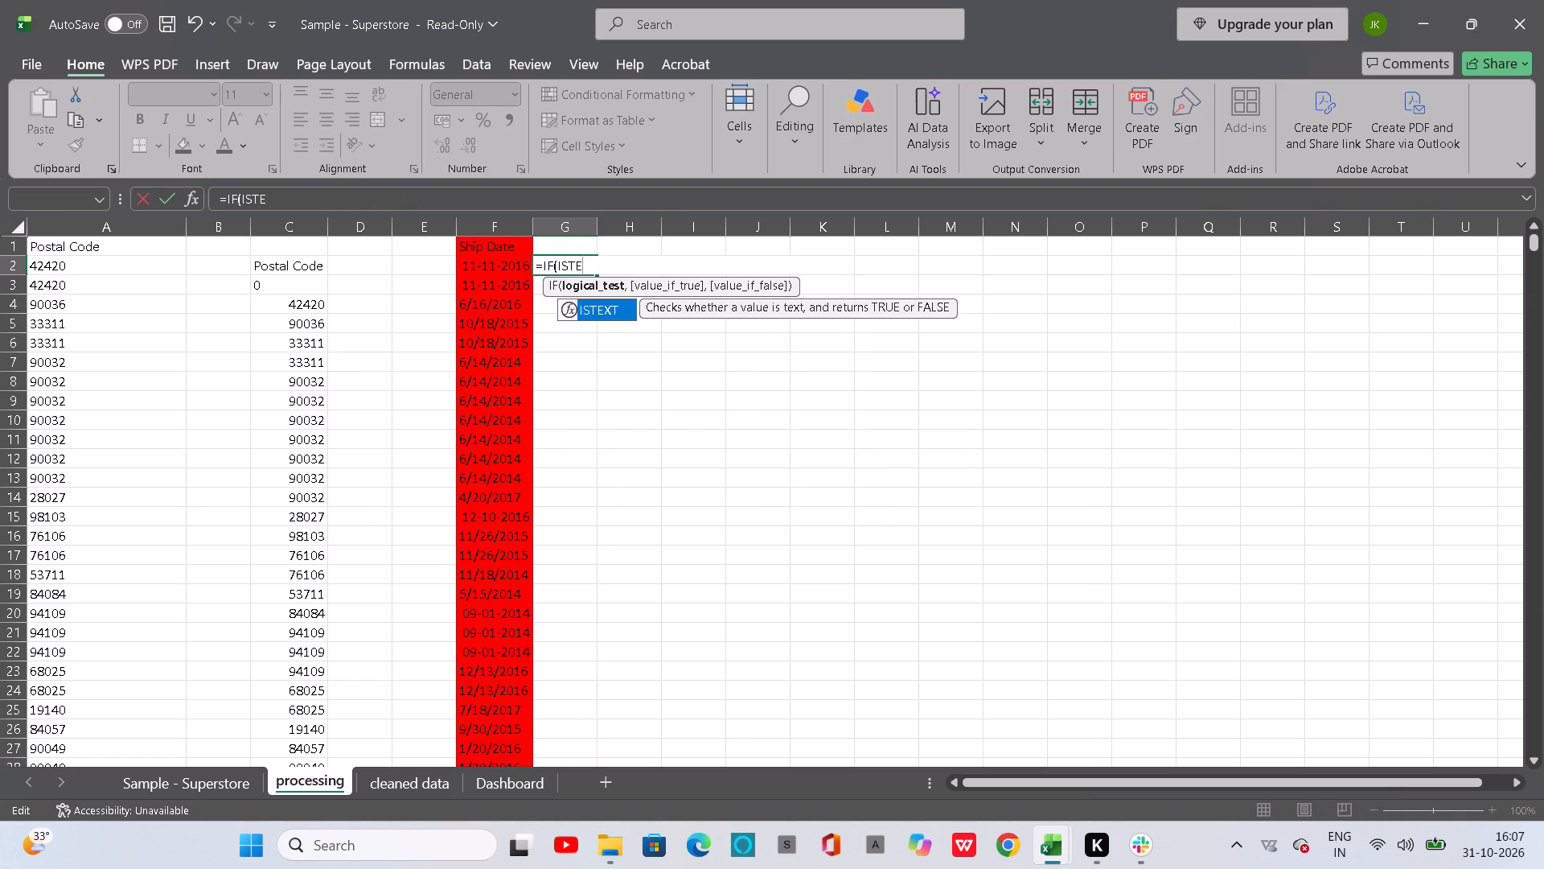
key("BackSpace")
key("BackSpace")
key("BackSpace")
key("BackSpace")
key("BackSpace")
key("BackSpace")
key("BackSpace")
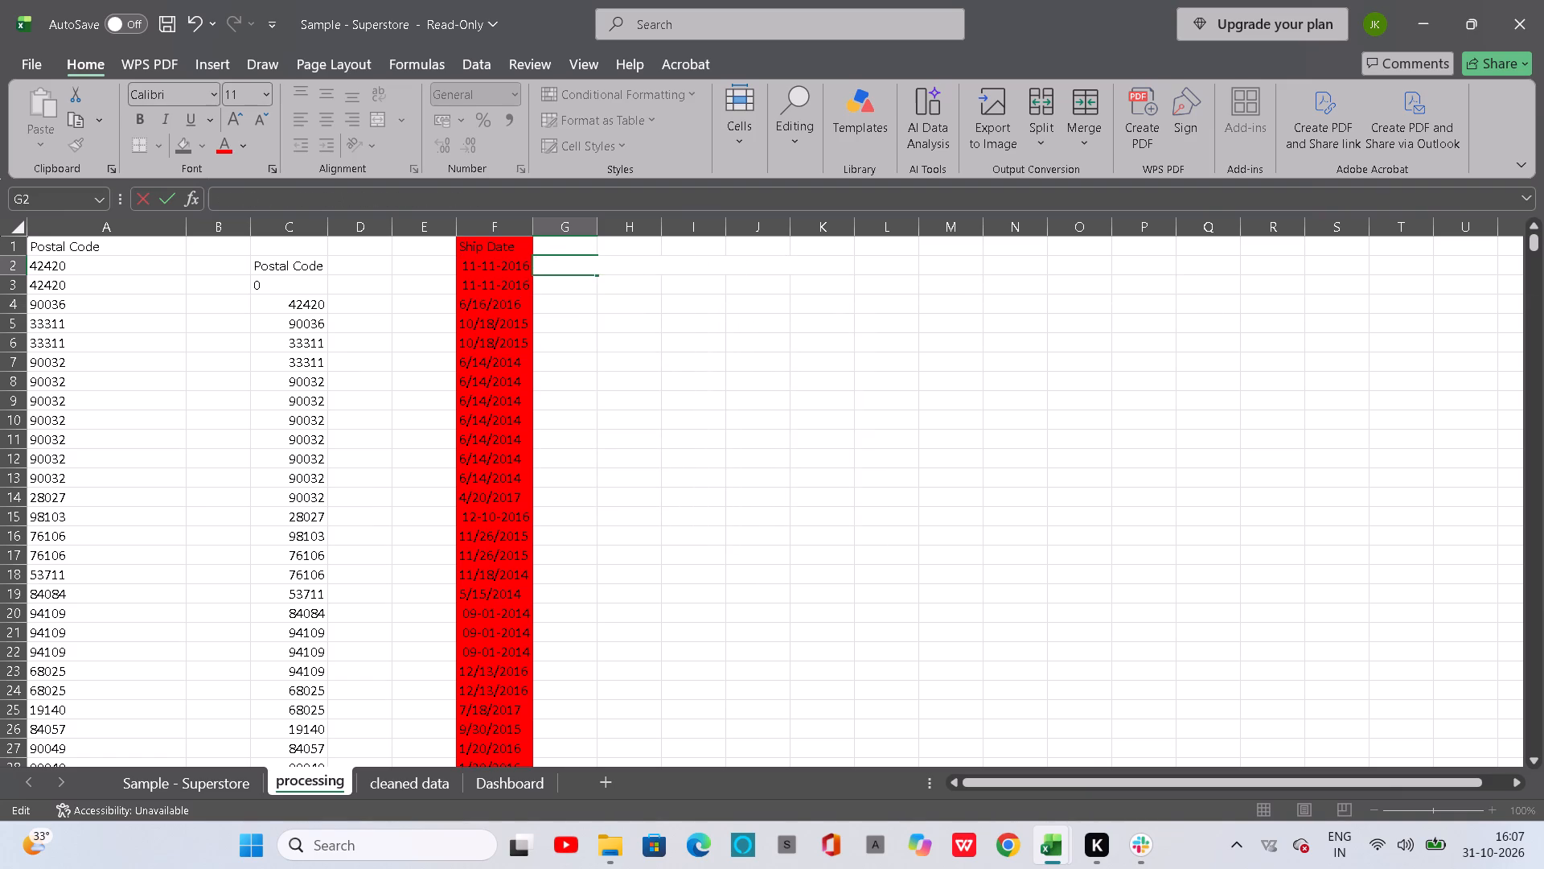
Clear the stray postal code formula from cell C3.
left_click(293, 281)
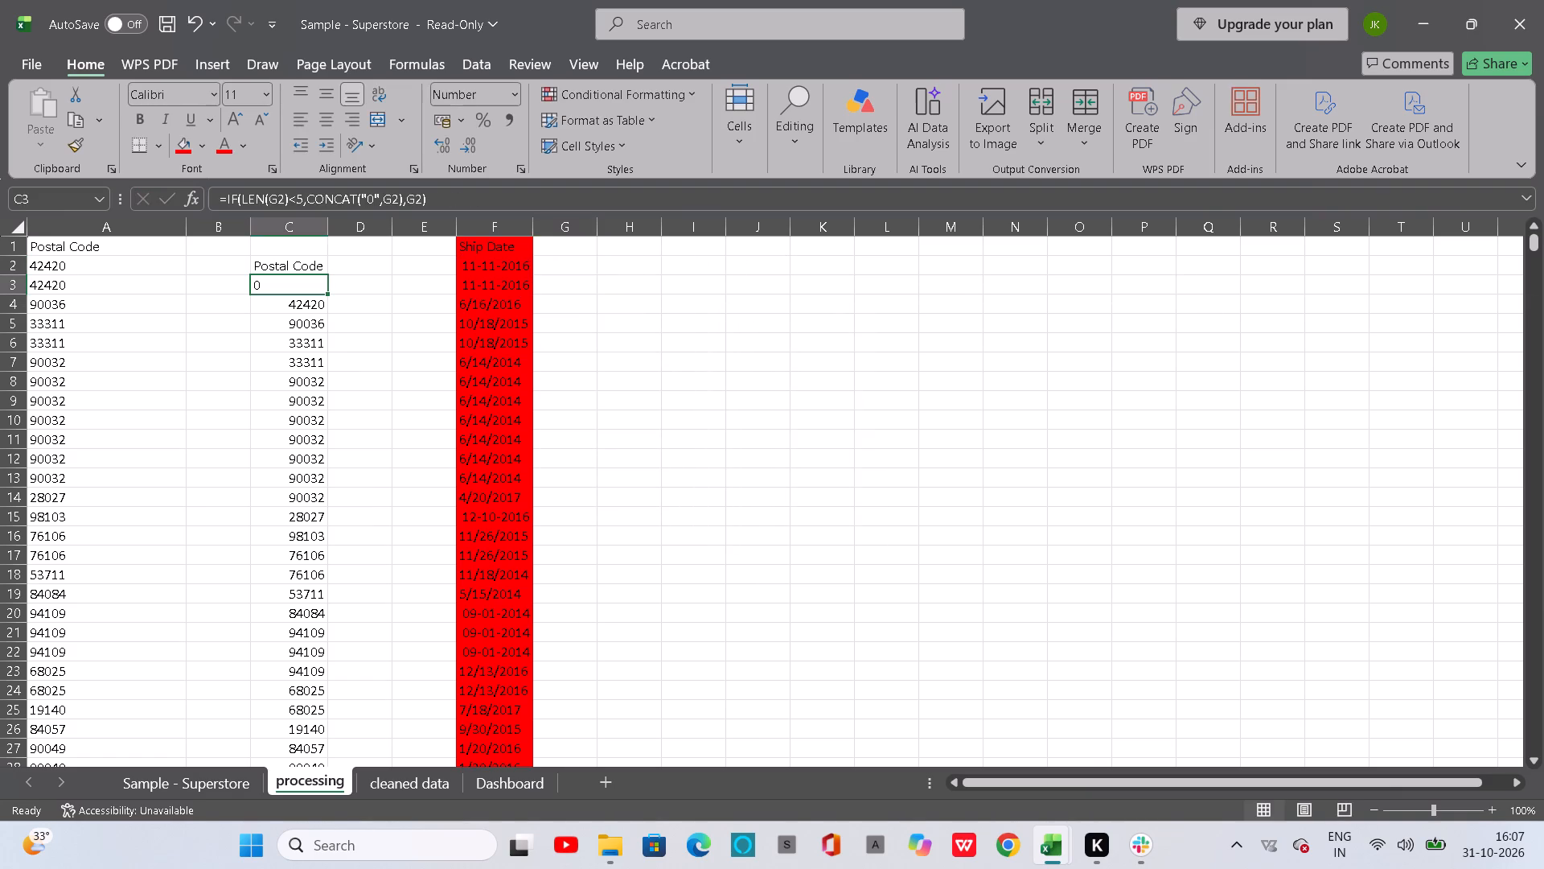
key("BackSpace")
key("BackSpace")
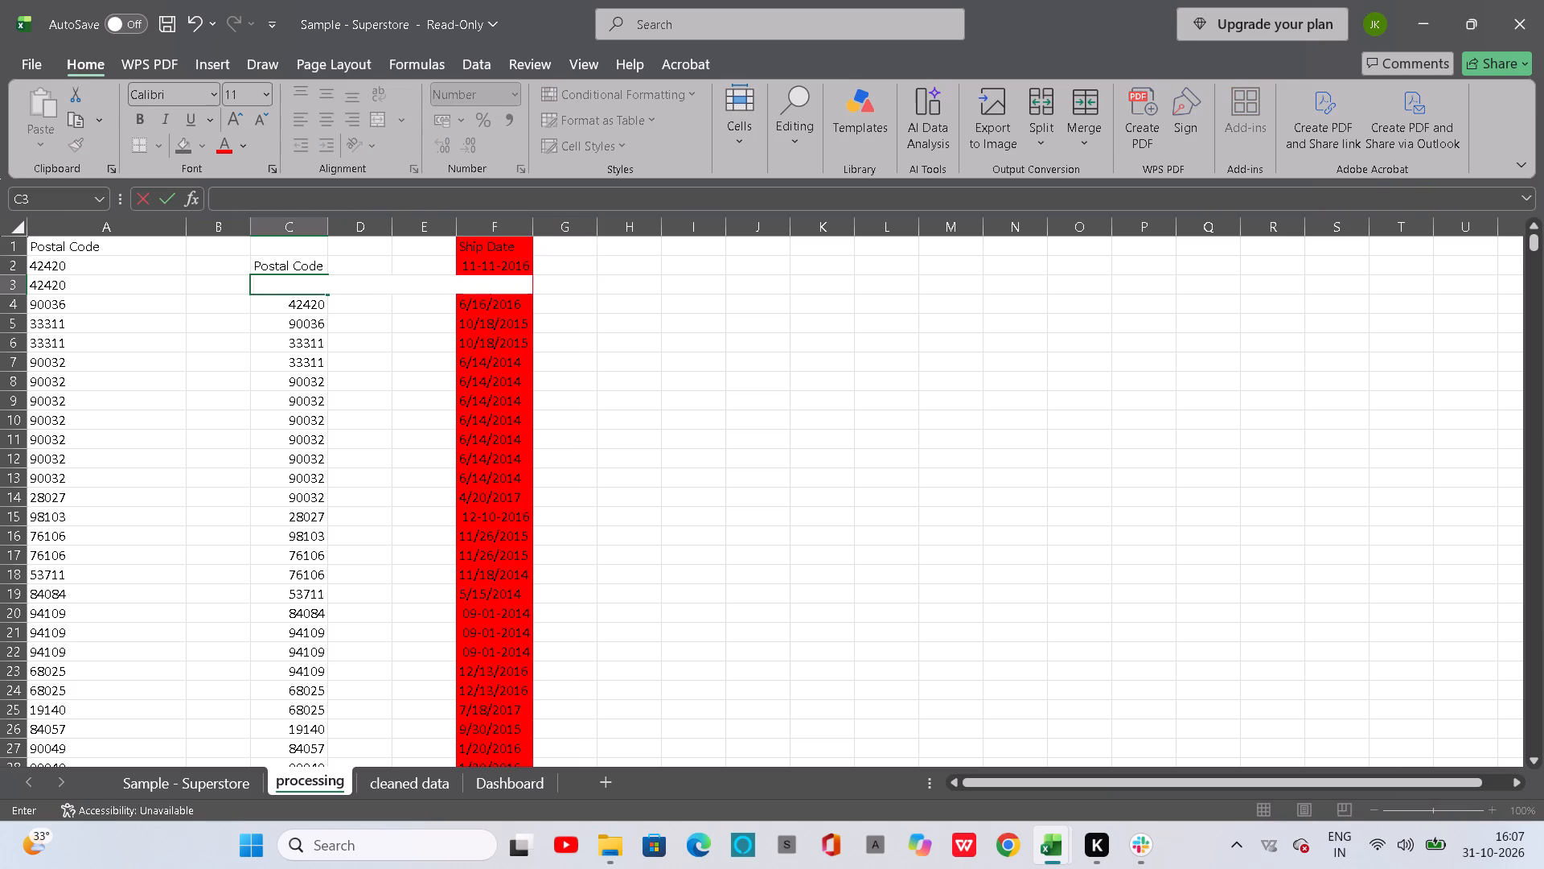
left_click(234, 298)
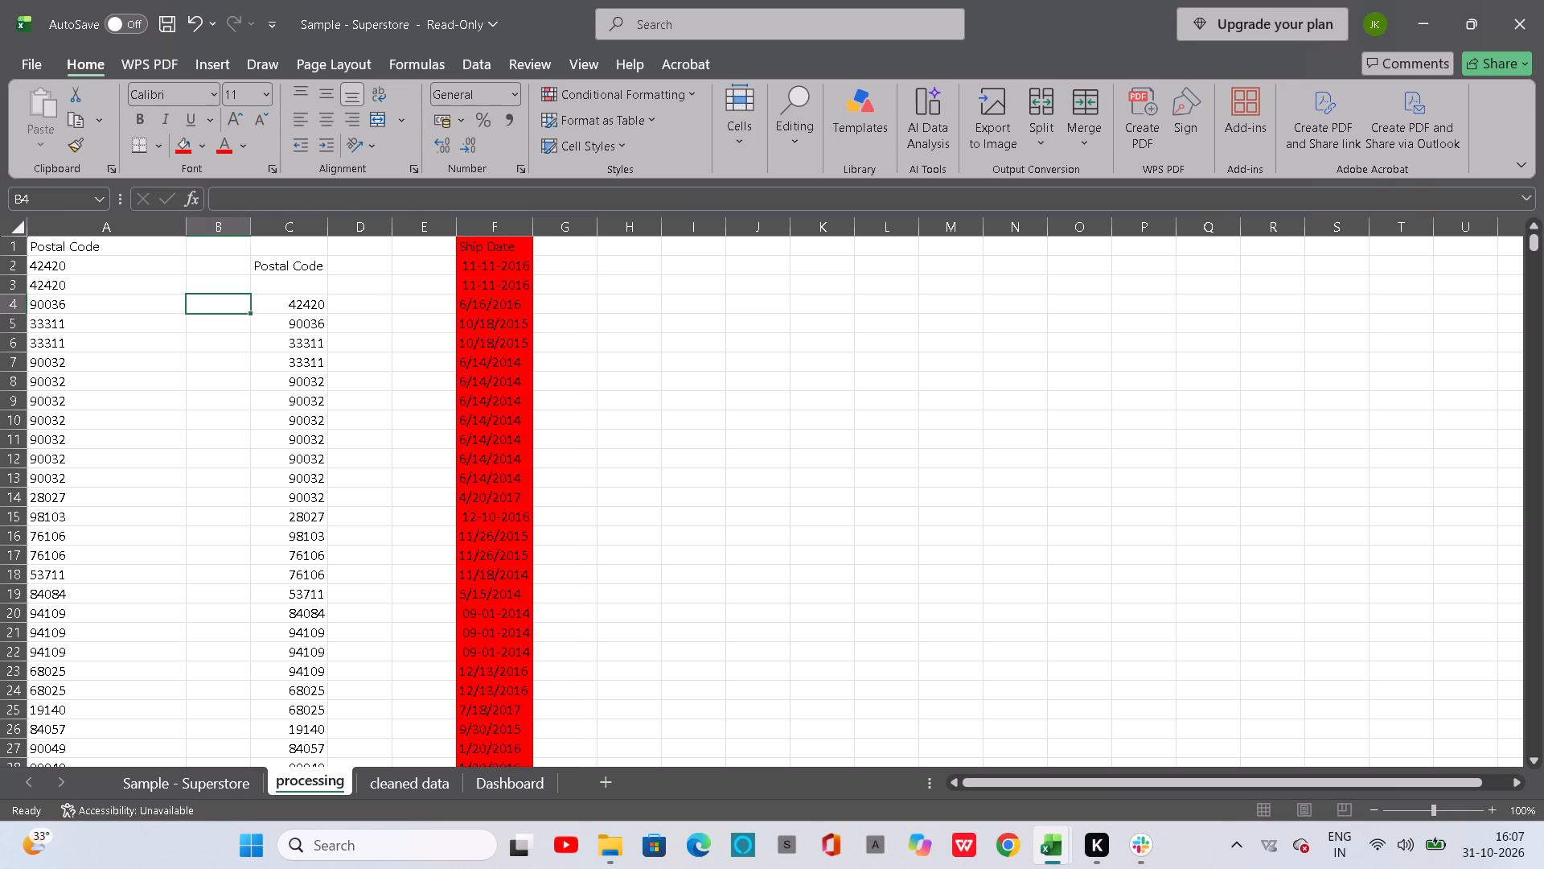
Clear the Postal Code header from cell C2.
left_click(278, 271)
left_click_drag(280, 267, 282, 278)
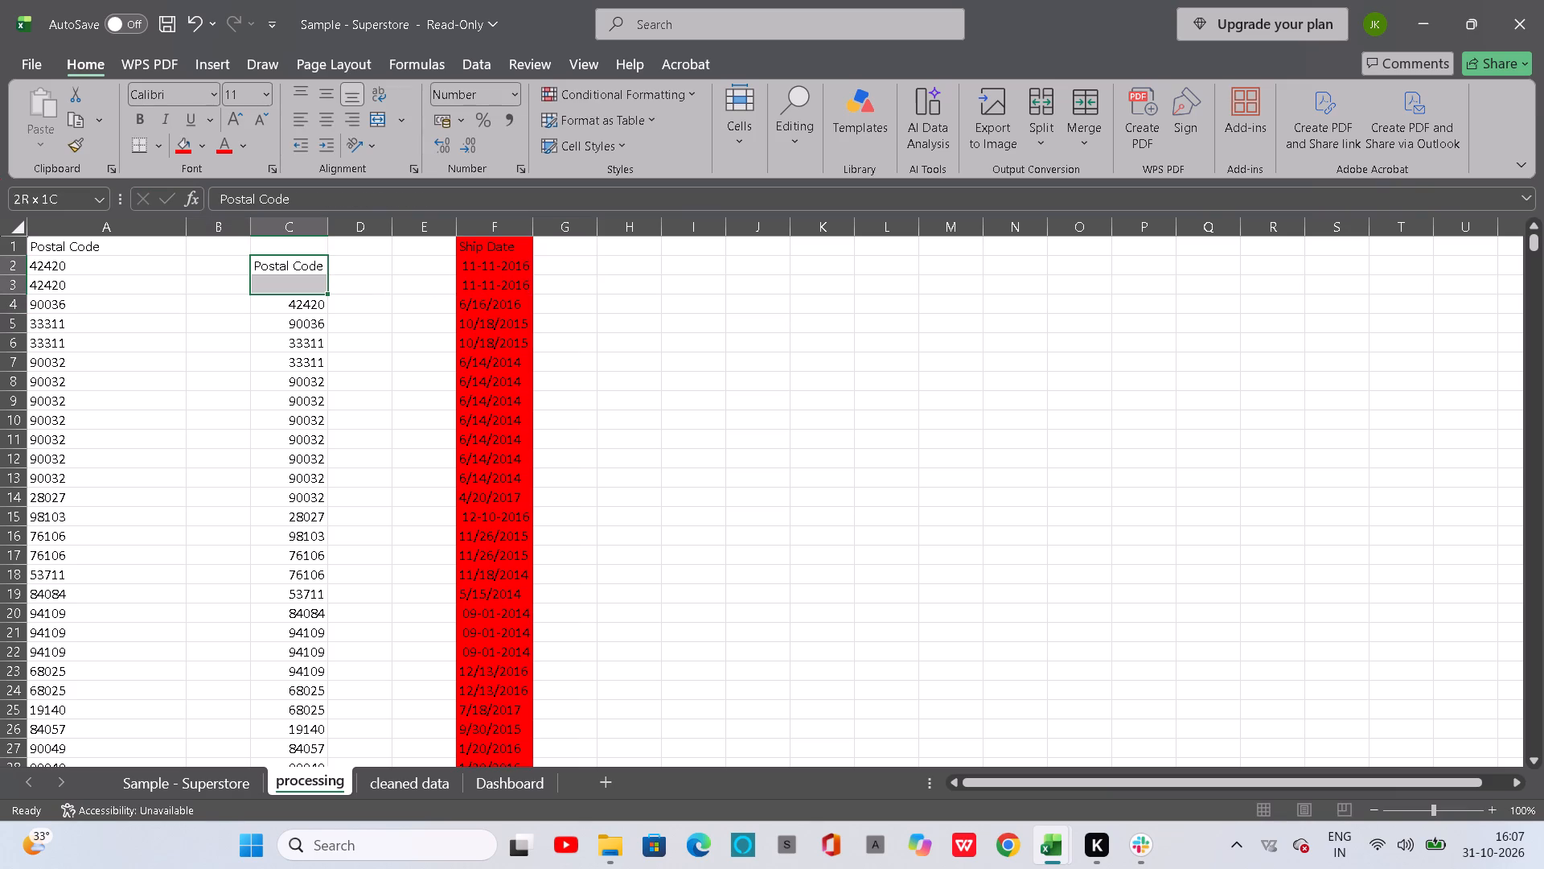
left_click_drag(282, 278, 284, 285)
left_click(292, 266)
left_click(292, 266)
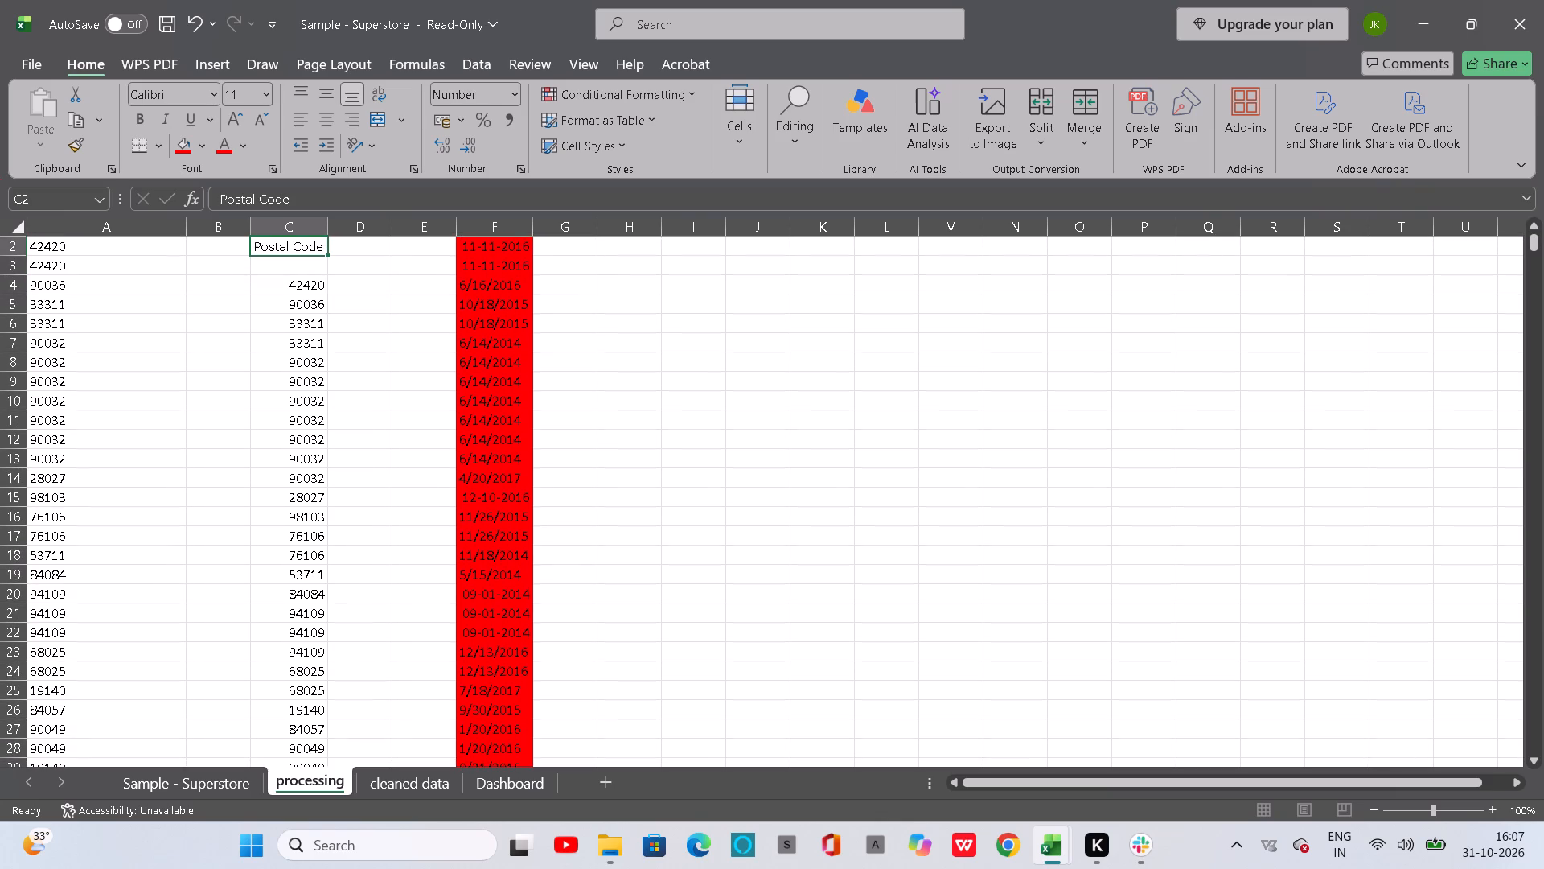
left_click_drag(292, 244, 292, 258)
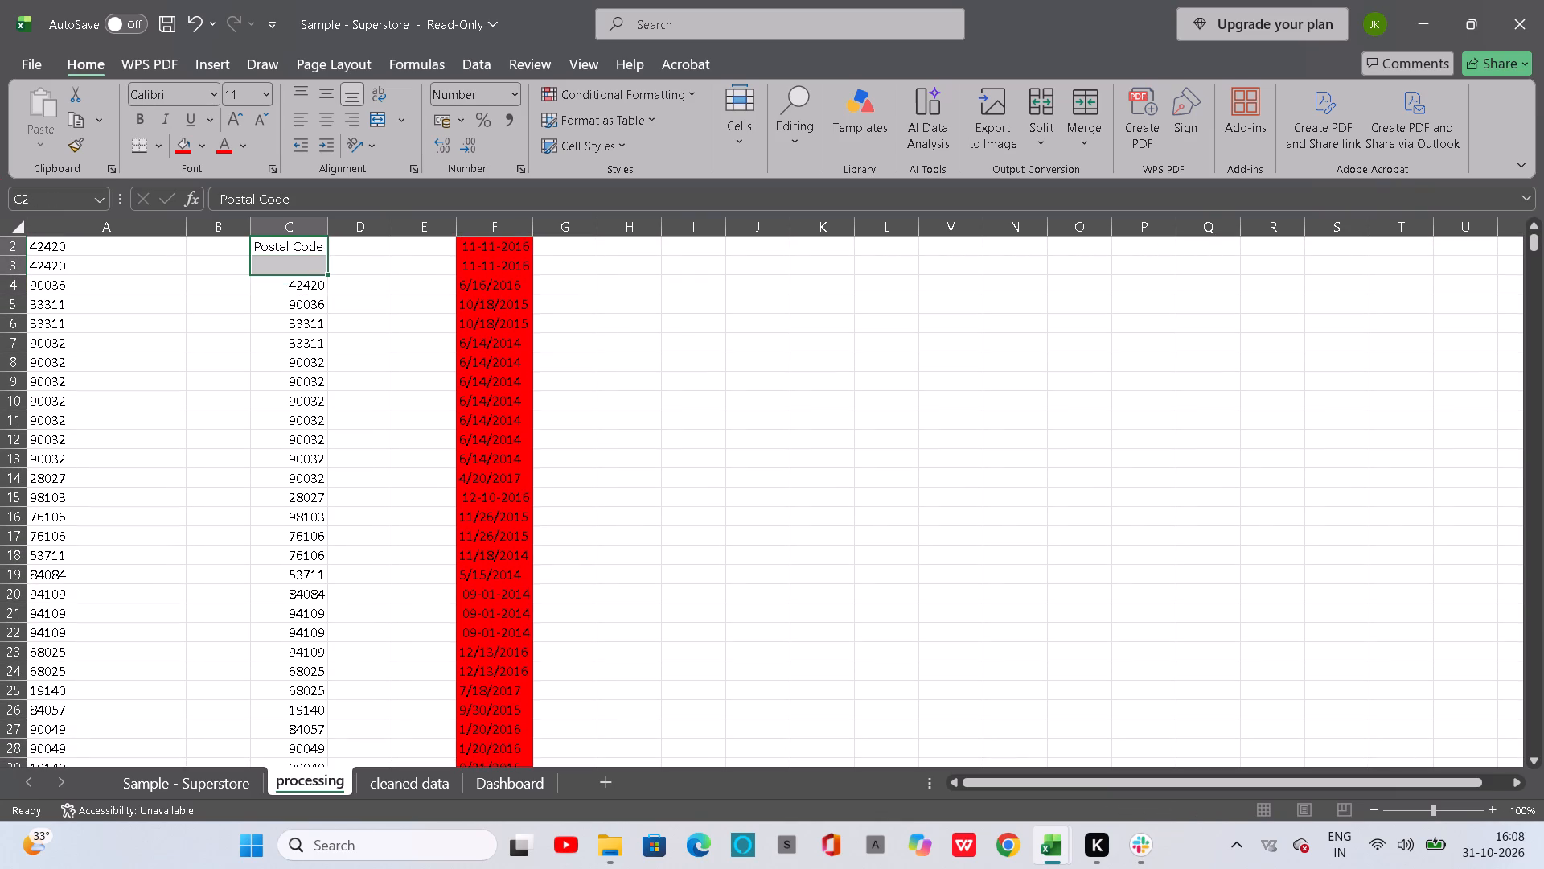
left_click(292, 258)
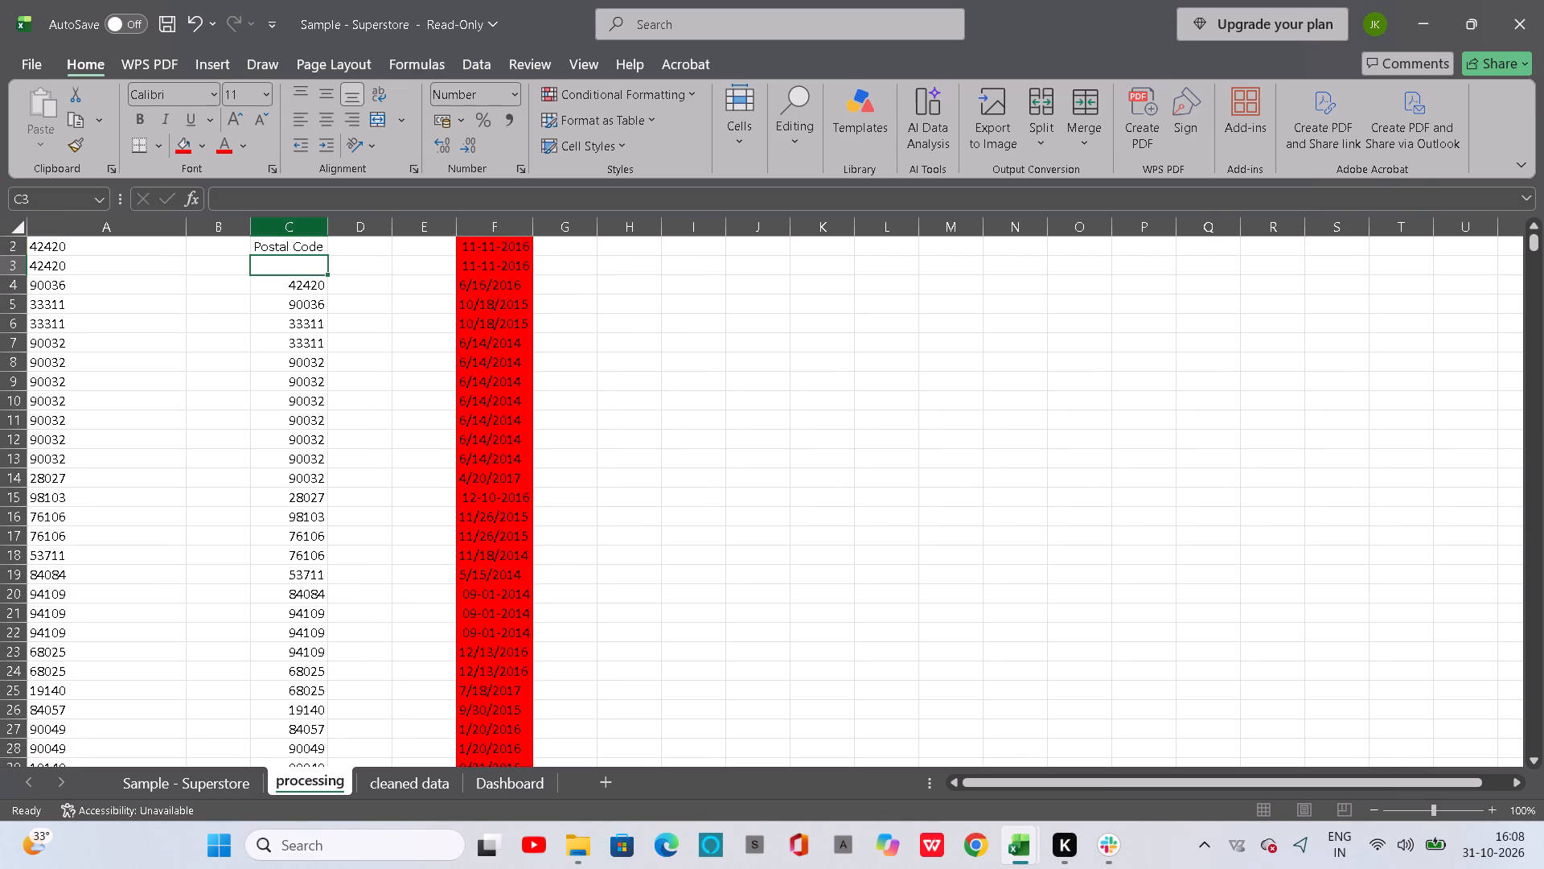
left_click(310, 245)
key("BackSpace")
key("BackSpace")
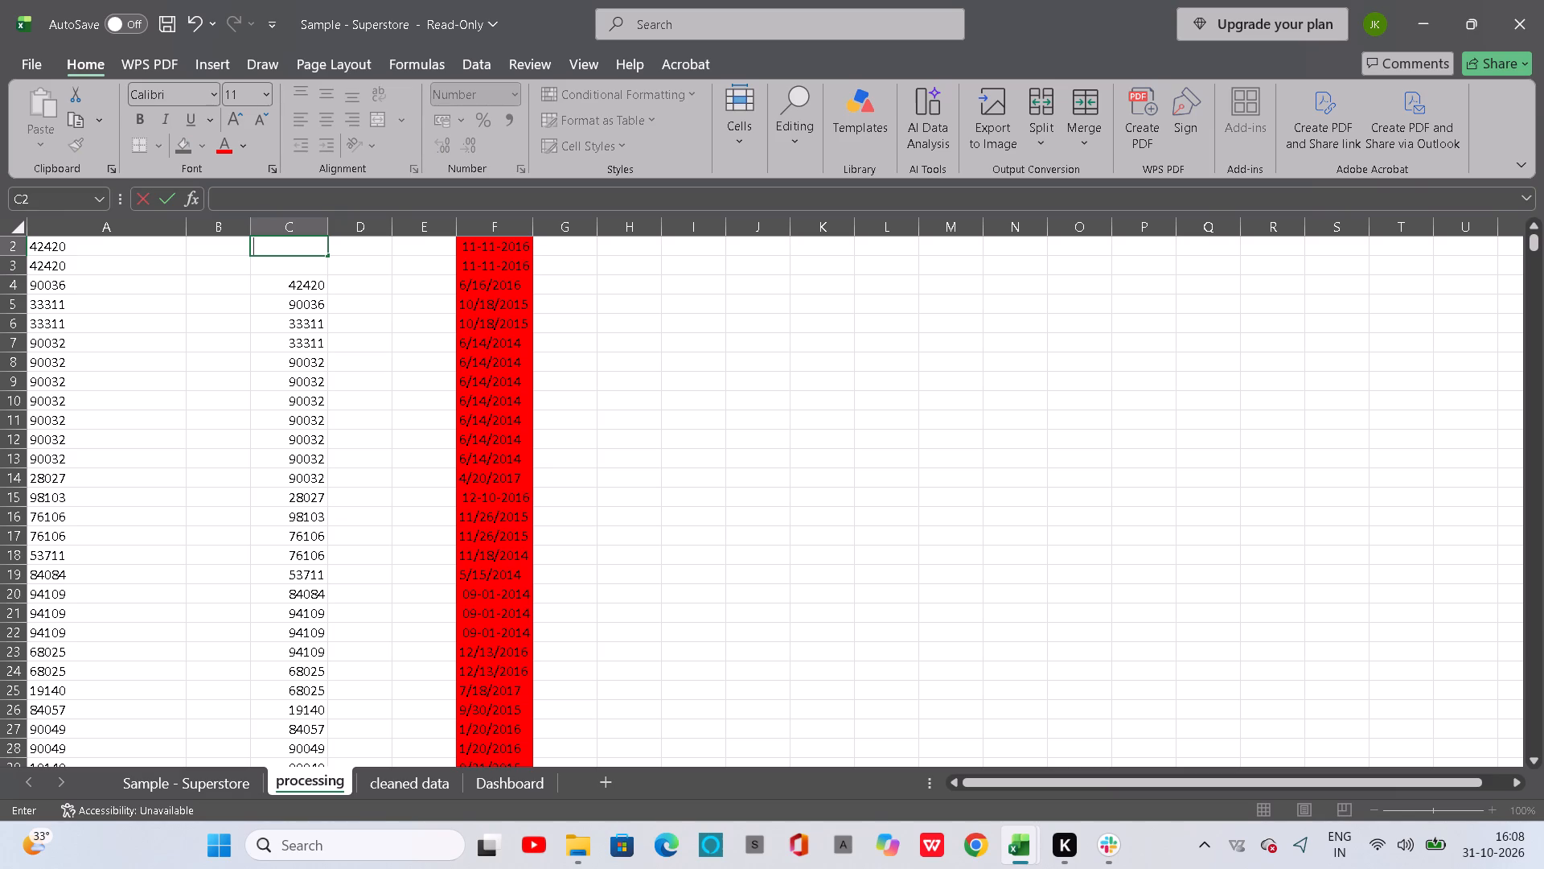
Fill the postal code padding formula in C4 down column C.
left_click(298, 285)
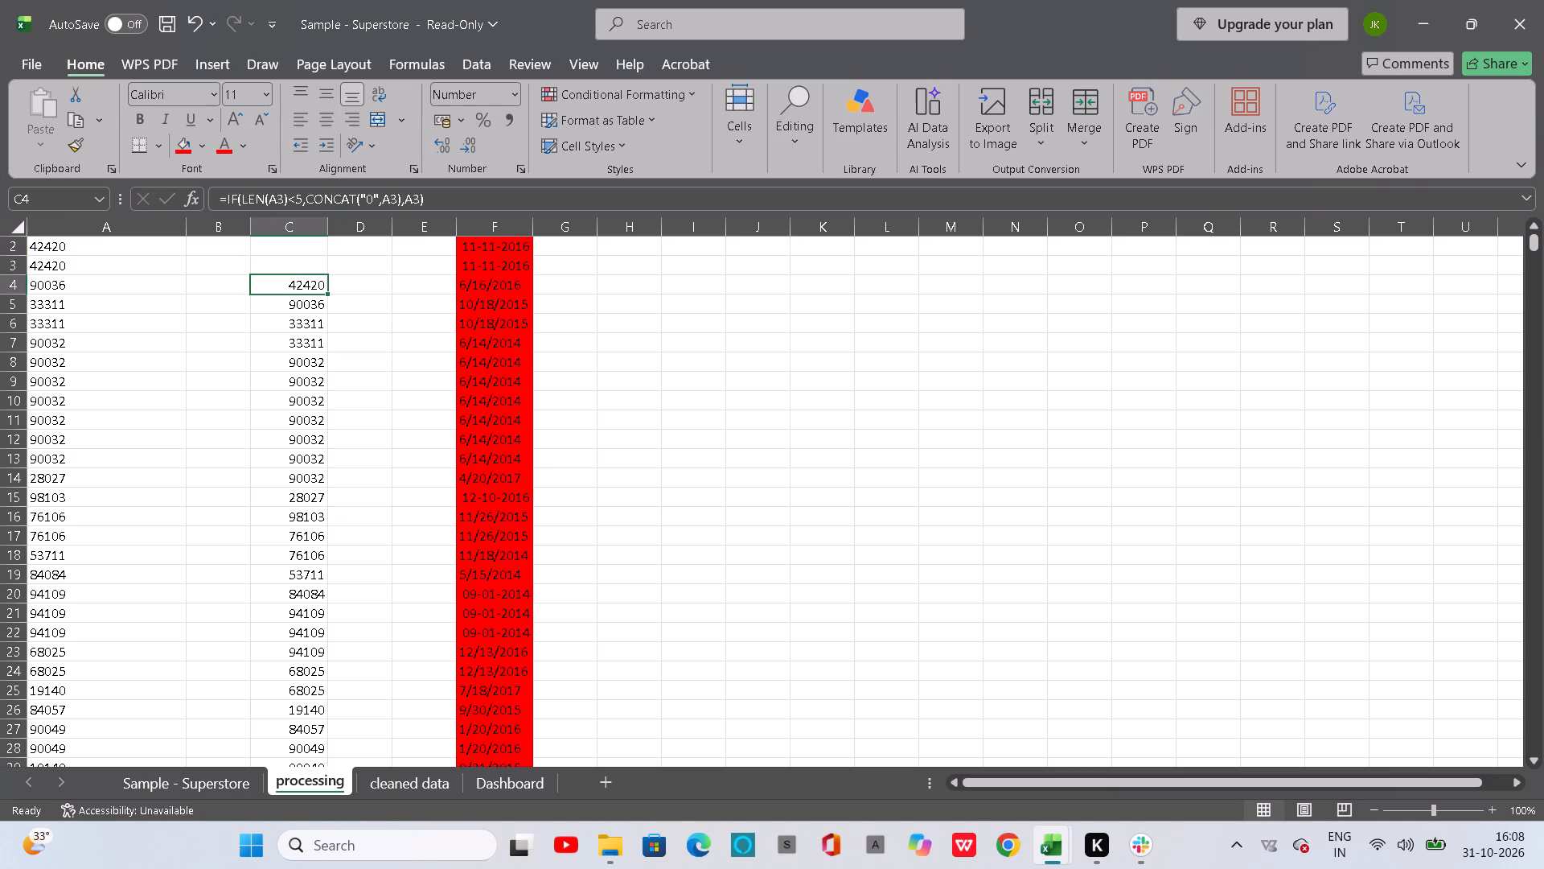
double_click(329, 292)
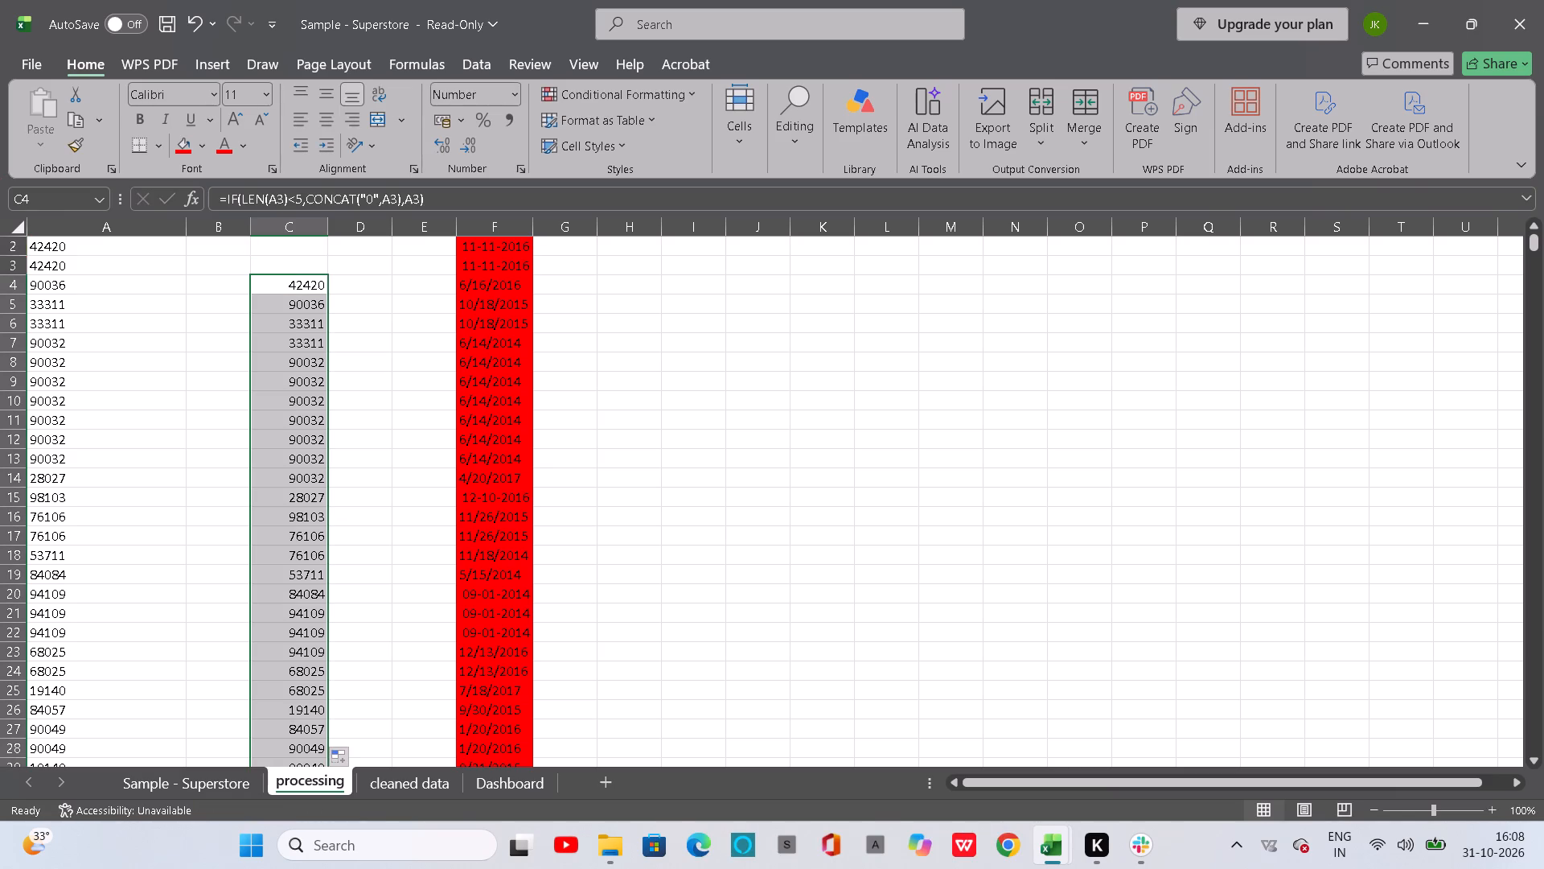
Format the padded postal codes in column C of the processing sheet as Text.
scroll(300, 409, "down", 16)
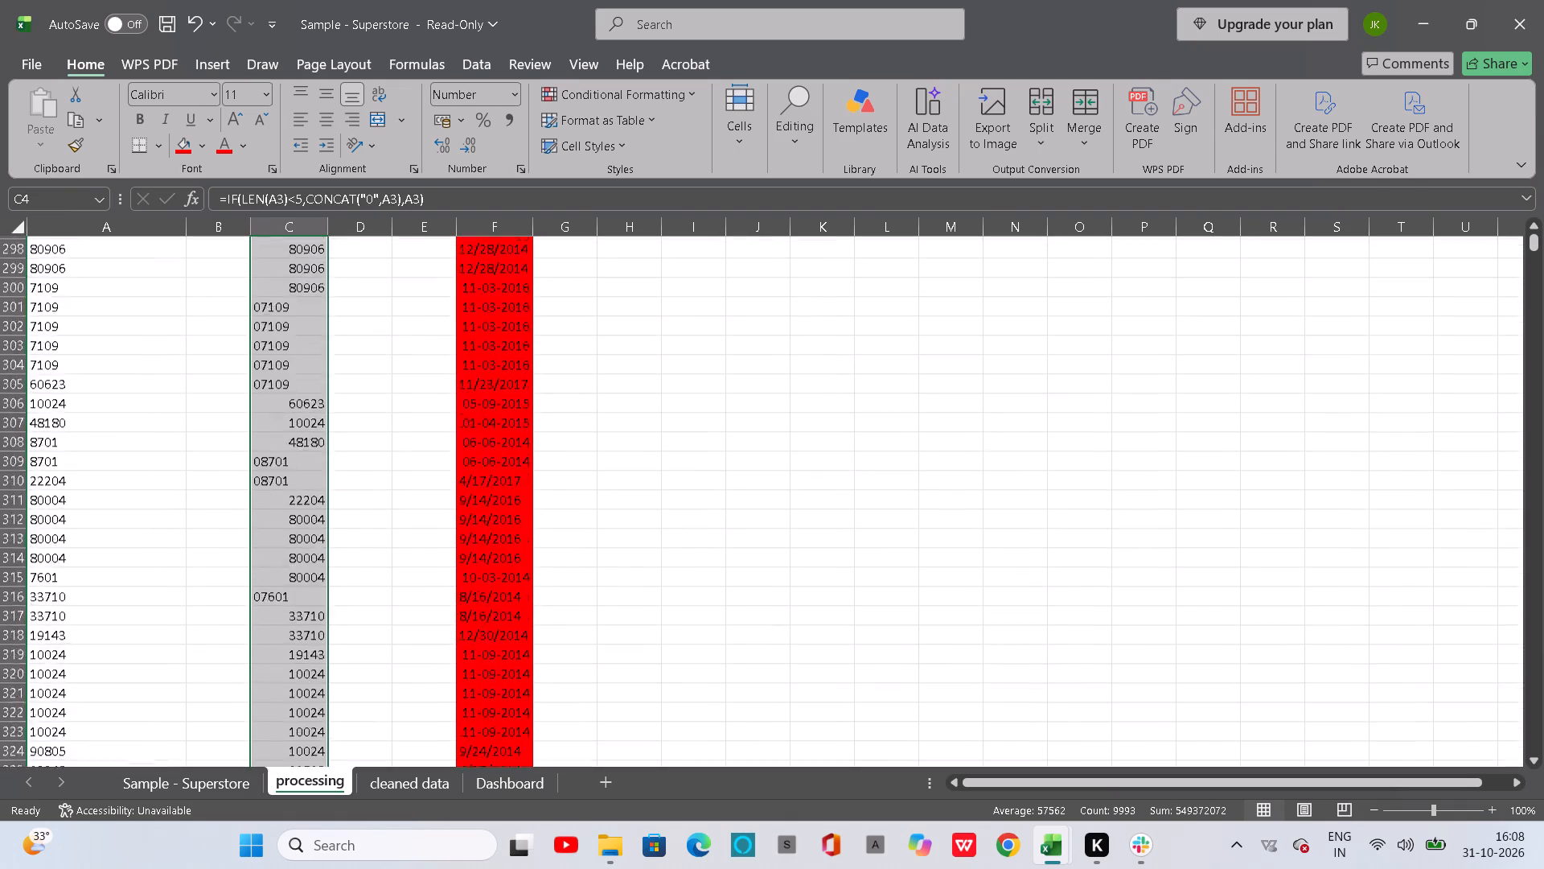
scroll(300, 409, "up", 7)
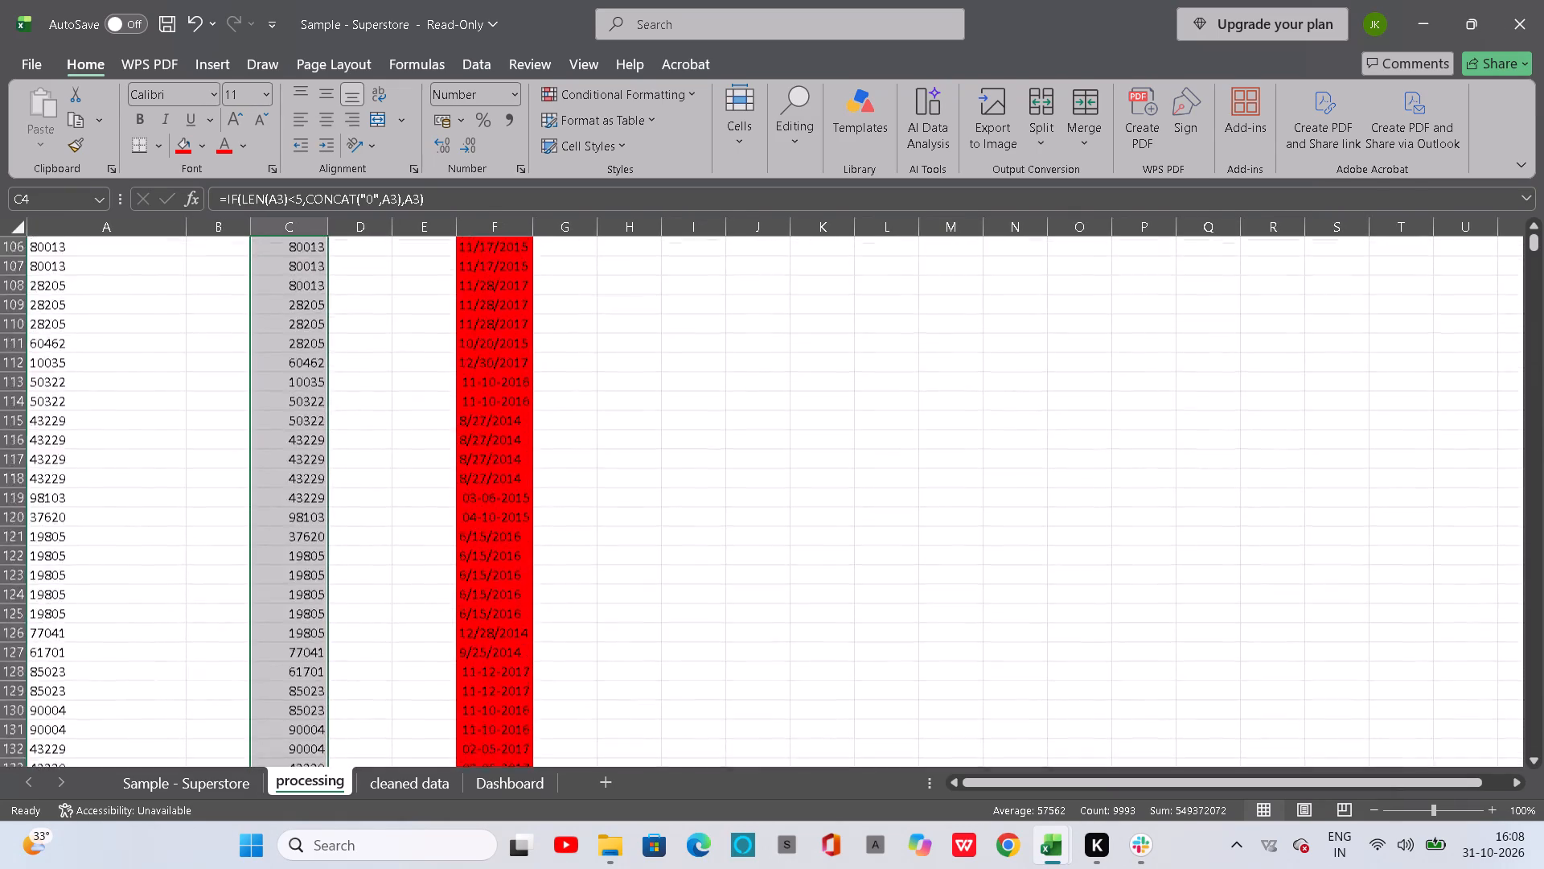
key("ctrl+1")
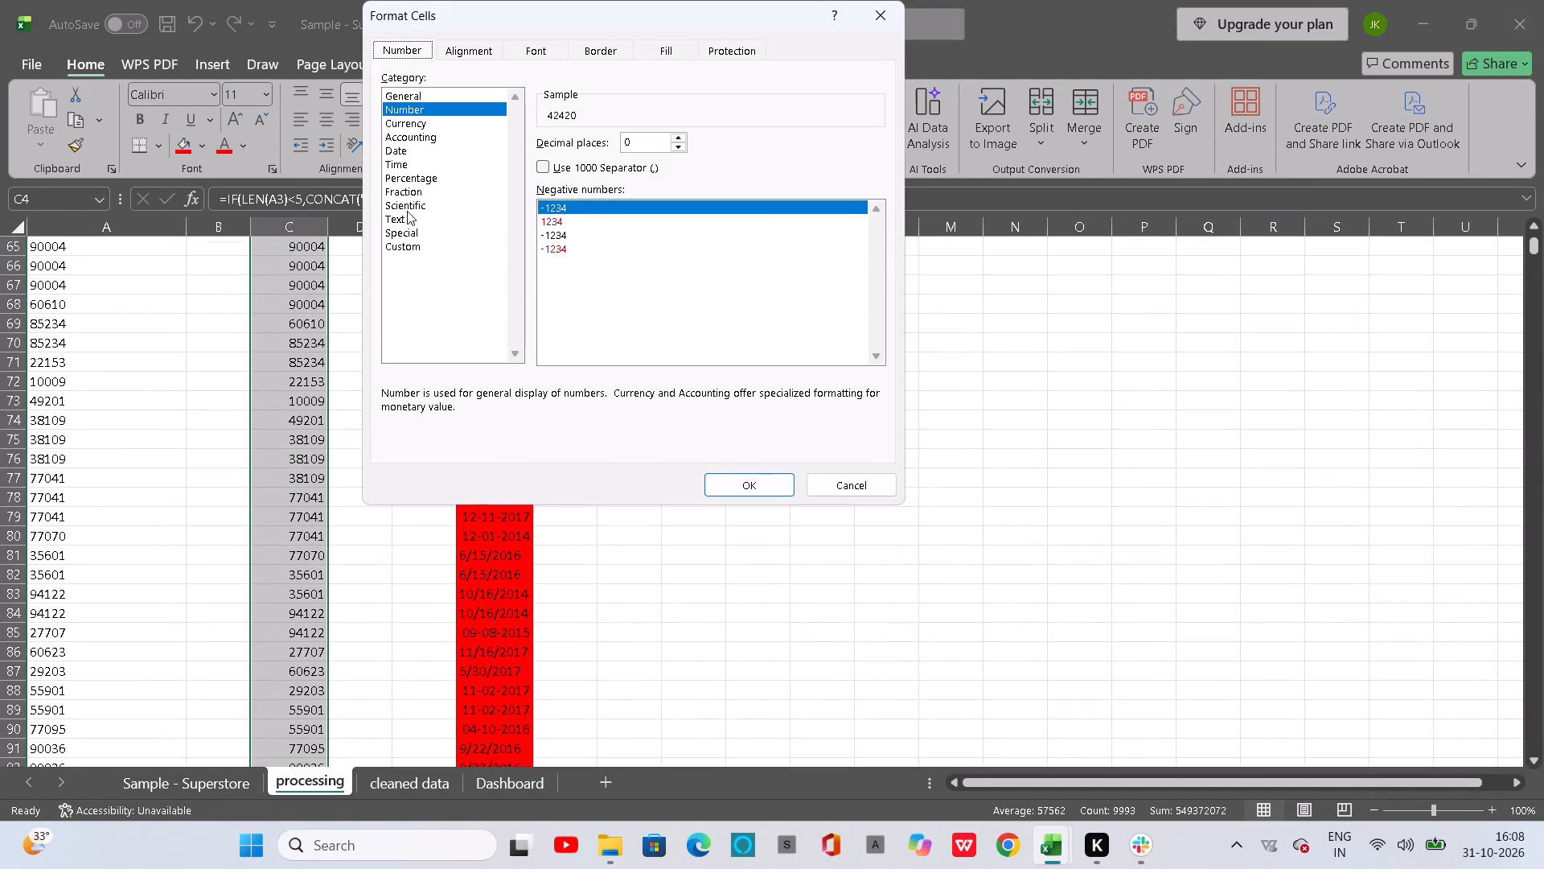
left_click(407, 211)
left_click(407, 216)
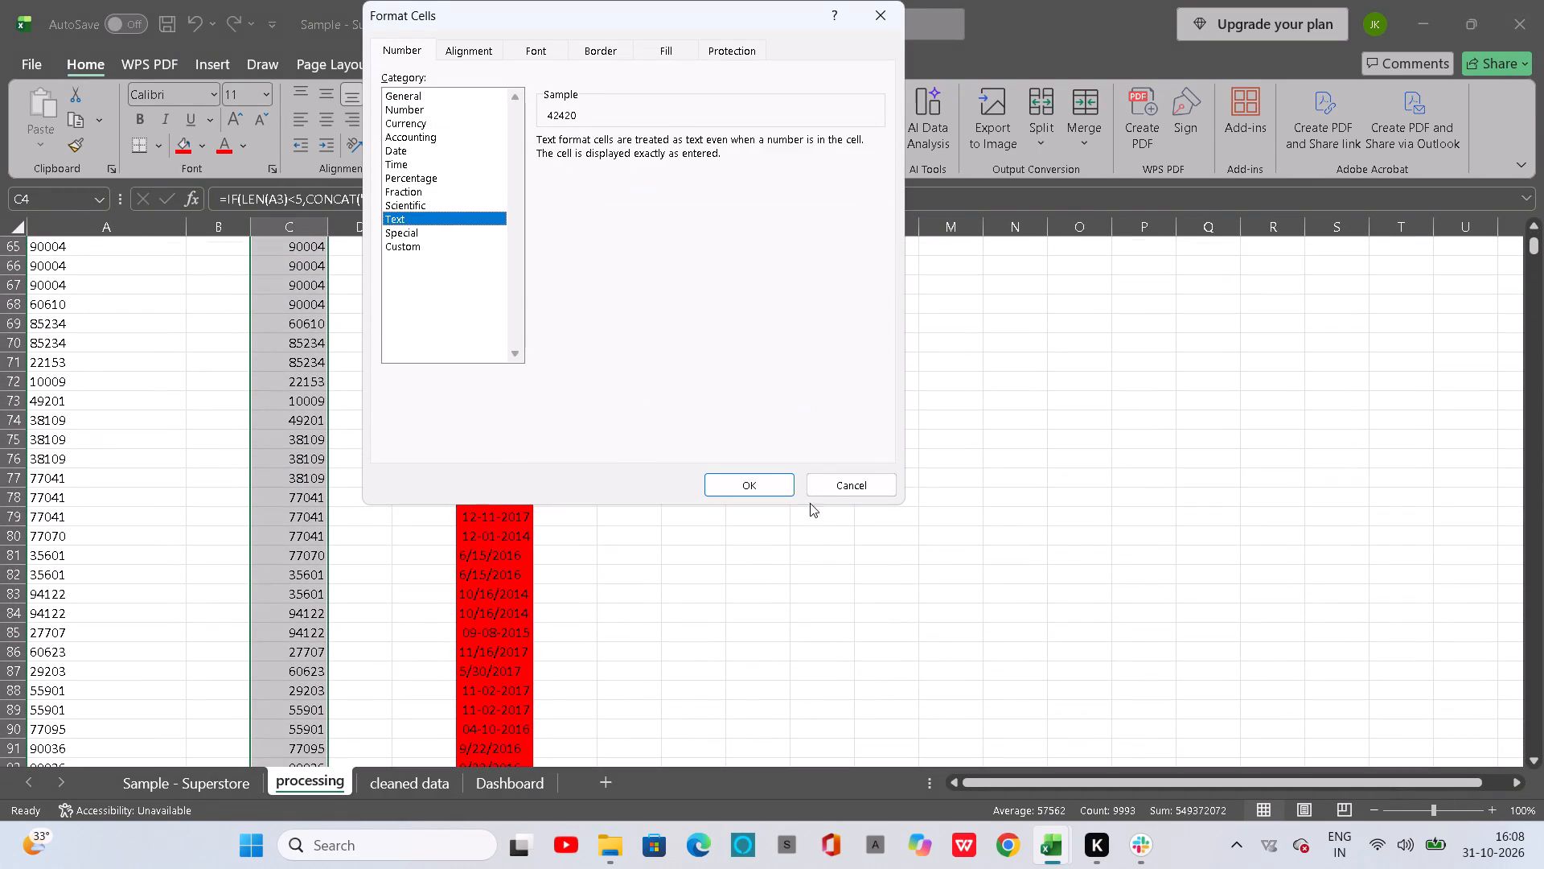
left_click(771, 472)
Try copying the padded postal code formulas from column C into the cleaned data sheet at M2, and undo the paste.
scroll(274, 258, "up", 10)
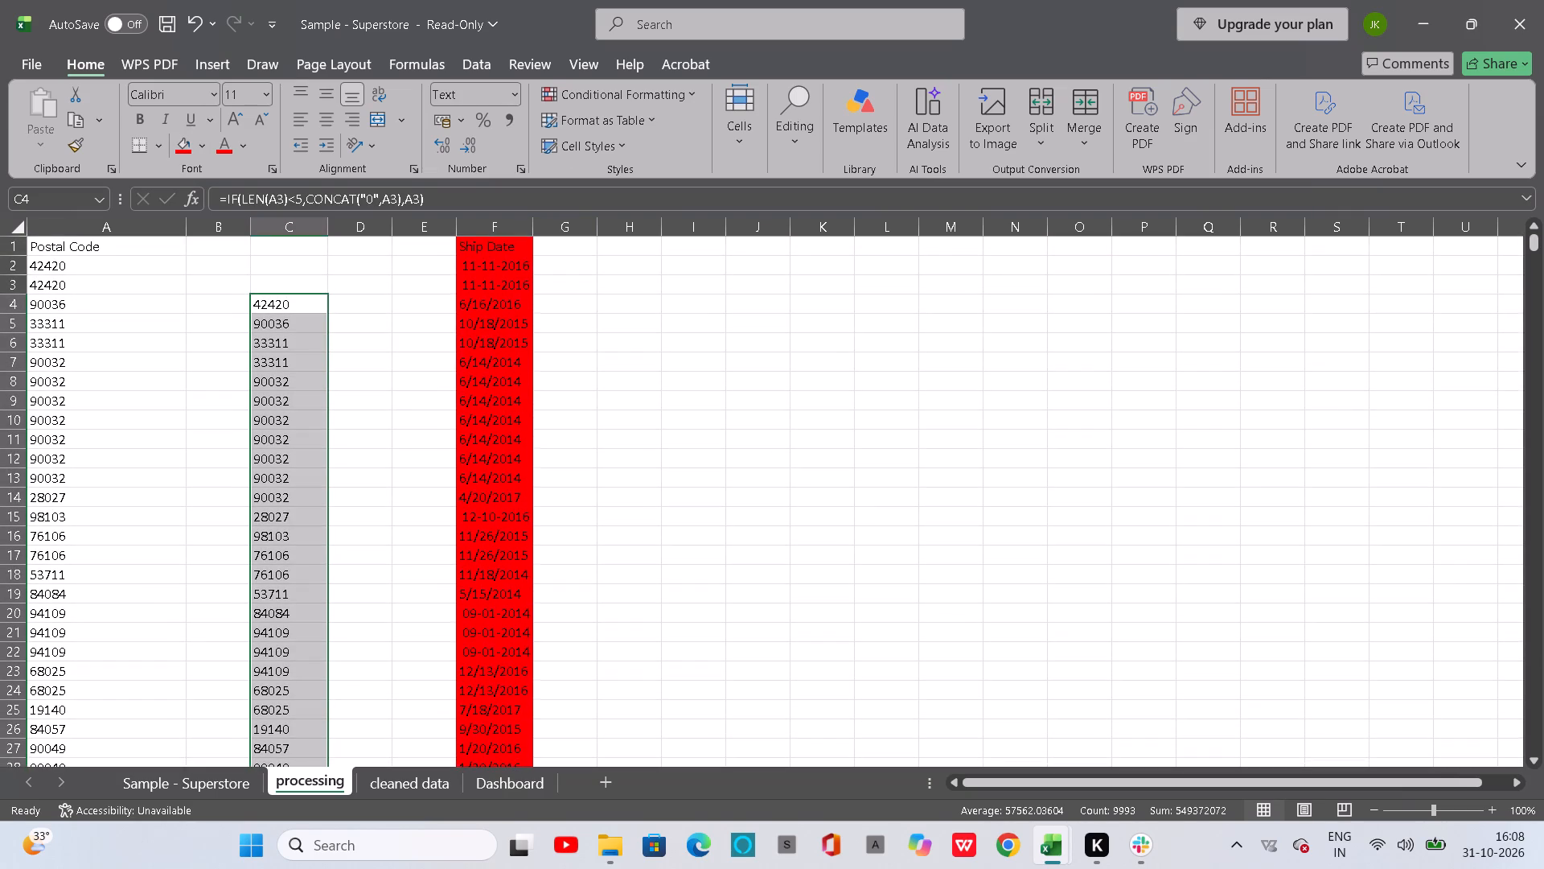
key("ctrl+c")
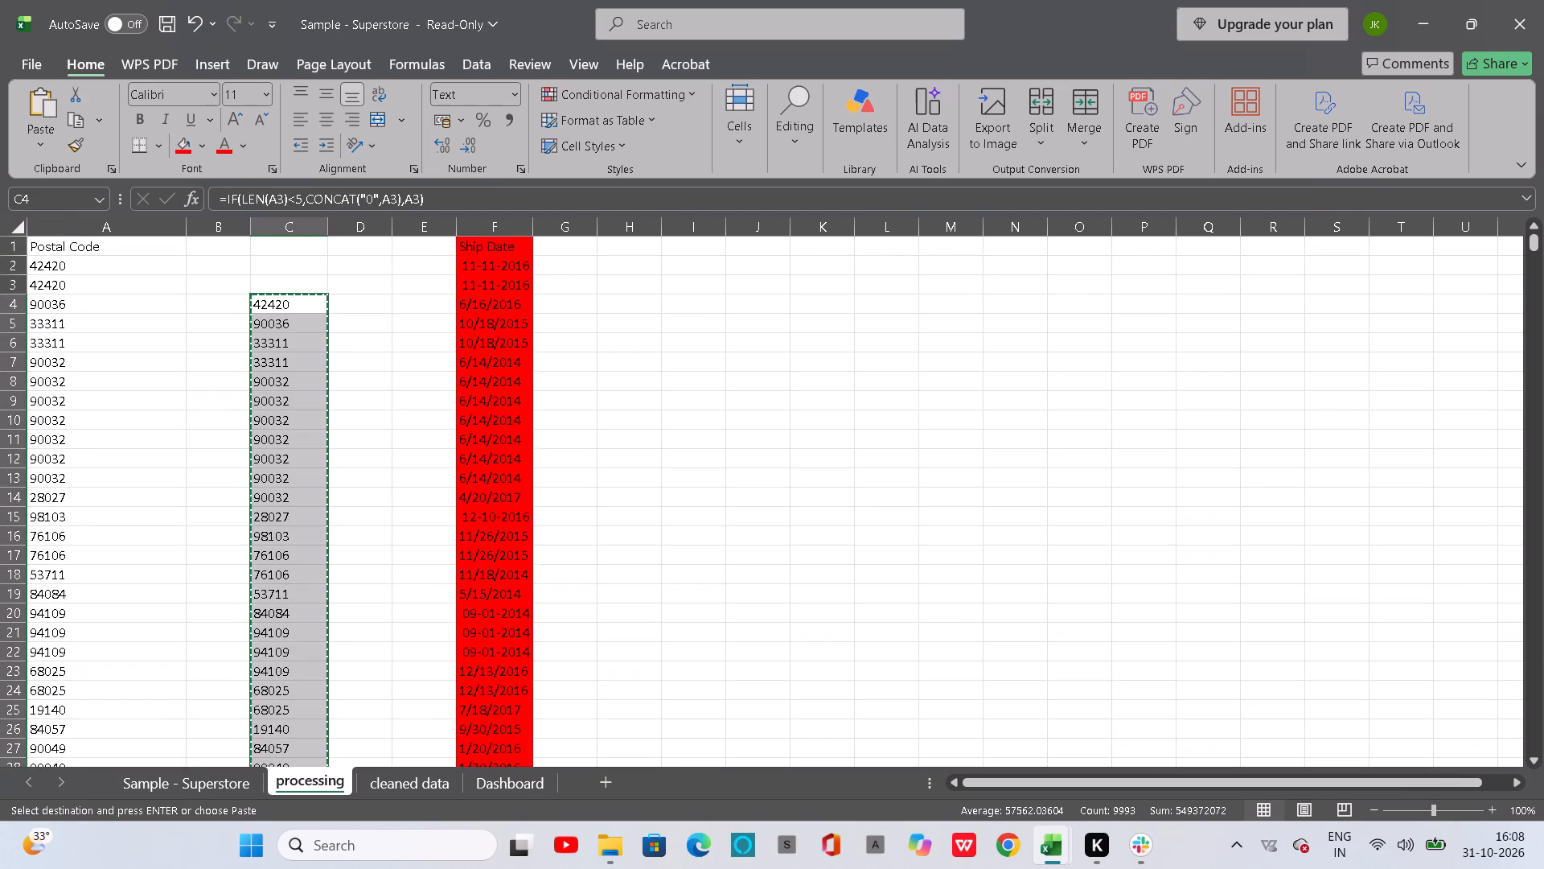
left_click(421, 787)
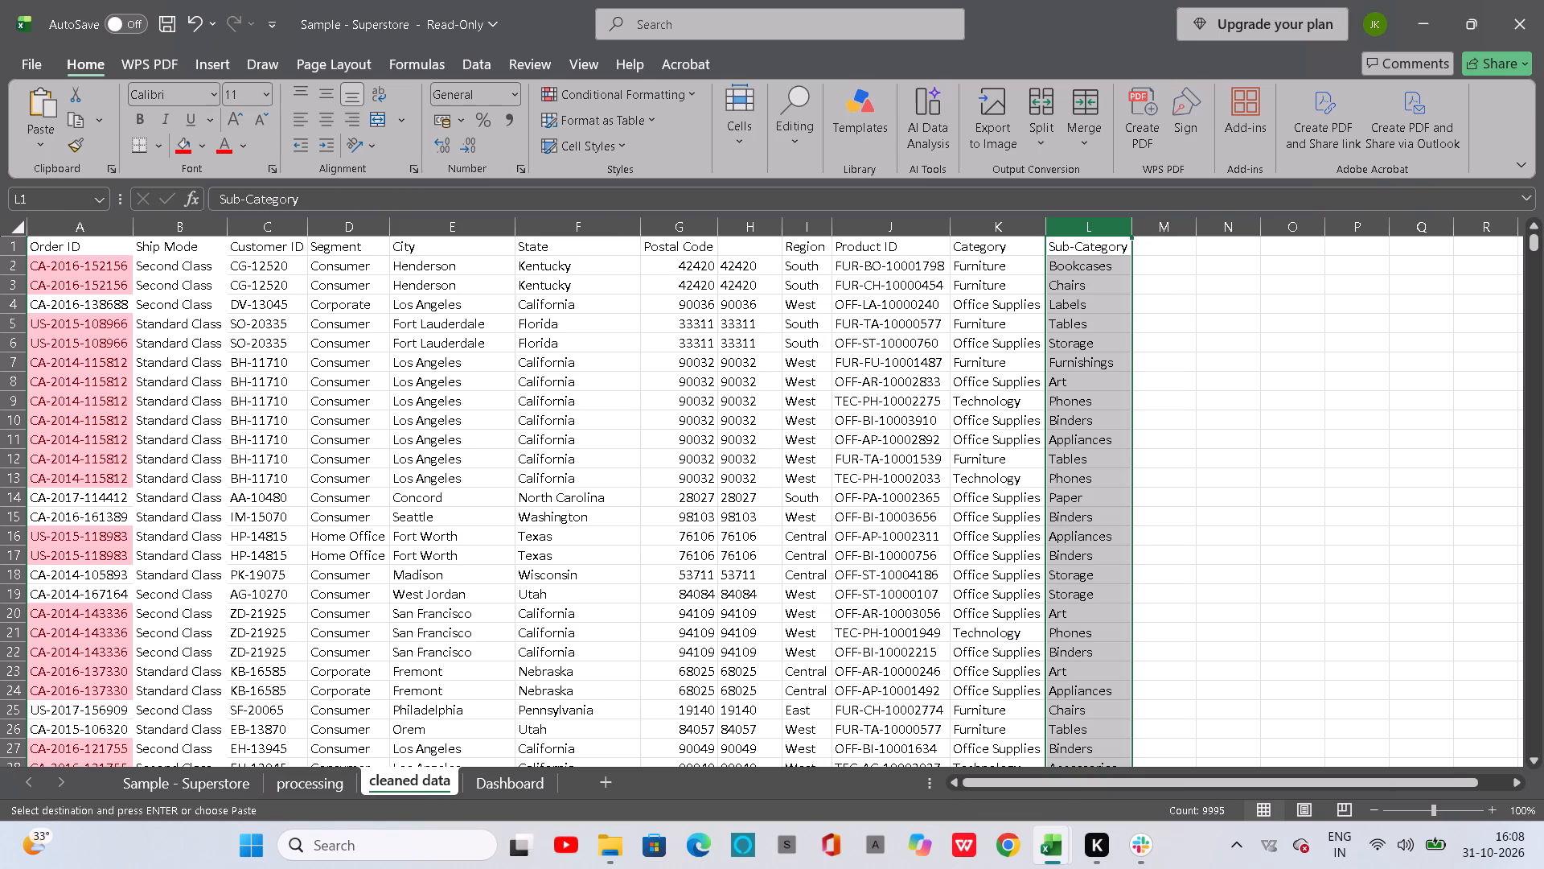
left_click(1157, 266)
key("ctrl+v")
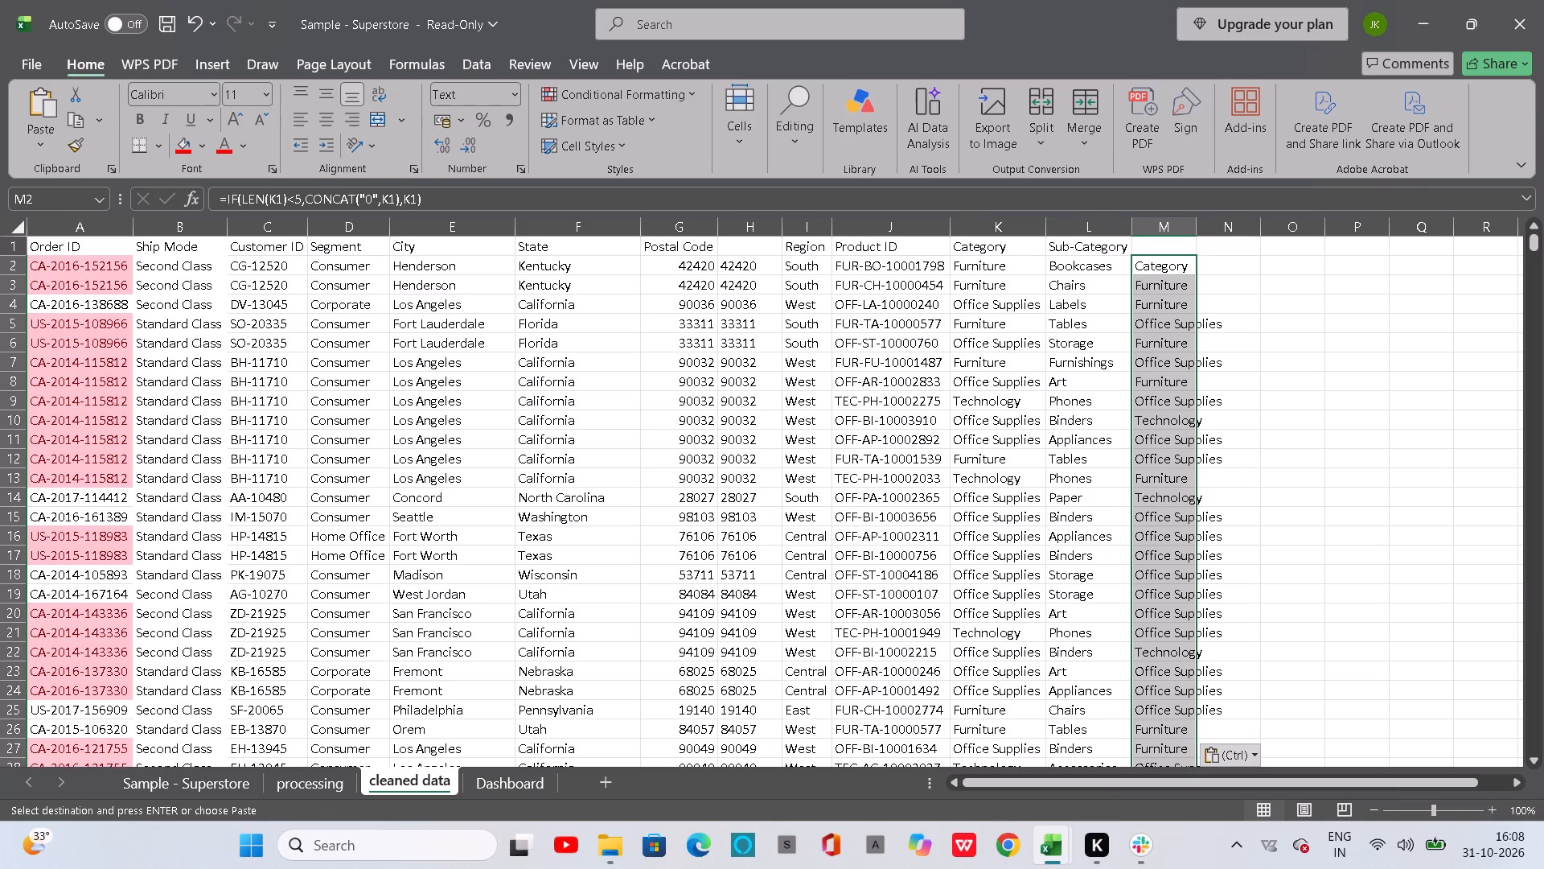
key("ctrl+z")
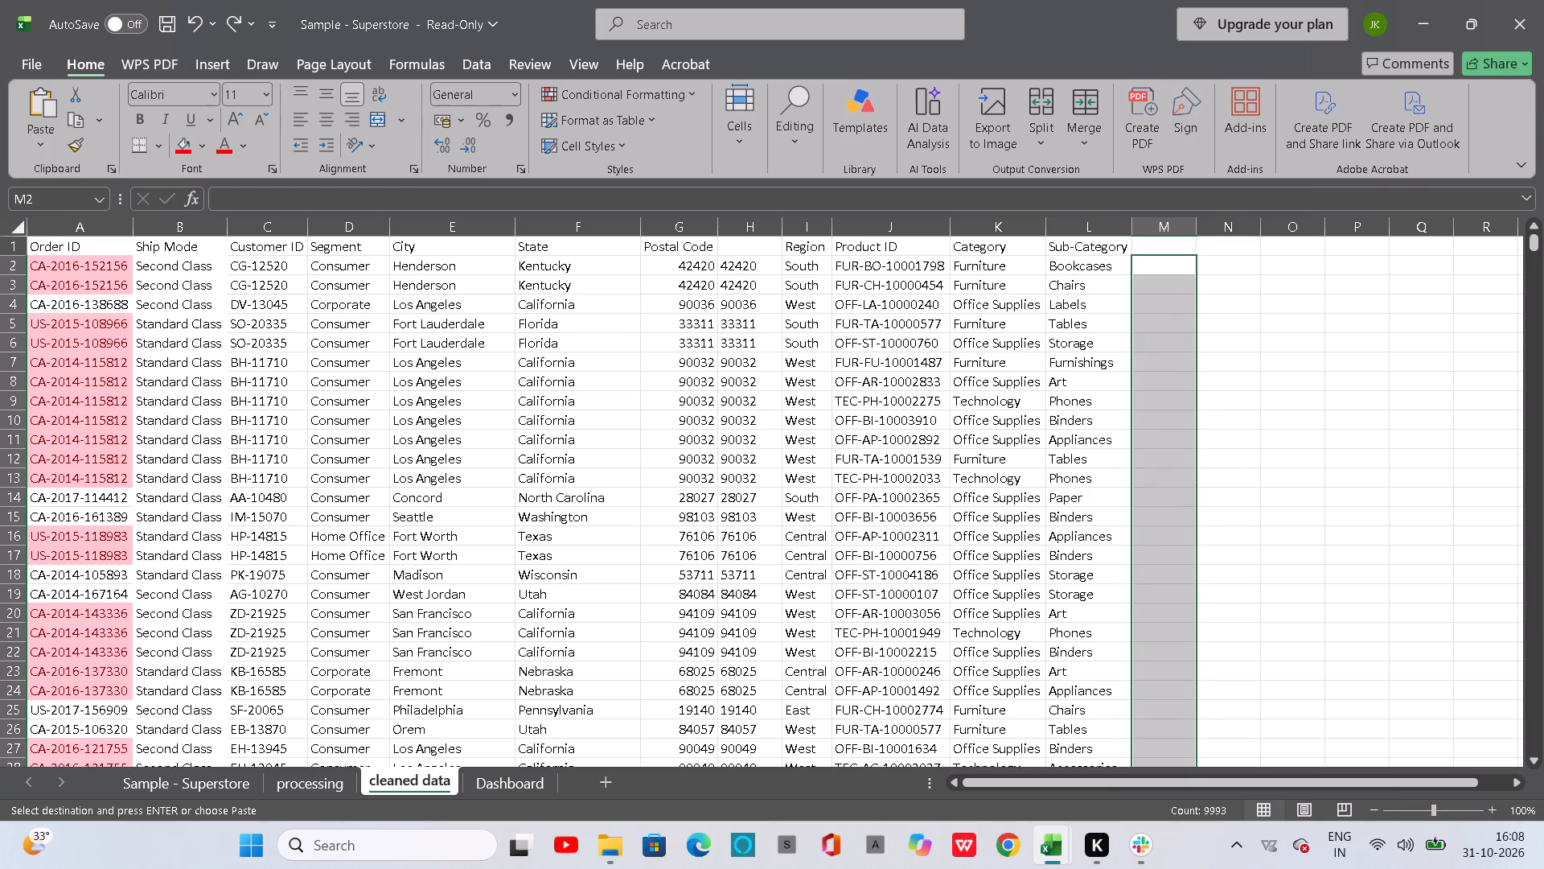
Delete the original Postal Code column G from the cleaned data sheet.
scroll(511, 358, "right", 1)
left_click(687, 252)
left_click(682, 227)
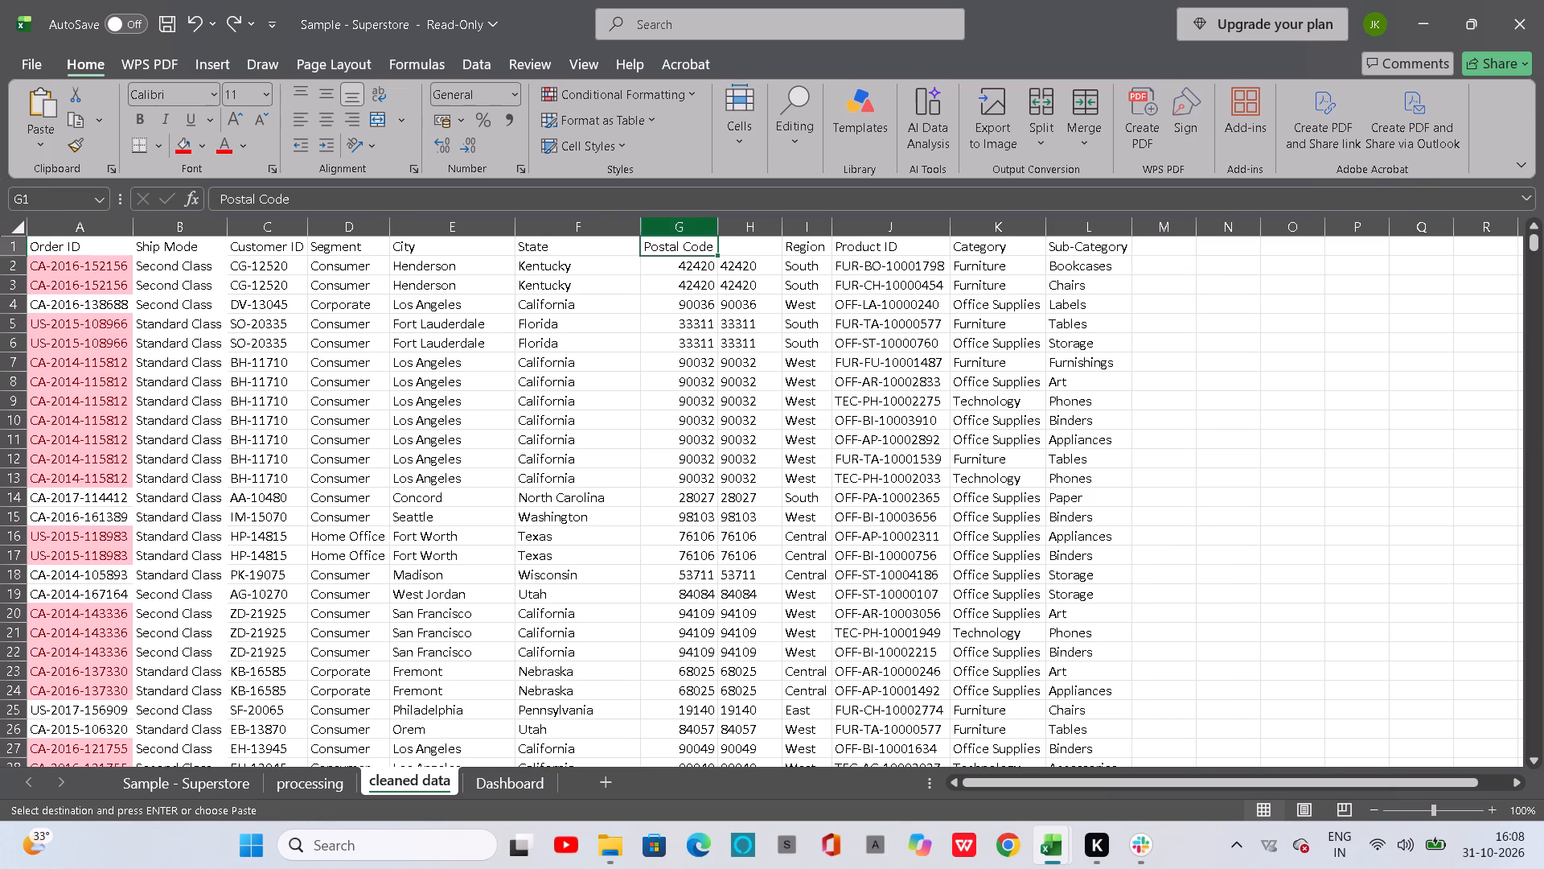
right_click(682, 227)
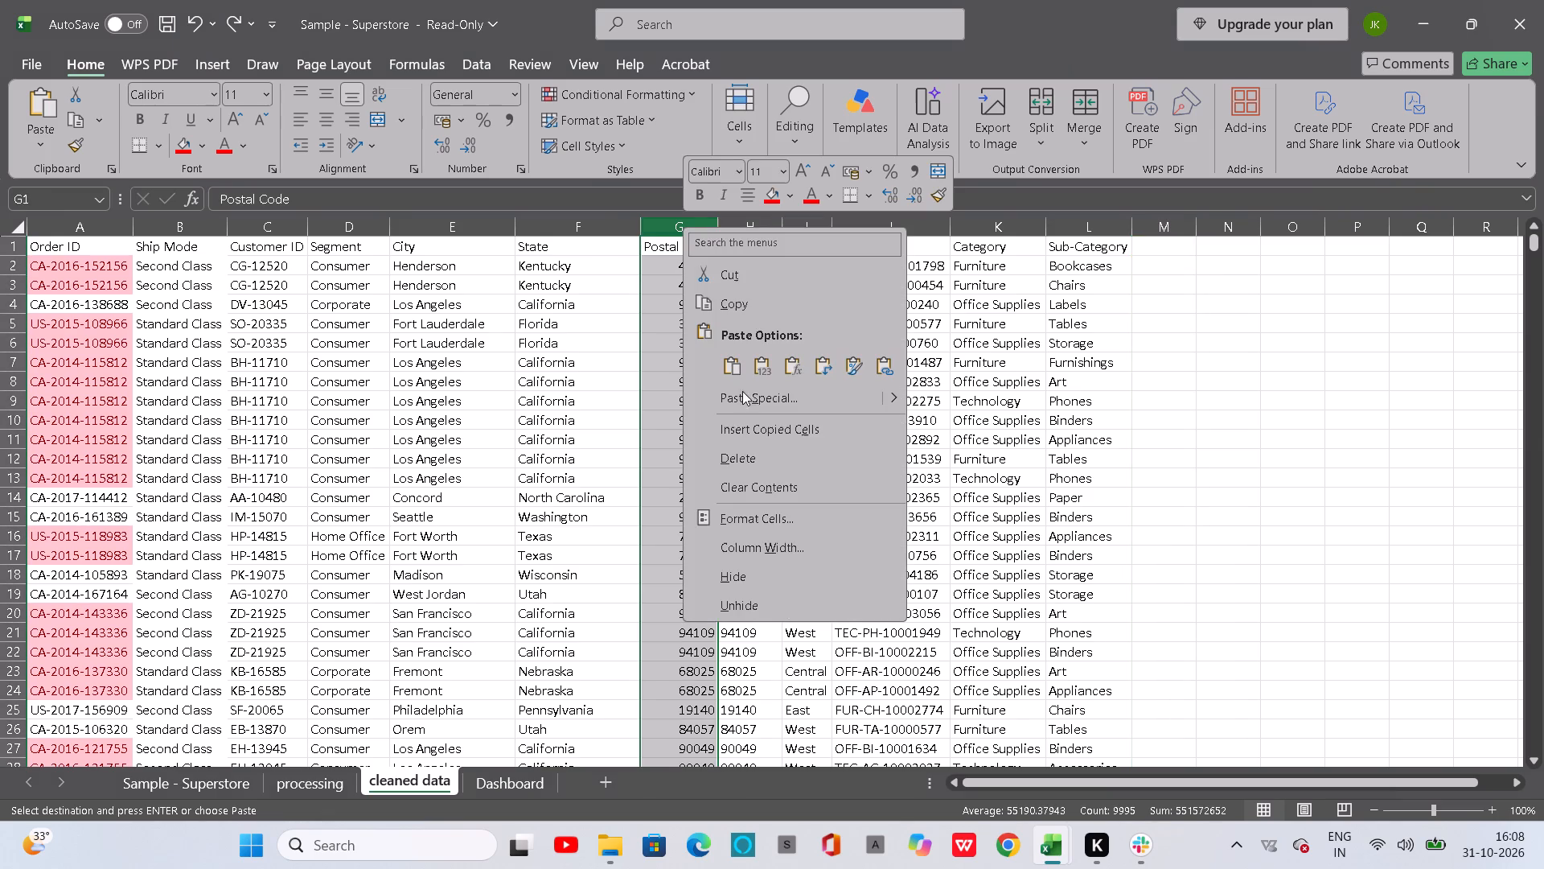
left_click(737, 458)
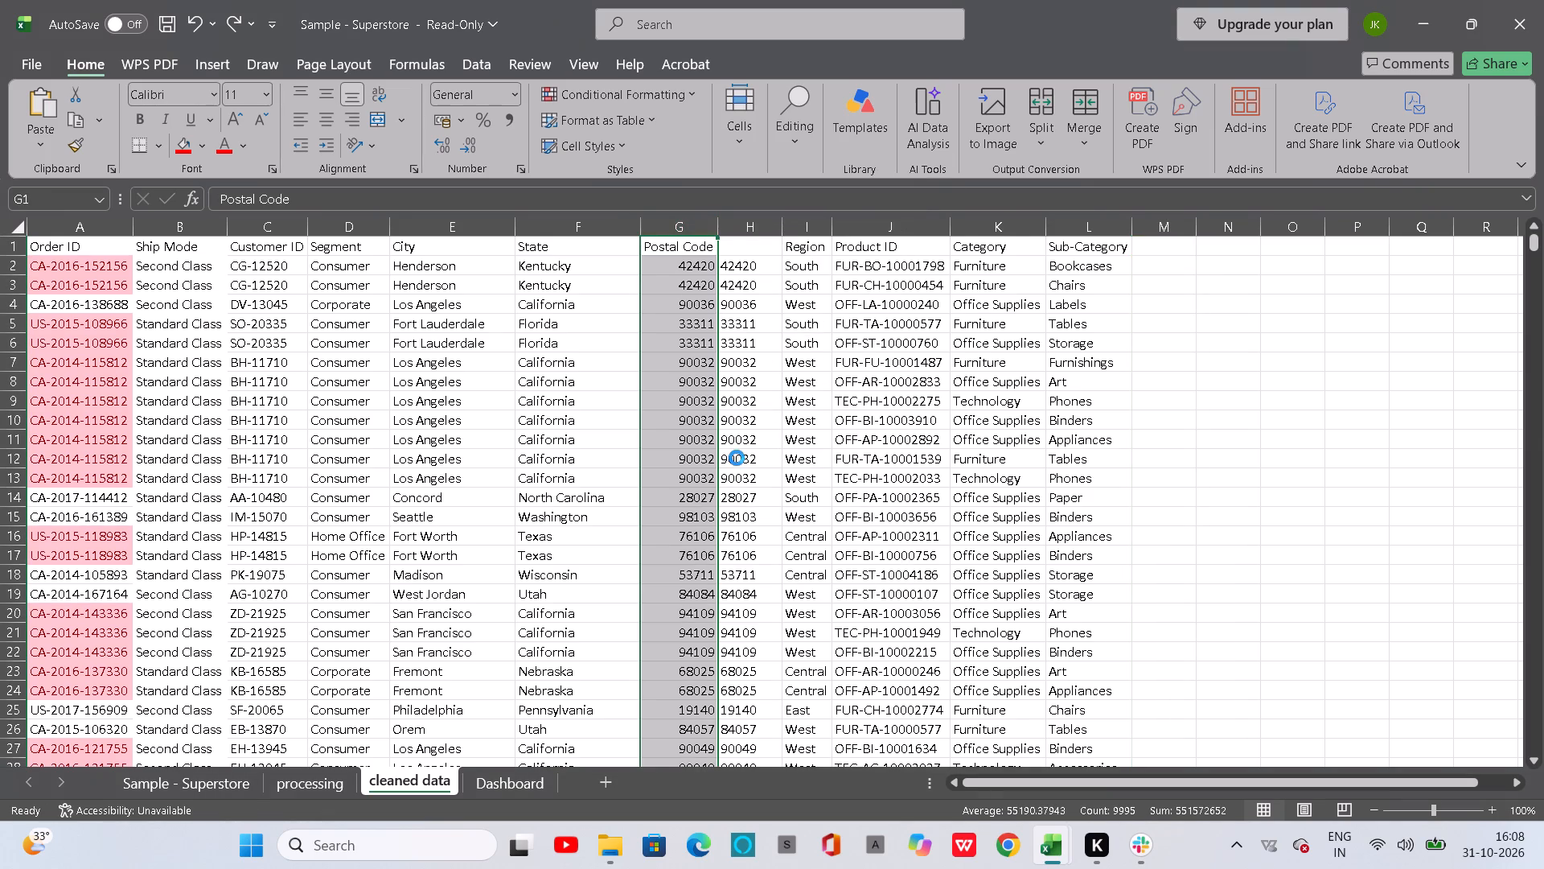
Delete the unheaded #REF! column between State and Region on the cleaned data sheet.
right_click(664, 231)
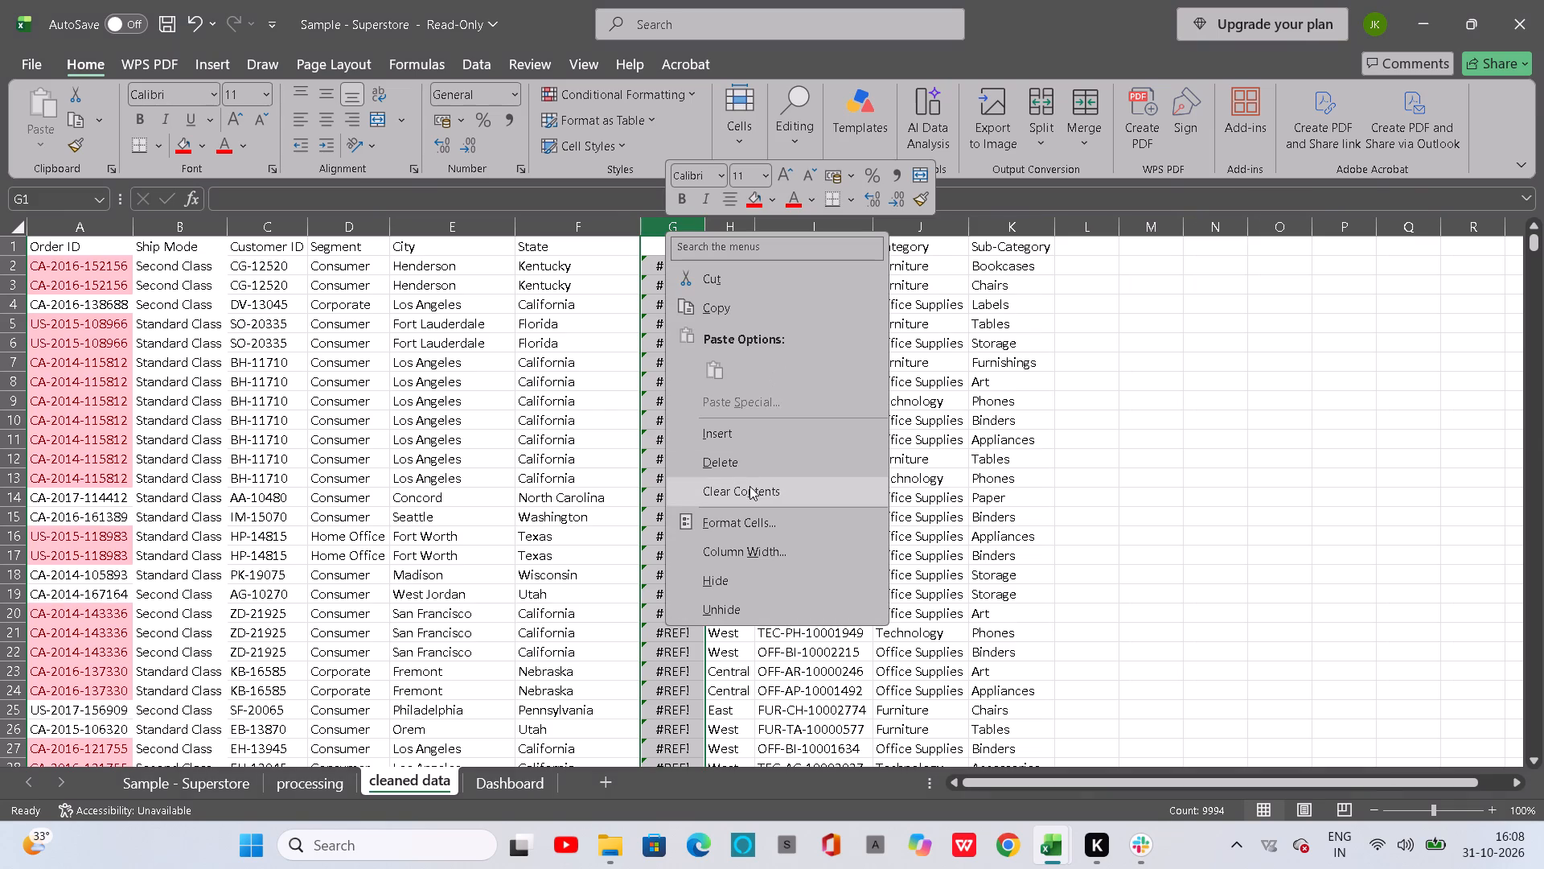
left_click(731, 468)
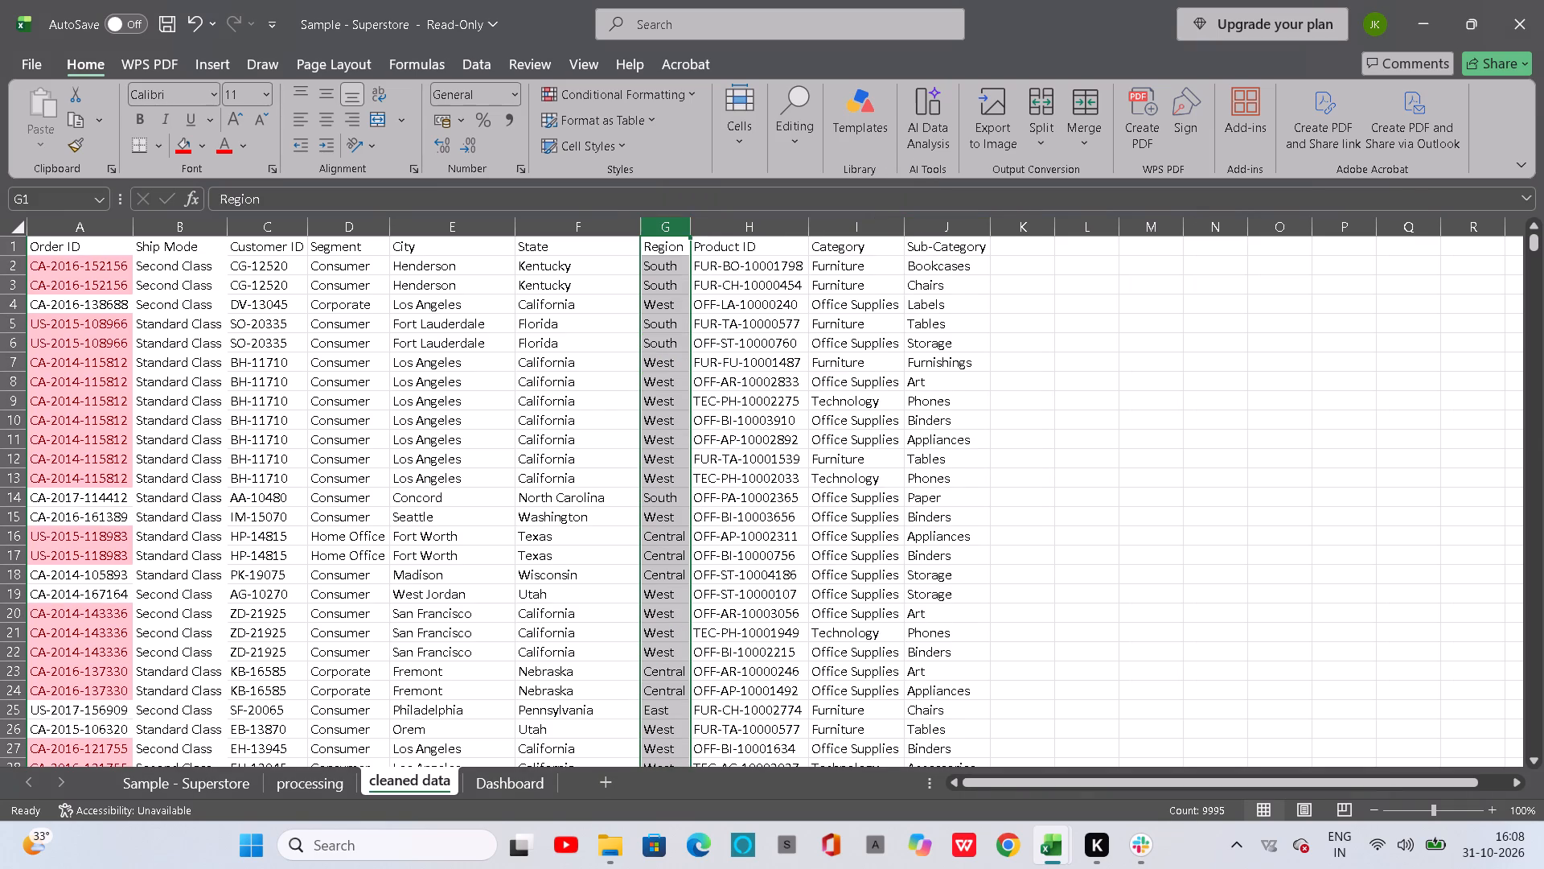
Examine the padded postal codes and the ship dates on the processing sheet.
left_click(1026, 245)
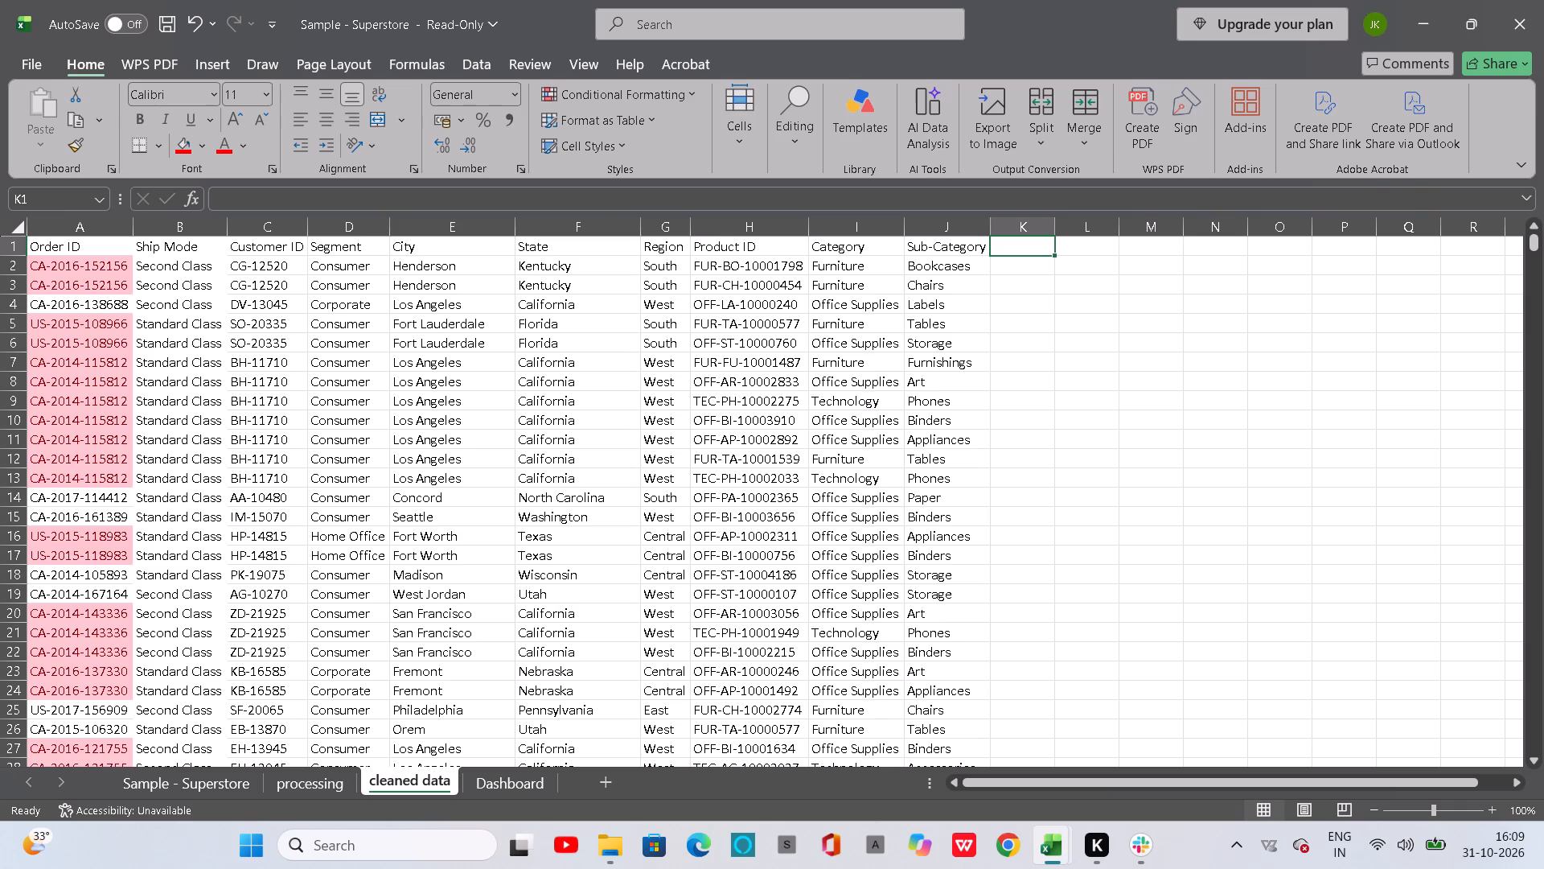
left_click(322, 789)
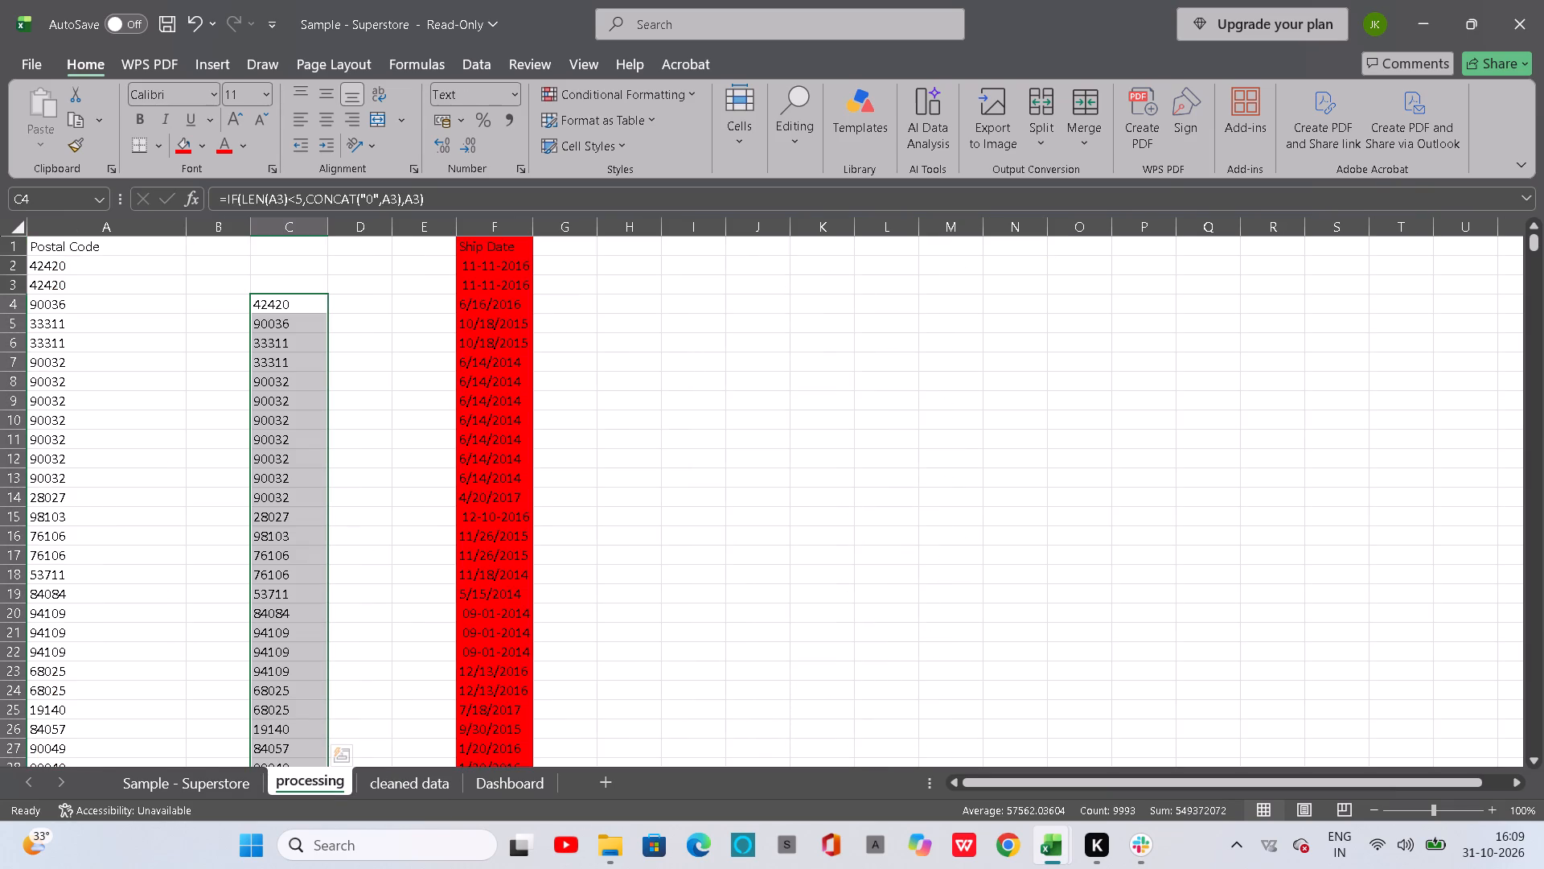
left_click(566, 285)
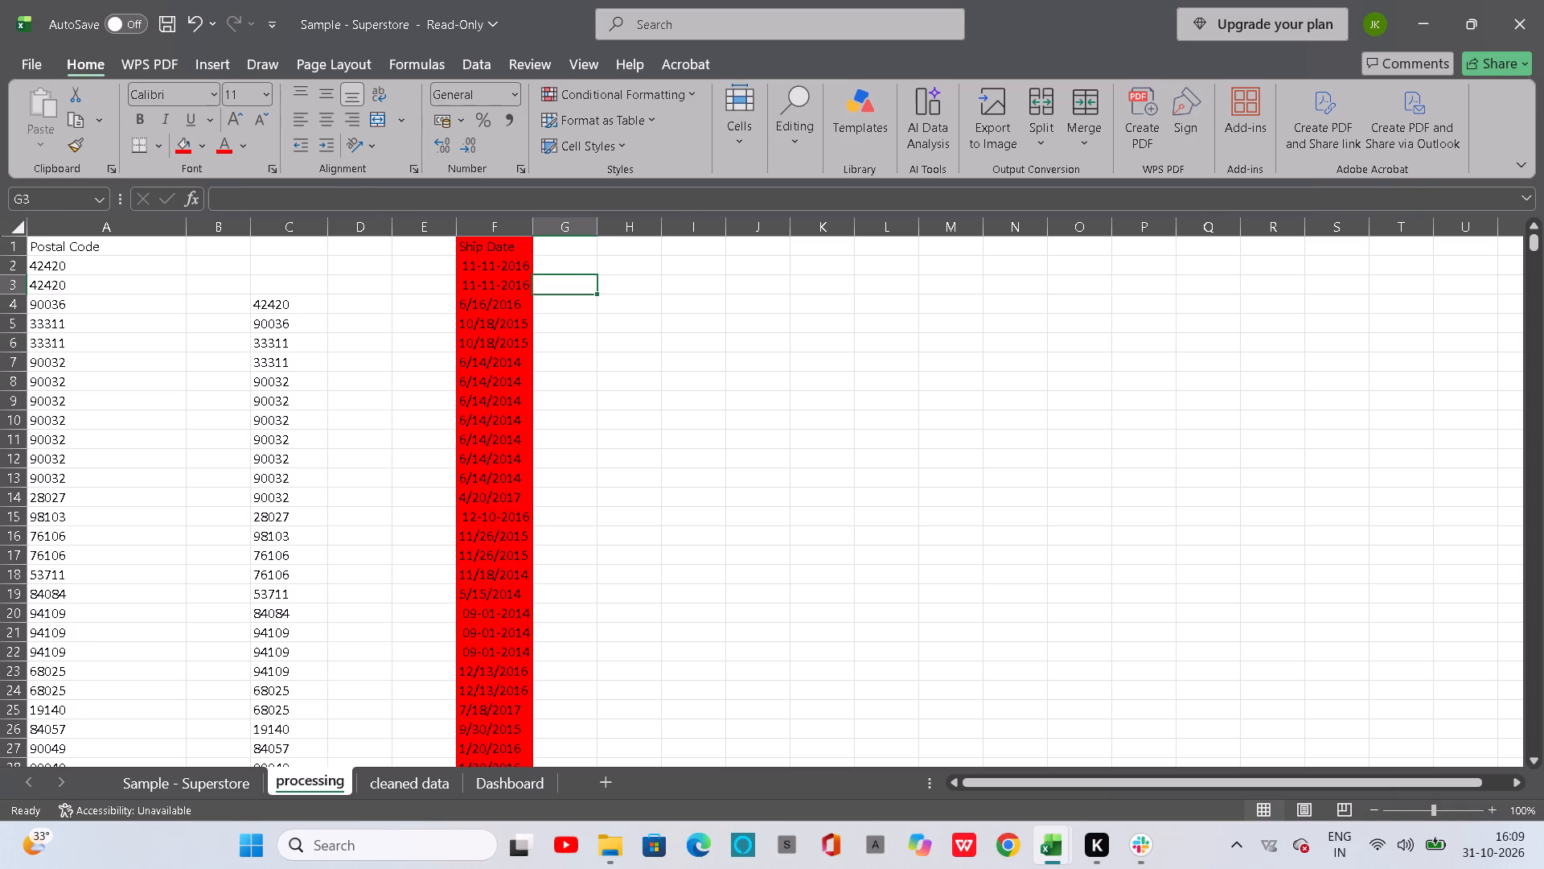
scroll(294, 373, "down", 7)
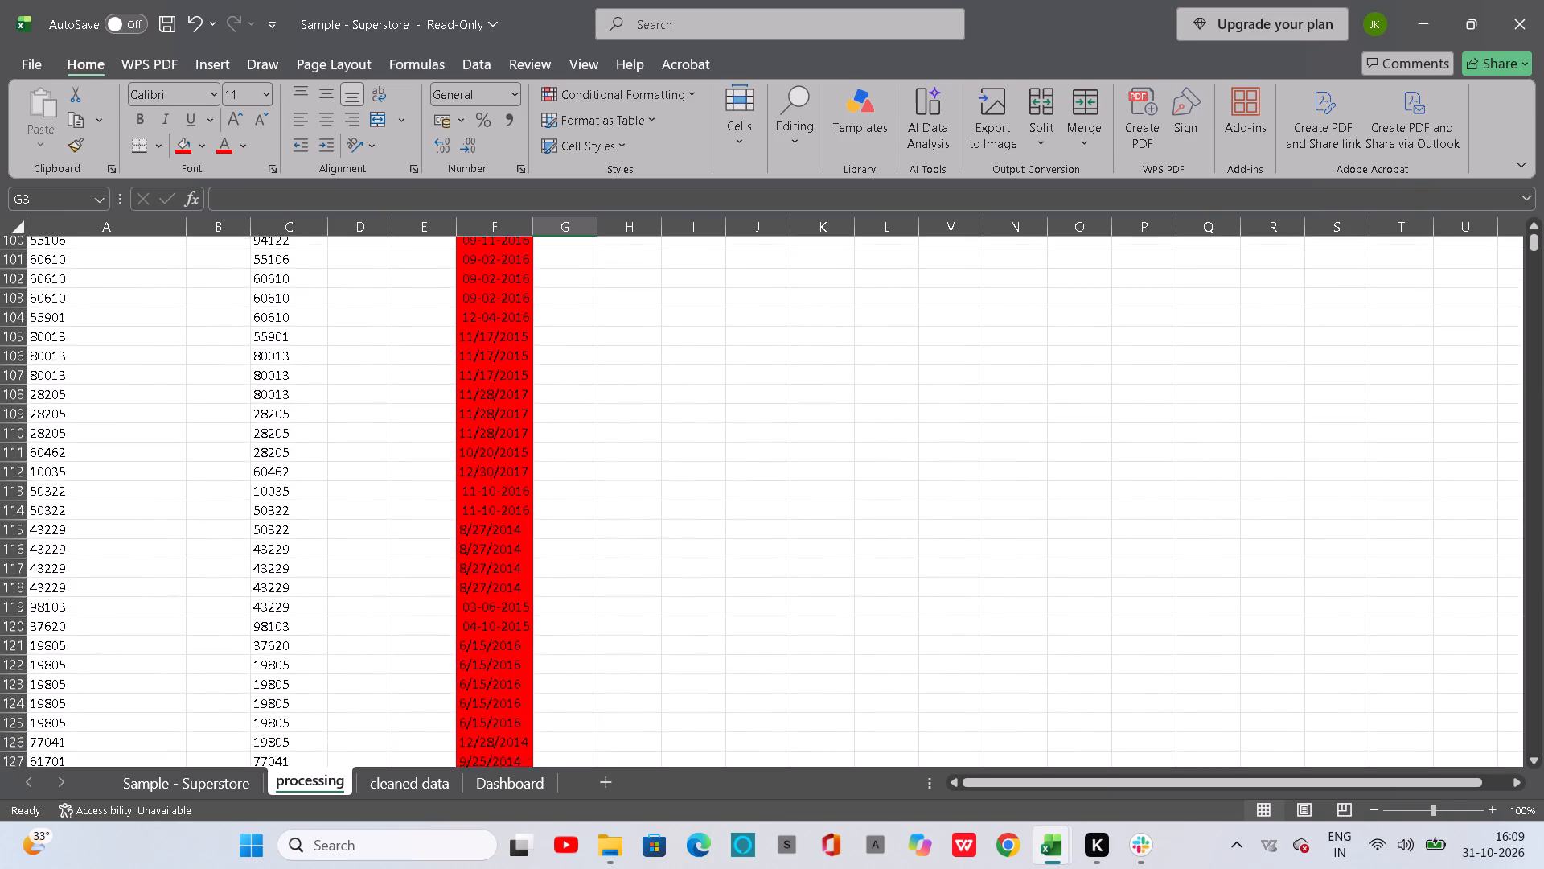
scroll(294, 373, "down", 4)
scroll(294, 373, "right", 4)
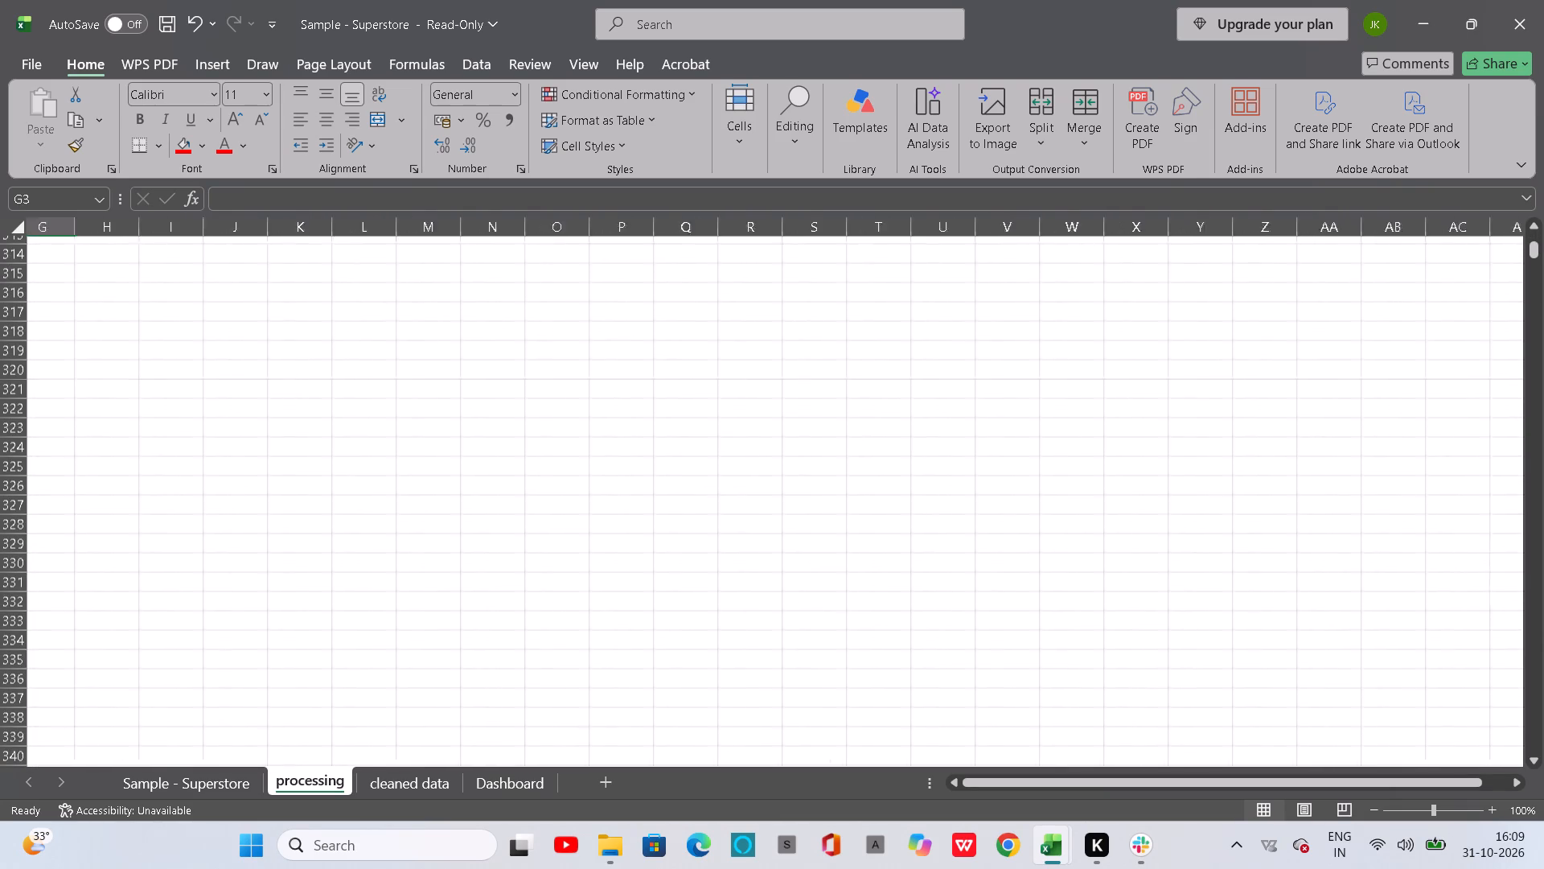
scroll(294, 373, "right", 1)
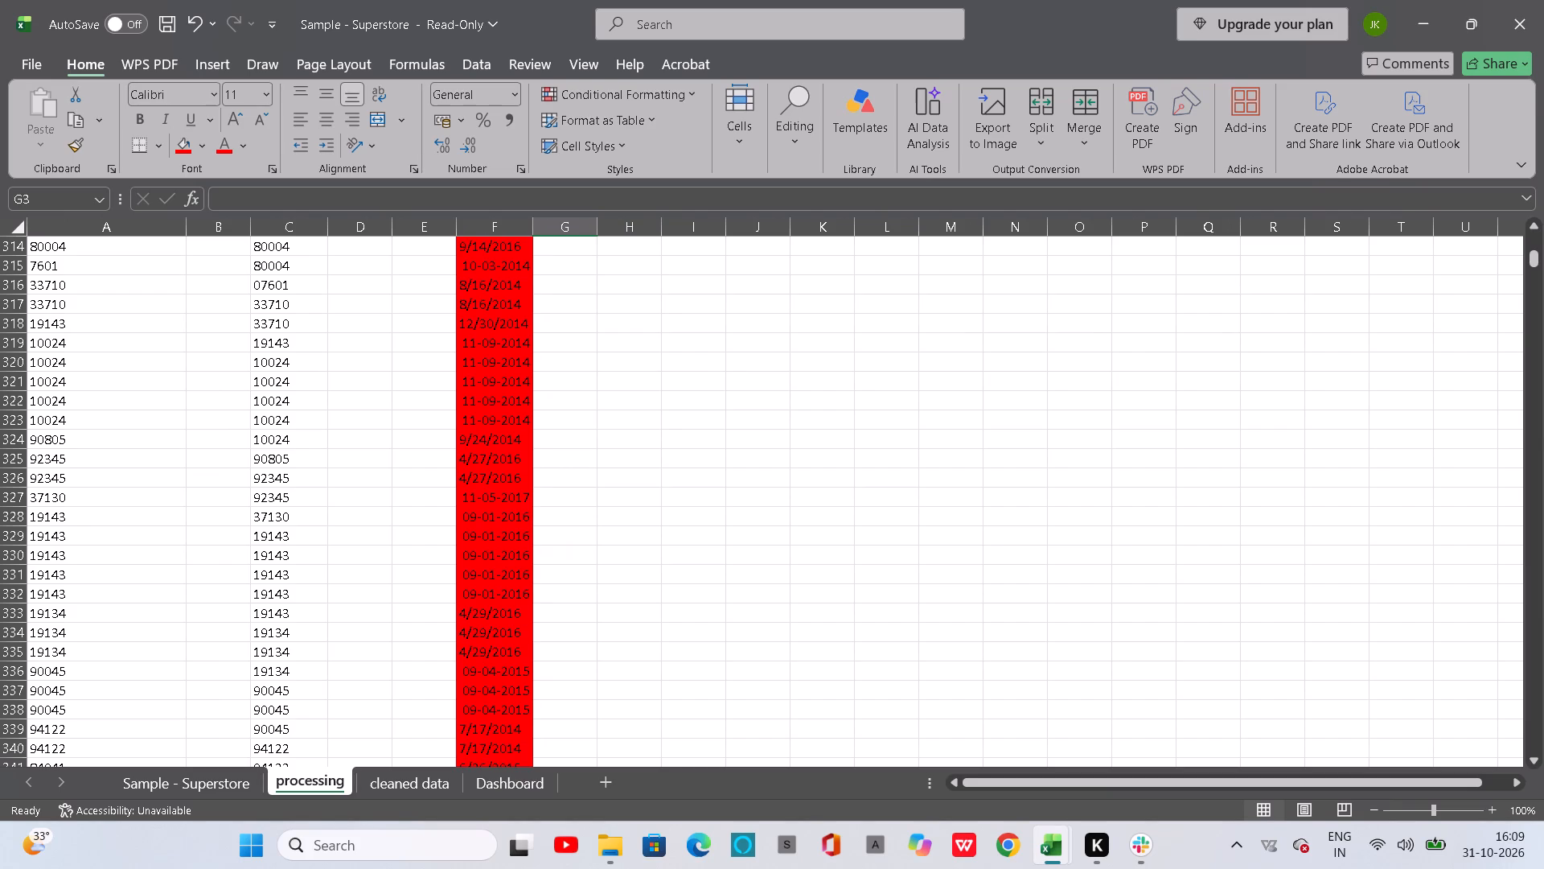
scroll(271, 275, "up", 20)
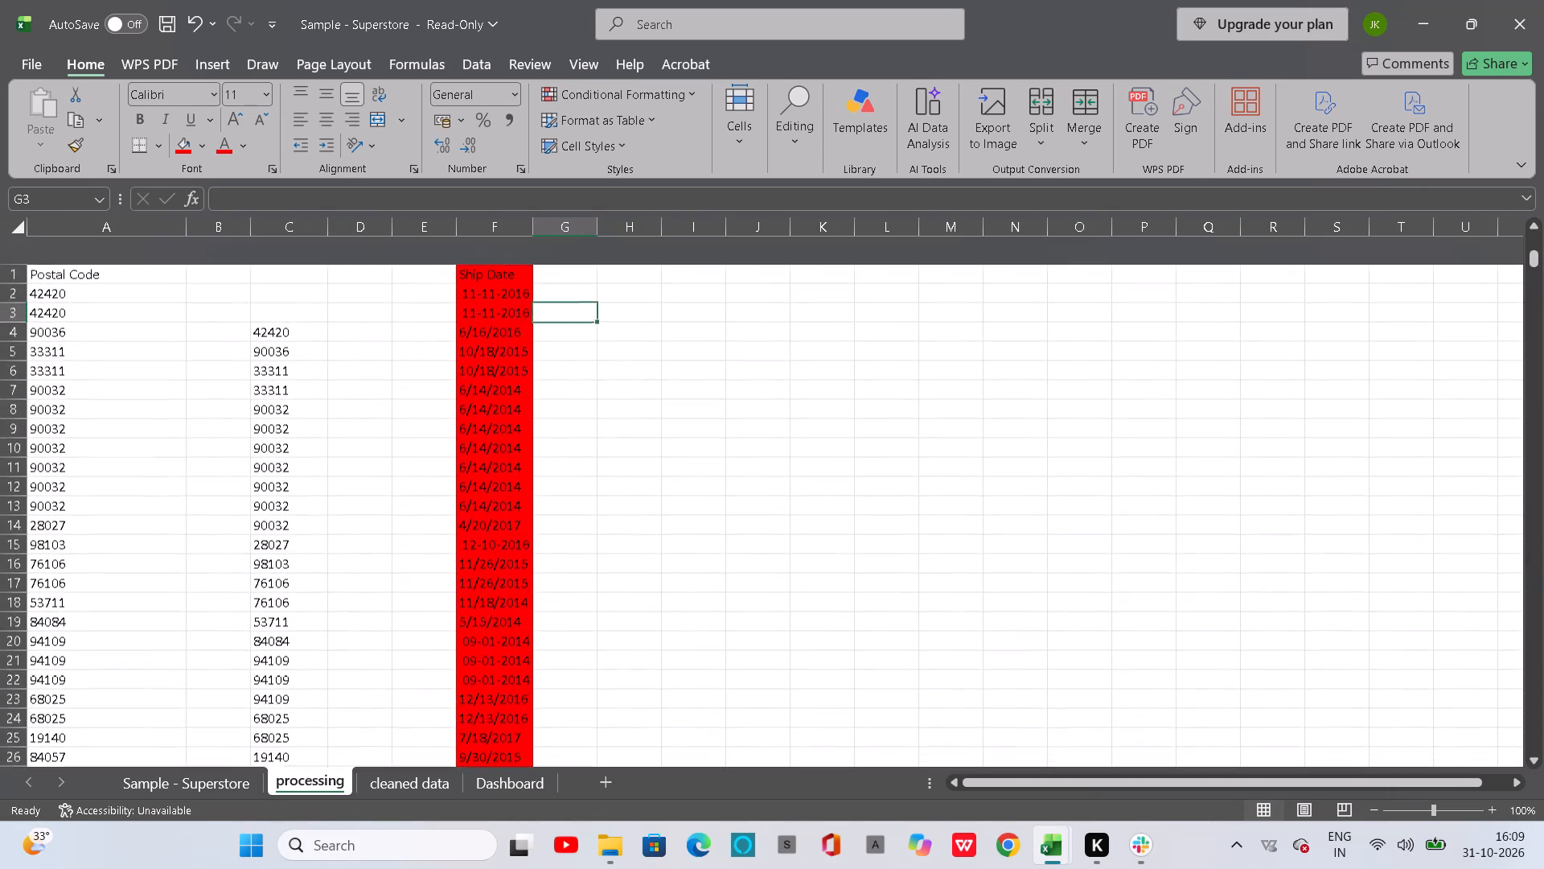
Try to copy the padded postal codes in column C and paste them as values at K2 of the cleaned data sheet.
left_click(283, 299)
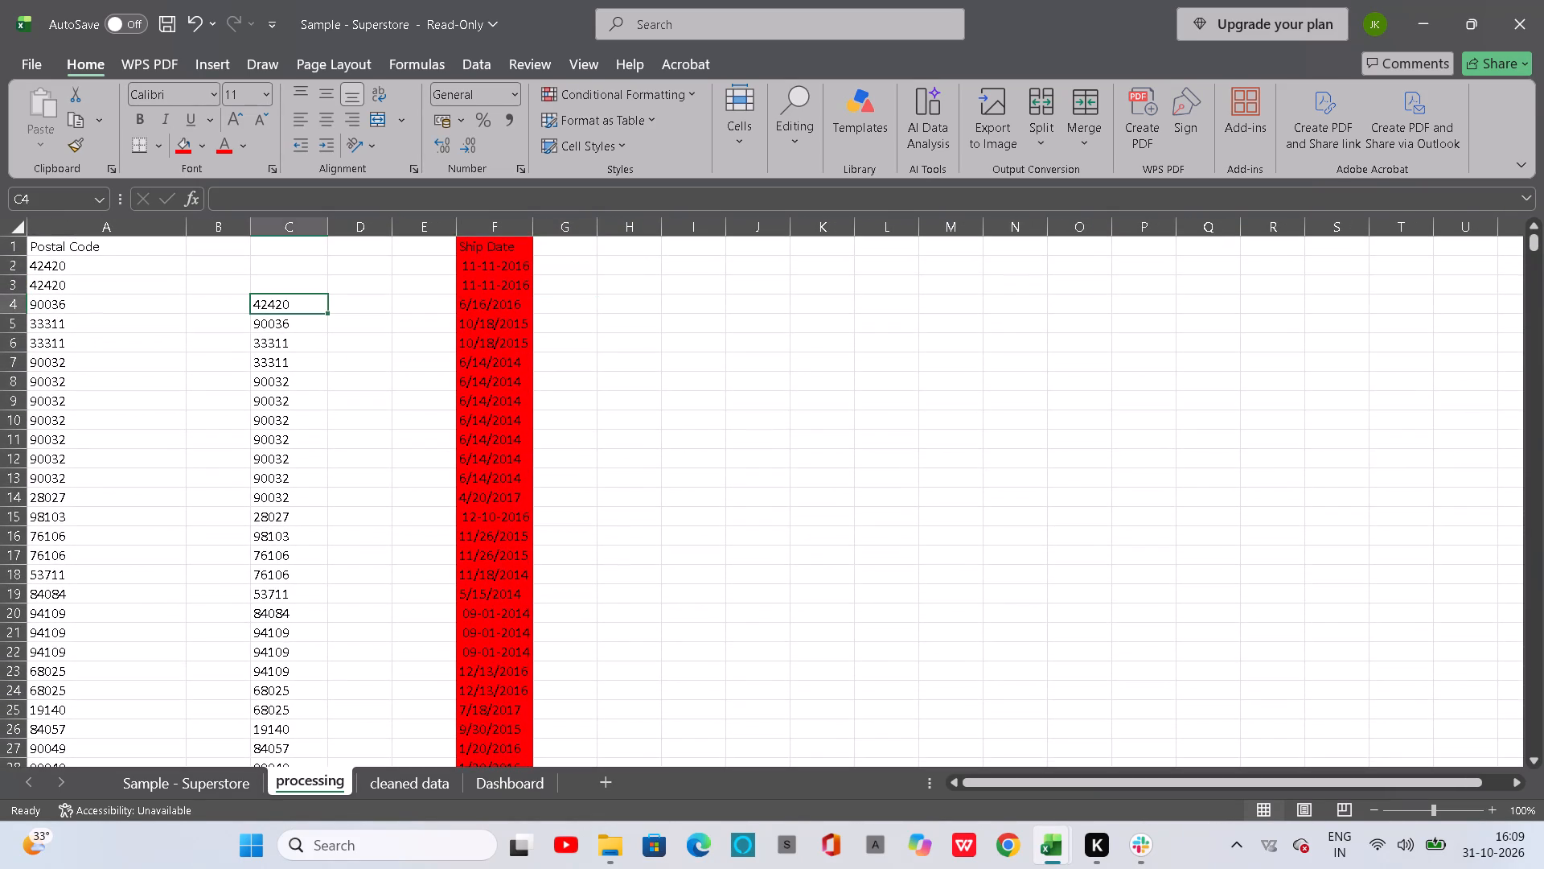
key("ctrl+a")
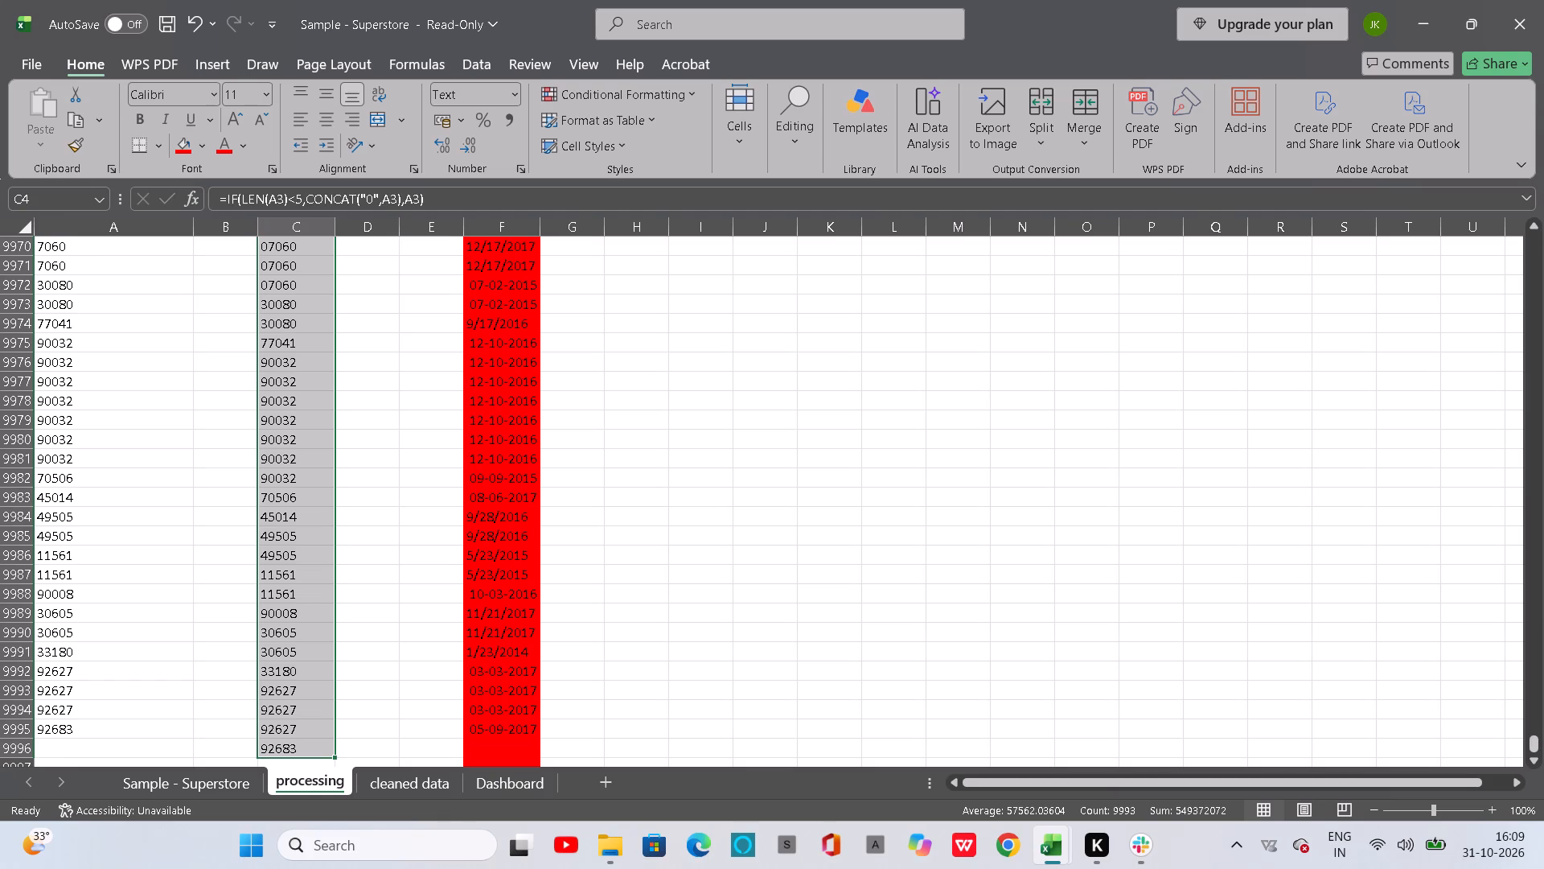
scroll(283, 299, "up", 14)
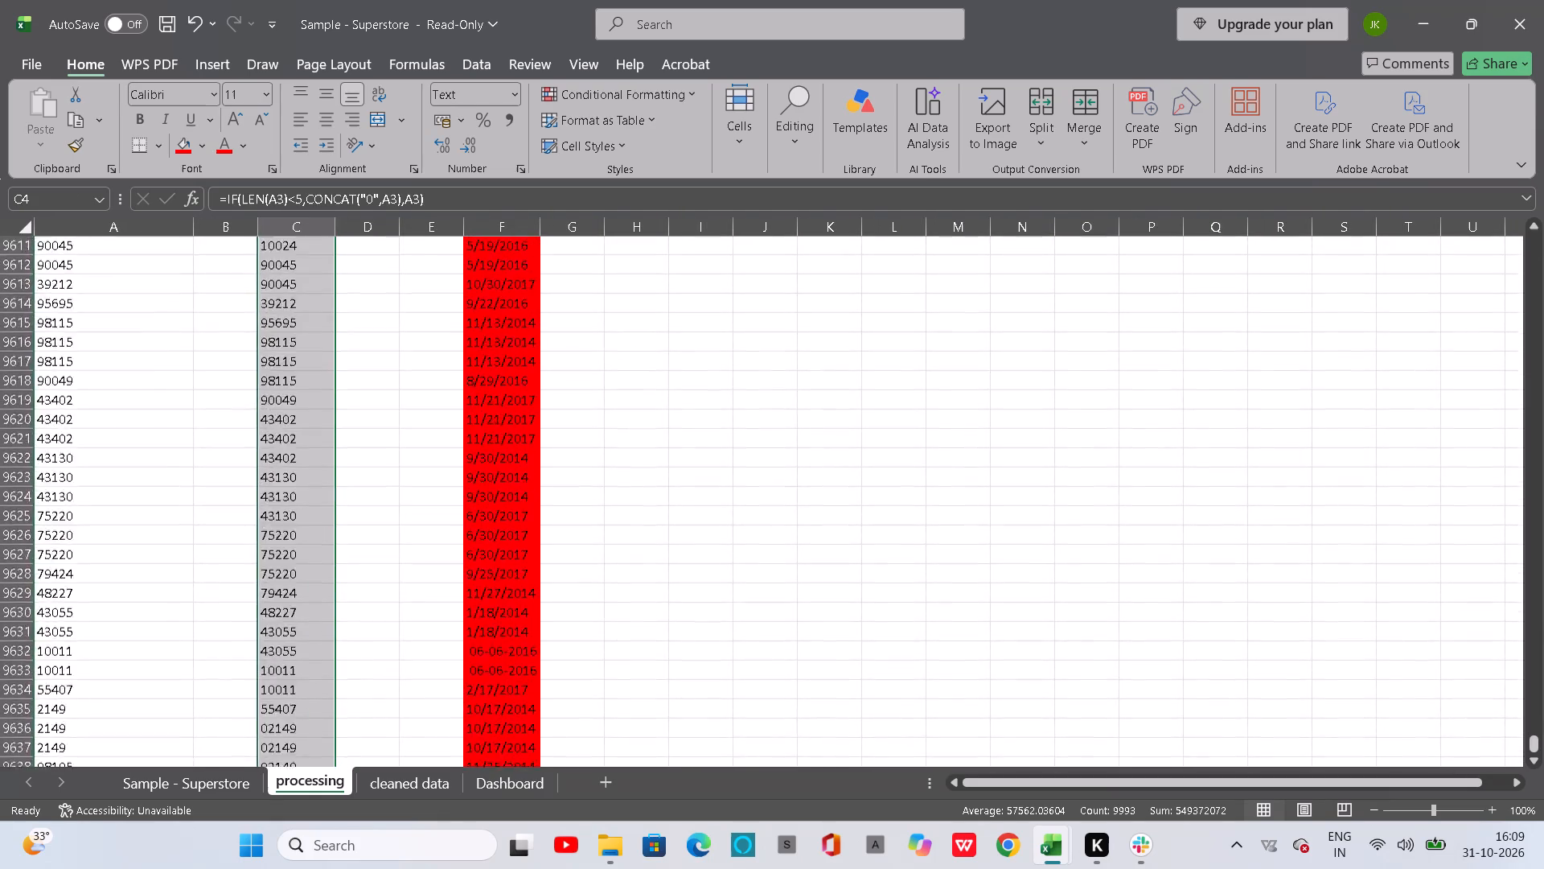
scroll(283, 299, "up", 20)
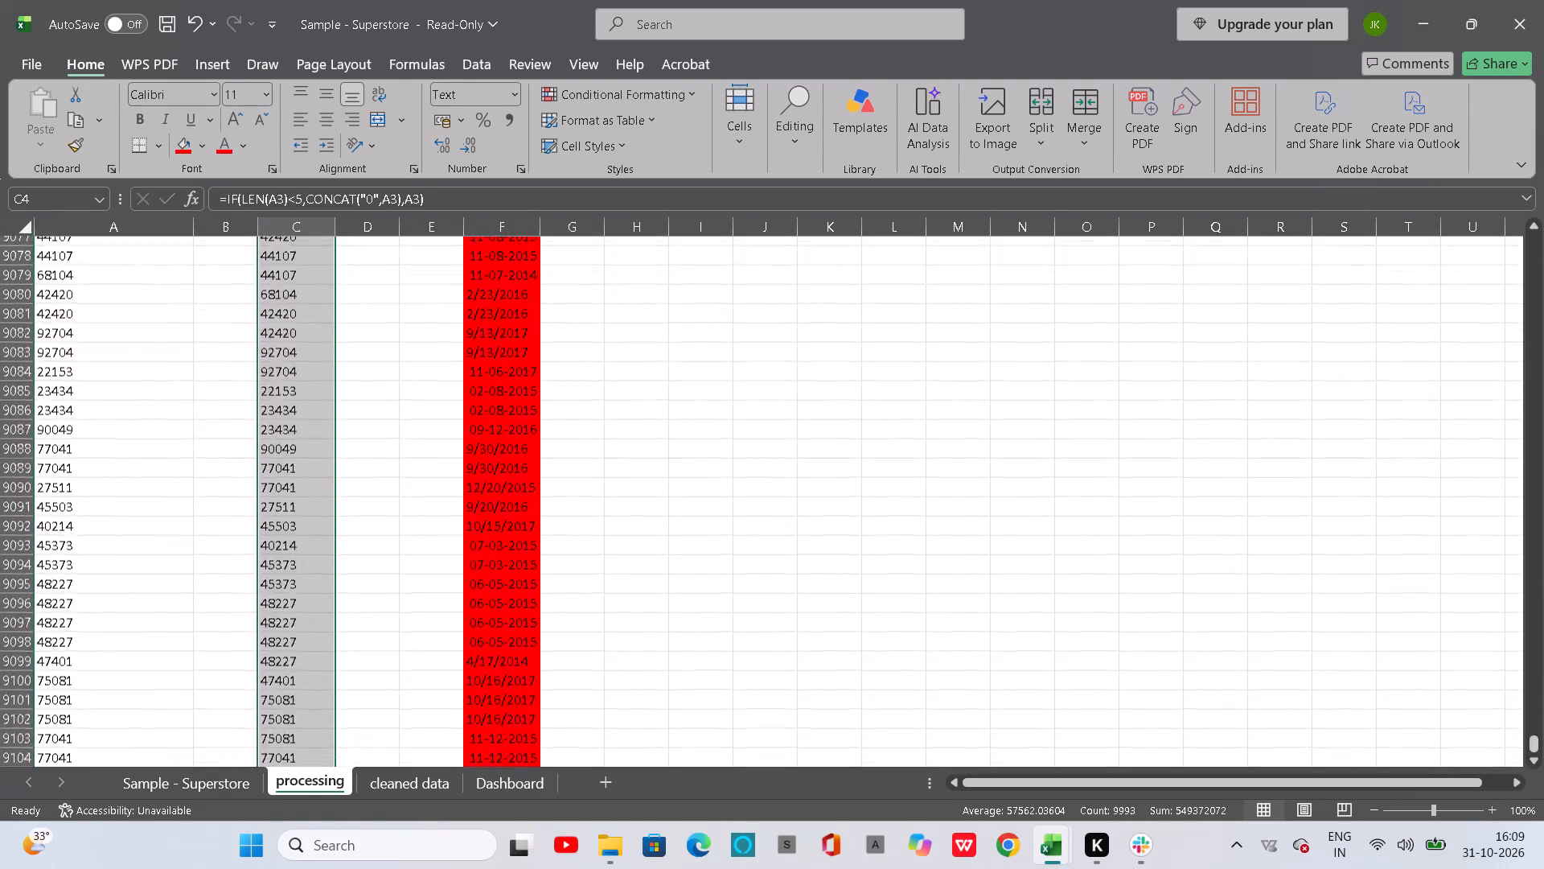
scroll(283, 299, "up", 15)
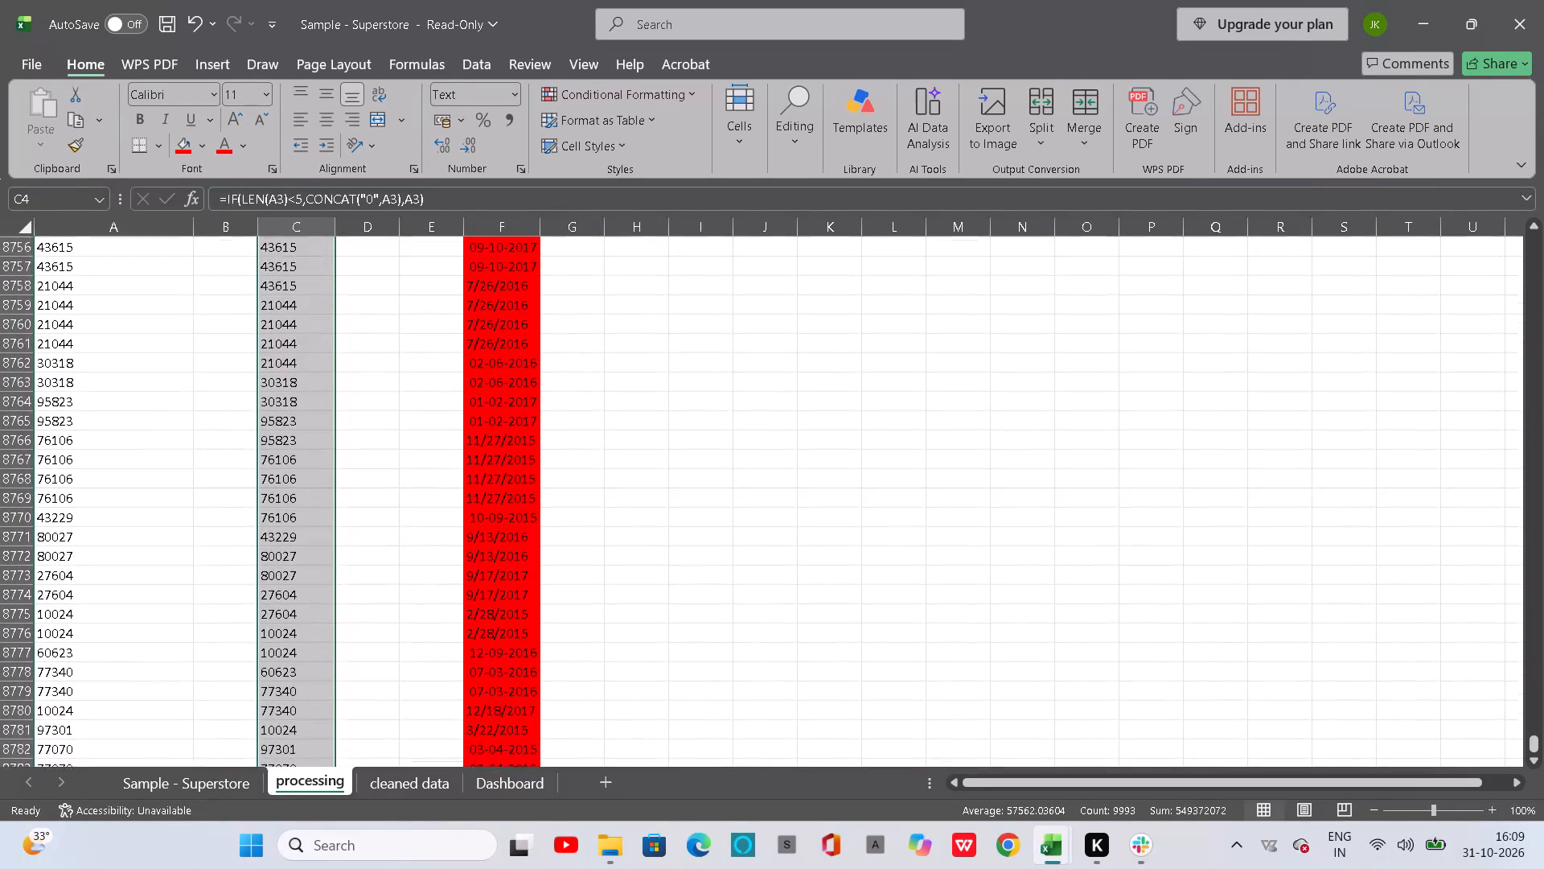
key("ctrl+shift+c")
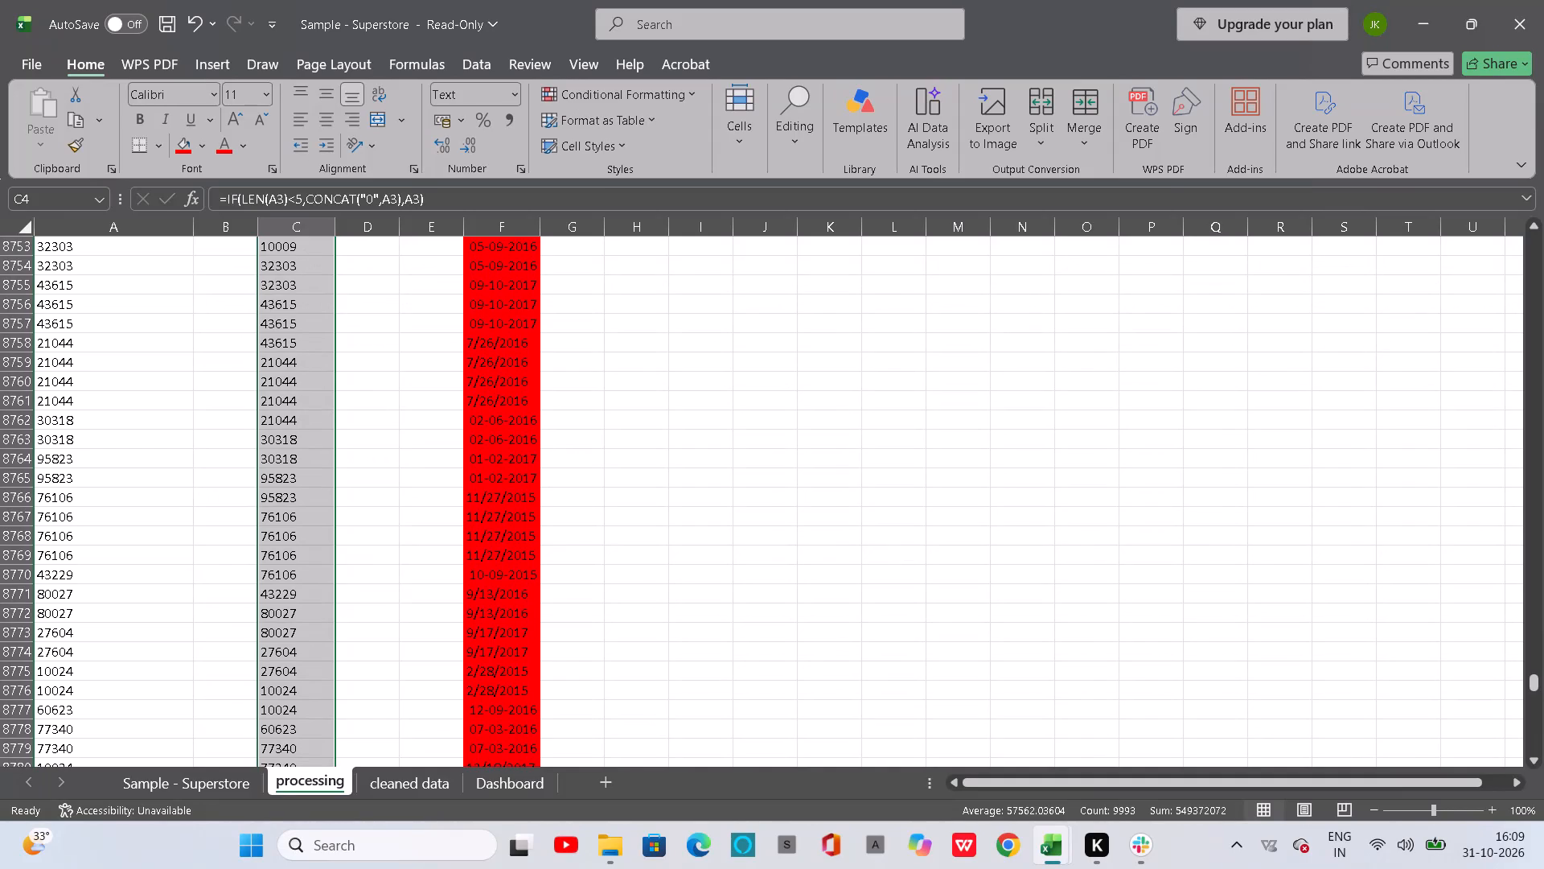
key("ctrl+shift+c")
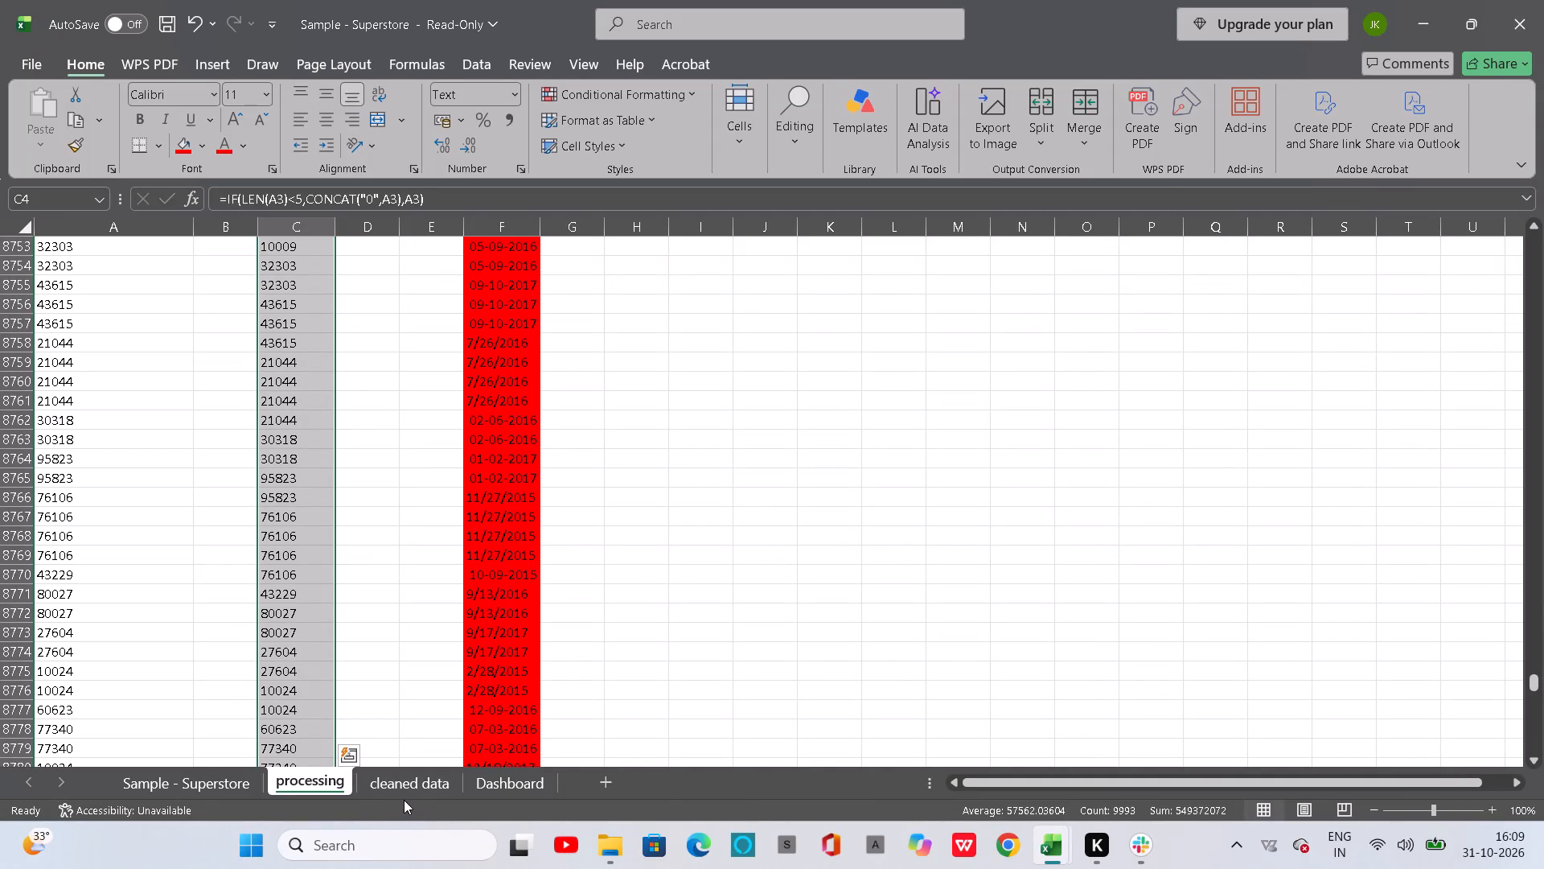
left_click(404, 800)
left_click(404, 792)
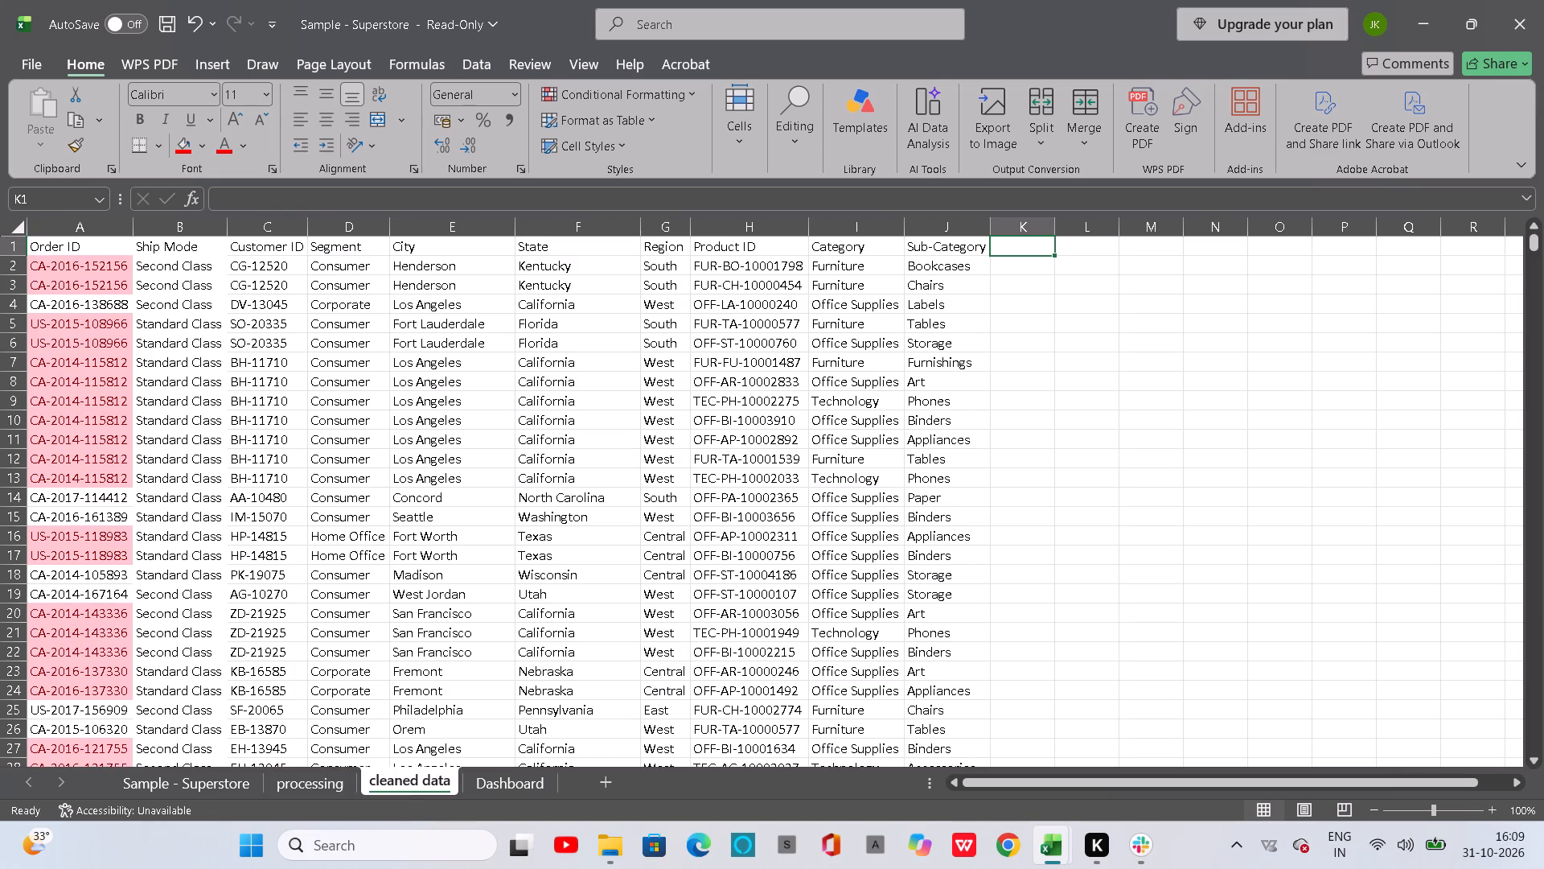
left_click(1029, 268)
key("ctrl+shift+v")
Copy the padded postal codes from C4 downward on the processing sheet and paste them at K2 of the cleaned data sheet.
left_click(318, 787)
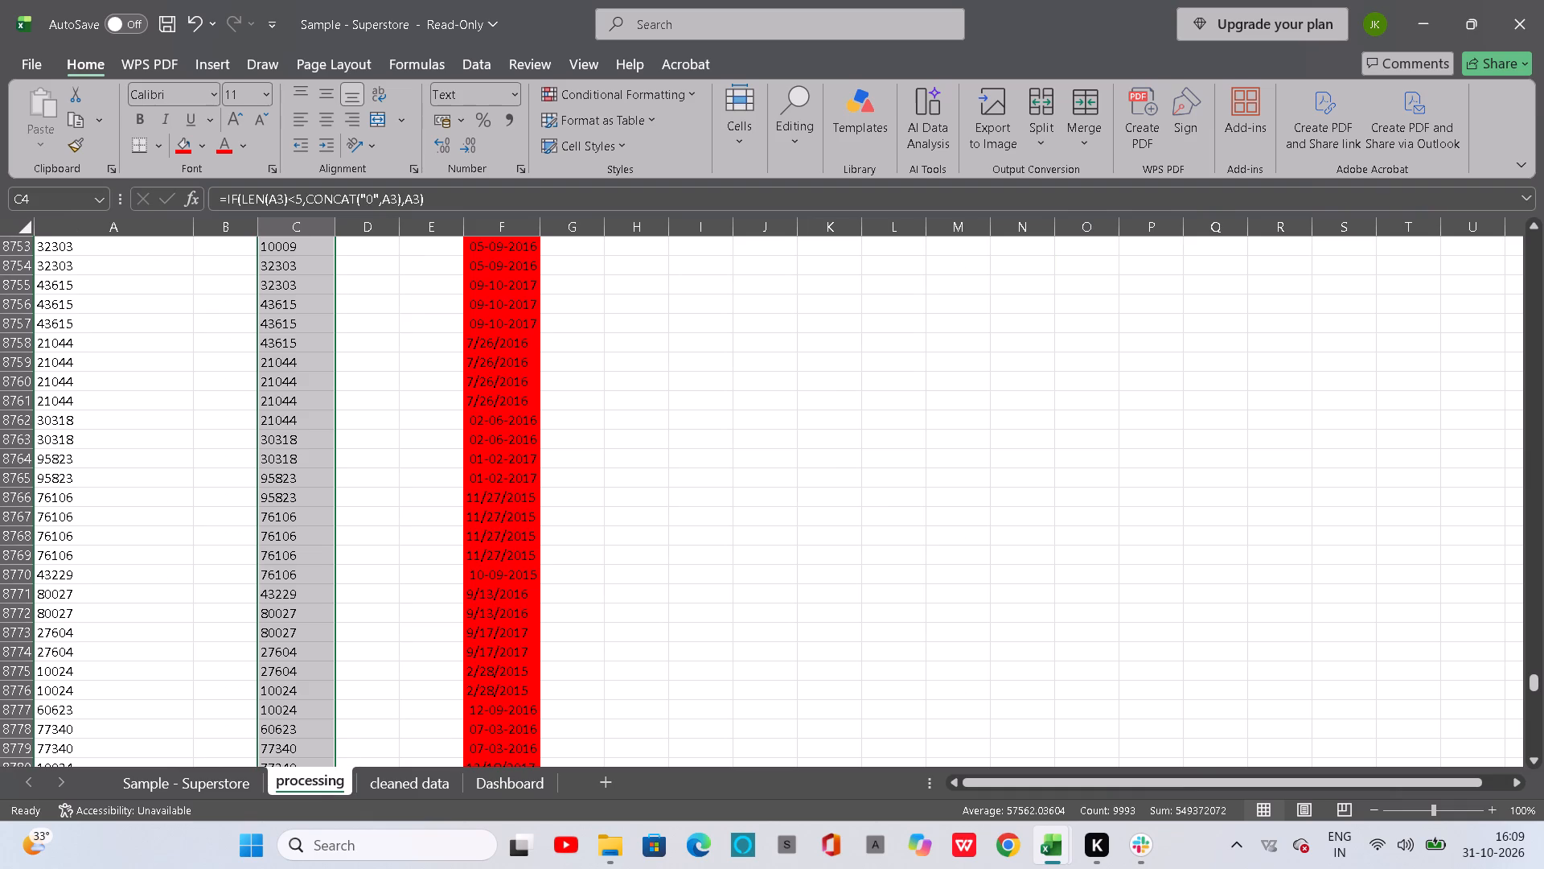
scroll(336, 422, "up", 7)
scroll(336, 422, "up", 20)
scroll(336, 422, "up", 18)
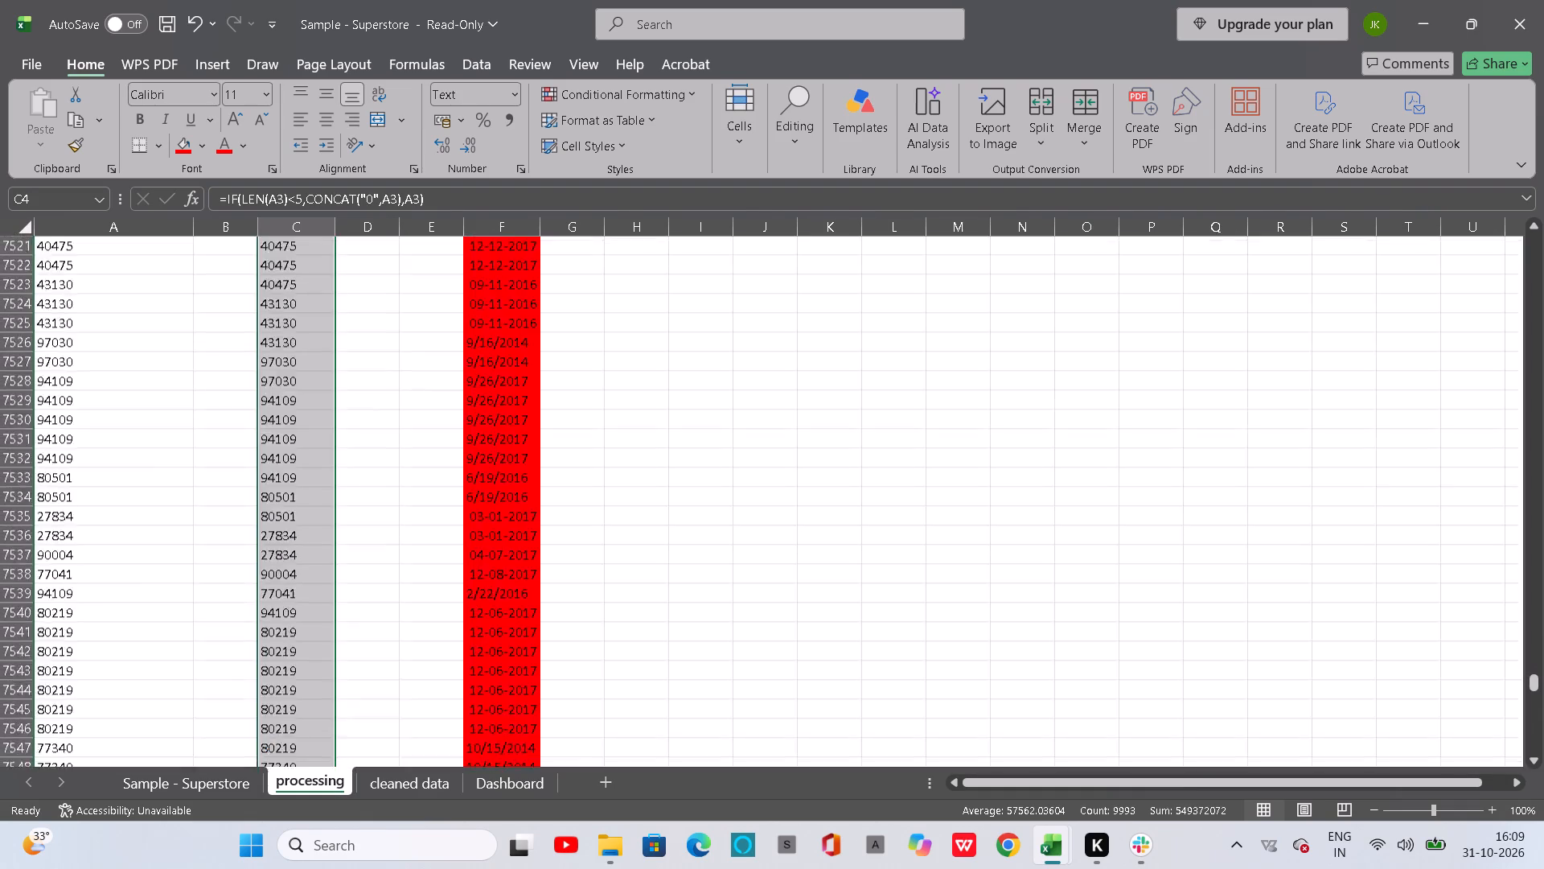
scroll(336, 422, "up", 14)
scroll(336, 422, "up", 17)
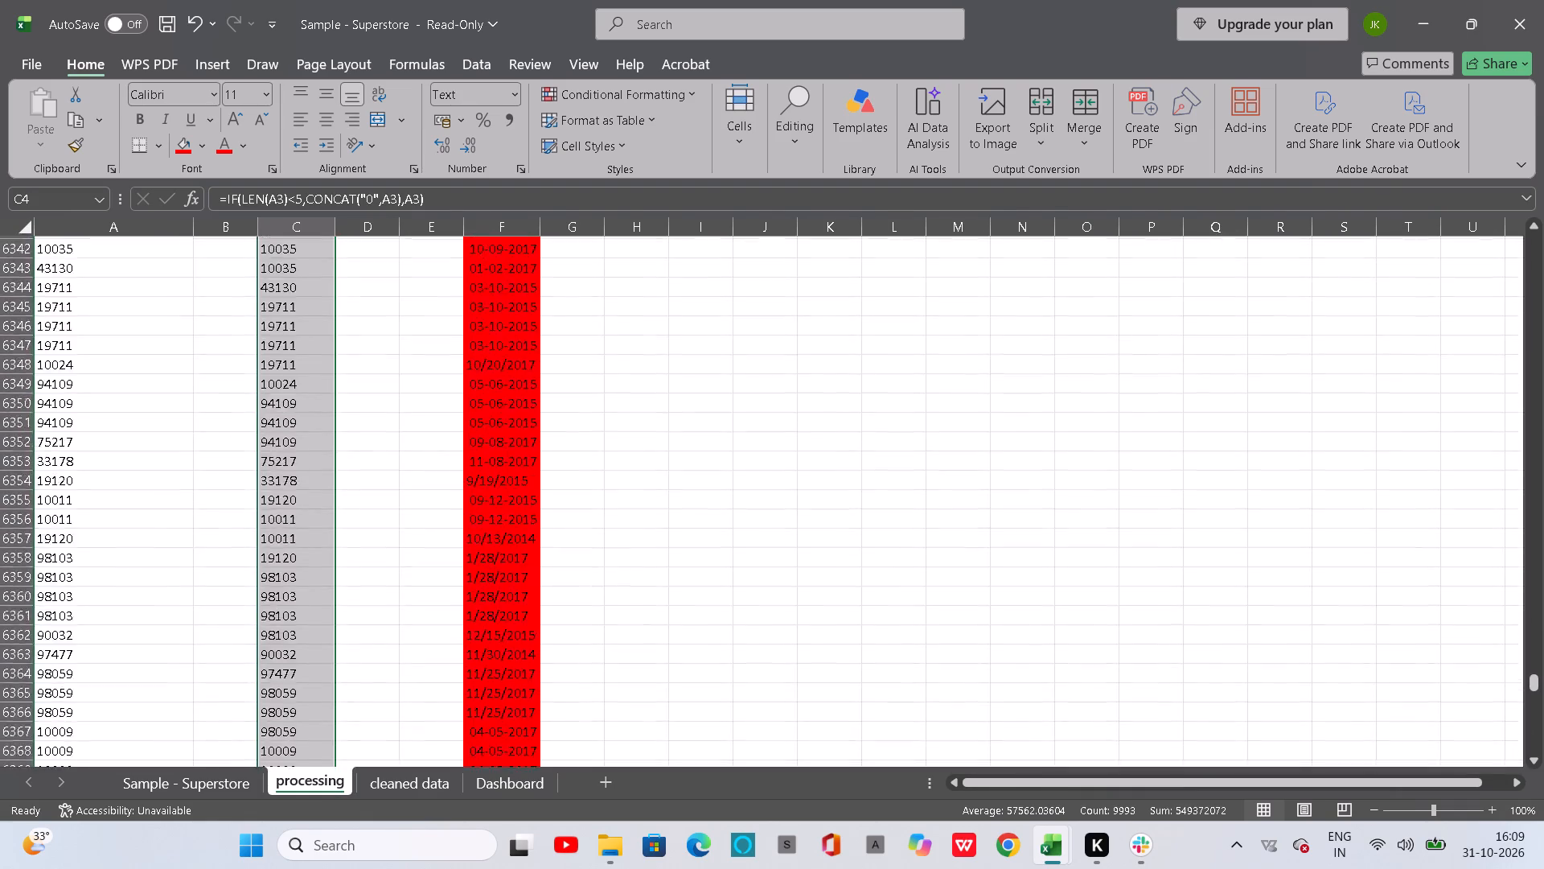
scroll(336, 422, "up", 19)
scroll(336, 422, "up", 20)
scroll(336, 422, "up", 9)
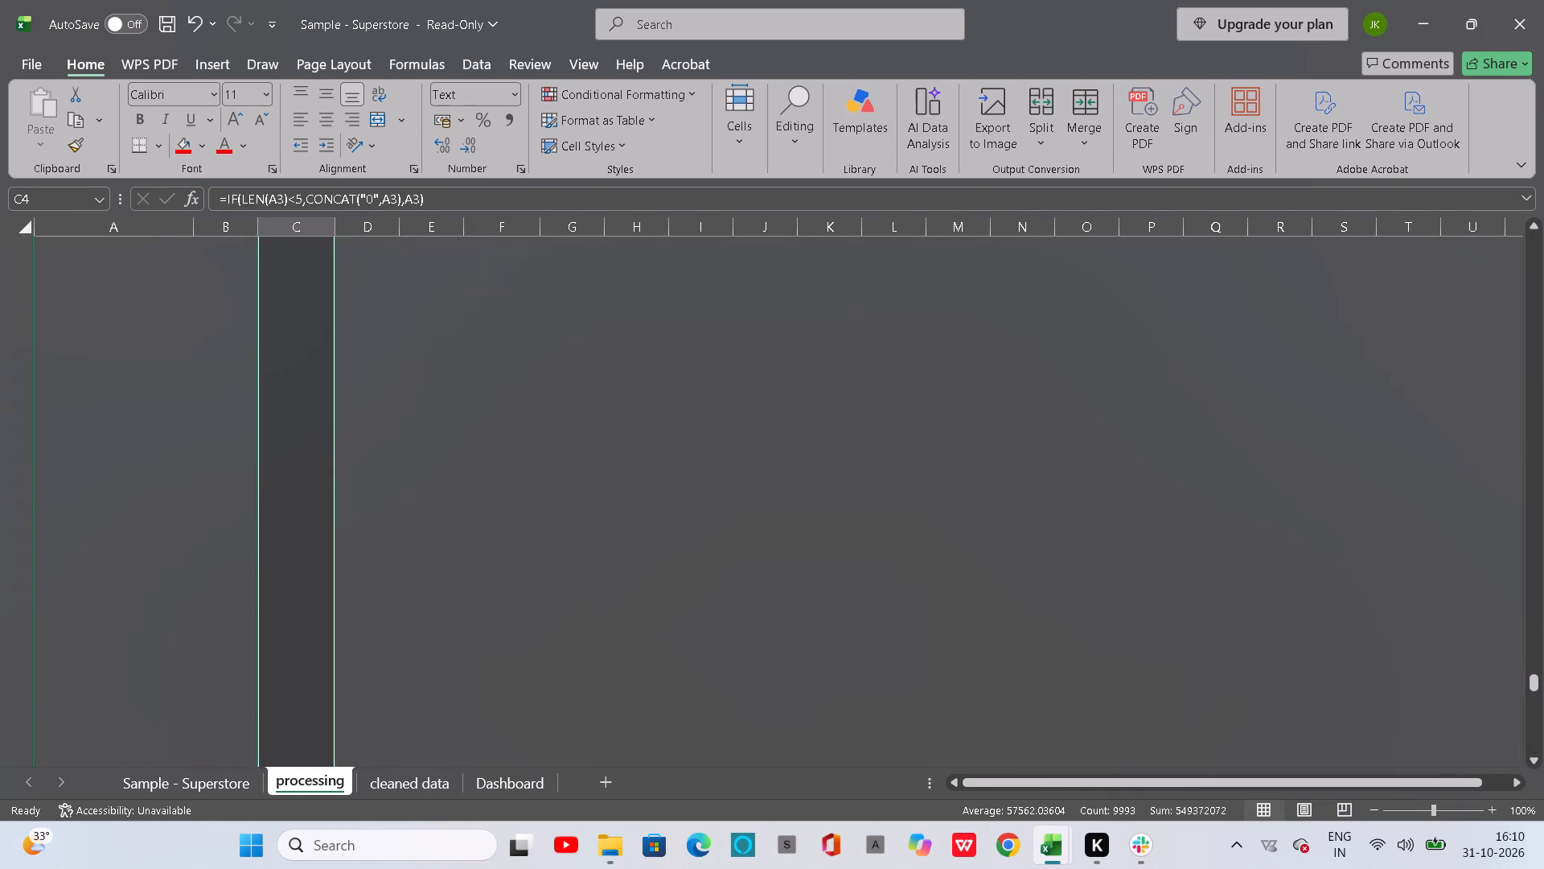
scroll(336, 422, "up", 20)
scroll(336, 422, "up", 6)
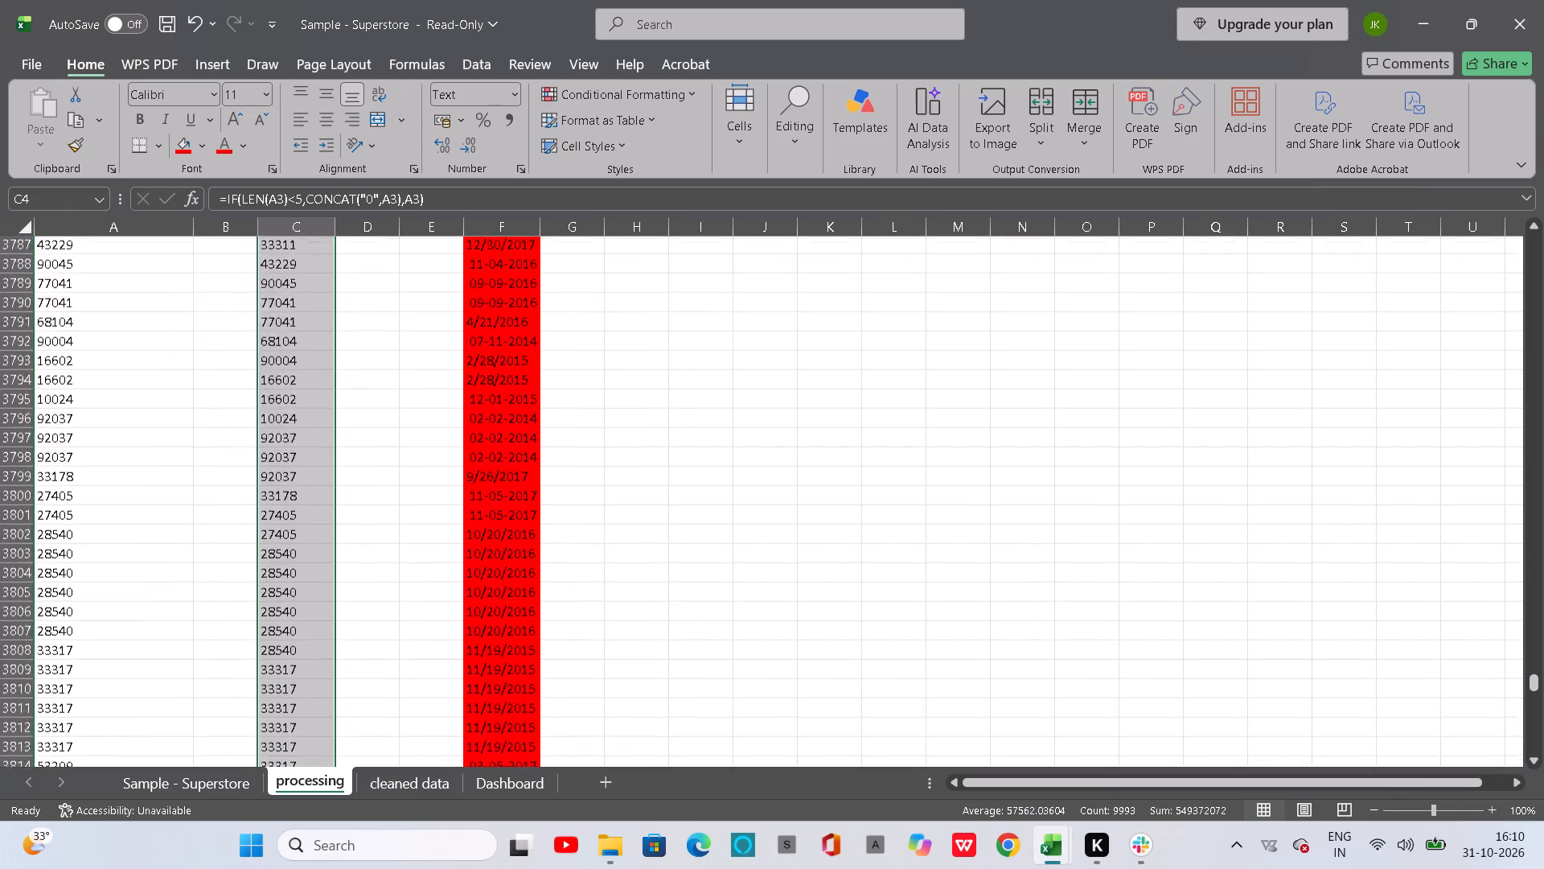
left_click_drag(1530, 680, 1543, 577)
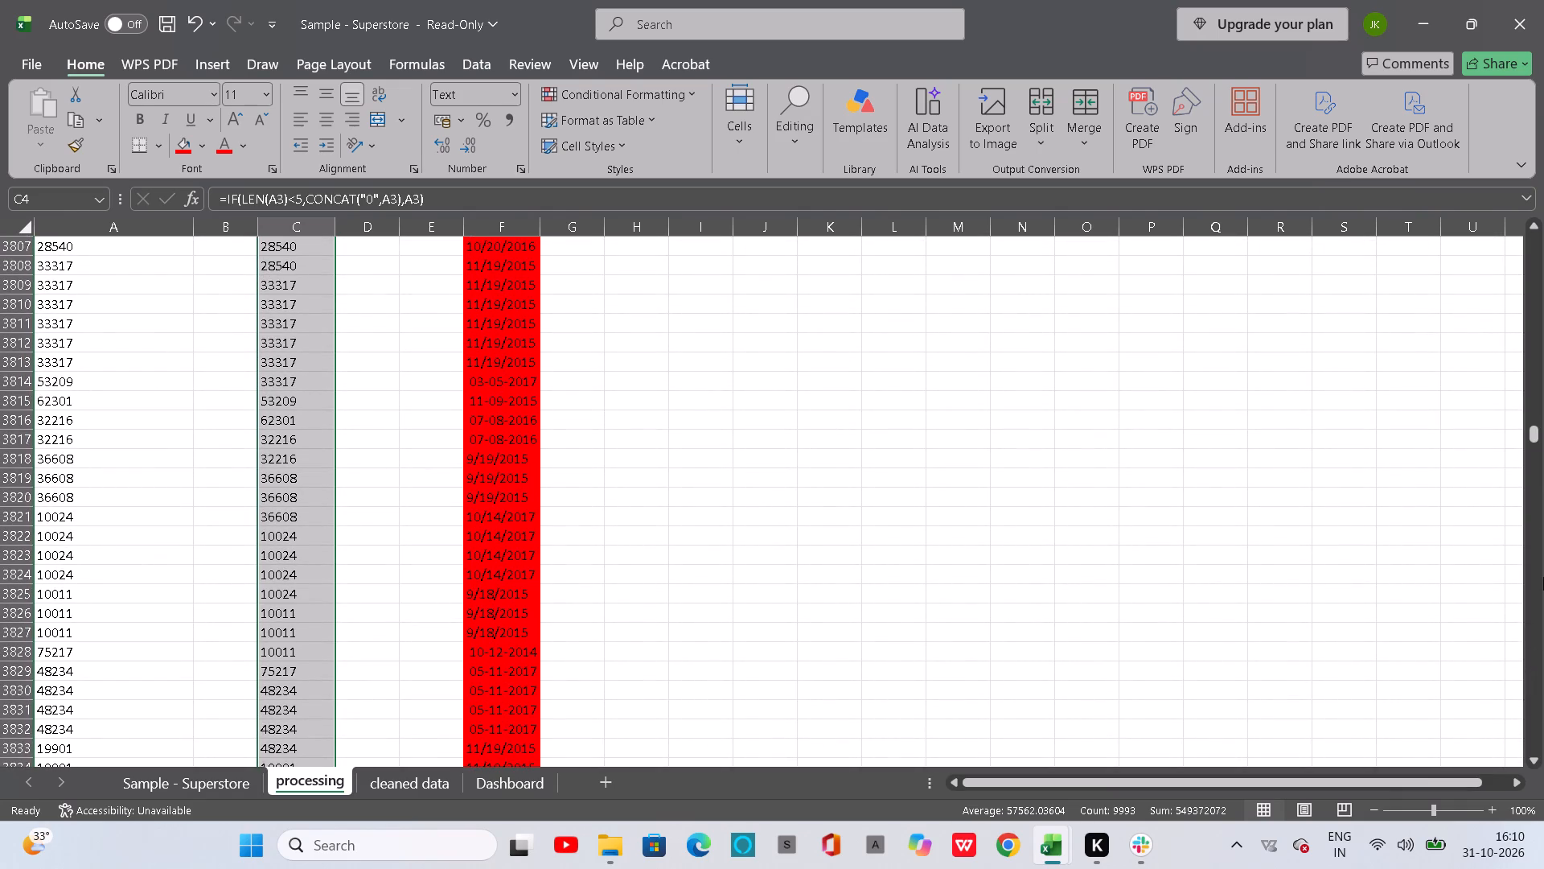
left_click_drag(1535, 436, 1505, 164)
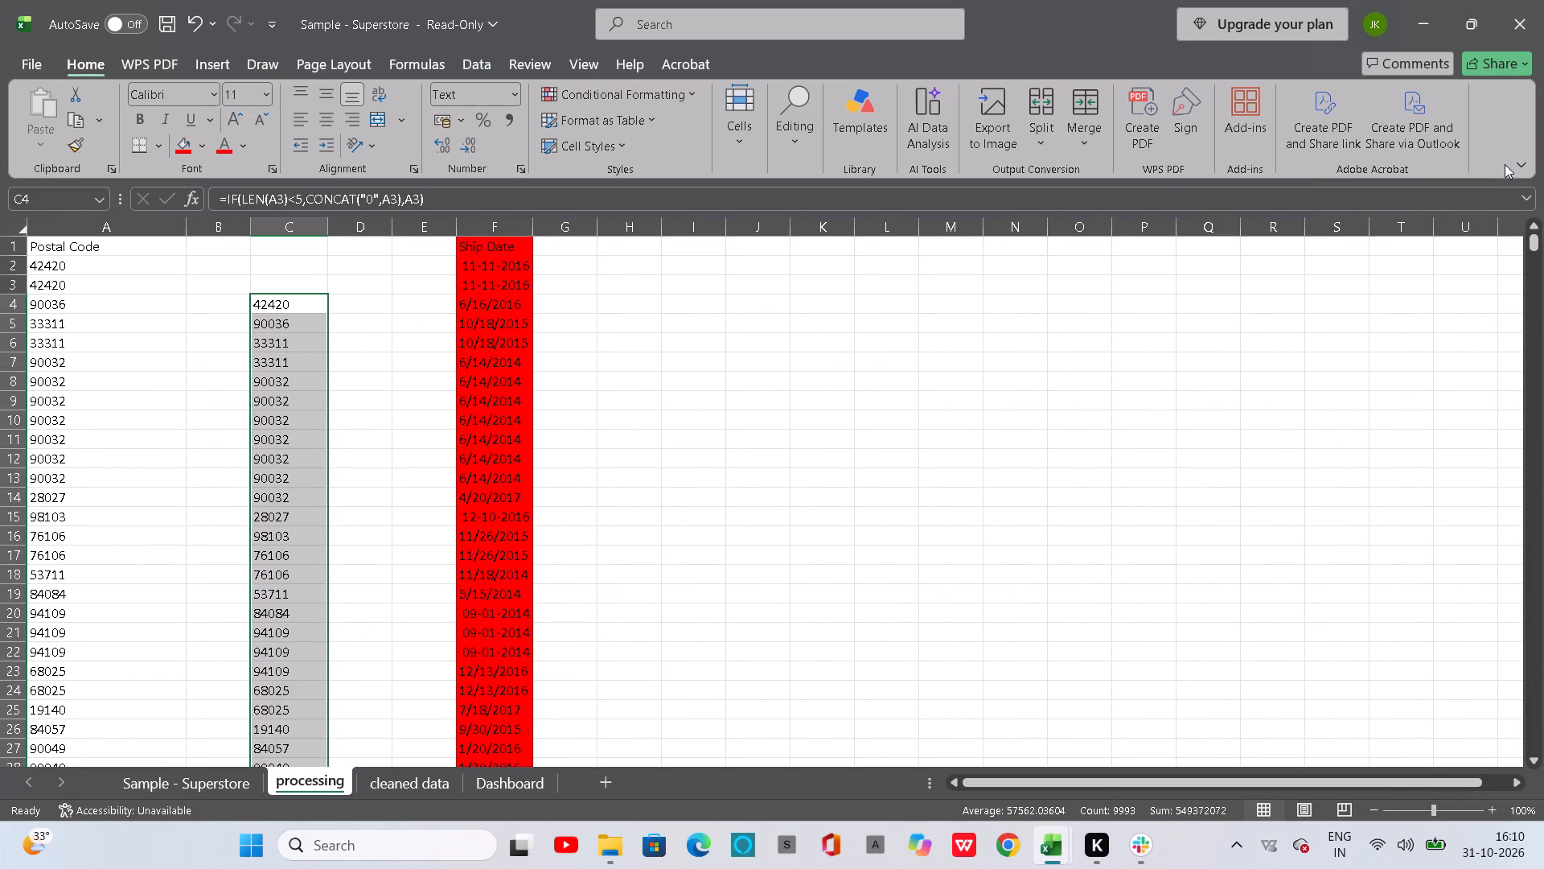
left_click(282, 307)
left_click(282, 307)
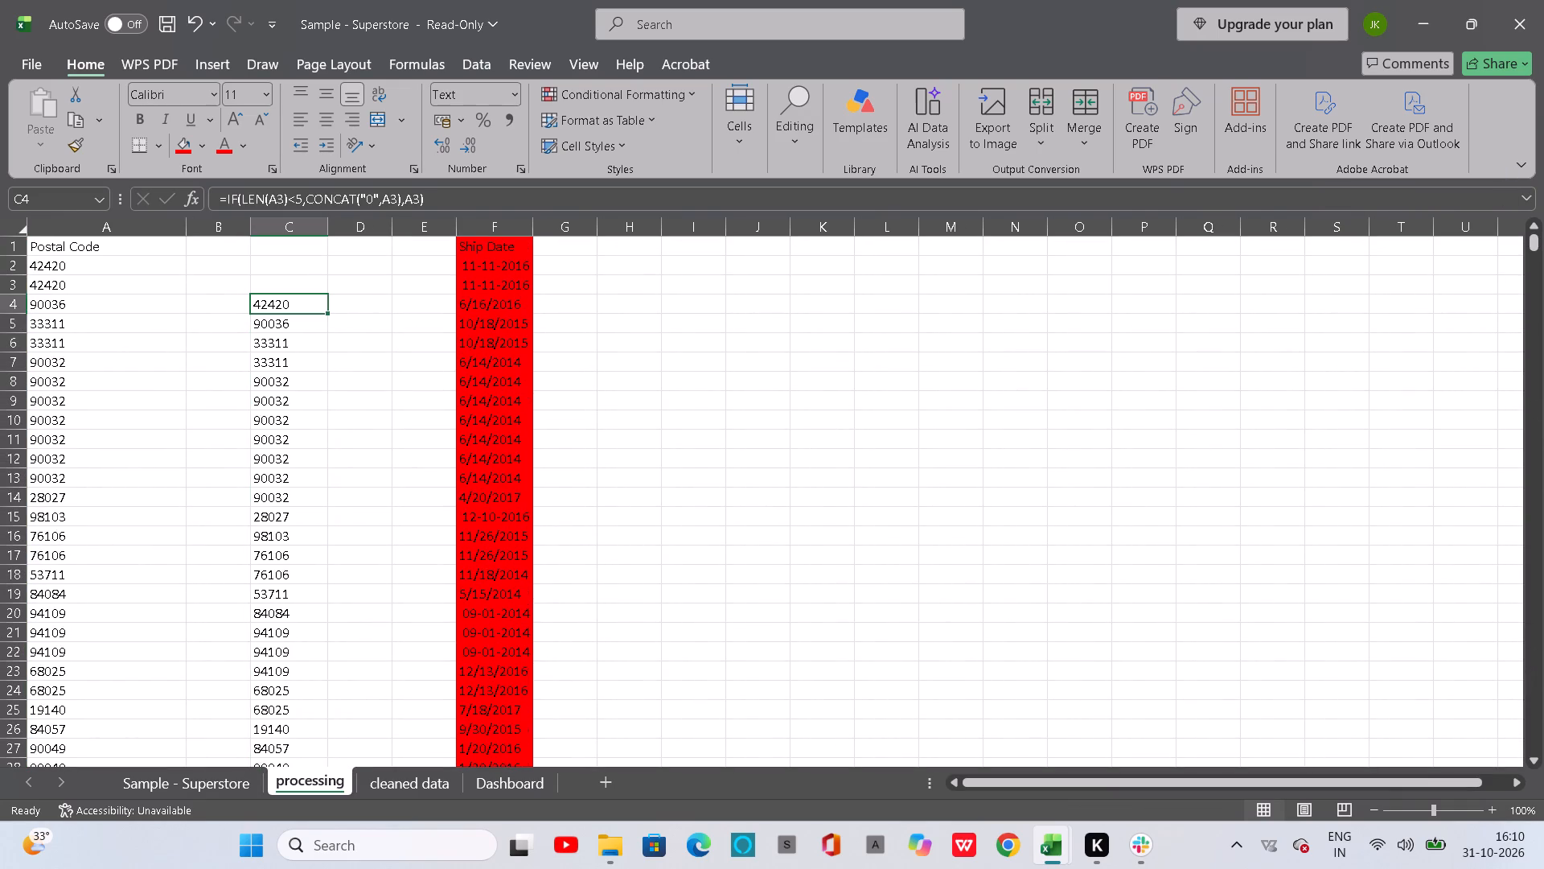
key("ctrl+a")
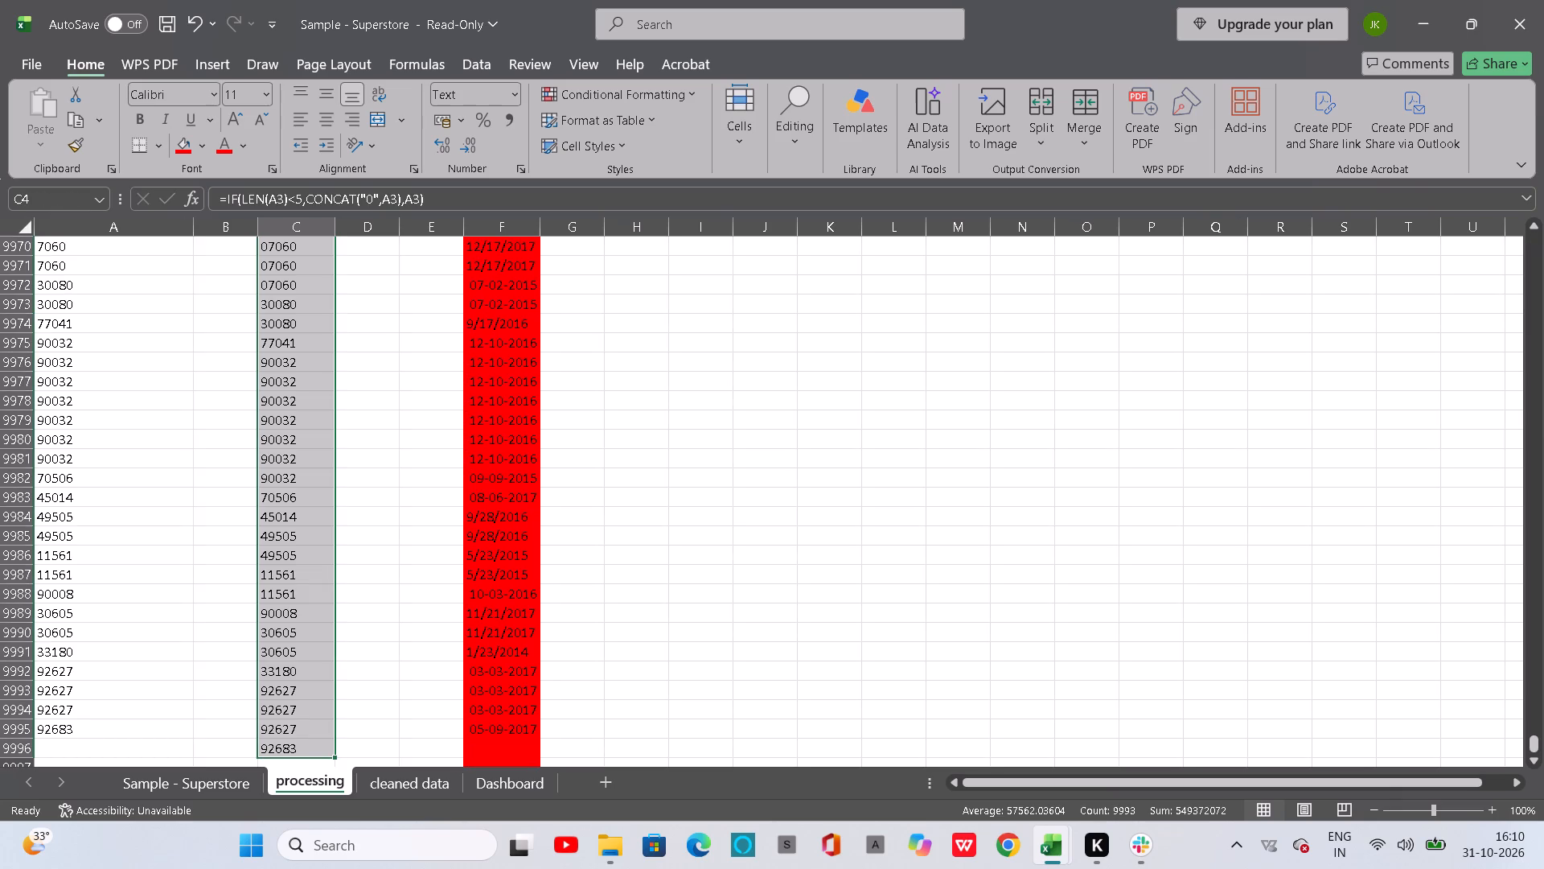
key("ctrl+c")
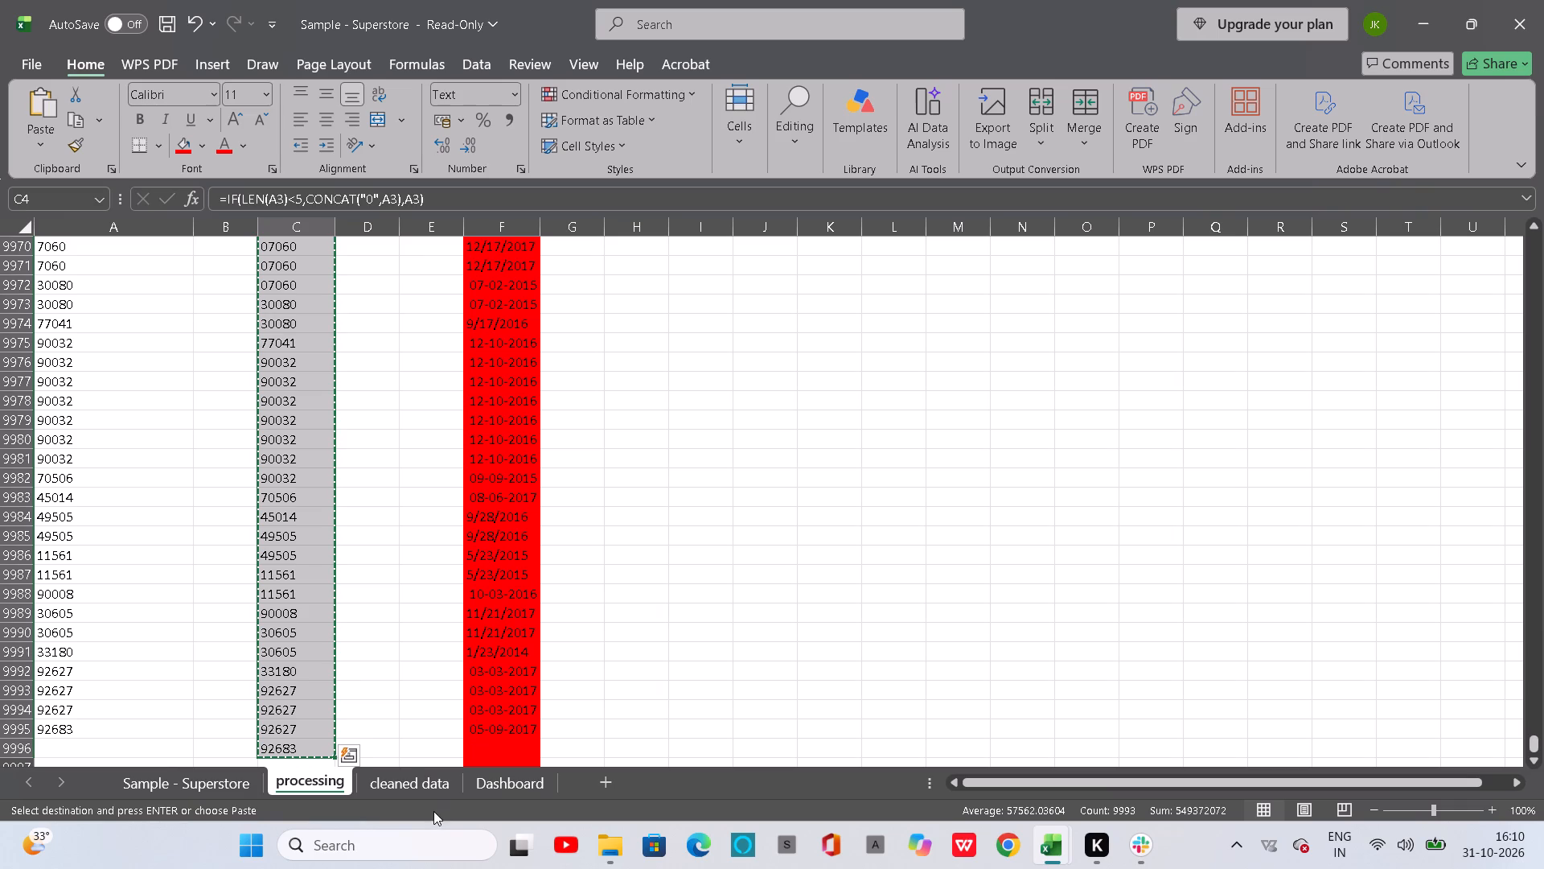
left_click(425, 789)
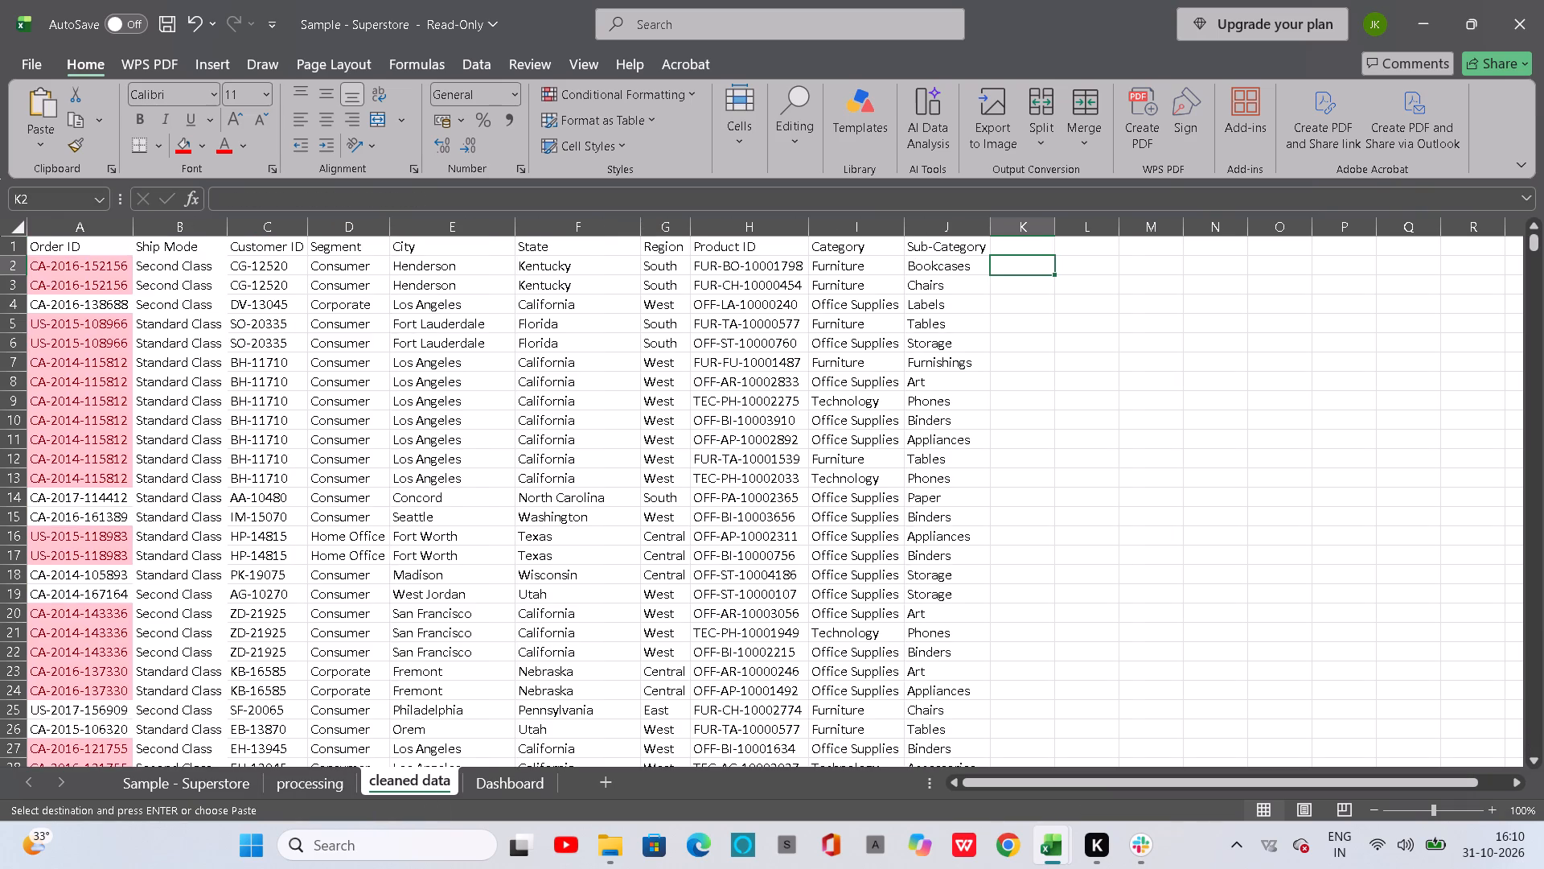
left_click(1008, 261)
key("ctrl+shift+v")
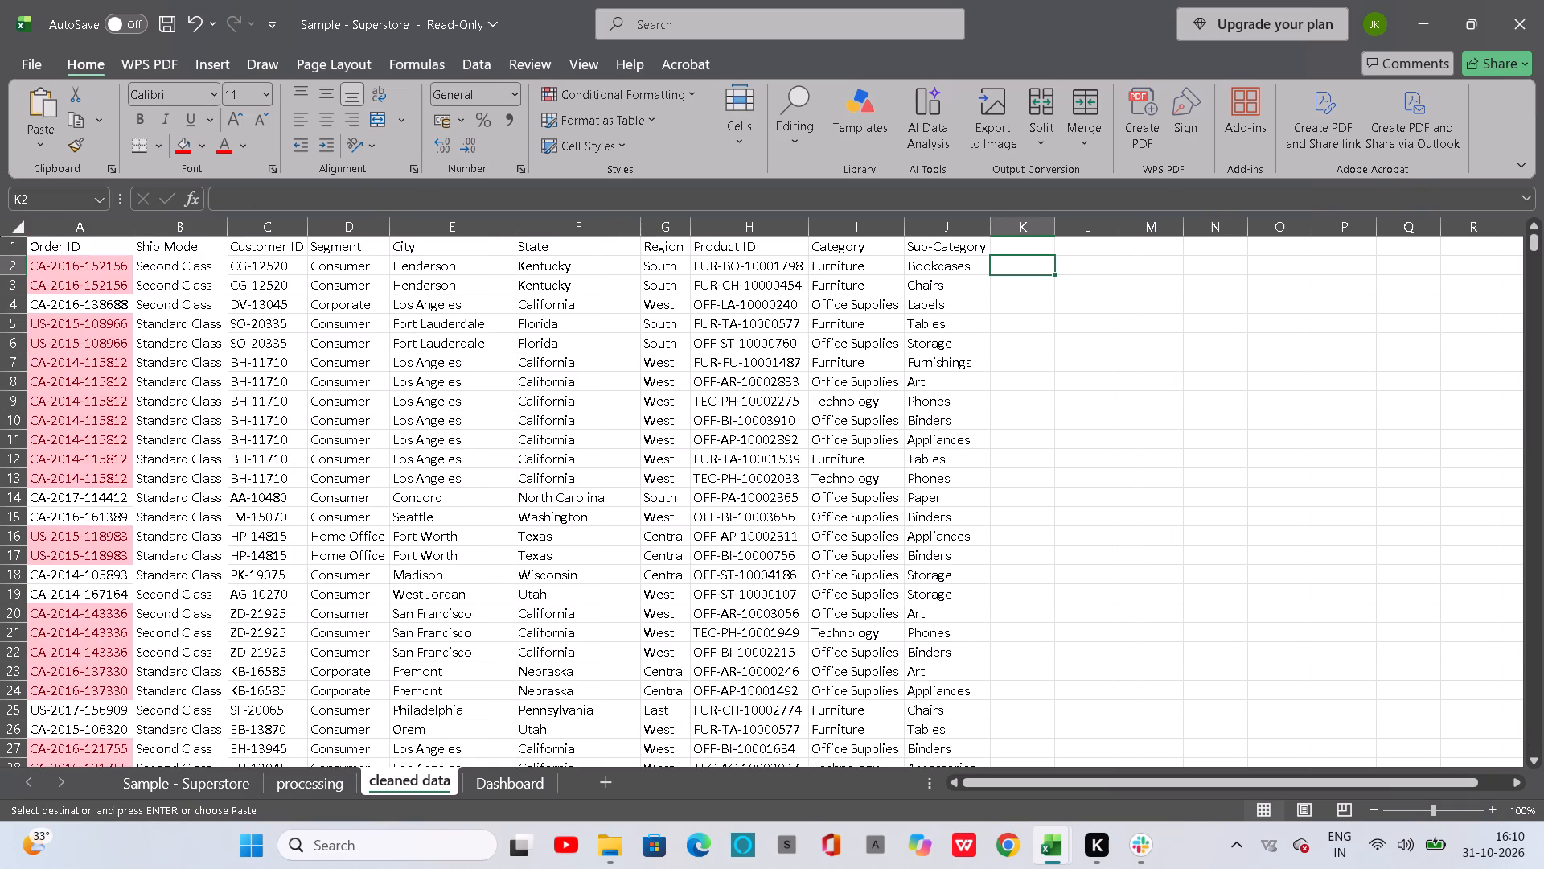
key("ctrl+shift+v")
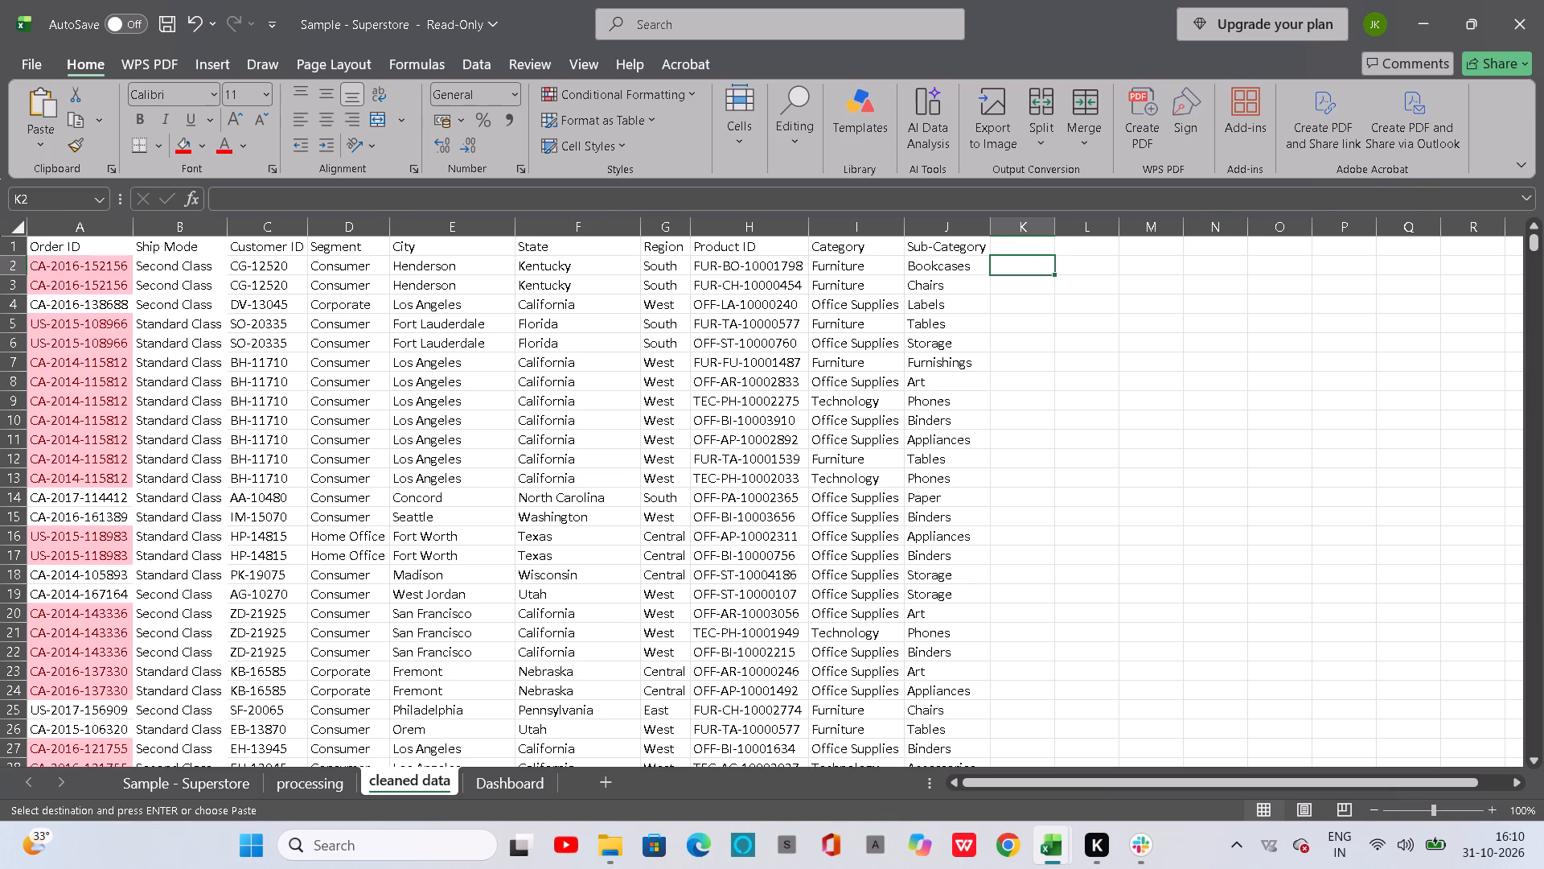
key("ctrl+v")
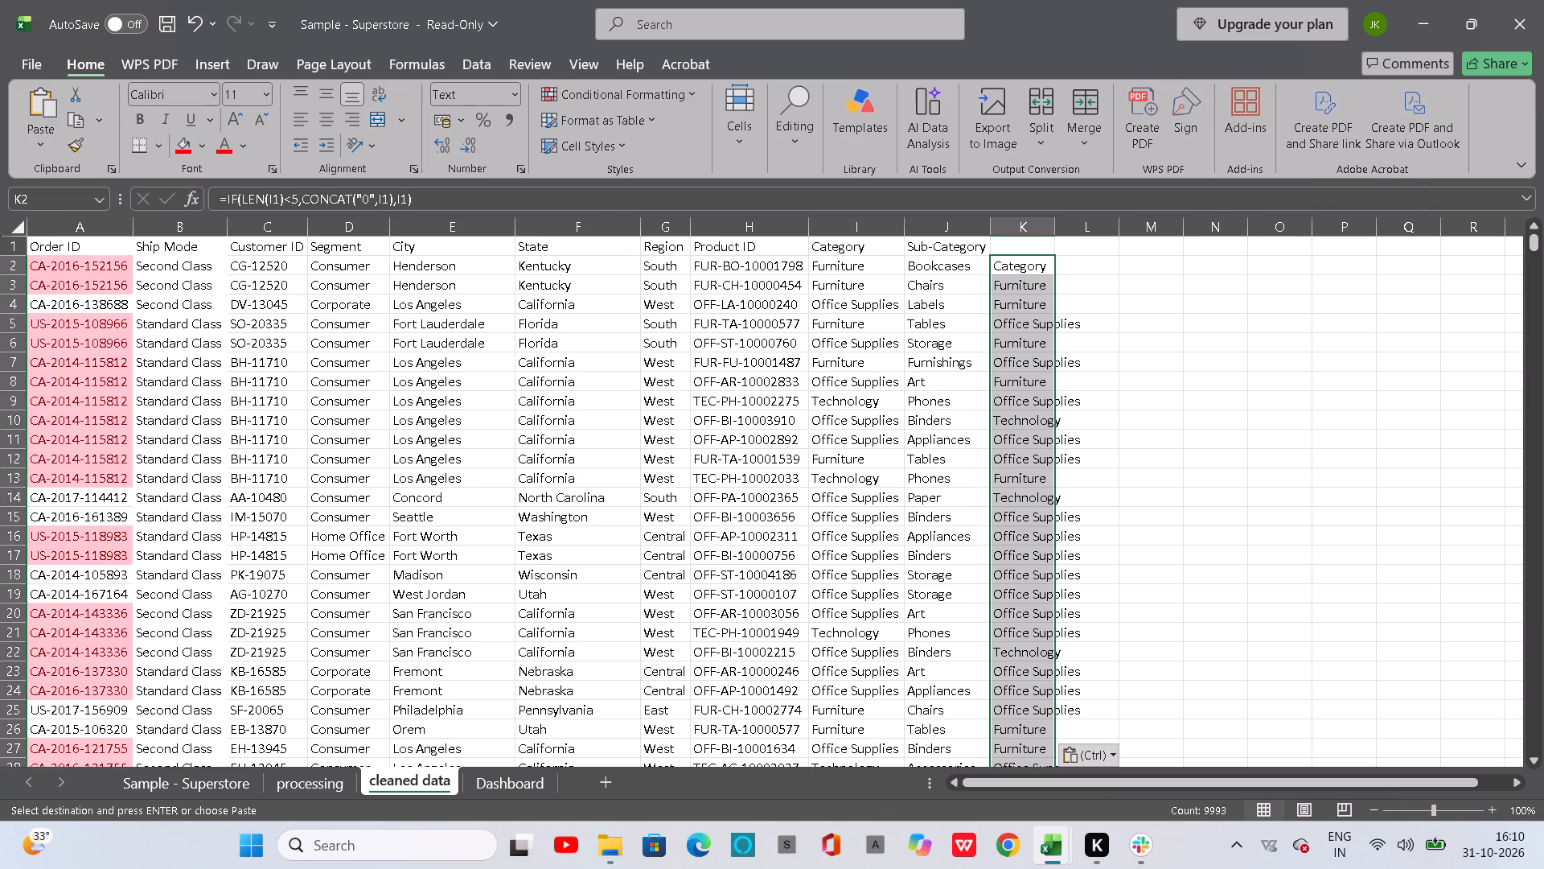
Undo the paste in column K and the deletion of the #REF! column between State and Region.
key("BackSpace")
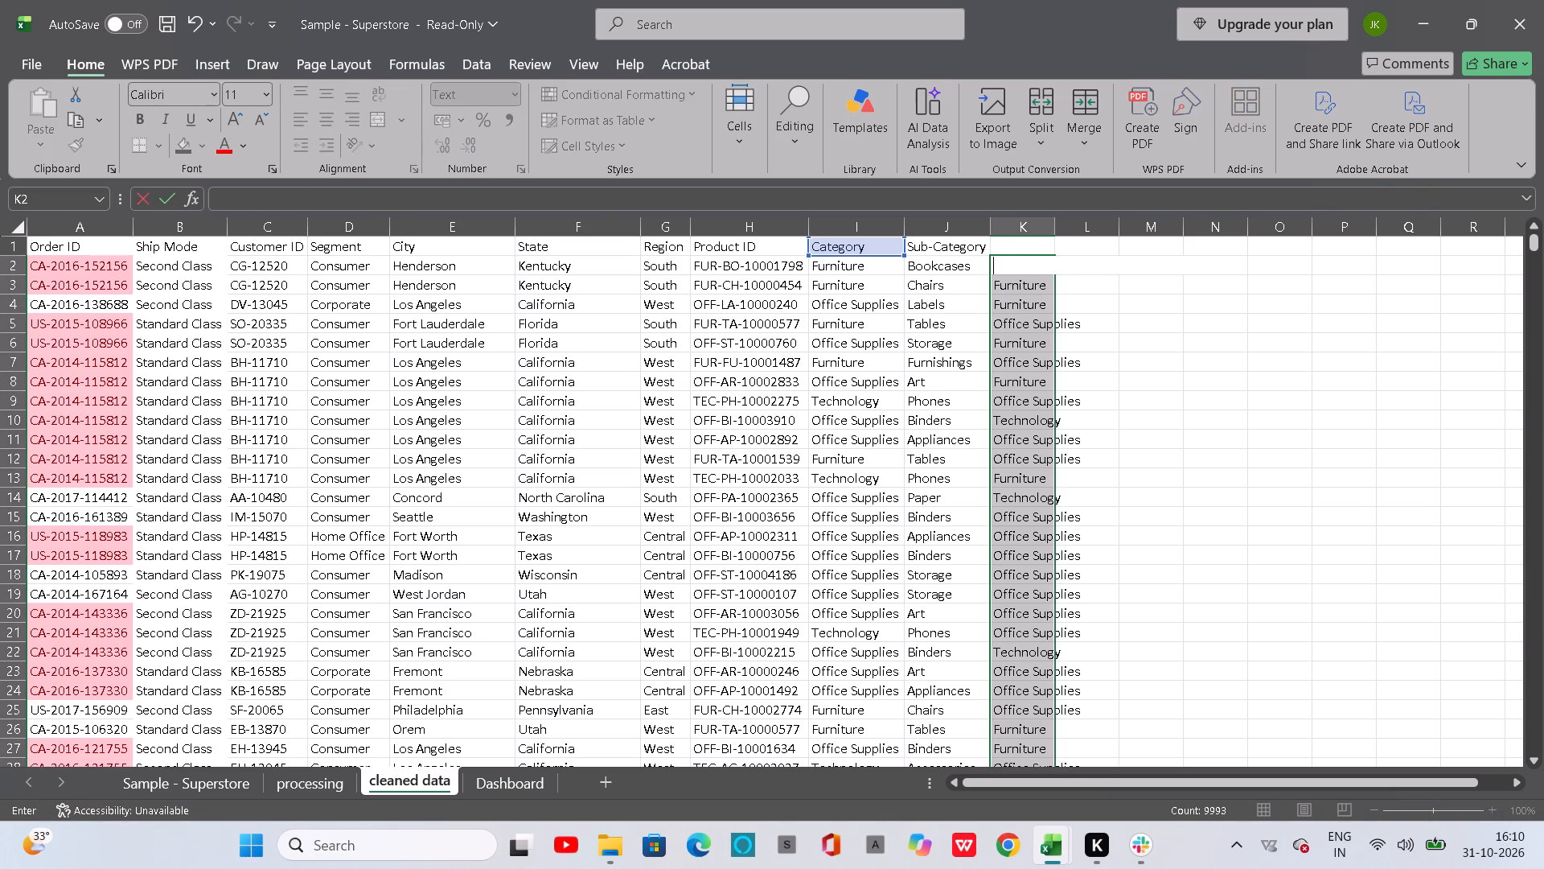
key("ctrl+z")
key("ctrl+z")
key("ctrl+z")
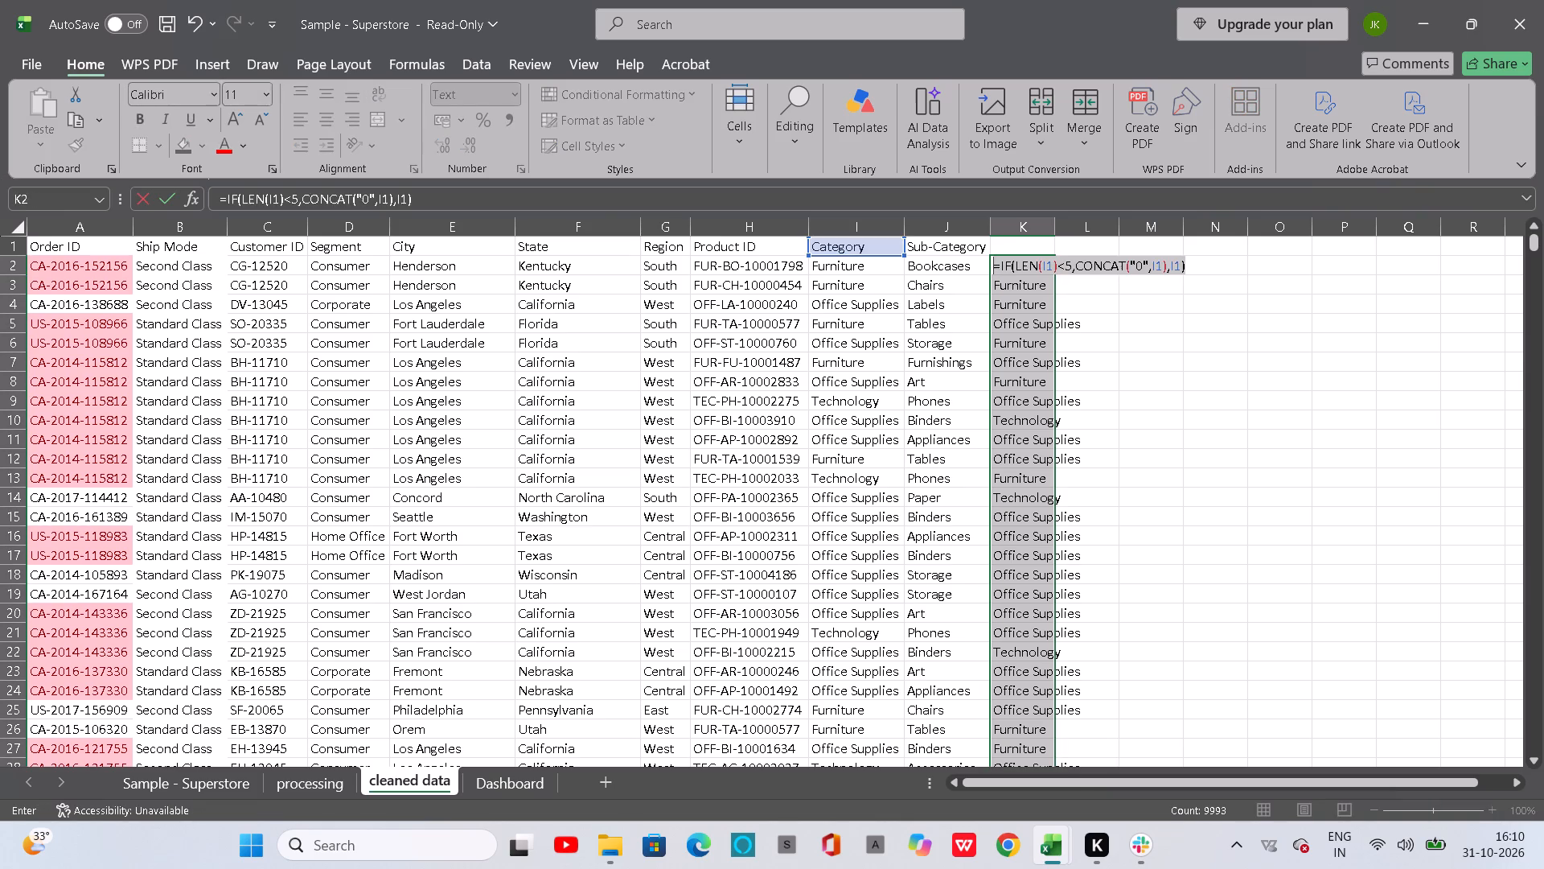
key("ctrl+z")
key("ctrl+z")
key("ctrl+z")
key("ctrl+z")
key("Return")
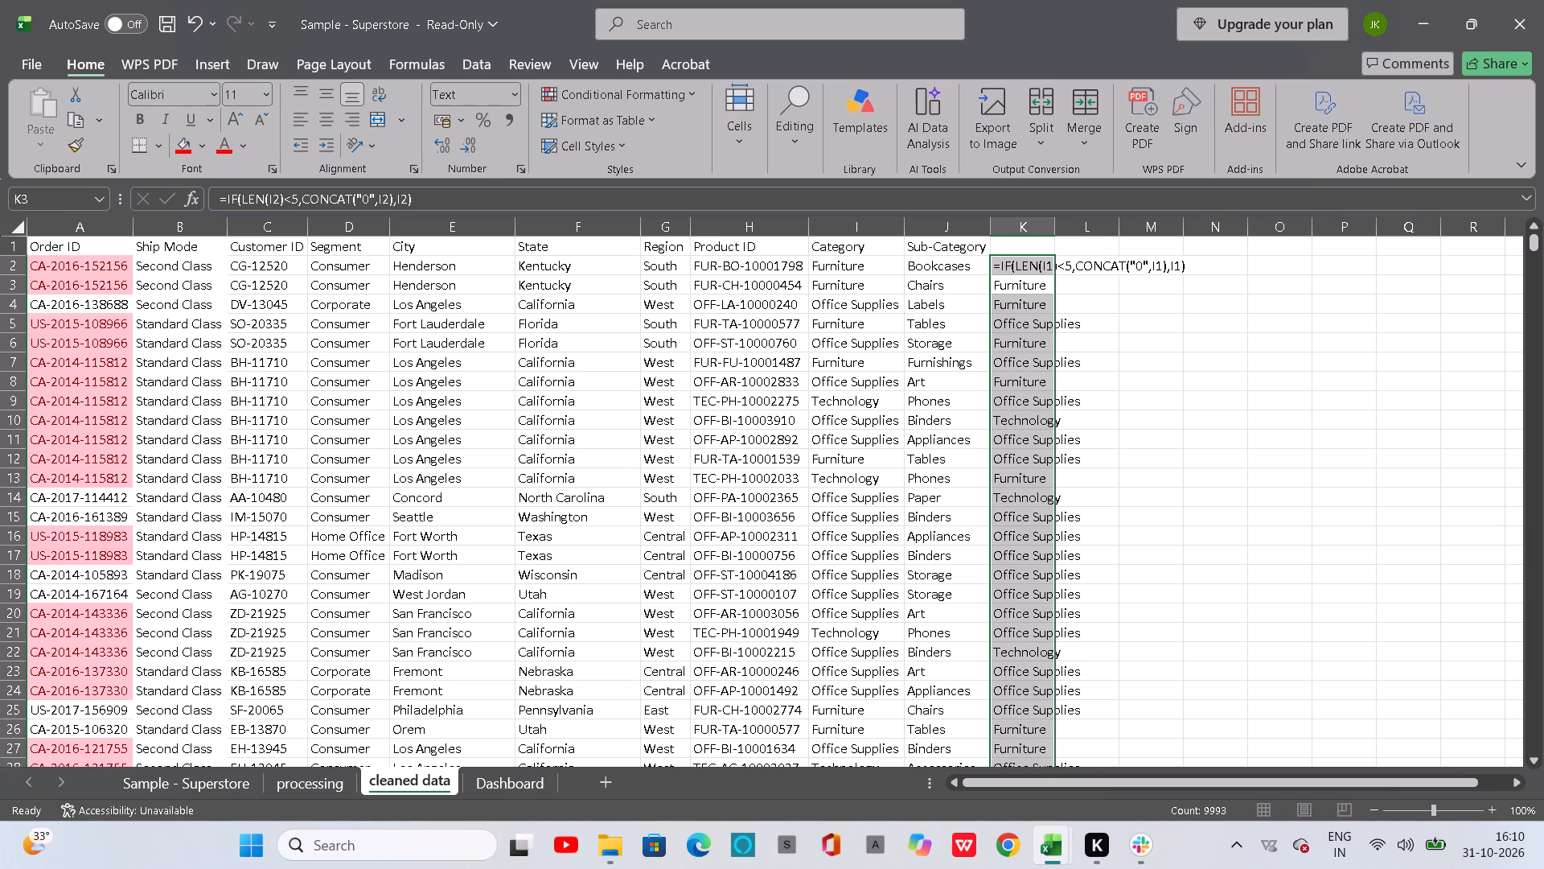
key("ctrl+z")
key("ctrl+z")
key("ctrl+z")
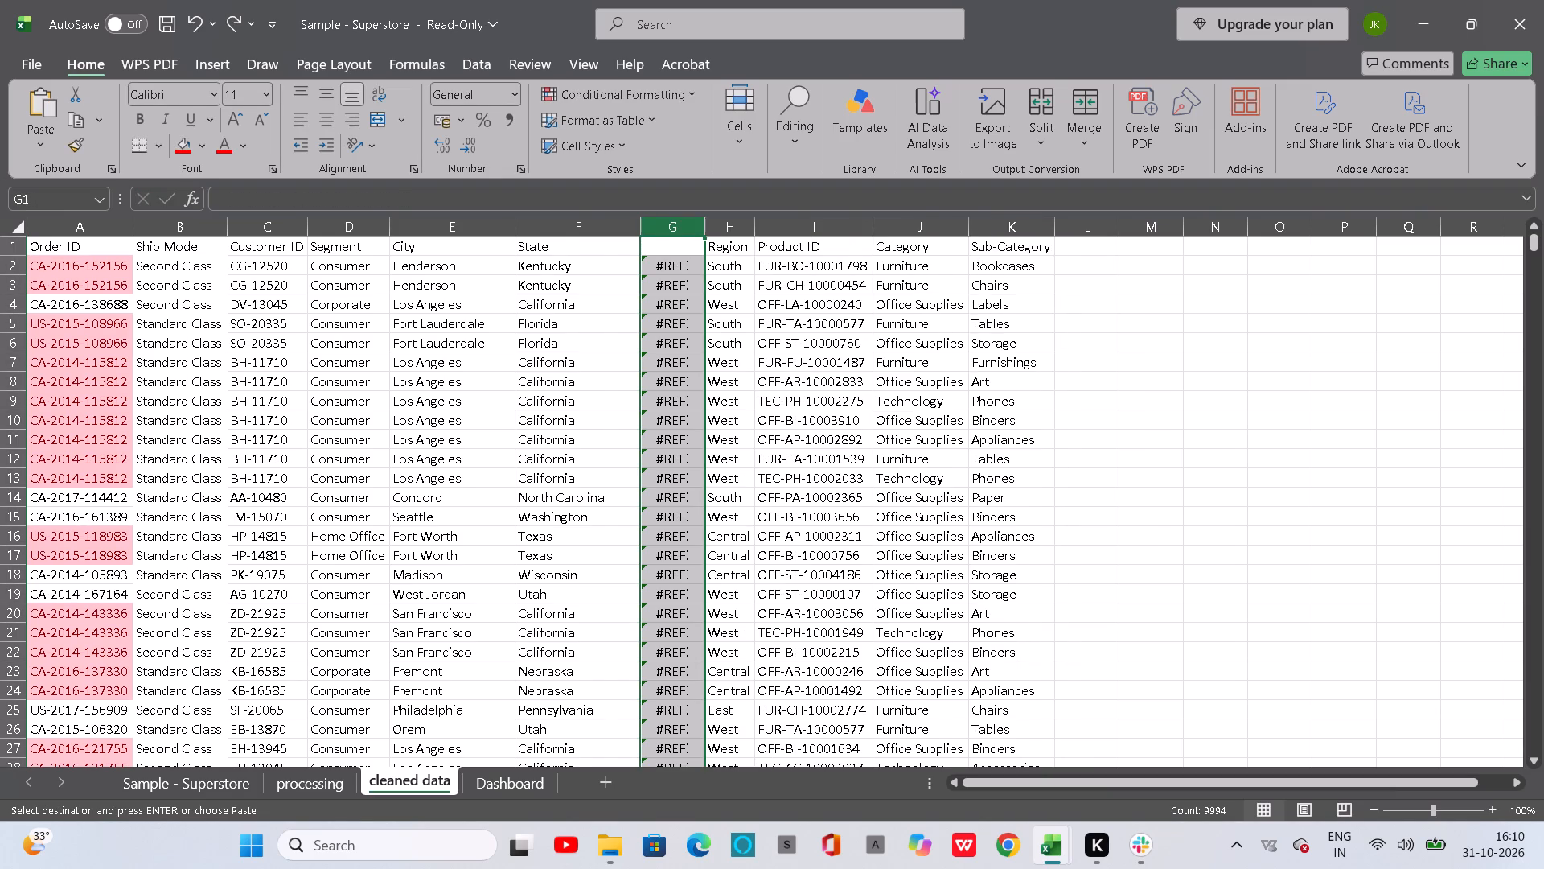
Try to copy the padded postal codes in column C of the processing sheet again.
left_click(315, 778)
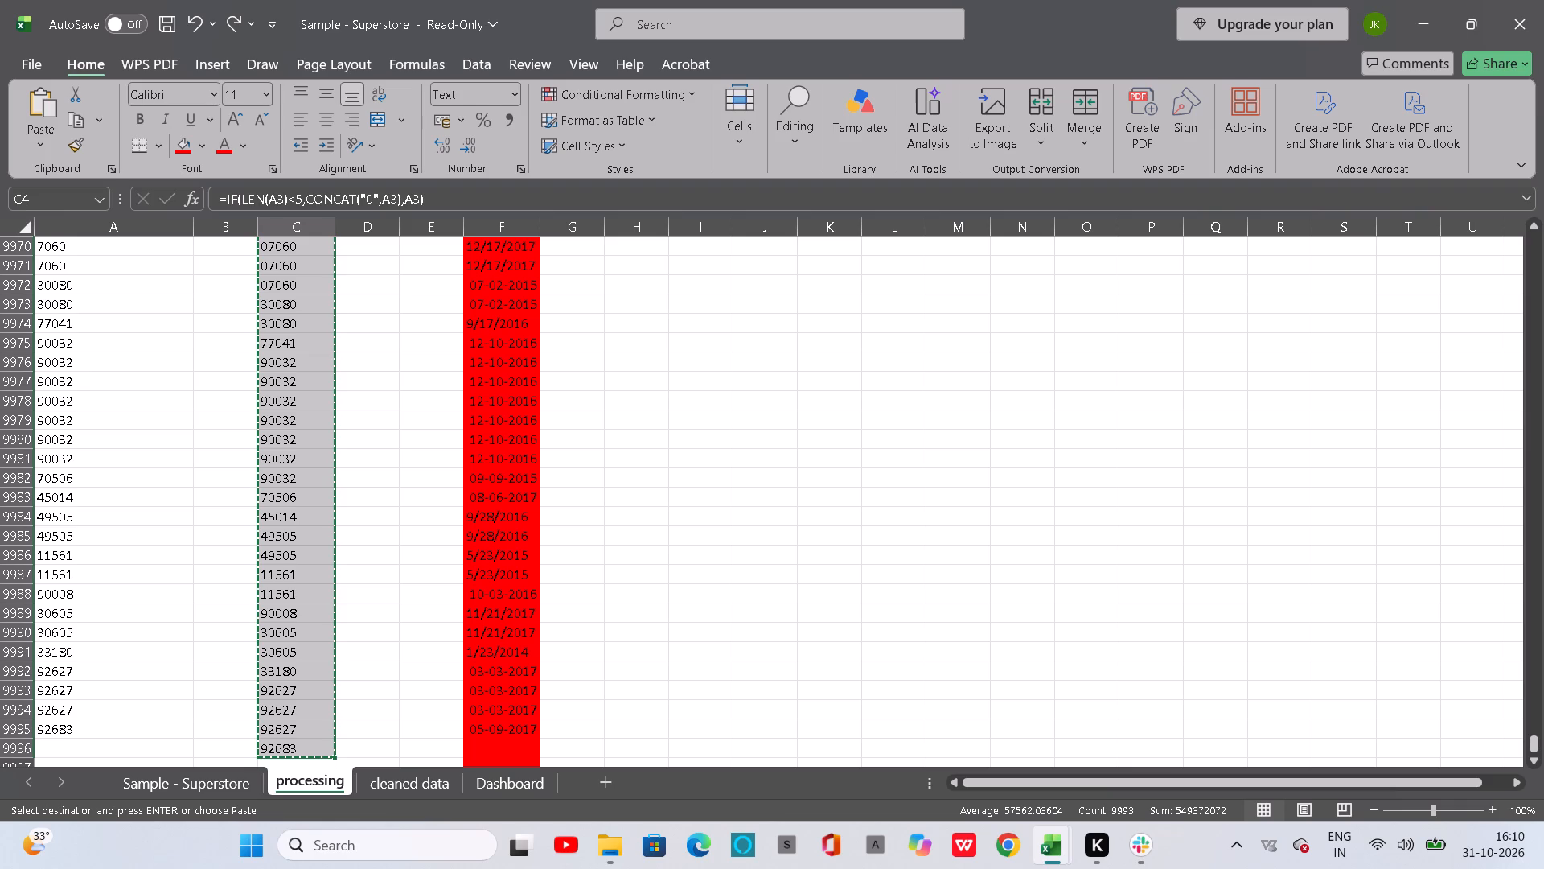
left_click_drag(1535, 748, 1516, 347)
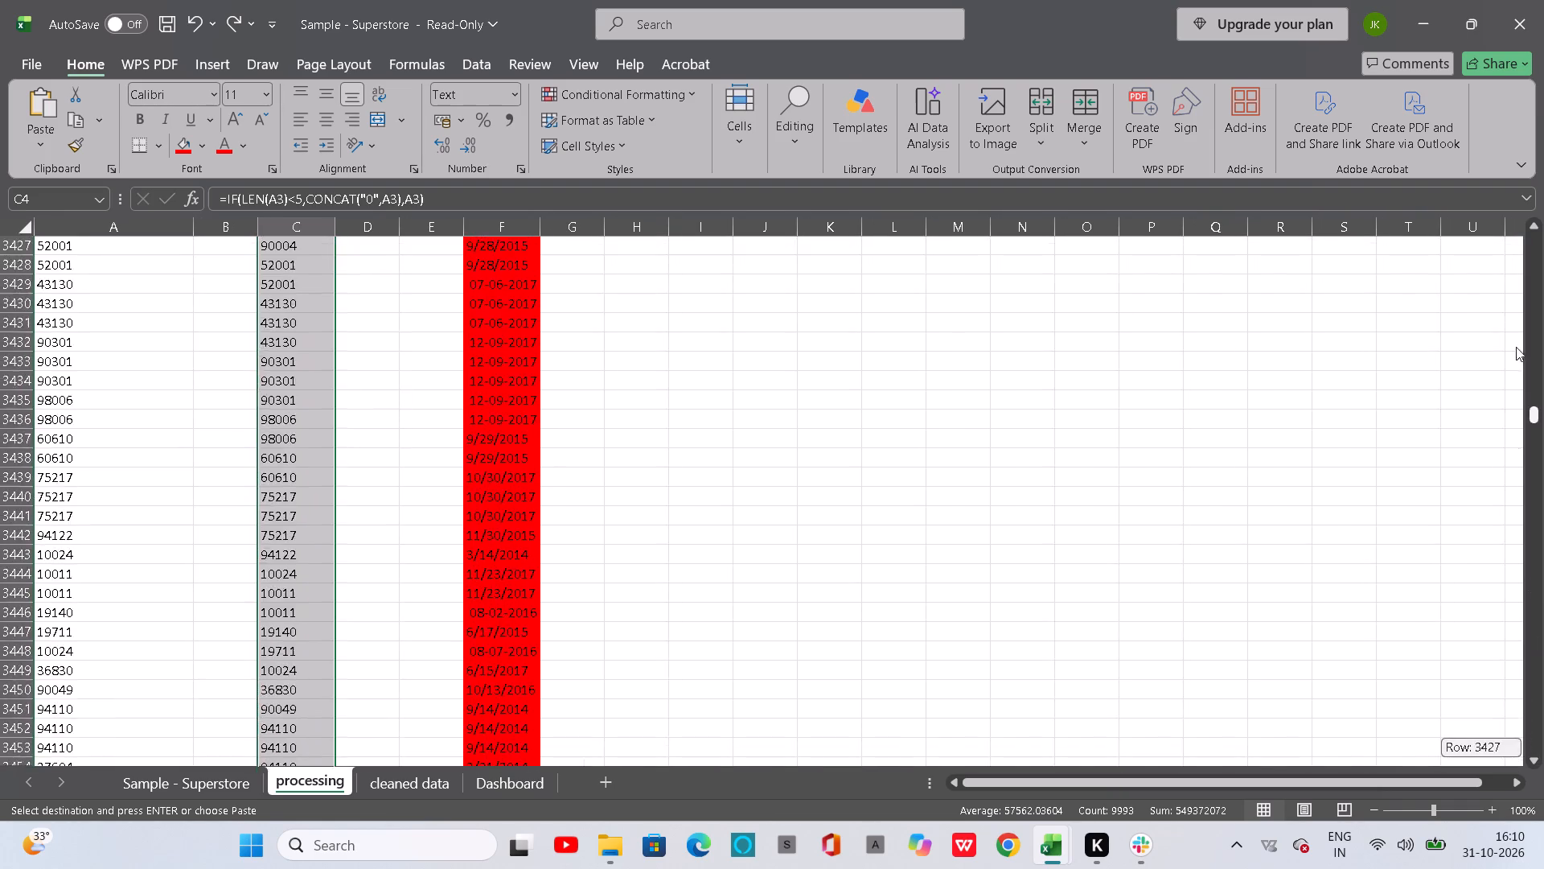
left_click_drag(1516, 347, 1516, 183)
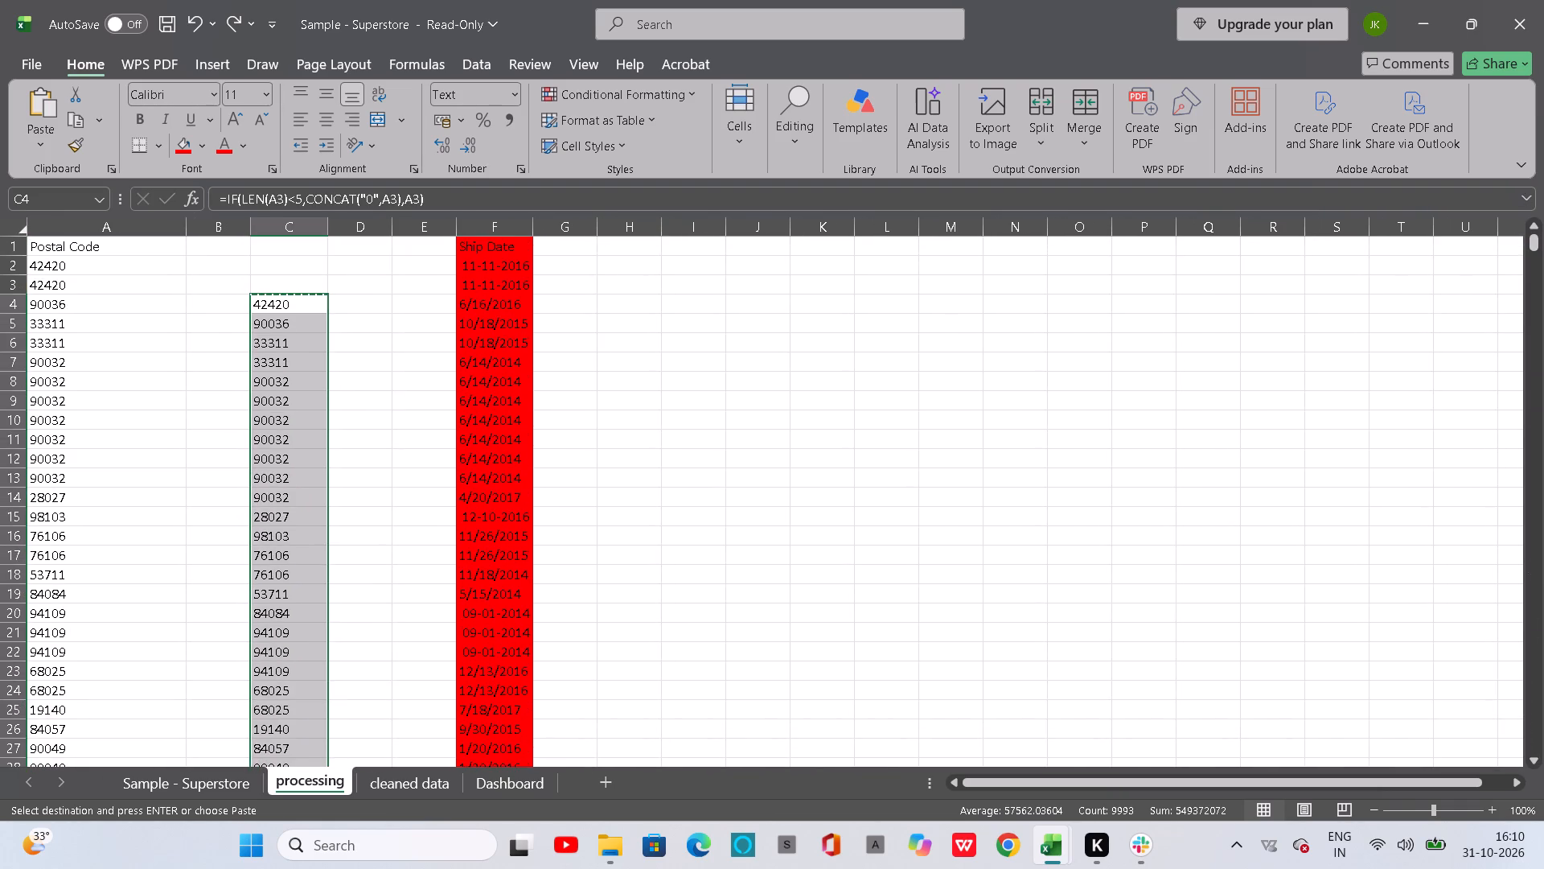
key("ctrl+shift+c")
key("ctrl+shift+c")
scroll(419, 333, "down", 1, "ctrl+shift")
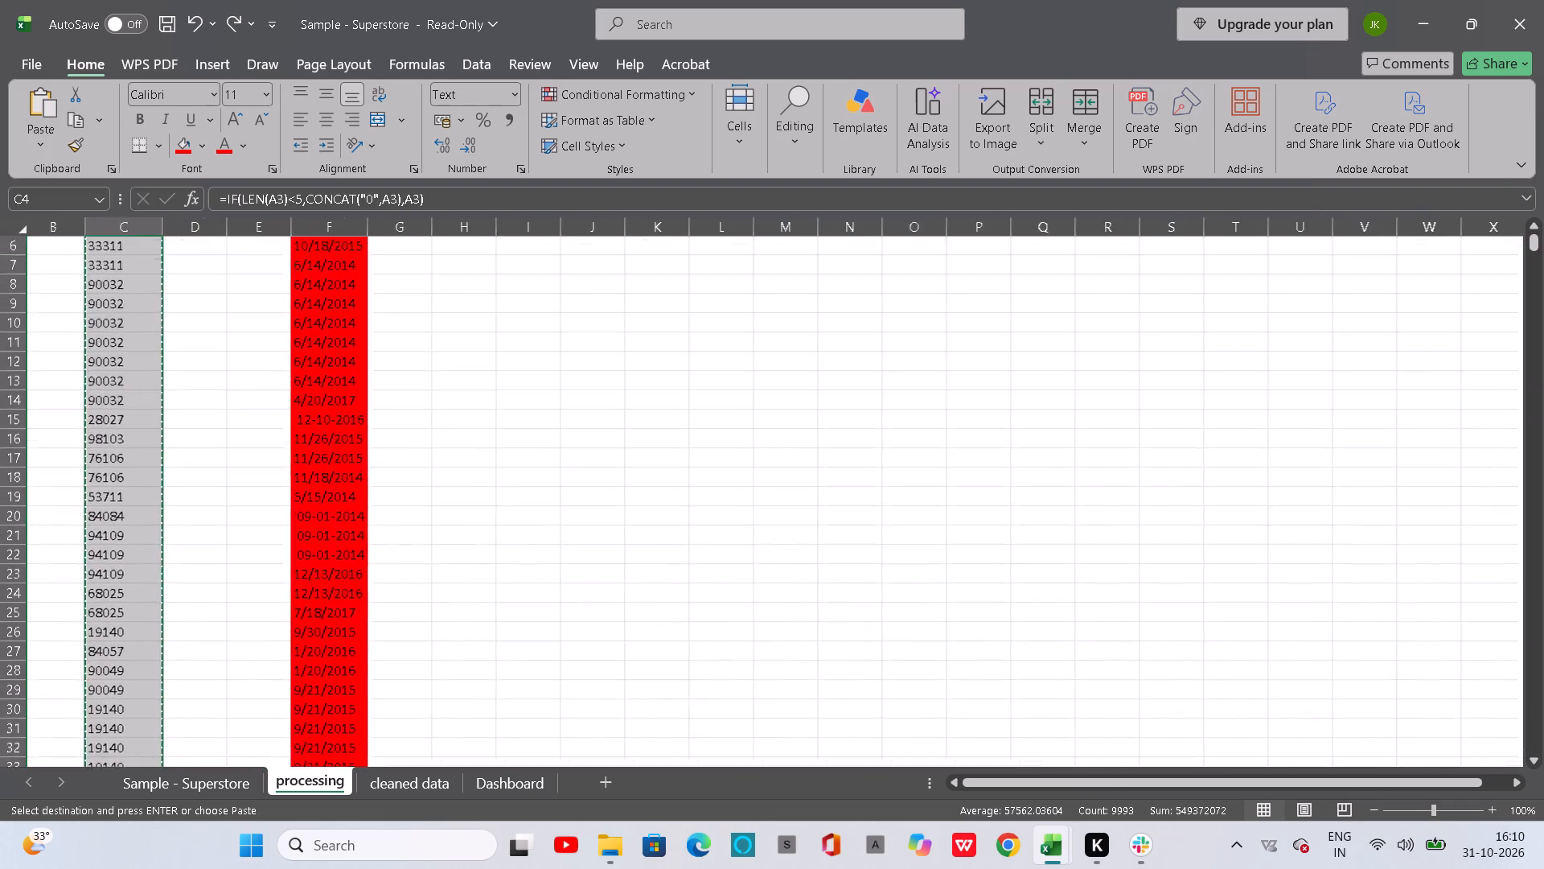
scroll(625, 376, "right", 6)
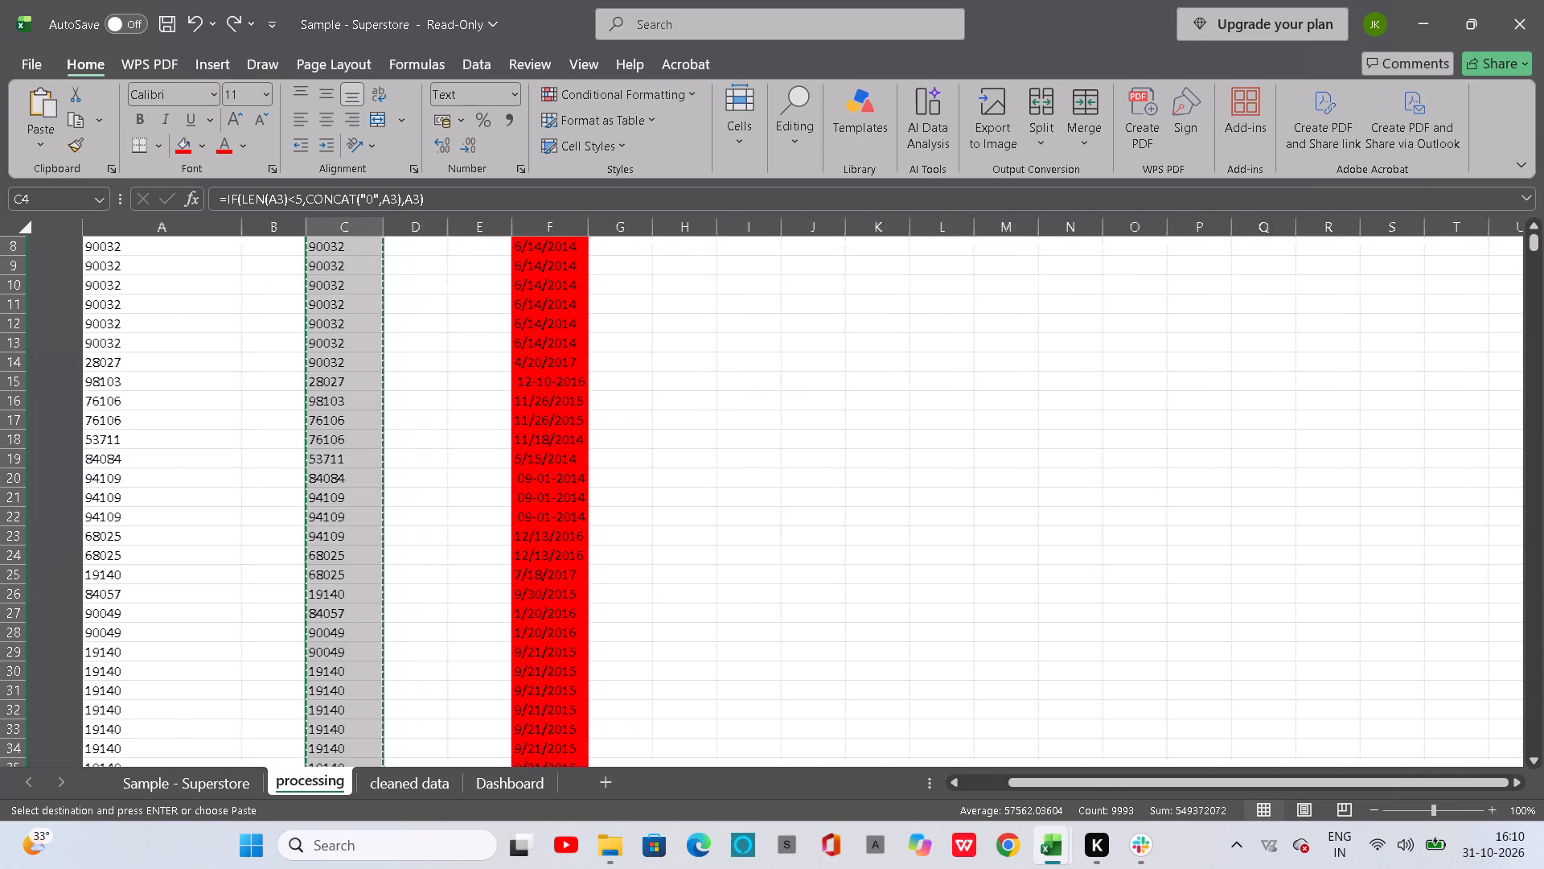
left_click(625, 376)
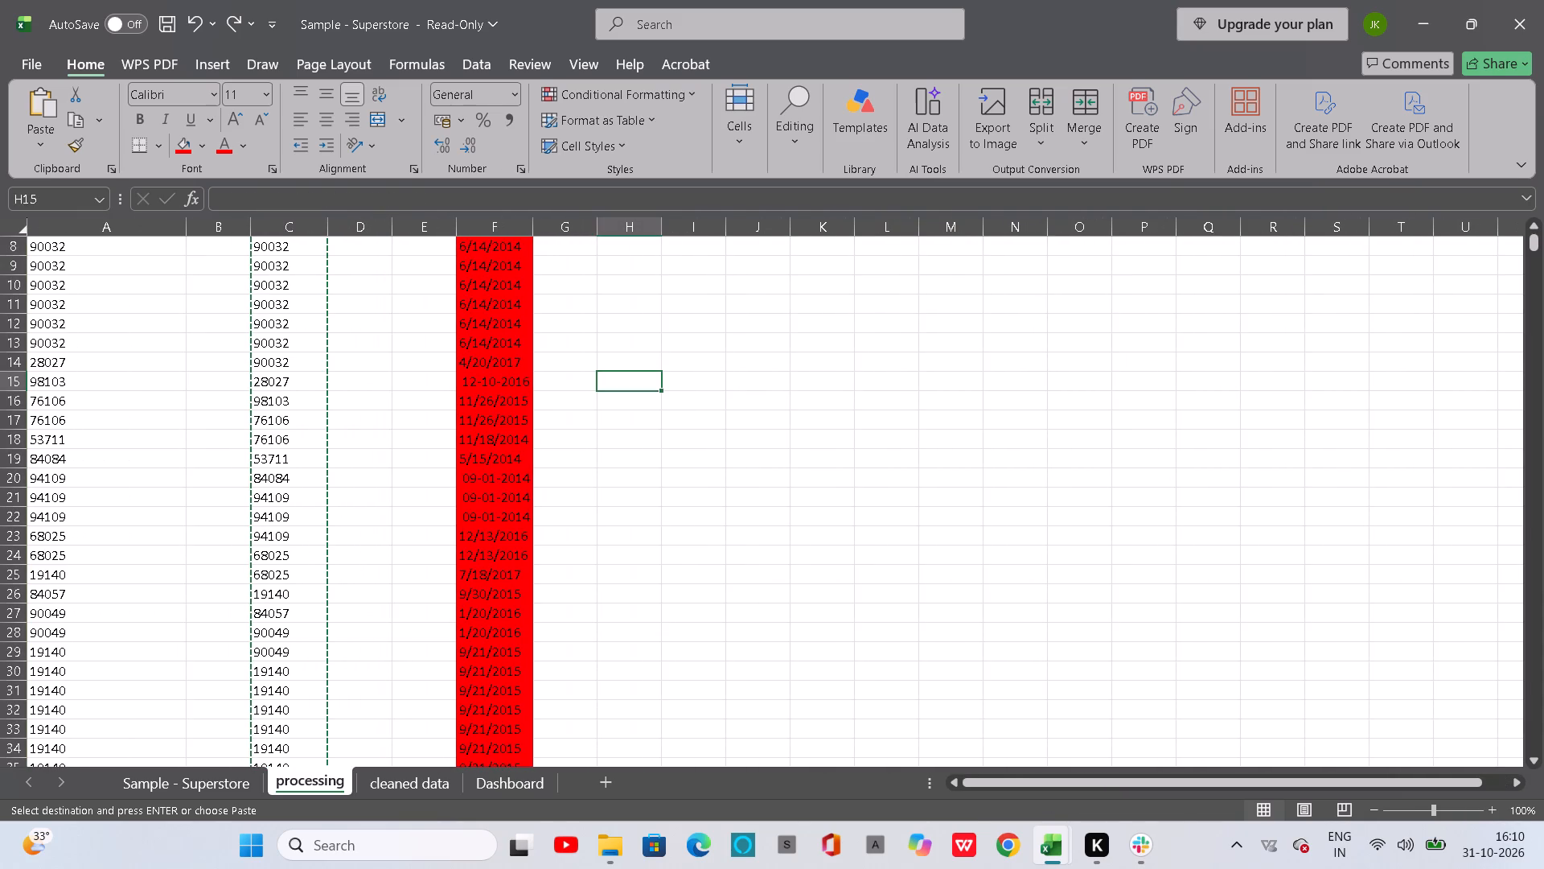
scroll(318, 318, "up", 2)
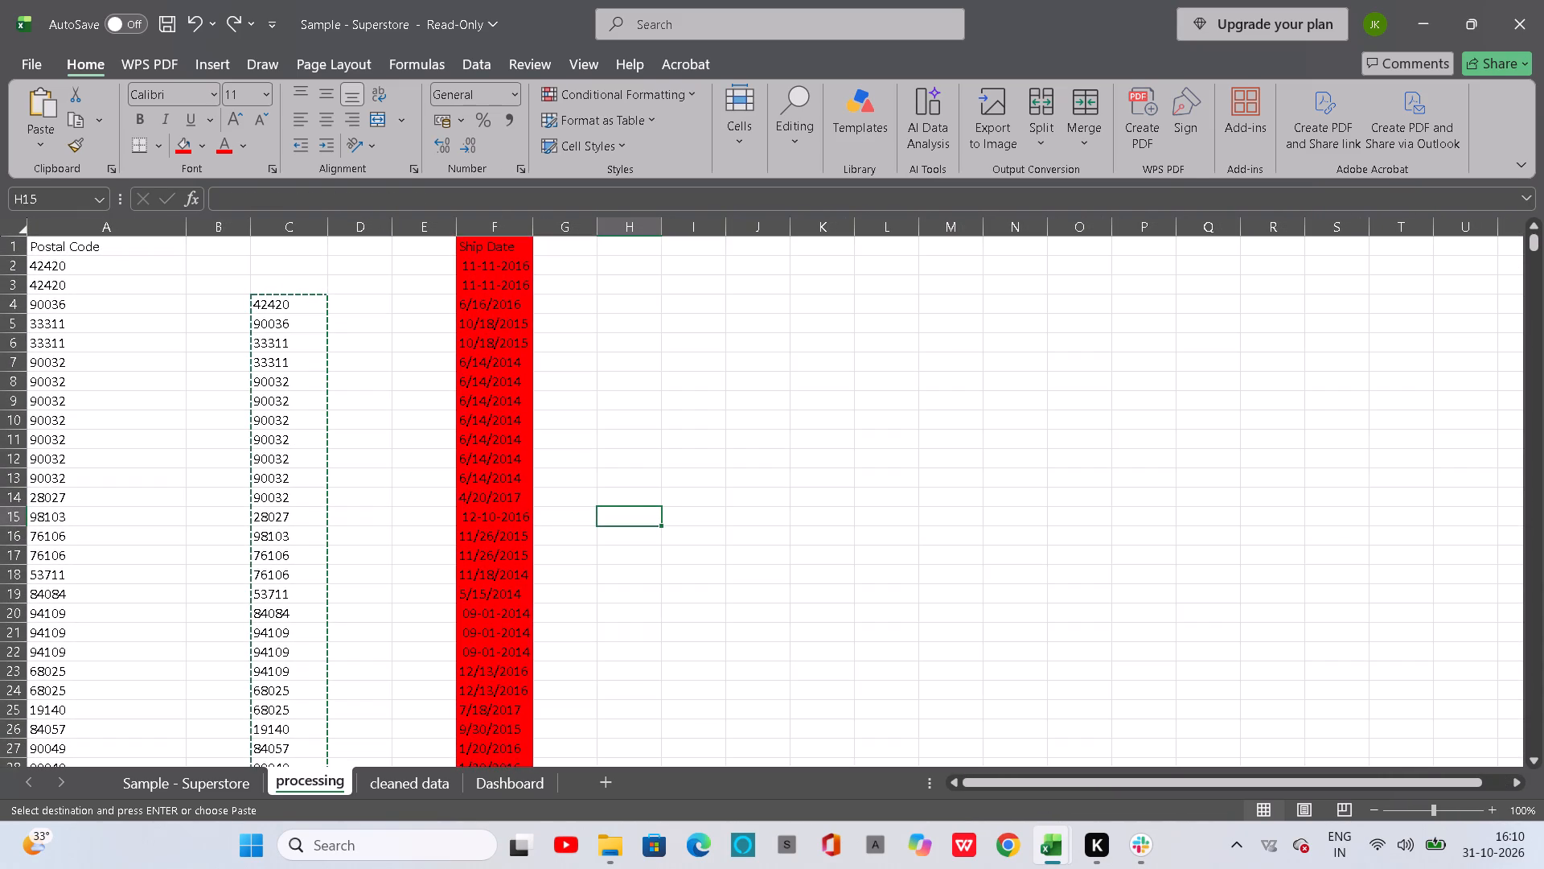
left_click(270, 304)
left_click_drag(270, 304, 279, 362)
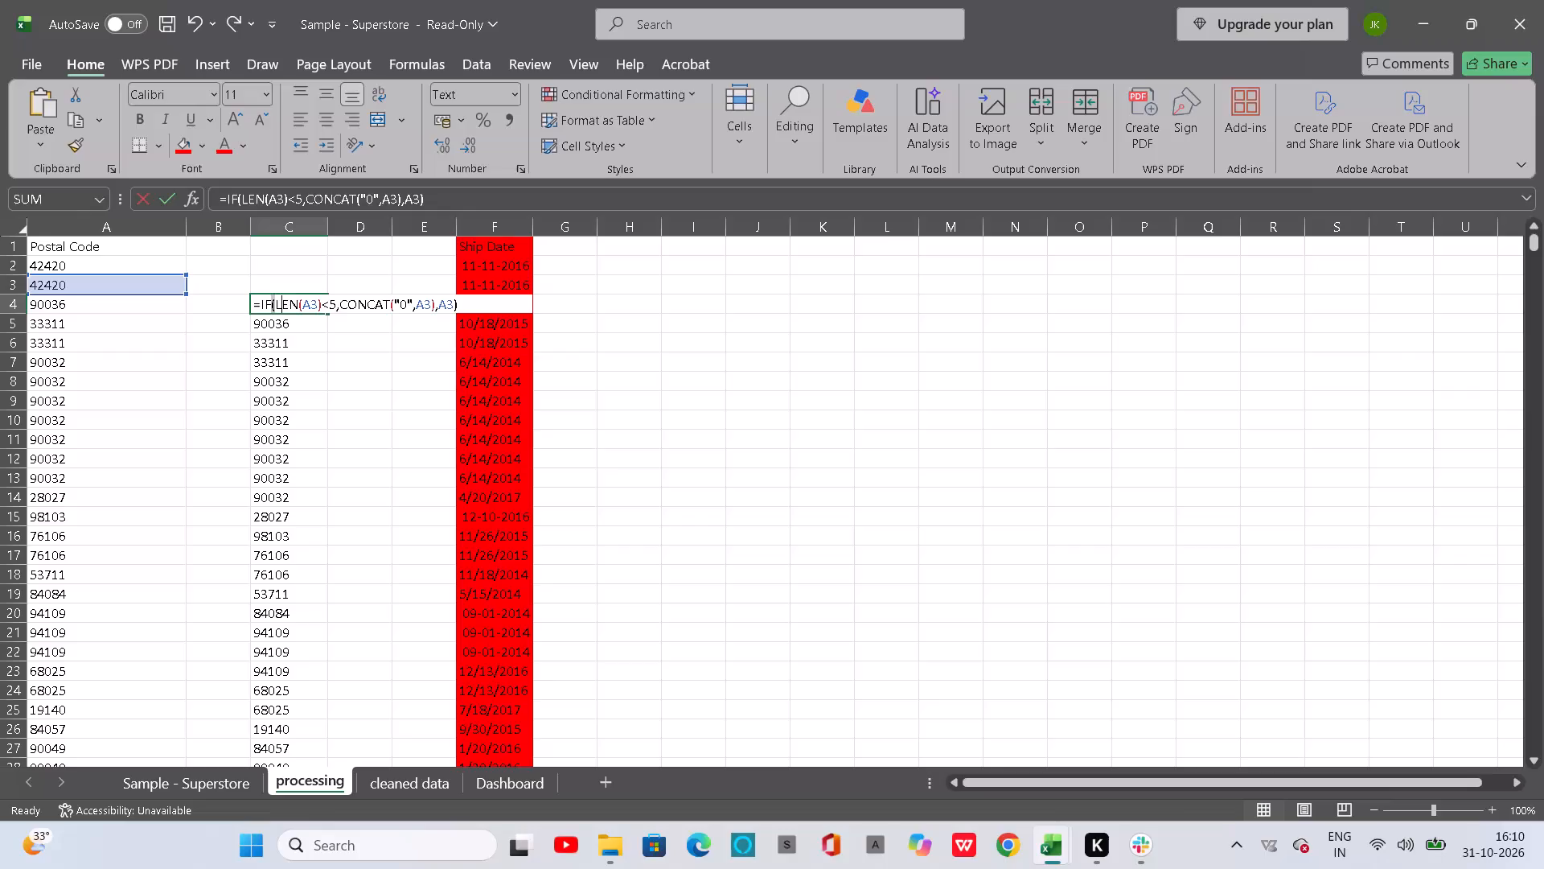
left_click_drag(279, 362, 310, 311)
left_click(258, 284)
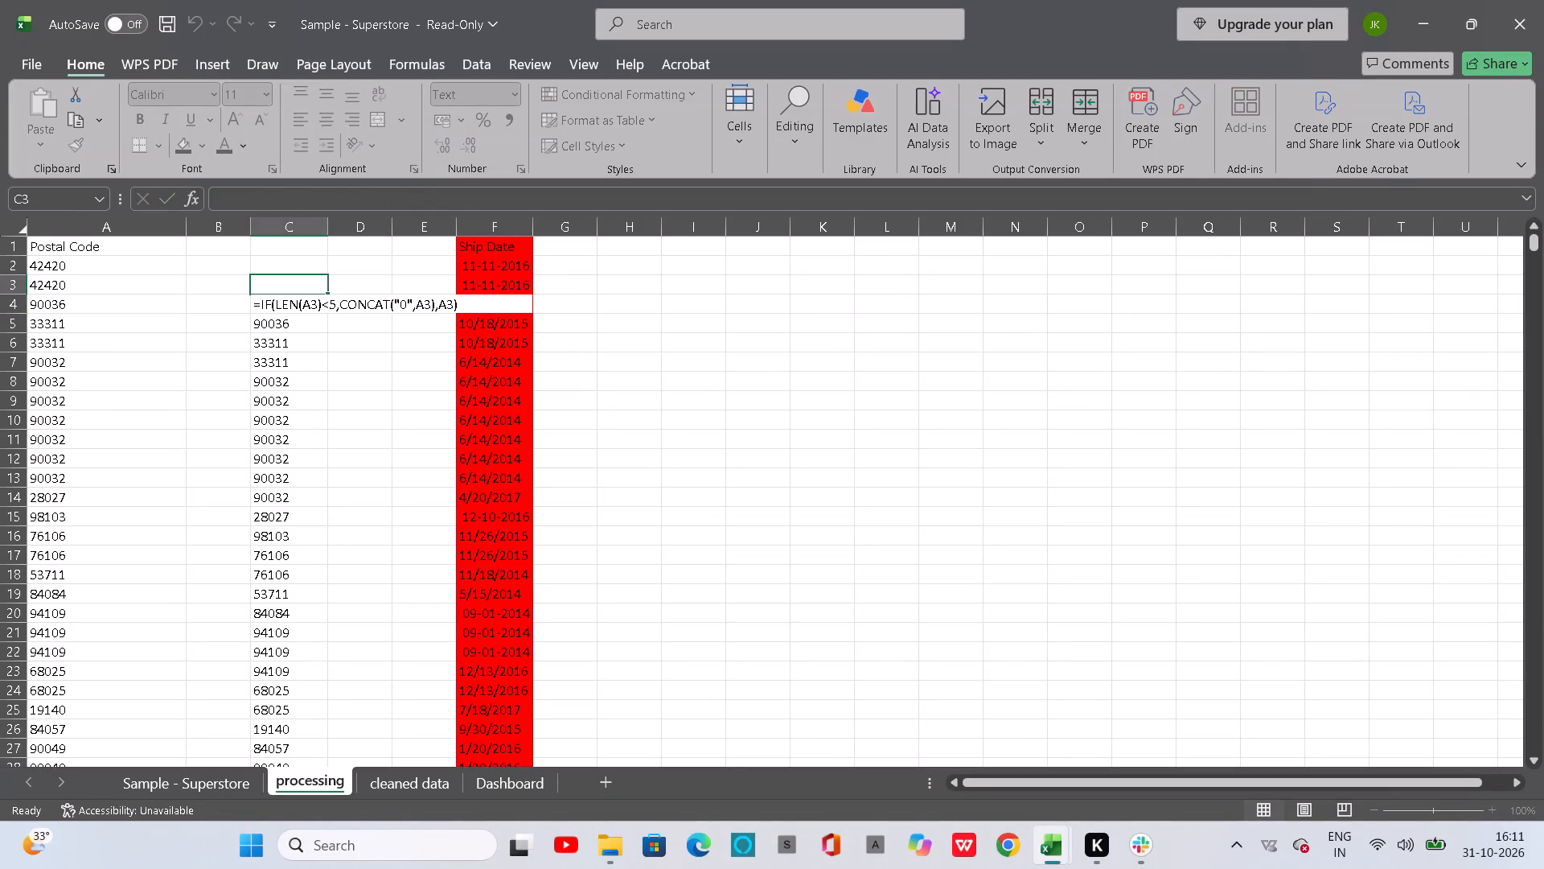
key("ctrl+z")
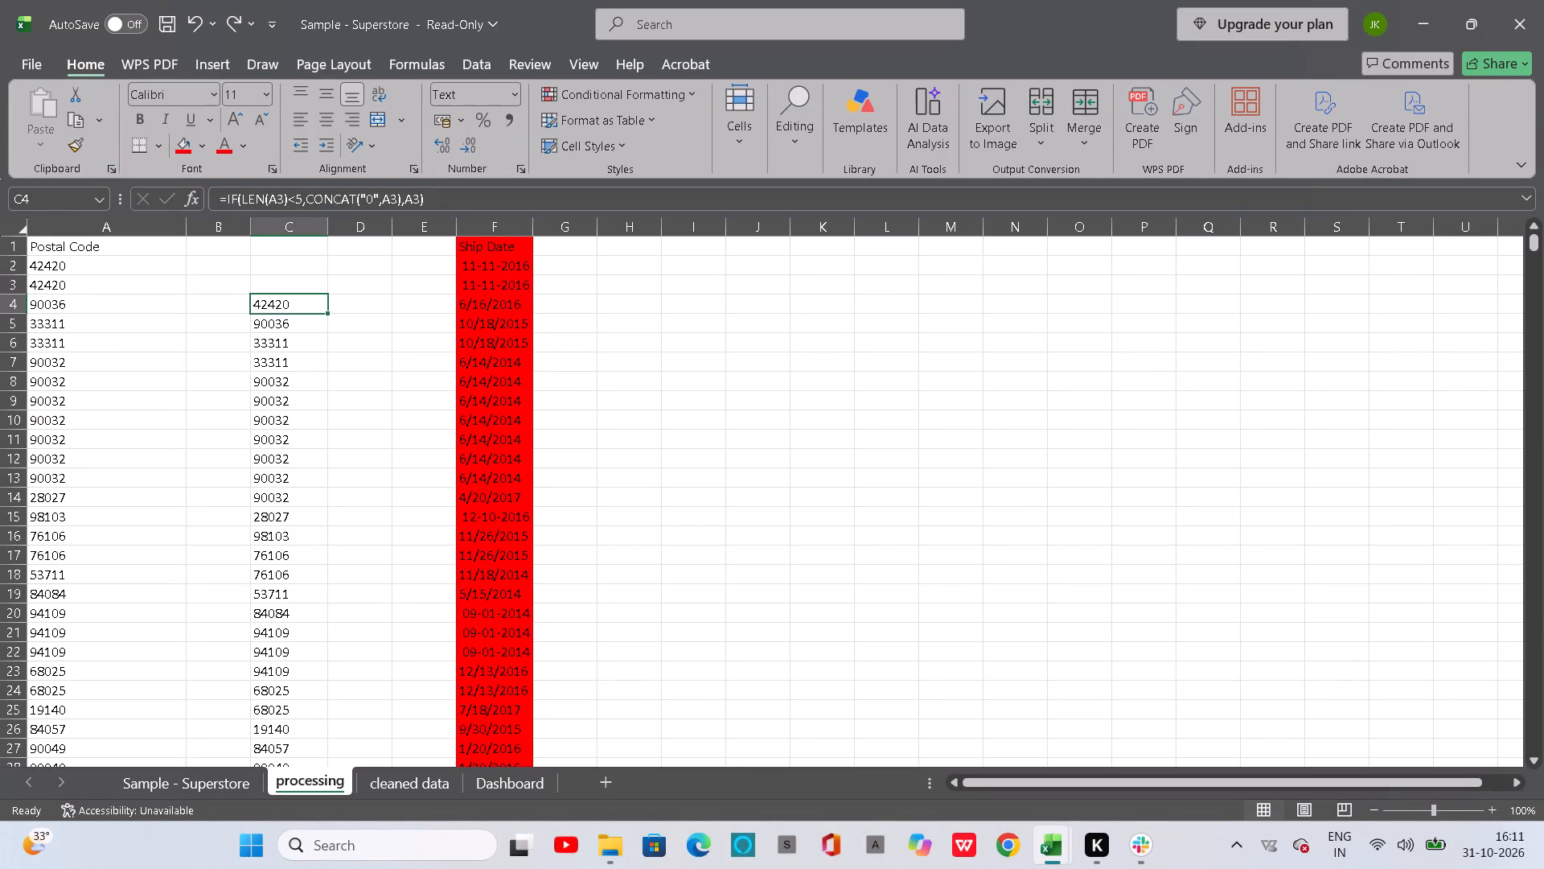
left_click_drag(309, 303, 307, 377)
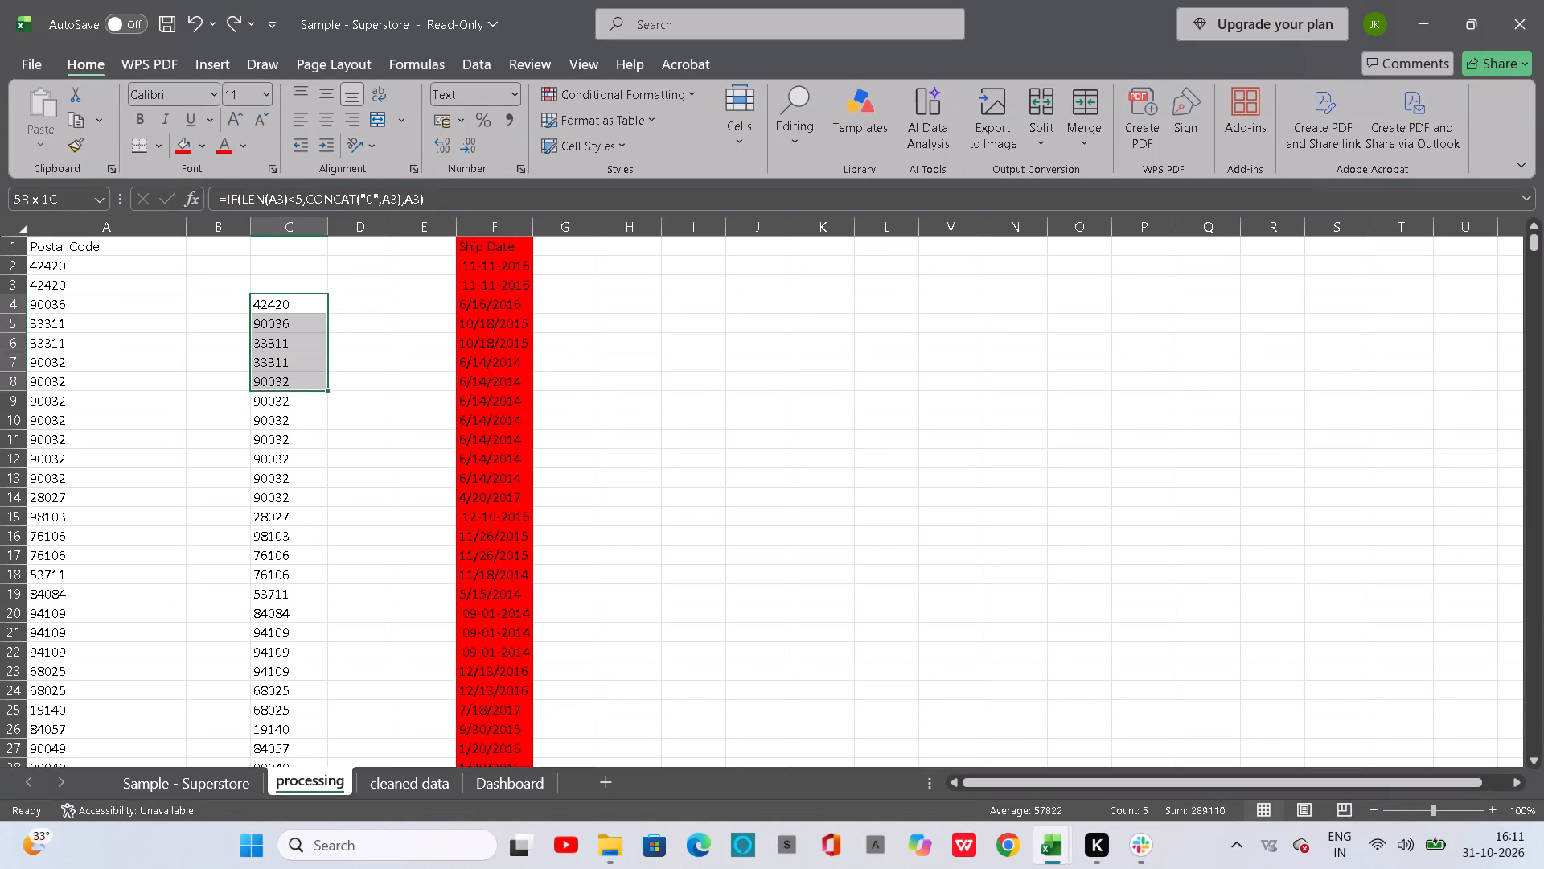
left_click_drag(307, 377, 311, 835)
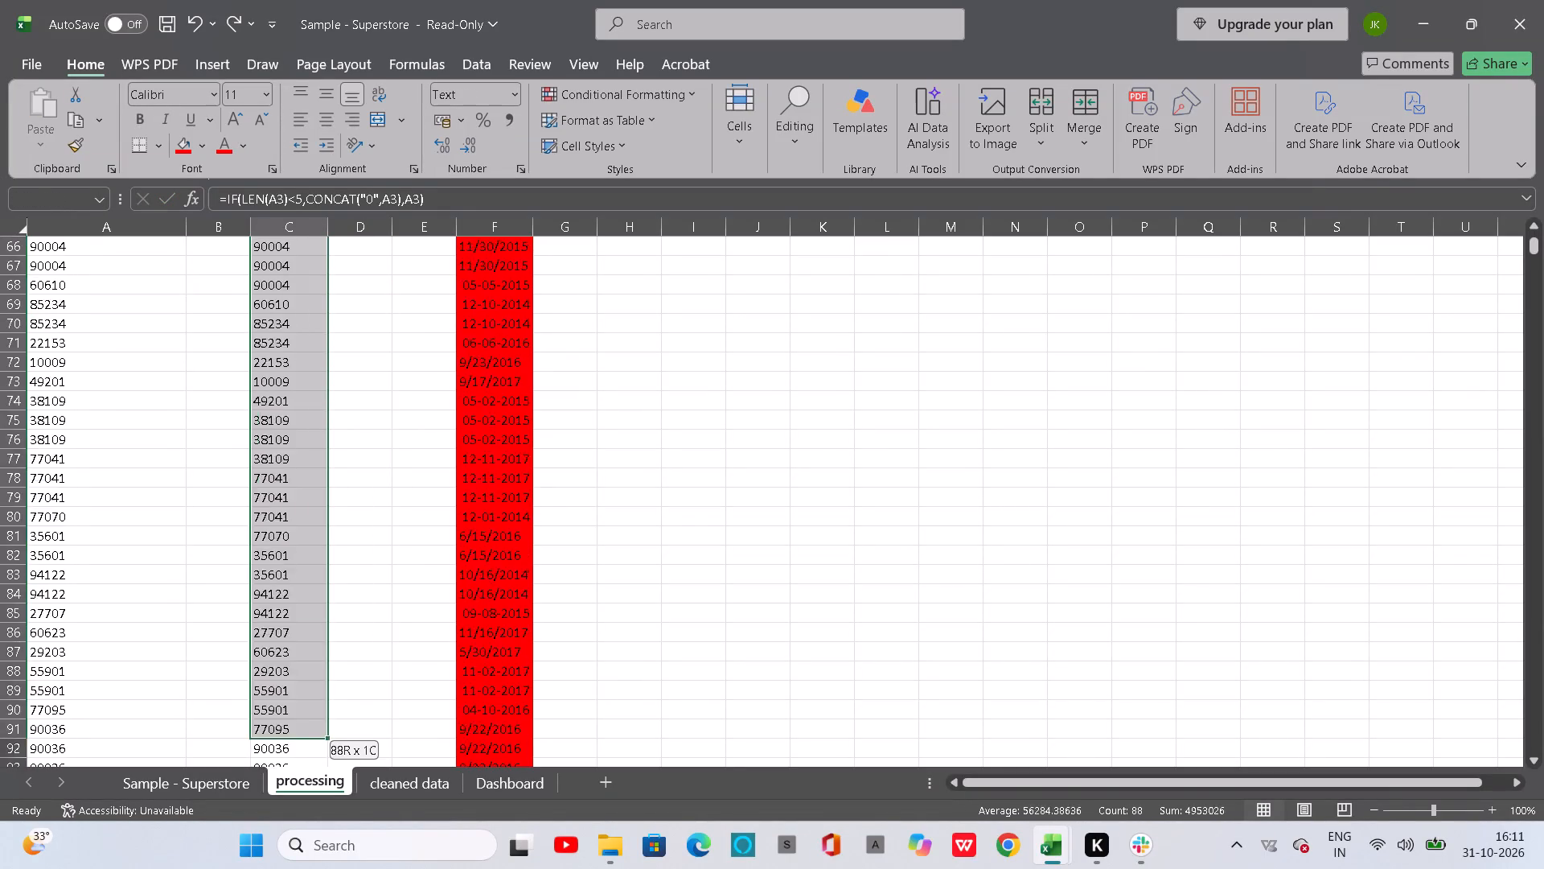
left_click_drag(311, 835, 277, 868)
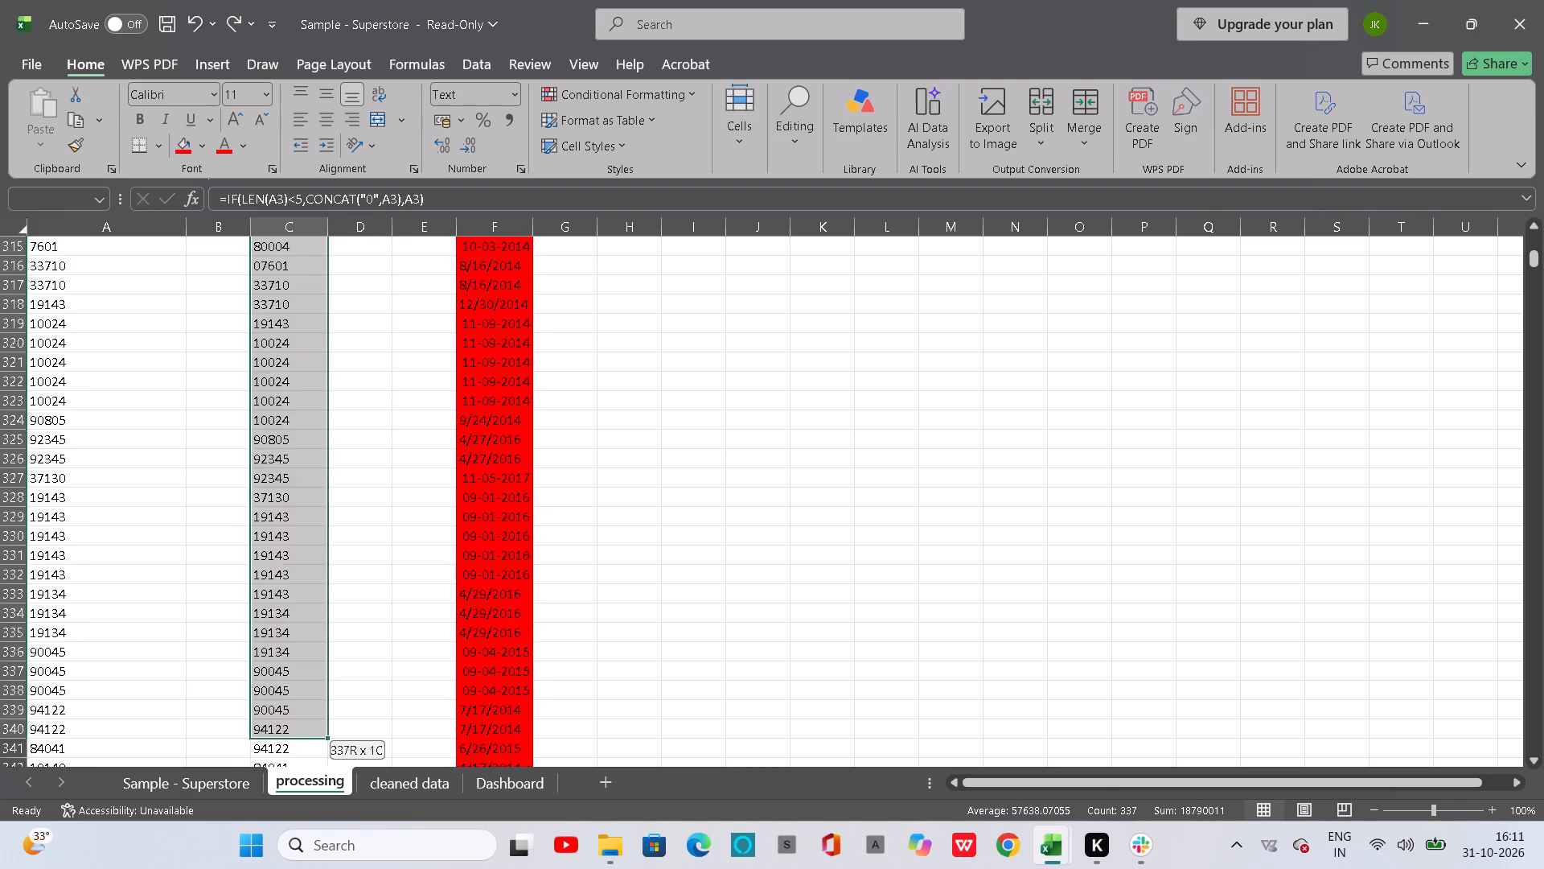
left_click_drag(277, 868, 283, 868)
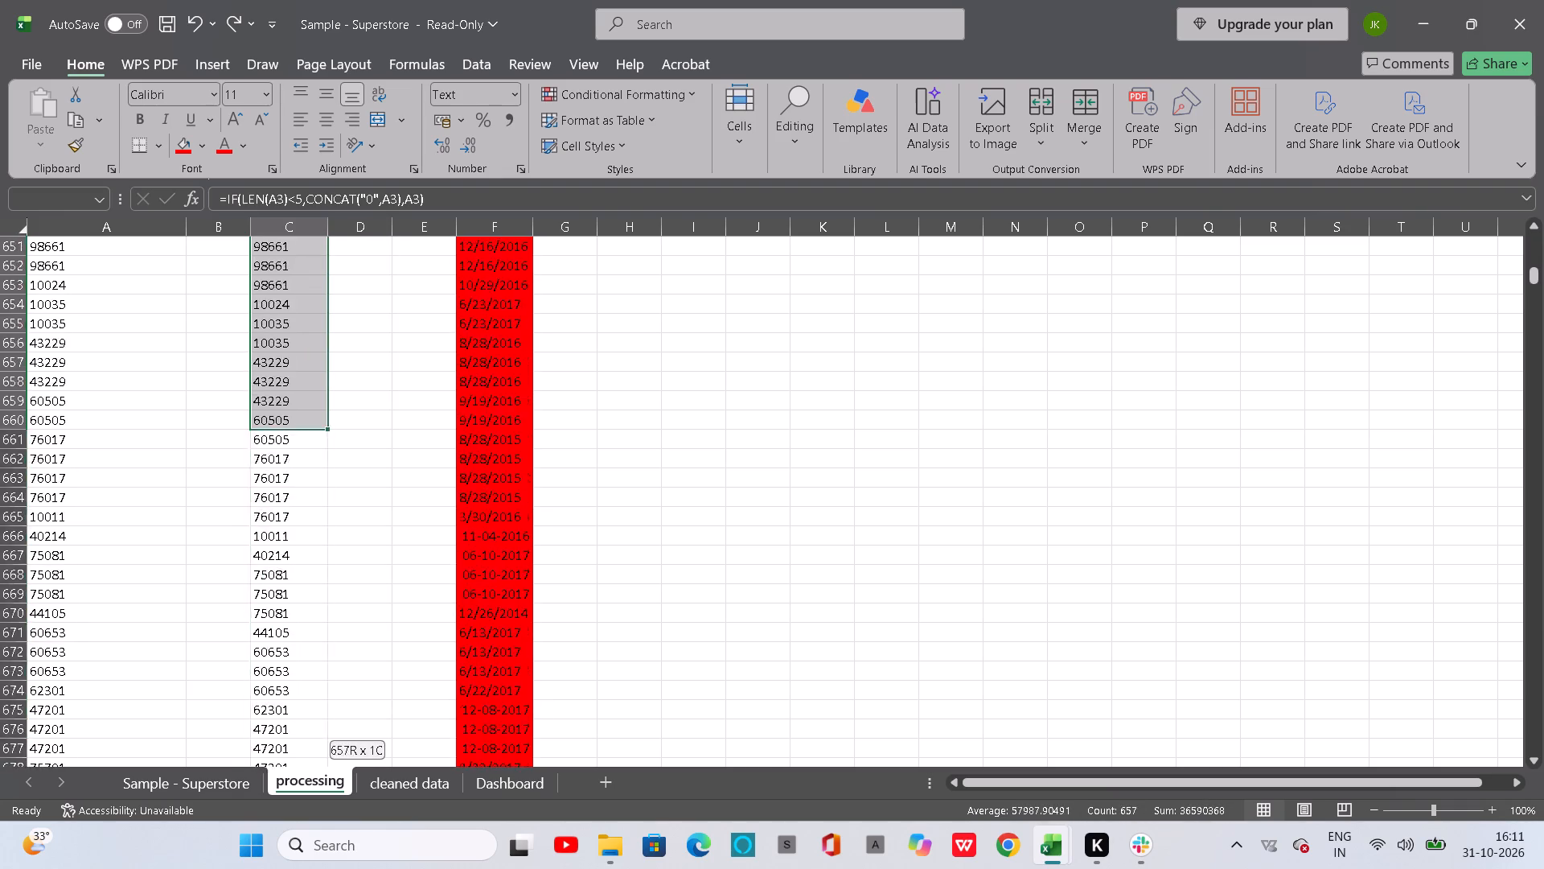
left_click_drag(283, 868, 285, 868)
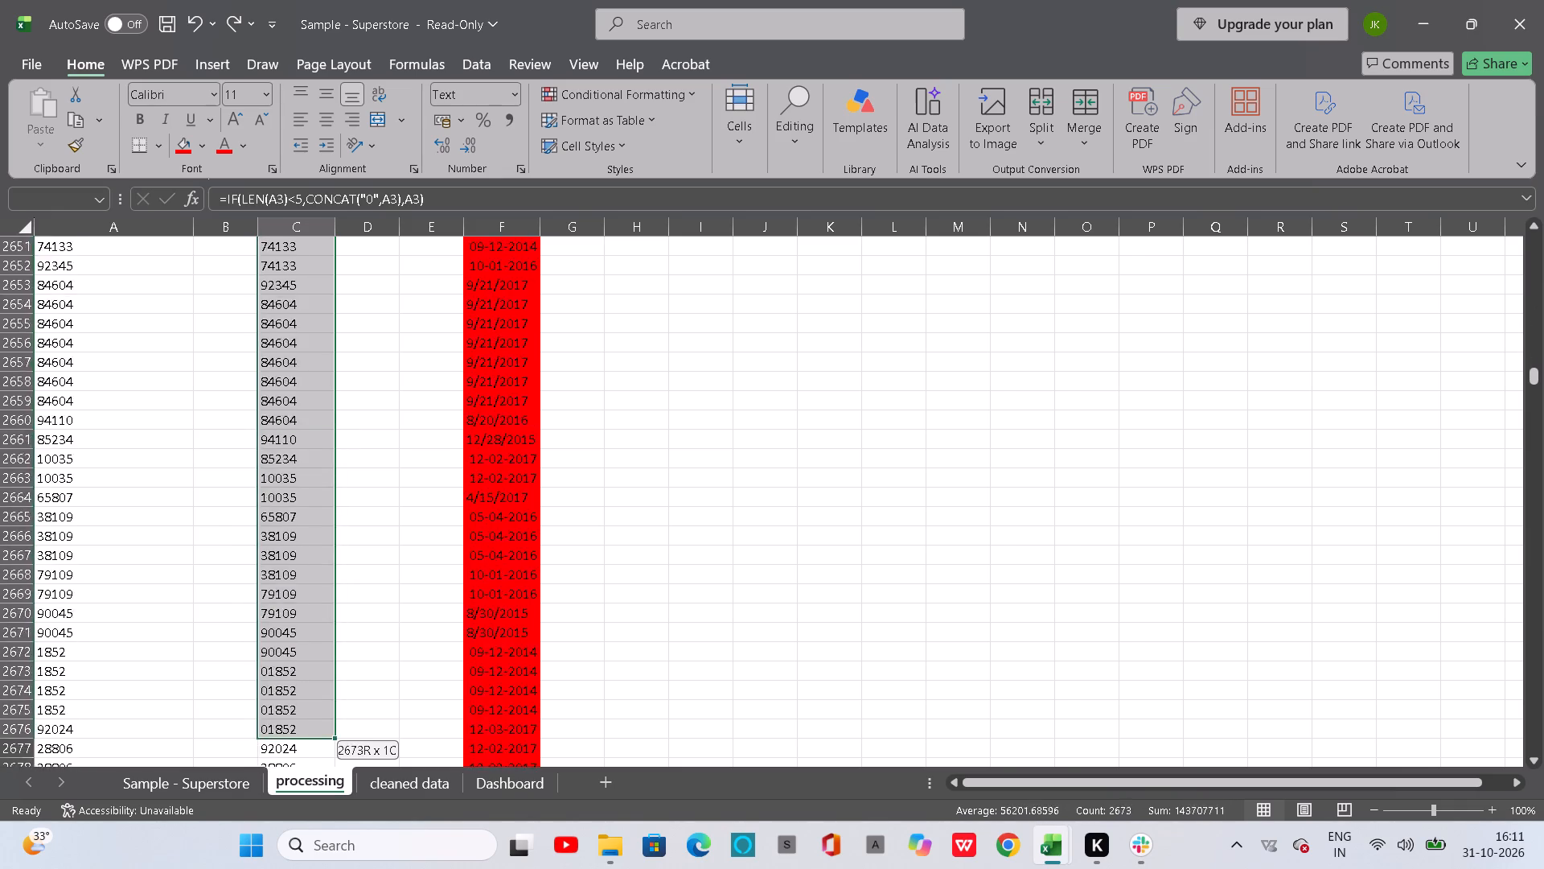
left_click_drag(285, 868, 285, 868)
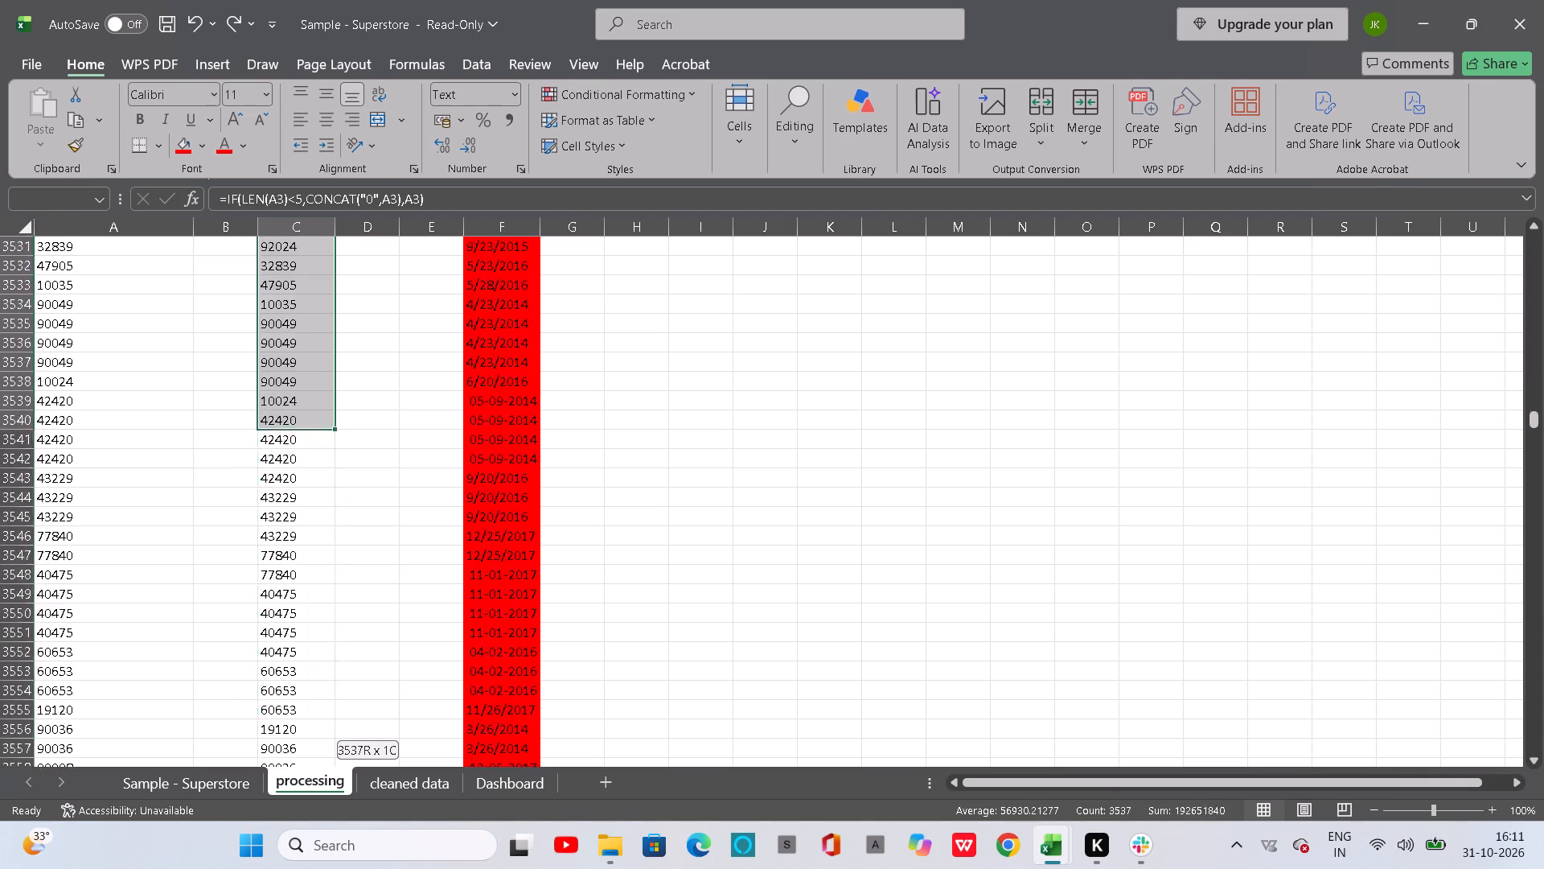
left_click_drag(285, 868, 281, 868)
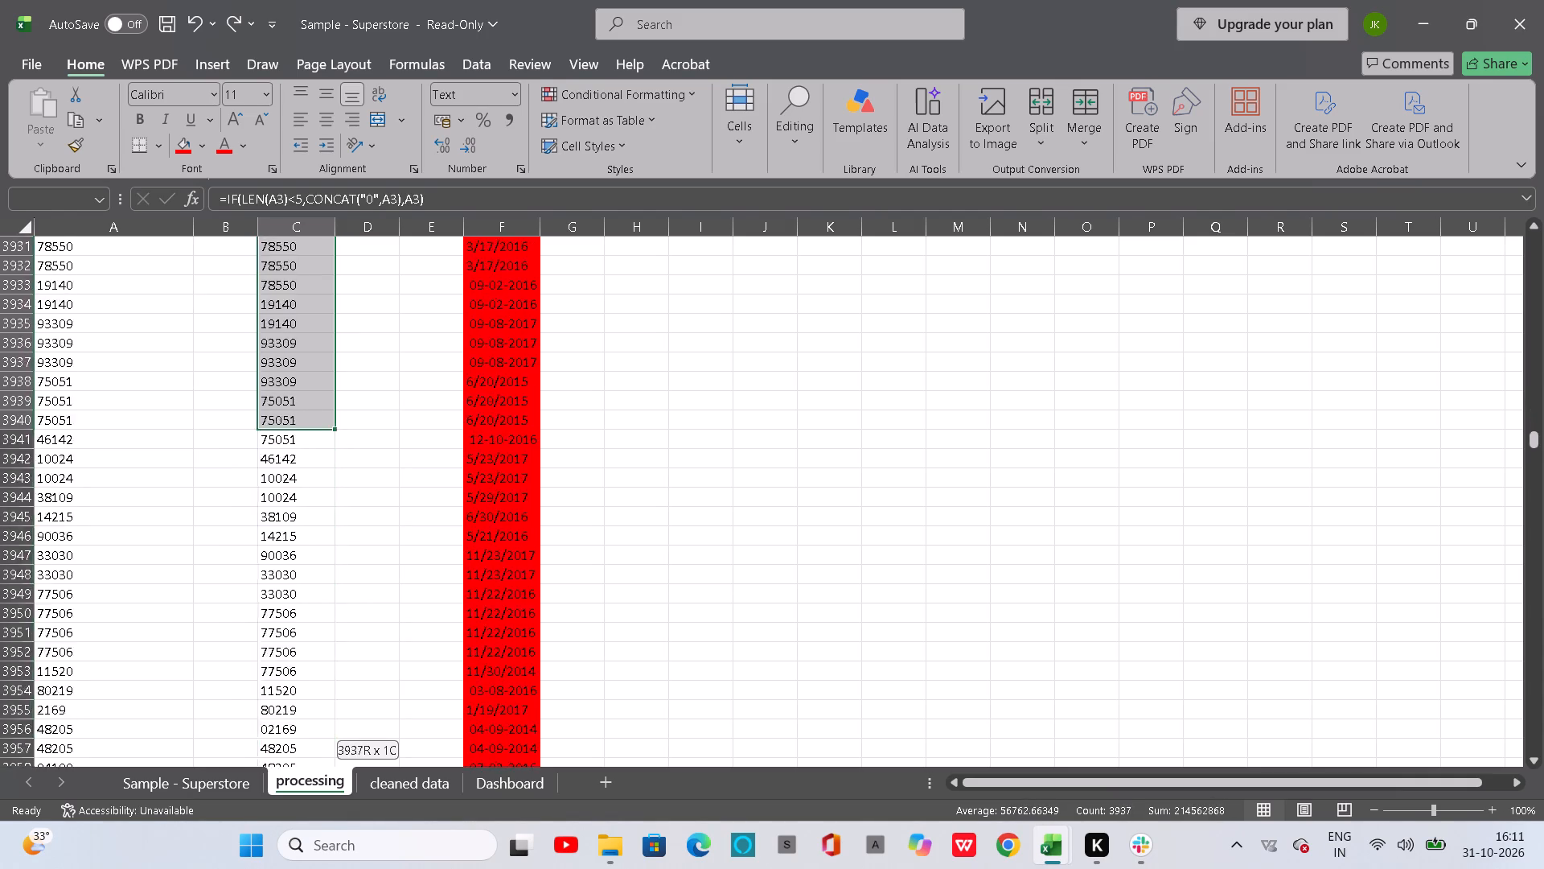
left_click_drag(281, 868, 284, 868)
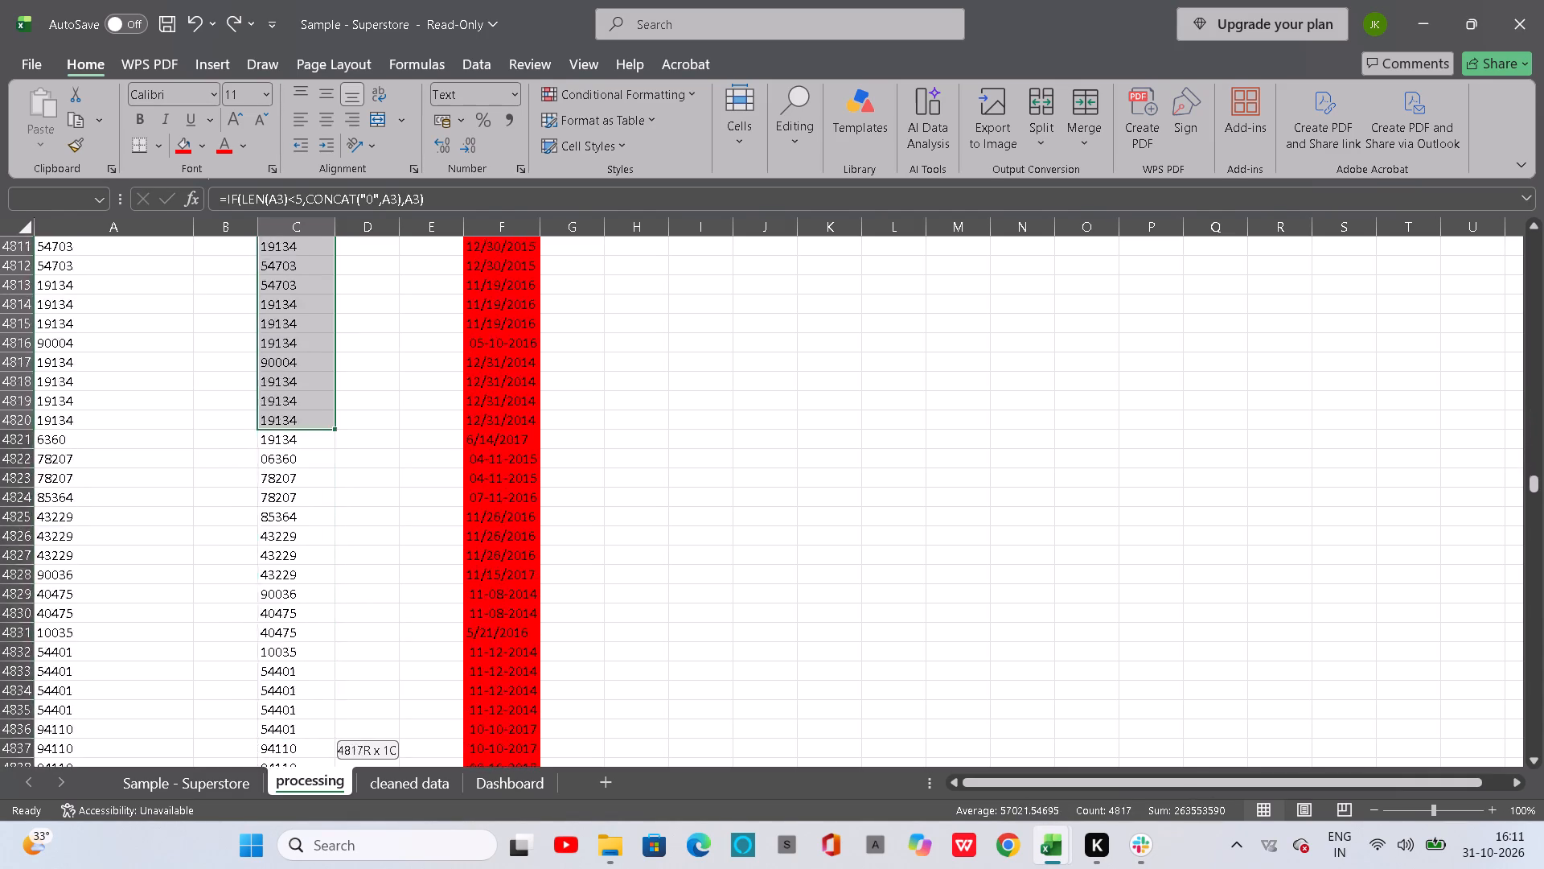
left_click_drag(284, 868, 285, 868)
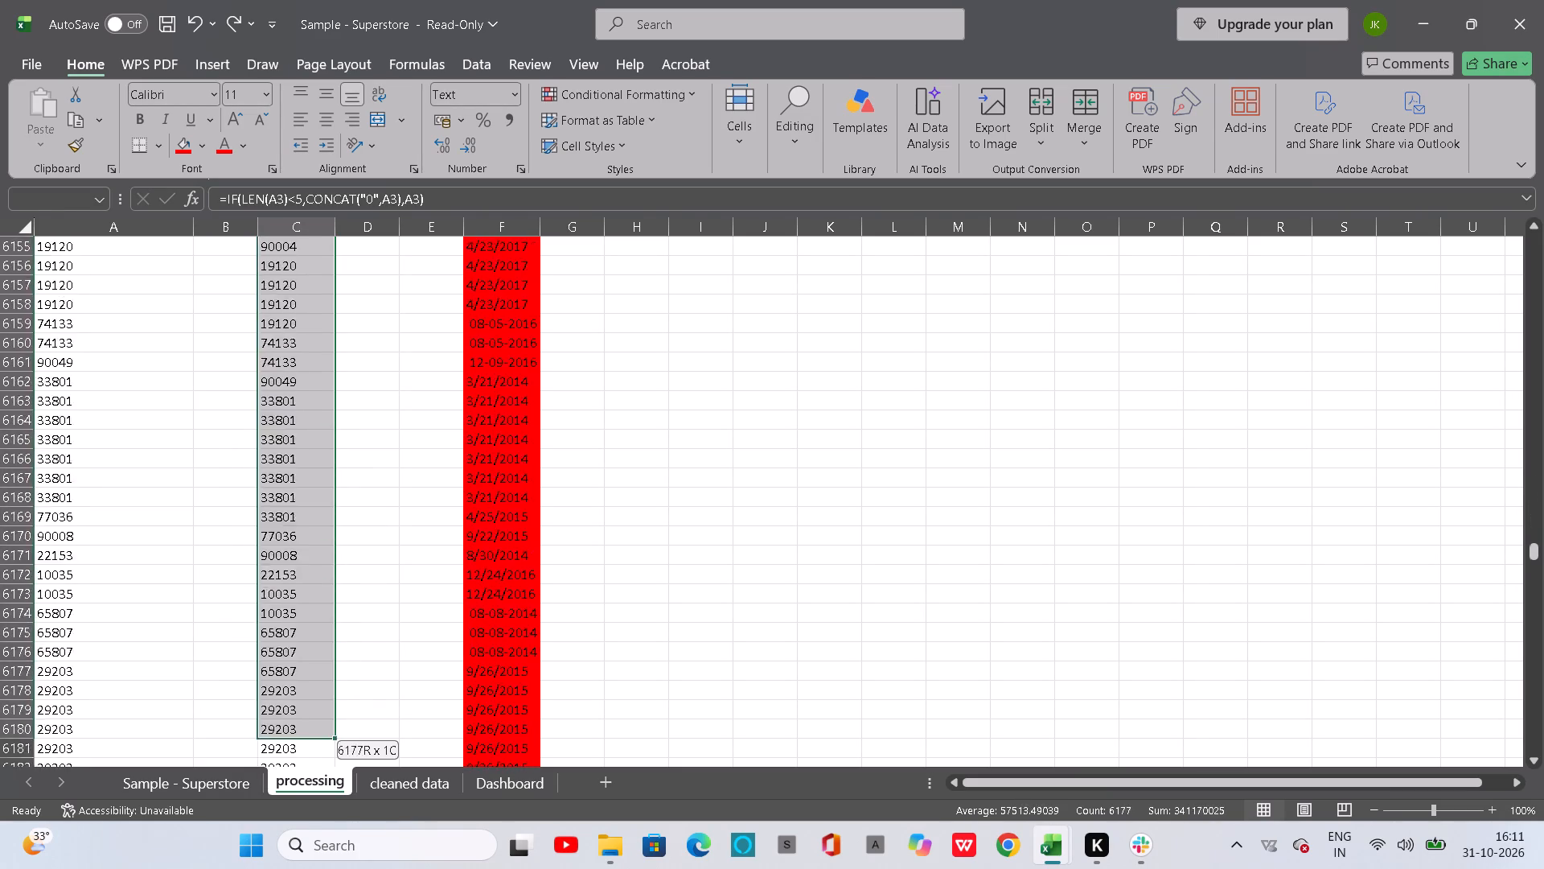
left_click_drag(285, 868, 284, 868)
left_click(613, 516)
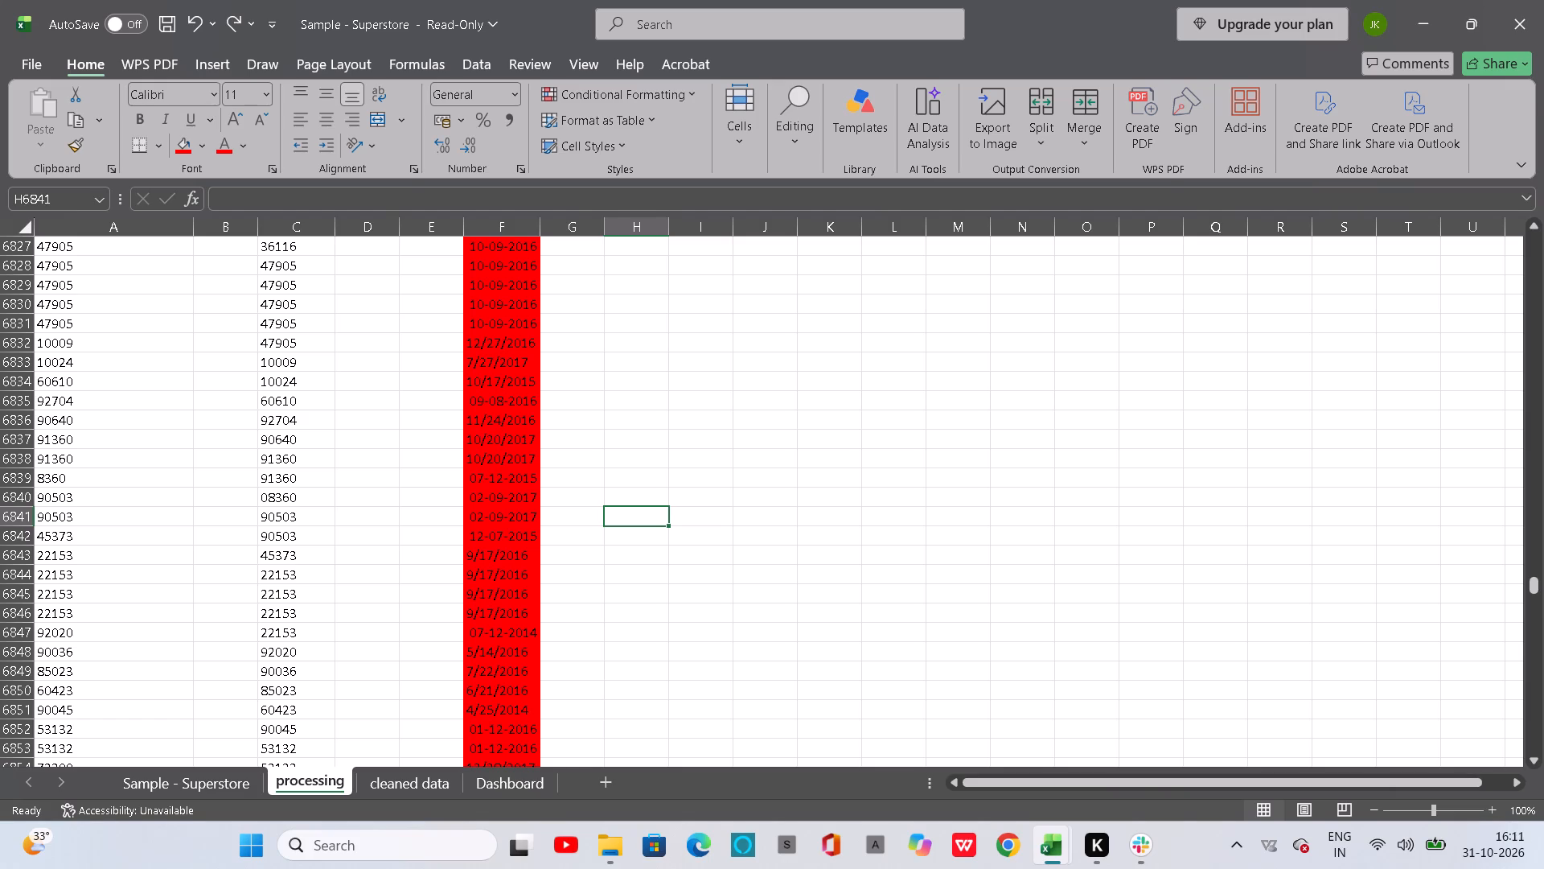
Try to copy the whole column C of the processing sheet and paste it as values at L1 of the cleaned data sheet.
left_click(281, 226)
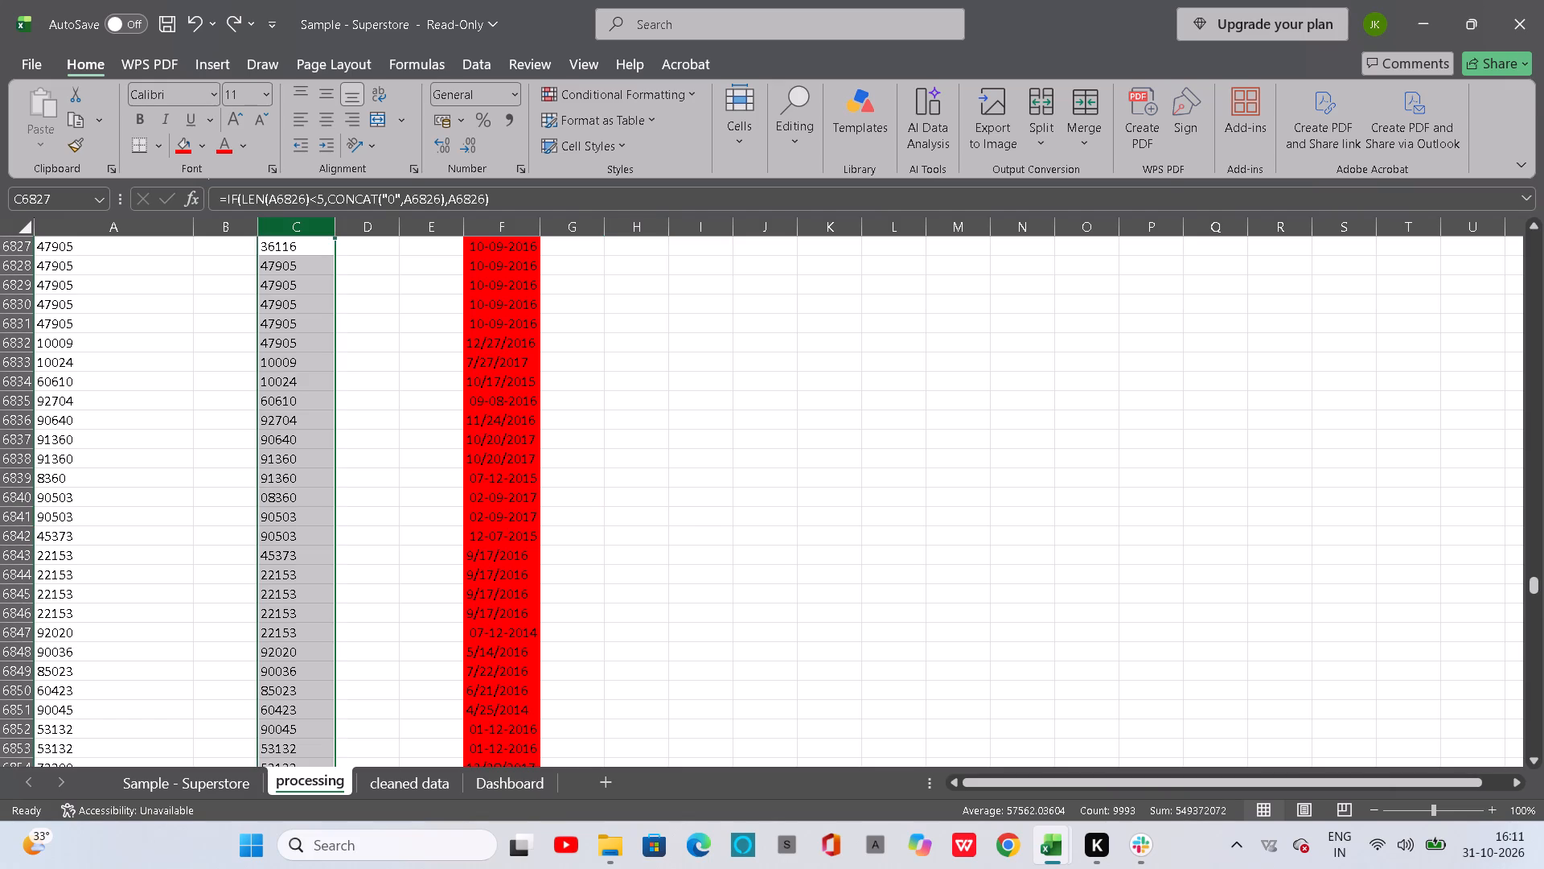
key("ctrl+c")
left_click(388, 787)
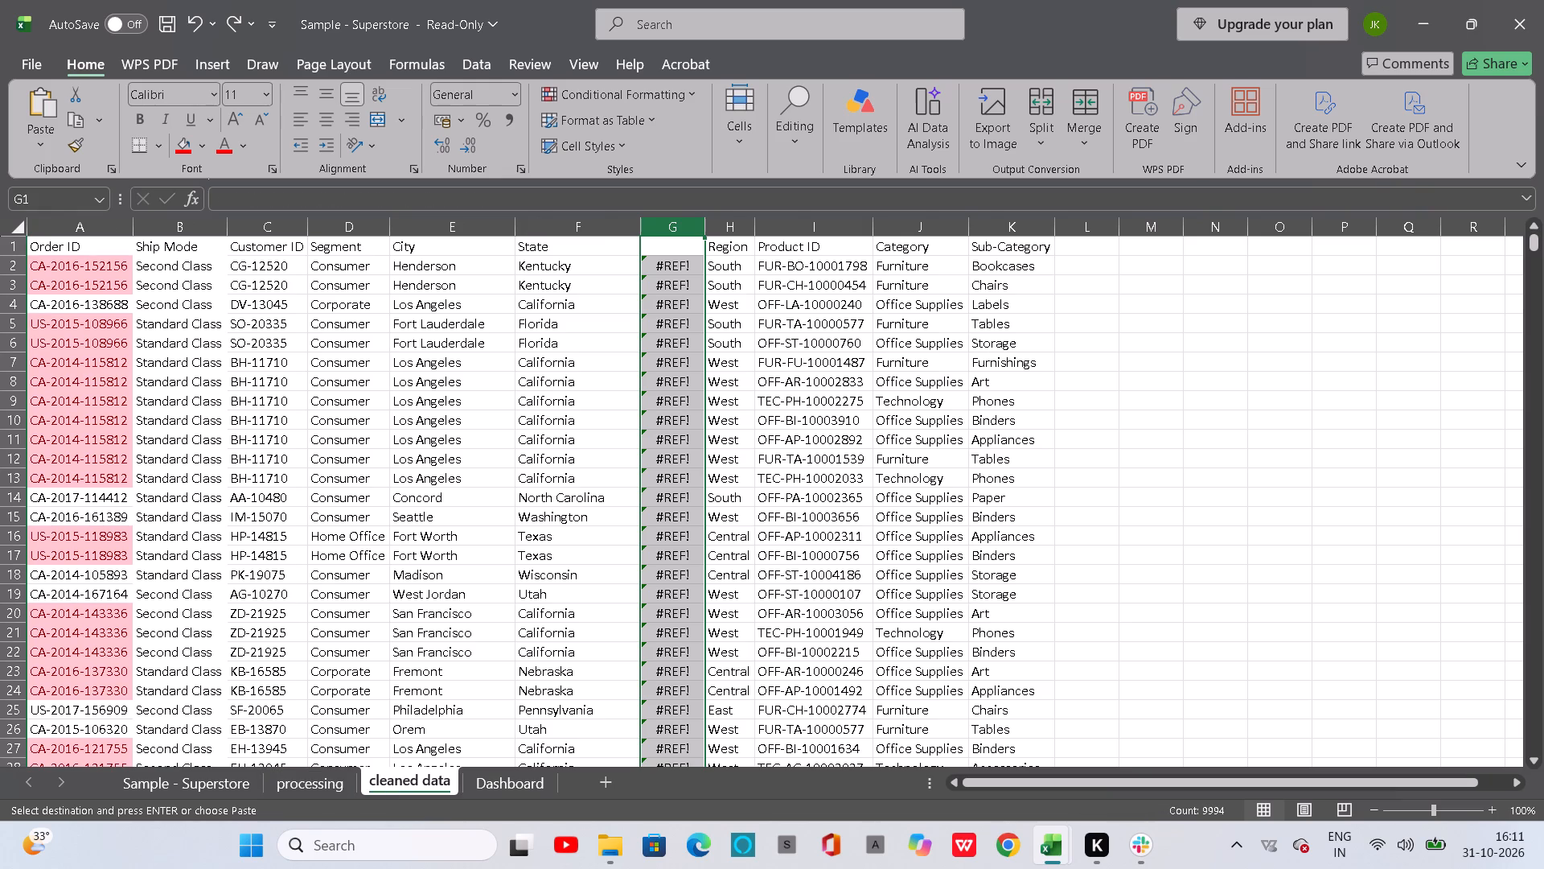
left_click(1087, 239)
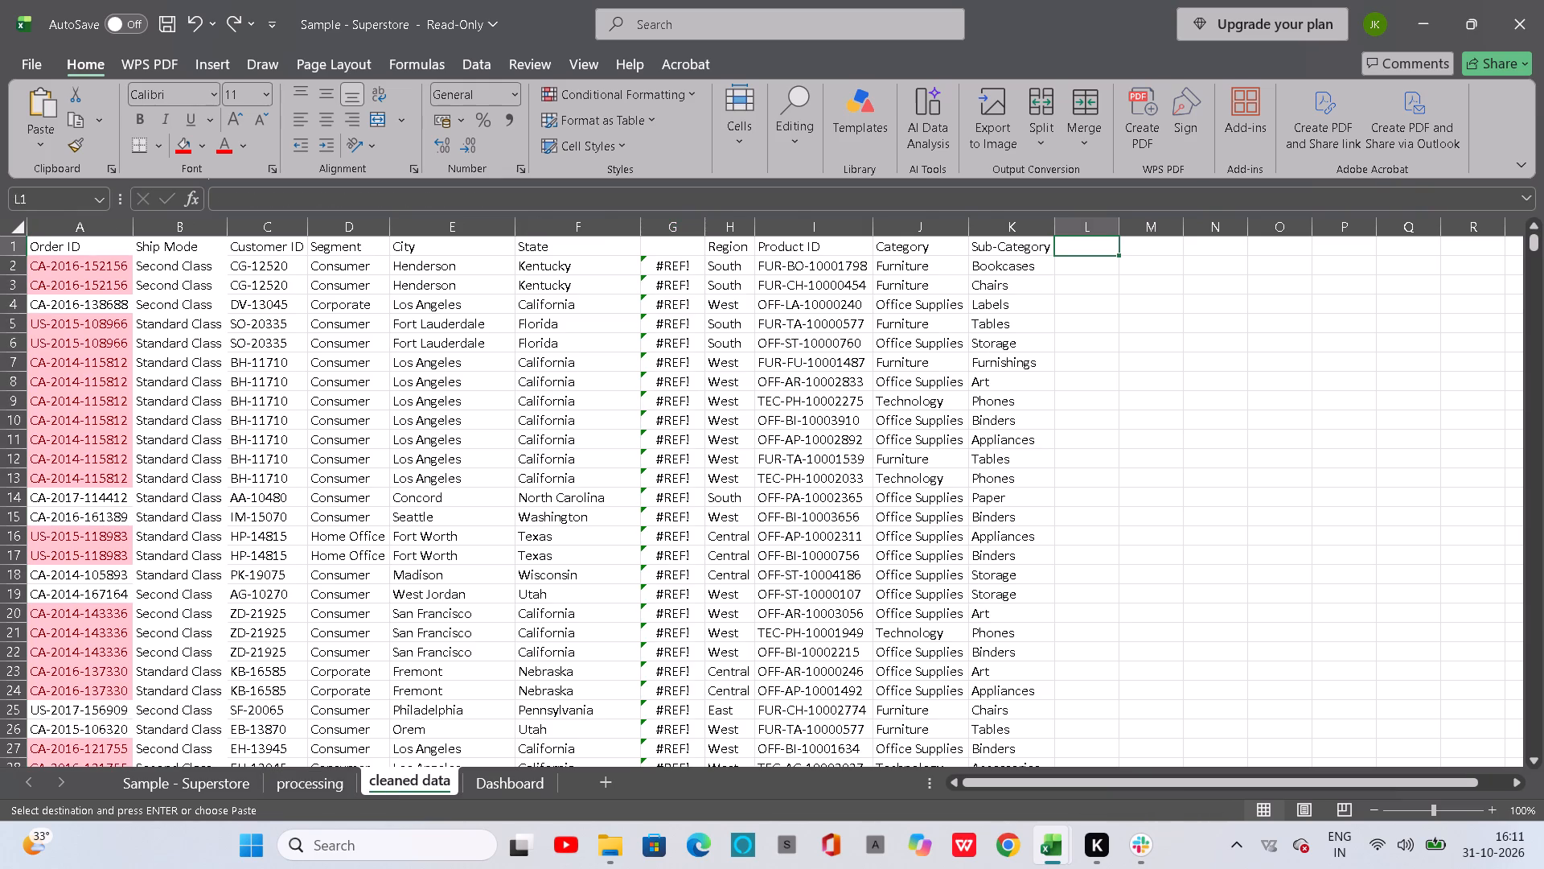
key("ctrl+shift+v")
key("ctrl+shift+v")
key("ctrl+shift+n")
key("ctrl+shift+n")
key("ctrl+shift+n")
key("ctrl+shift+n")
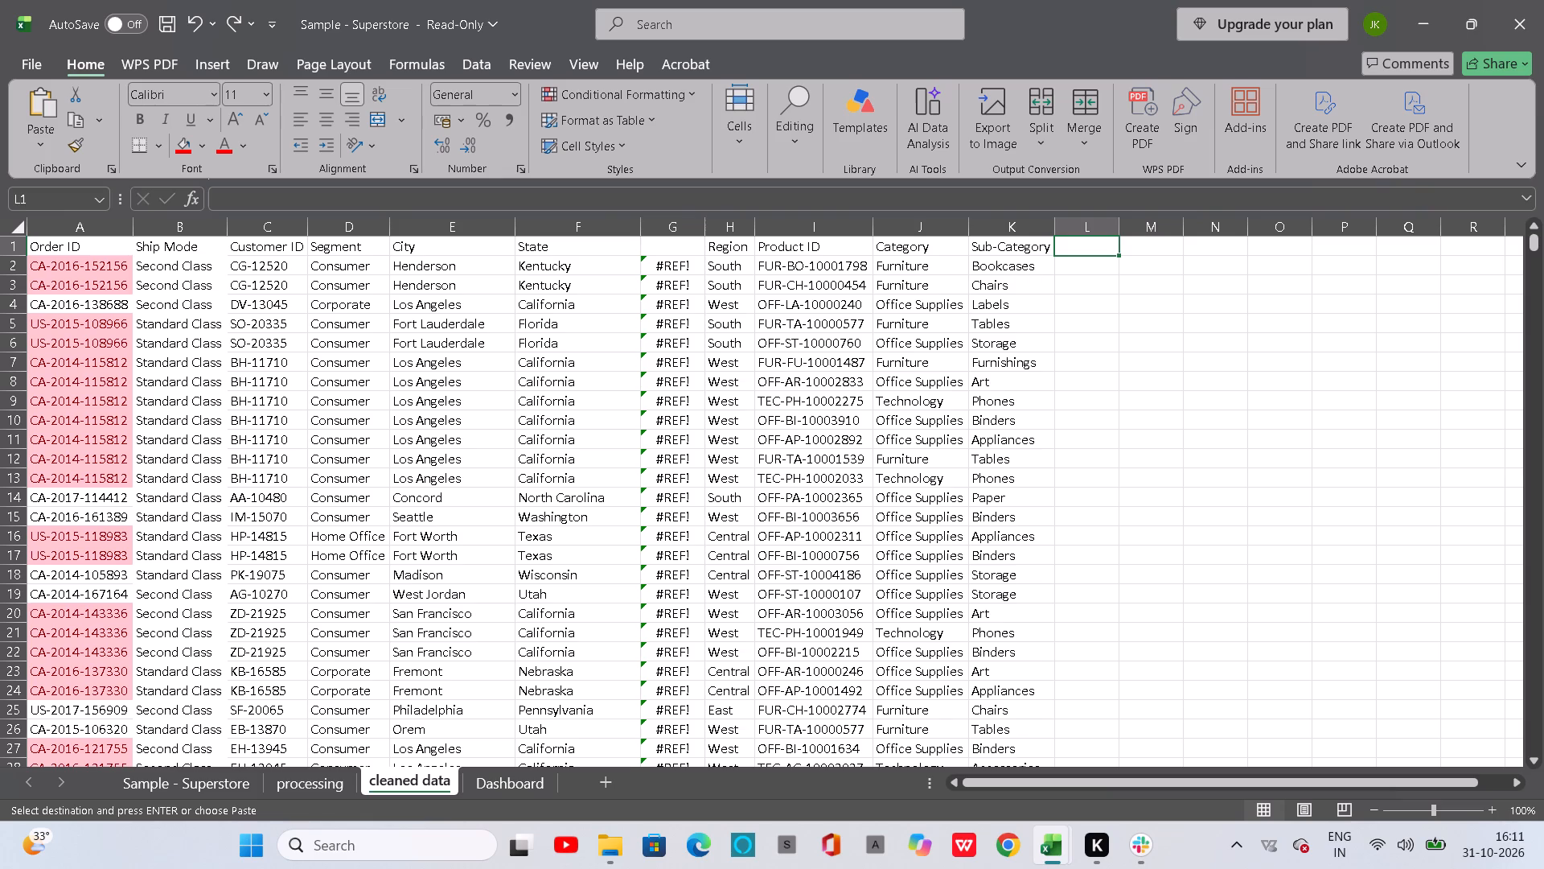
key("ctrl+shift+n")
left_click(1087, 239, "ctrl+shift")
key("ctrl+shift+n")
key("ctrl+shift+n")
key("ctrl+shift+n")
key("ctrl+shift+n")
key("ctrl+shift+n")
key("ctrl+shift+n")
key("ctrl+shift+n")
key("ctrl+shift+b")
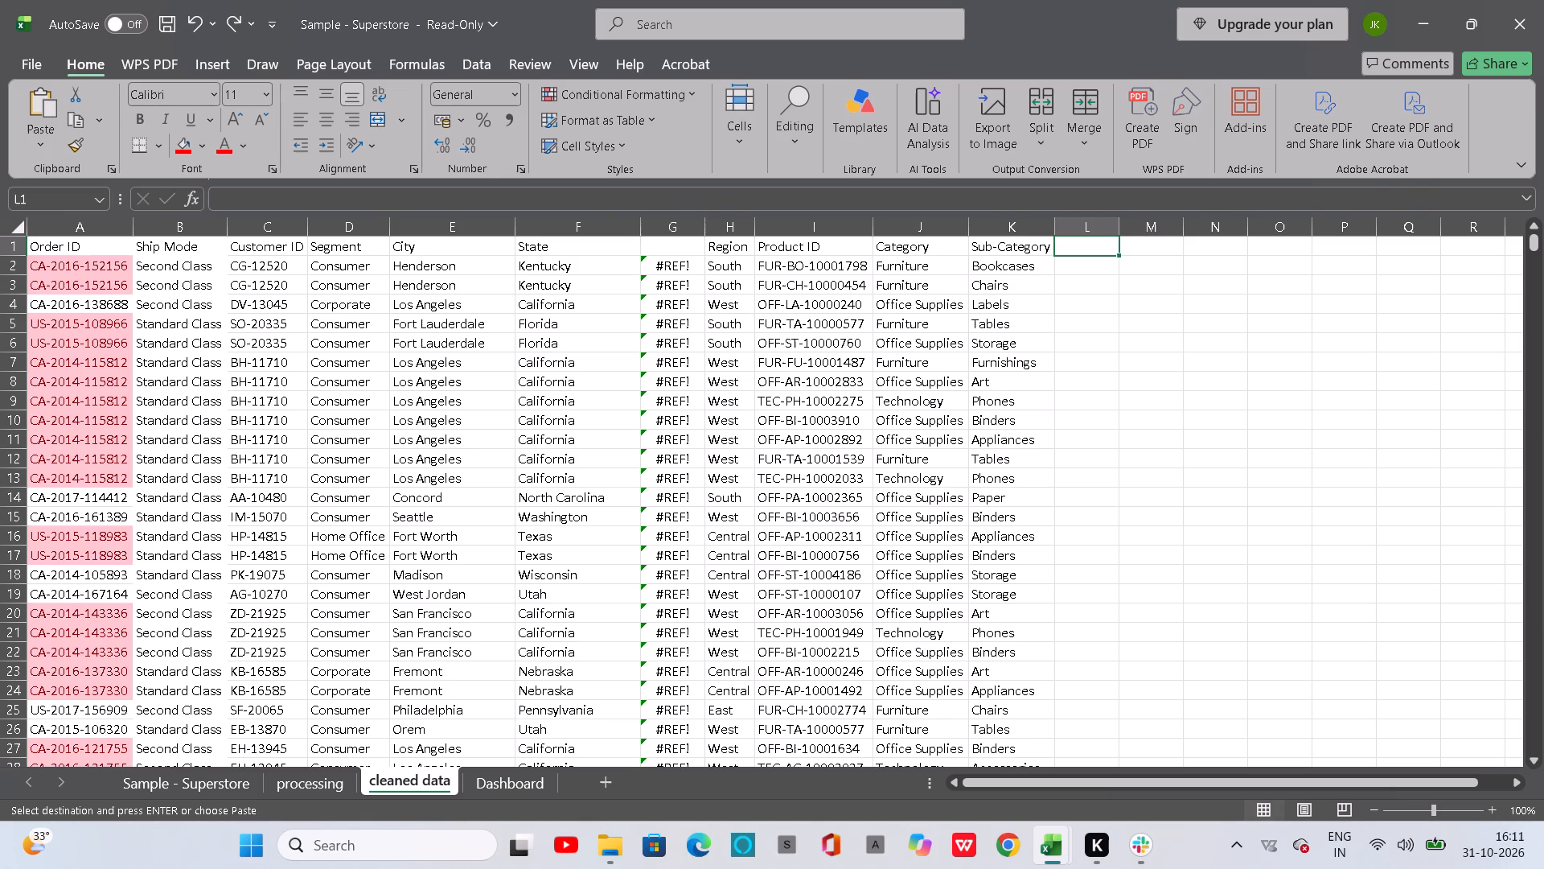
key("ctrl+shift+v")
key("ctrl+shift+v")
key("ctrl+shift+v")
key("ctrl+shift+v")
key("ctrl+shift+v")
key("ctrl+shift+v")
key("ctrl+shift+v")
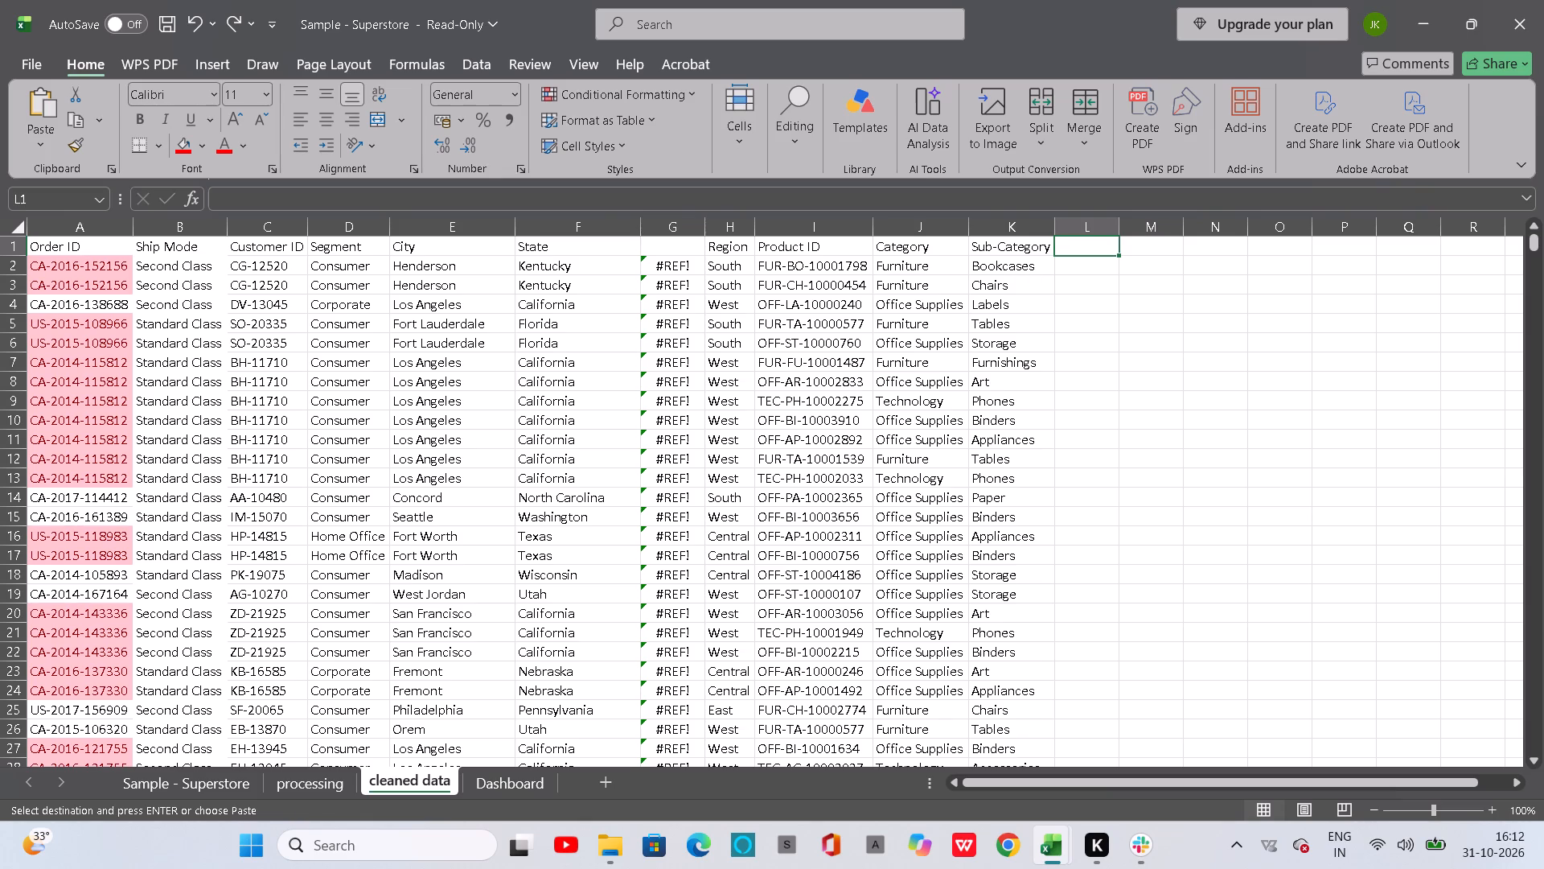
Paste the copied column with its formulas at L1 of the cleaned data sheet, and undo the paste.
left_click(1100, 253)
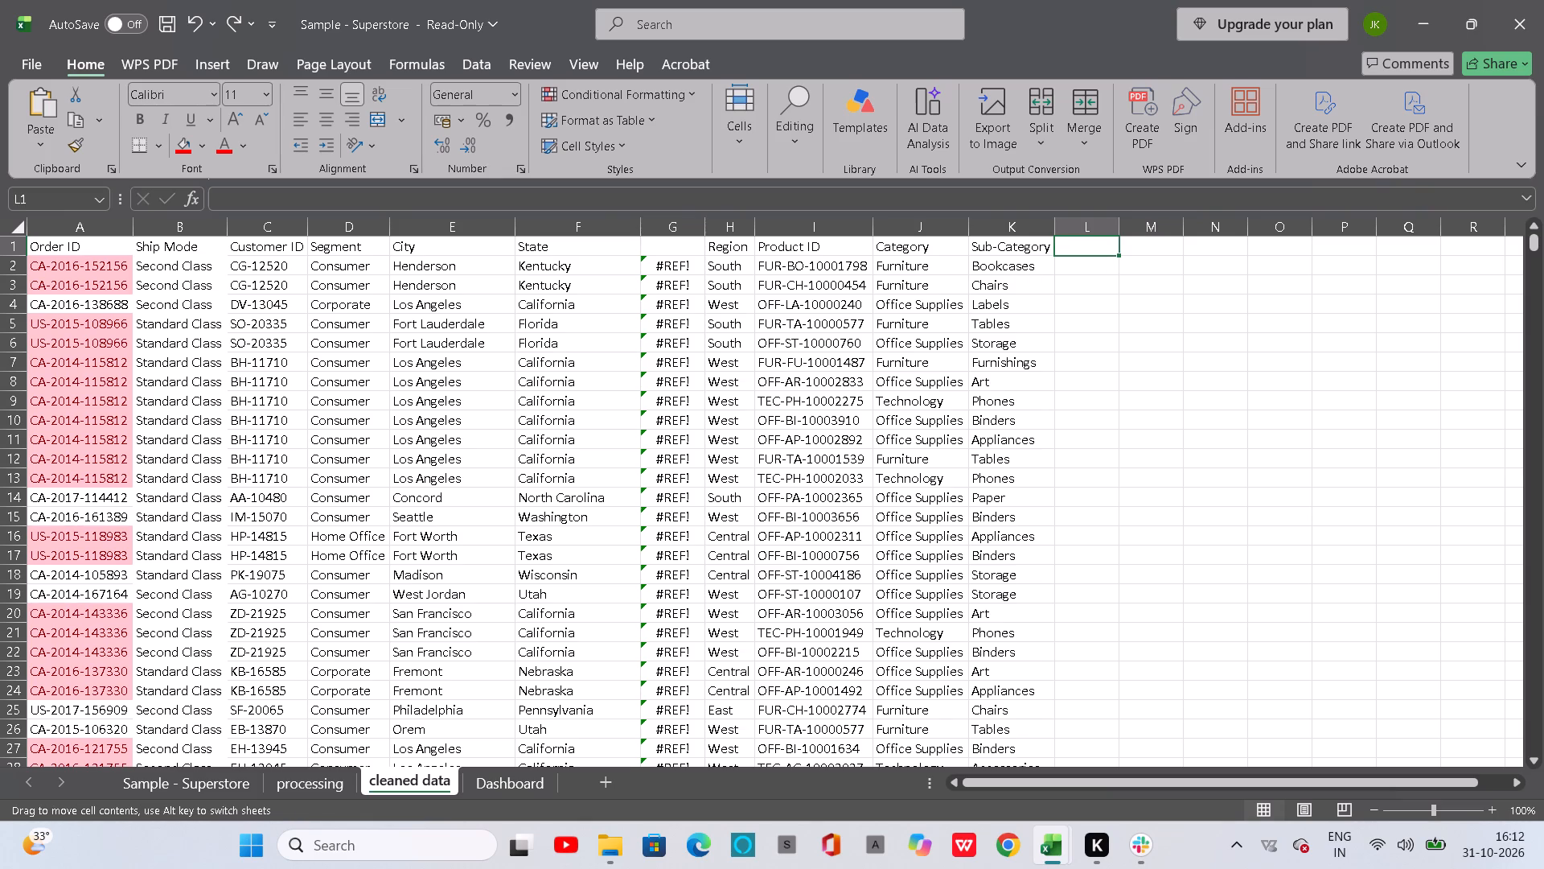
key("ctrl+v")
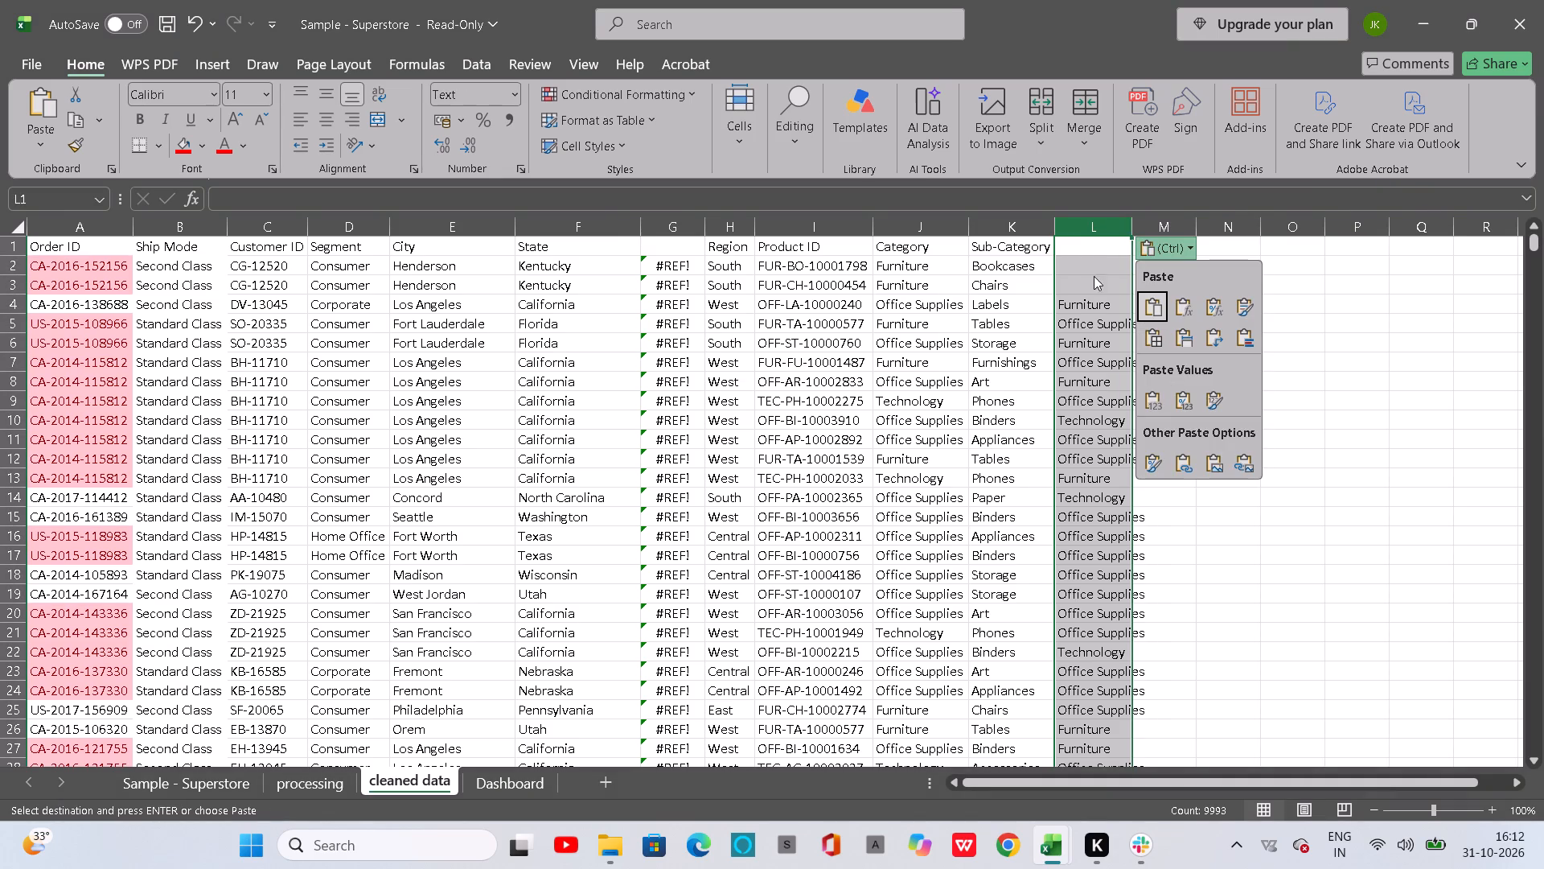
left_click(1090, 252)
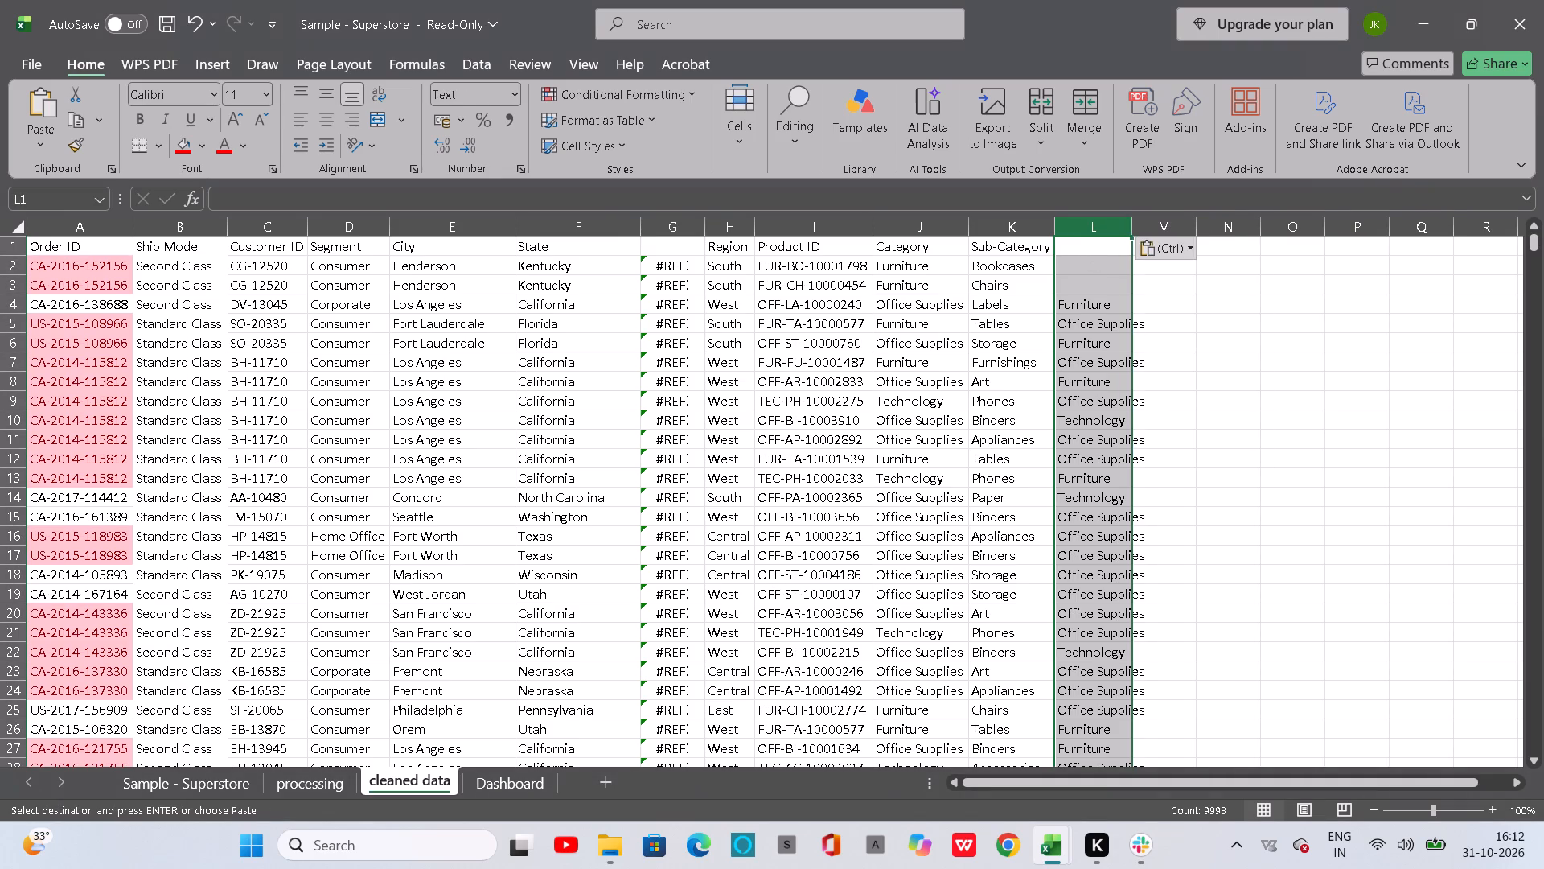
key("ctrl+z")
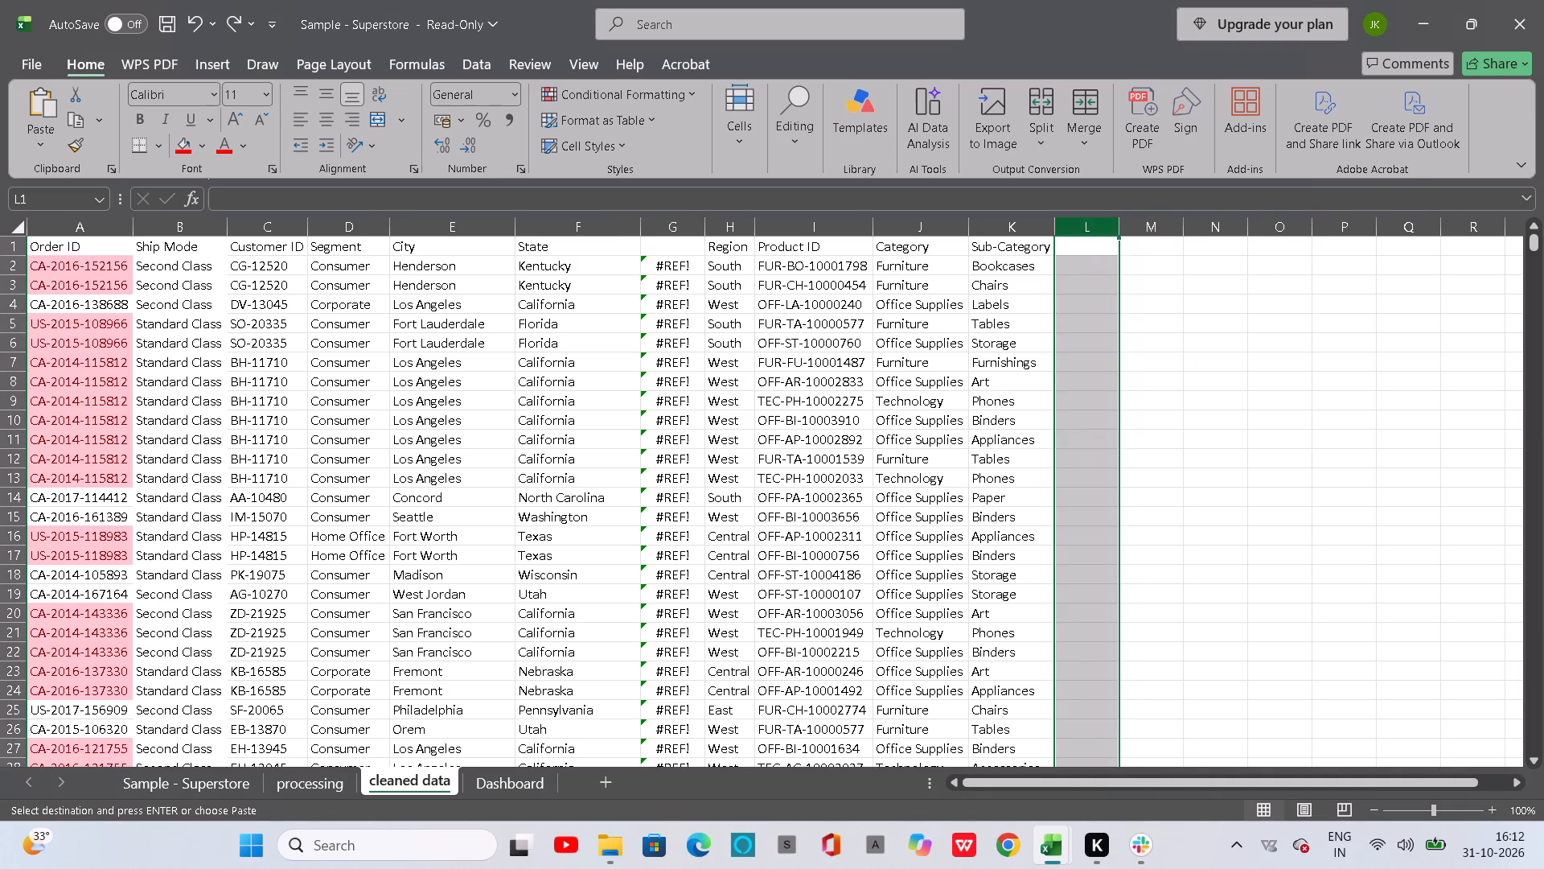
Delete the #REF! column between State and Region on the cleaned data sheet.
double_click(656, 234)
right_click(656, 234)
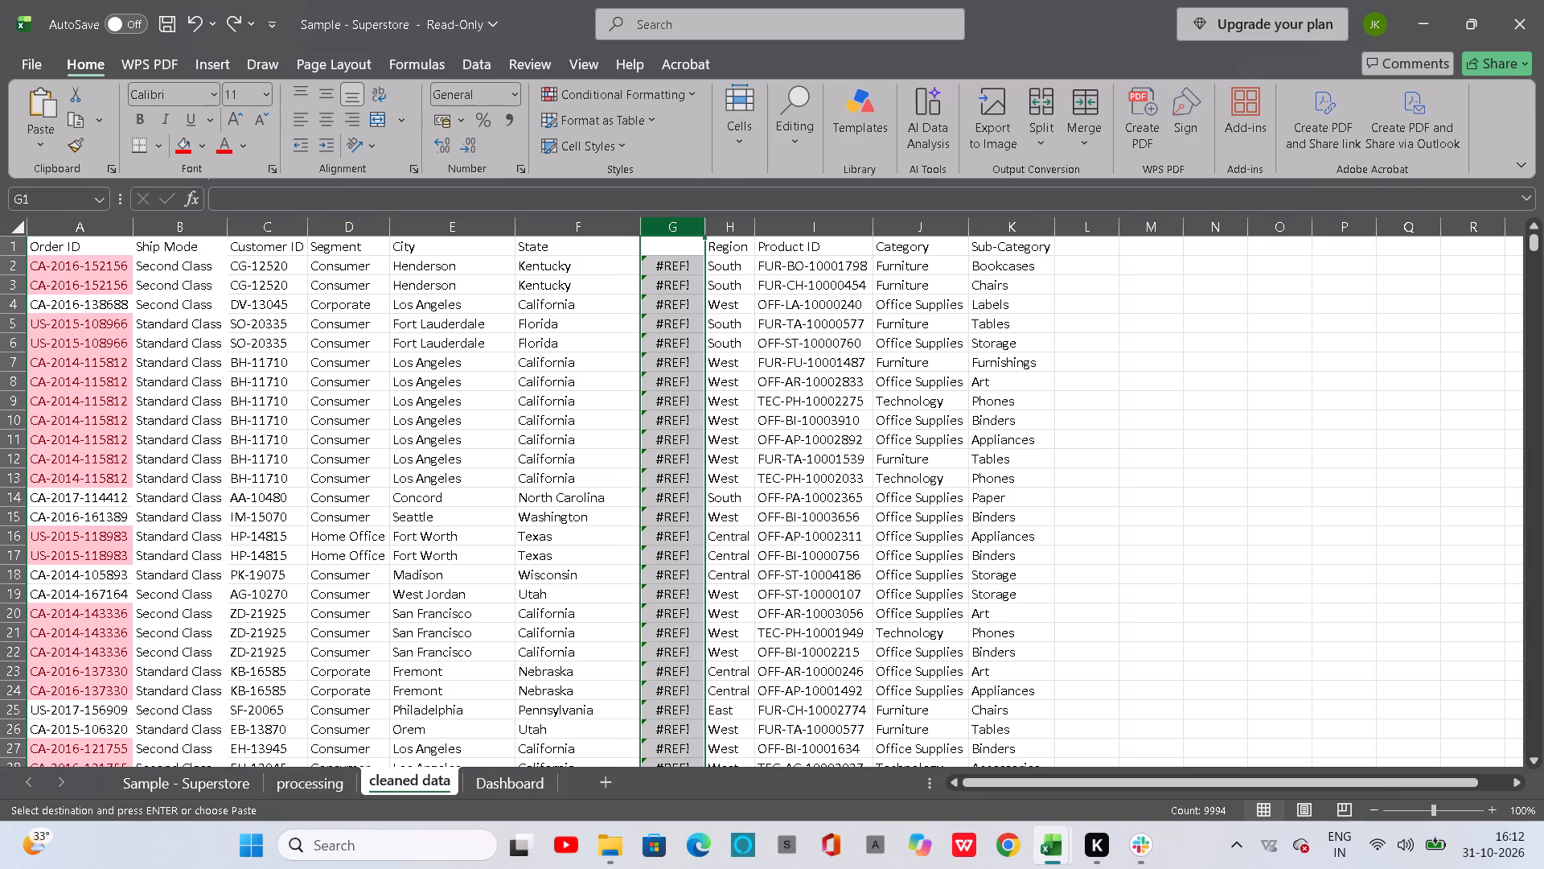
left_click(722, 471)
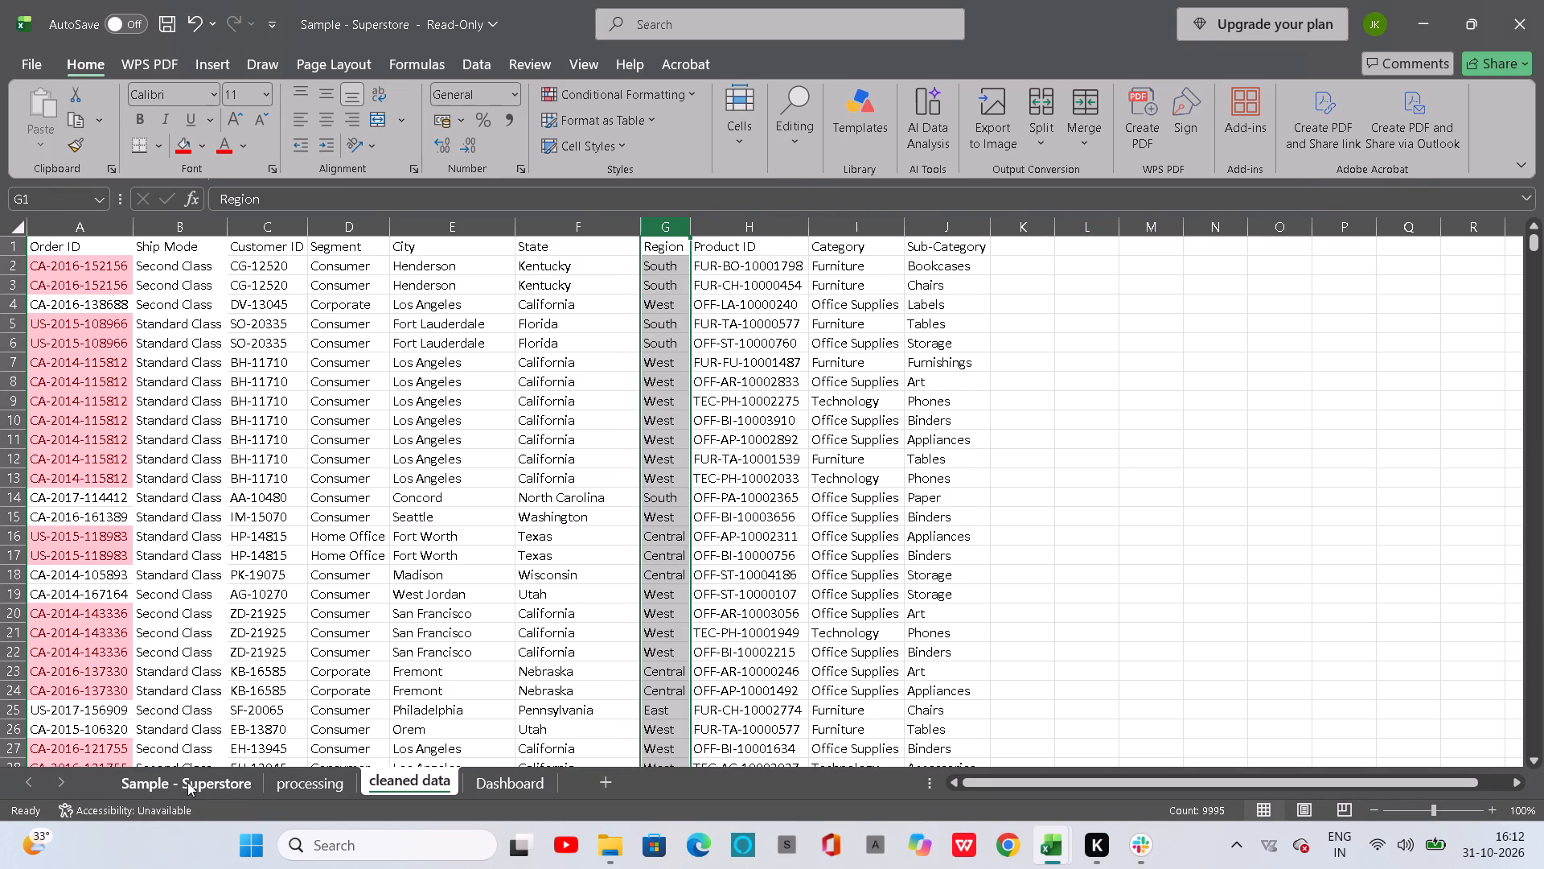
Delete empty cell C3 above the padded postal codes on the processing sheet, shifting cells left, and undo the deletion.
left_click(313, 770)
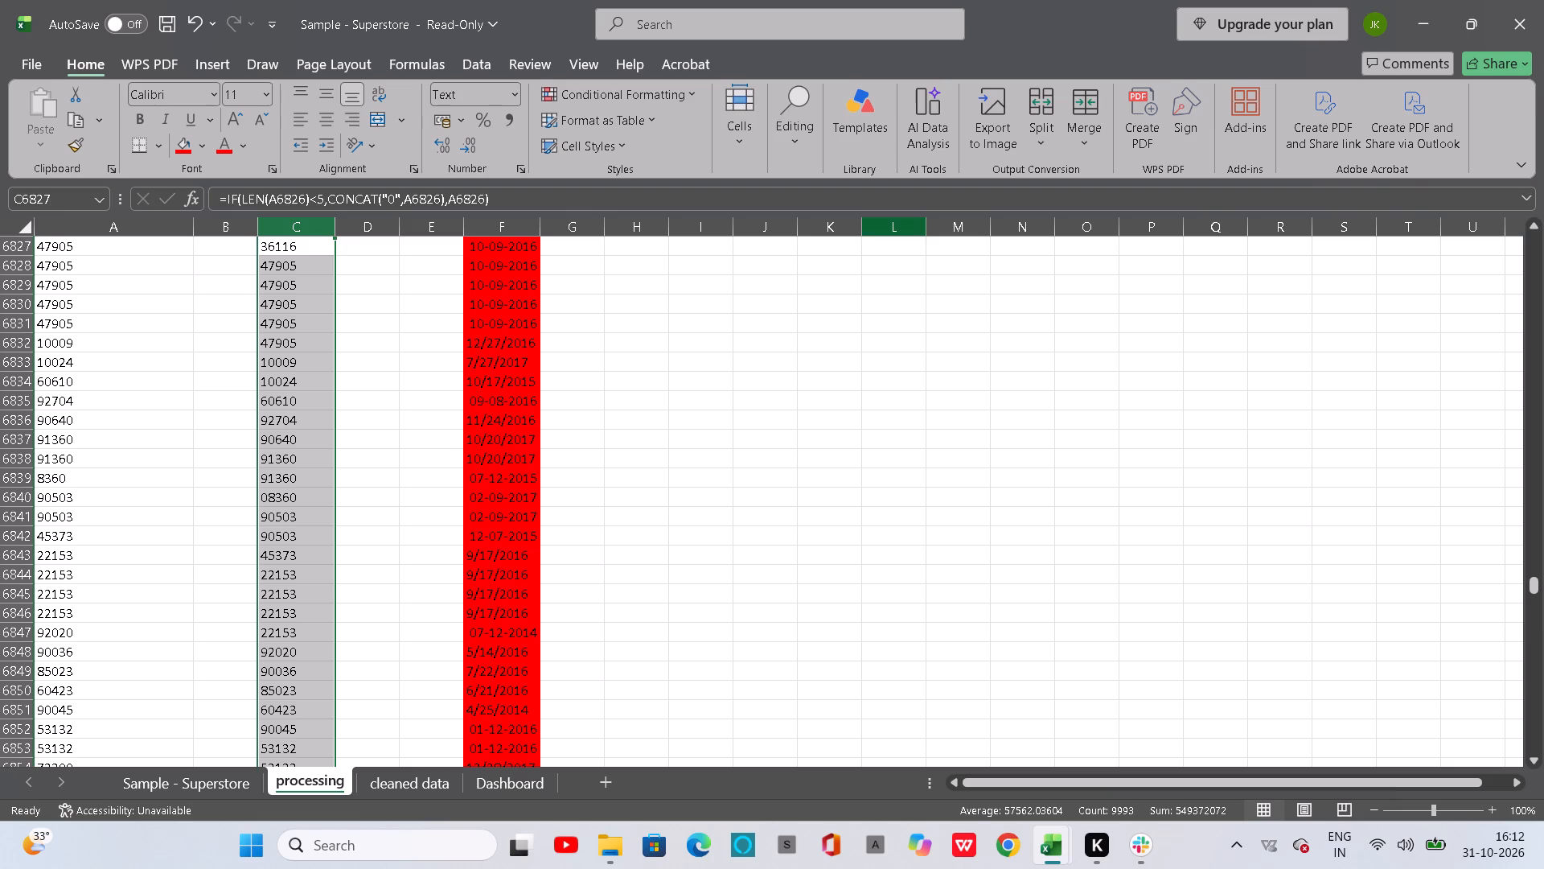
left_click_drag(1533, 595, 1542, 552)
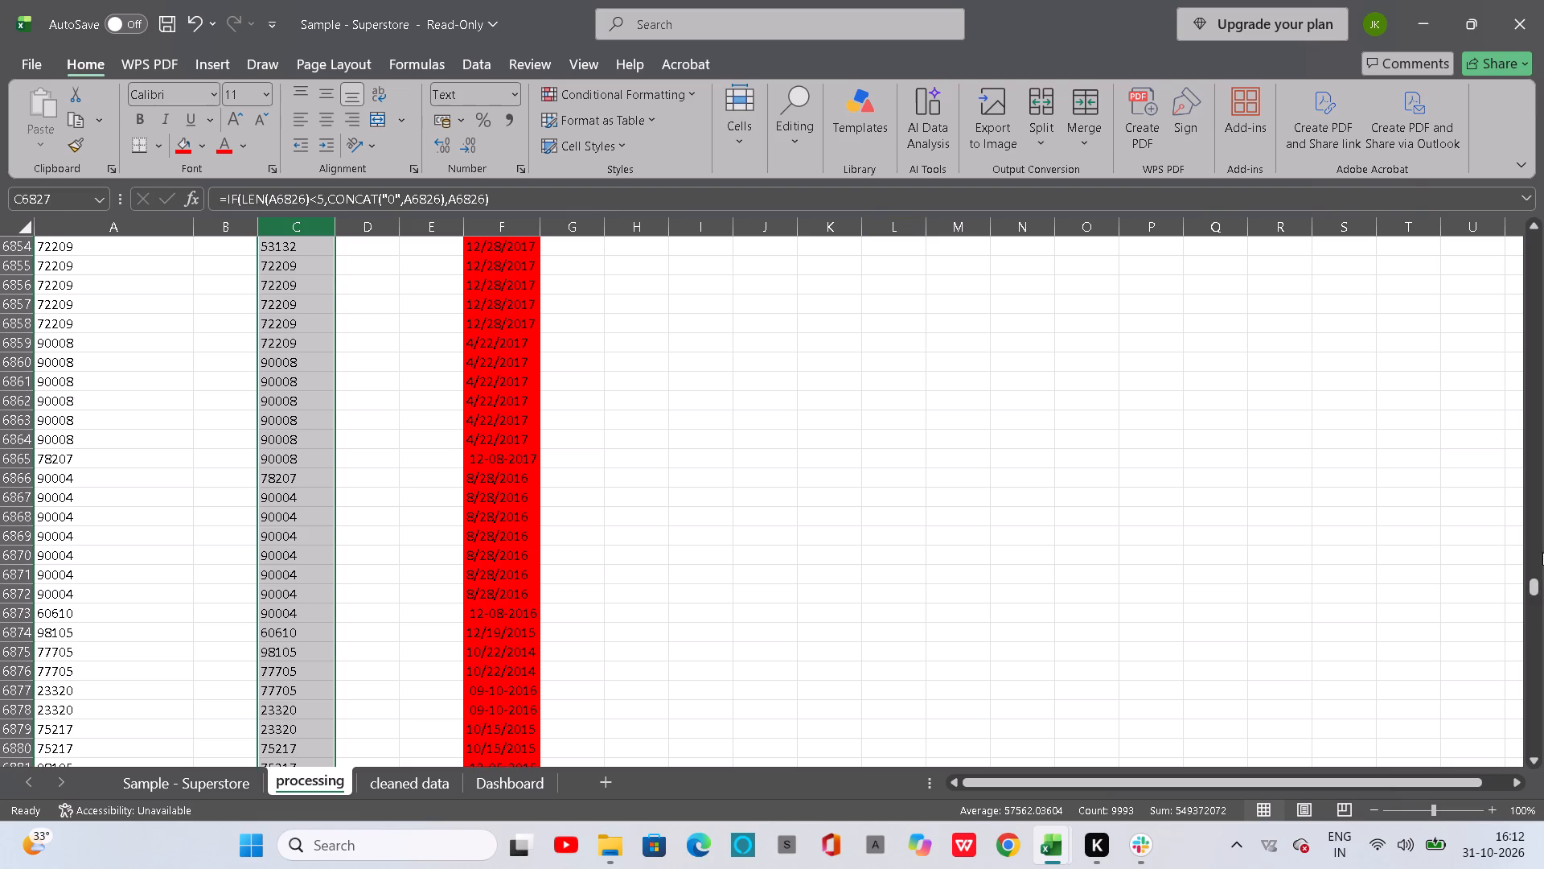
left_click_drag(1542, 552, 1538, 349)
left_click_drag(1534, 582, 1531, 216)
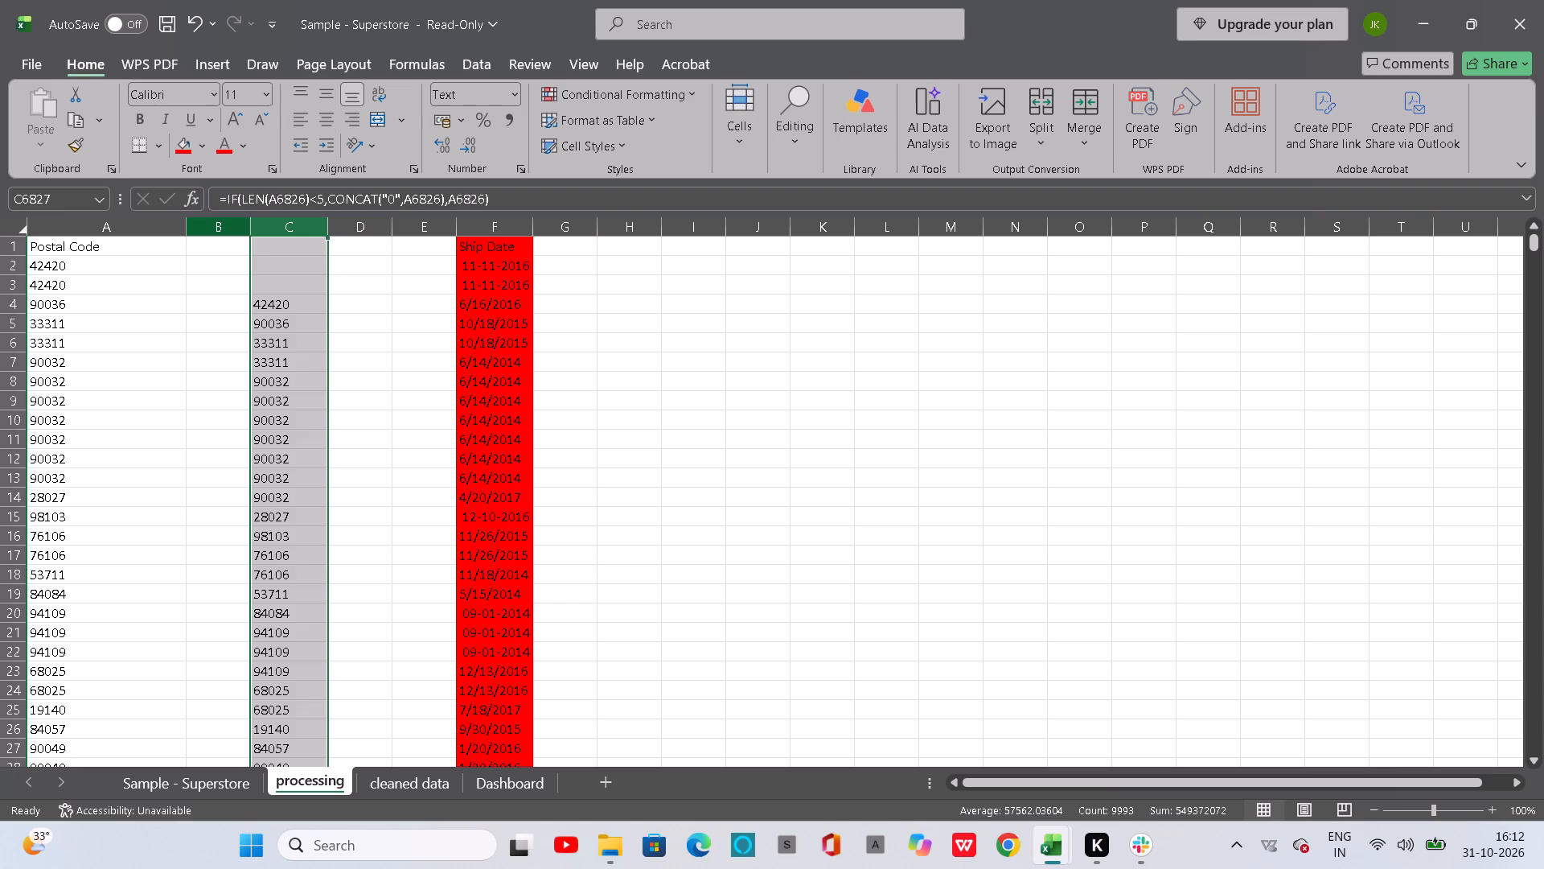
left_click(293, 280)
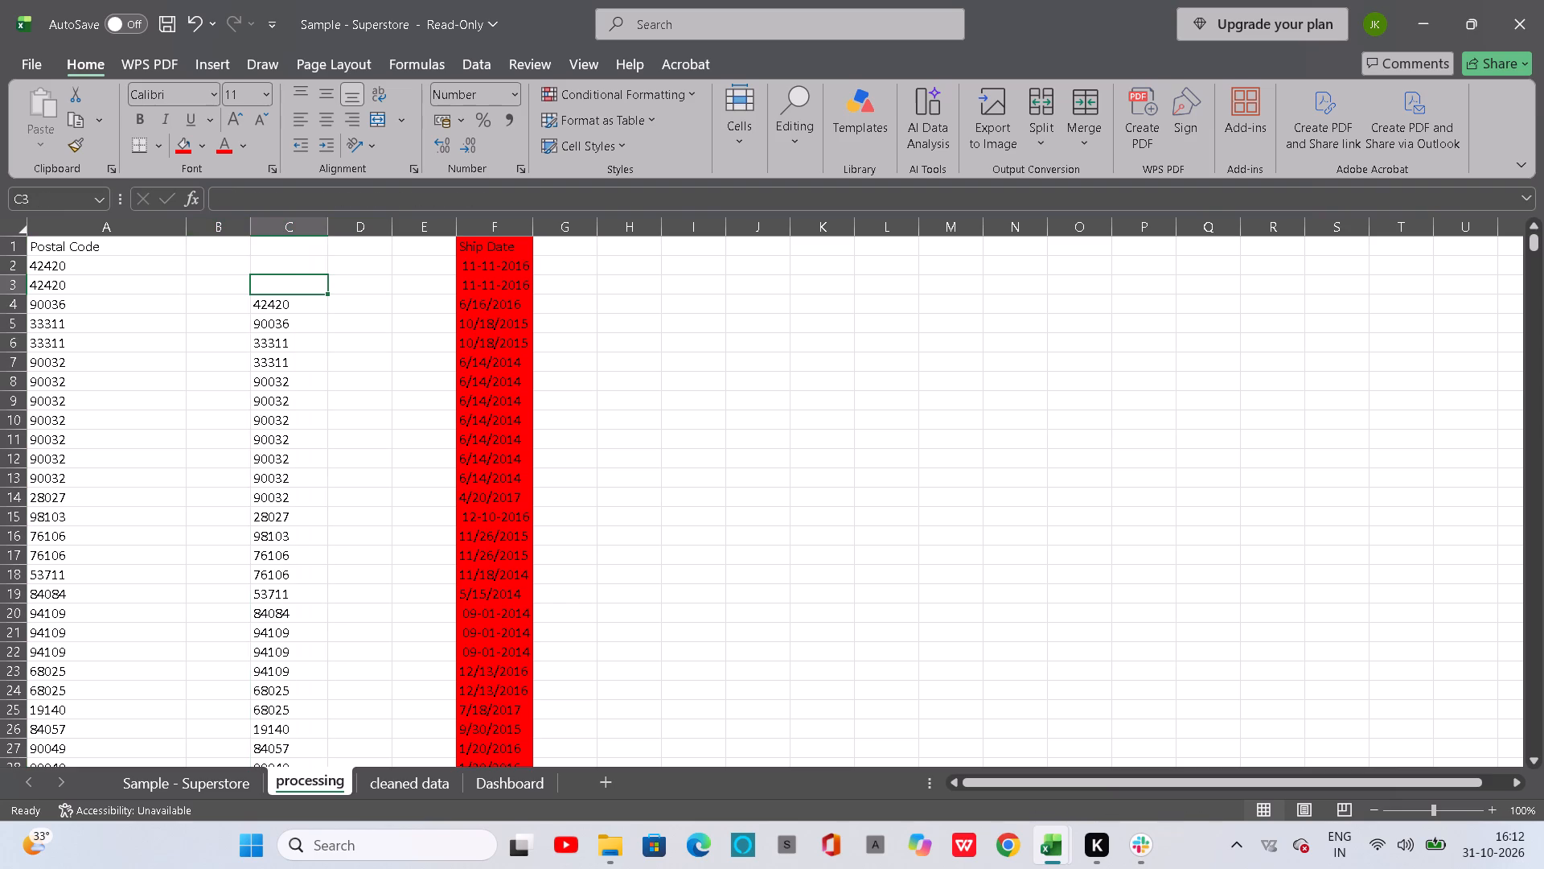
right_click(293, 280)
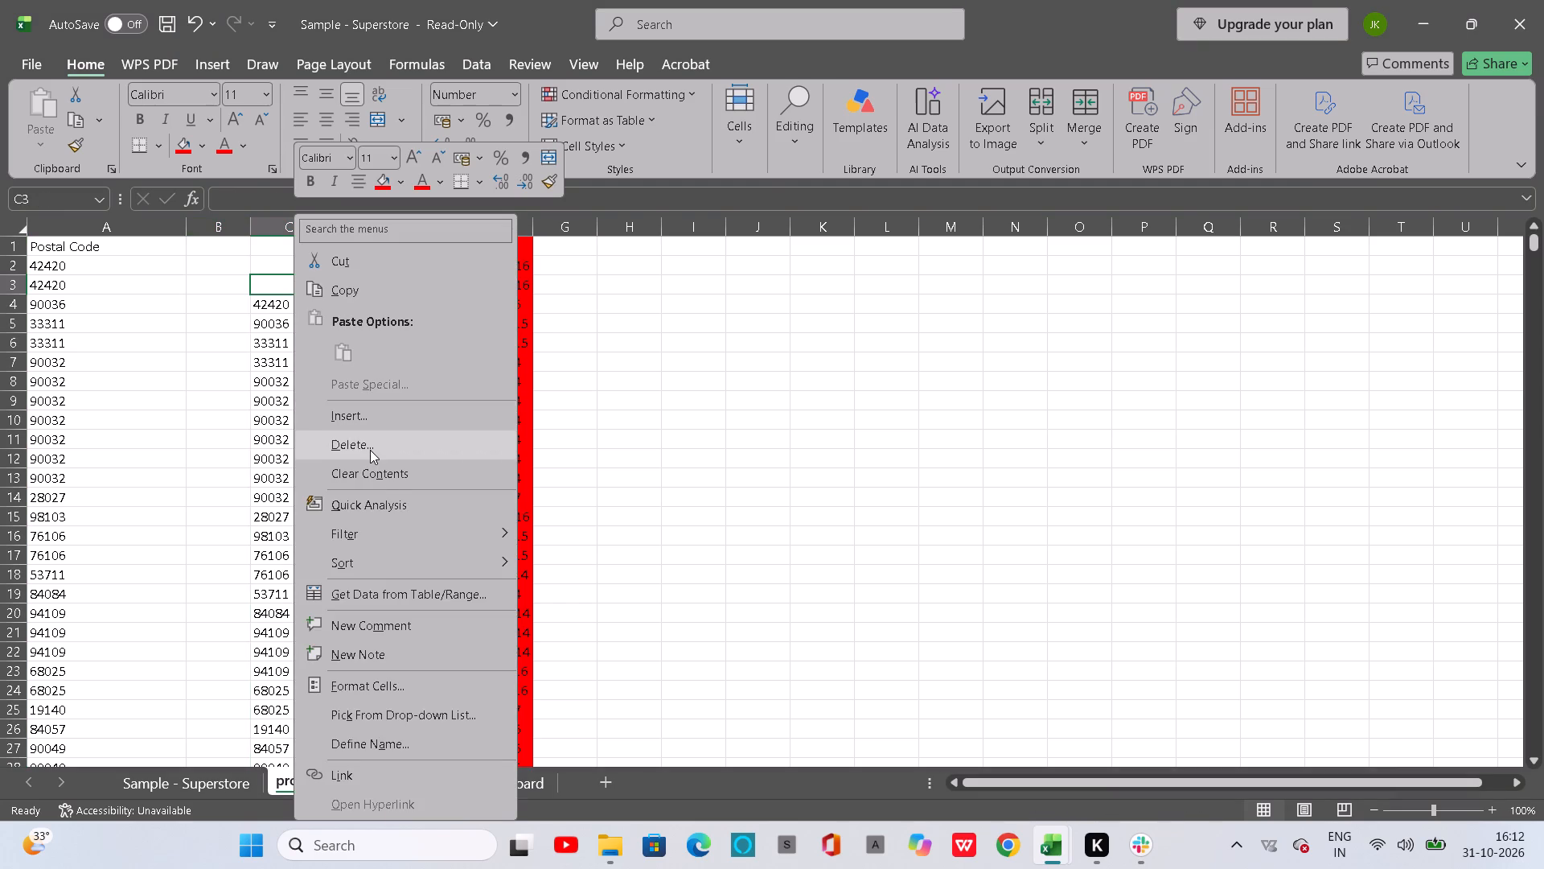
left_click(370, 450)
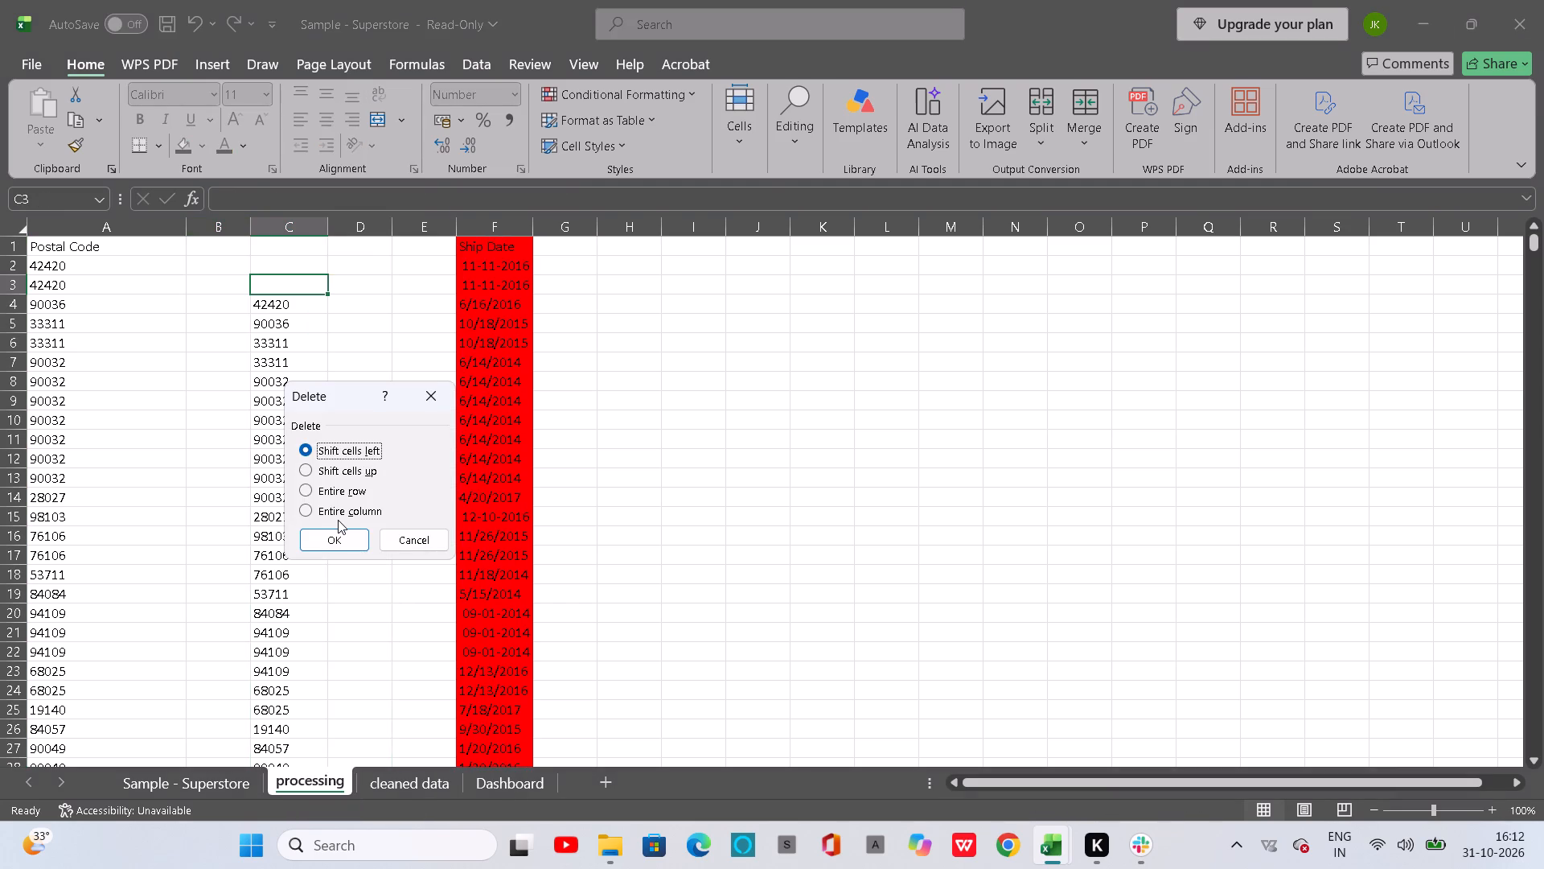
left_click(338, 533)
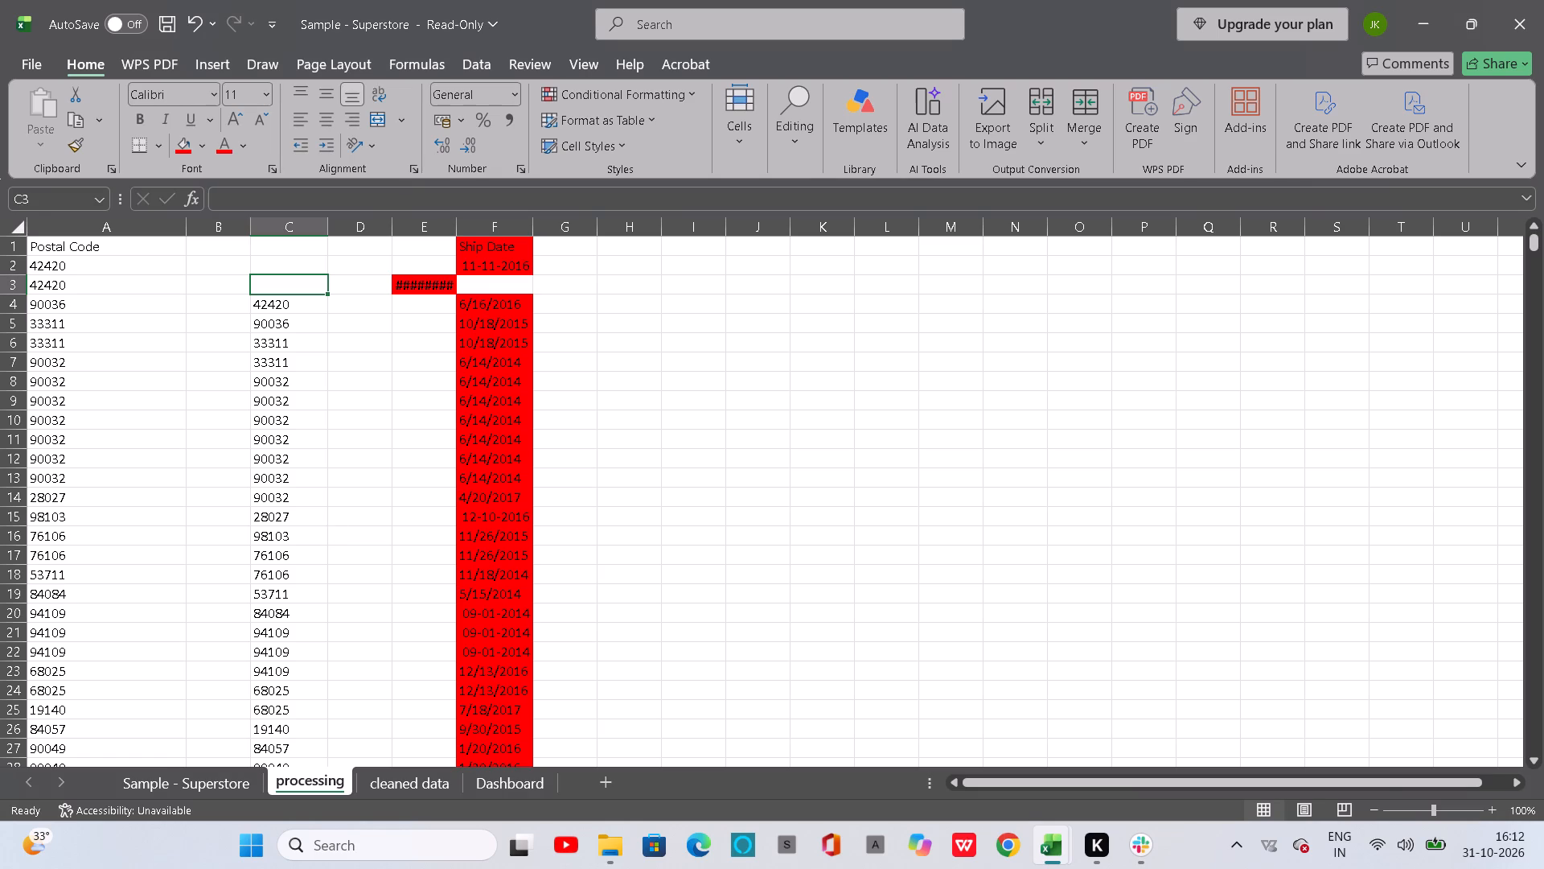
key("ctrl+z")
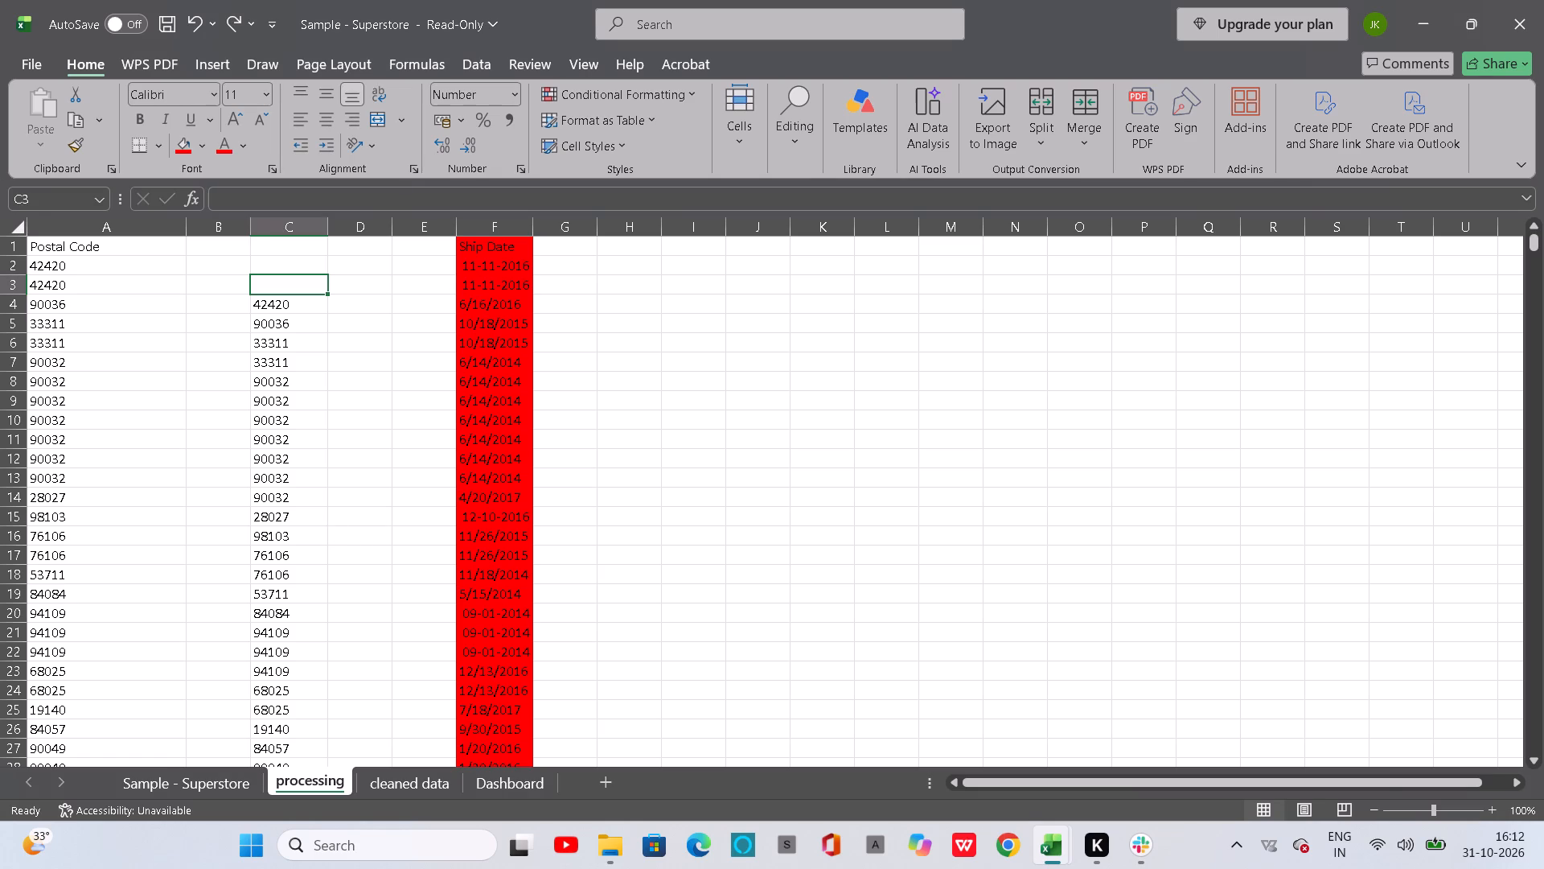
Move the empty cells C1:C3 above the padded postal codes to I3 on the processing sheet.
left_click_drag(270, 250, 302, 294)
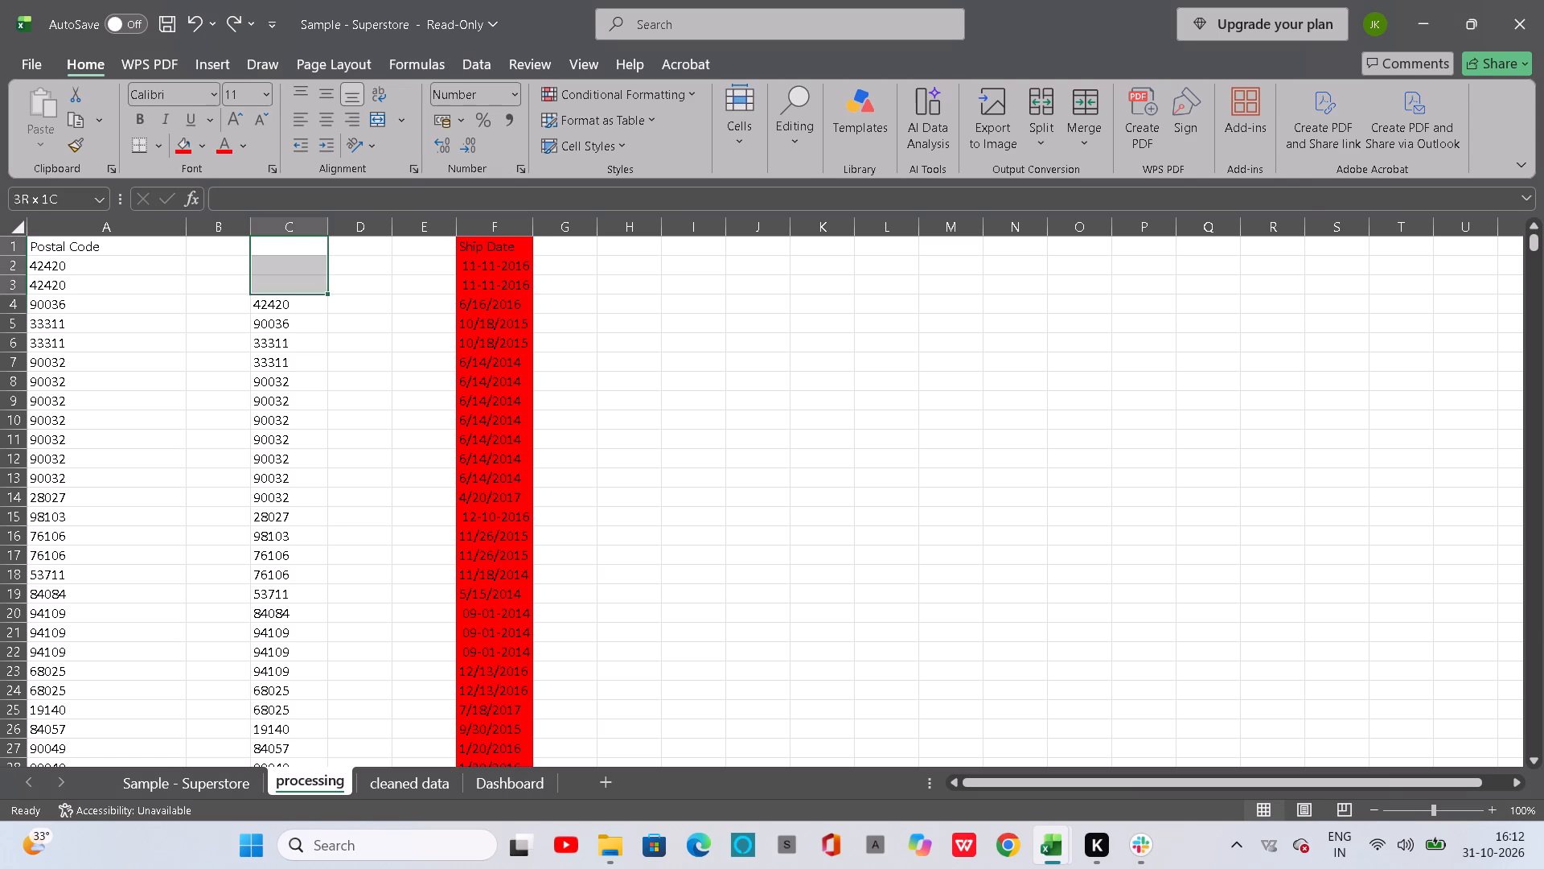
left_click_drag(302, 294, 289, 278)
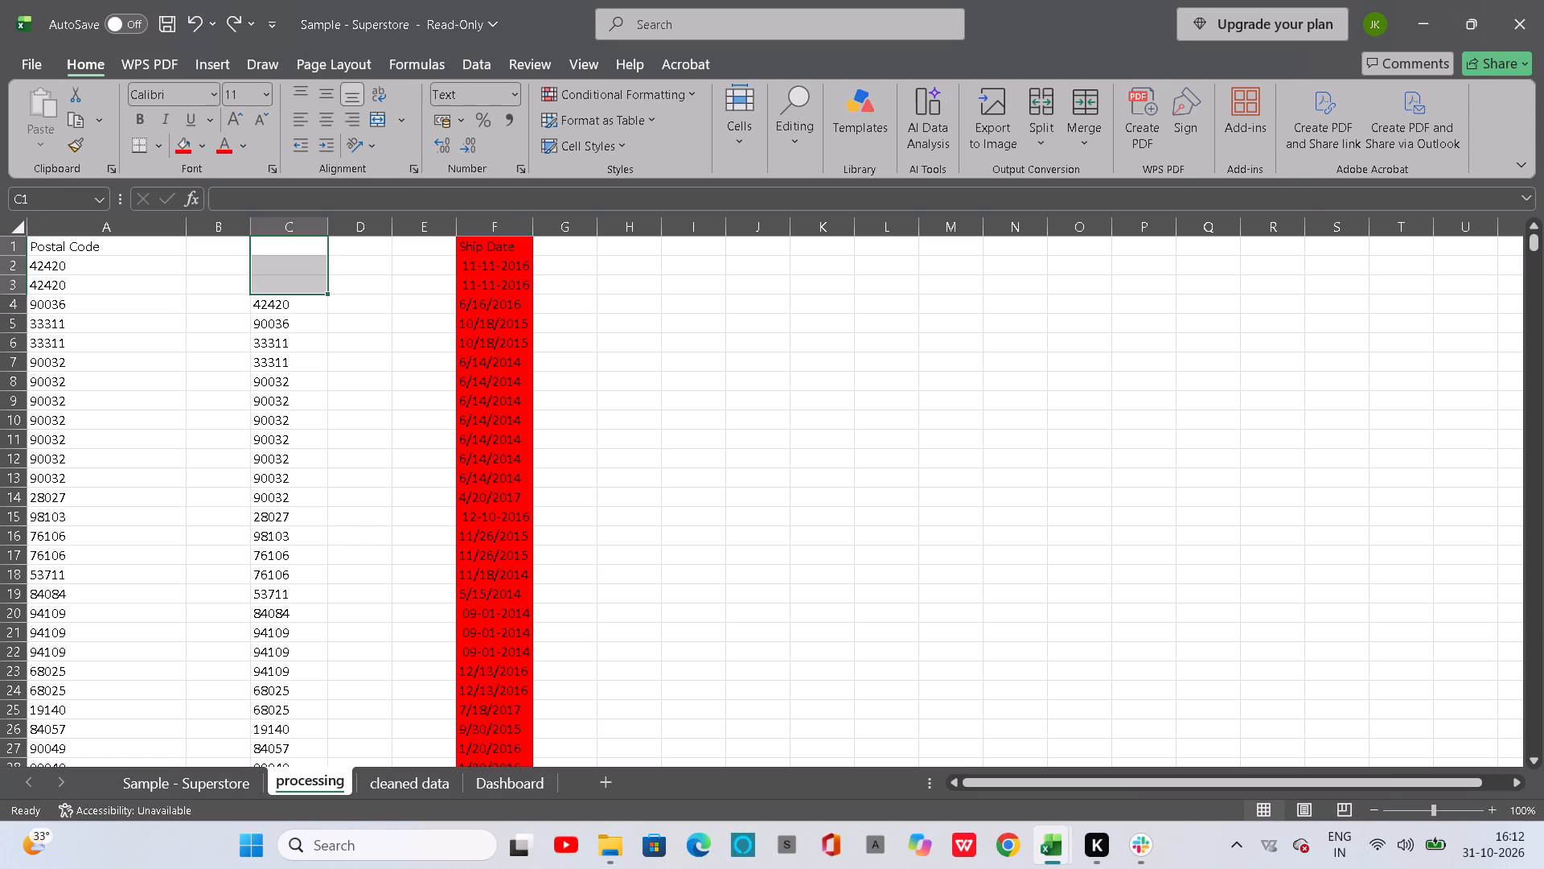
right_click(289, 278)
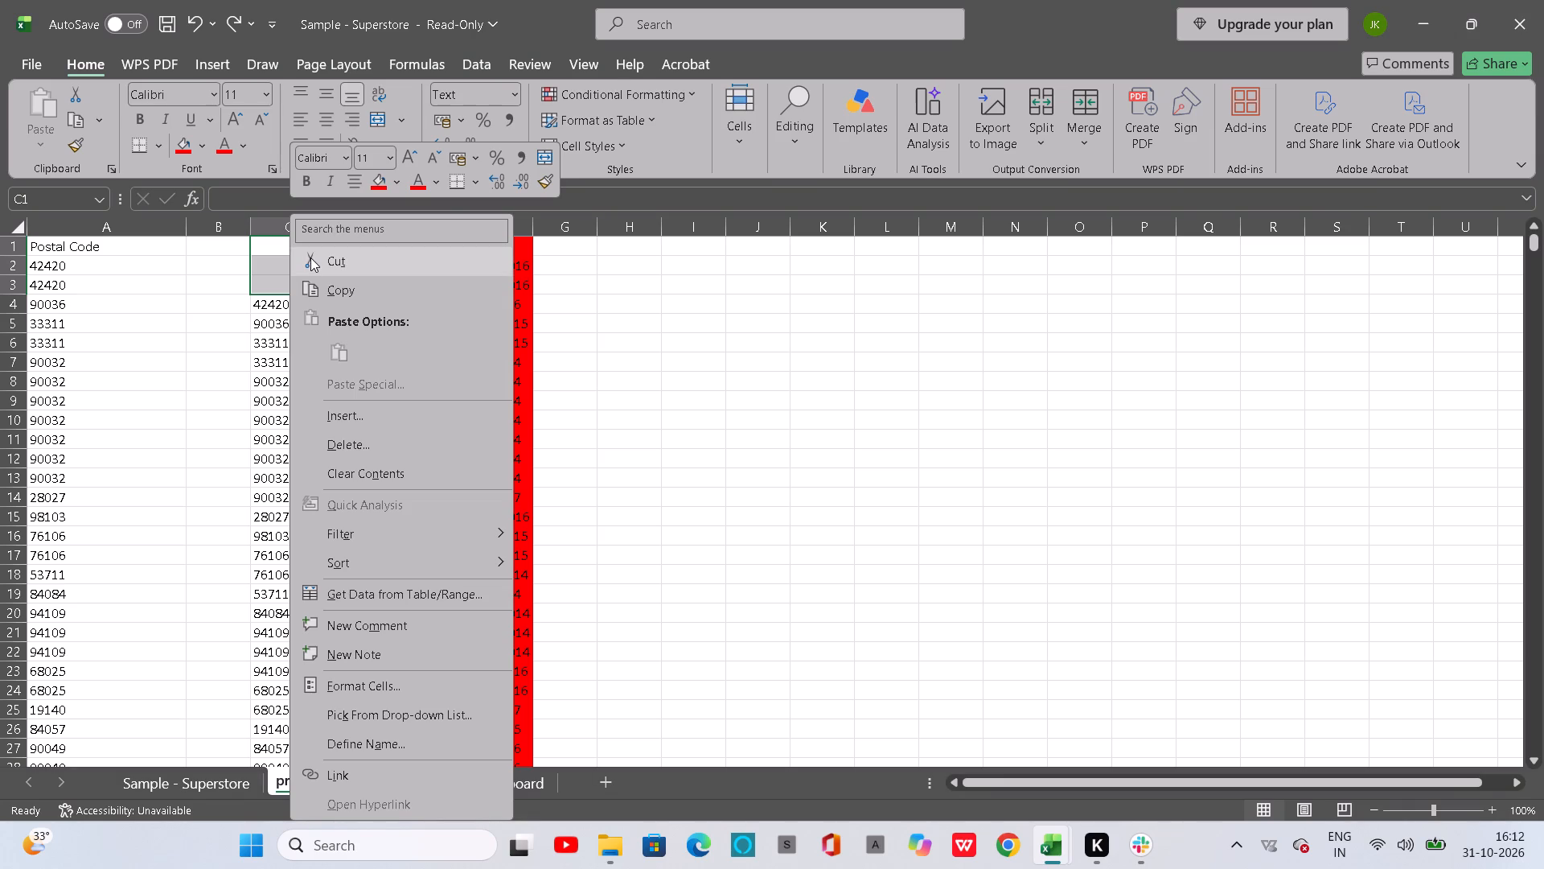
left_click(310, 257)
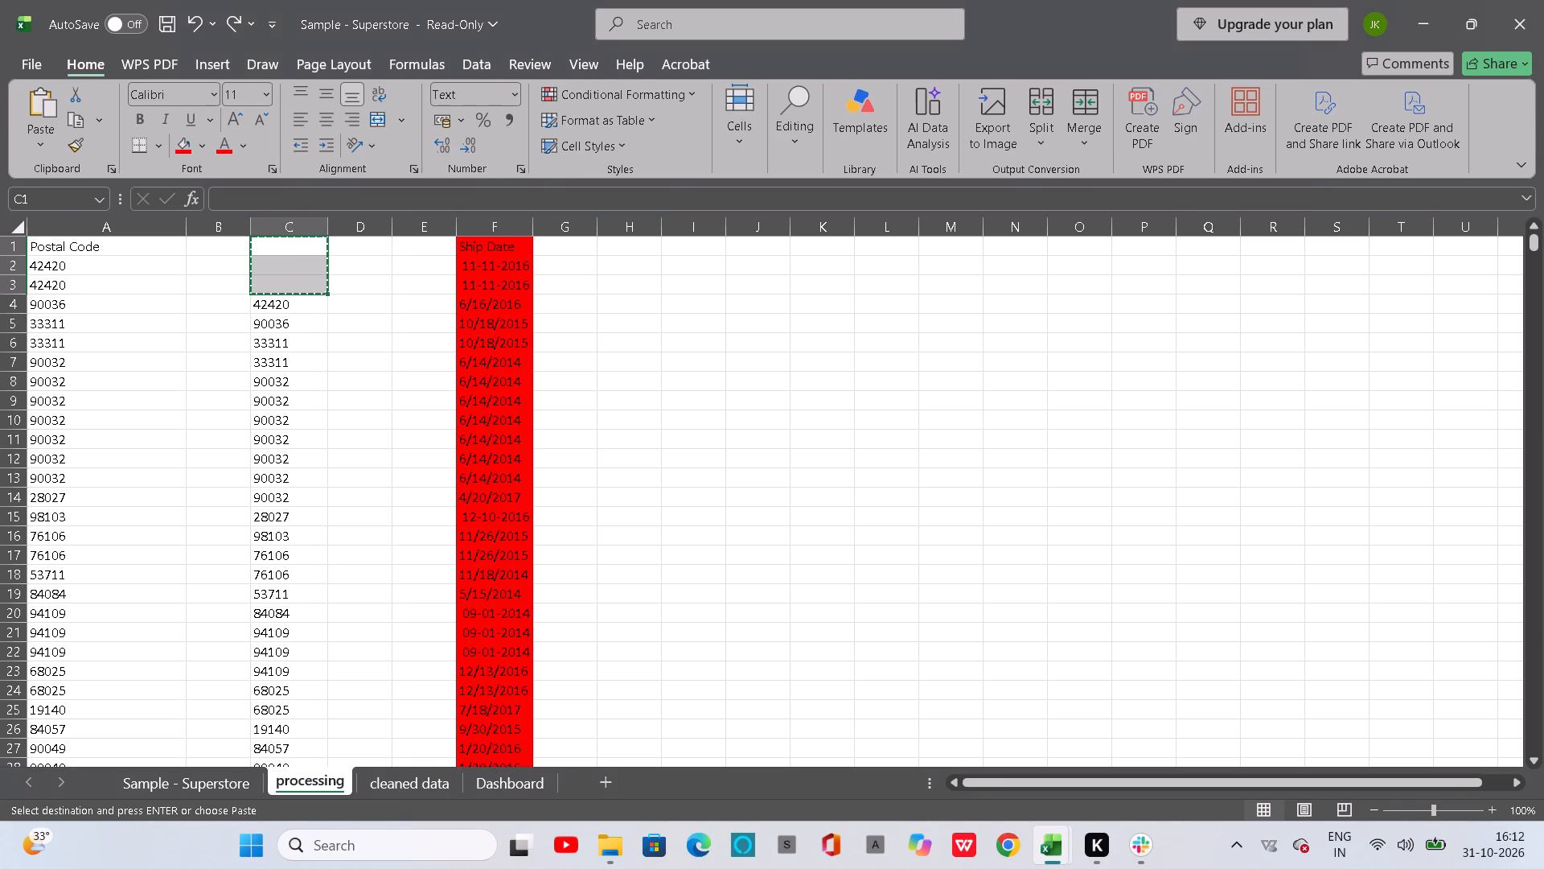
left_click(674, 286)
key("ctrl+v")
left_click(674, 286, "ctrl")
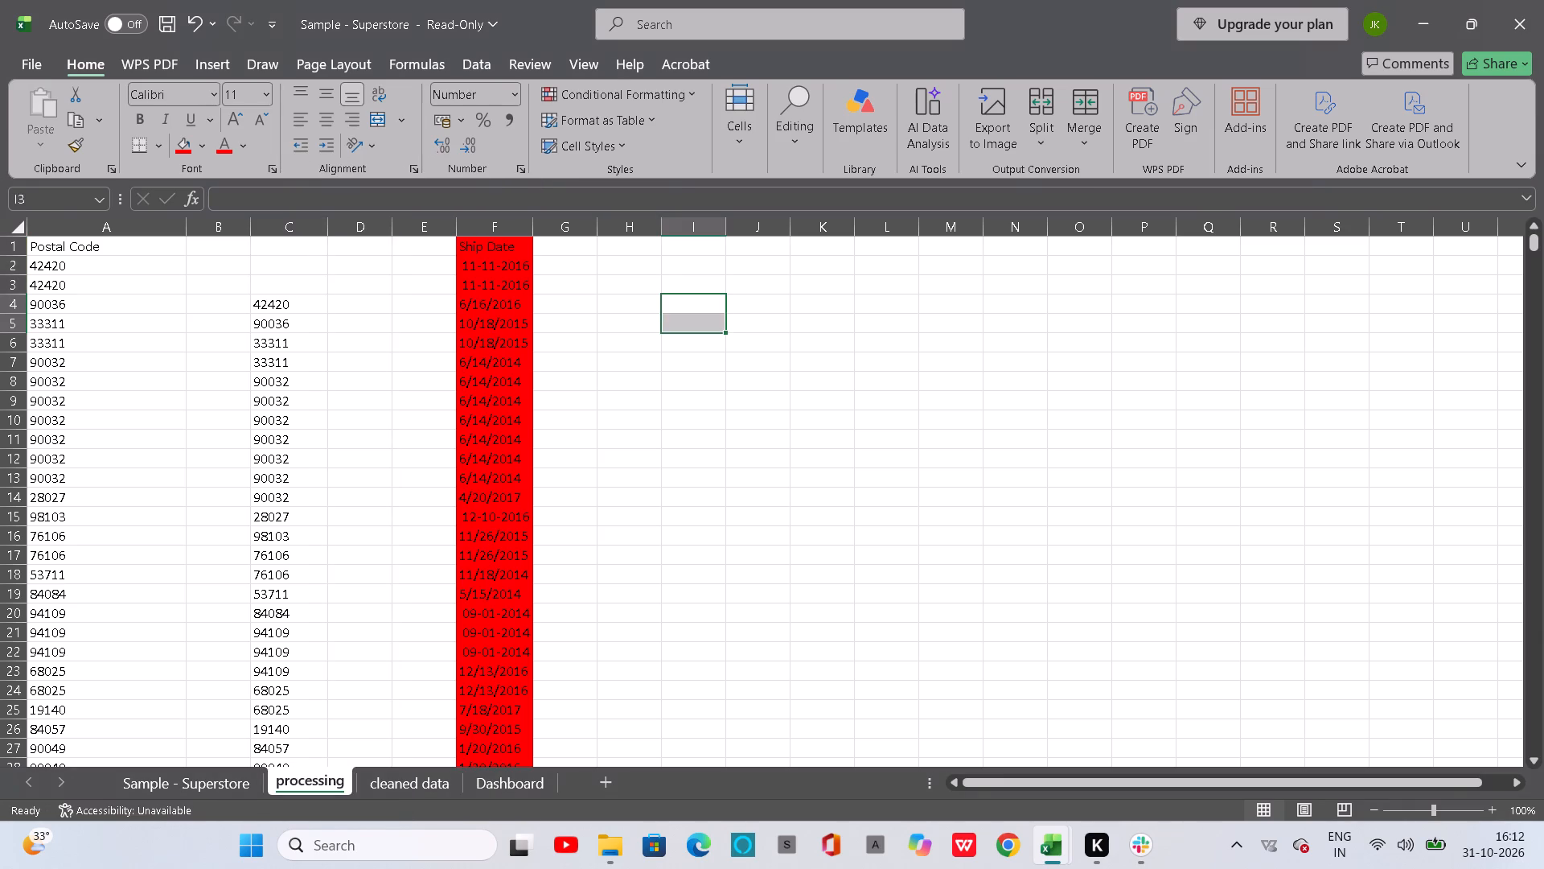
left_click(274, 260)
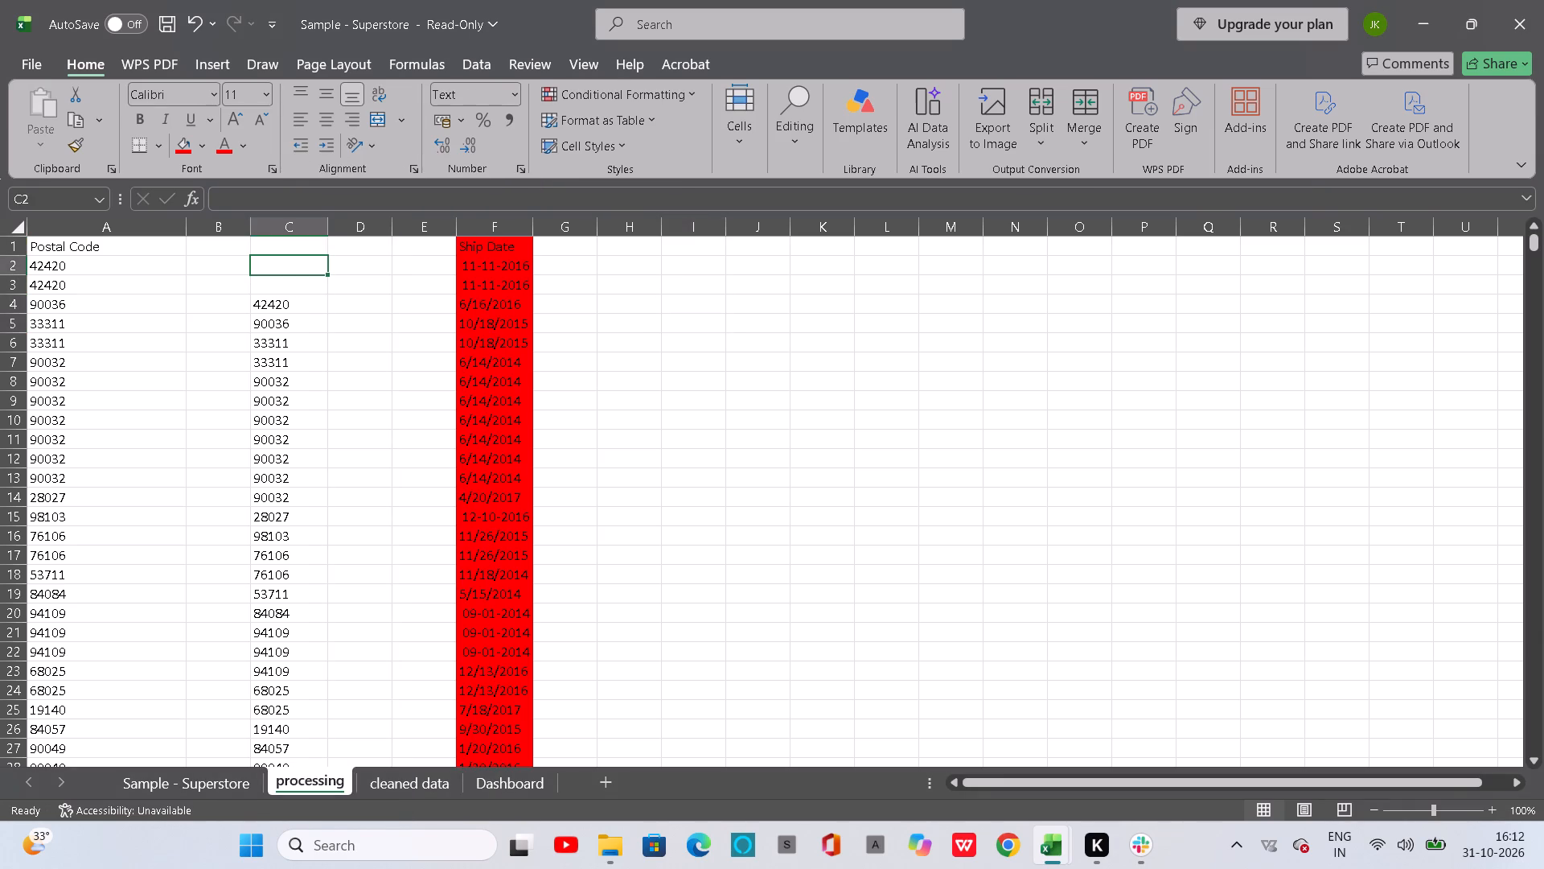
left_click(279, 251)
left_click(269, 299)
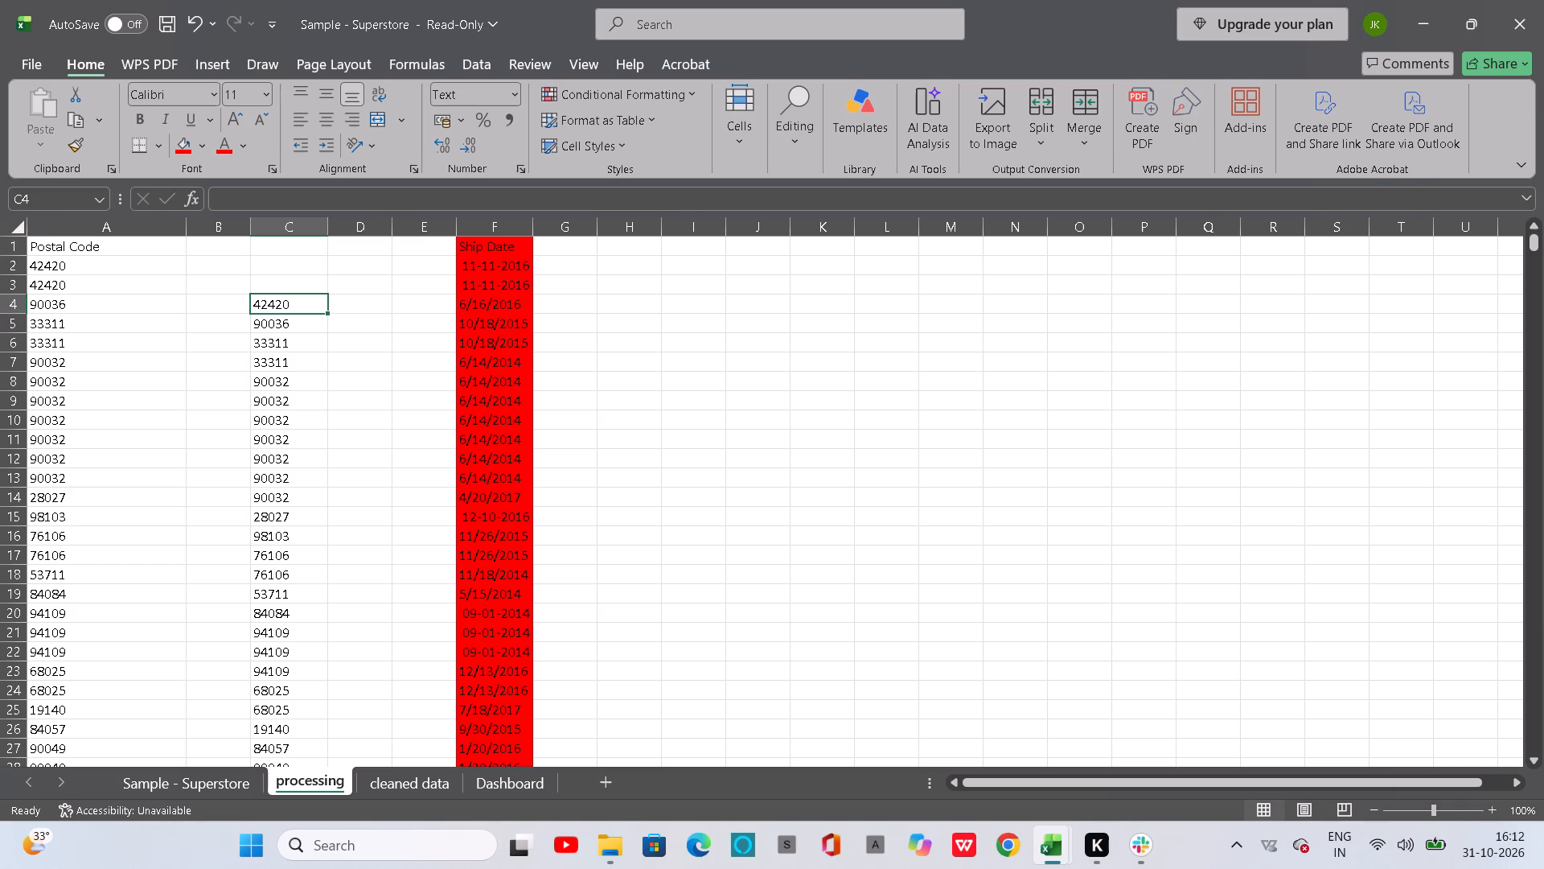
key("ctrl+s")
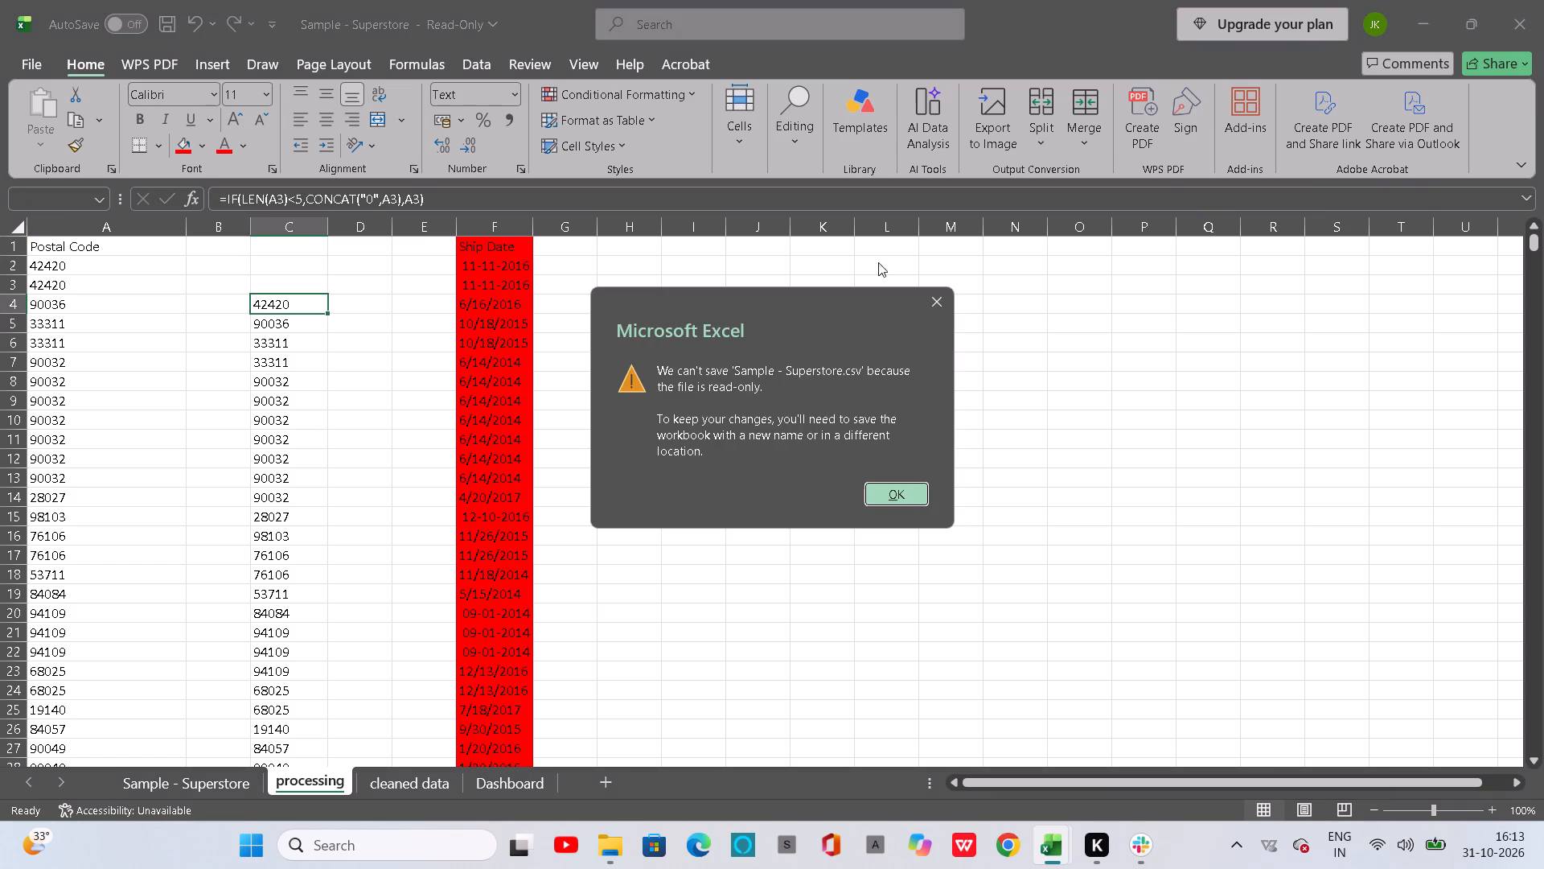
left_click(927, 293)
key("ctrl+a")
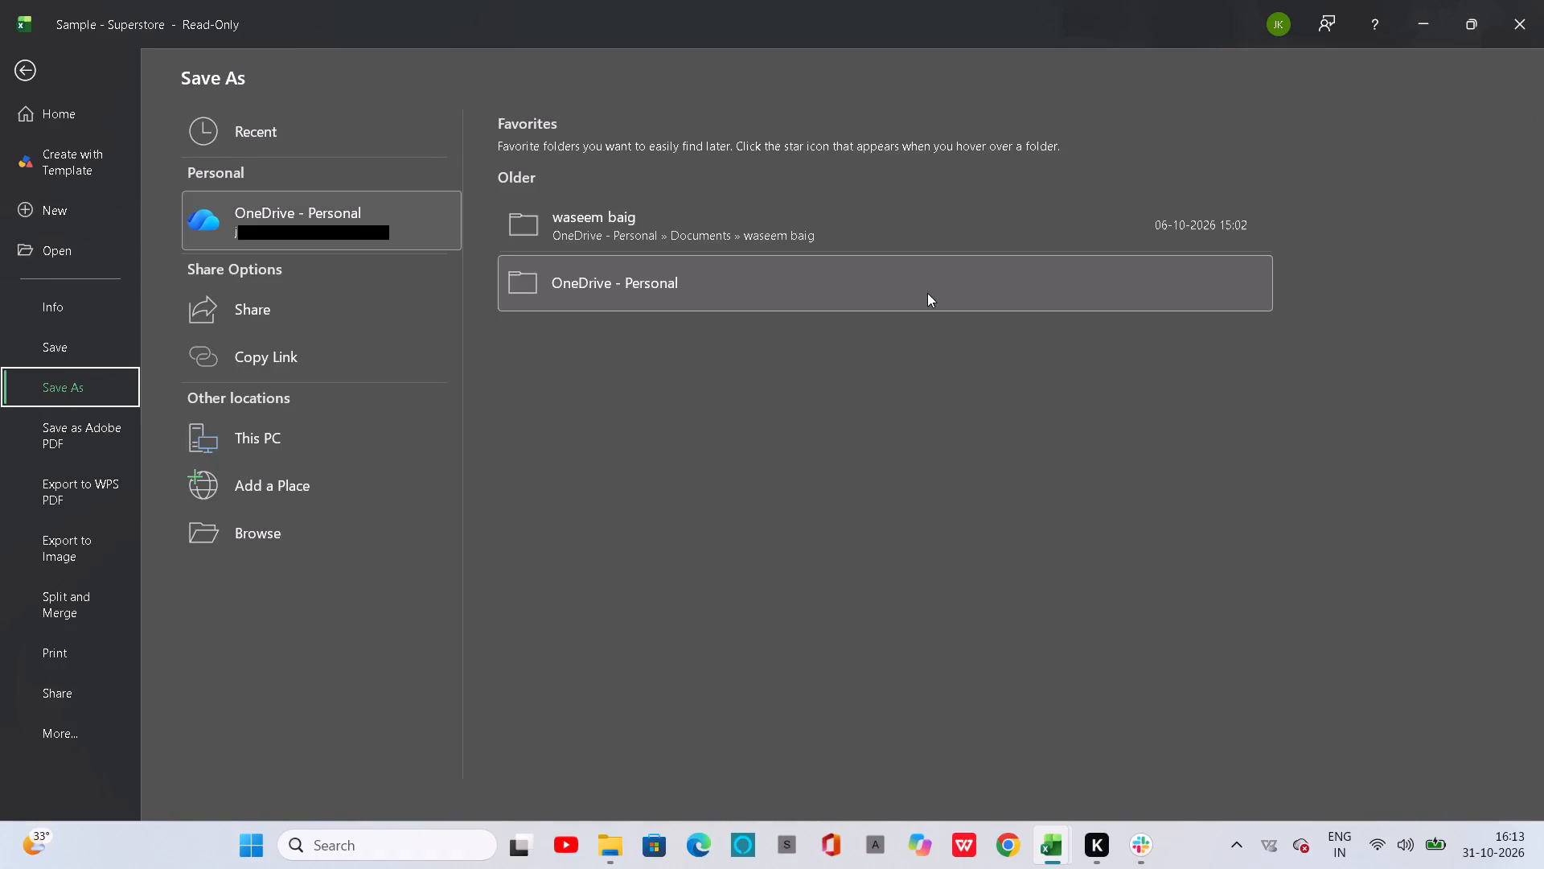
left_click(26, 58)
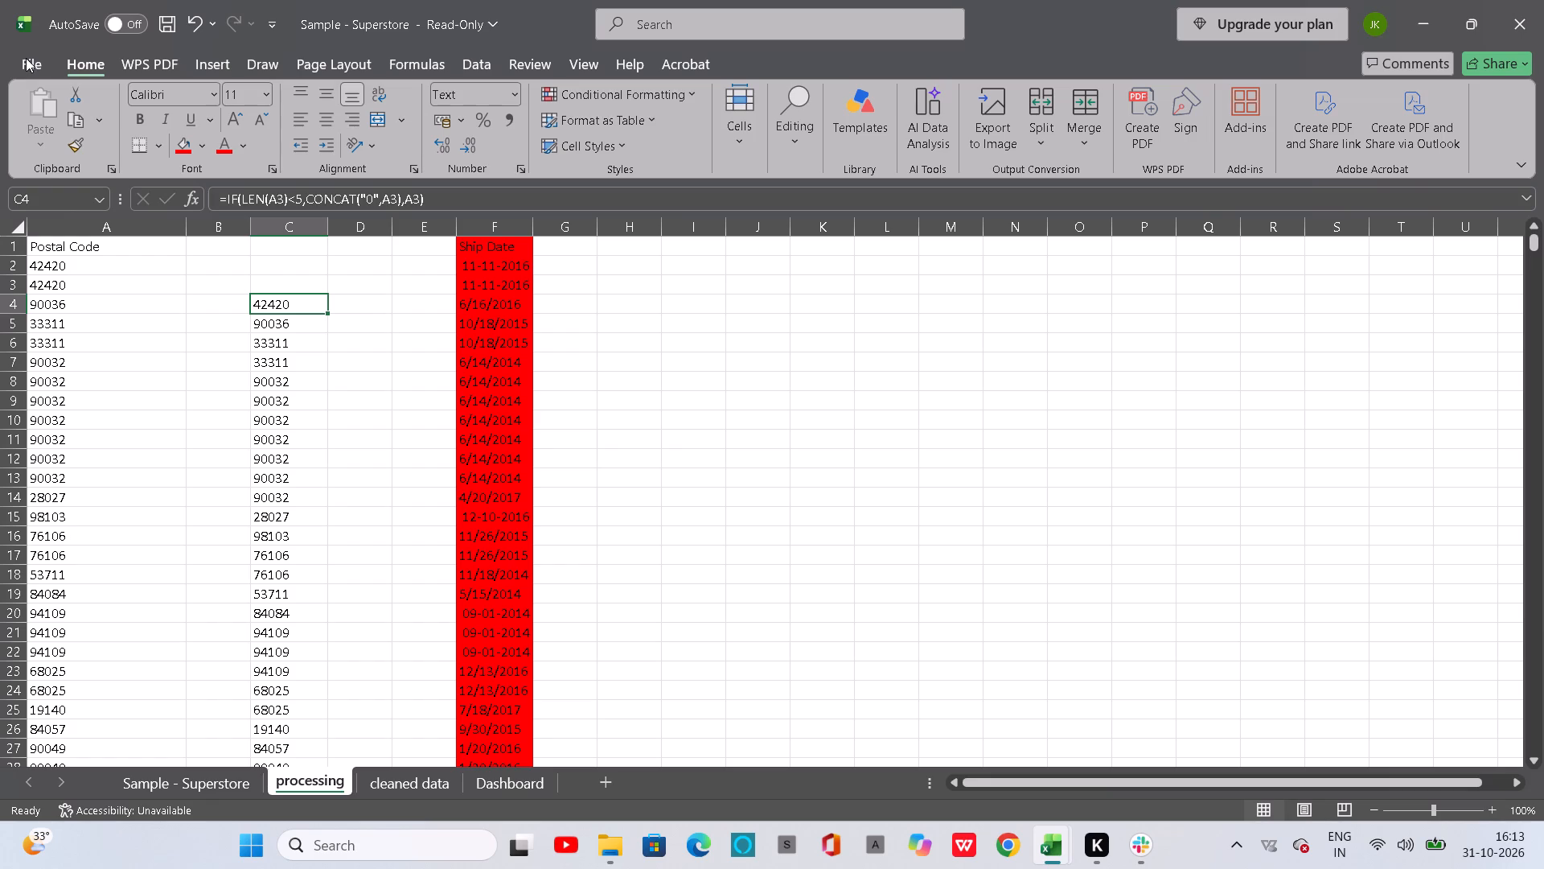
Copy the padded postal codes from C4 down on the processing sheet and try to paste them as values at K2 of the cleaned data sheet.
key("ctrl+a")
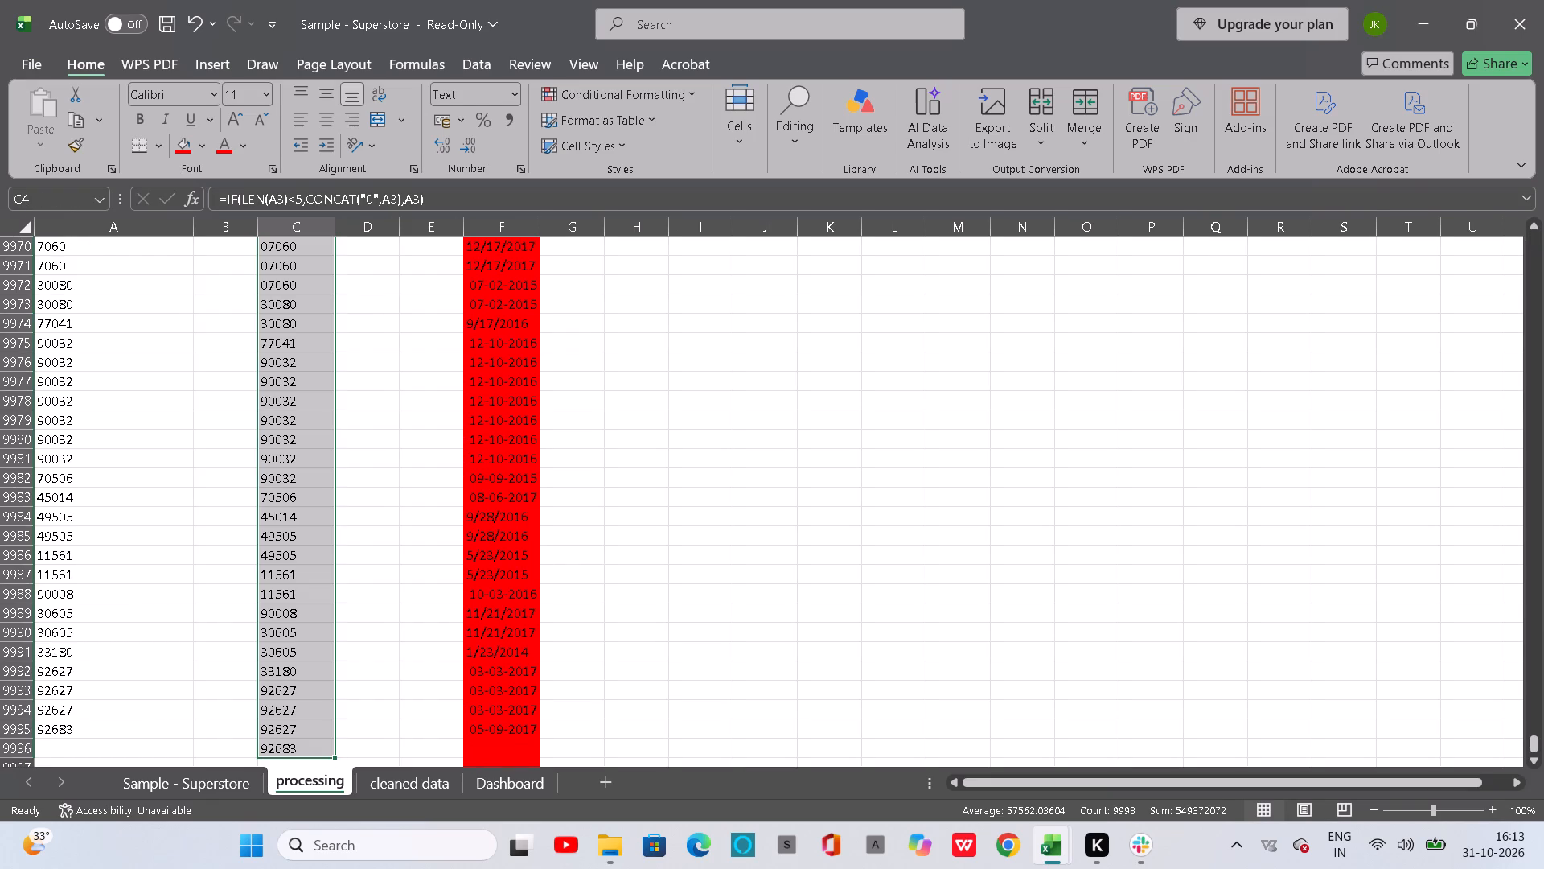
key("ctrl+c")
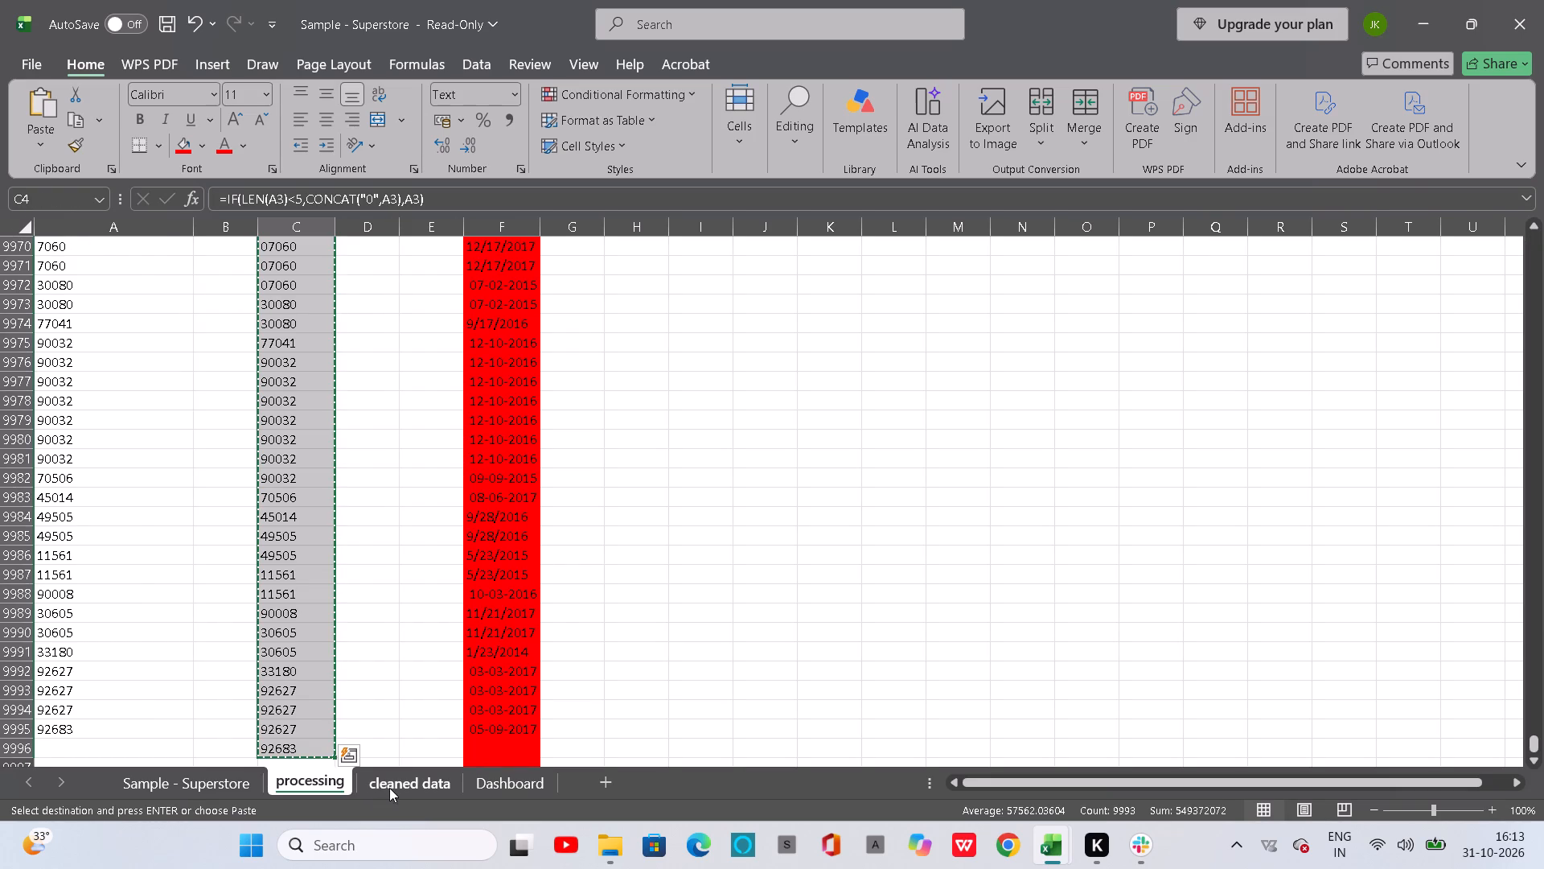
left_click(391, 788)
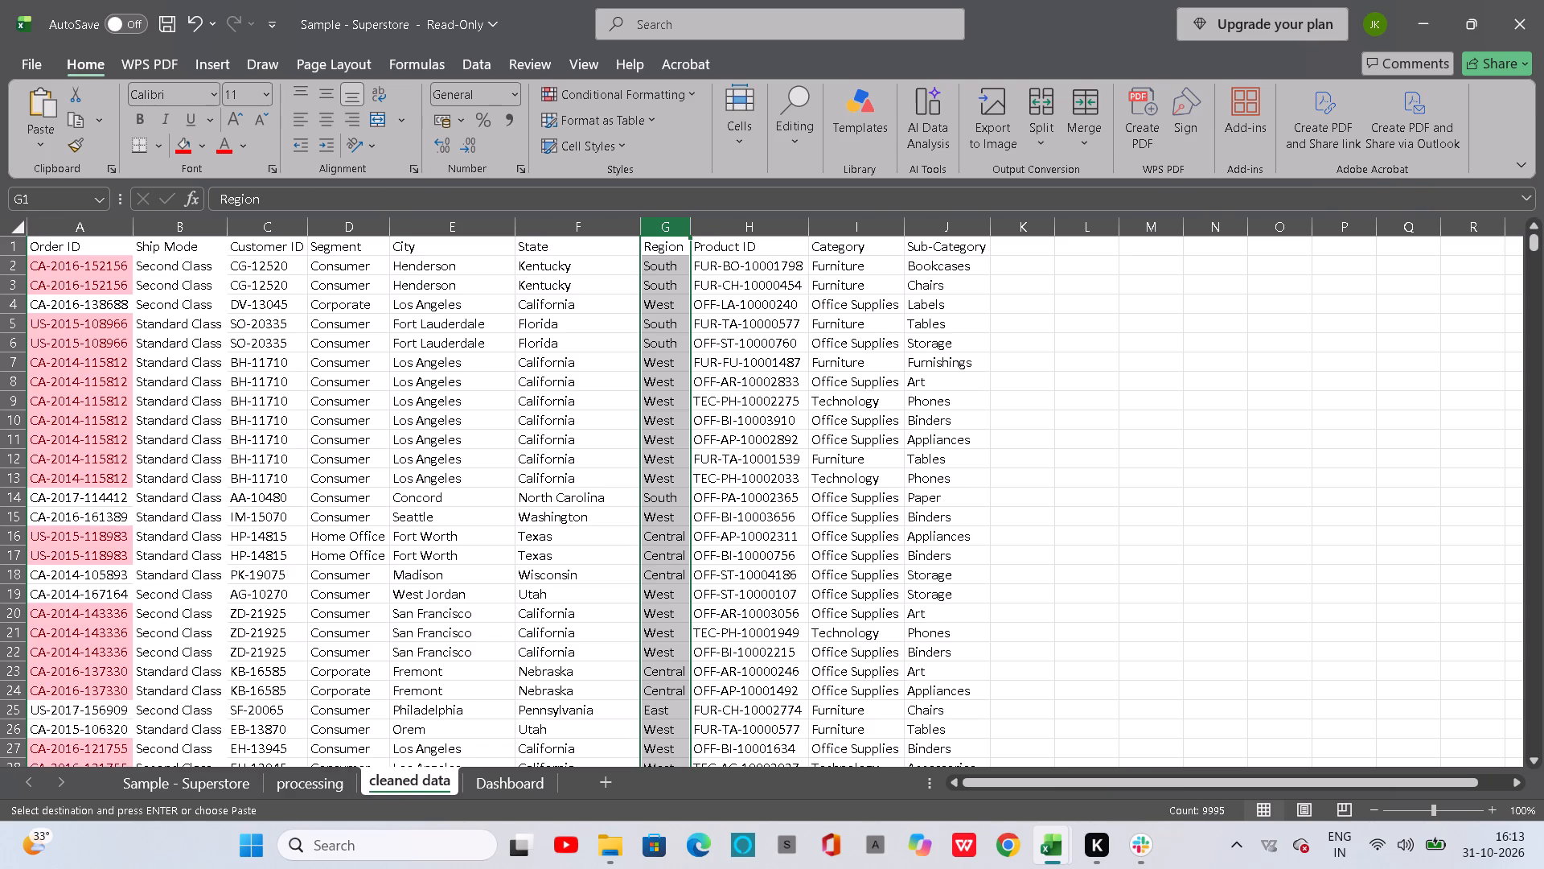
left_click(1029, 274)
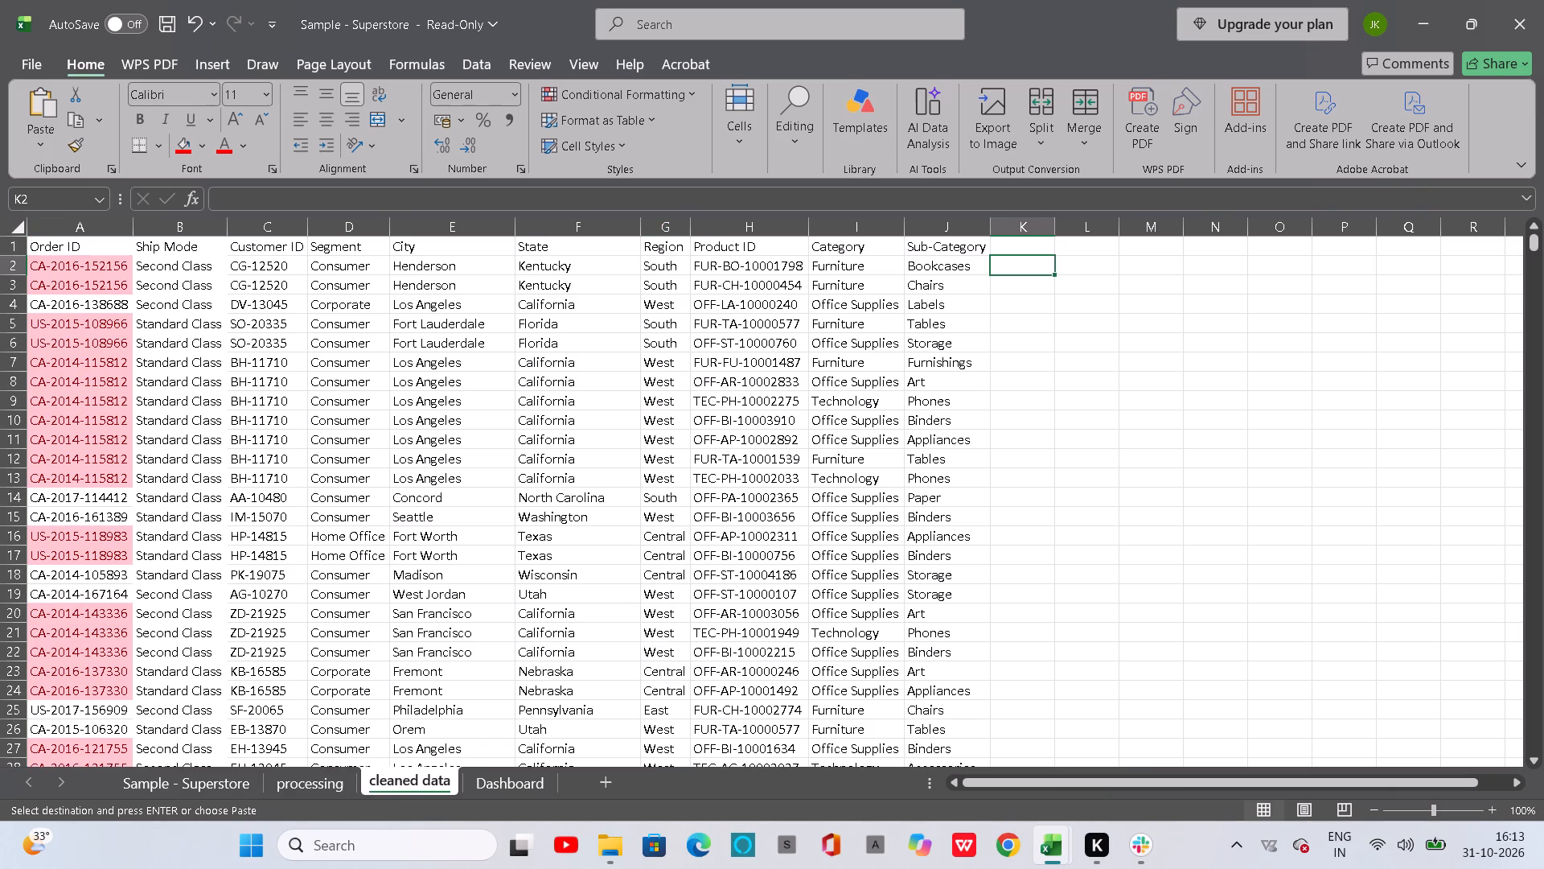
key("ctrl+shift+v")
key("ctrl+shift+v")
key("ctrl+shift+v")
key("ctrl+shift+v")
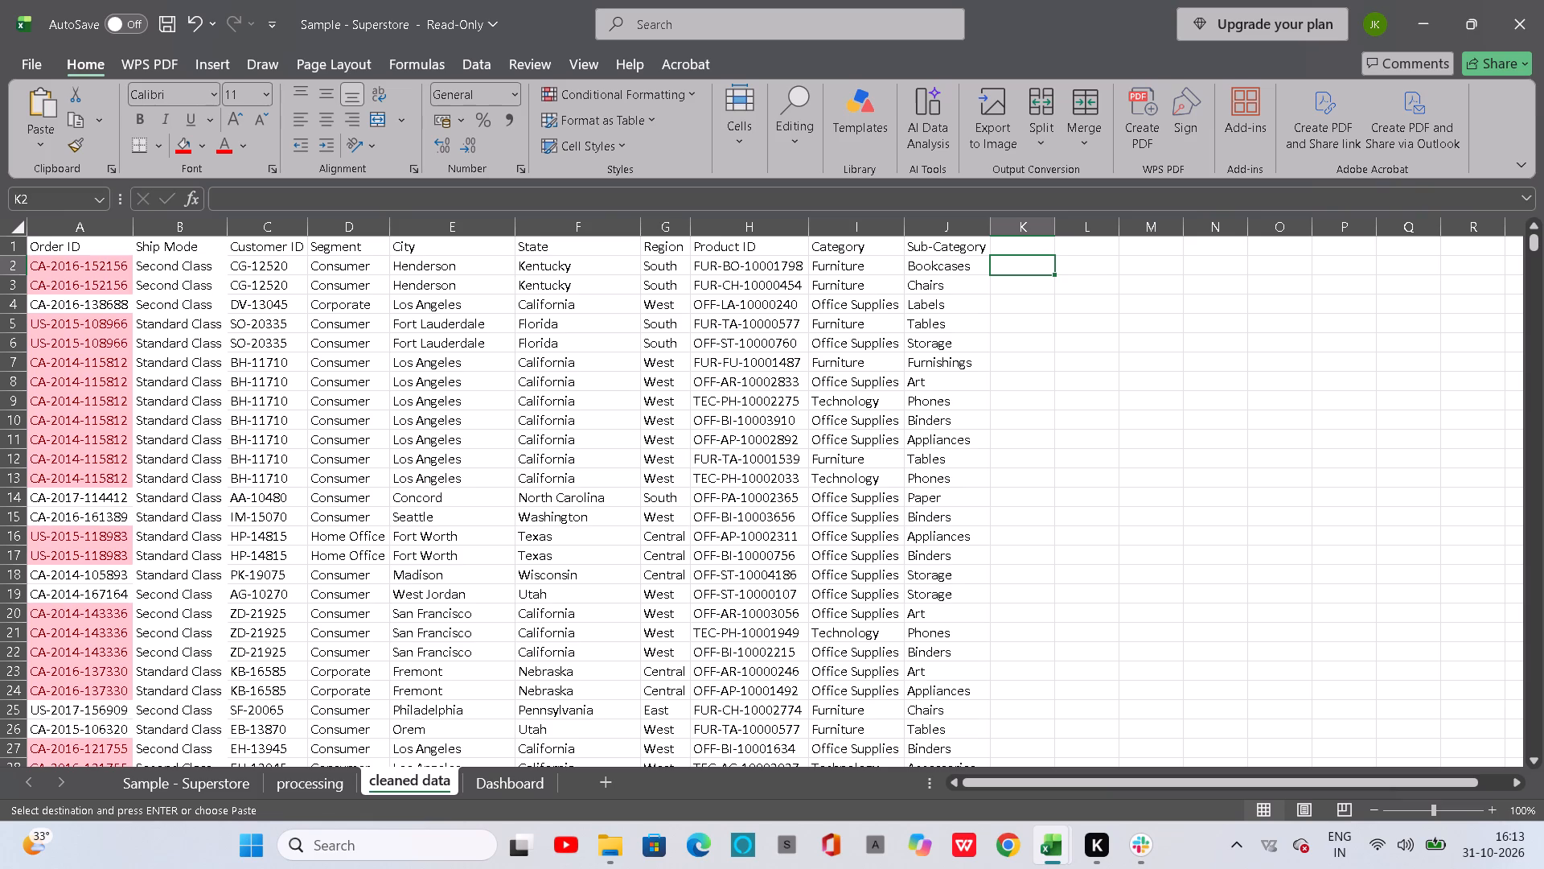
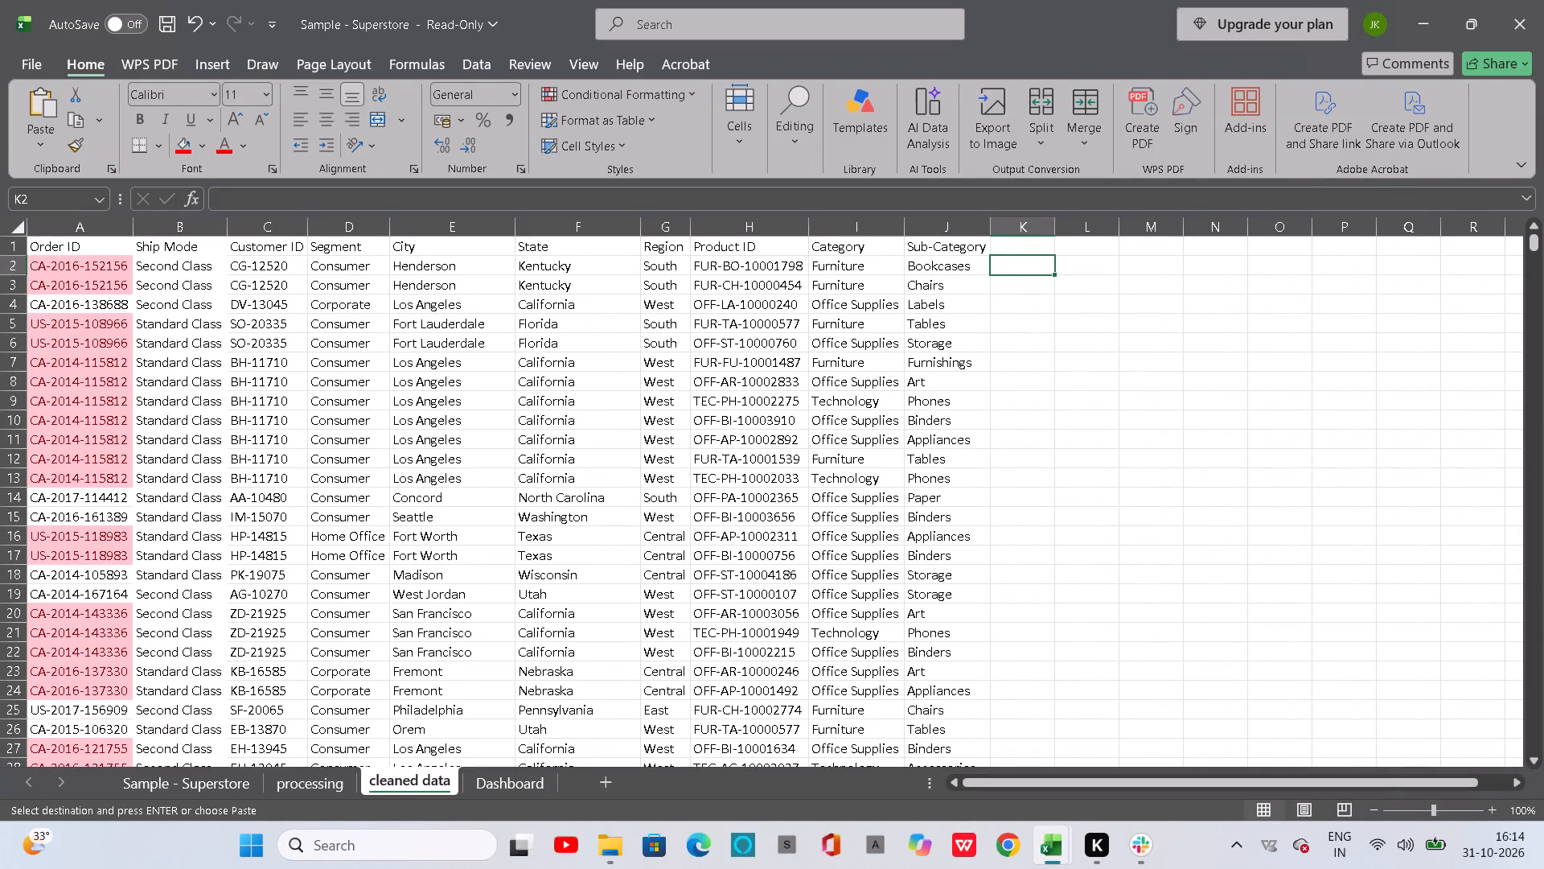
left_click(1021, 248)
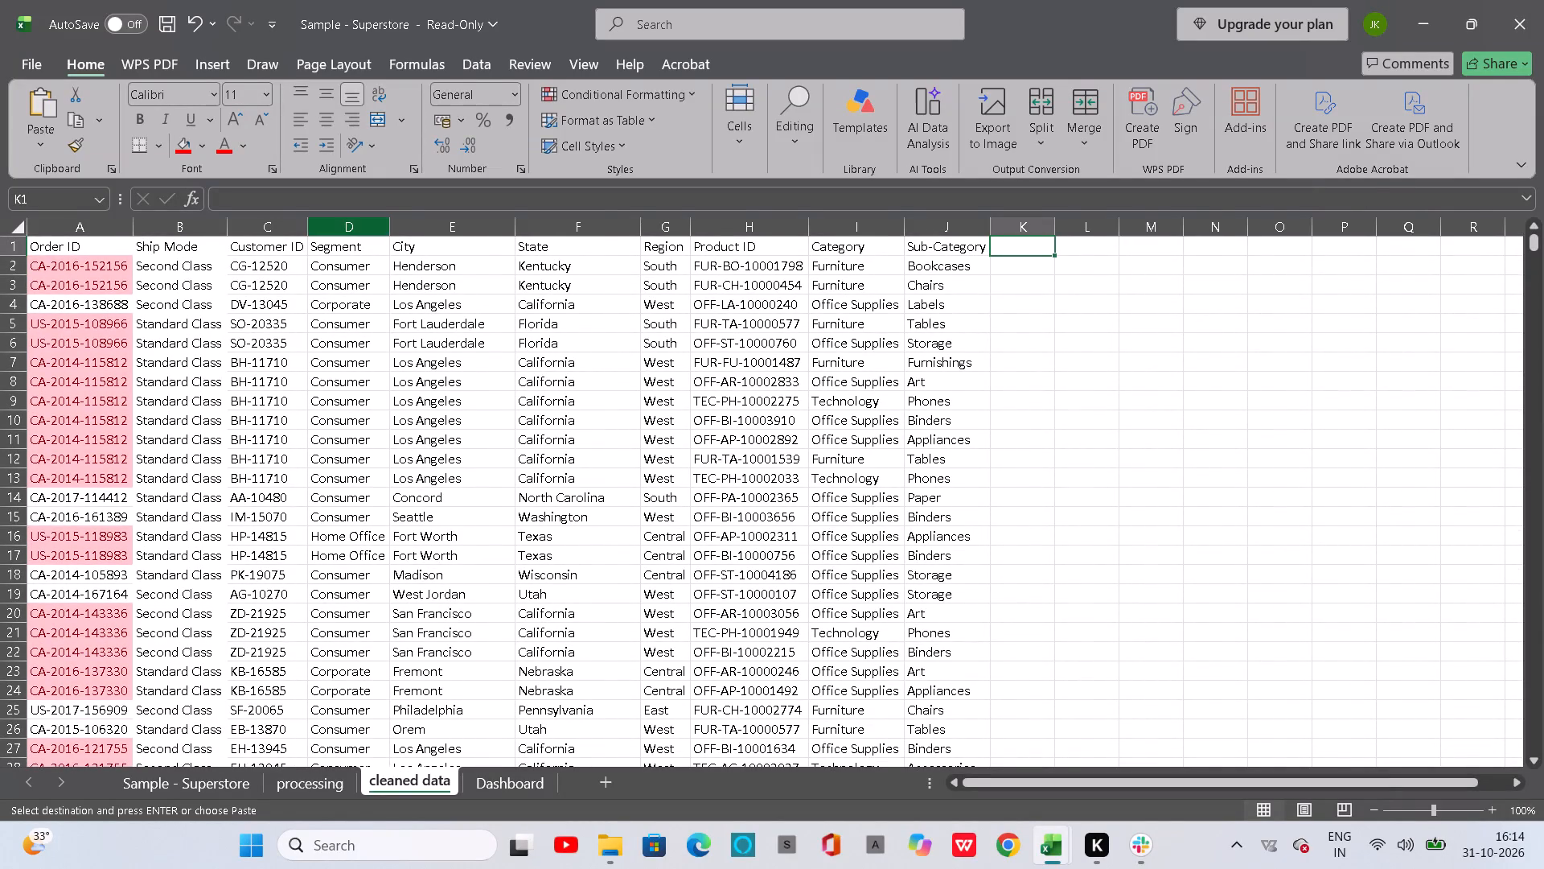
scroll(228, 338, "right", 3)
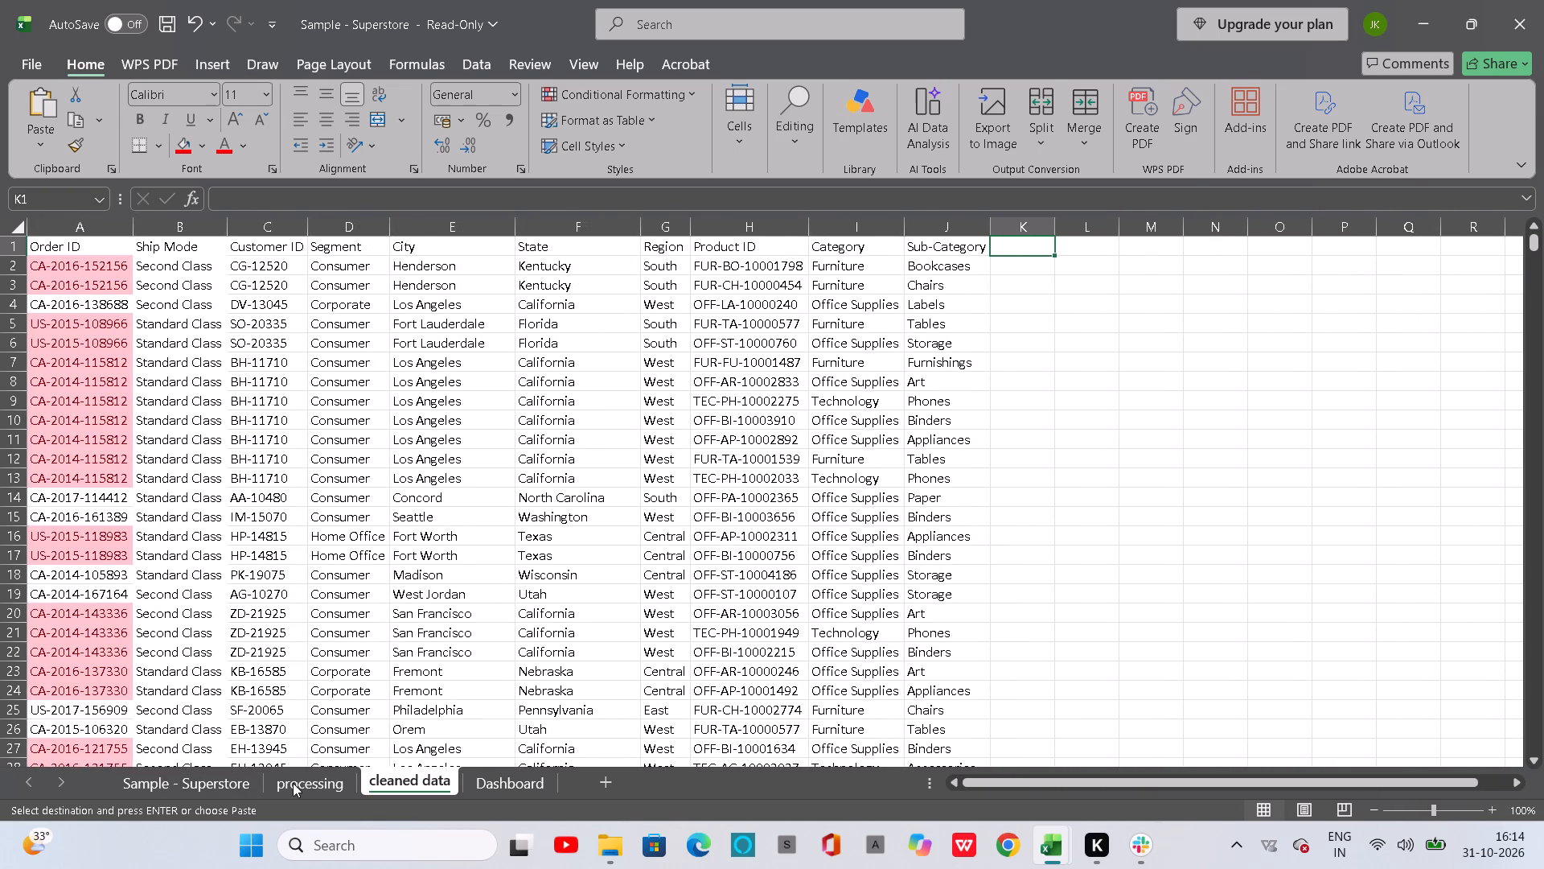
On the processing sheet, begin an IF formula in cell G2, beside the first ship date, with the logical test ISTEXT(F2).
left_click(303, 783)
scroll(584, 311, "up", 8)
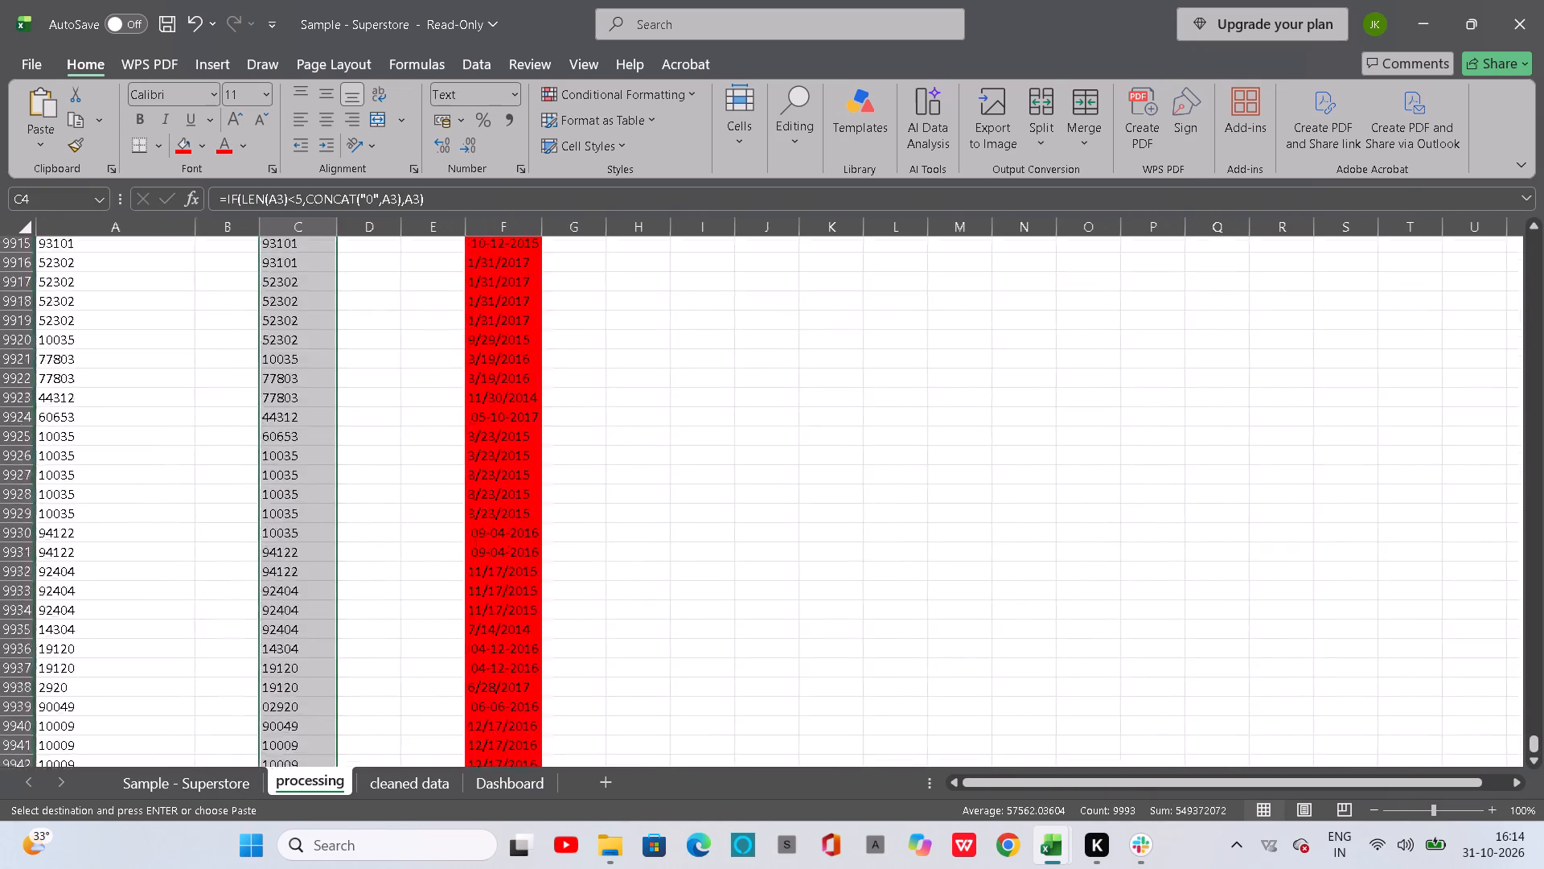
scroll(584, 311, "up", 20)
scroll(584, 311, "up", 4)
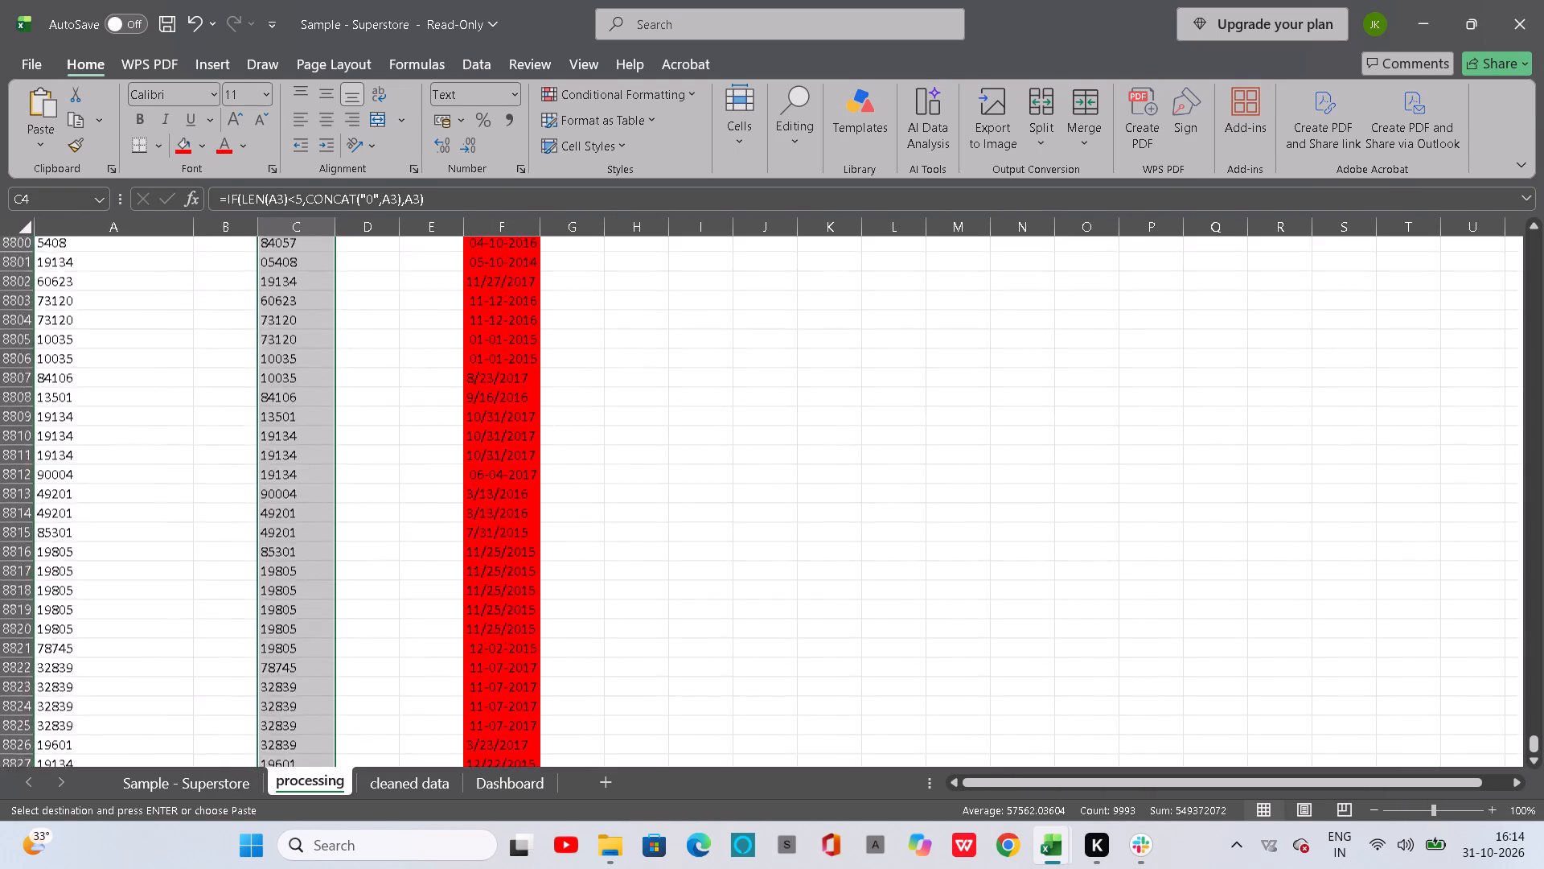
left_click_drag(1537, 744, 1543, 496)
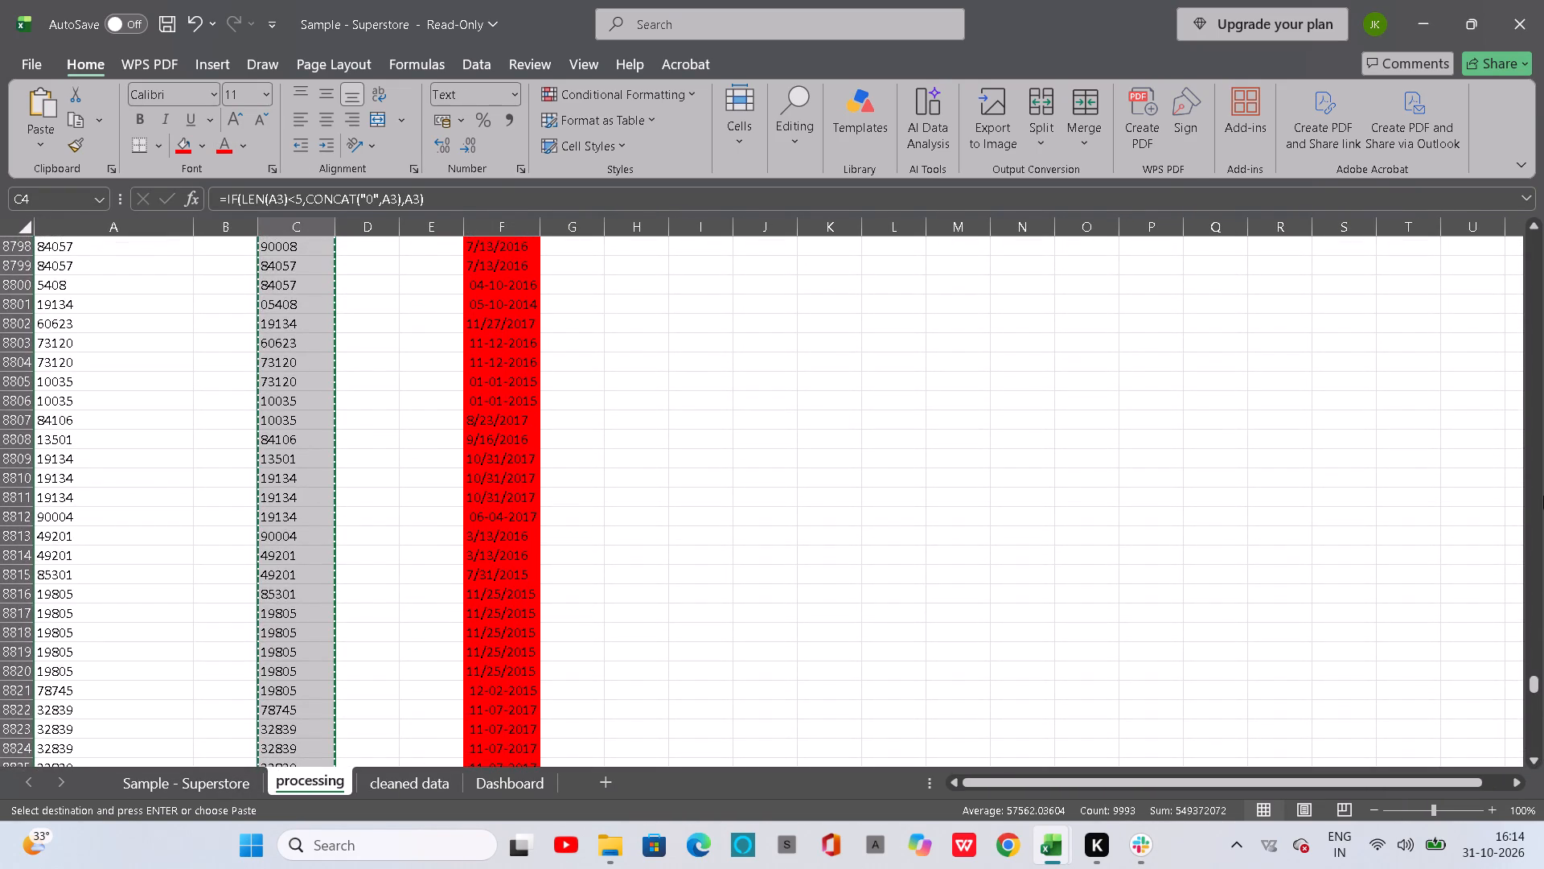
left_click_drag(1543, 496, 1536, 690)
left_click_drag(1536, 690, 1543, 316)
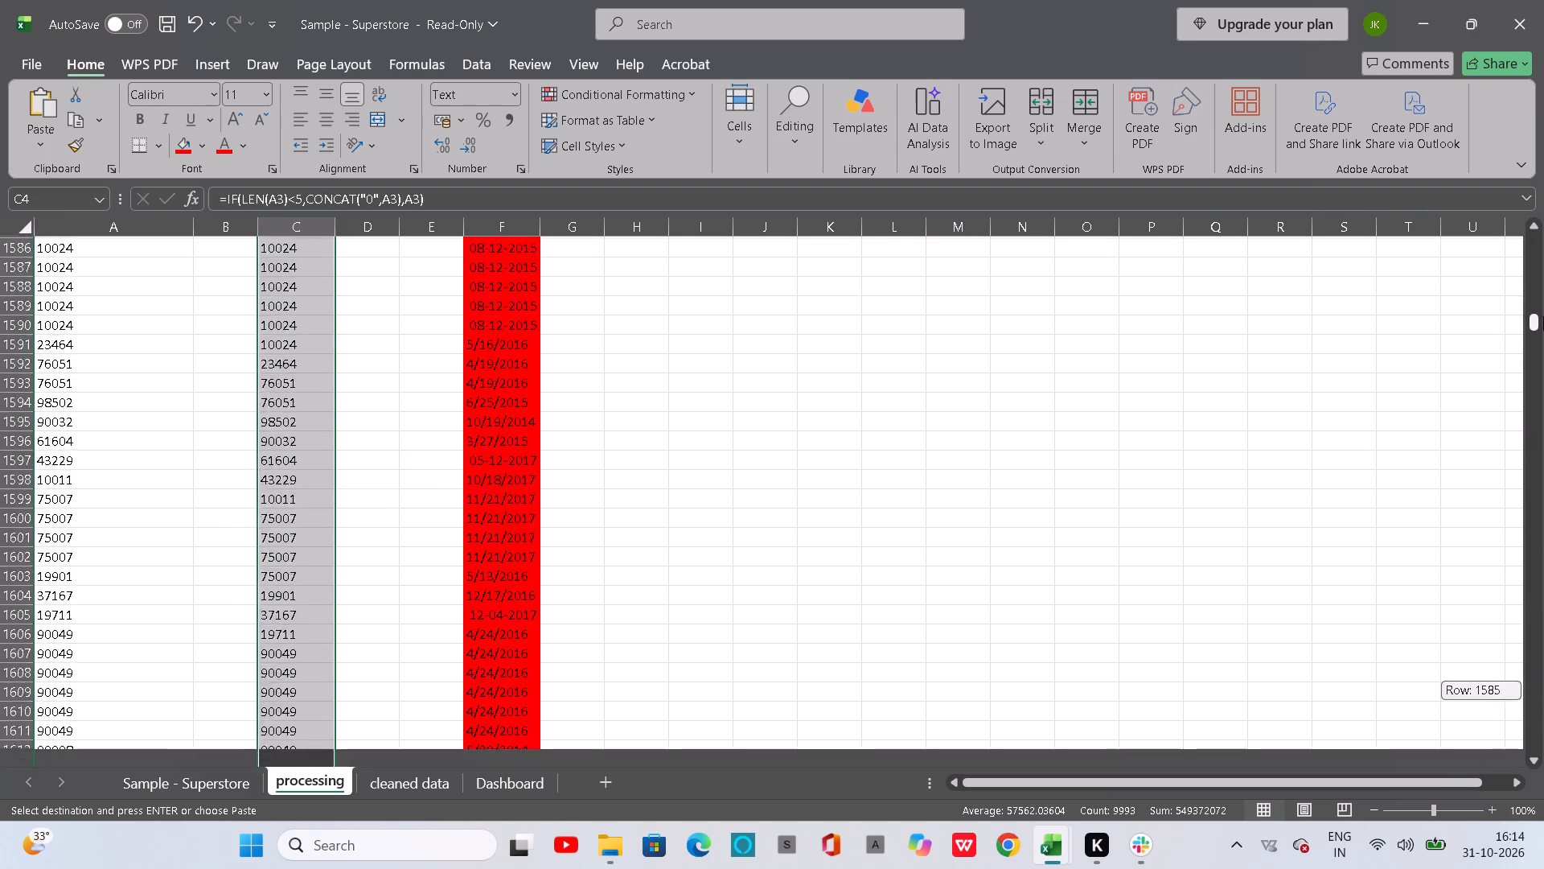
left_click_drag(1543, 316, 1535, 175)
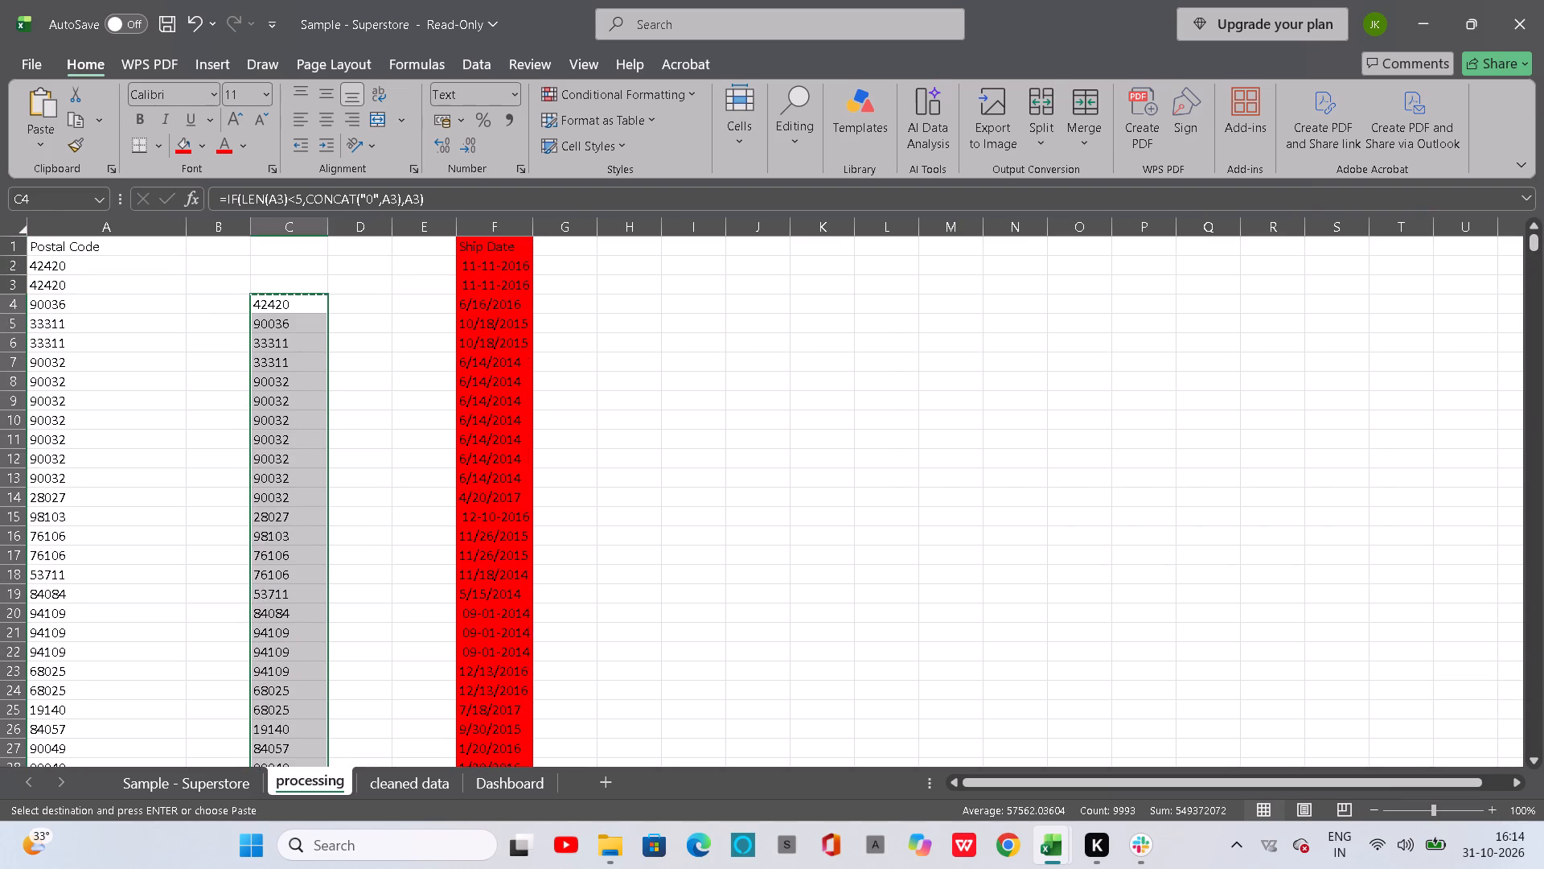
left_click(574, 273)
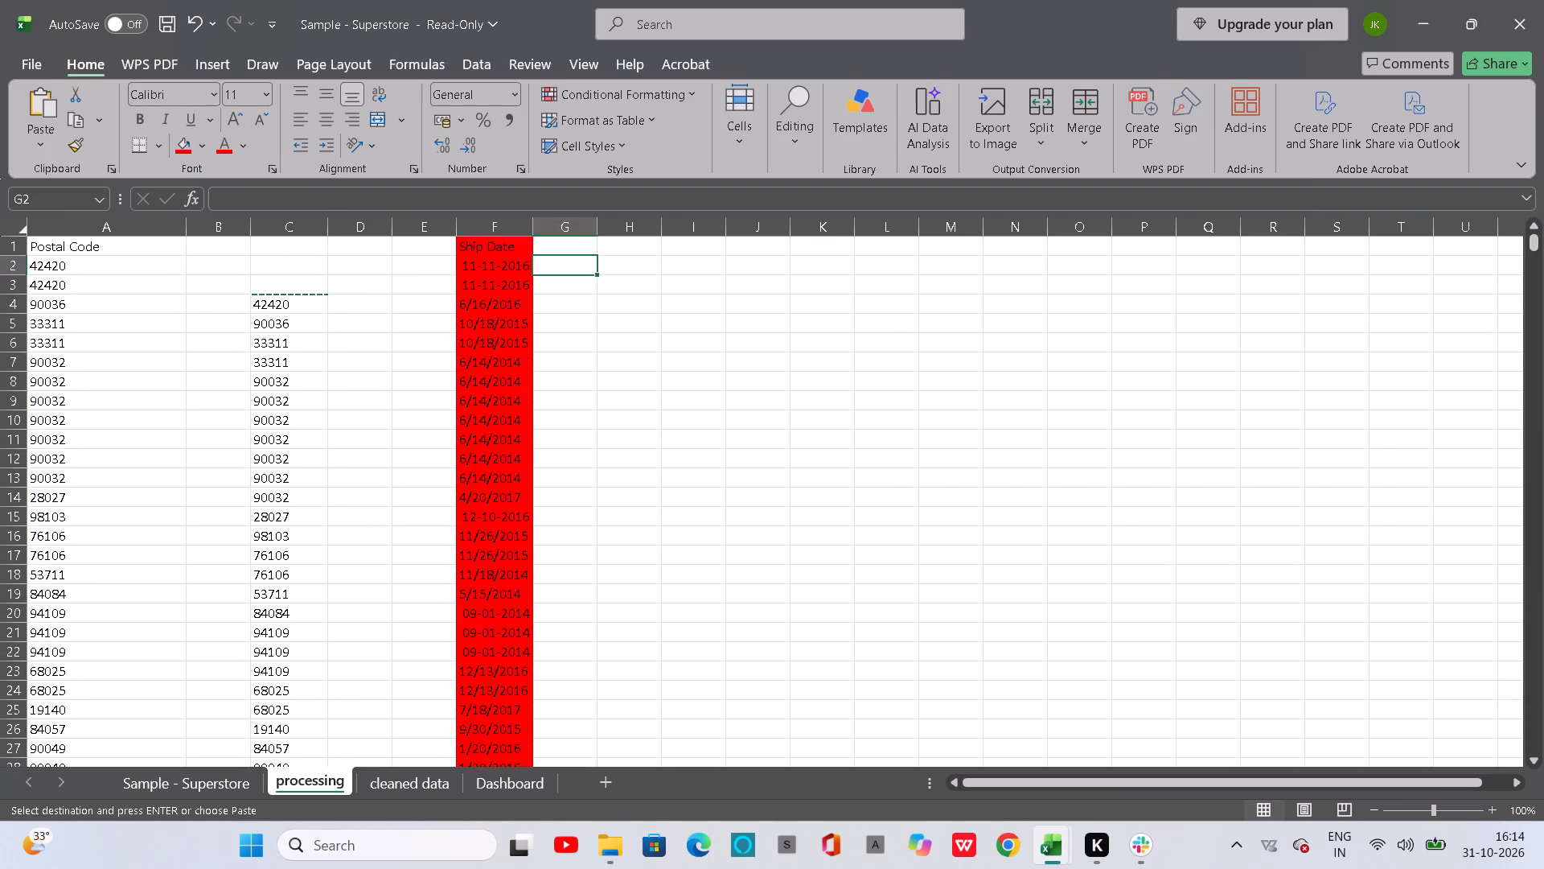
key("equal")
type("IF")
key("Tab")
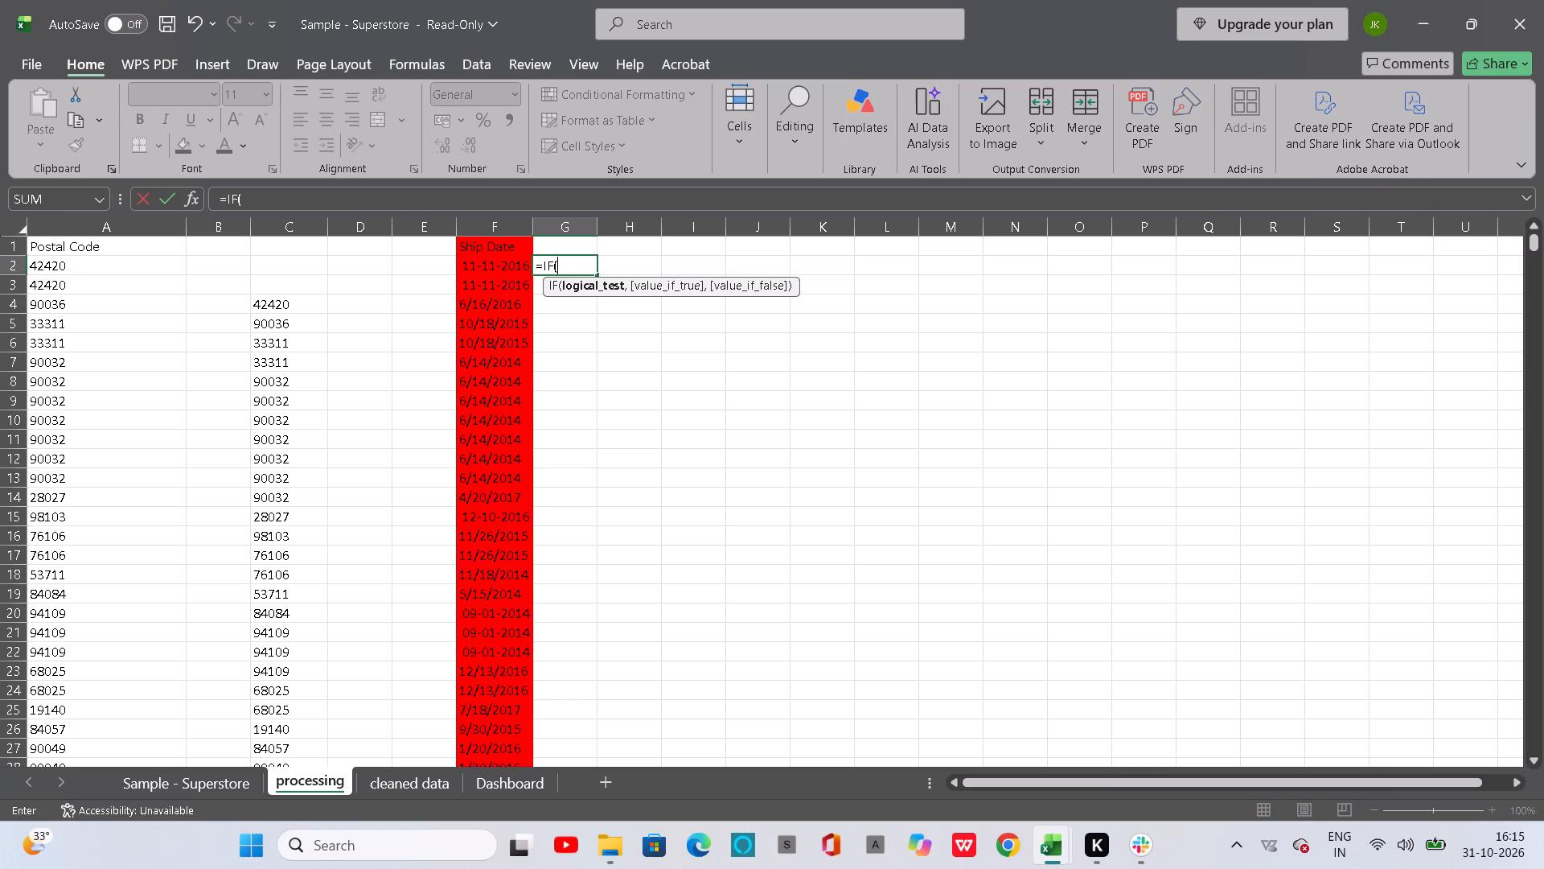
type("ISTEXXT")
key("BackSpace")
key("BackSpace")
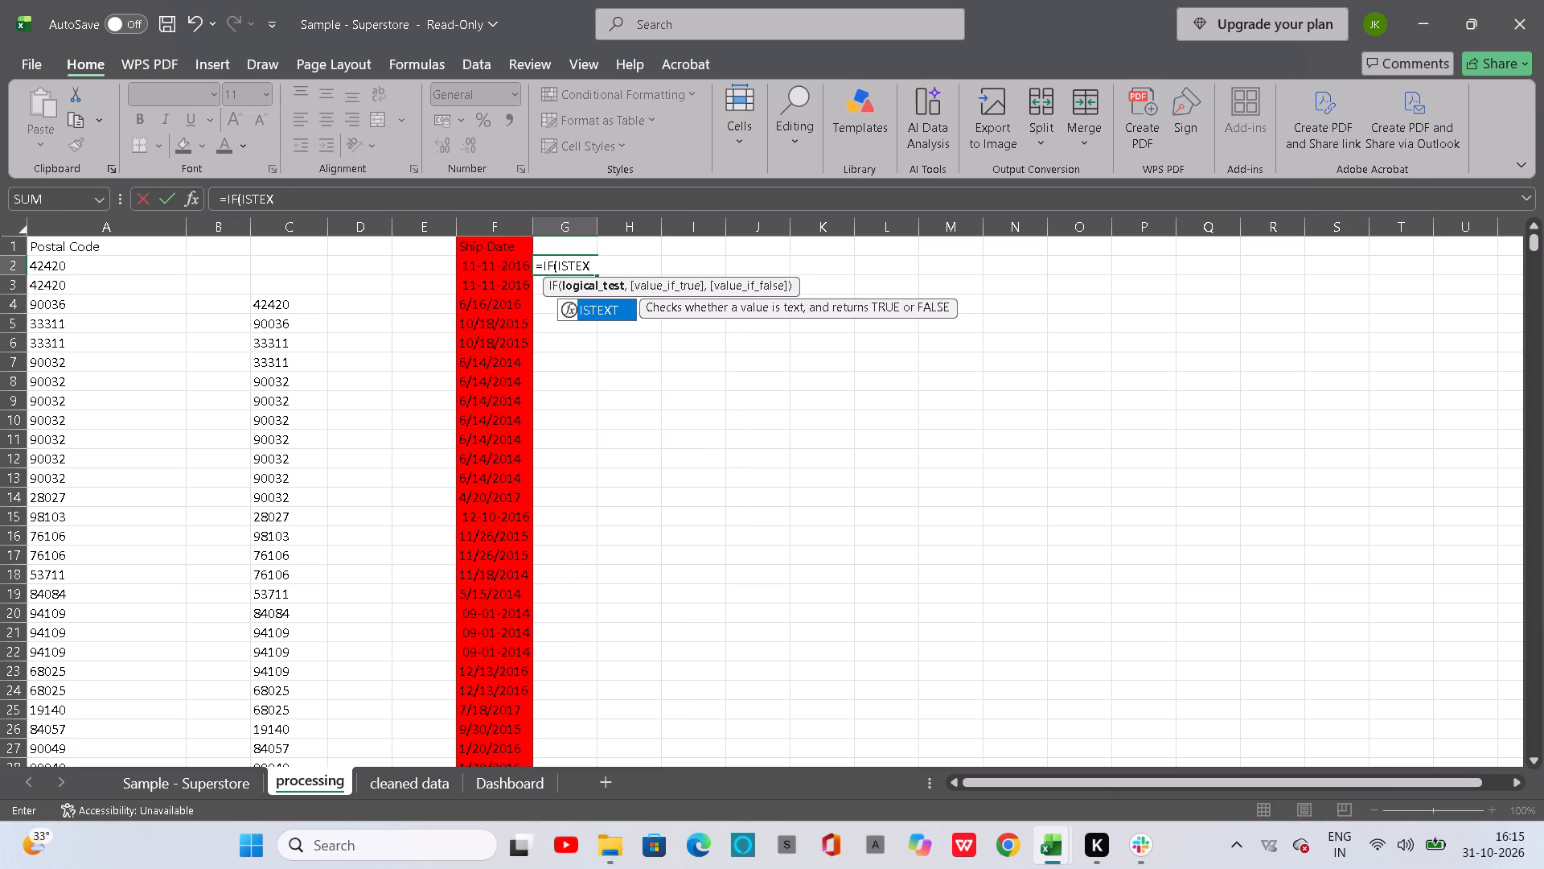
key("Tab")
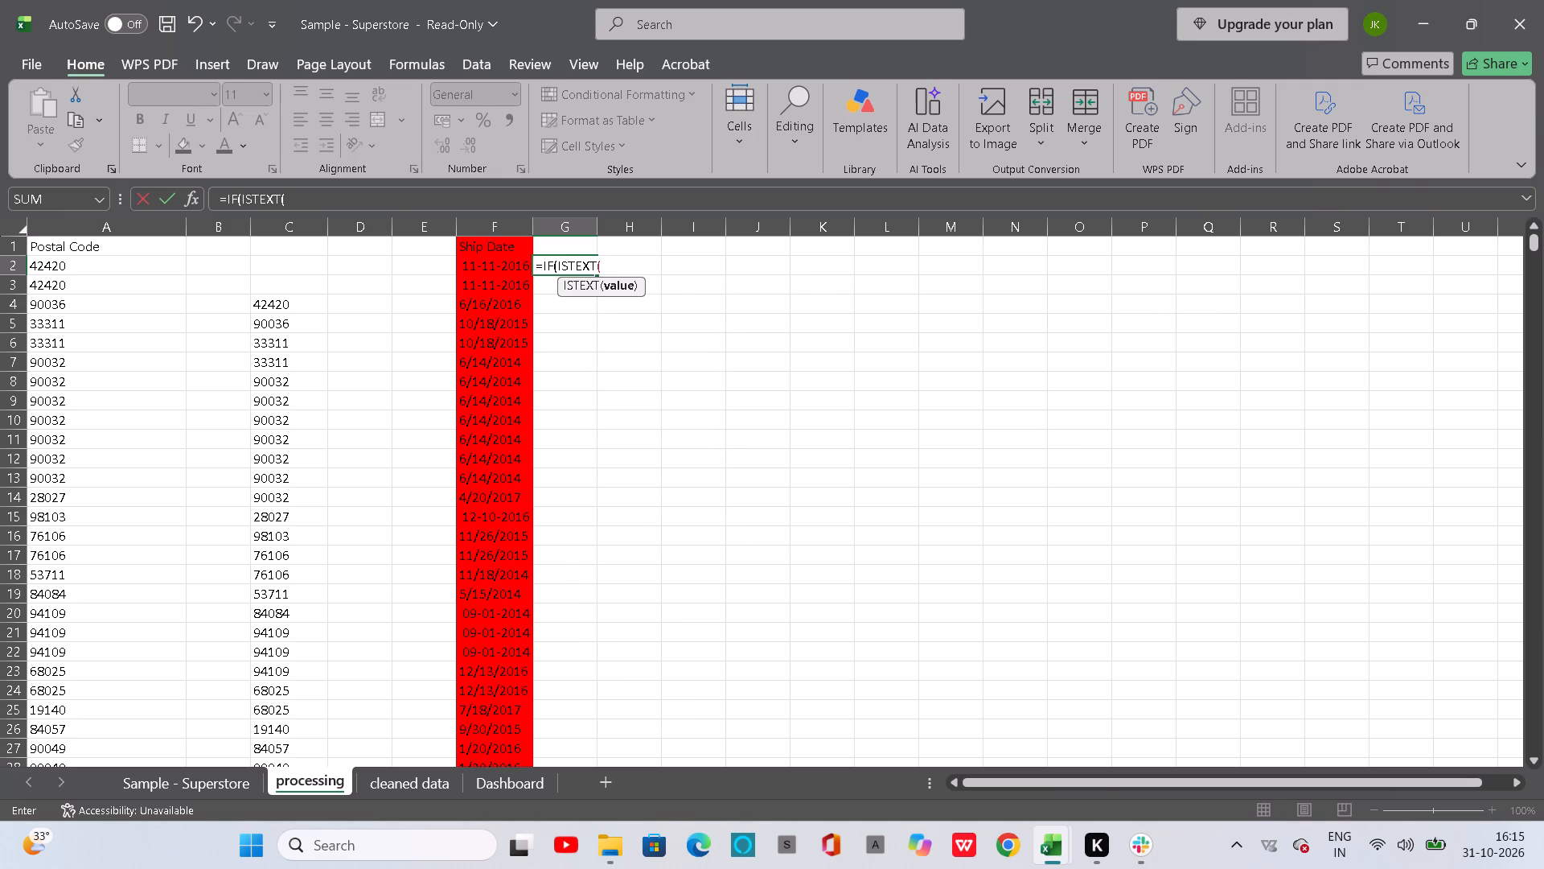
left_click(490, 264)
key("shift+parenright")
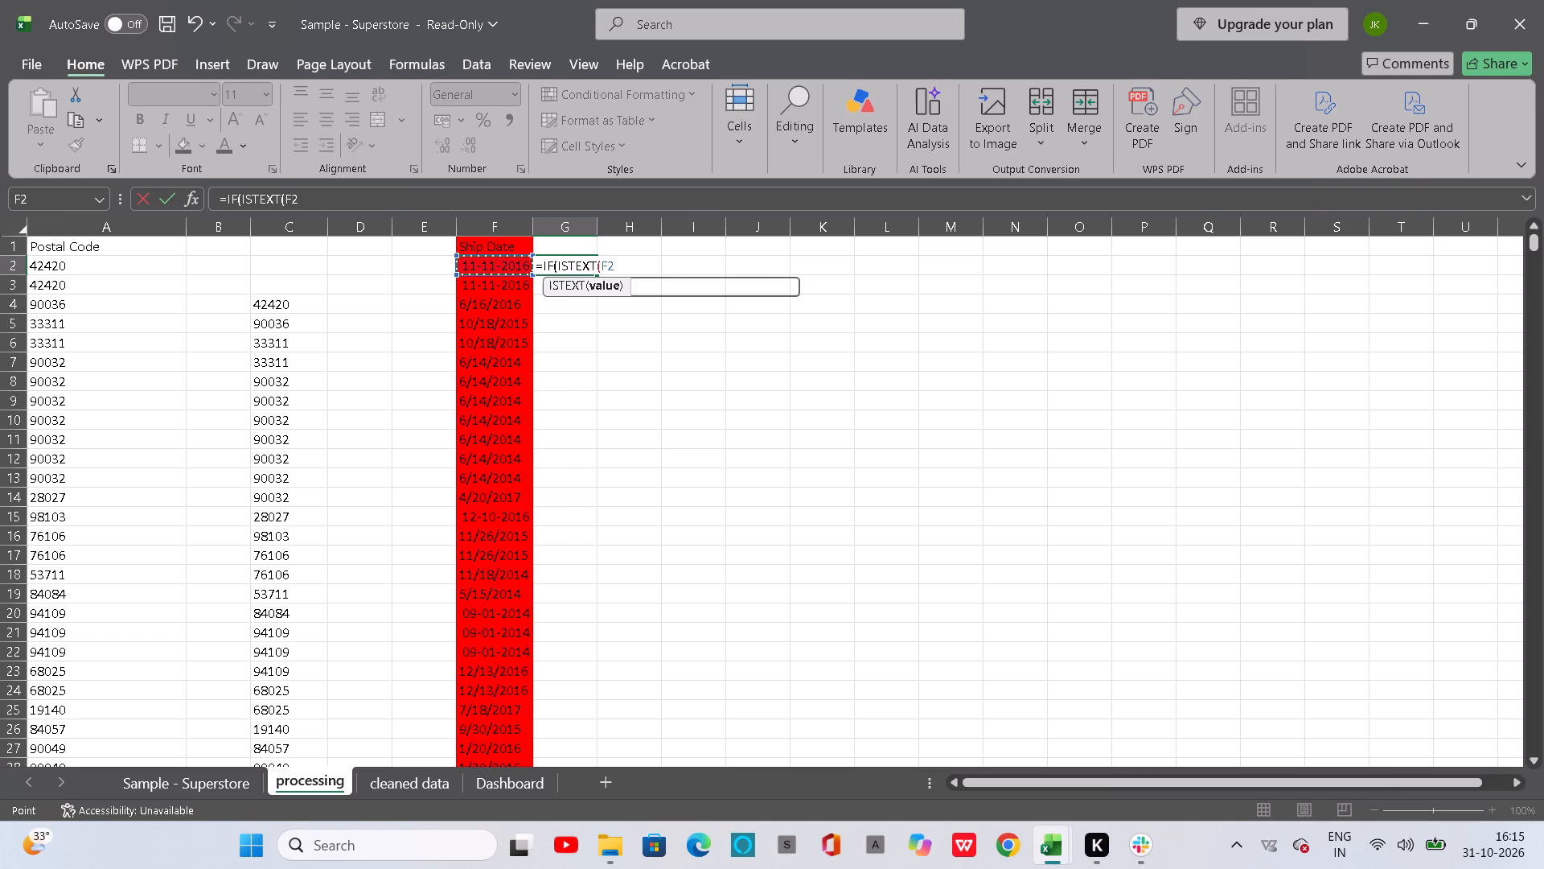
key("comma")
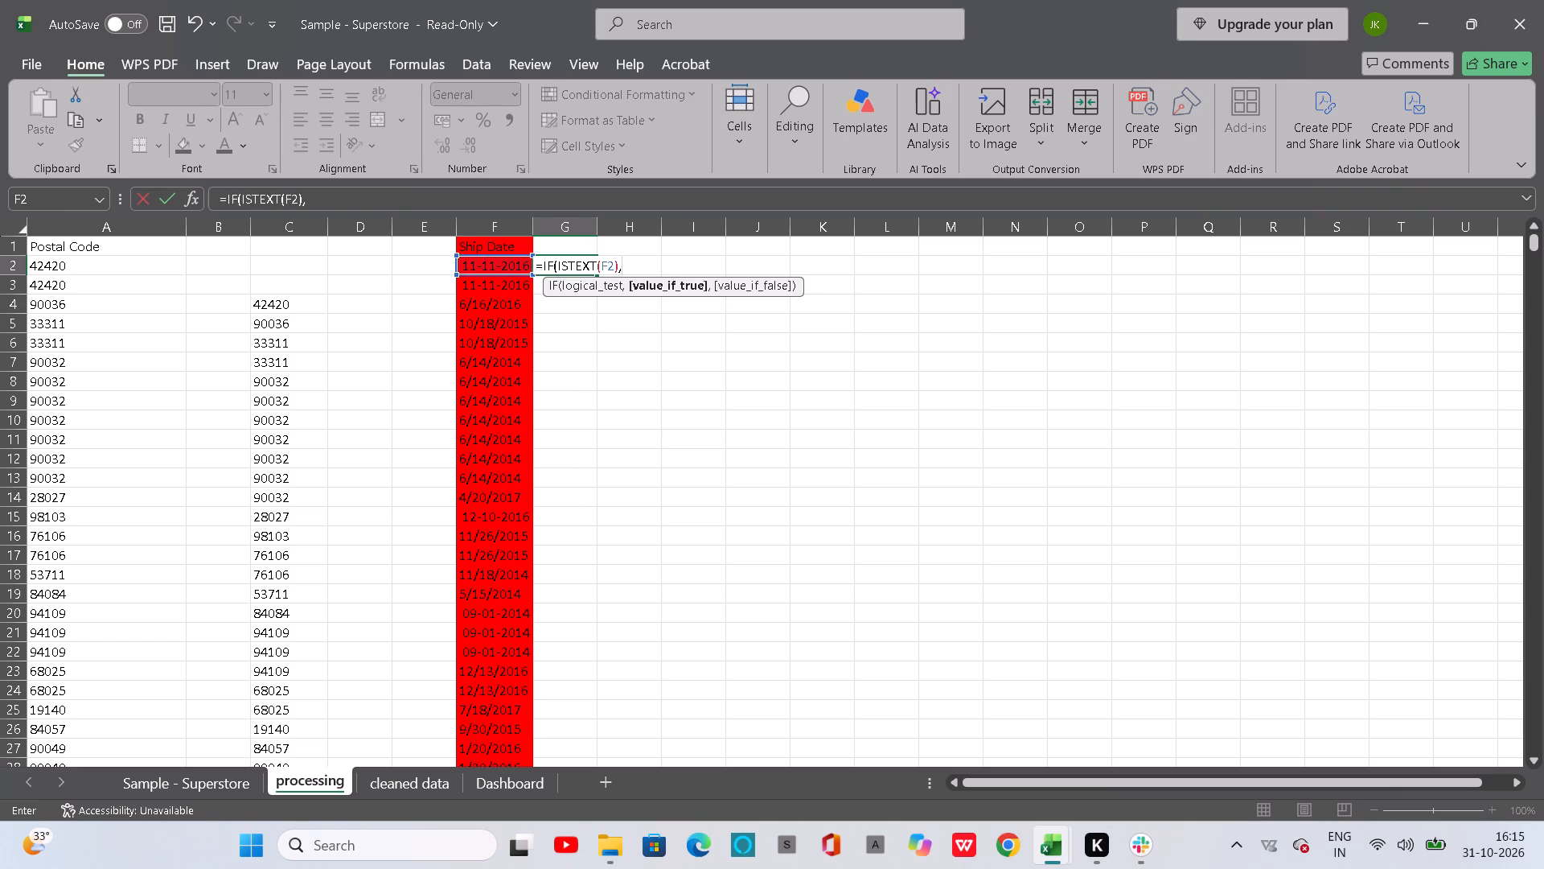
Add a DATE function as the formula's value if true, with RIGHT(F2,4) as its year argument.
type("DATE")
key("Tab")
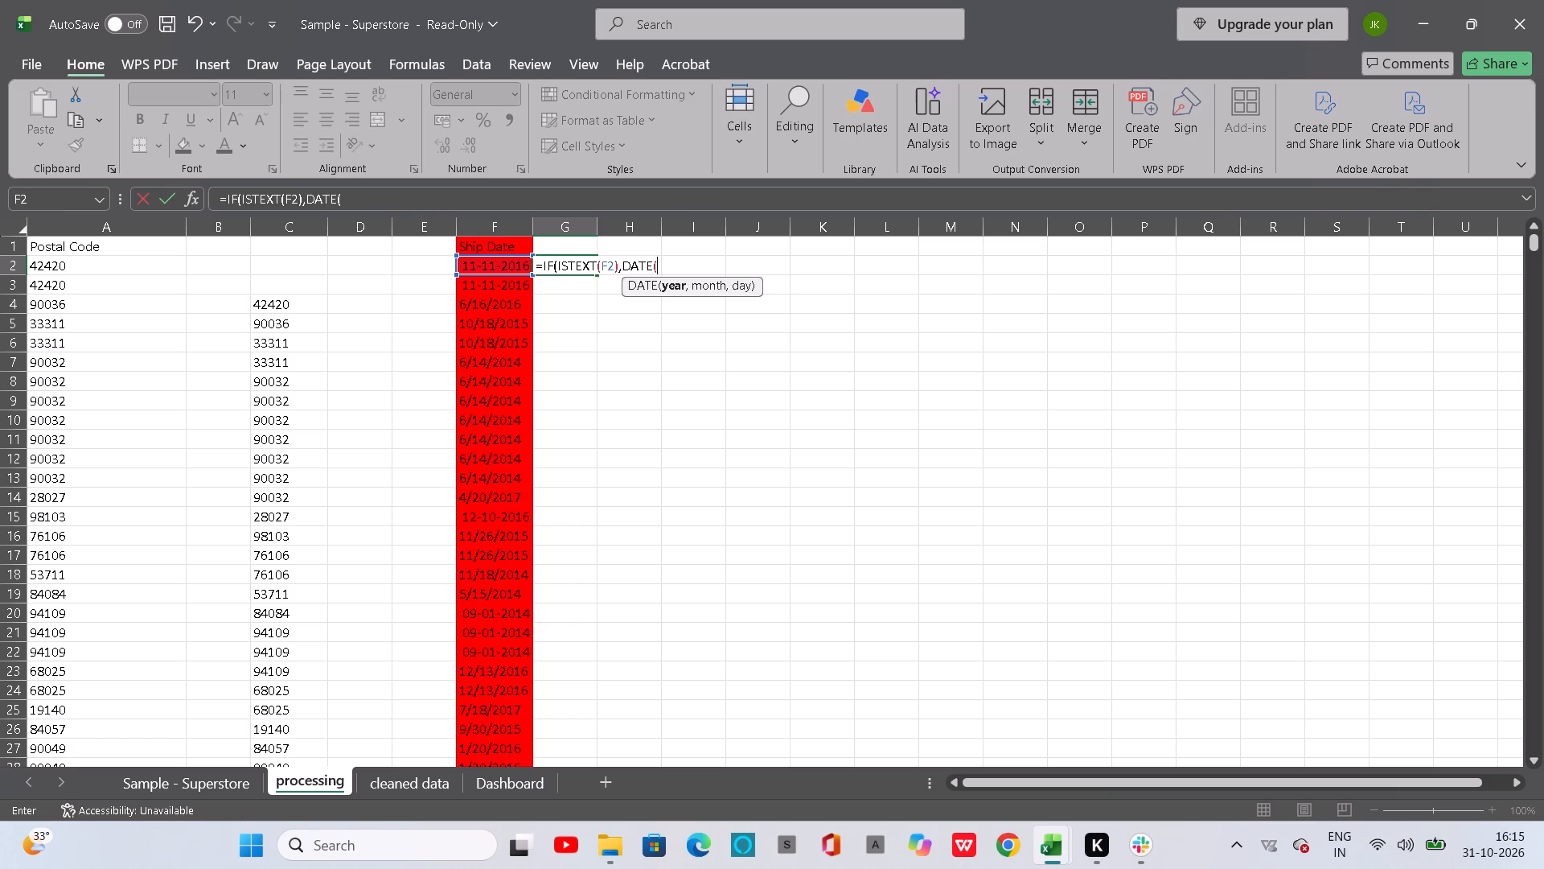
key("shift+parenleft")
key("BackSpace")
type("RIGHT")
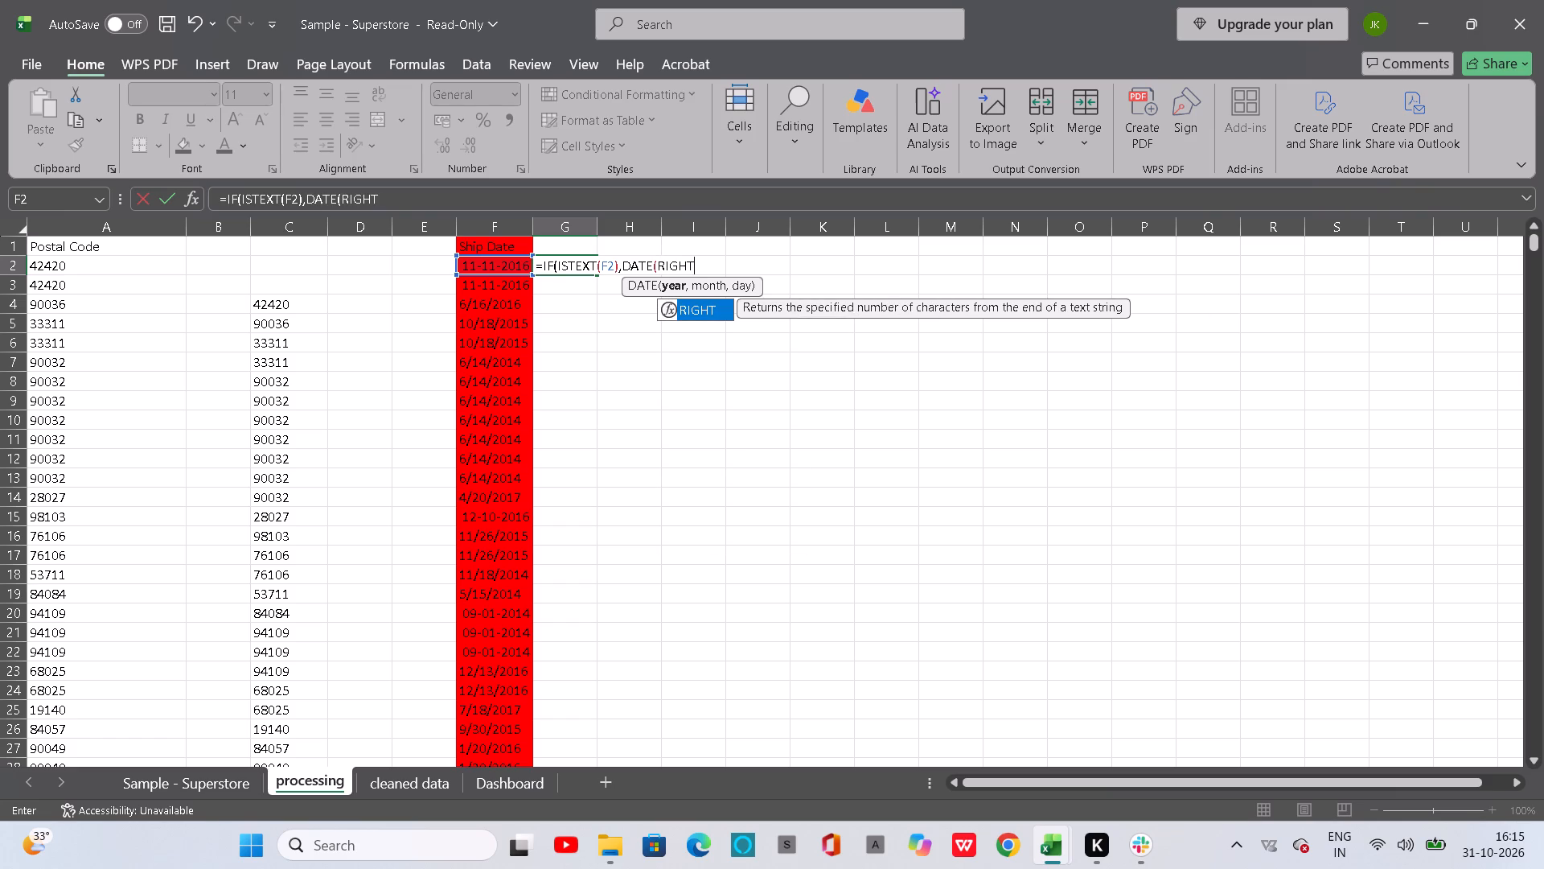
key("Tab")
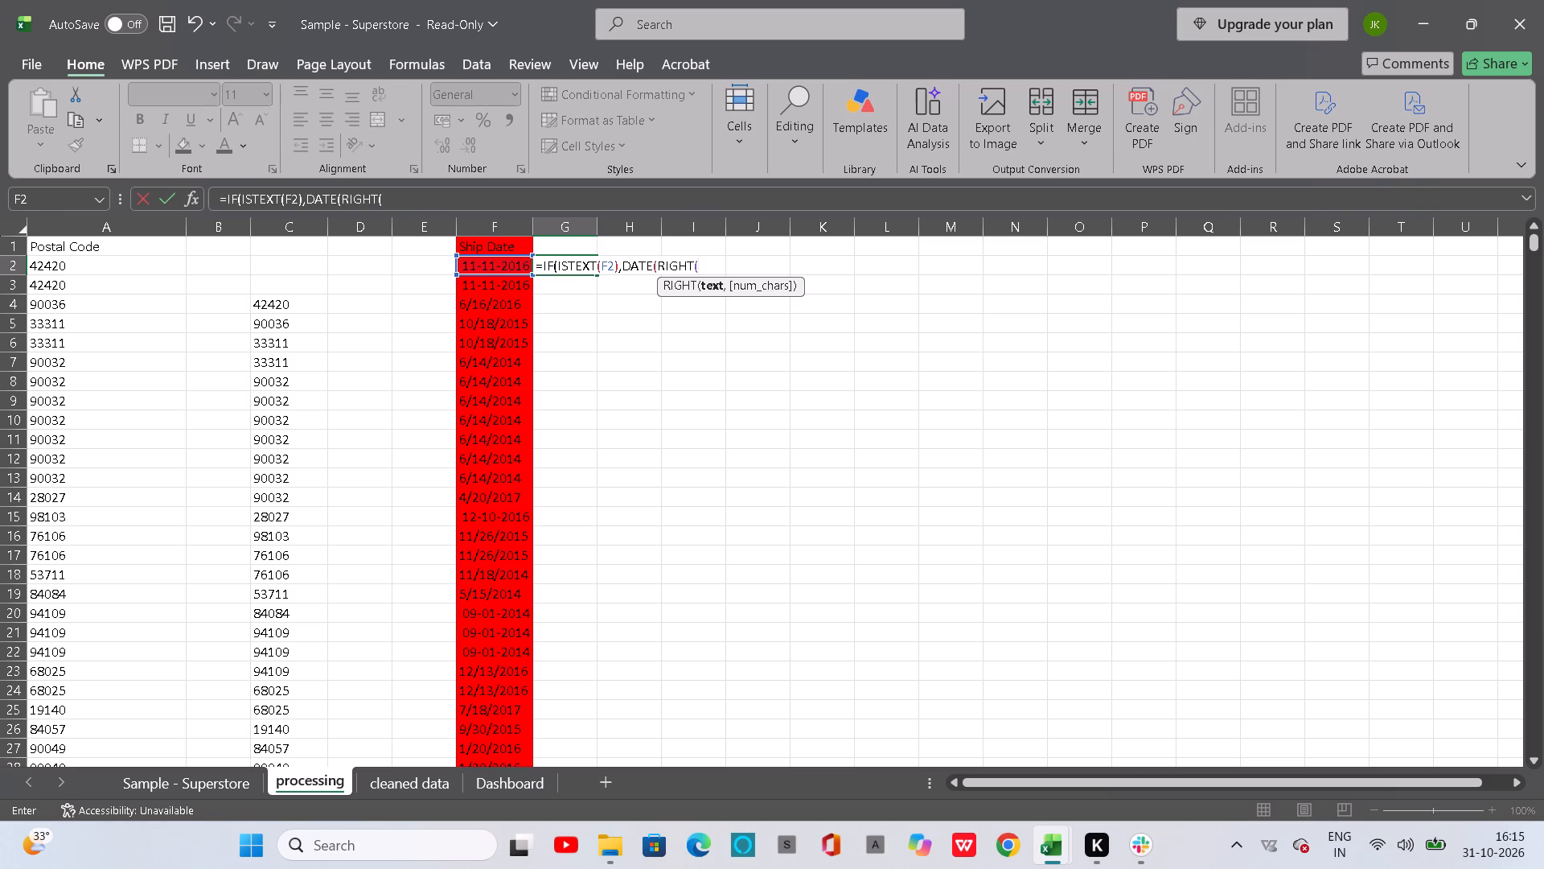
left_click(483, 270)
key("comma")
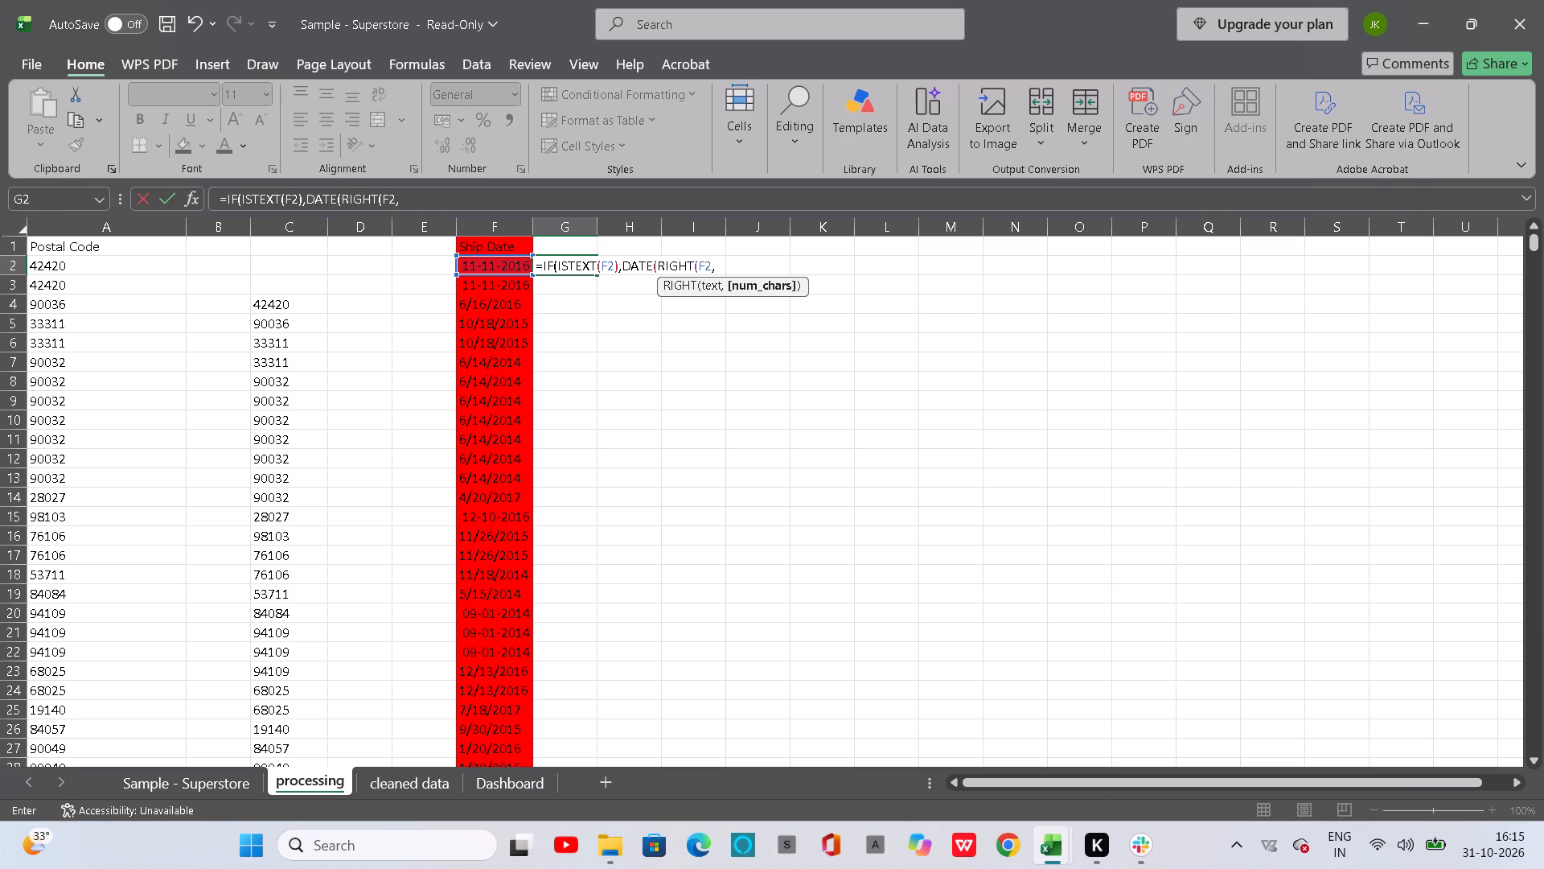
key("4")
key("shift+parenright")
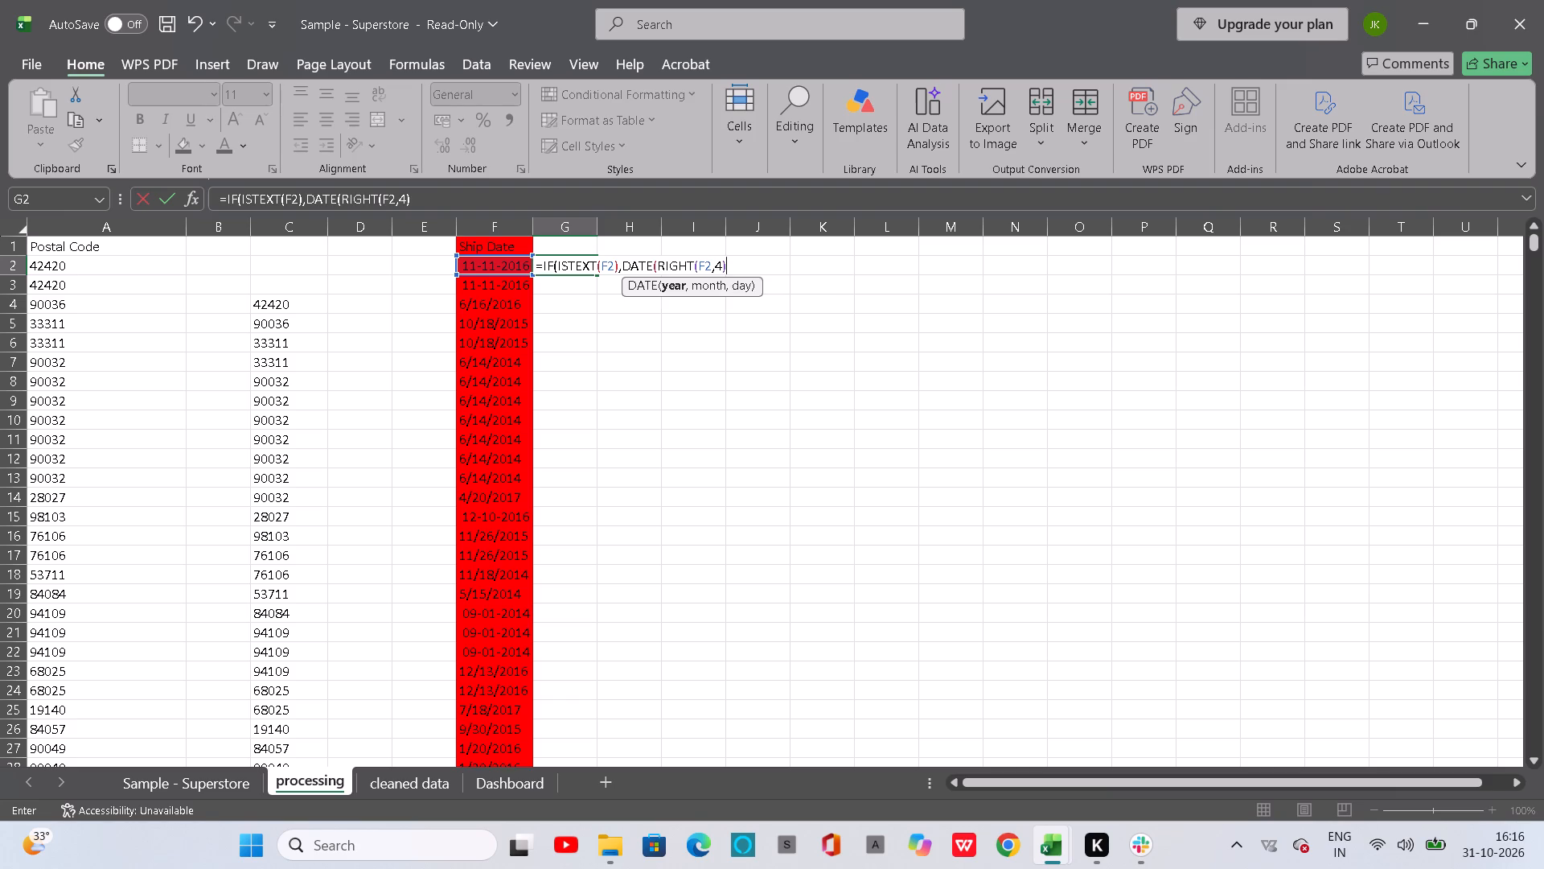
key("comma")
Enter LEFT(F2,SEARCH("/",F2)-1) as the month argument of the DATE function.
type("LEFT")
key("Tab")
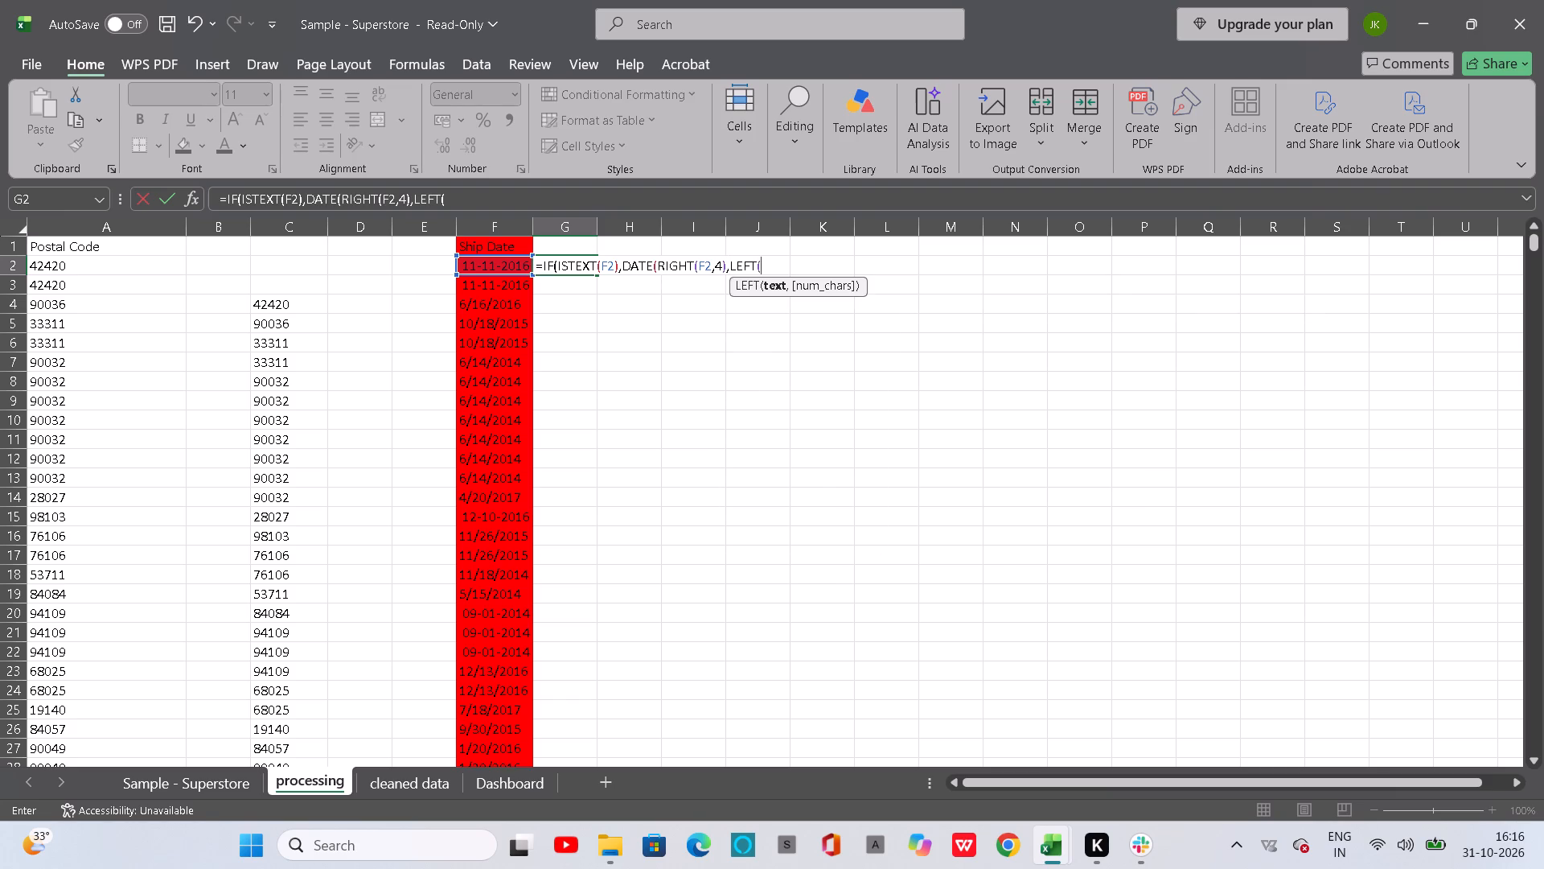
left_click(483, 270)
type(",SEARCH")
key("Tab")
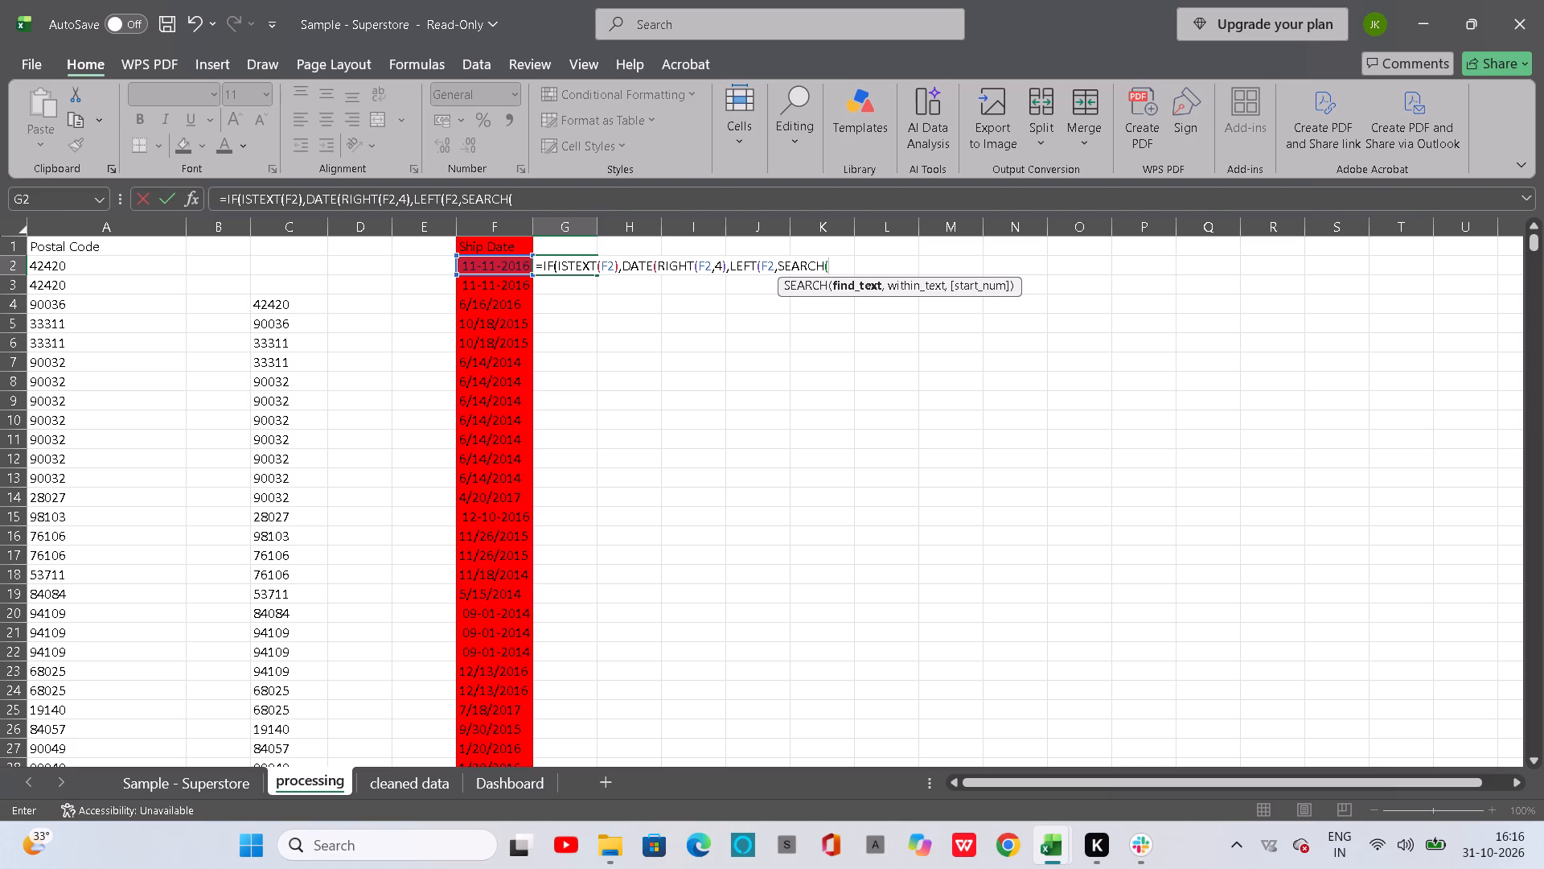
type("\"/\"")
key("comma")
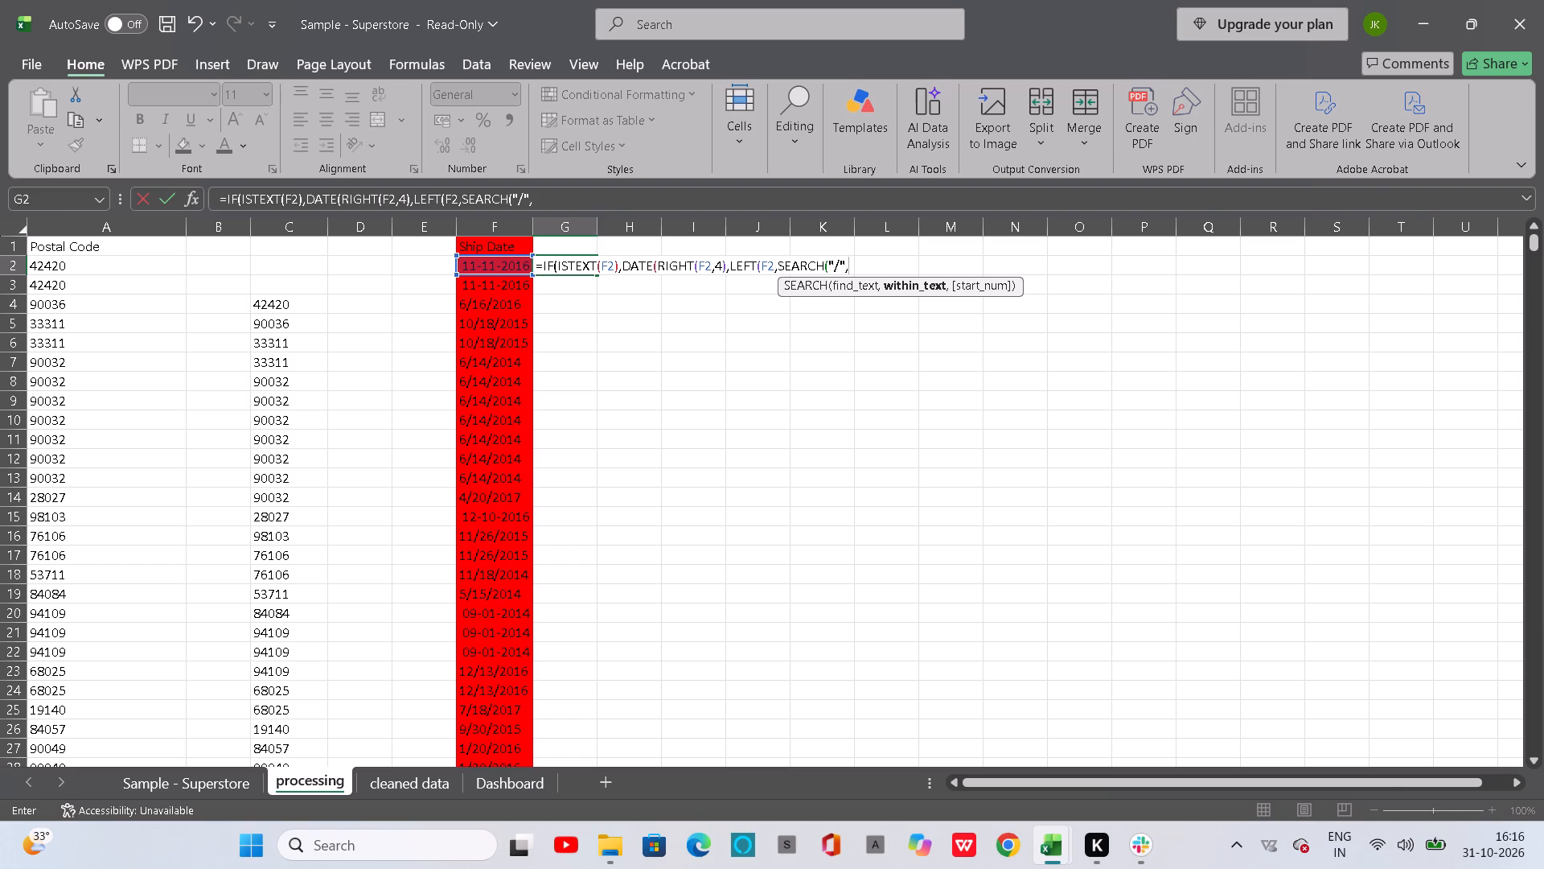
left_click(483, 270)
key("shift+parenright")
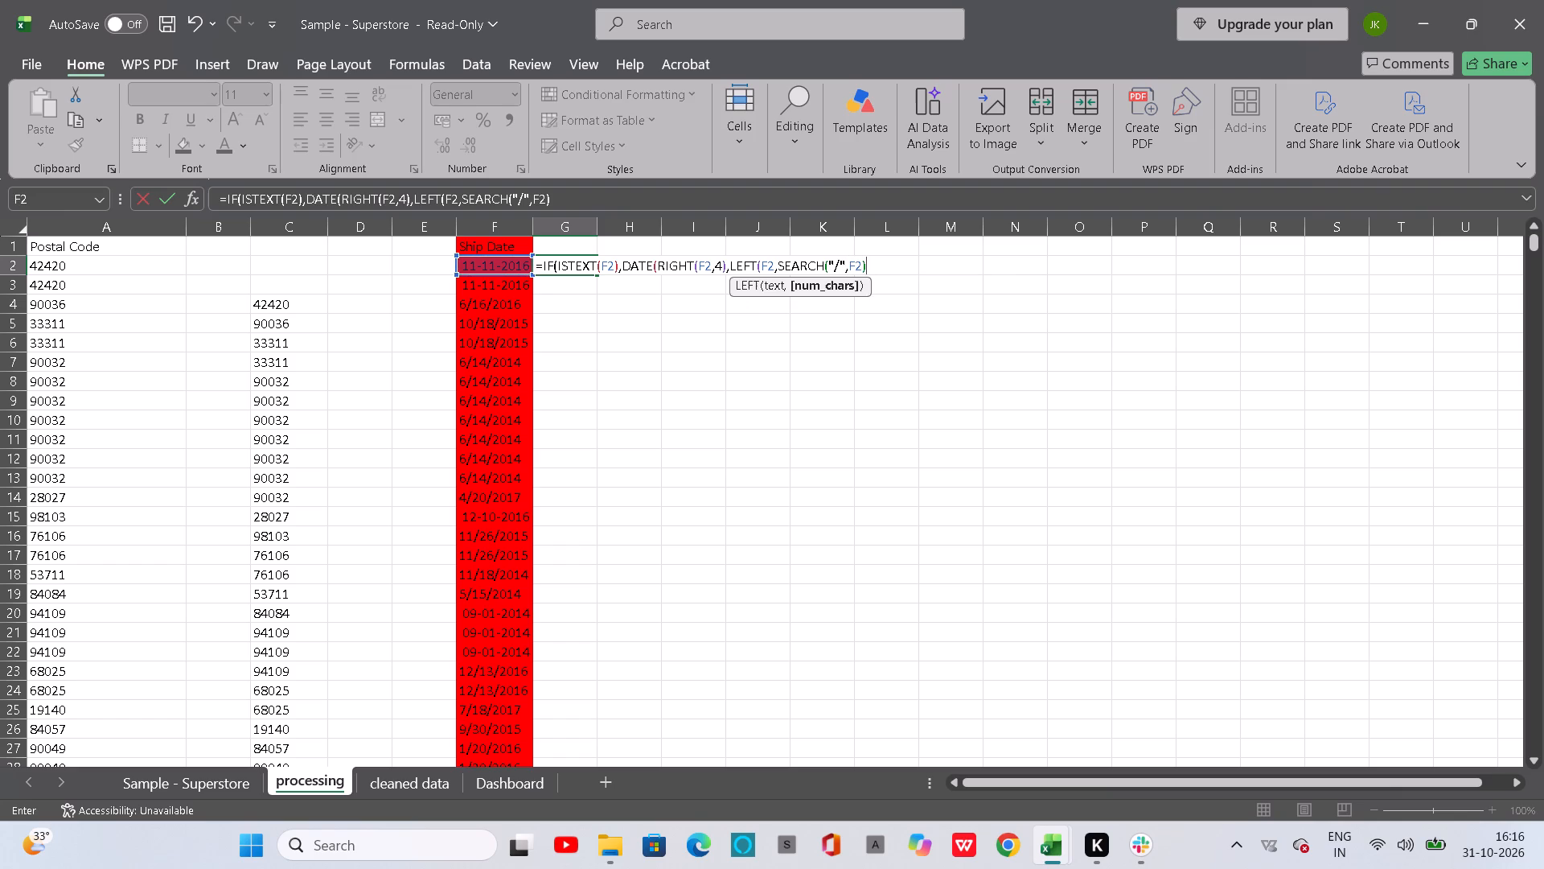
key("shift+underscore")
key("BackSpace")
key("shift+underscore")
key("BackSpace")
key("minus")
key("1")
key("shift+parenright")
Begin the DATE function's day argument with a MID function on F2 whose start number searches for "/" in F2.
key("comma")
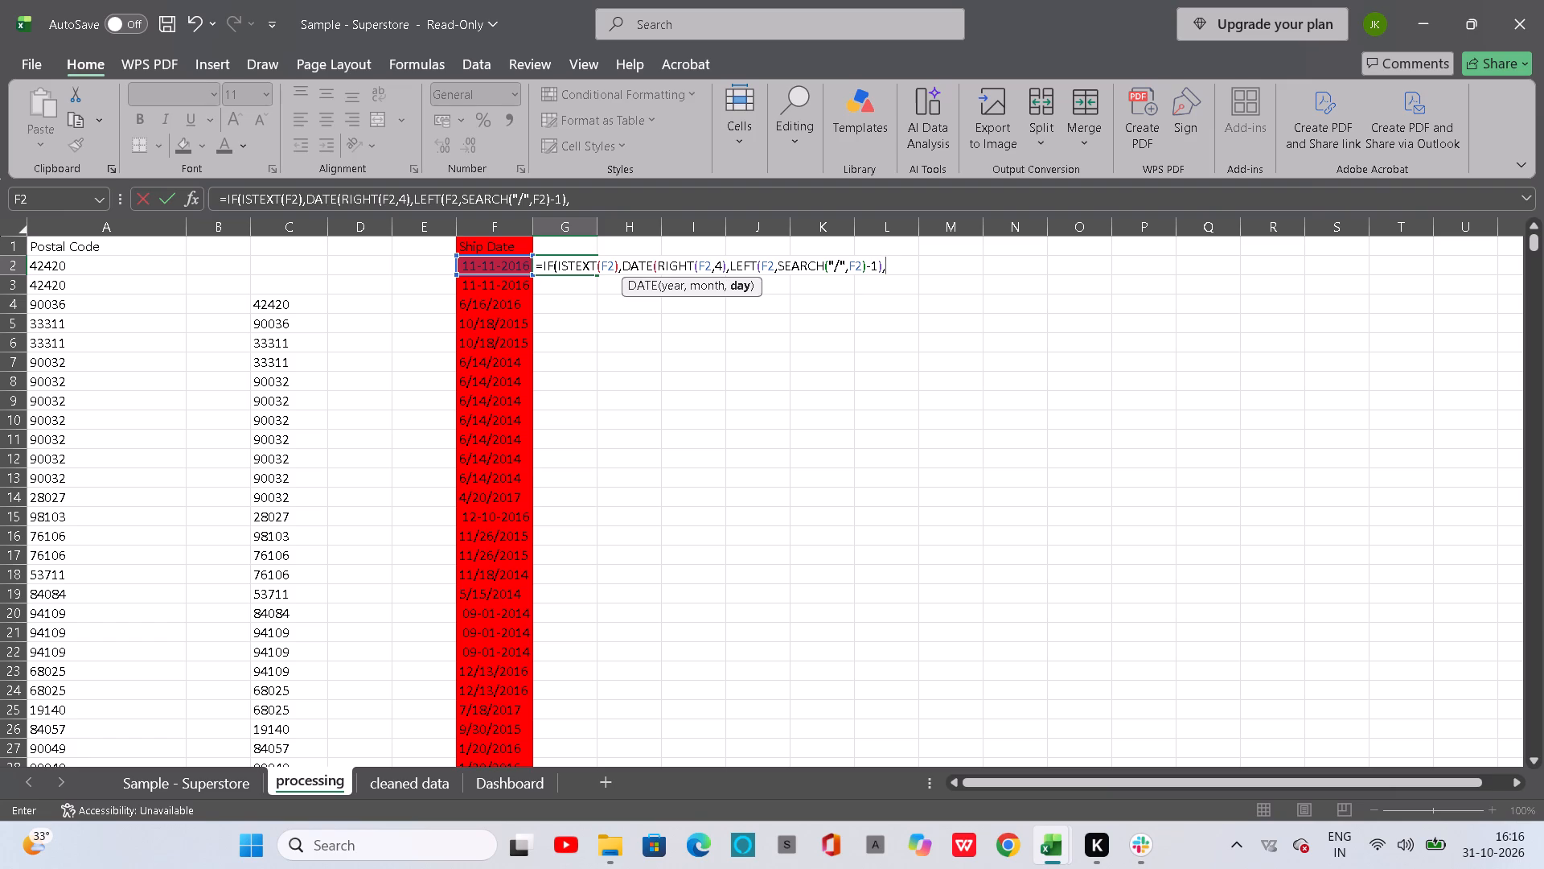
type("MID")
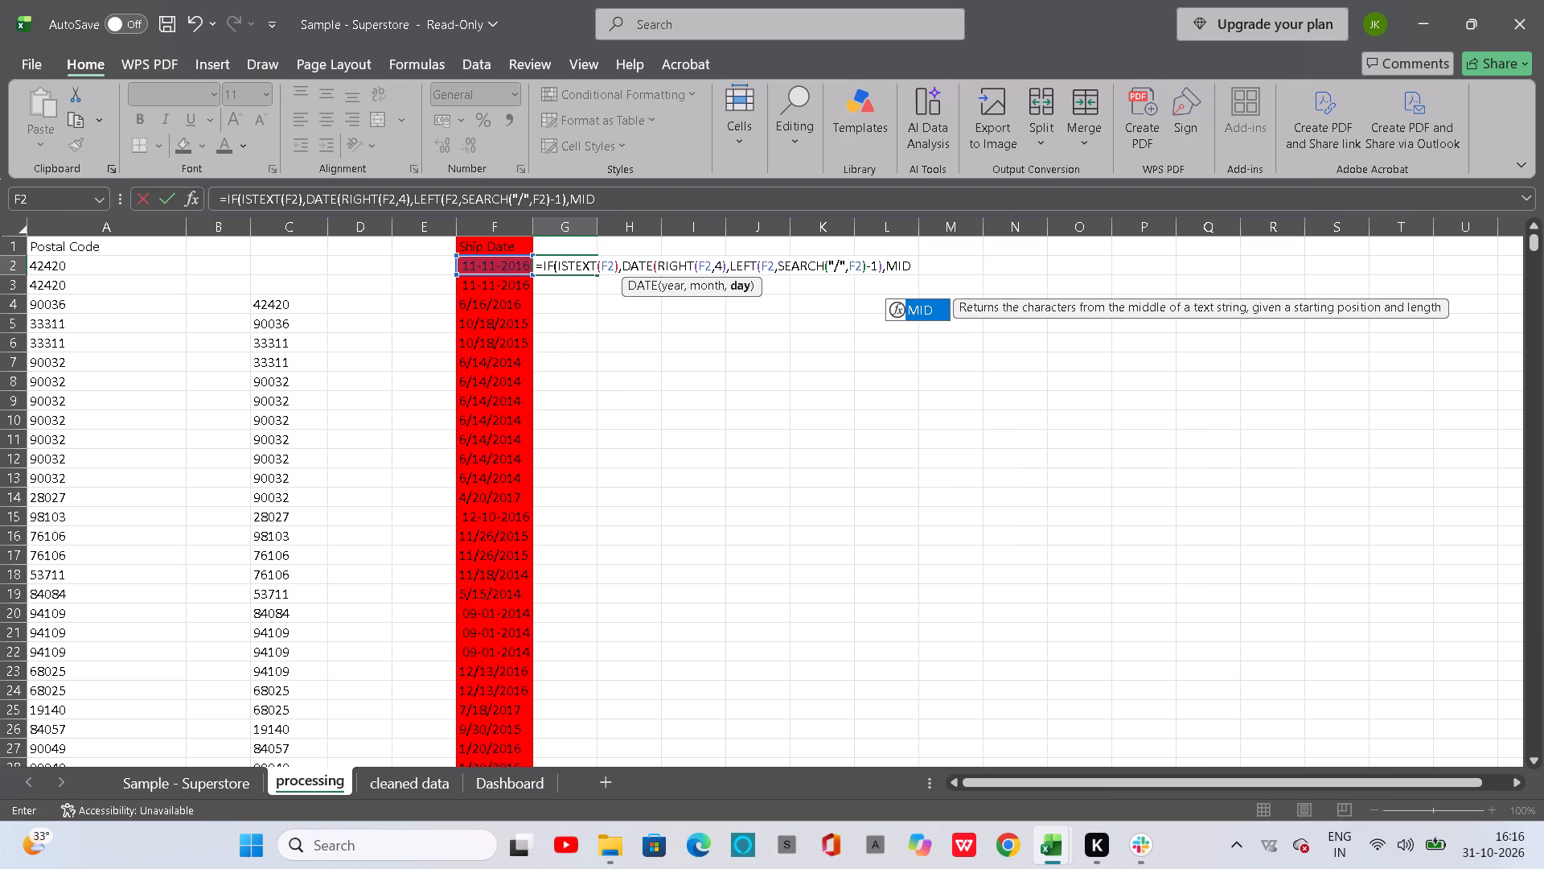
key("Tab")
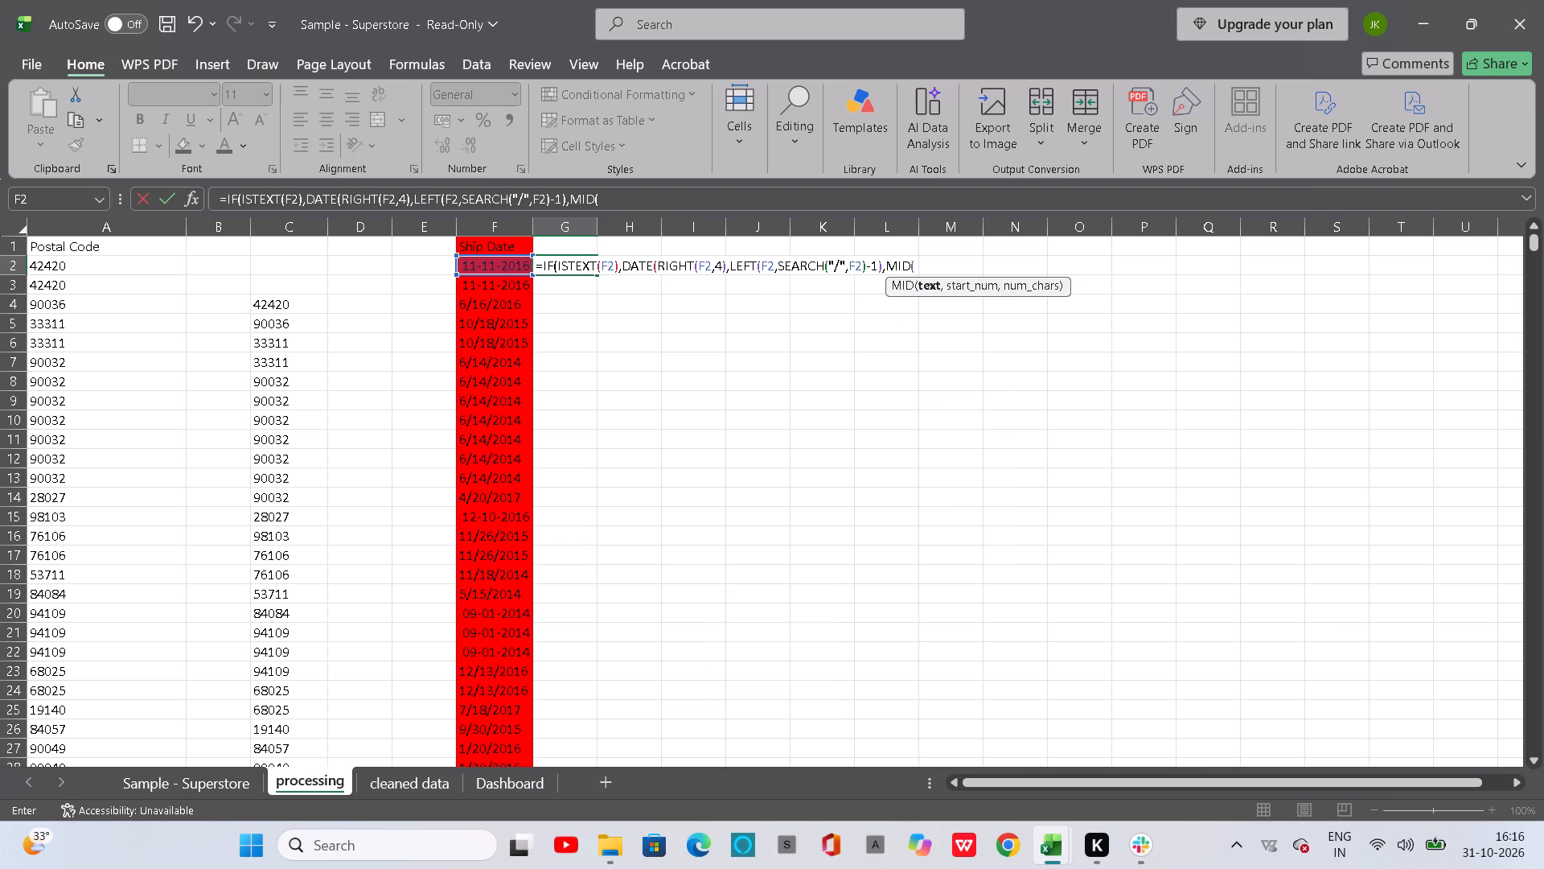
left_click(483, 270)
type(",search")
key("Tab")
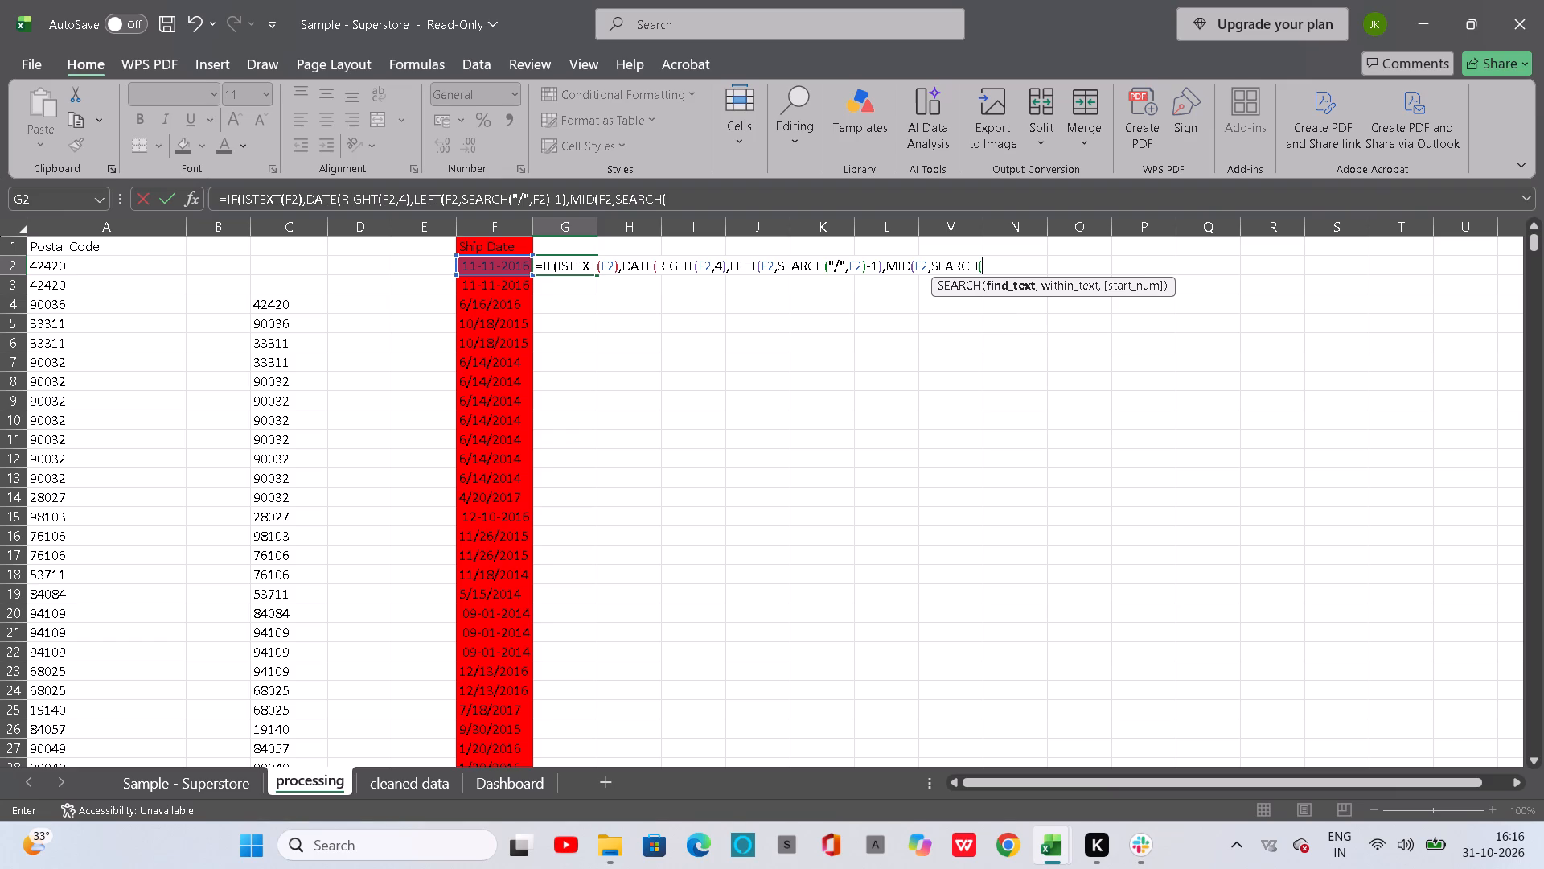
key("shift+parenleft")
key("BackSpace")
type("\"/\"")
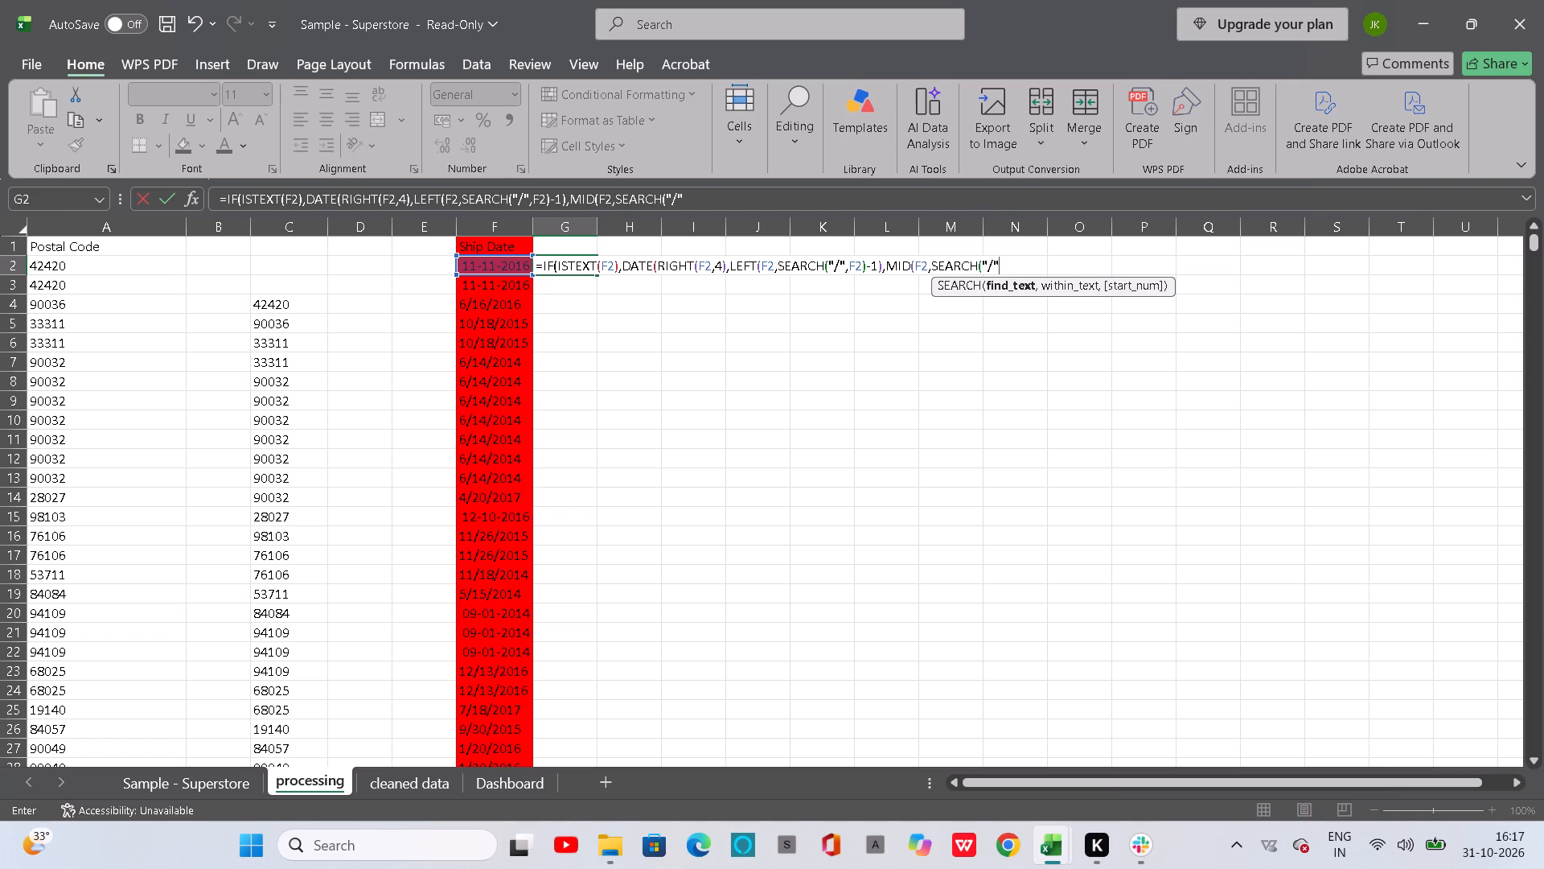
key("comma")
left_click(483, 270)
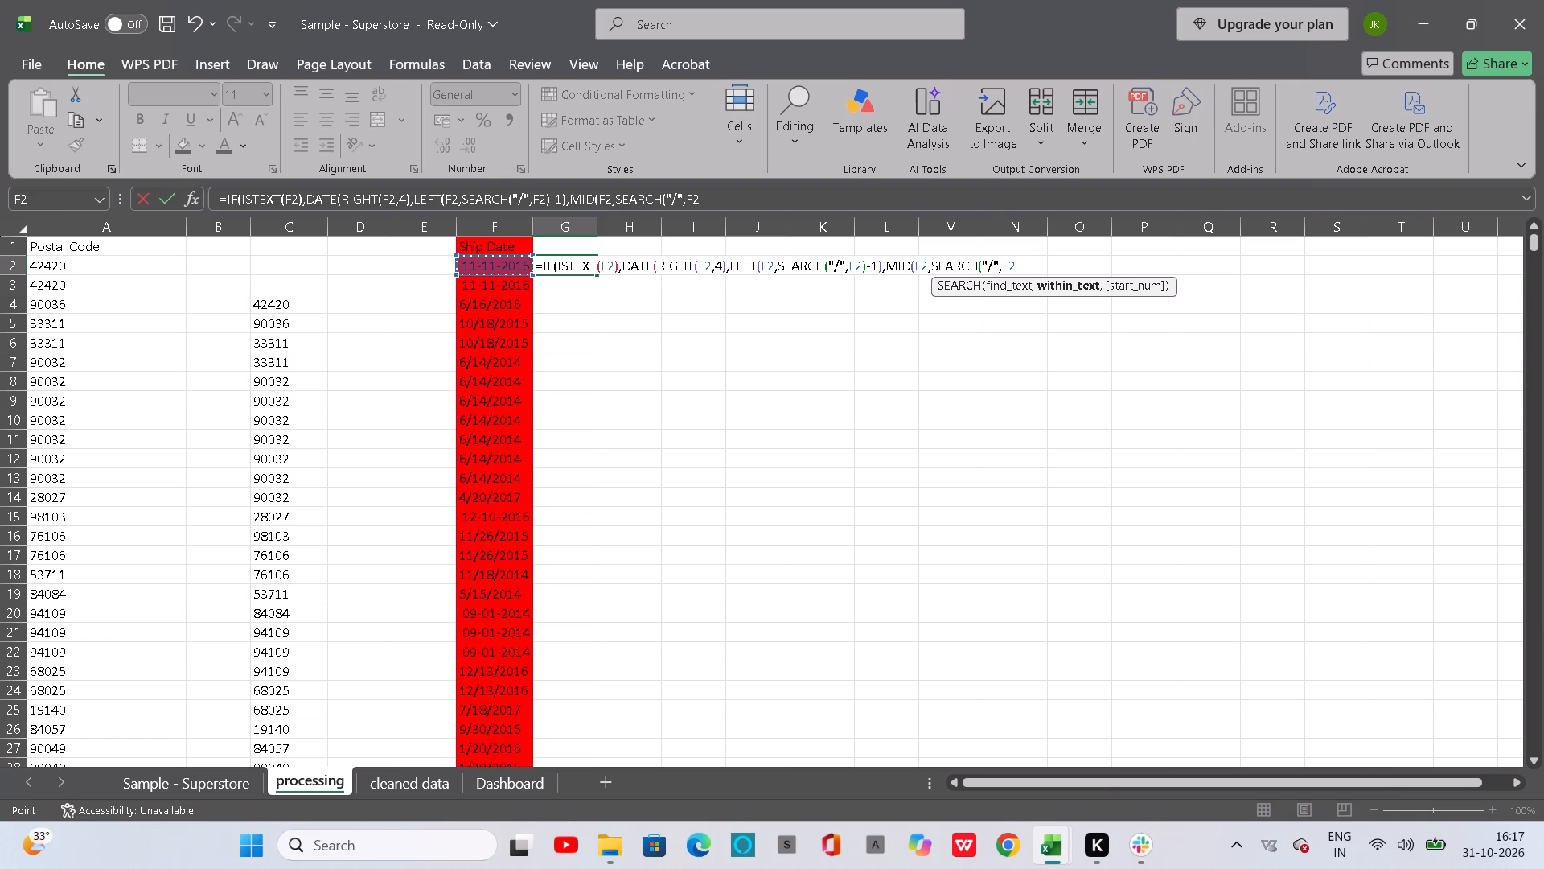
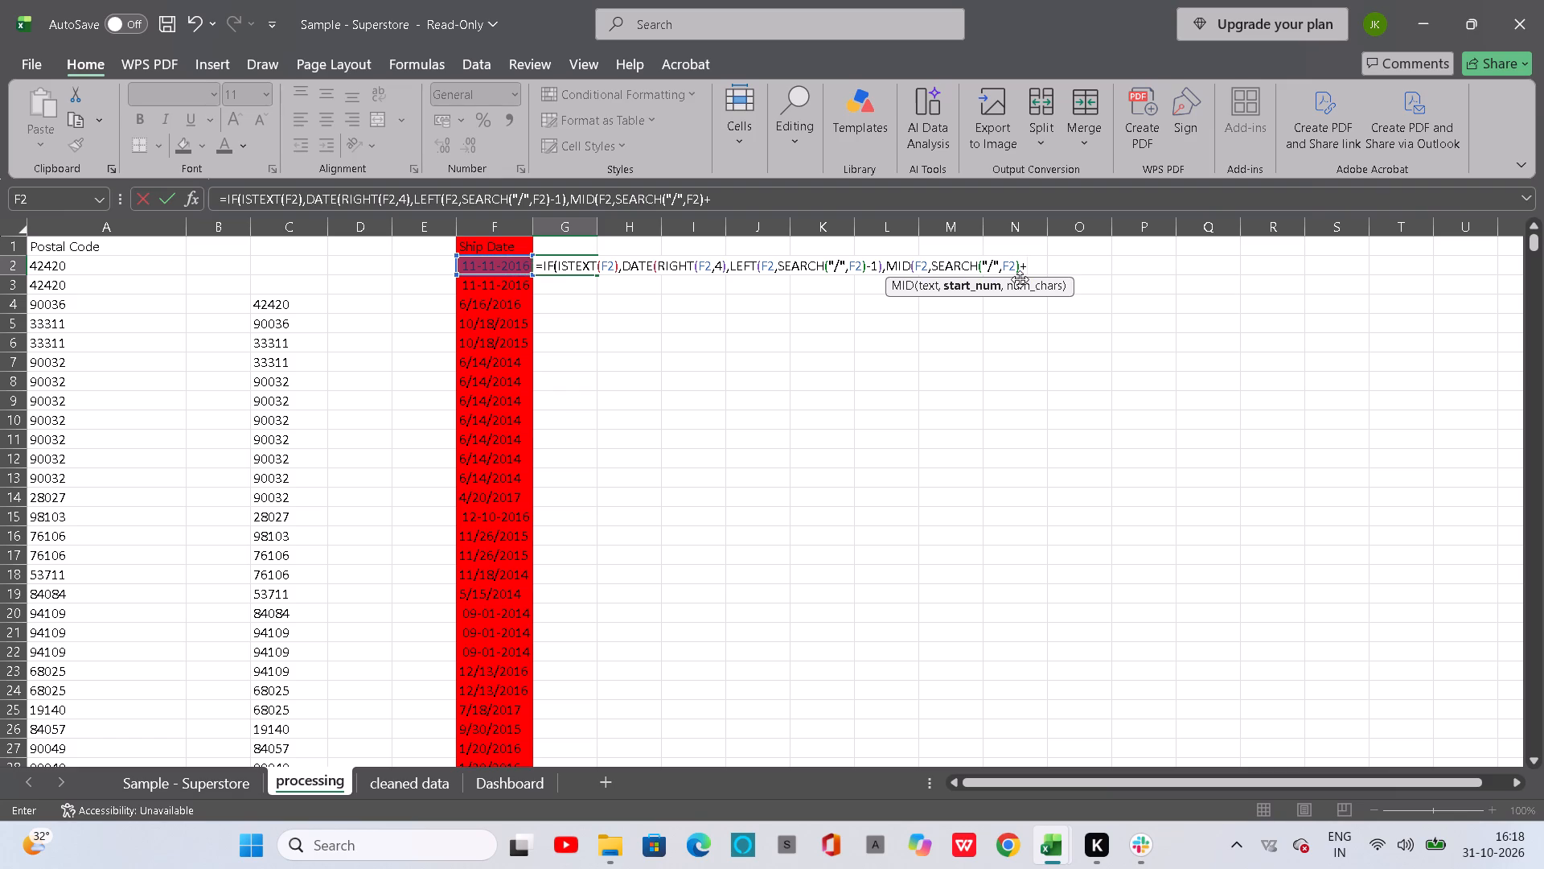
Complete the day argument's MID function with +1 after the search and 2 characters, closing the first DATE function.
type("1,2")
key("shift+parenright")
key("shift+parenright")
Add a second DATE function as the IF formula's value if false, with YEAR(F2) as its first argument.
type(",date")
key("Tab")
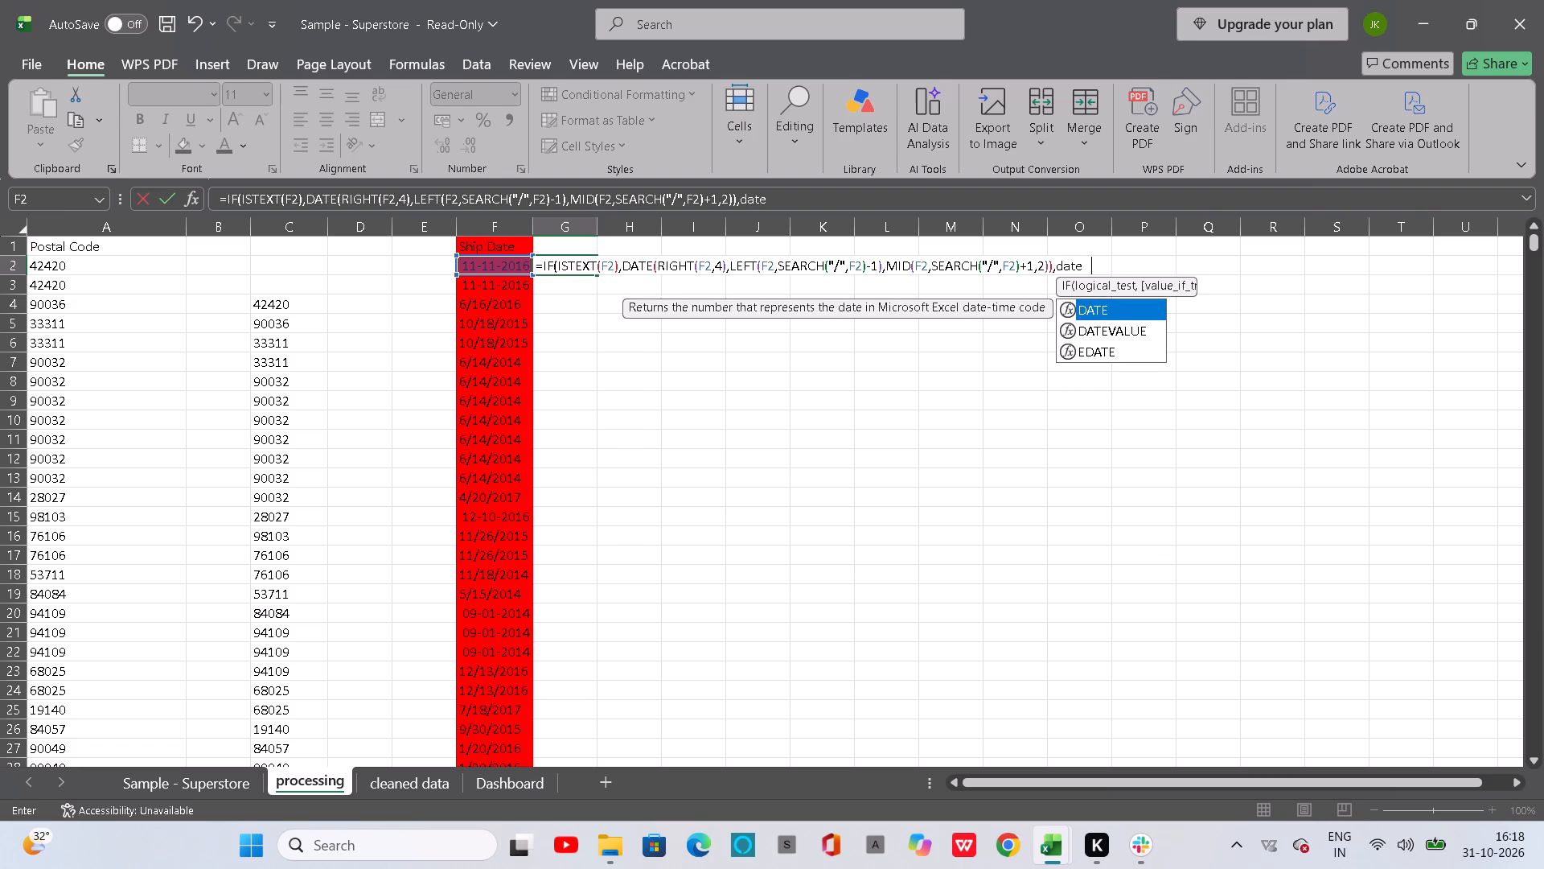
type("(yea")
key("r")
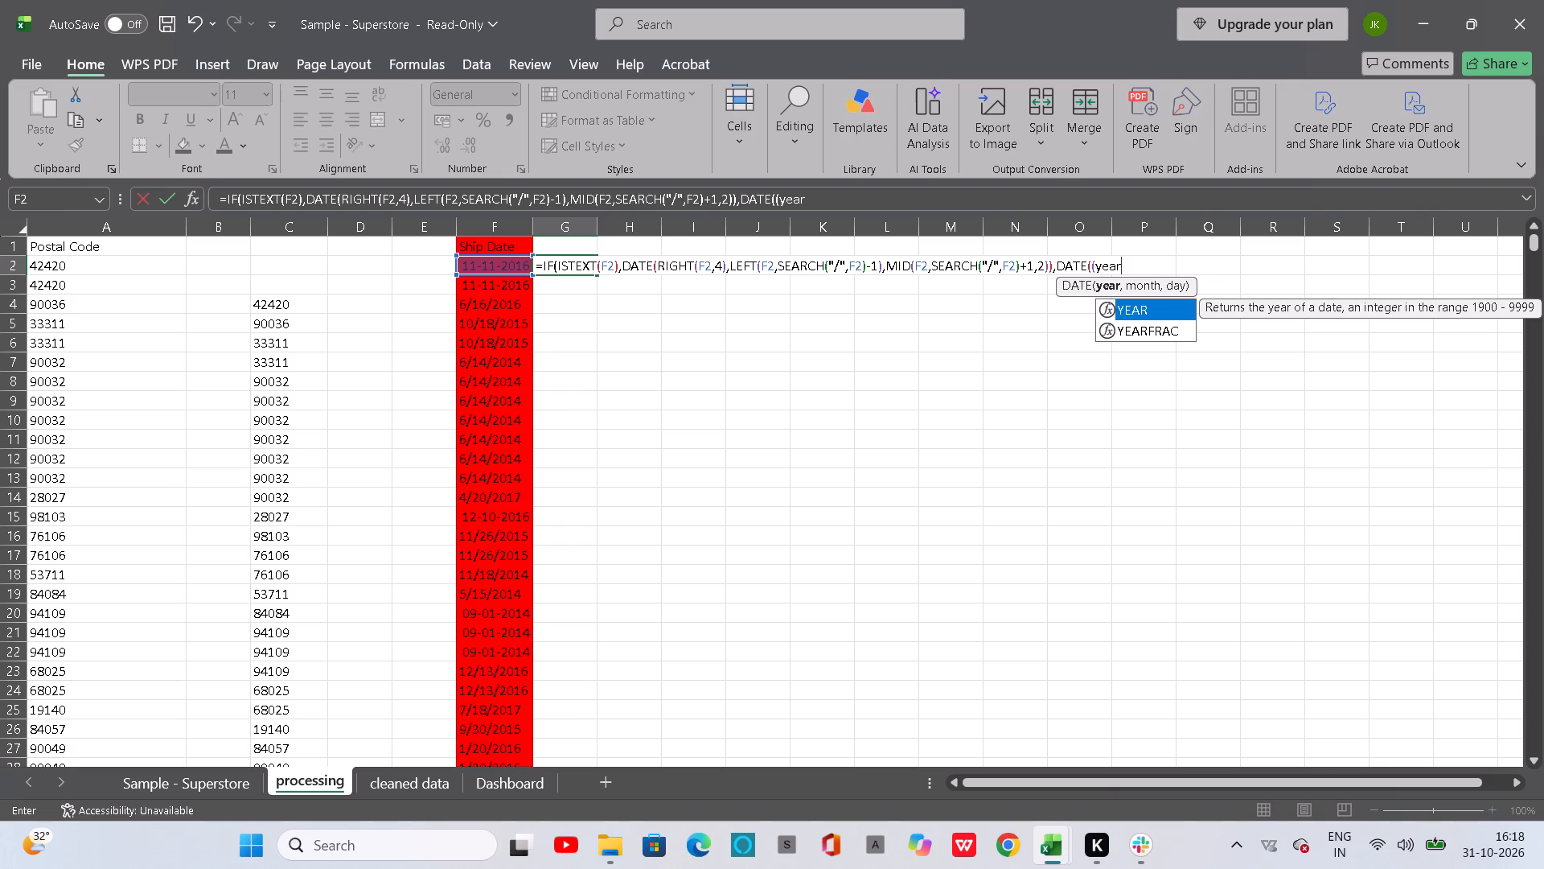
key("Tab")
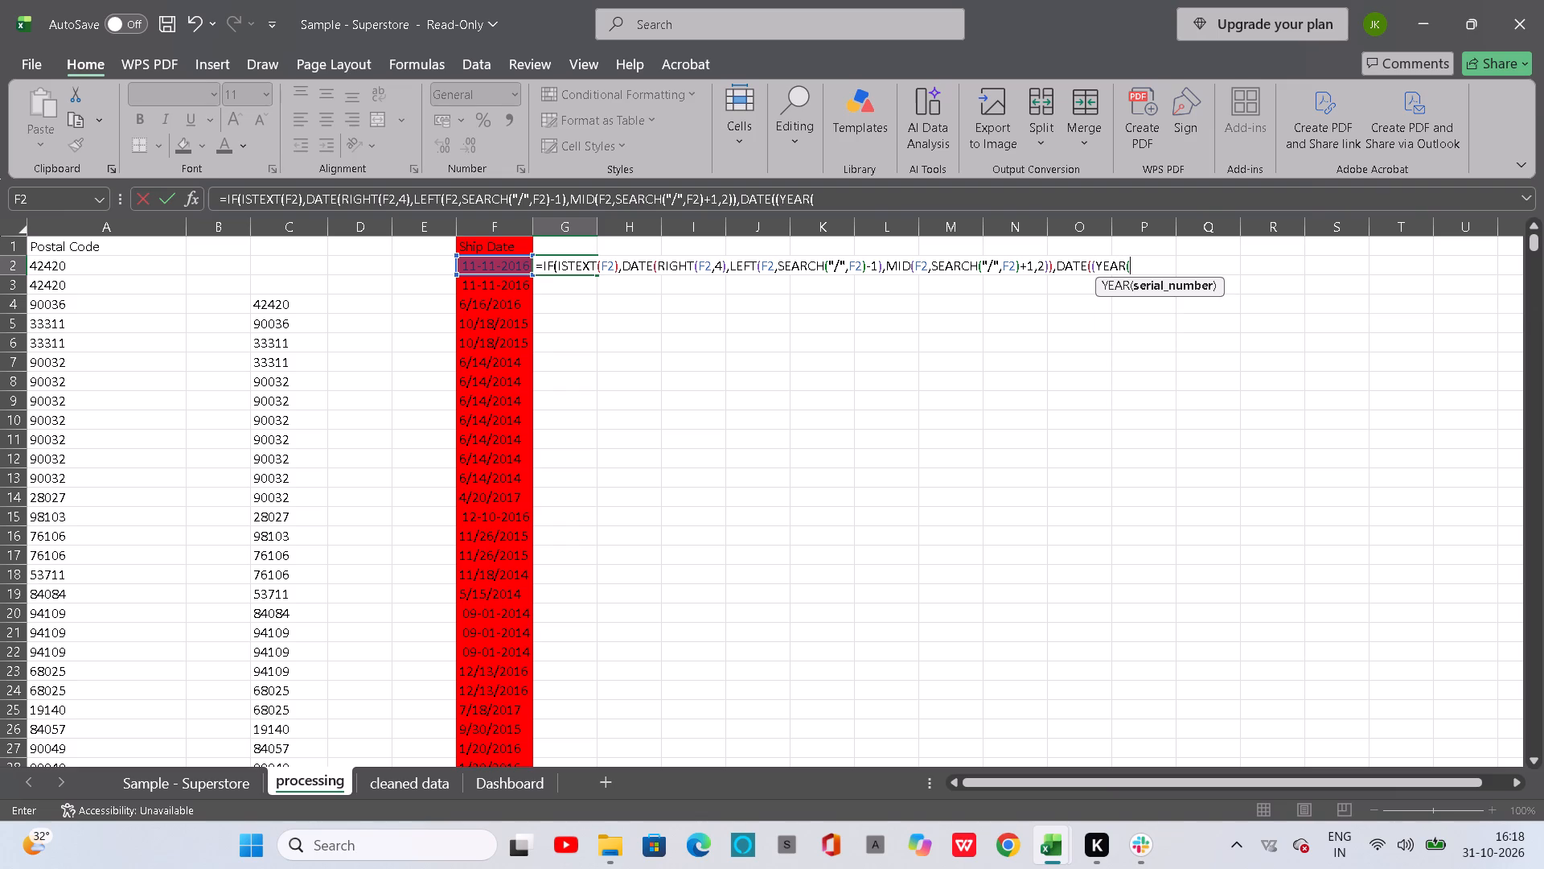
left_click(1020, 279)
key("BackSpace")
key("BackSpace")
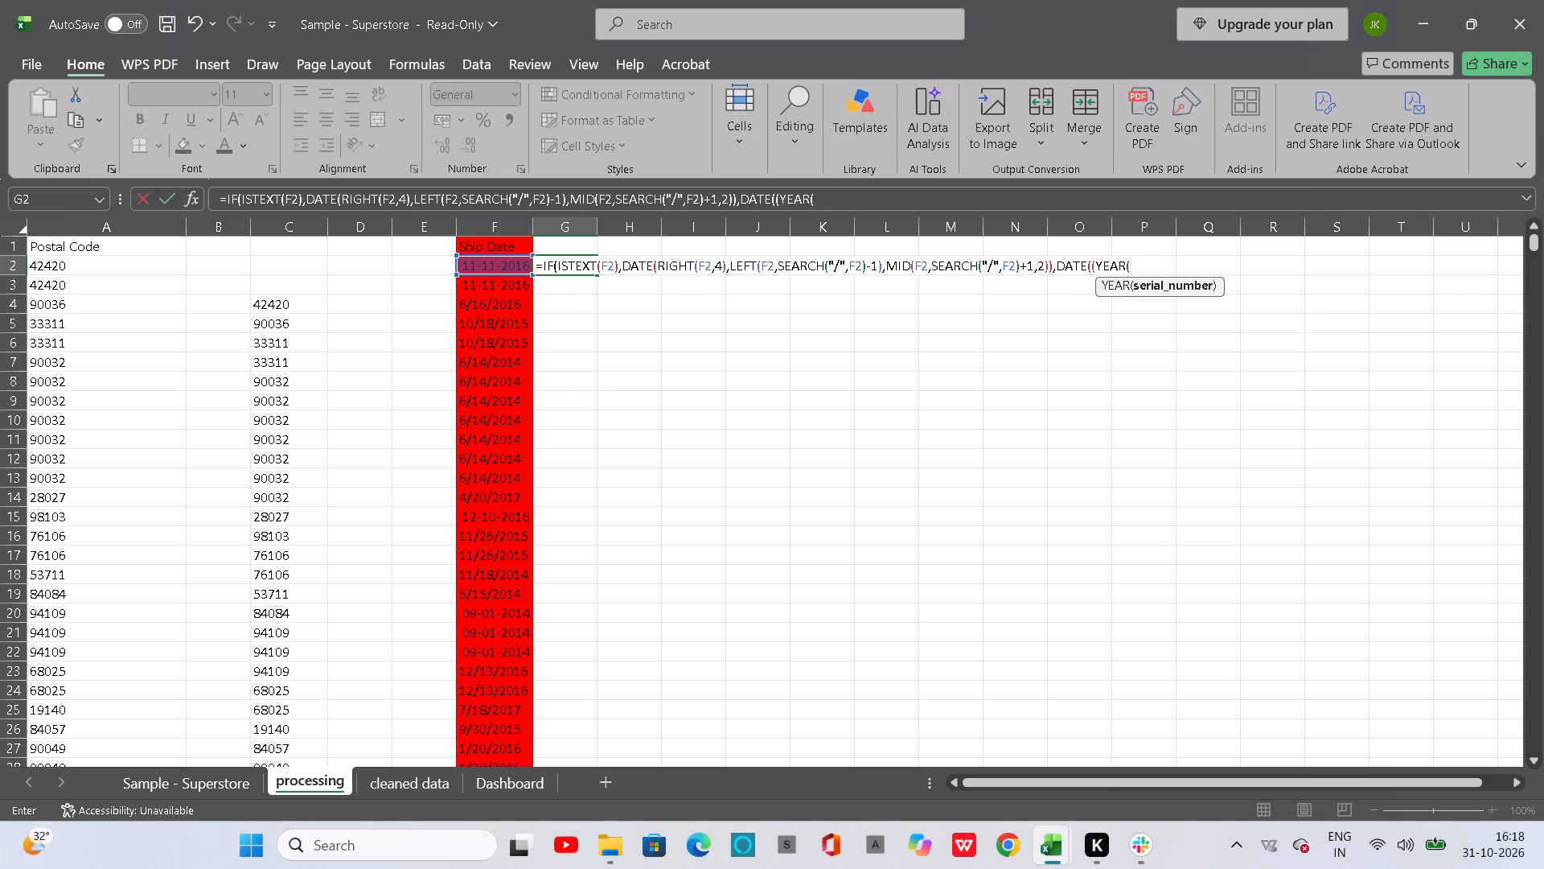
left_click(493, 265)
key("shift+parenright")
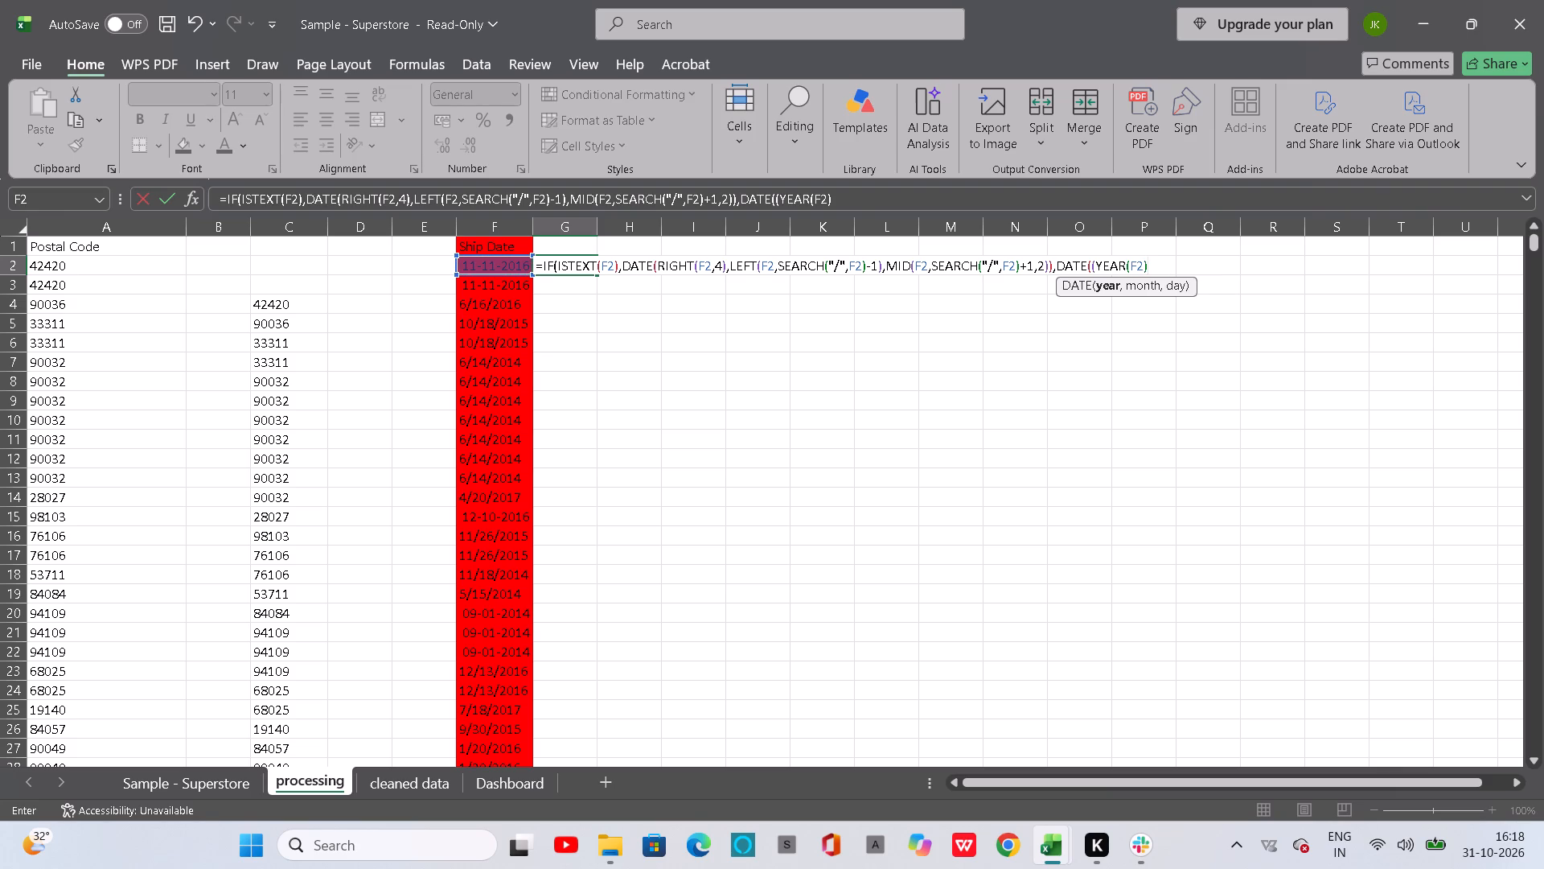
Enter DAY(F2) as the second argument of the value-if-false DATE function.
key("comma")
type("daaay")
key("BackSpace")
key("BackSpace")
key("BackSpace")
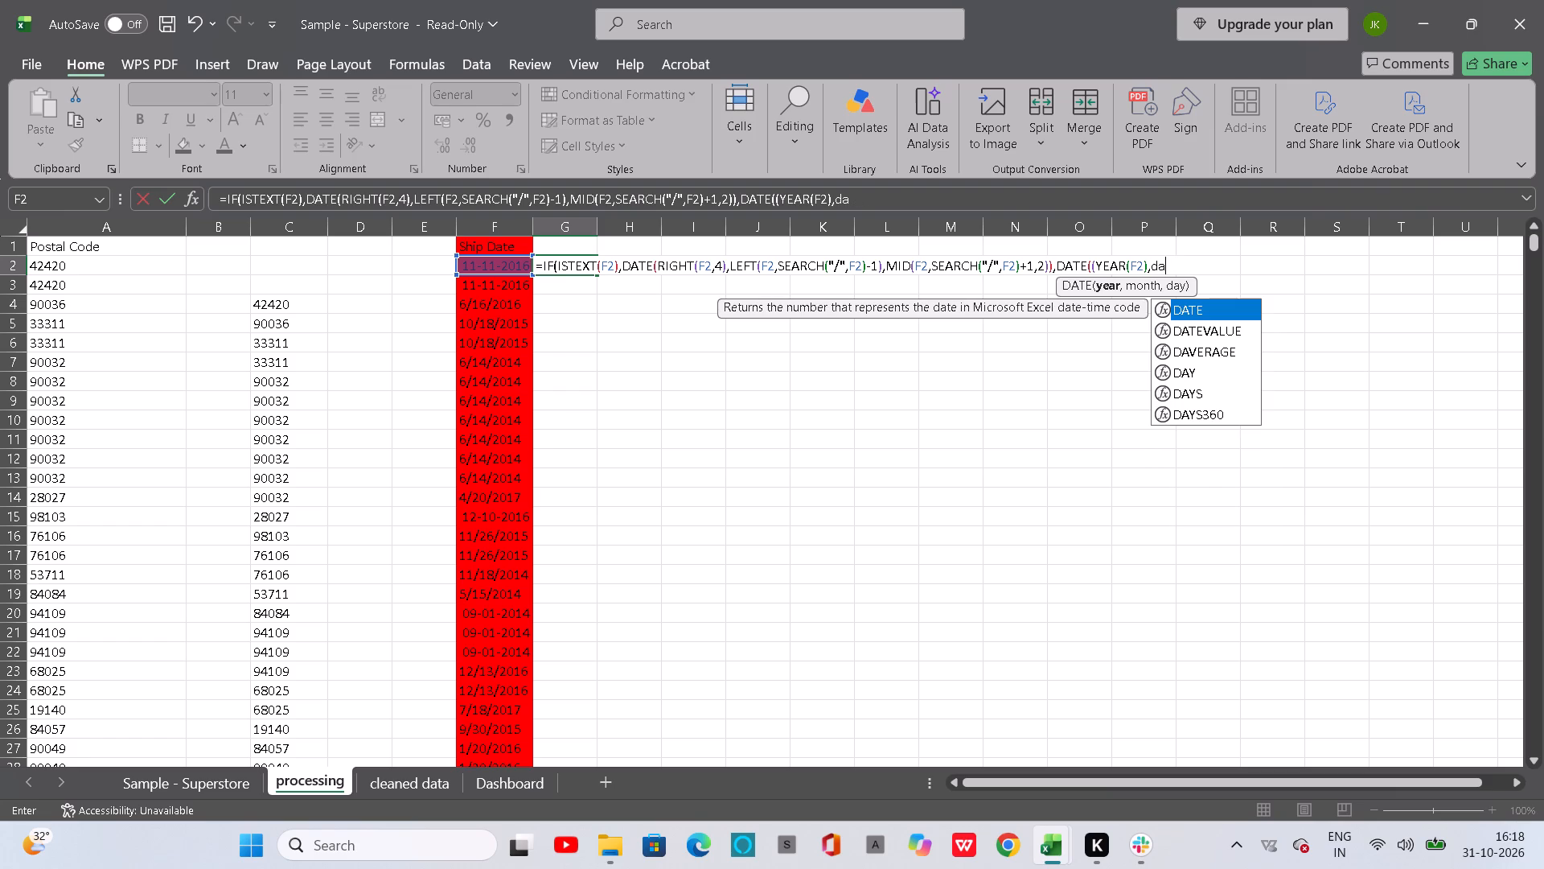
key("y")
key("Tab")
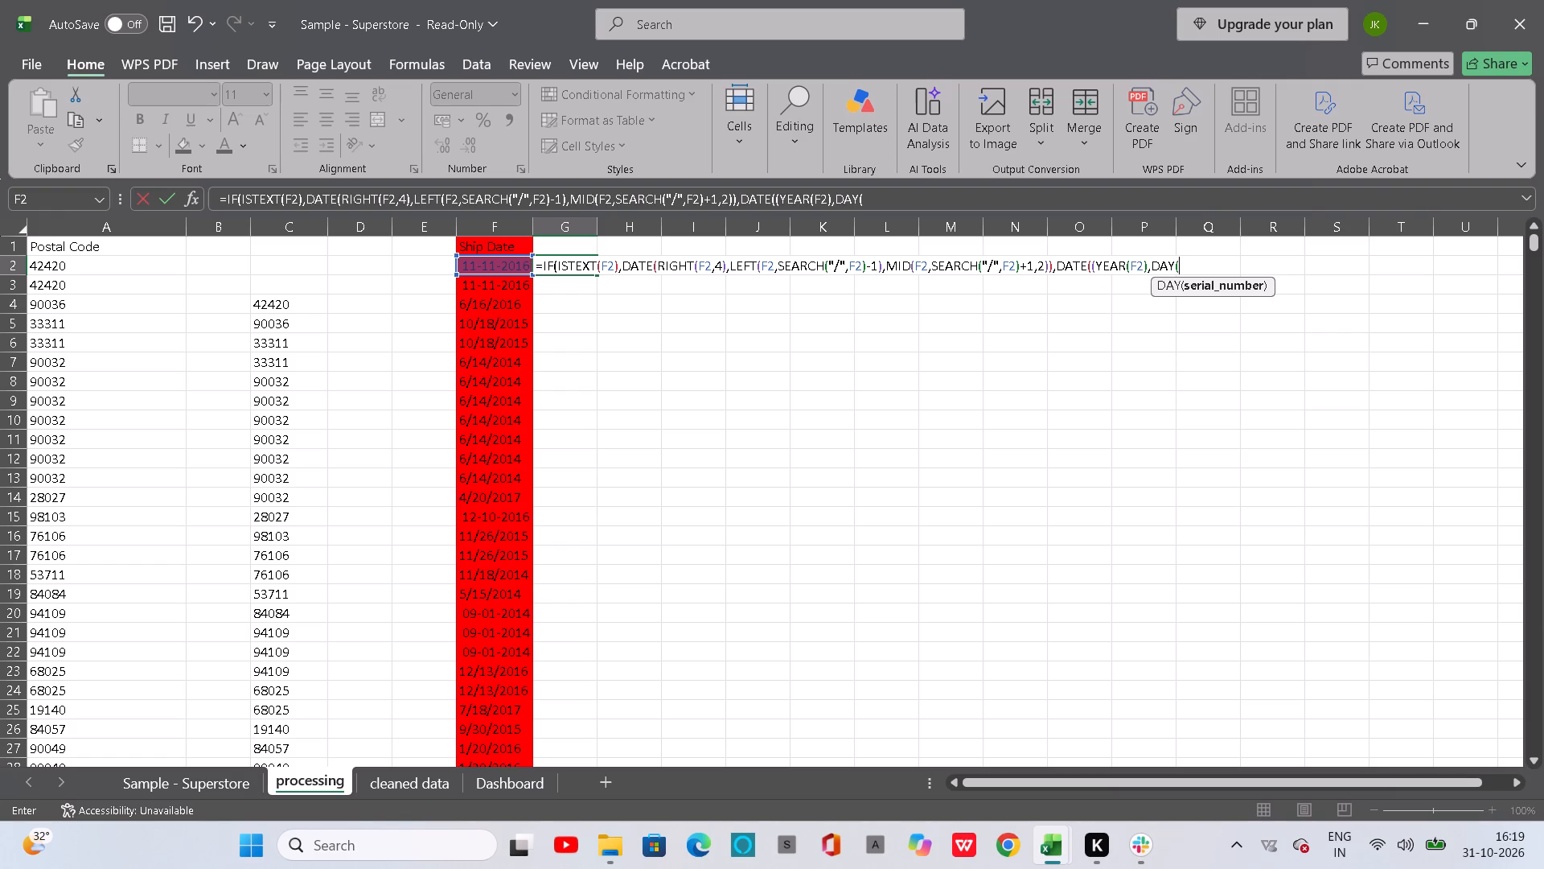
left_click(493, 265)
key("shift+parenright")
Enter MONTH of F2 as the second DATE function's last argument, close the brackets and try to commit the formula.
key("comma")
type("mon")
type("th")
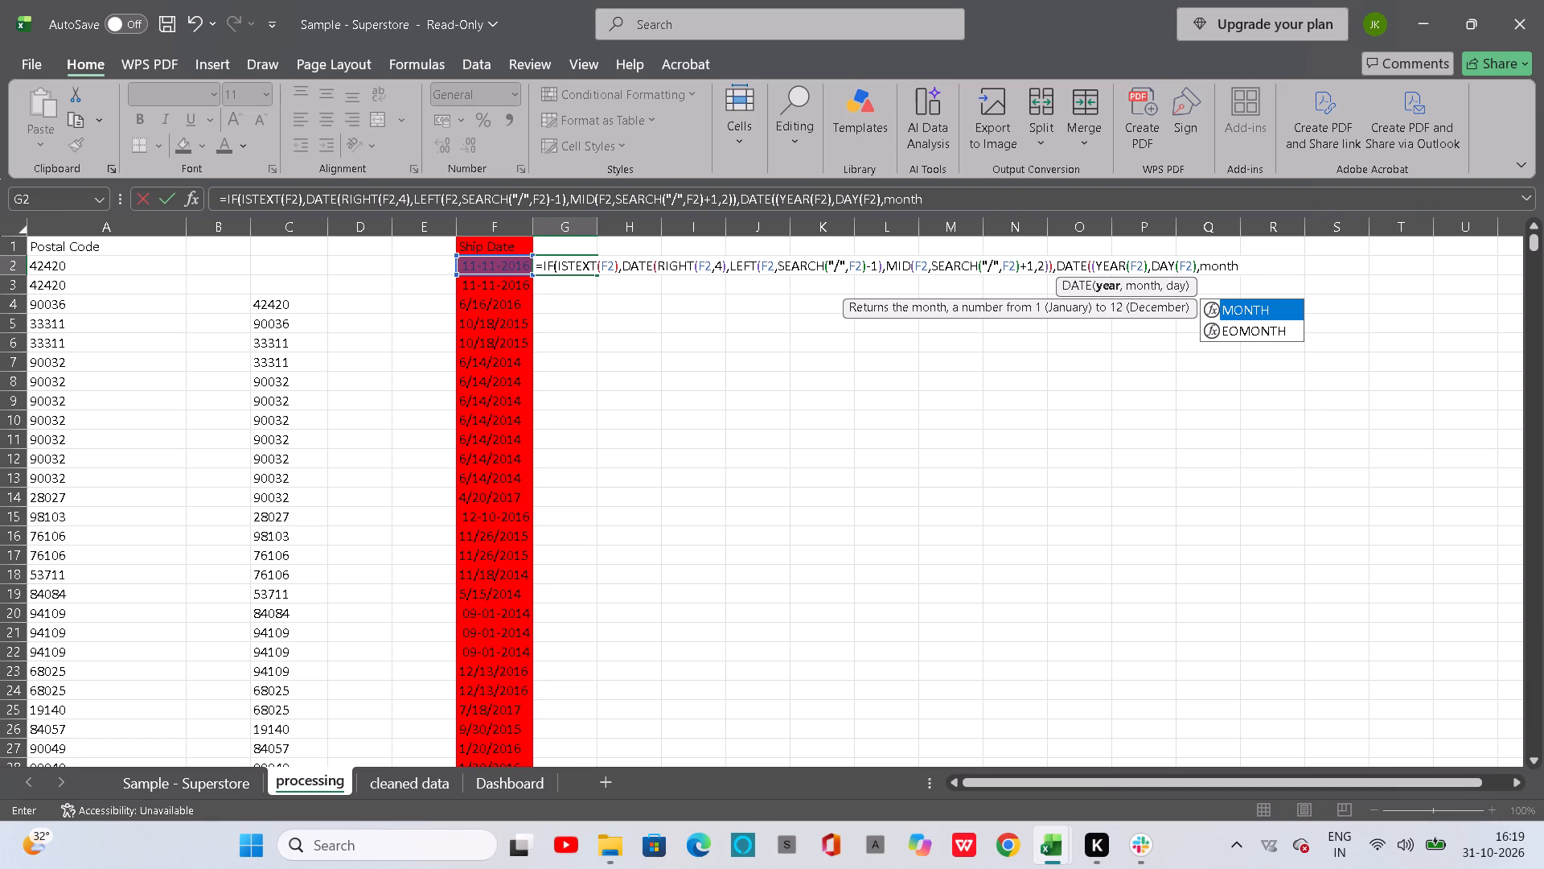
key("Tab")
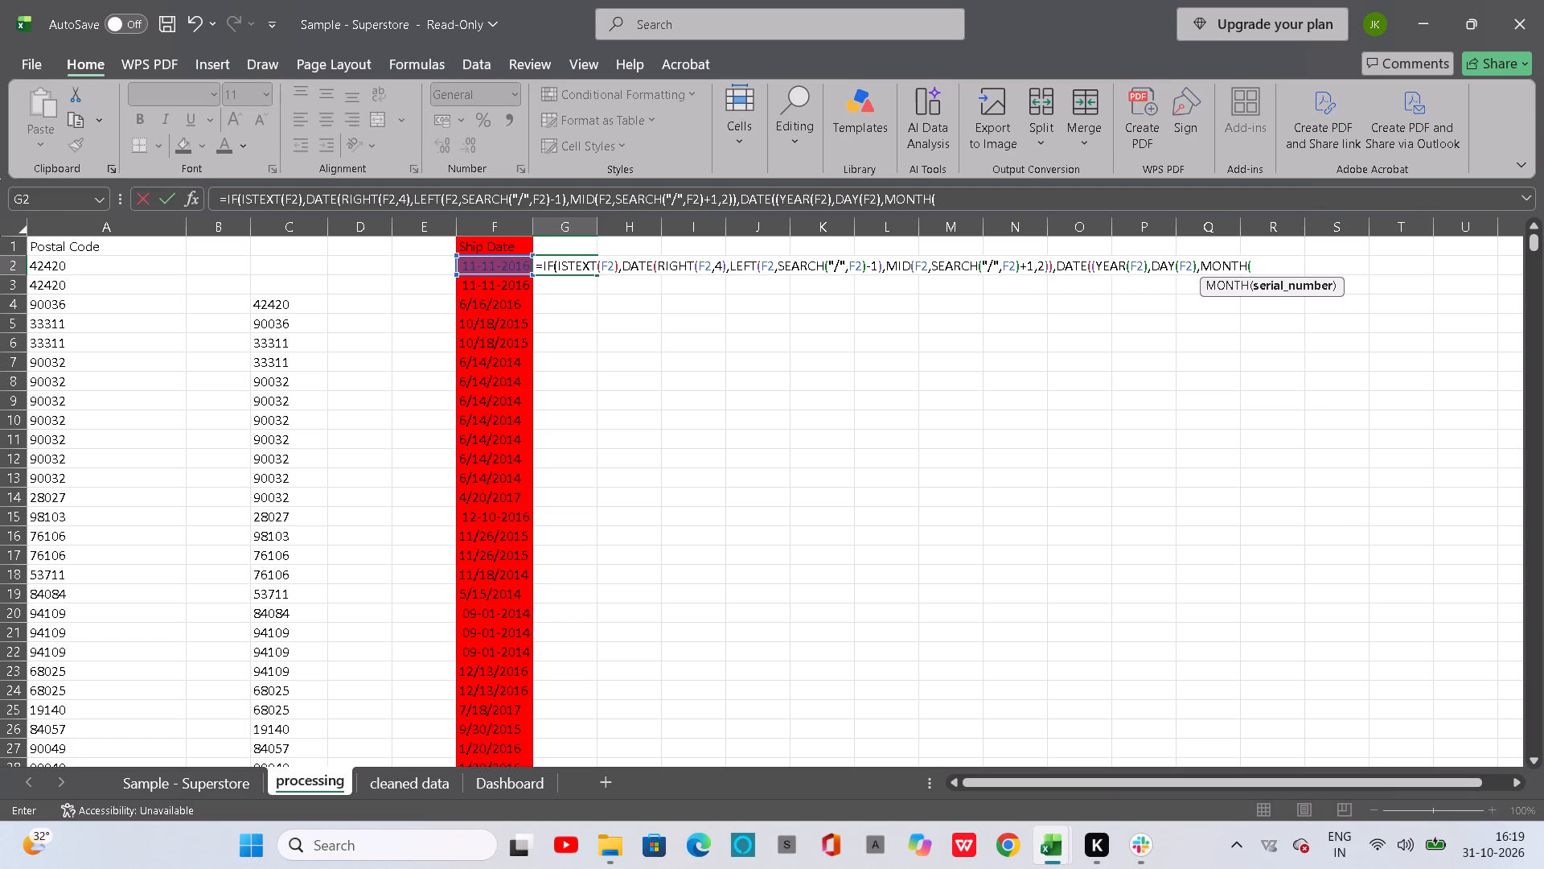
key("shift+parenleft")
left_click(493, 265)
type(")))")
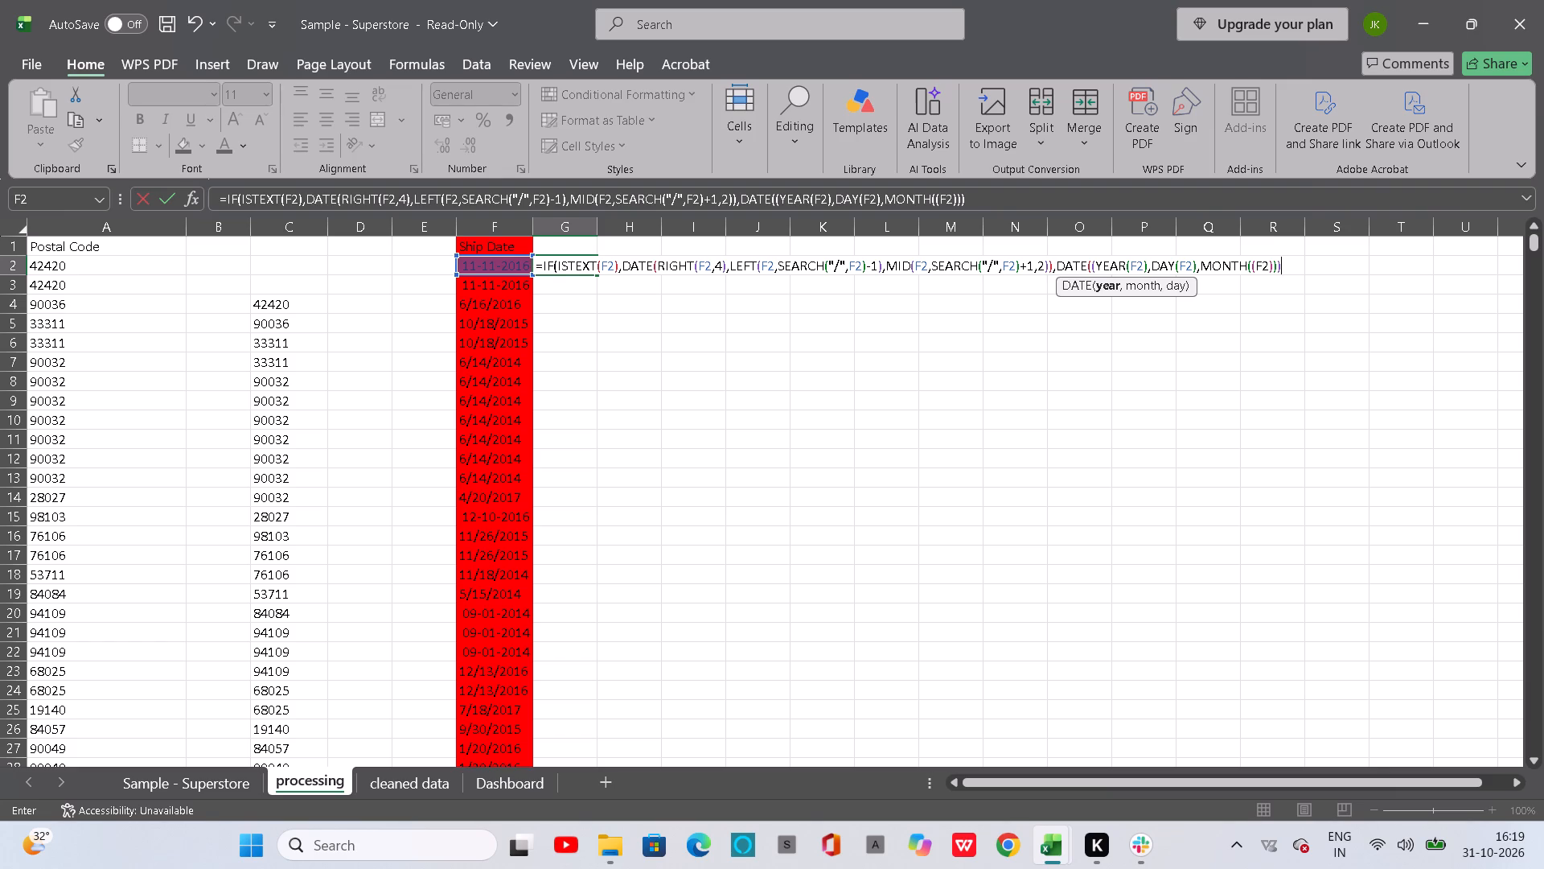
key("Return")
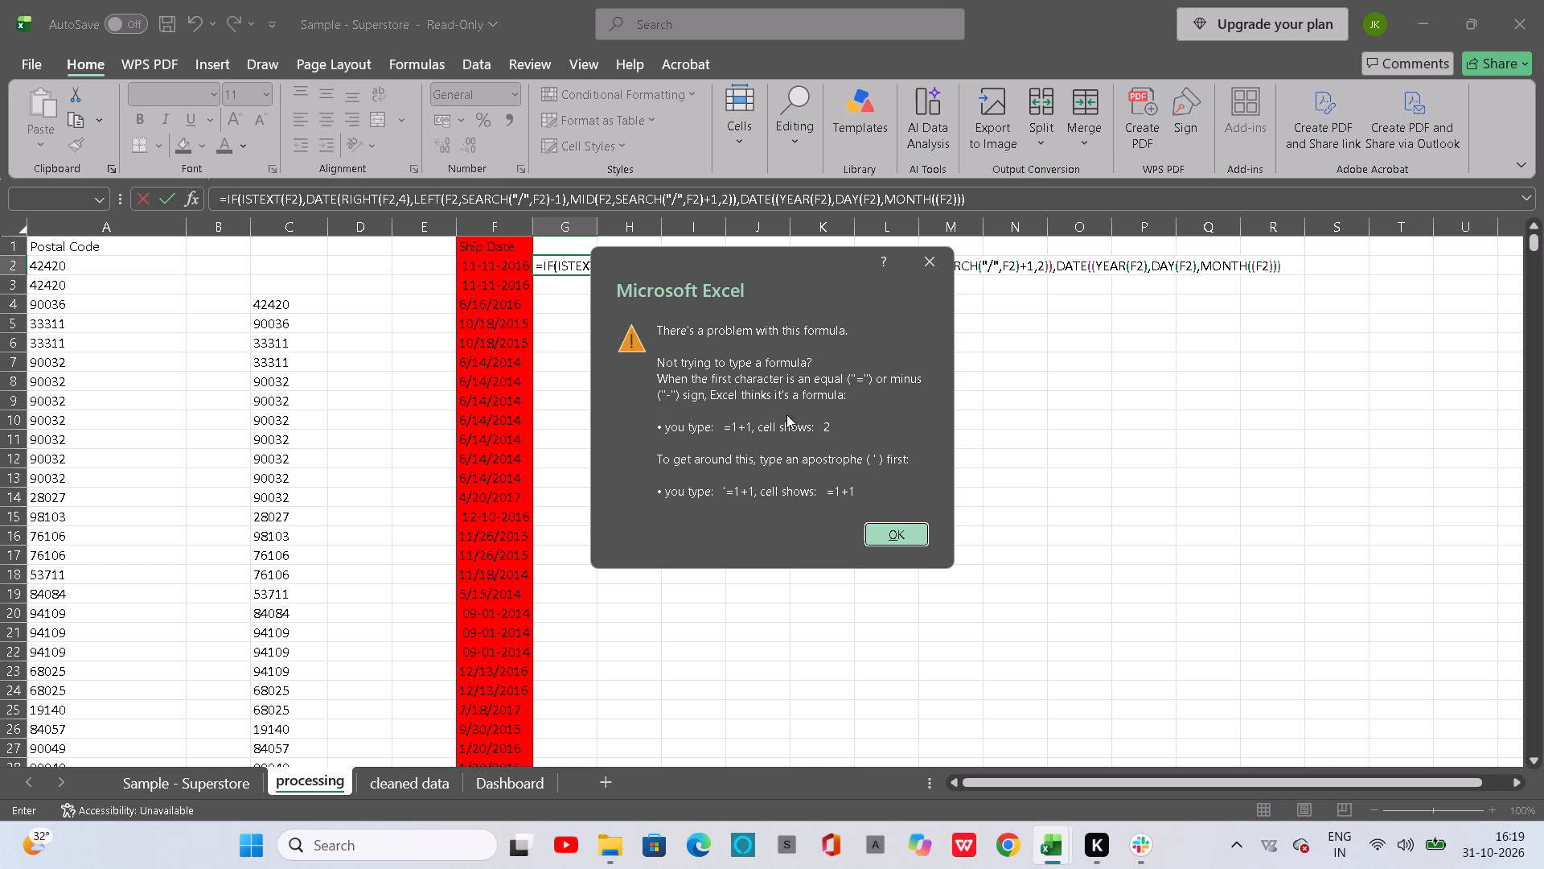
left_click(895, 529)
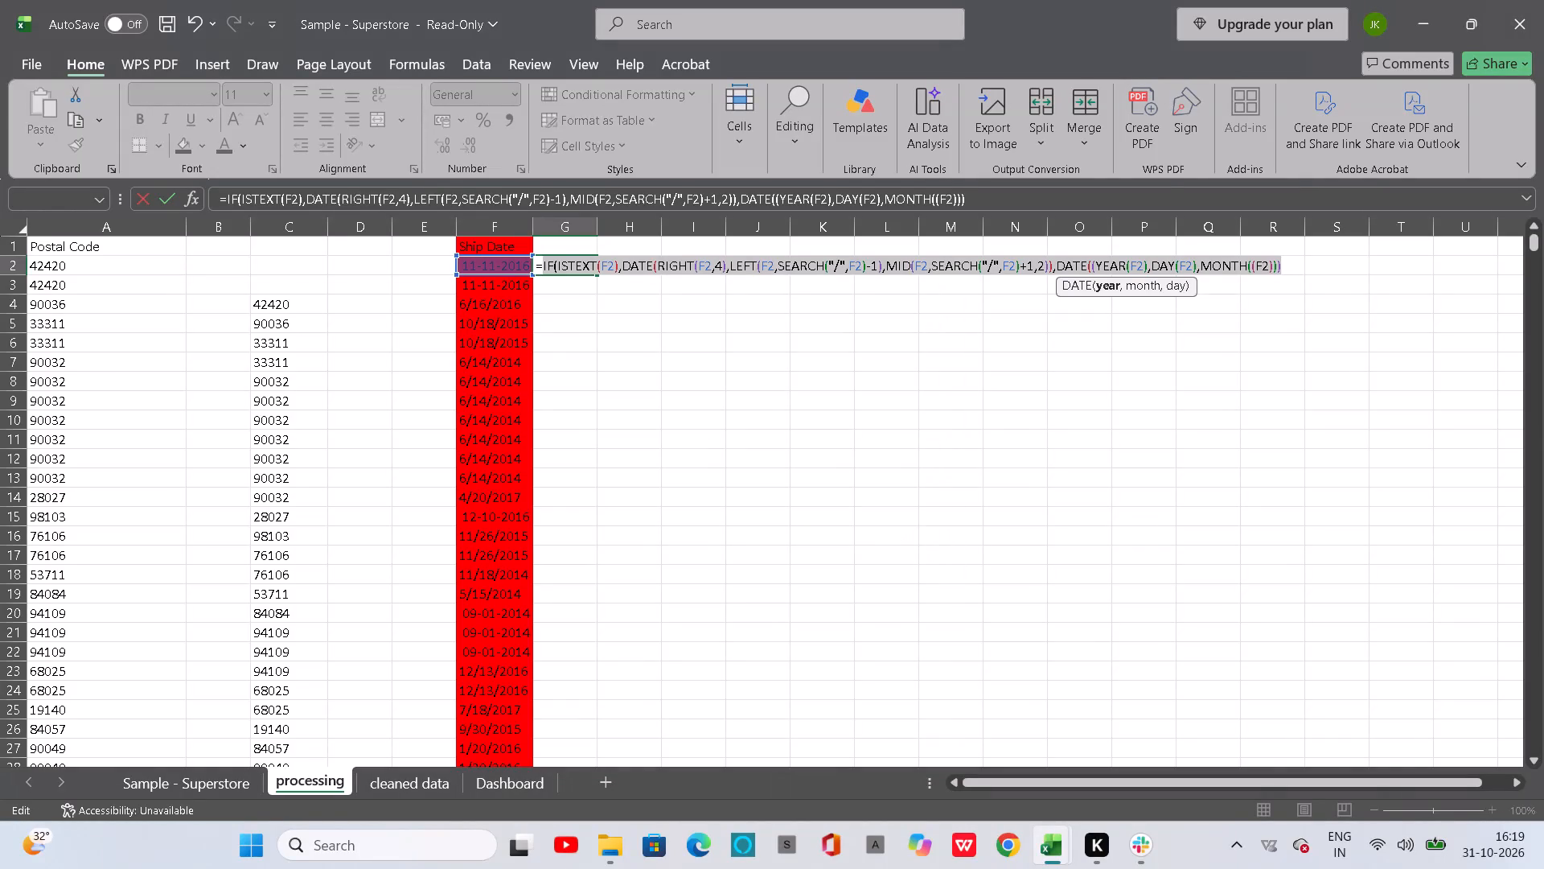
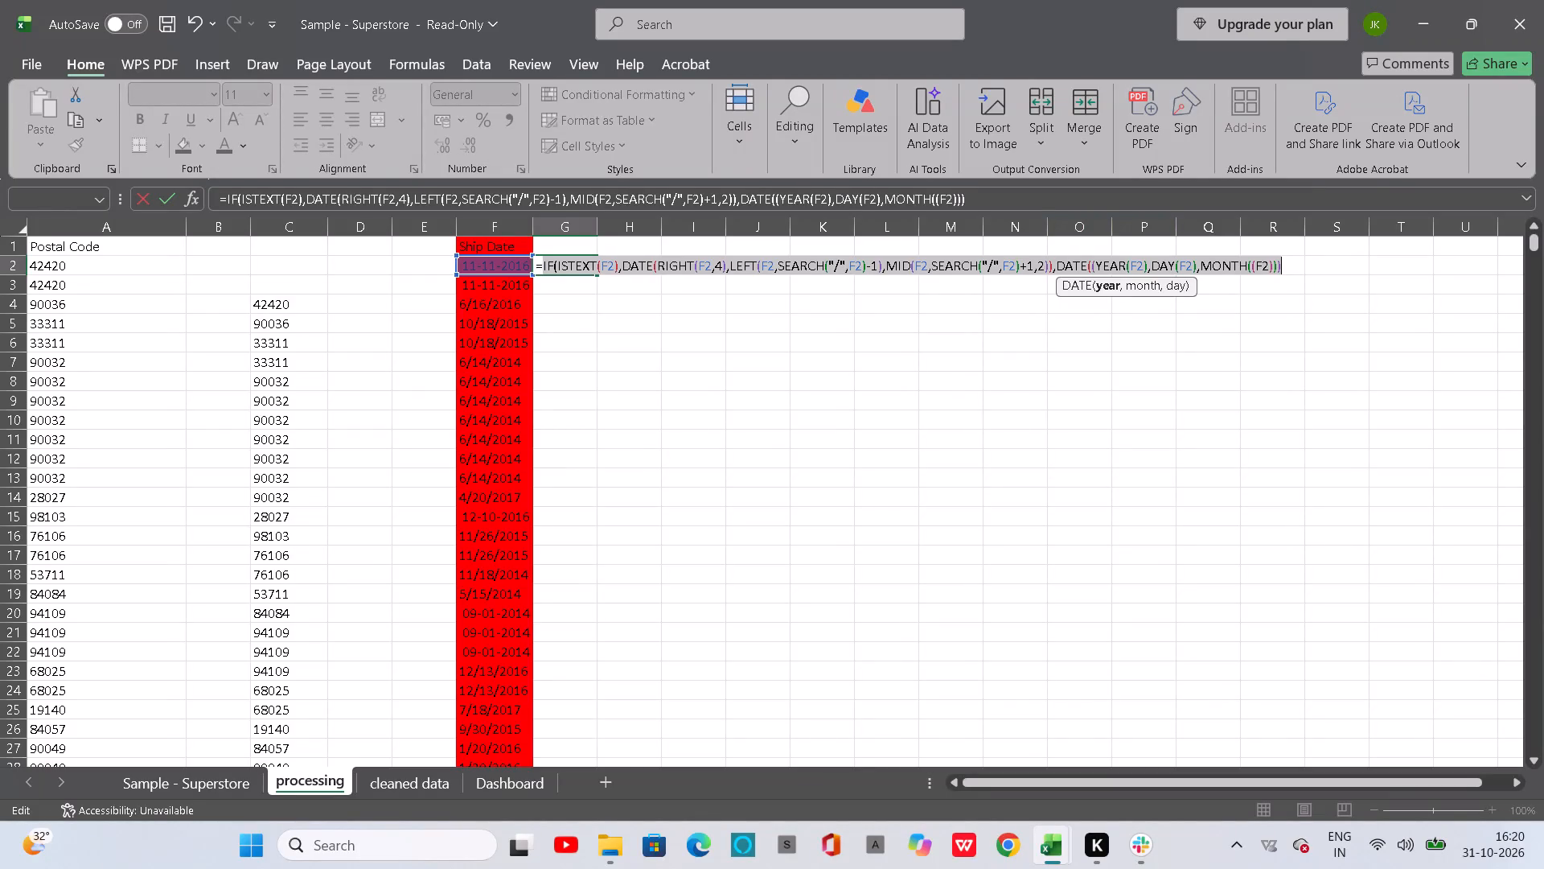
Clear the whole IF formula from cell G2 beside the first ship date, leaving the cell empty in edit mode.
key("BackSpace")
key("BackSpace")
key("BackSpace")
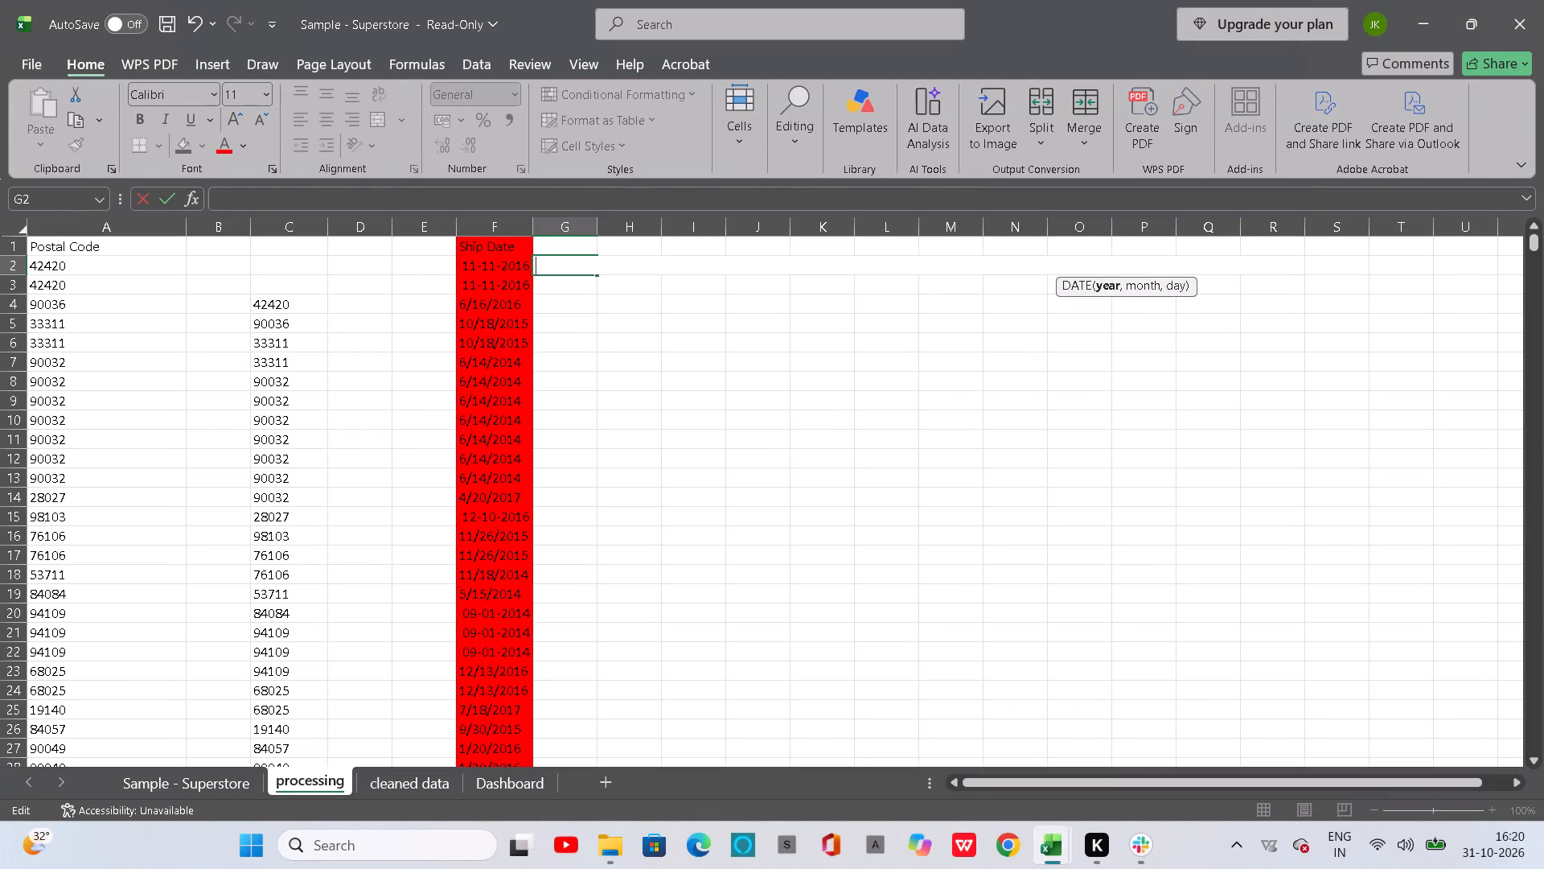
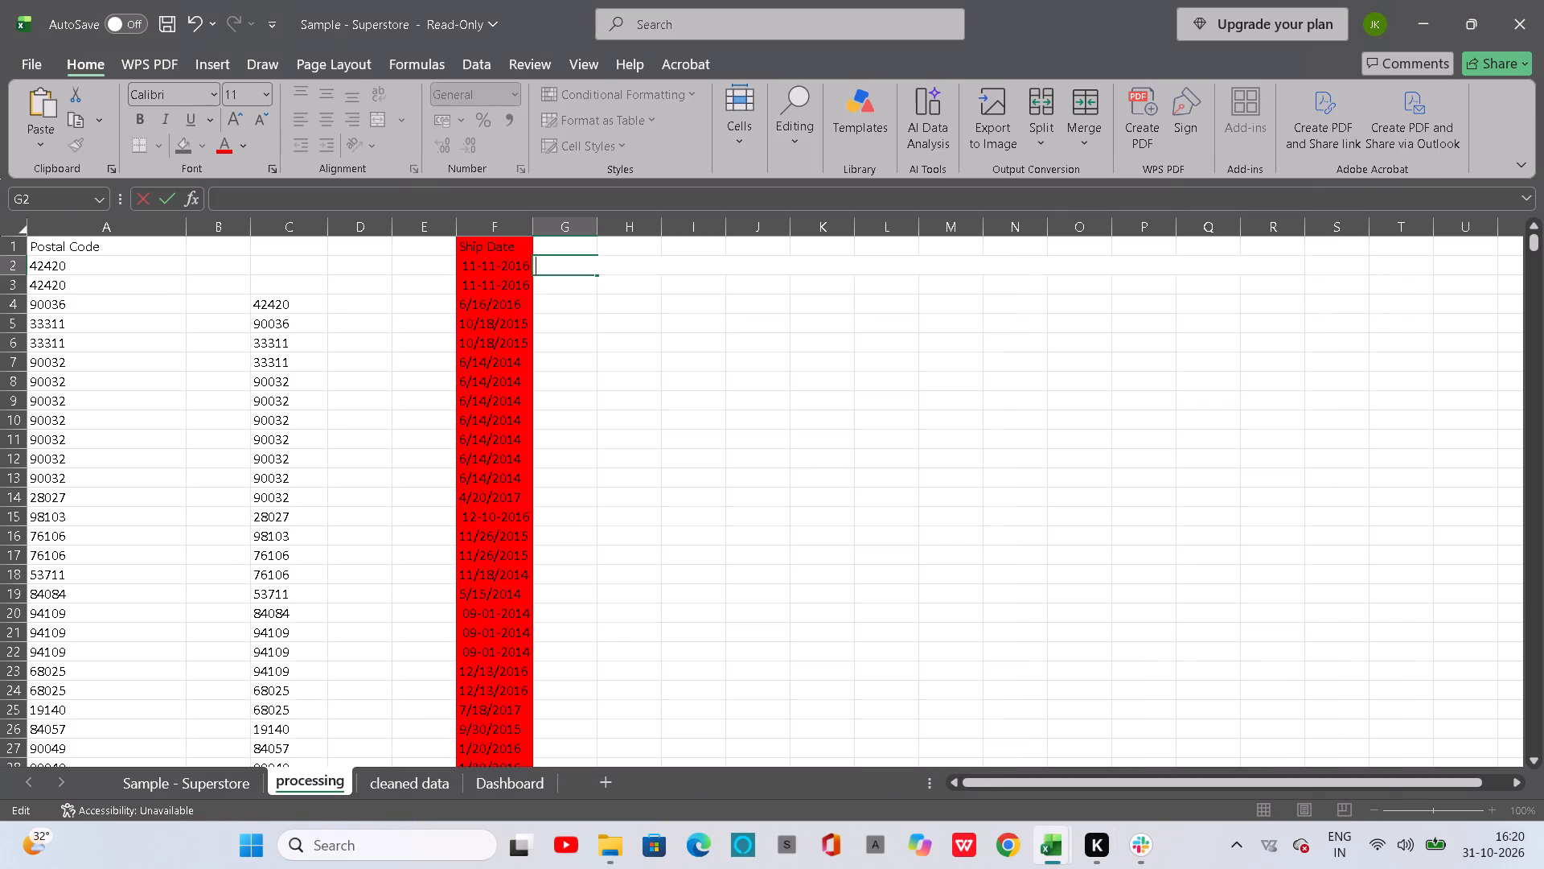
Paste the copied IF(ISTEXT(C2),DATE(...)) date-conversion formula into cell G2 beside the first ship date.
left_click(573, 260)
key("ctrl+v")
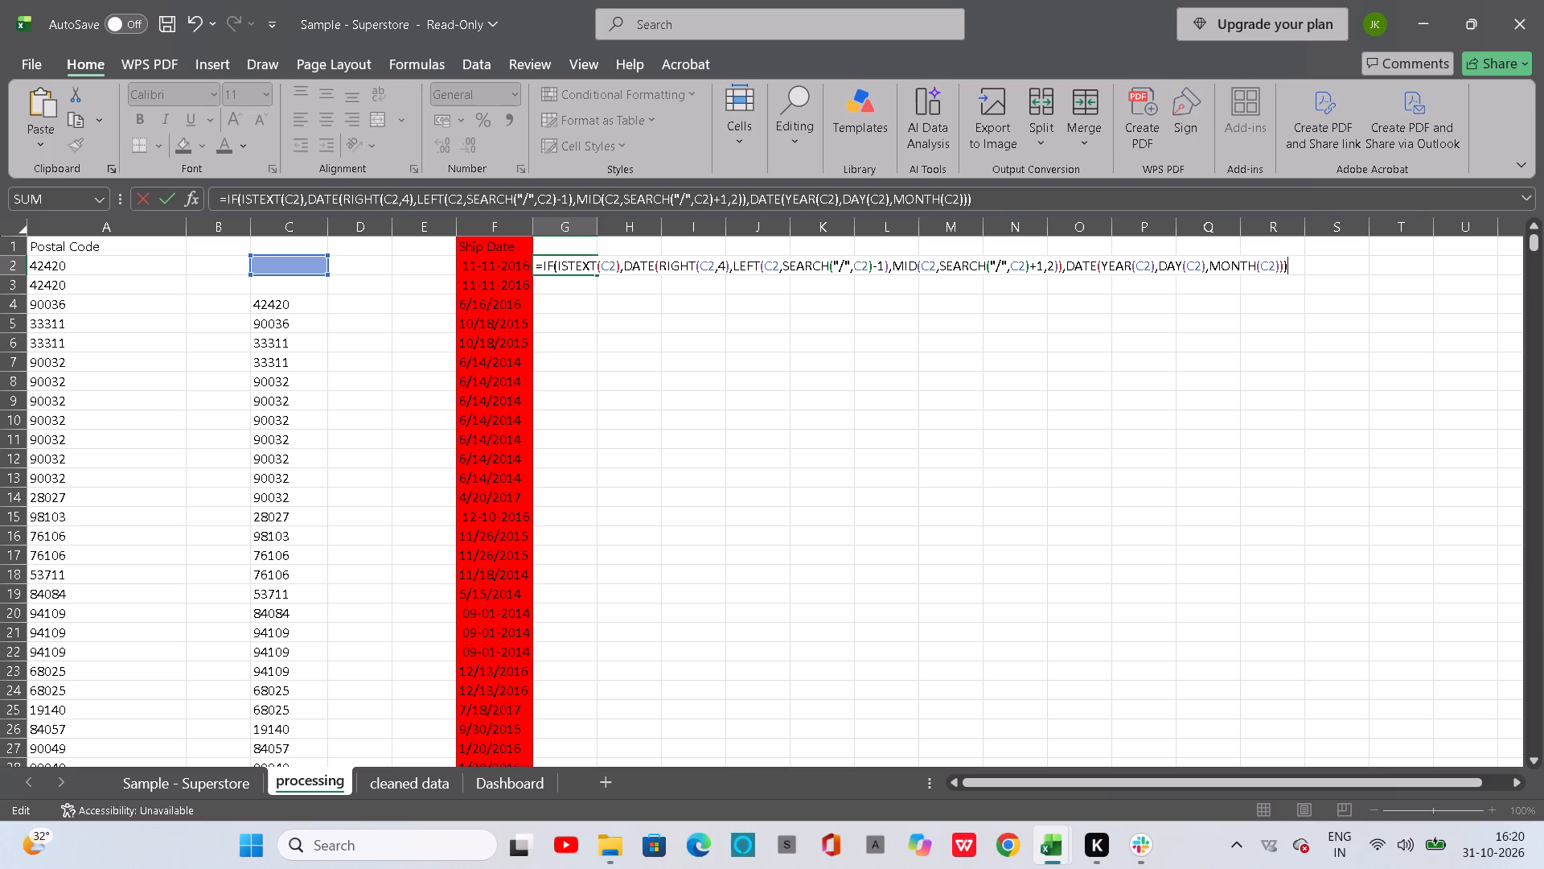
Replace the C2 references inside ISTEXT and RIGHT in the G2 formula with ship date cell F2.
left_click(617, 266)
key("BackSpace")
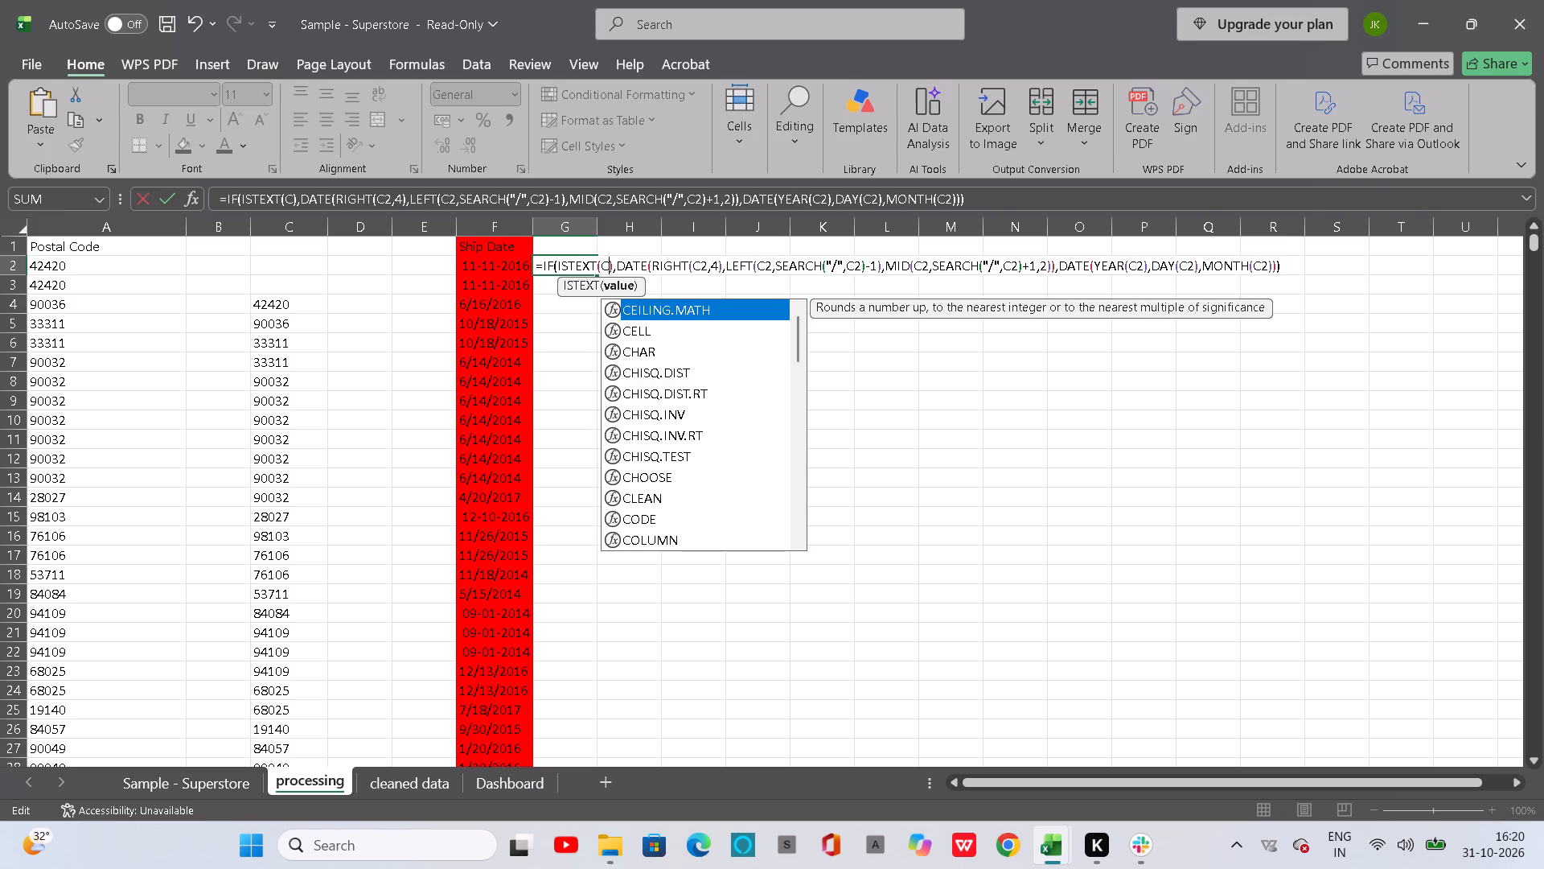
key("BackSpace")
left_click(479, 262)
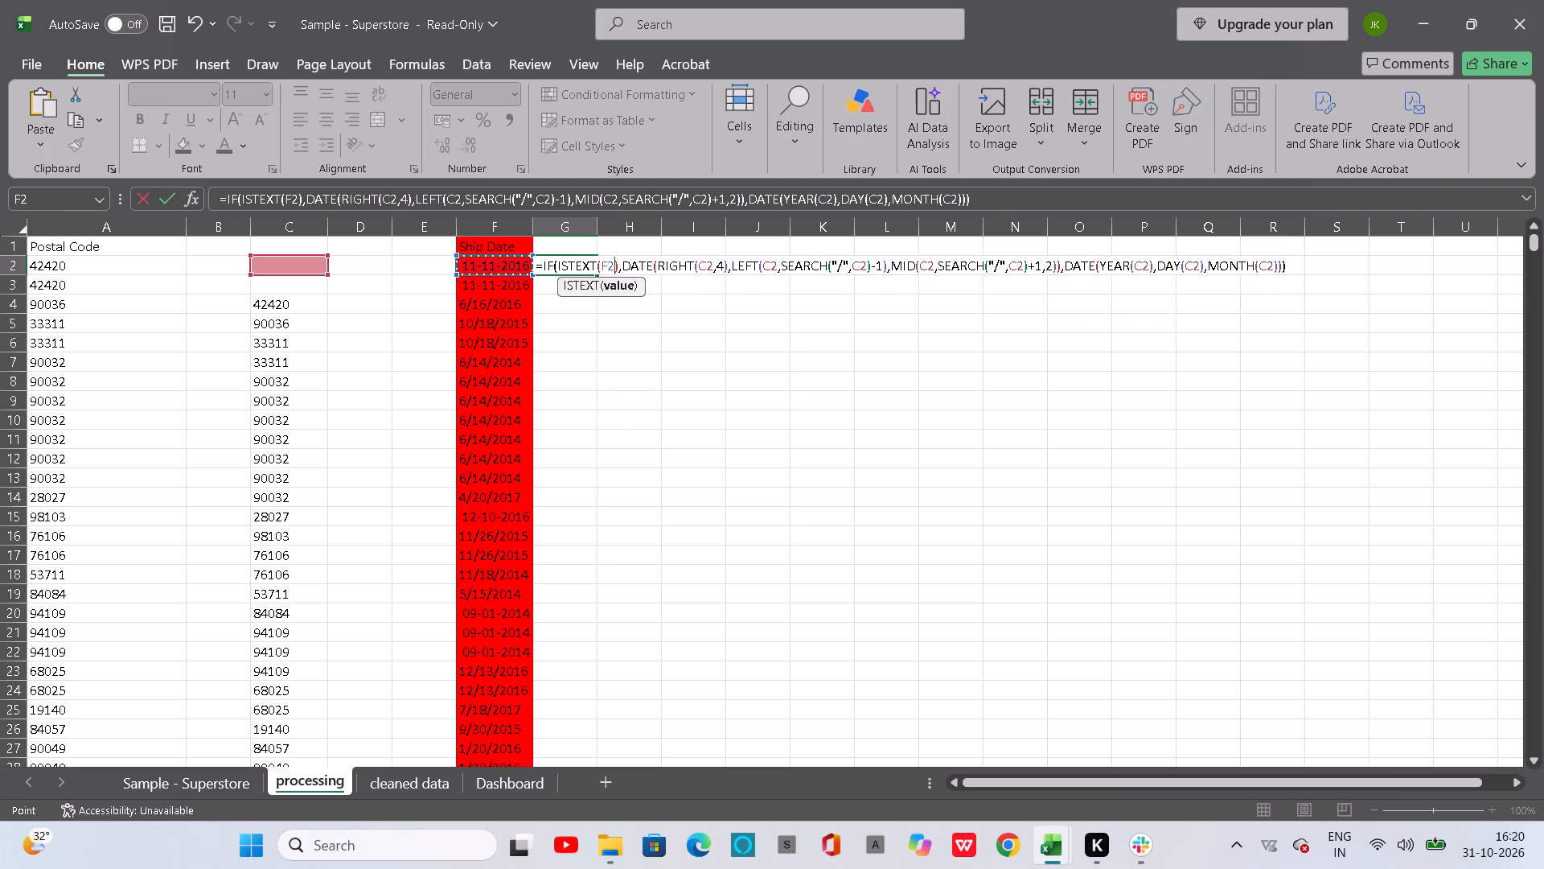
left_click(709, 271)
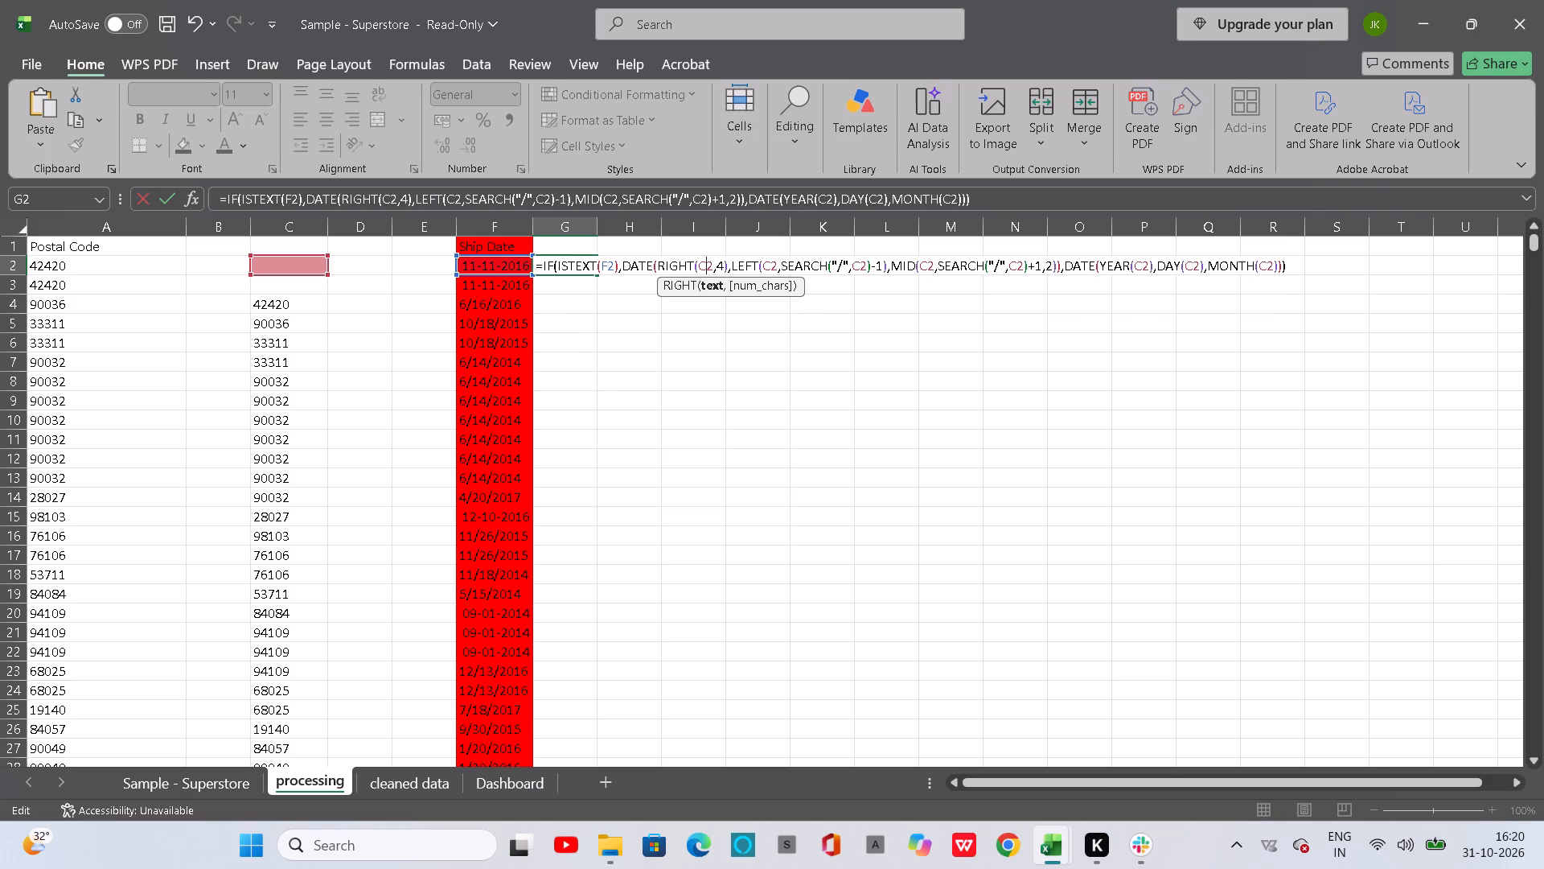
left_click(711, 270)
key("BackSpace")
key("BackSpace")
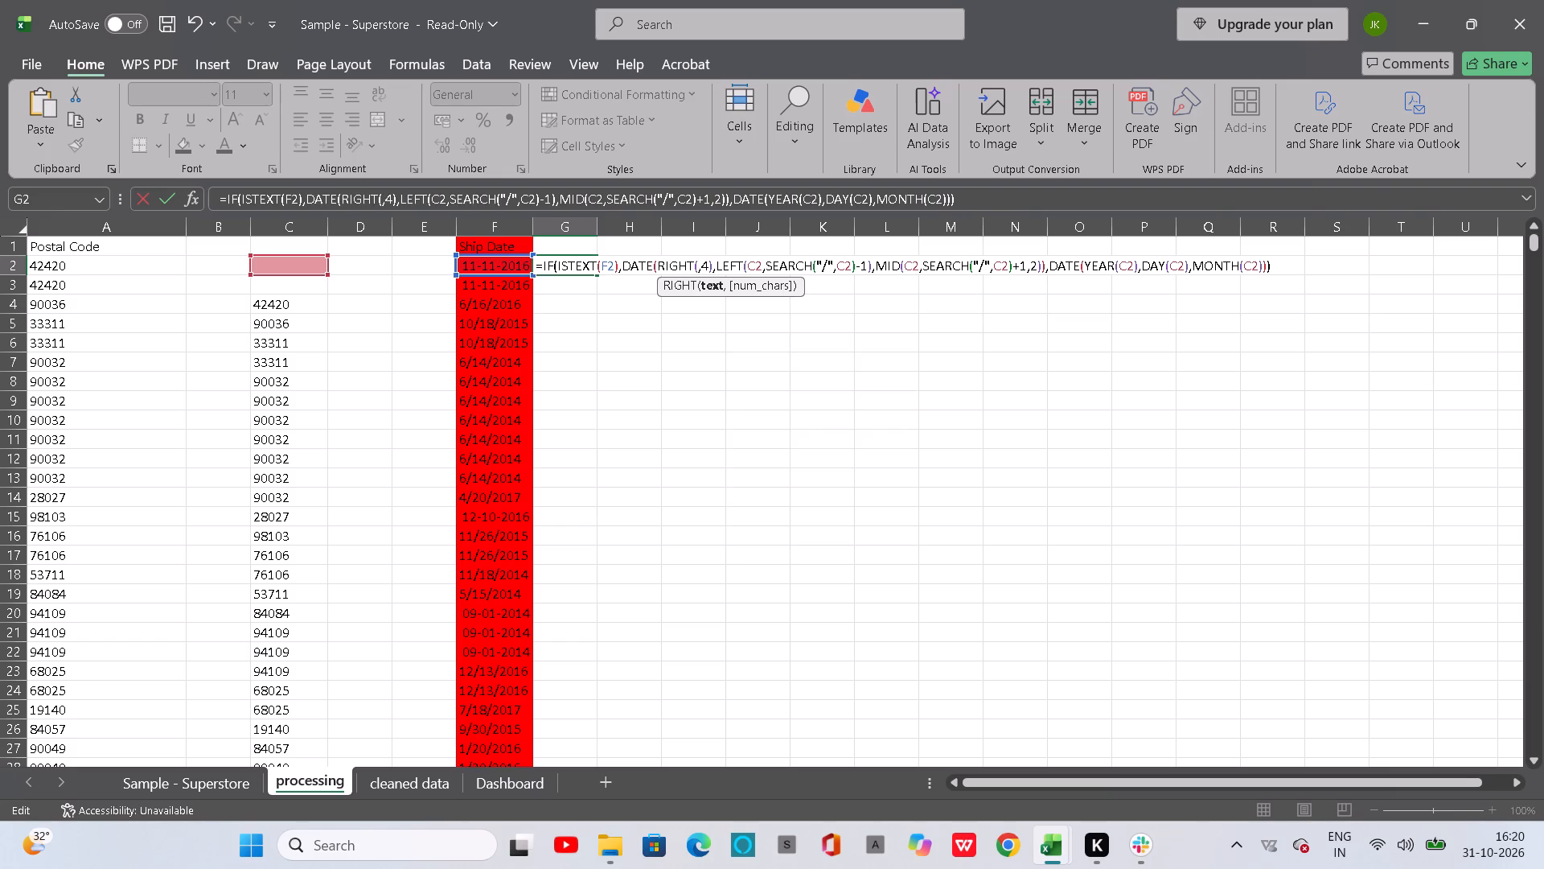
left_click(509, 273)
left_click(496, 259)
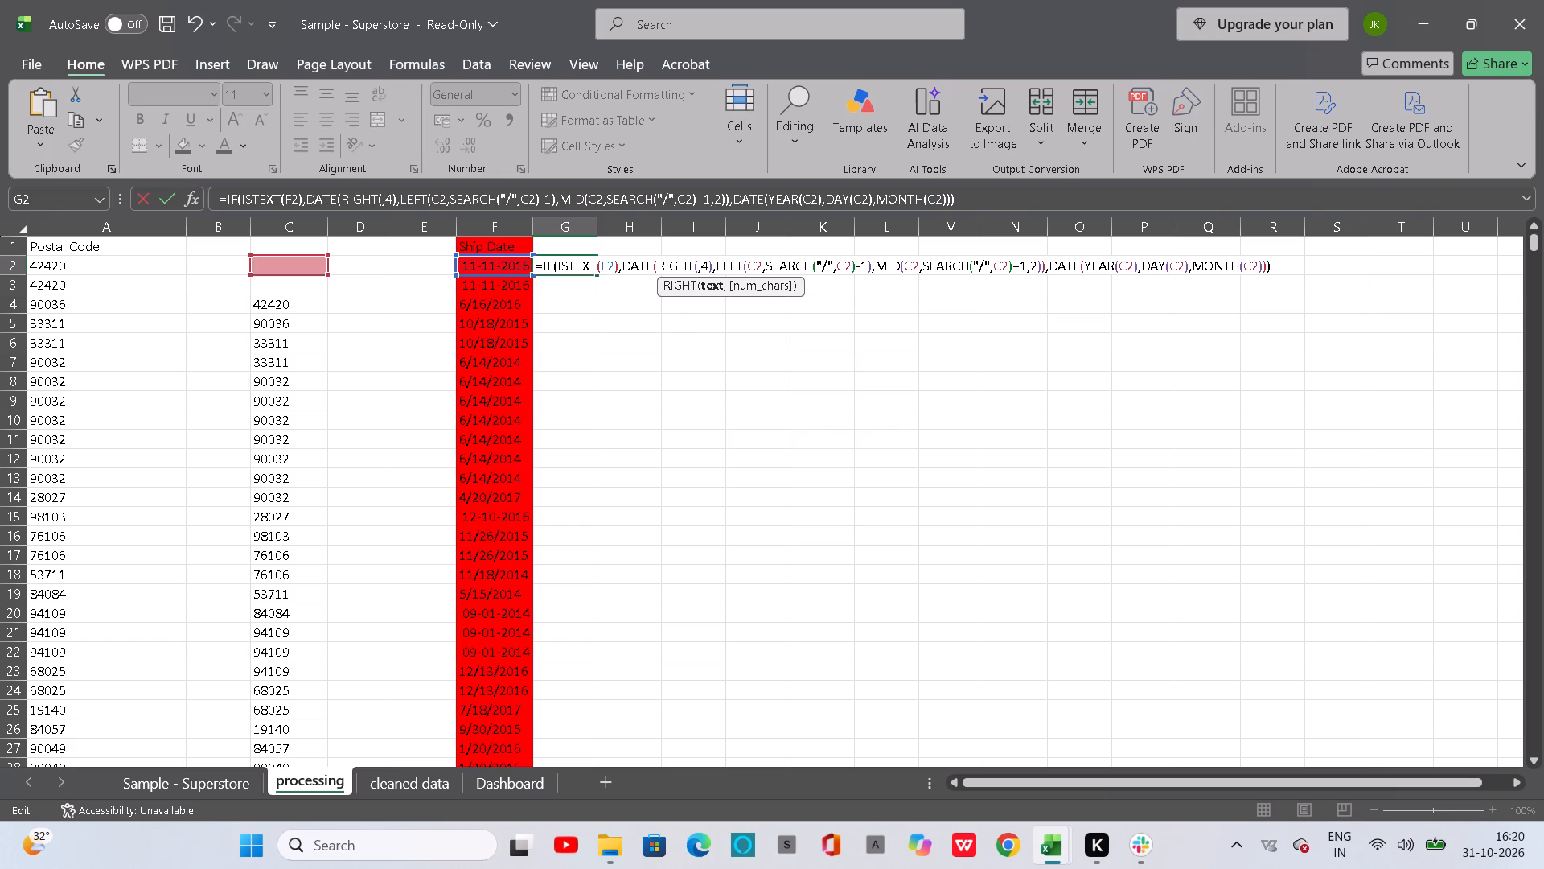
left_click(491, 269)
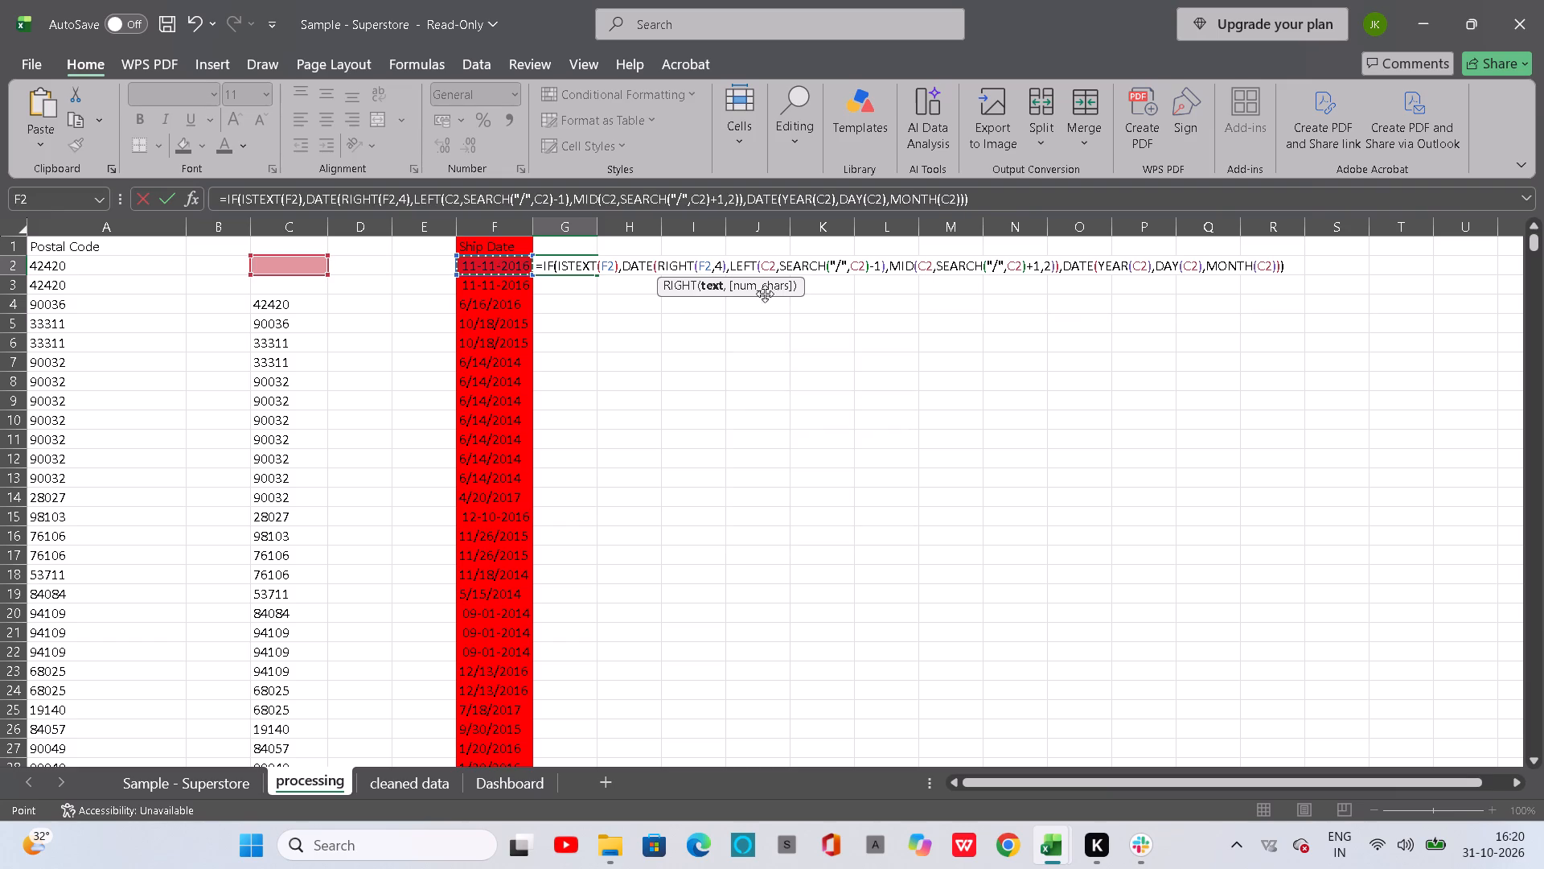
Repoint the LEFT function and its nested SEARCH in the G2 formula from C2 to F2.
left_click(776, 271)
key("BackSpace")
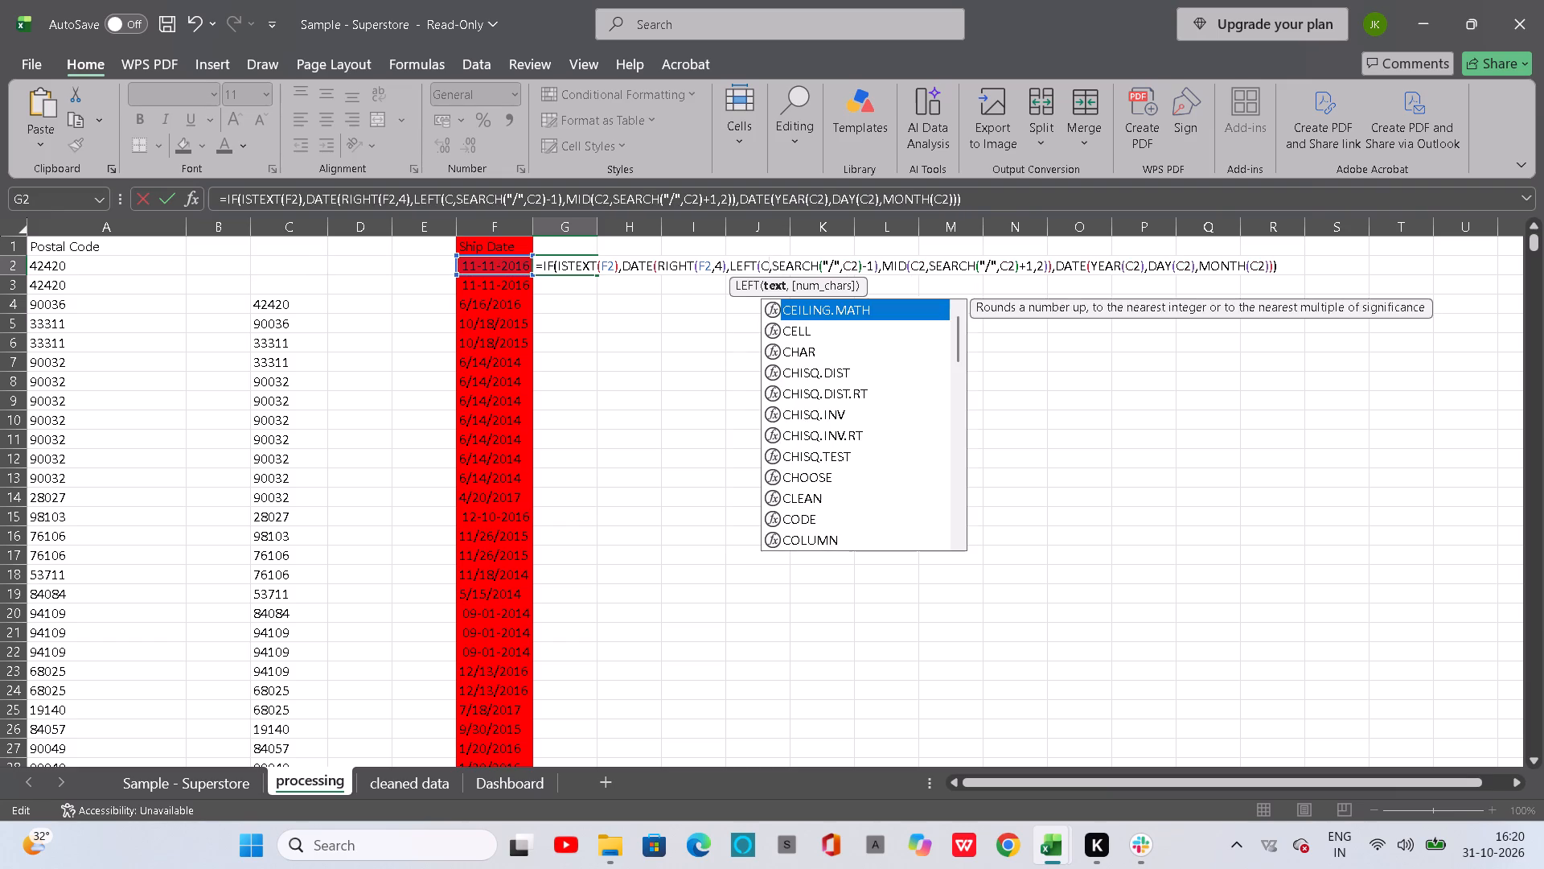
key("BackSpace")
left_click(519, 265)
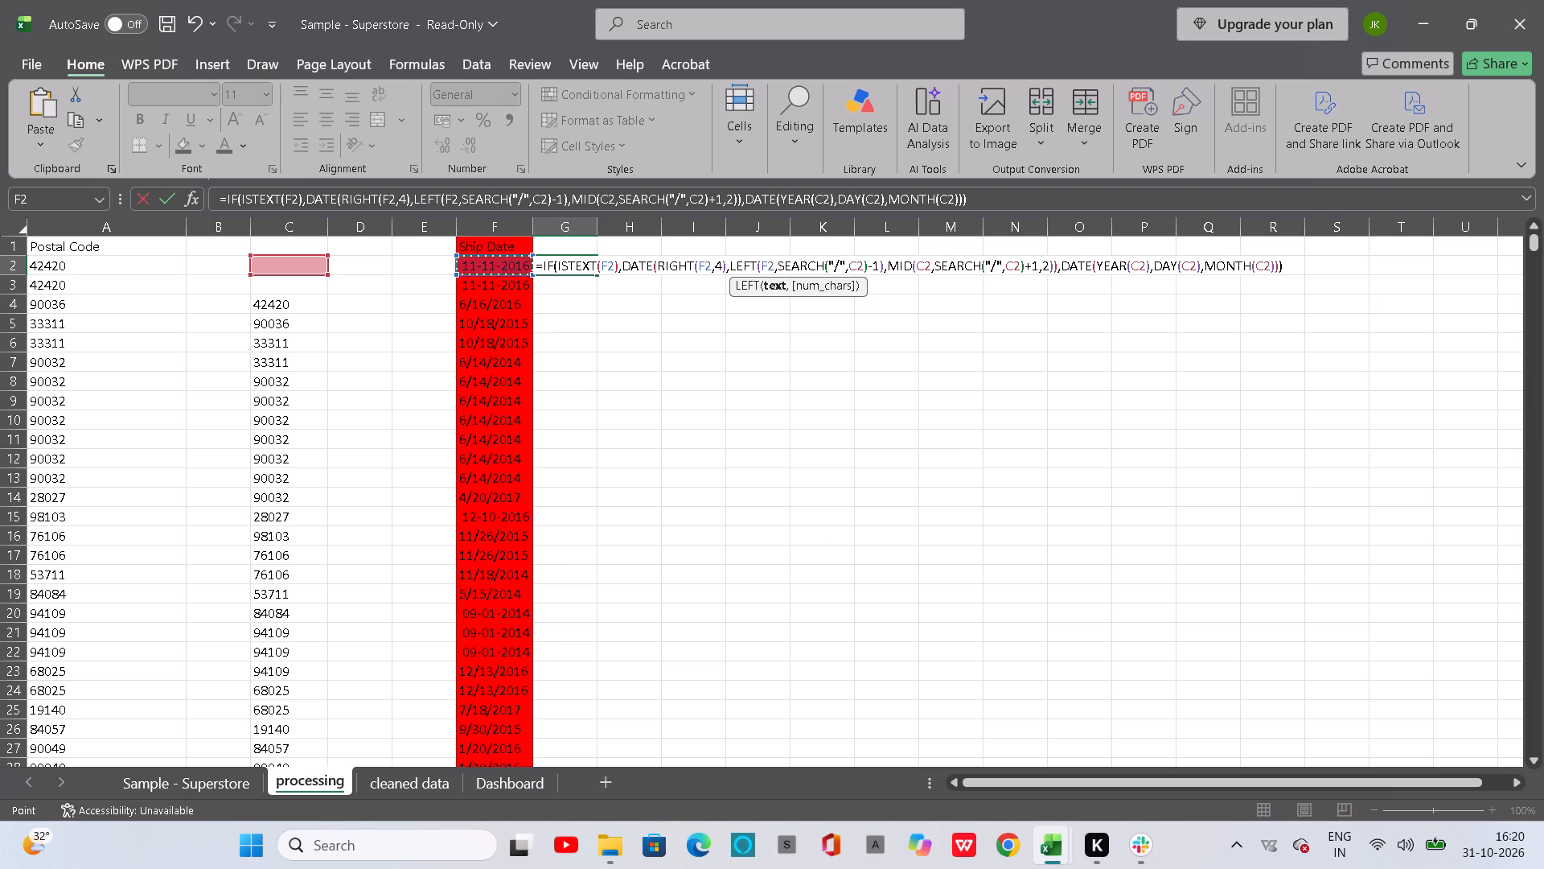
left_click(863, 269)
key("BackSpace")
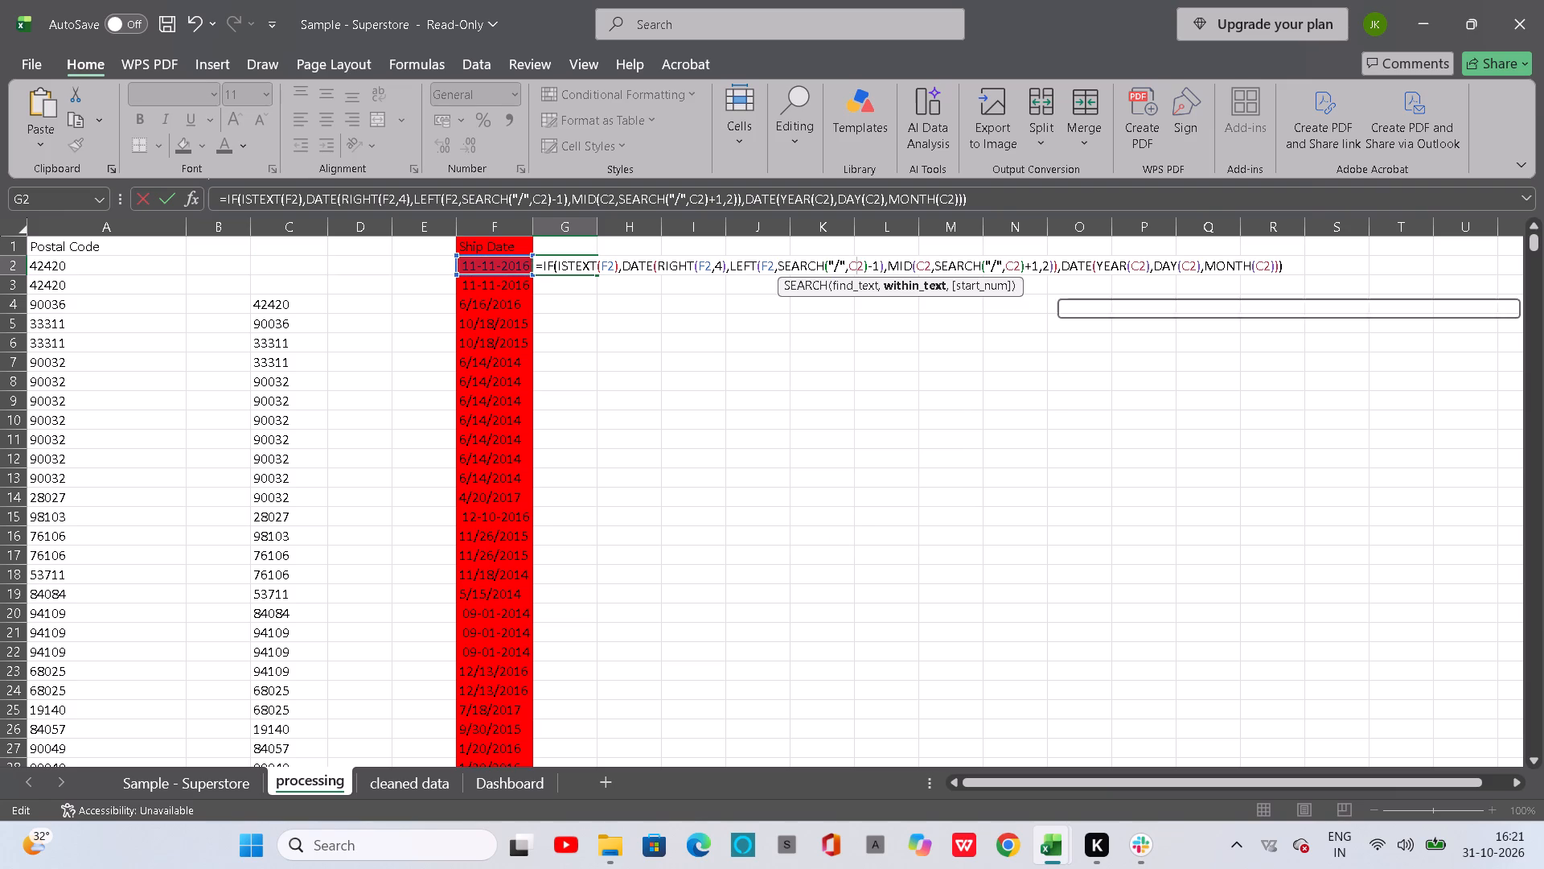
key("BackSpace")
left_click(504, 270)
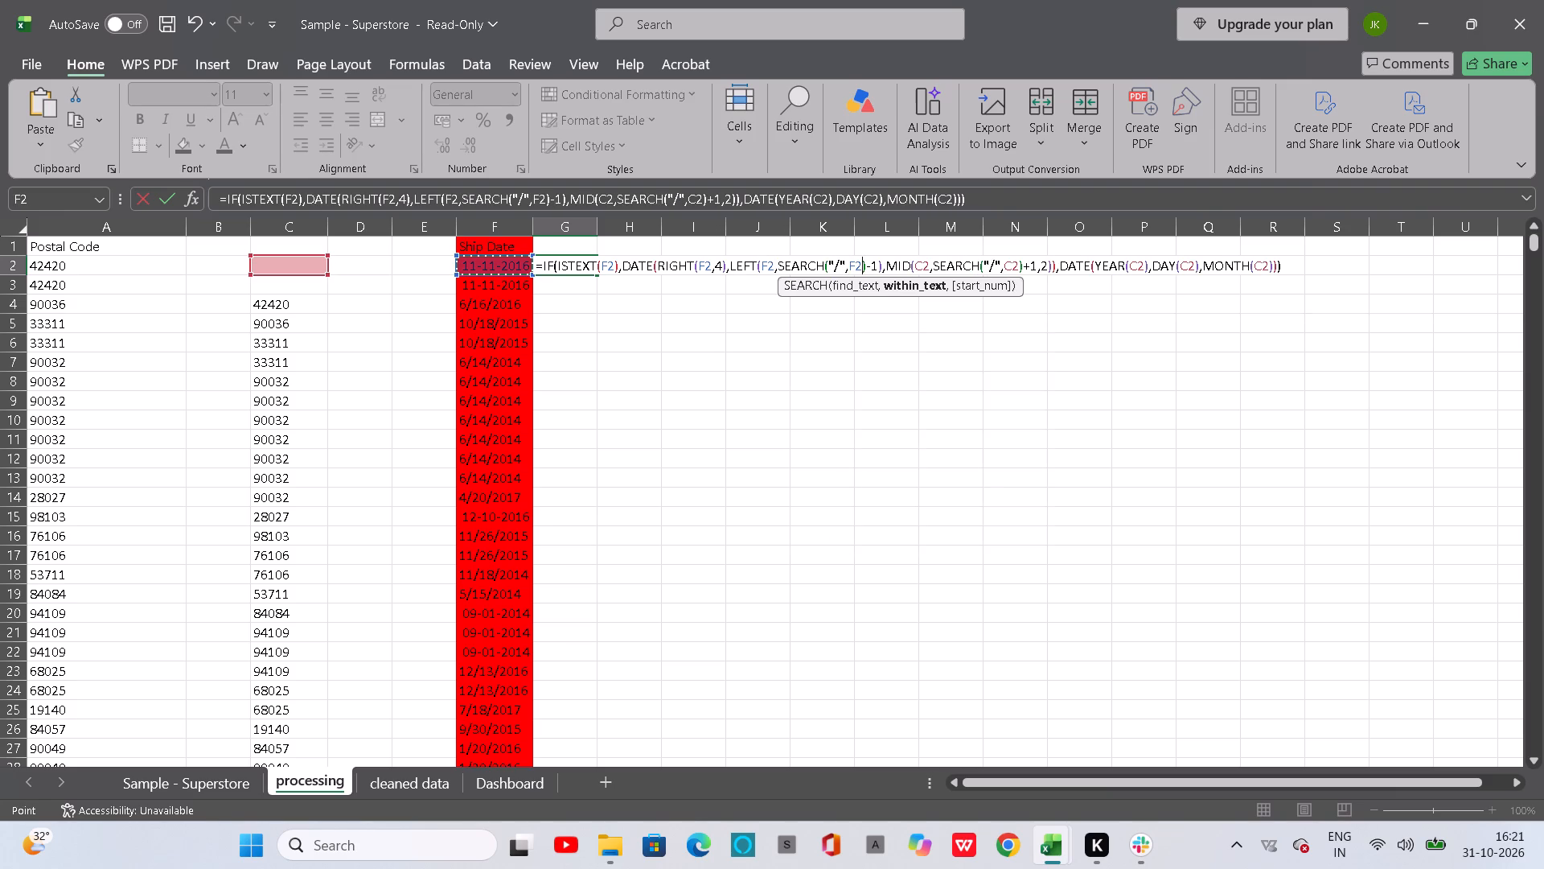
Repoint the MID function and its nested SEARCH in the G2 formula from C2 to F2.
left_click(926, 262)
key("BackSpace")
key("BackSpace")
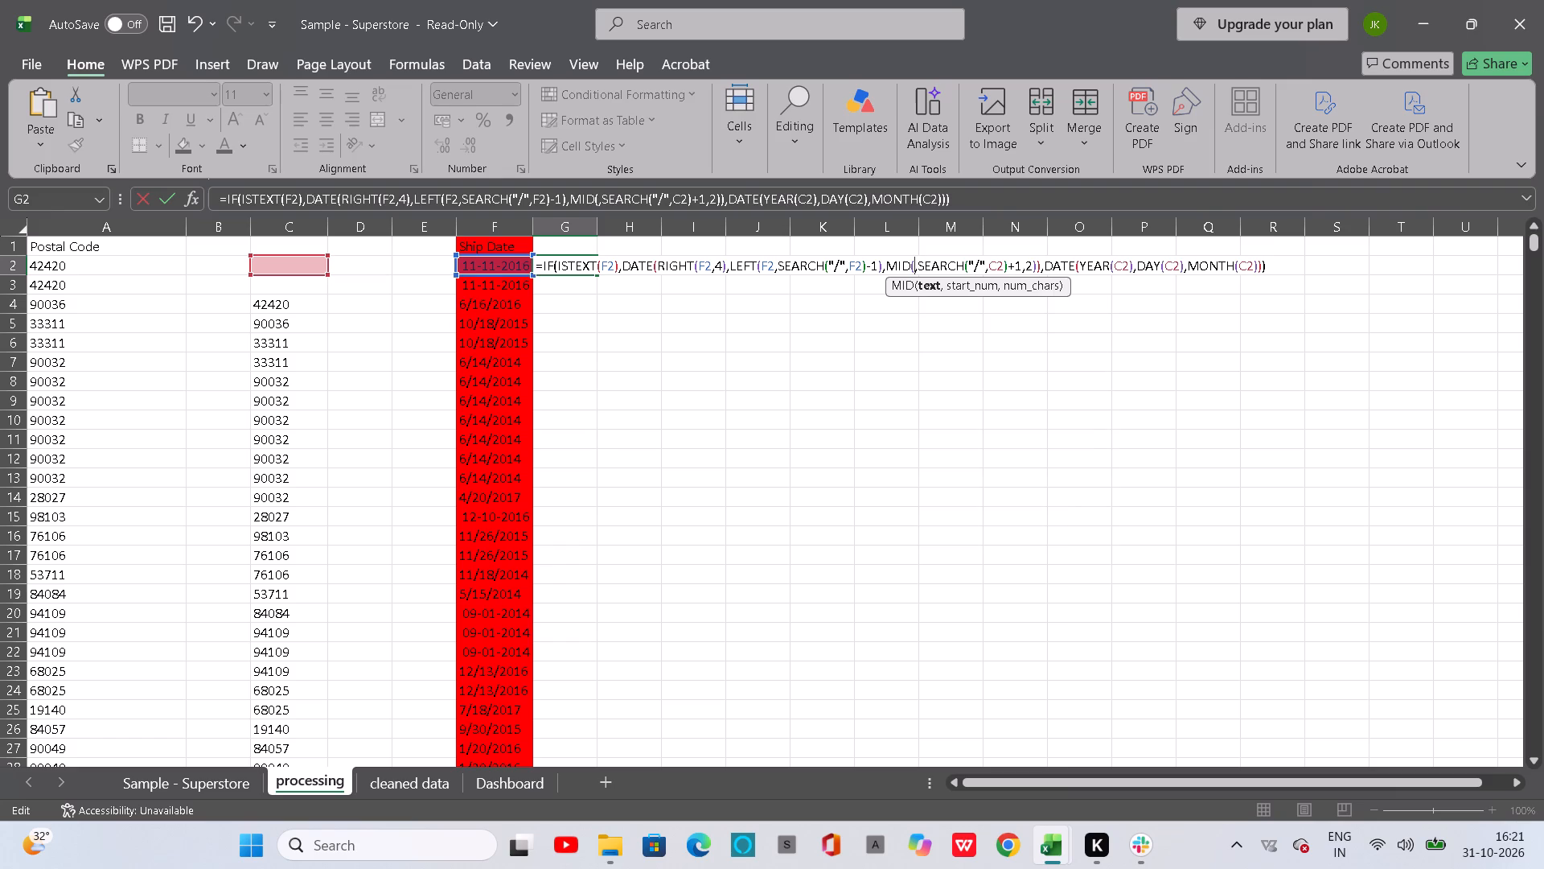
left_click(507, 266)
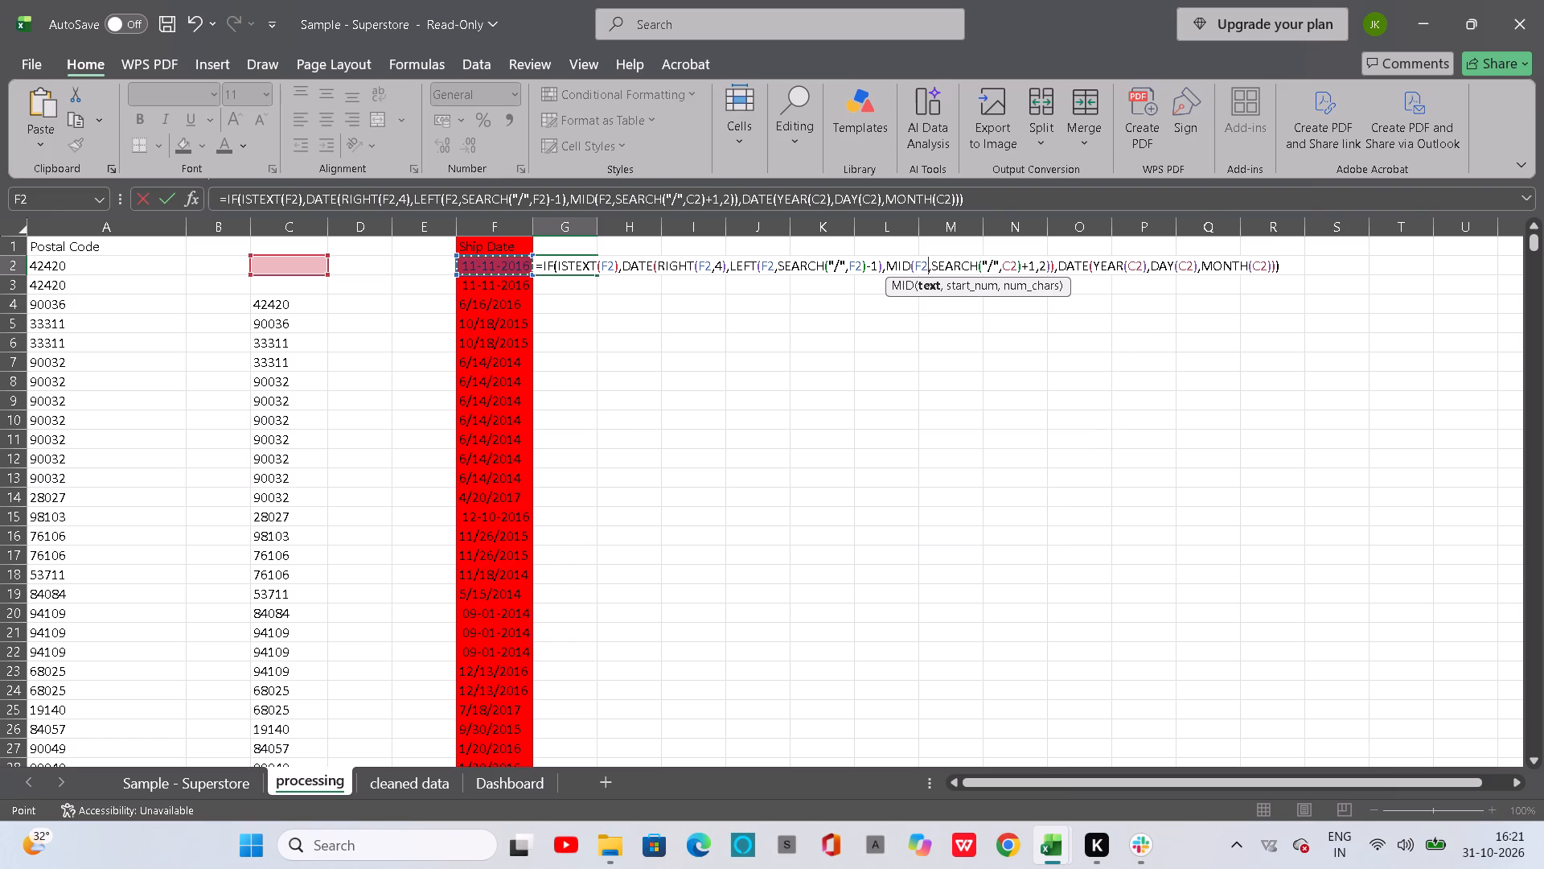
left_click(1016, 266)
key("BackSpace")
key("BackSpace")
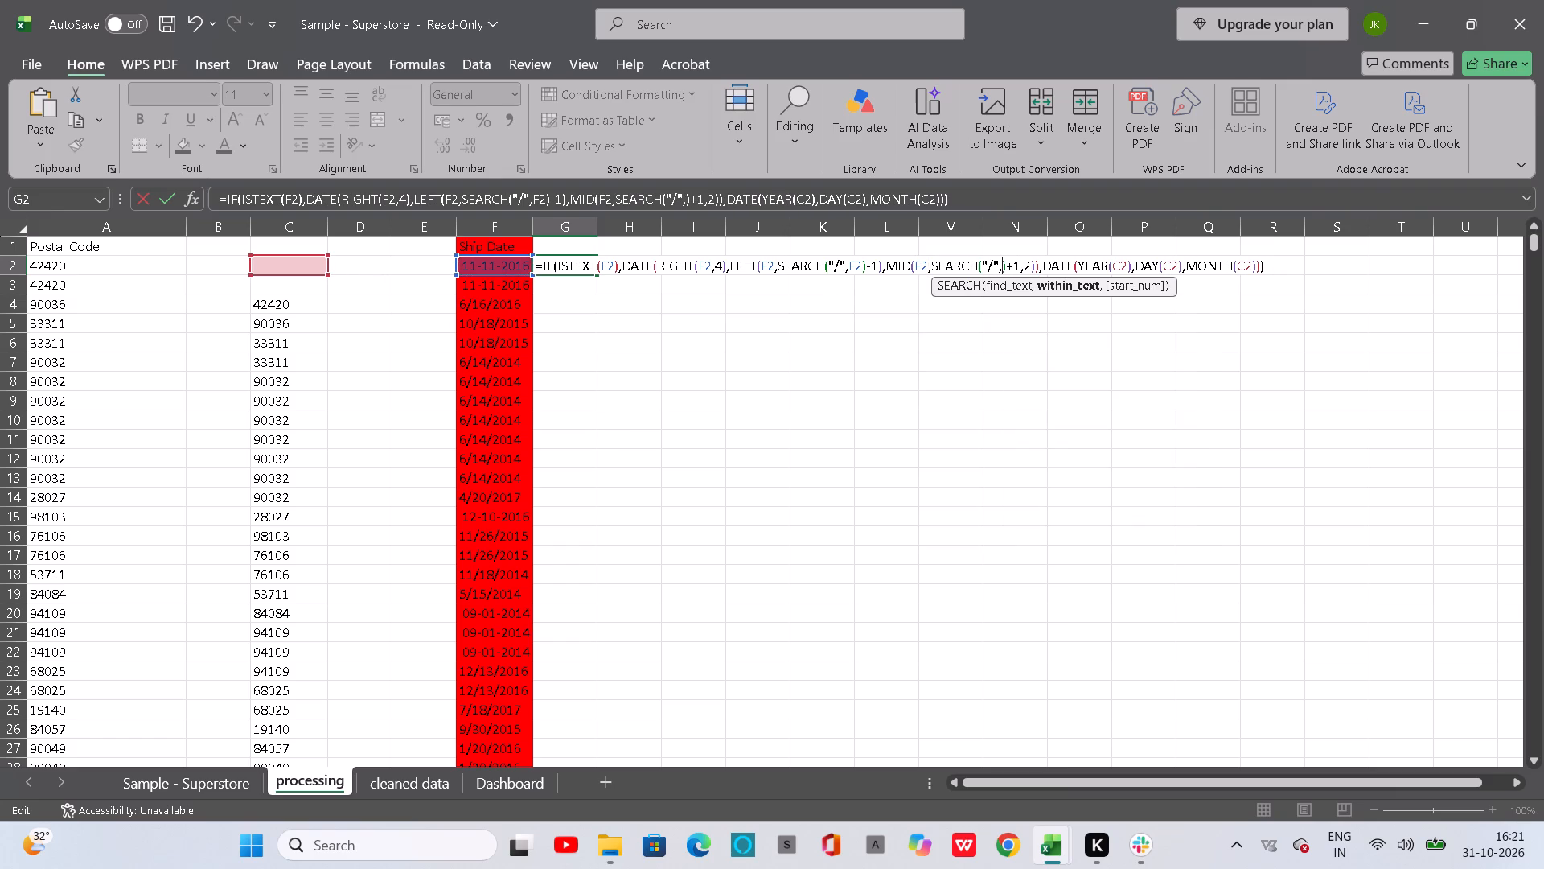
left_click(503, 268)
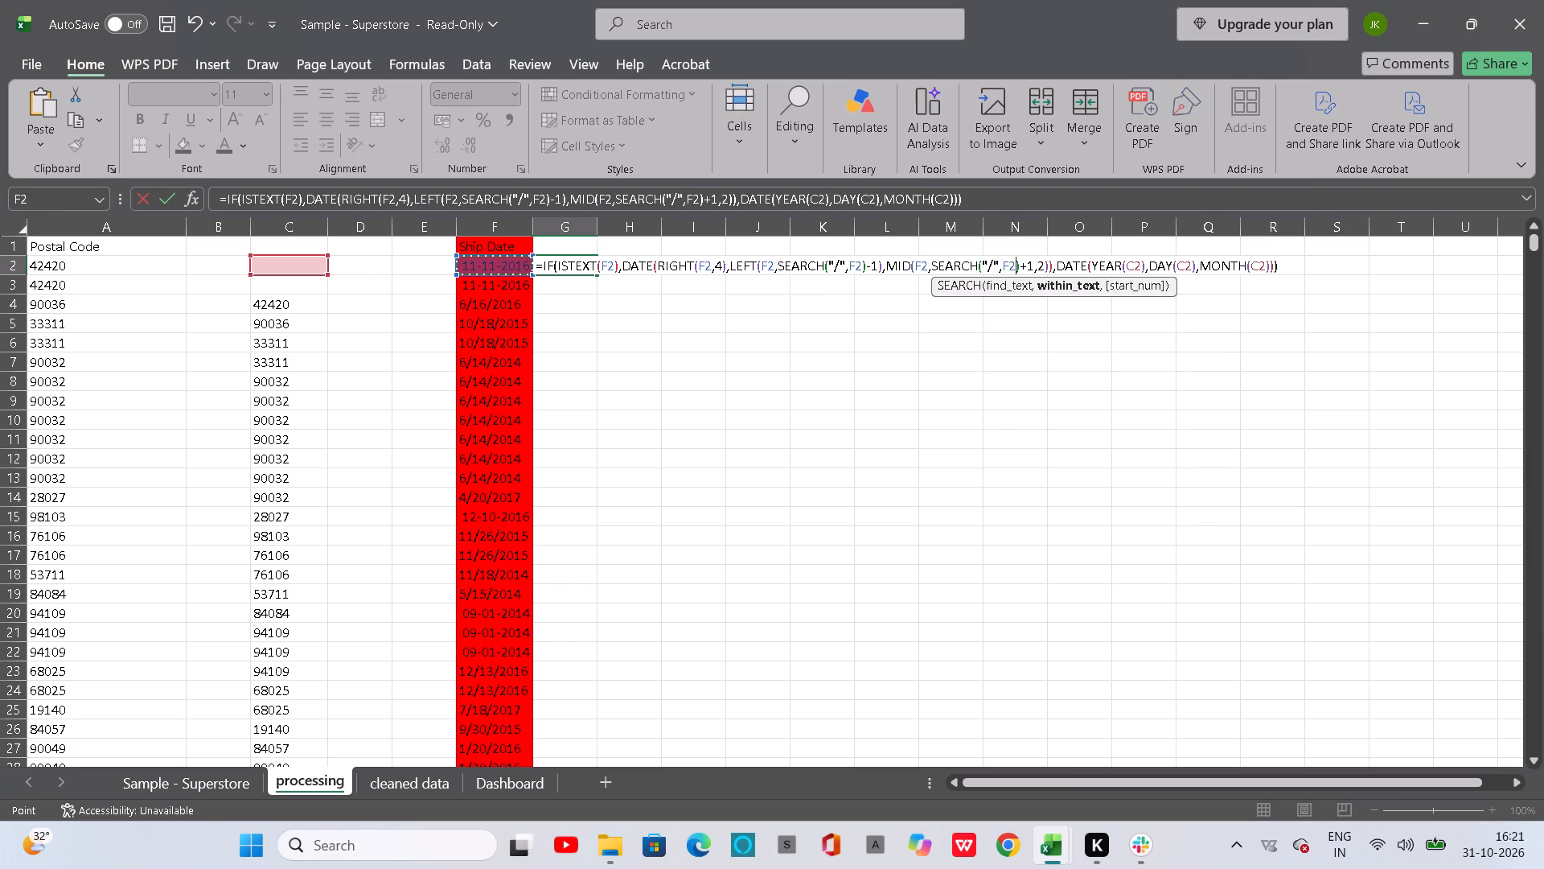
Replace C2 with F2 in the YEAR, DAY and MONTH arguments and enter the completed formula in G2.
left_click(1139, 269)
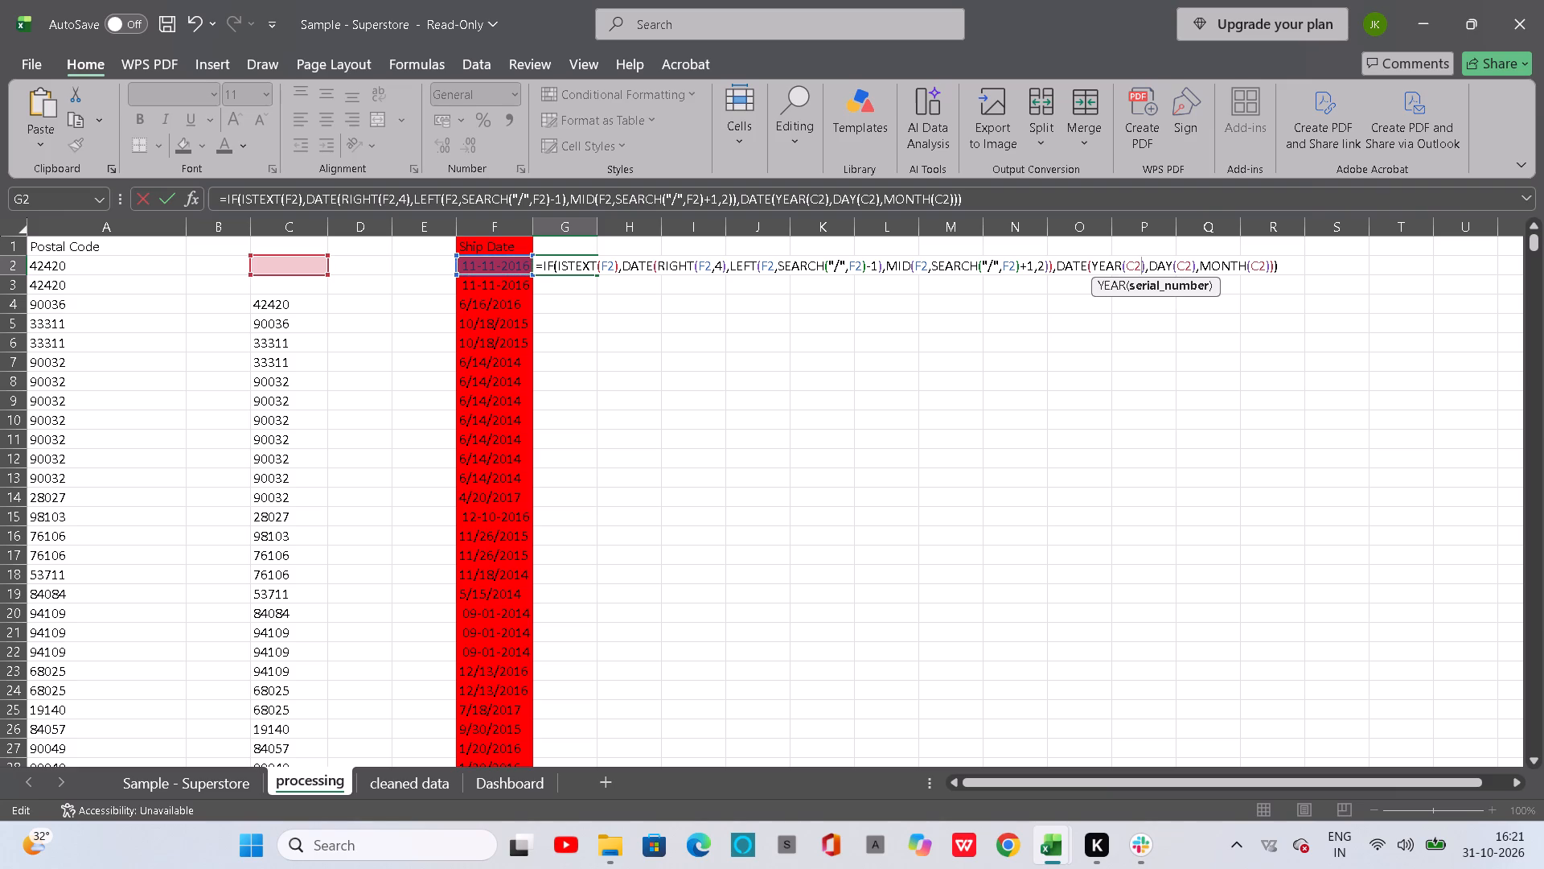
key("BackSpace")
key("BackSpace")
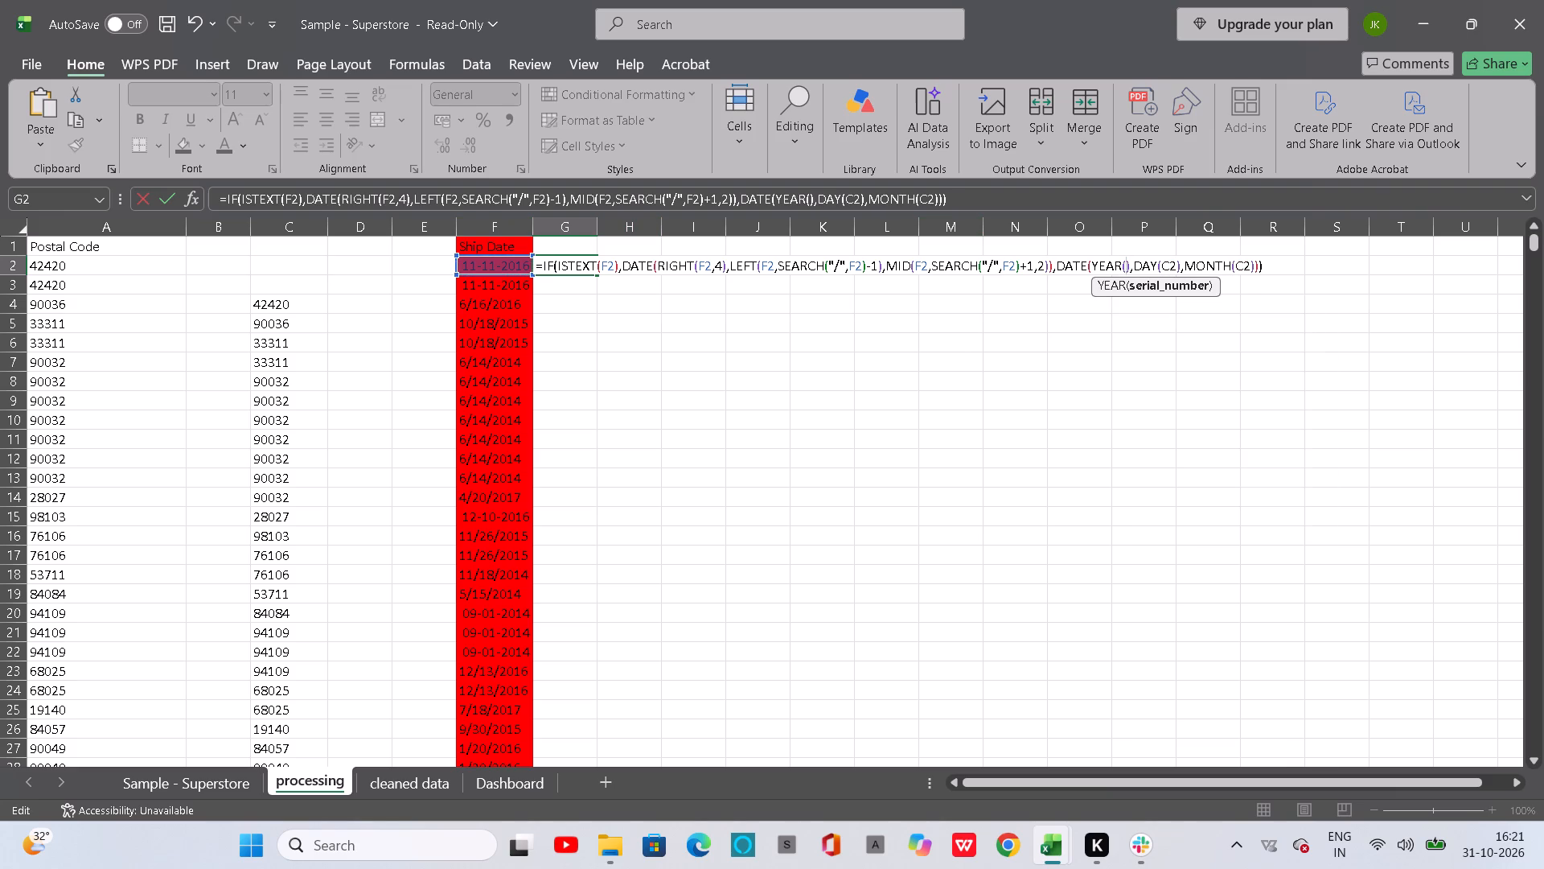
left_click(515, 270)
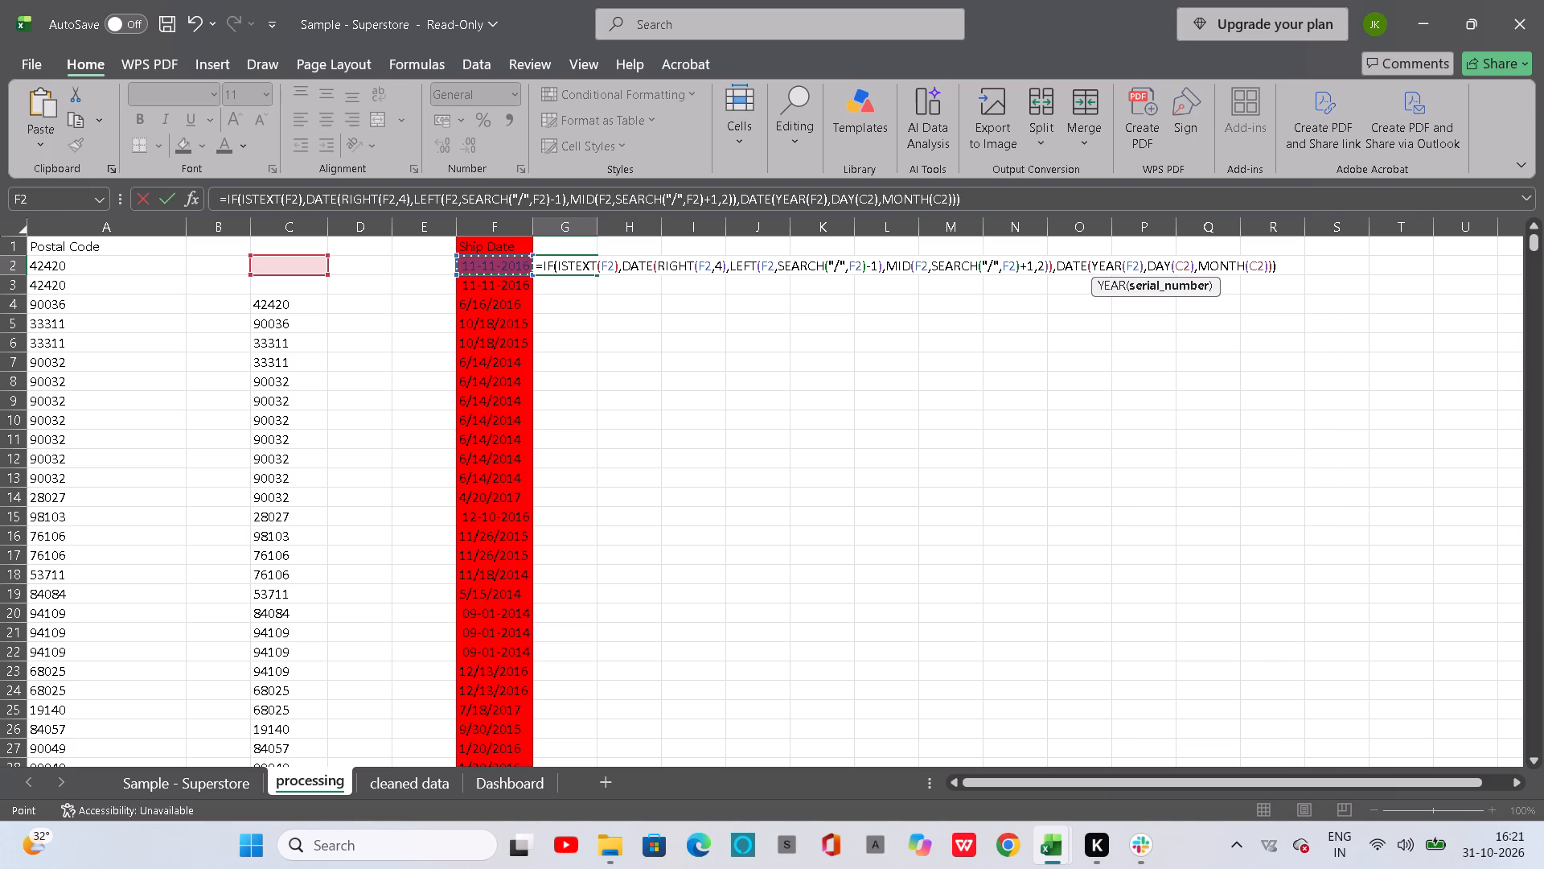
left_click(1193, 265)
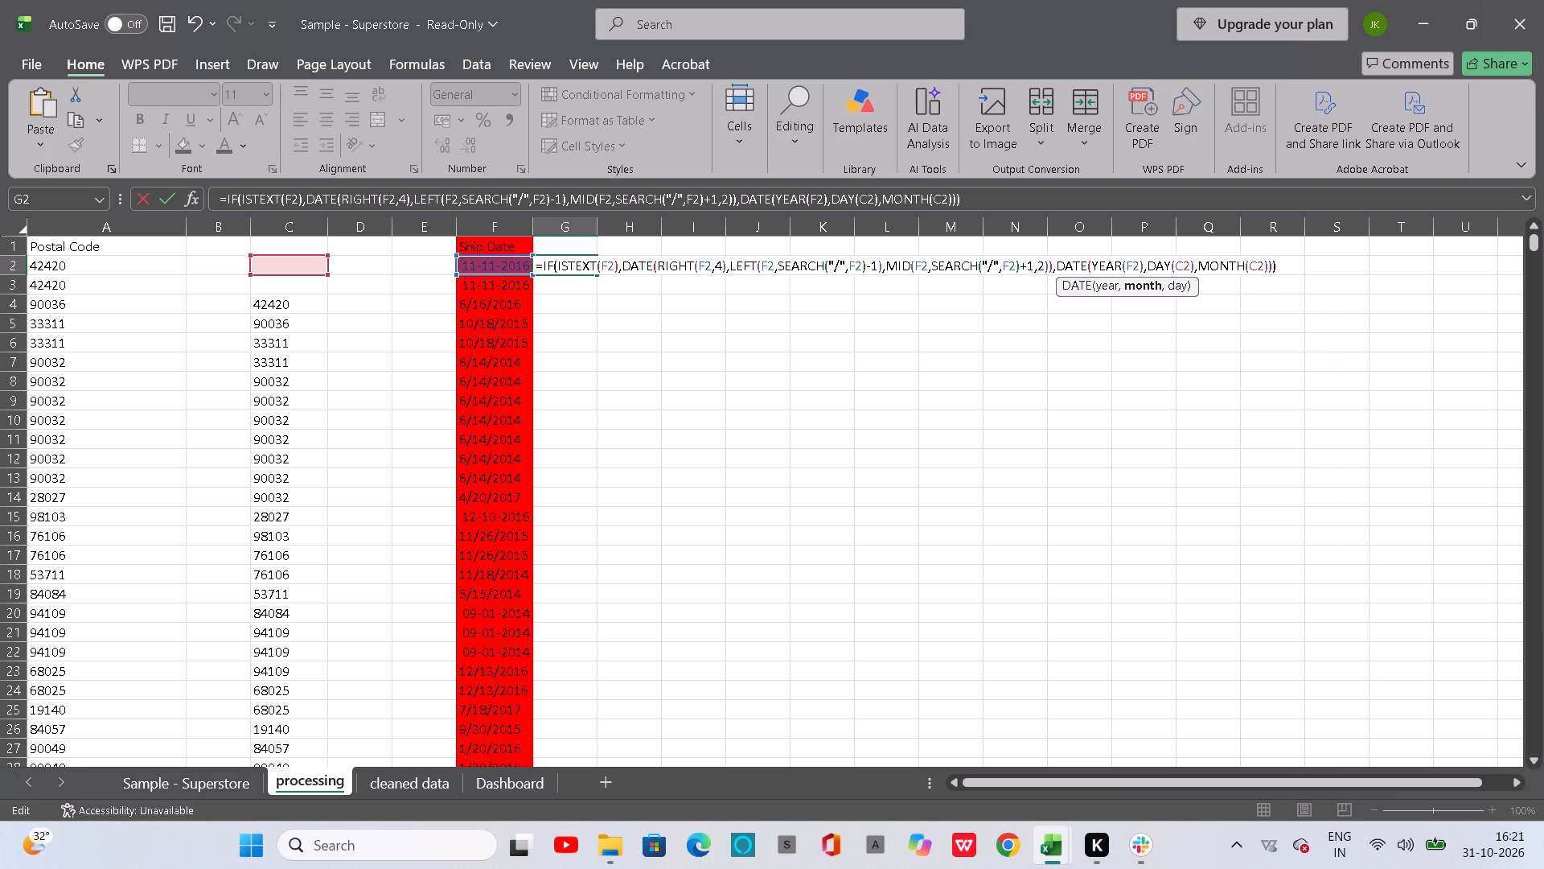
left_click(1189, 266)
key("BackSpace")
key("BackSpace")
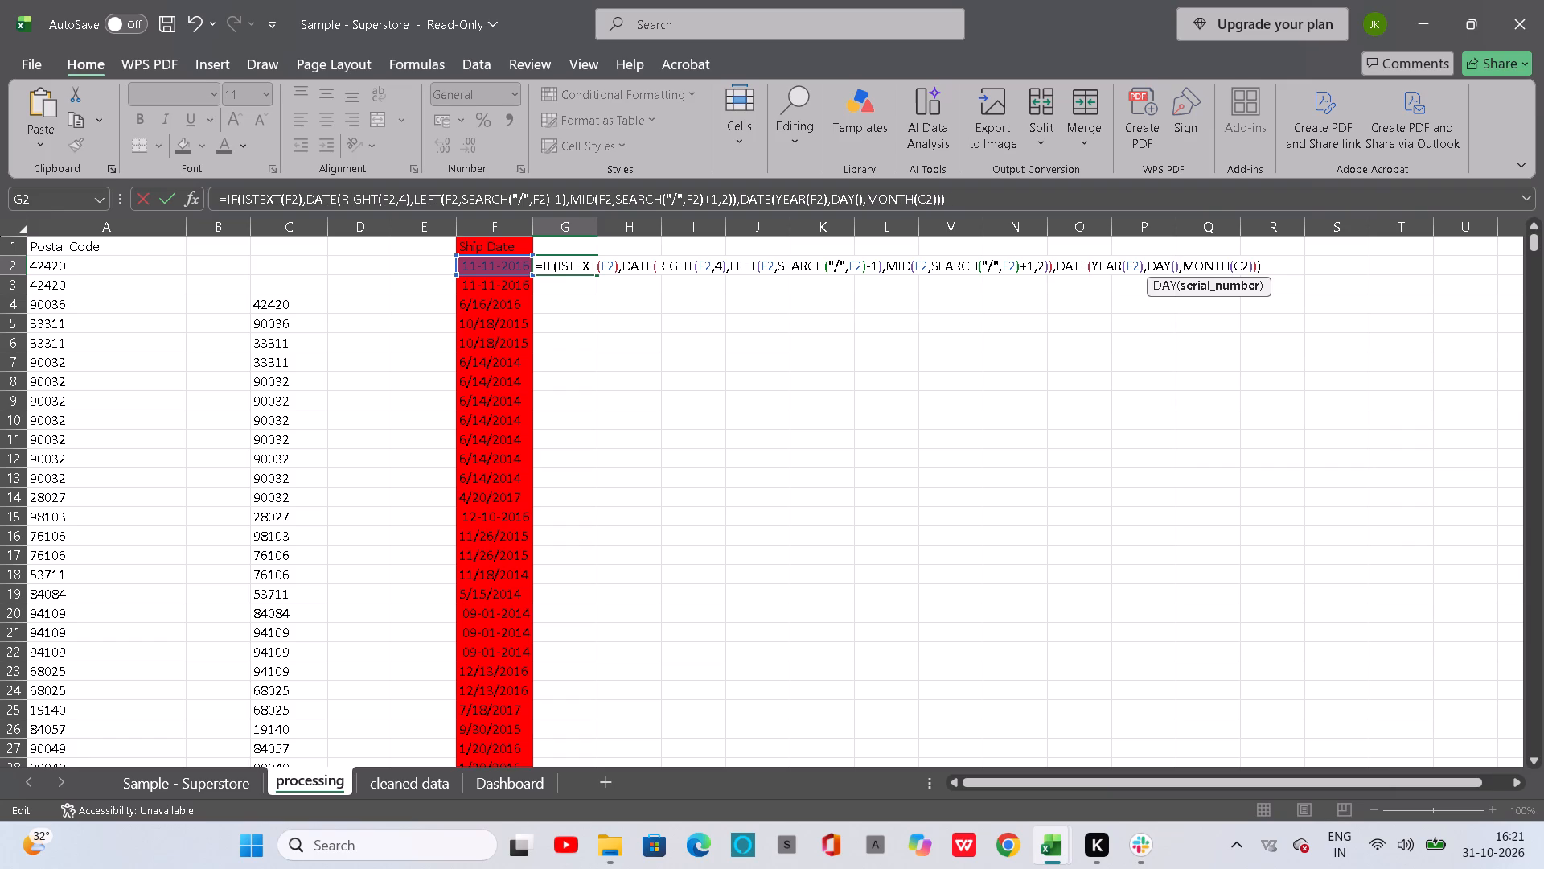
left_click(515, 265)
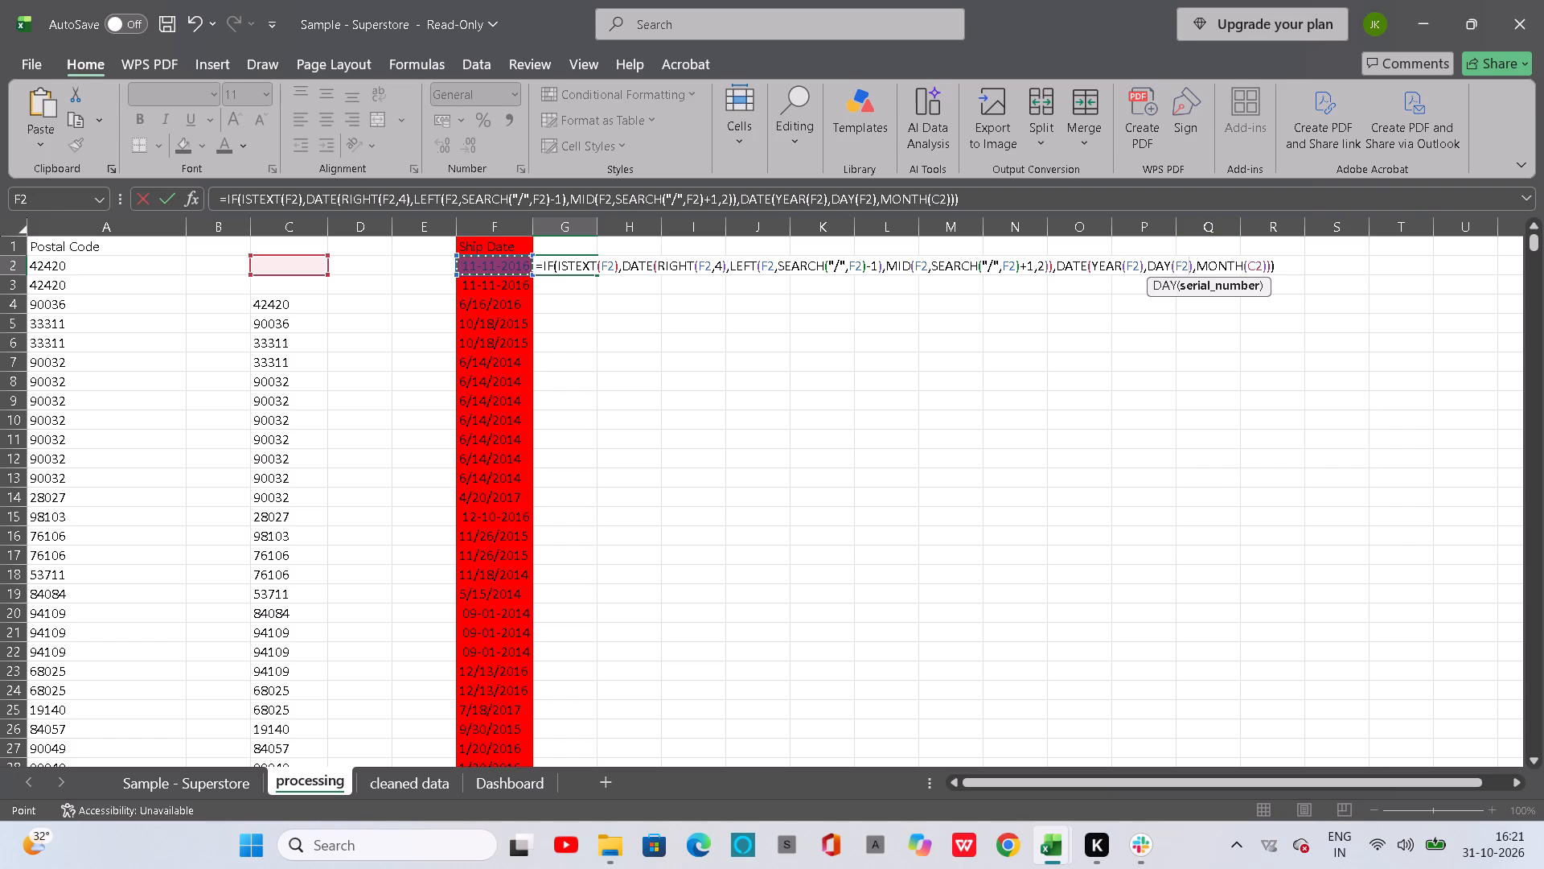
left_click(1263, 270)
key("BackSpace")
key("BackSpace")
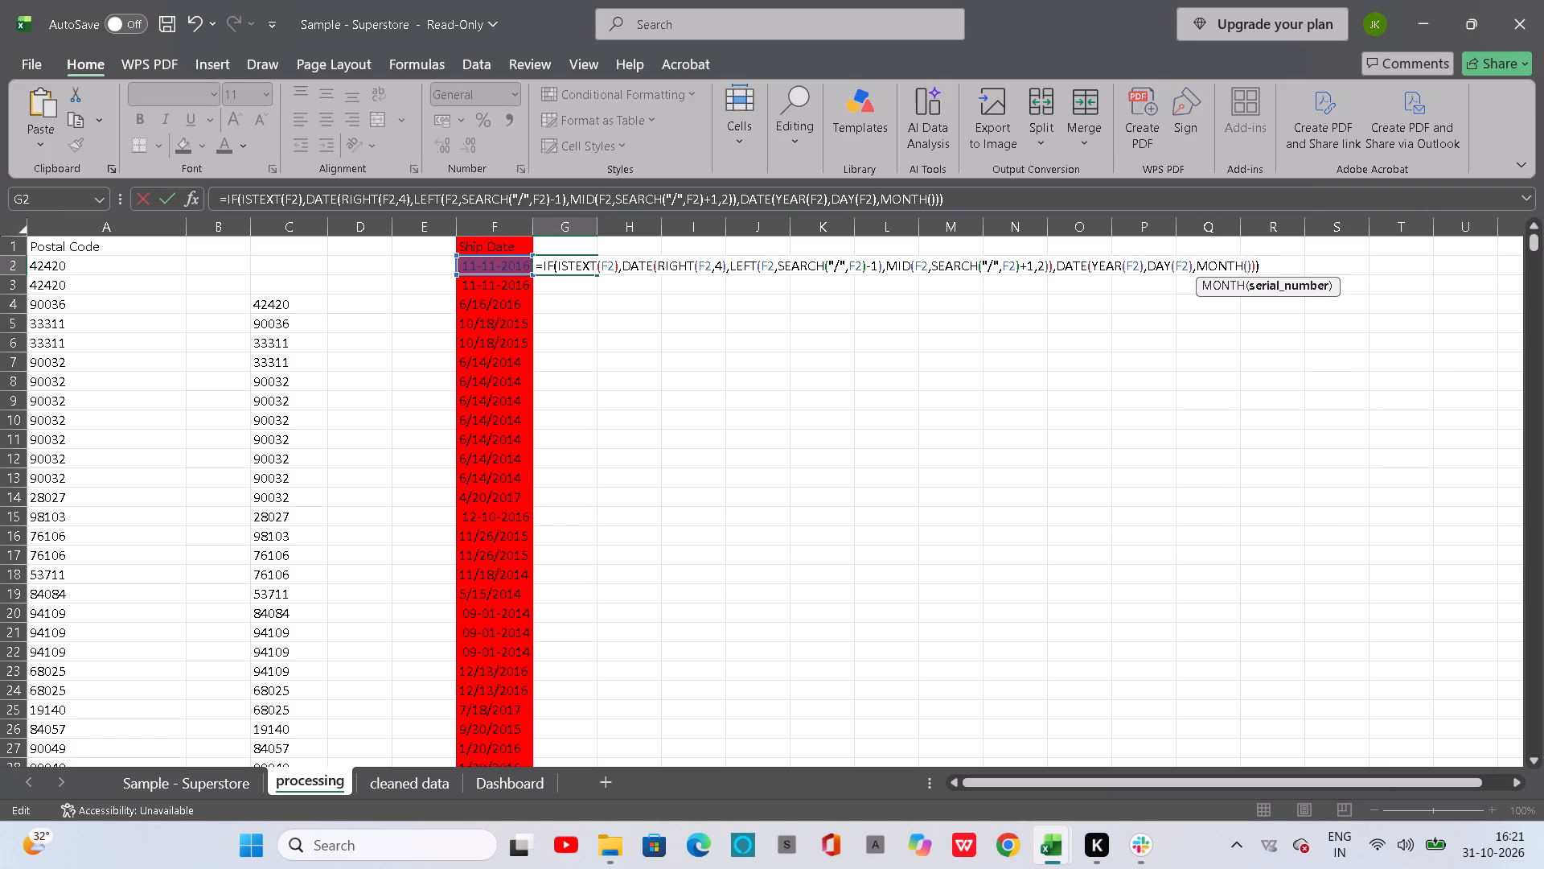
left_click(499, 262)
left_click(1285, 267)
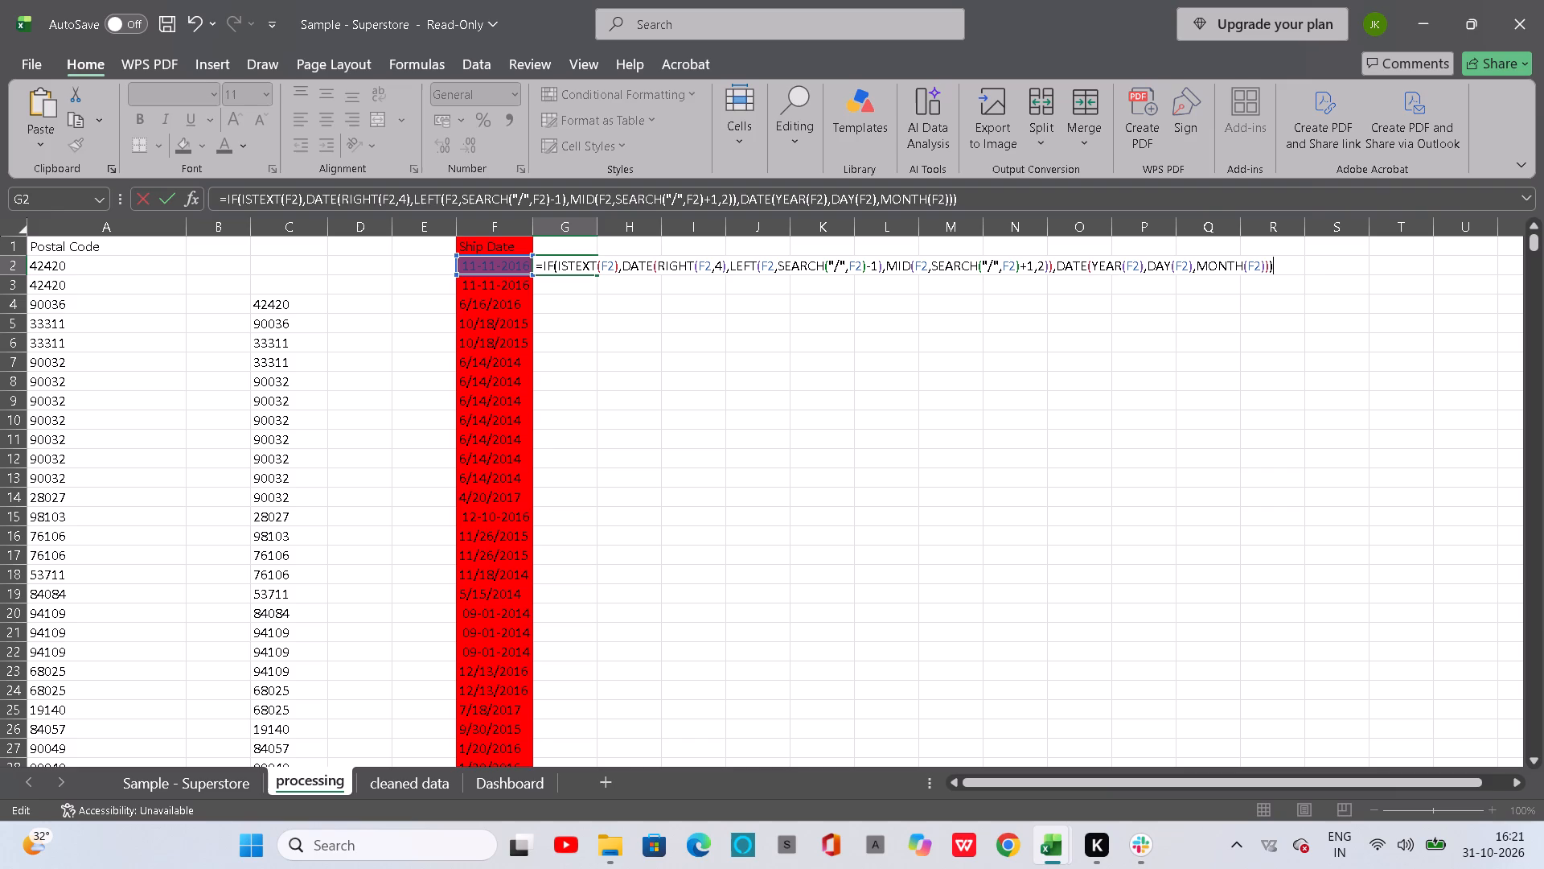
key("Return")
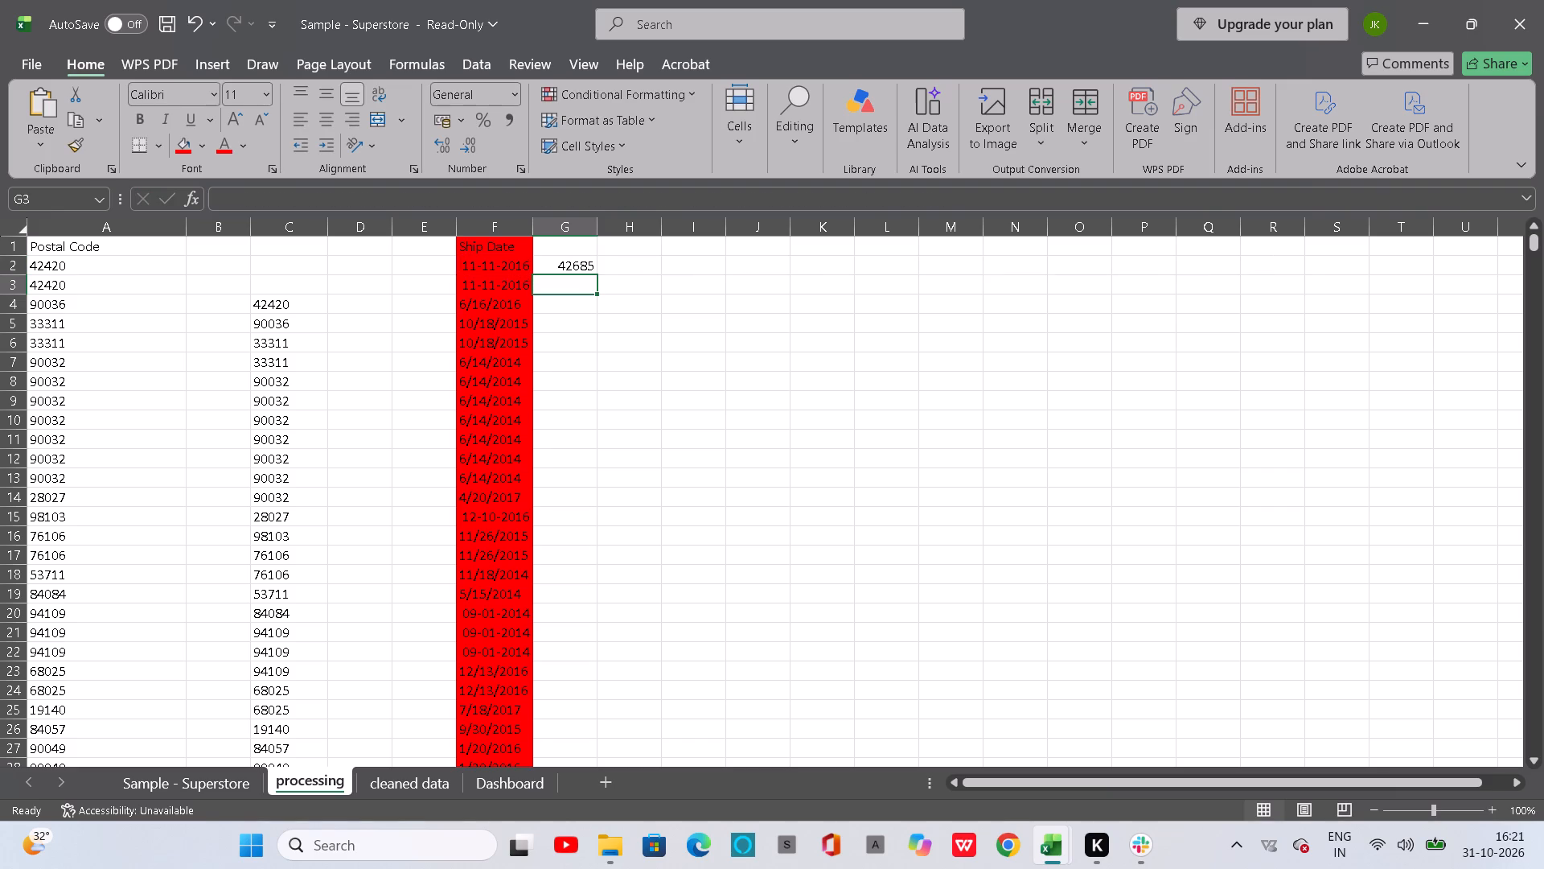
Apply the Long Date number format to cell G3.
left_click(517, 89)
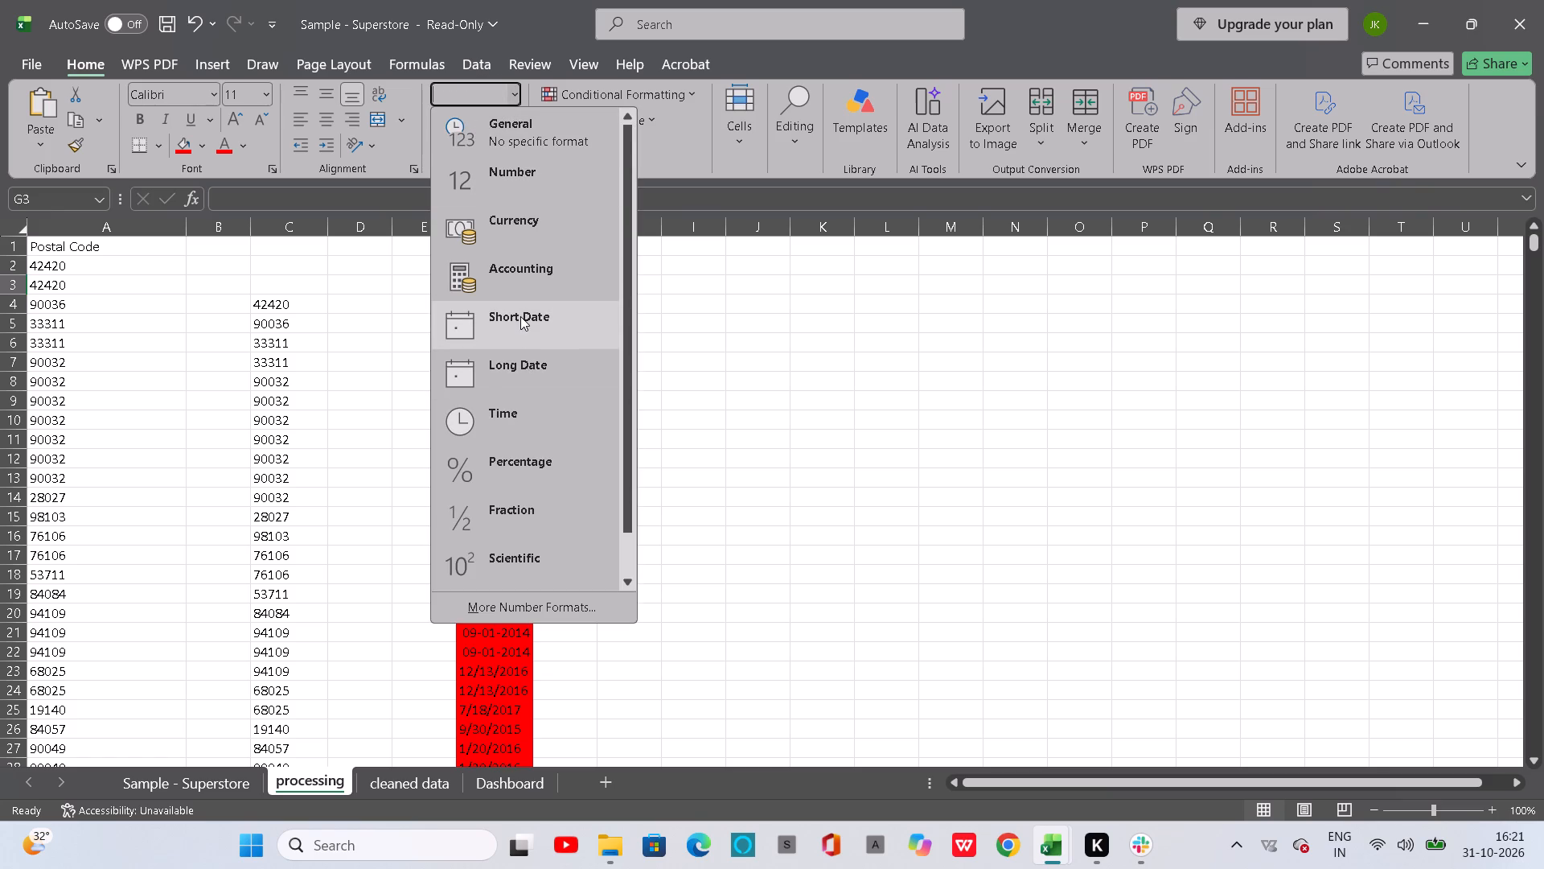
left_click(527, 358)
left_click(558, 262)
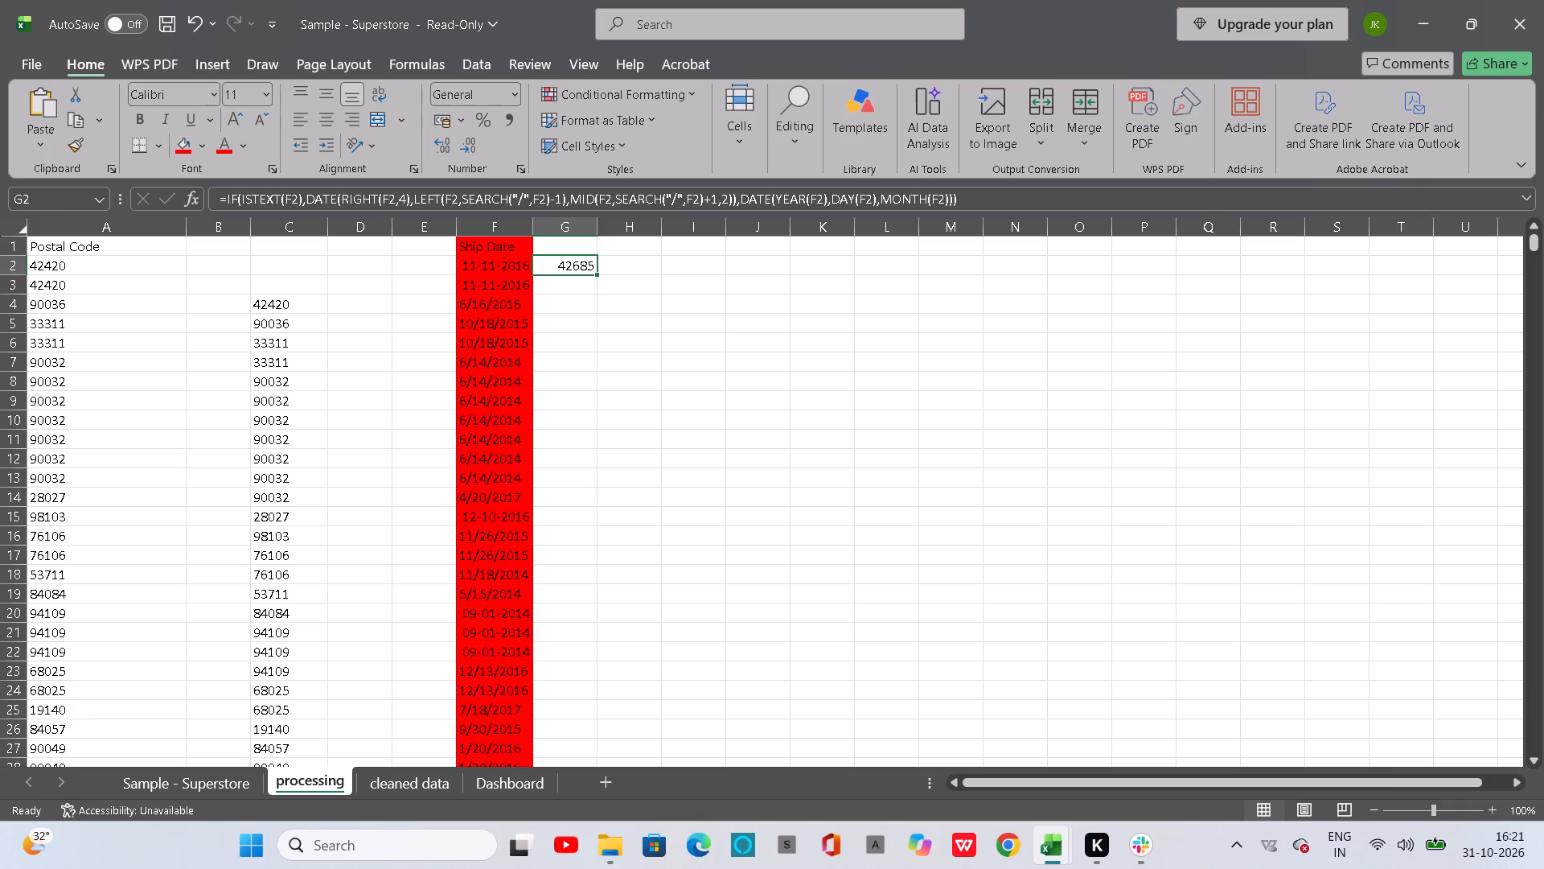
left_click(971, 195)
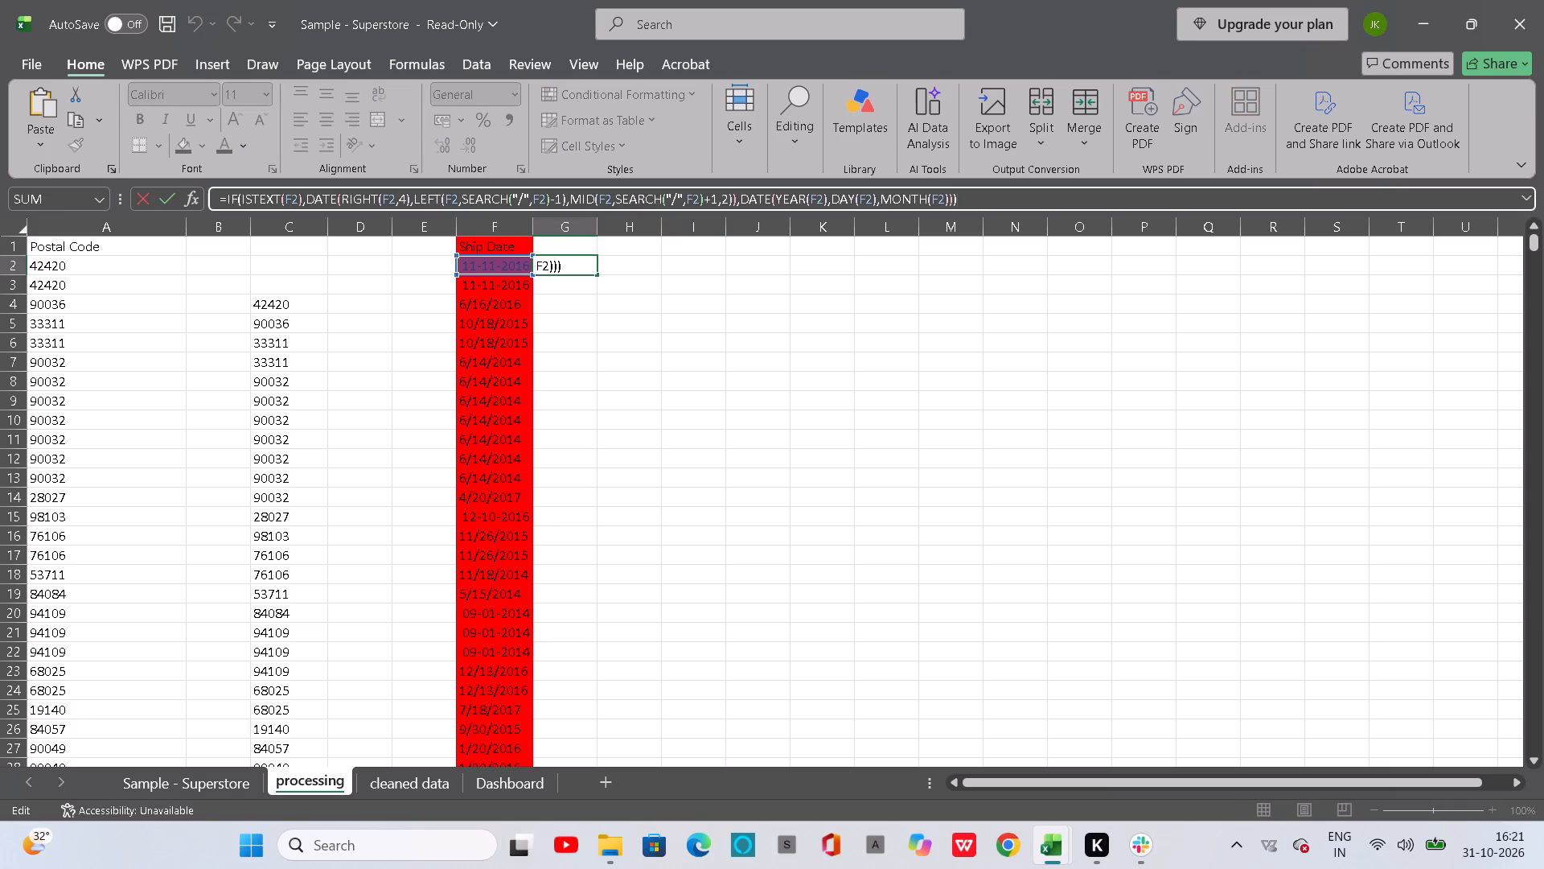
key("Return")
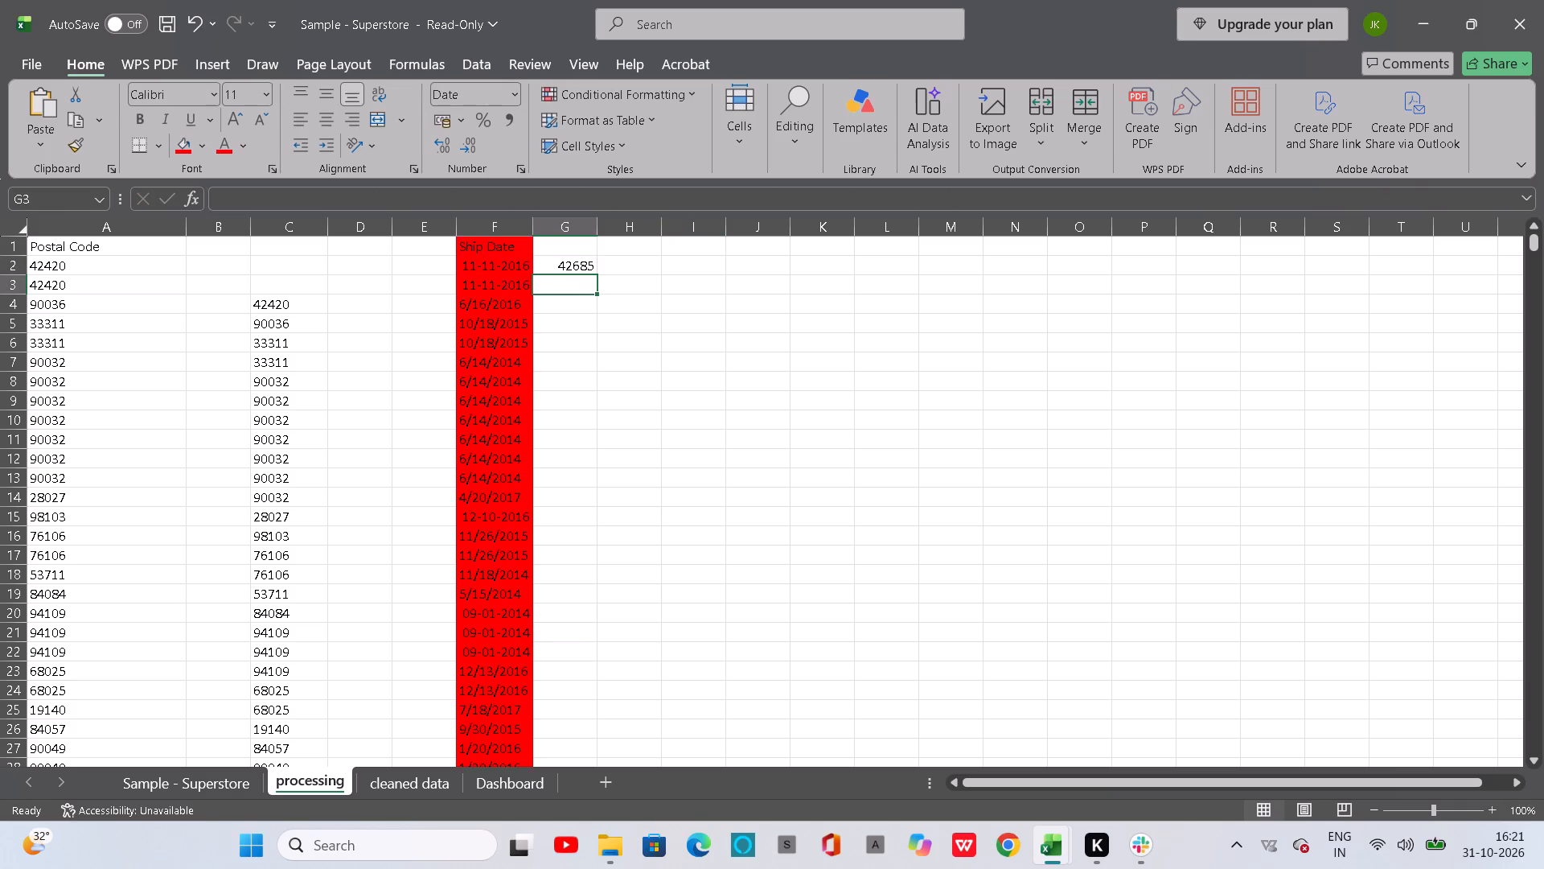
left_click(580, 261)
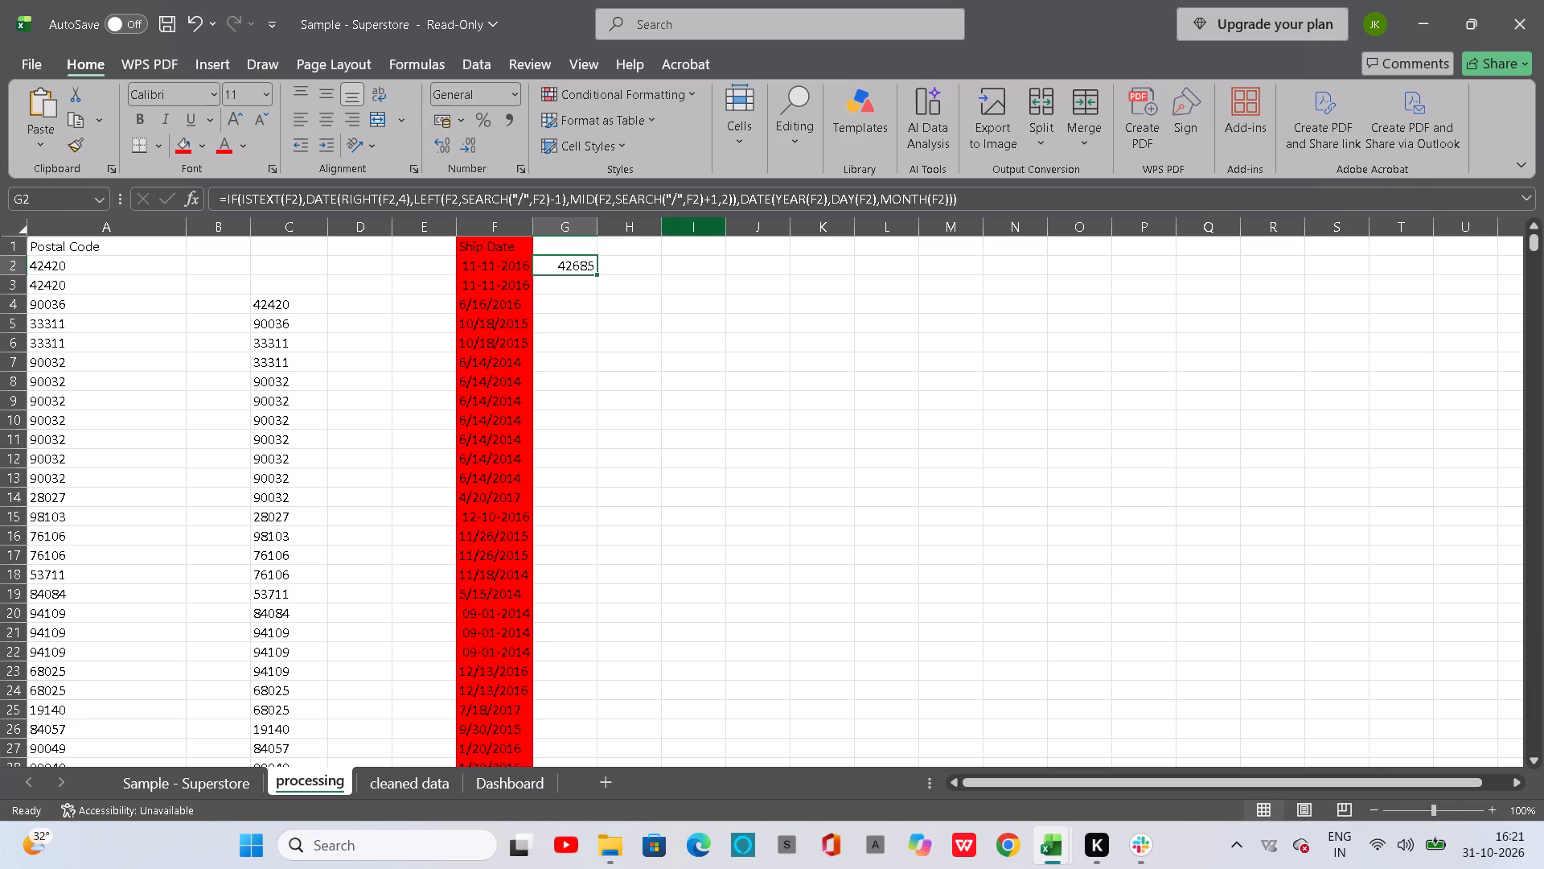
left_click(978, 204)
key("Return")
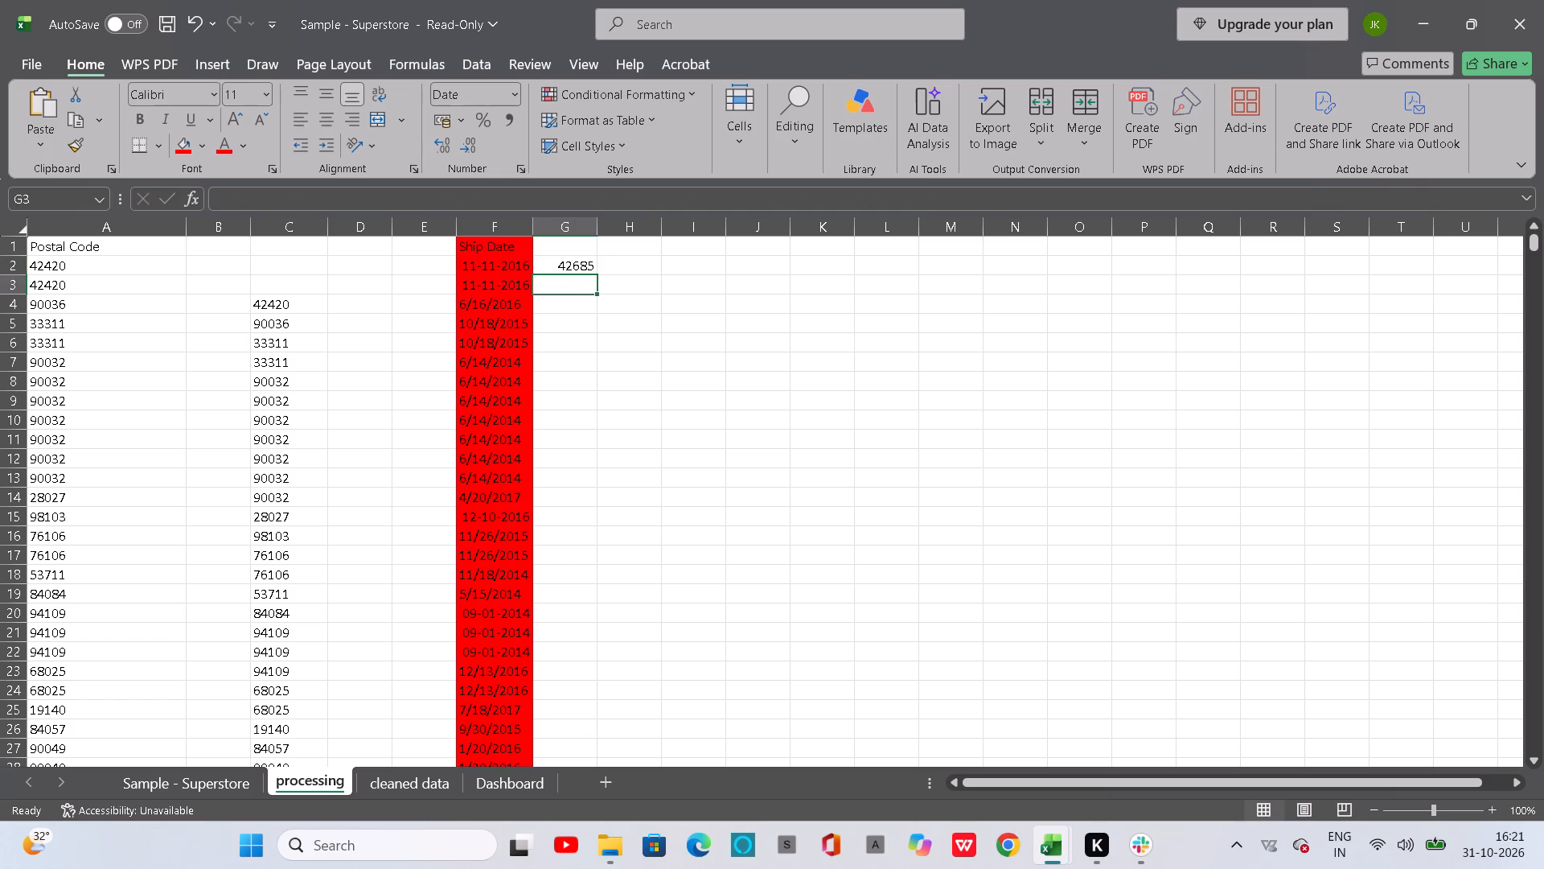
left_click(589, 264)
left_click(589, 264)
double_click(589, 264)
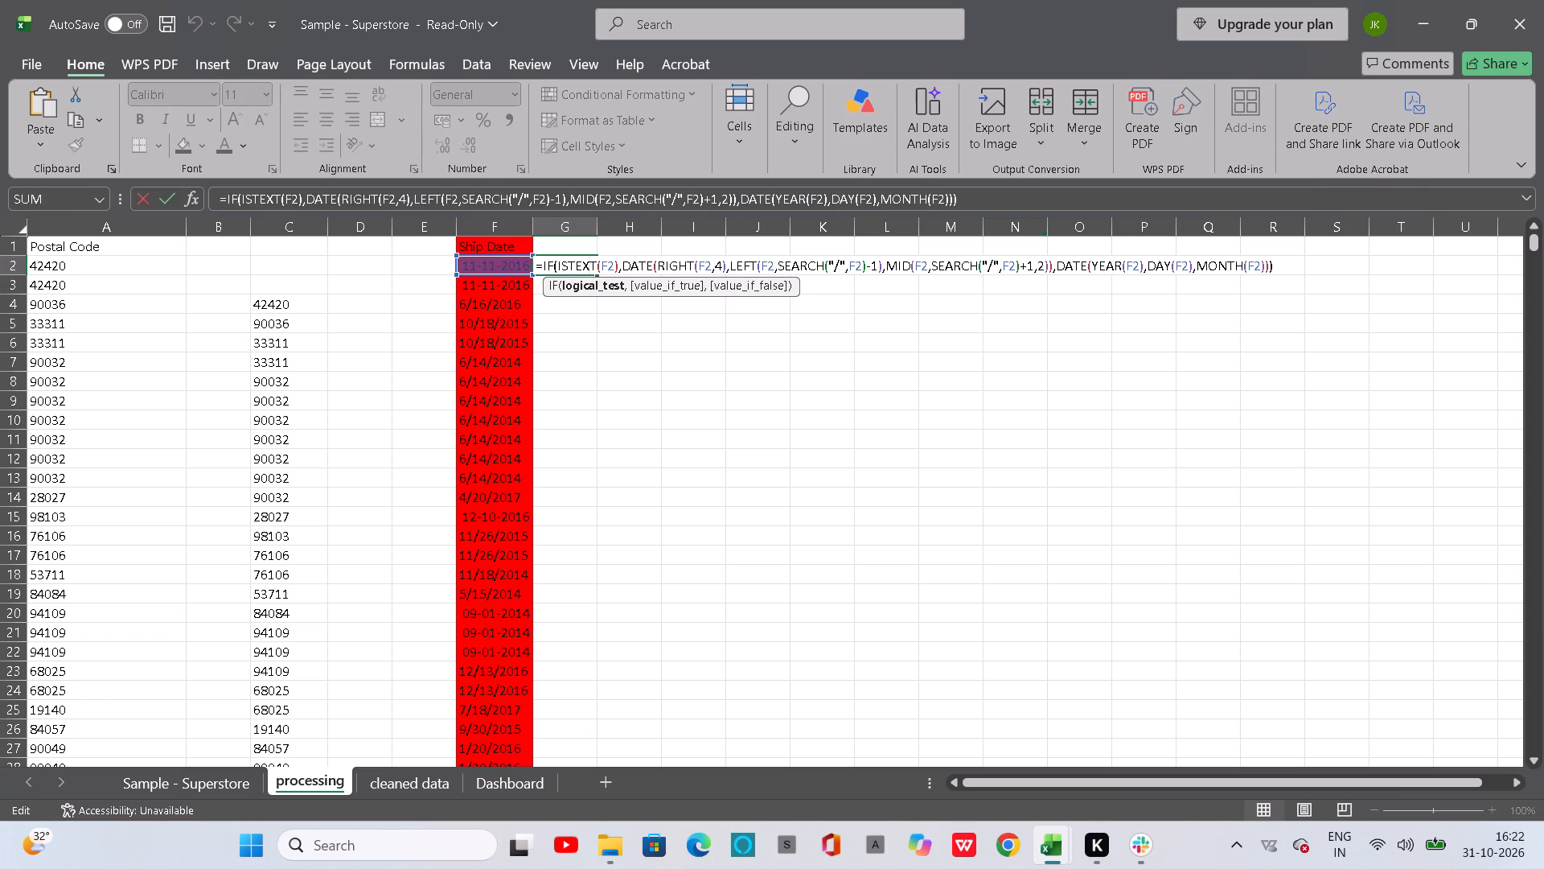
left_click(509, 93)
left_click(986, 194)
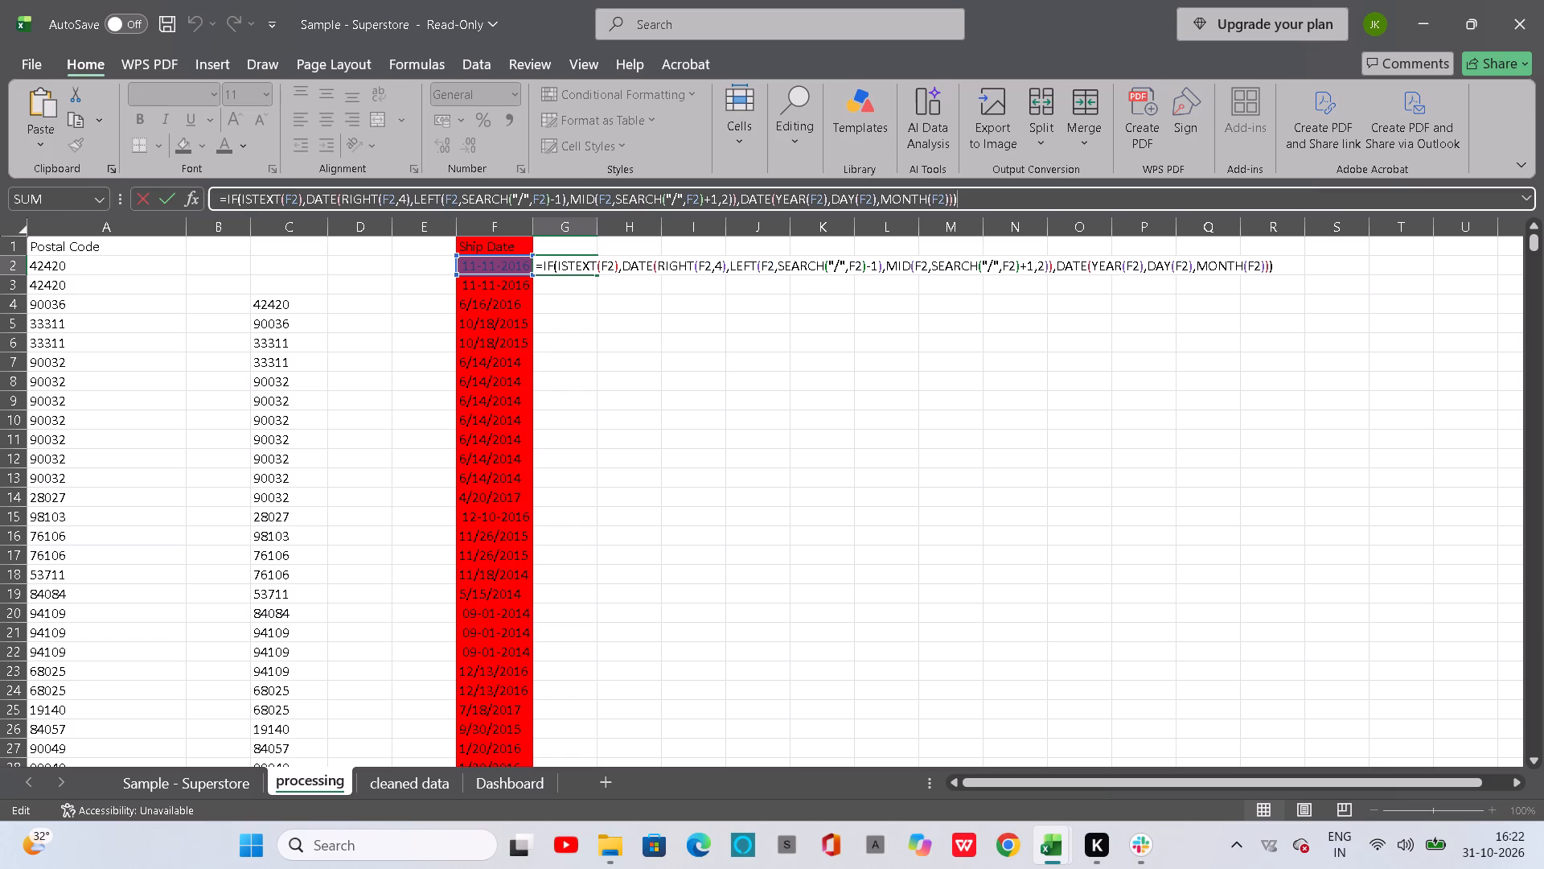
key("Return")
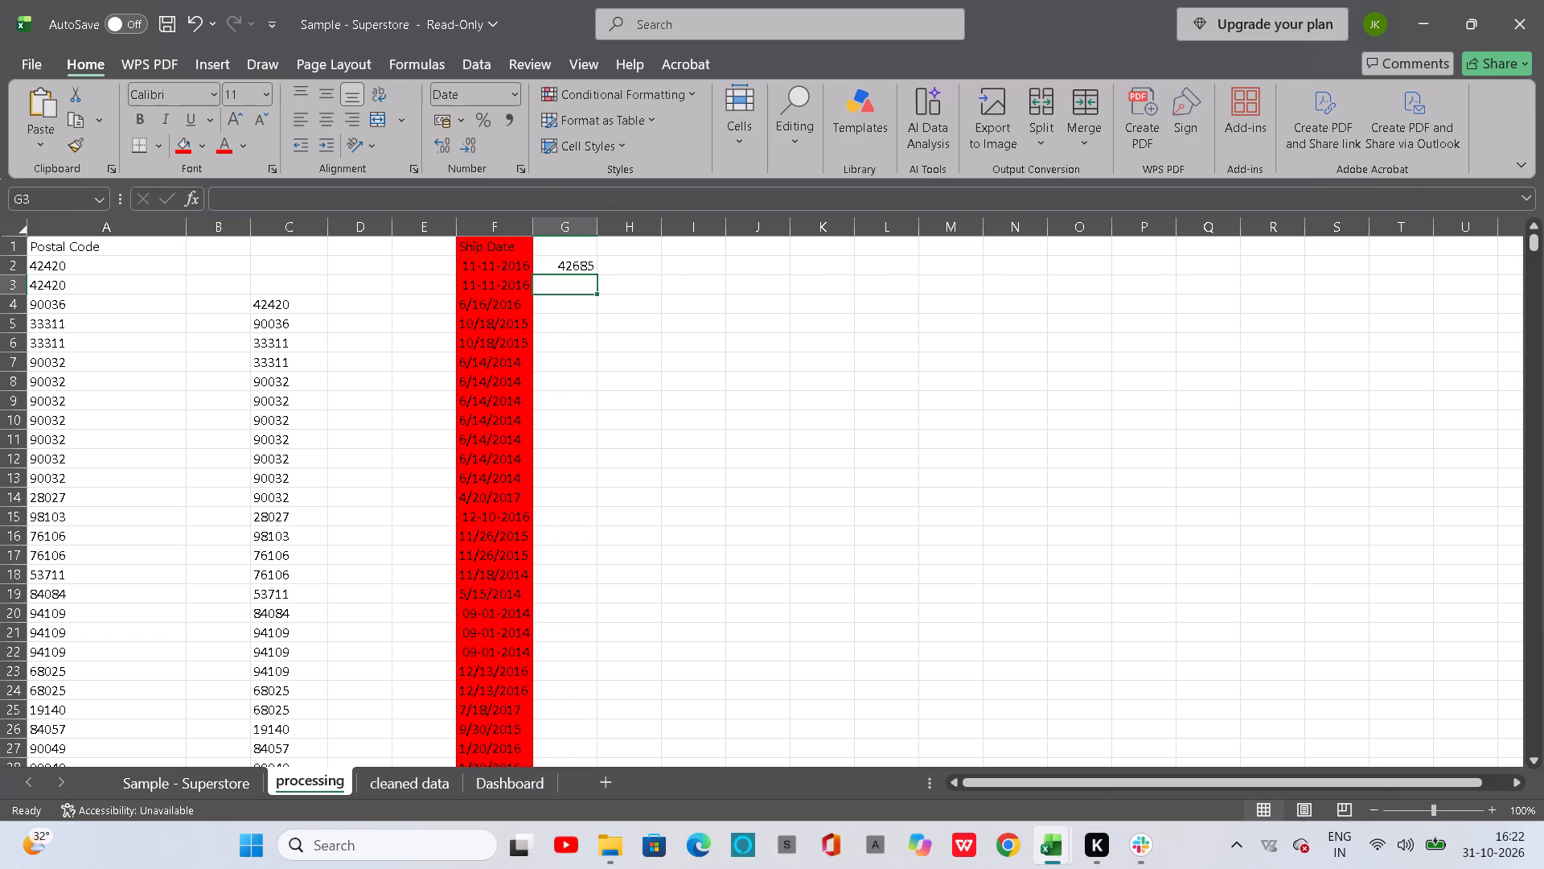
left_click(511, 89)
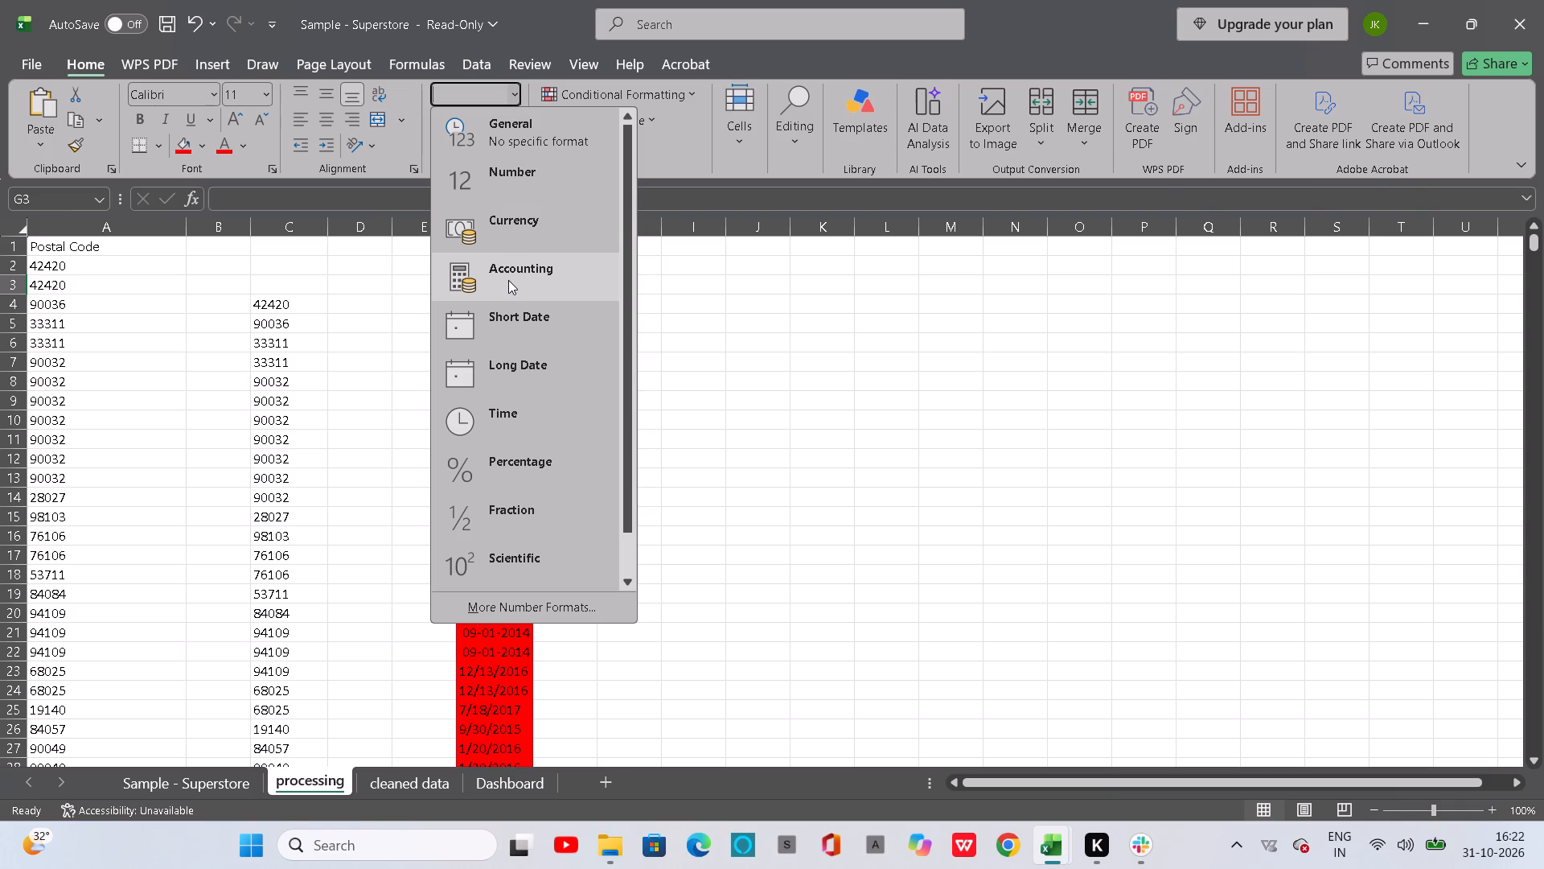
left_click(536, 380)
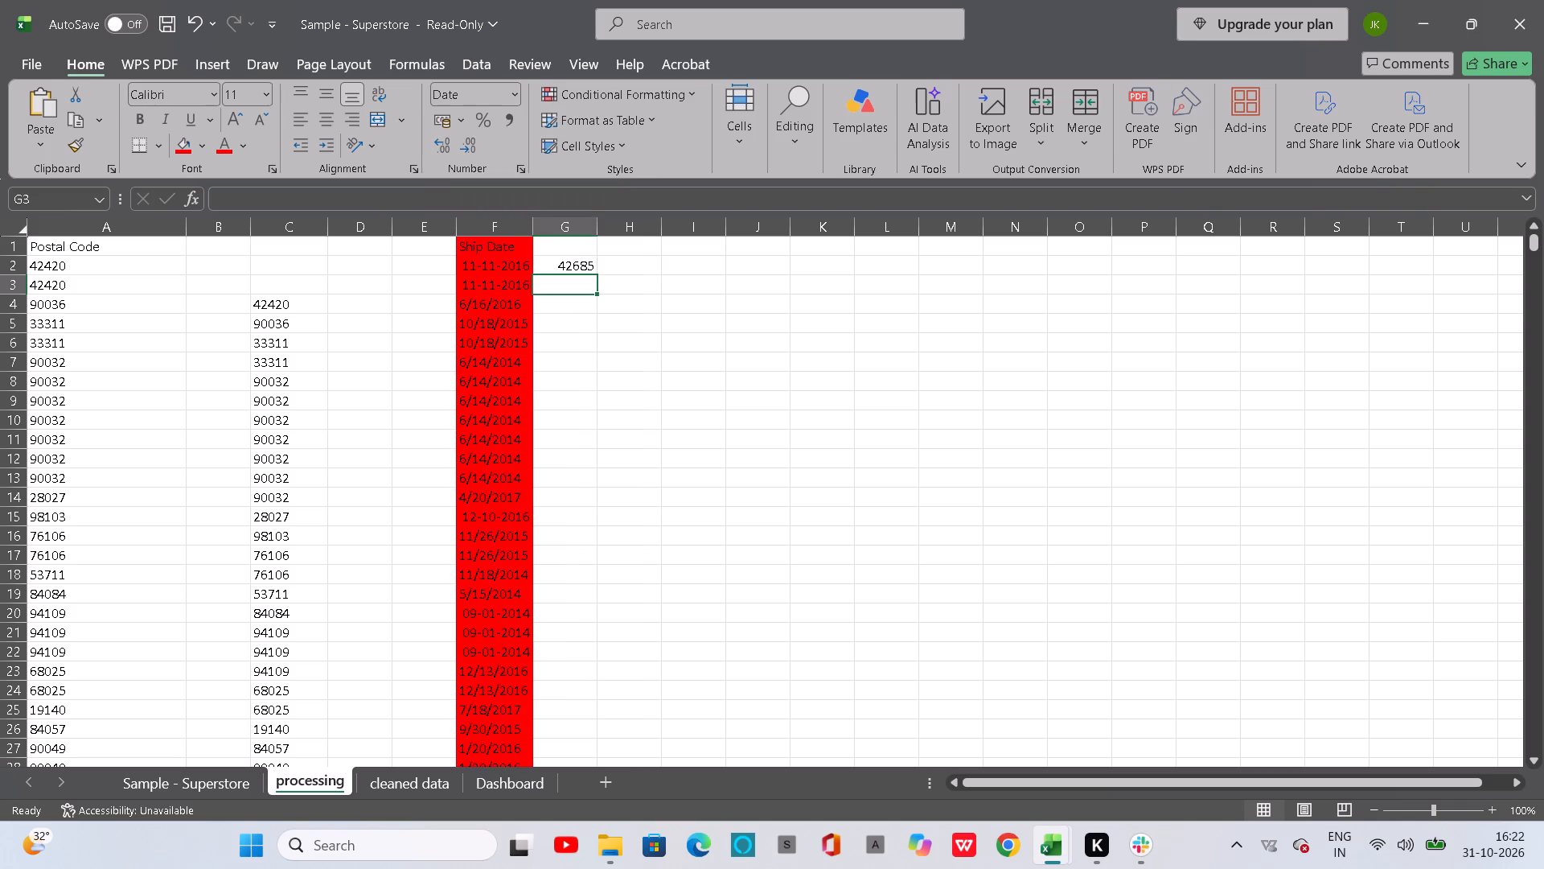
Fill the G2 date formula down column G alongside the Ship Date data.
left_click(577, 272)
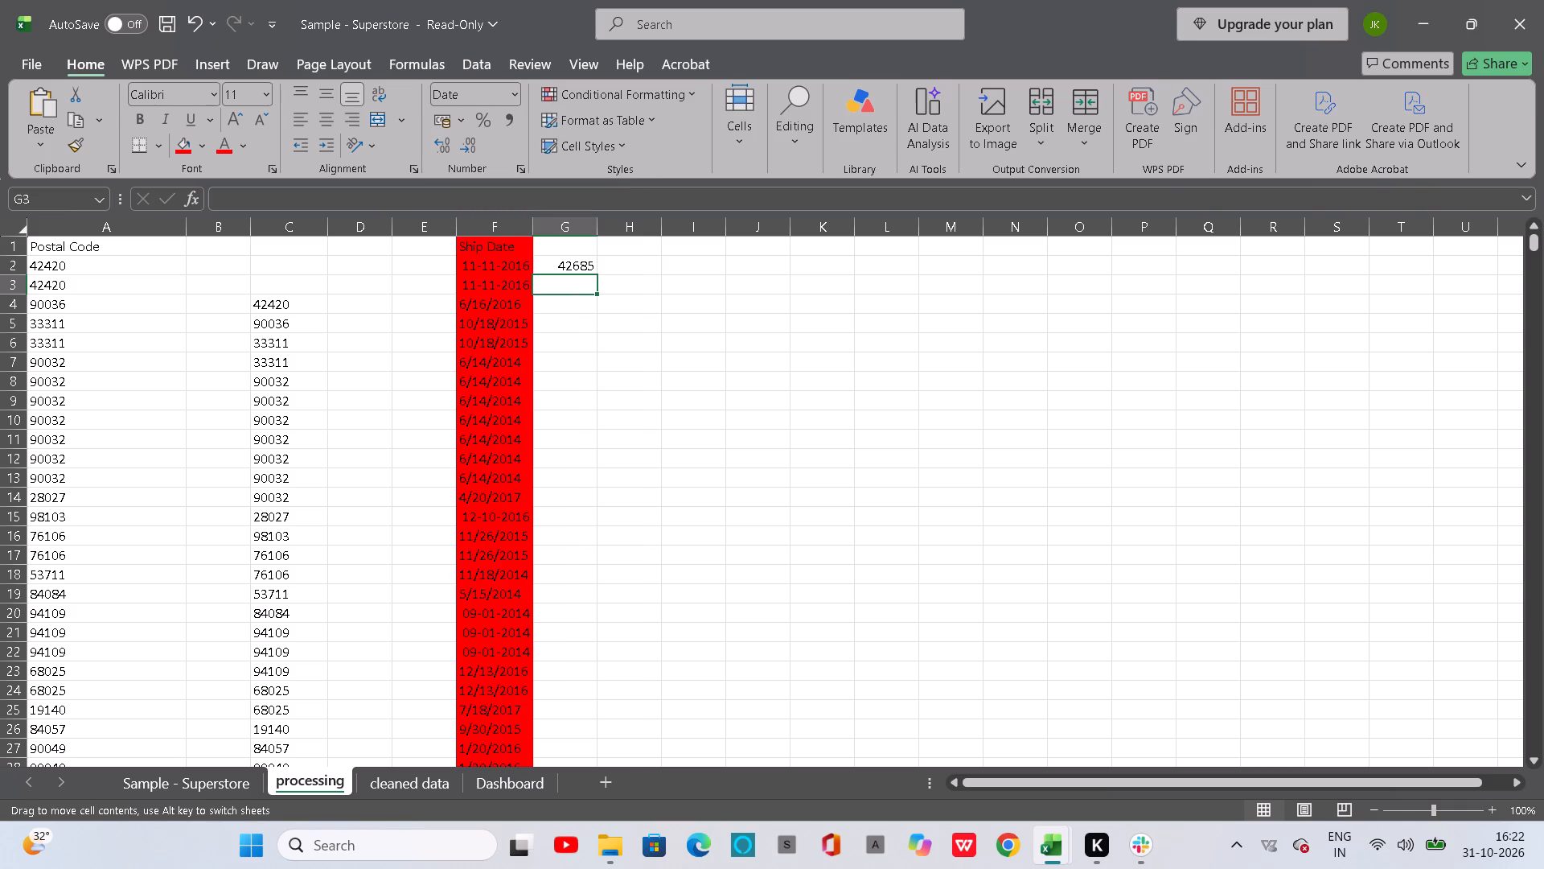
left_click_drag(562, 261, 593, 266)
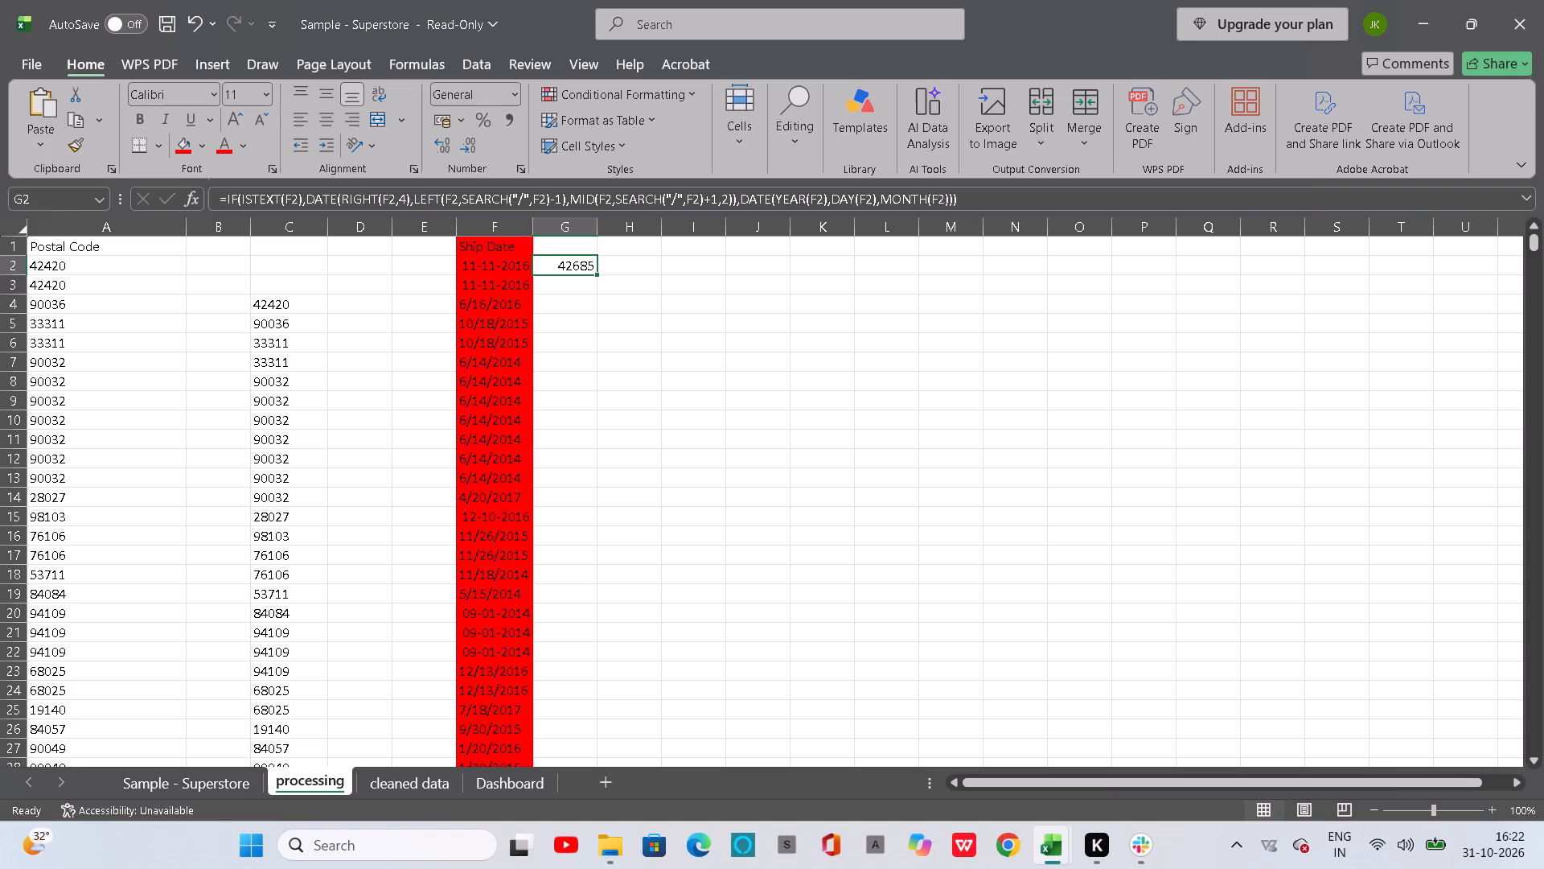
double_click(598, 272)
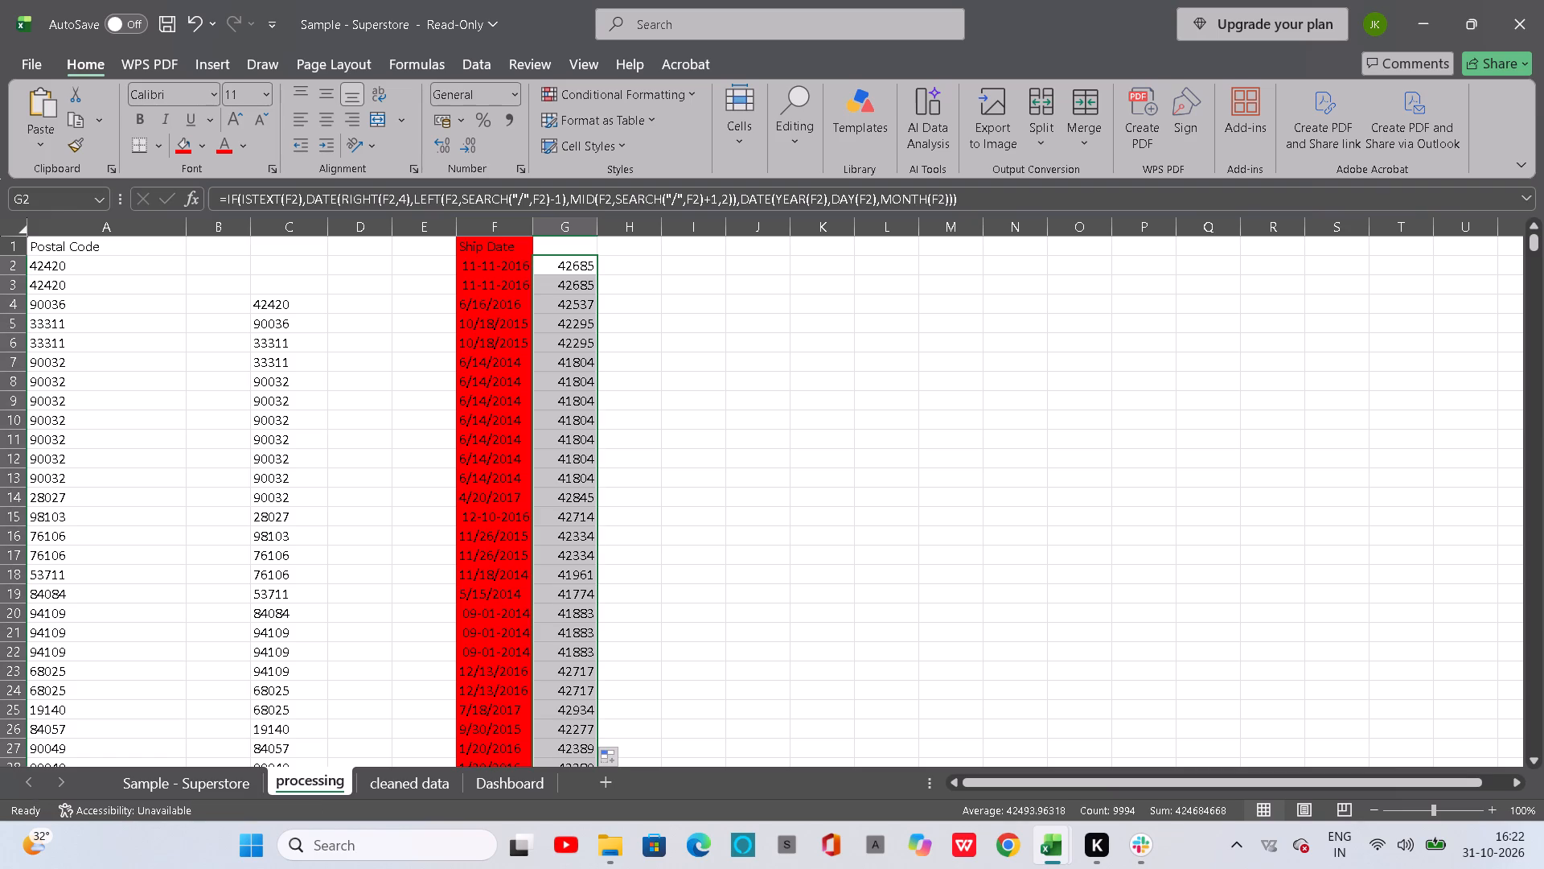
Apply the Short Date number format to the filled formula cells in column G.
left_click(519, 92)
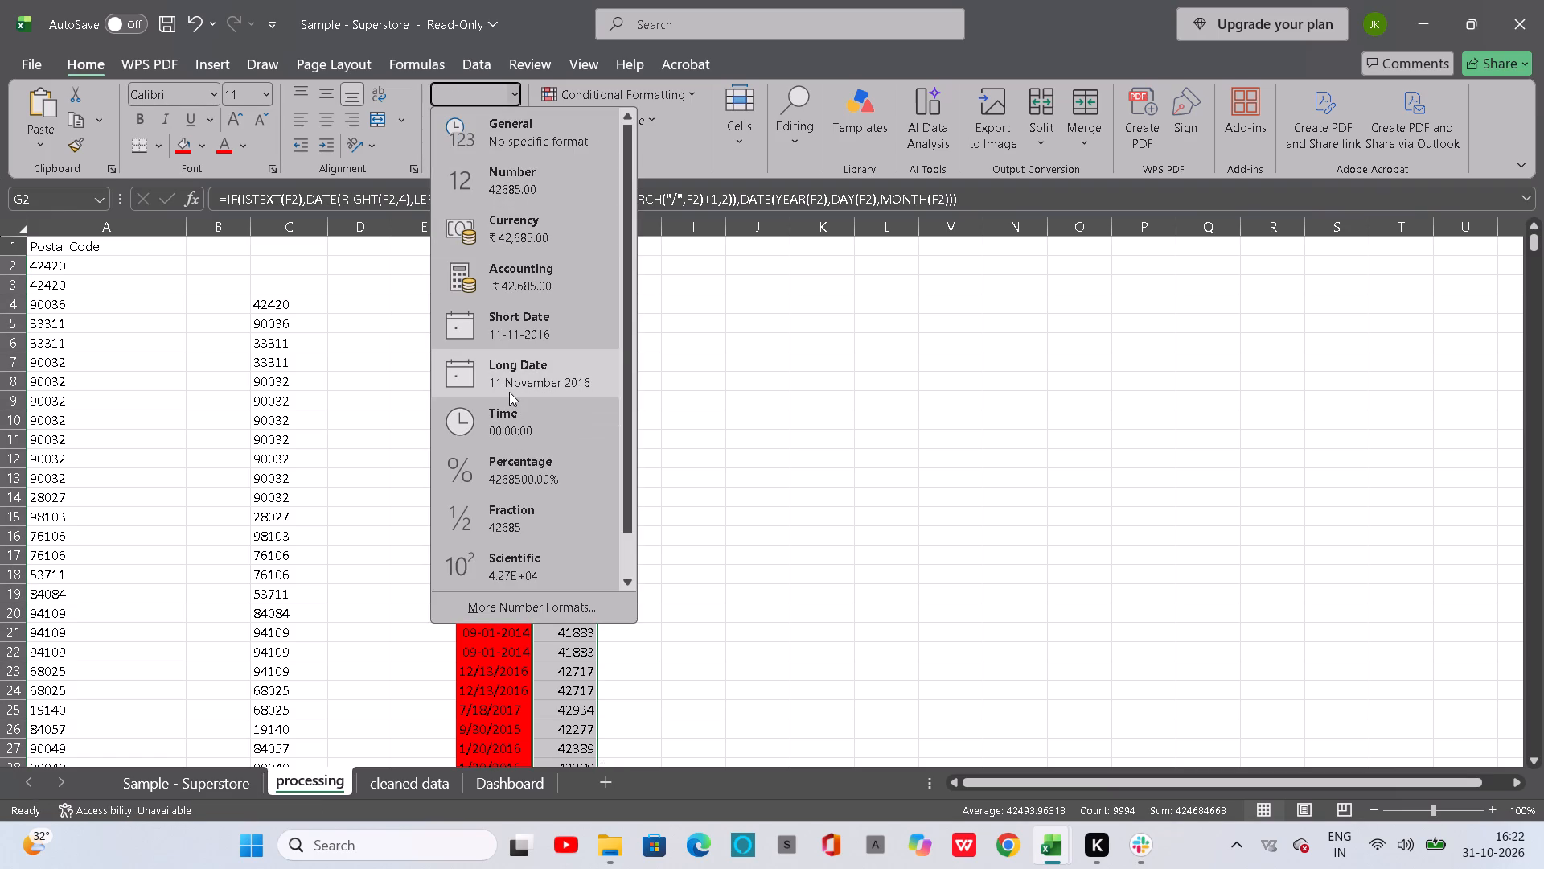
left_click(507, 339)
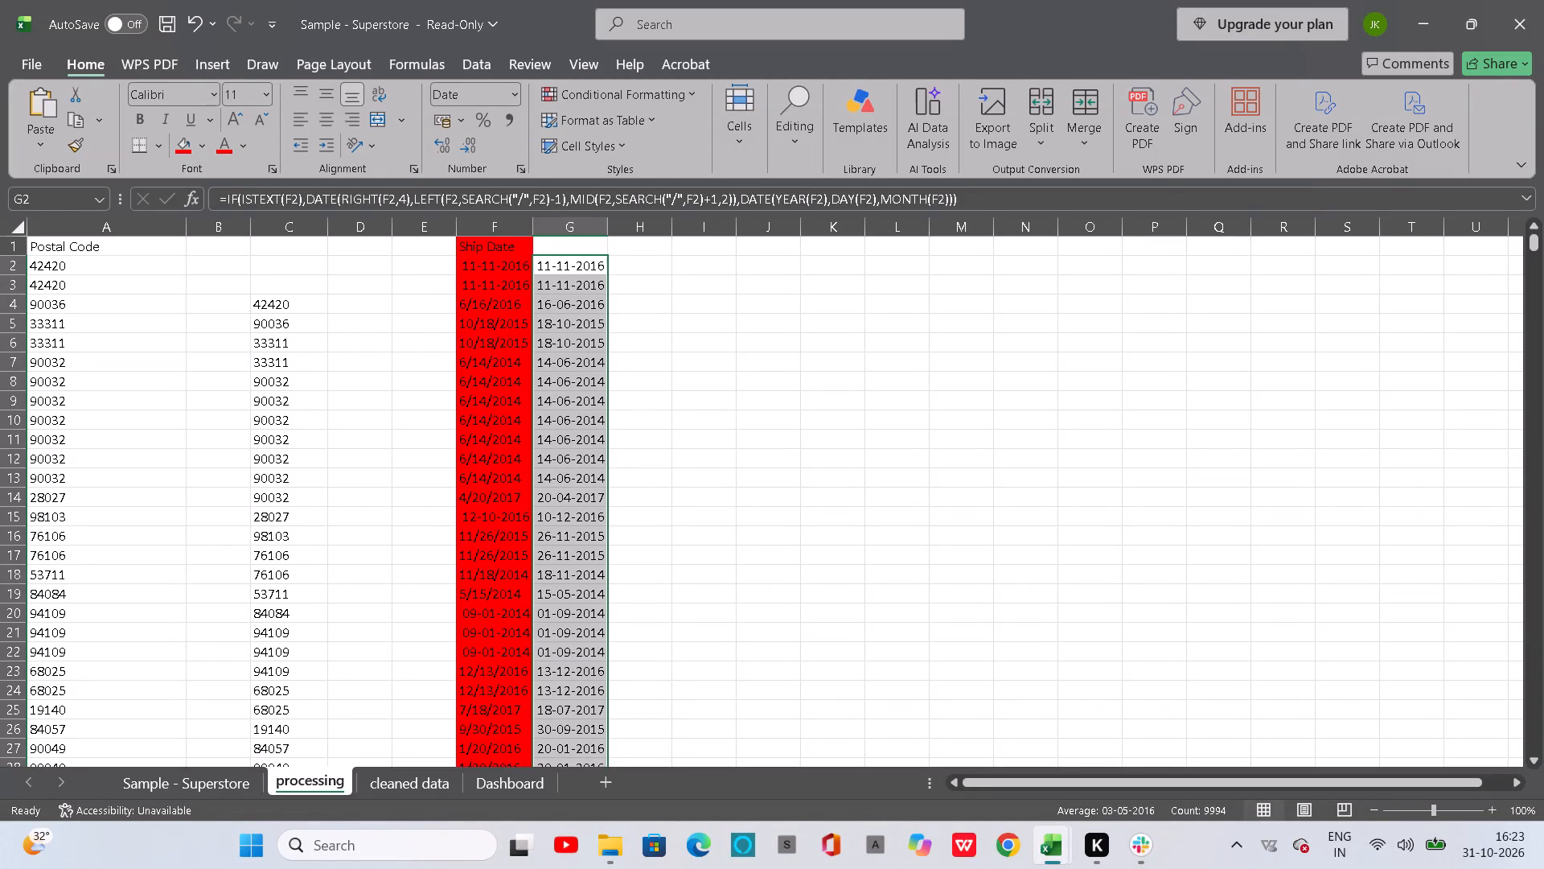
Narrow the Product Name column on the Sample - Superstore sheet to a small fraction of its width.
left_click(215, 778)
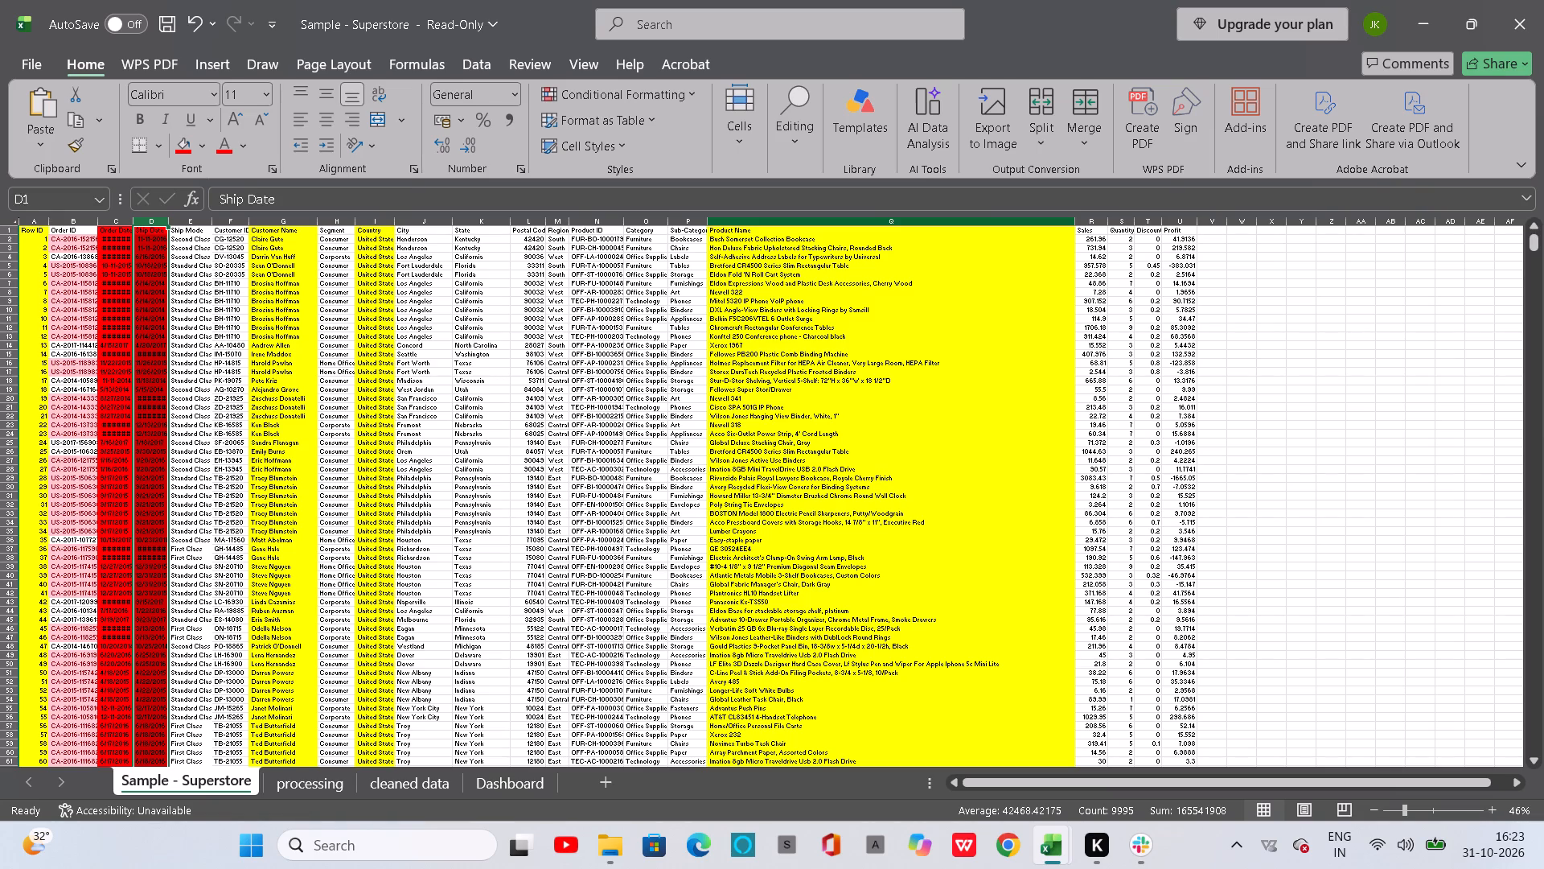
left_click(987, 251)
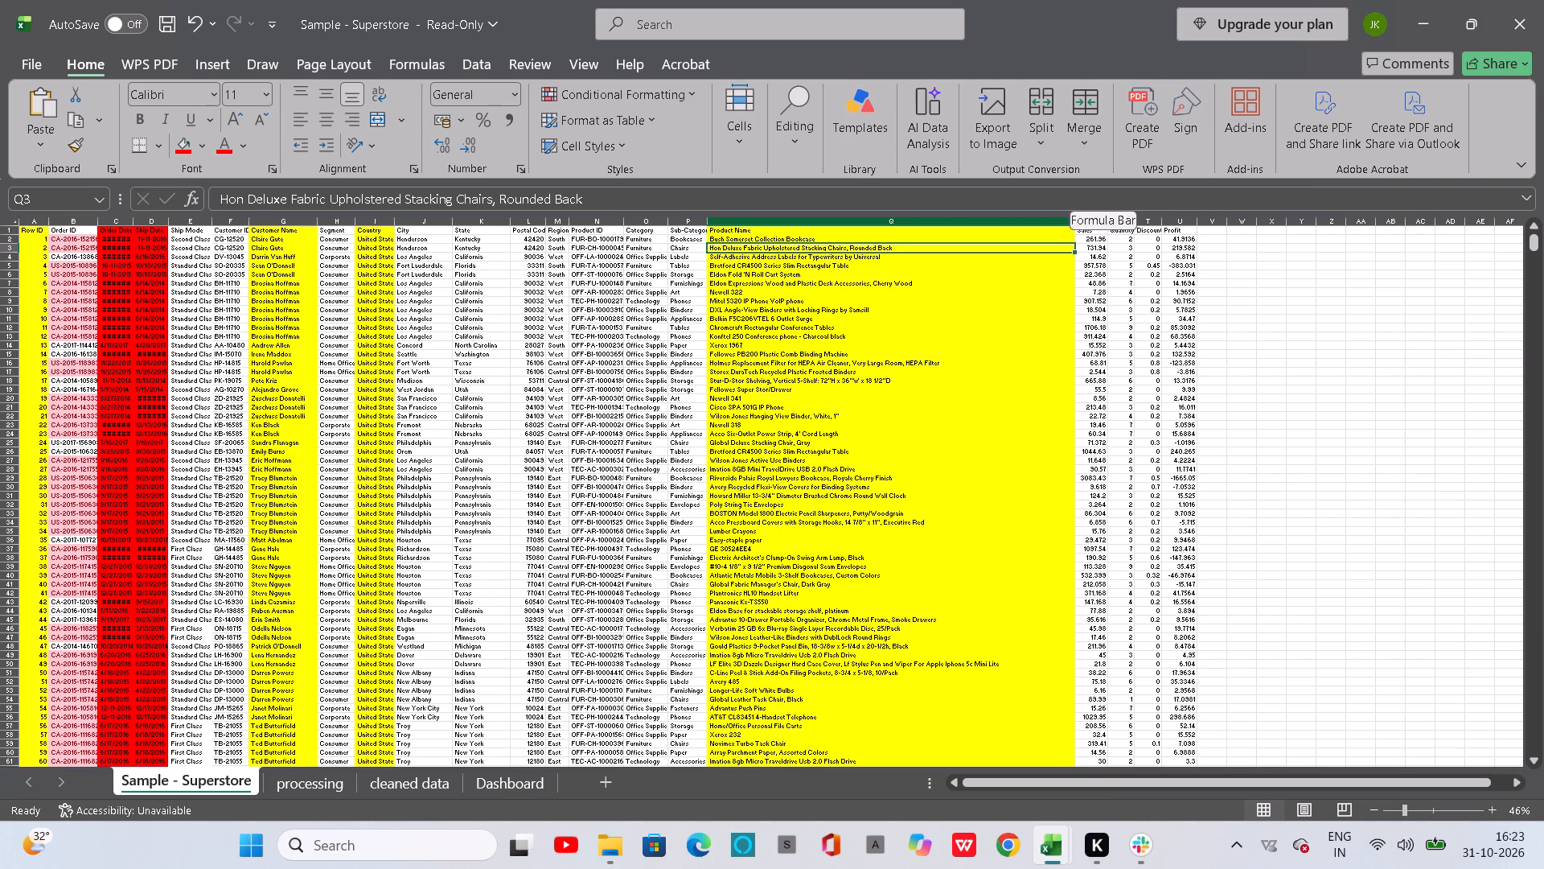
left_click_drag(1075, 222, 871, 247)
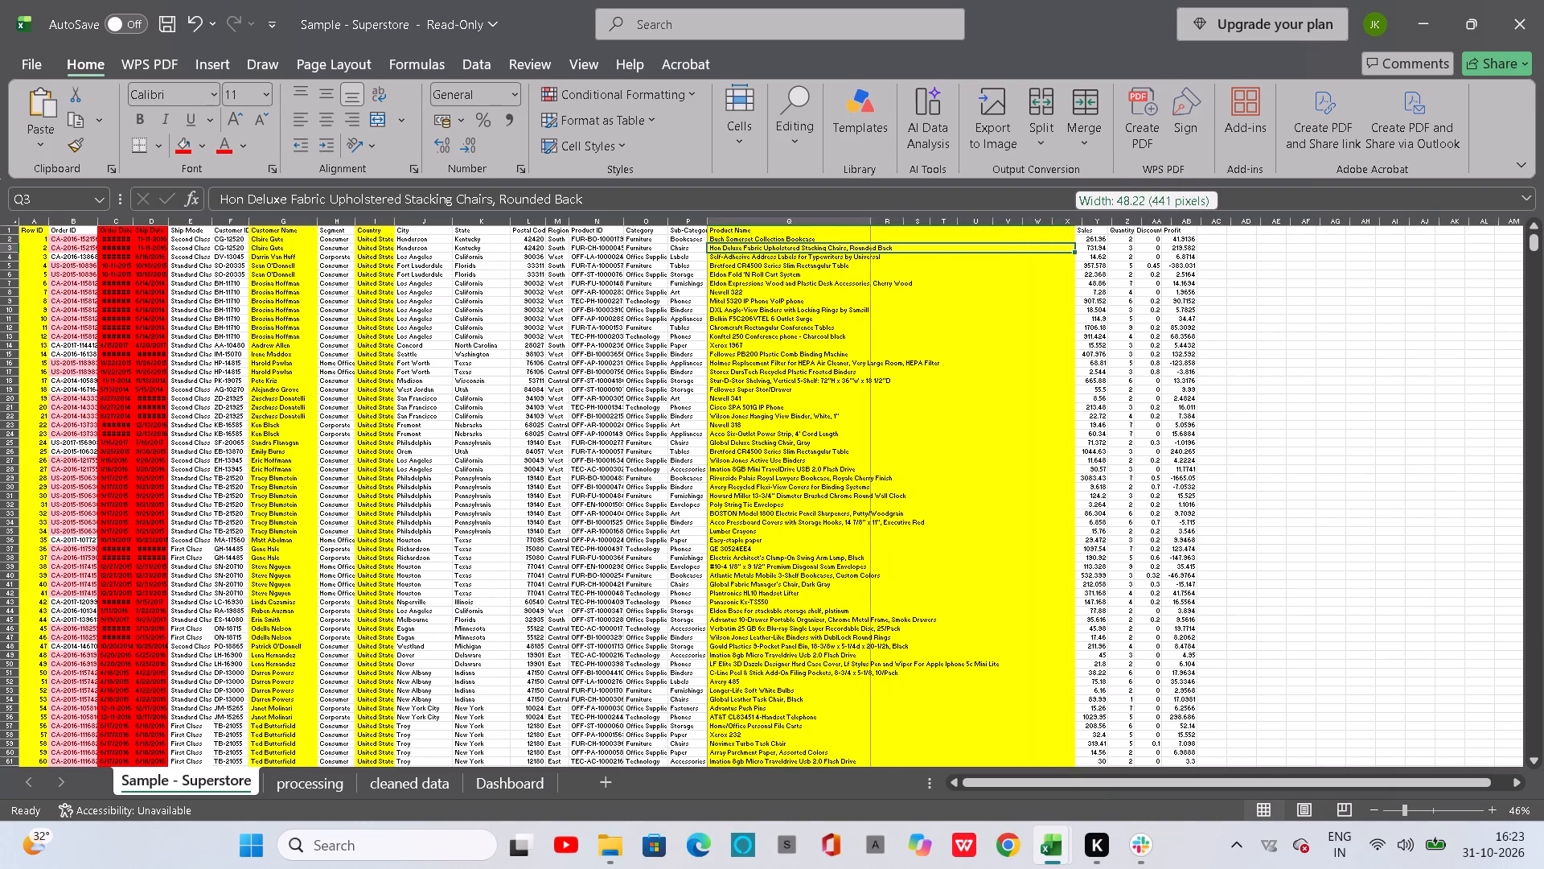
left_click_drag(871, 247, 792, 249)
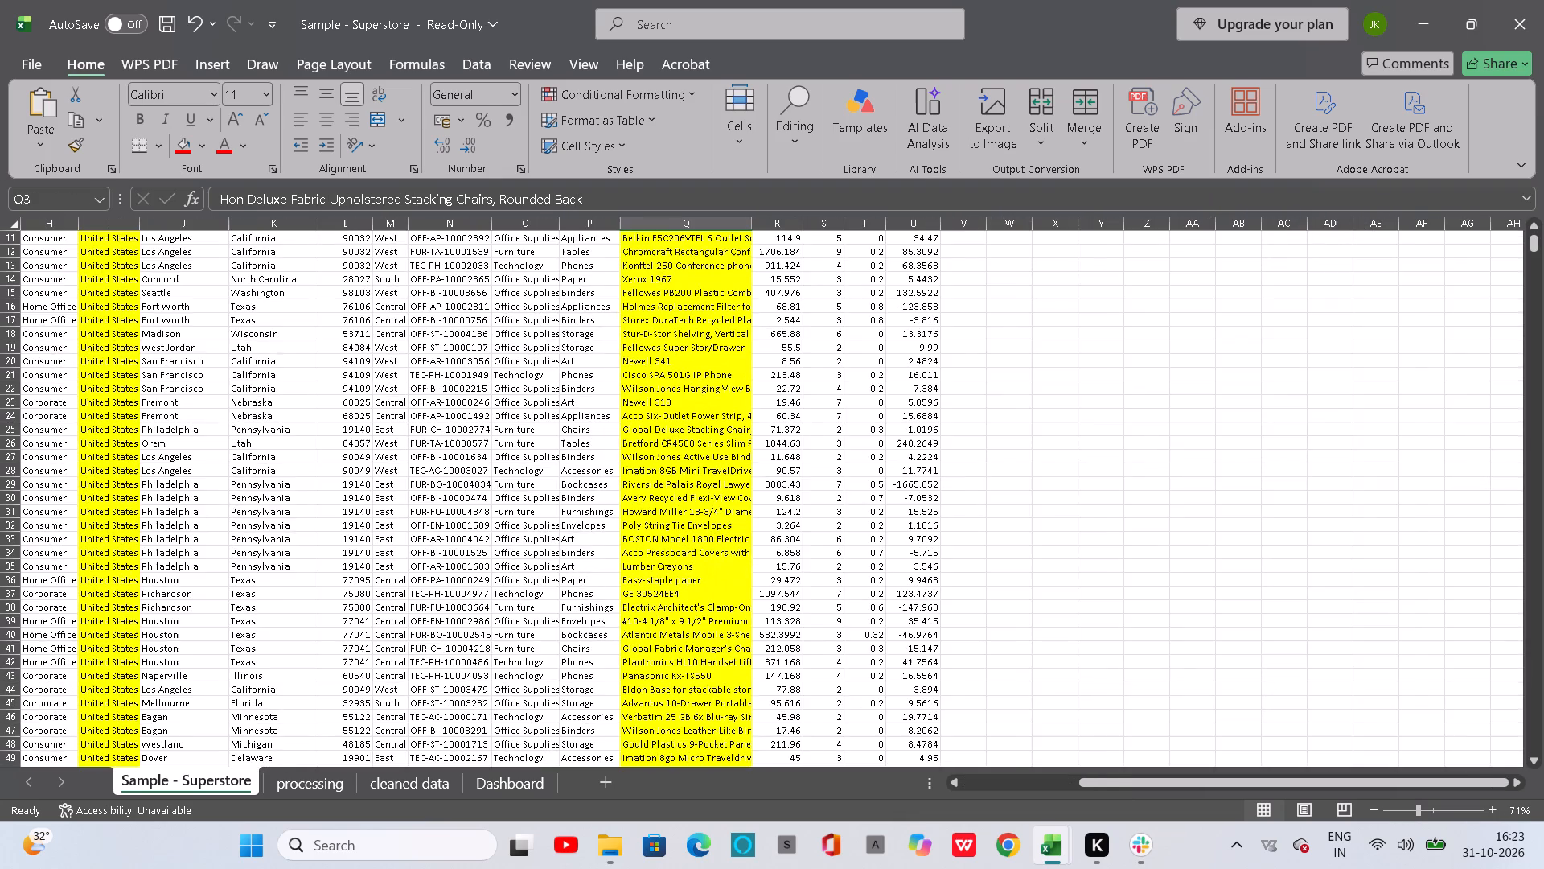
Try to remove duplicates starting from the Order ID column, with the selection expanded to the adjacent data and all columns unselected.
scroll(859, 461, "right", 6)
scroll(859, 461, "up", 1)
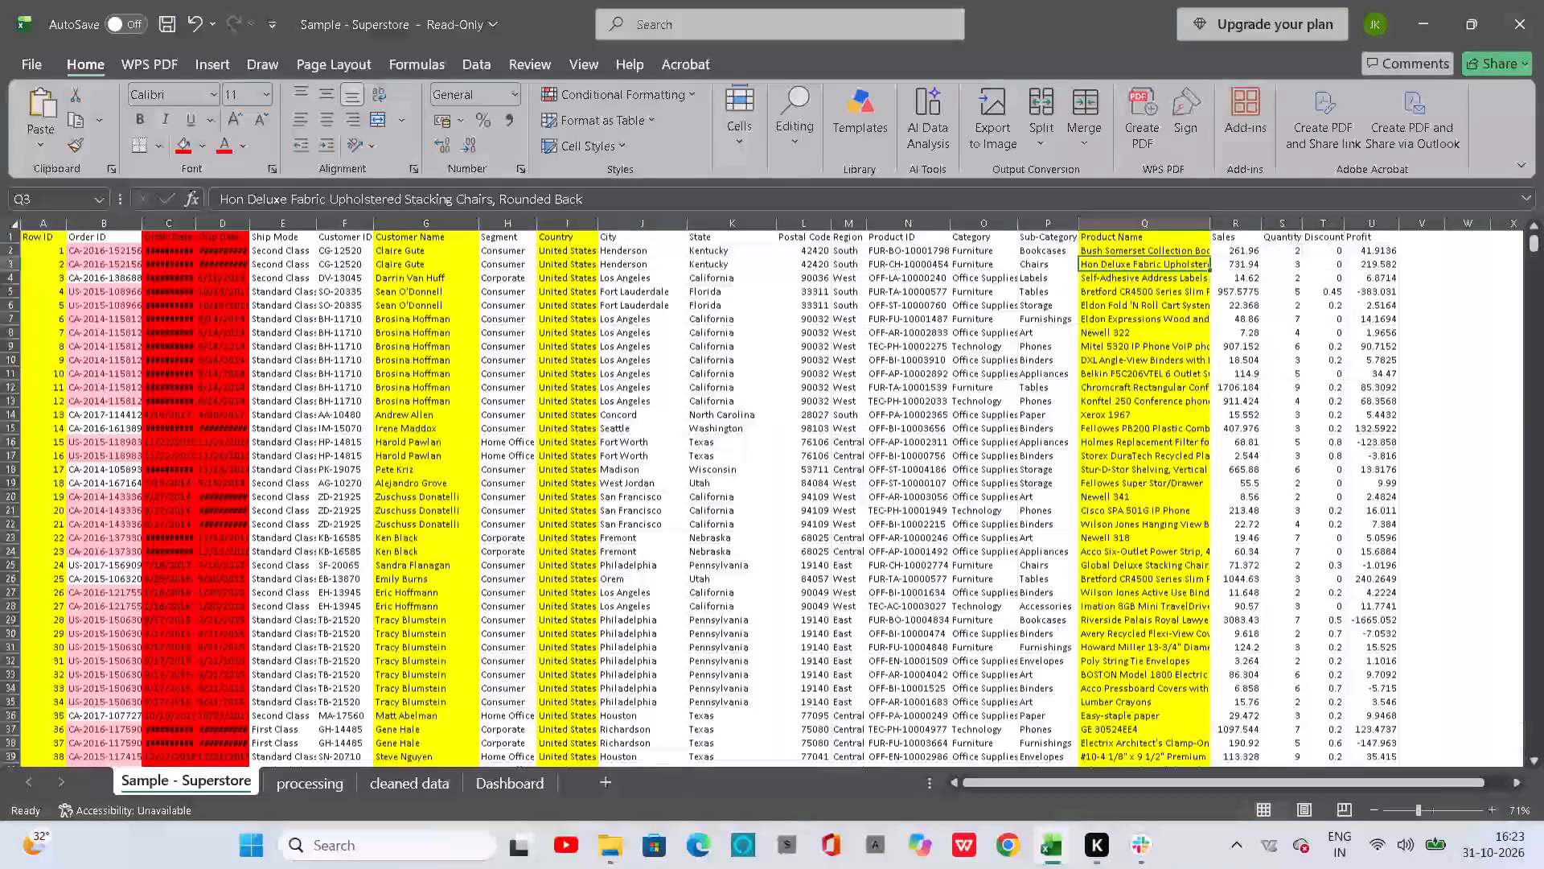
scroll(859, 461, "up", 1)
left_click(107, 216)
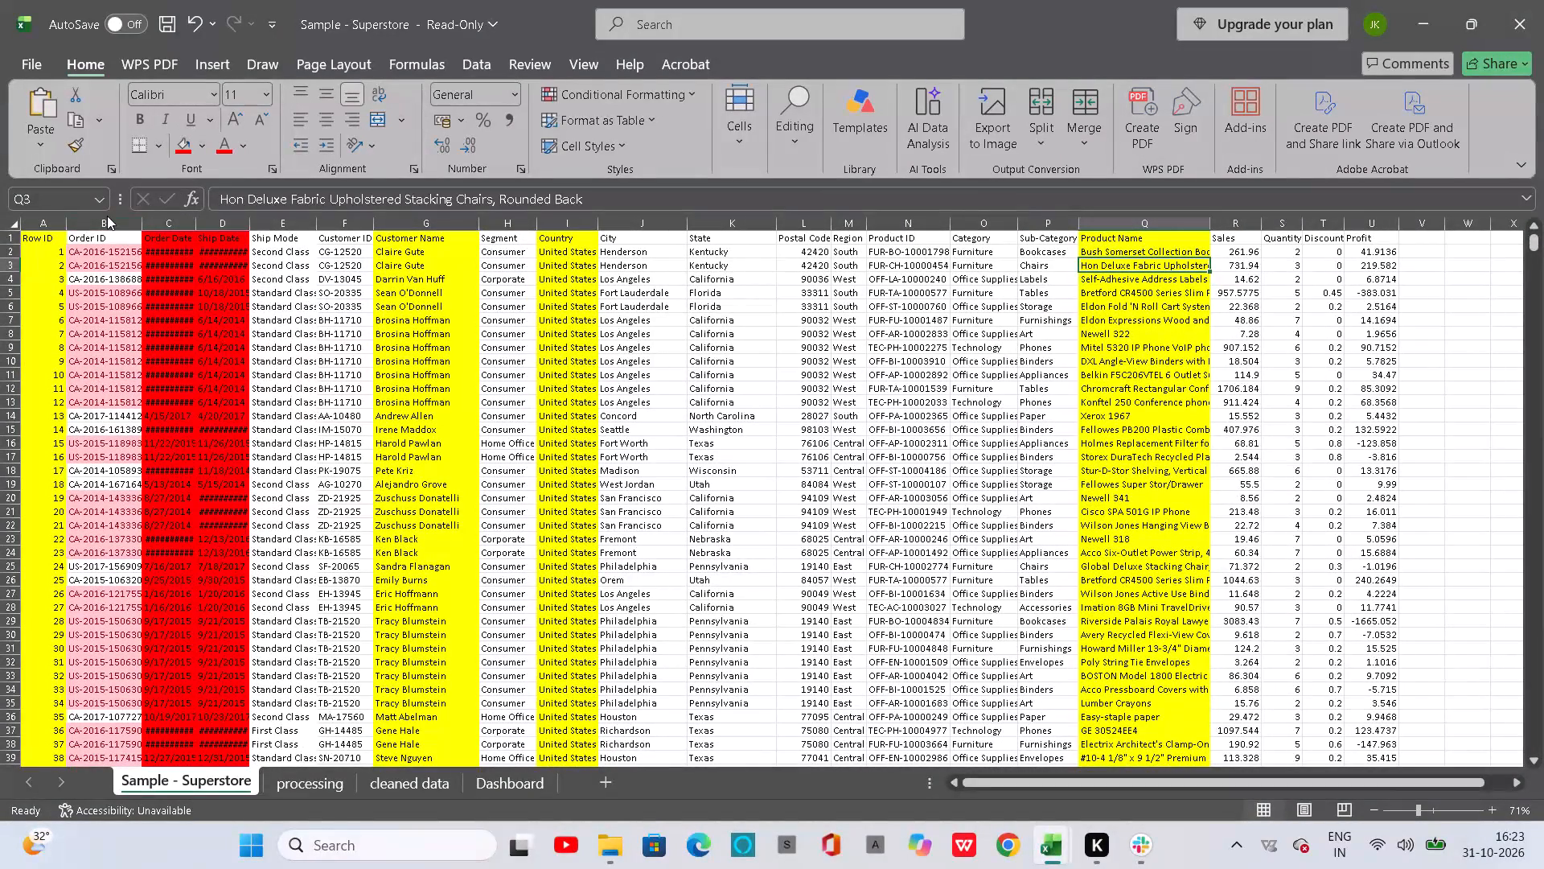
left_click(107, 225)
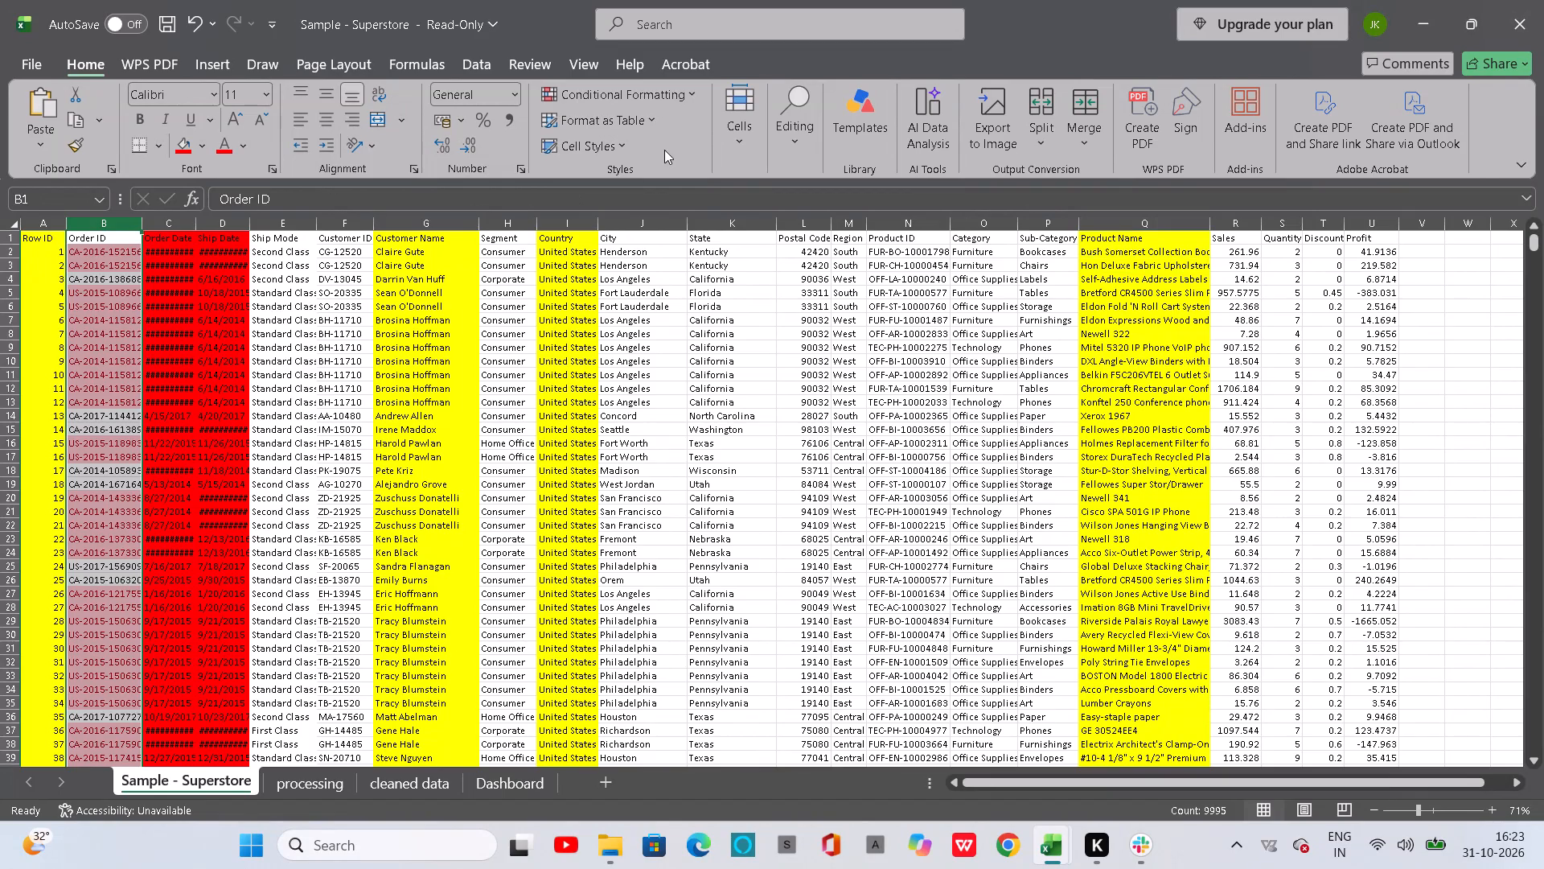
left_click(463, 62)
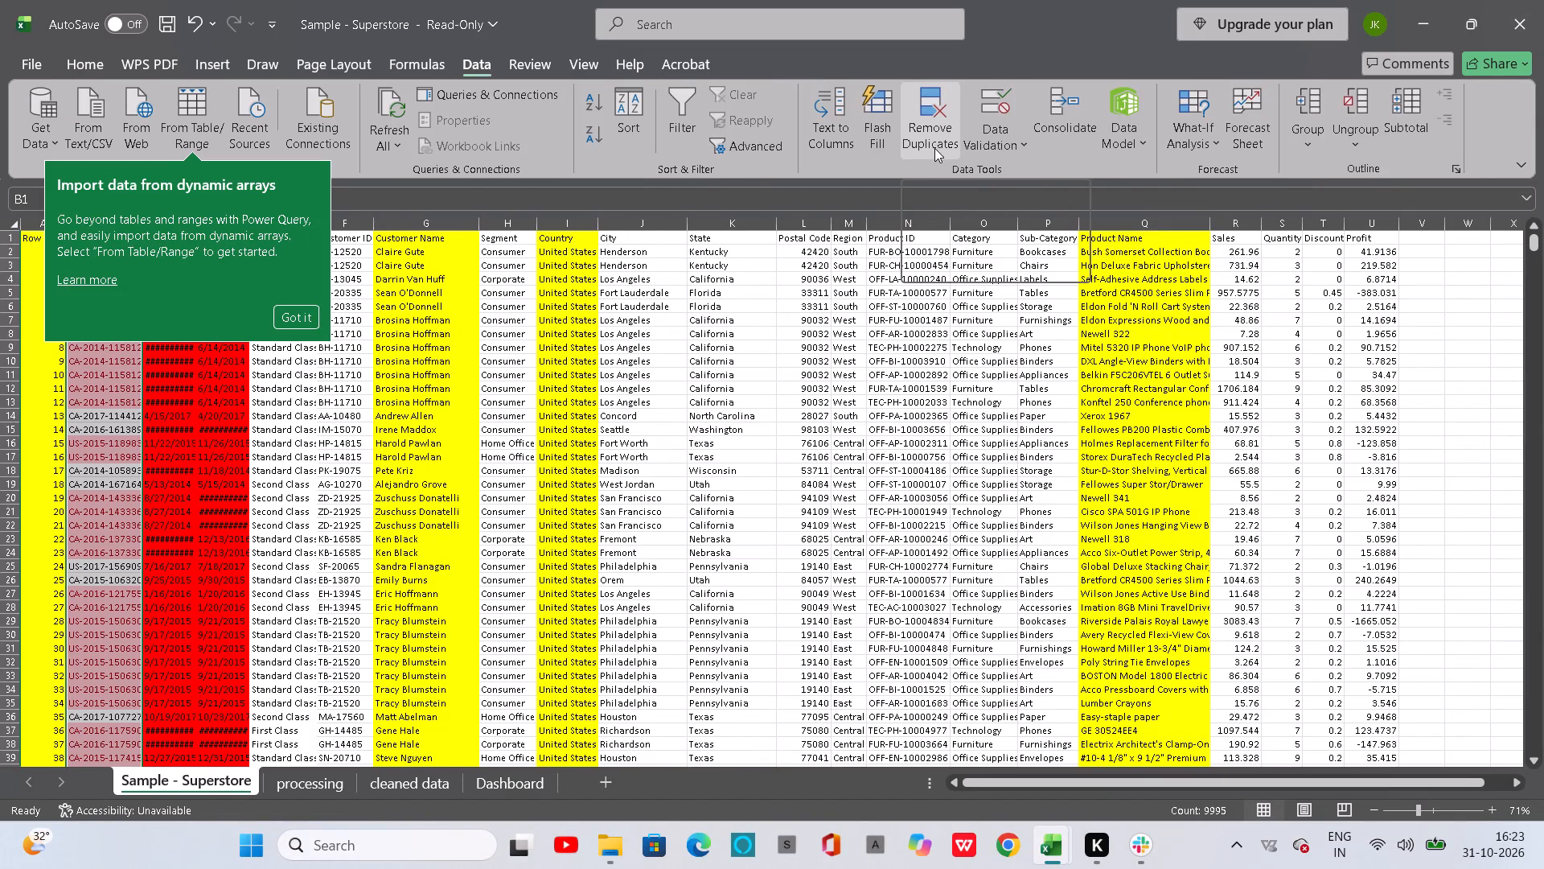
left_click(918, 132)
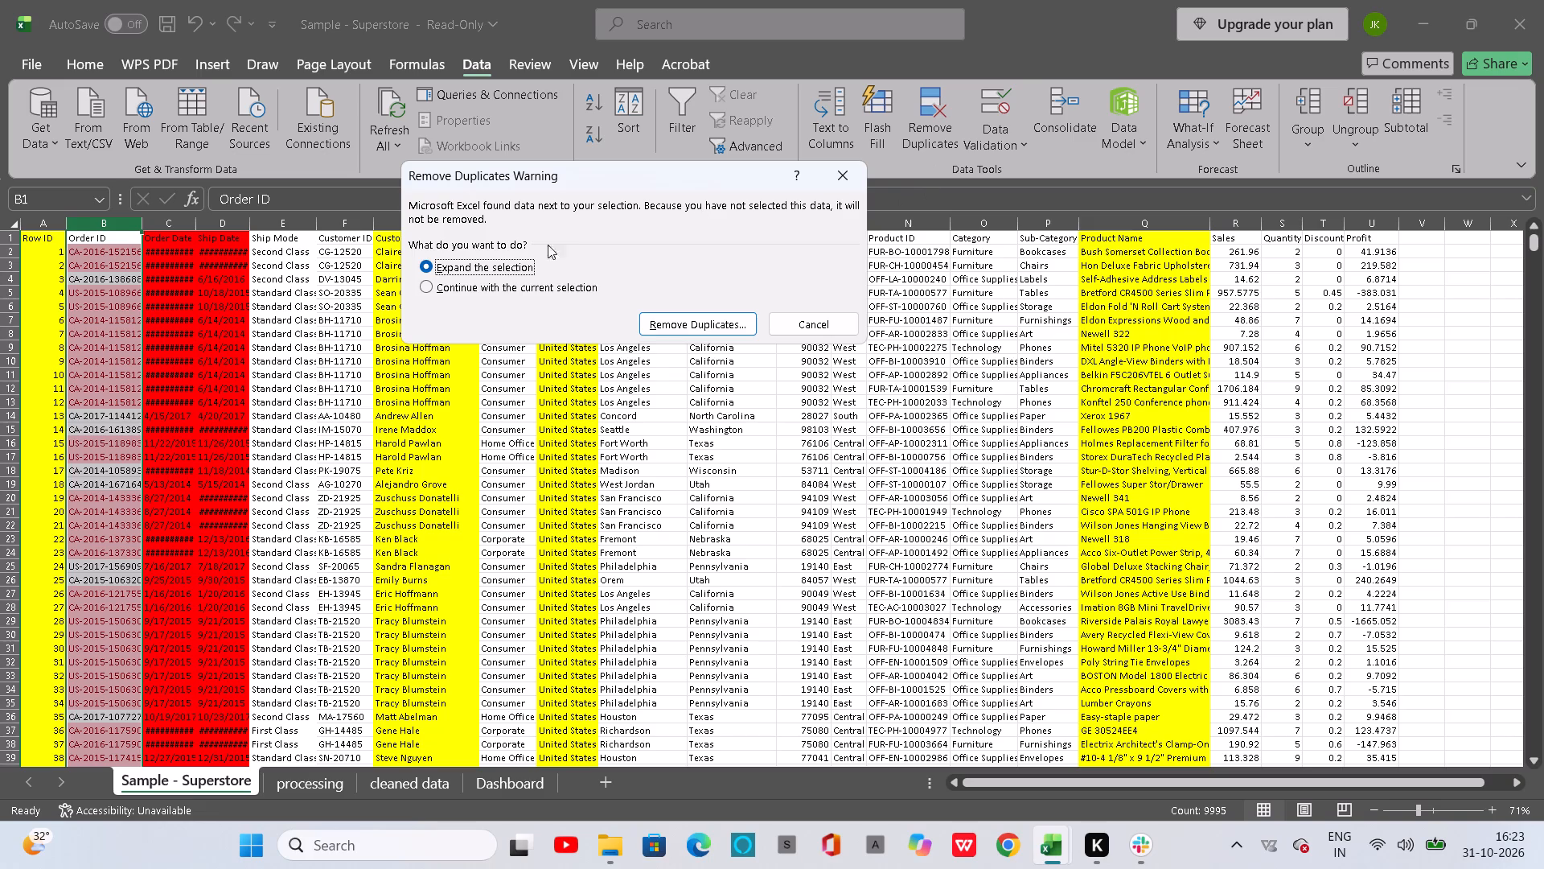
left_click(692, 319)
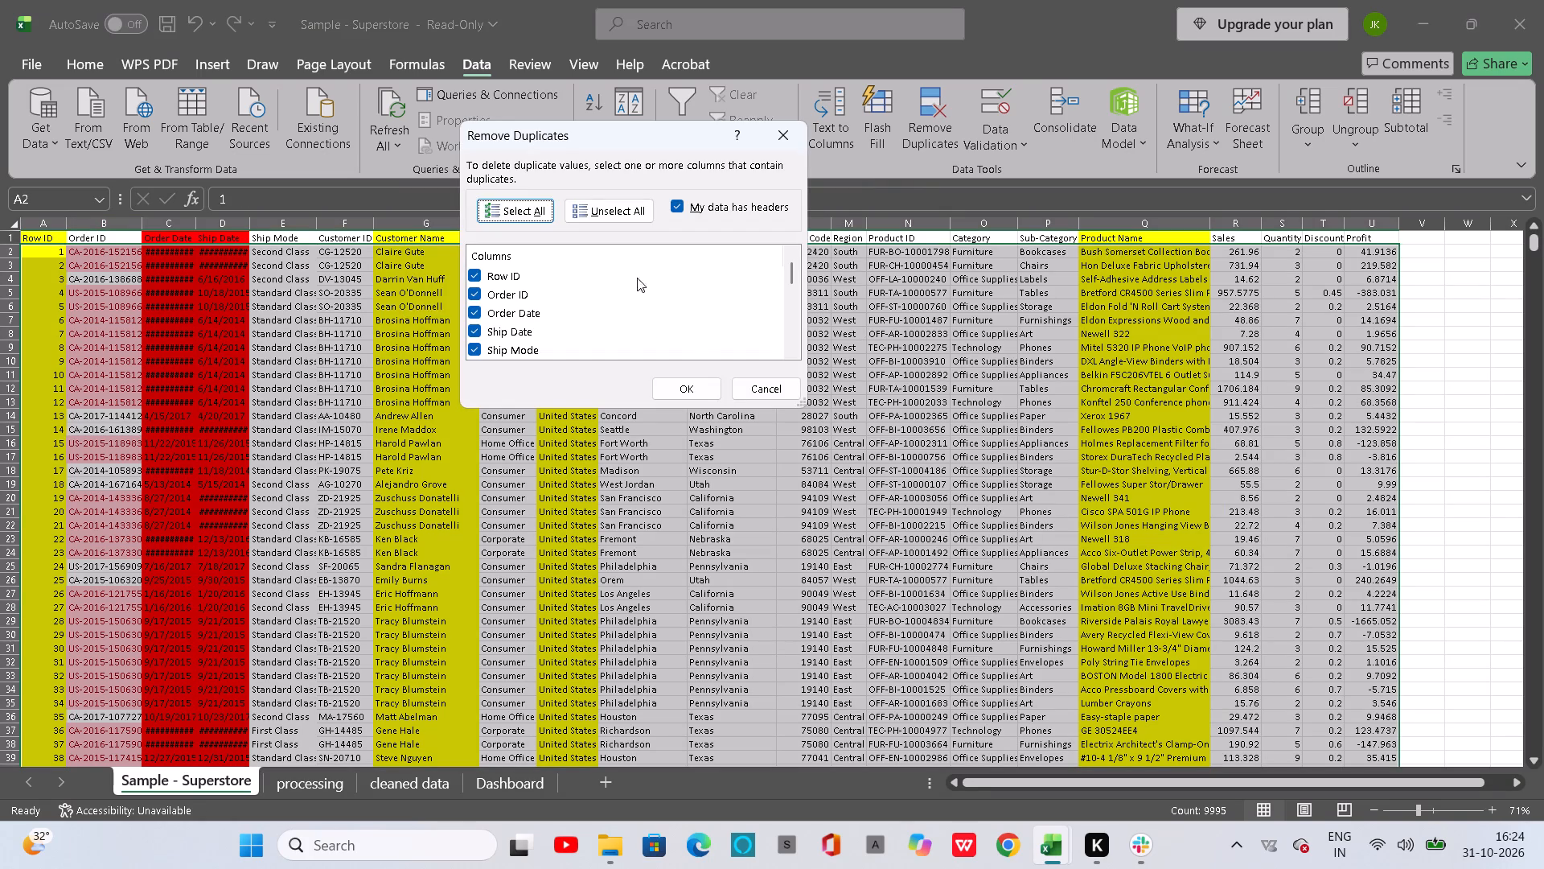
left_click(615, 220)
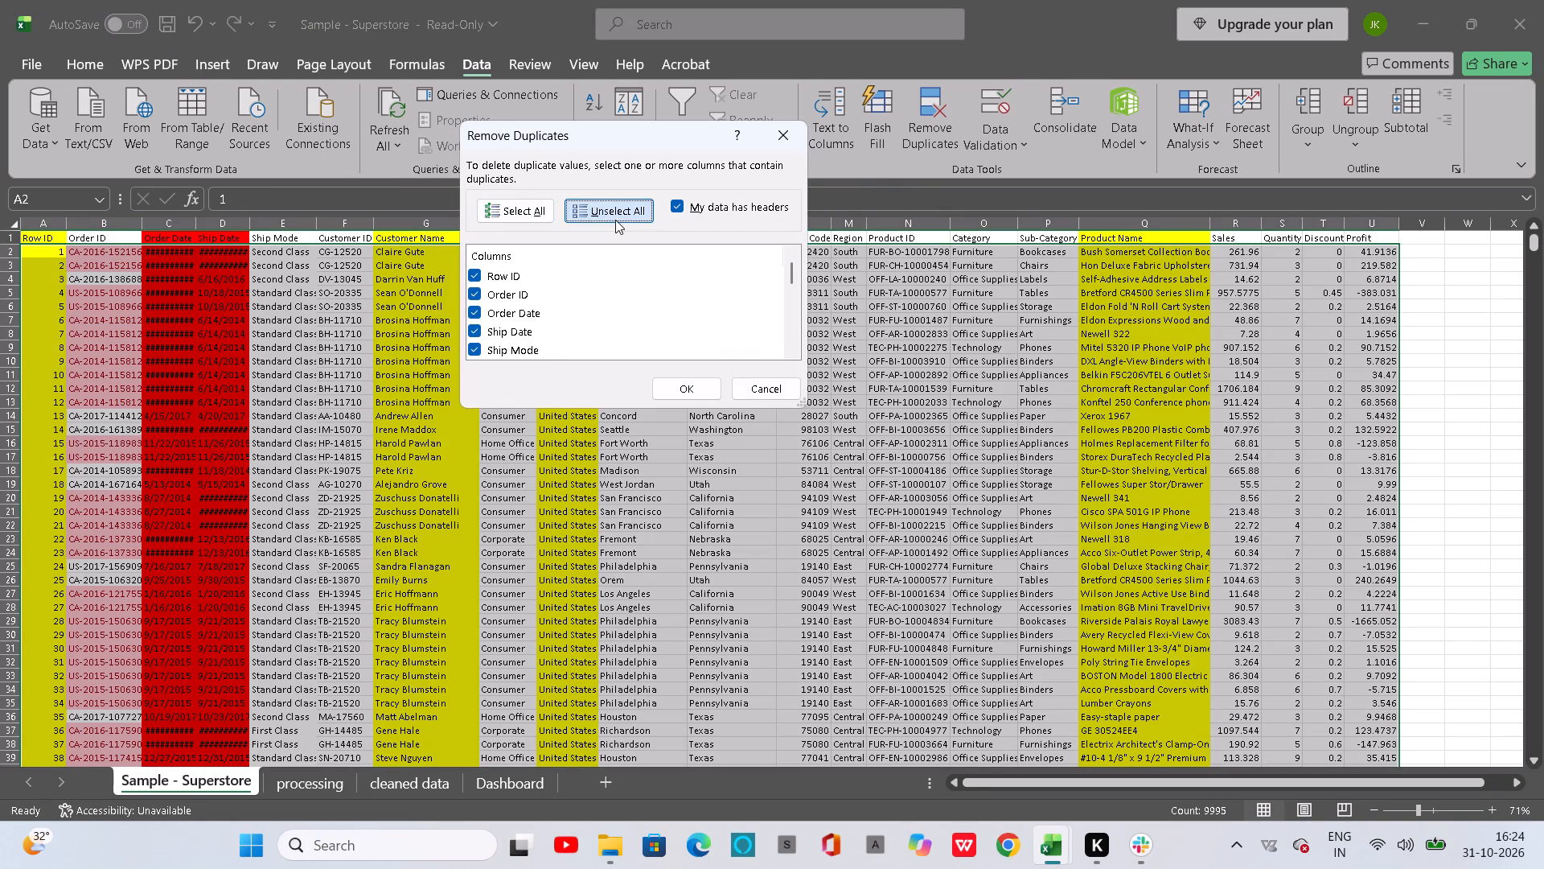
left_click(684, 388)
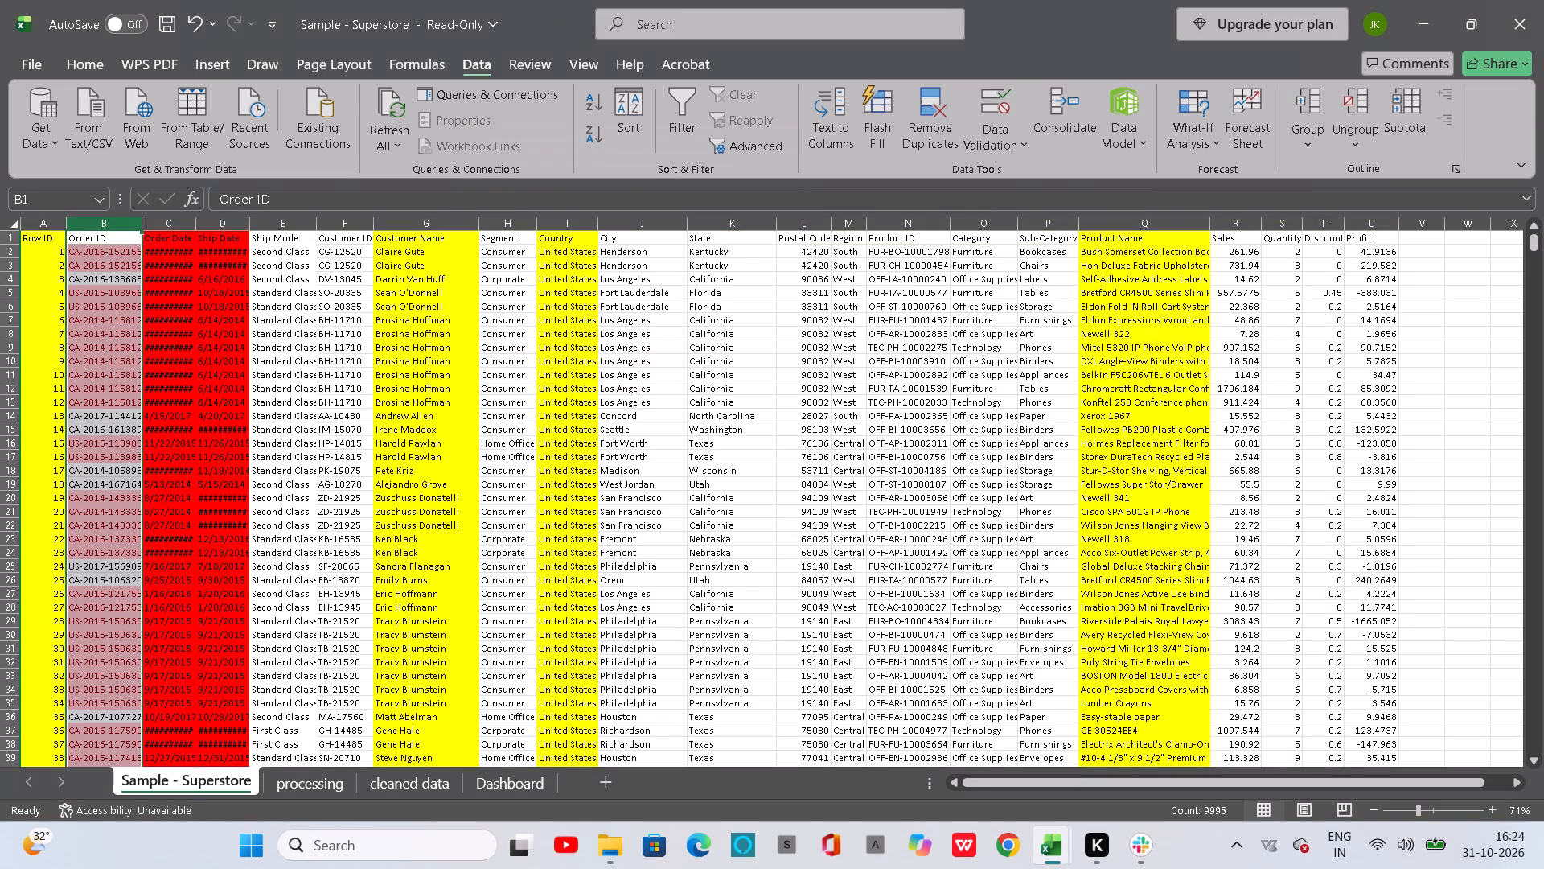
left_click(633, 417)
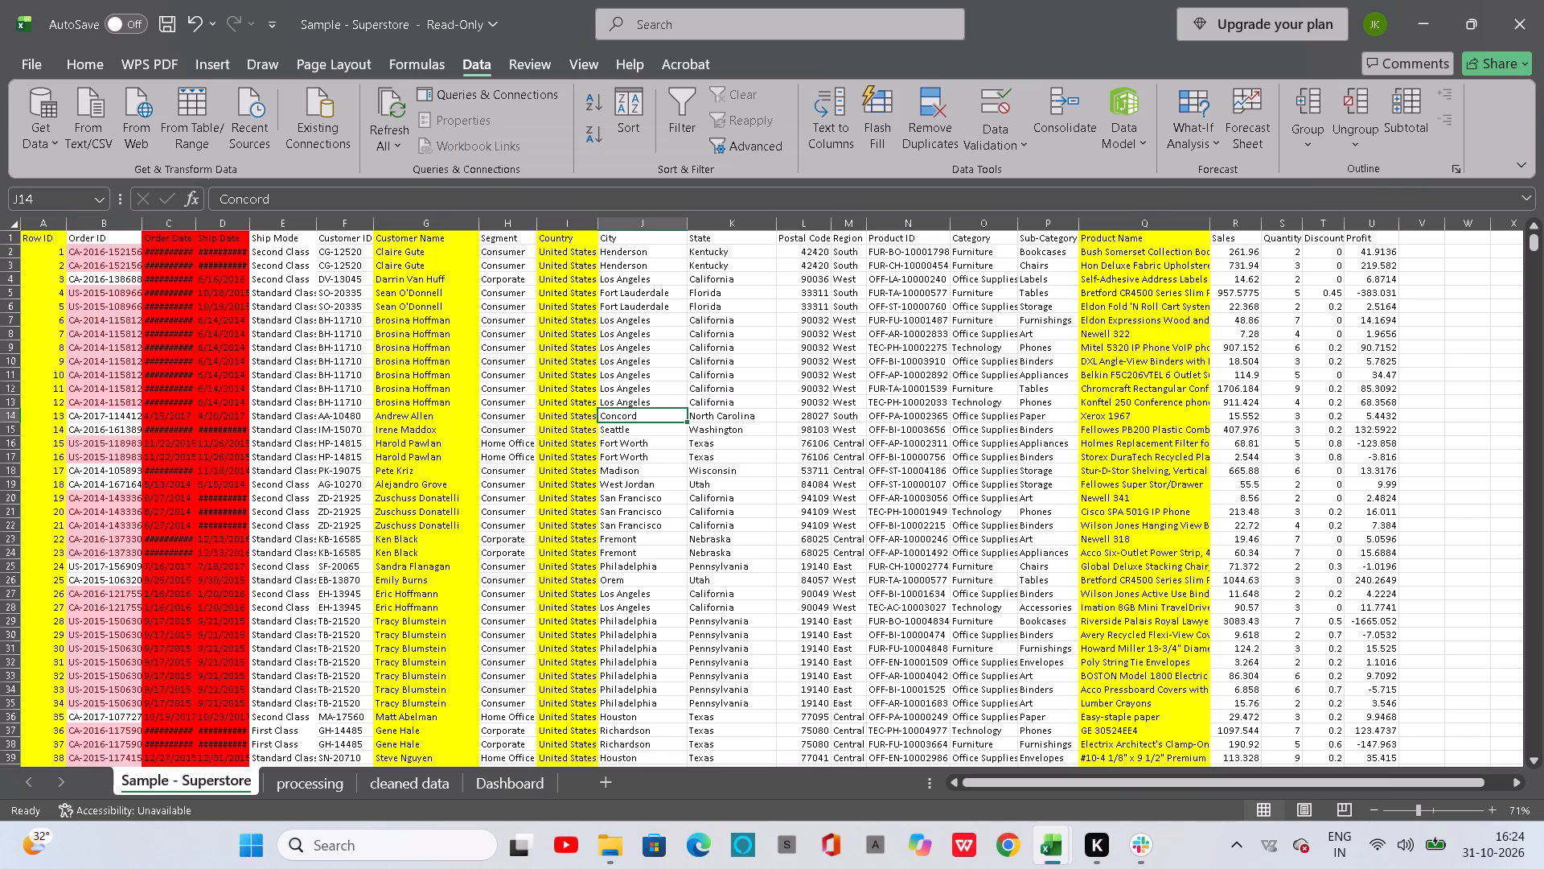
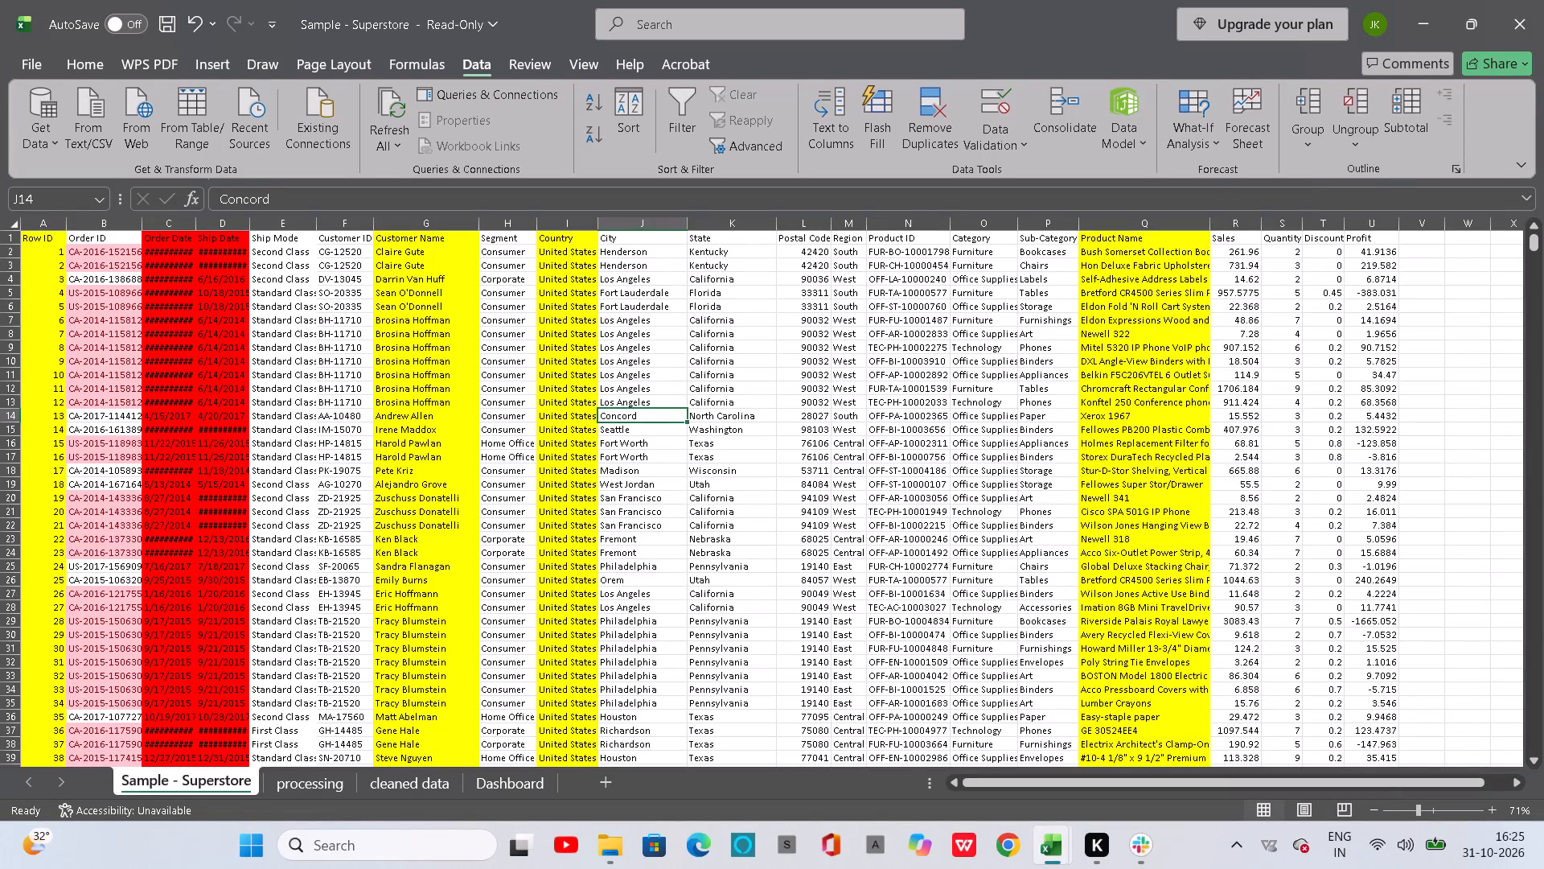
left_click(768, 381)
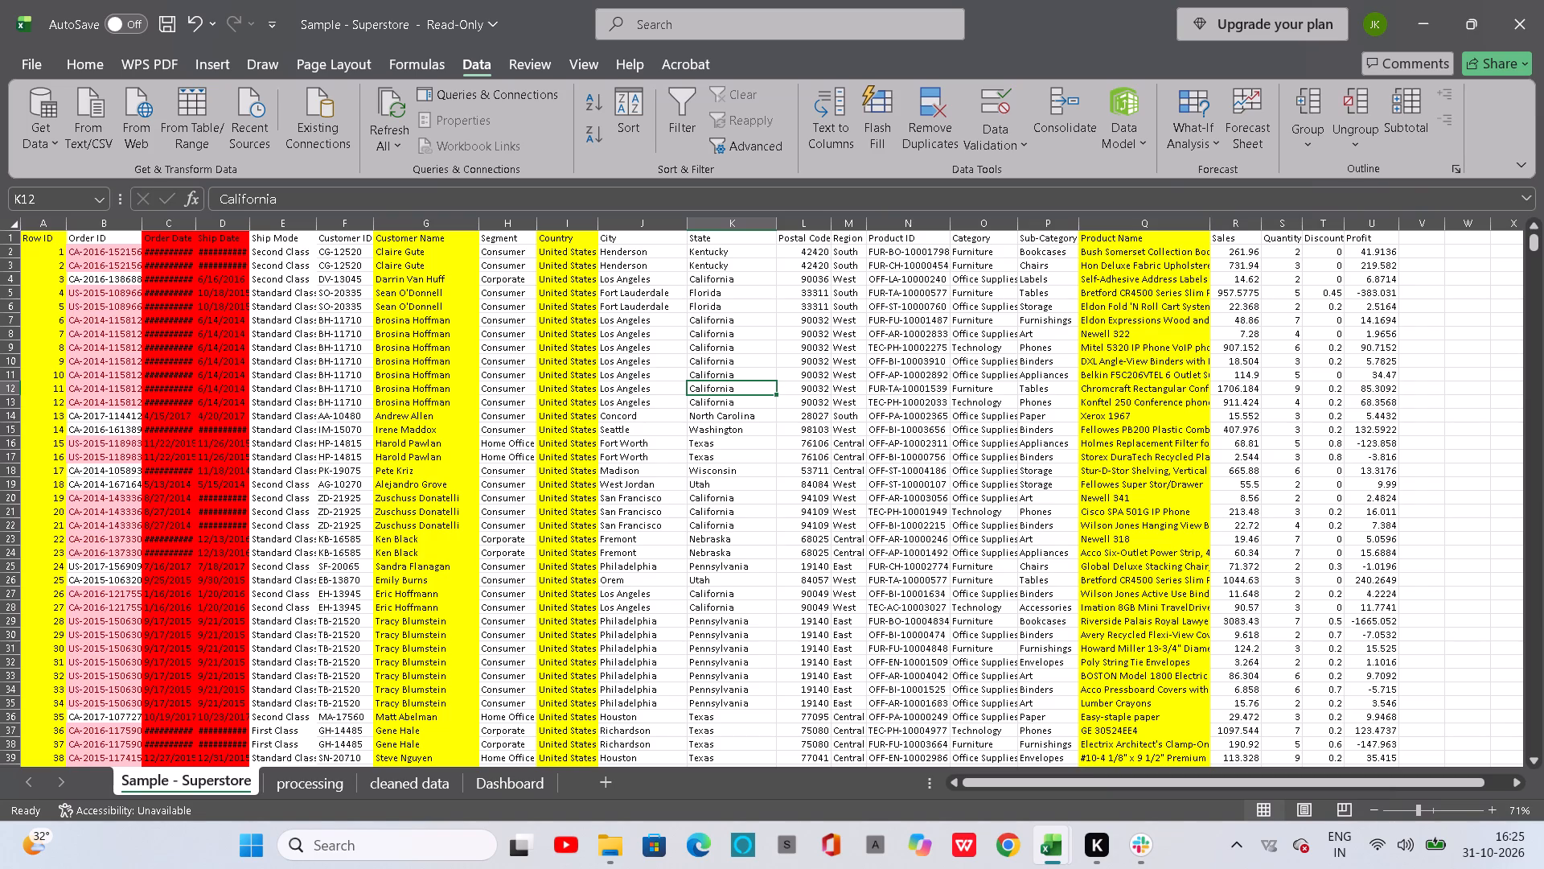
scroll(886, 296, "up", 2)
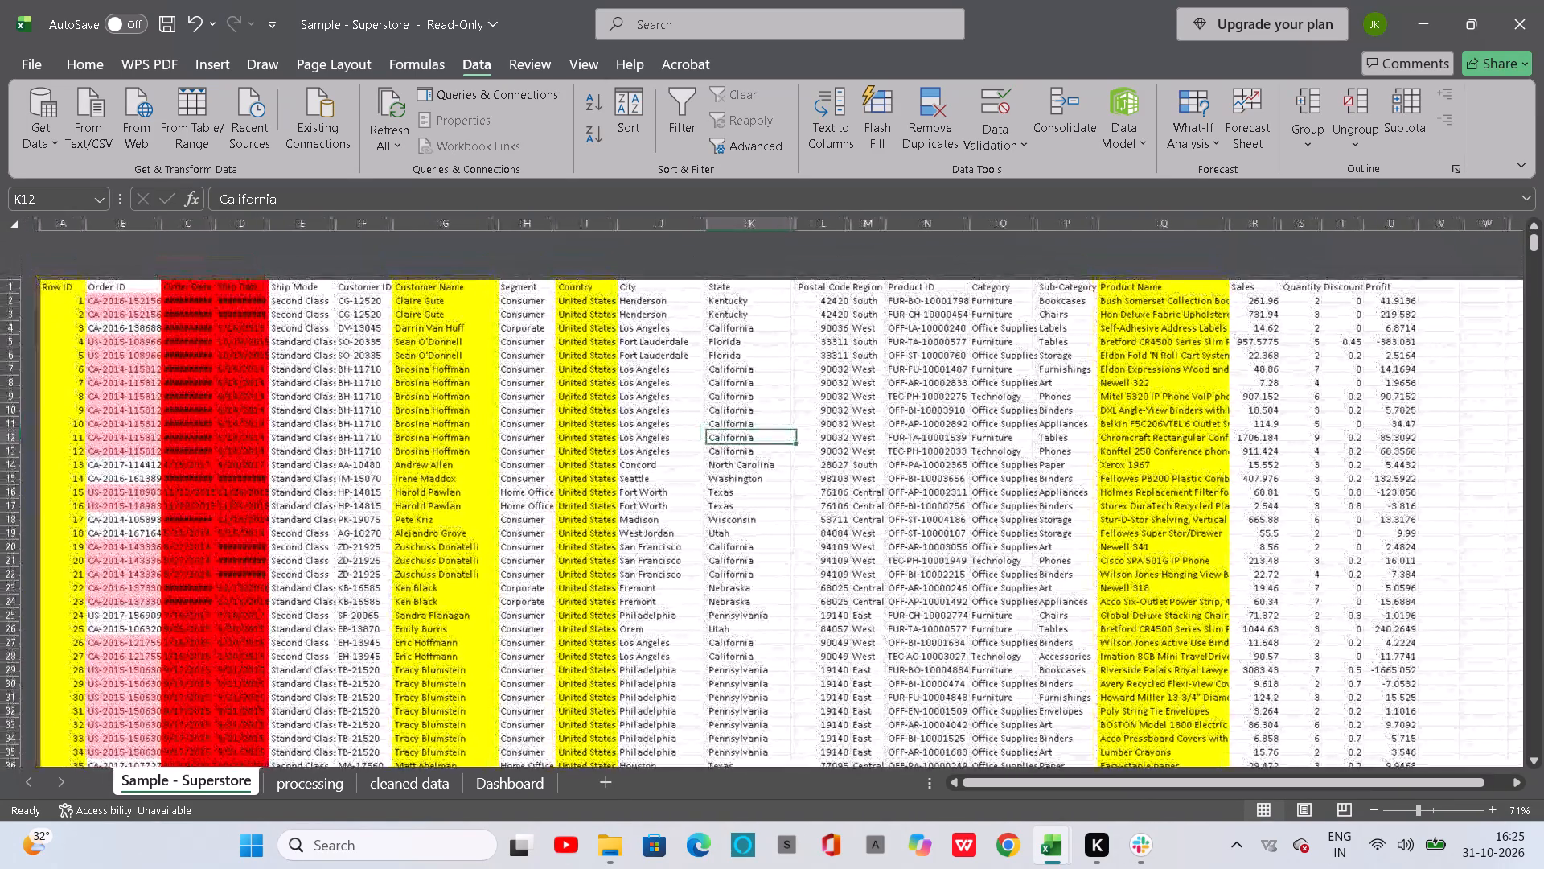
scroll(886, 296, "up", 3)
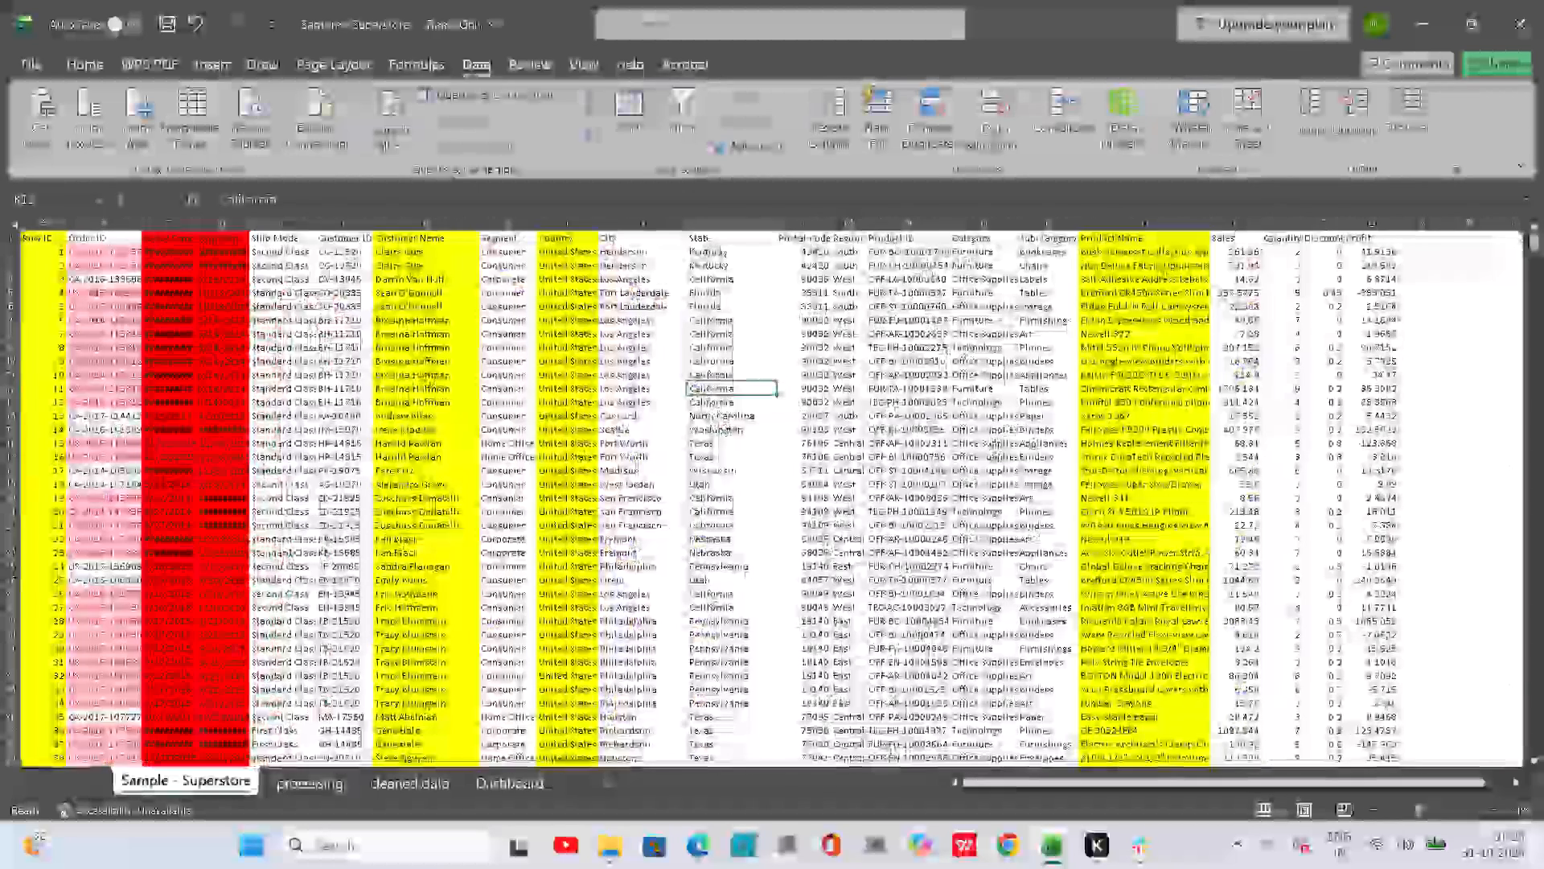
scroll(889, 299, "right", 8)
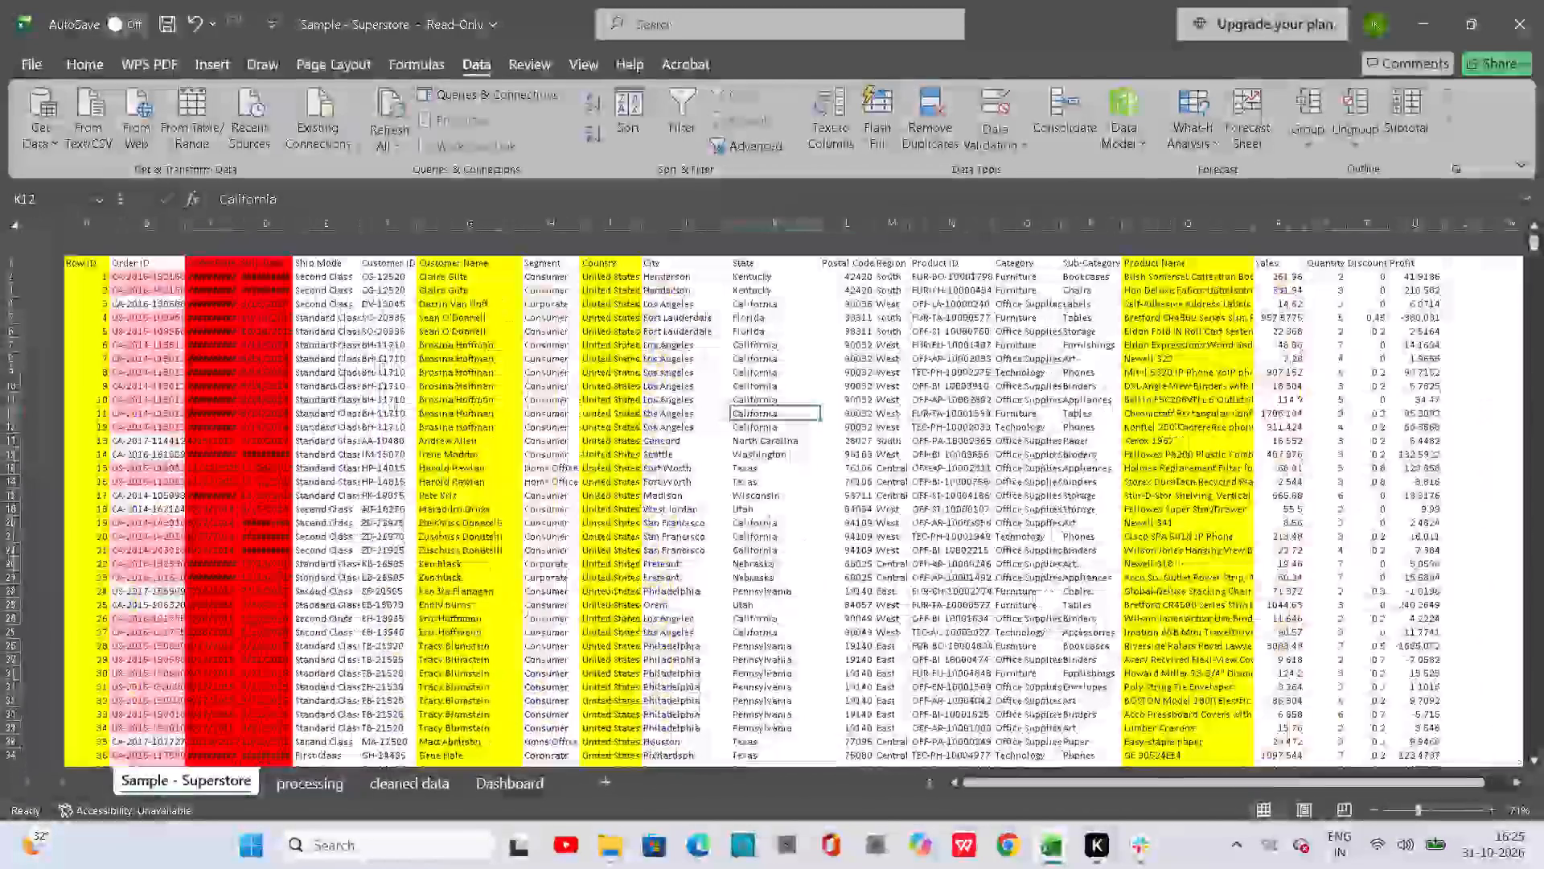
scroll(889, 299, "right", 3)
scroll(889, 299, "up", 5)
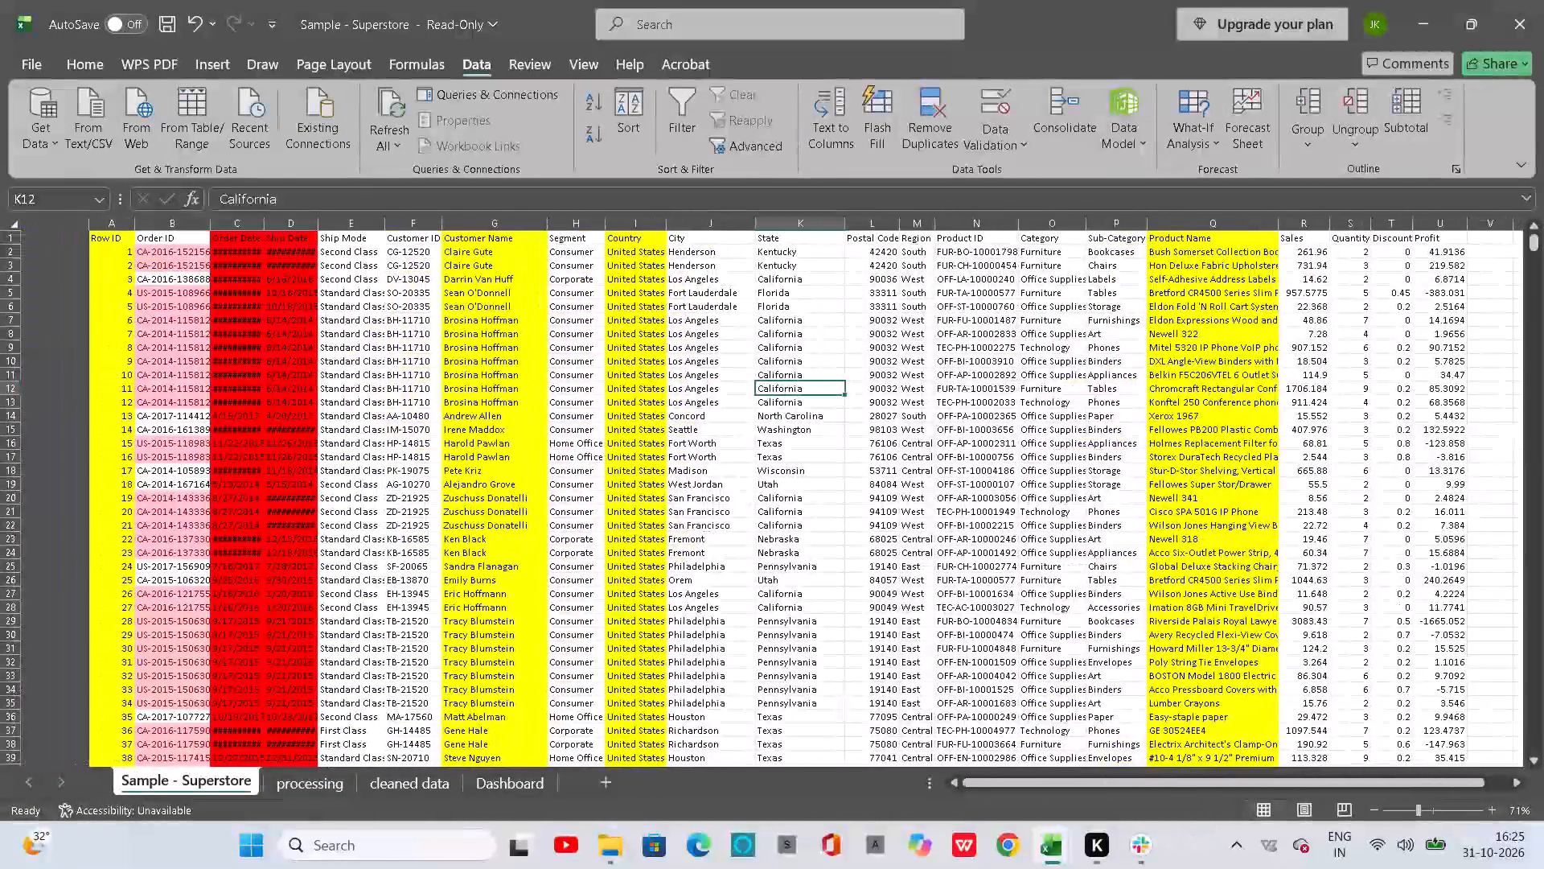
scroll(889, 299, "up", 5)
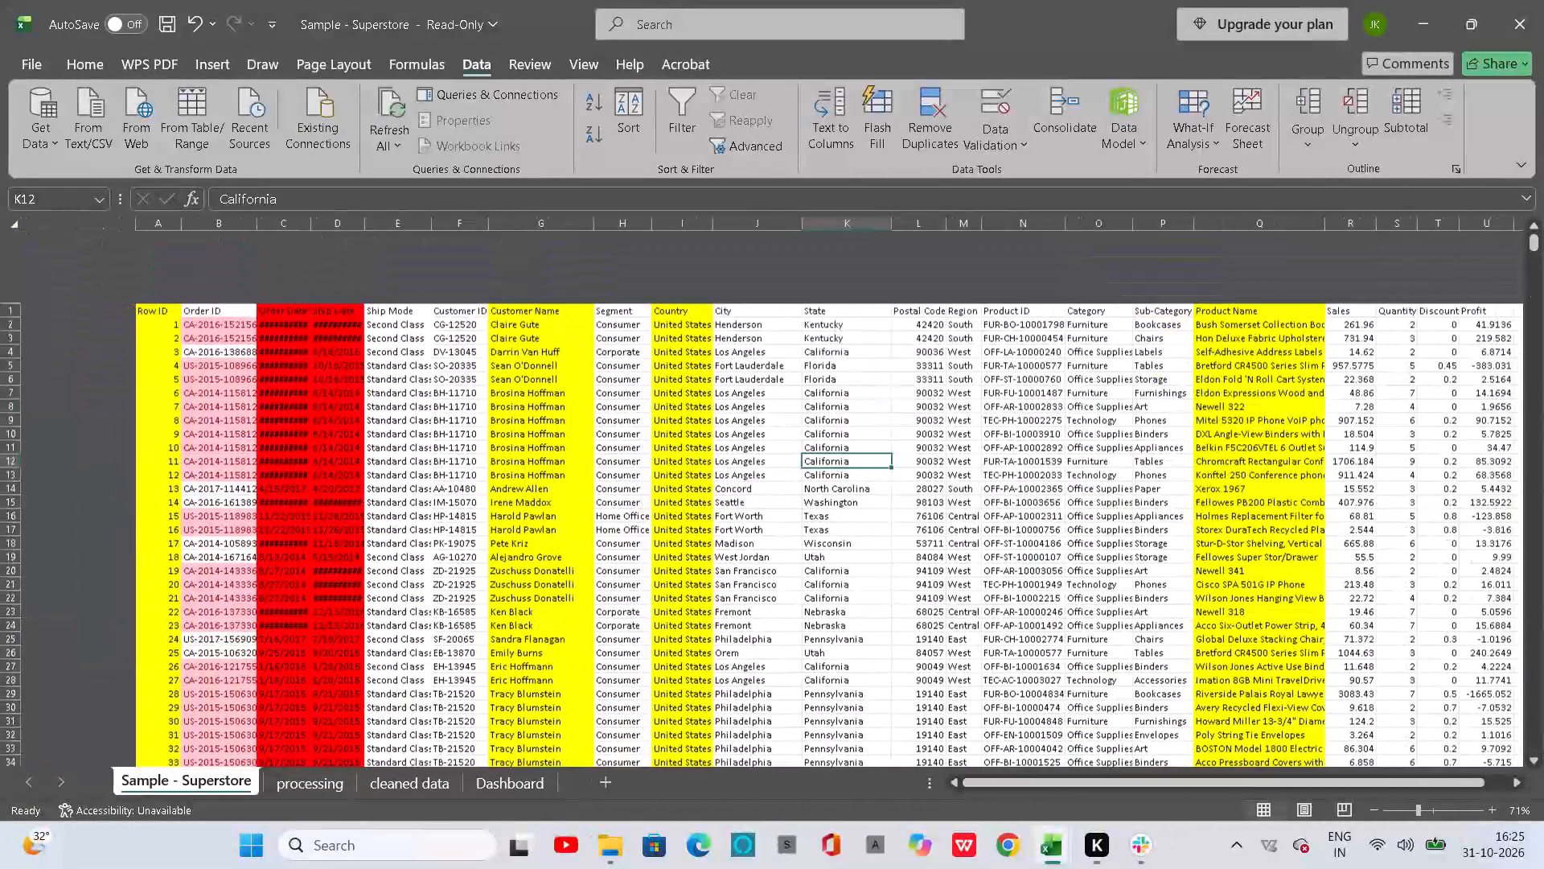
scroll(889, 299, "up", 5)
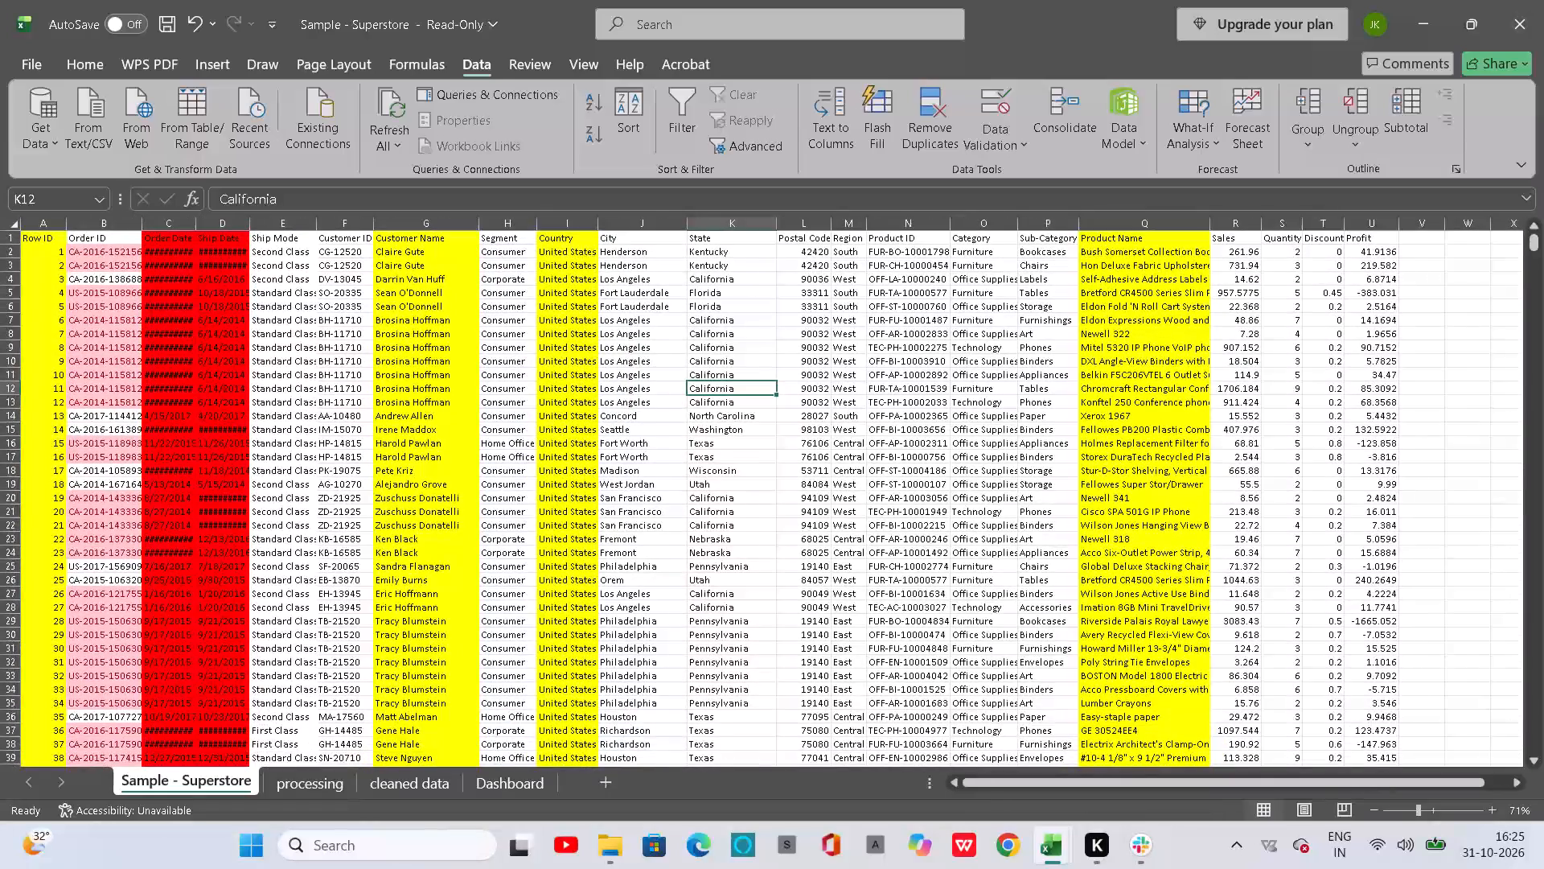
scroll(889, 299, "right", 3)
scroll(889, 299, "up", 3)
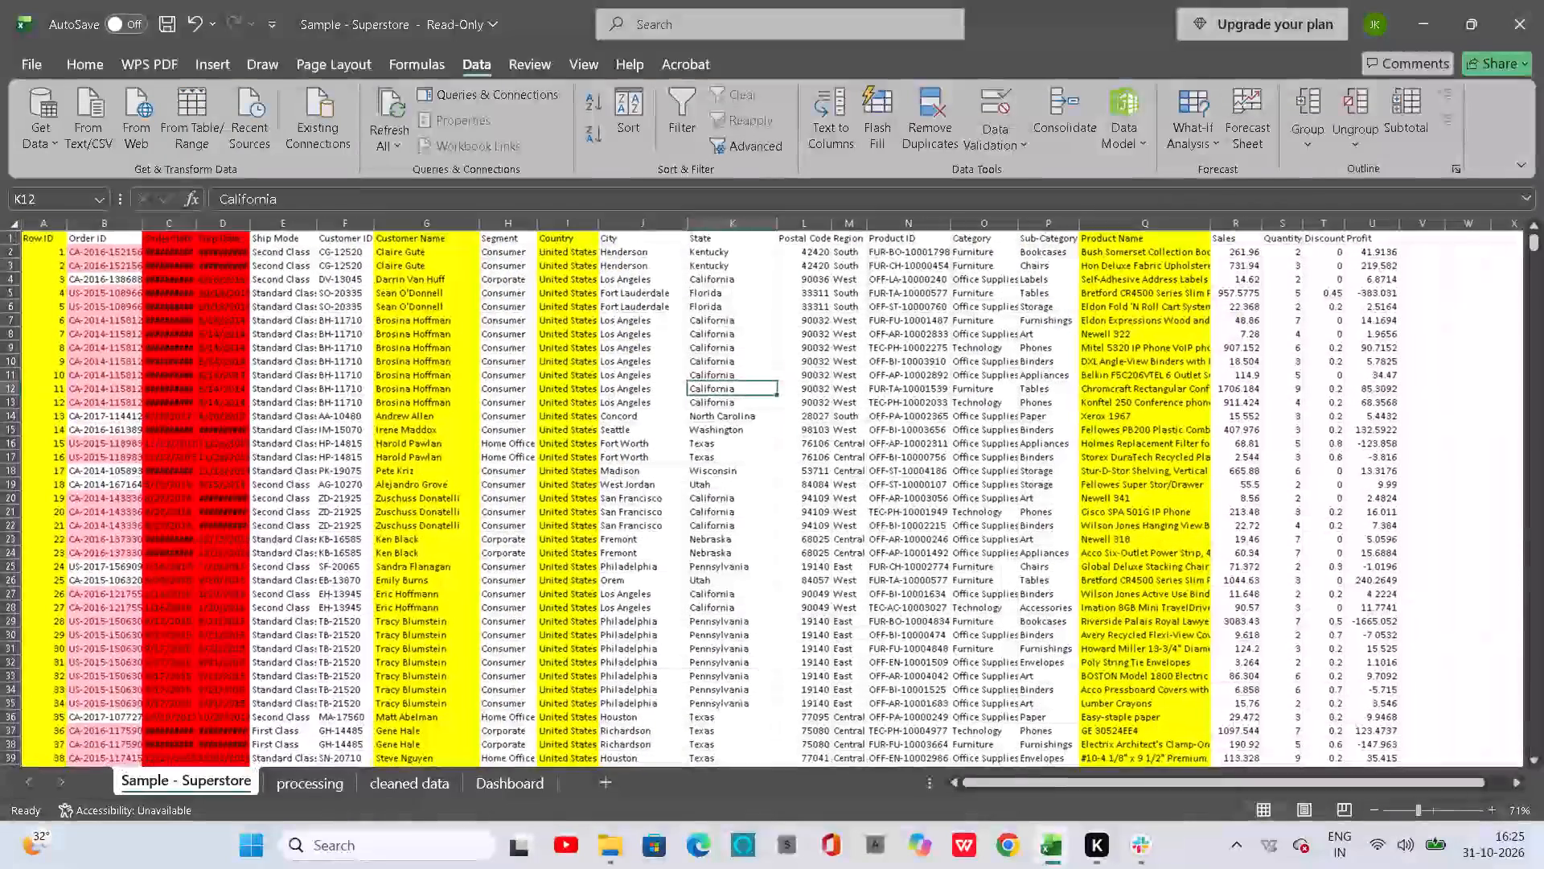
Review the converted dates in column G against the Ship Date column throughout the processing sheet.
left_click(319, 777)
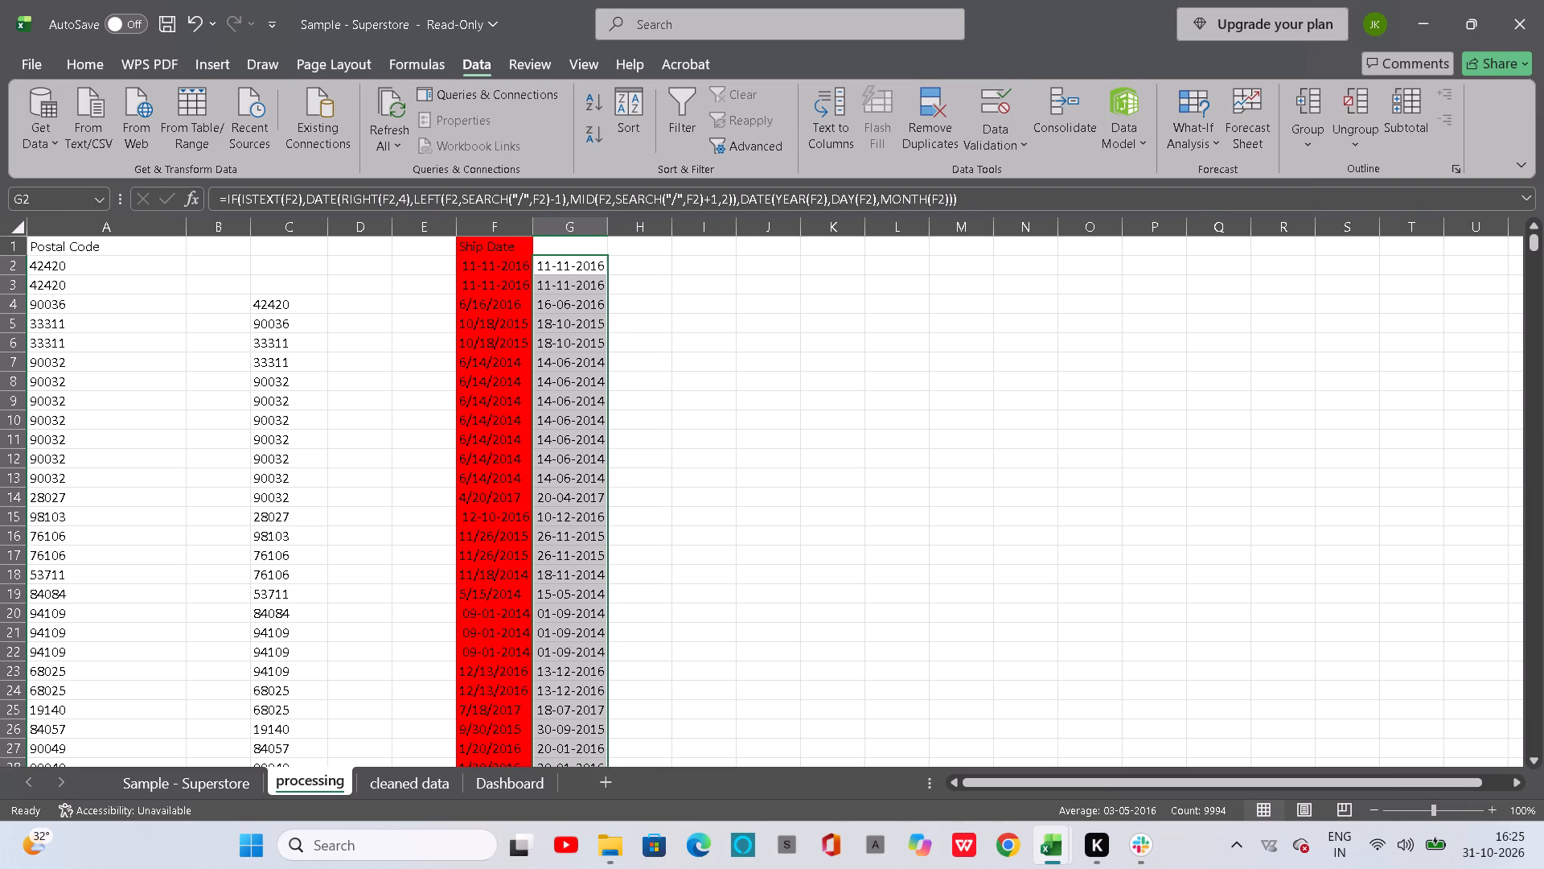
scroll(407, 480, "down", 1)
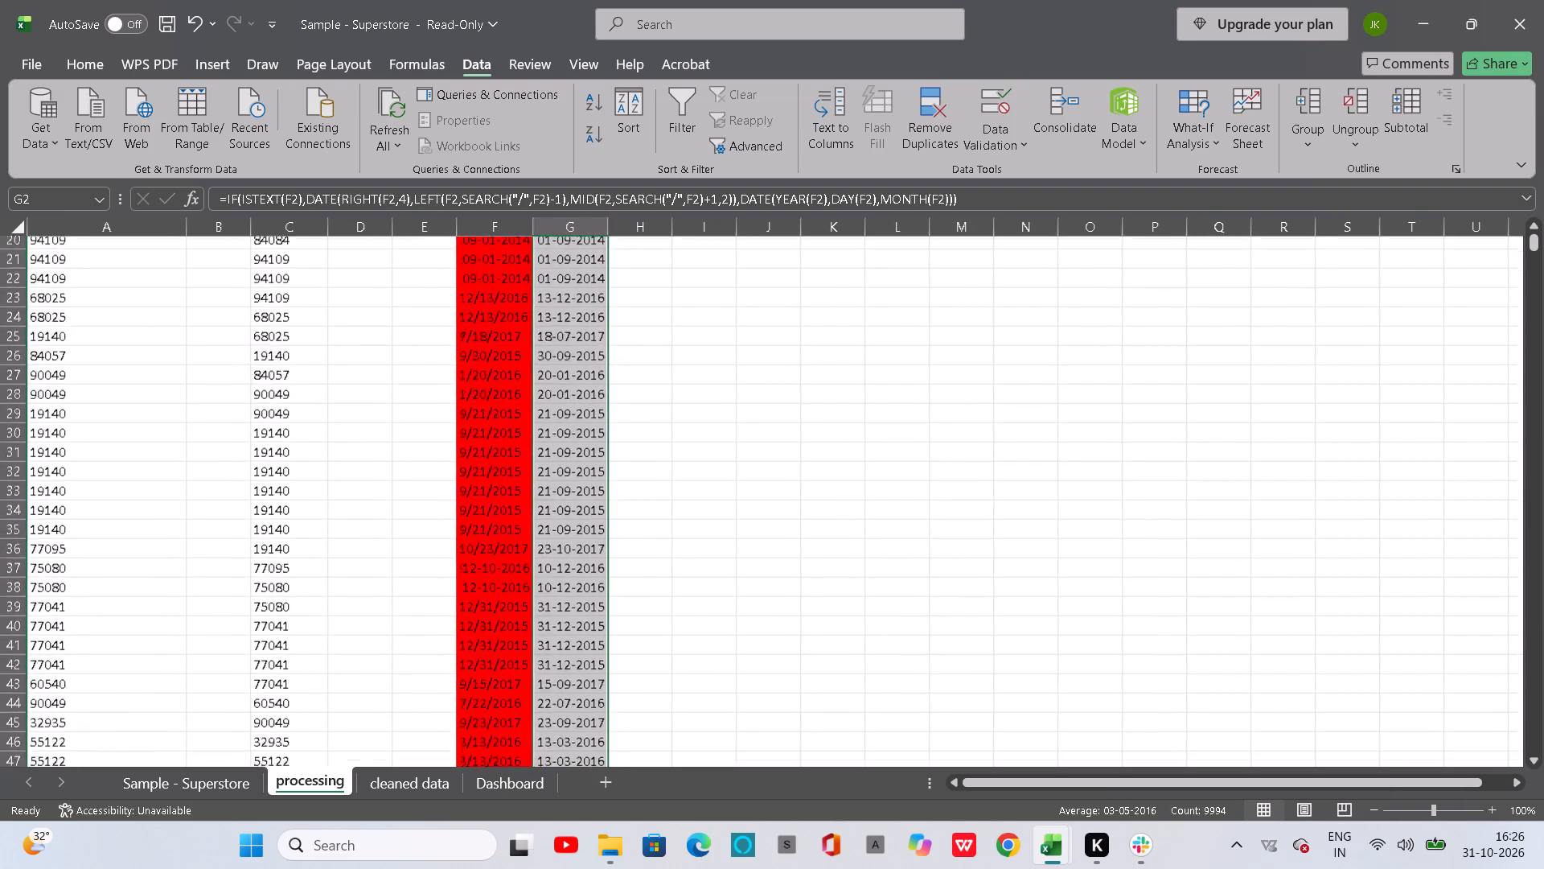
scroll(407, 480, "up", 2)
scroll(407, 480, "right", 1)
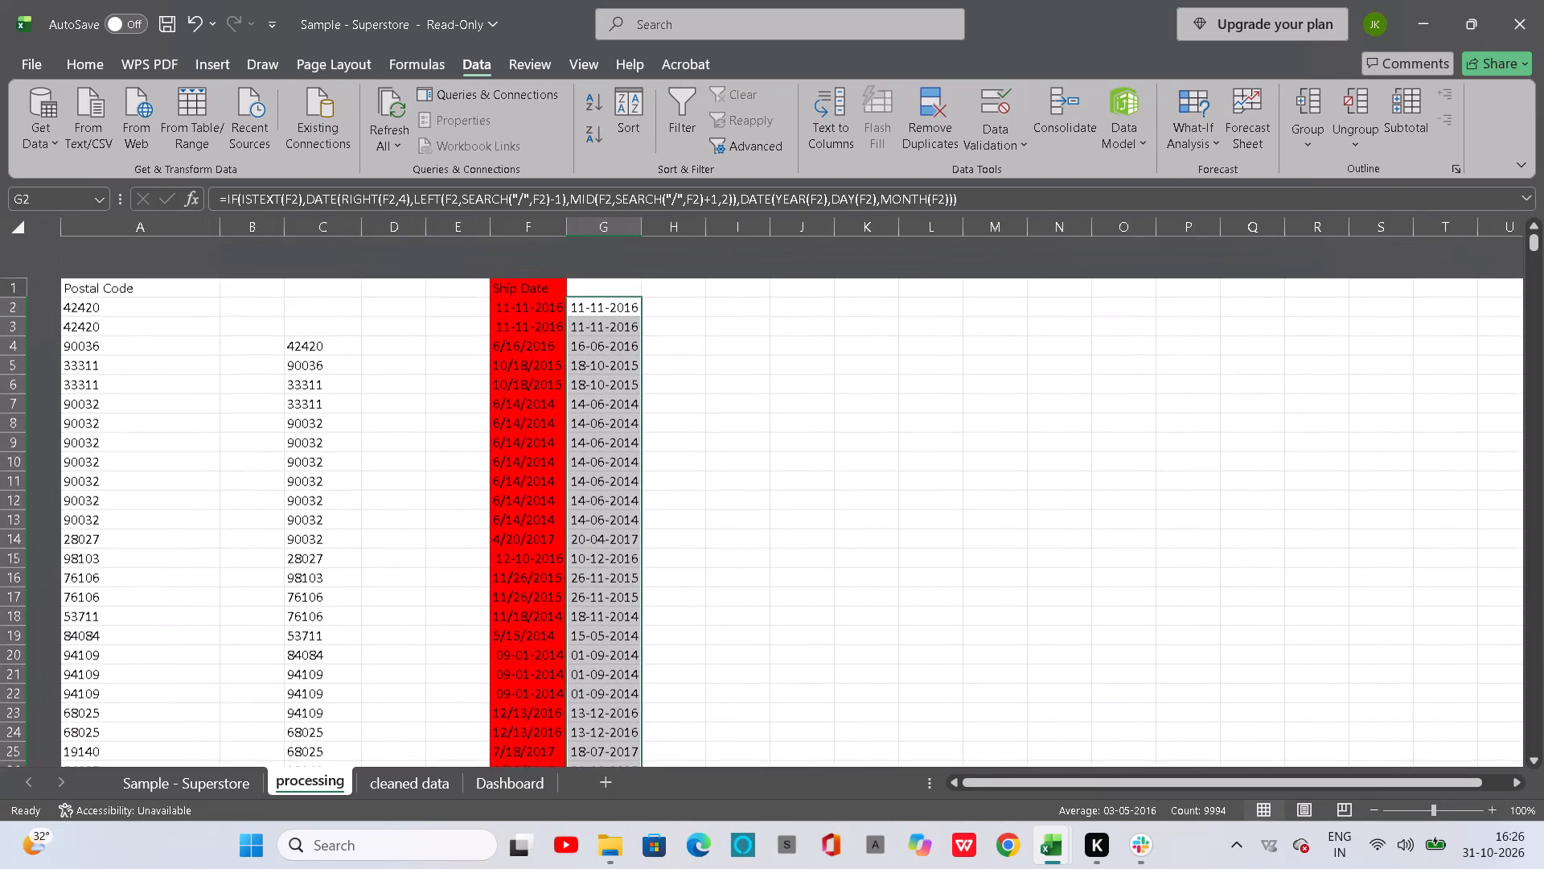
scroll(407, 480, "right", 2)
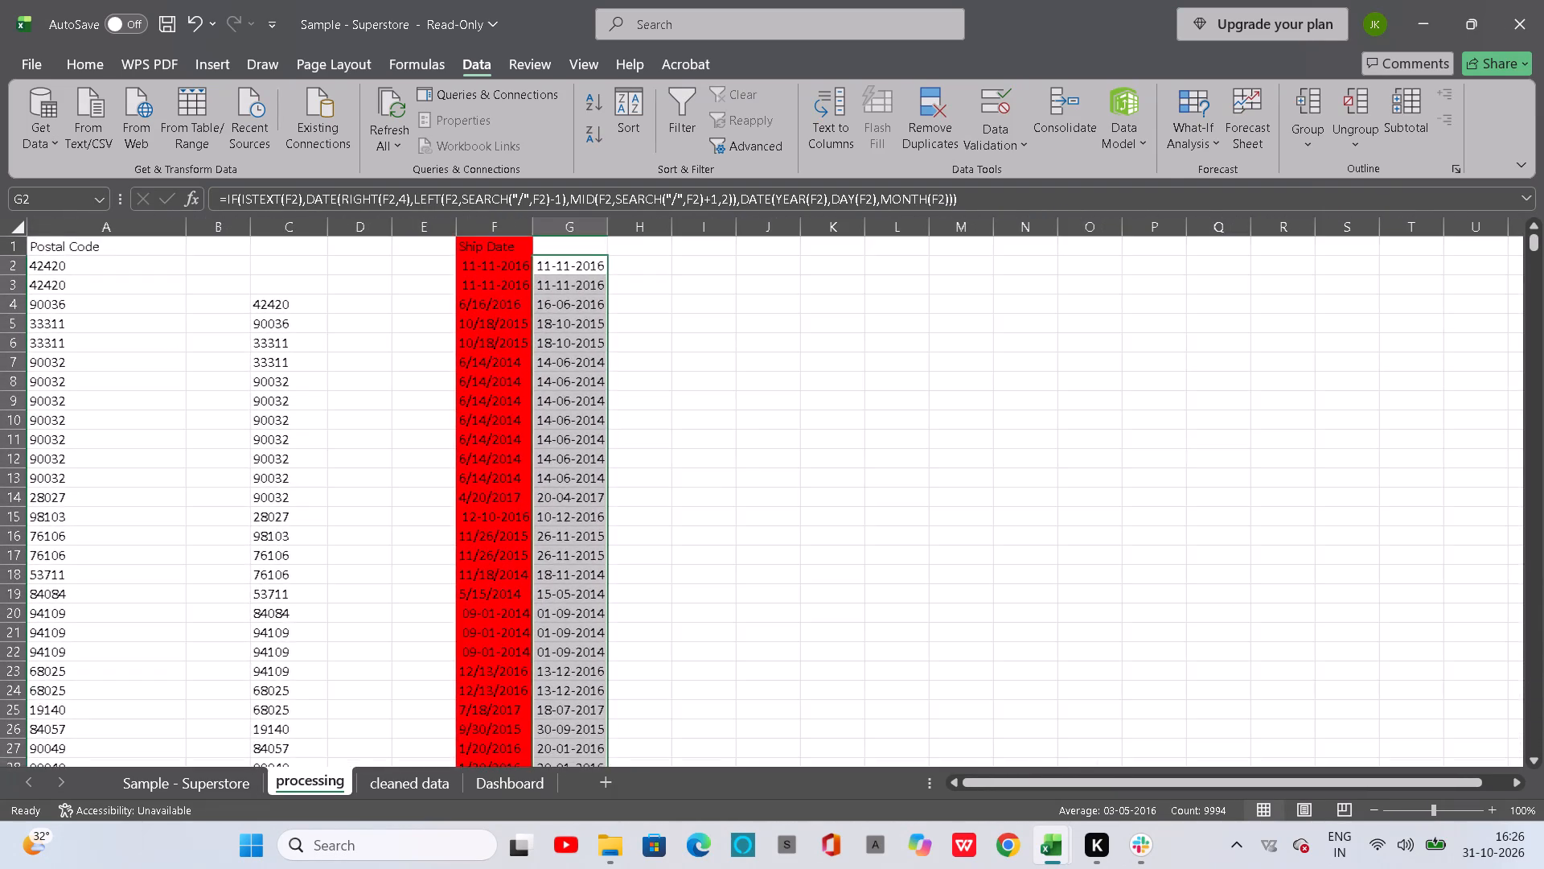
scroll(407, 480, "up", 2)
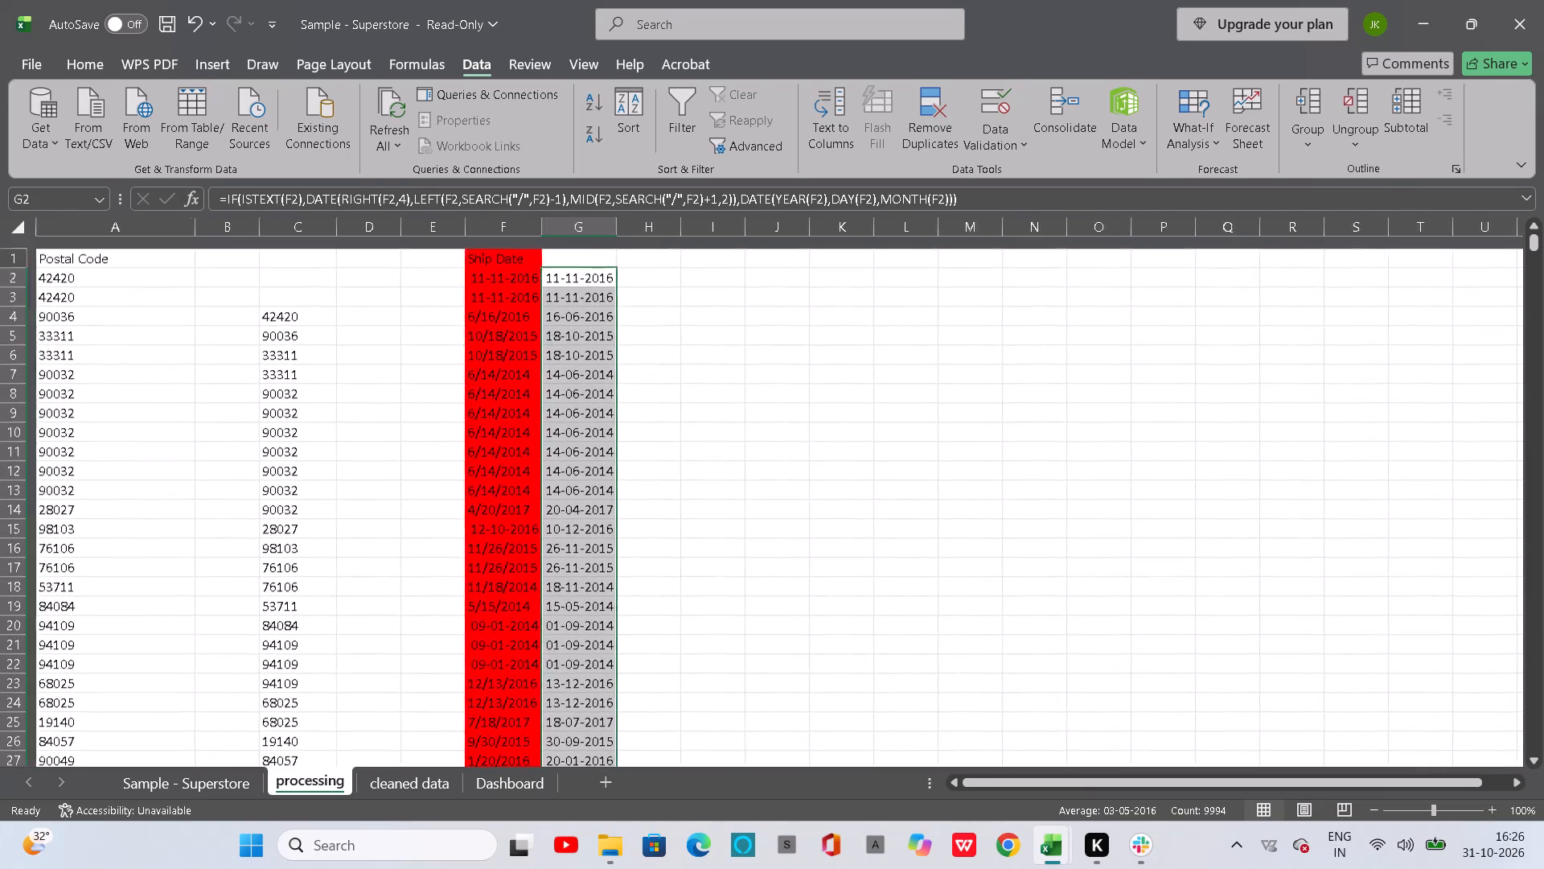
scroll(407, 480, "up", 2)
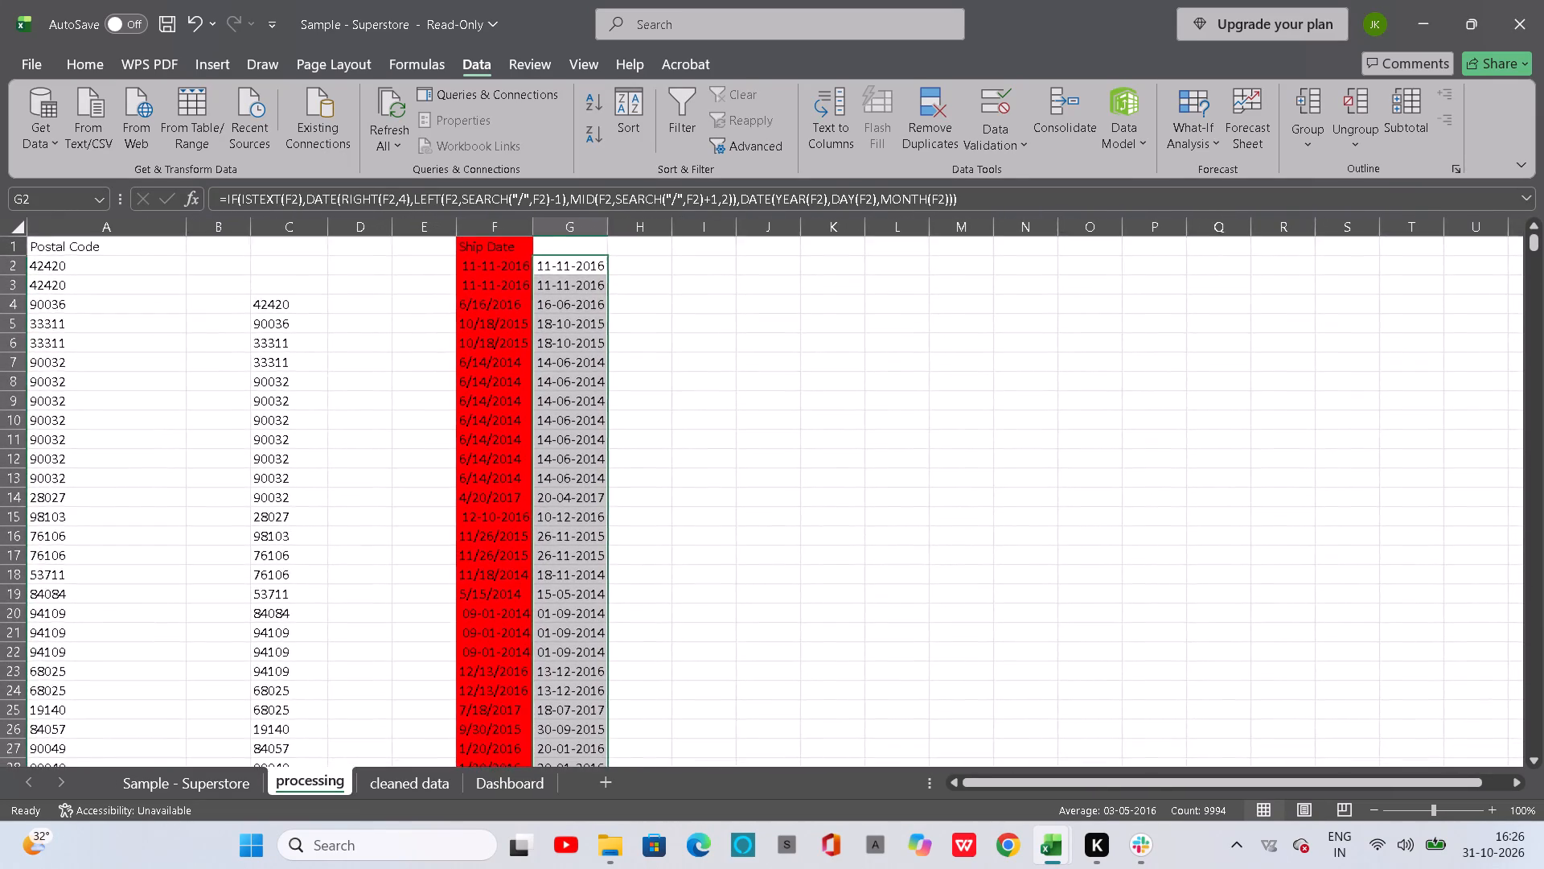
scroll(407, 480, "up", 5)
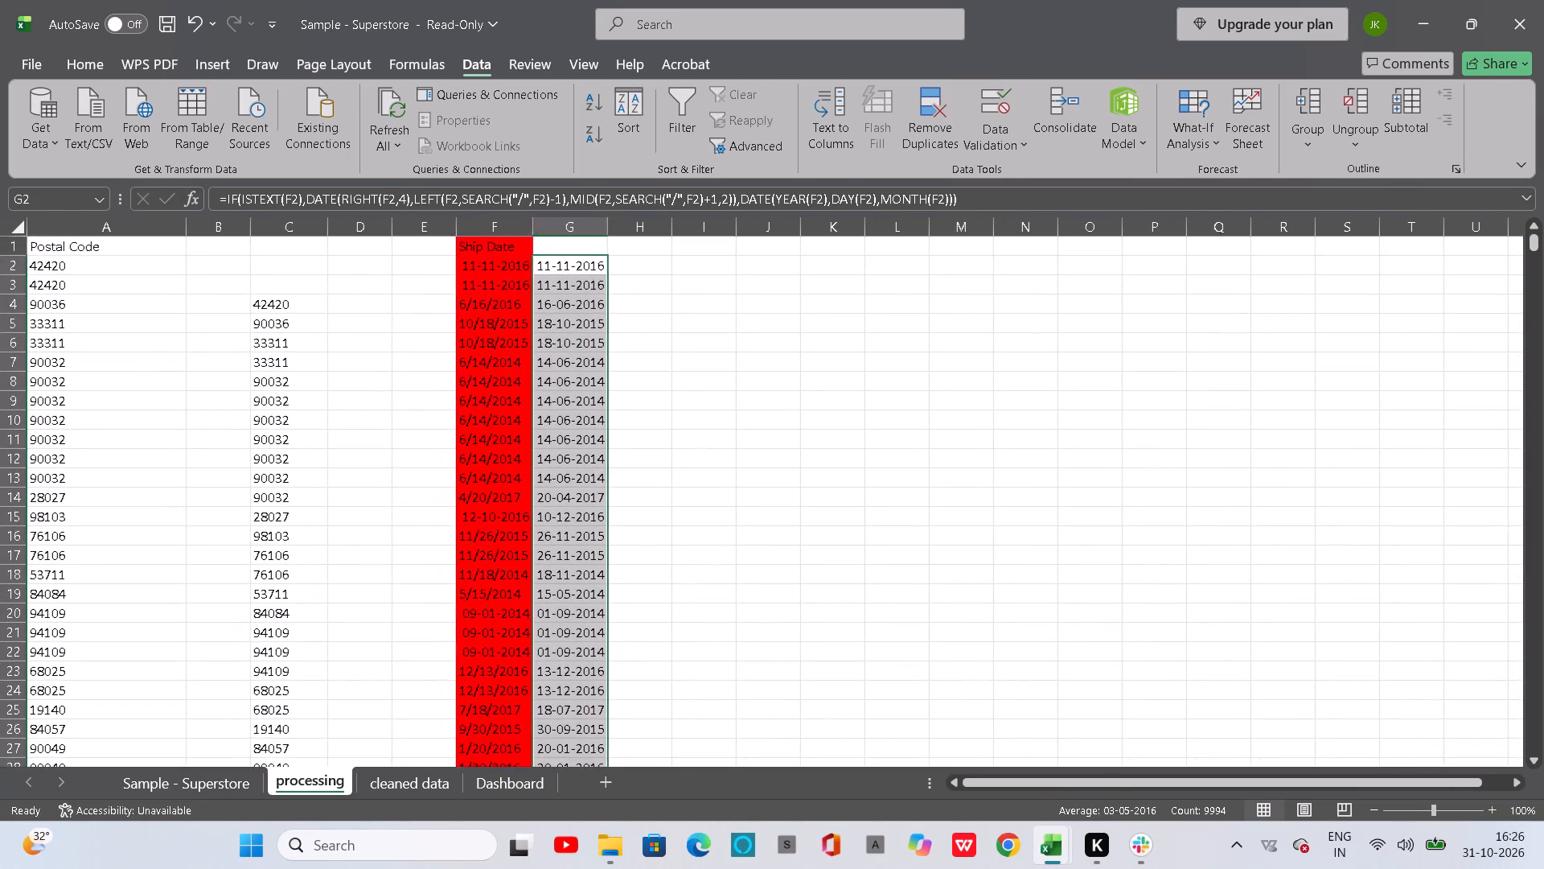
scroll(407, 480, "up", 4)
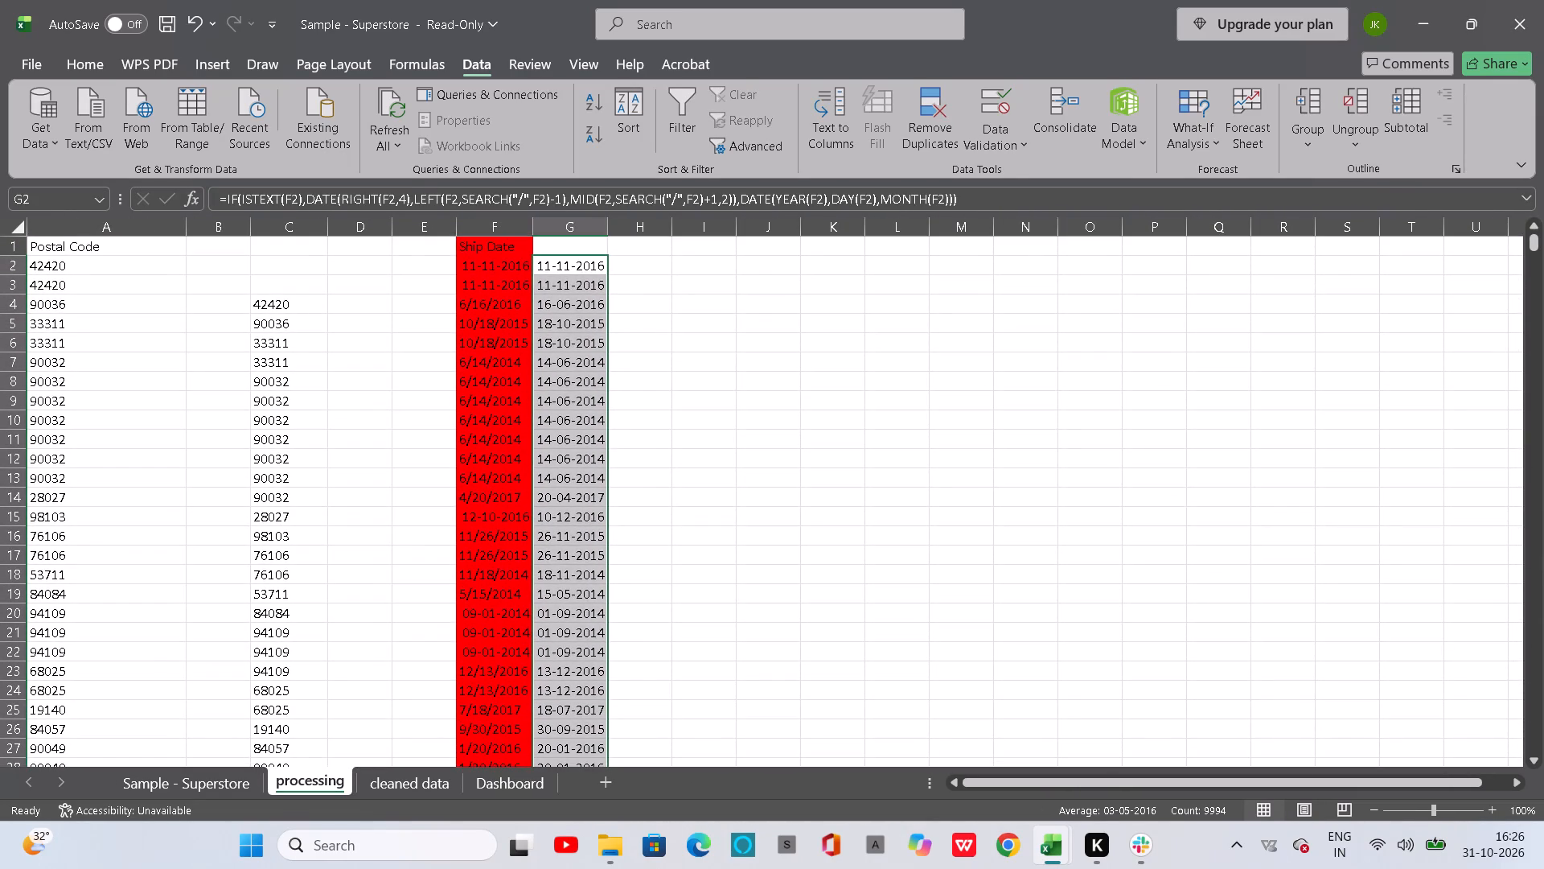
left_click(619, 282)
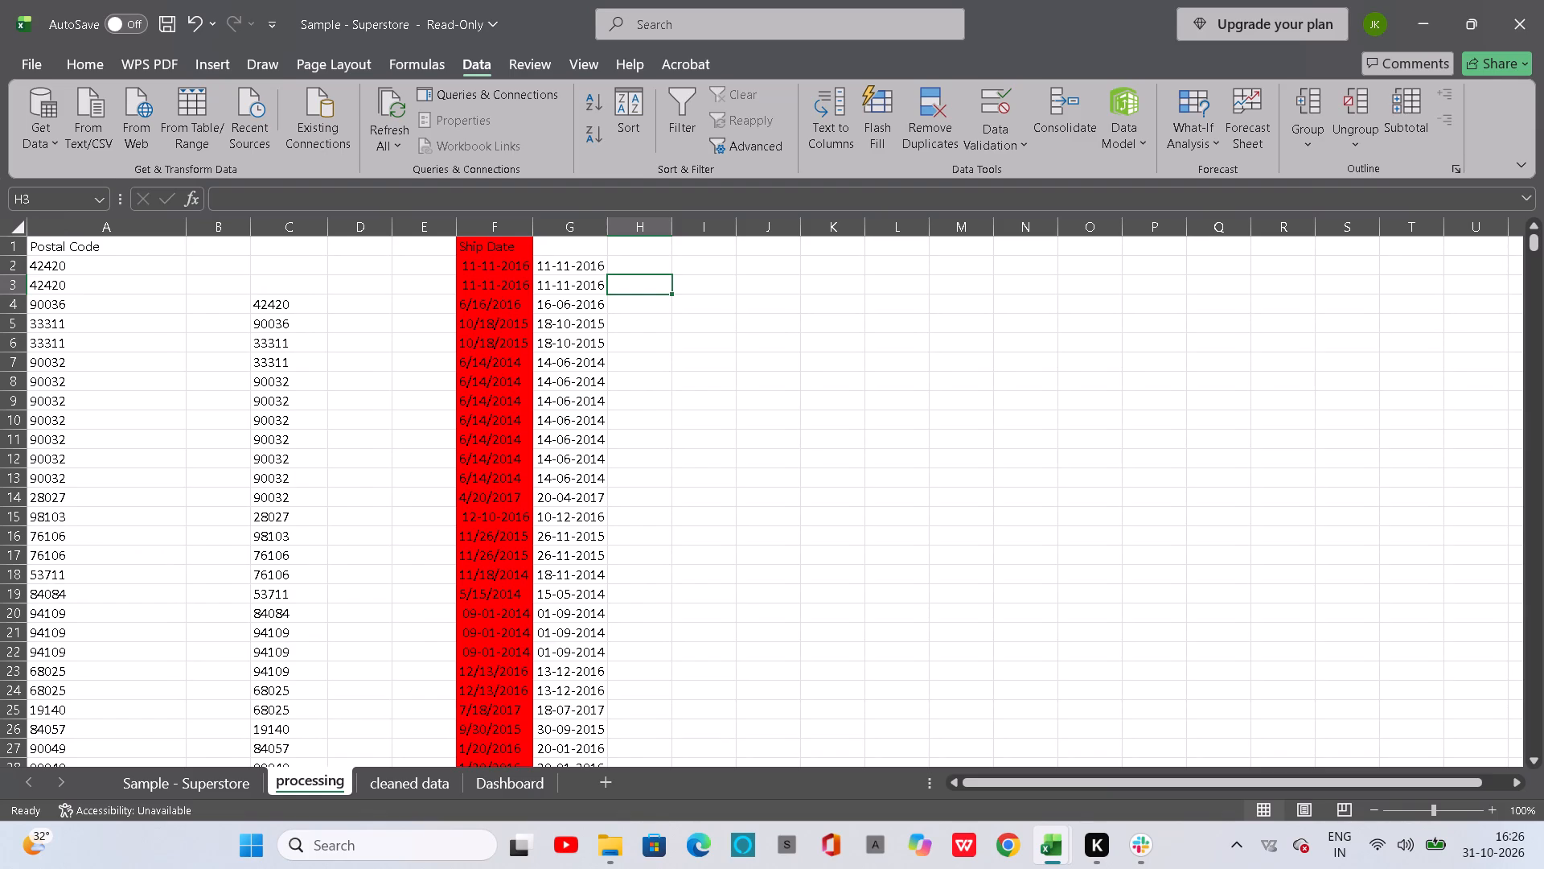
scroll(574, 650, "down", 3)
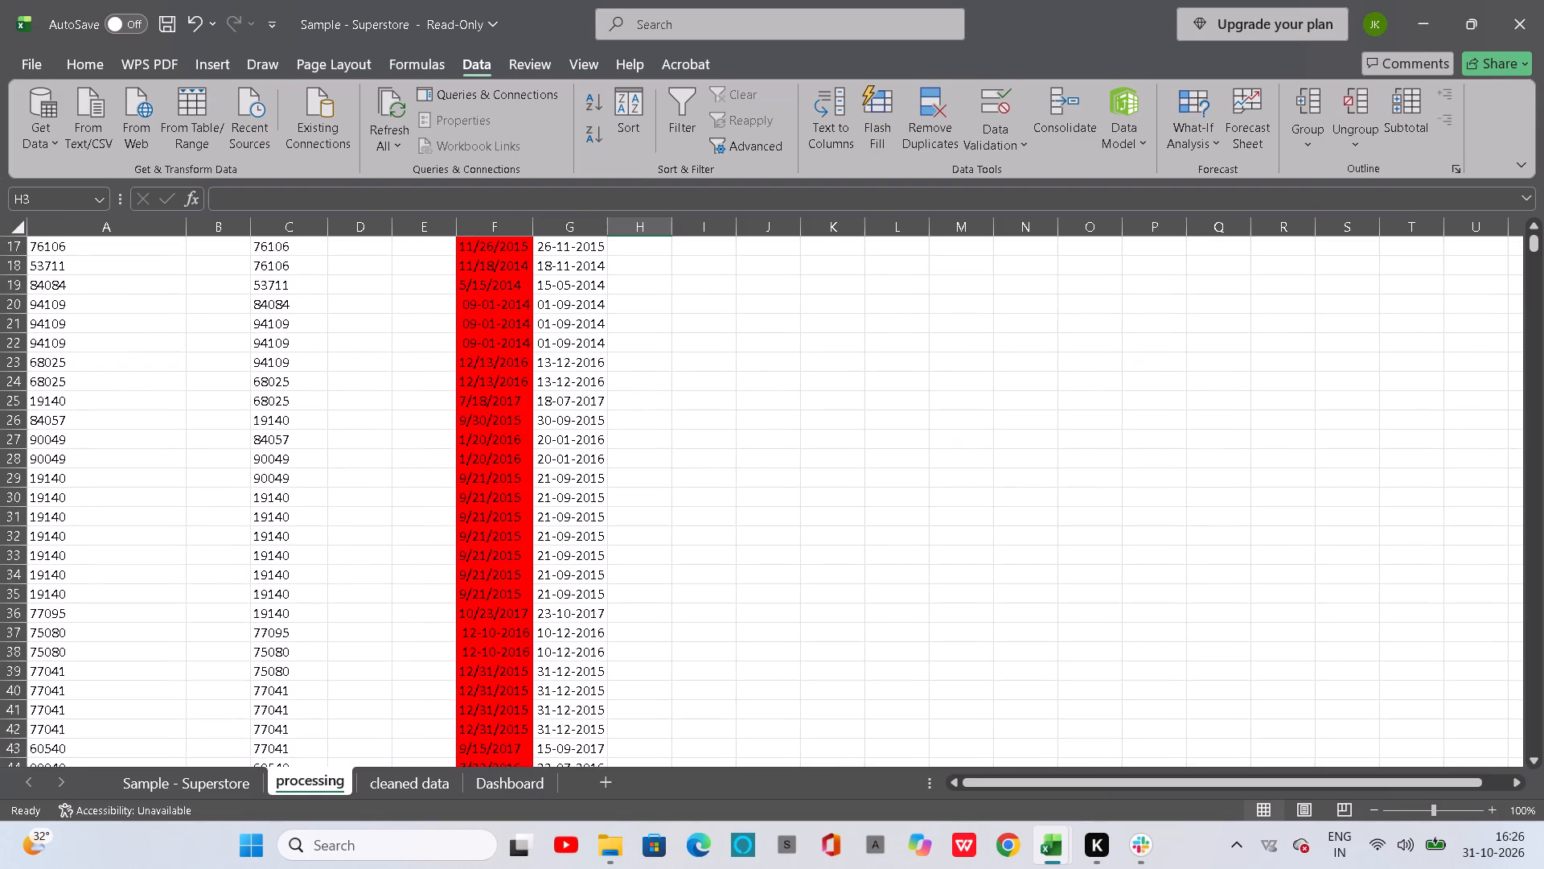
scroll(574, 650, "down", 4)
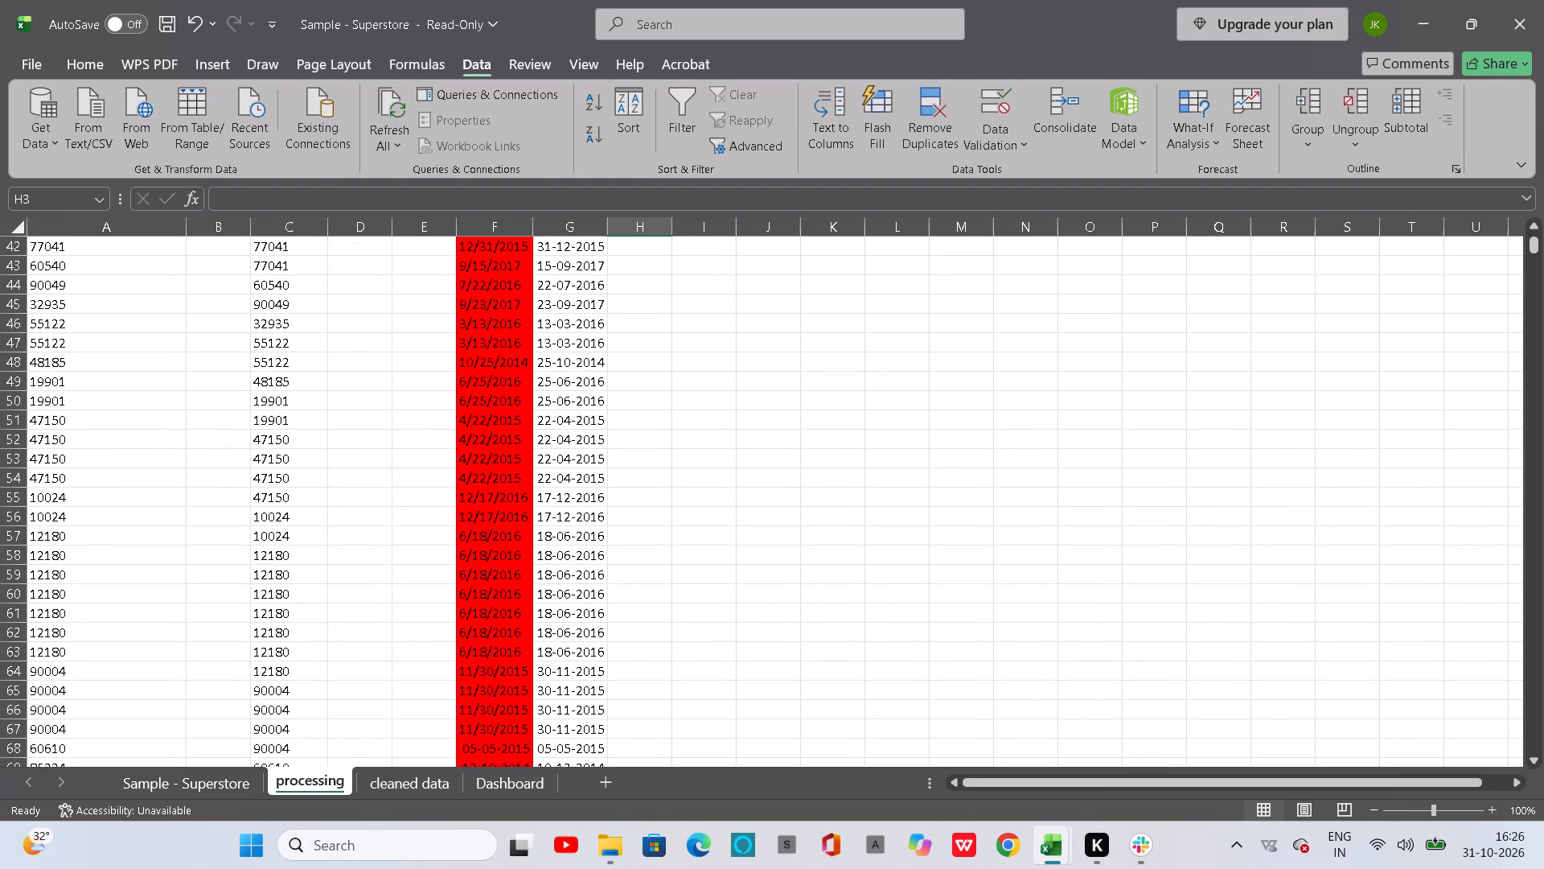
scroll(574, 650, "down", 5)
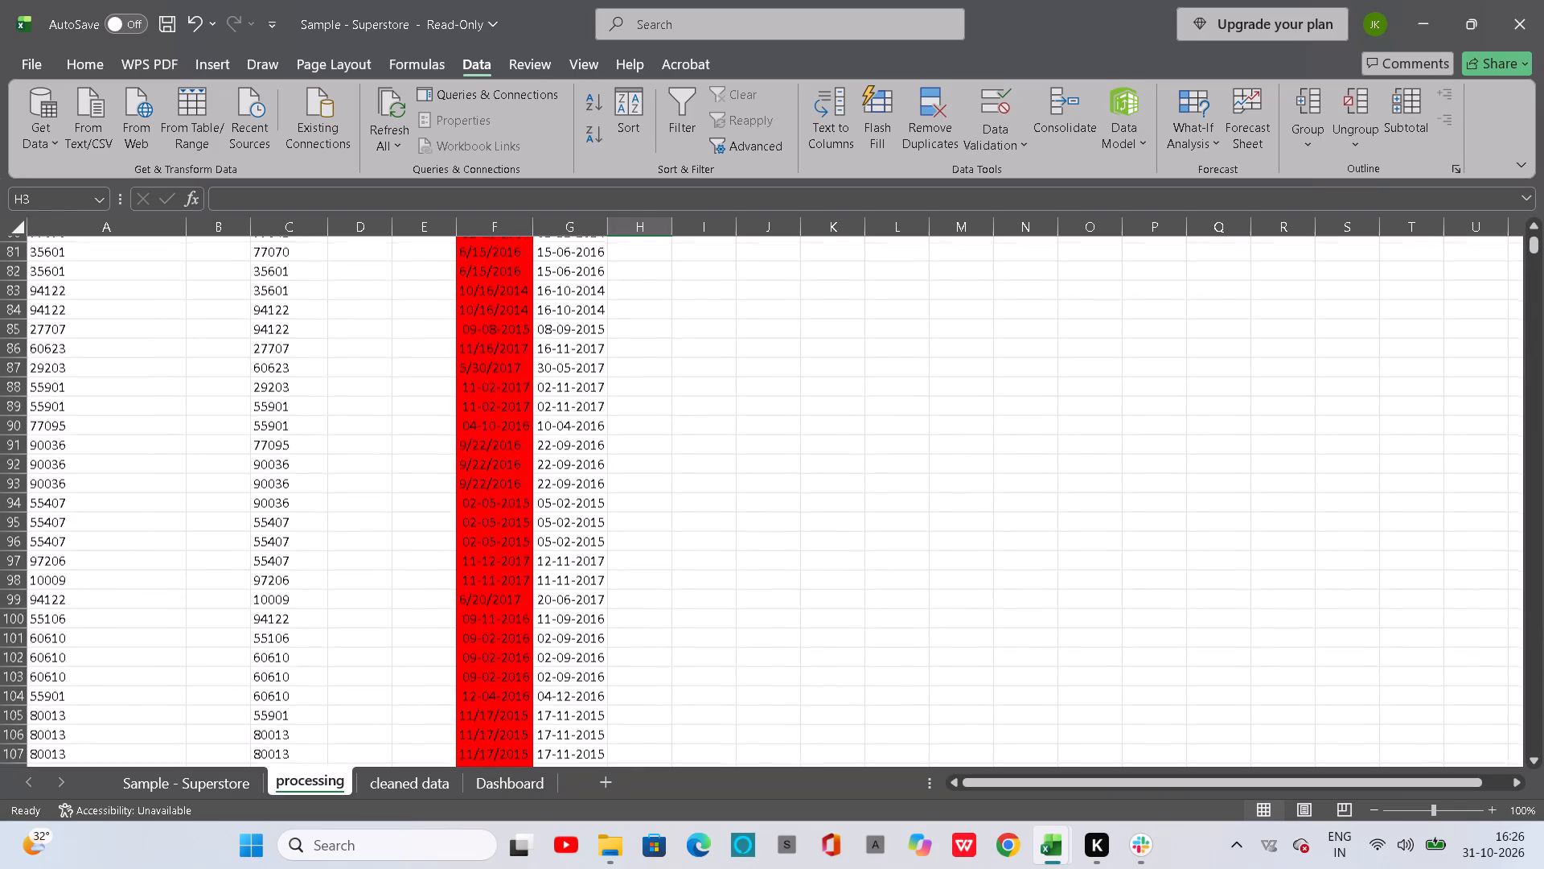
scroll(574, 650, "down", 1)
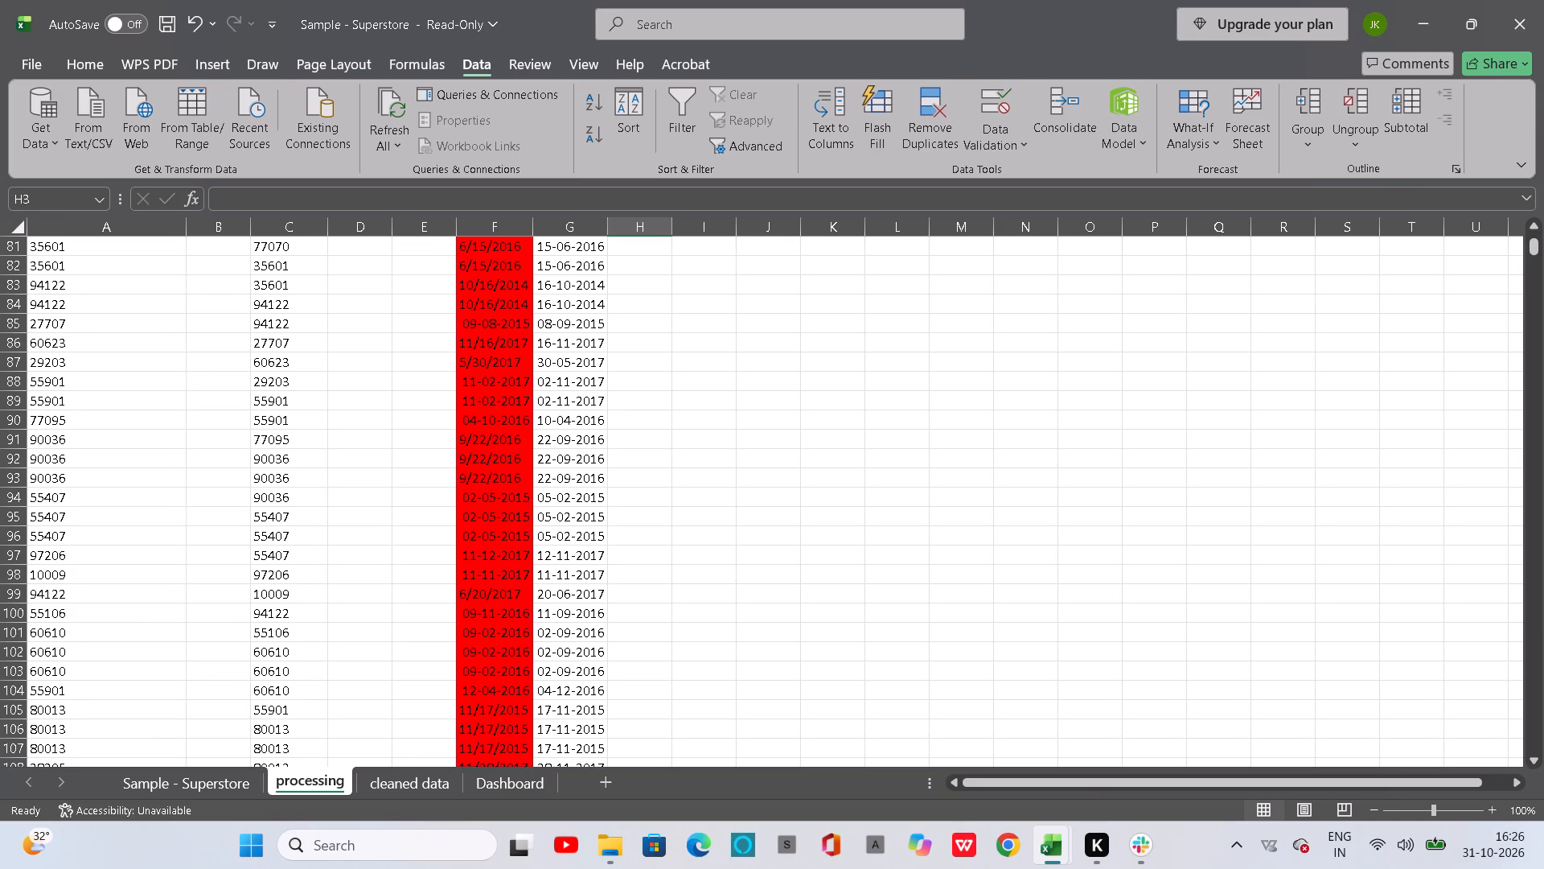
scroll(574, 650, "down", 20)
scroll(574, 650, "down", 8)
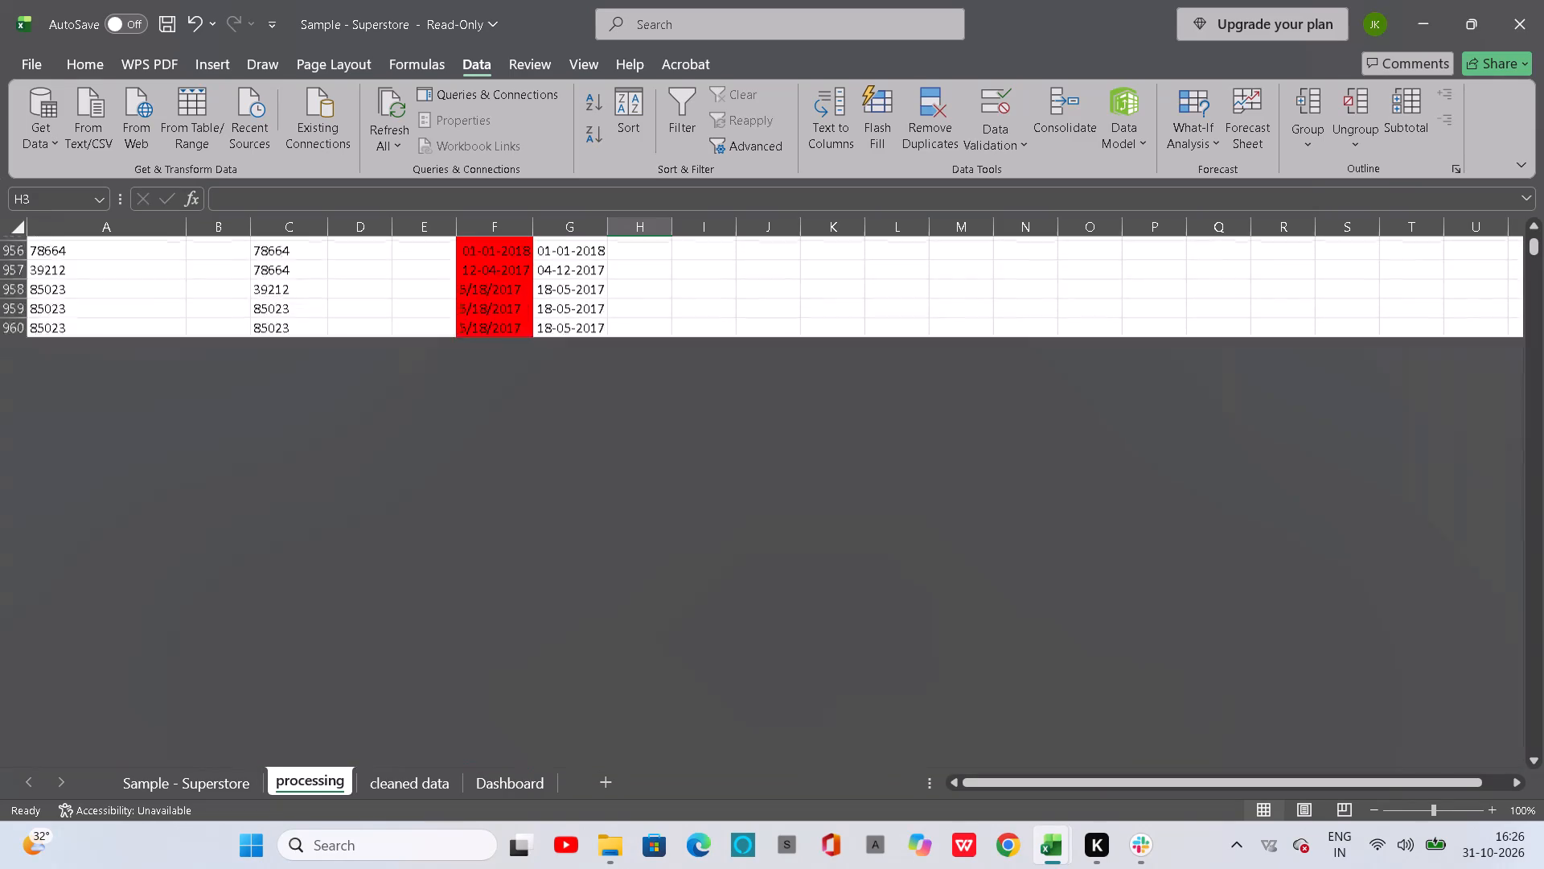
scroll(574, 650, "down", 20)
scroll(574, 650, "down", 15)
scroll(574, 650, "left", 6)
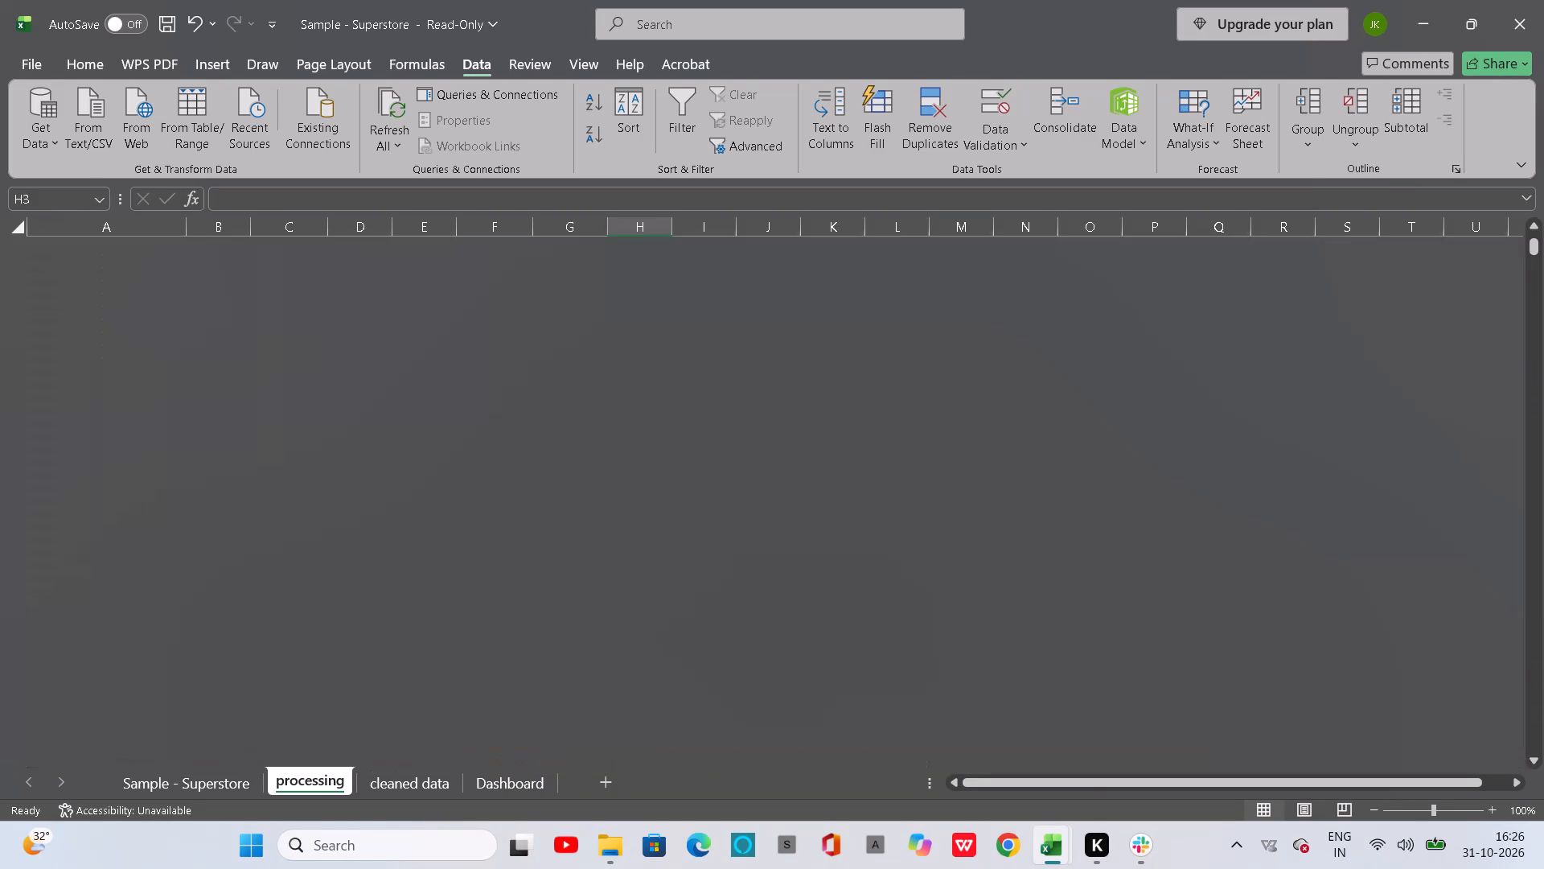
scroll(574, 650, "left", 2)
double_click(1534, 564)
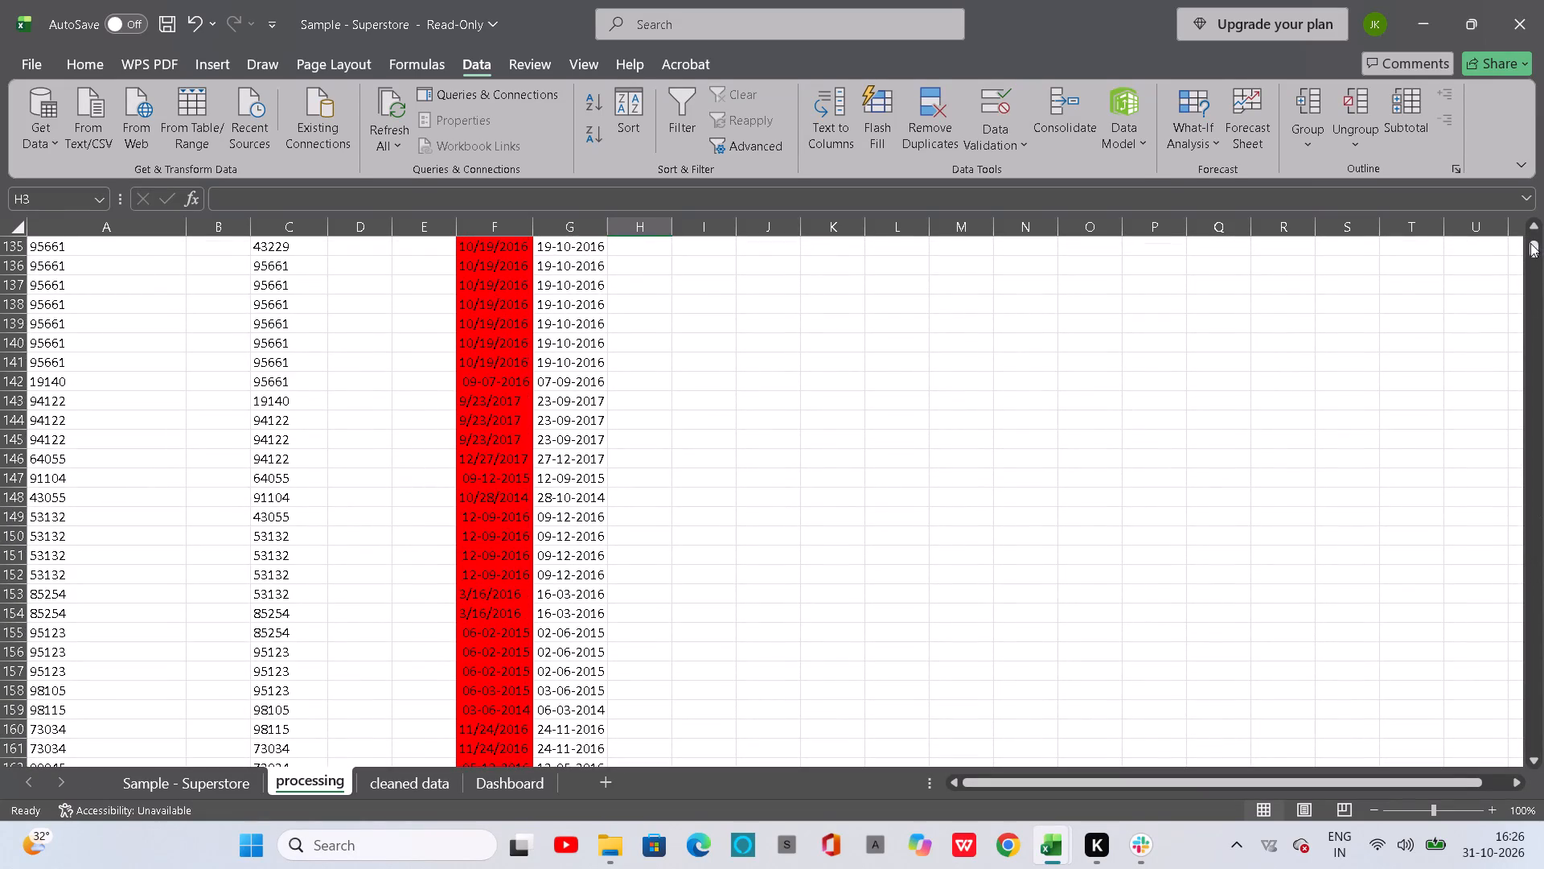
left_click_drag(1530, 243, 1530, 562)
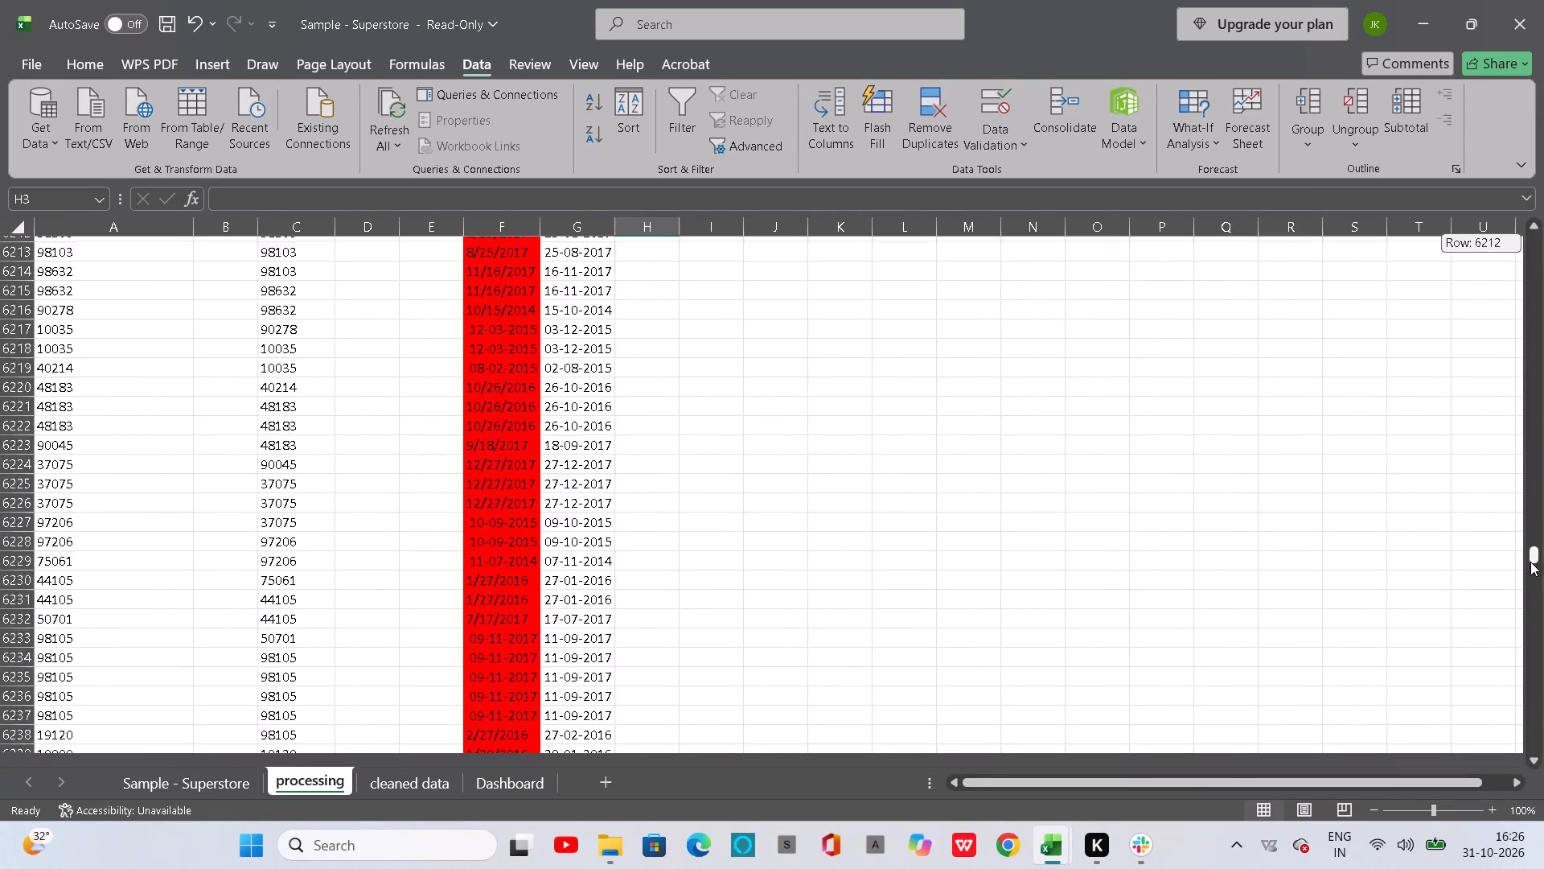
left_click_drag(1530, 562, 1502, 474)
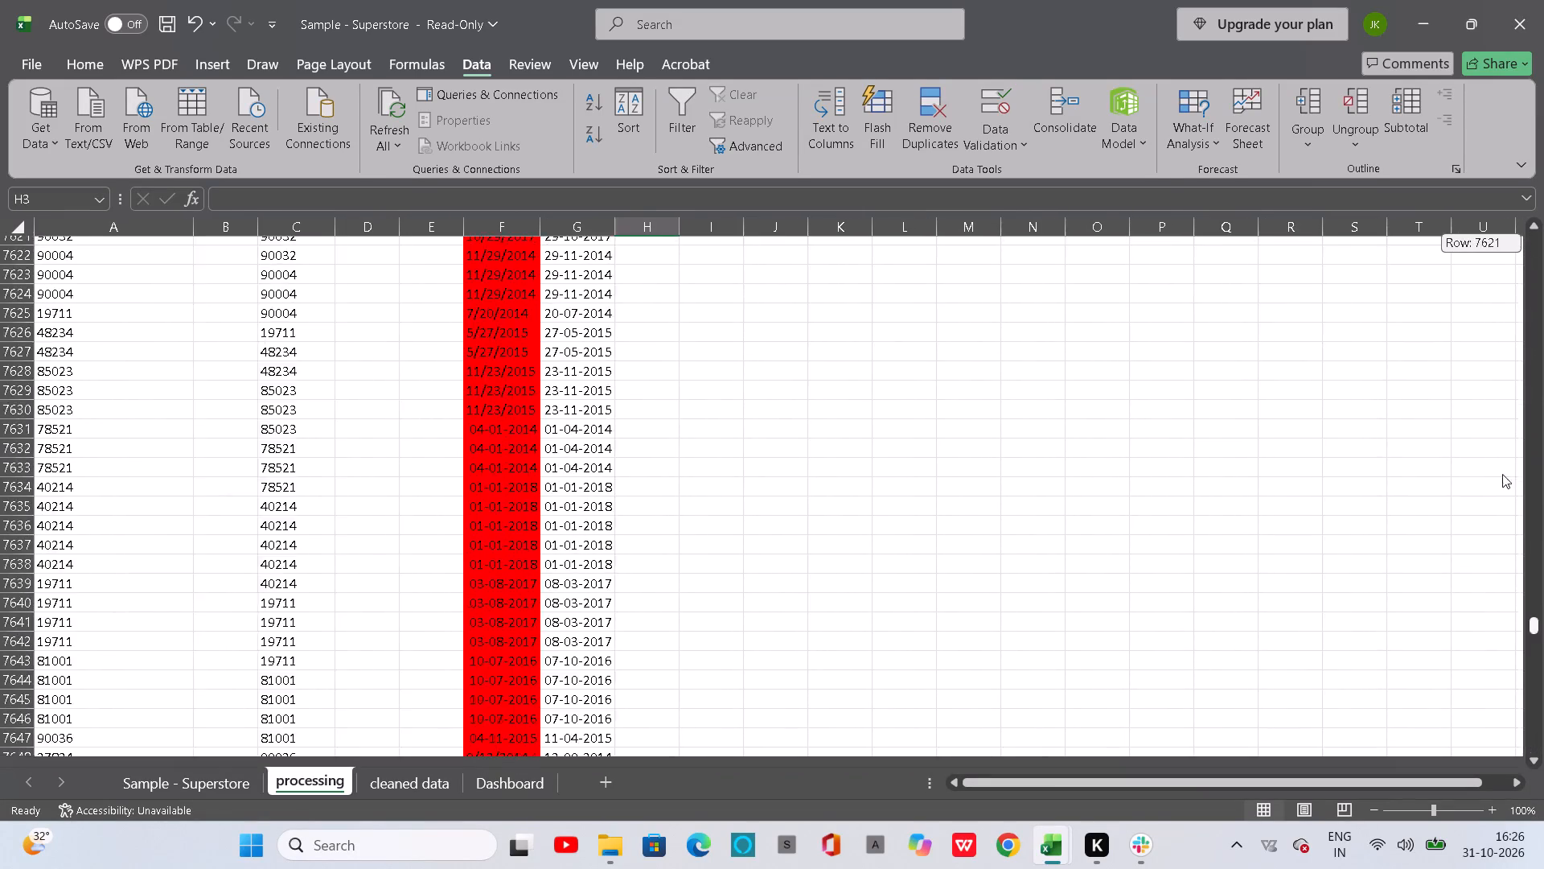
left_click_drag(1502, 474, 1422, 117)
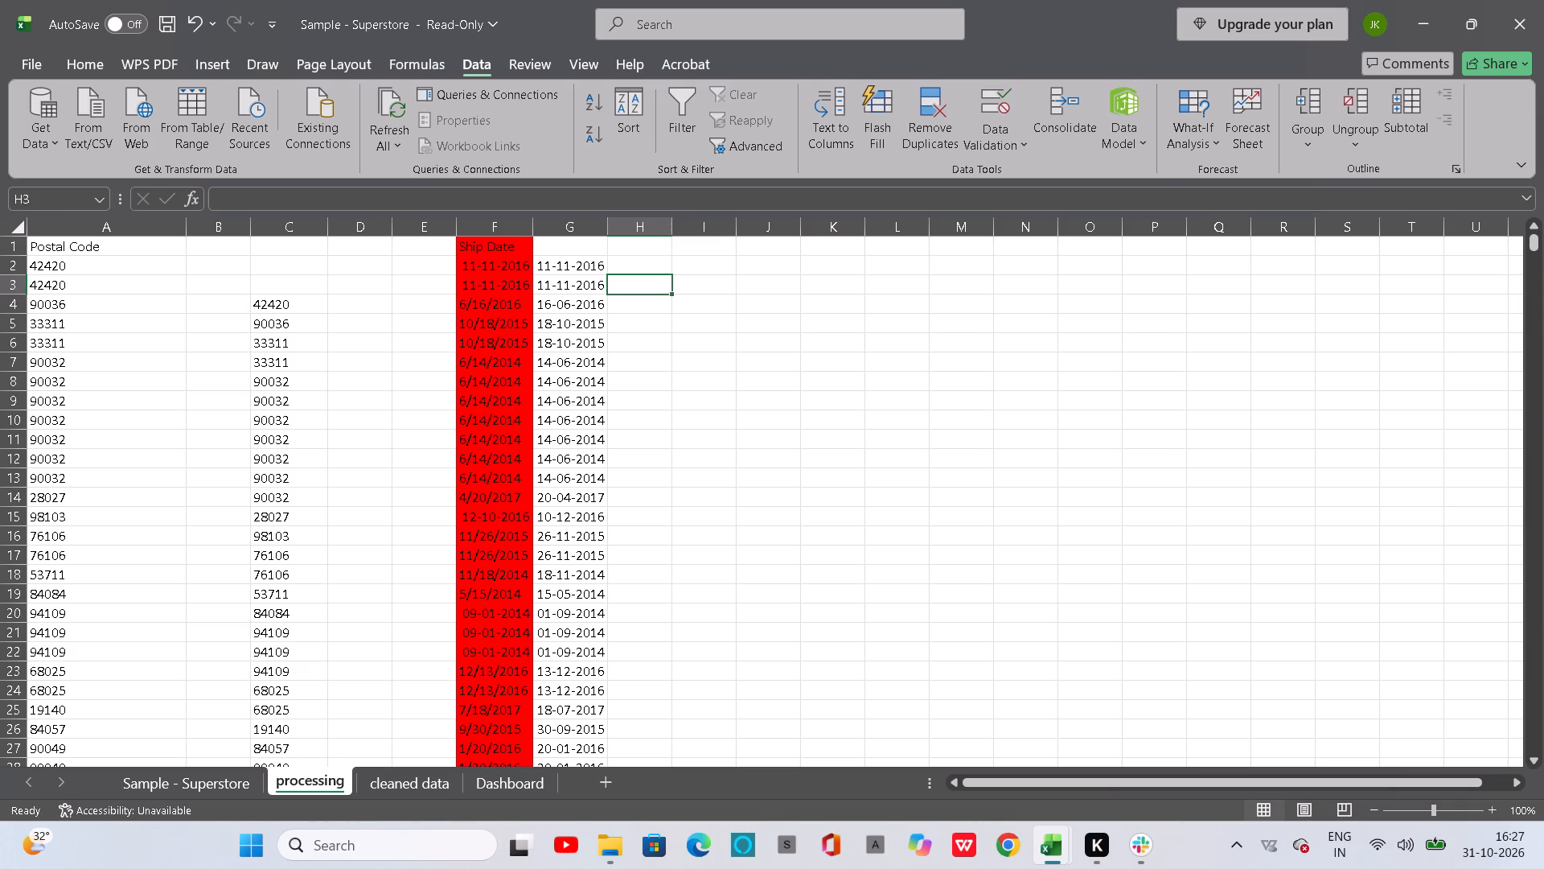
Add a new sheet between processing and cleaned data and name it analysis.
left_click(603, 777)
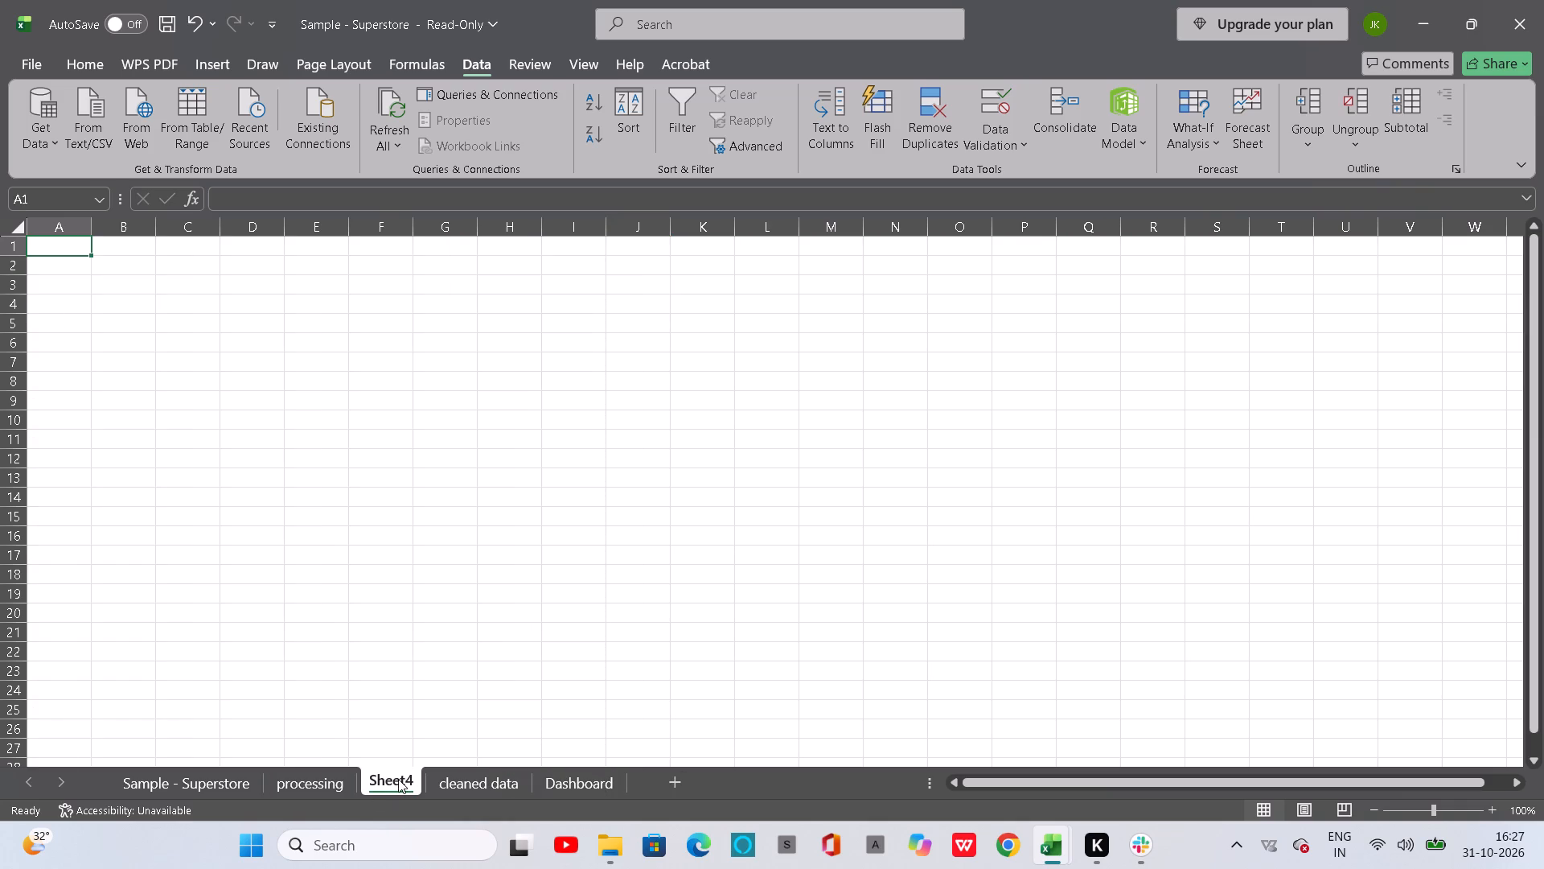
left_click(398, 779)
double_click(398, 779)
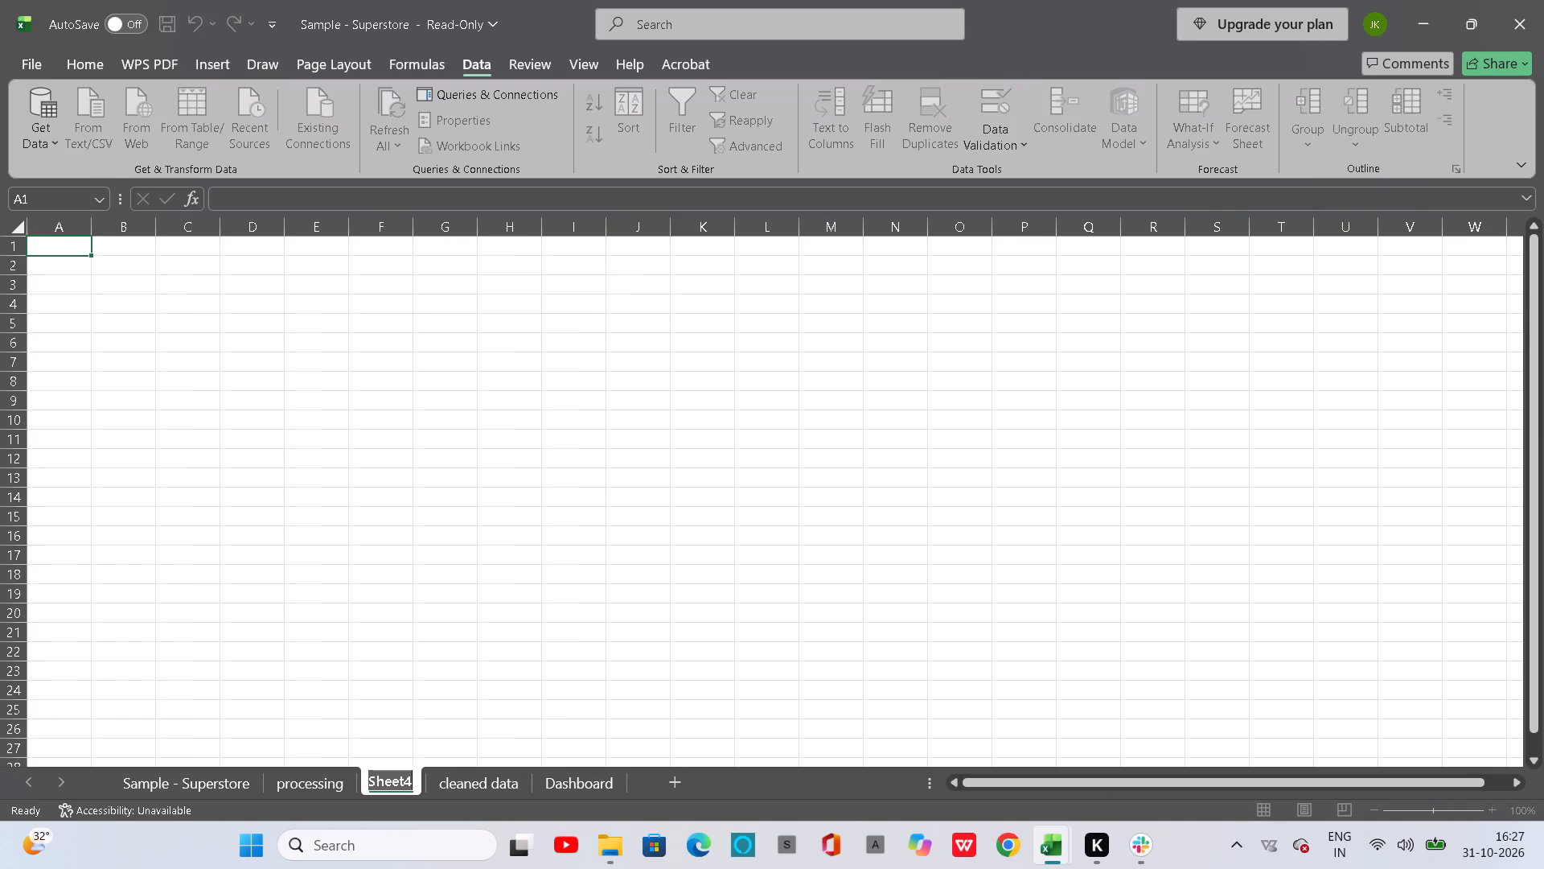
type("ana")
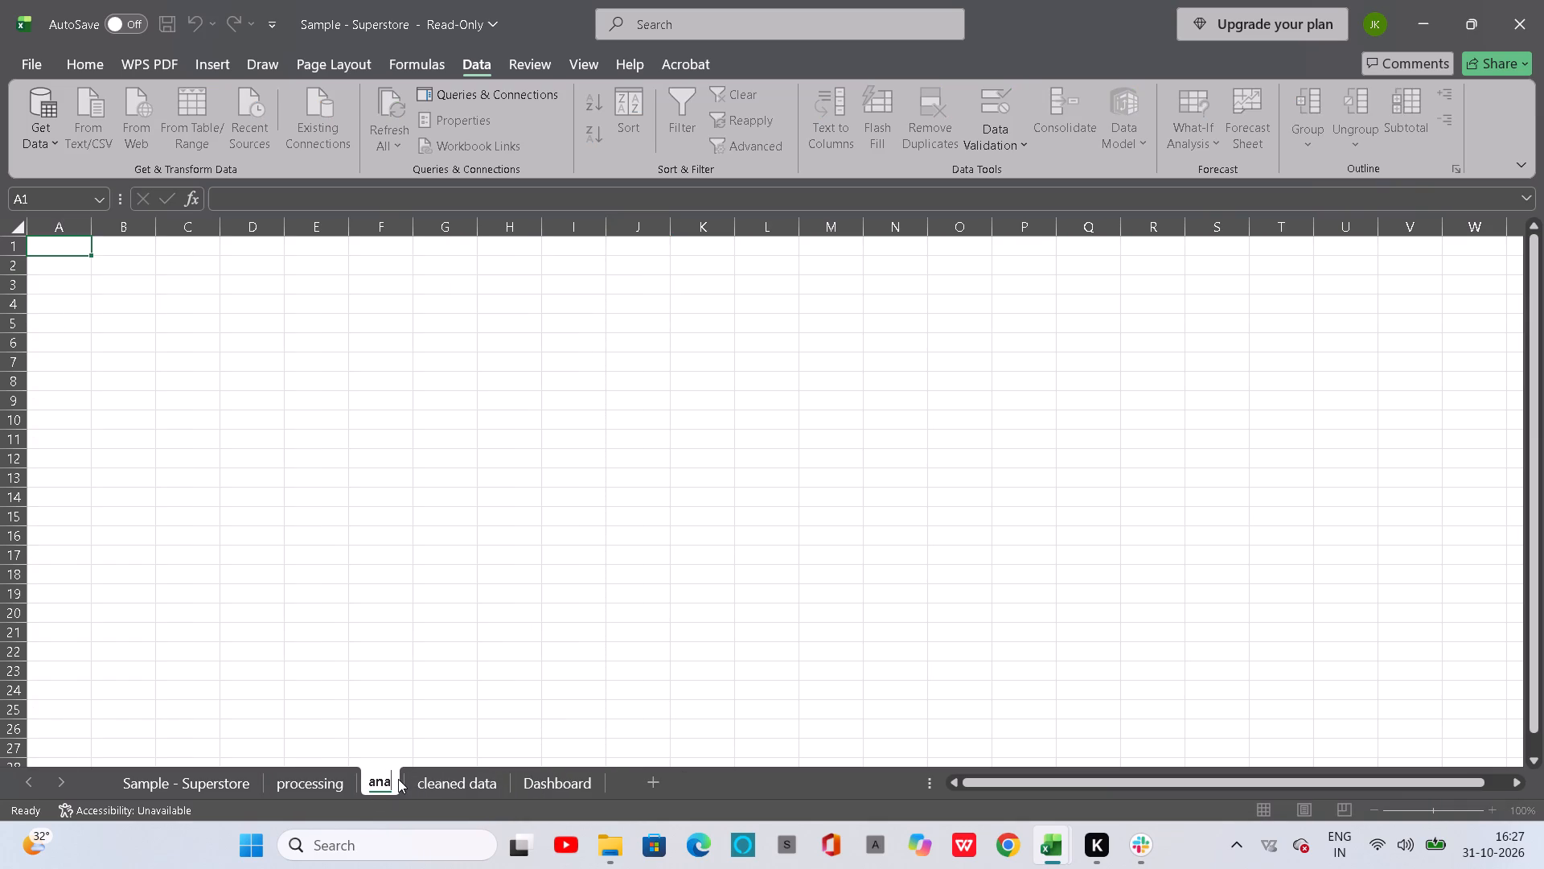
key("m")
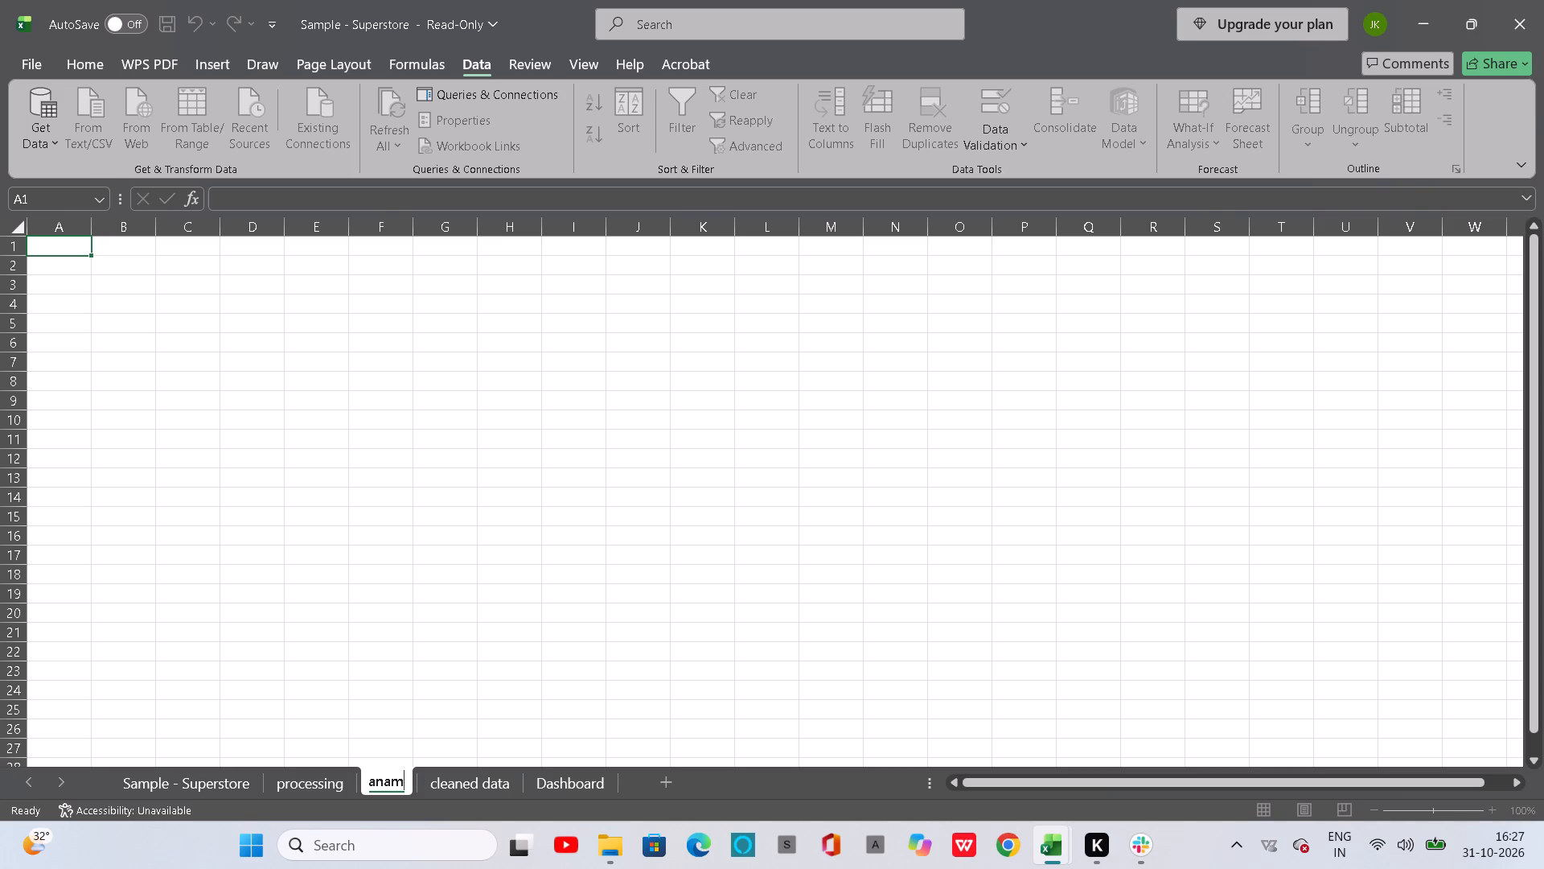
type("ysis")
key("Return")
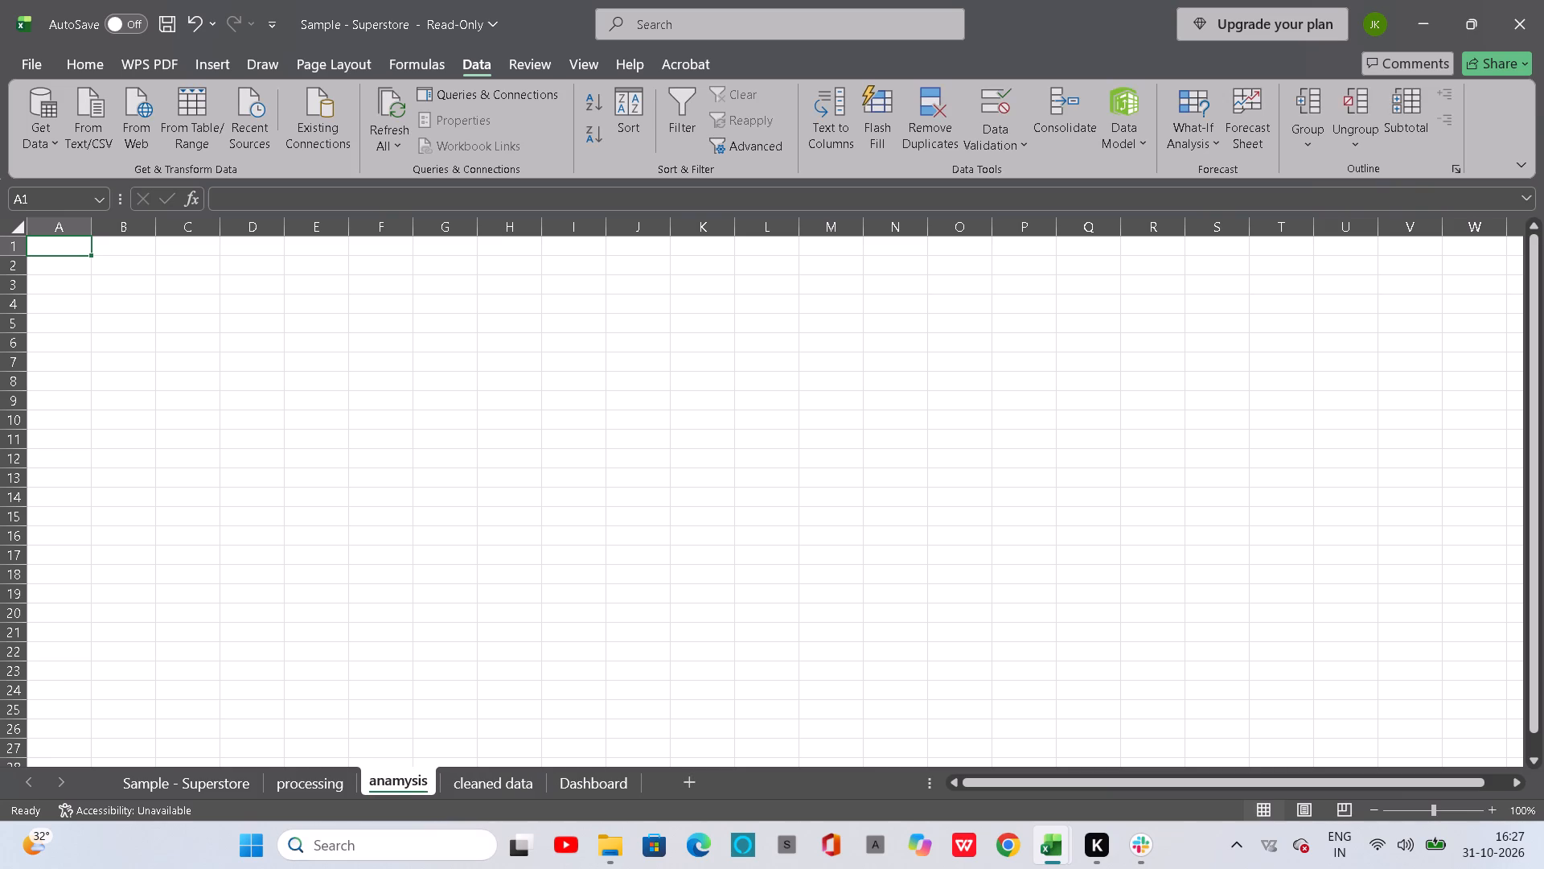
double_click(394, 777)
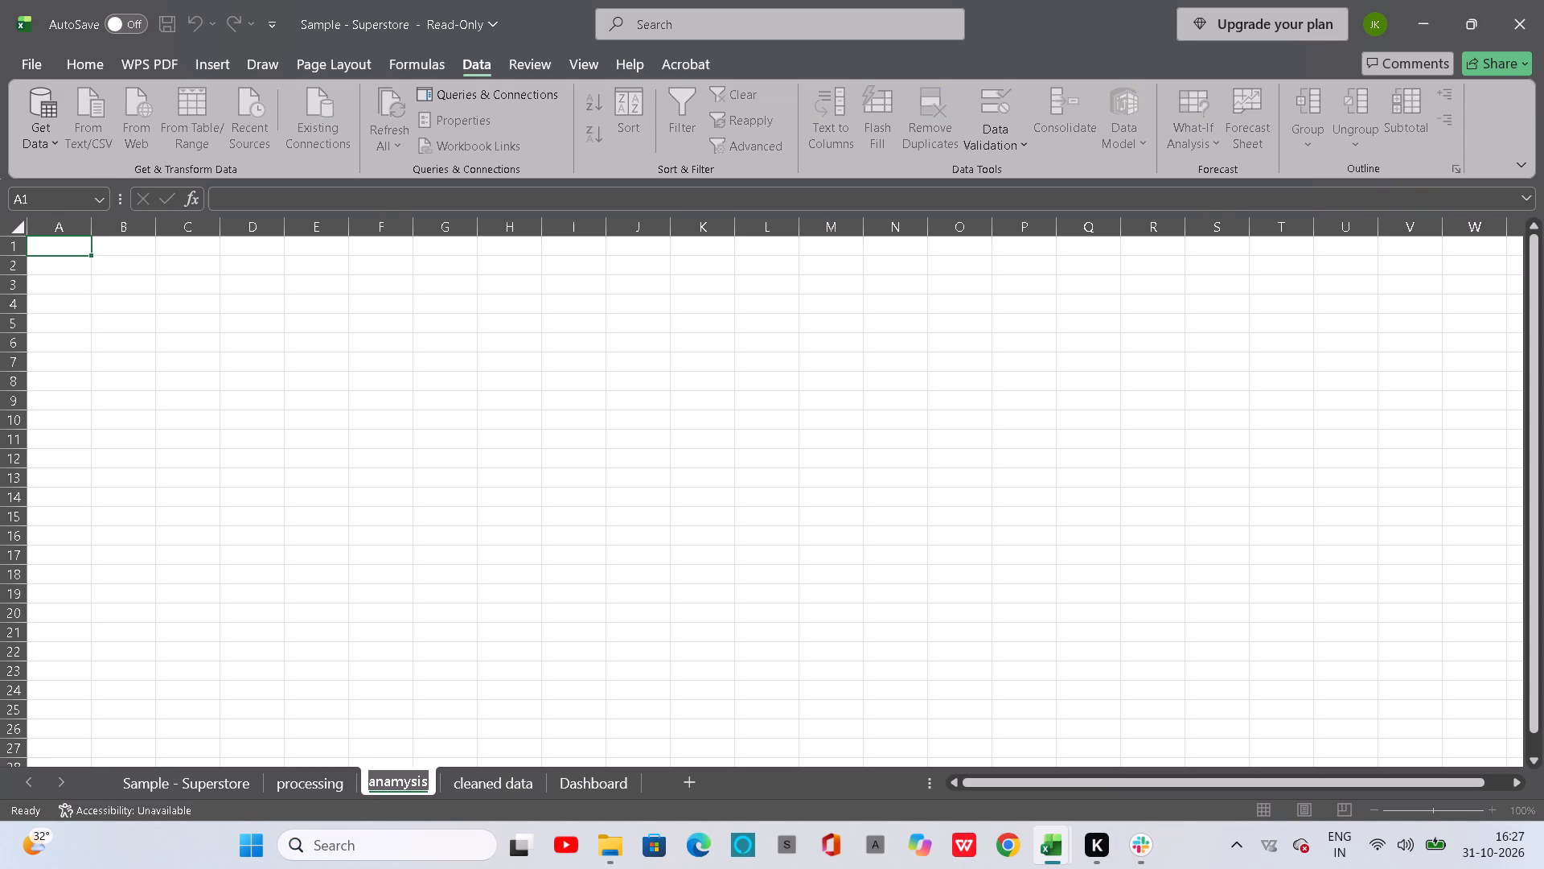
left_click_drag(409, 784, 400, 784)
left_click(400, 784)
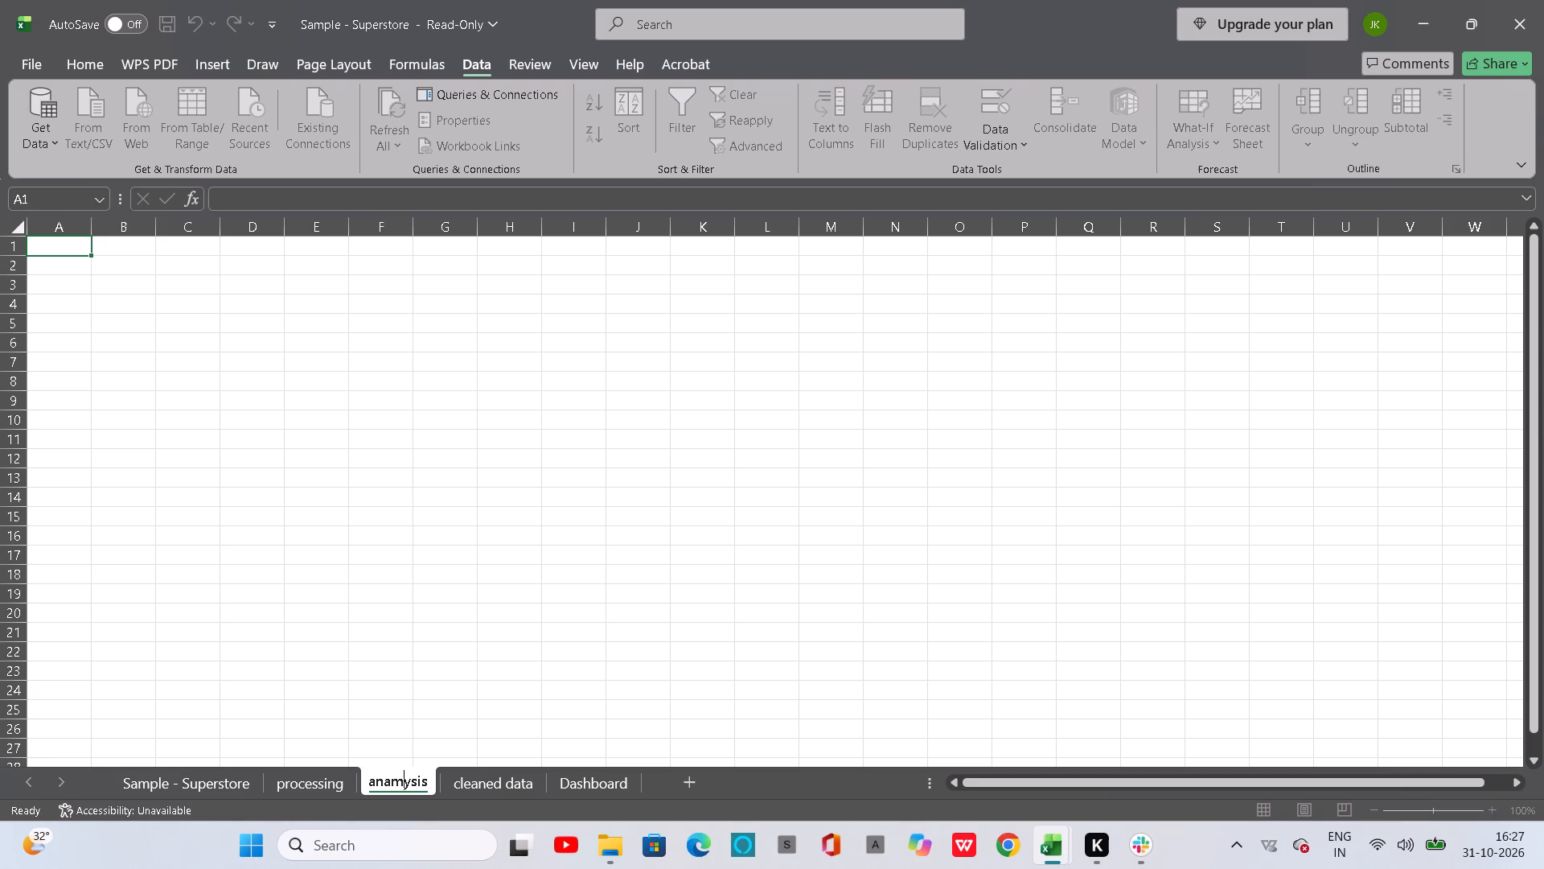
key("BackSpace")
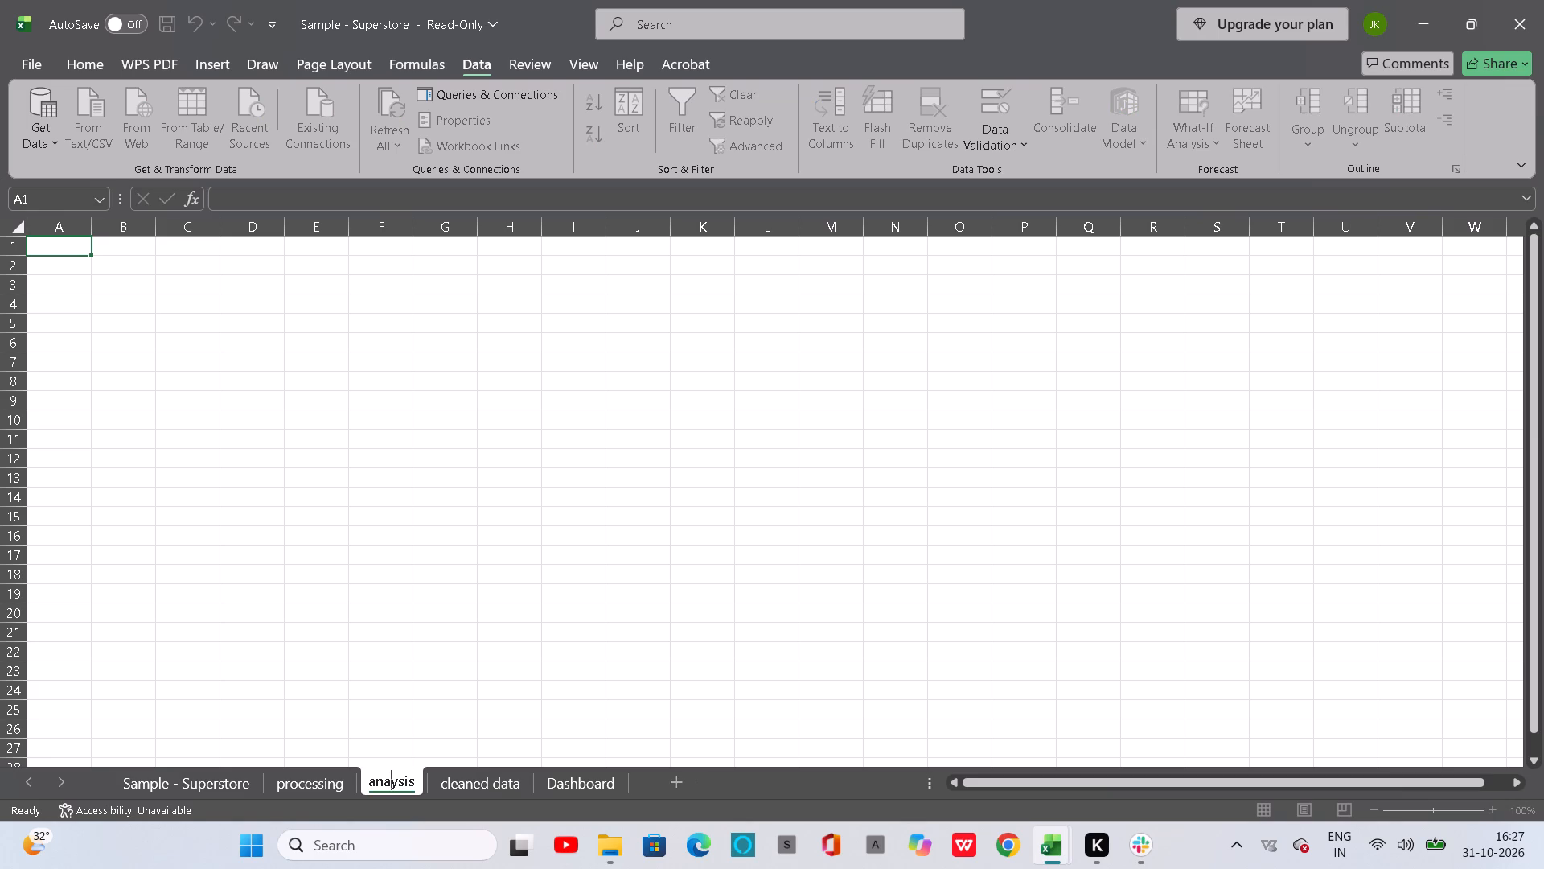
key("l")
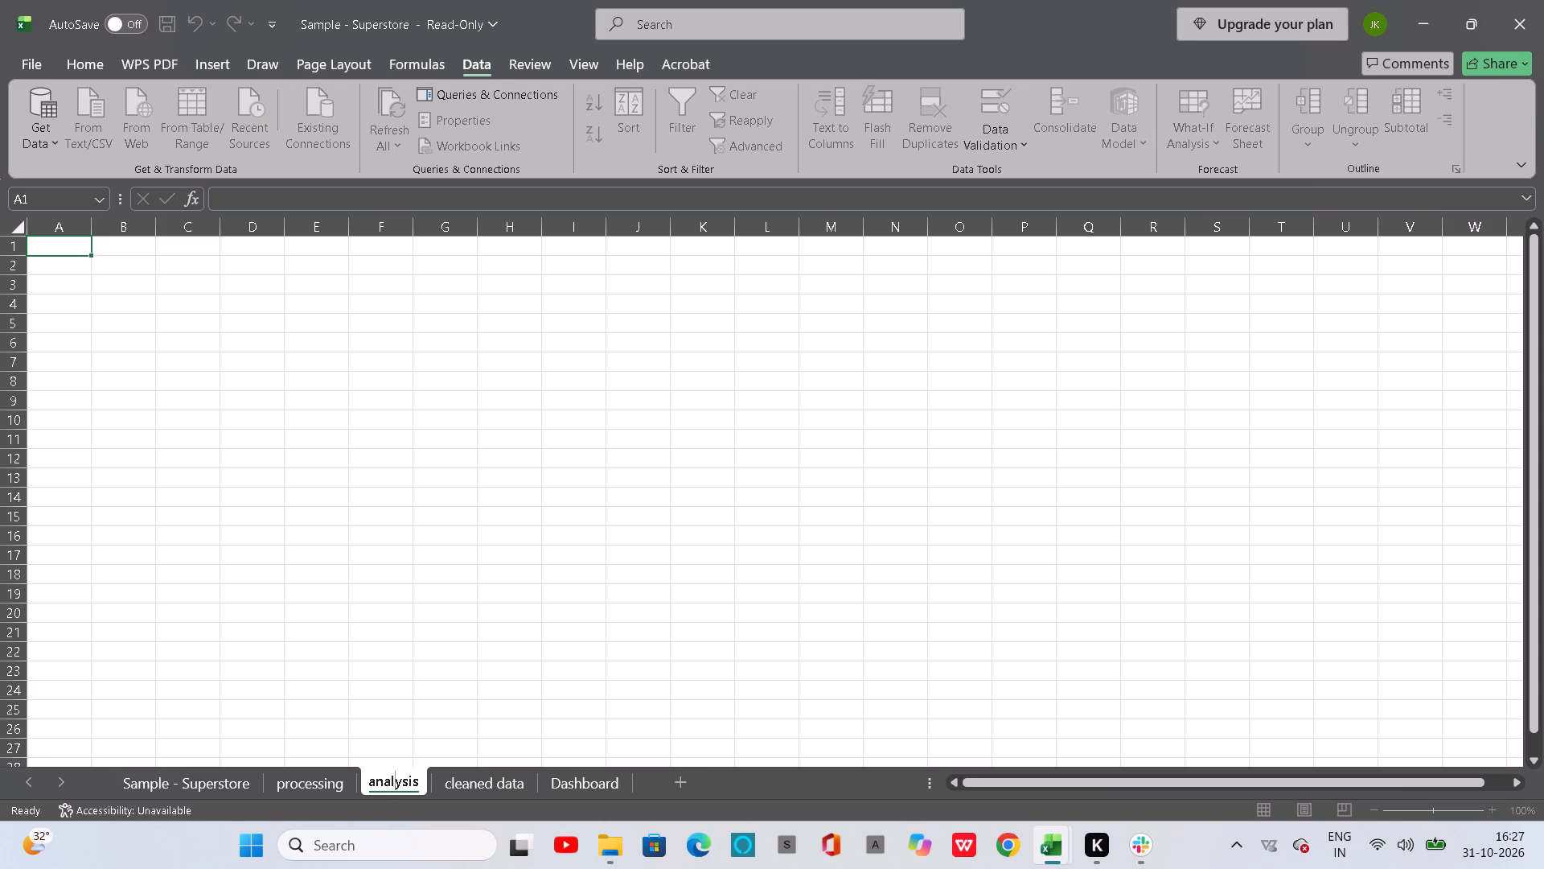
left_click(445, 738)
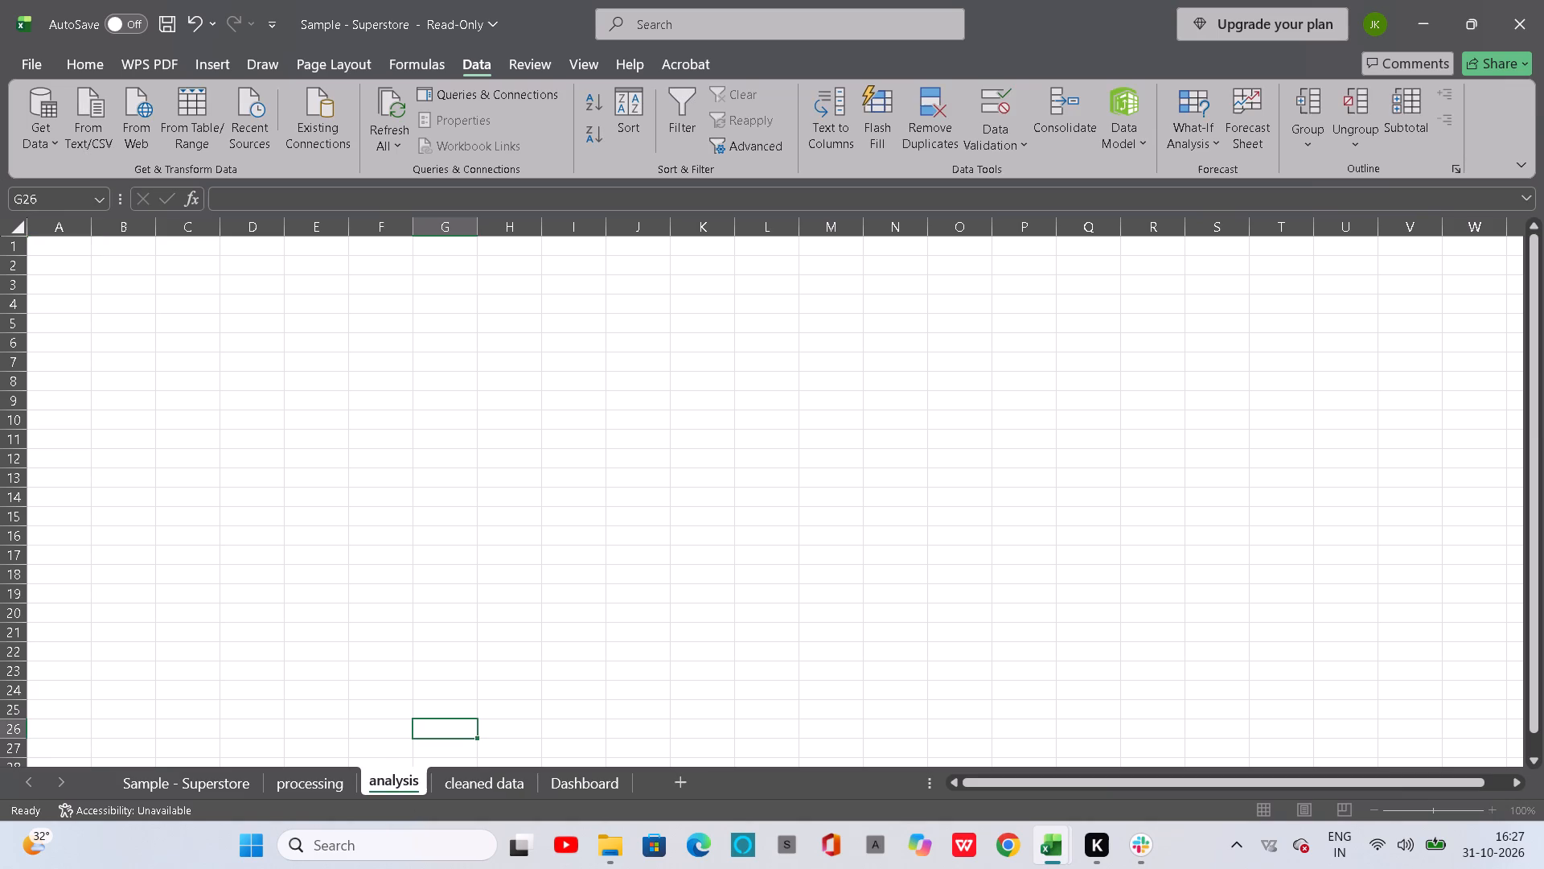
Return to the Sample - Superstore sheet and open the Customer Name cell in row 39 for editing.
left_click(223, 786)
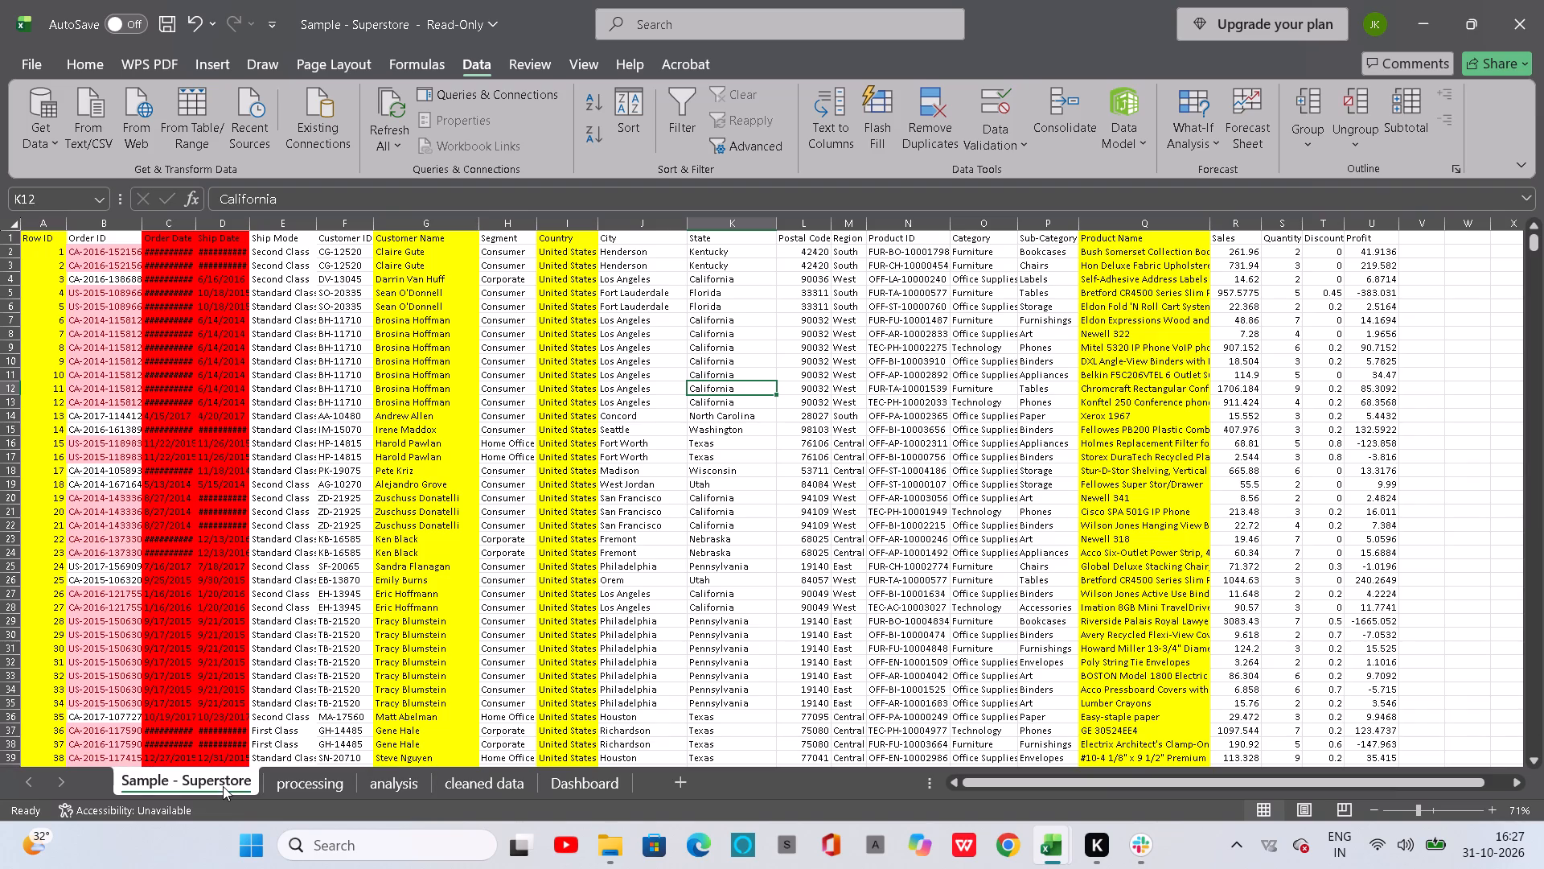
left_click(381, 757)
left_click(381, 757)
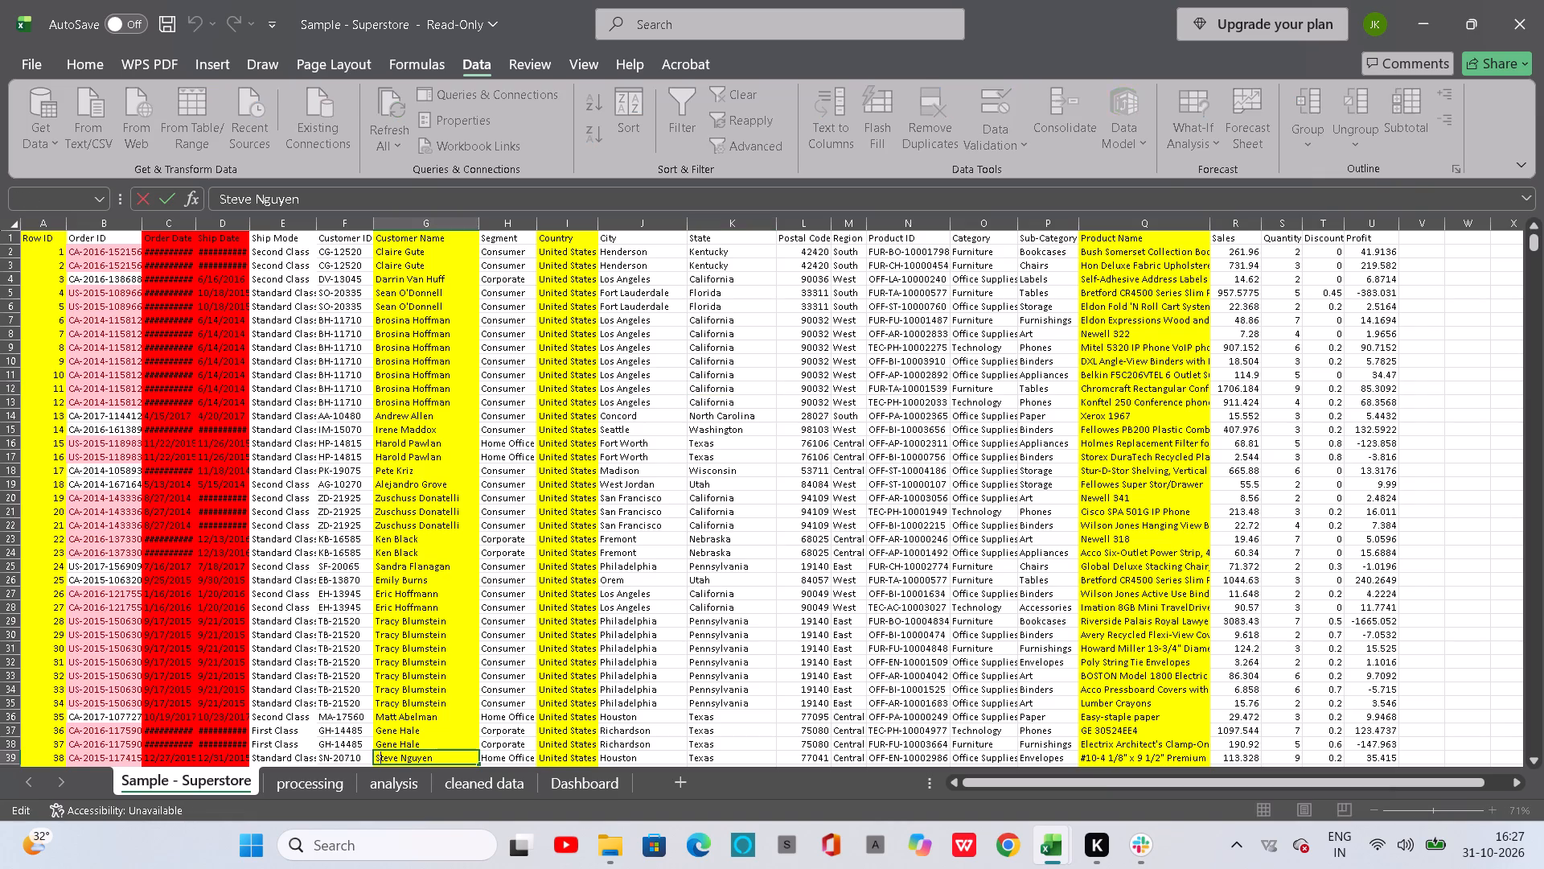
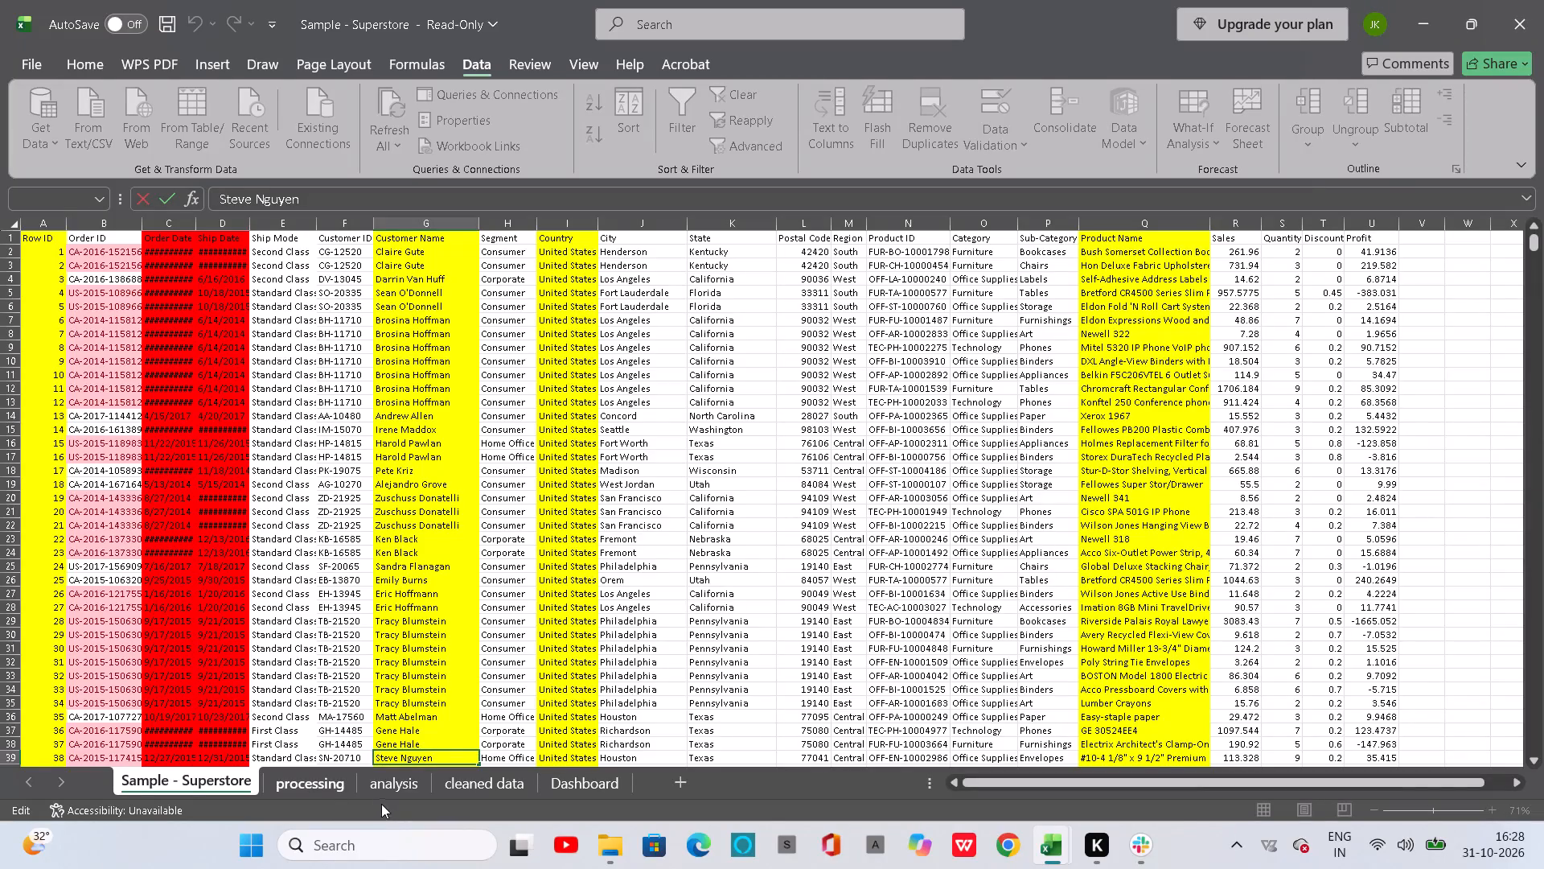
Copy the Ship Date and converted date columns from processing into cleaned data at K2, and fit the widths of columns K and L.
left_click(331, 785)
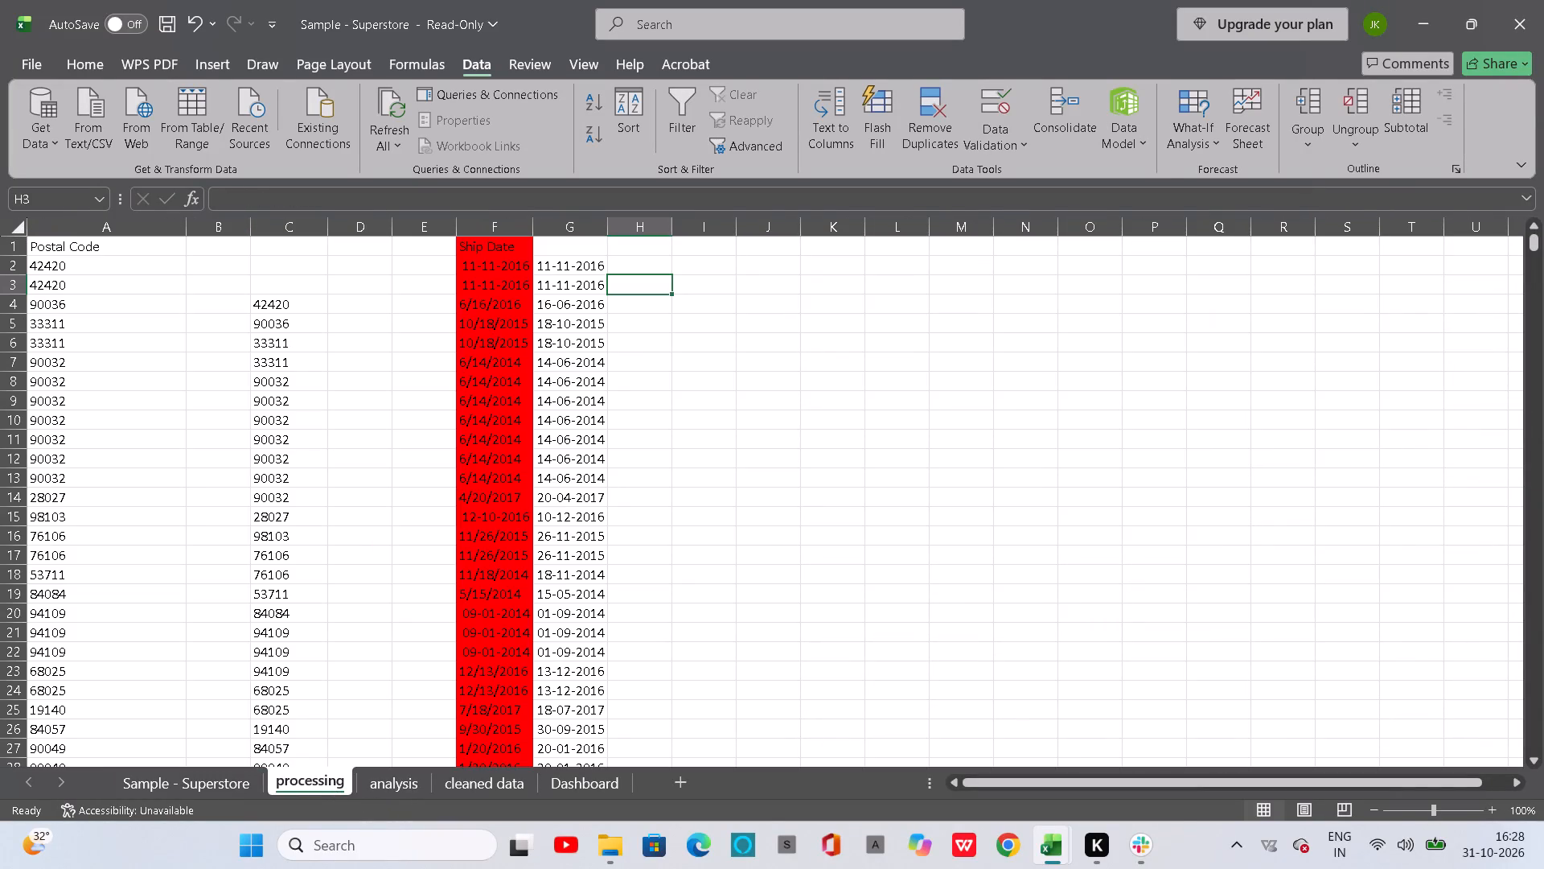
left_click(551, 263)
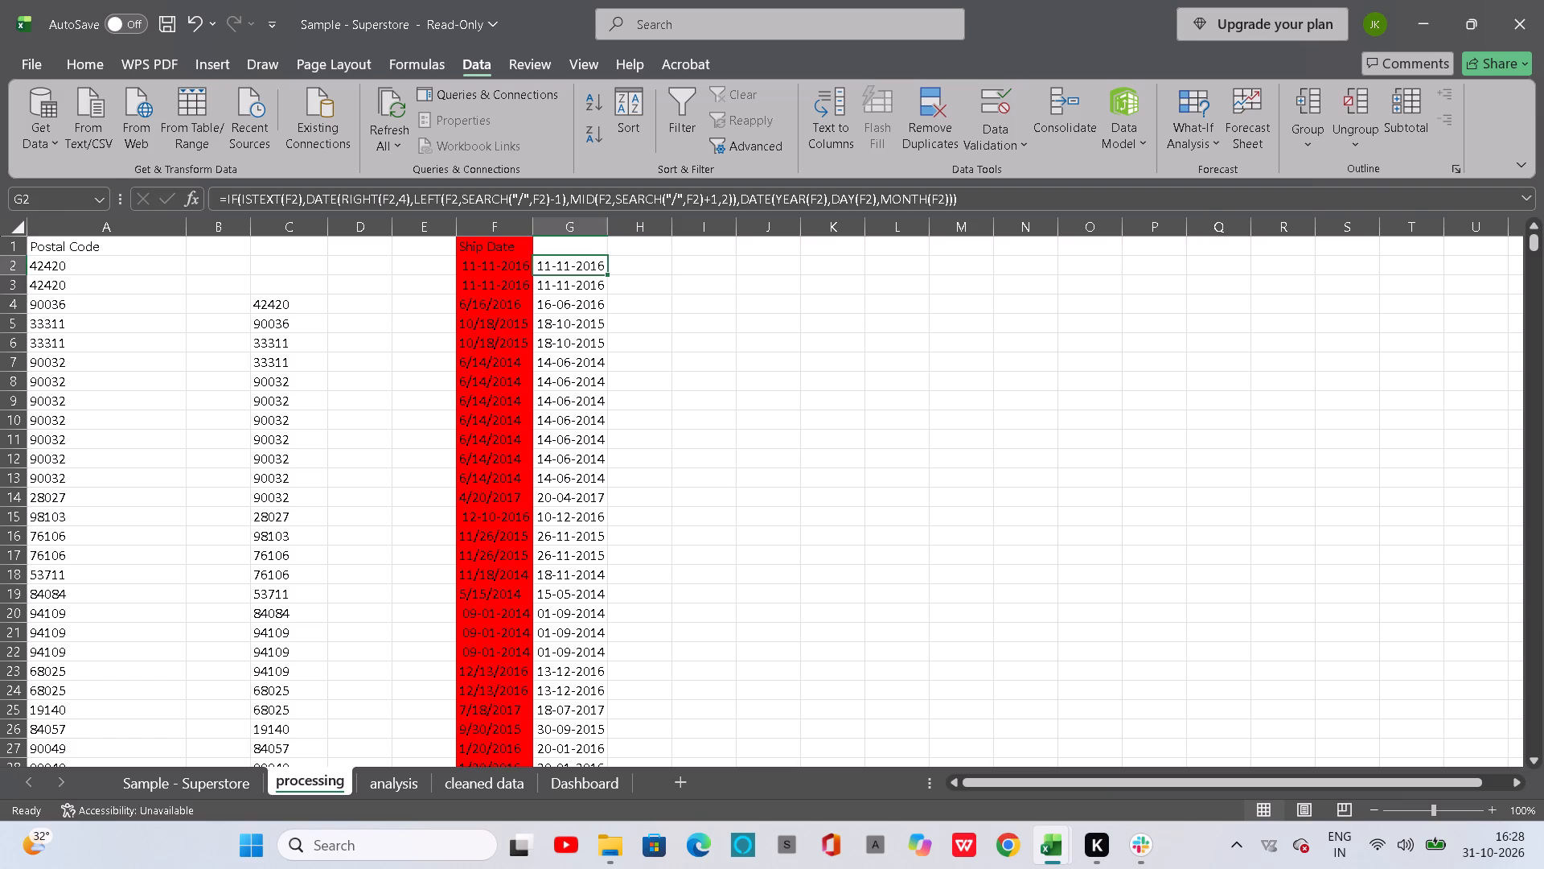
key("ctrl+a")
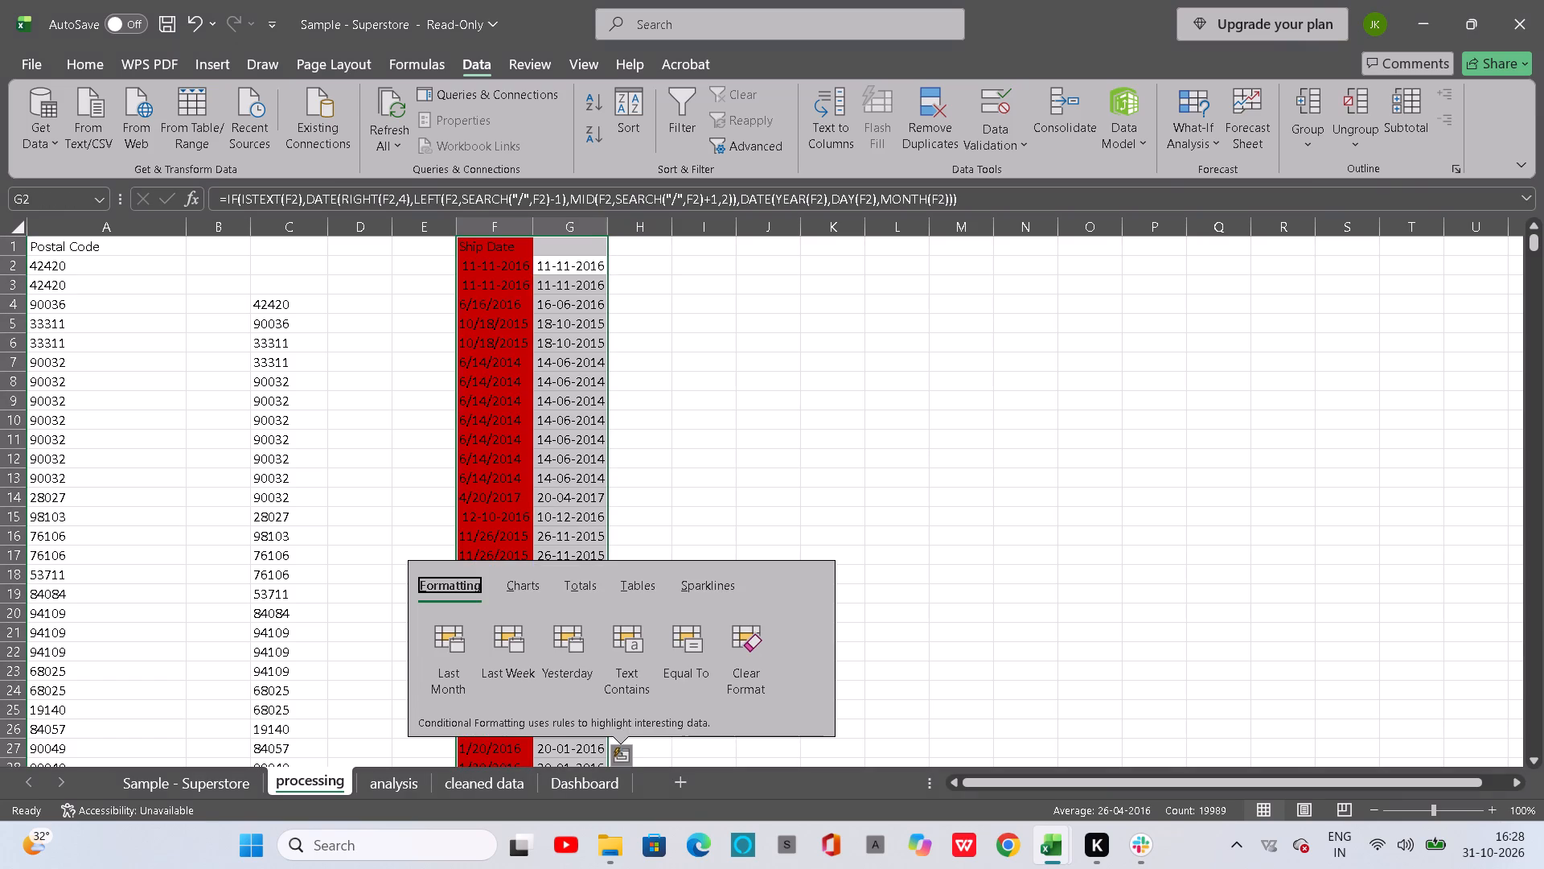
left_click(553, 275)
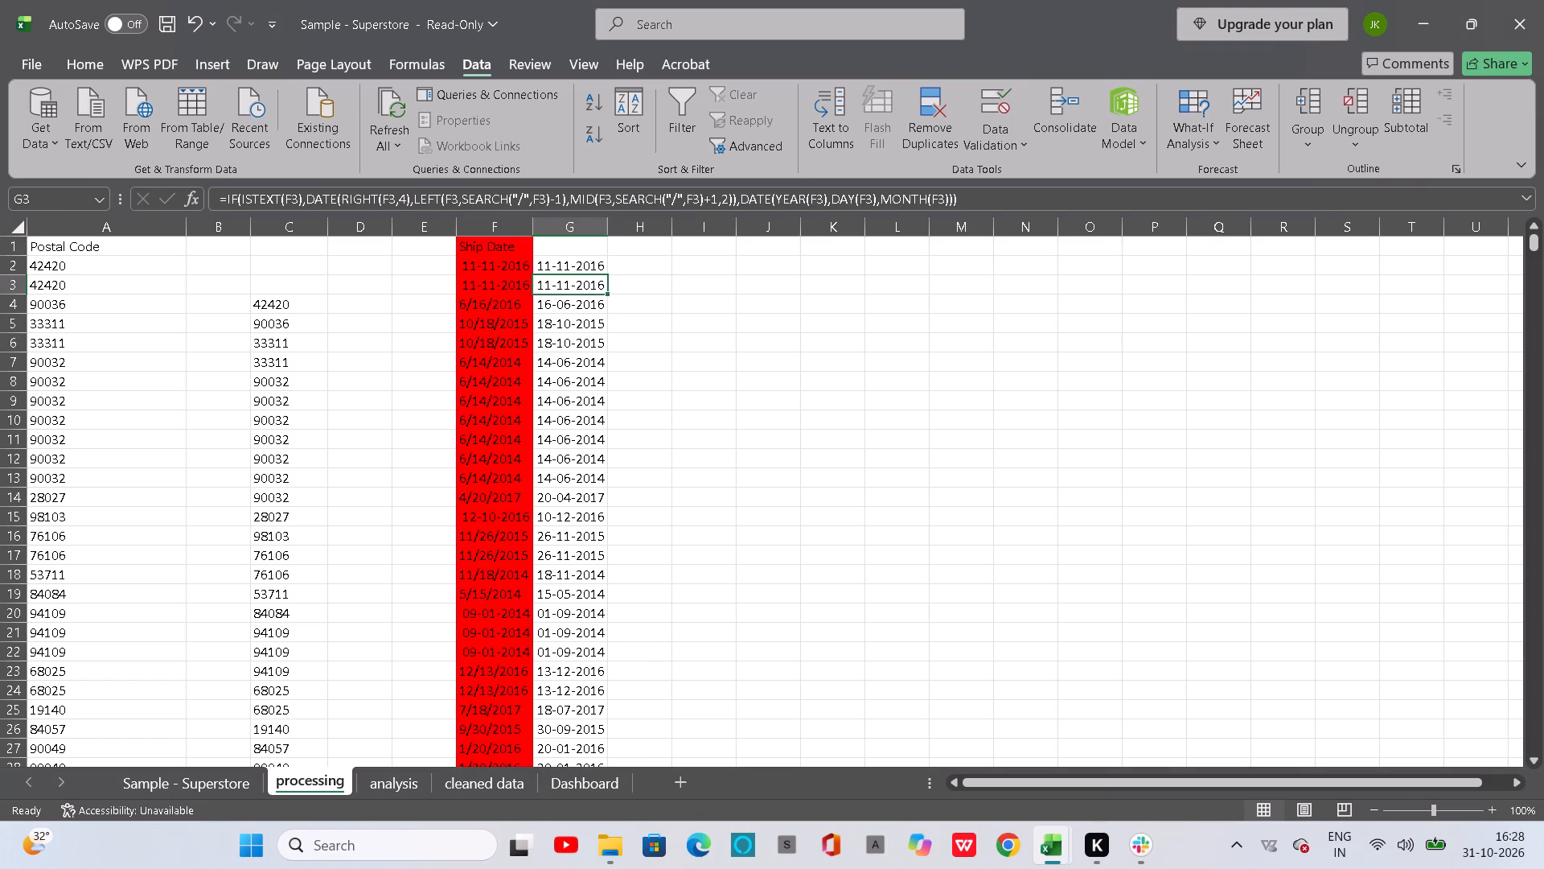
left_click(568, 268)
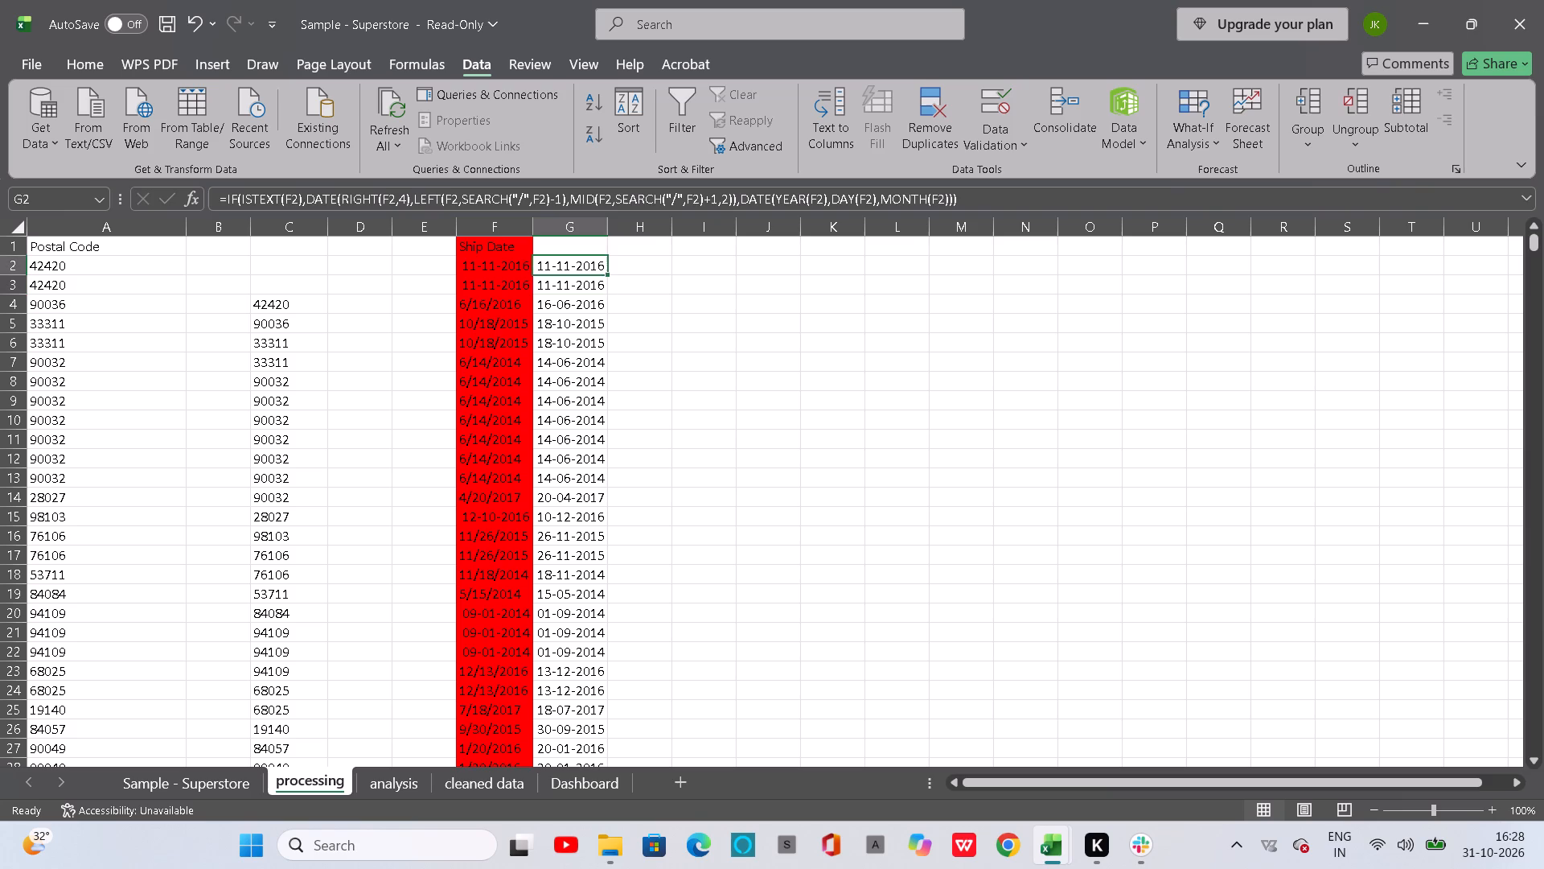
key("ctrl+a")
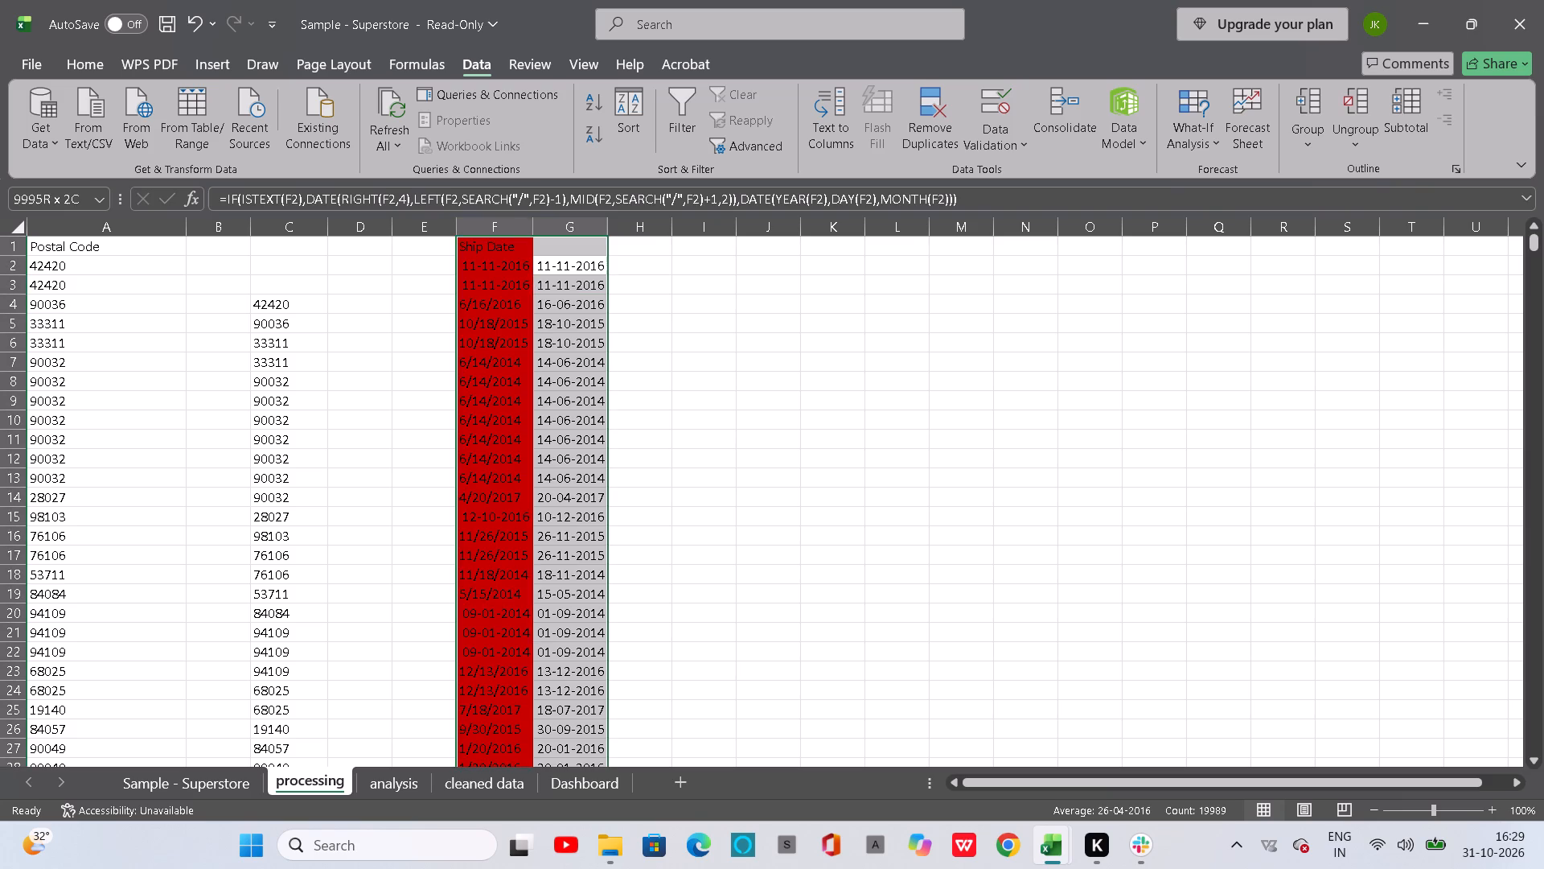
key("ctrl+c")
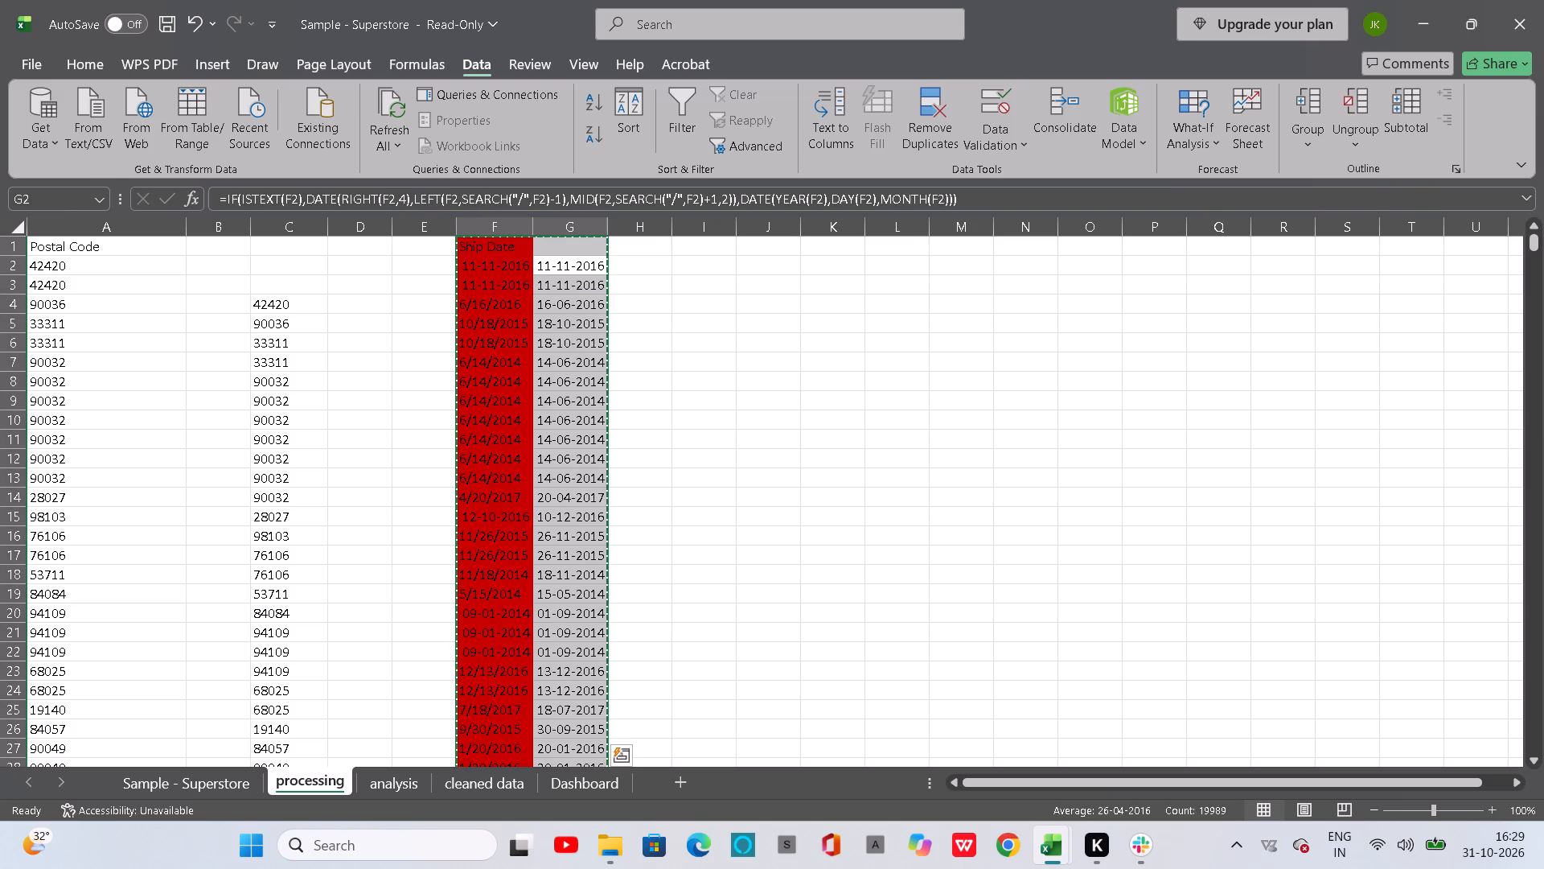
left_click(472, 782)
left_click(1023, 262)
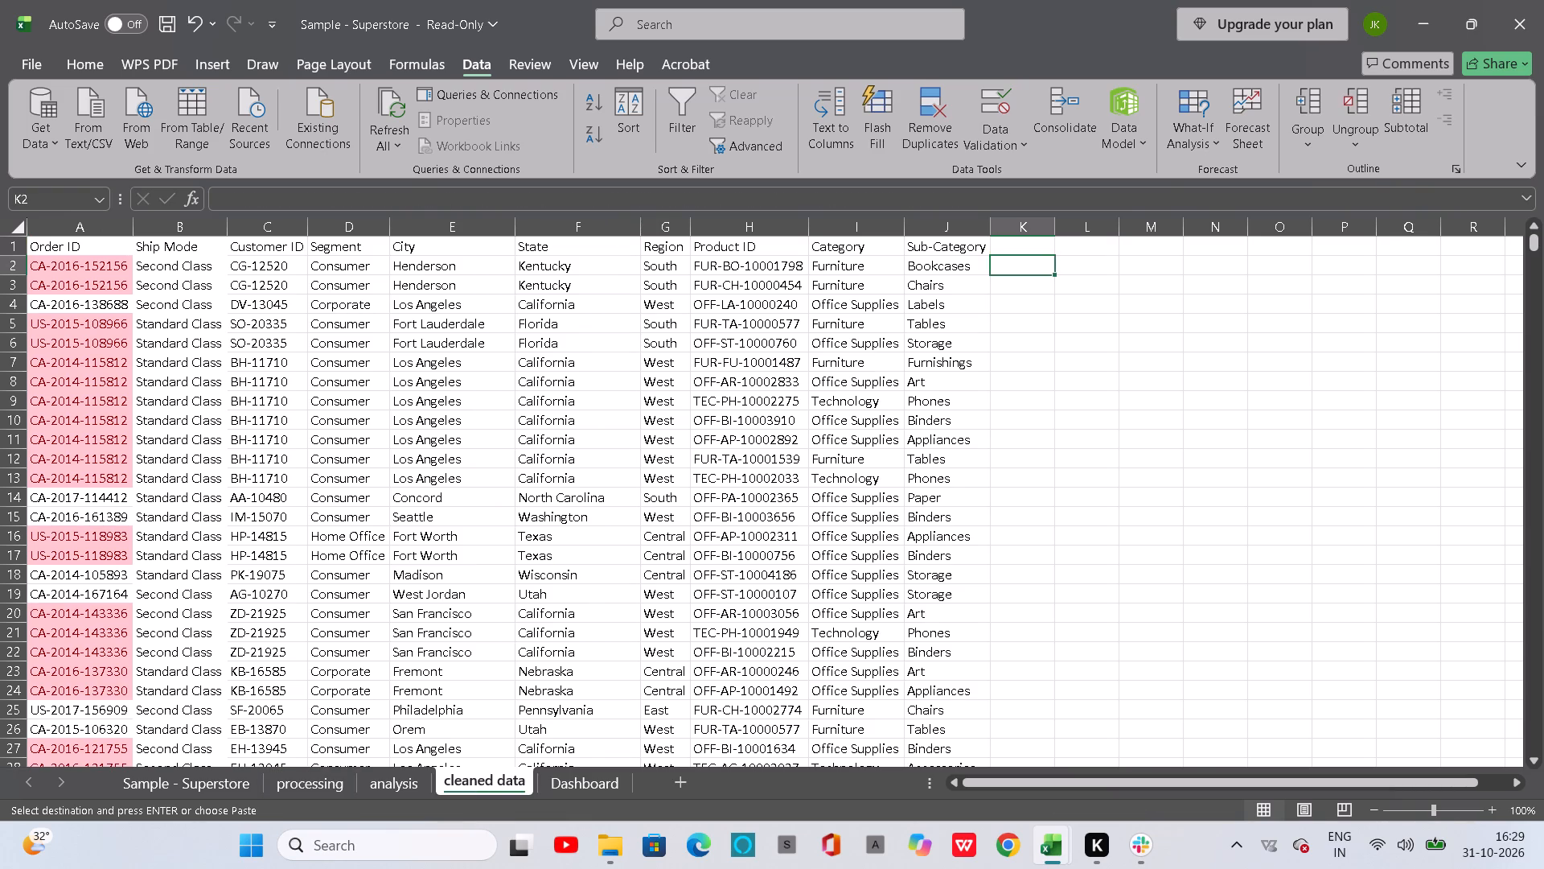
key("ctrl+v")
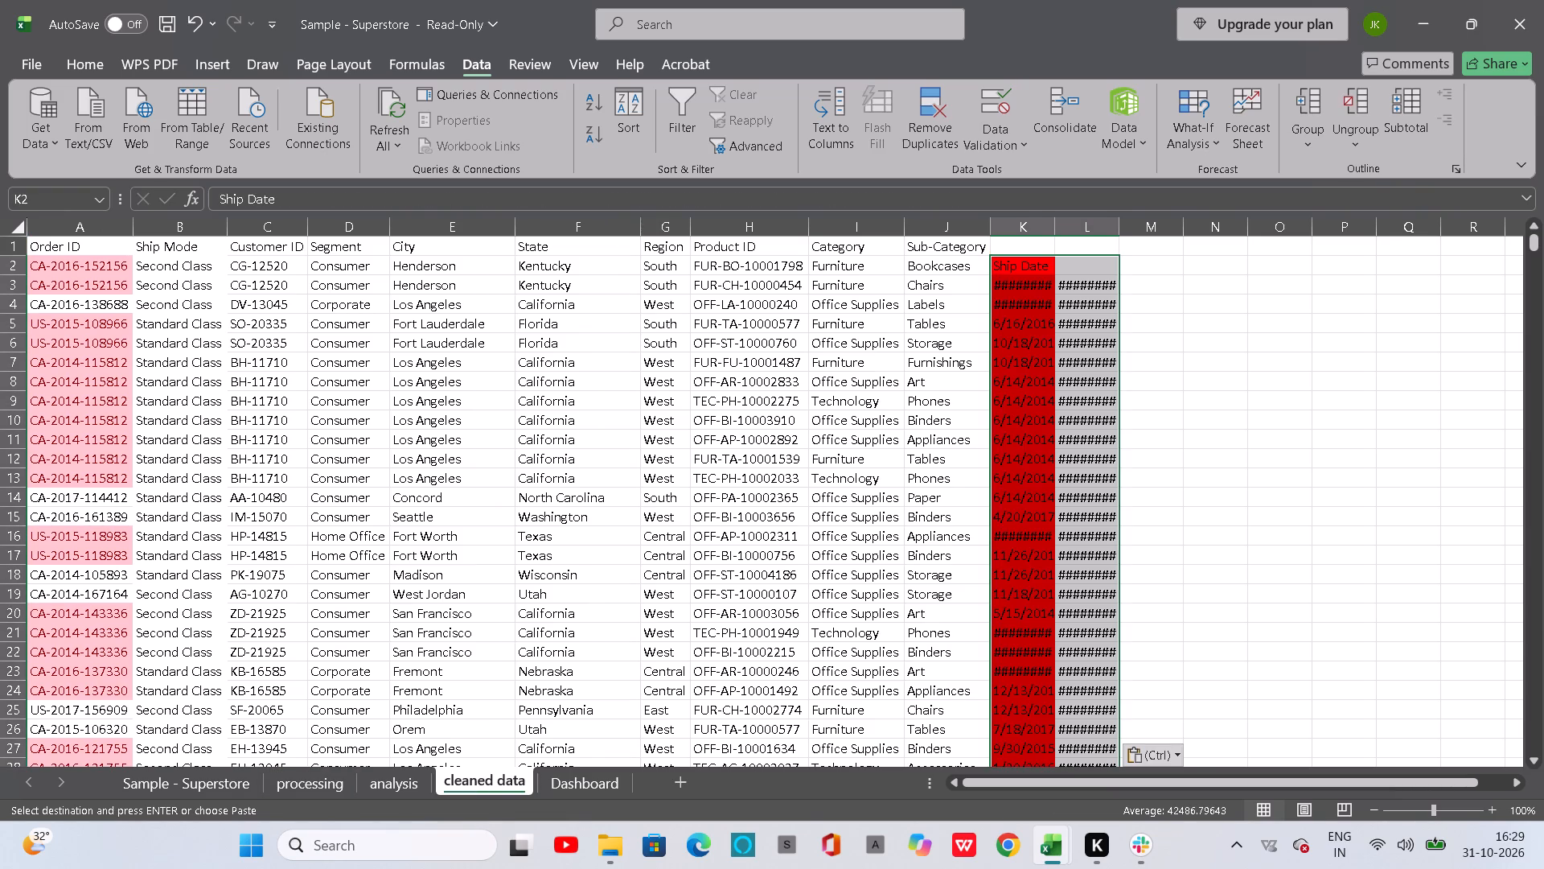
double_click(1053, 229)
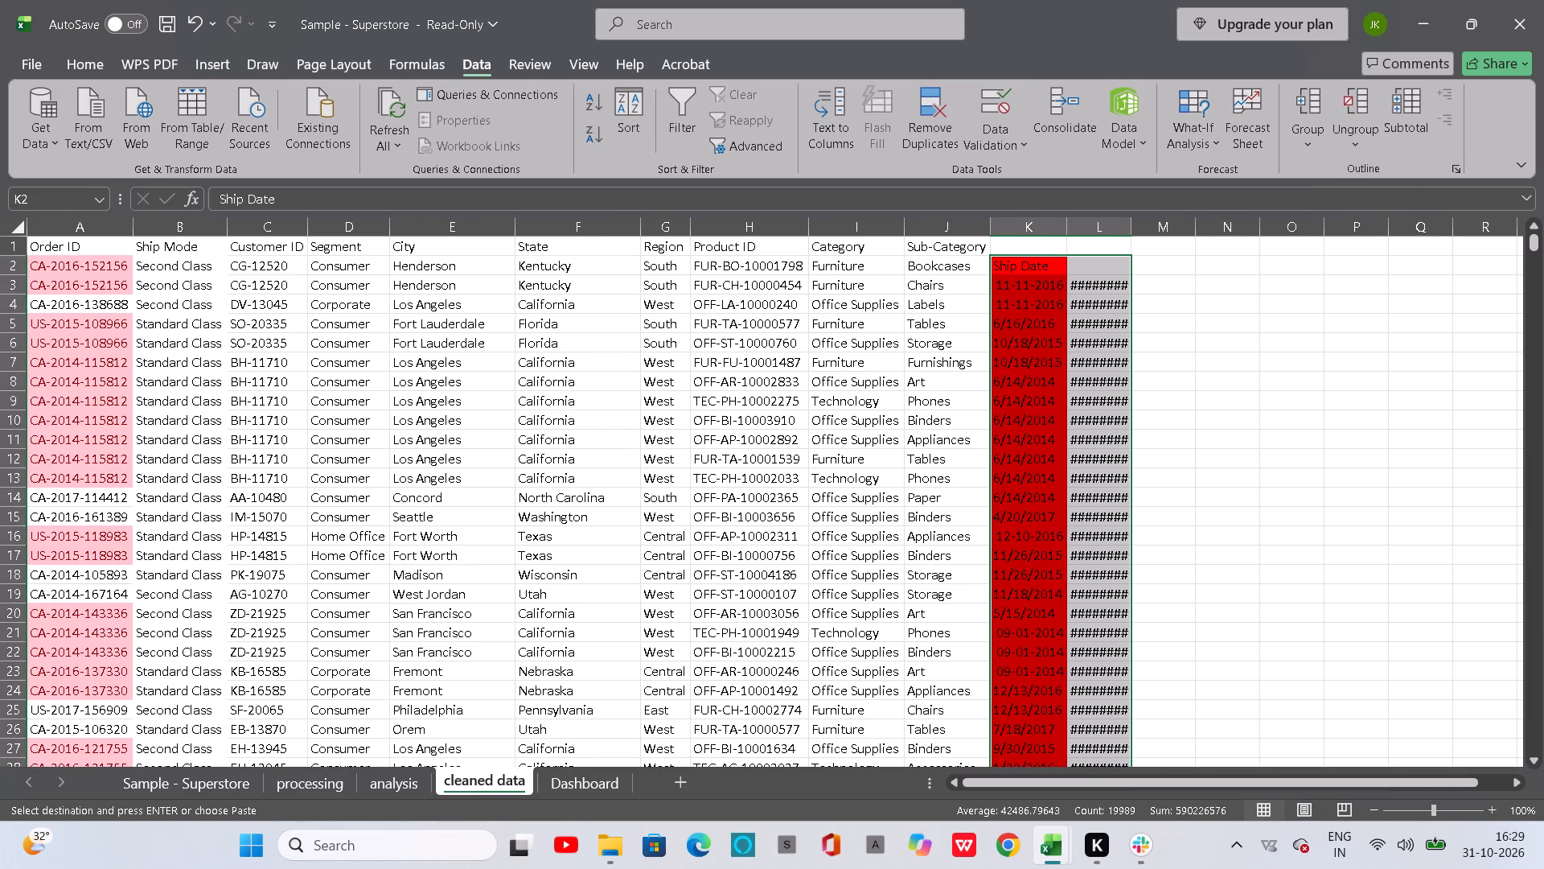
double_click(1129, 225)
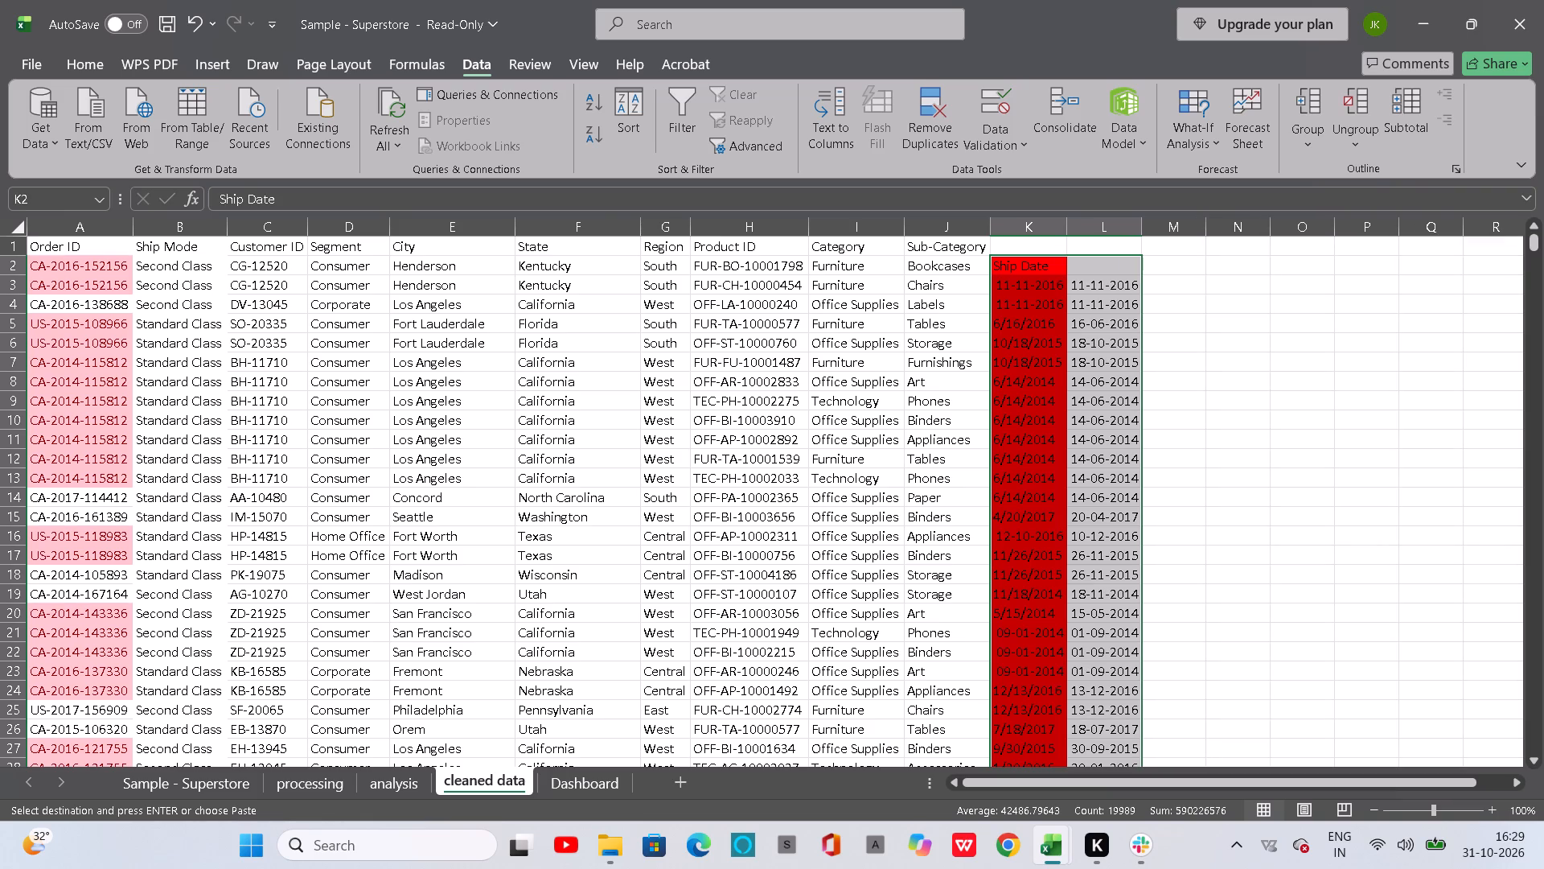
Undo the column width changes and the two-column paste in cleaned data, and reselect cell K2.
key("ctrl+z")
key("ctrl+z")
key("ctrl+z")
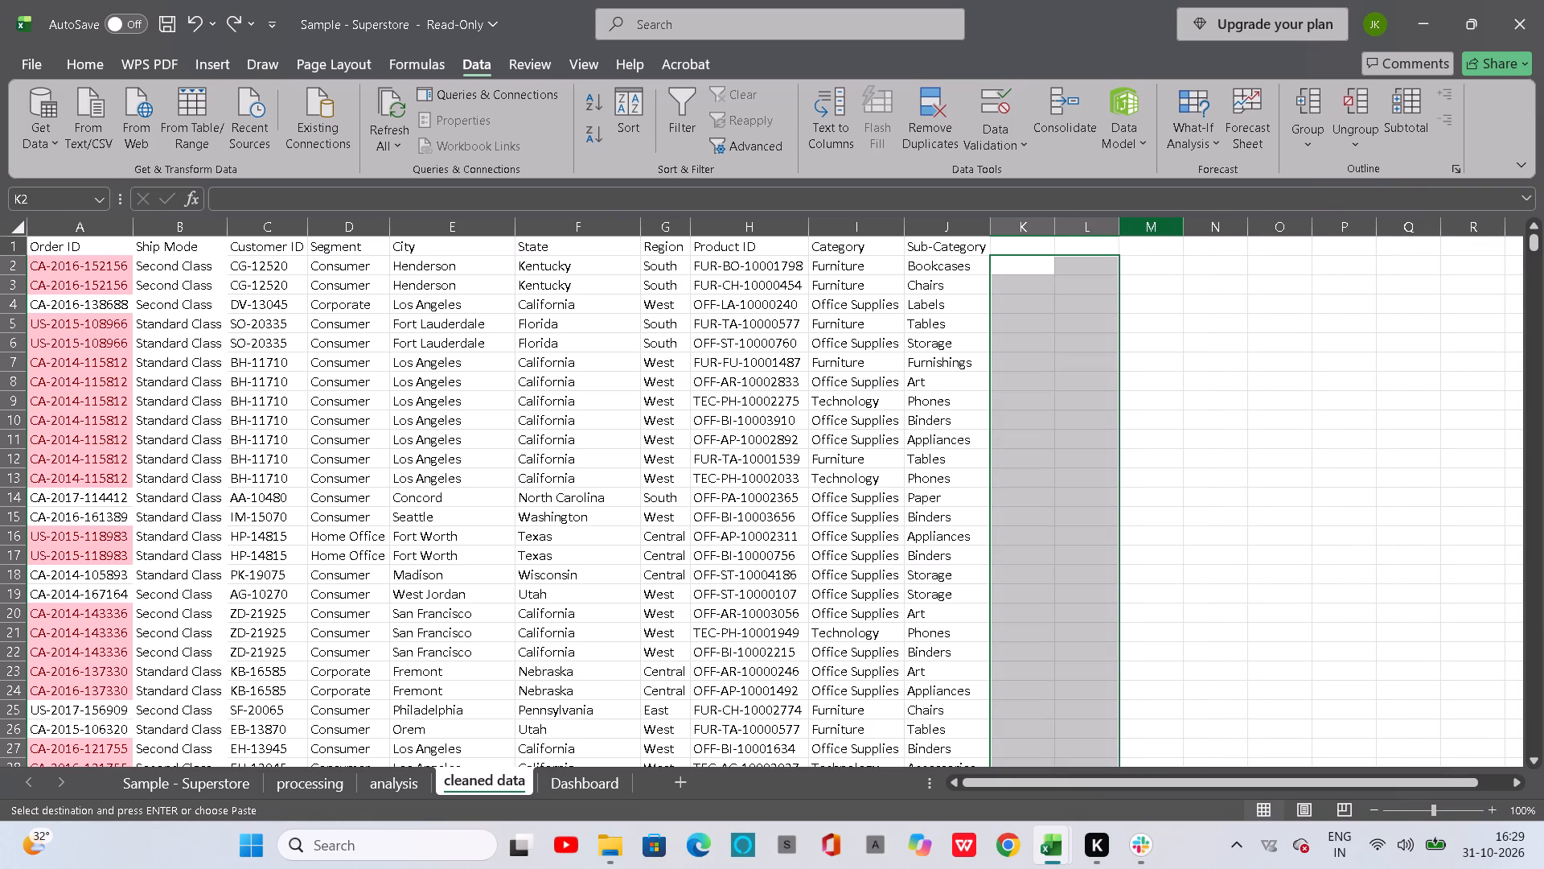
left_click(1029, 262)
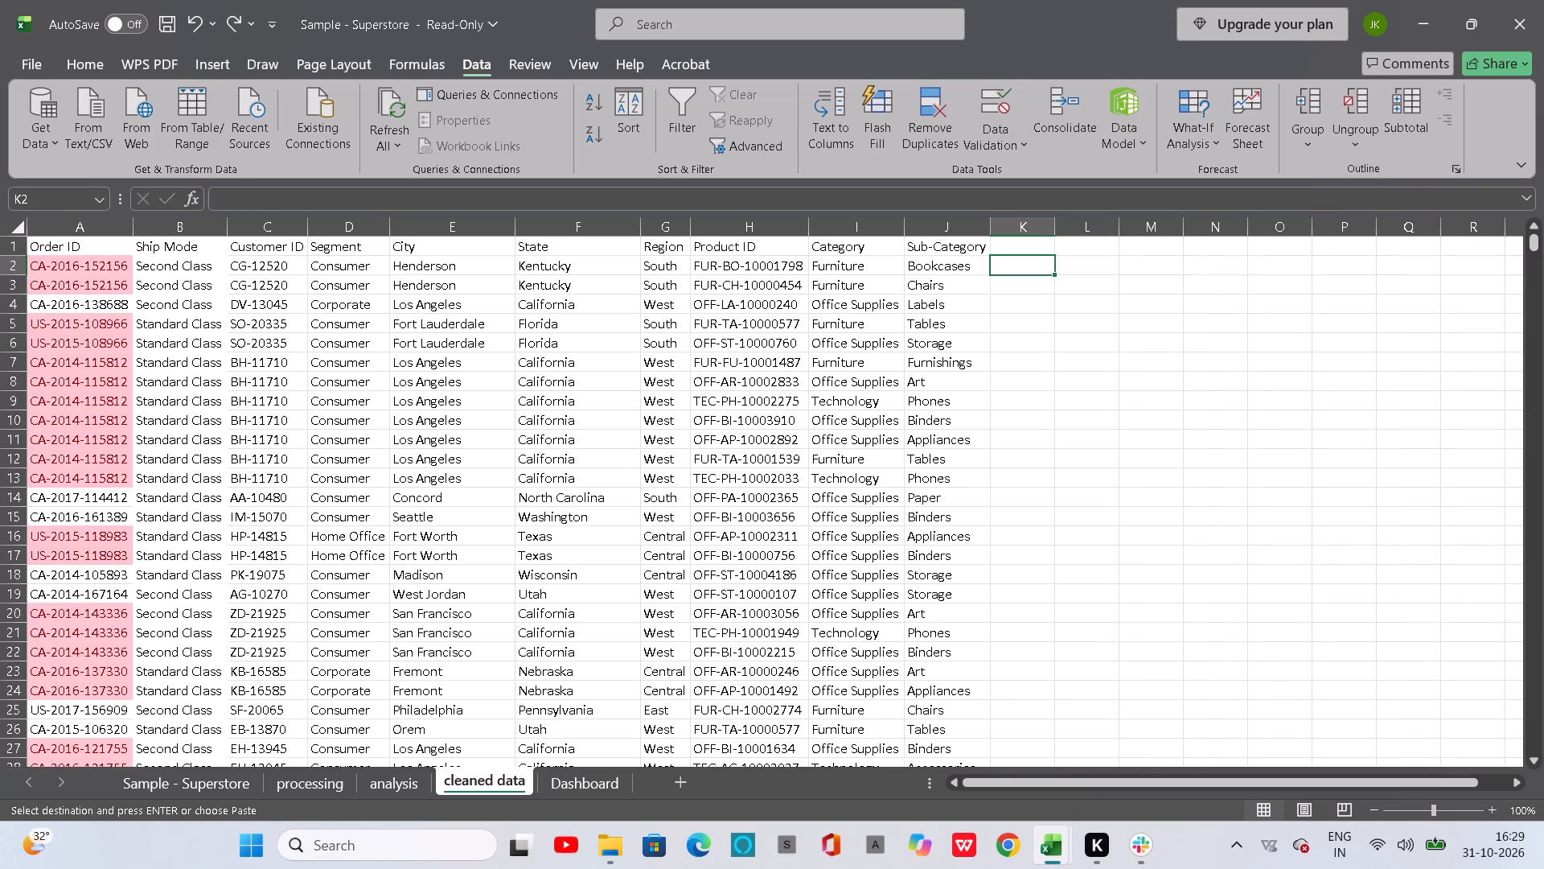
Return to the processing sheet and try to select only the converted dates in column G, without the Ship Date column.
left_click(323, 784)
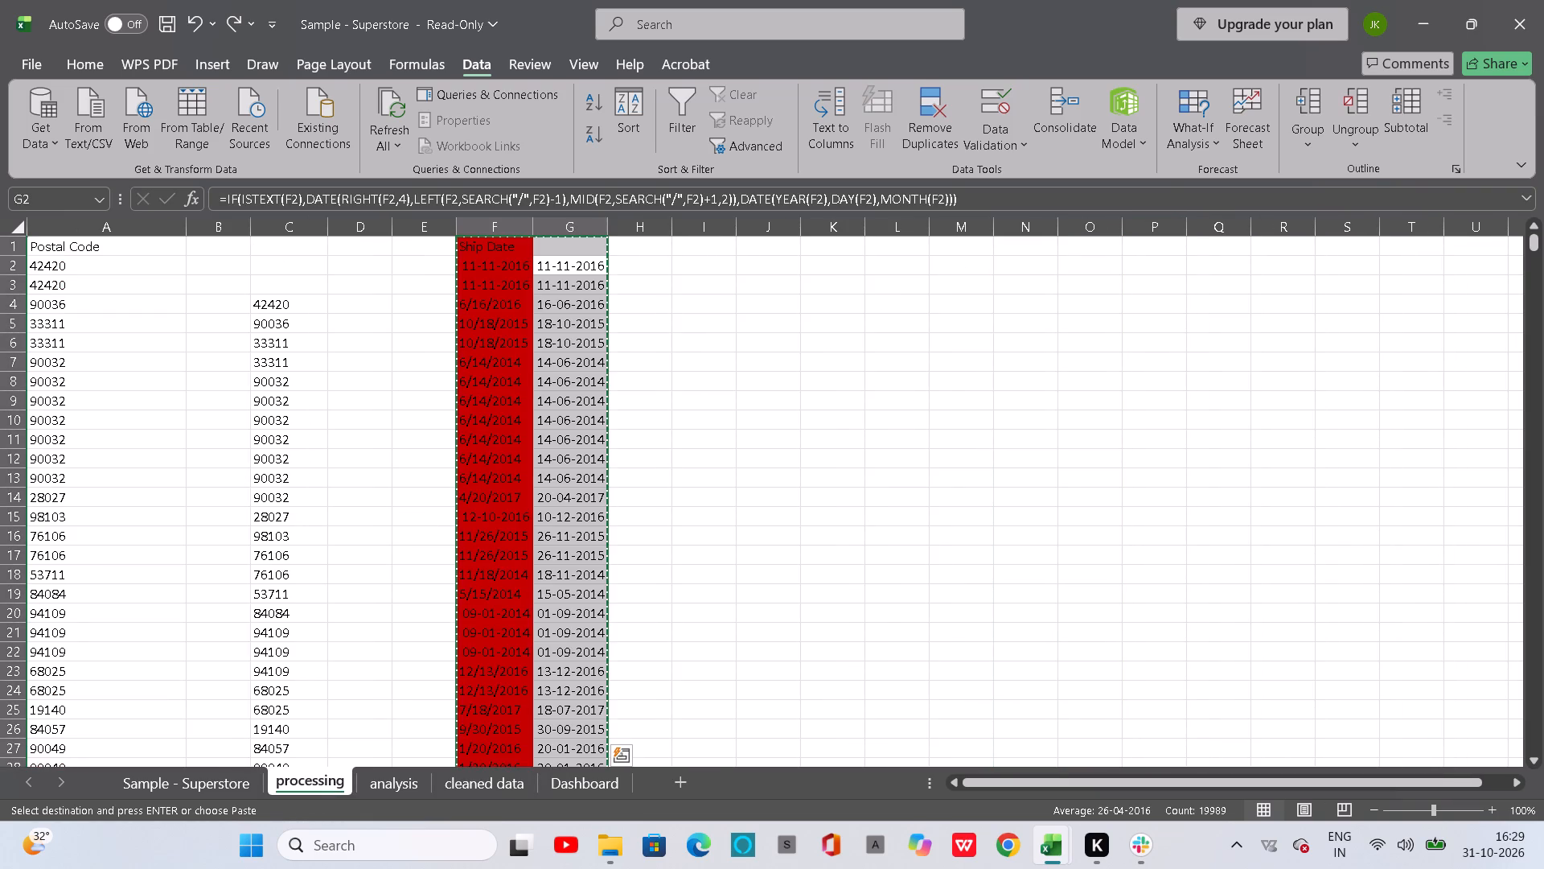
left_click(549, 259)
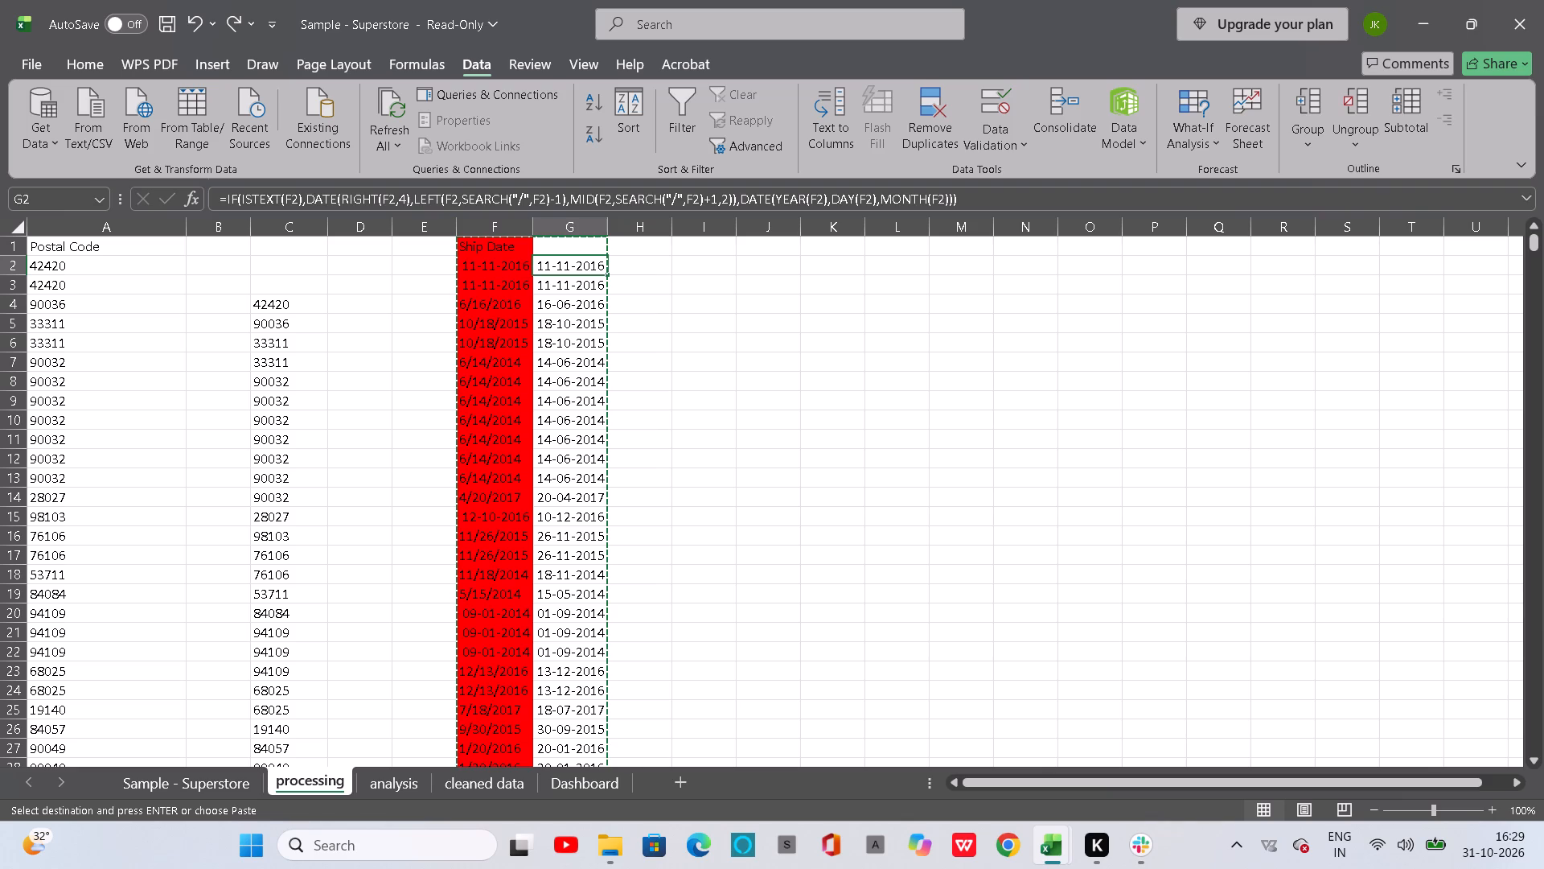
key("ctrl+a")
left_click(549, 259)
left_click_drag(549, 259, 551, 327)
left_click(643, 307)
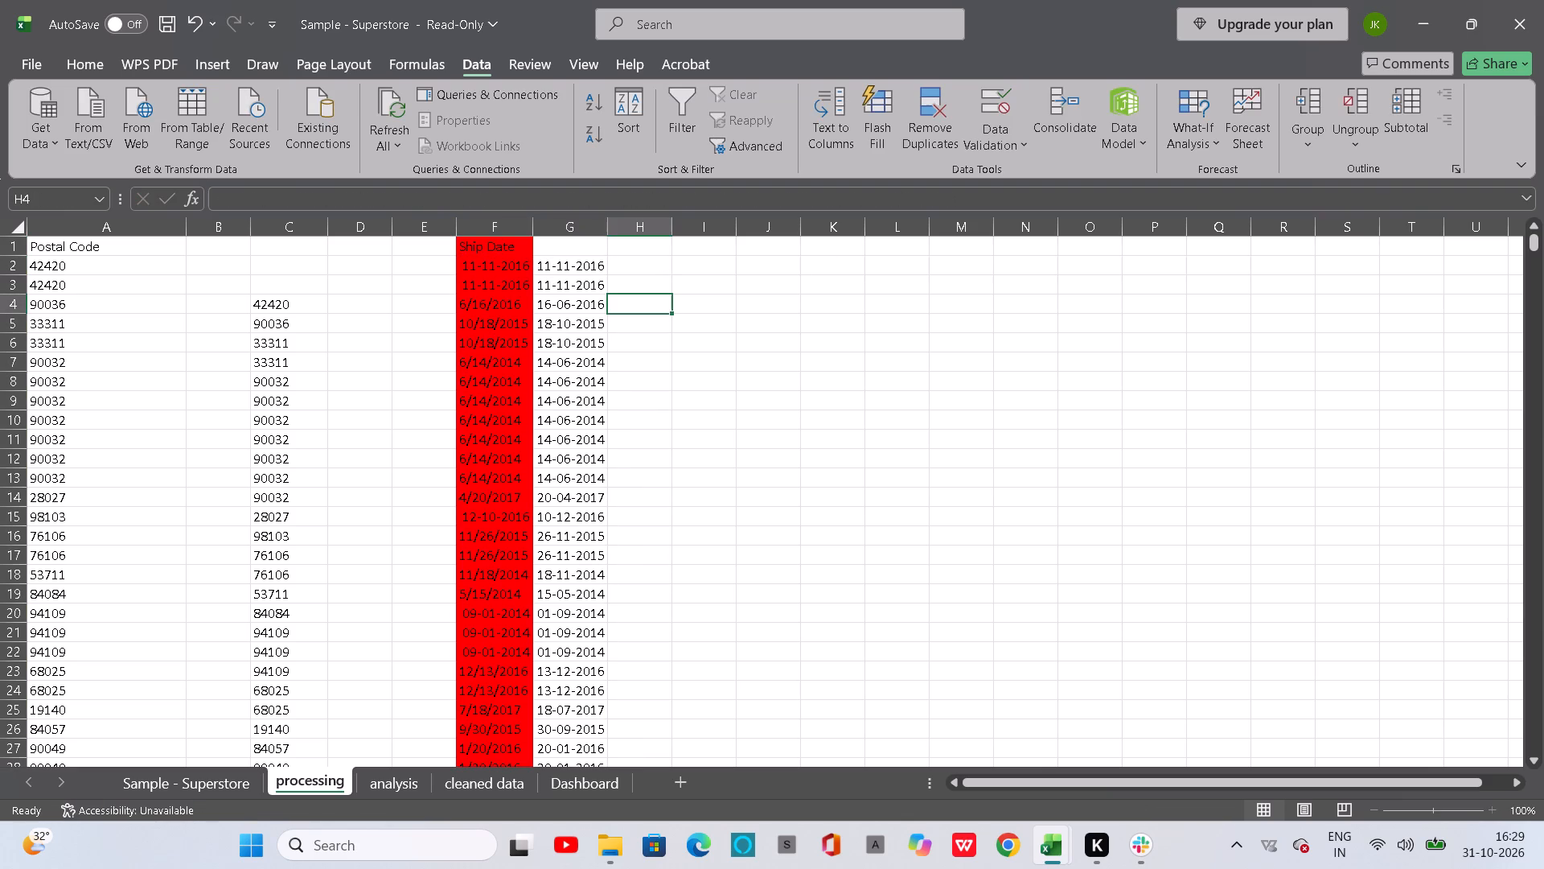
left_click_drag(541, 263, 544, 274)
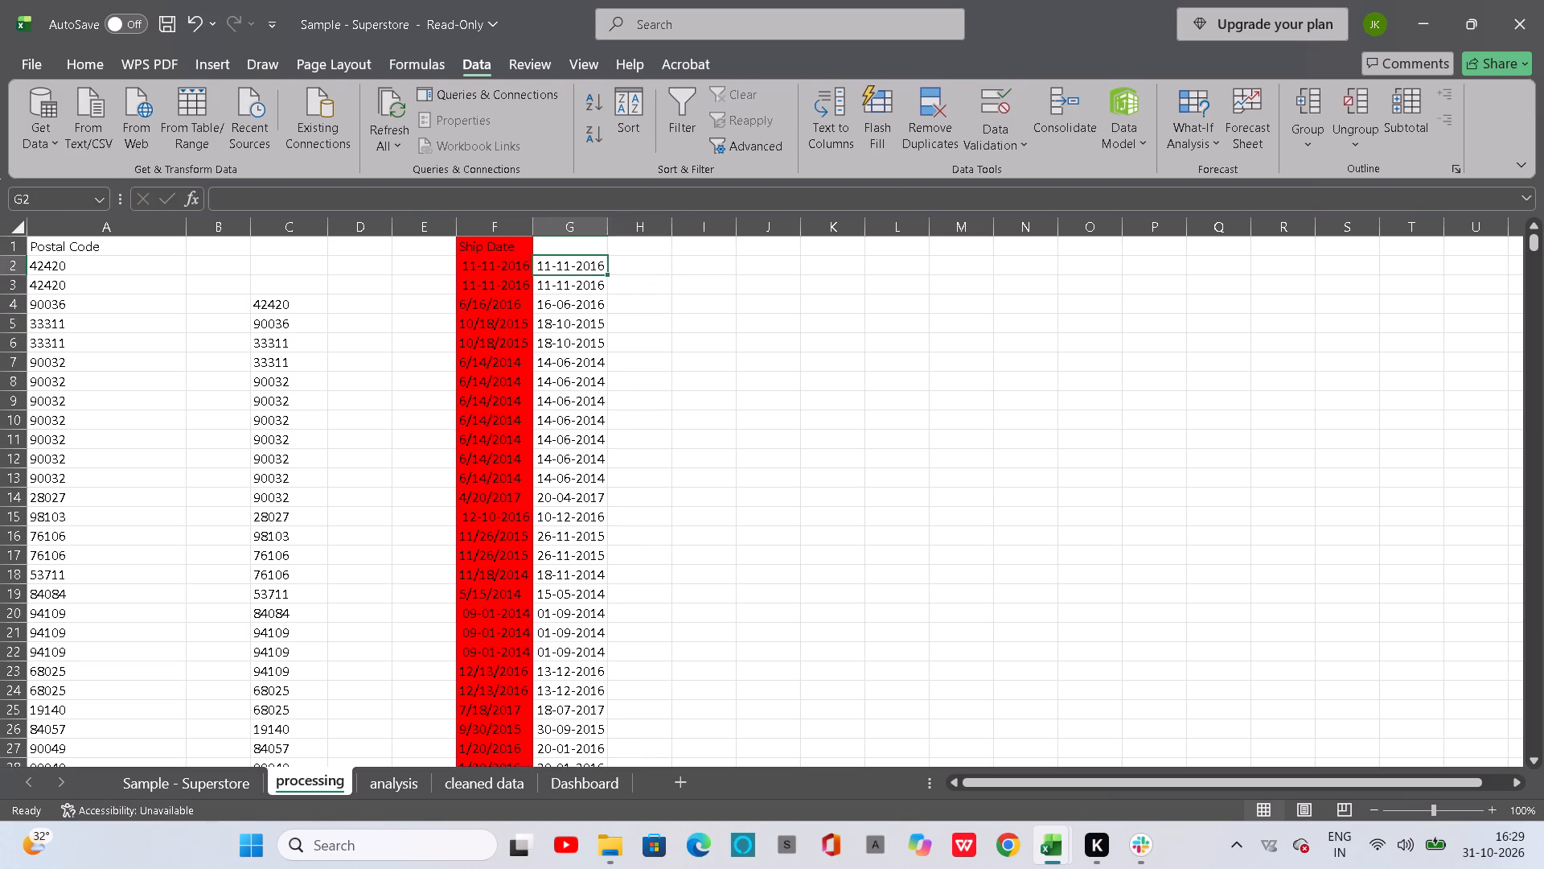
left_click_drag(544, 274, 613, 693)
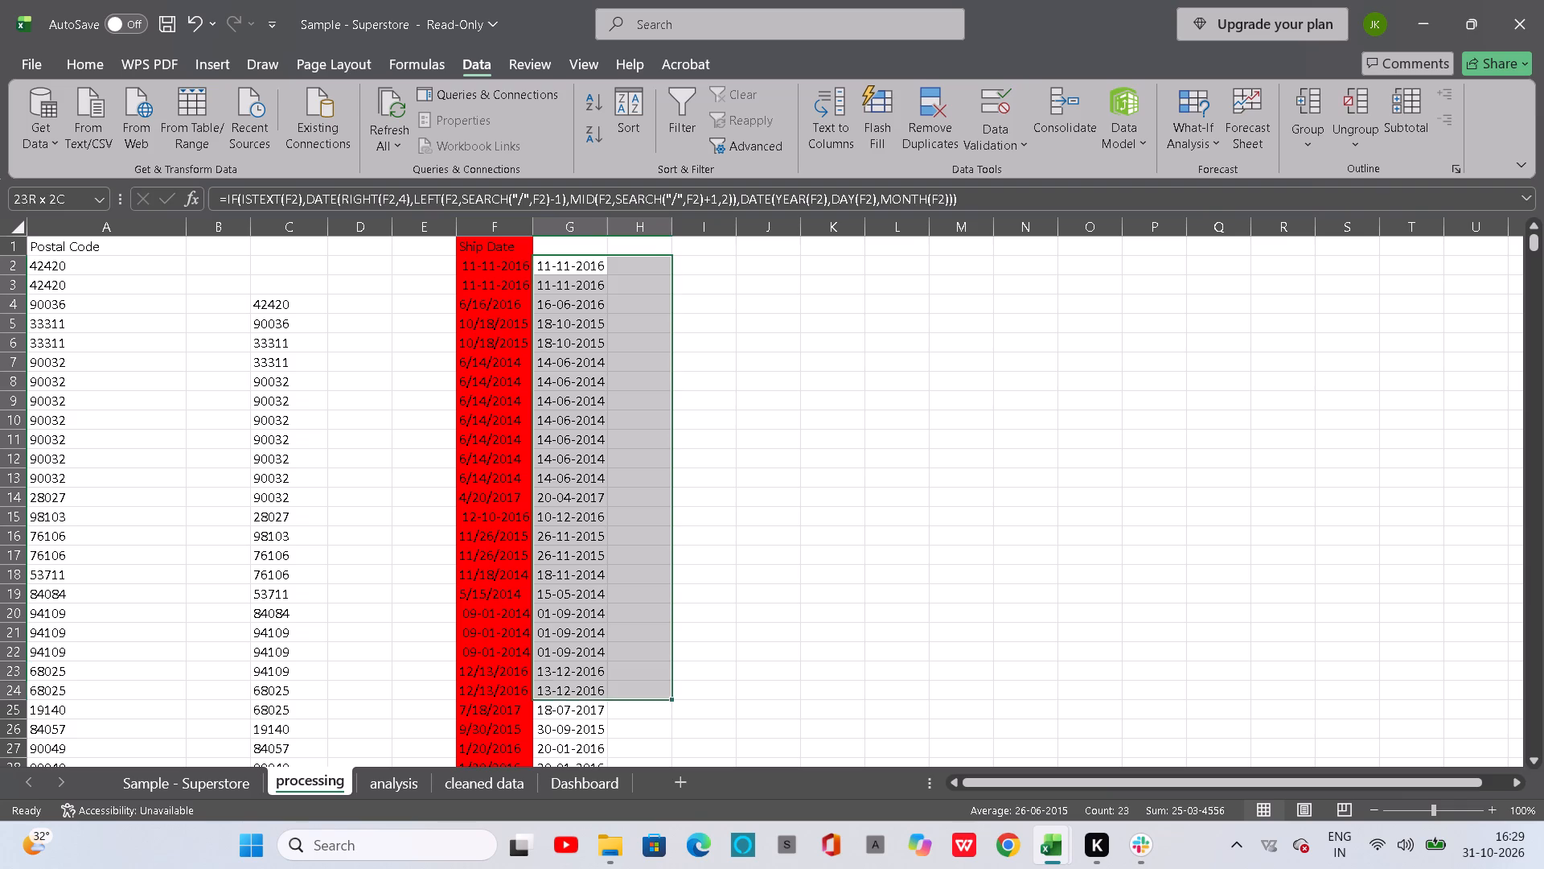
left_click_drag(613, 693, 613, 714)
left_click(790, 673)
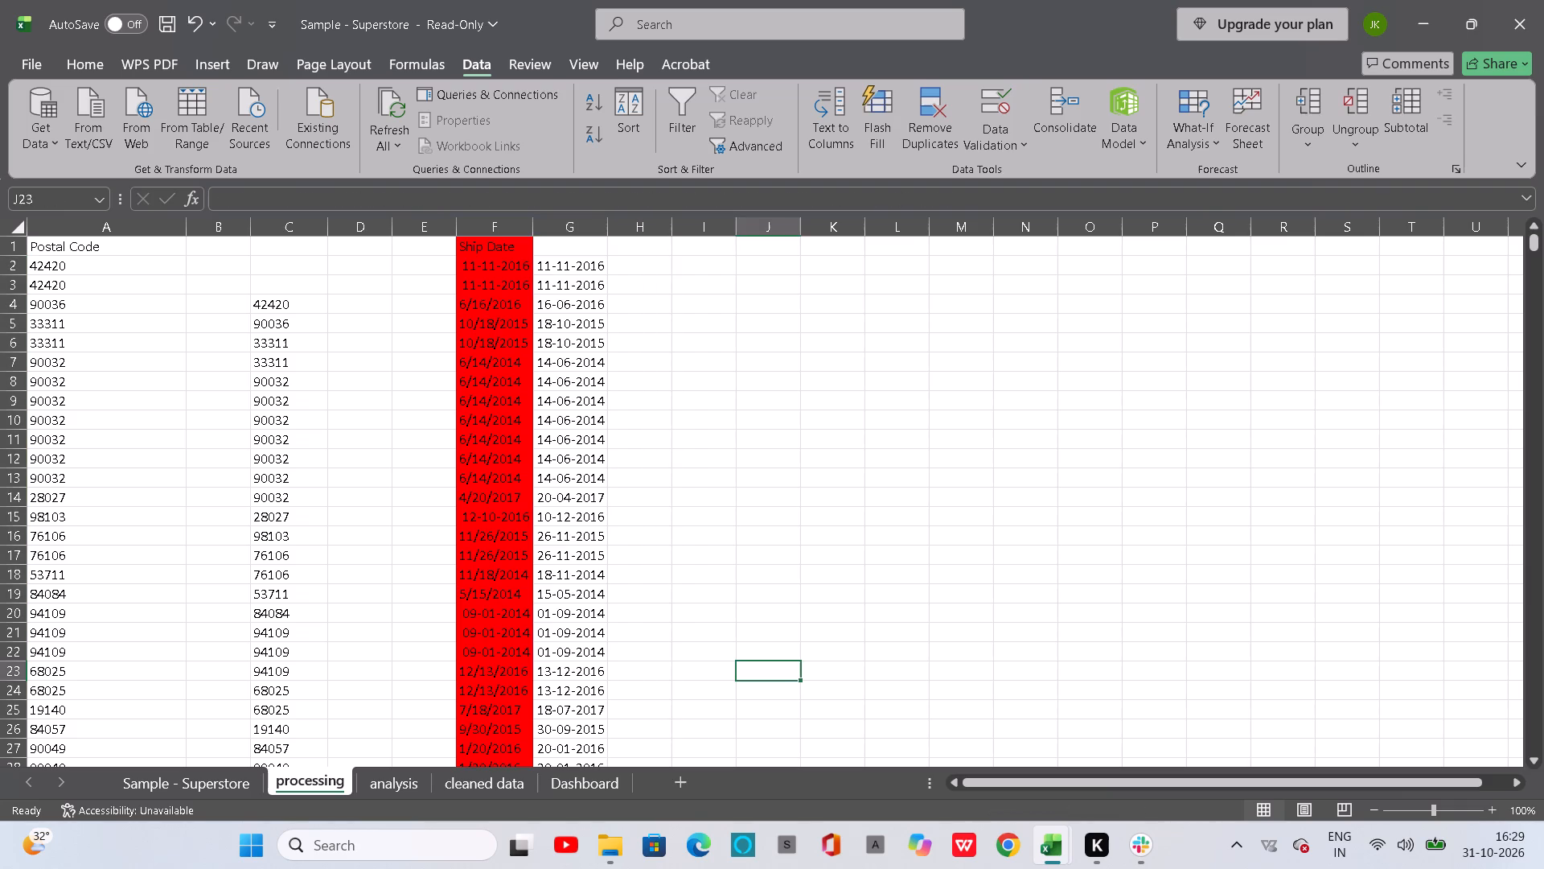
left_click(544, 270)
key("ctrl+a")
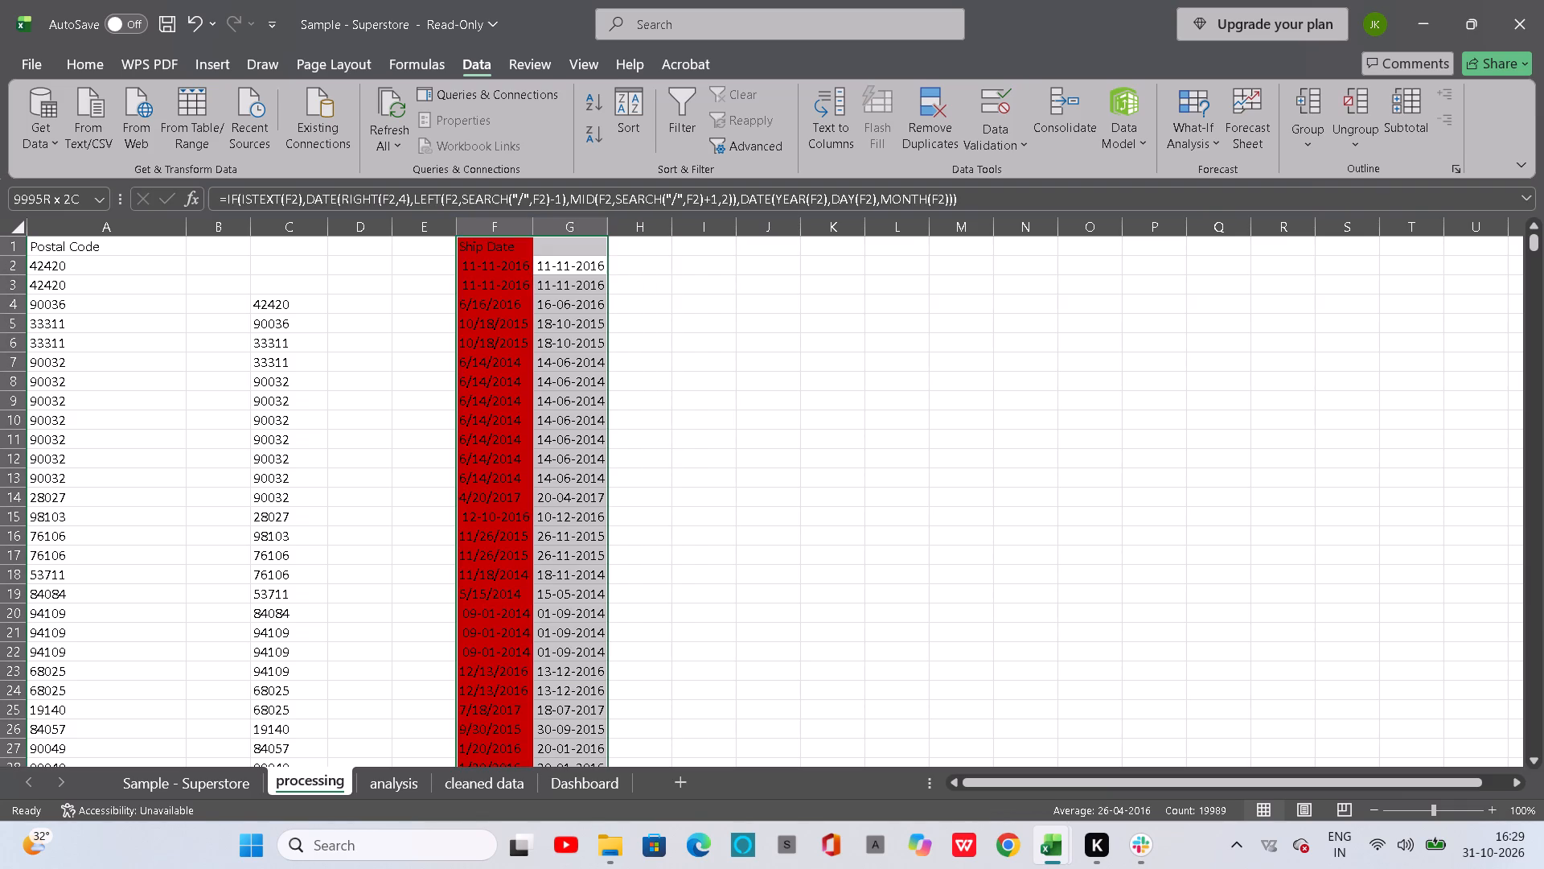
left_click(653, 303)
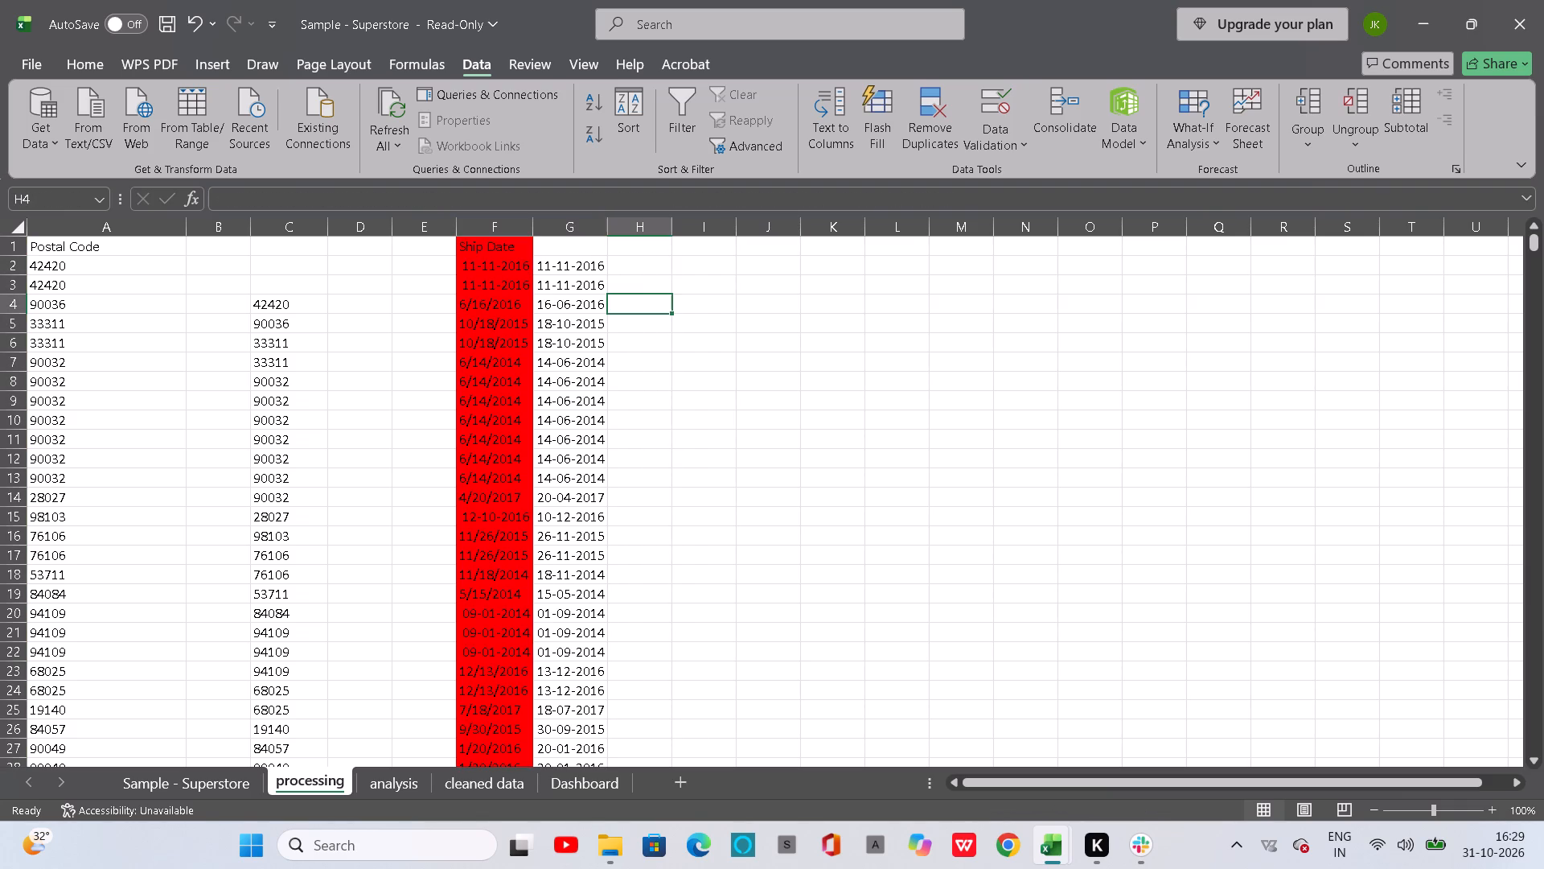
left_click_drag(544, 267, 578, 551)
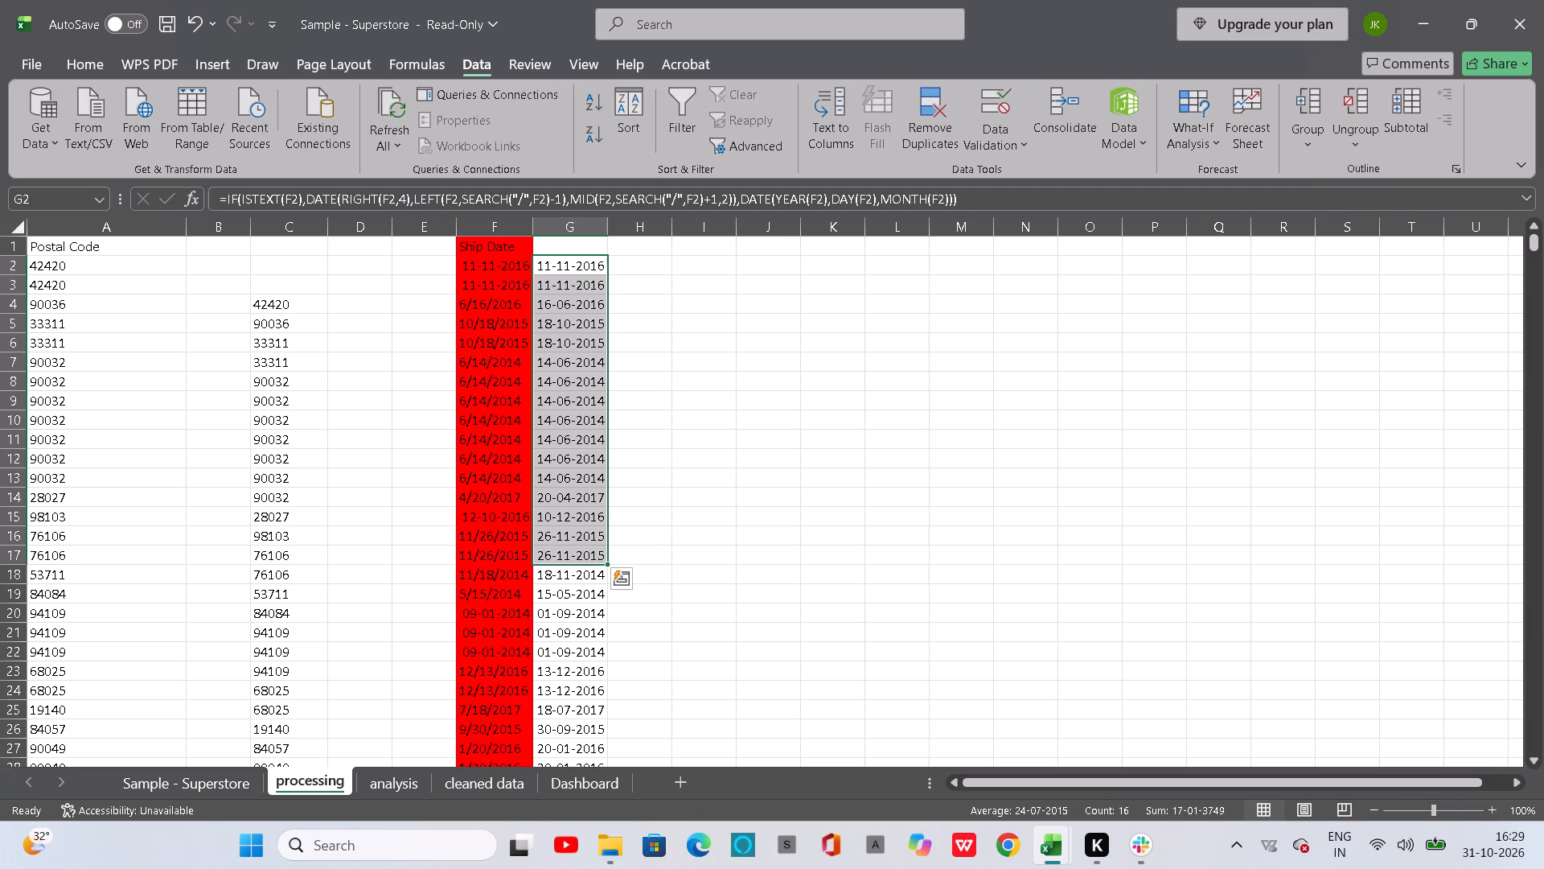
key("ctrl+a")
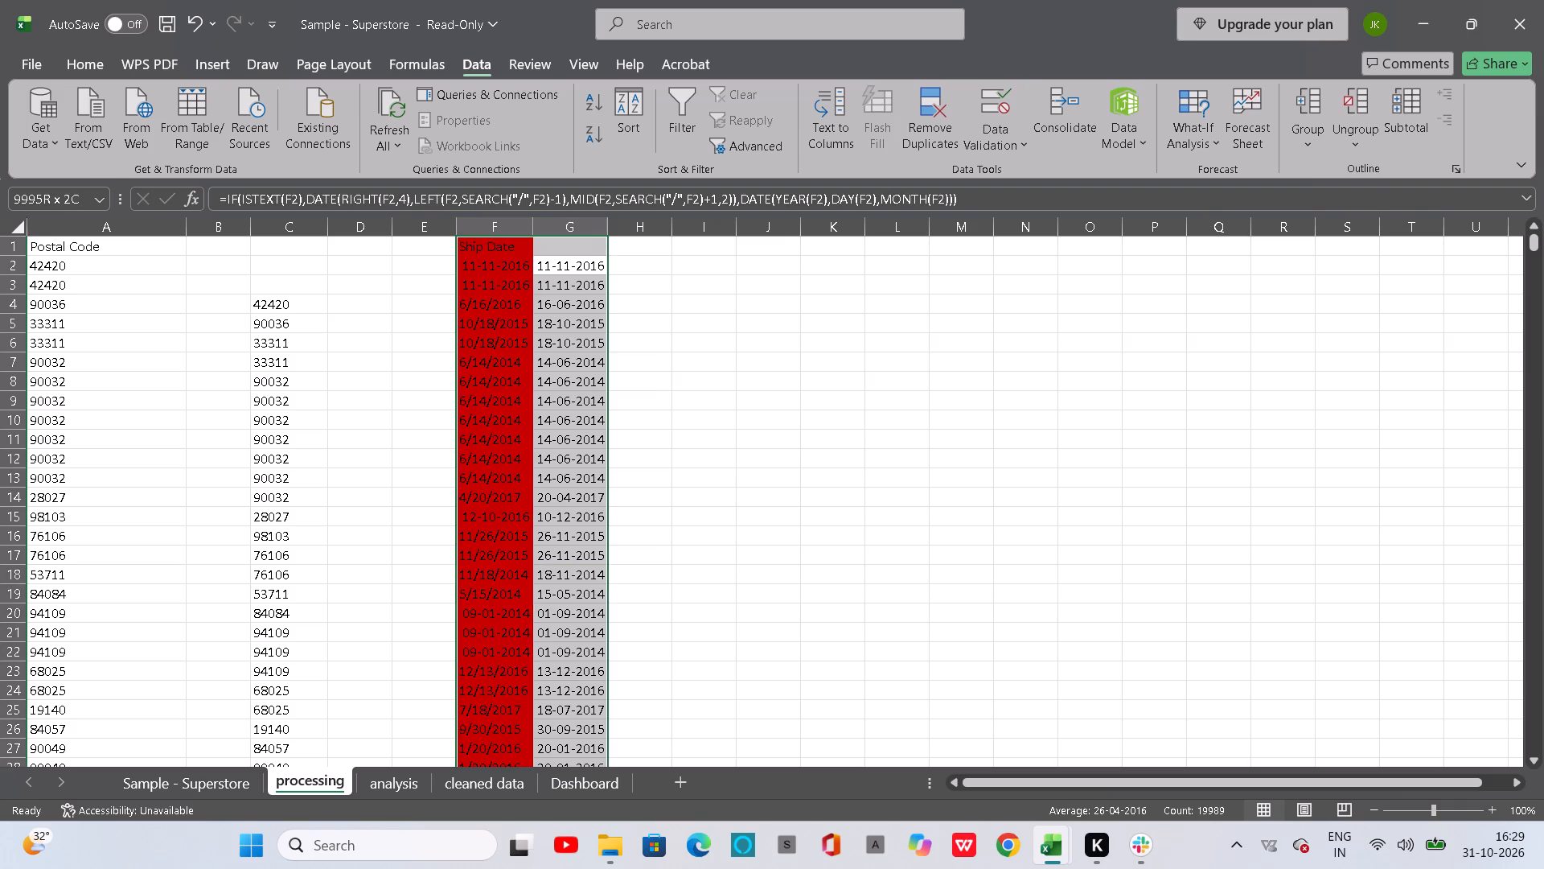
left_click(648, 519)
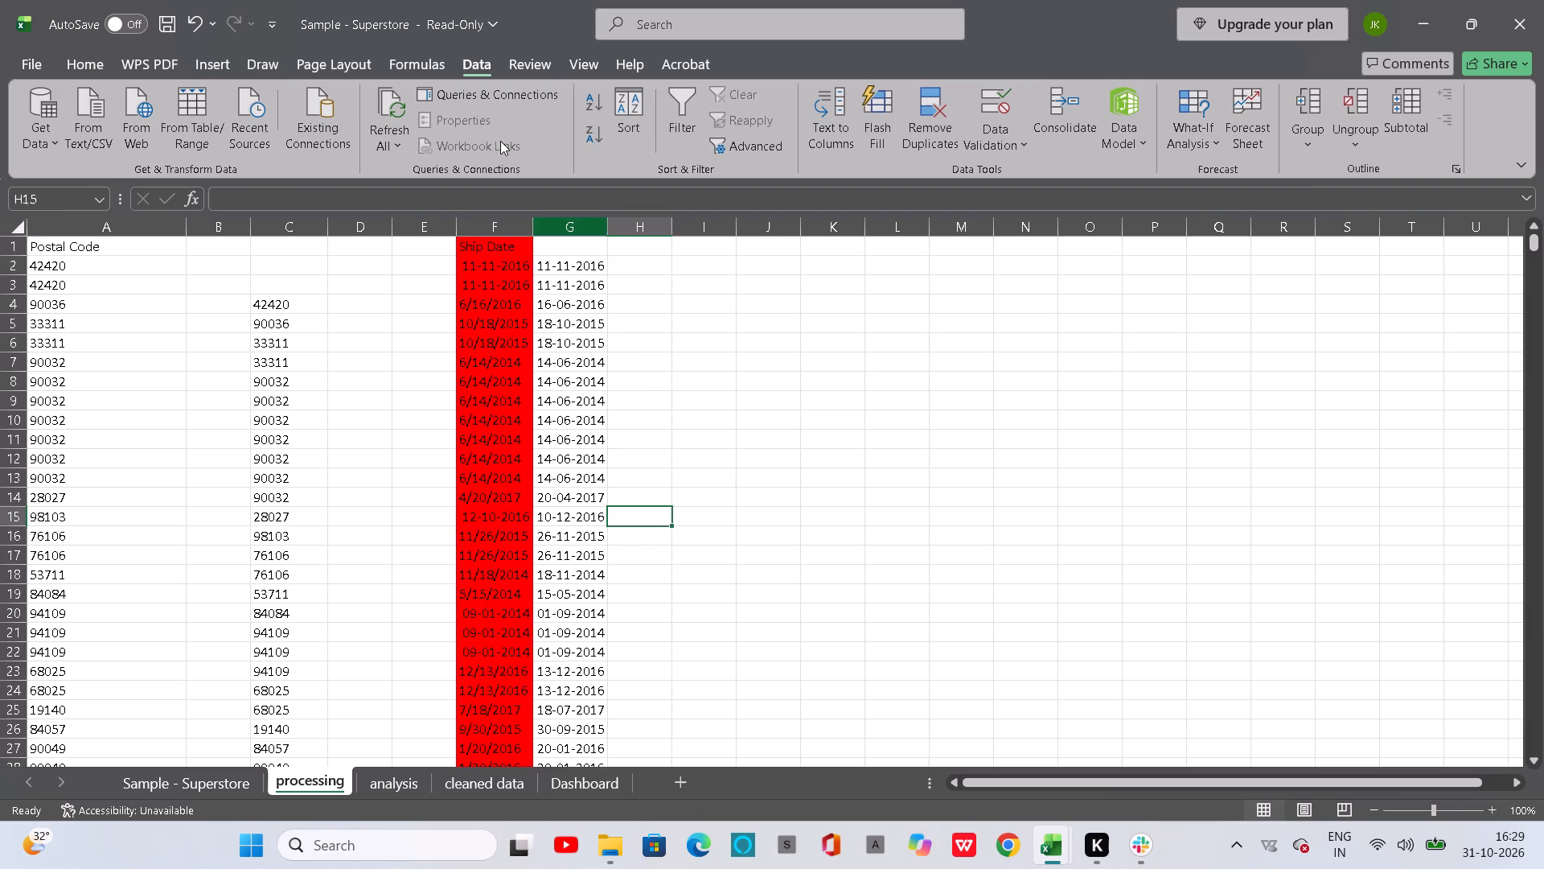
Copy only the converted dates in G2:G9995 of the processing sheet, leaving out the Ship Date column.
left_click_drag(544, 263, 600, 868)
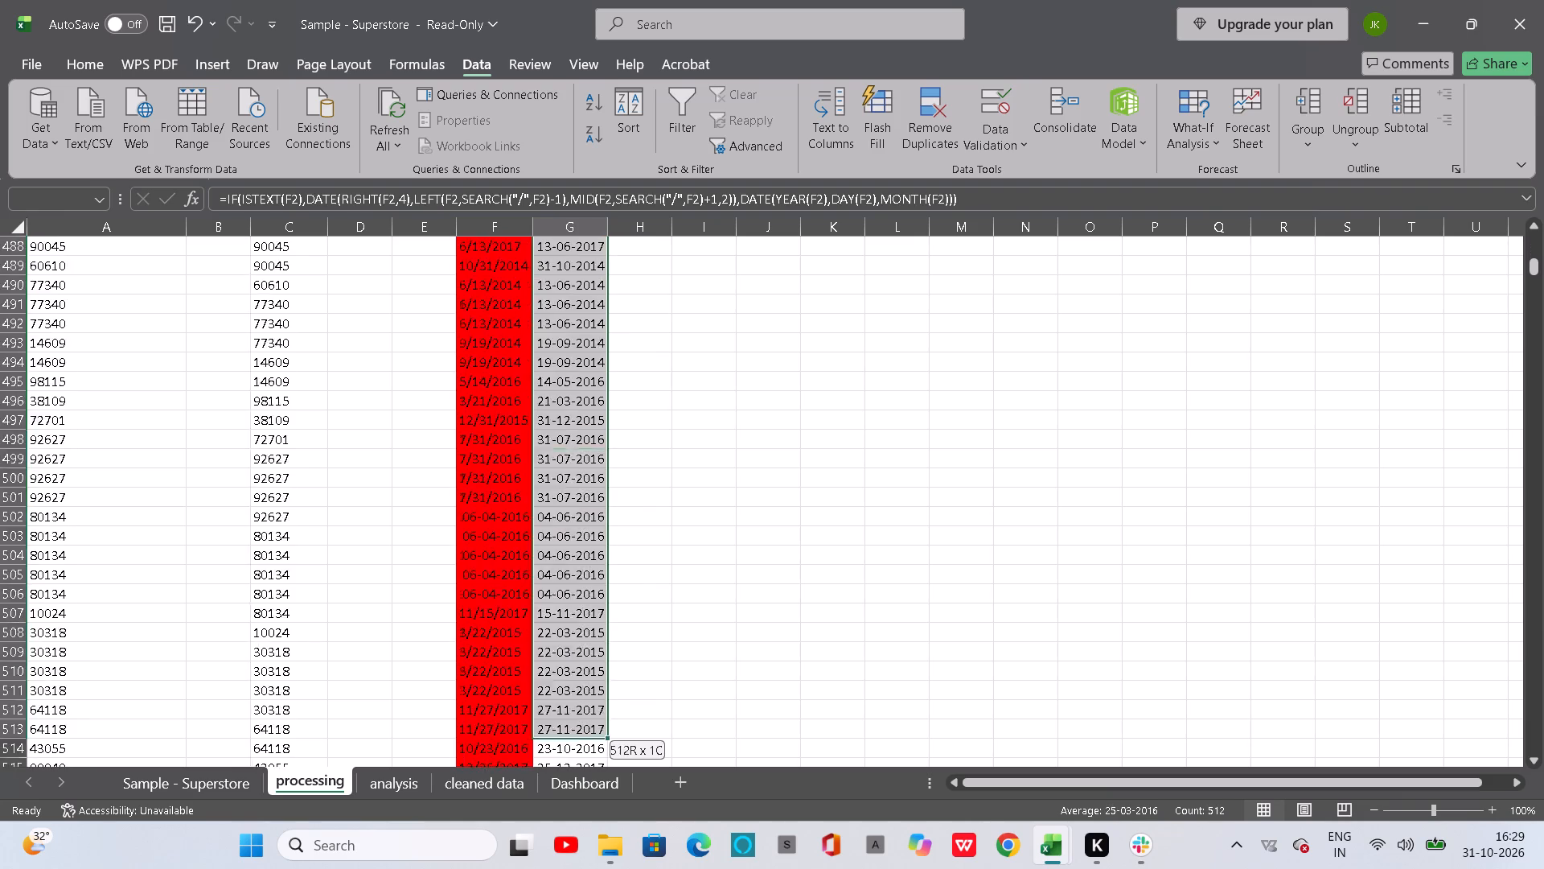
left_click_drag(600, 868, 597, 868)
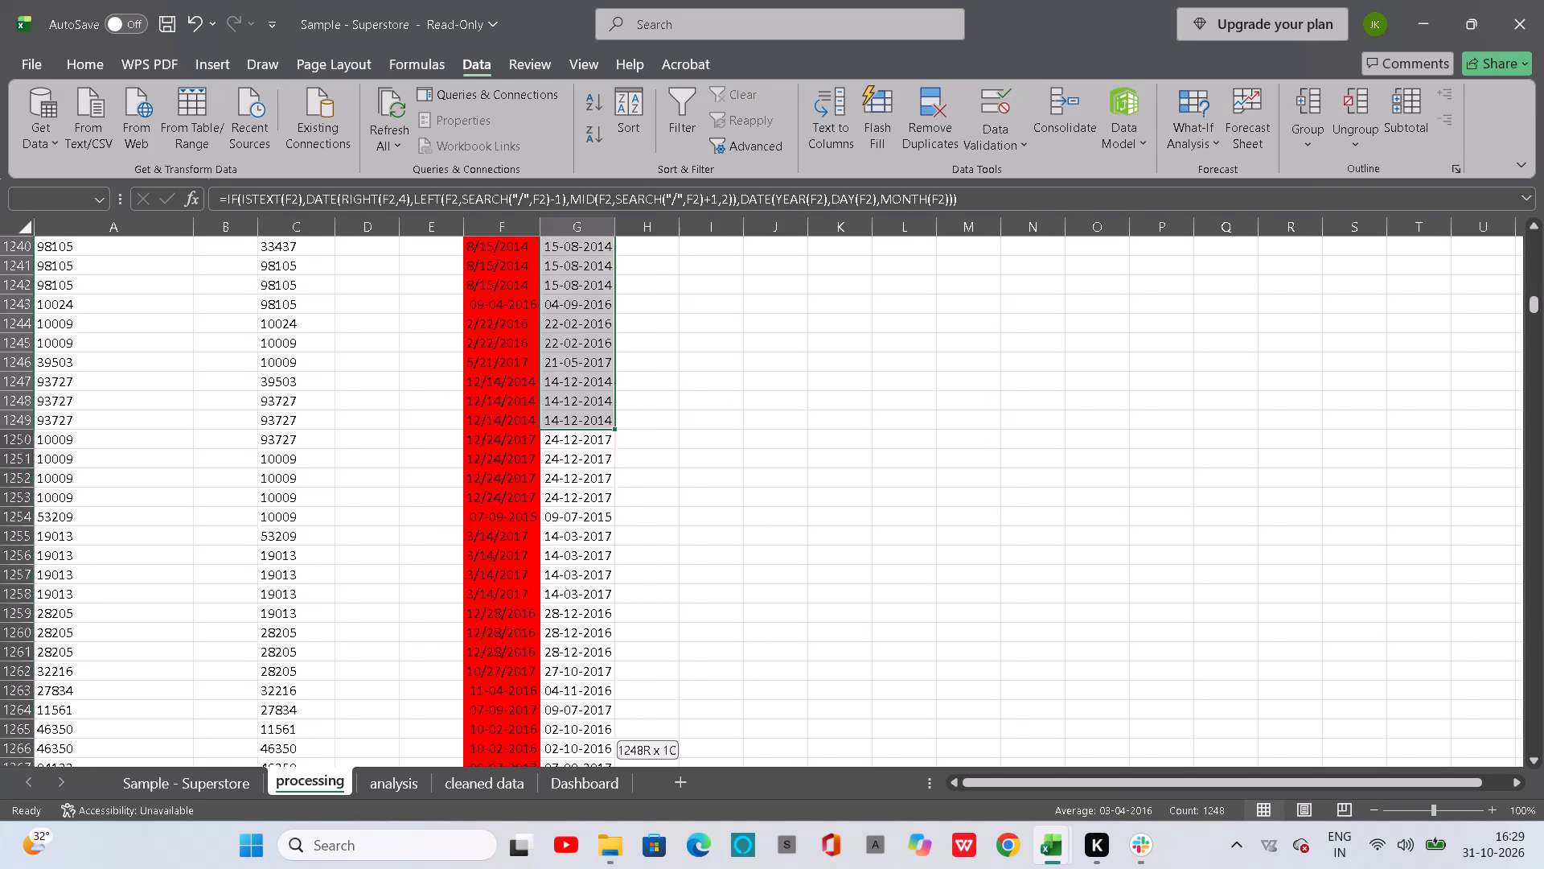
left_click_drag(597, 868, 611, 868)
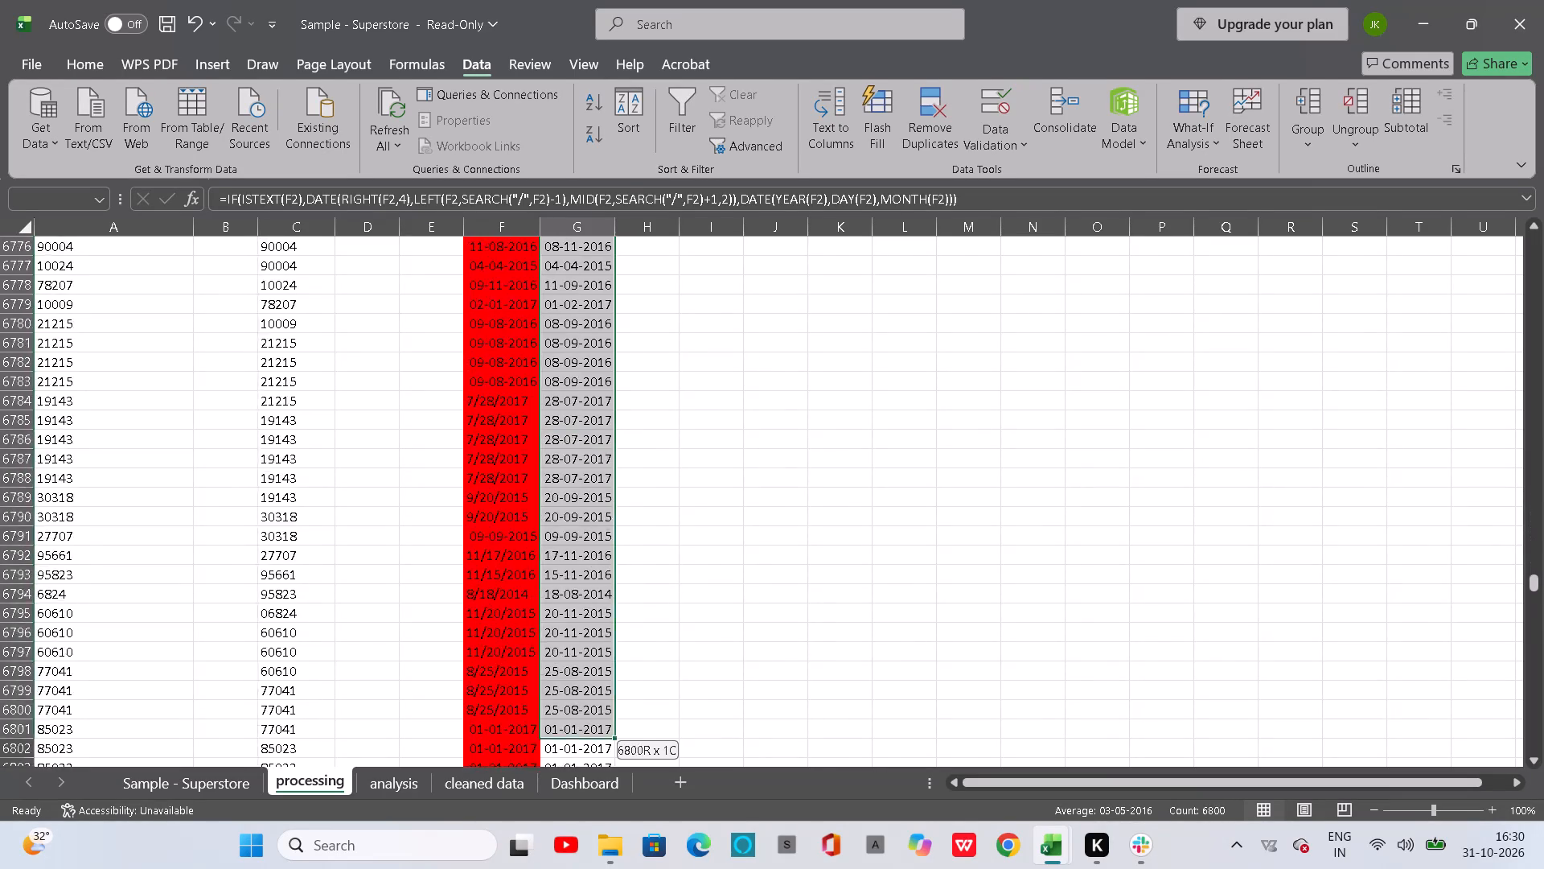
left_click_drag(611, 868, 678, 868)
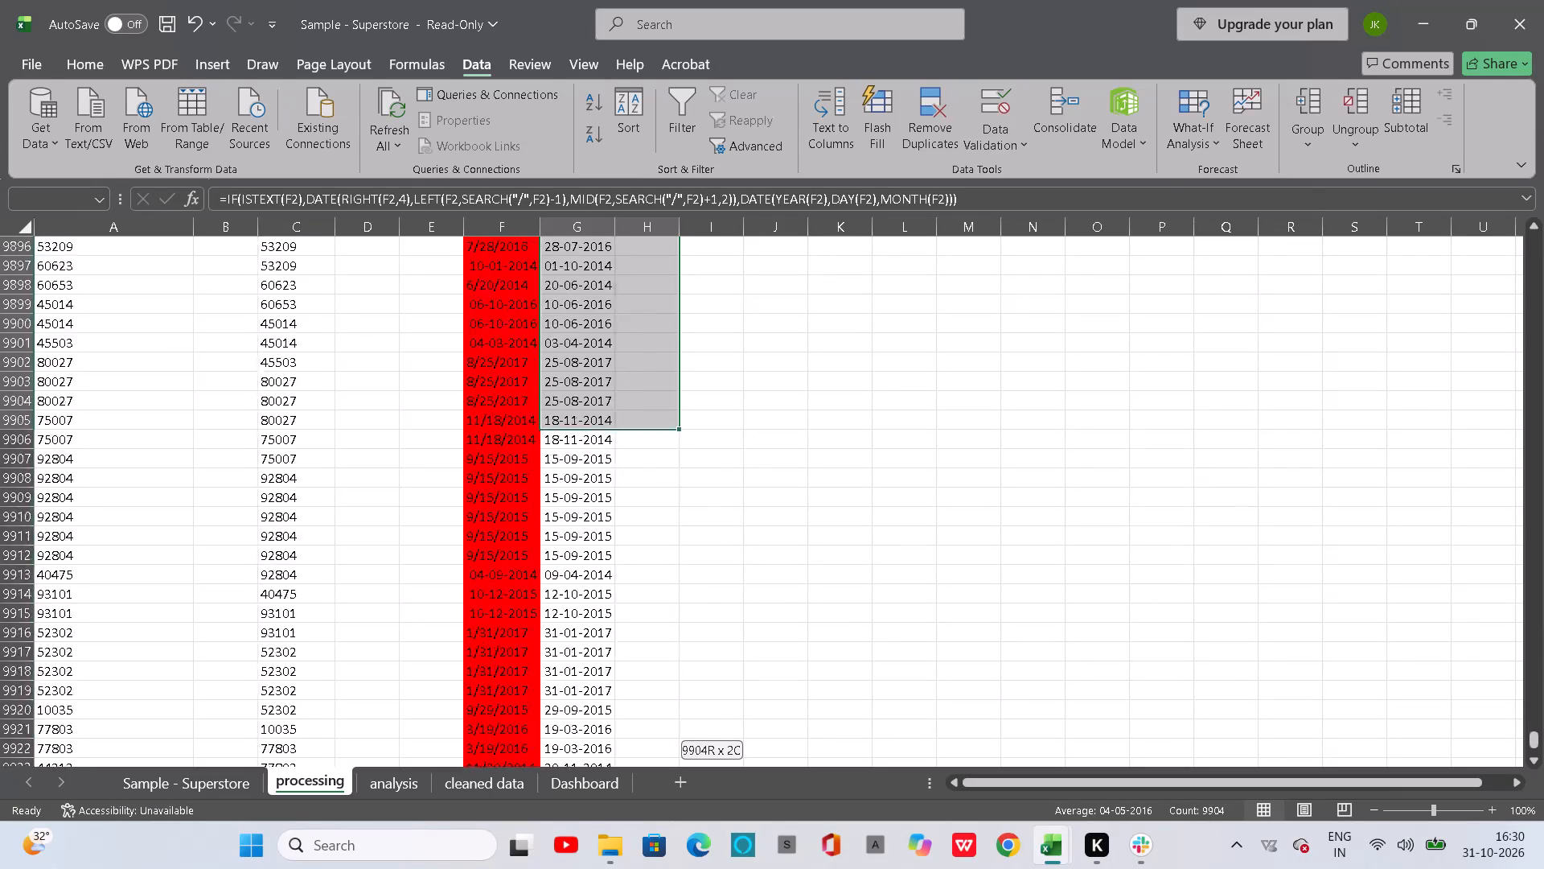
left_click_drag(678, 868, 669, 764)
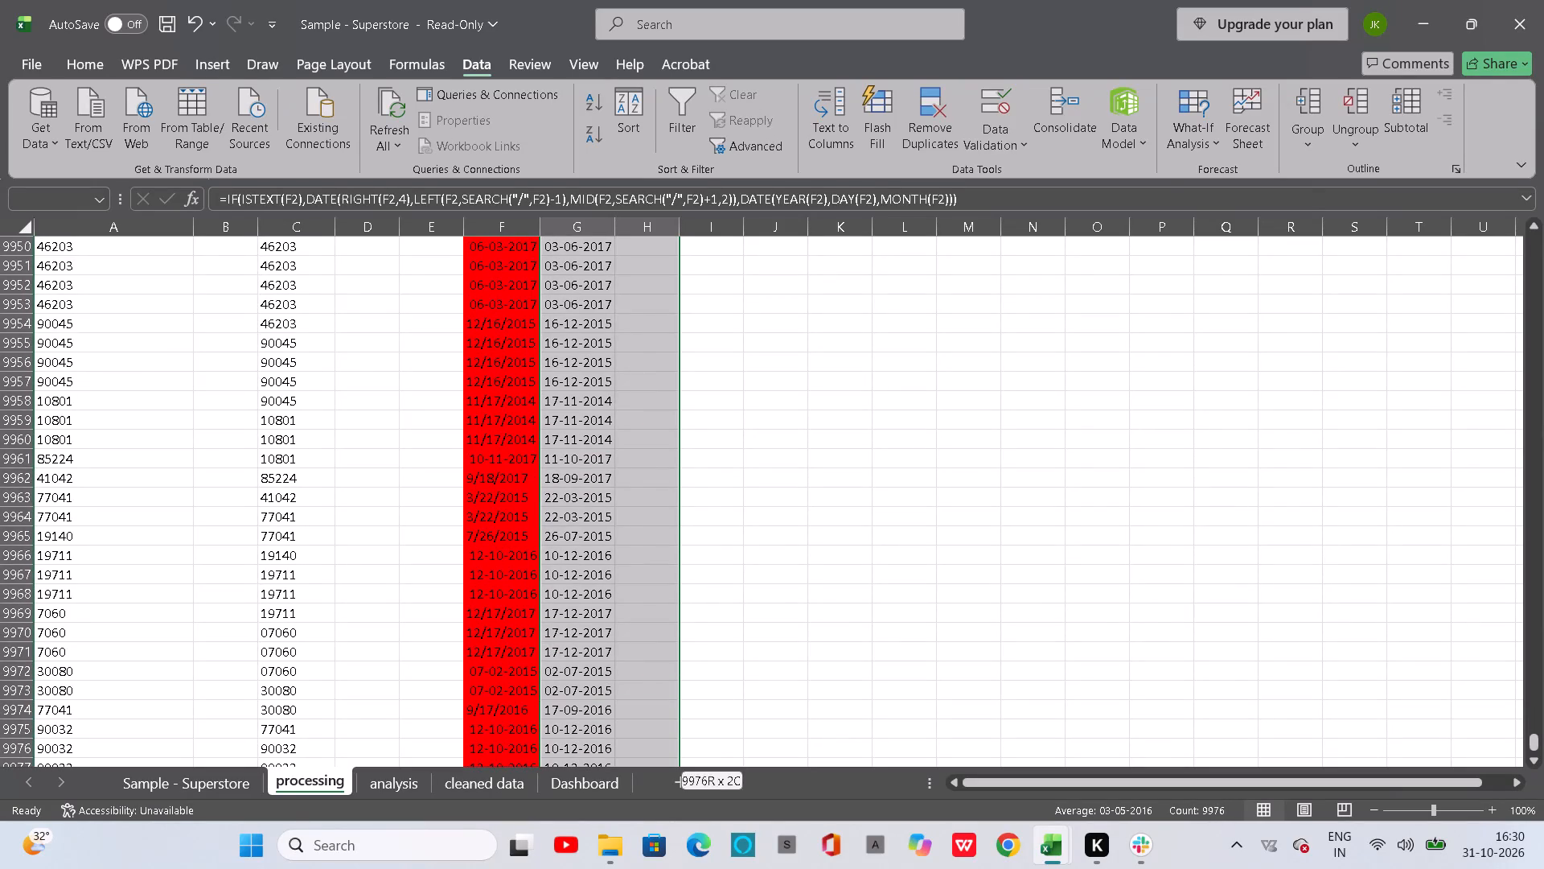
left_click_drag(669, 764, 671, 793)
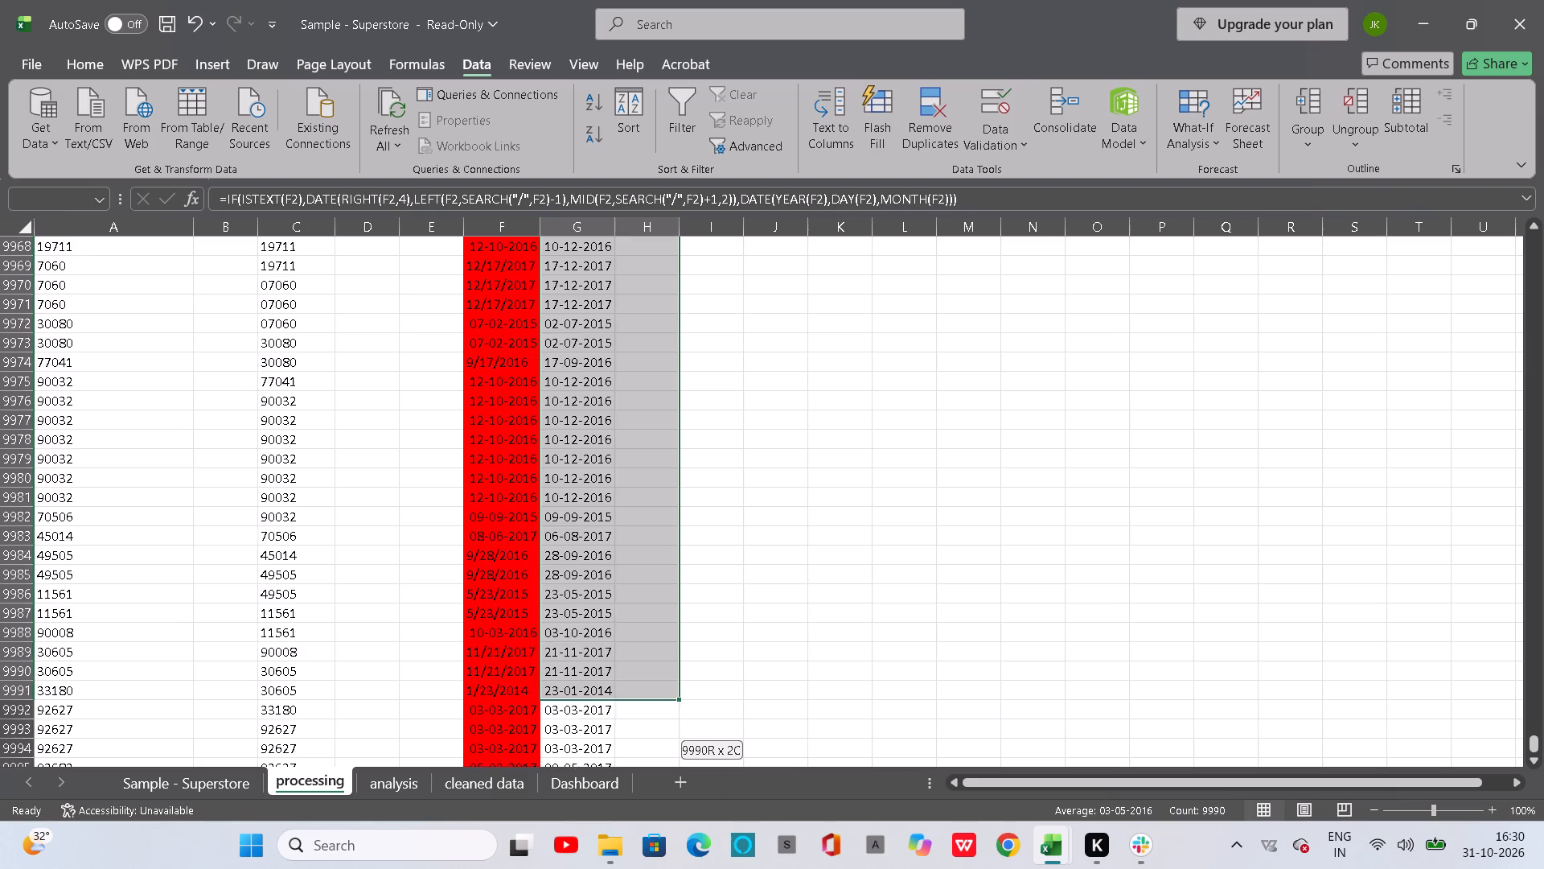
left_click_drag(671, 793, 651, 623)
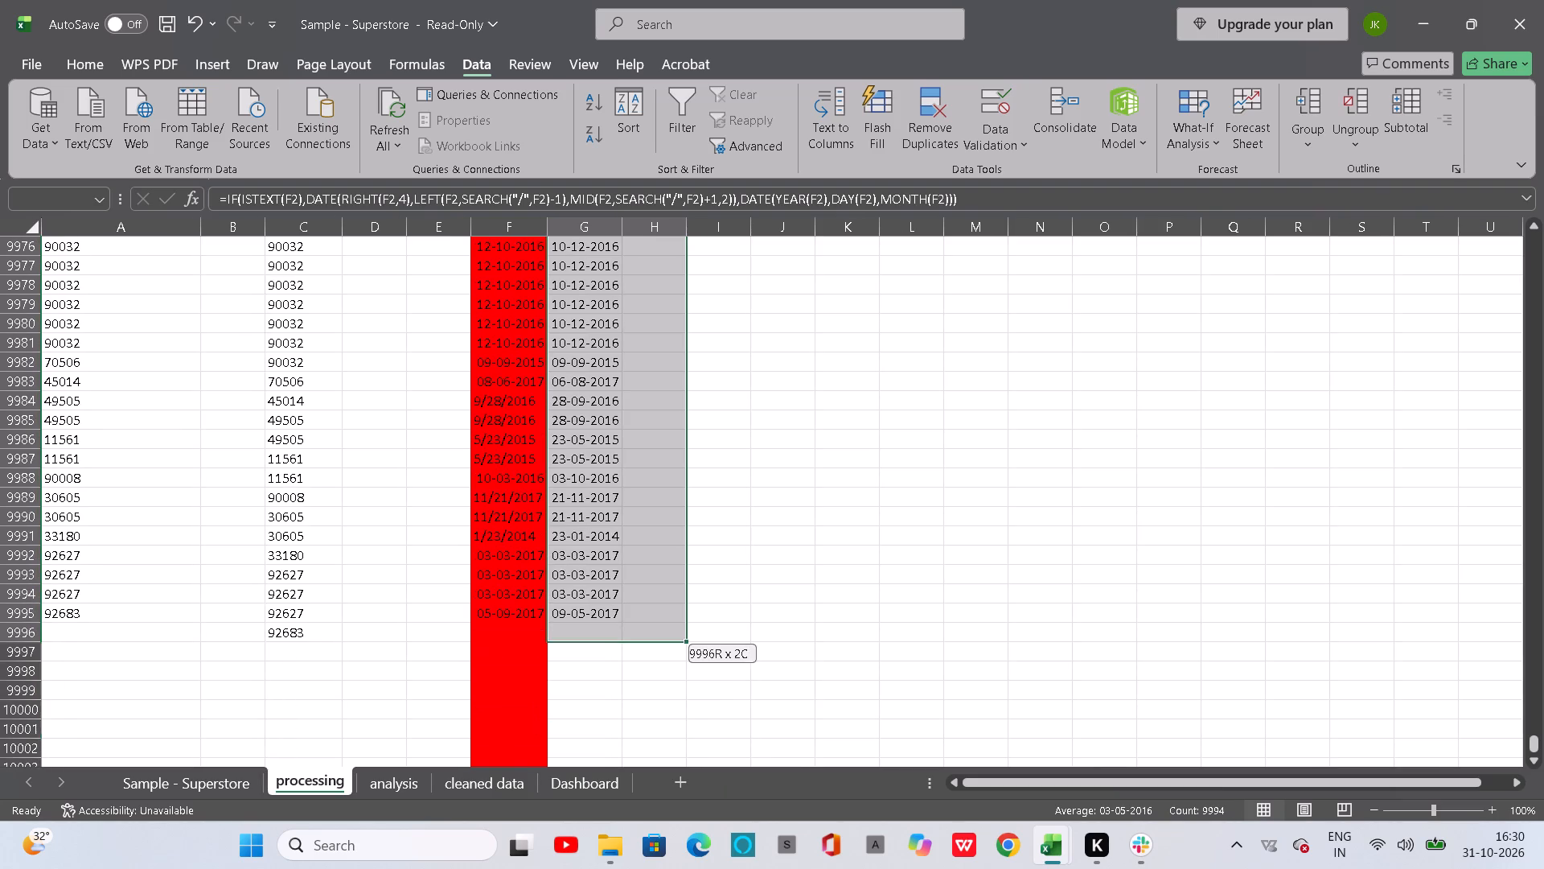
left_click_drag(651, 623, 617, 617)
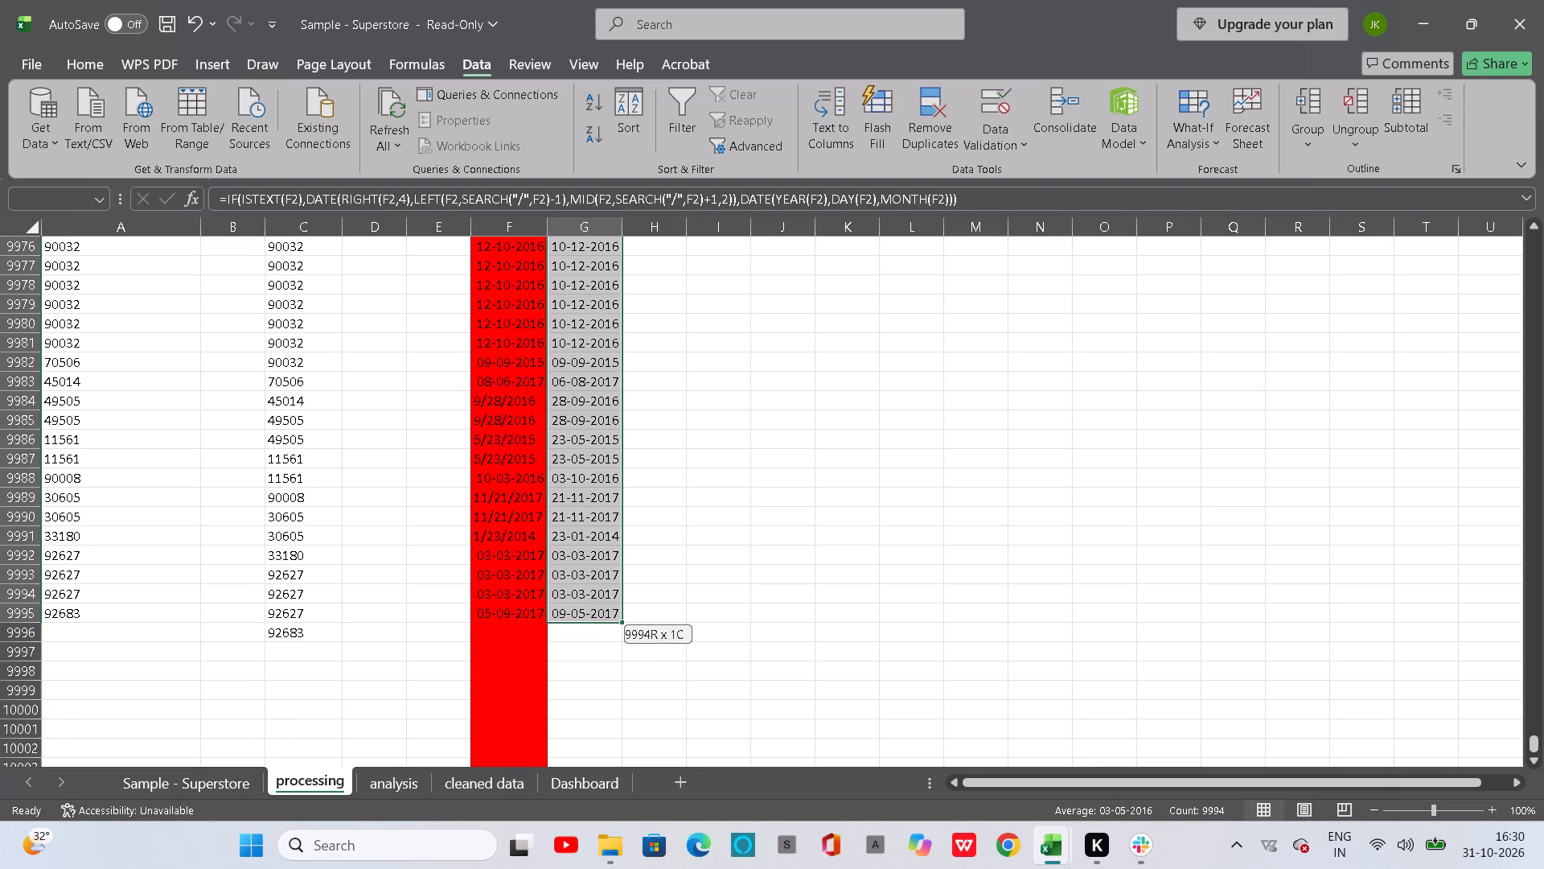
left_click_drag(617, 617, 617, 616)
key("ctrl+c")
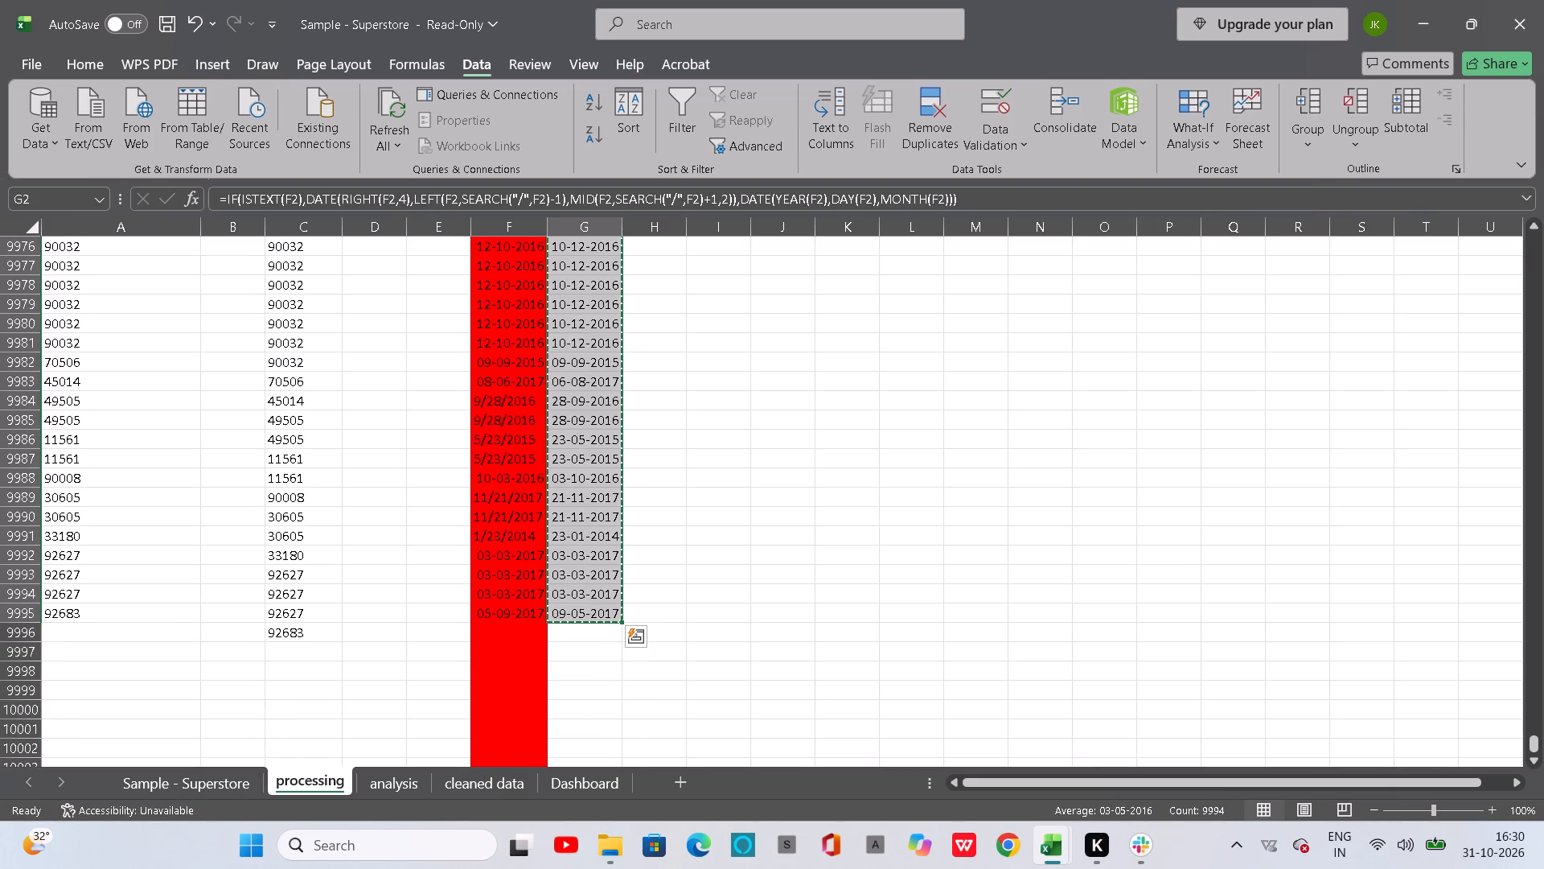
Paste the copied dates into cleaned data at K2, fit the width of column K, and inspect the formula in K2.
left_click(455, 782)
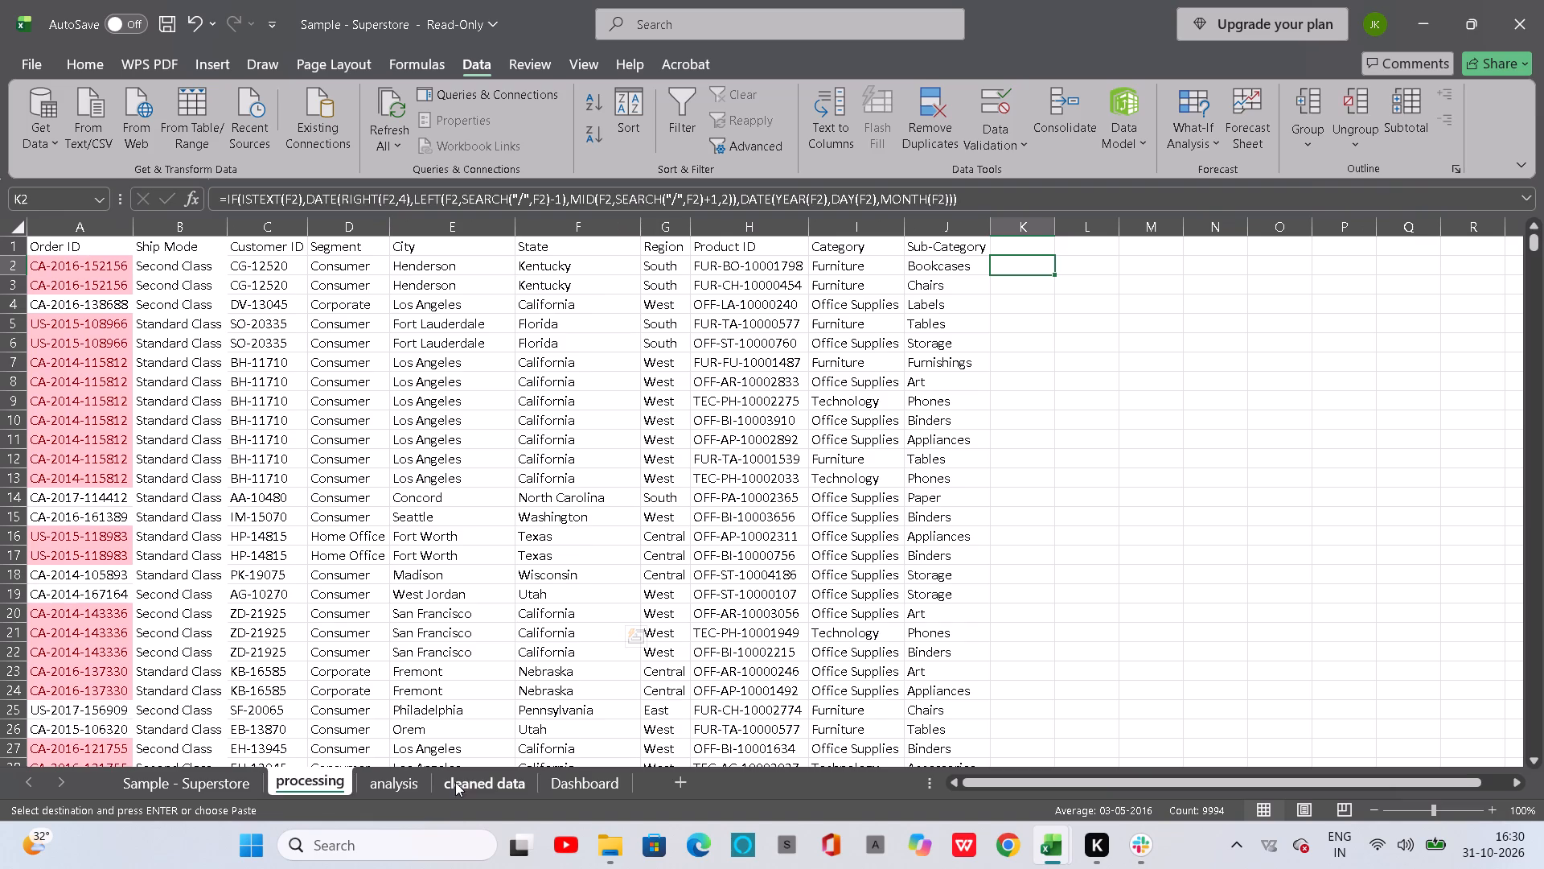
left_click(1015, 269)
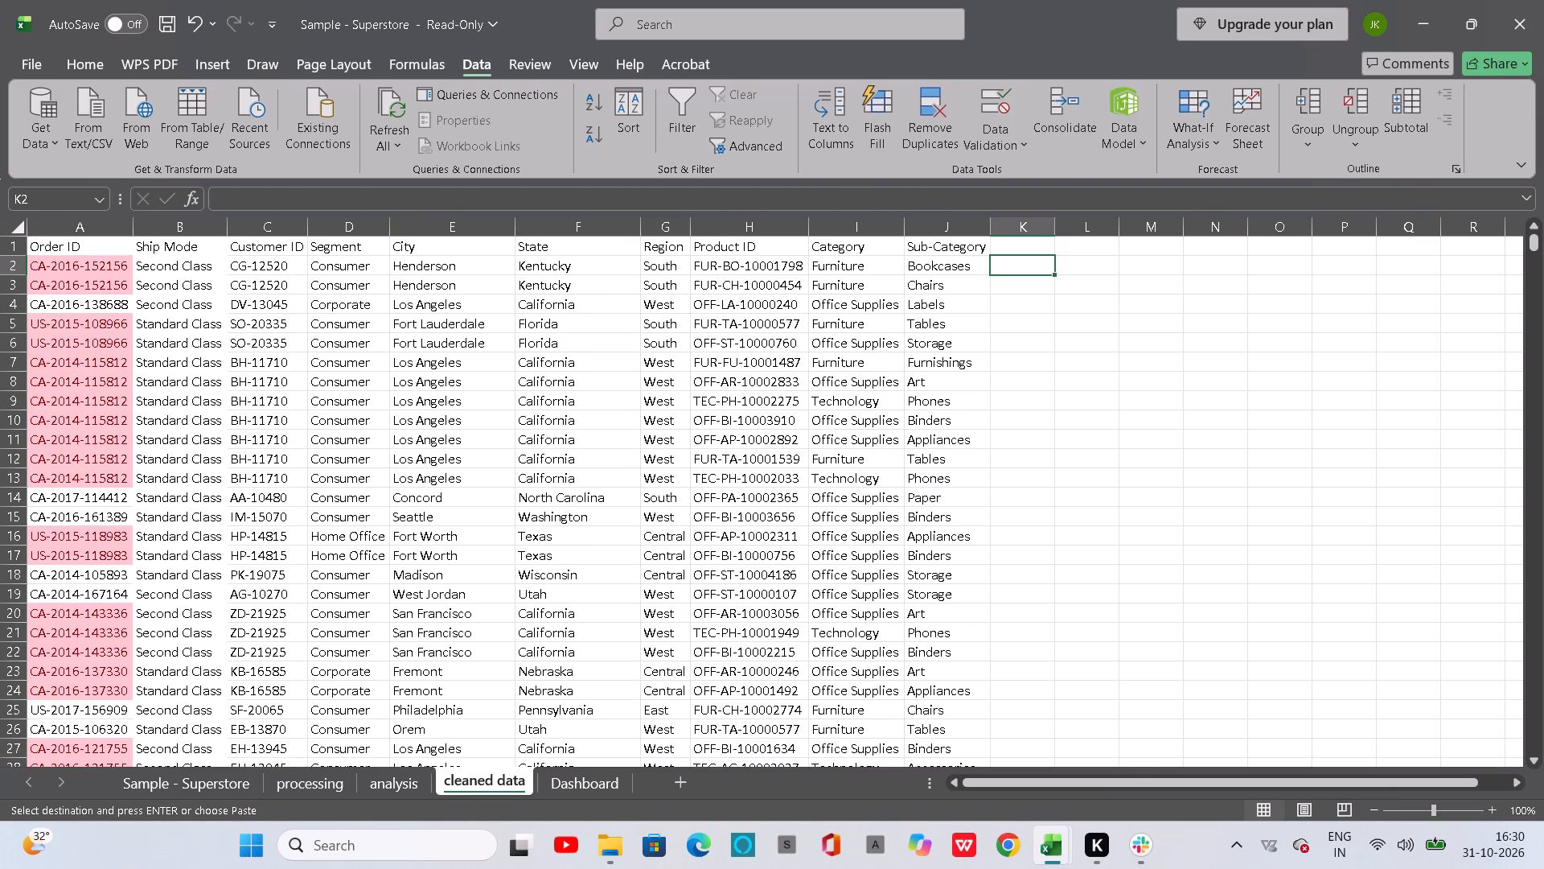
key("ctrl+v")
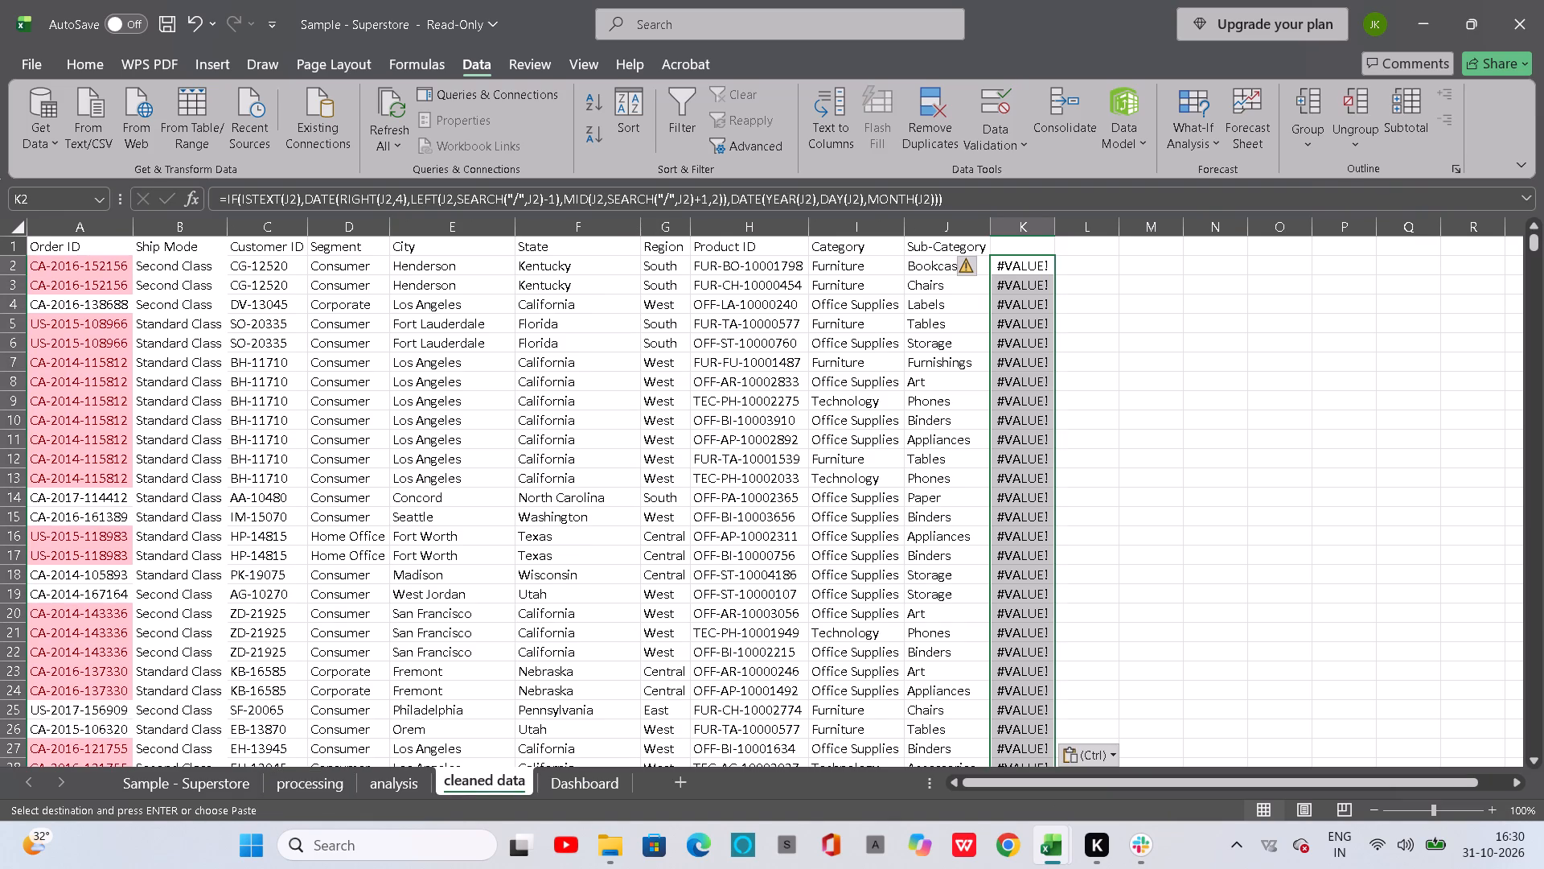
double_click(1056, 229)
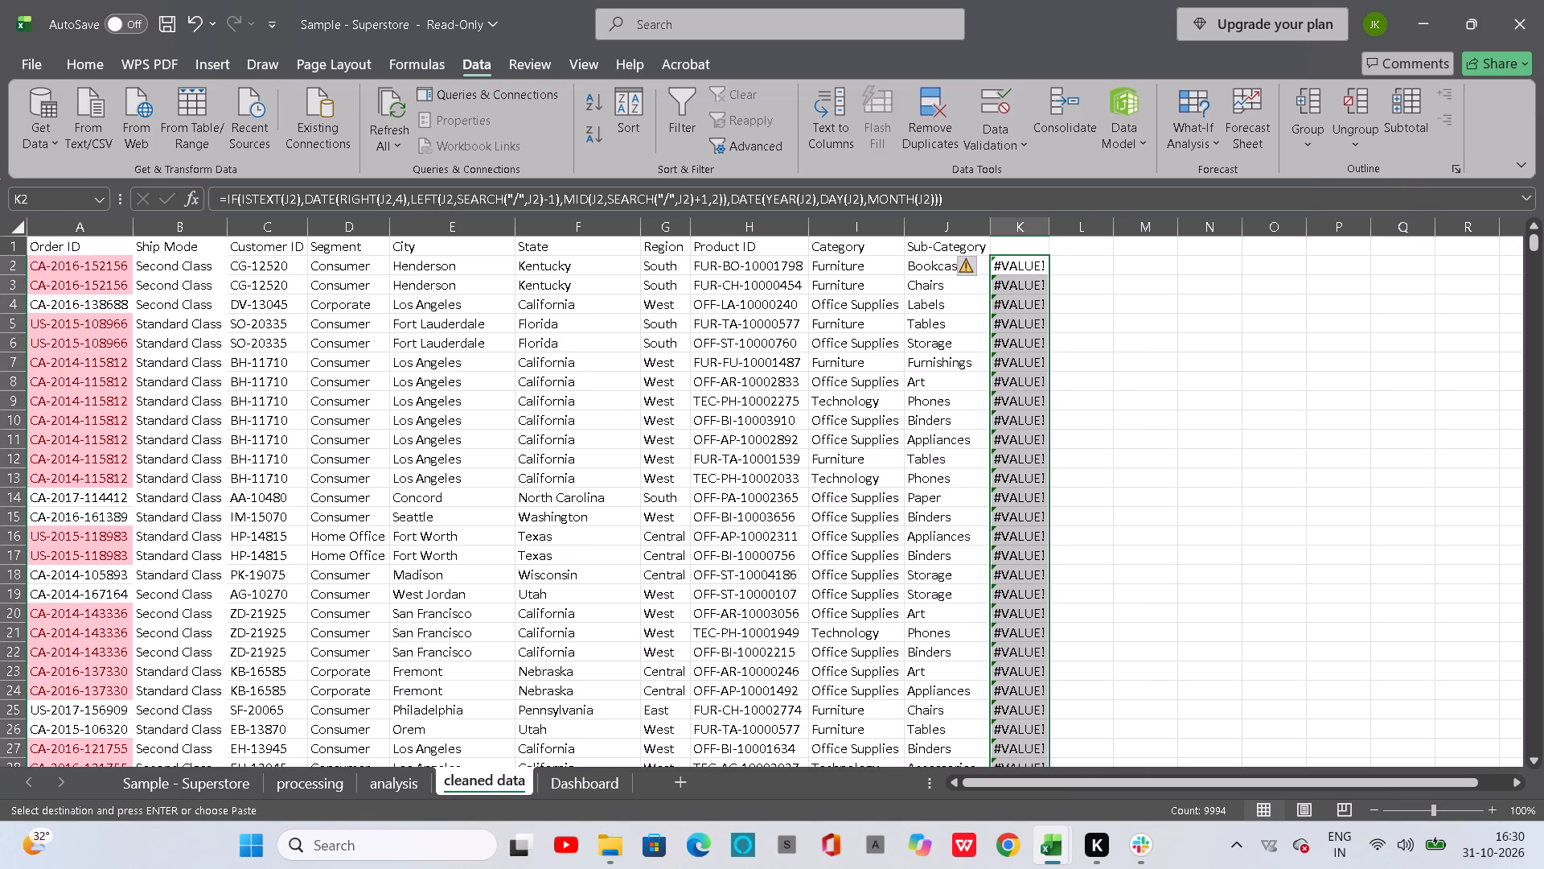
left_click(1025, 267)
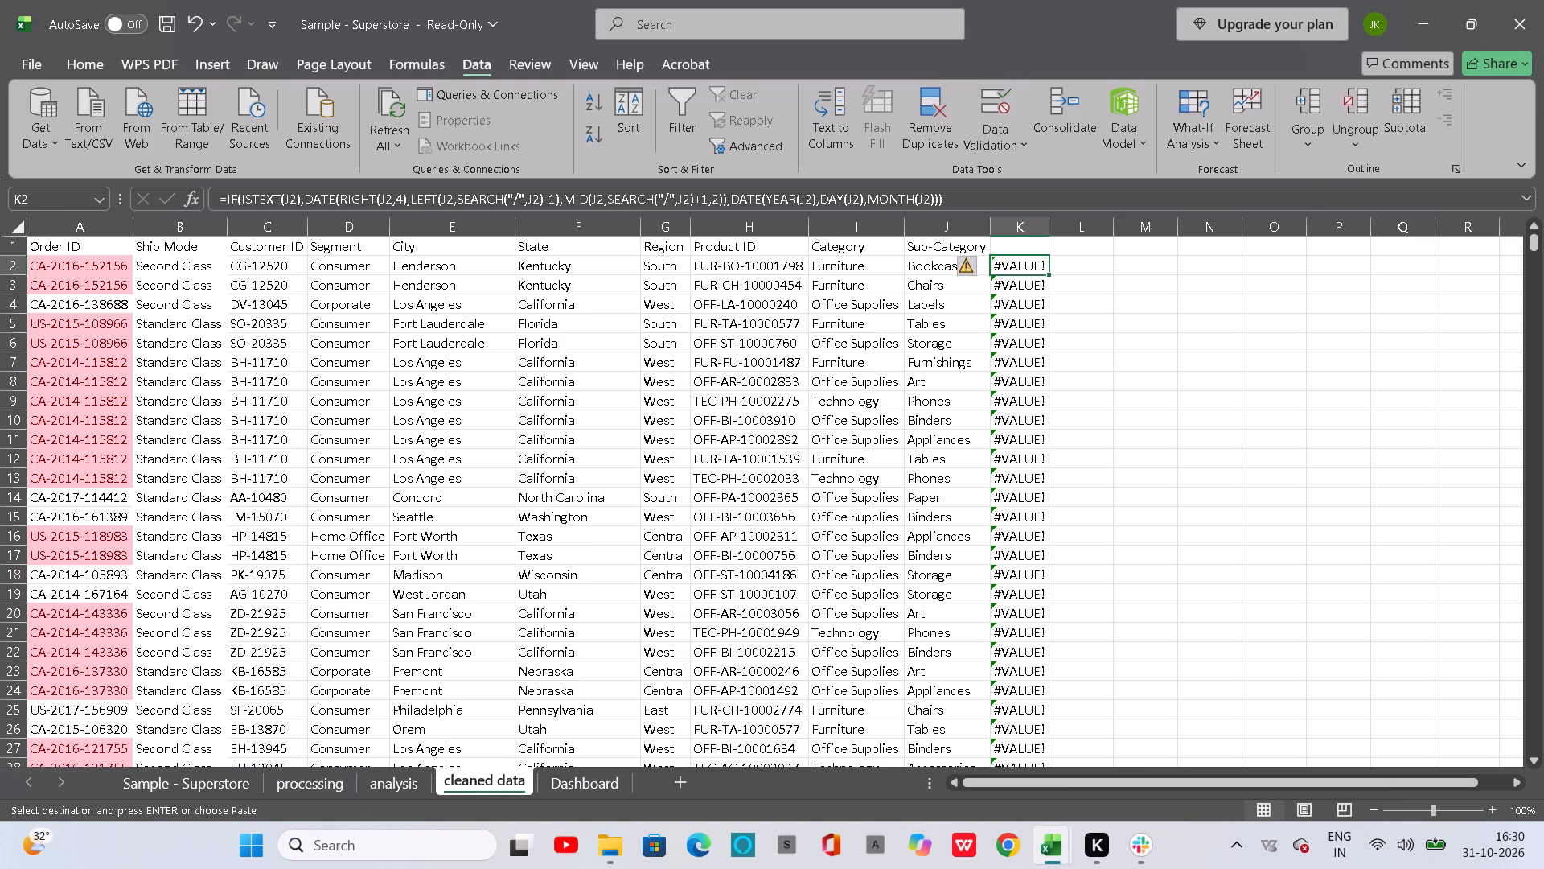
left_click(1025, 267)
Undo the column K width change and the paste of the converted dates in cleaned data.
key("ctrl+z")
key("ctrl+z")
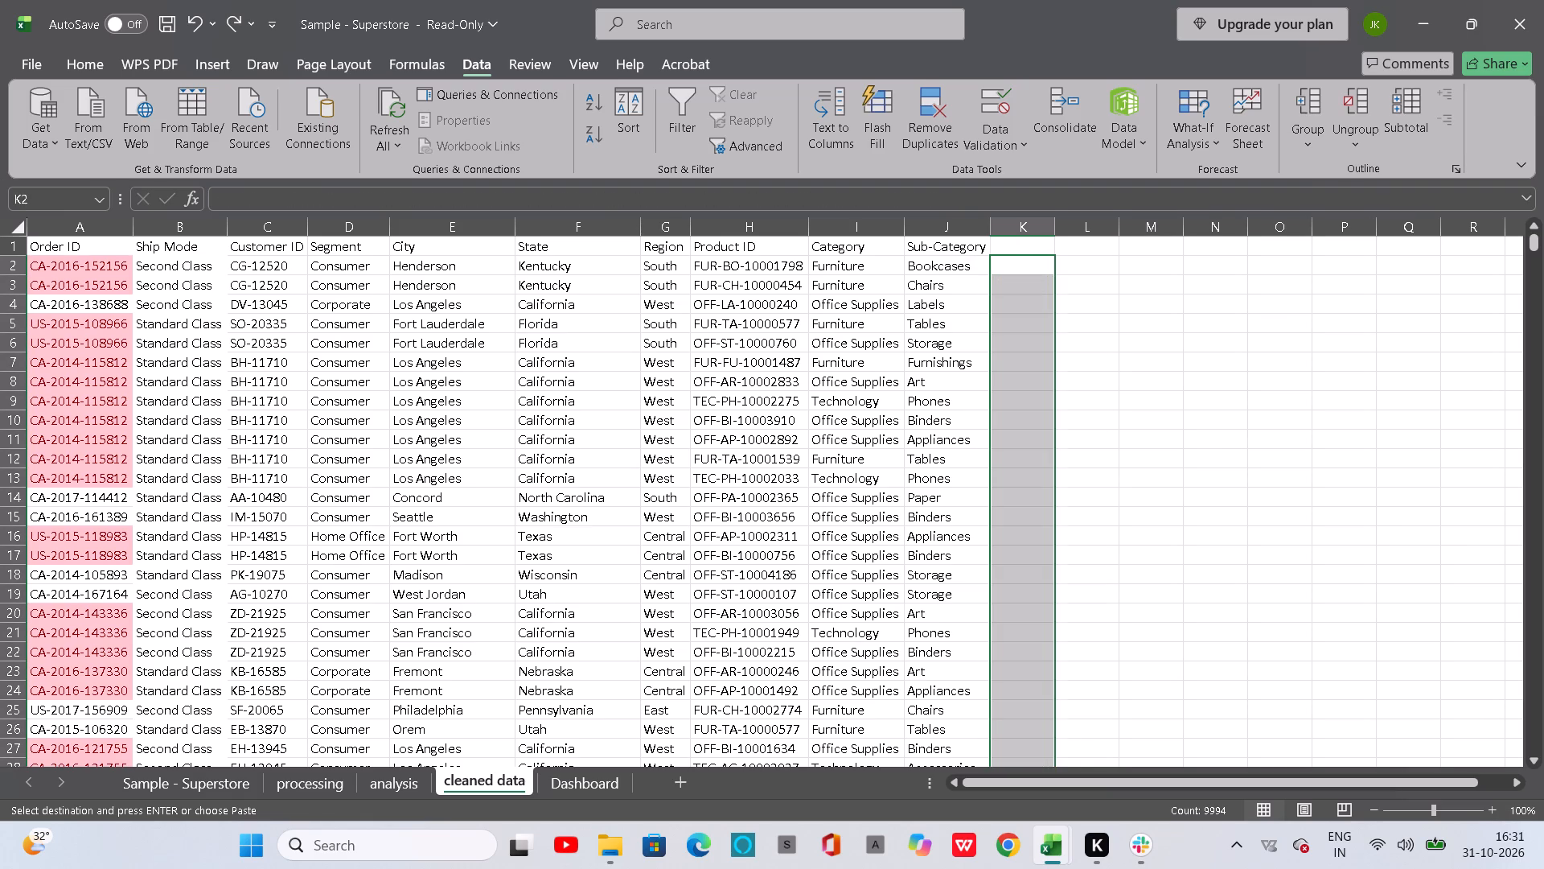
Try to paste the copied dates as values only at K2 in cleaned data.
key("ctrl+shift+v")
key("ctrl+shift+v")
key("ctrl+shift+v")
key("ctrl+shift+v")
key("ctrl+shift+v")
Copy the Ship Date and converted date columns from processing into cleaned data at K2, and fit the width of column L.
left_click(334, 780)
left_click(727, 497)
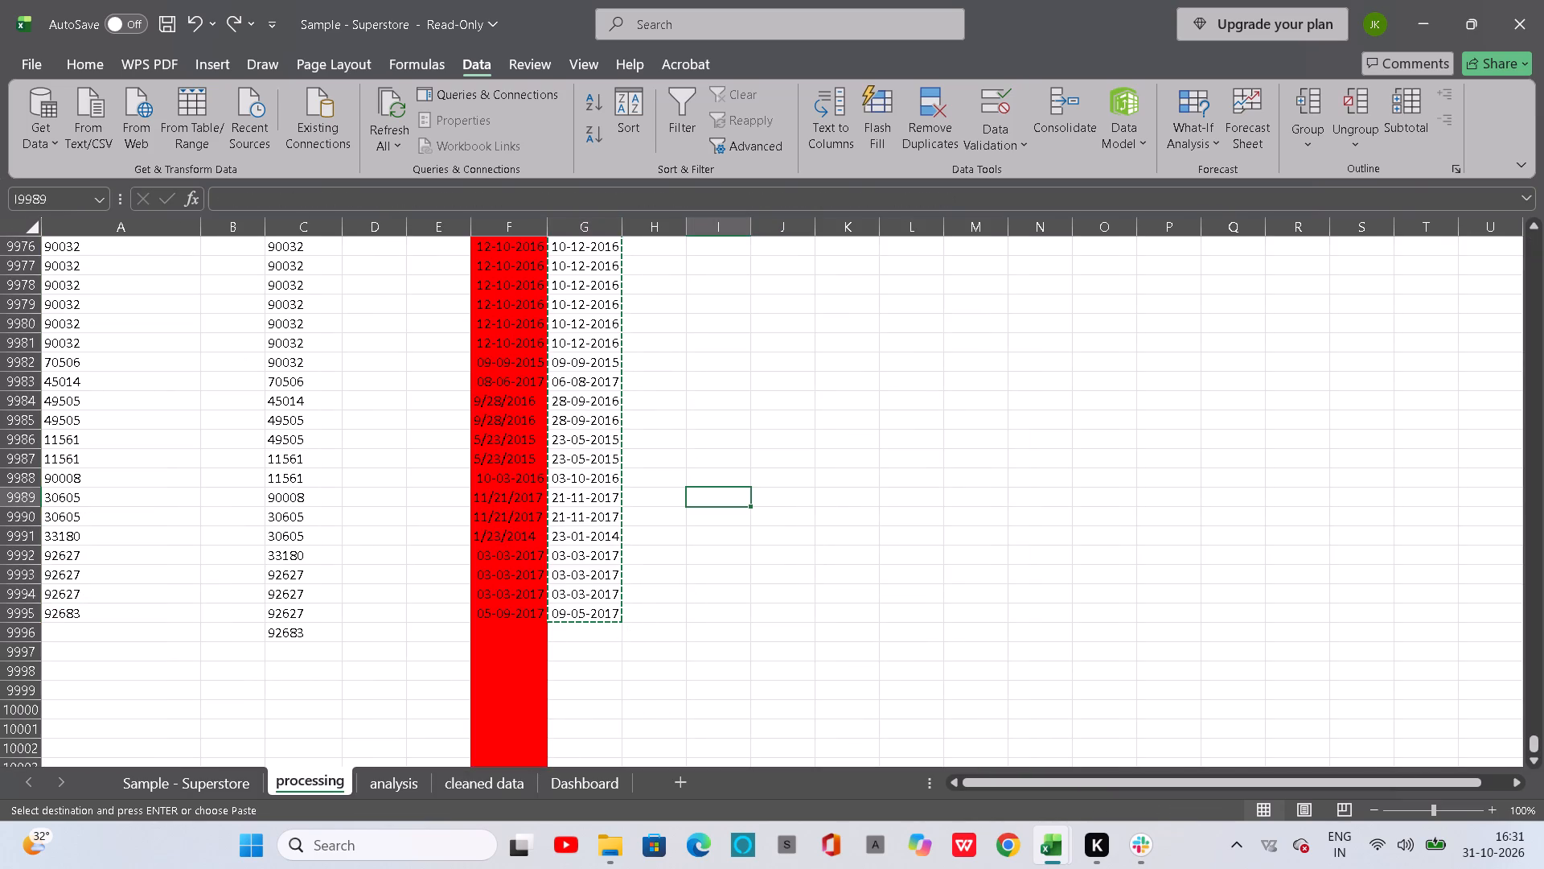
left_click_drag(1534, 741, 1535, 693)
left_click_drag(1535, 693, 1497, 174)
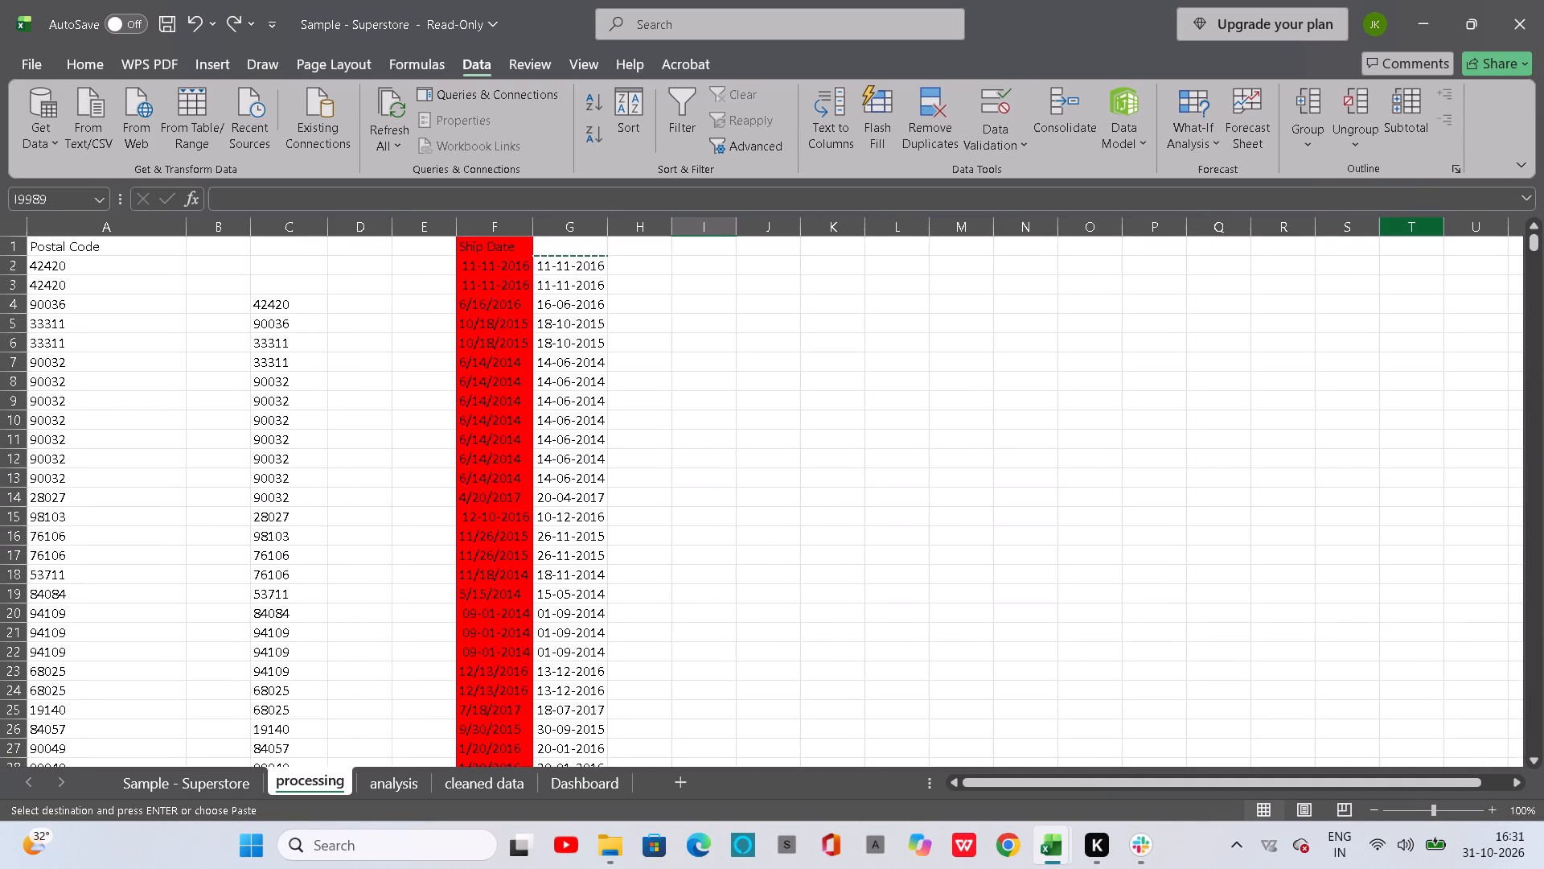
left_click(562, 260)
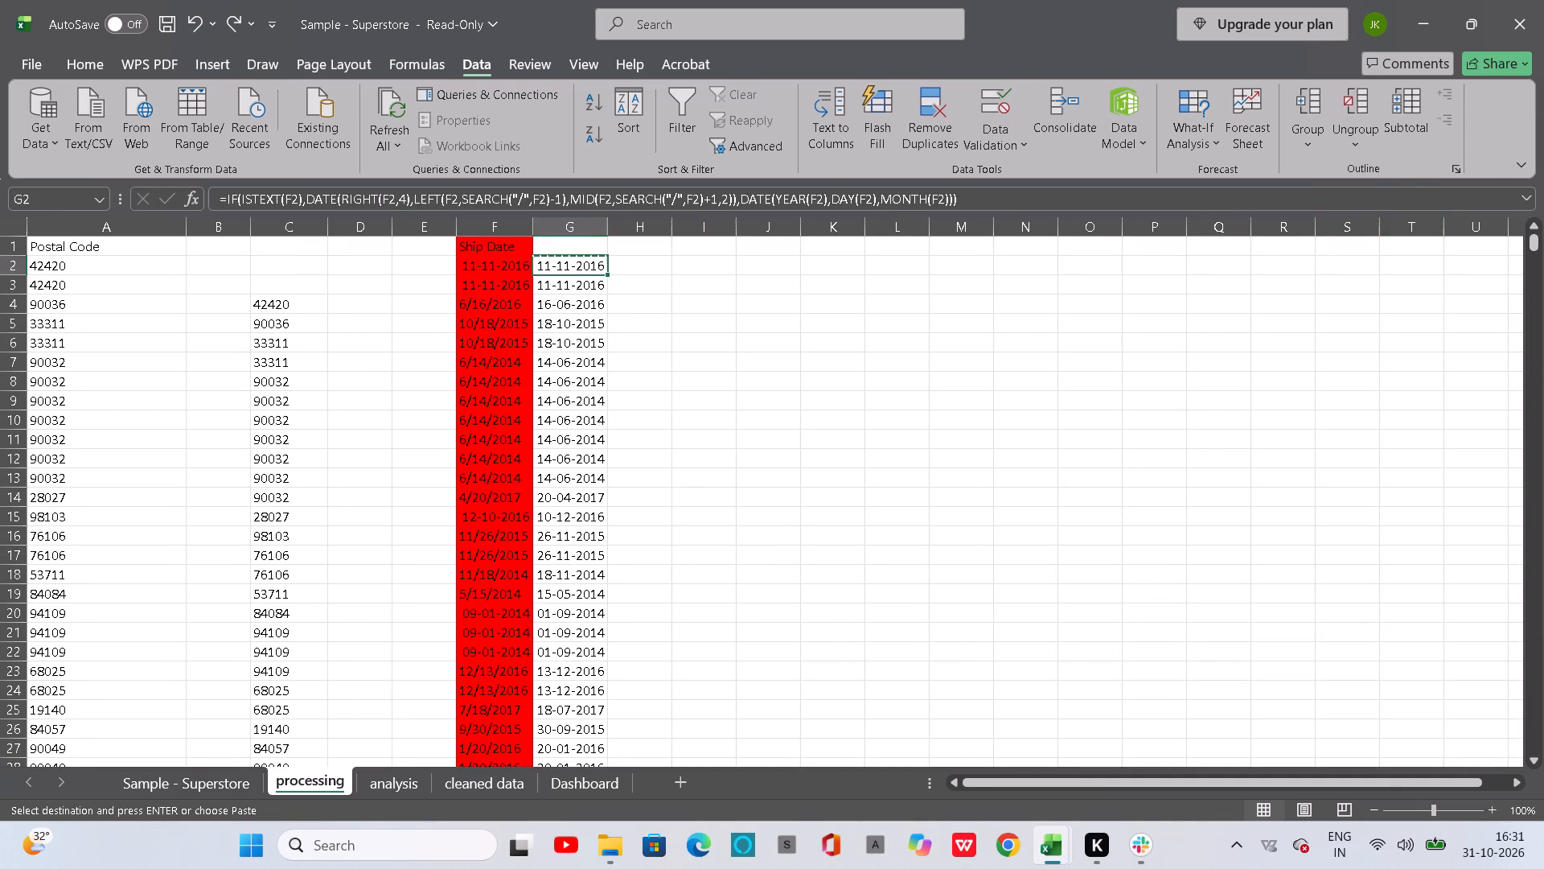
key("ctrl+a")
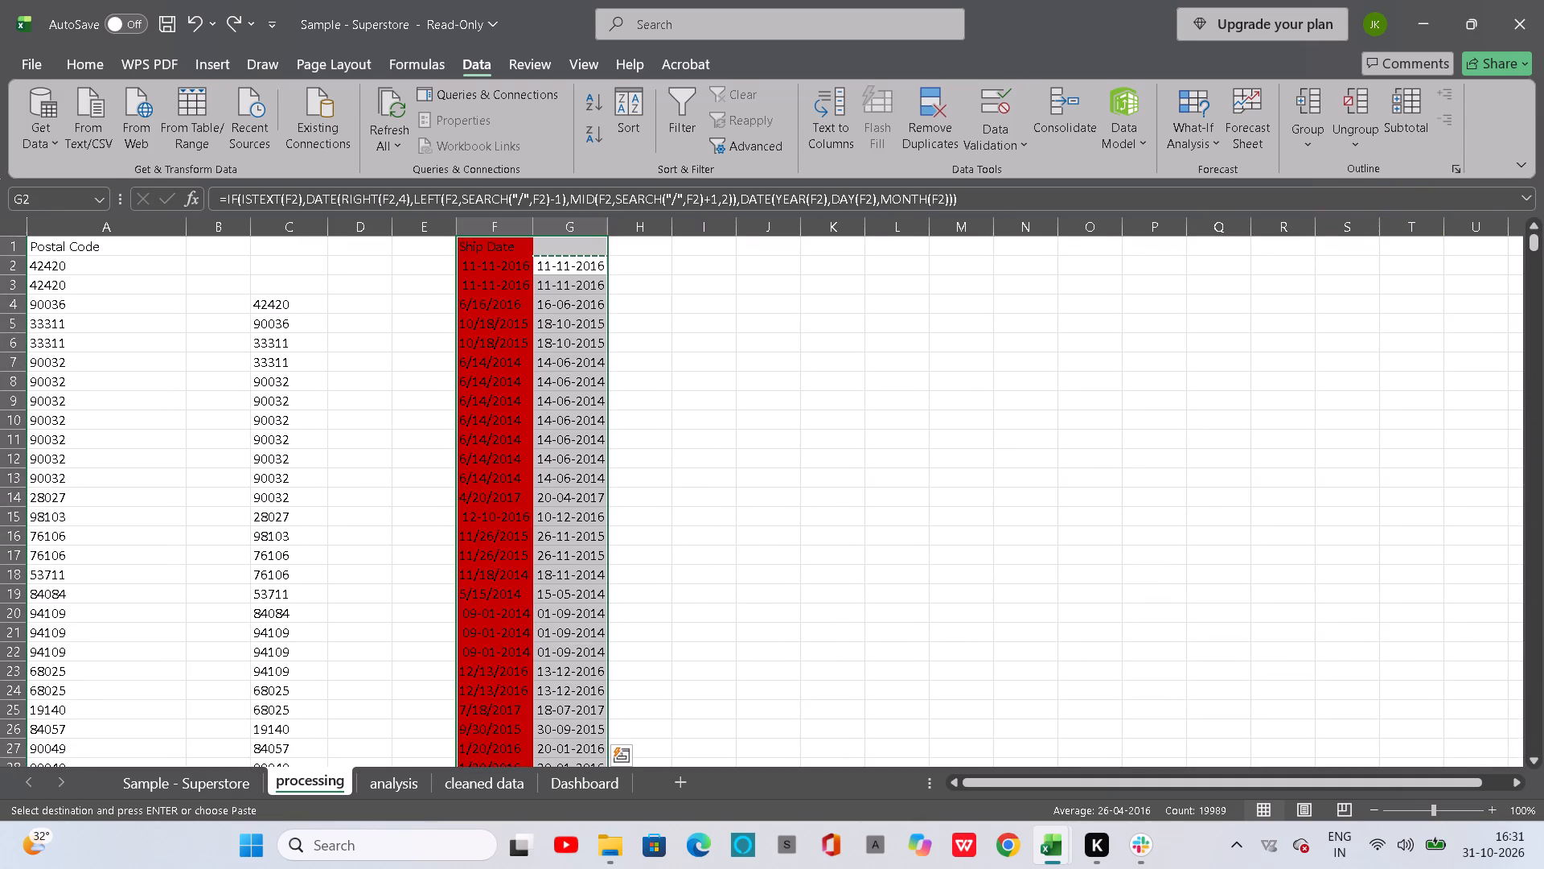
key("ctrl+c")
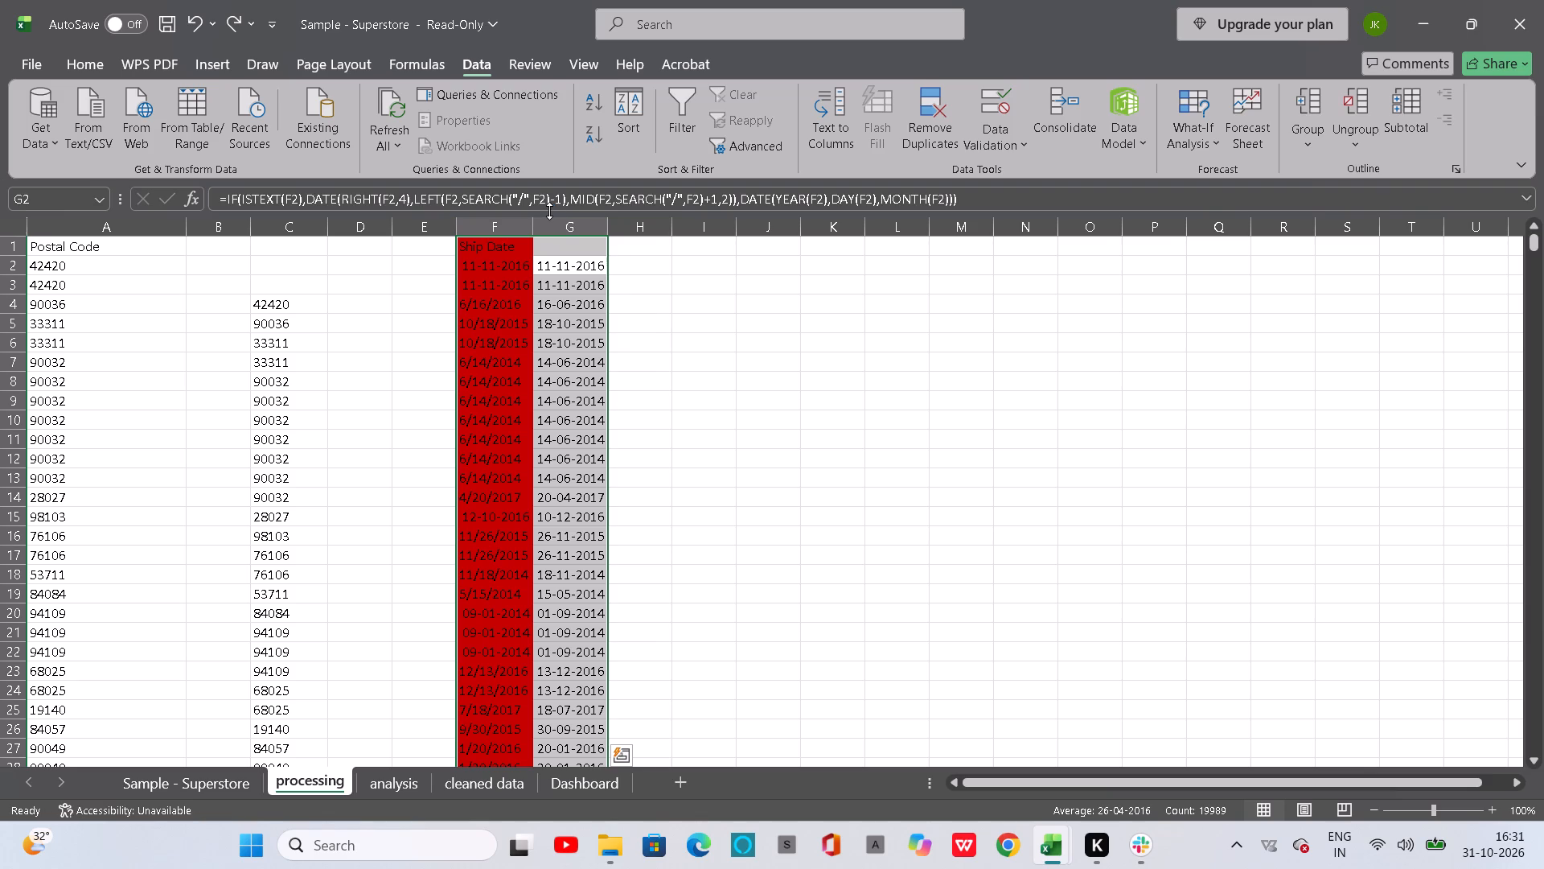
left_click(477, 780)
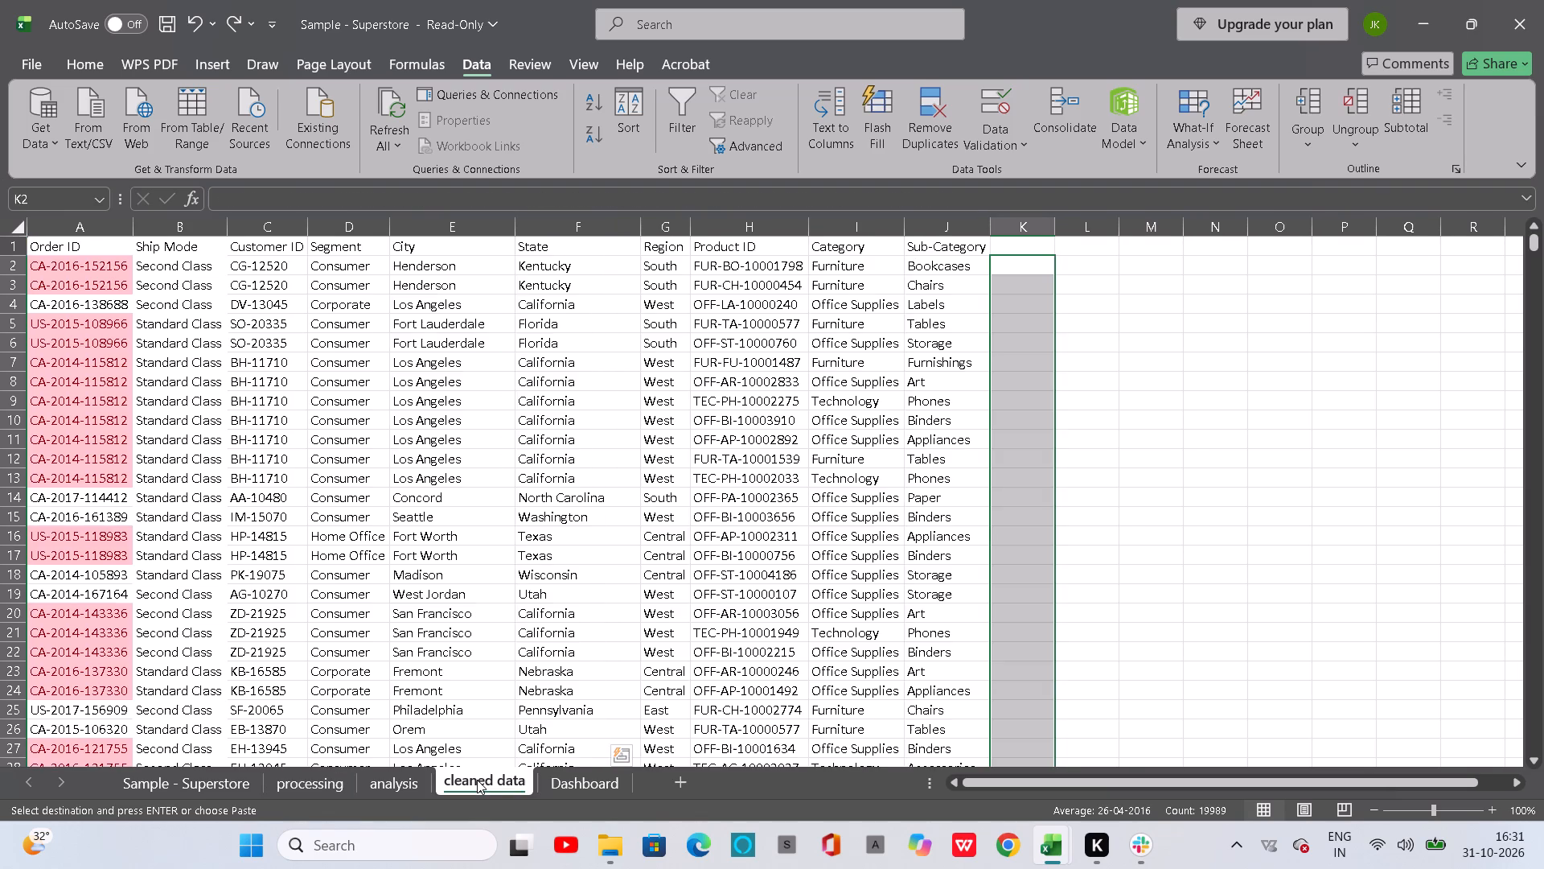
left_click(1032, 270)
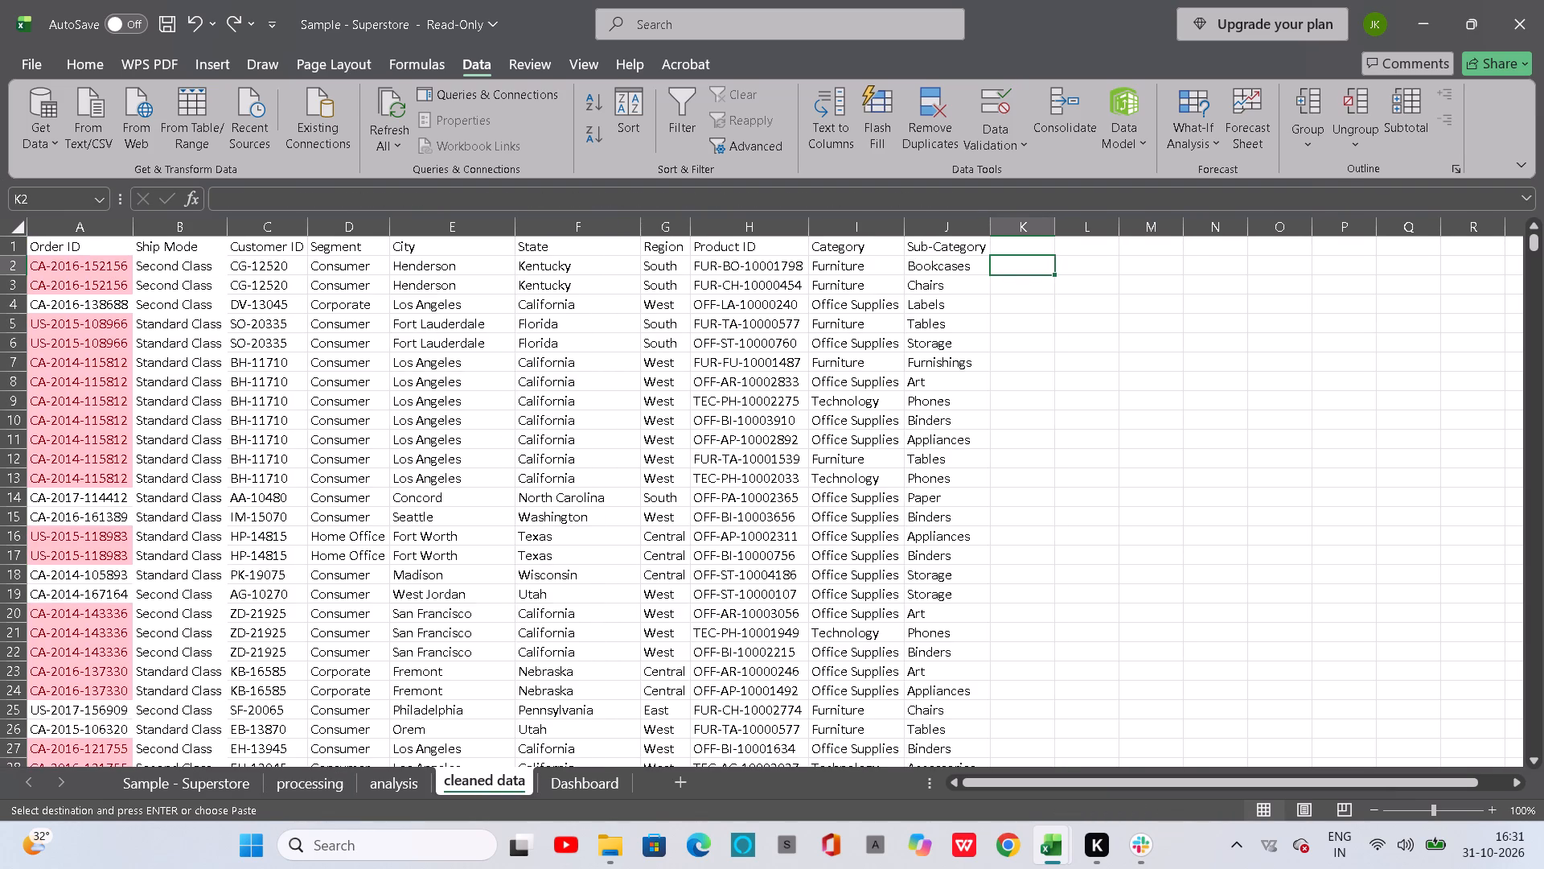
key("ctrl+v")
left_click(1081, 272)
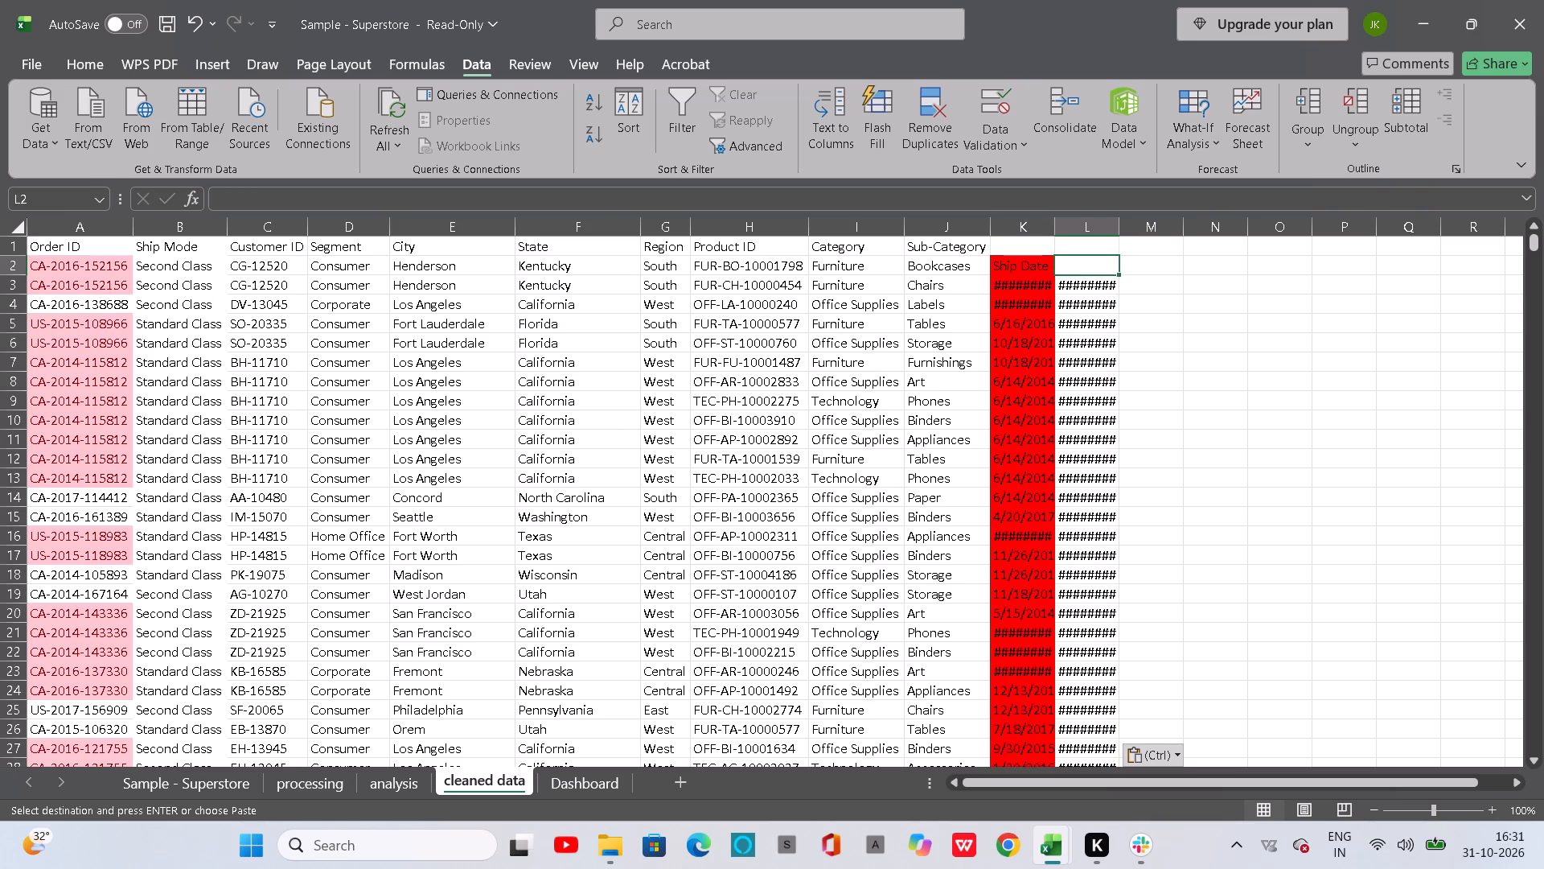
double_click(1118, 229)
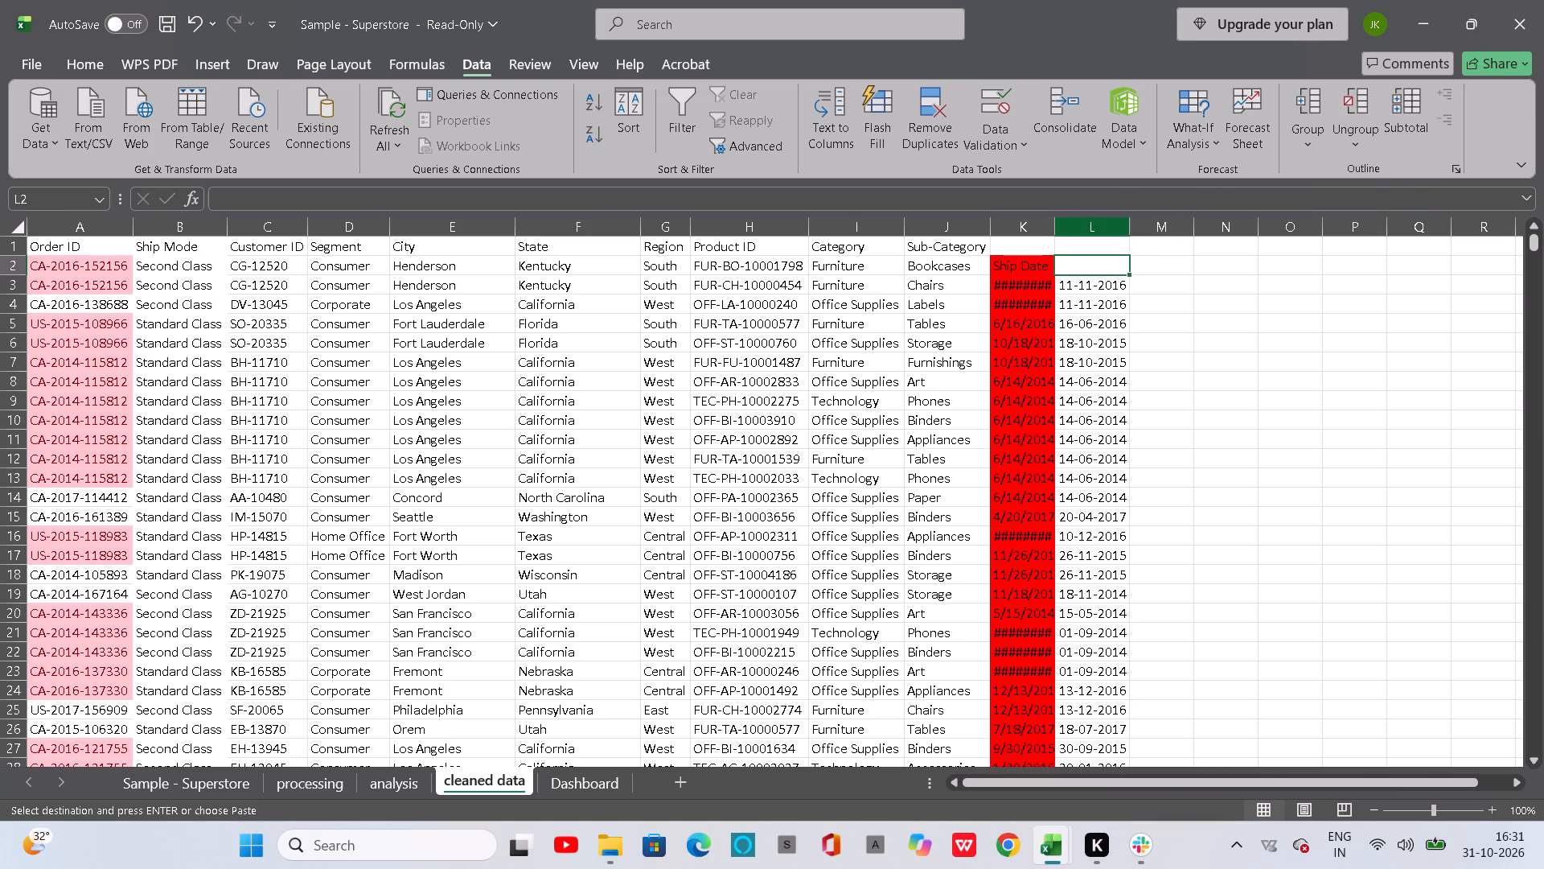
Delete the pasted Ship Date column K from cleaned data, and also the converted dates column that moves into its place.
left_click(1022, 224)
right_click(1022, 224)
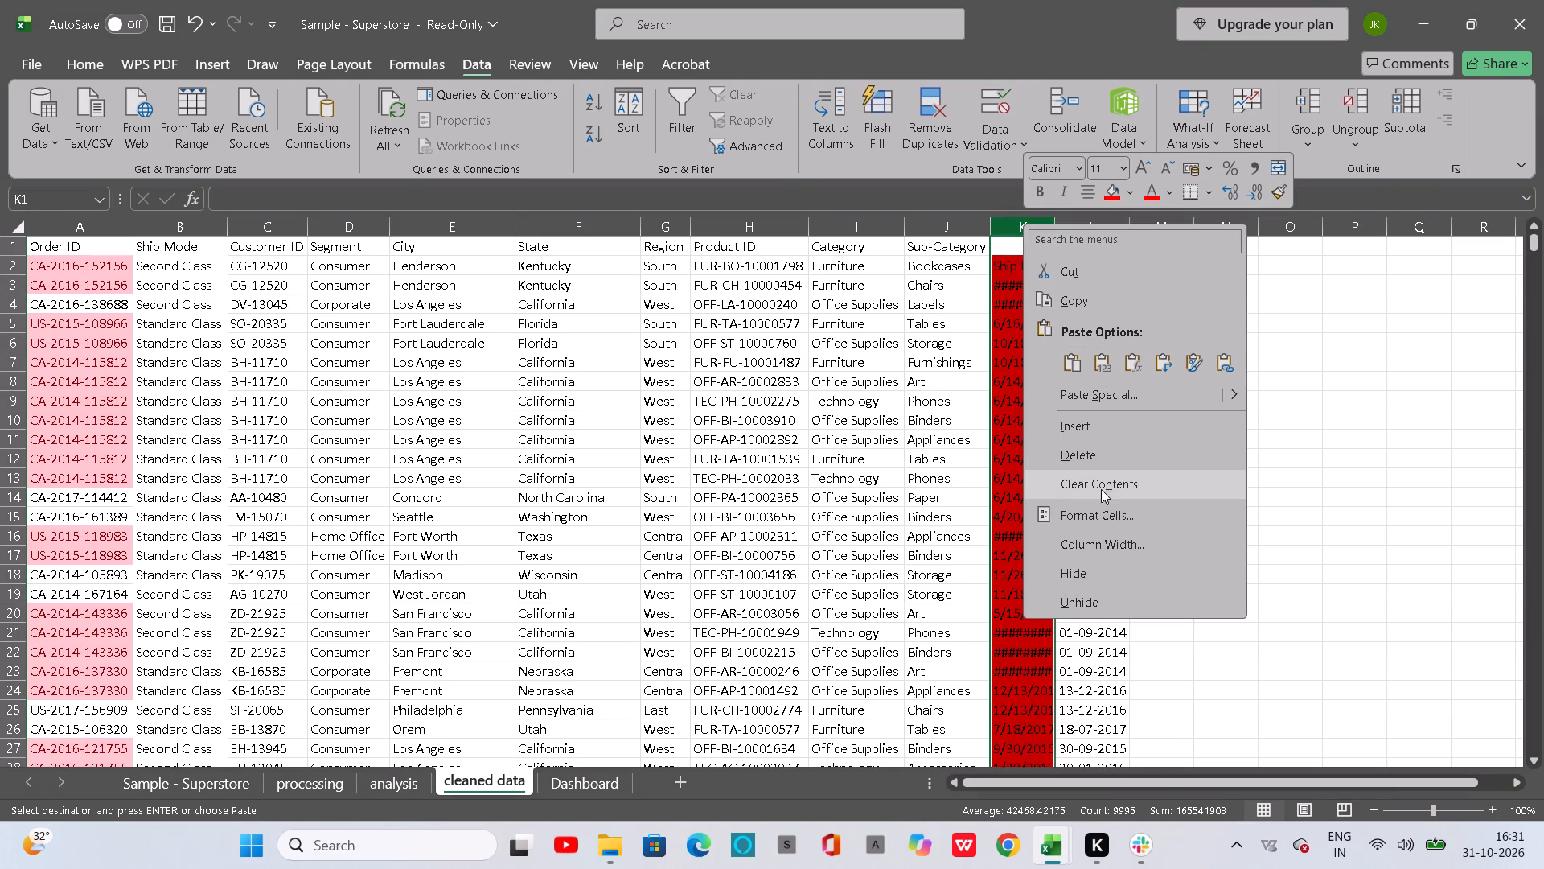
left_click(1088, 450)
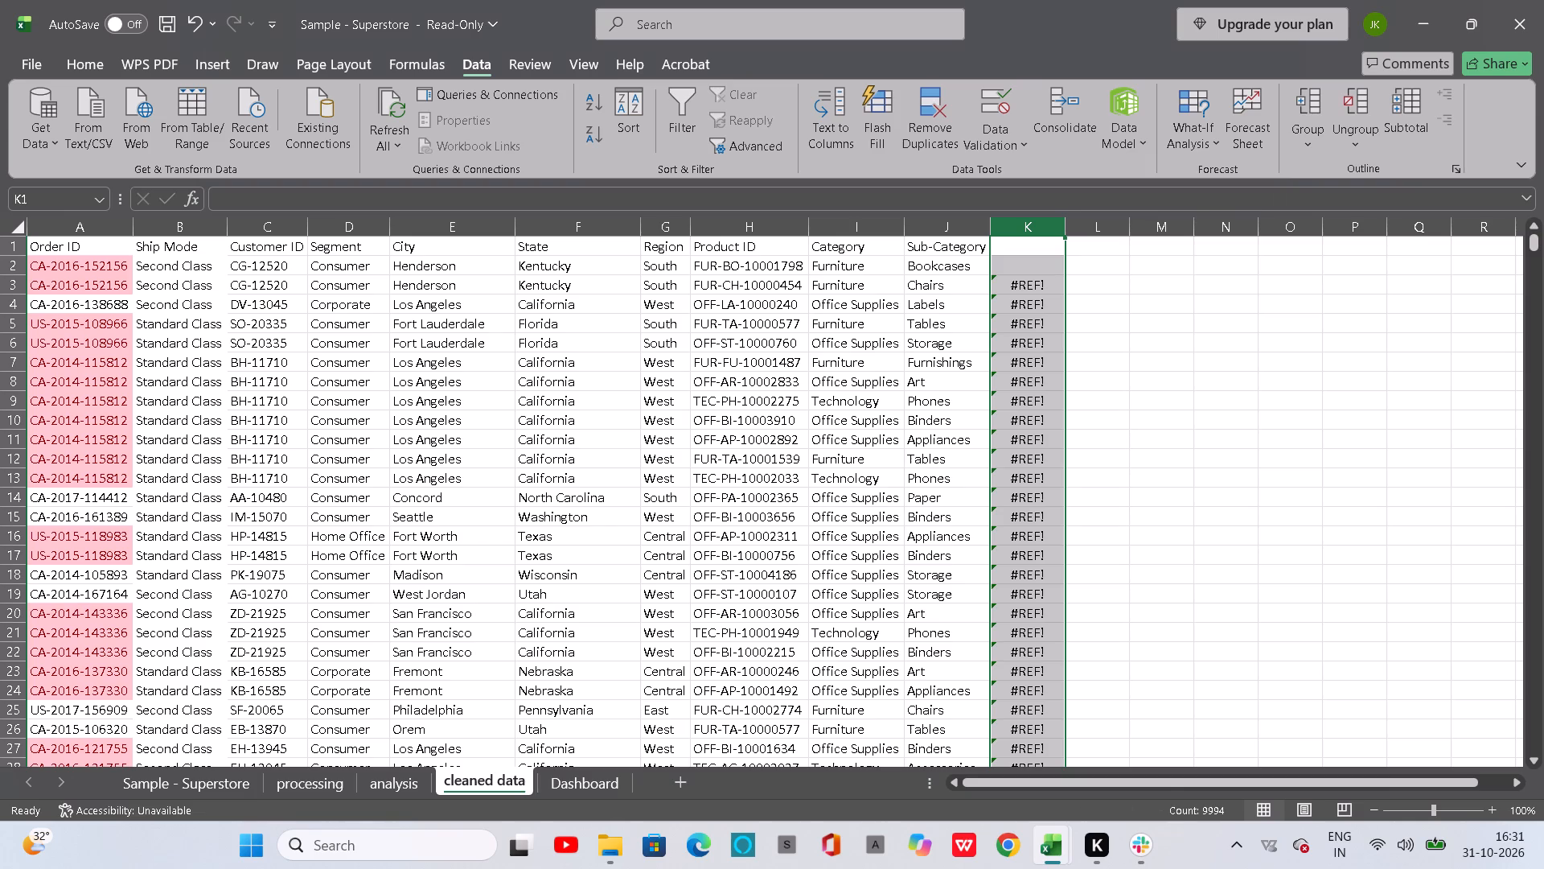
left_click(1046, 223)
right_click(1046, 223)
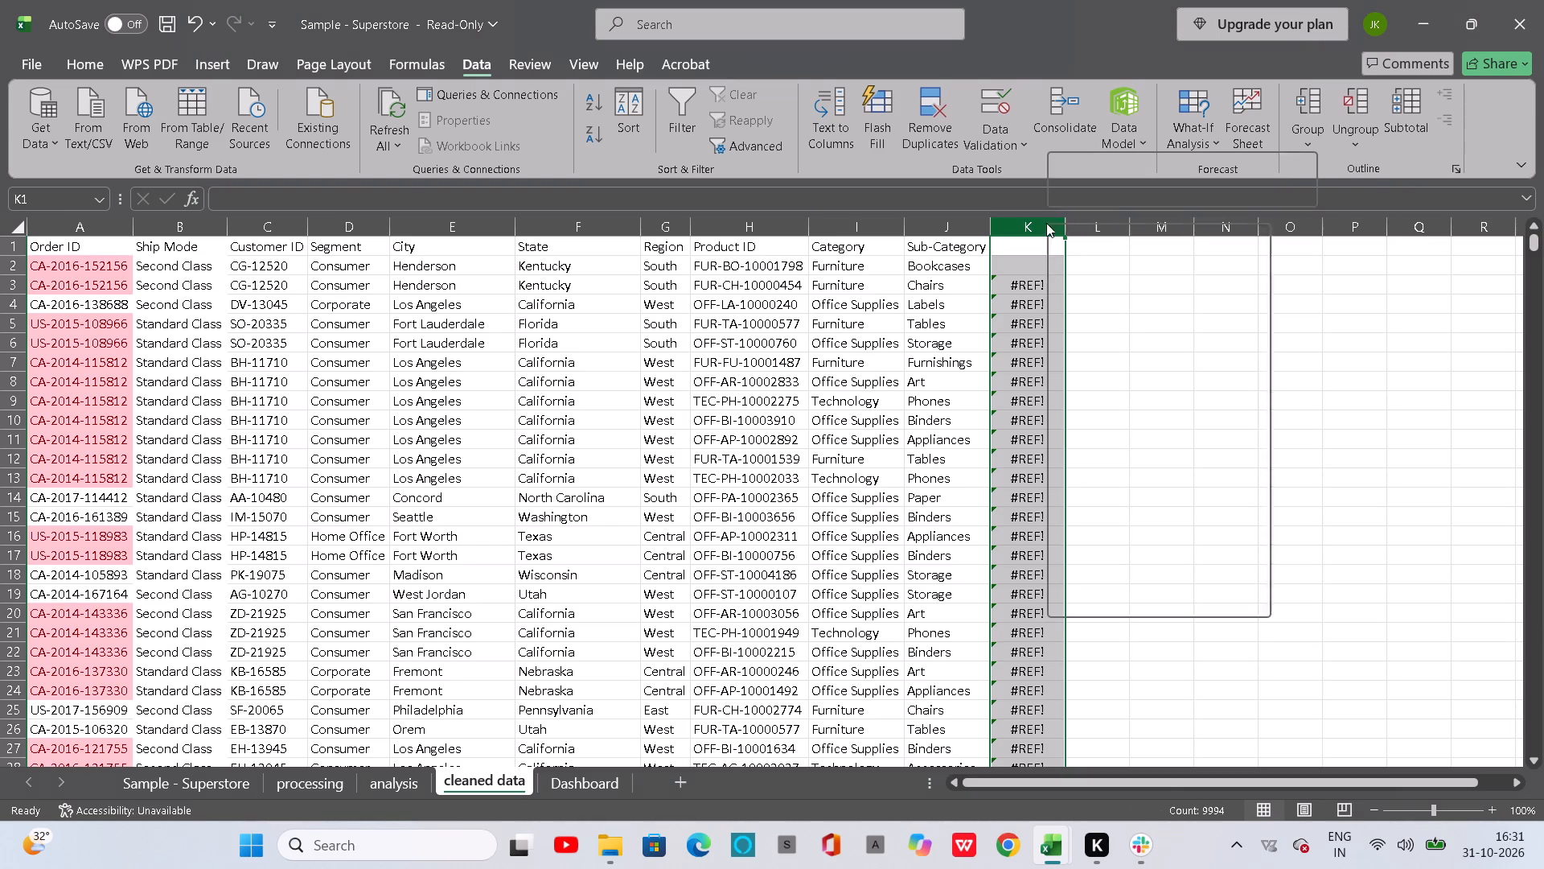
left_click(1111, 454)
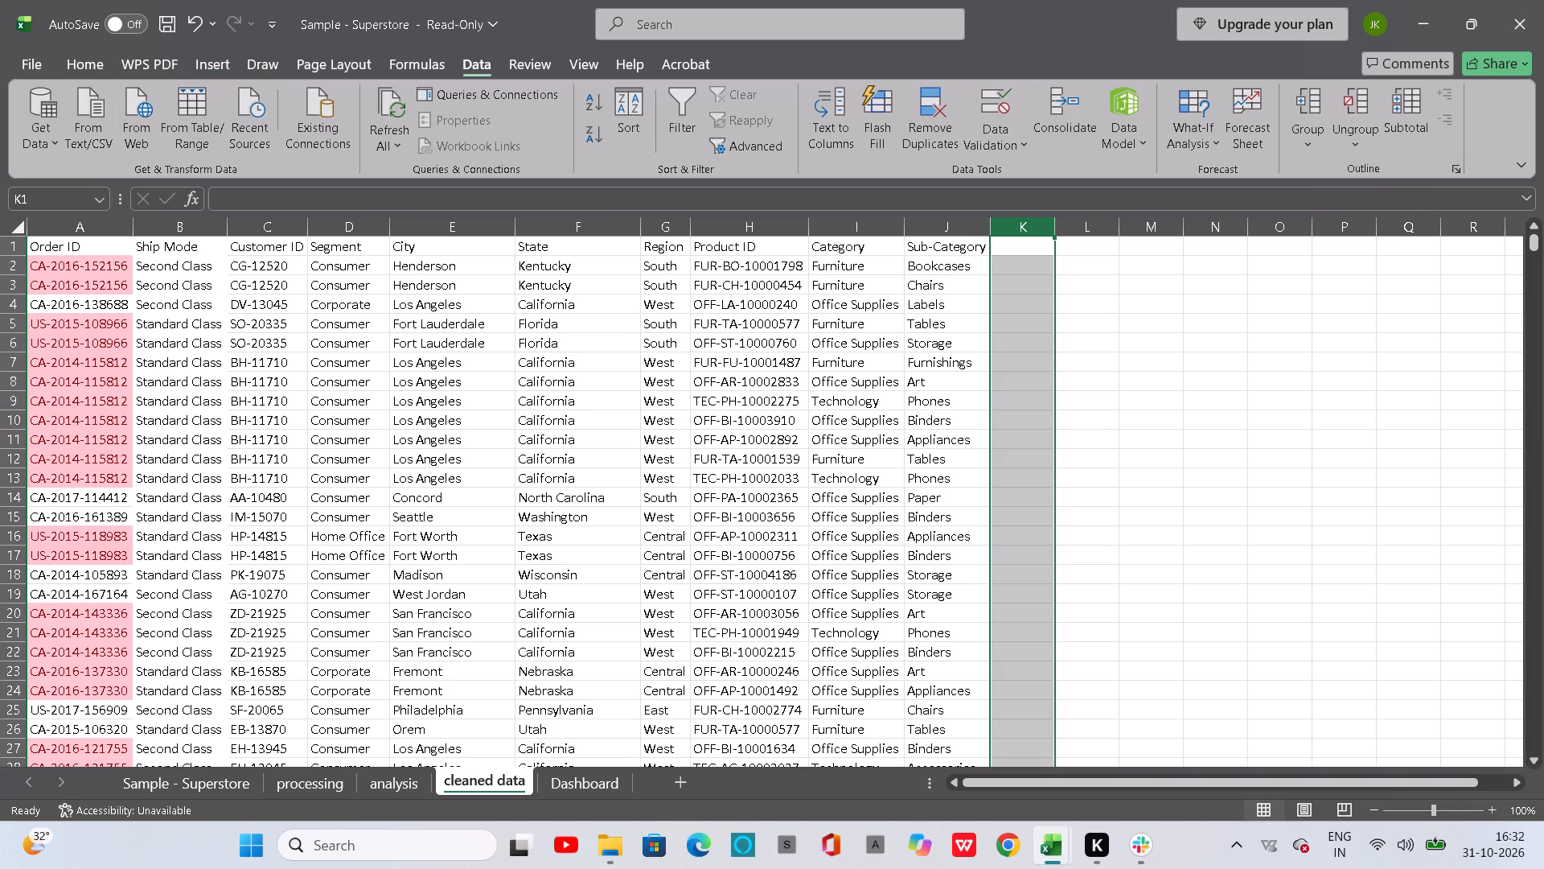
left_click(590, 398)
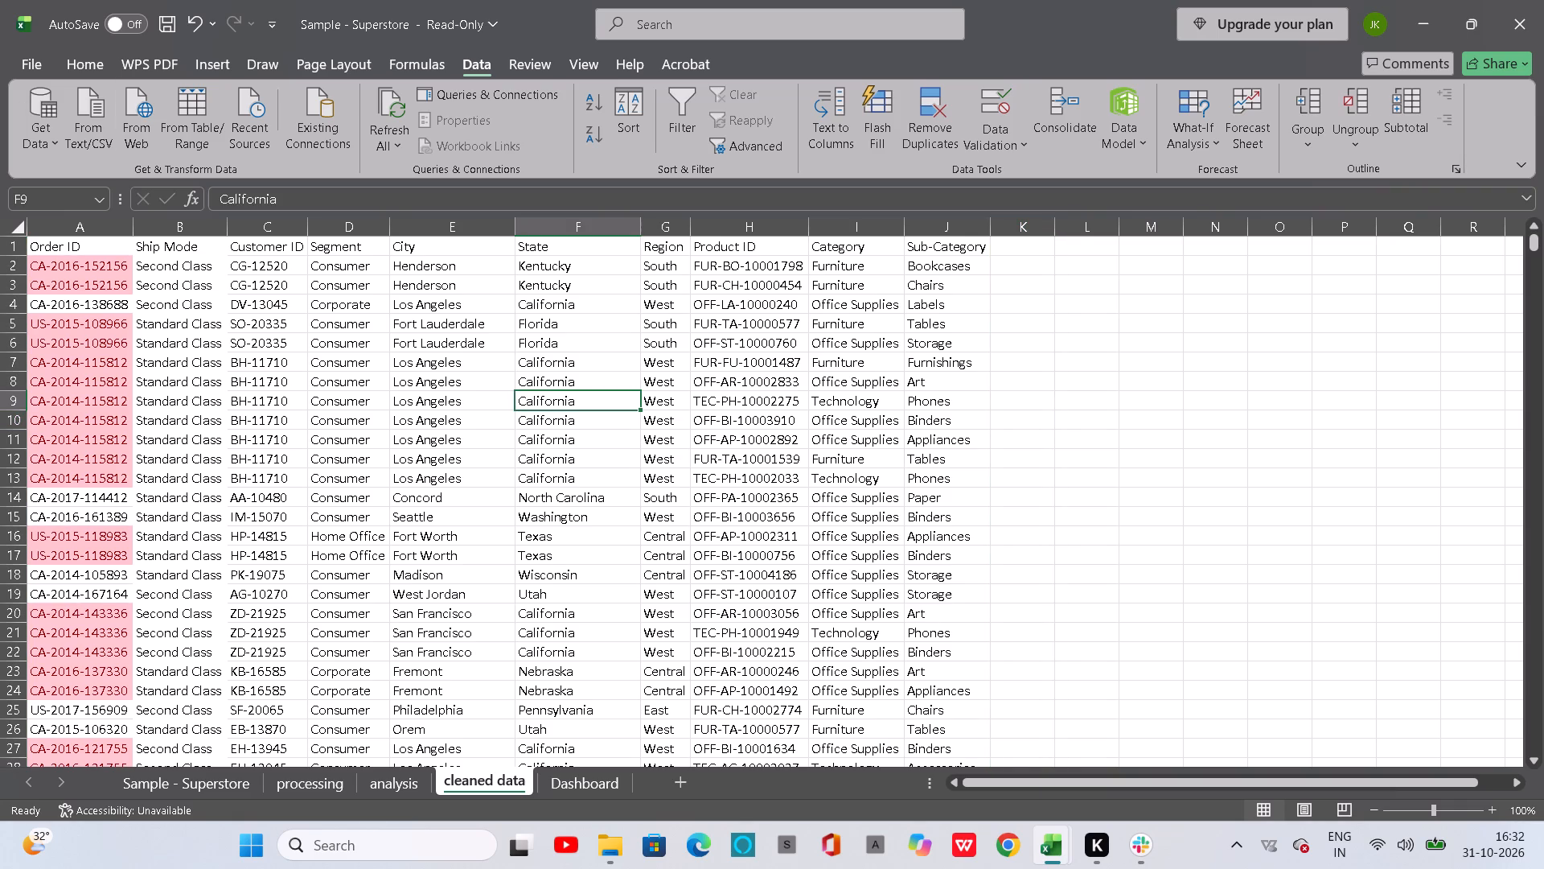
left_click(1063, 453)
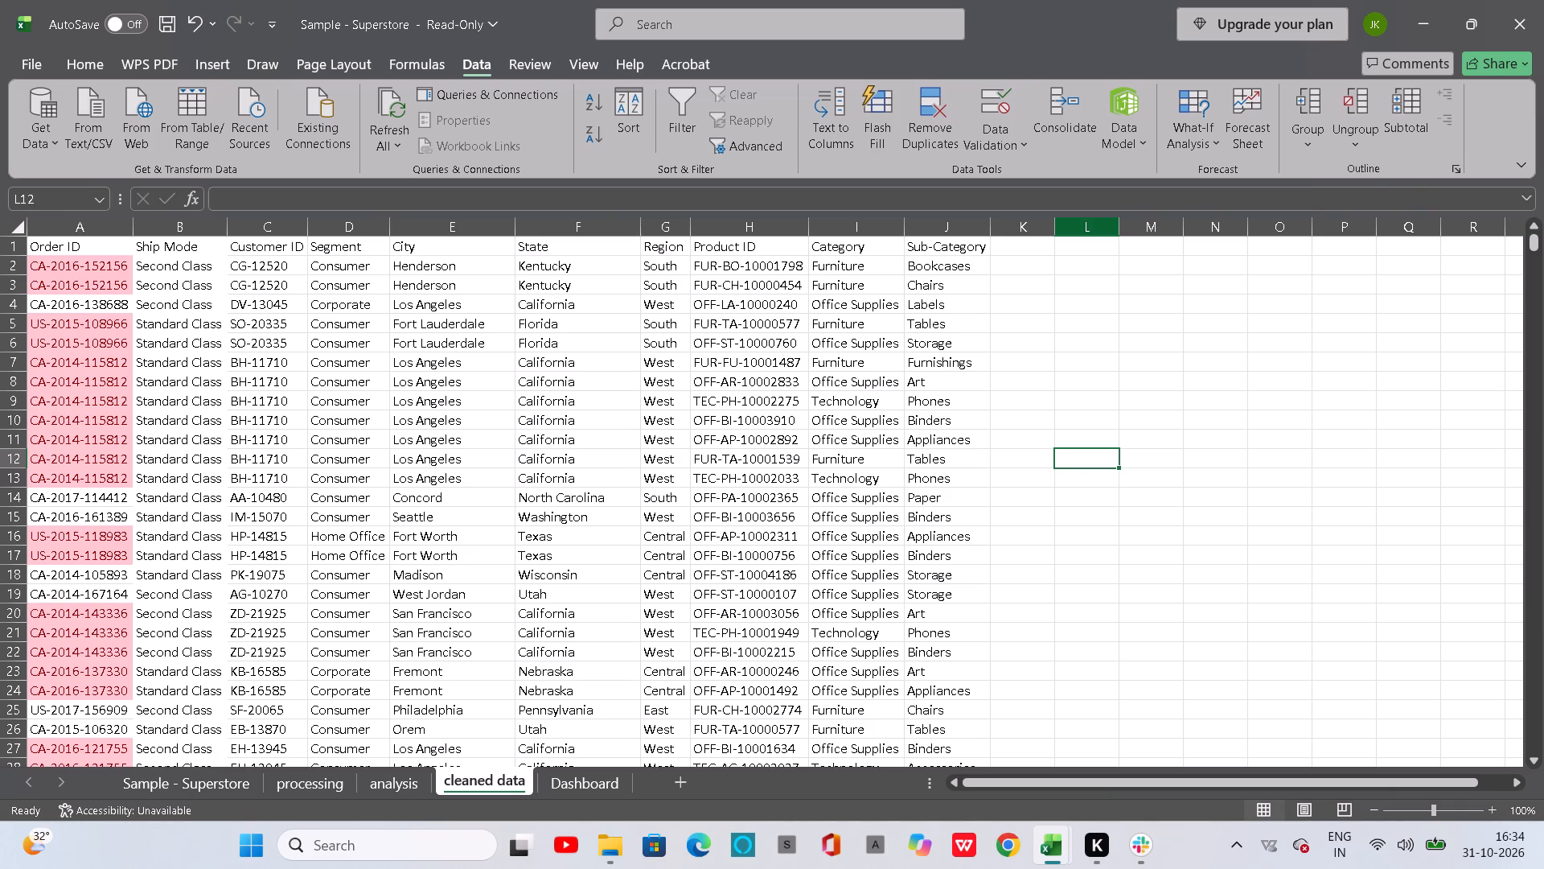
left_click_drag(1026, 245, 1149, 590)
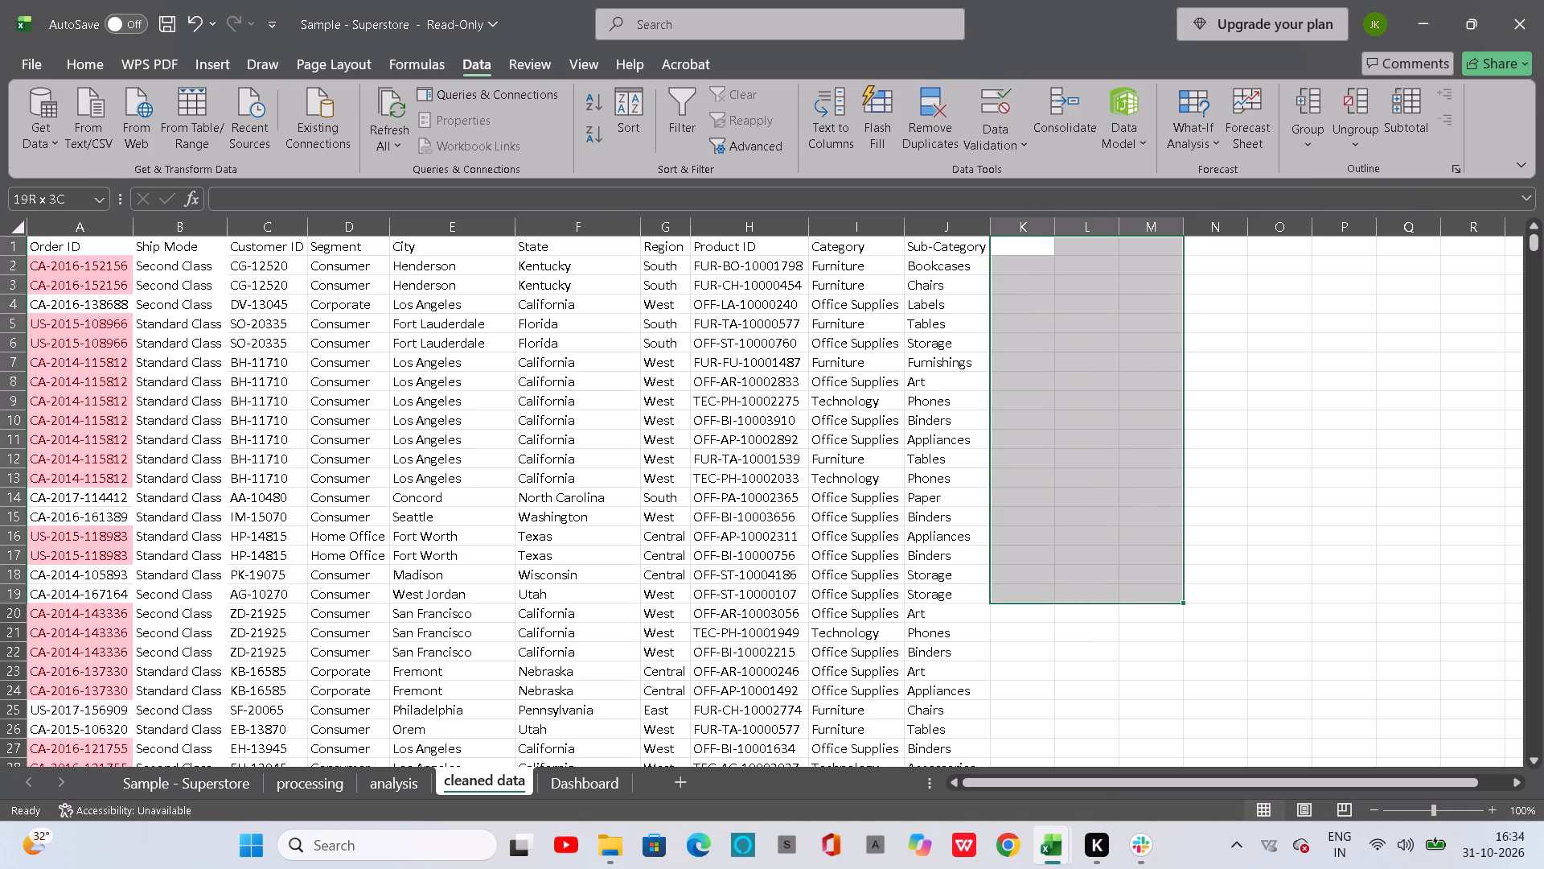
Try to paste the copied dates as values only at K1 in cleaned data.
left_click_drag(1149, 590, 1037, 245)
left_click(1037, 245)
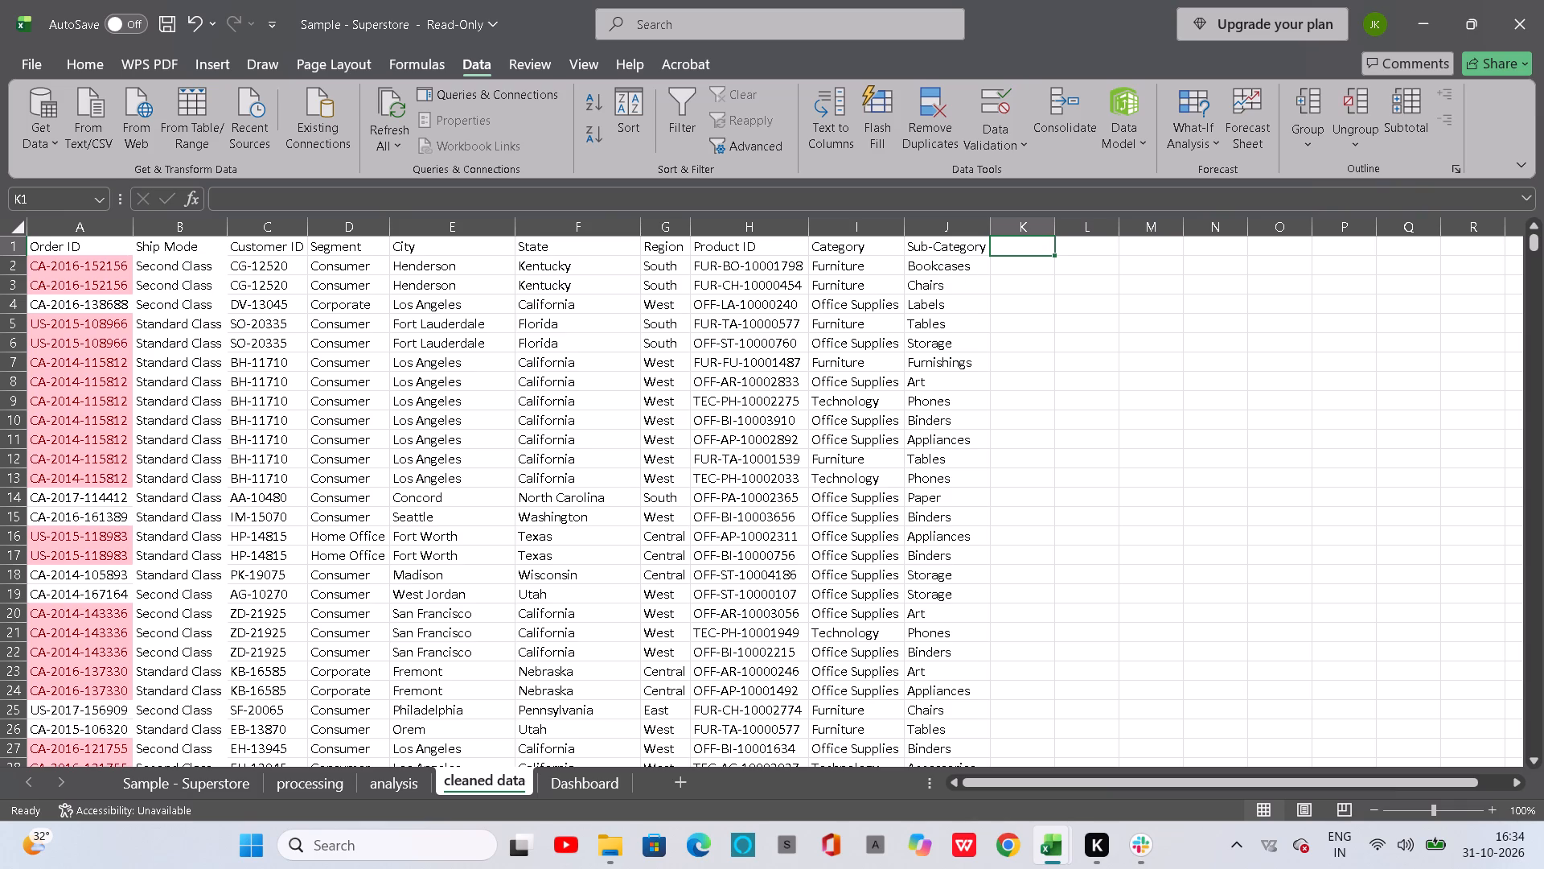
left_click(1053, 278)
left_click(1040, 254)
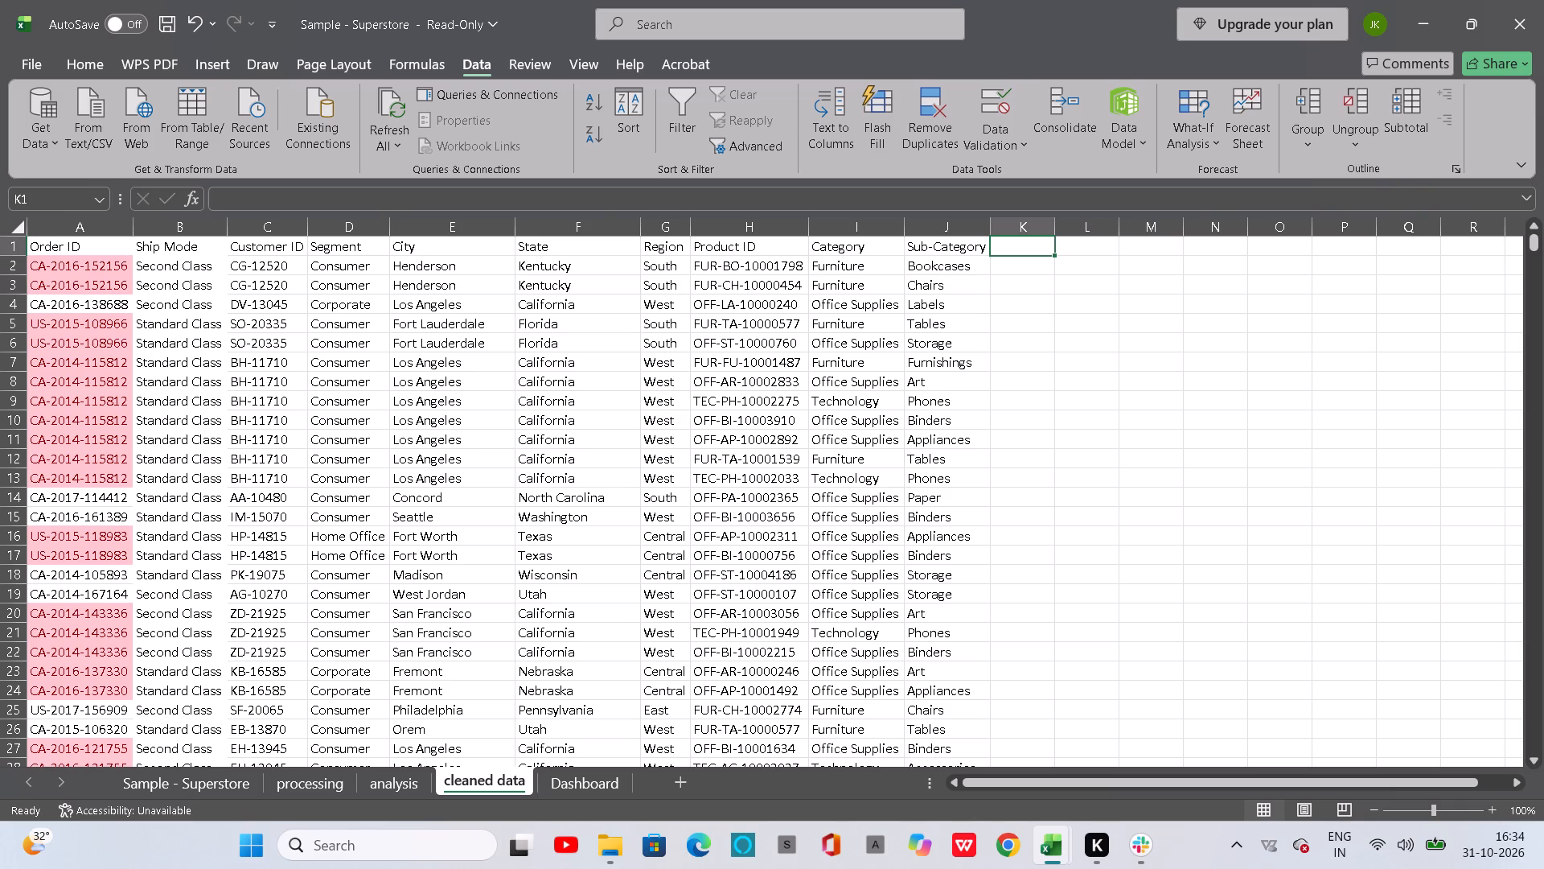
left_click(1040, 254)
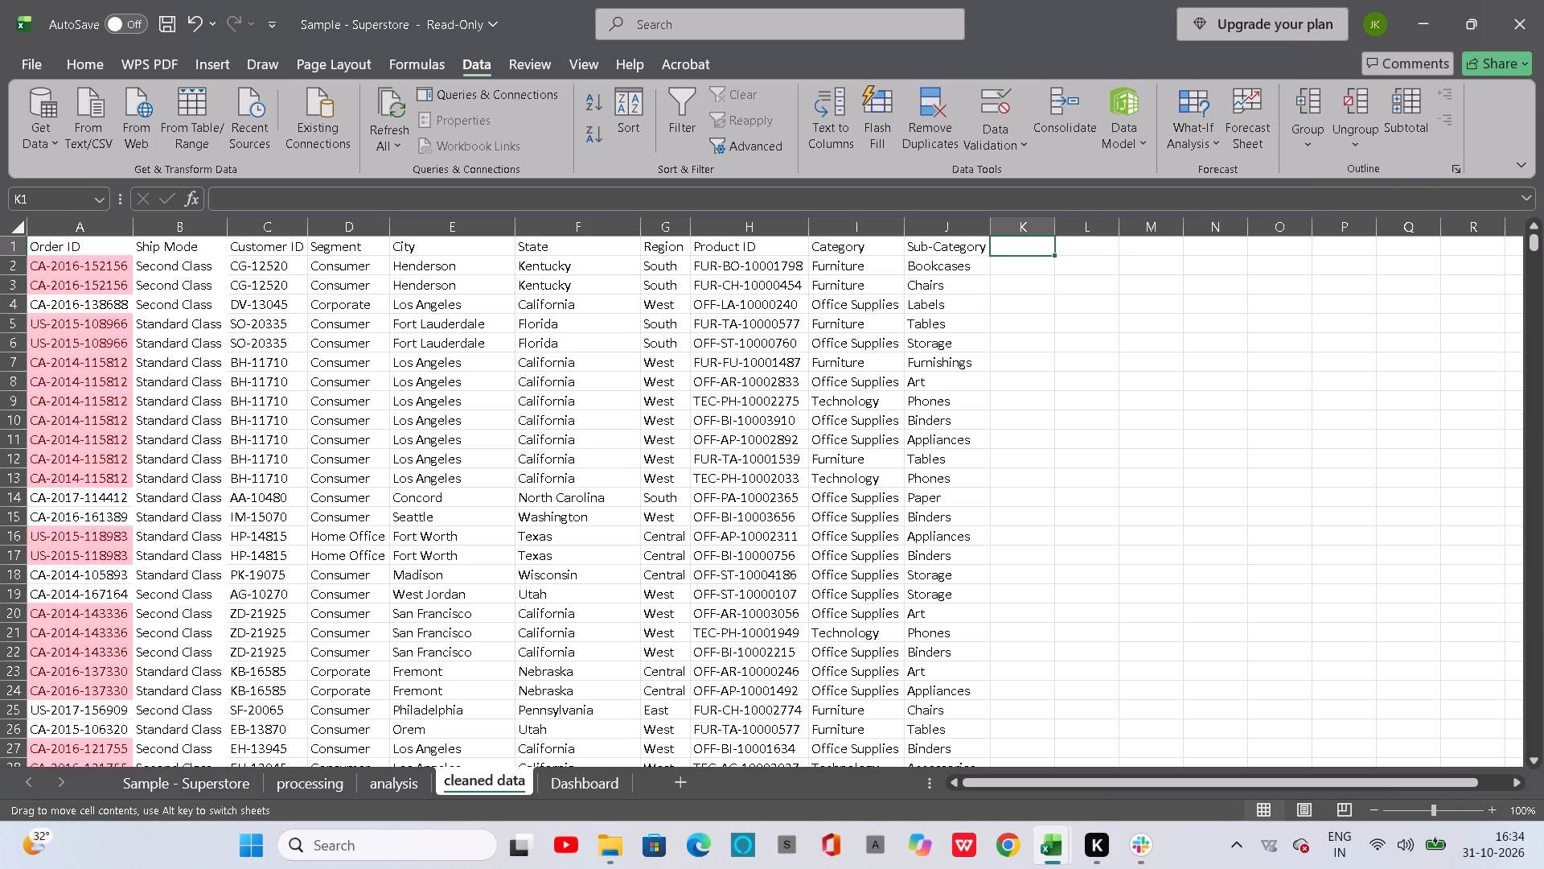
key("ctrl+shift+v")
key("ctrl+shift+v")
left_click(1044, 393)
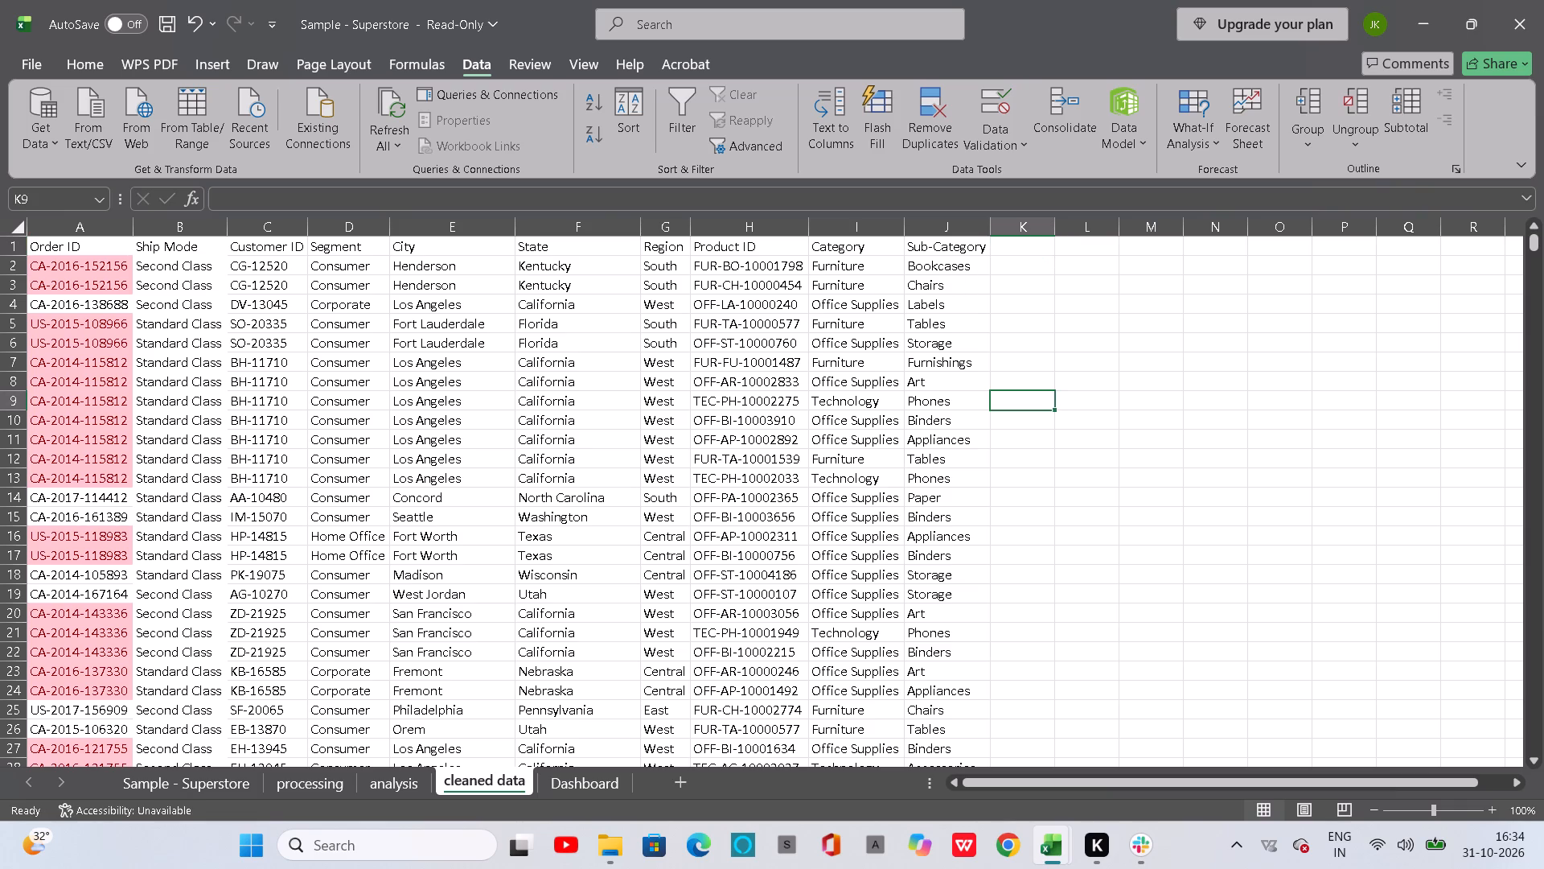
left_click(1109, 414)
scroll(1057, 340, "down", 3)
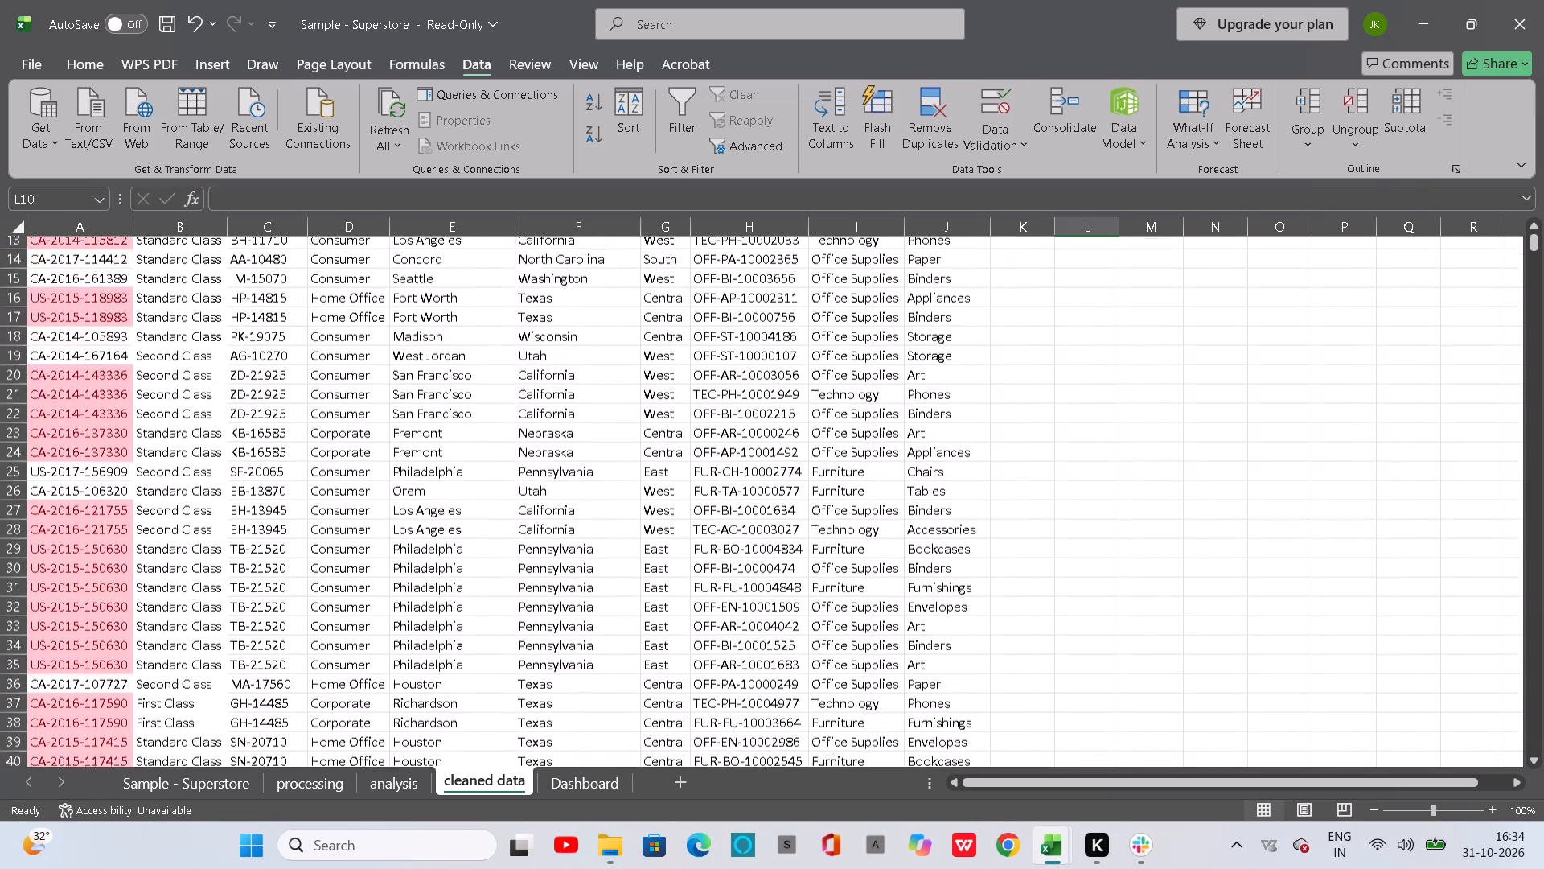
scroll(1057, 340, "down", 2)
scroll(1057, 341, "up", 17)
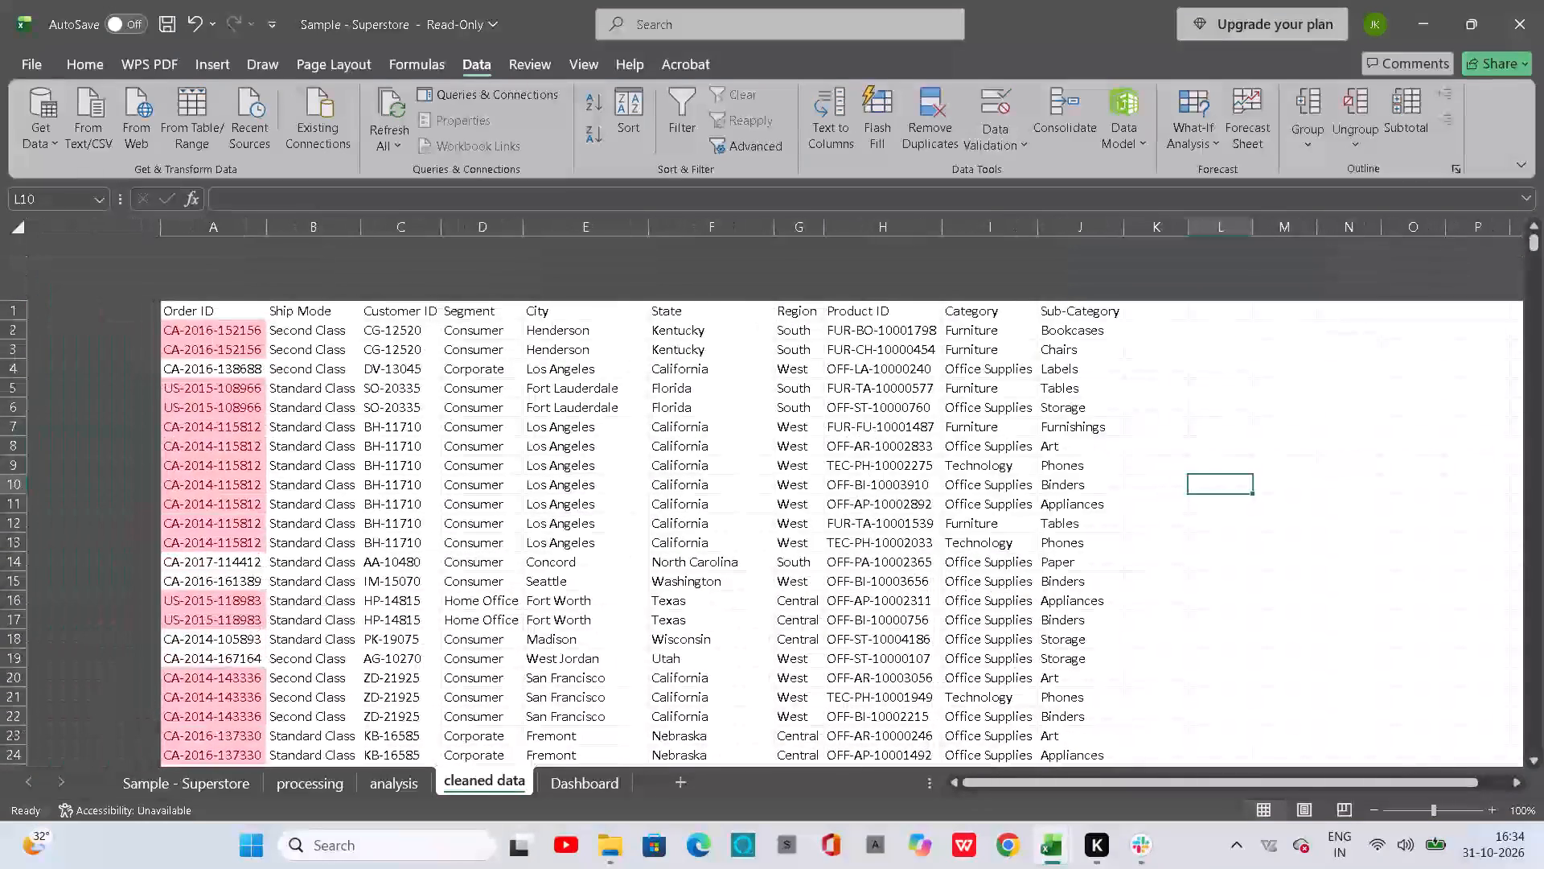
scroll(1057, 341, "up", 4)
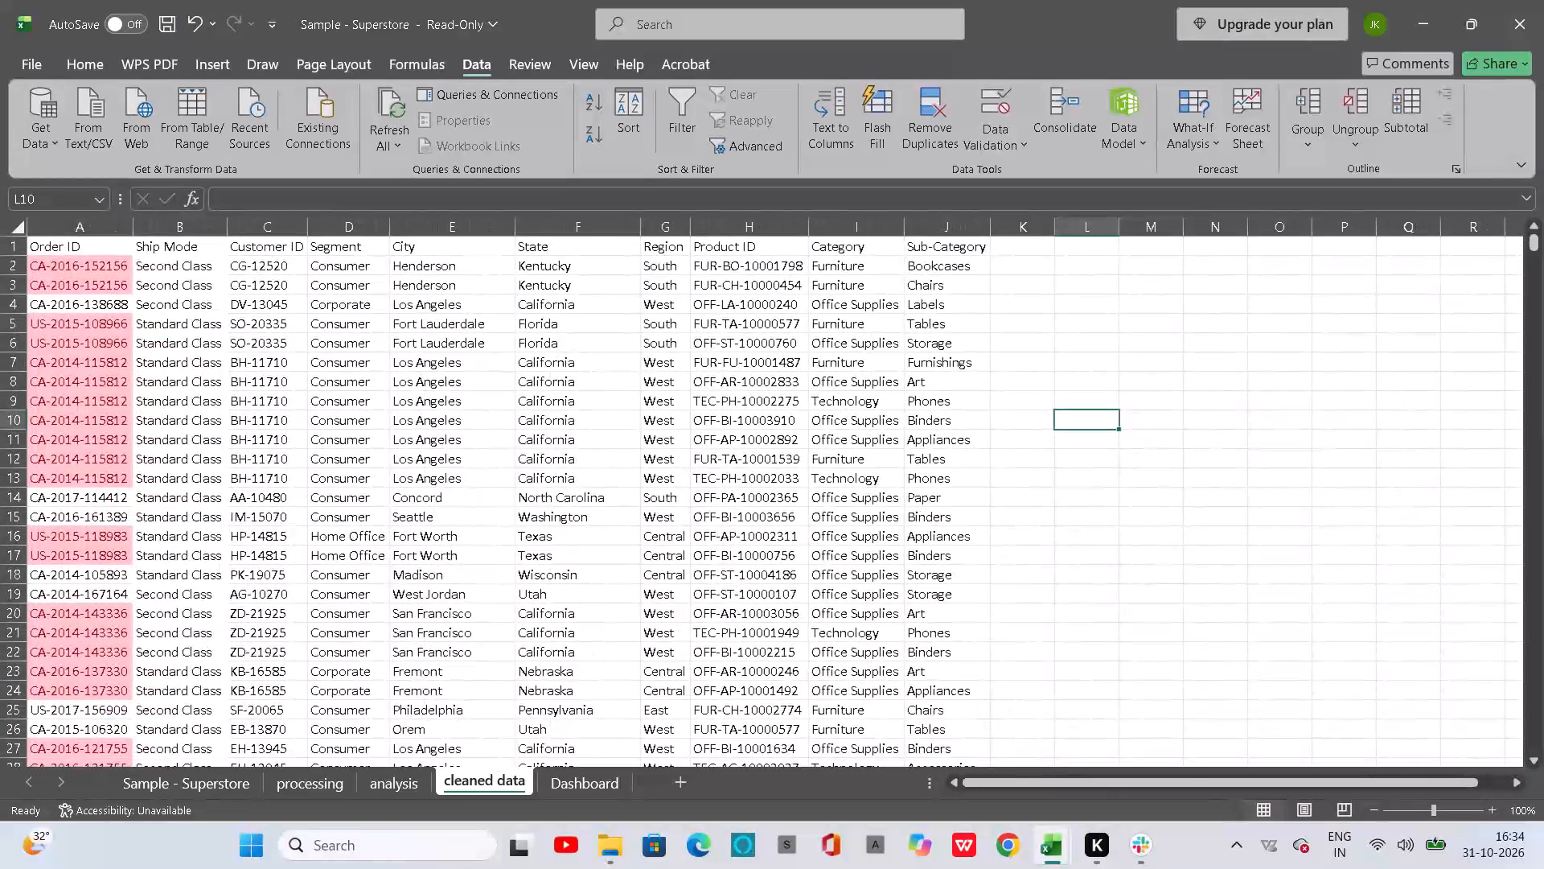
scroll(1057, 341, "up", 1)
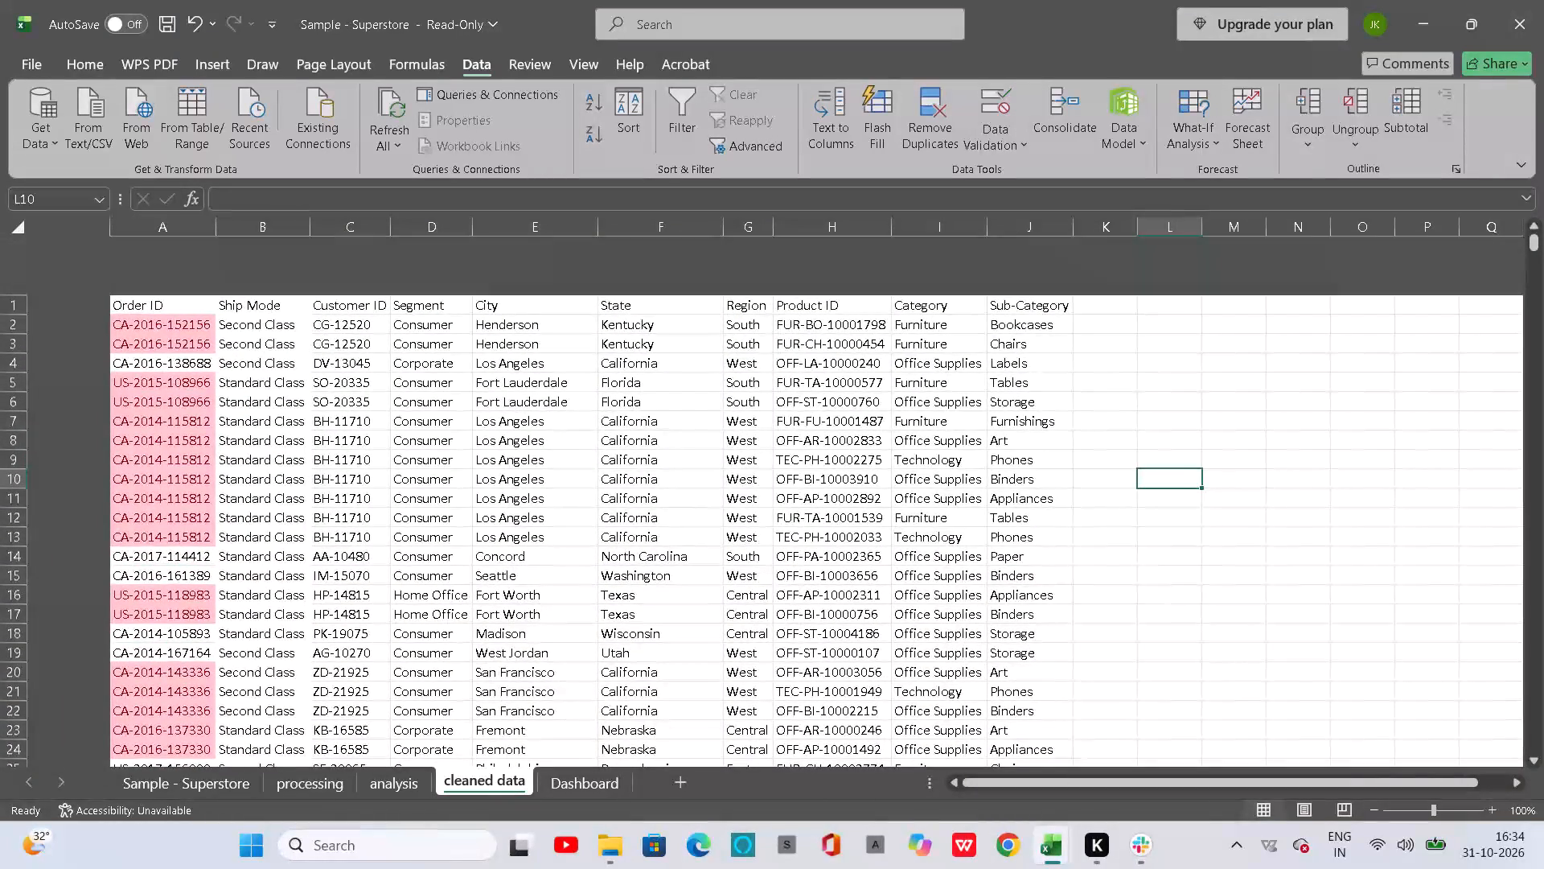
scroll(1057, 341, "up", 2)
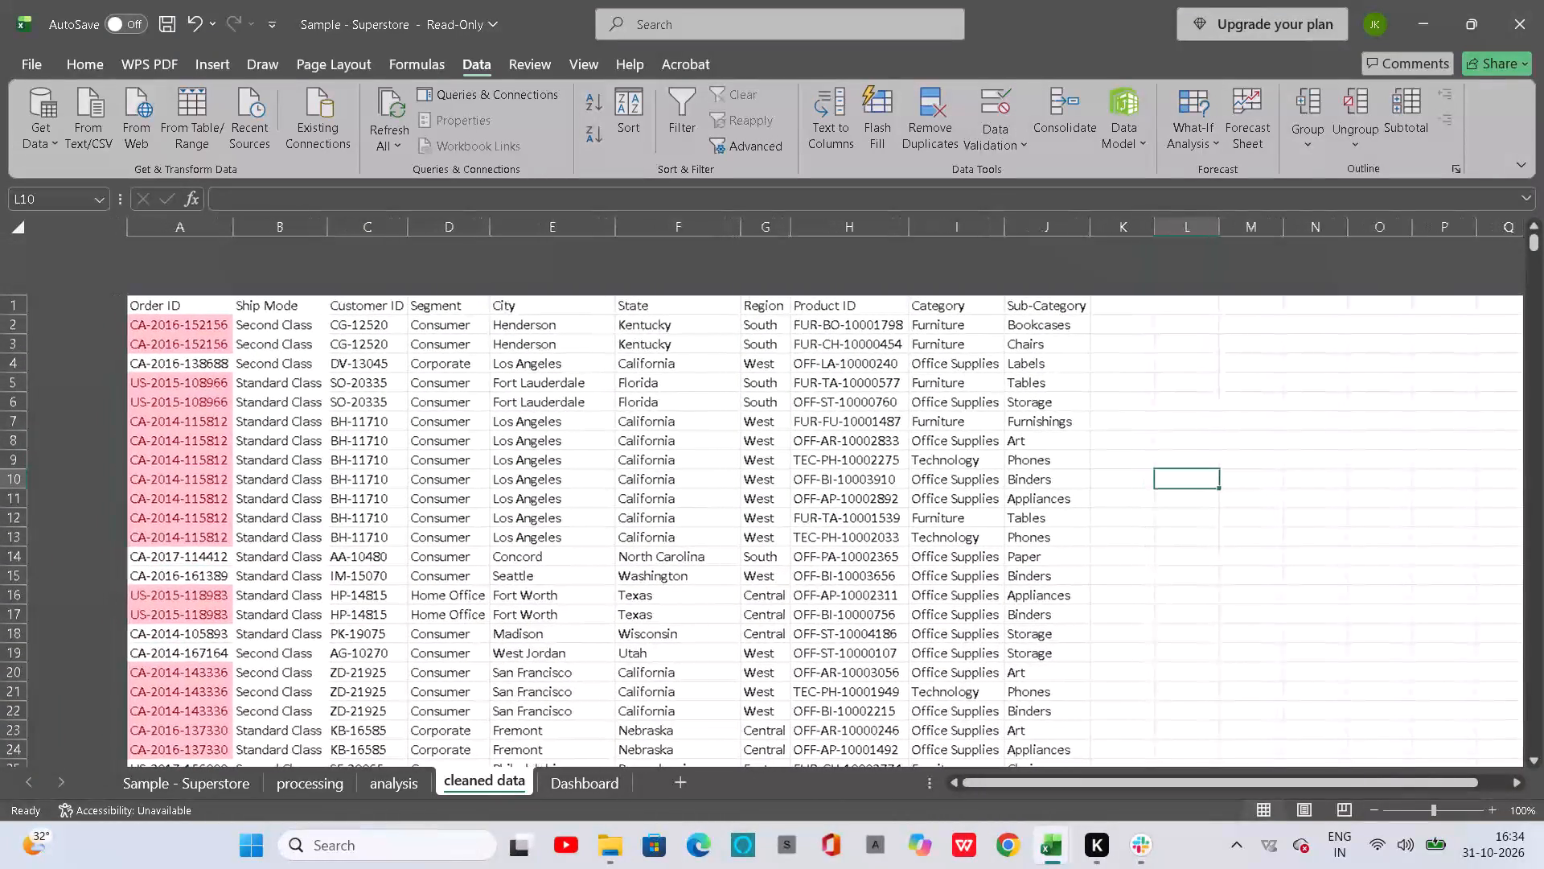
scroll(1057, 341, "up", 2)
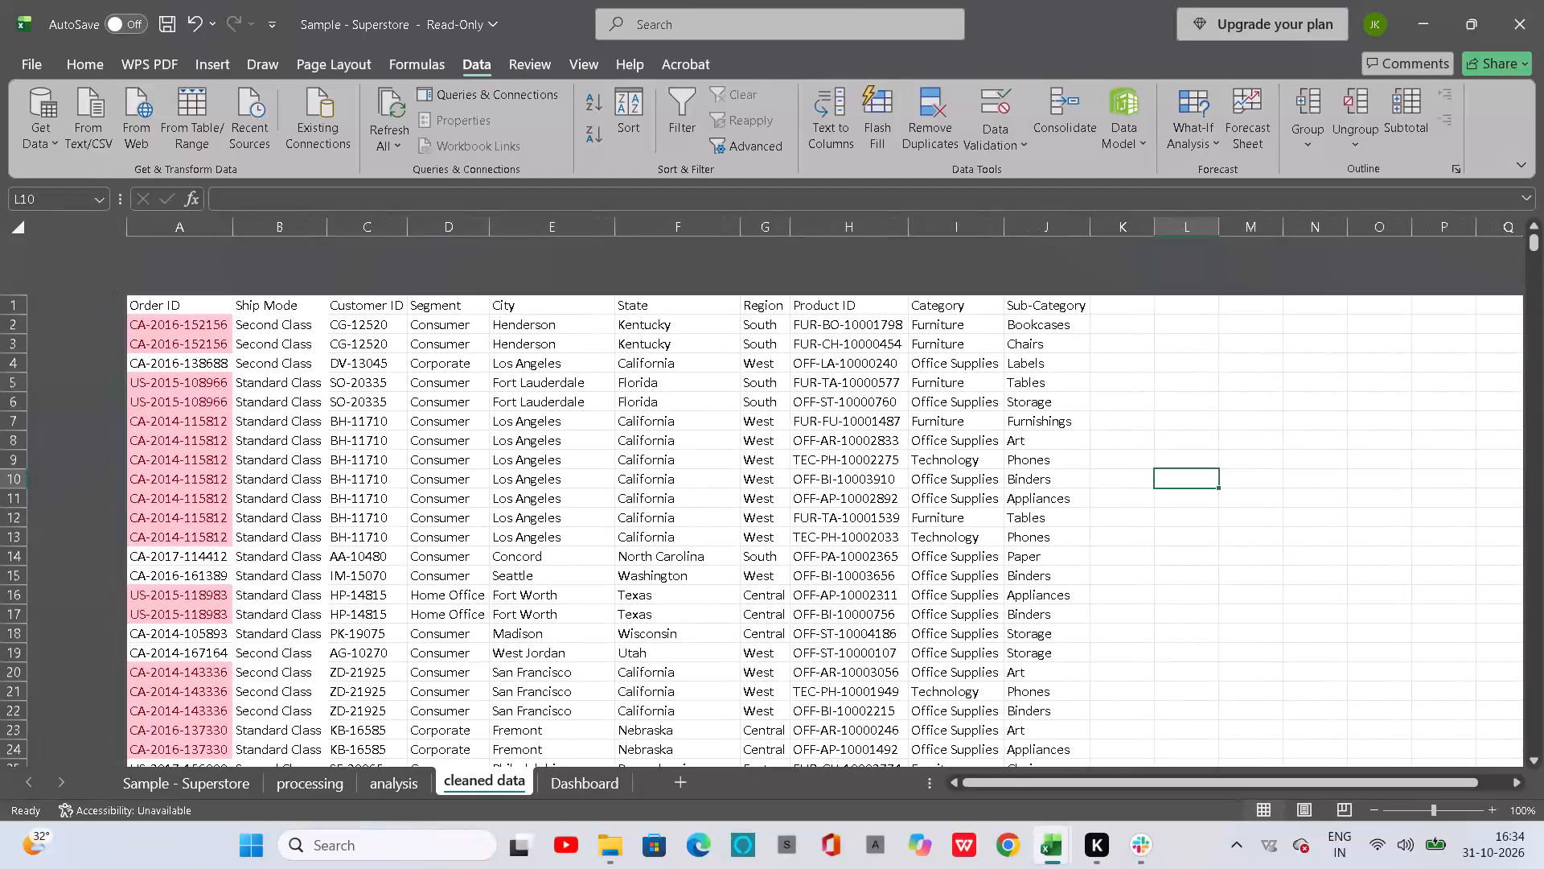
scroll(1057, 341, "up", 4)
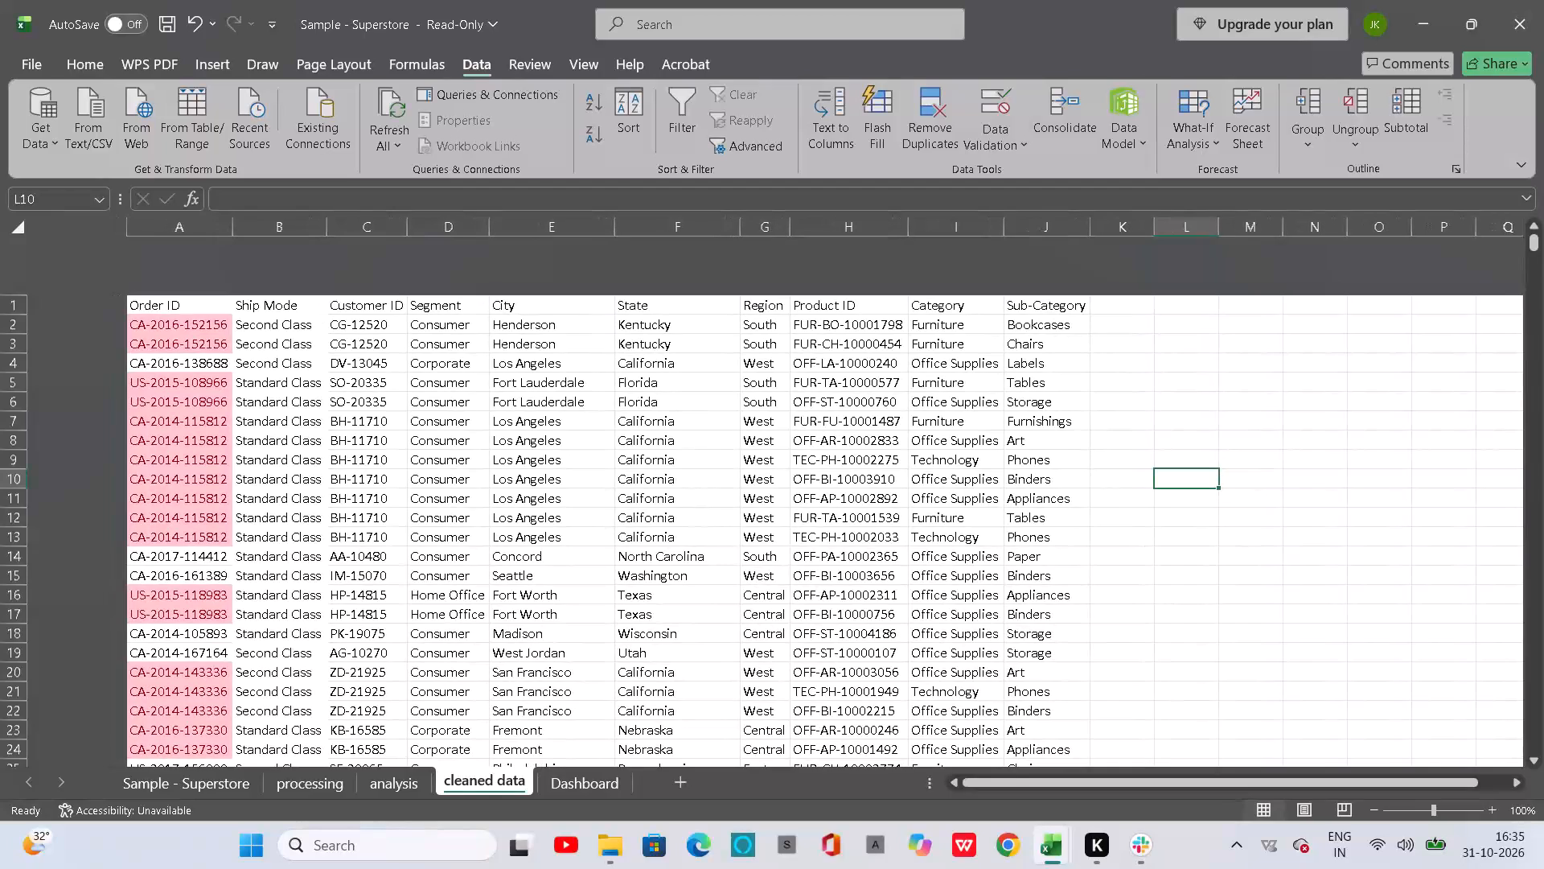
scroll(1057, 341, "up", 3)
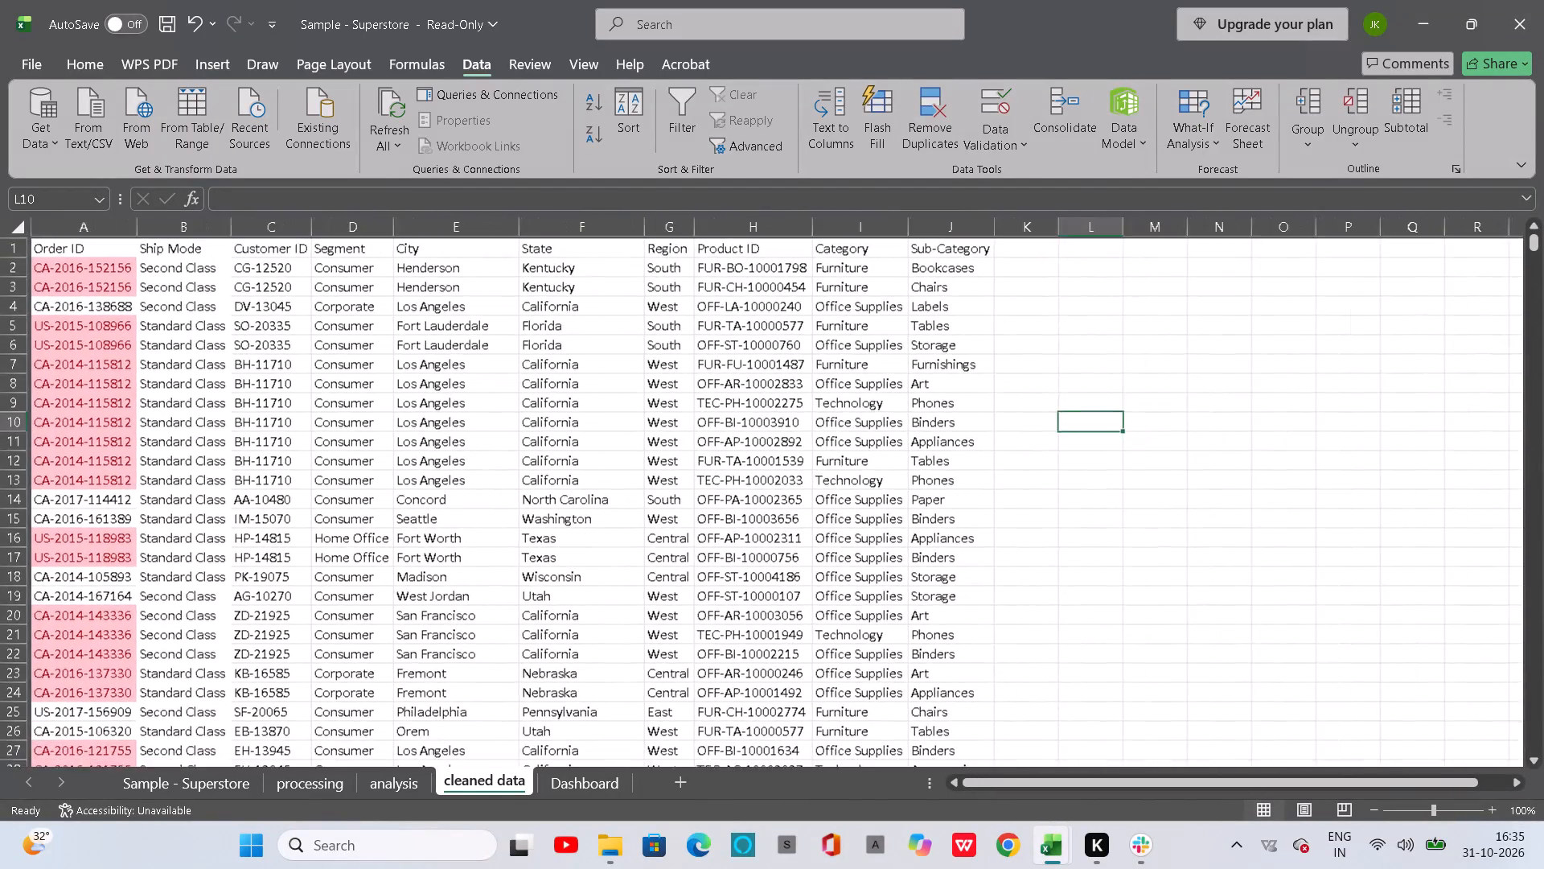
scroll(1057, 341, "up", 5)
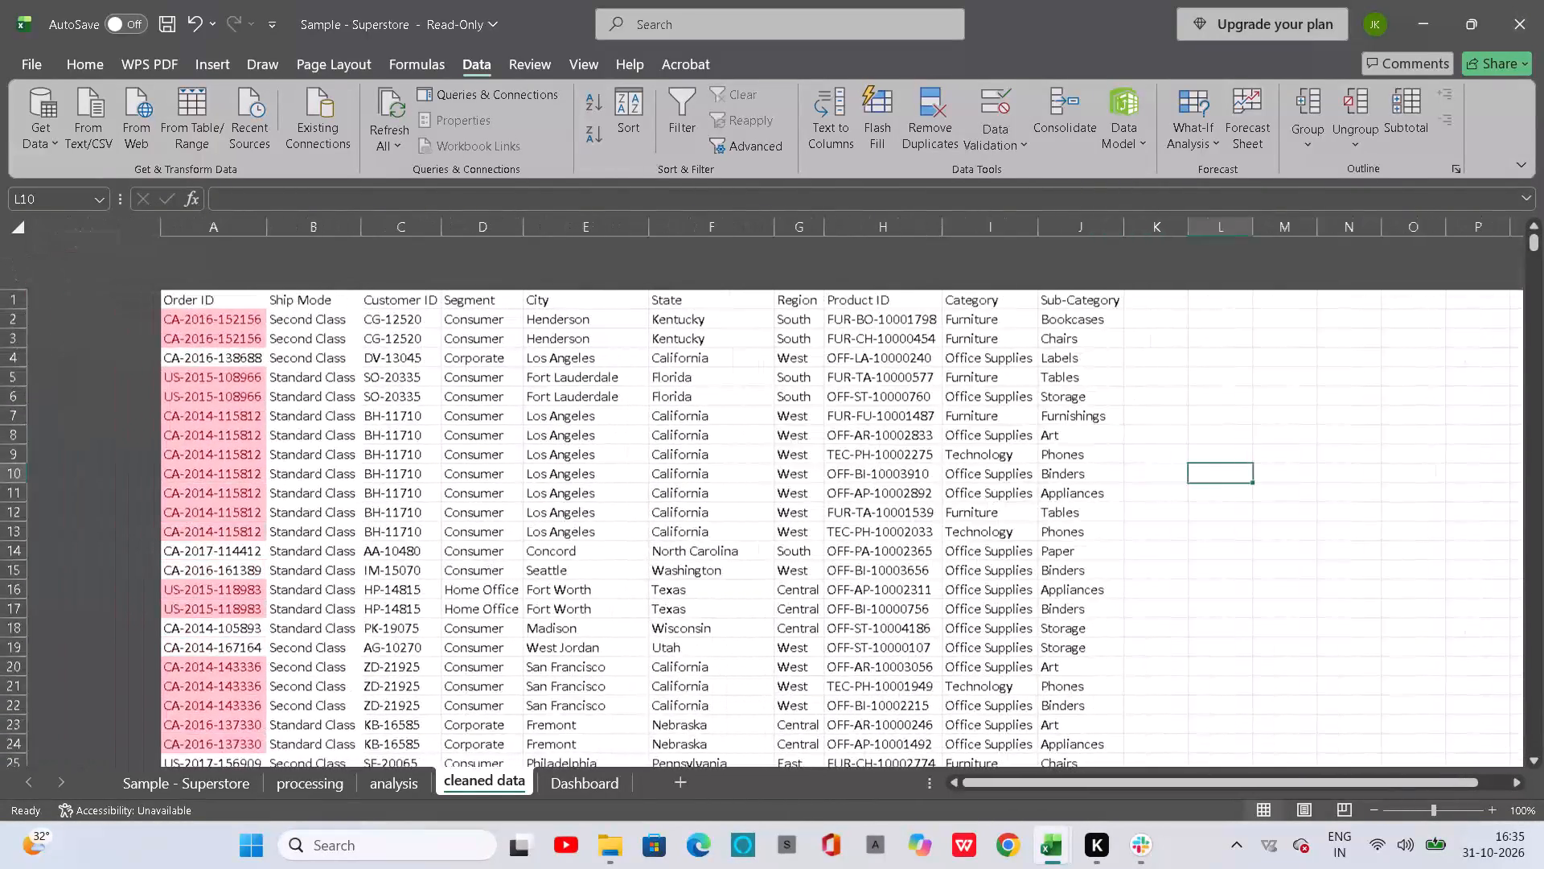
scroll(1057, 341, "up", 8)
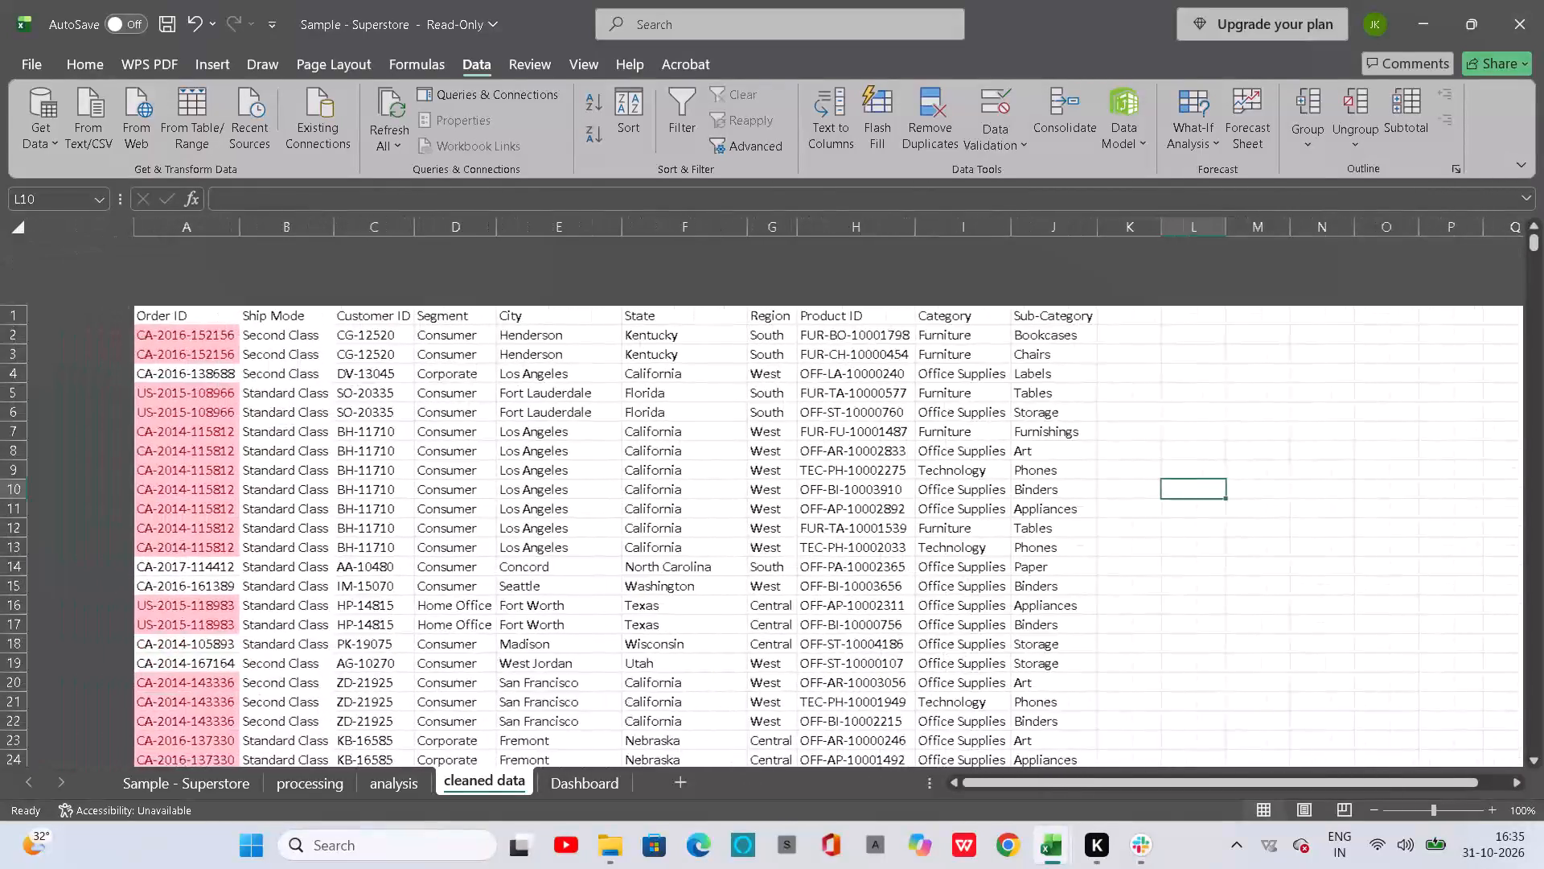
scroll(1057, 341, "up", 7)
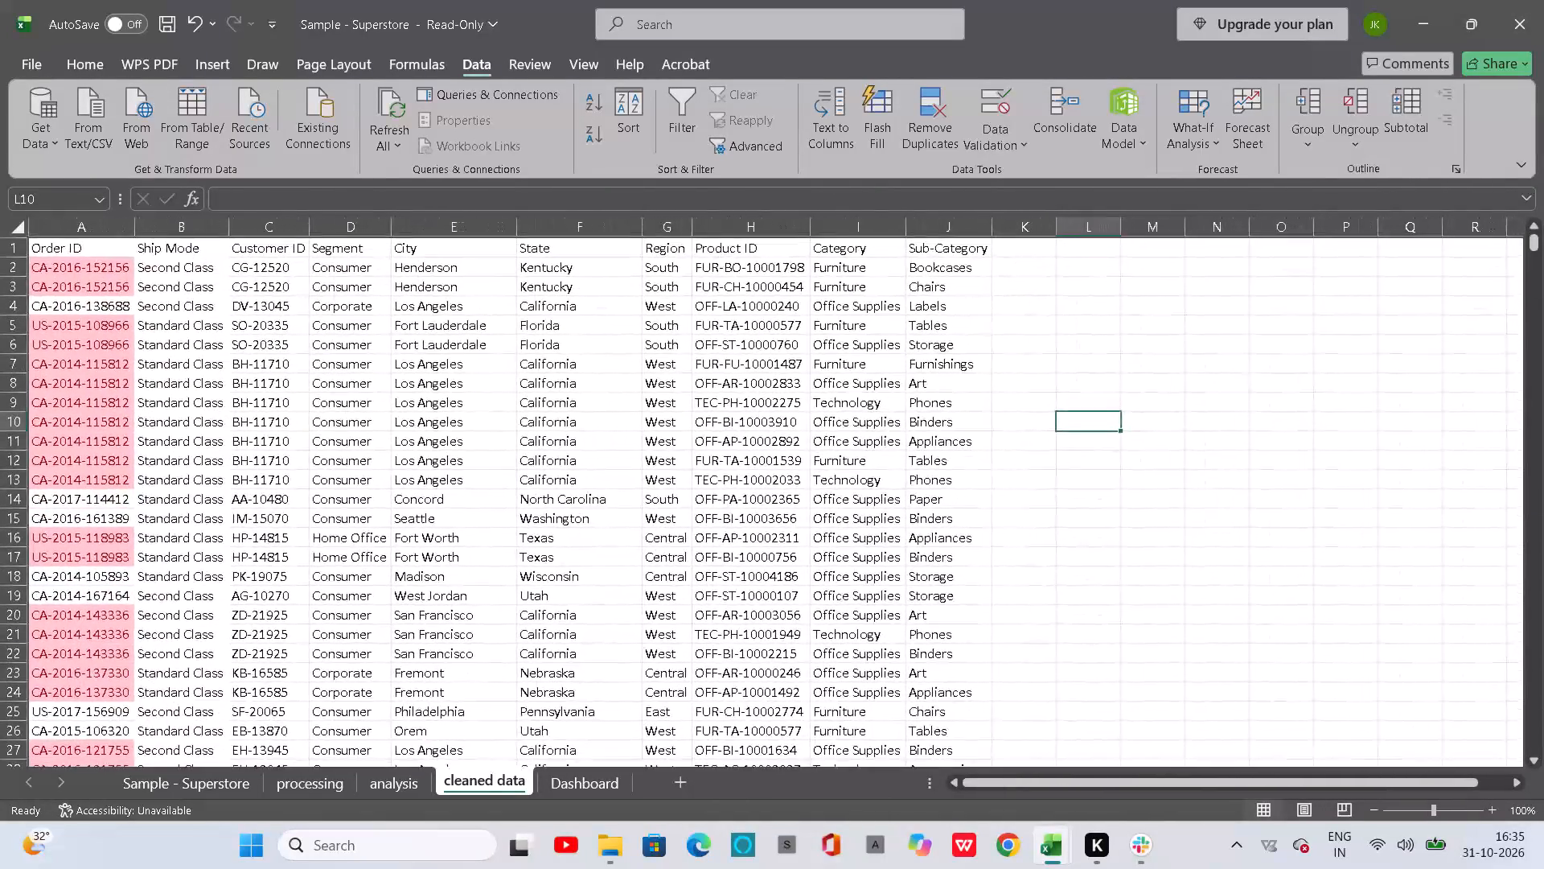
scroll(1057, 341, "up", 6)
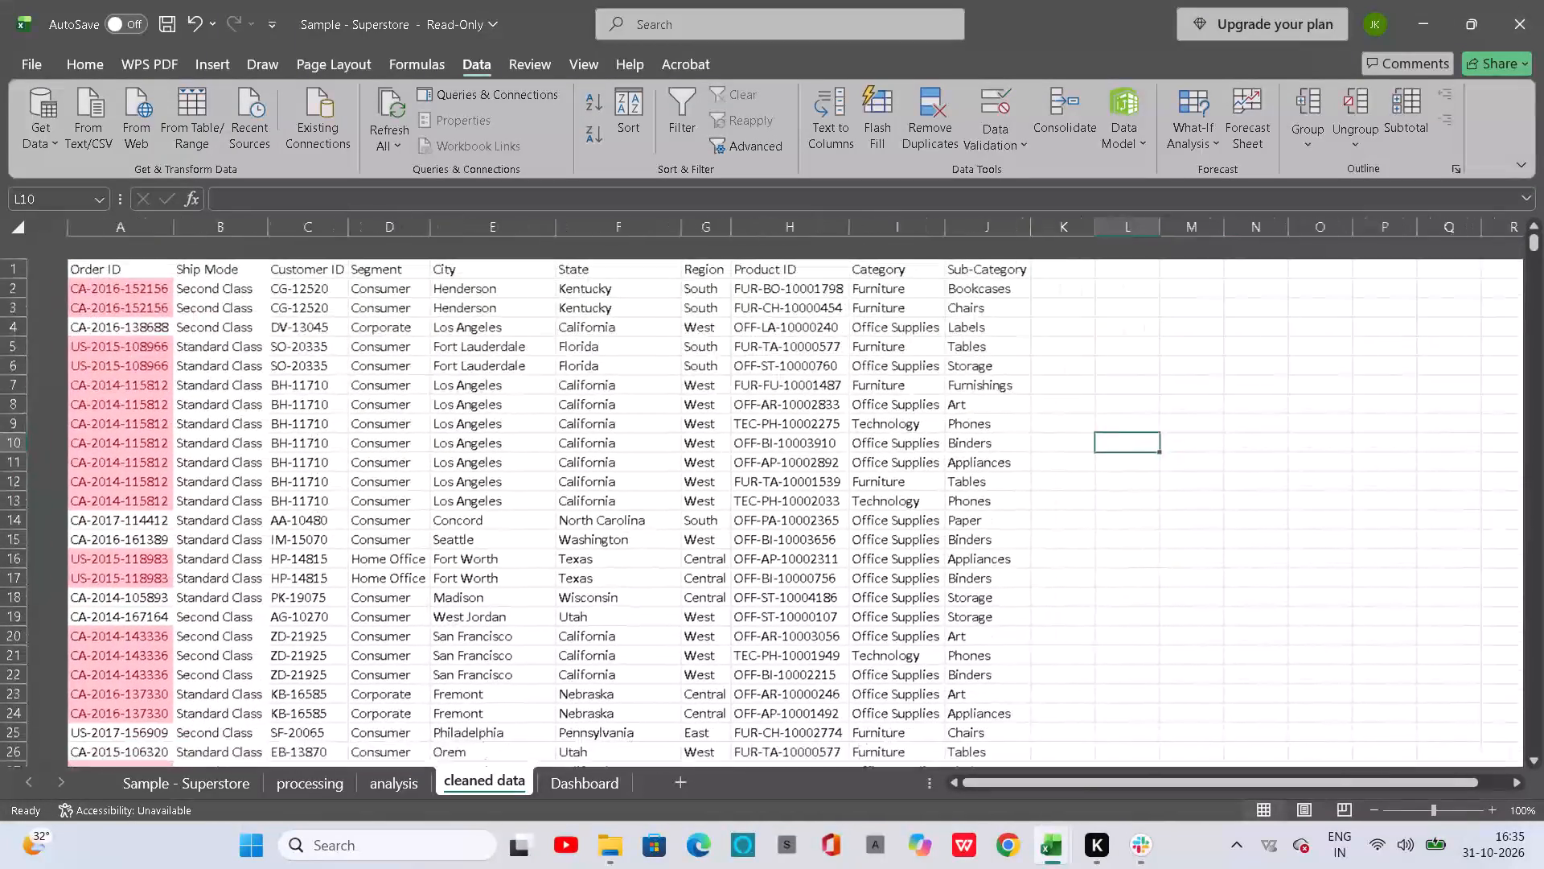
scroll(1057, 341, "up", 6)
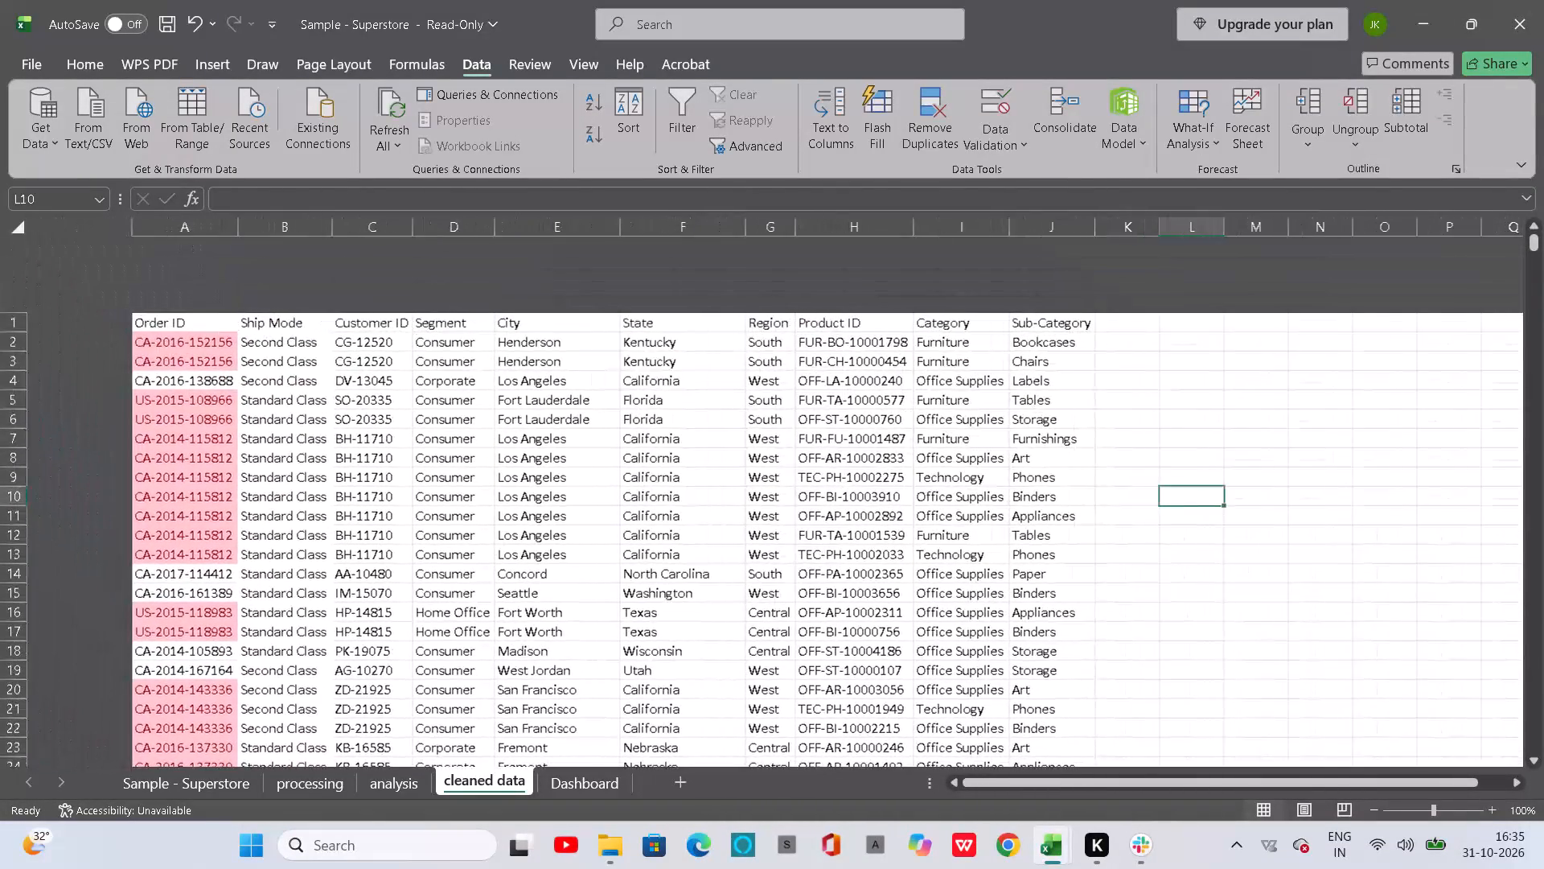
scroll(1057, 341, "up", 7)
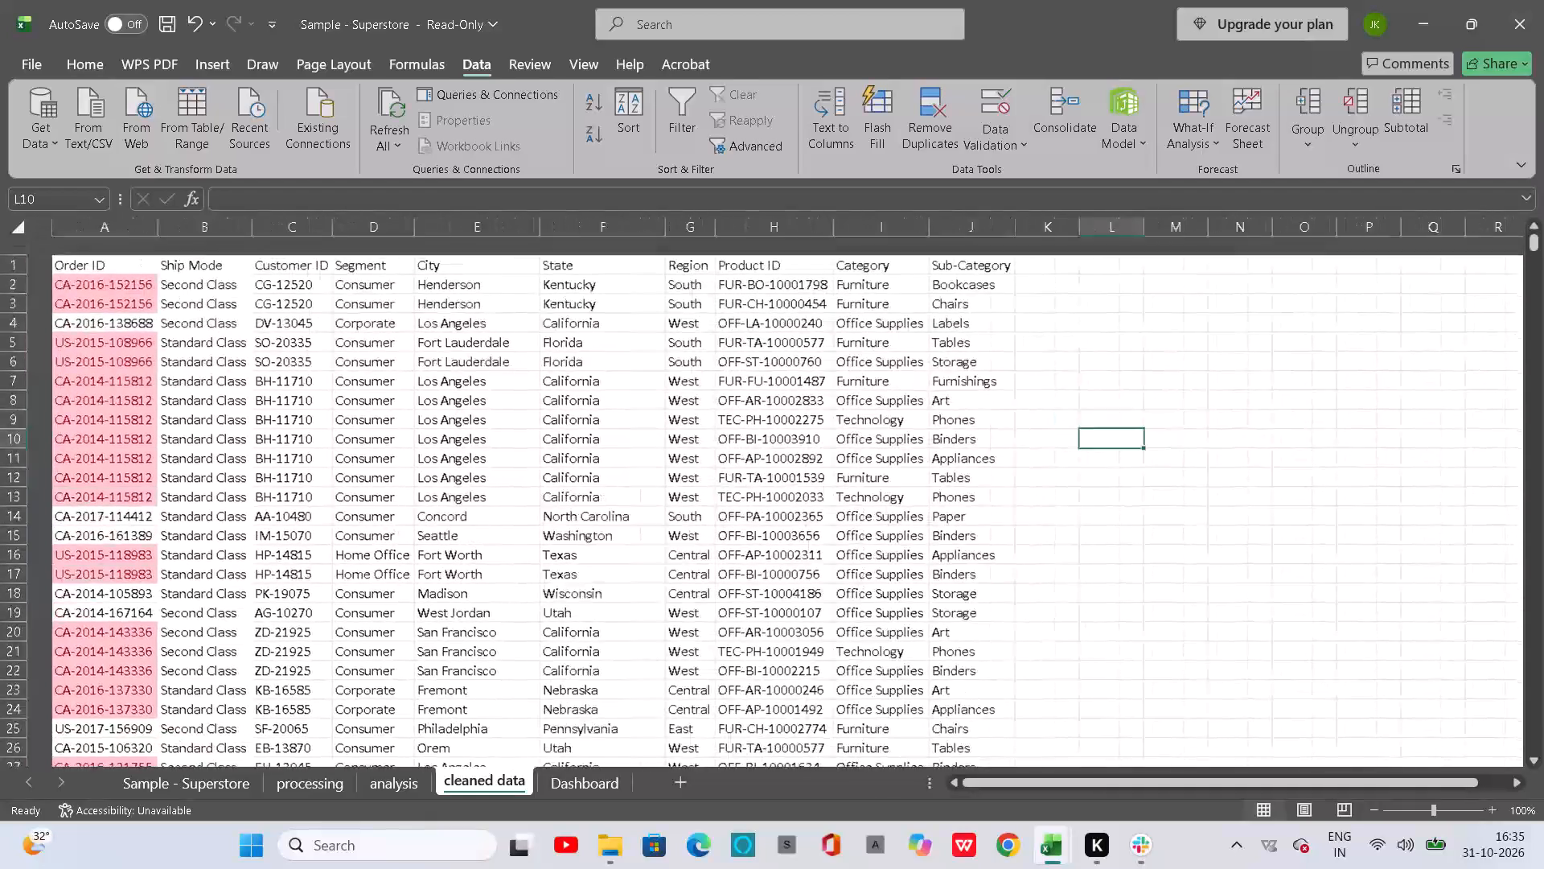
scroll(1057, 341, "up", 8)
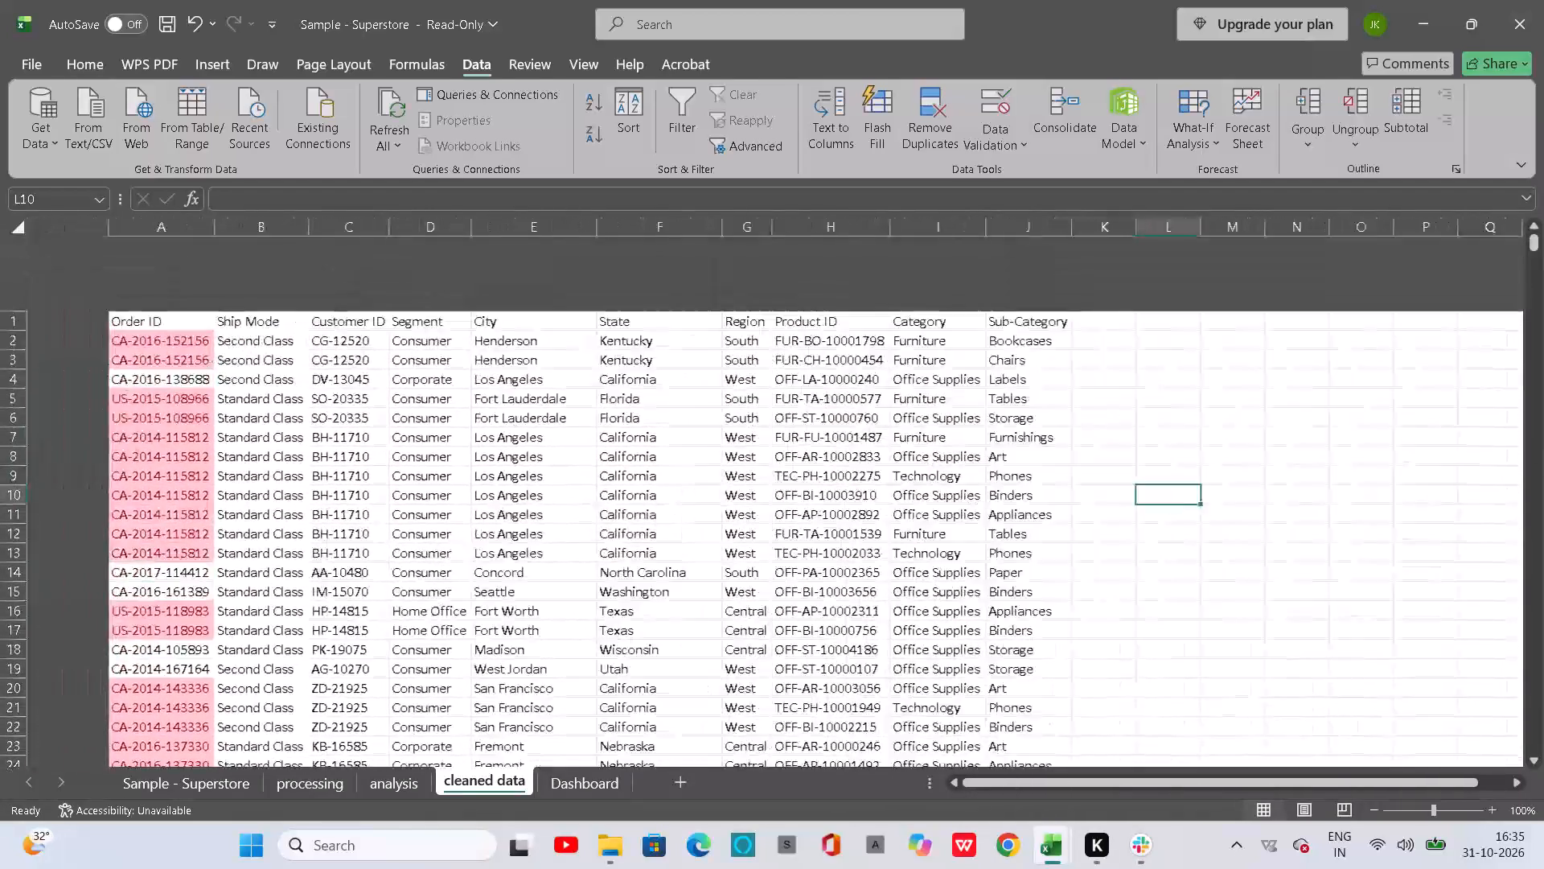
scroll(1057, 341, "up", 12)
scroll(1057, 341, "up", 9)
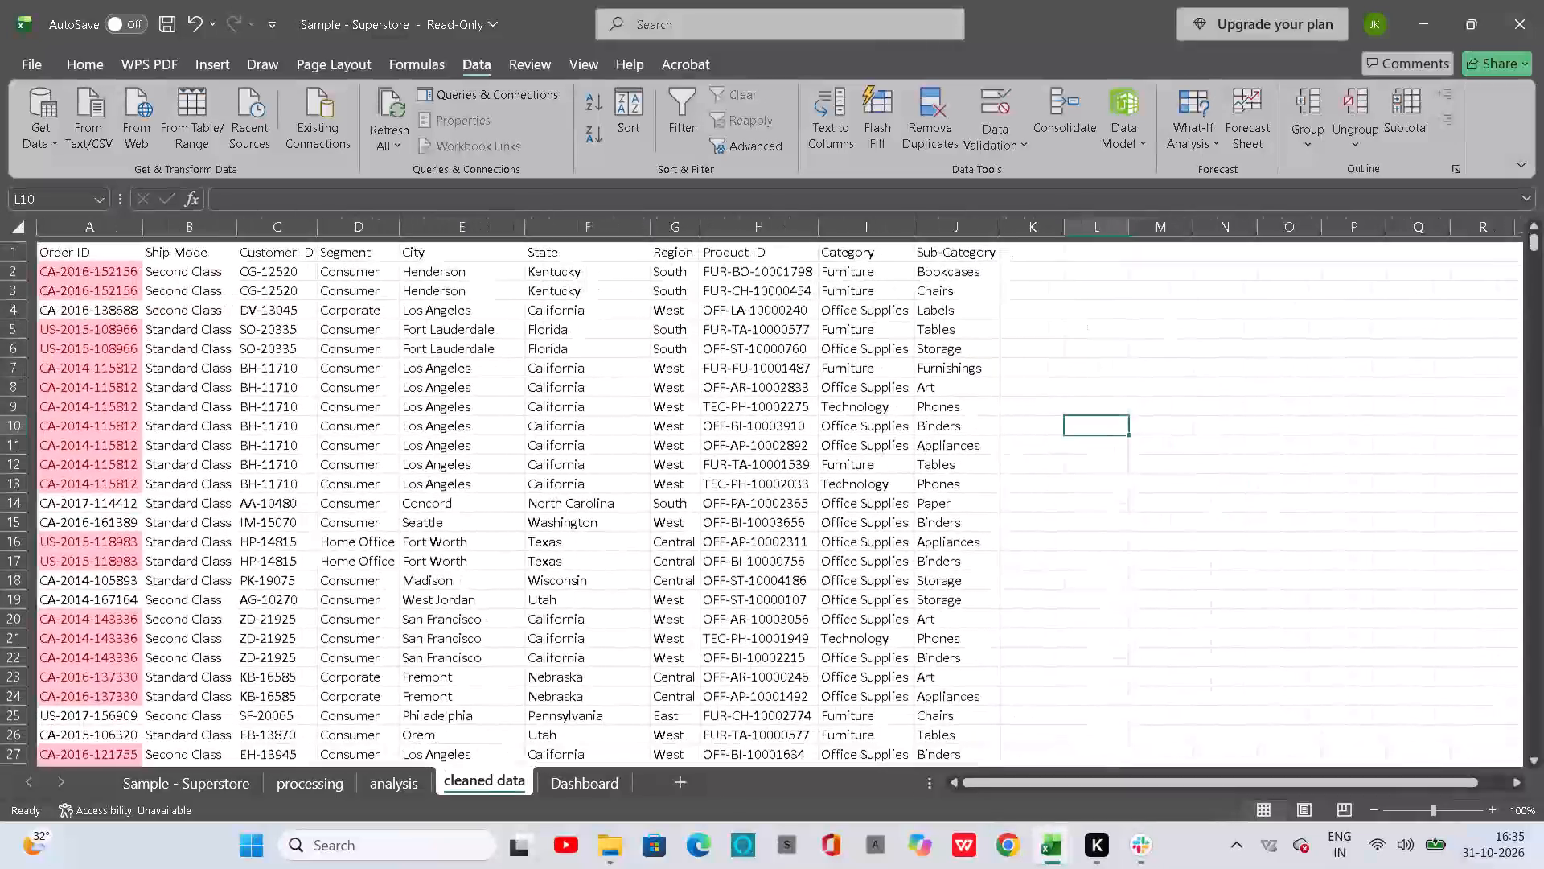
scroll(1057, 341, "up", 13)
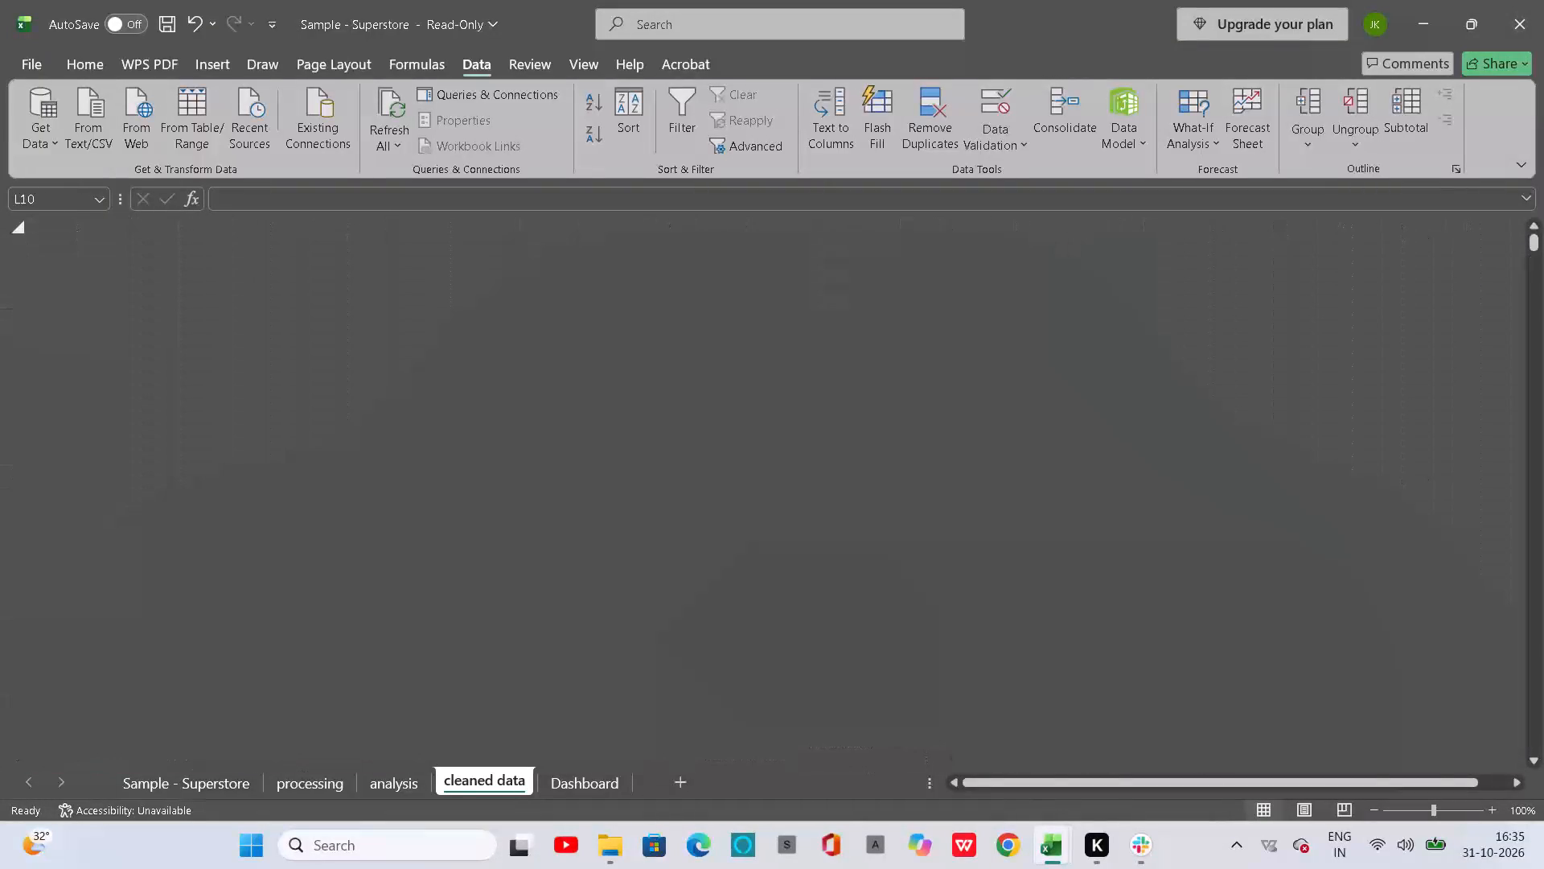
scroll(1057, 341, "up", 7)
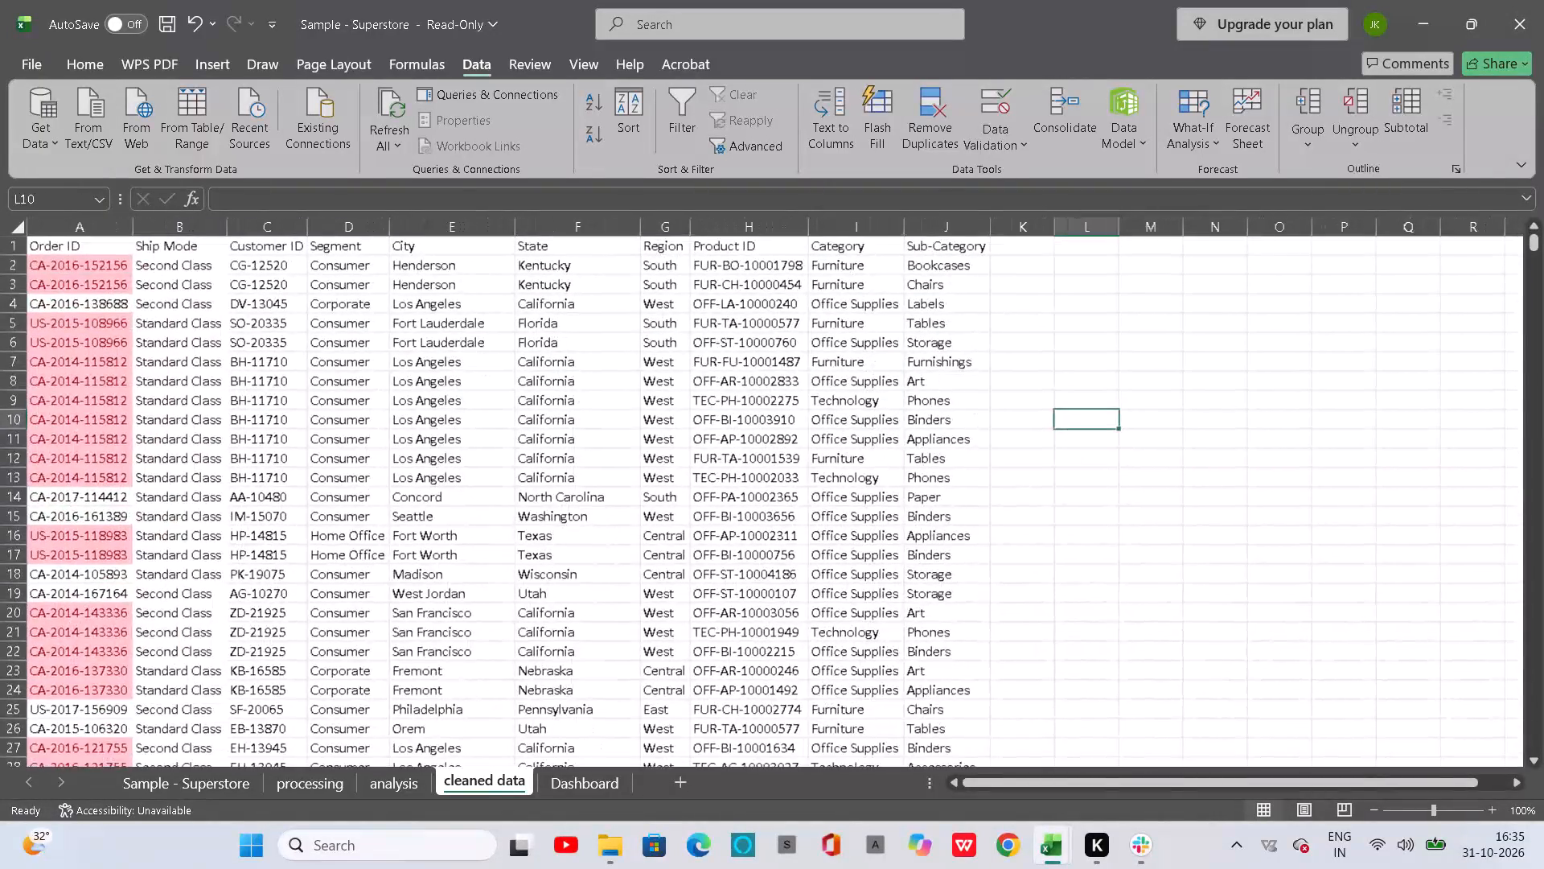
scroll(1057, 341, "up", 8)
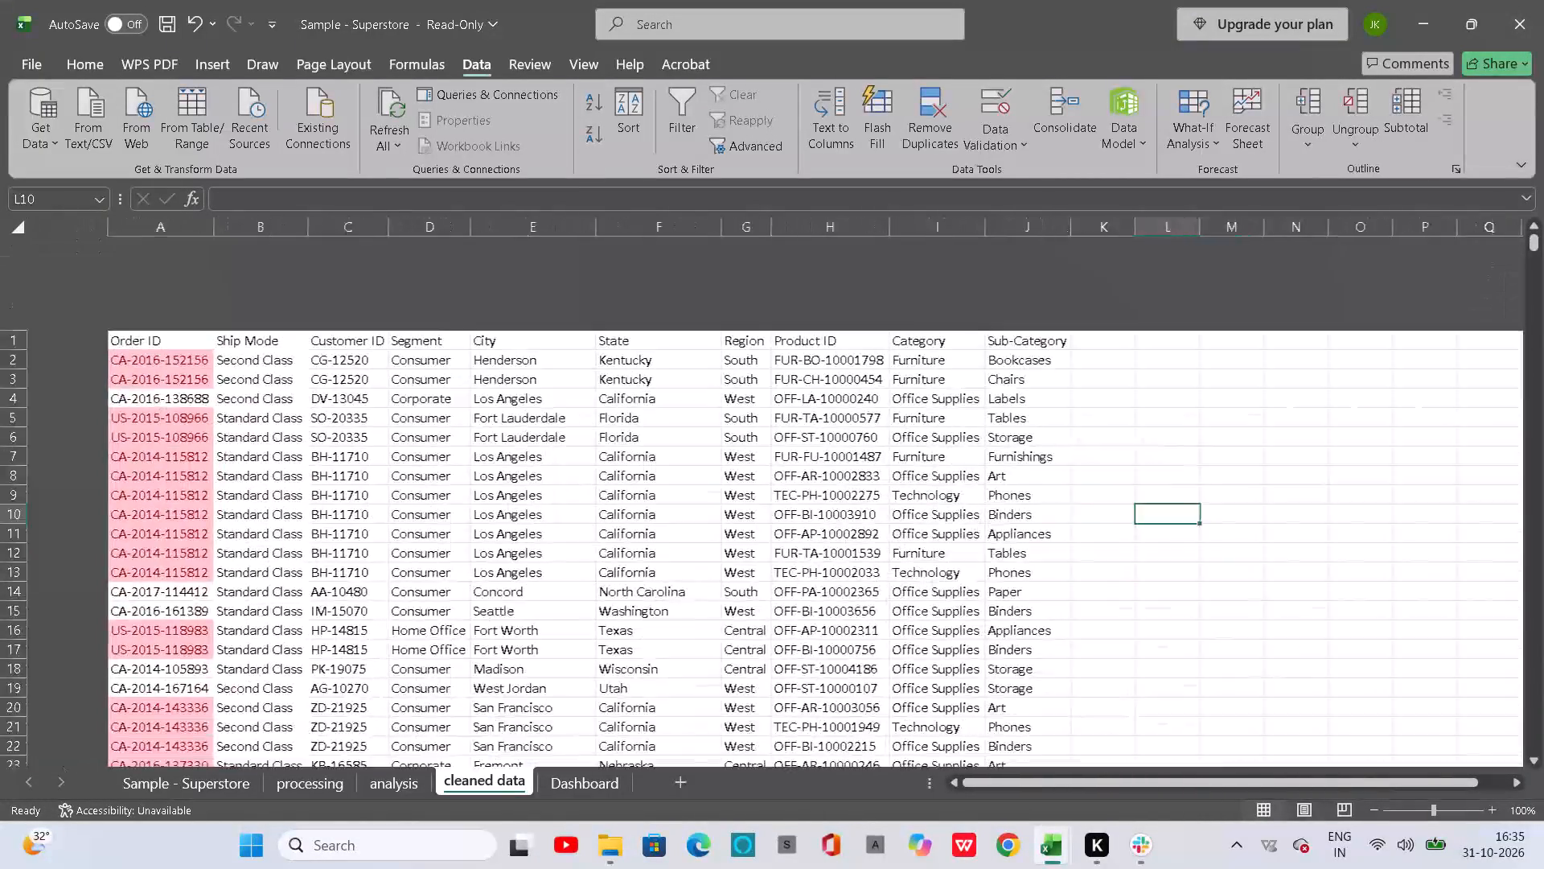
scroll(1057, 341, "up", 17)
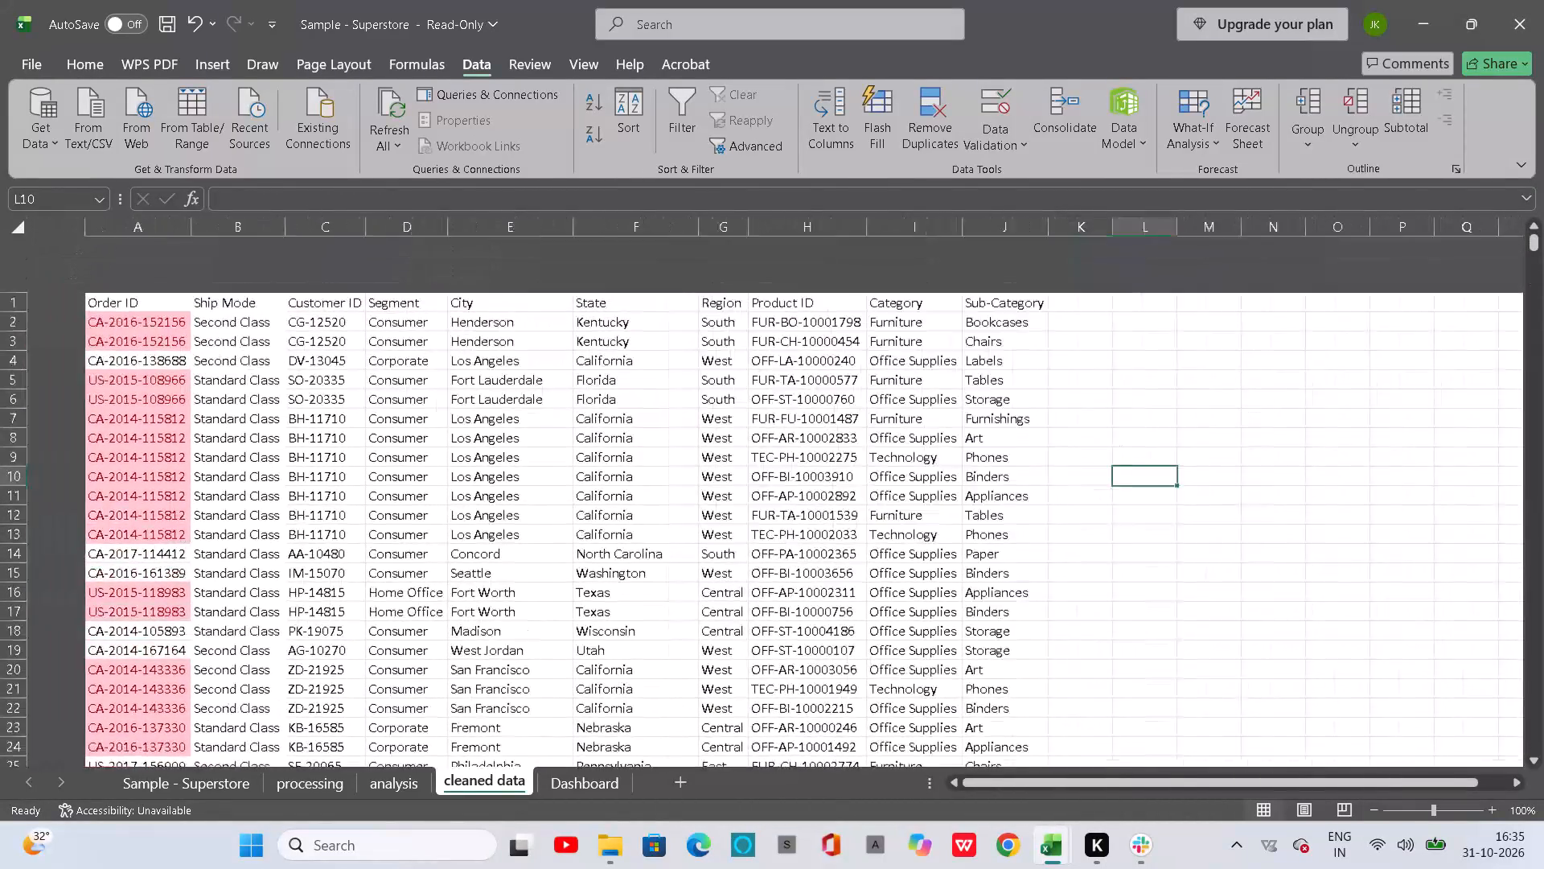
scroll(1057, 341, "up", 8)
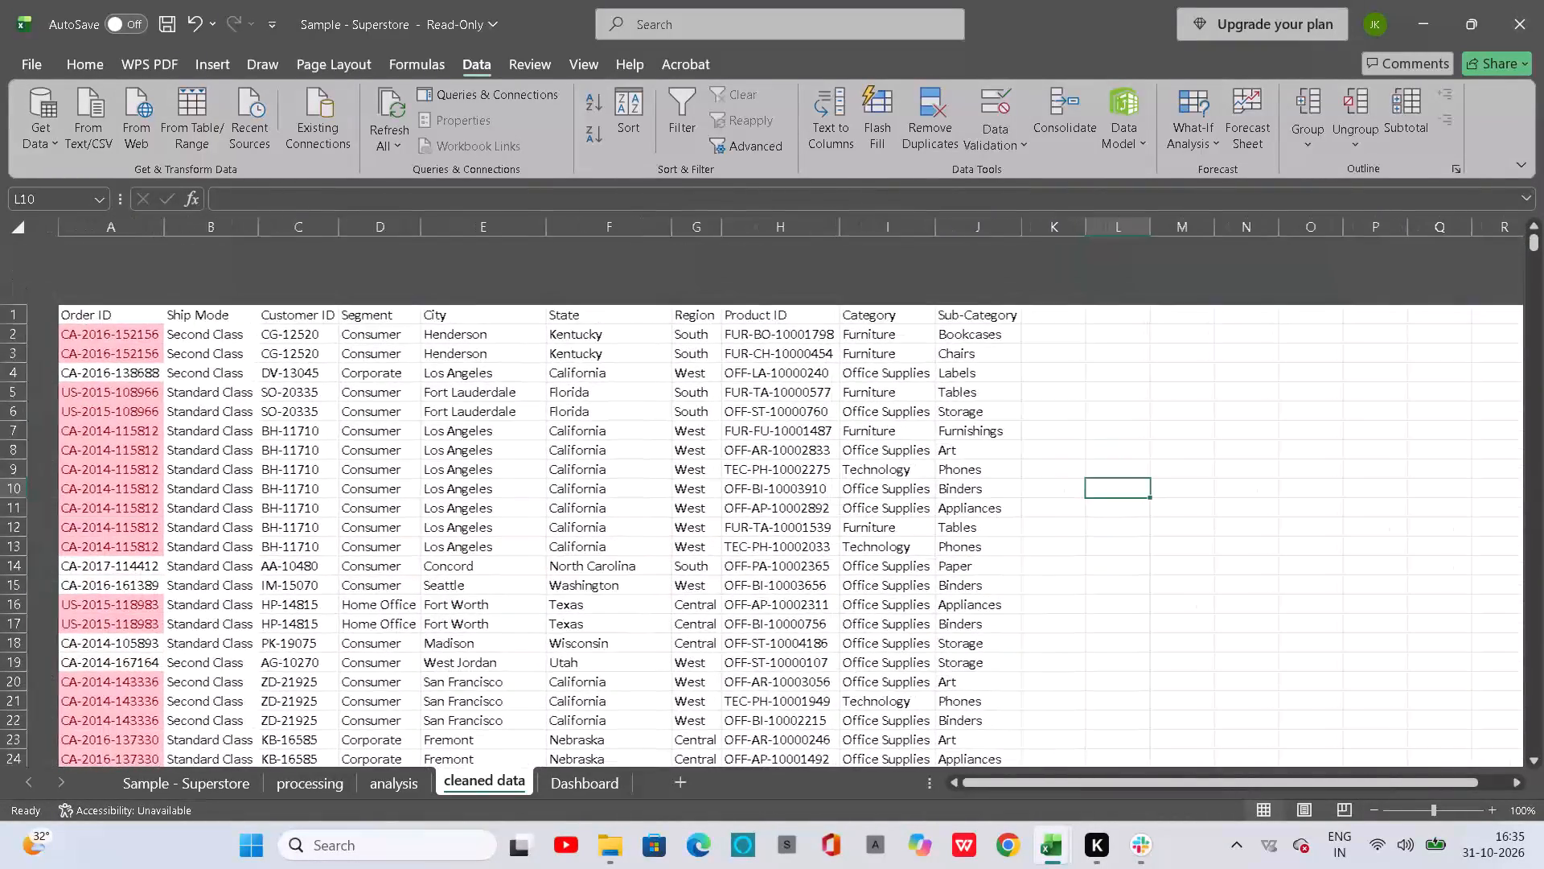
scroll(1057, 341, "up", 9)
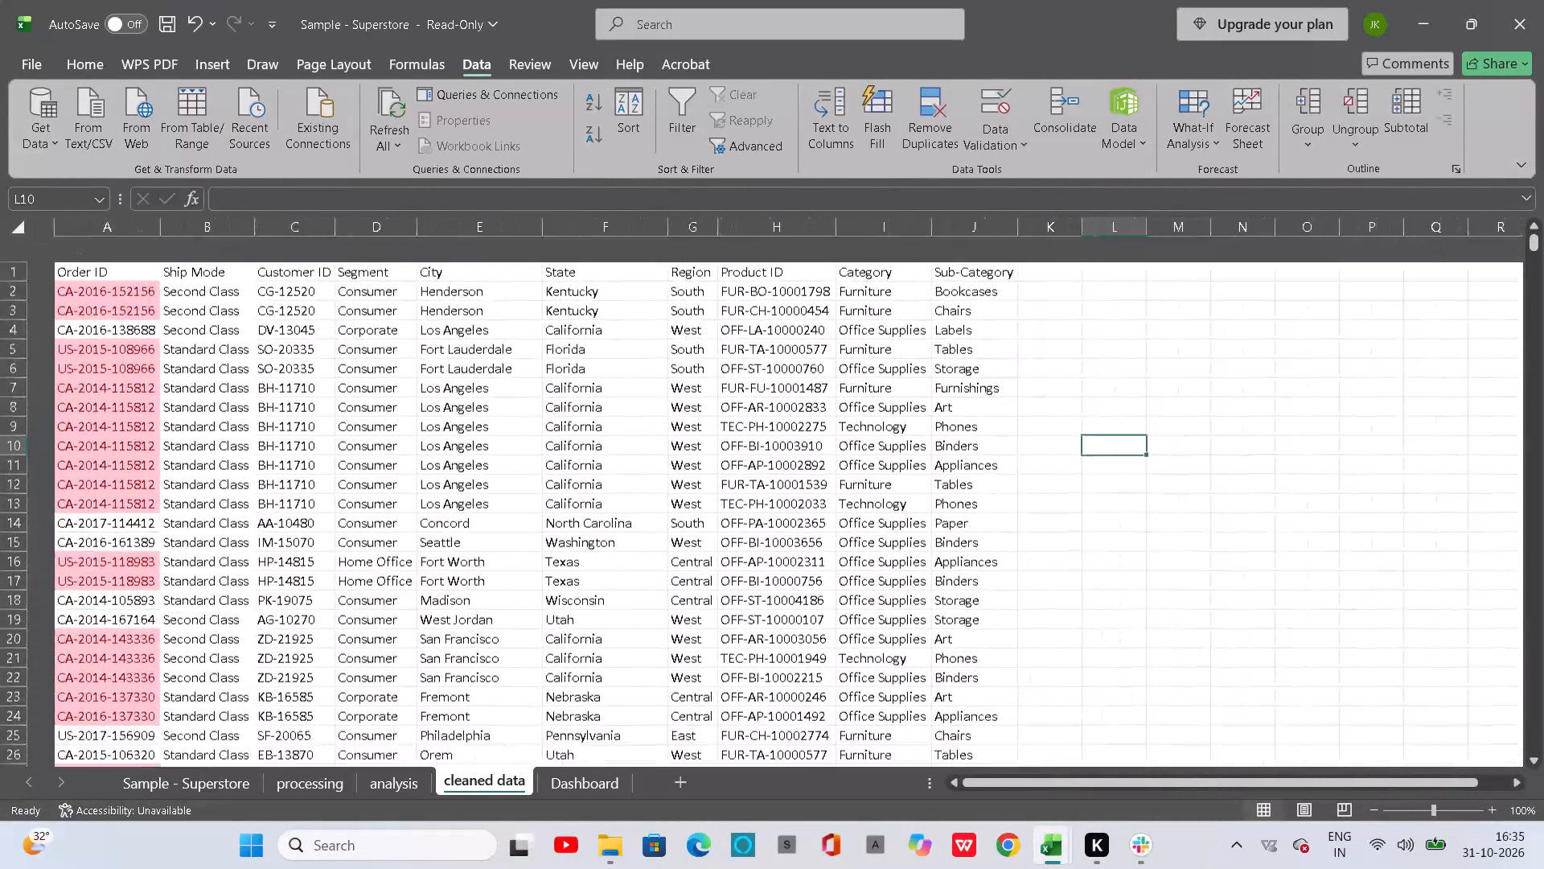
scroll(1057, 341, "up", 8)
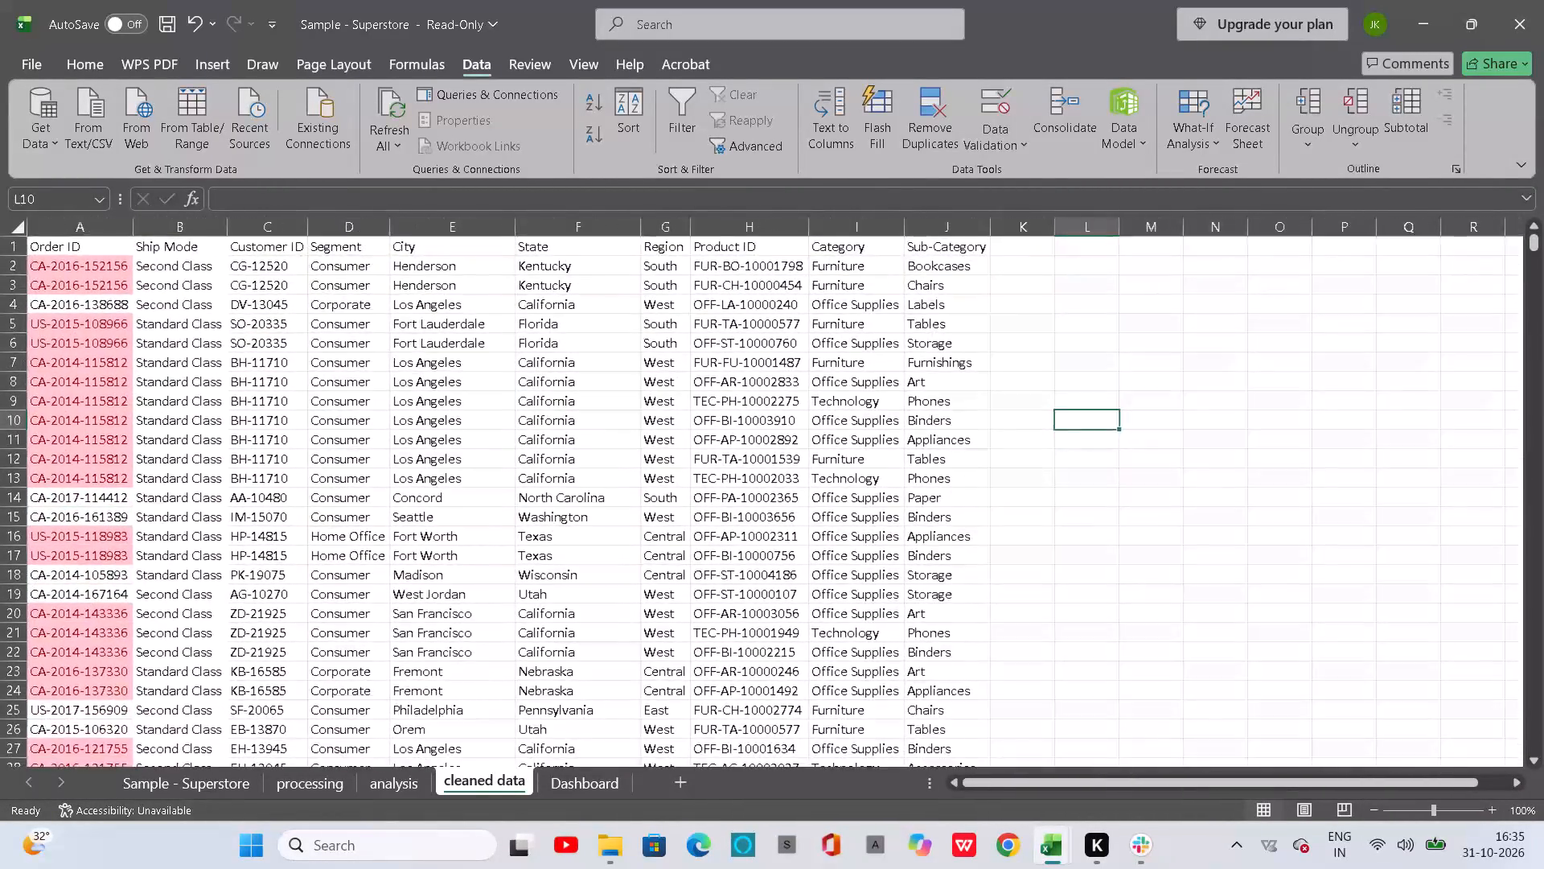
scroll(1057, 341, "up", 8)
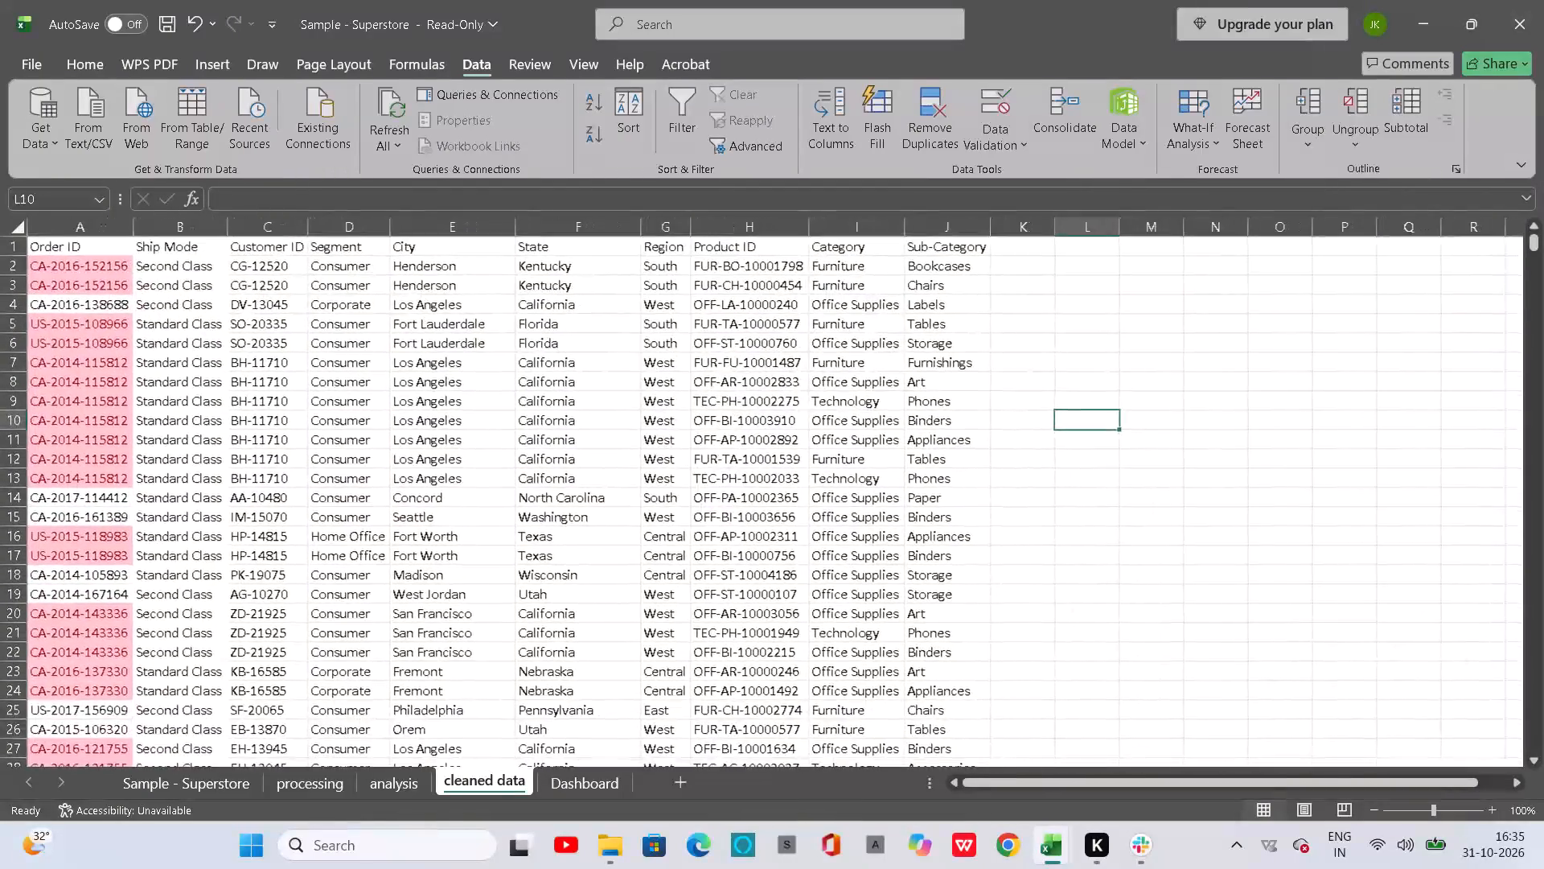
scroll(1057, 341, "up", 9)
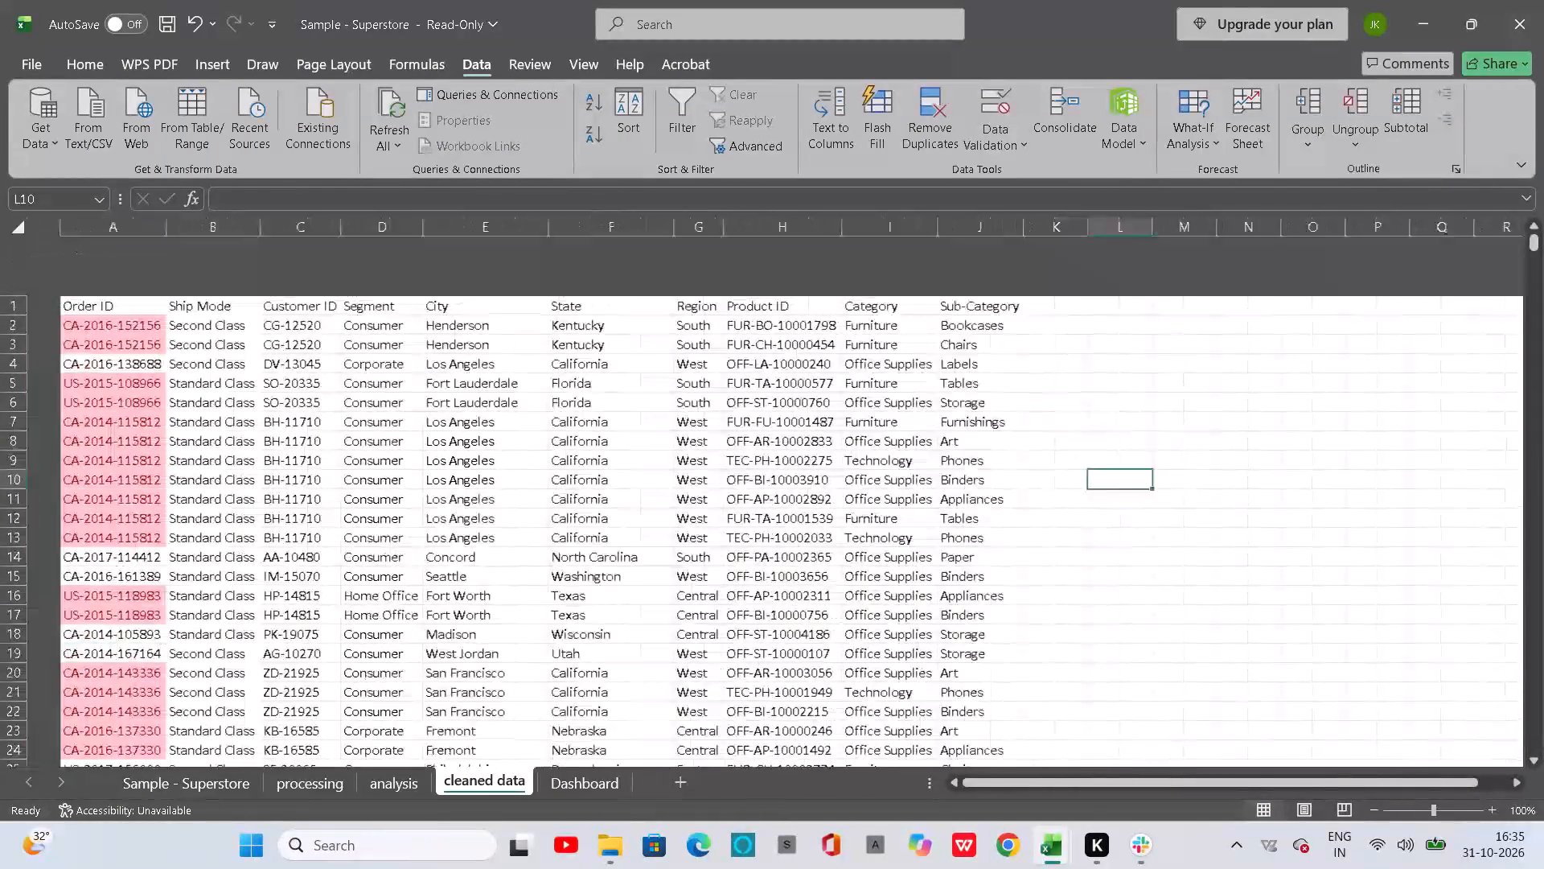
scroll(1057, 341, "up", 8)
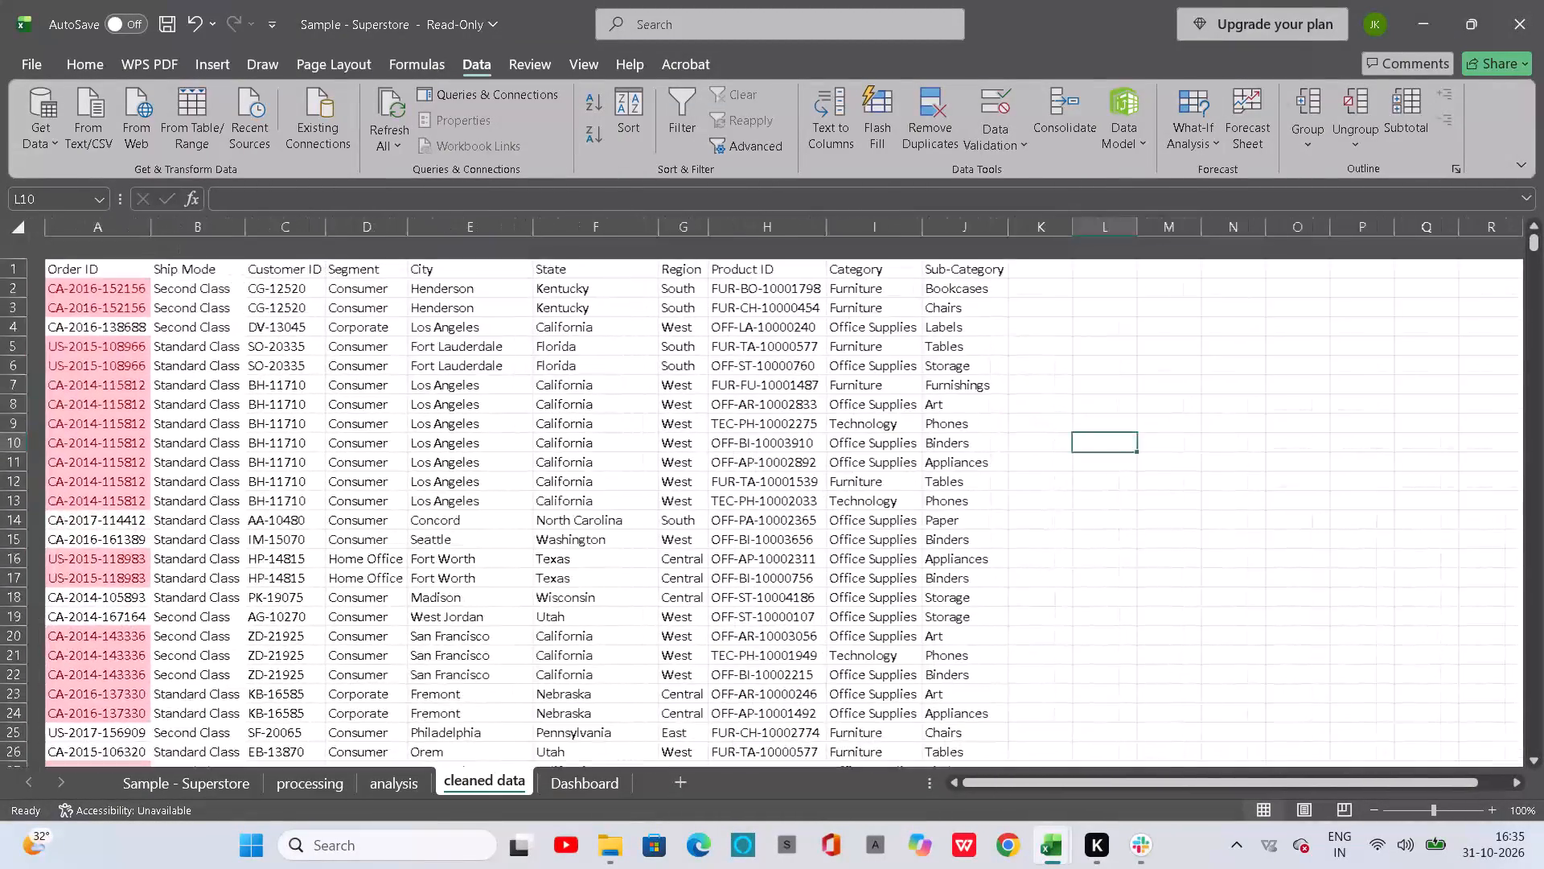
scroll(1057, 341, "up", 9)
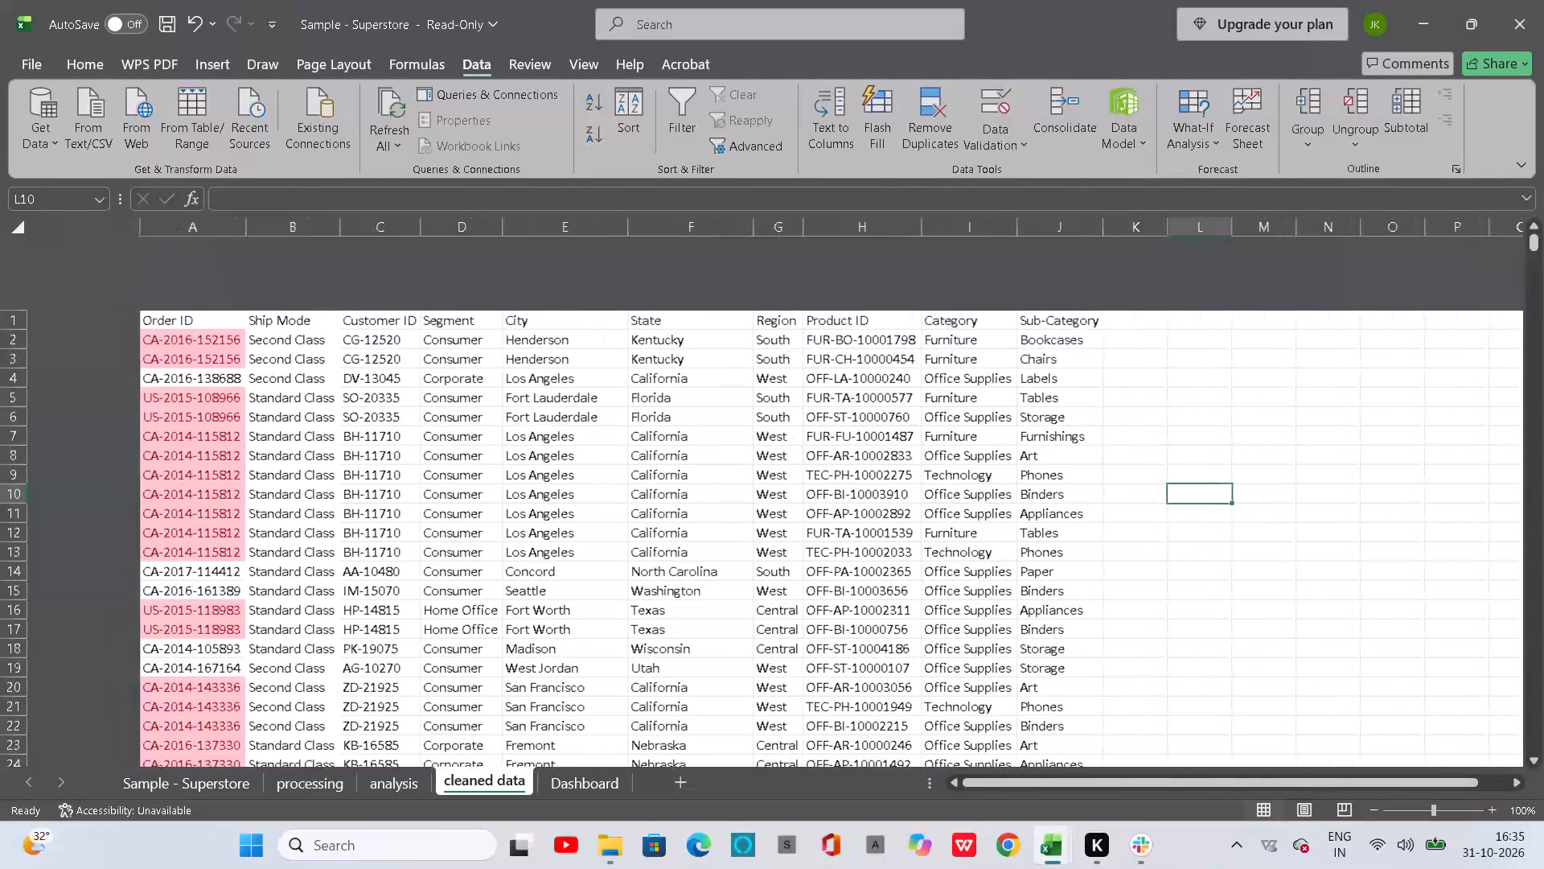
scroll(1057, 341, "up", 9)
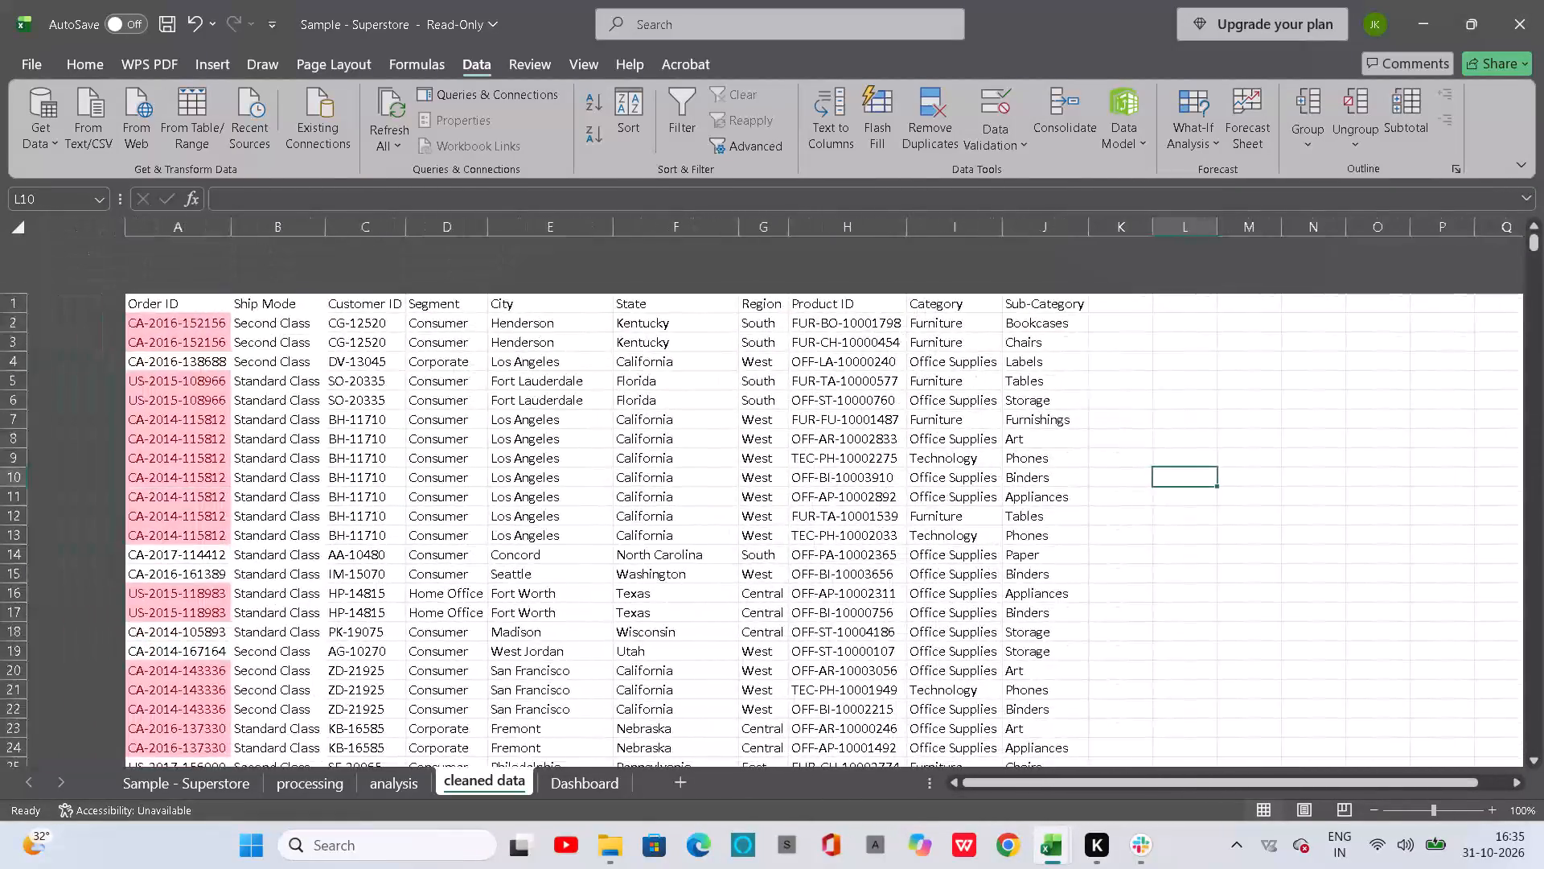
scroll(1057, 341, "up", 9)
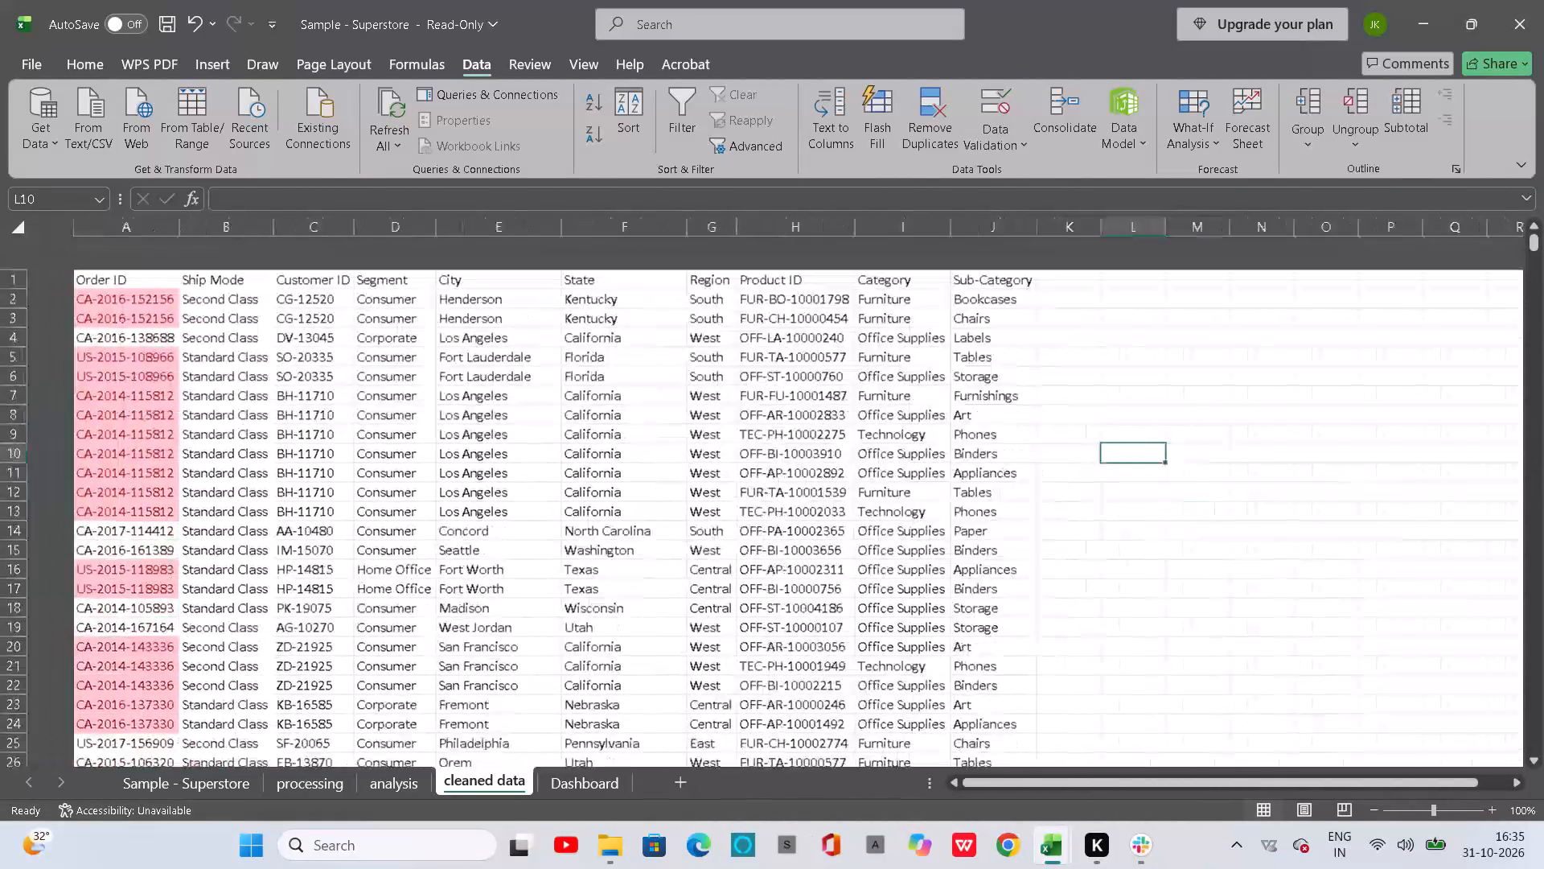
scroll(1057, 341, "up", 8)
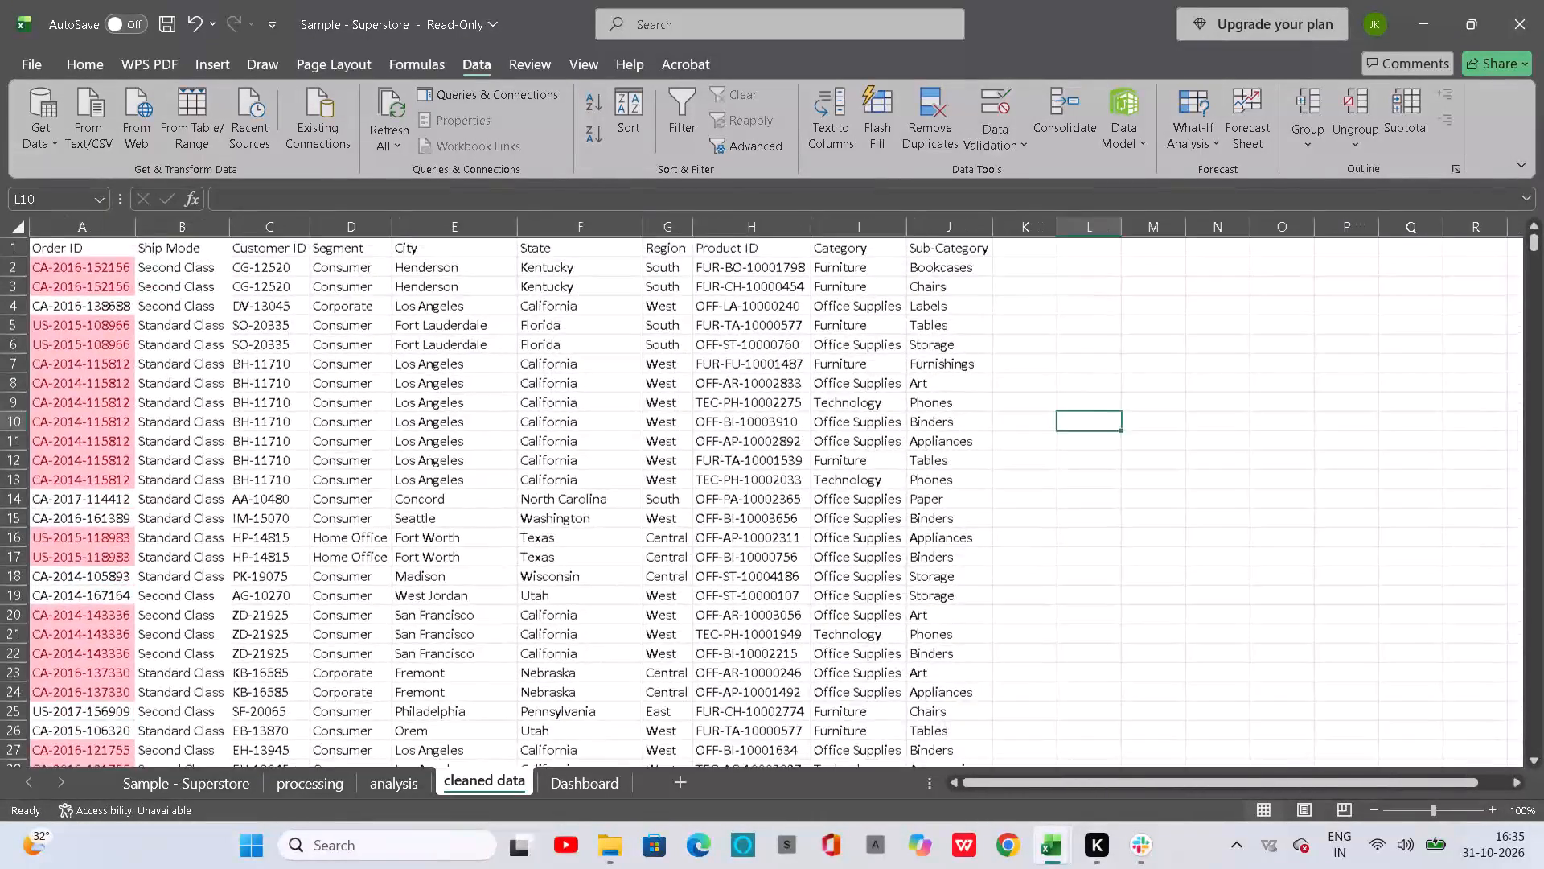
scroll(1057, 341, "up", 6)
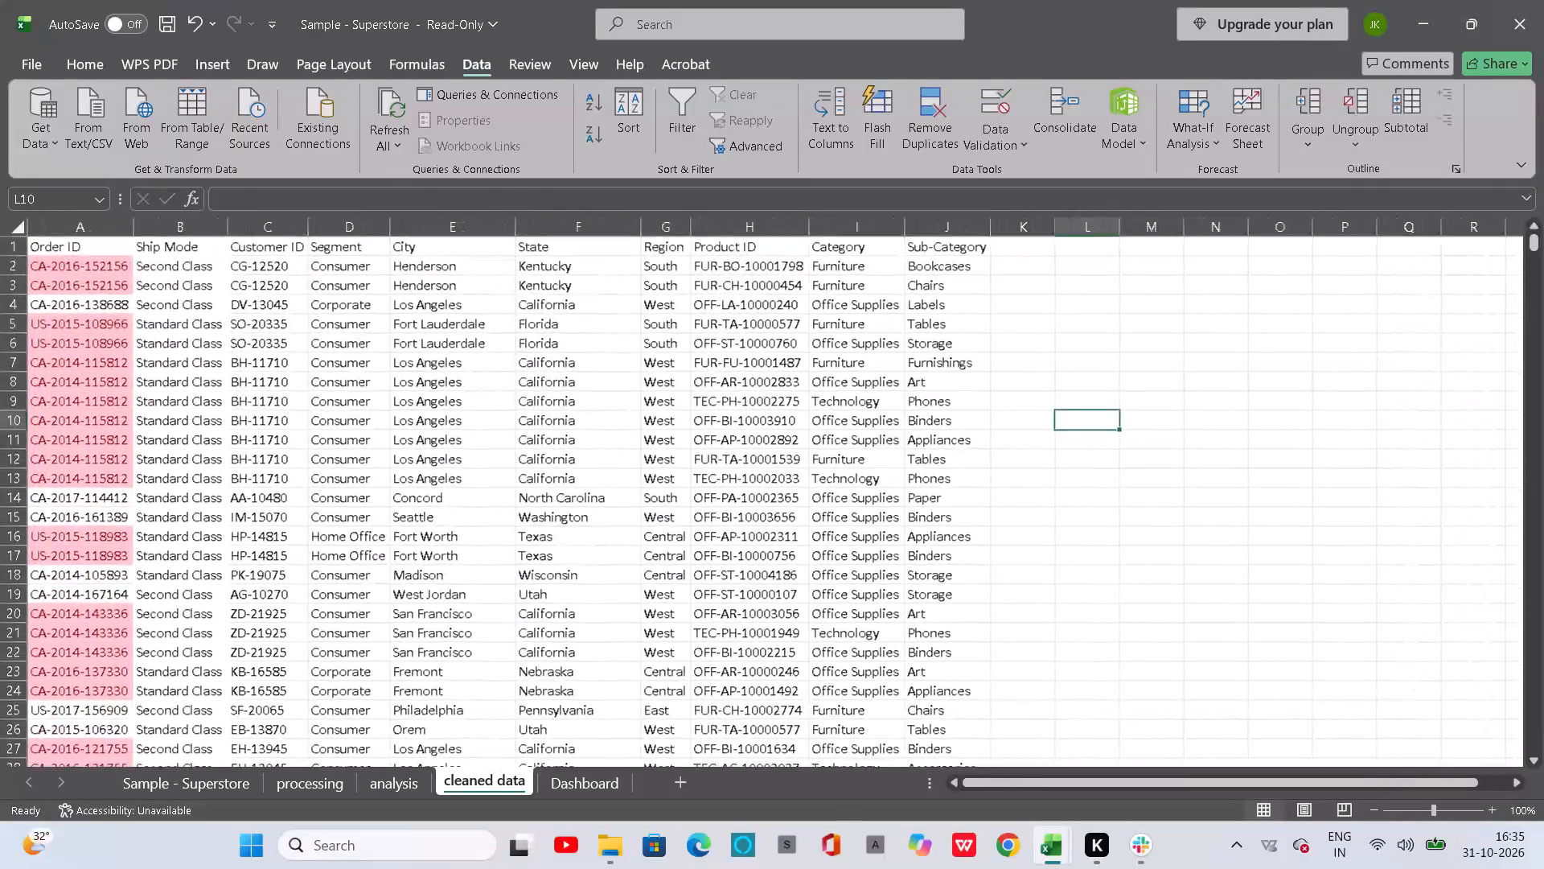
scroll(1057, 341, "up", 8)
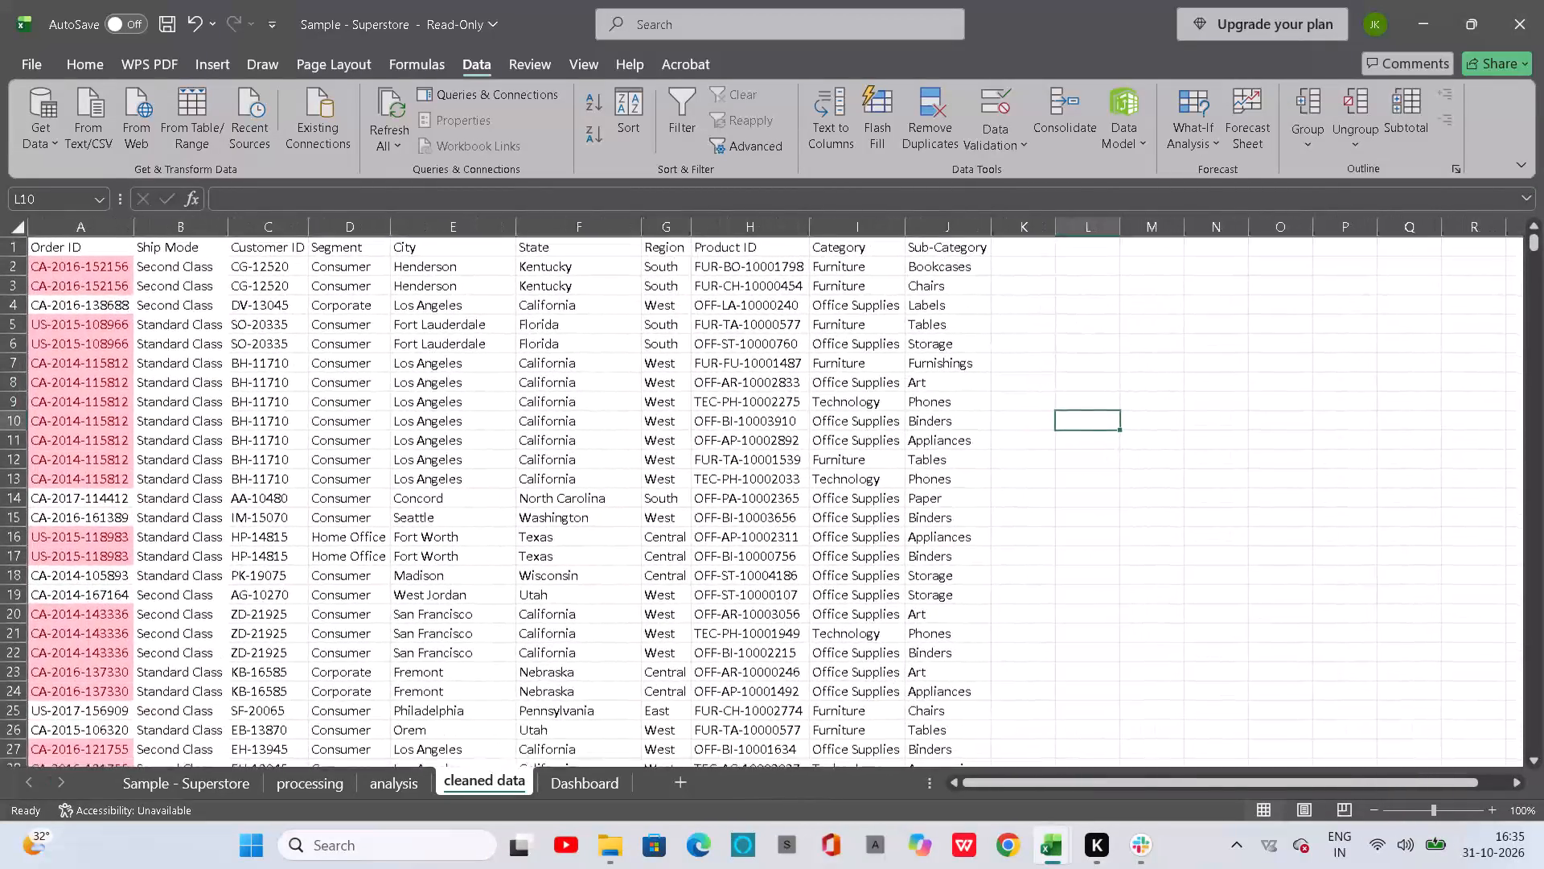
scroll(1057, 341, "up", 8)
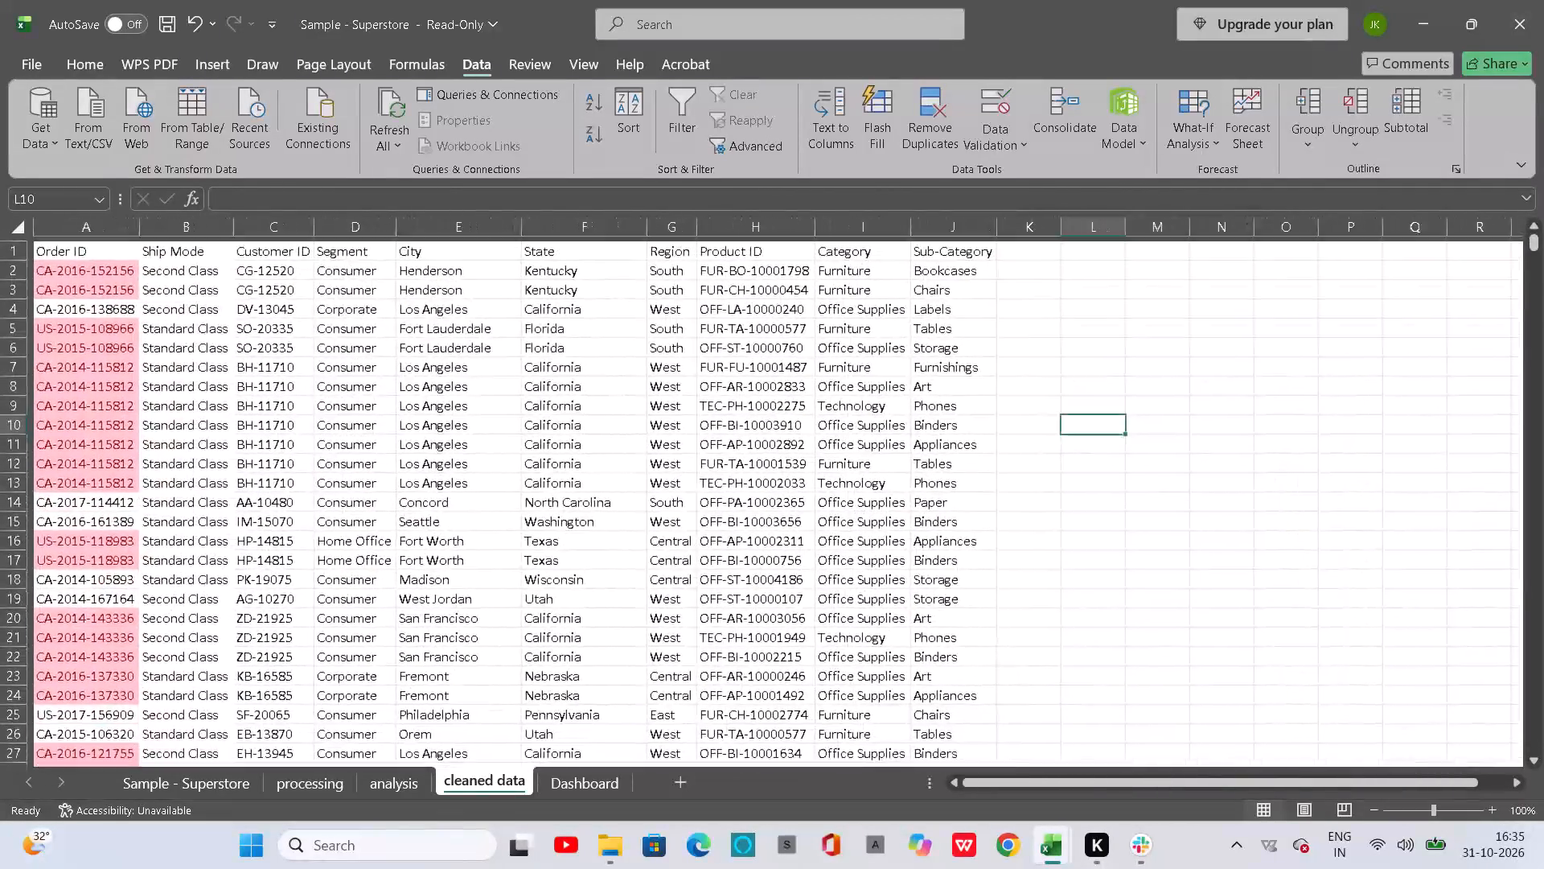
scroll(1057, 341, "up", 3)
Look through the order rows in cleaned data, including the highlighted repeated Order IDs, and return to the header row.
scroll(1057, 341, "down", 6)
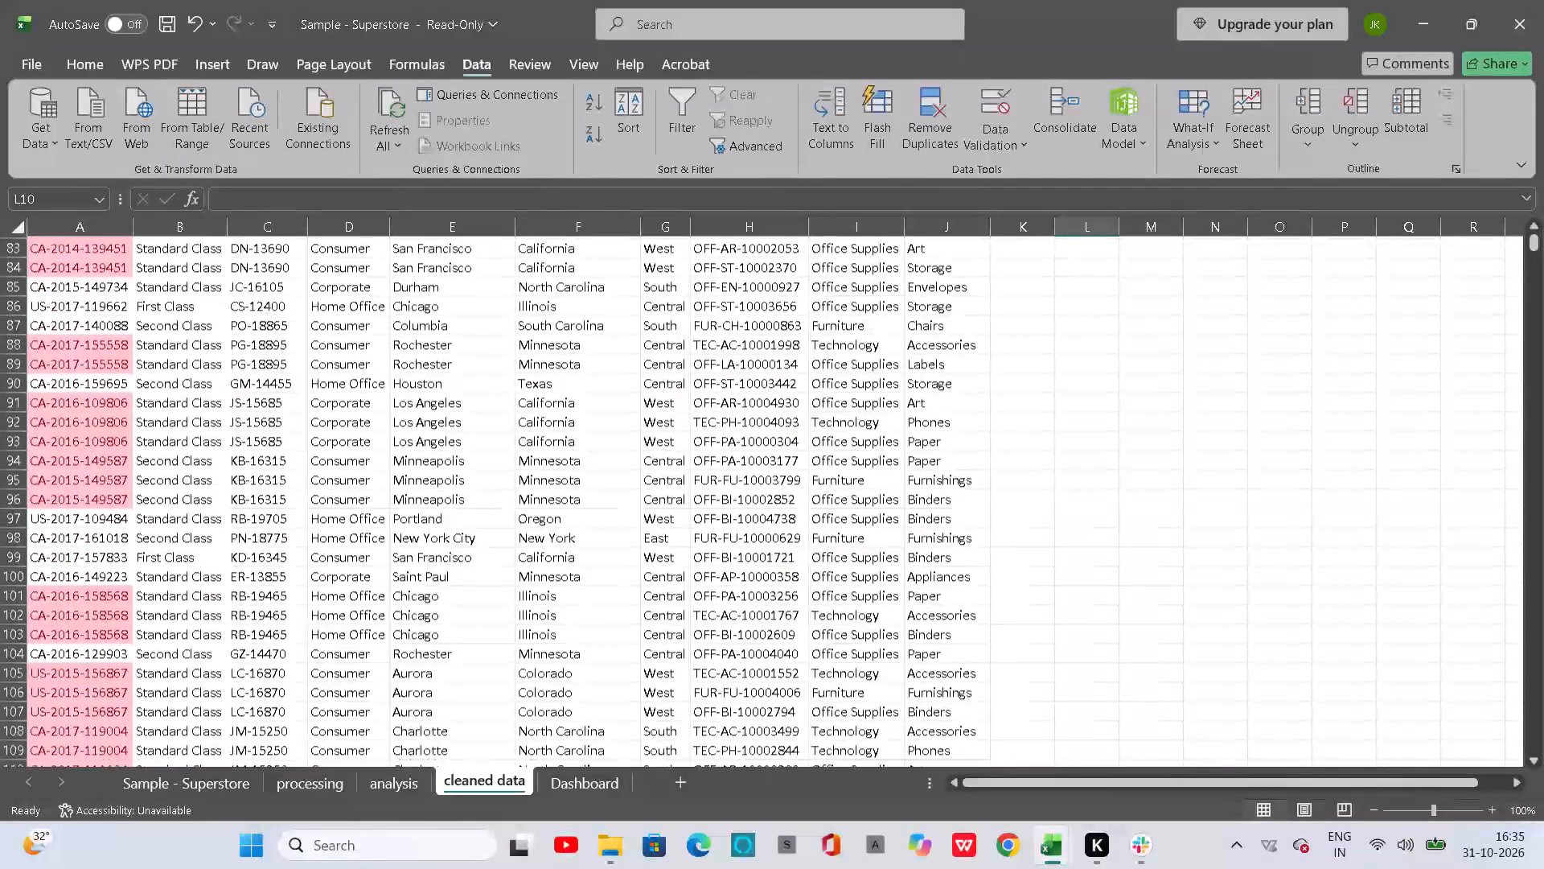
scroll(1057, 341, "down", 7)
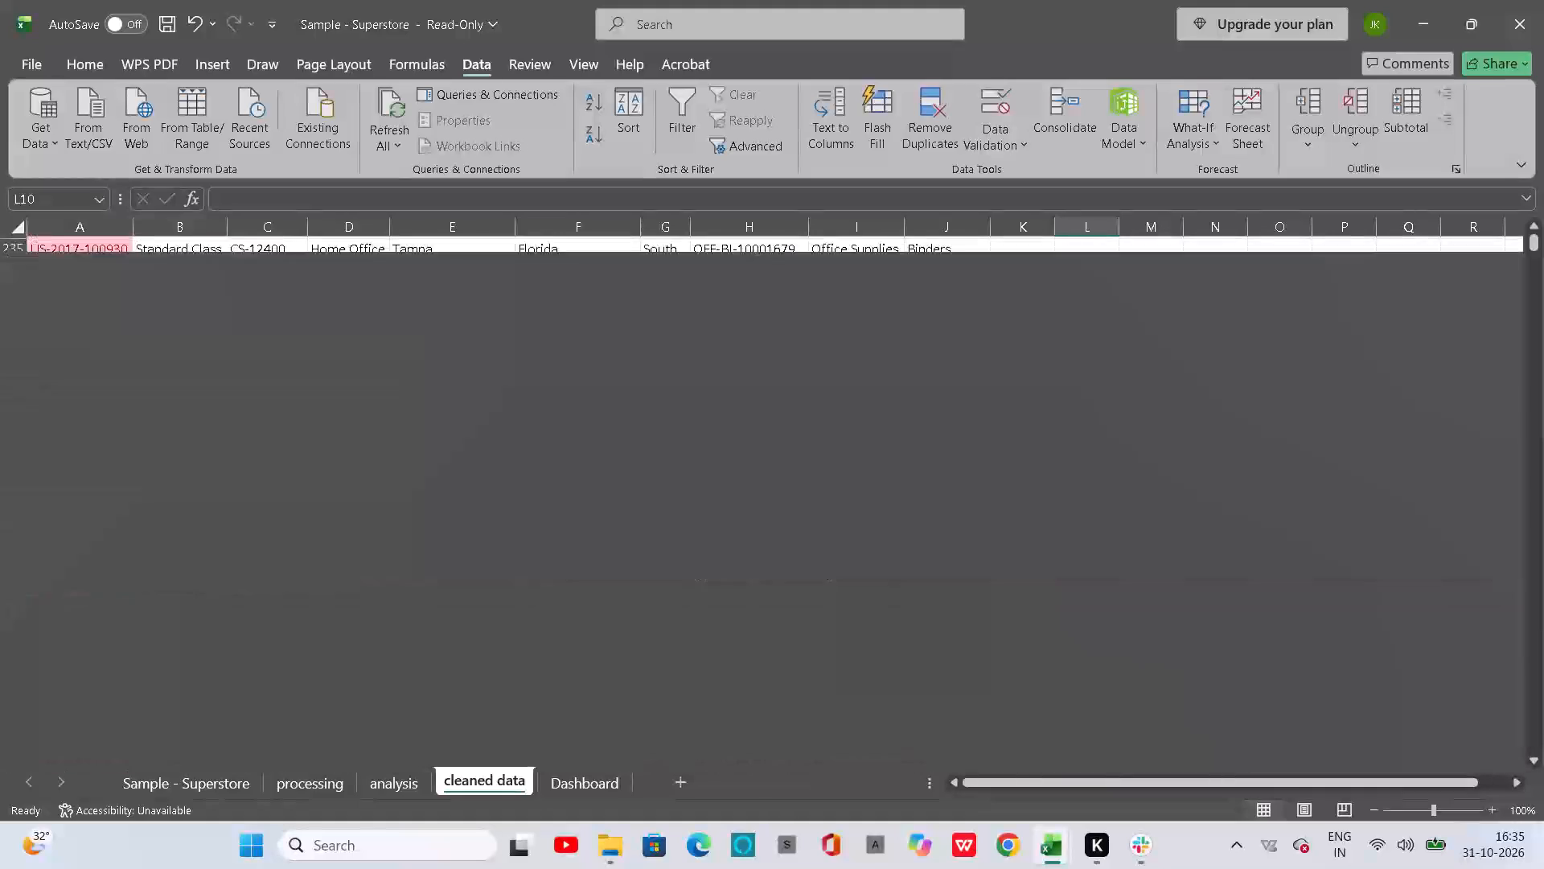
scroll(1057, 341, "left", 2)
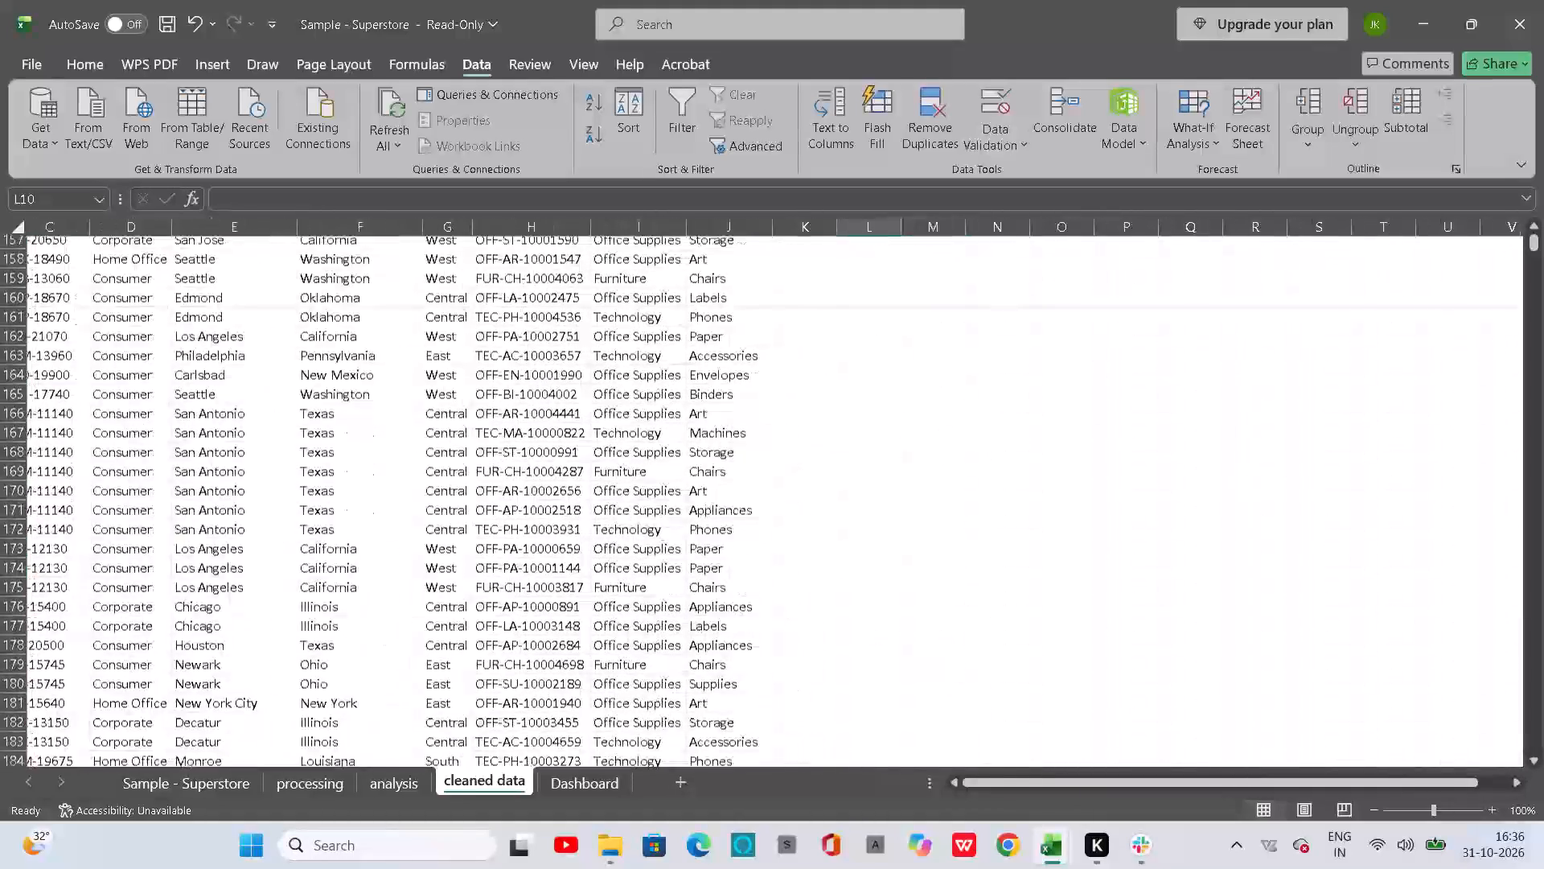
scroll(1057, 341, "down", 1)
scroll(1057, 341, "right", 5)
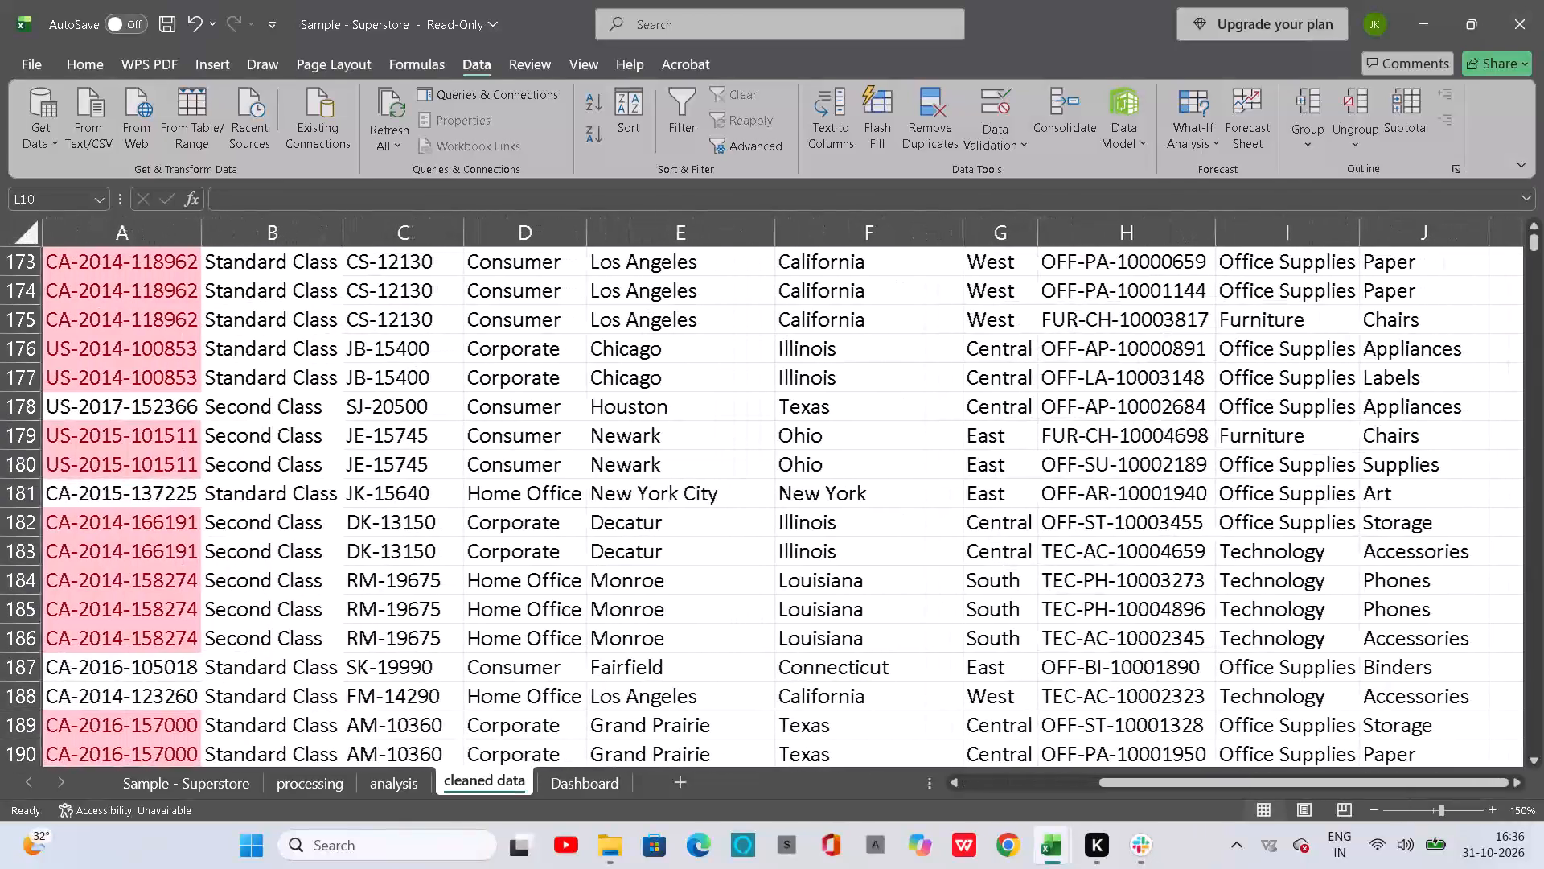
scroll(1057, 341, "up", 4)
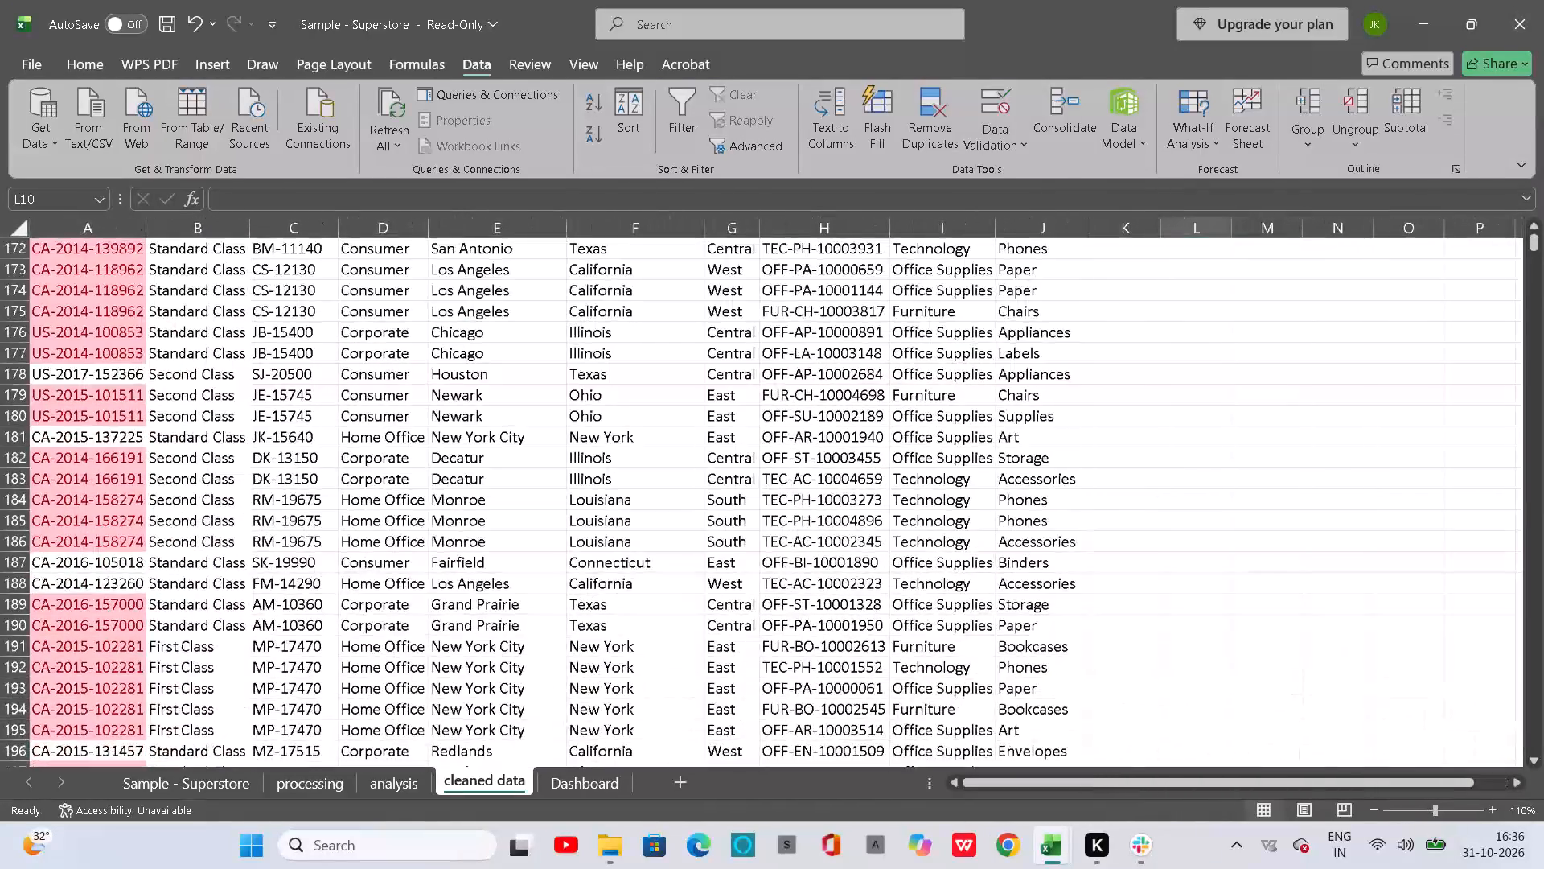
scroll(1057, 341, "up", 8)
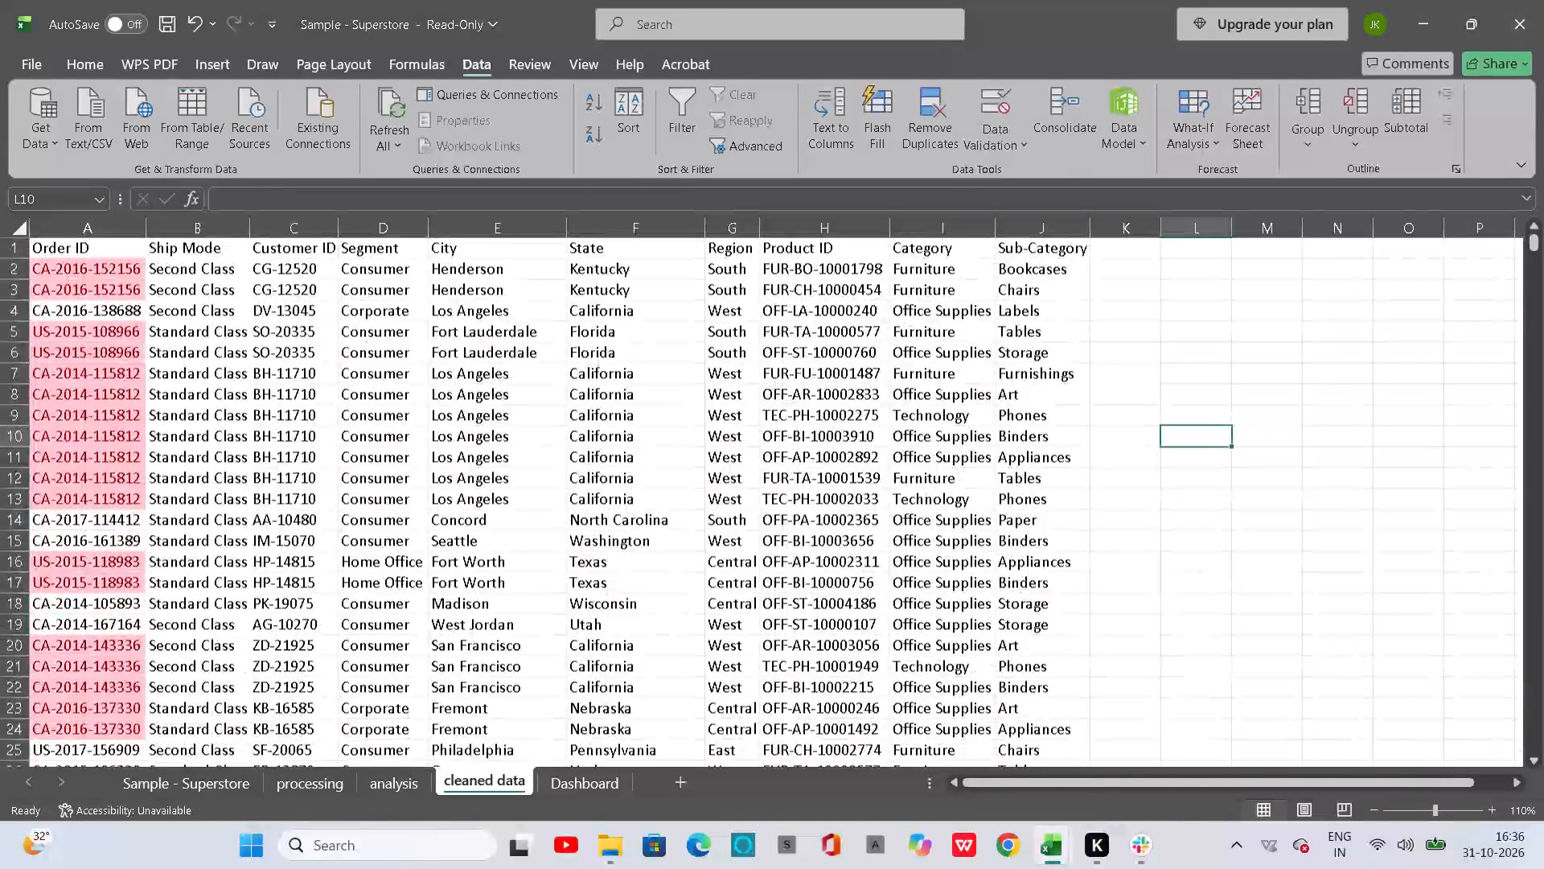
scroll(1057, 341, "up", 2)
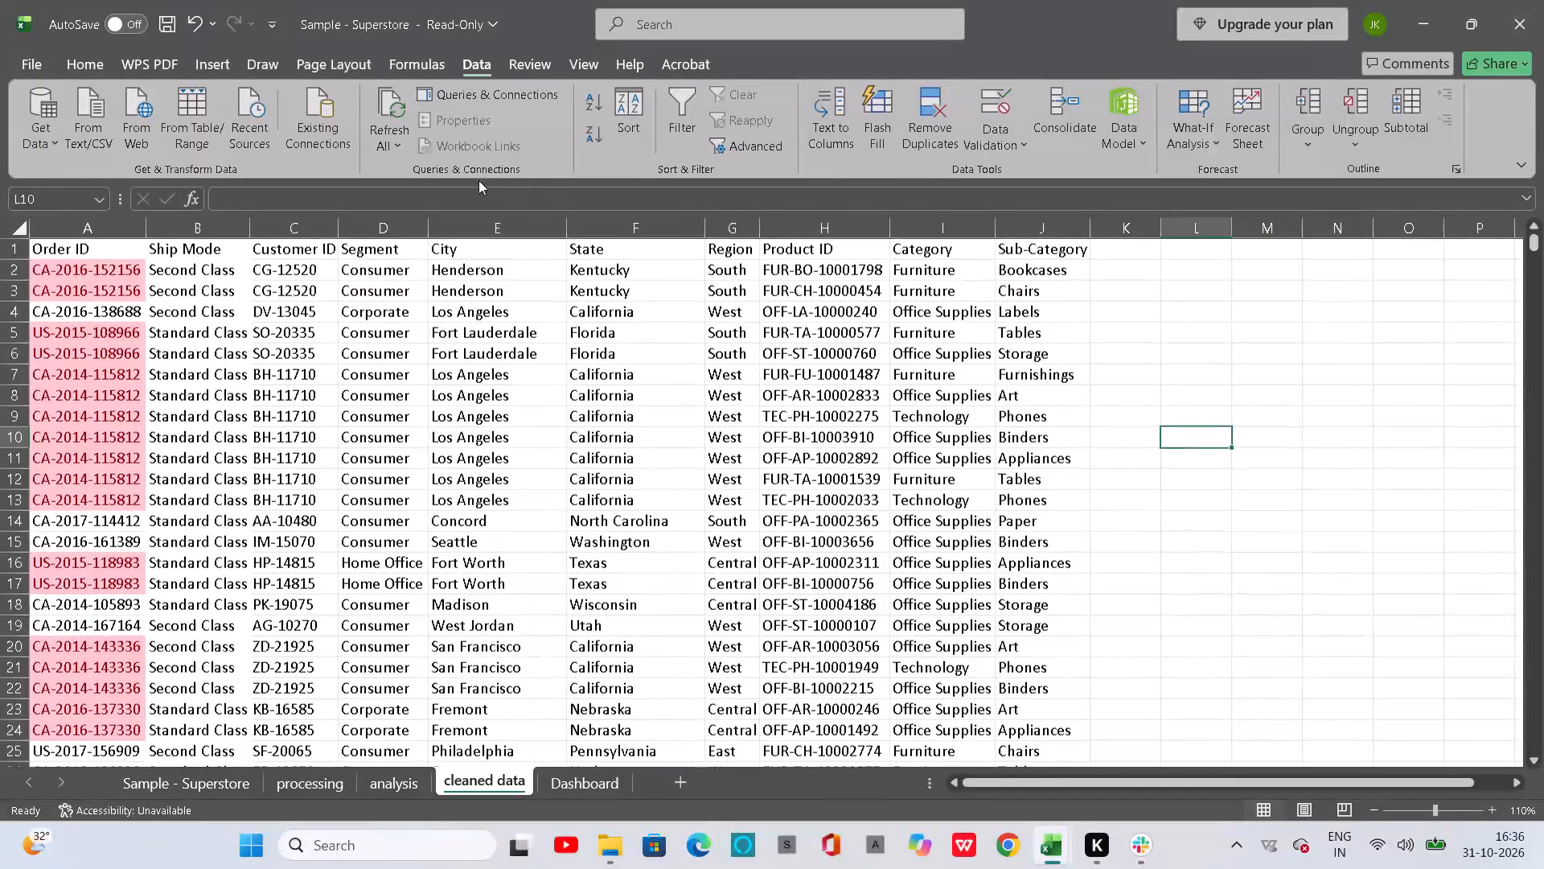
Remove duplicates from columns A to F (Order ID to State) in cleaned data, comparing all six columns without the headers option.
left_click(84, 245)
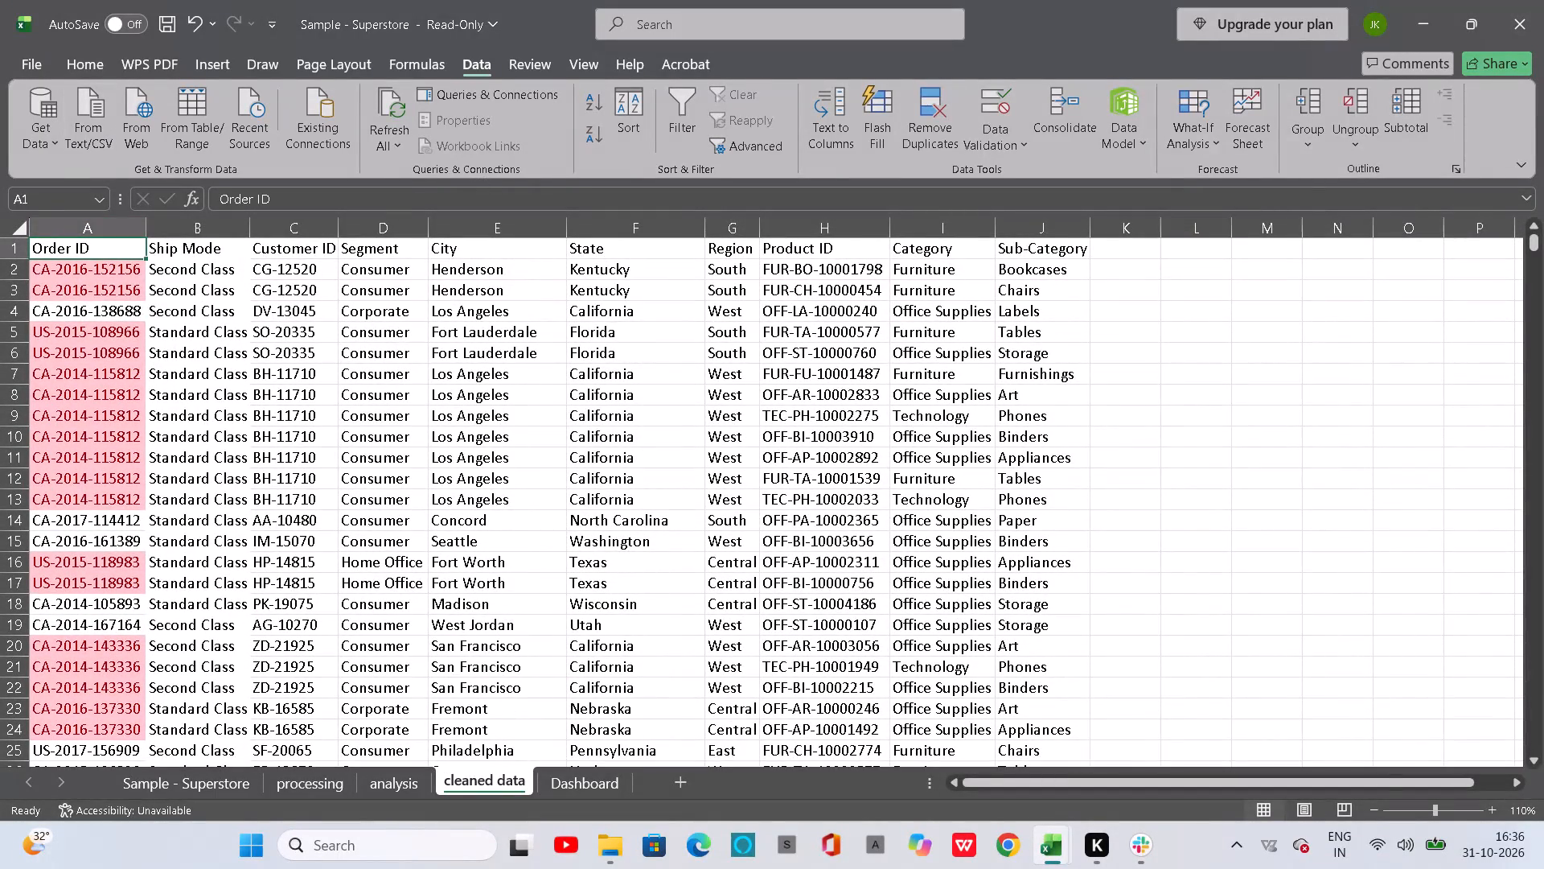
left_click_drag(95, 232, 345, 103)
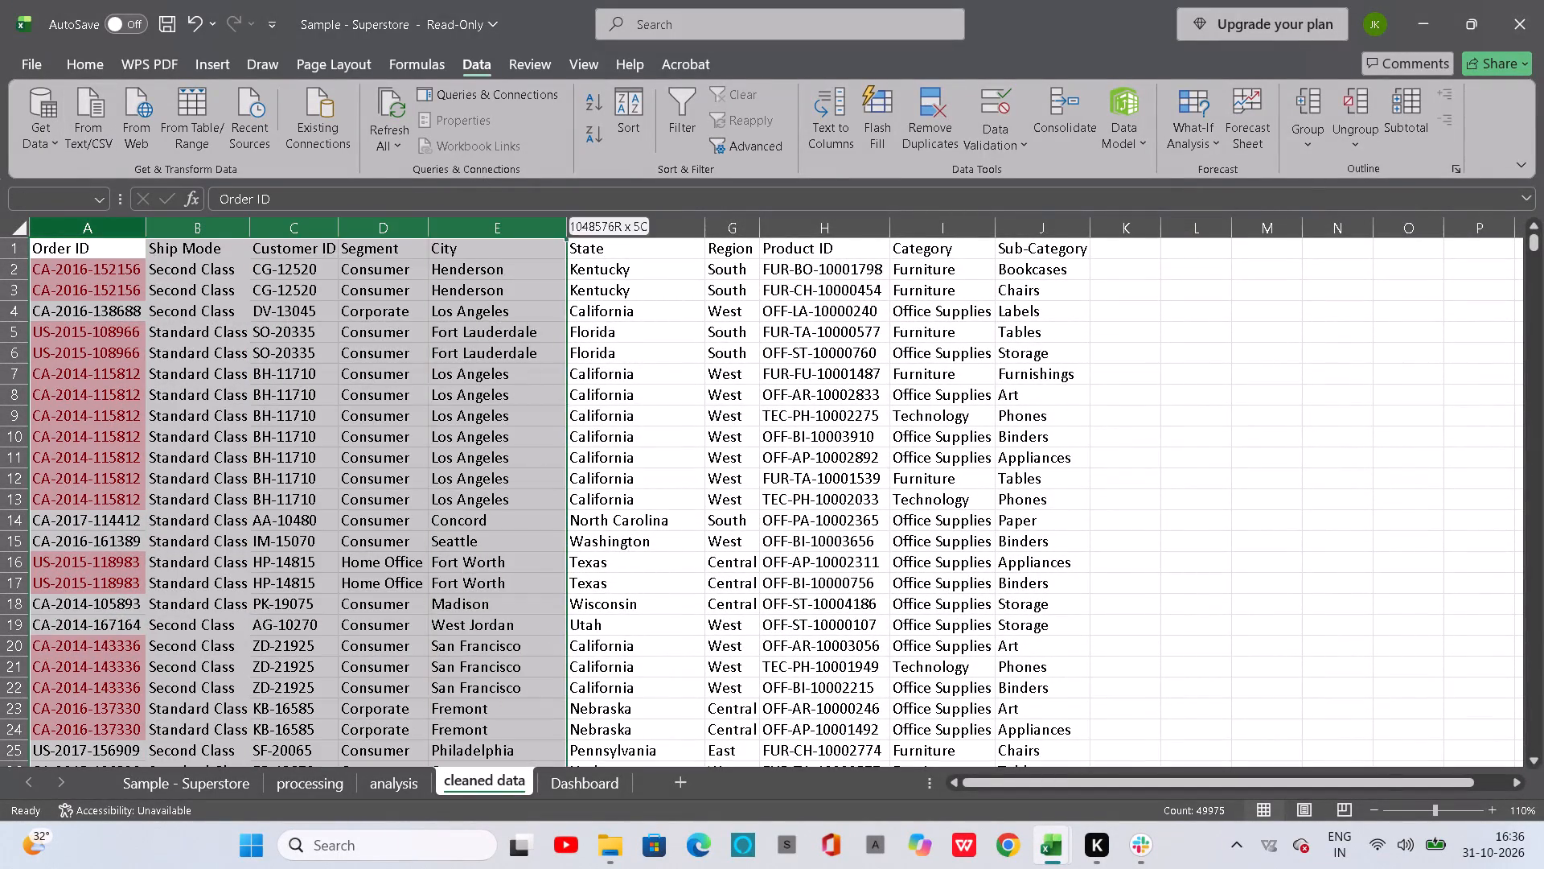
left_click_drag(345, 103, 631, 145)
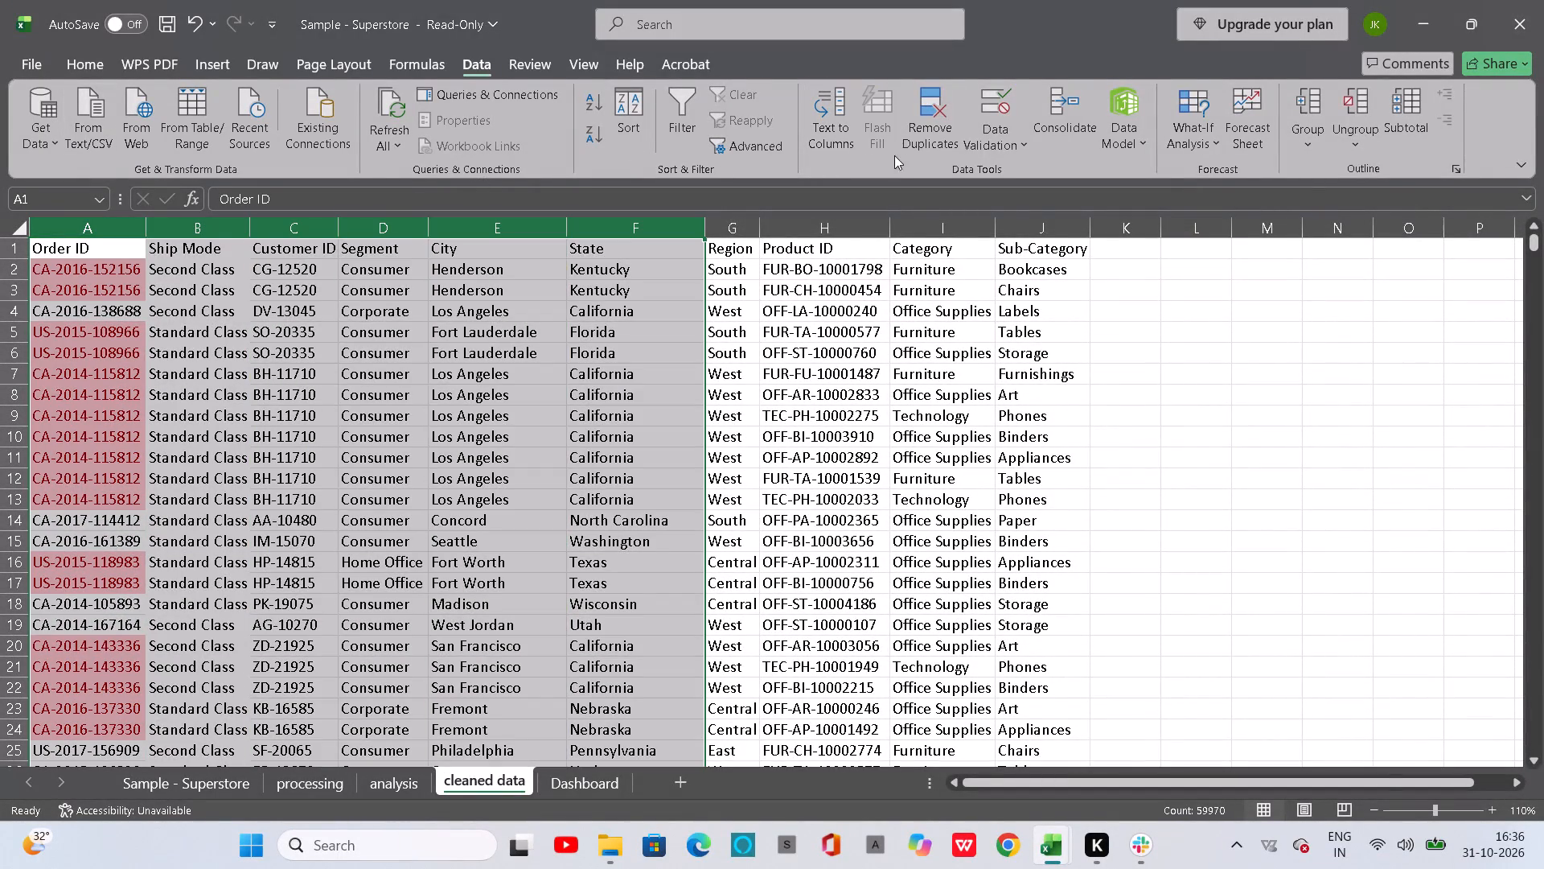
left_click(1012, 137)
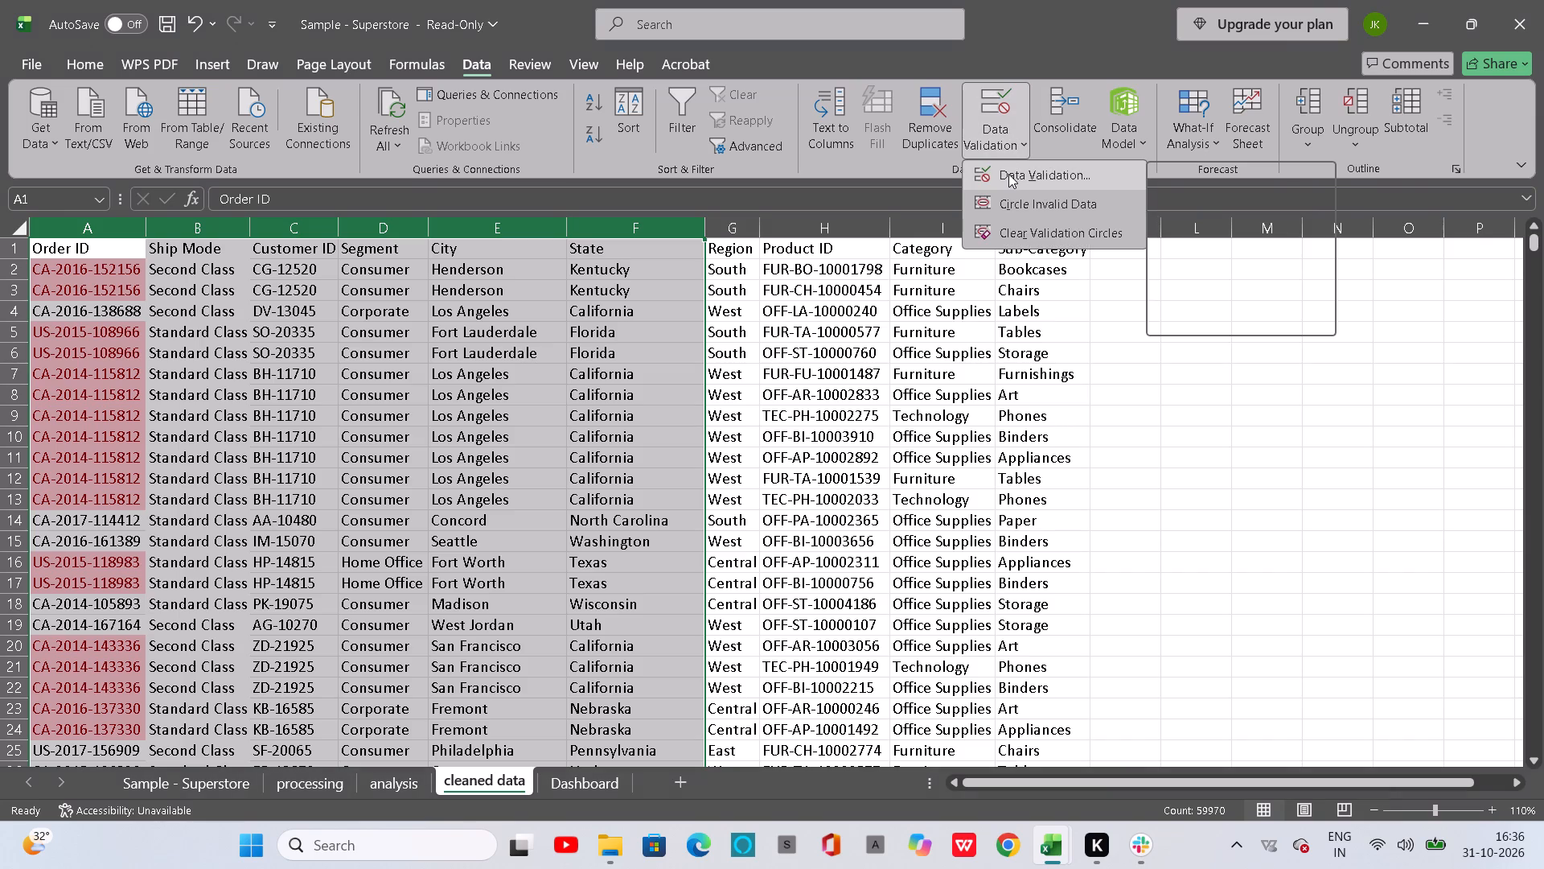
left_click(934, 109)
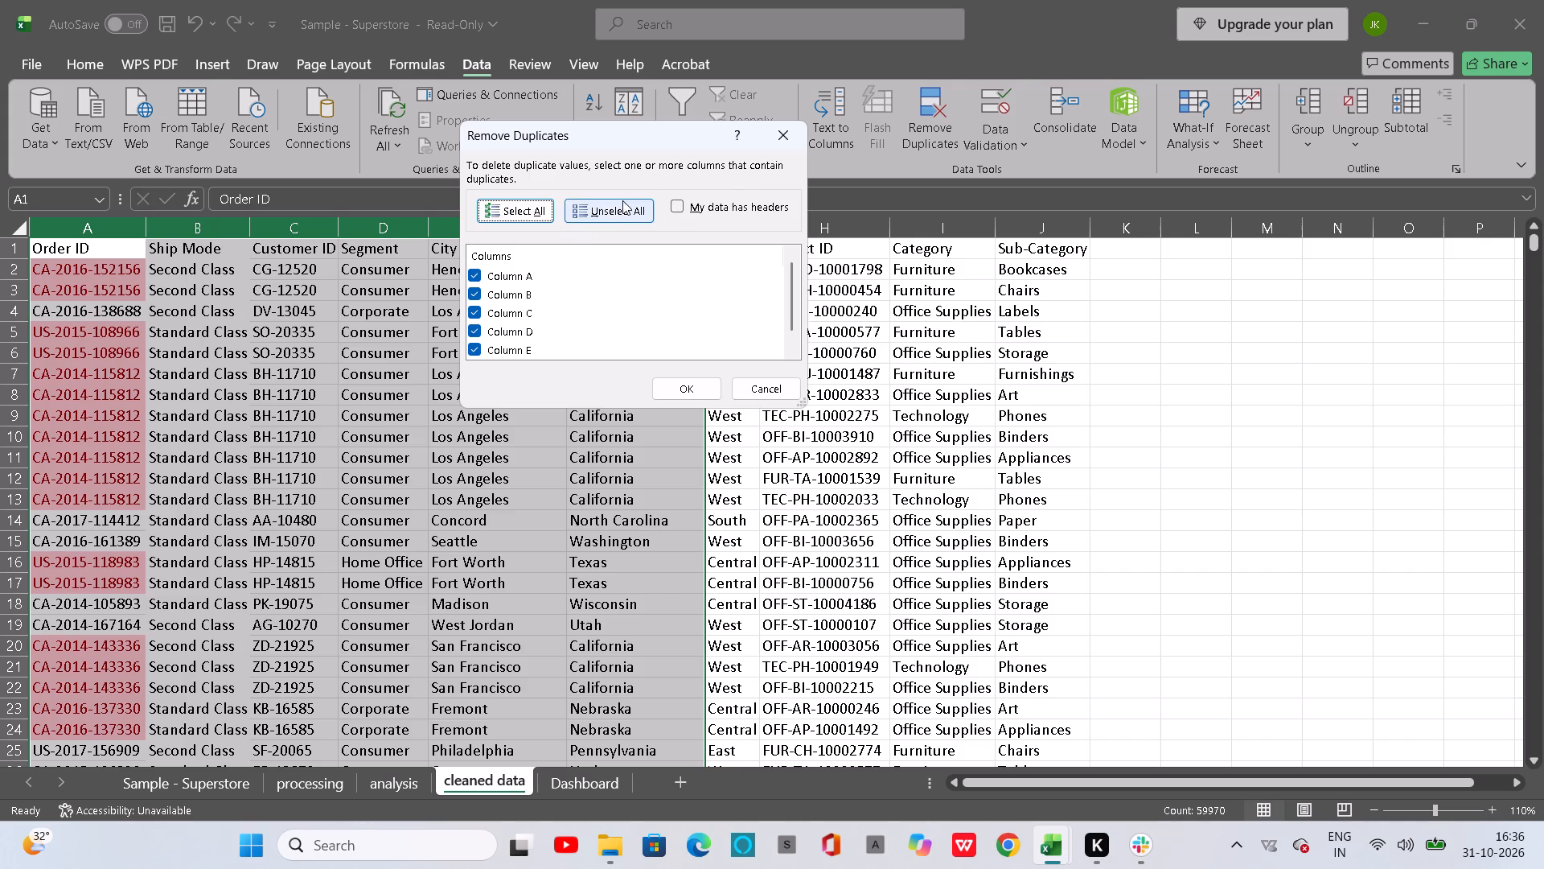
left_click(532, 213)
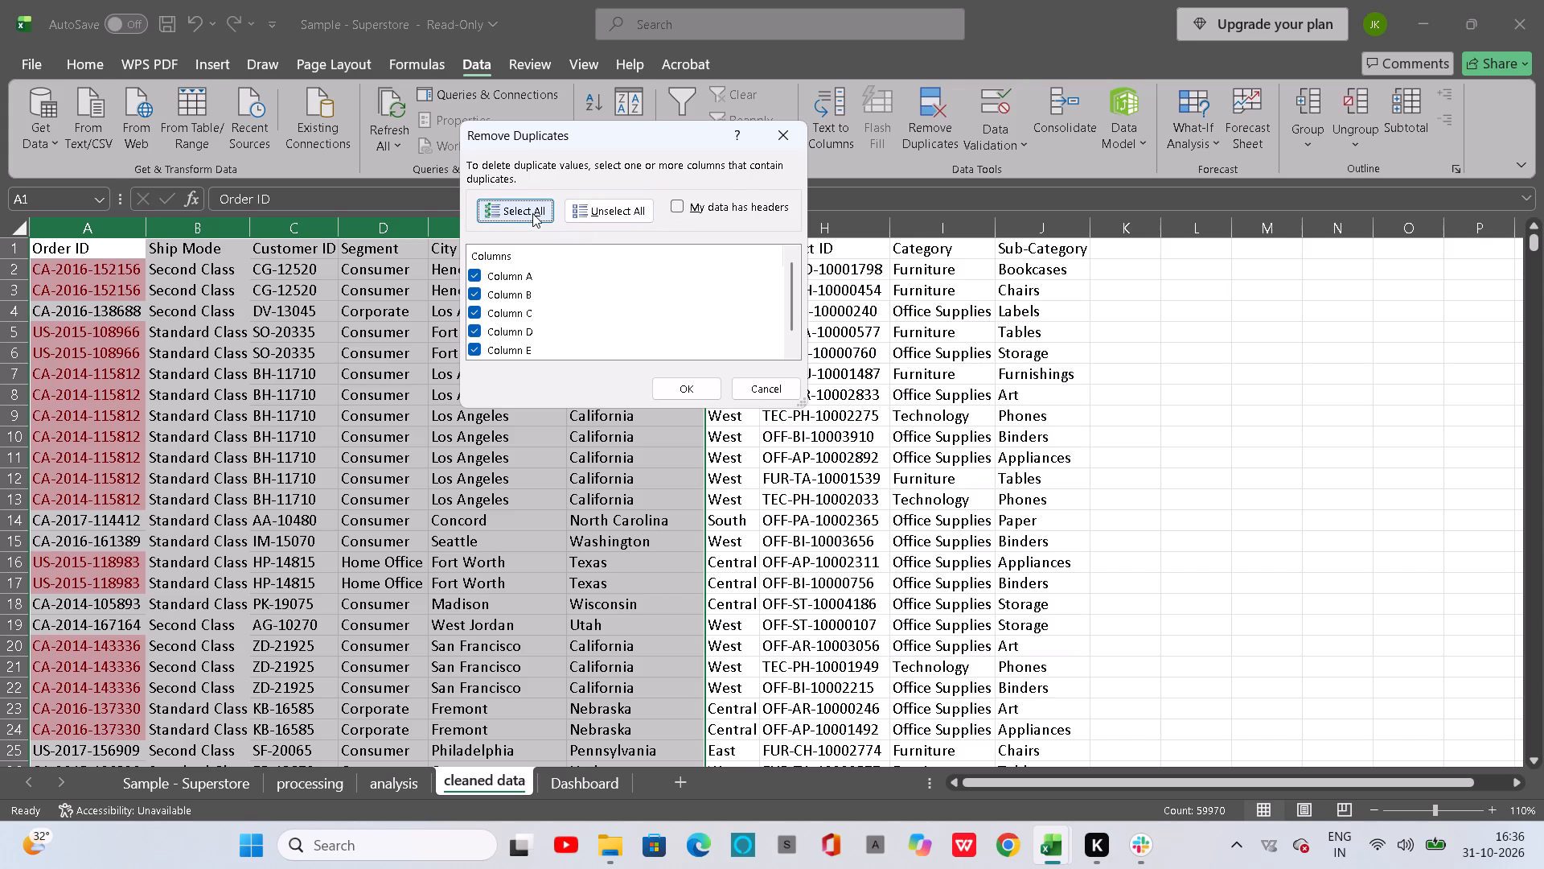
left_click(569, 221)
left_click(569, 221)
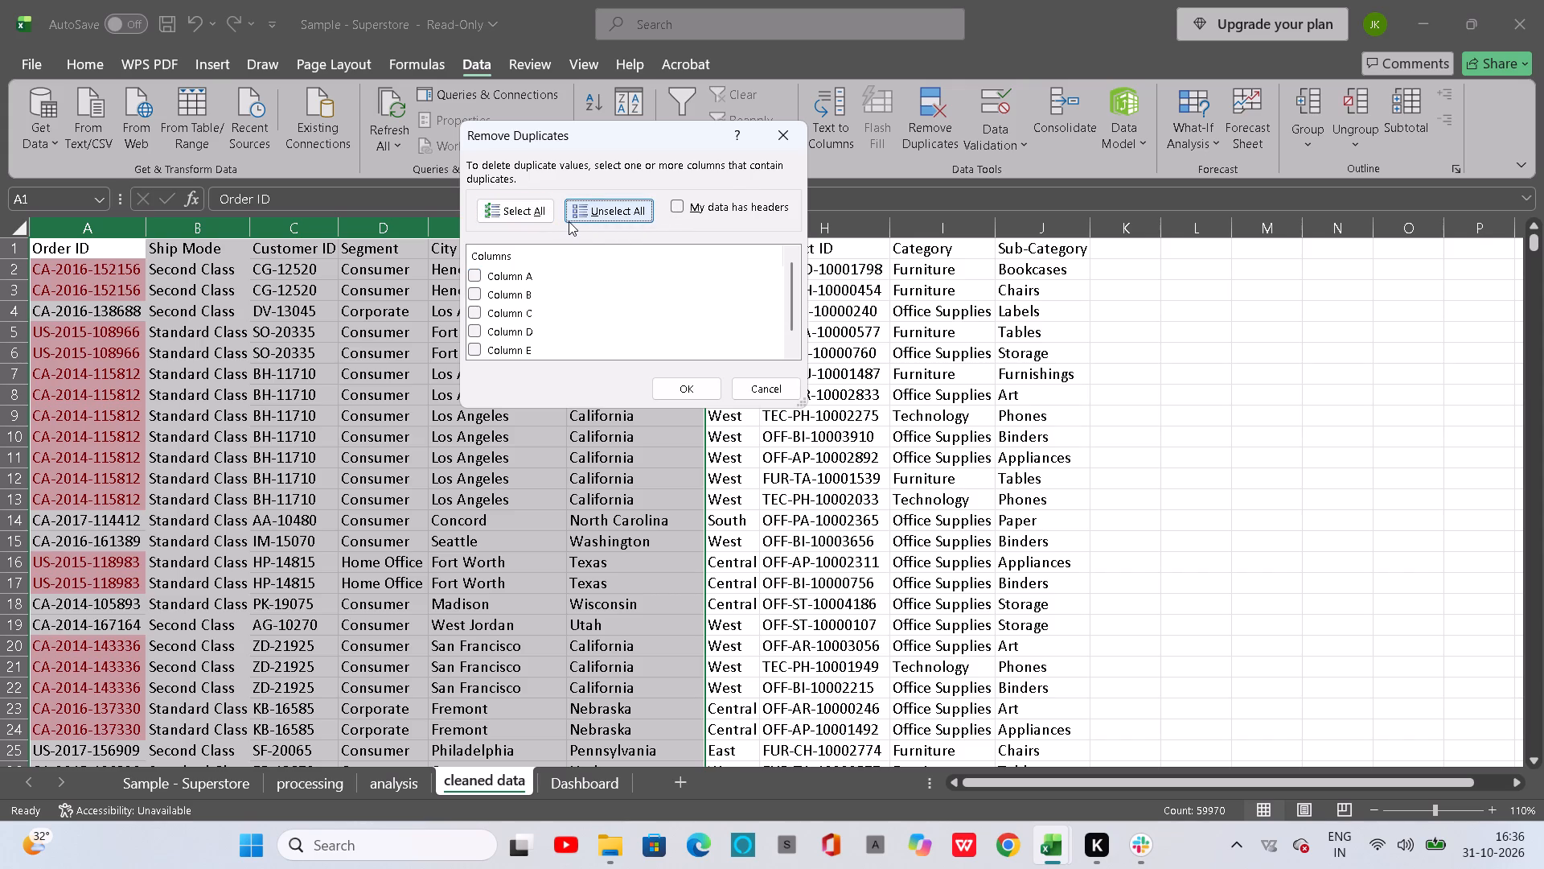
left_click(680, 212)
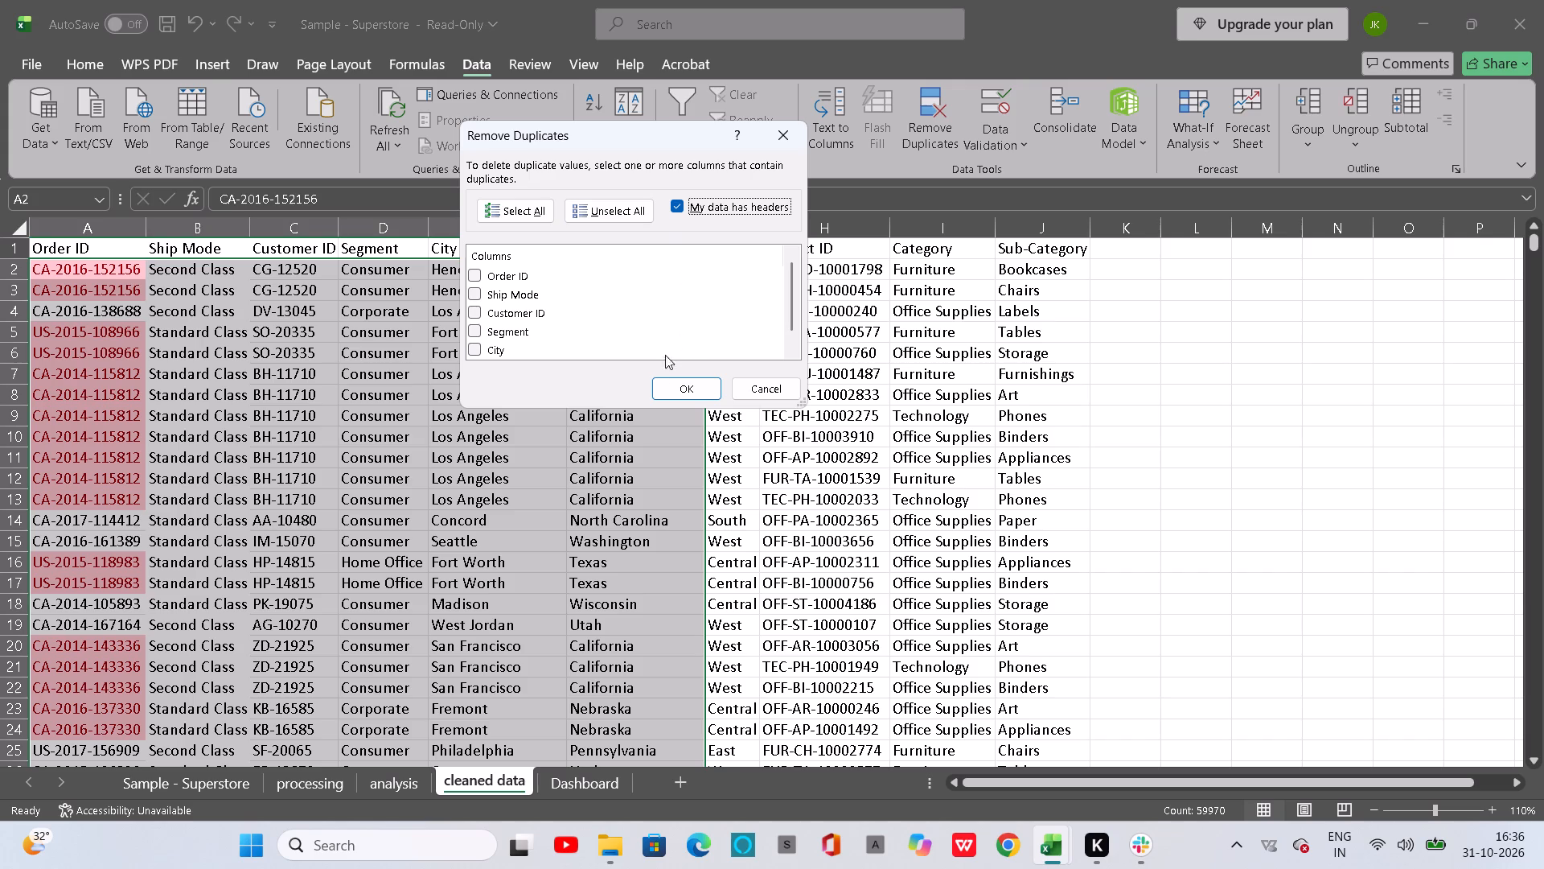
left_click(678, 208)
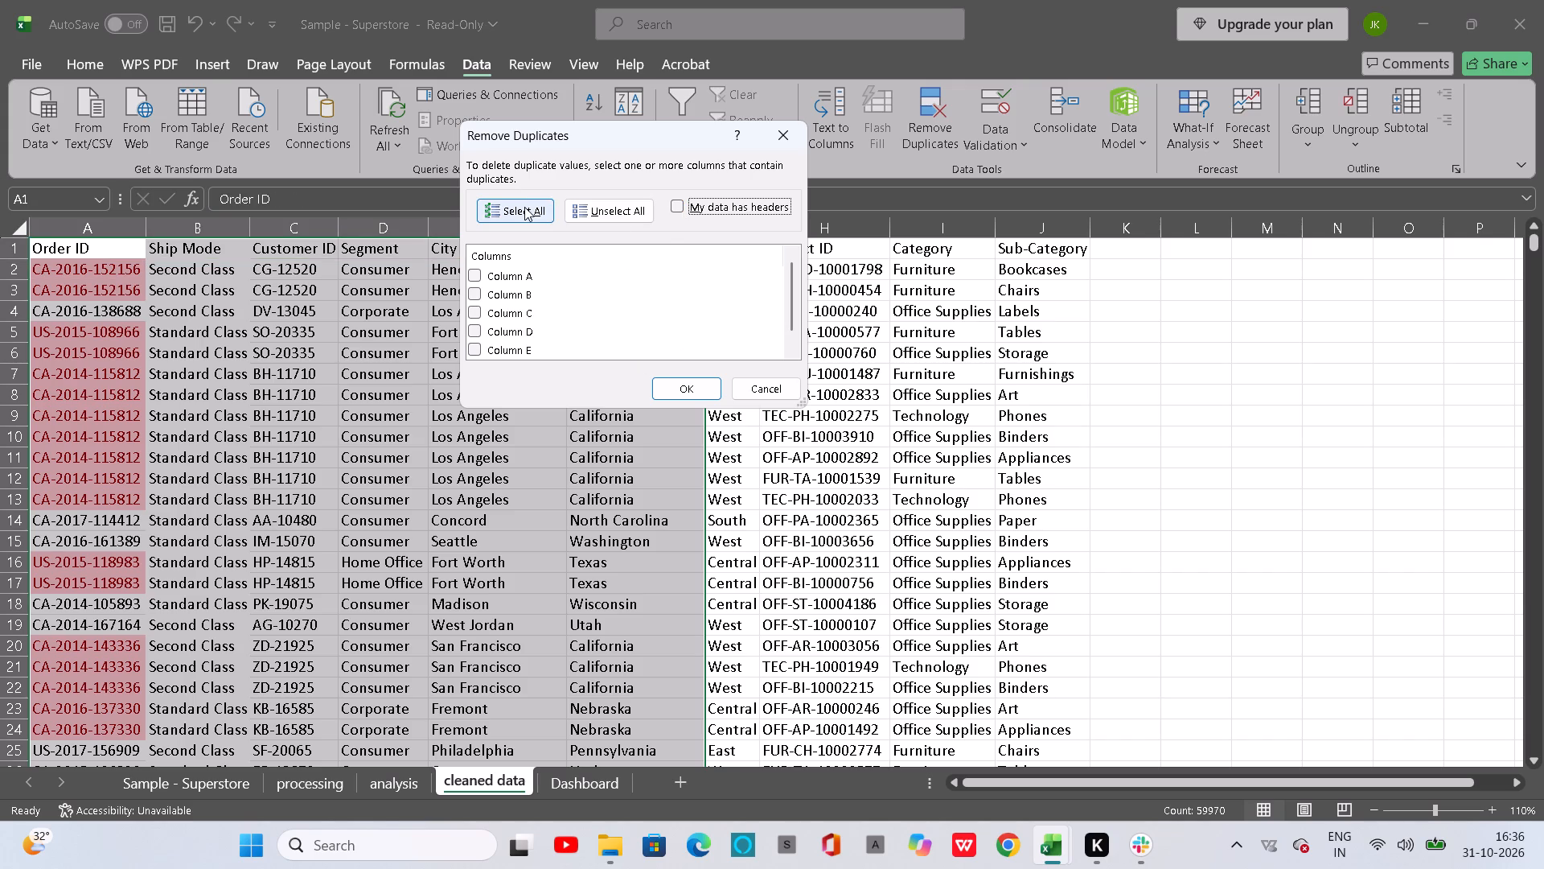
left_click(524, 207)
left_click(671, 383)
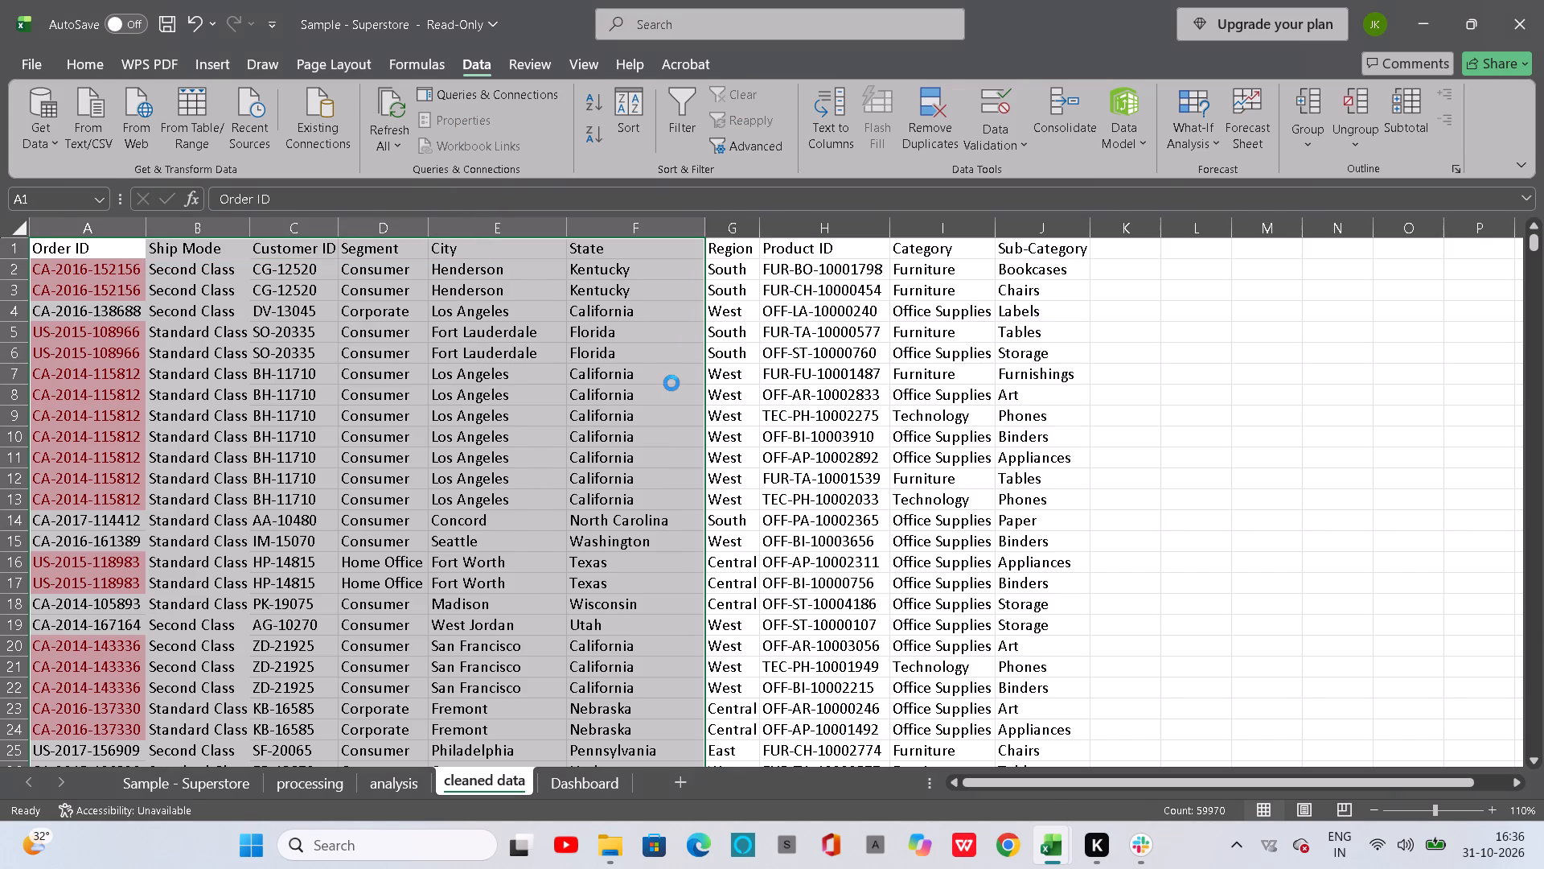
left_click(741, 402)
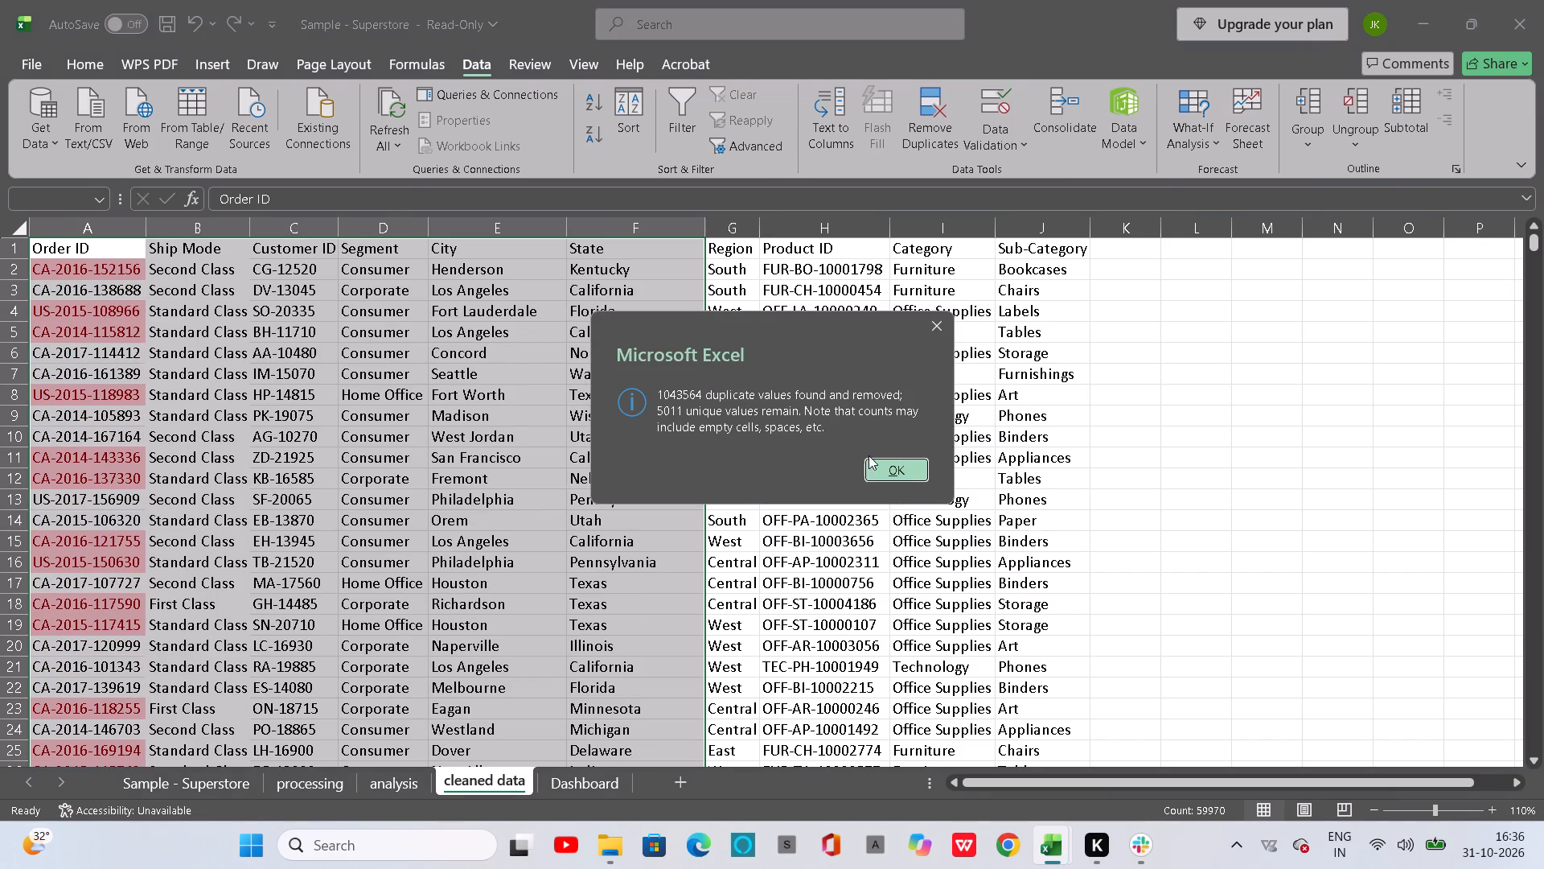
left_click(889, 463)
left_click(351, 470)
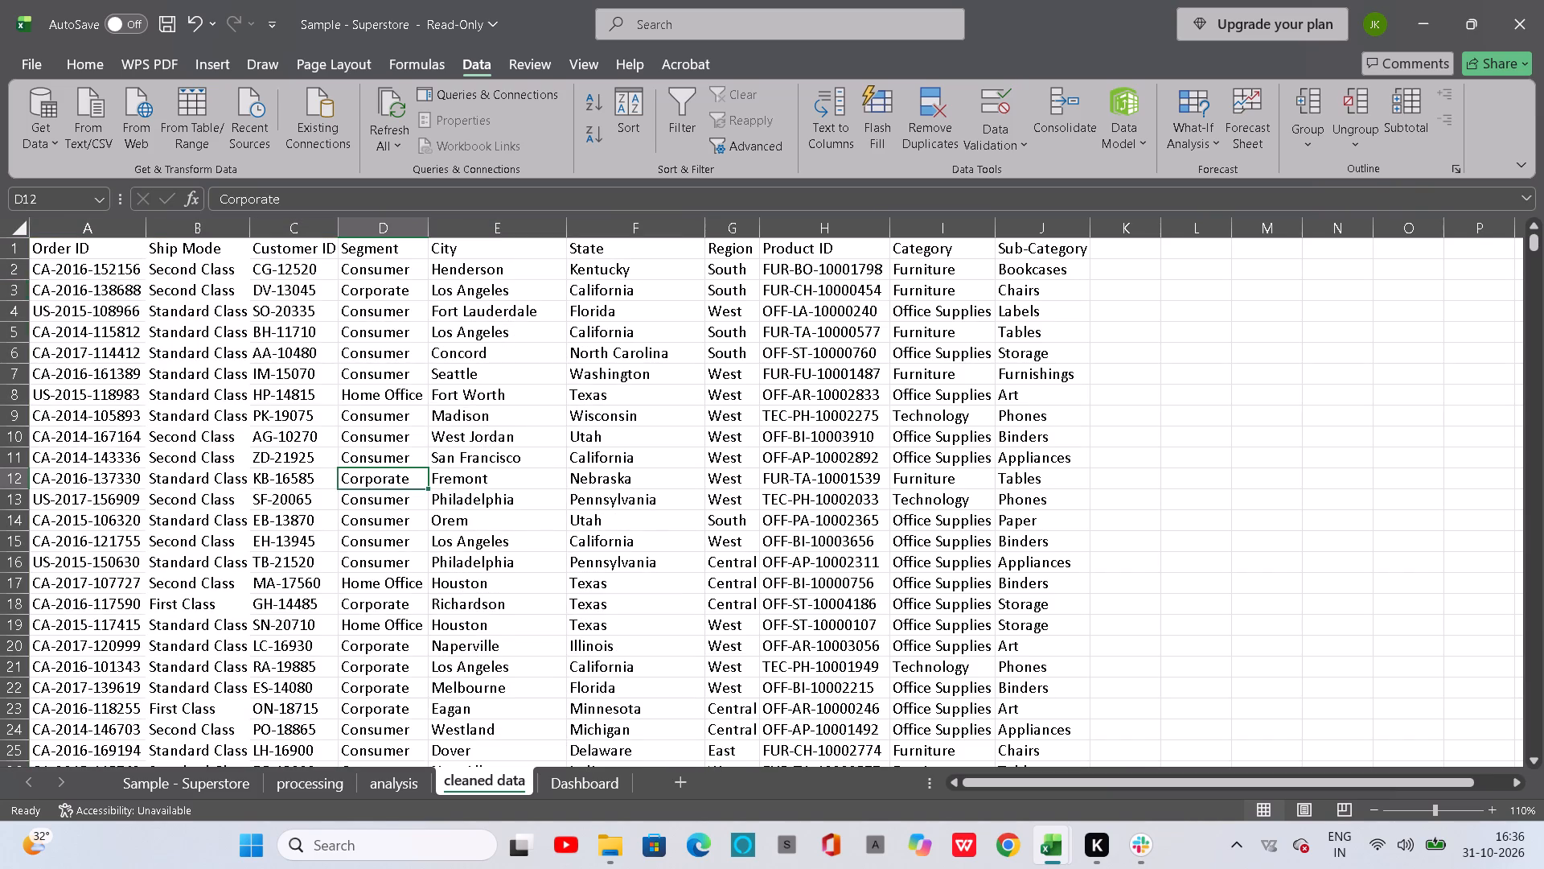
scroll(163, 547, "down", 4)
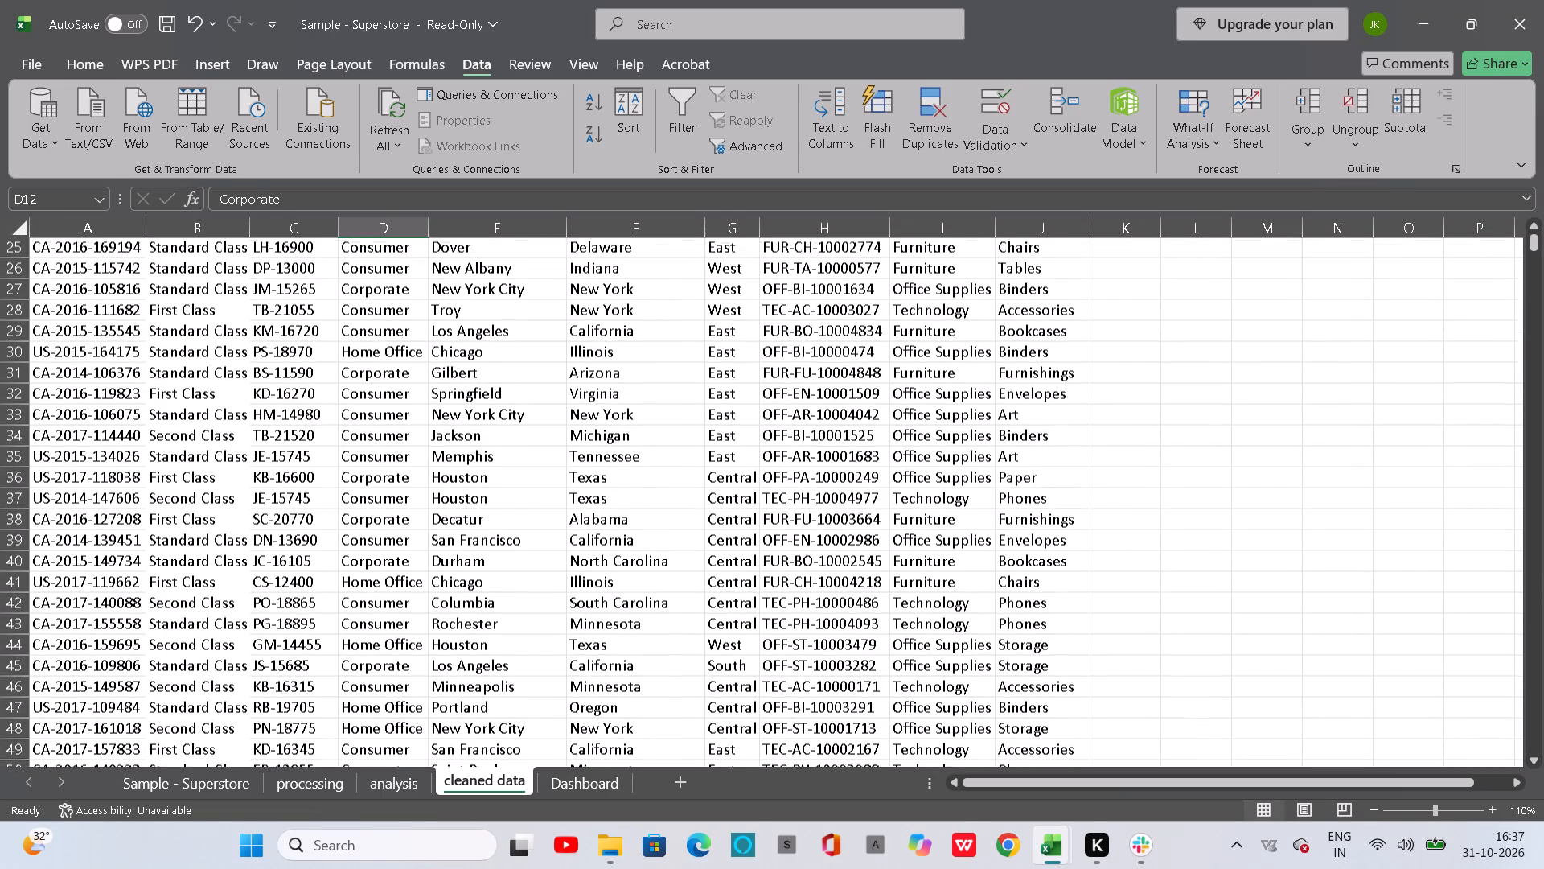
scroll(163, 547, "up", 5)
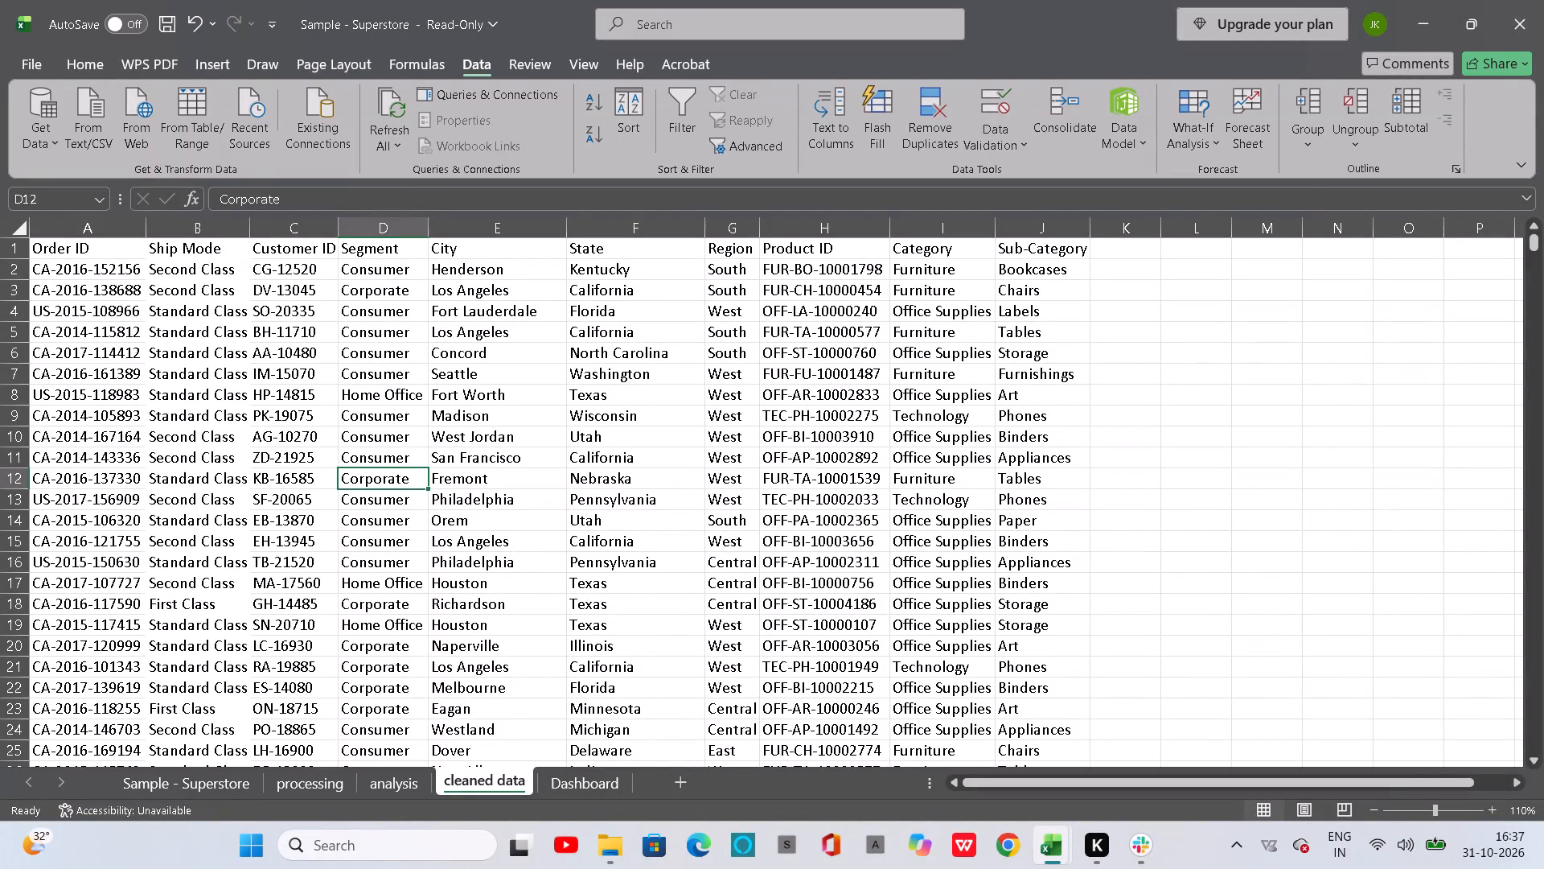
Copy the corrected postal codes from C4 down in processing and paste them as values only at K2 in cleaned data.
left_click(334, 780)
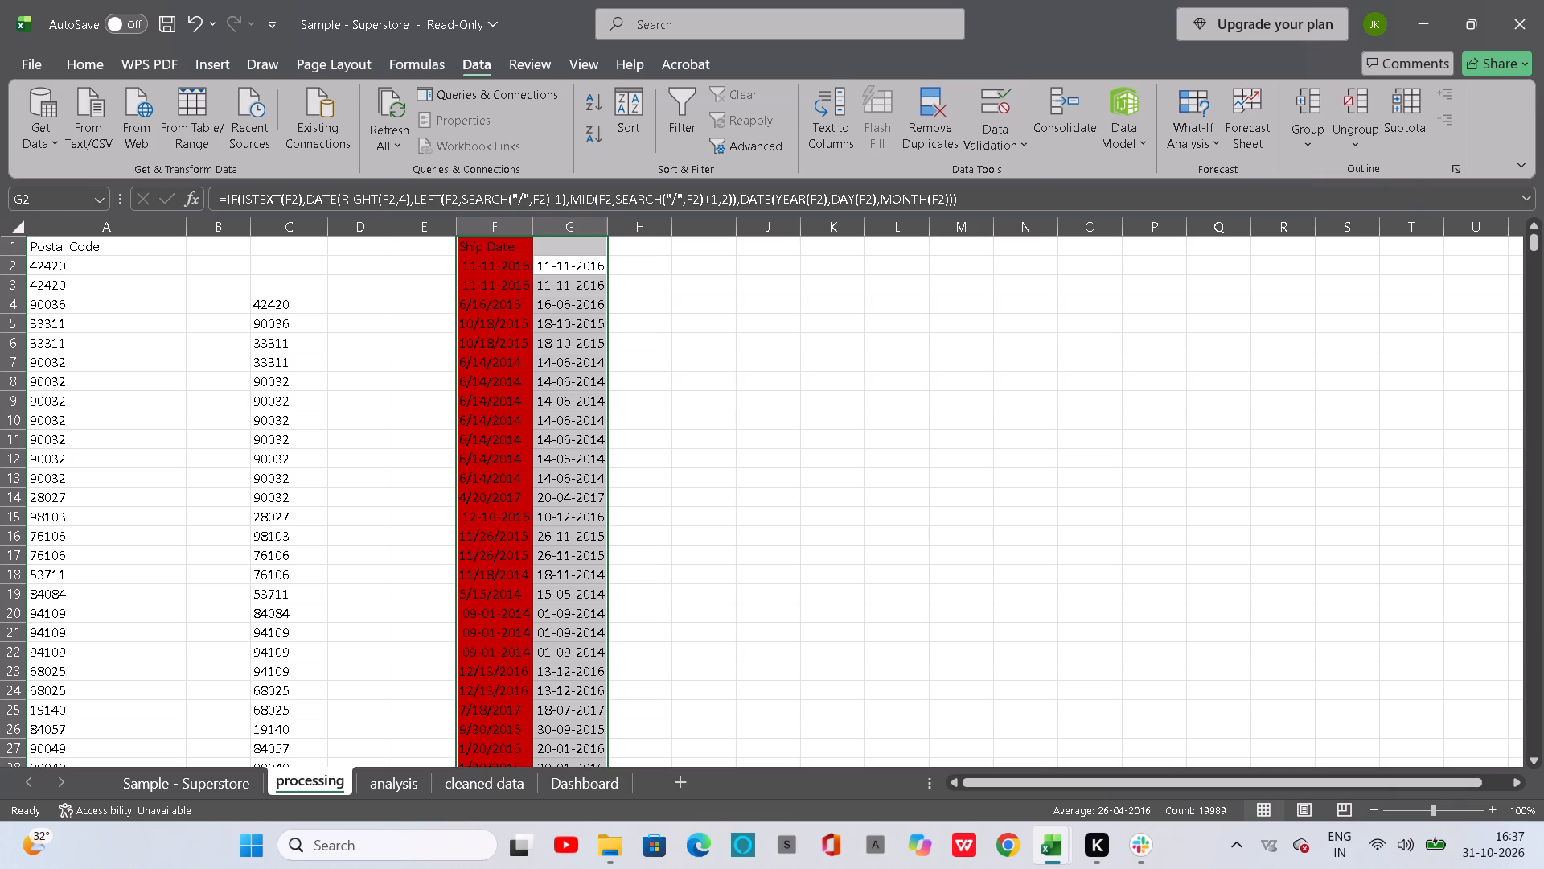
left_click(277, 299)
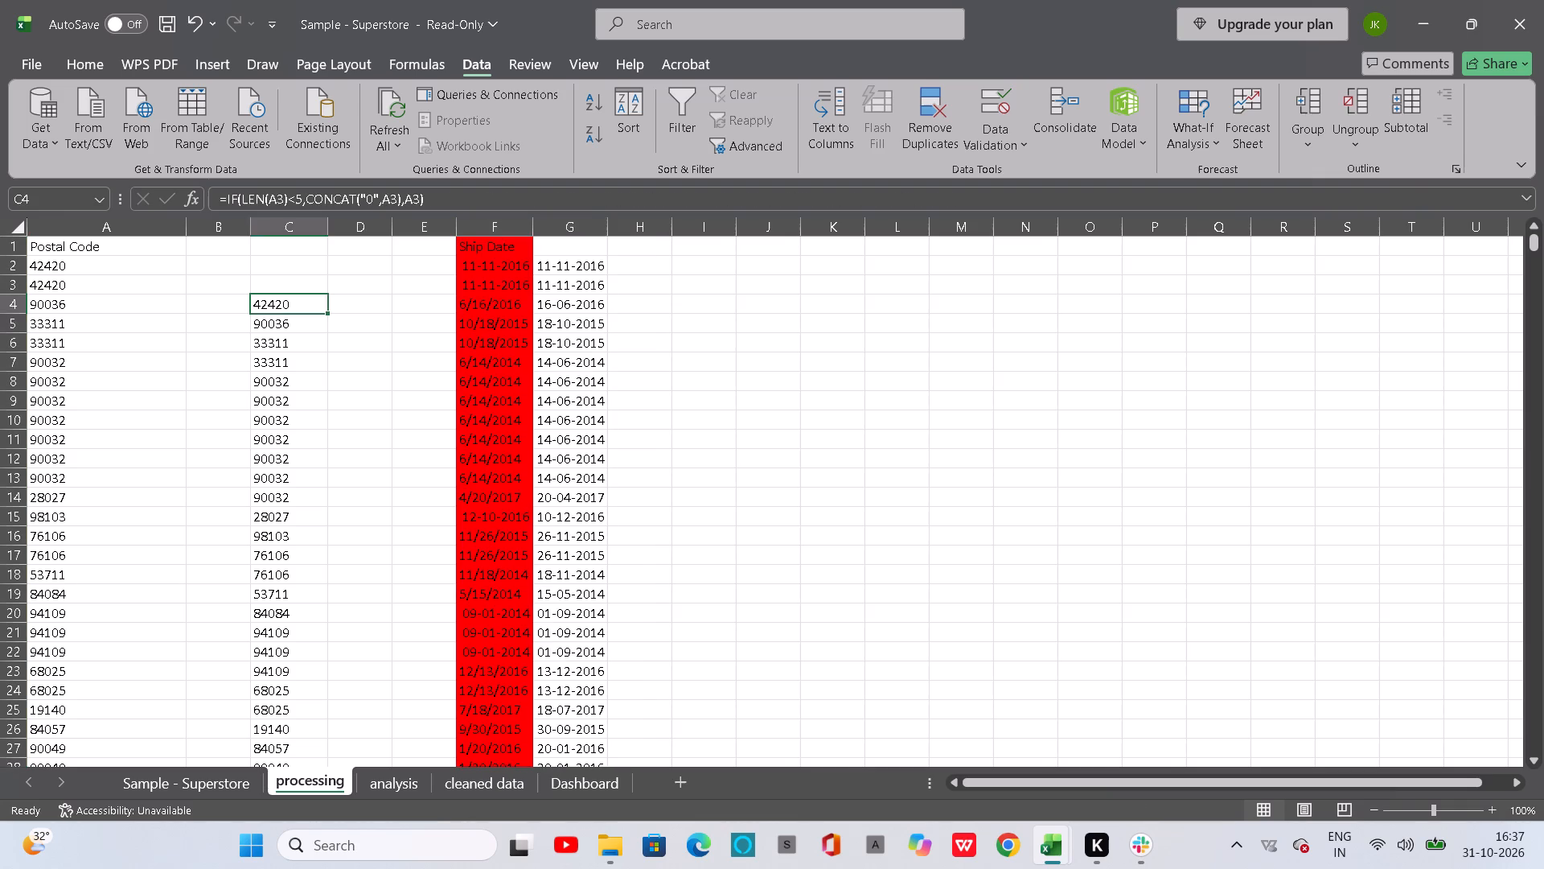
key("ctrl+a")
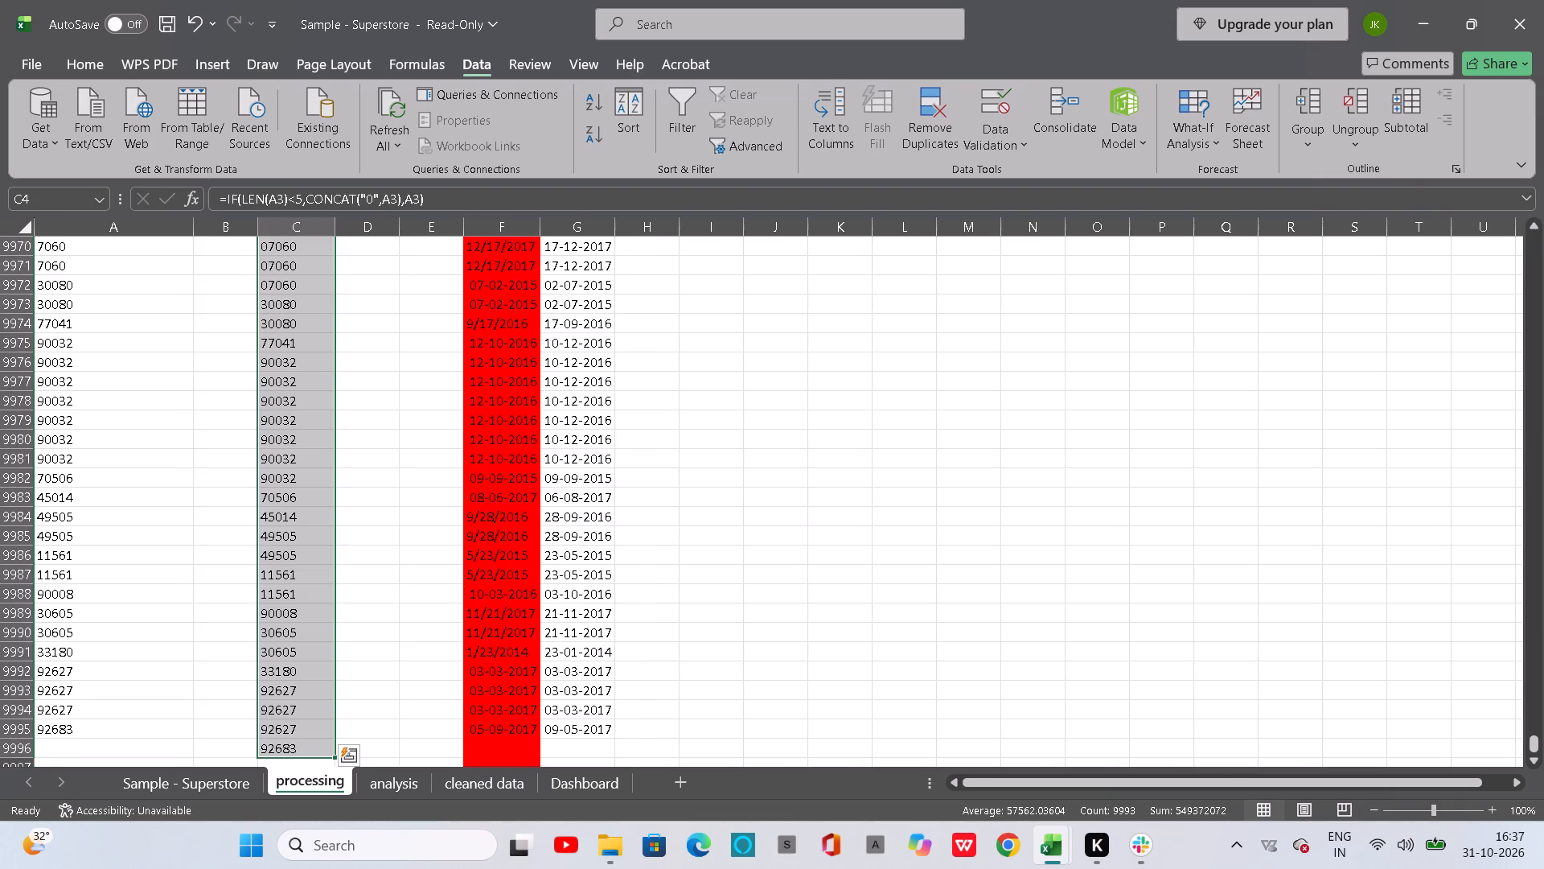
key("ctrl+c")
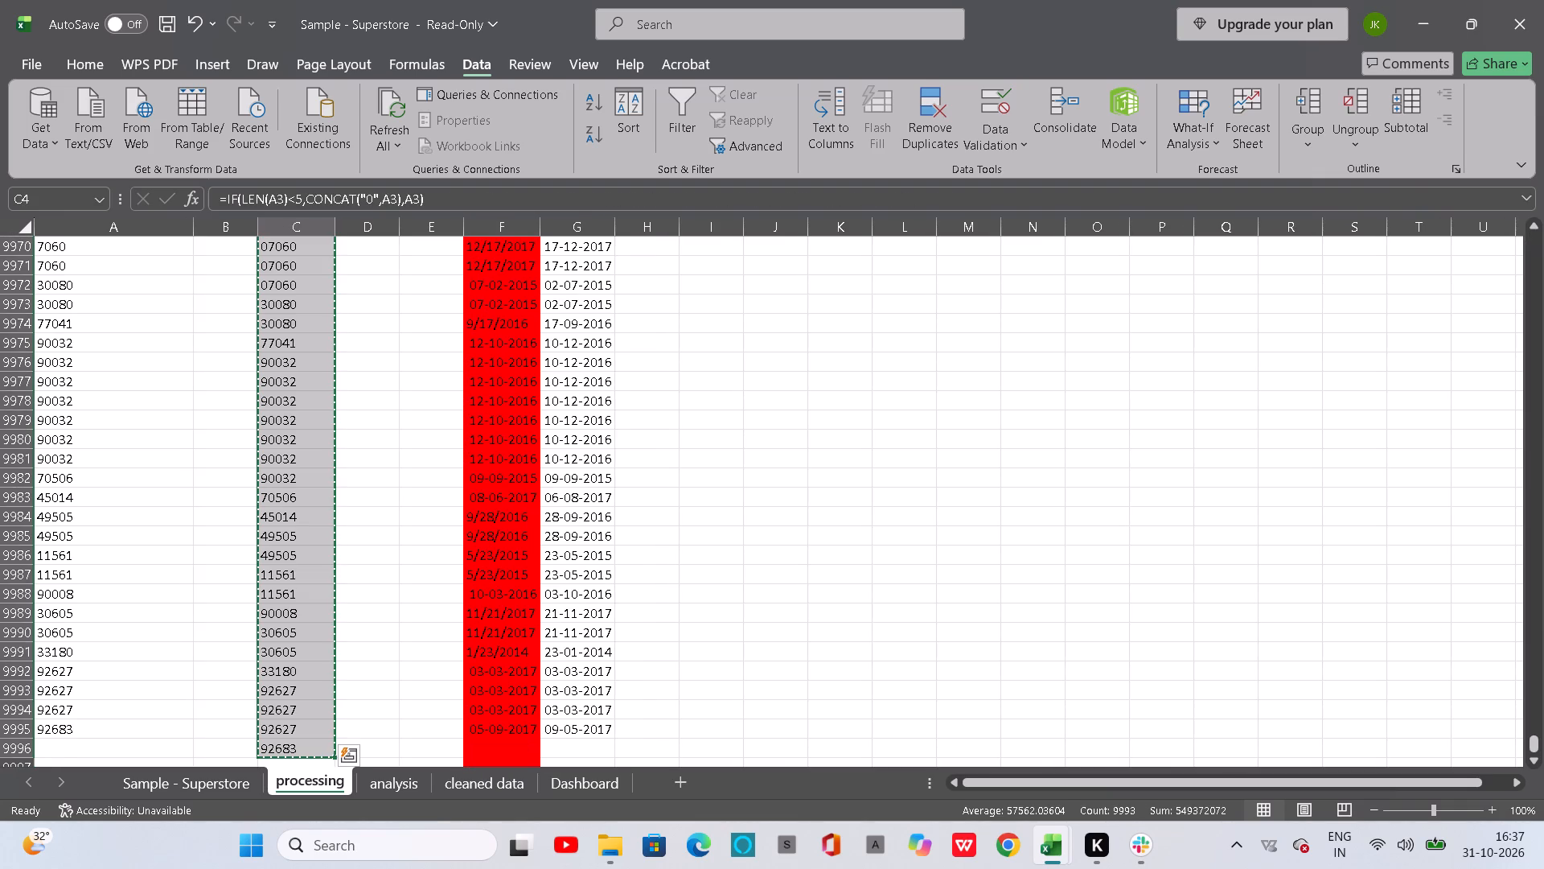
left_click(475, 783)
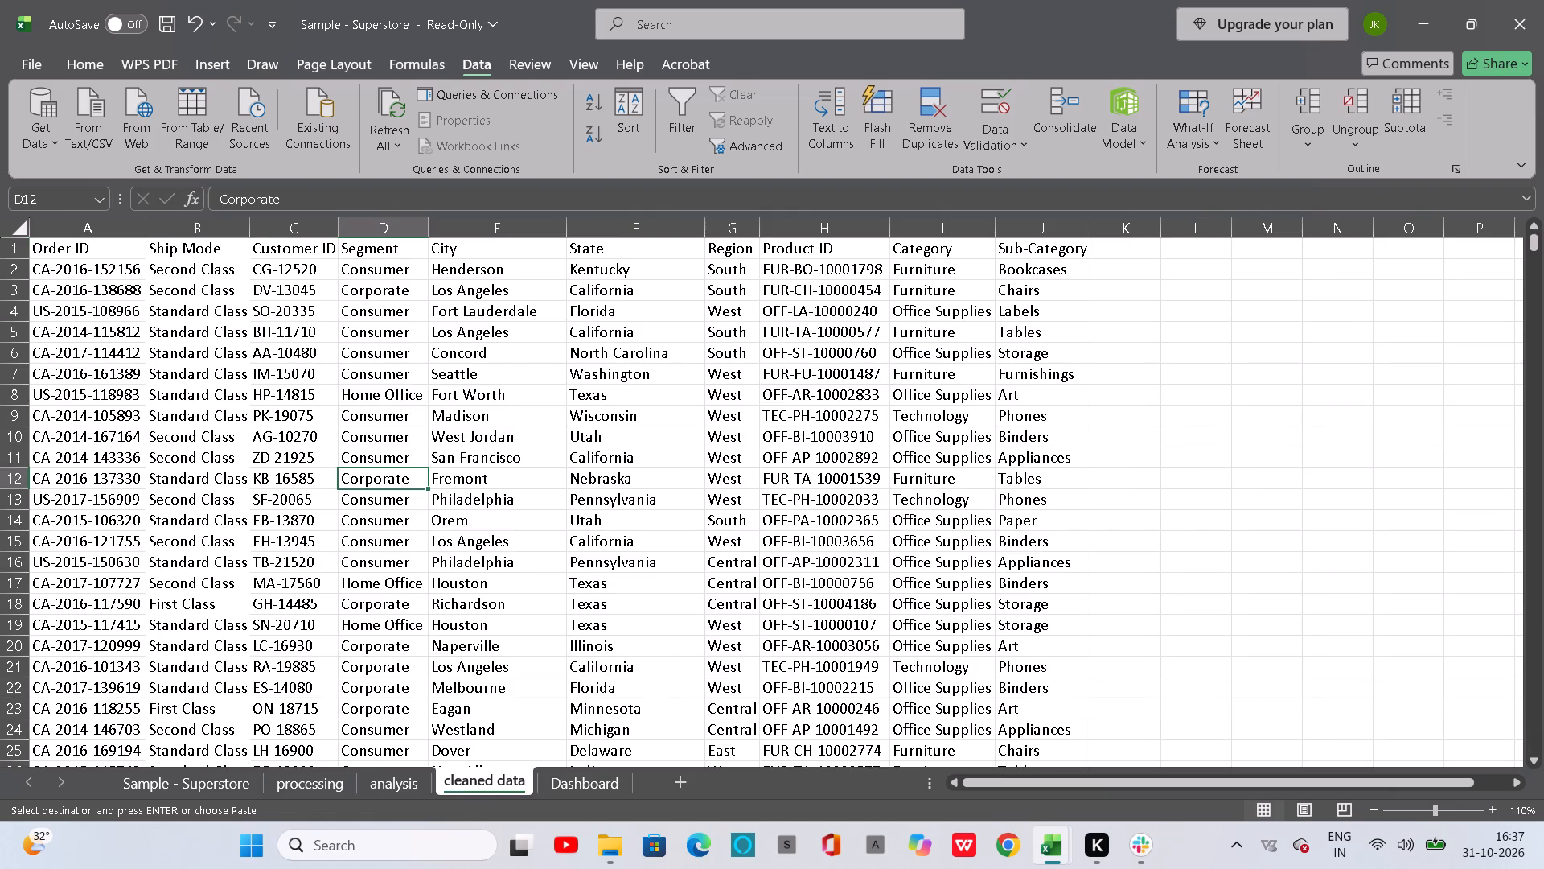
scroll(146, 362, "up", 1)
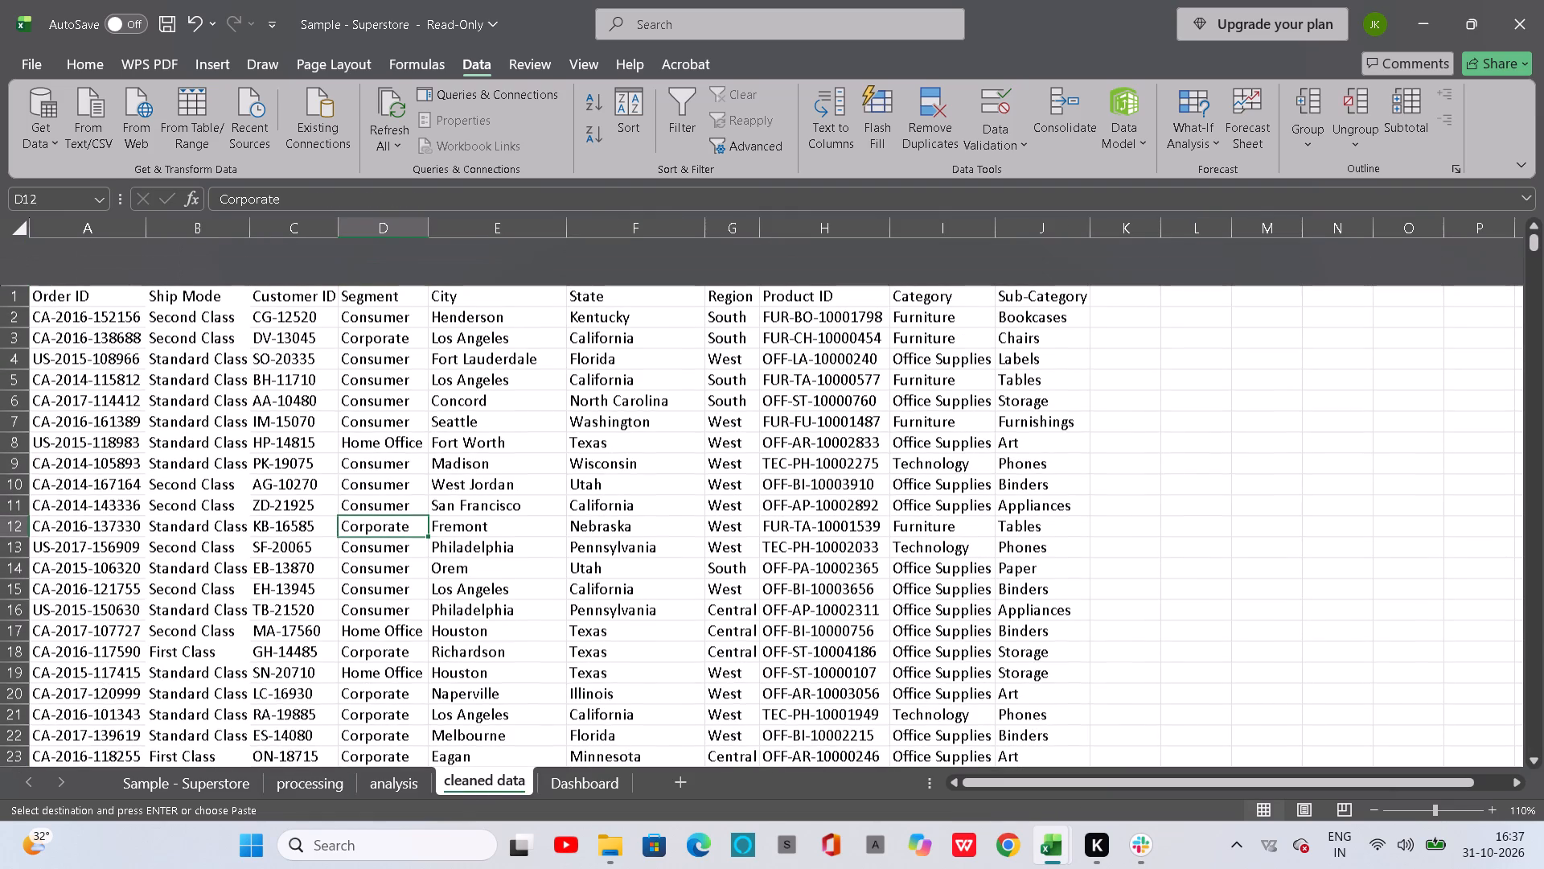
scroll(146, 362, "up", 2)
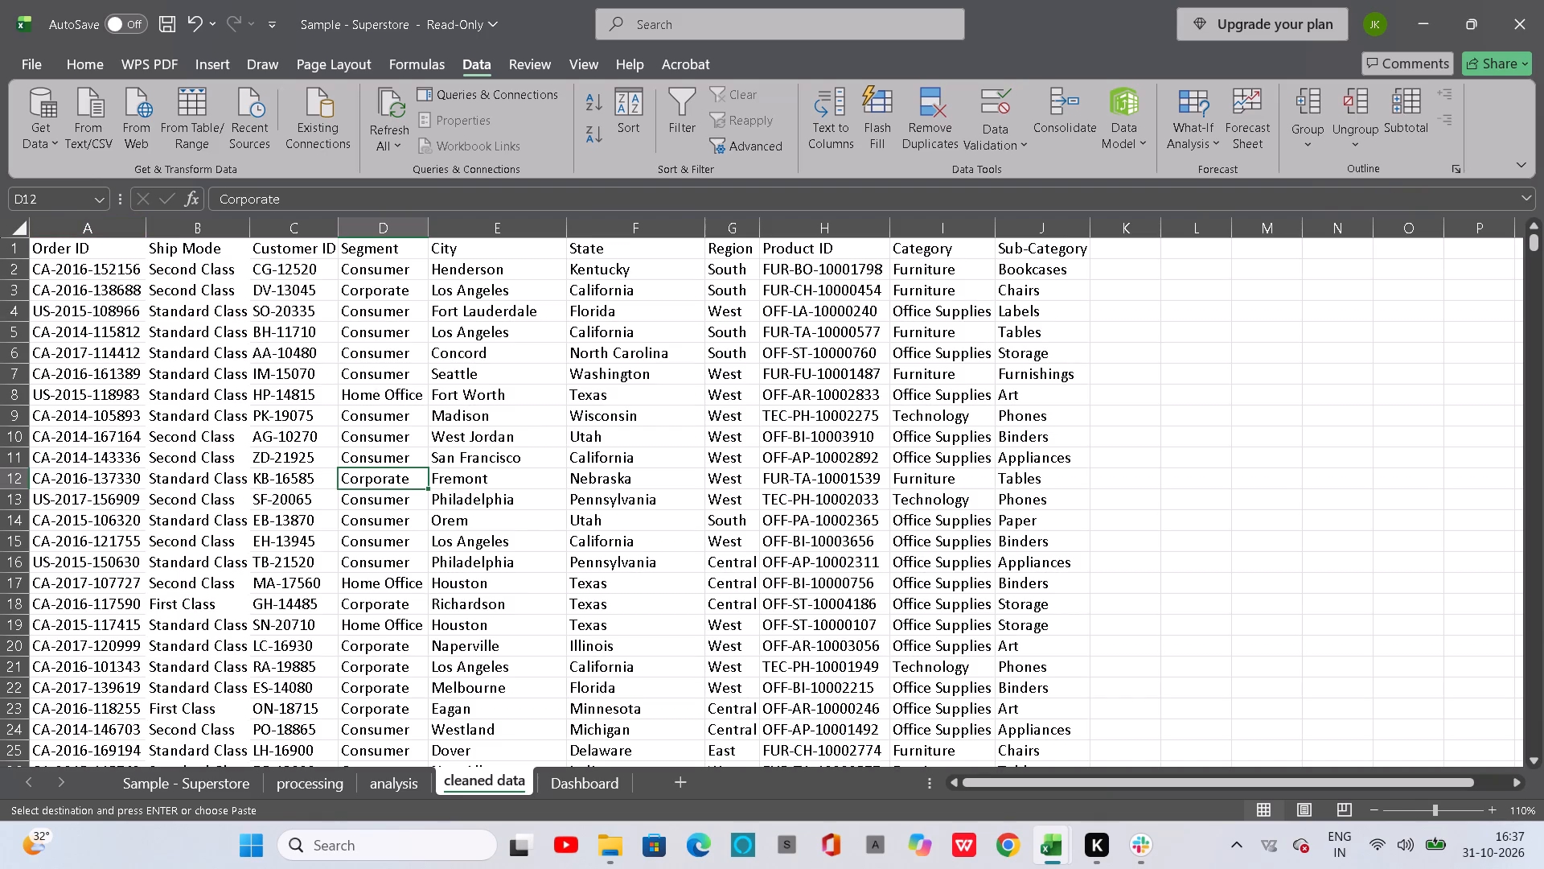
left_click(1127, 269)
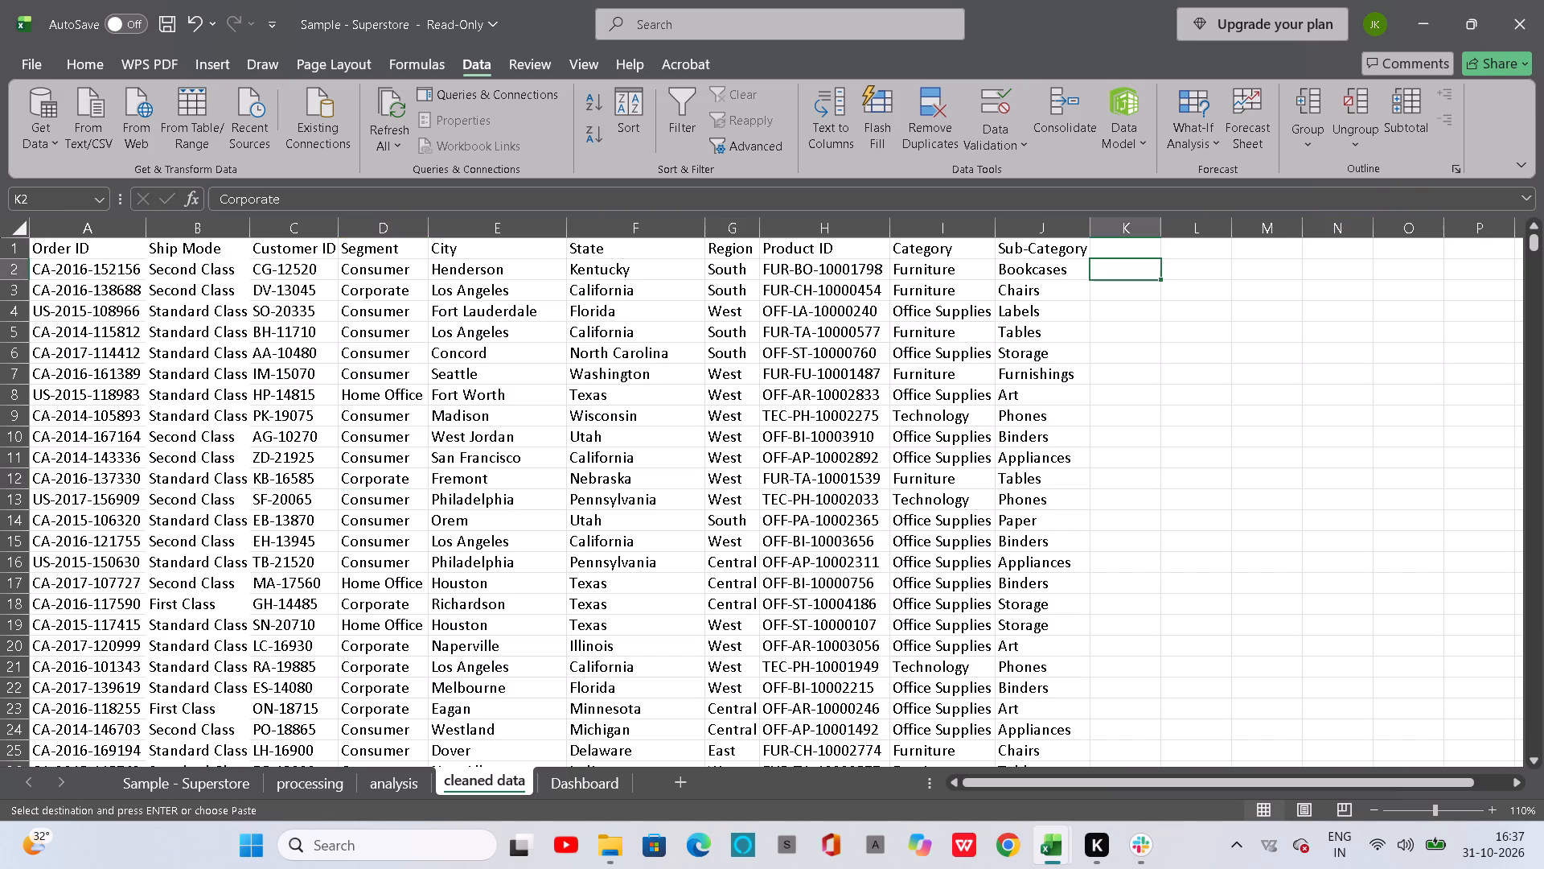
key("ctrl+shift+v")
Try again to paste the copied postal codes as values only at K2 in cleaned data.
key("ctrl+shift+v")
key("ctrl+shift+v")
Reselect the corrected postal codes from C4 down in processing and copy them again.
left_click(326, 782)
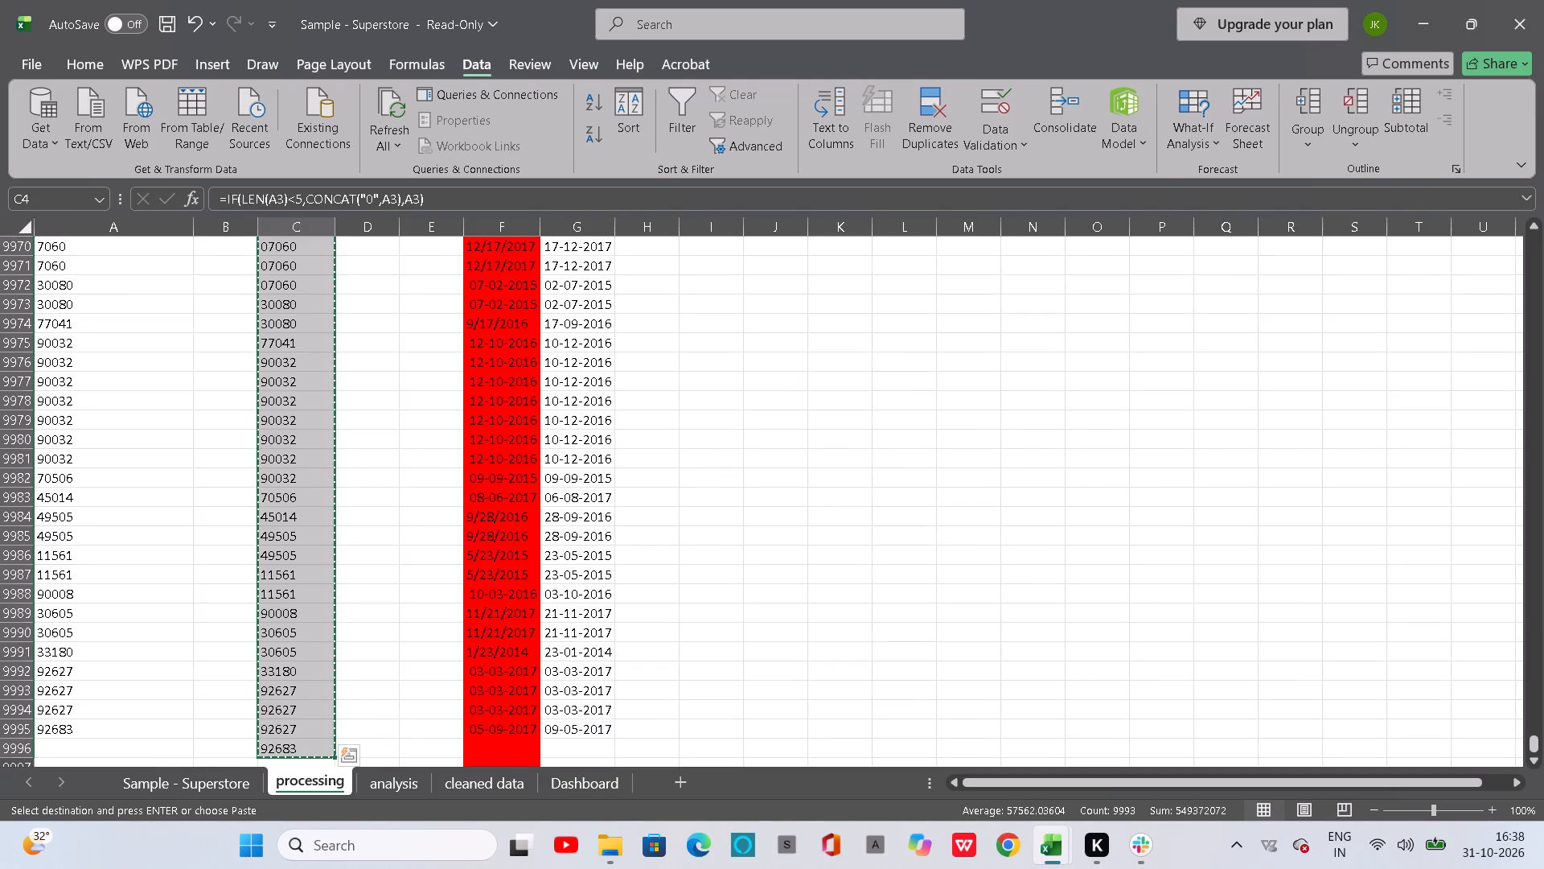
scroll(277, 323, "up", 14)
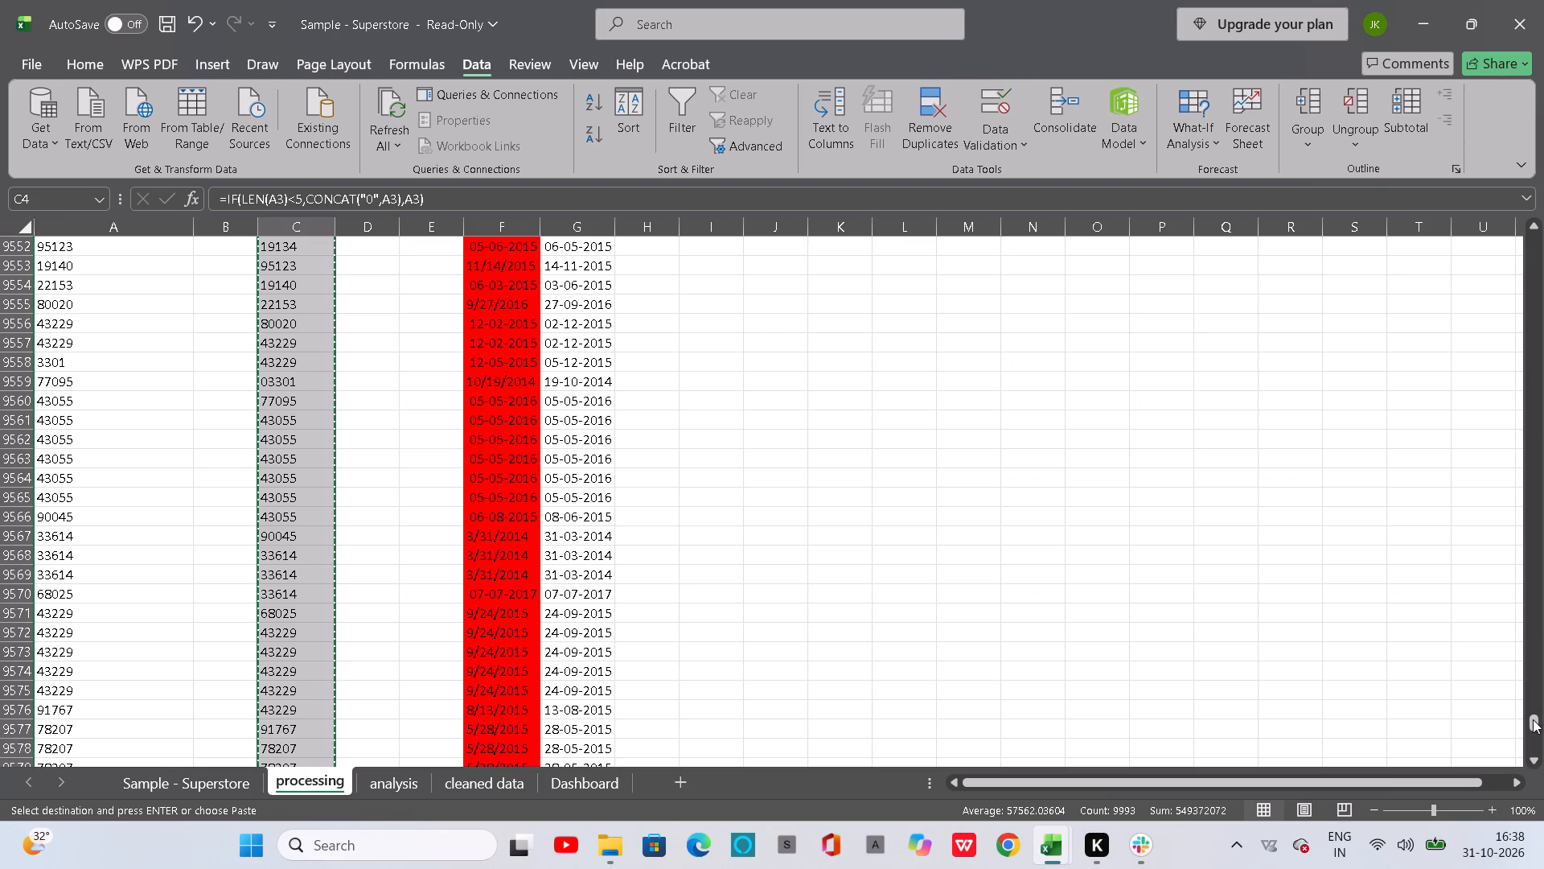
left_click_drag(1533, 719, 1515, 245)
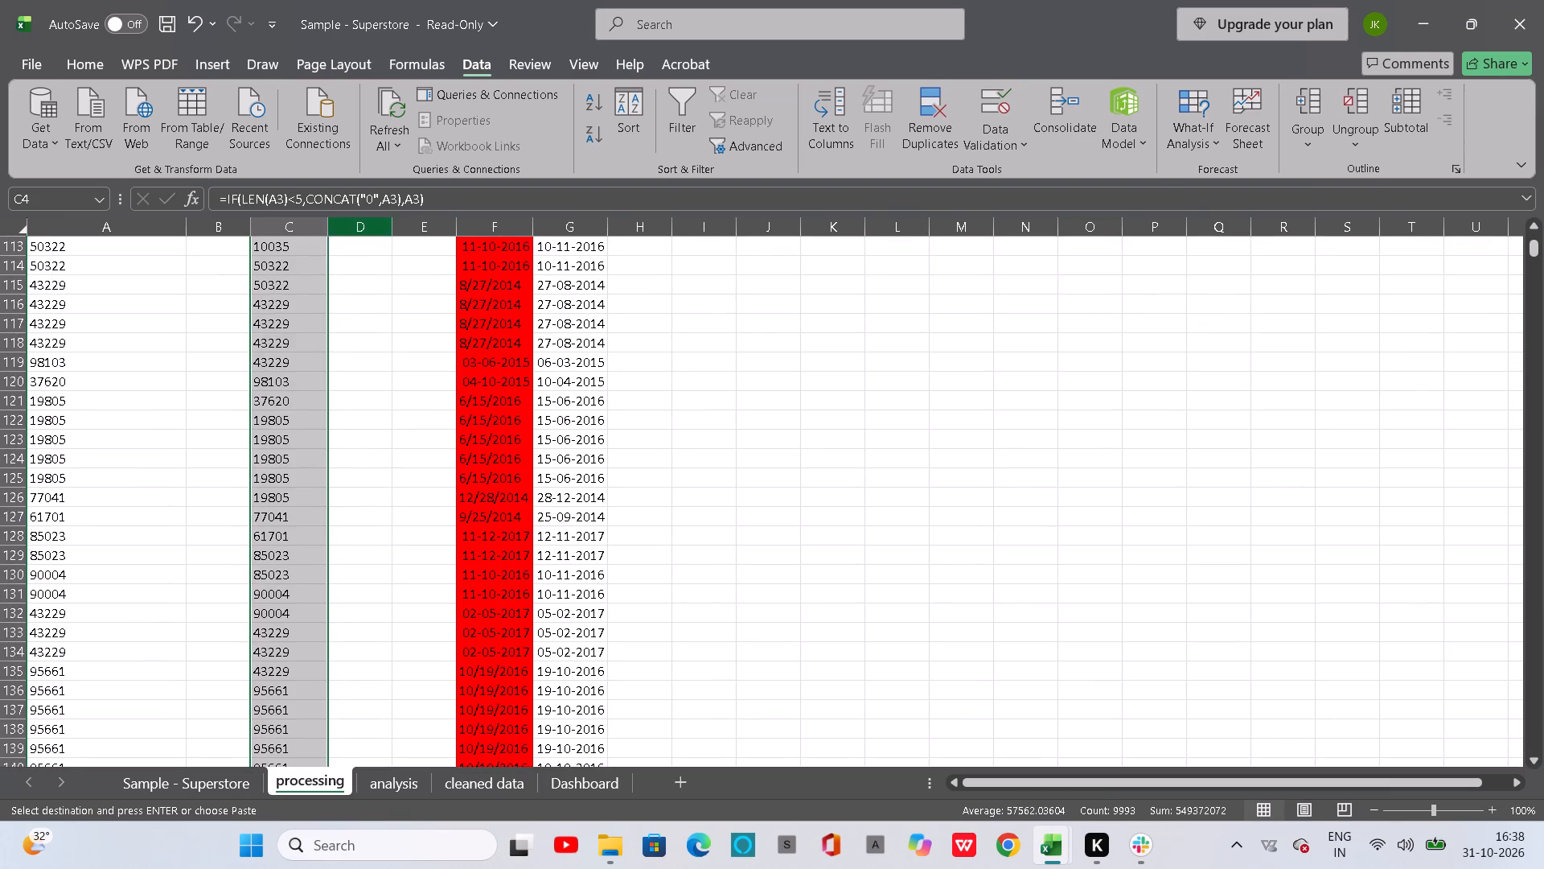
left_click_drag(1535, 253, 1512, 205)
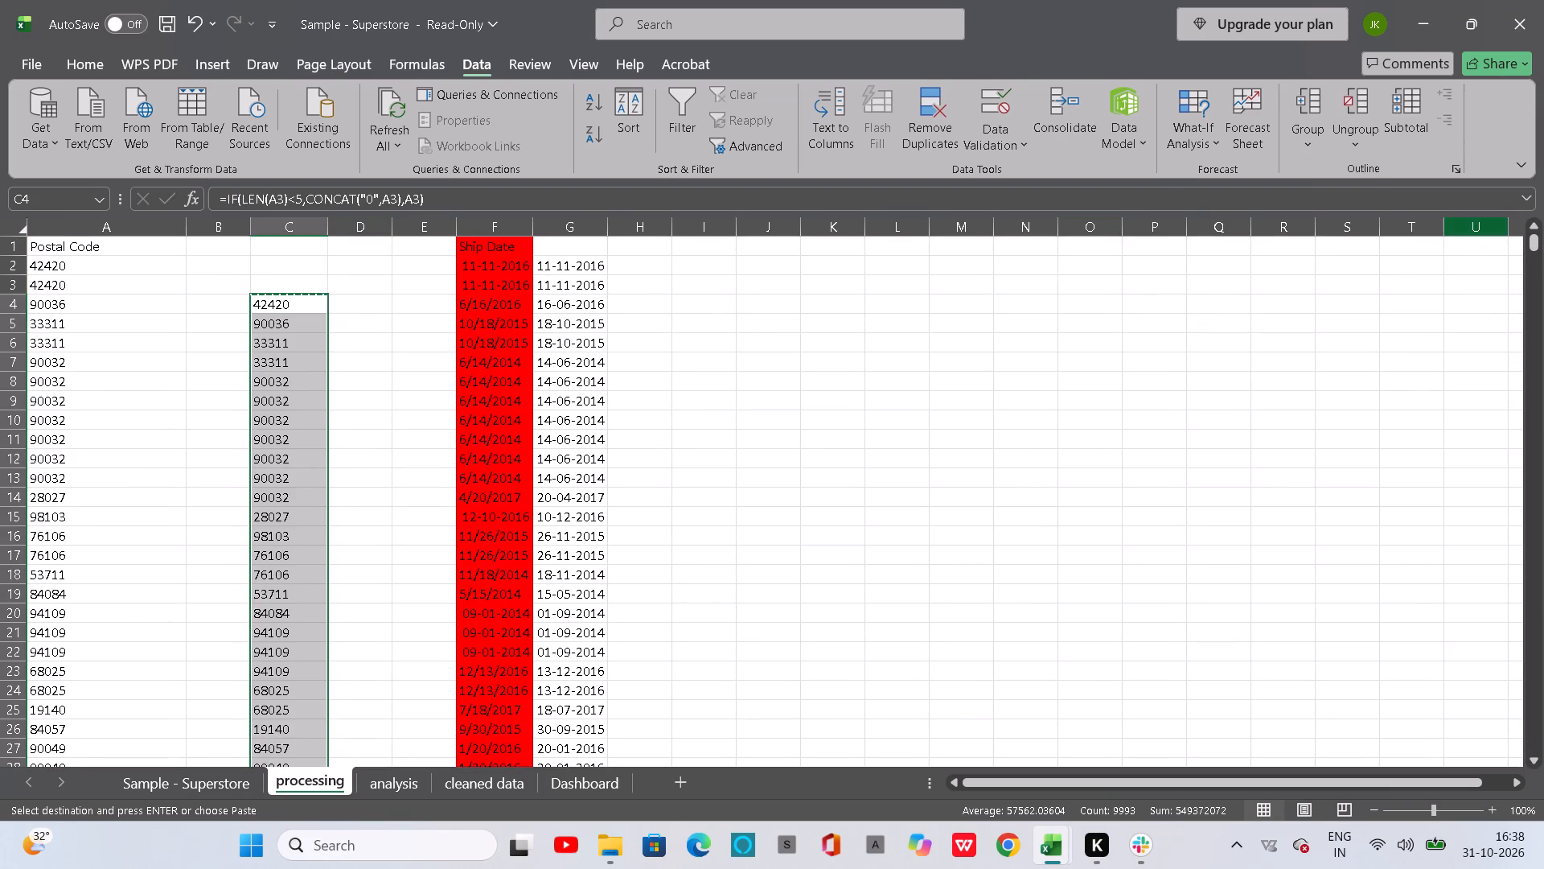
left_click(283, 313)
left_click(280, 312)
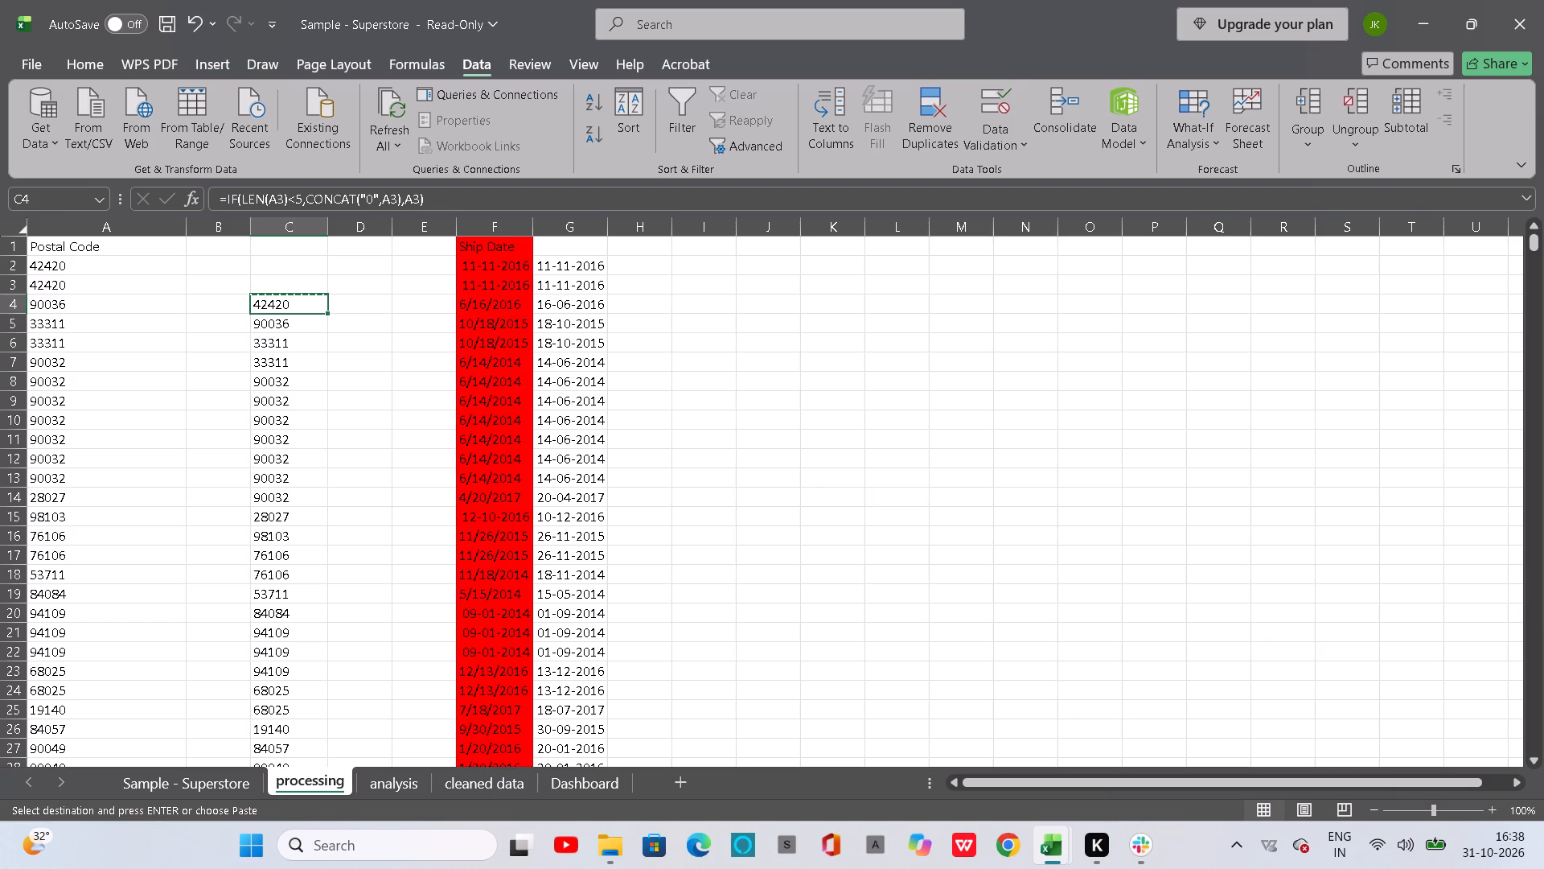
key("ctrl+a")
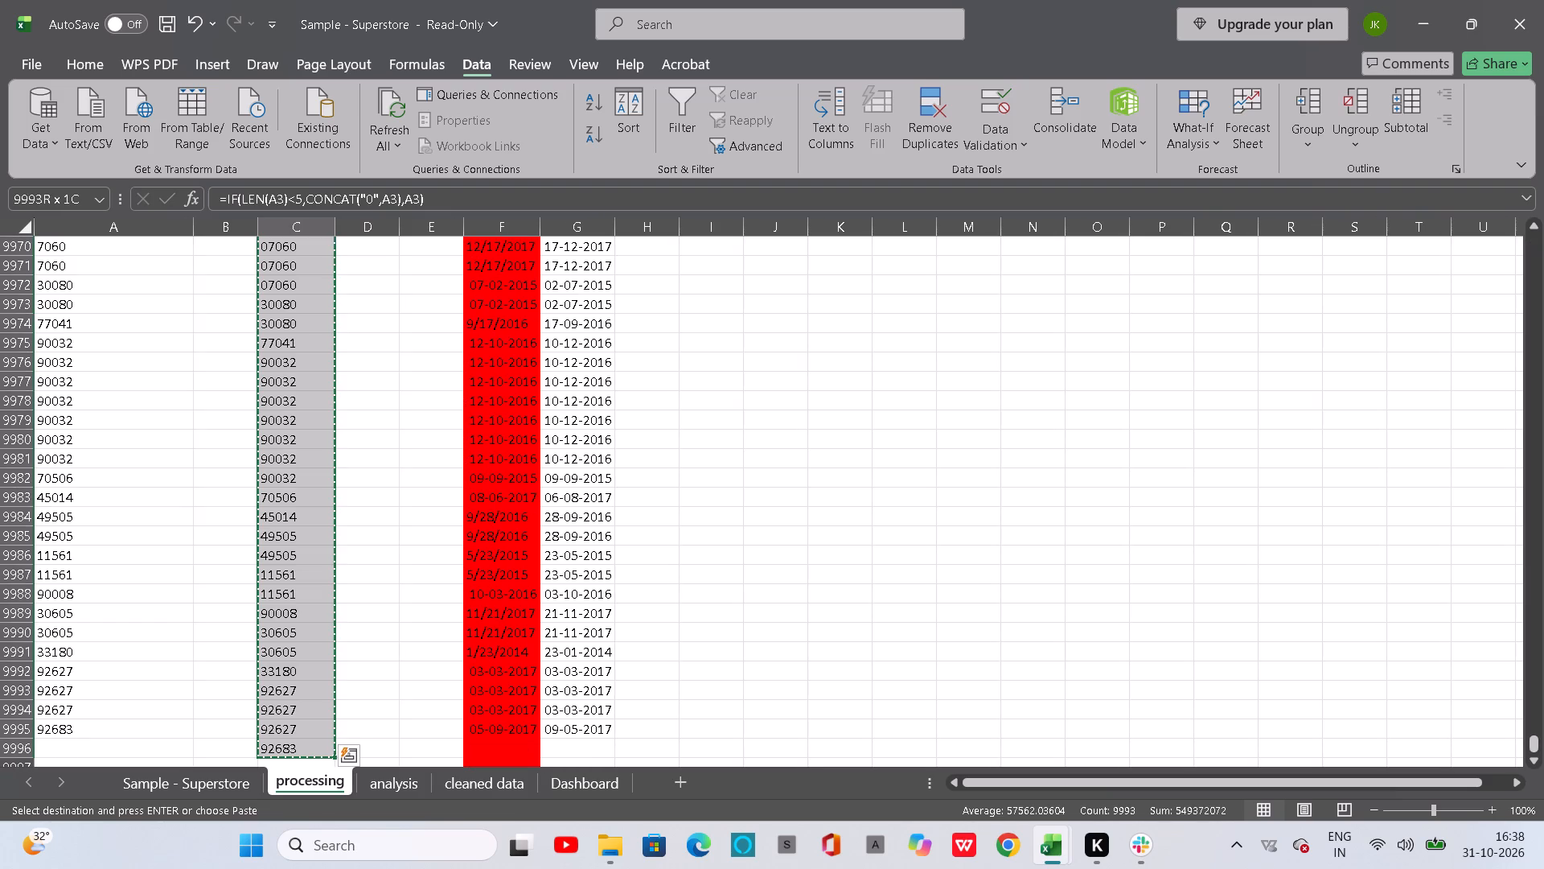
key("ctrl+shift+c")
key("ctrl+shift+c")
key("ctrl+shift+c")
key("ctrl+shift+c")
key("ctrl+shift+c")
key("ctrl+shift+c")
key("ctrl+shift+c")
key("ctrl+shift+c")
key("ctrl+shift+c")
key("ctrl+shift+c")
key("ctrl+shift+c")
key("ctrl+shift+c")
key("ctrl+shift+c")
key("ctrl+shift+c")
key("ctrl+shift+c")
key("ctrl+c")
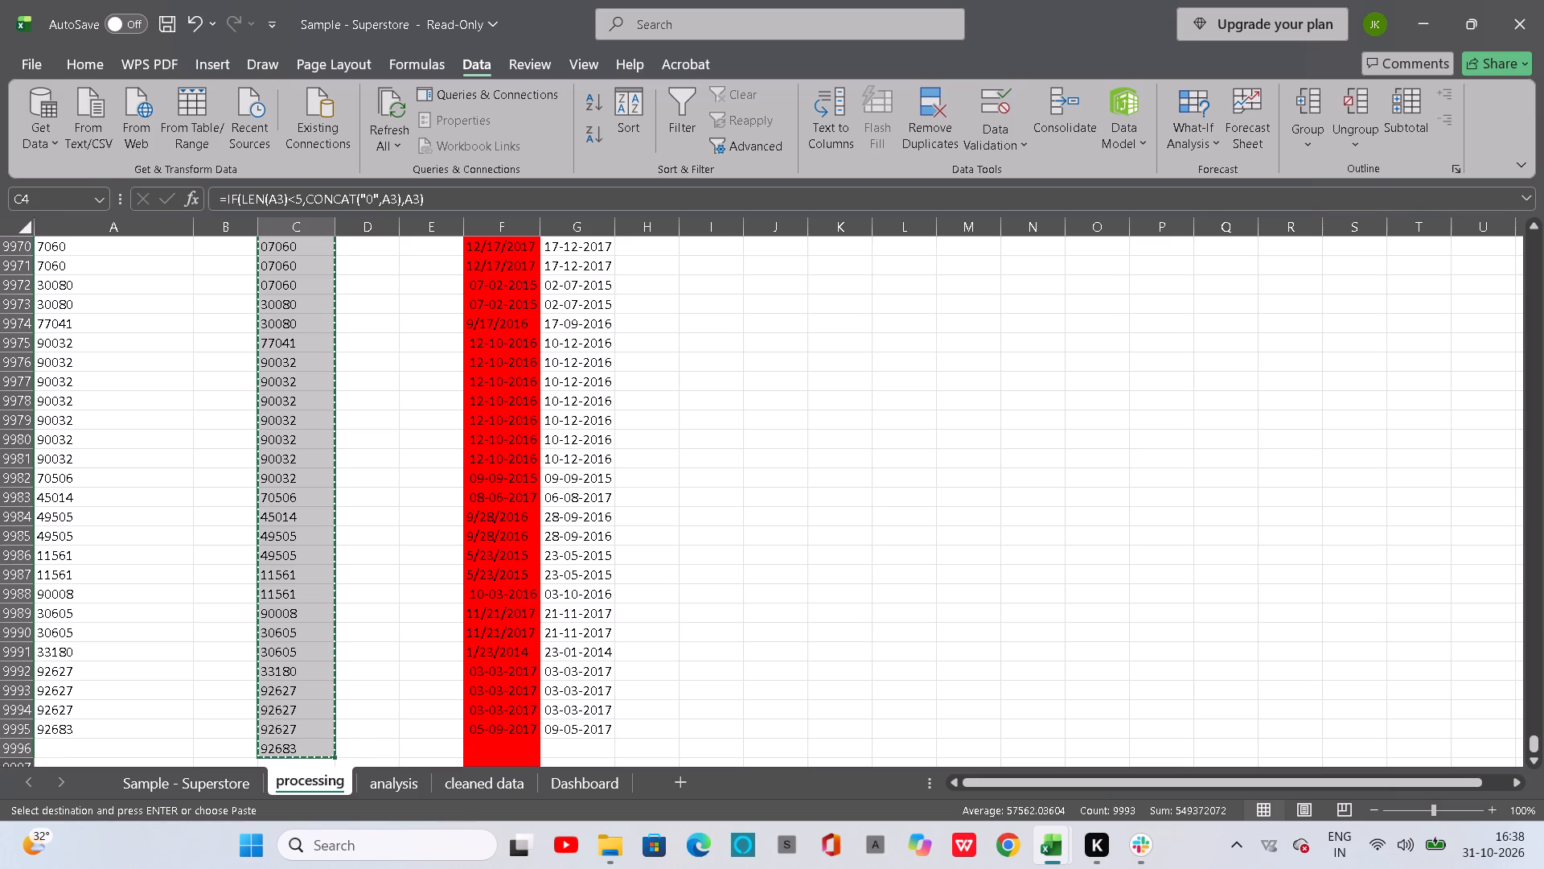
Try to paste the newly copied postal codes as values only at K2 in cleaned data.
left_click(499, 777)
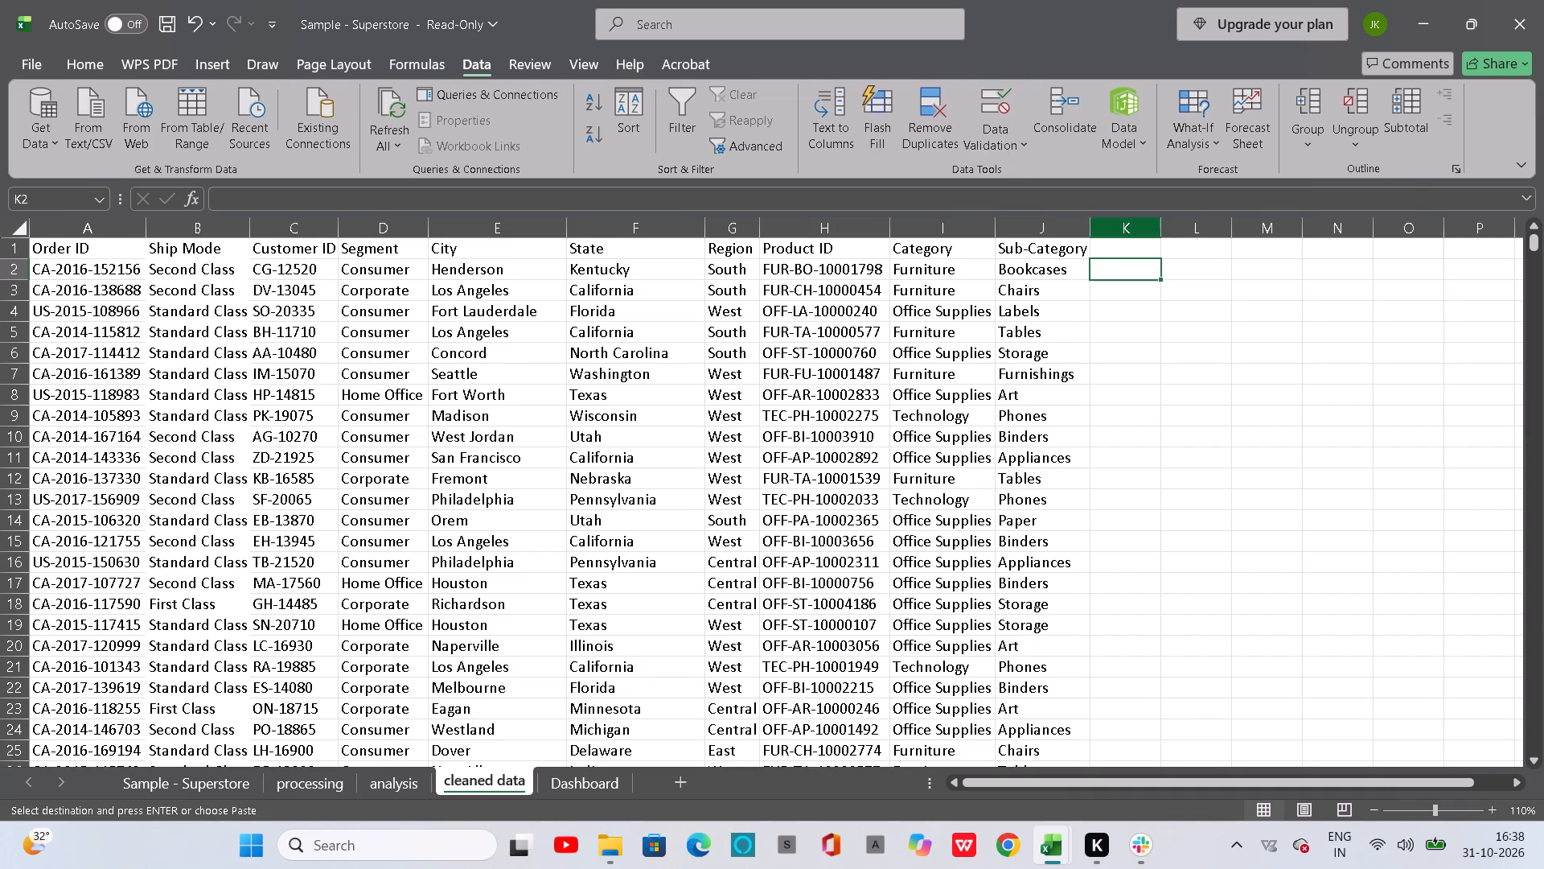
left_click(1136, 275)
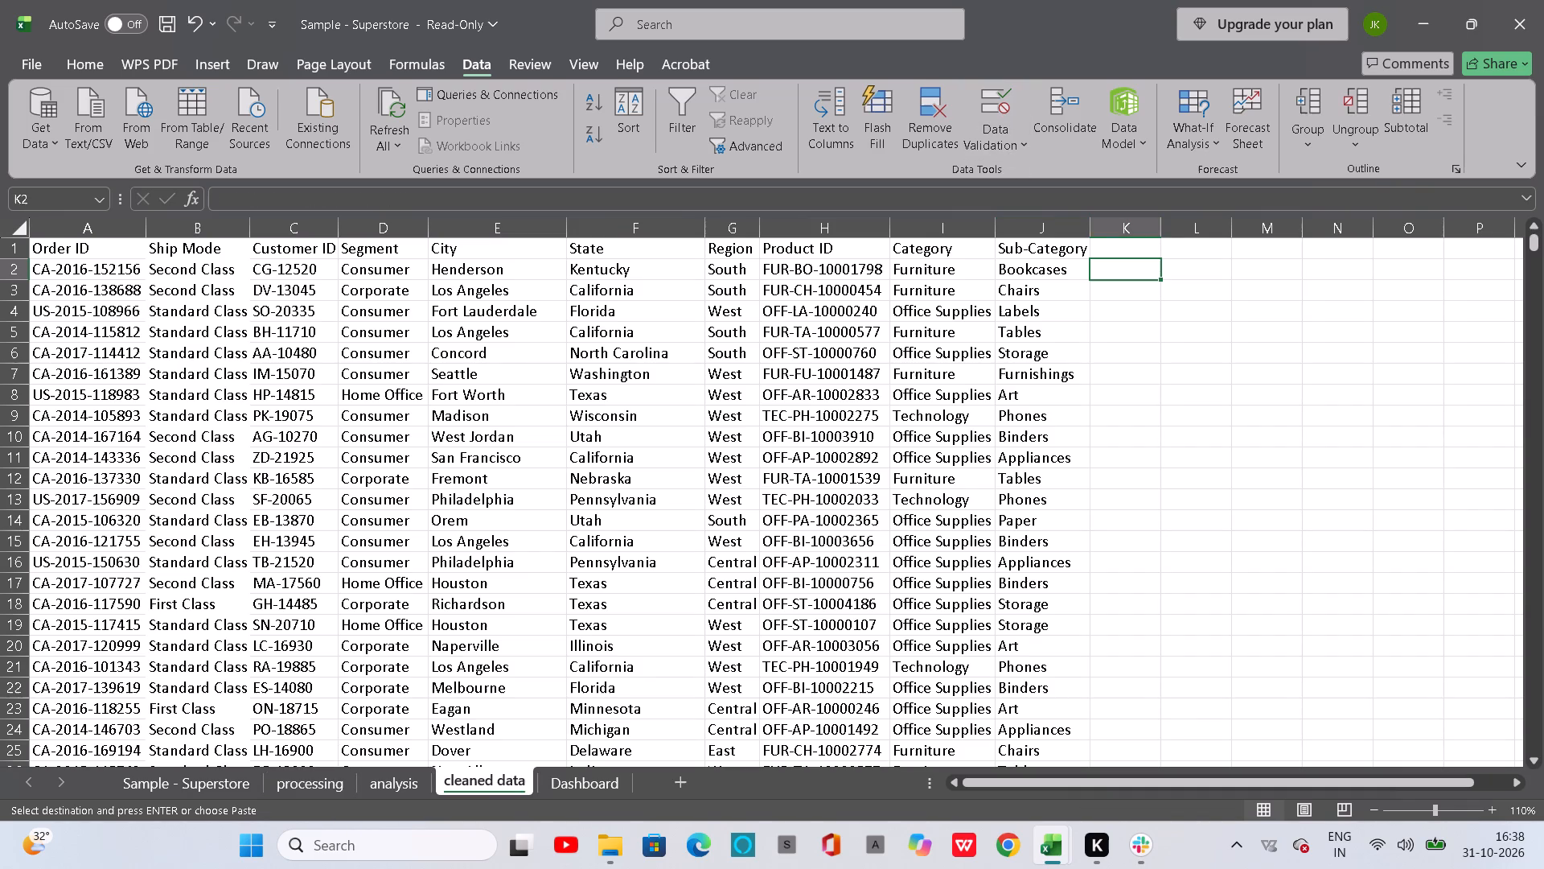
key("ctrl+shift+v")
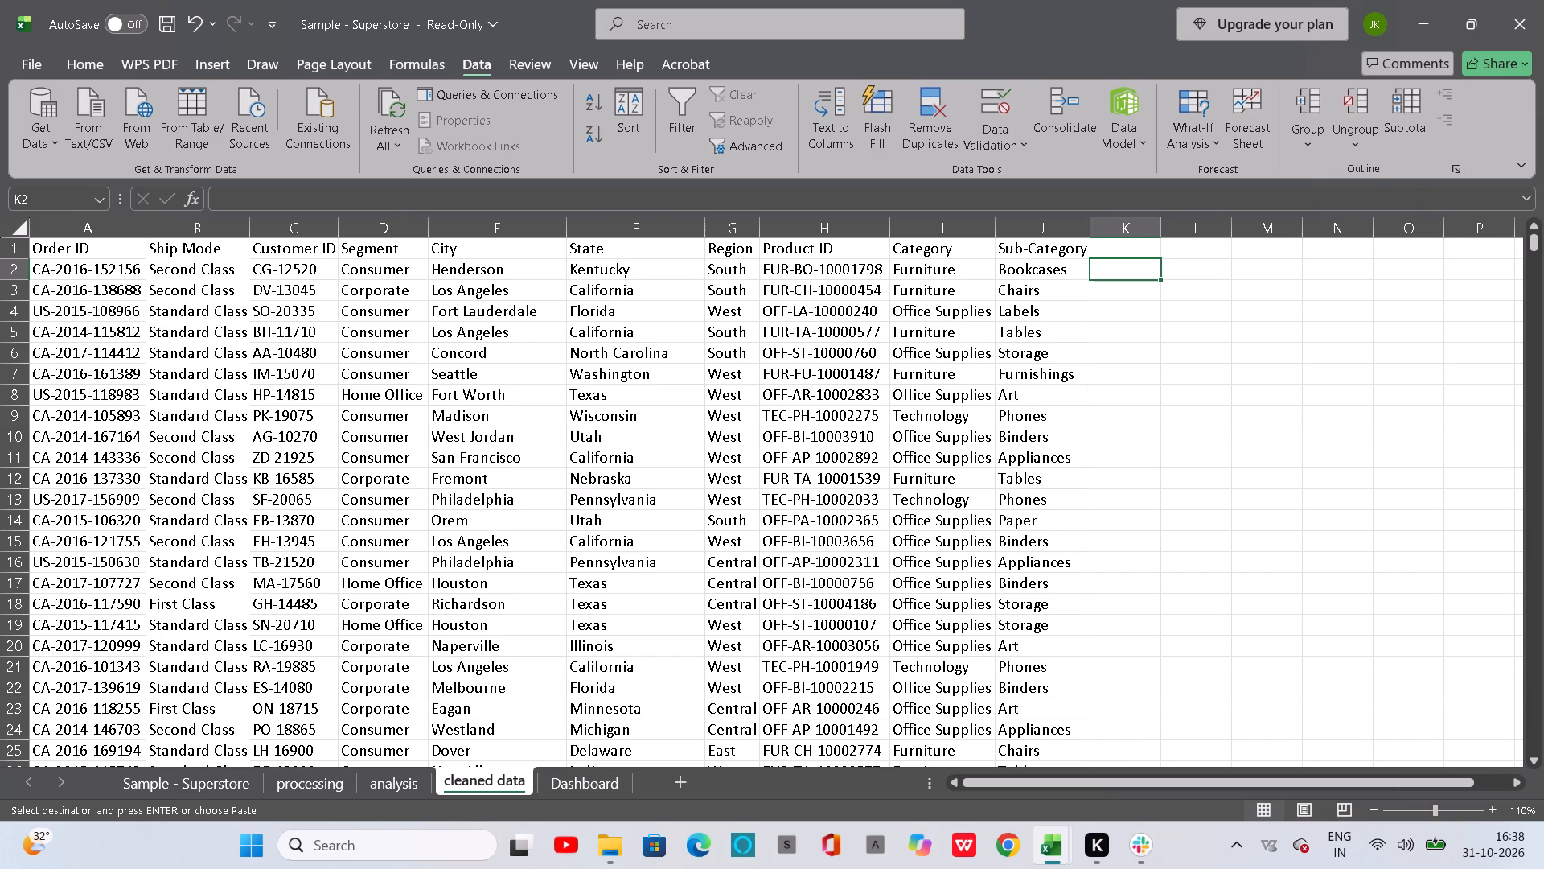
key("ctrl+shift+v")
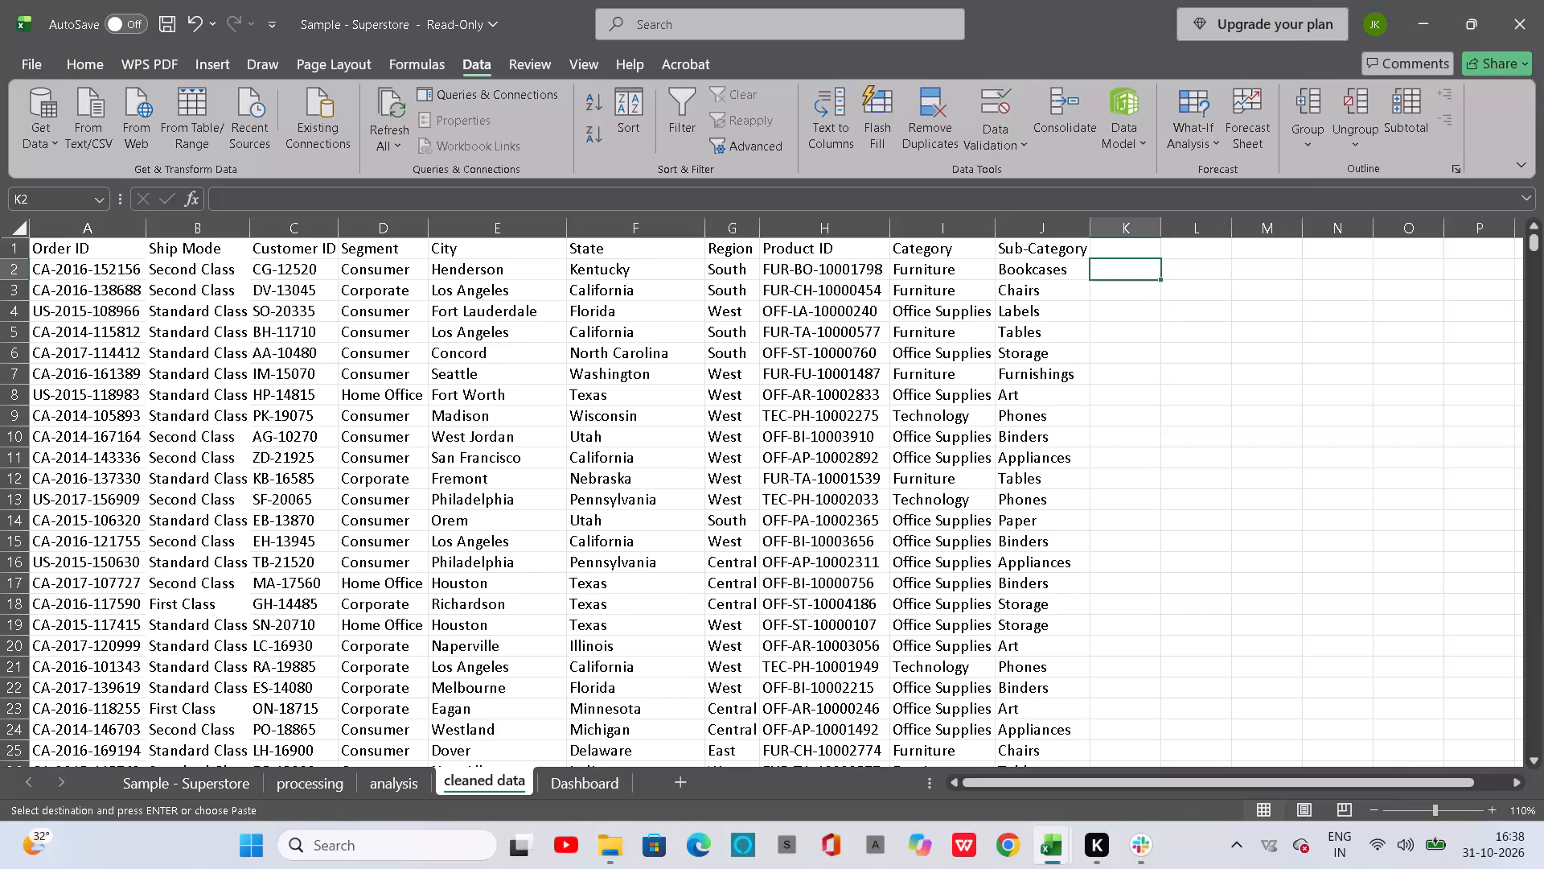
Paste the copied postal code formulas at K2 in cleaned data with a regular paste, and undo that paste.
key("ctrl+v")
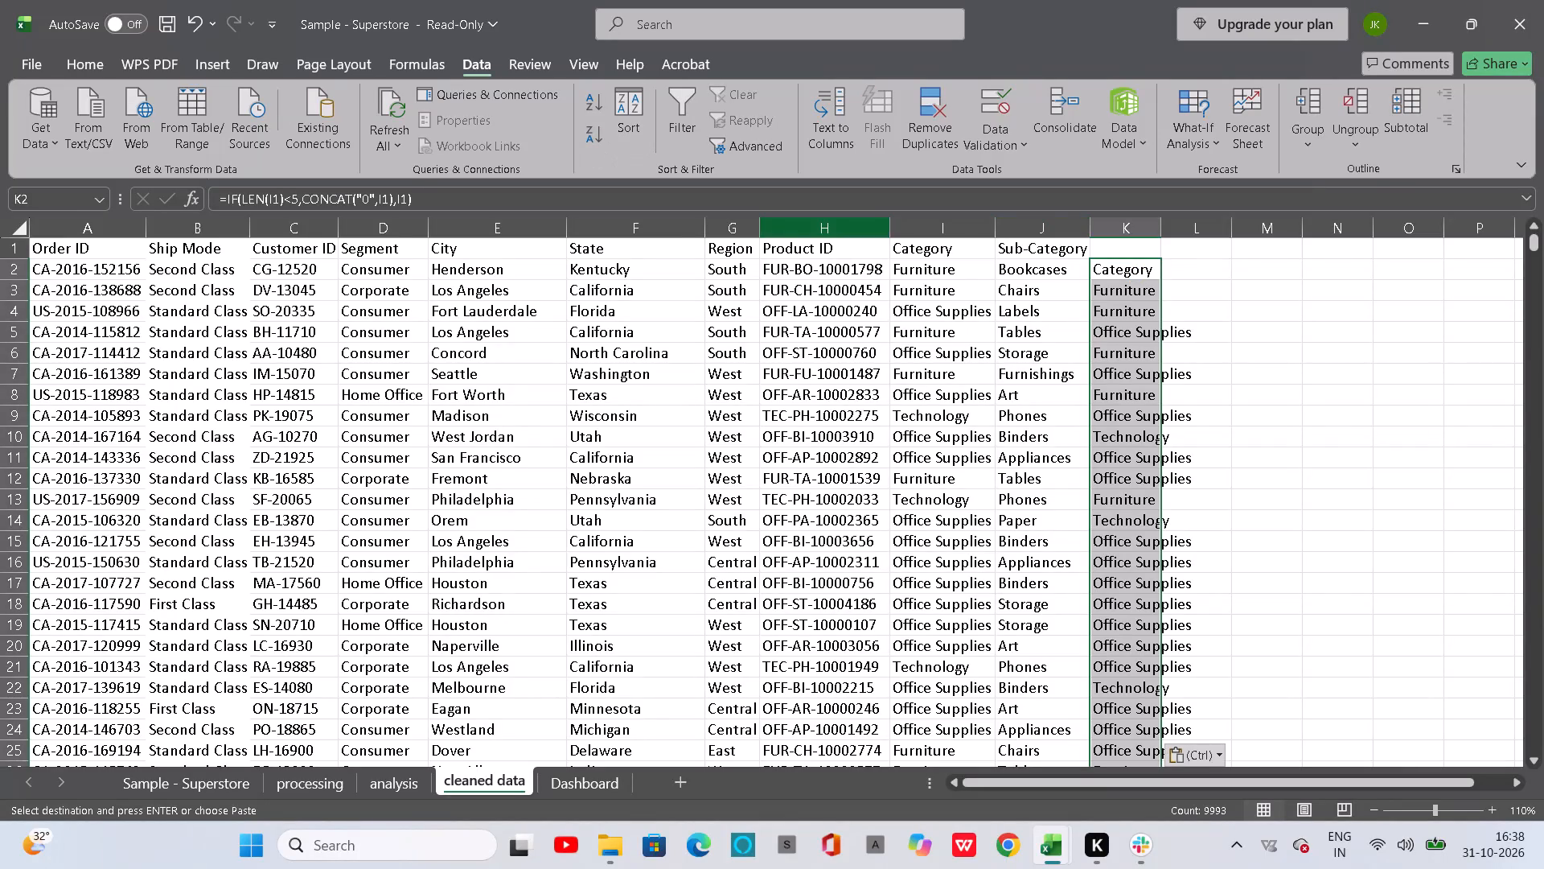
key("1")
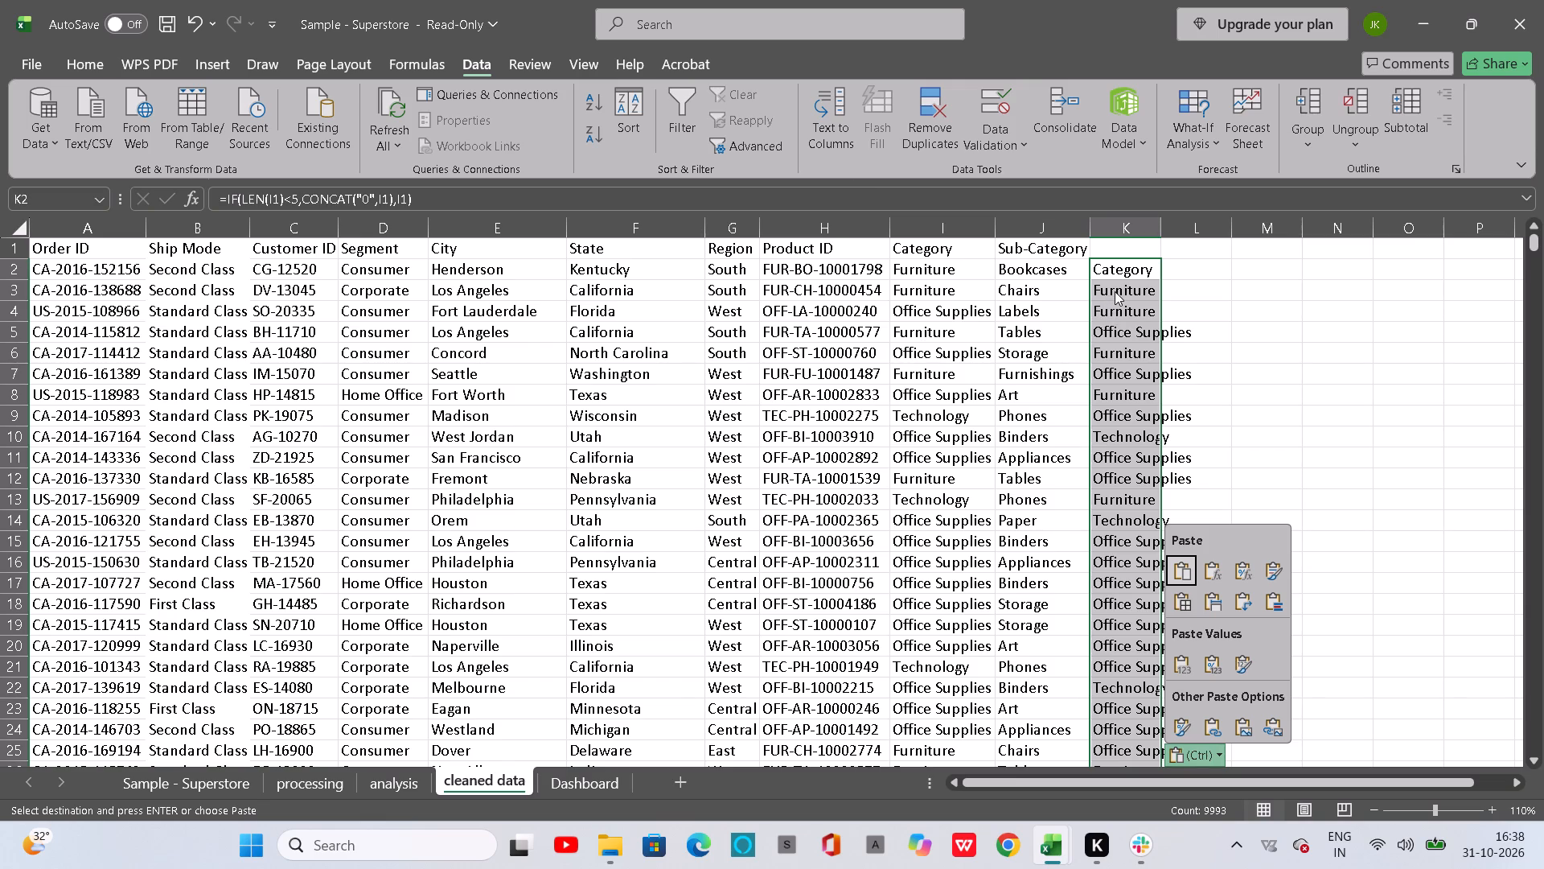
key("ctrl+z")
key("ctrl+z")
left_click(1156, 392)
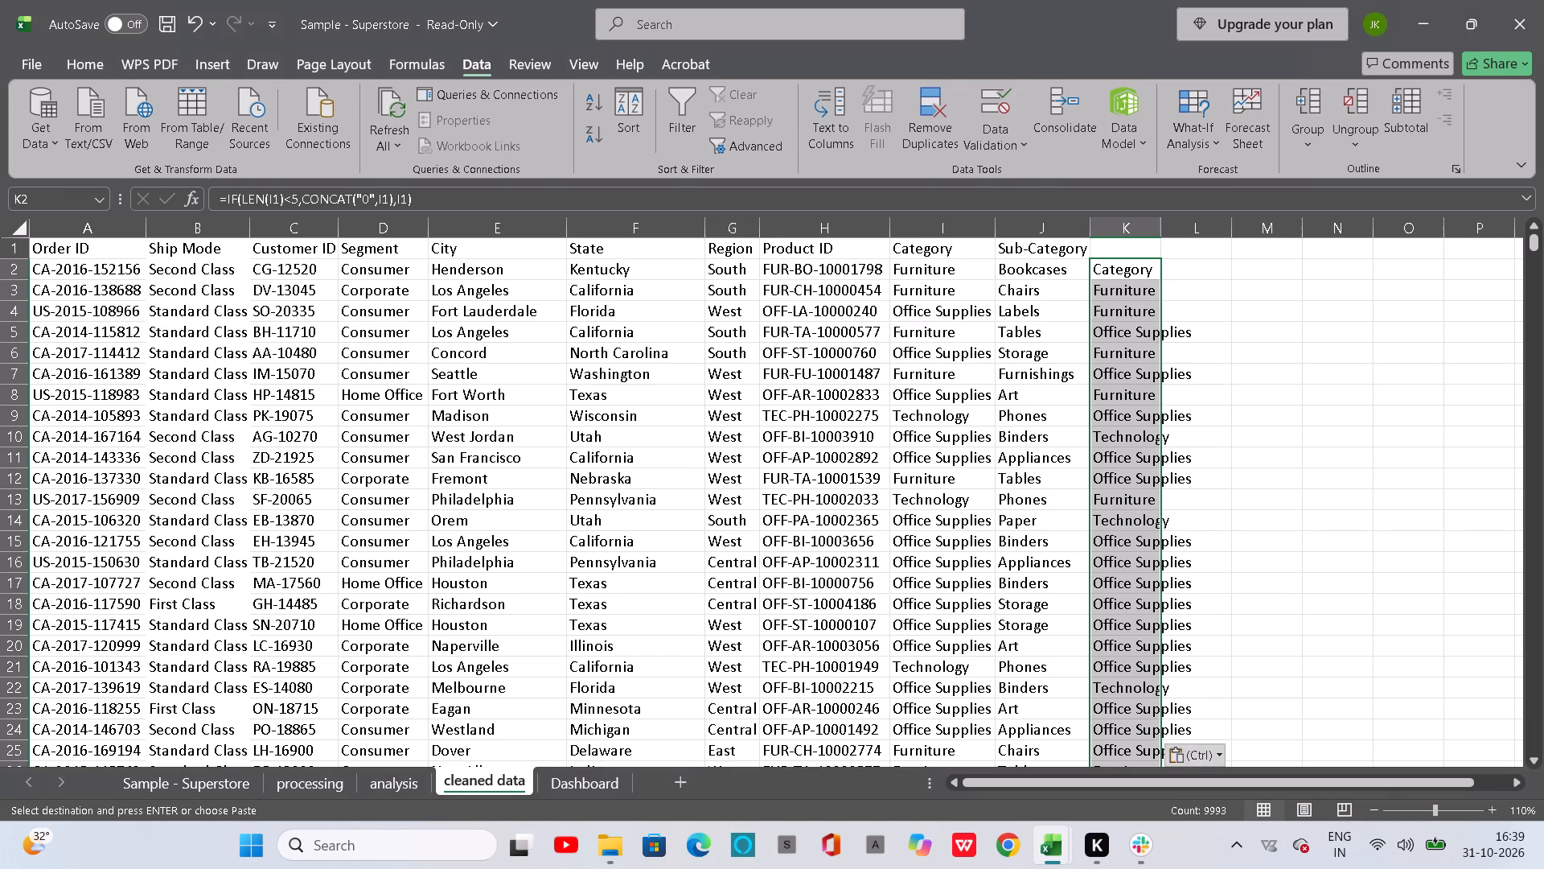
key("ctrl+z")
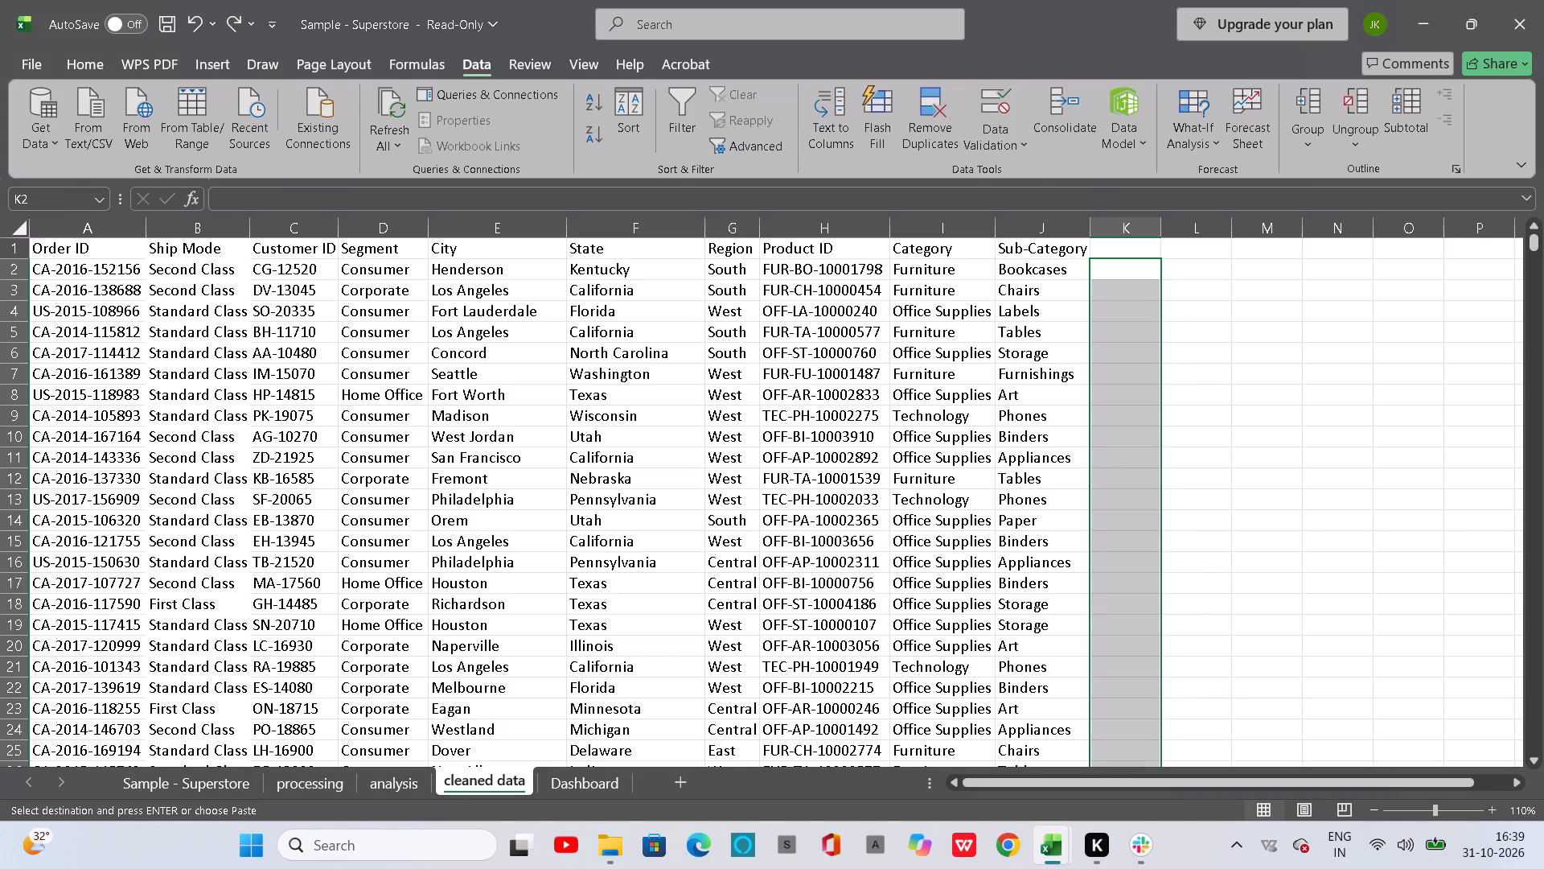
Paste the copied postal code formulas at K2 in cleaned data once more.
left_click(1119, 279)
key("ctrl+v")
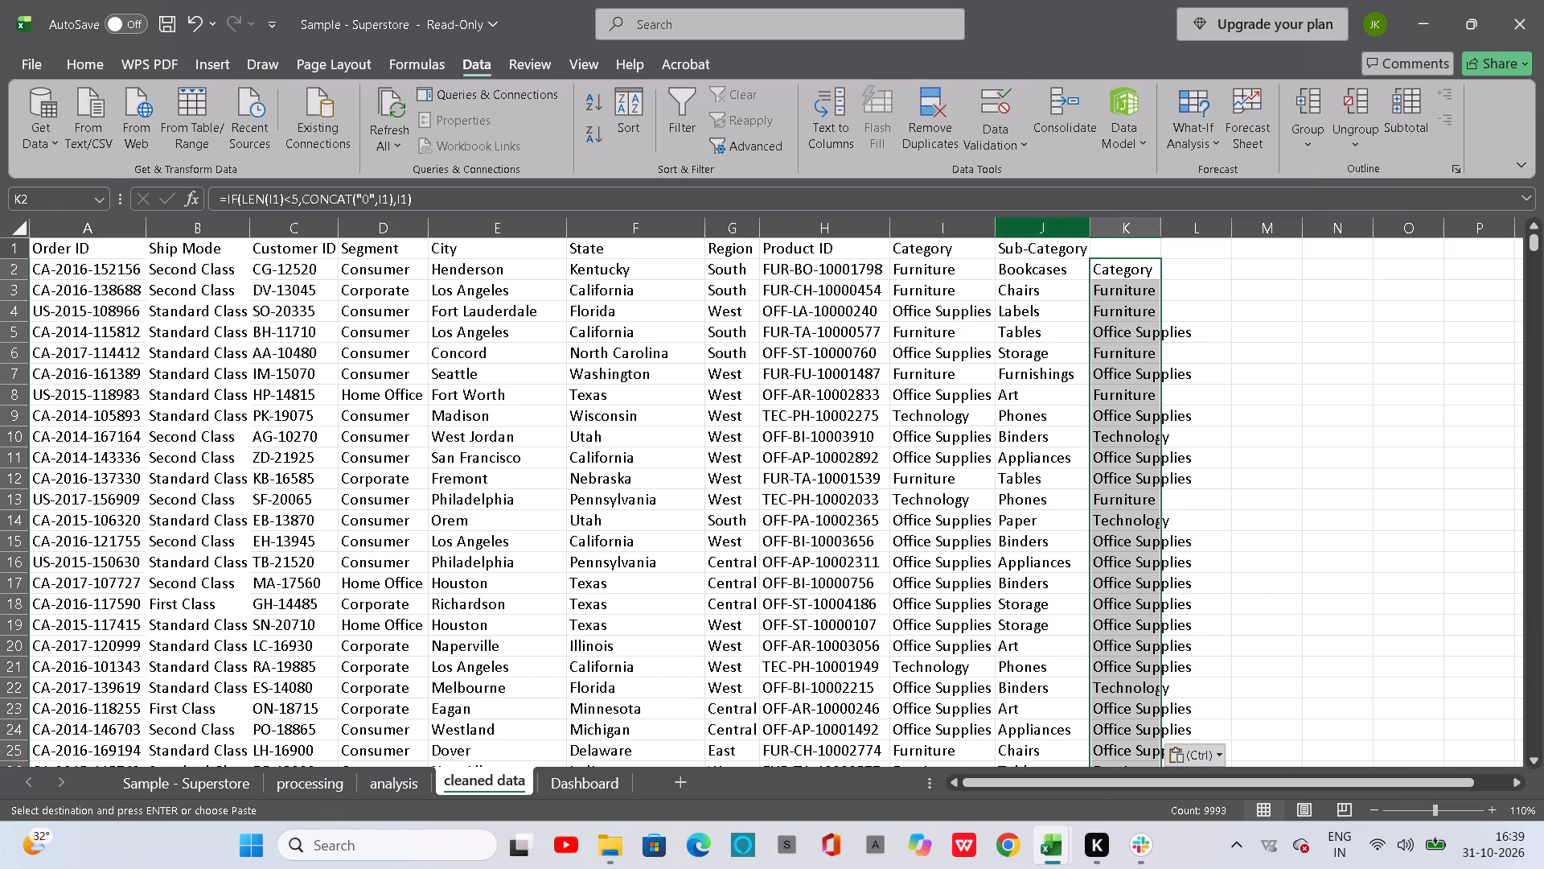
Check the pasted column K down to its last filled row in cleaned data and return to the header row.
left_click(1119, 277)
left_click(1119, 277)
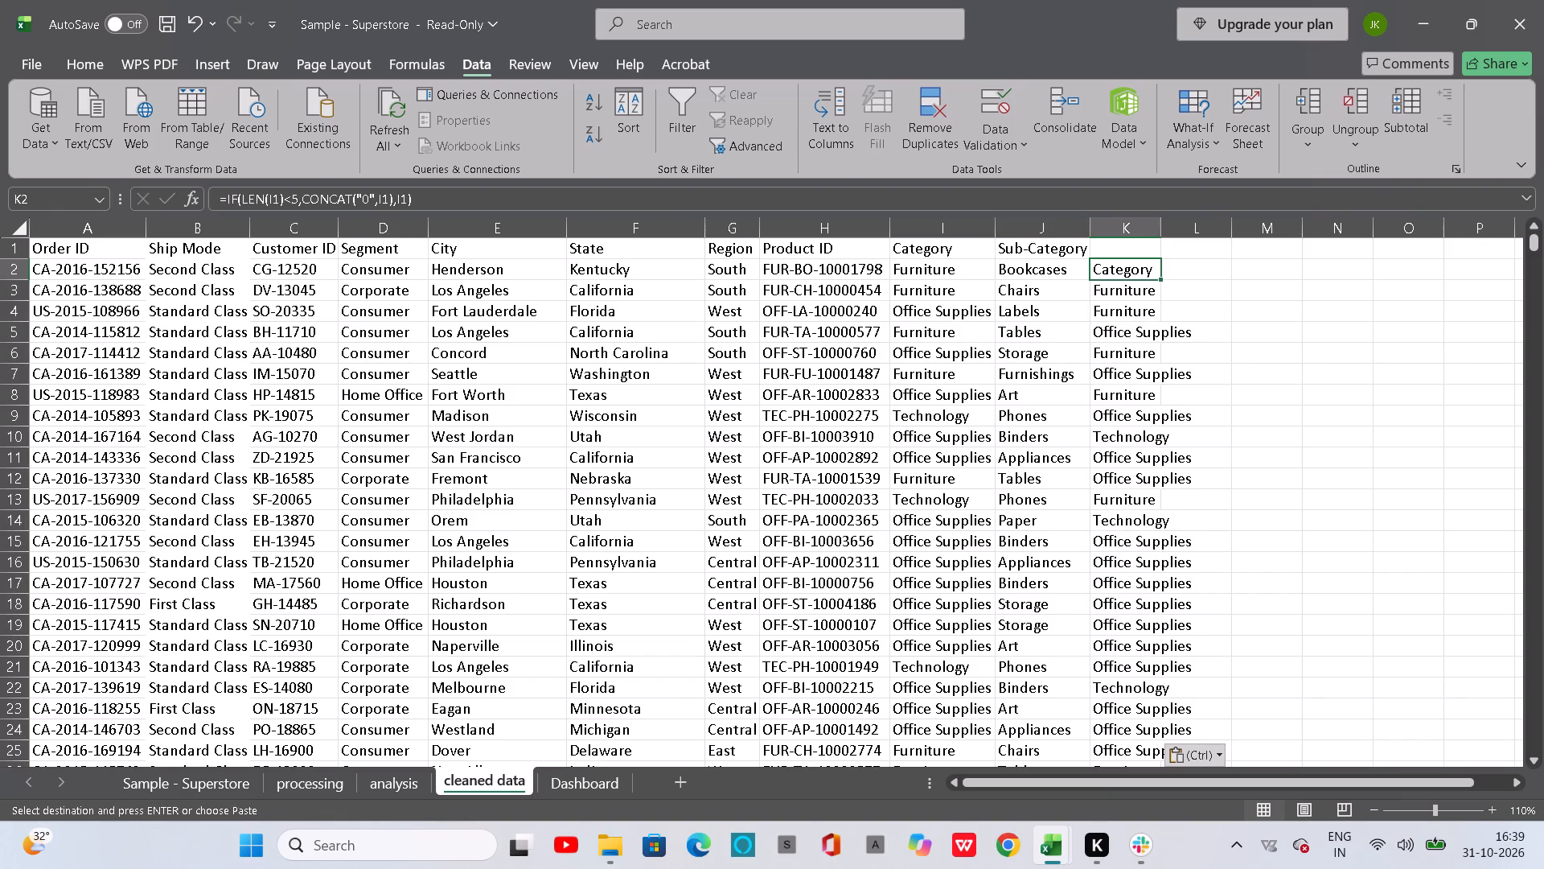
double_click(1119, 277)
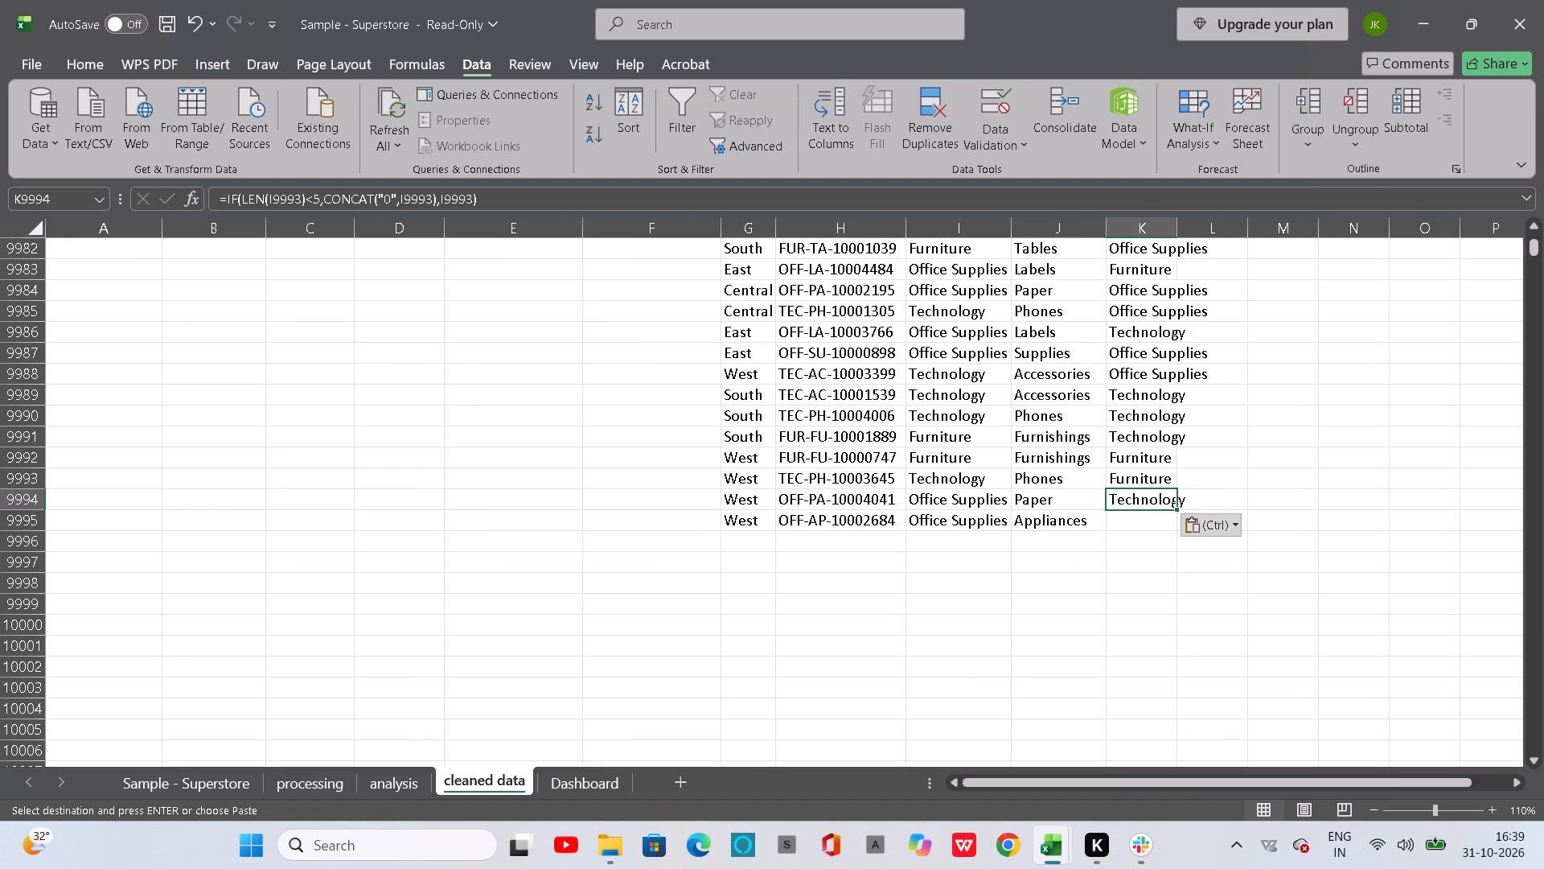
left_click(1531, 253)
left_click(1531, 253)
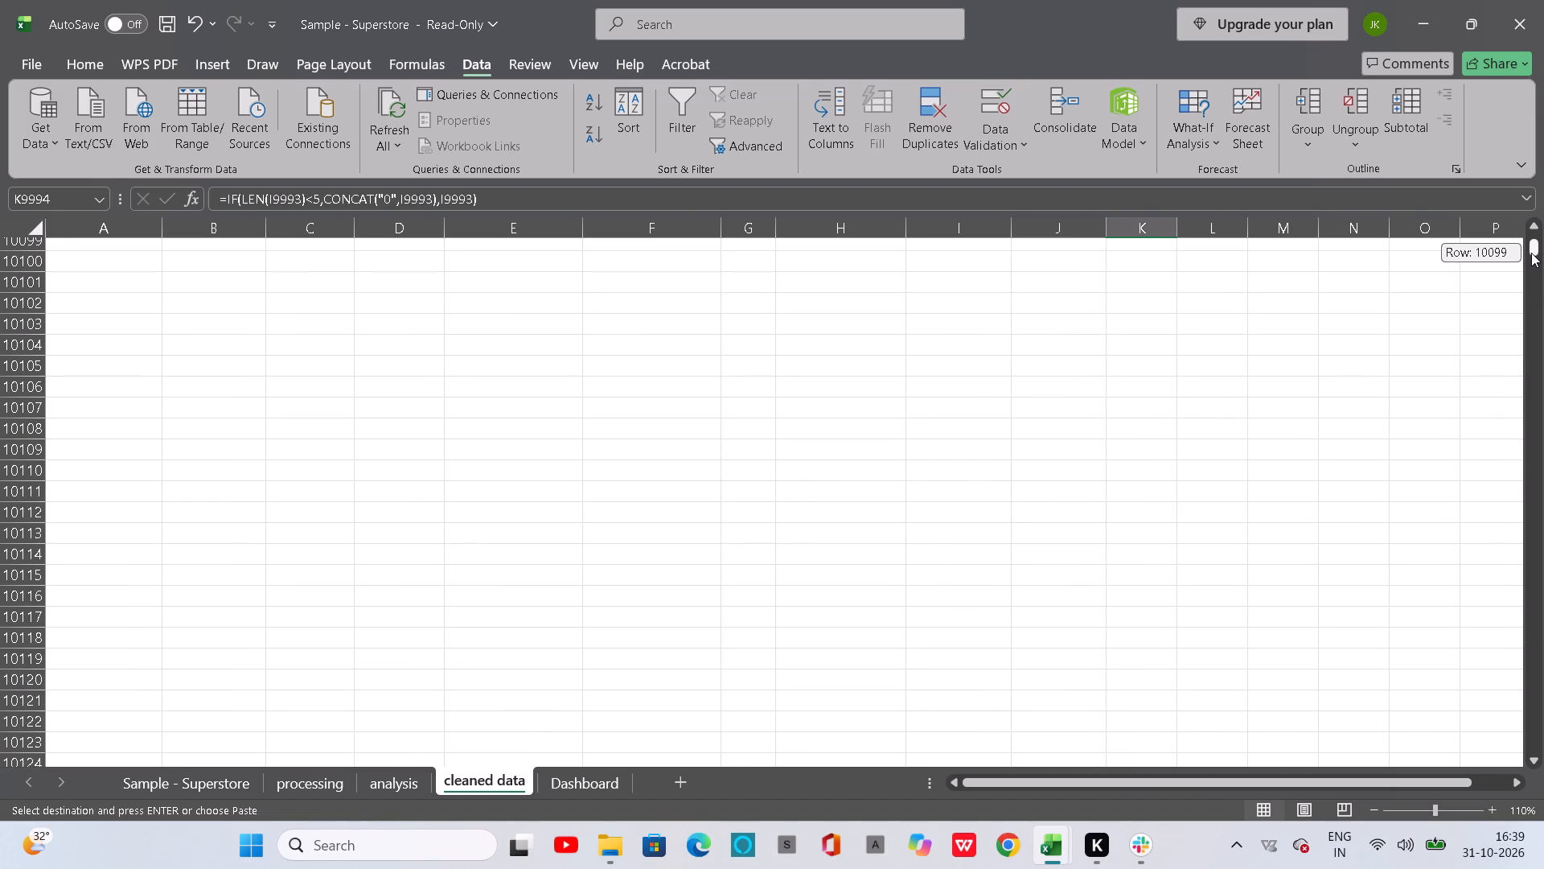
double_click(1531, 253)
left_click_drag(1531, 253, 1534, 356)
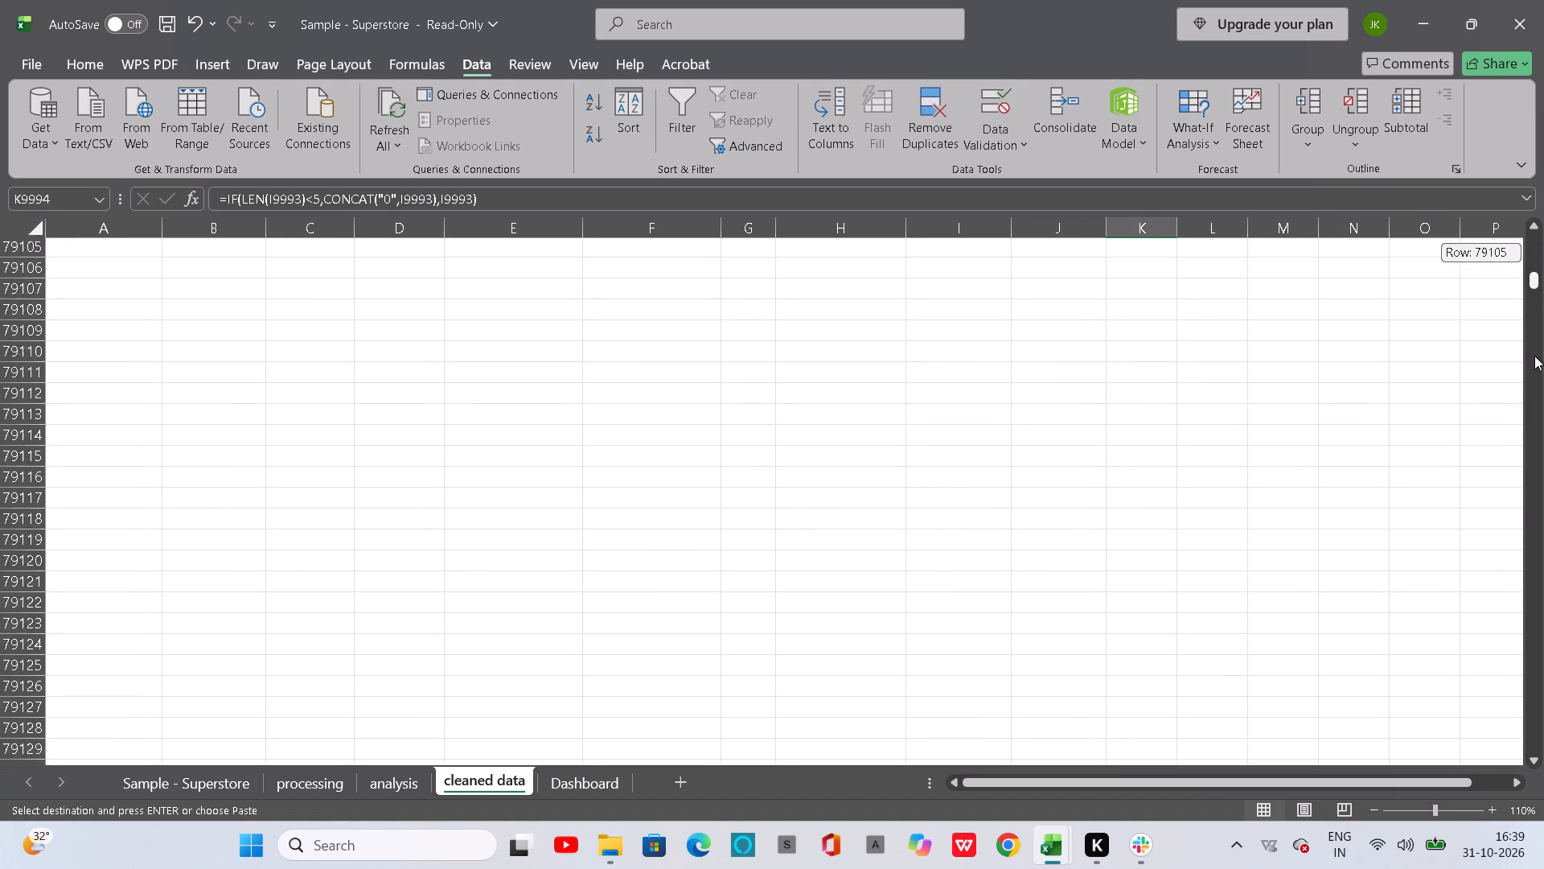
left_click_drag(1534, 356, 1539, 868)
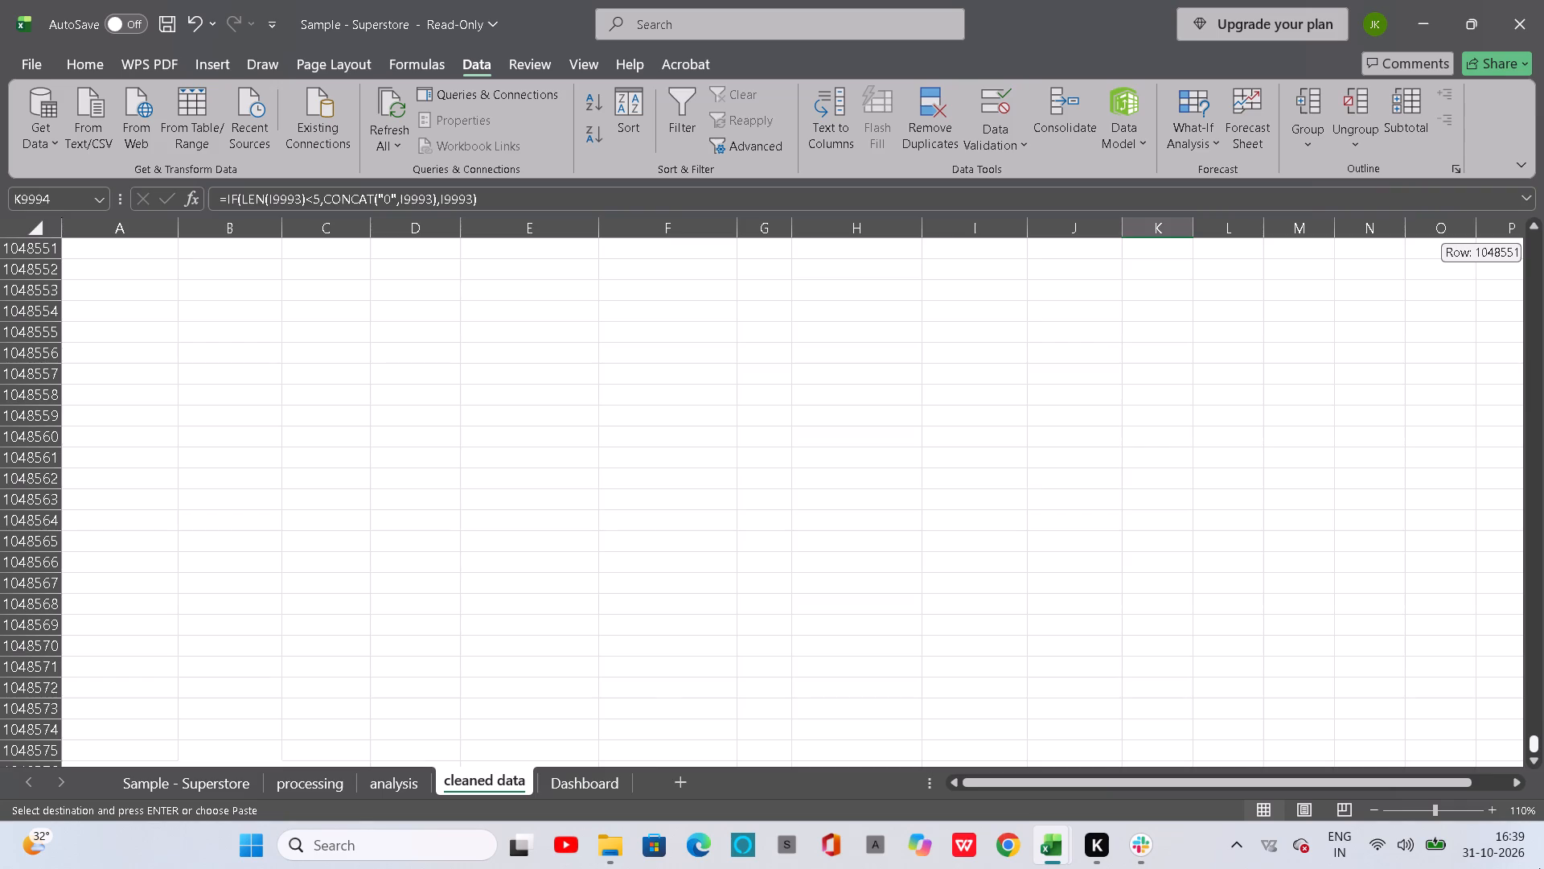
left_click_drag(1539, 868, 1456, 0)
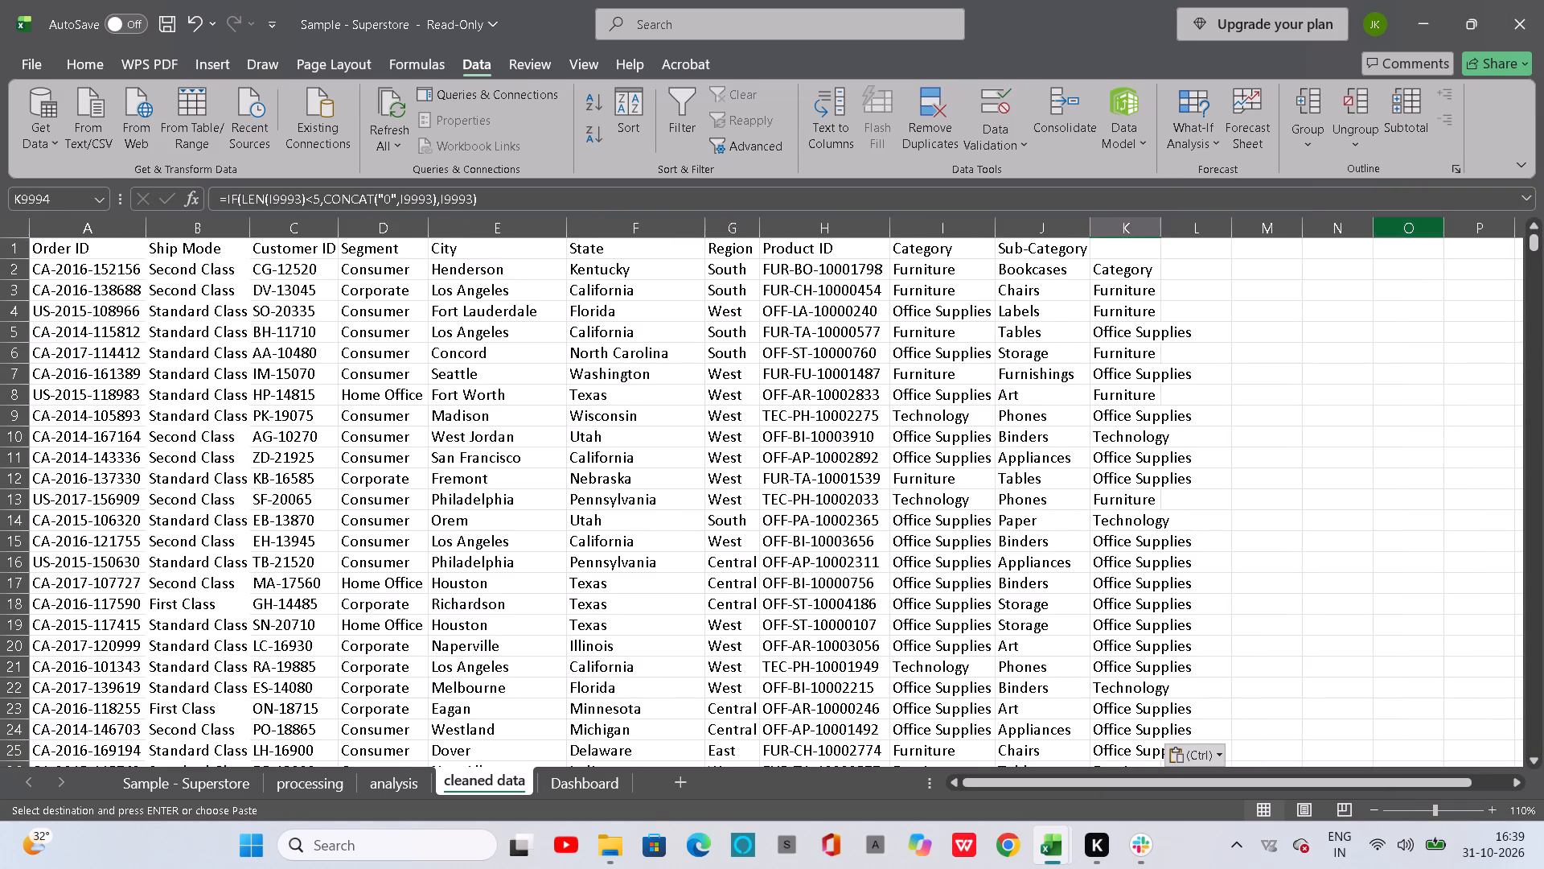
scroll(1181, 369, "up", 2)
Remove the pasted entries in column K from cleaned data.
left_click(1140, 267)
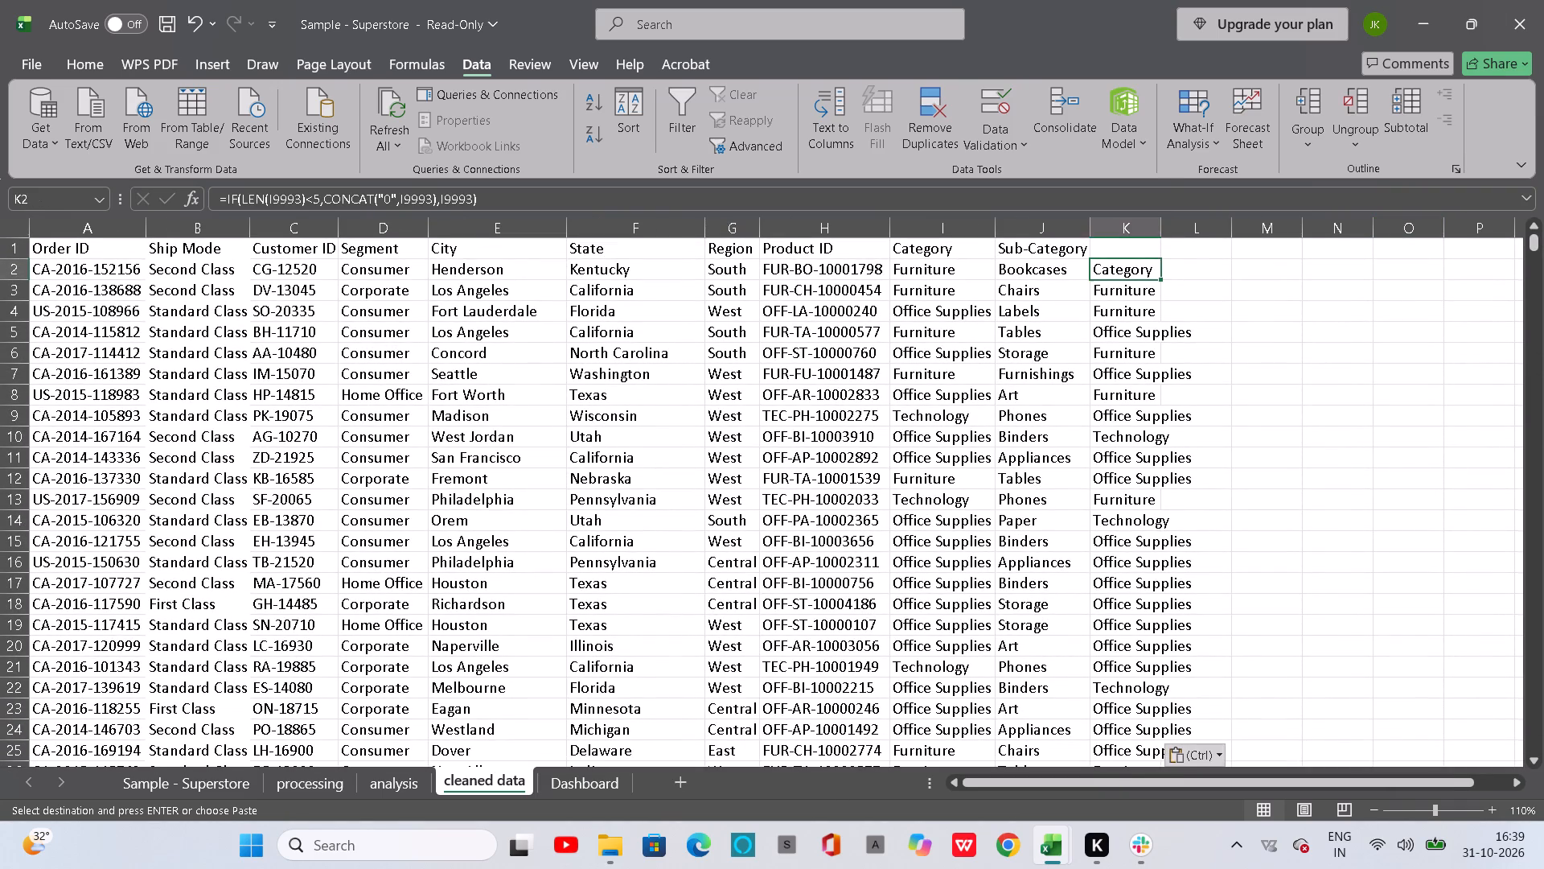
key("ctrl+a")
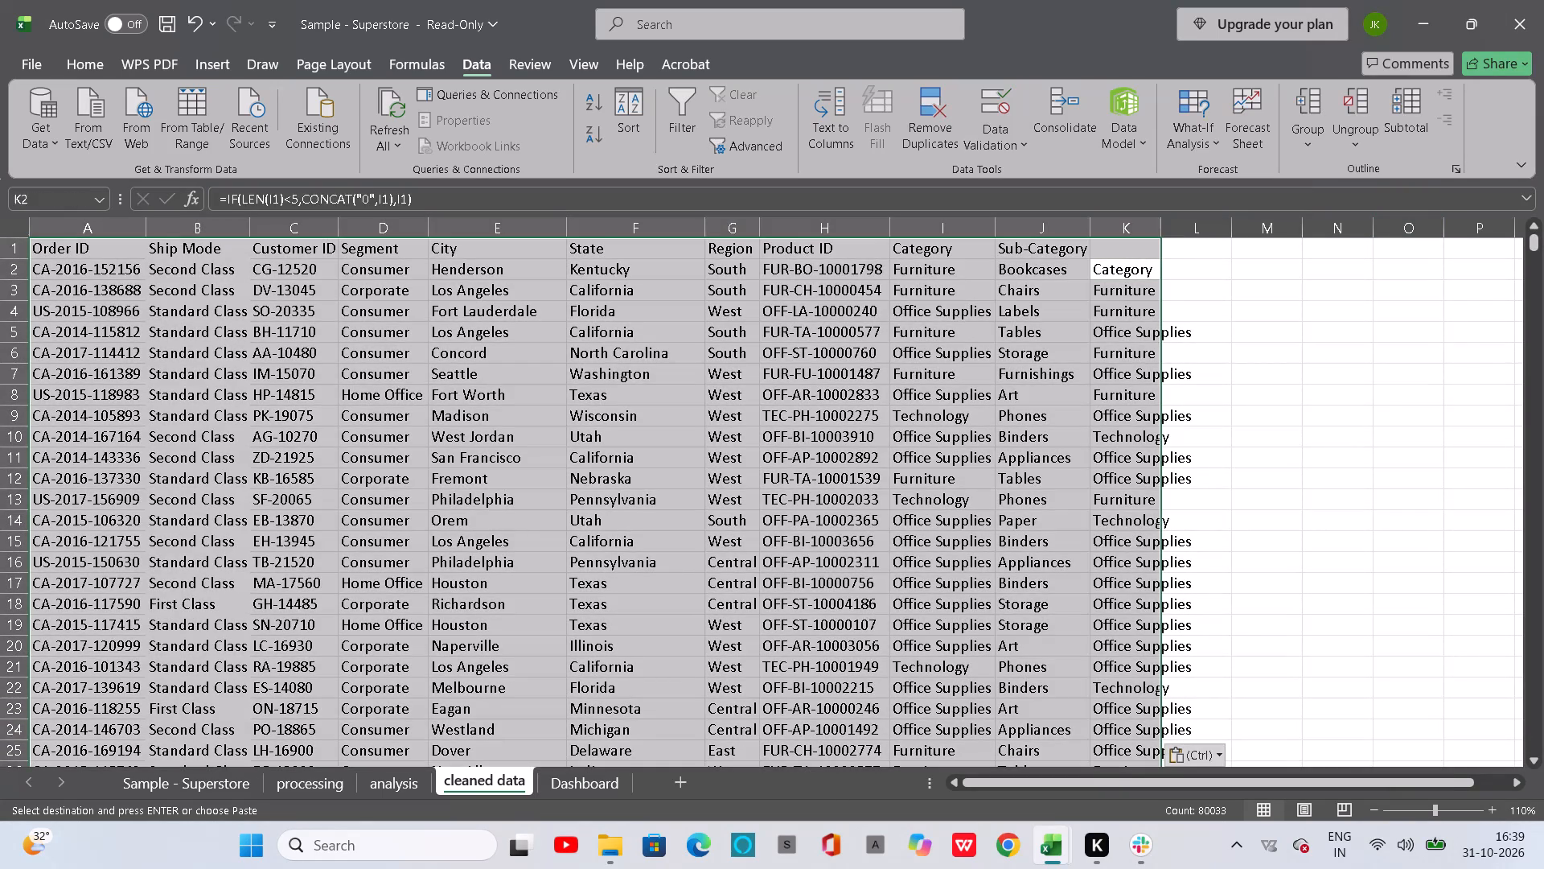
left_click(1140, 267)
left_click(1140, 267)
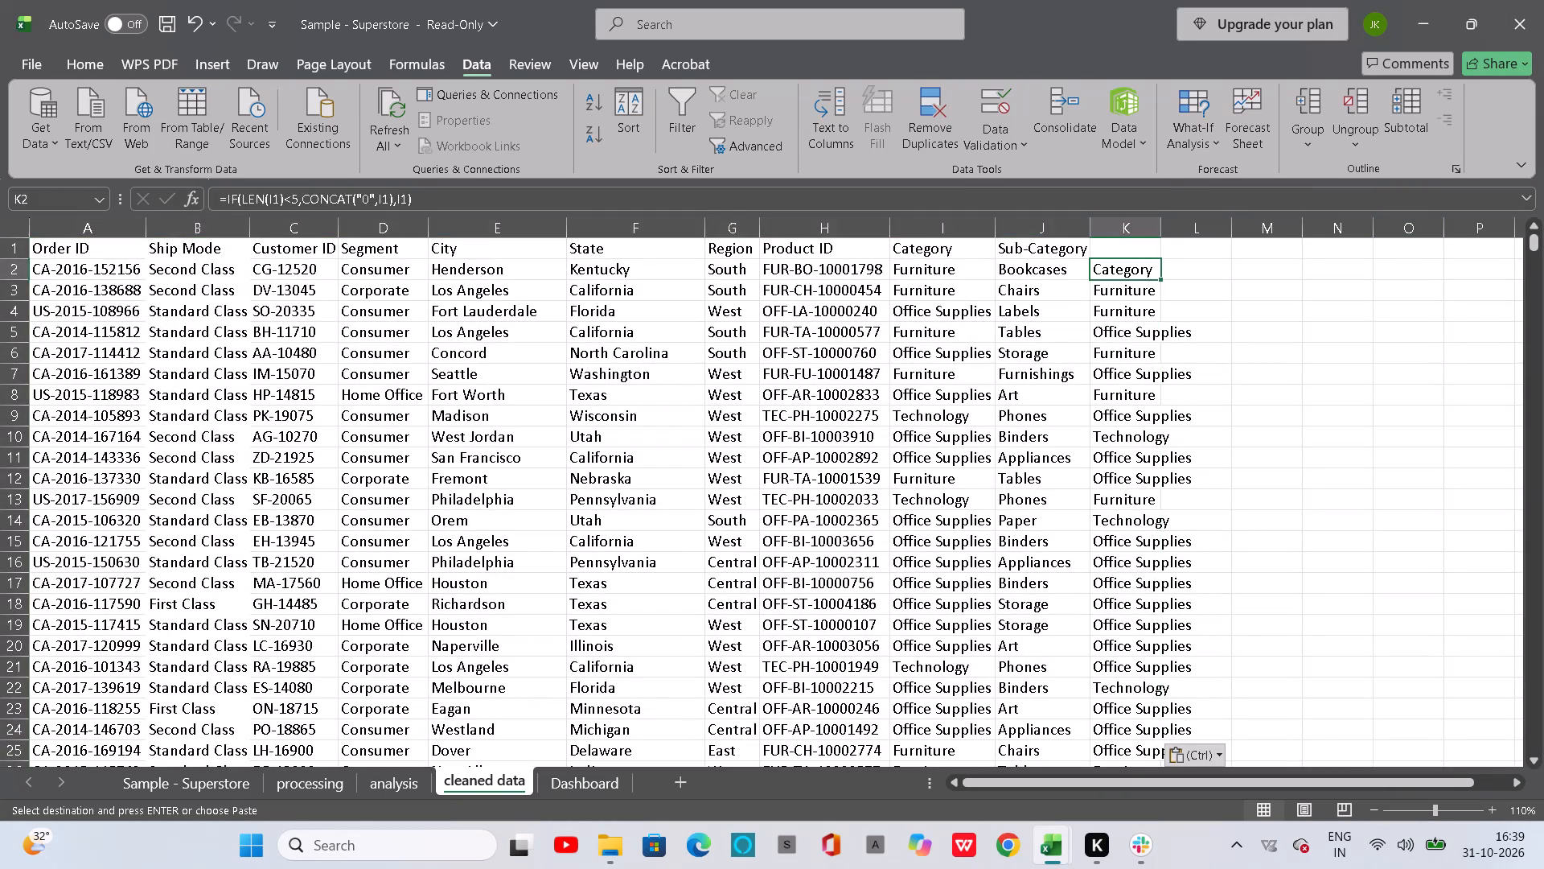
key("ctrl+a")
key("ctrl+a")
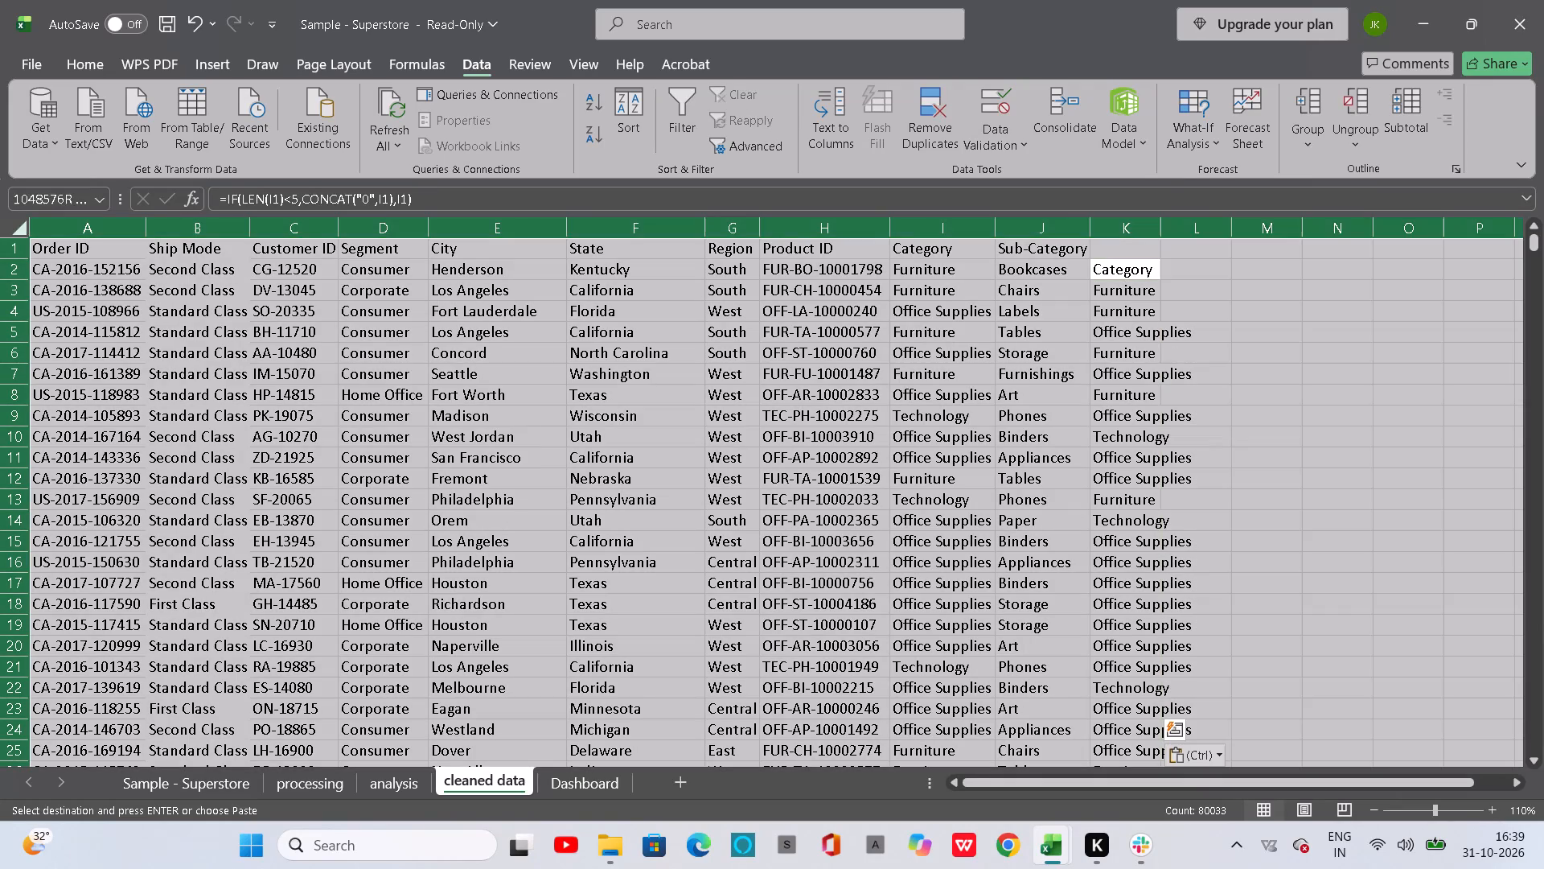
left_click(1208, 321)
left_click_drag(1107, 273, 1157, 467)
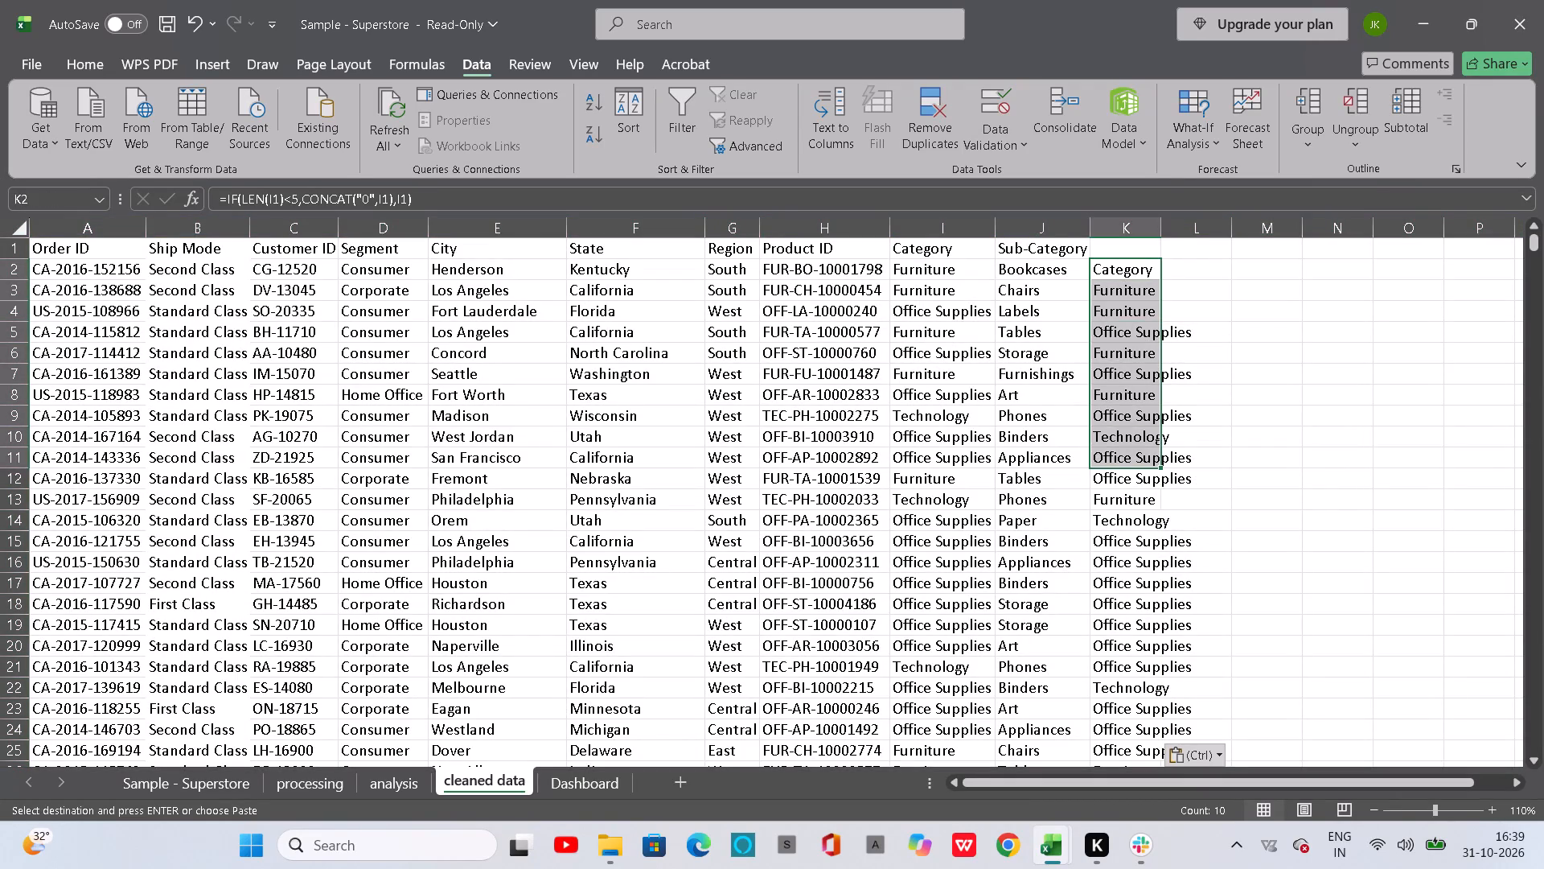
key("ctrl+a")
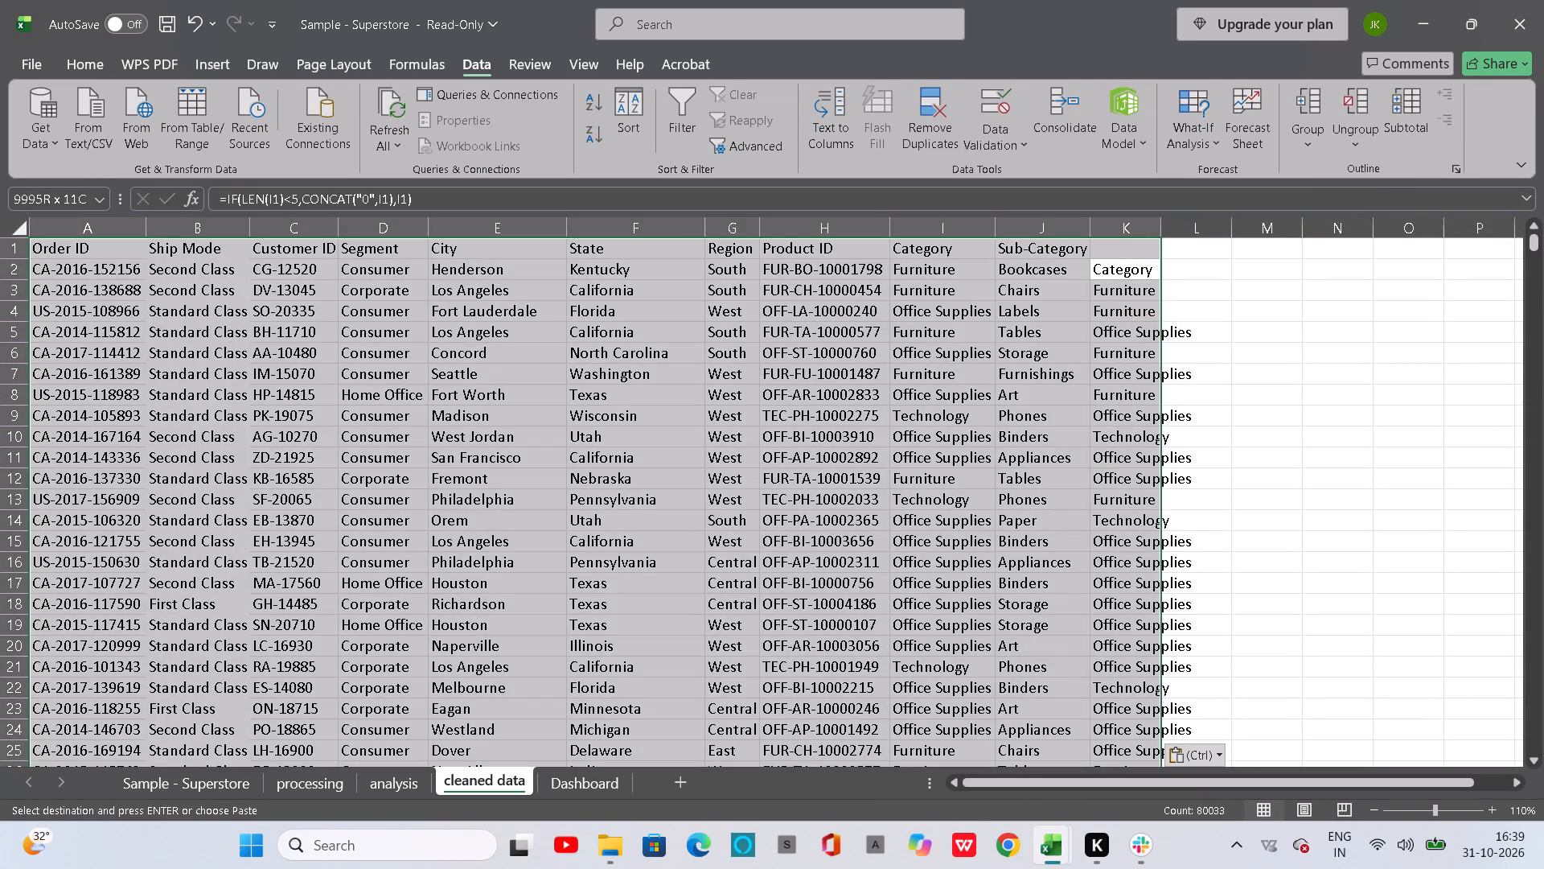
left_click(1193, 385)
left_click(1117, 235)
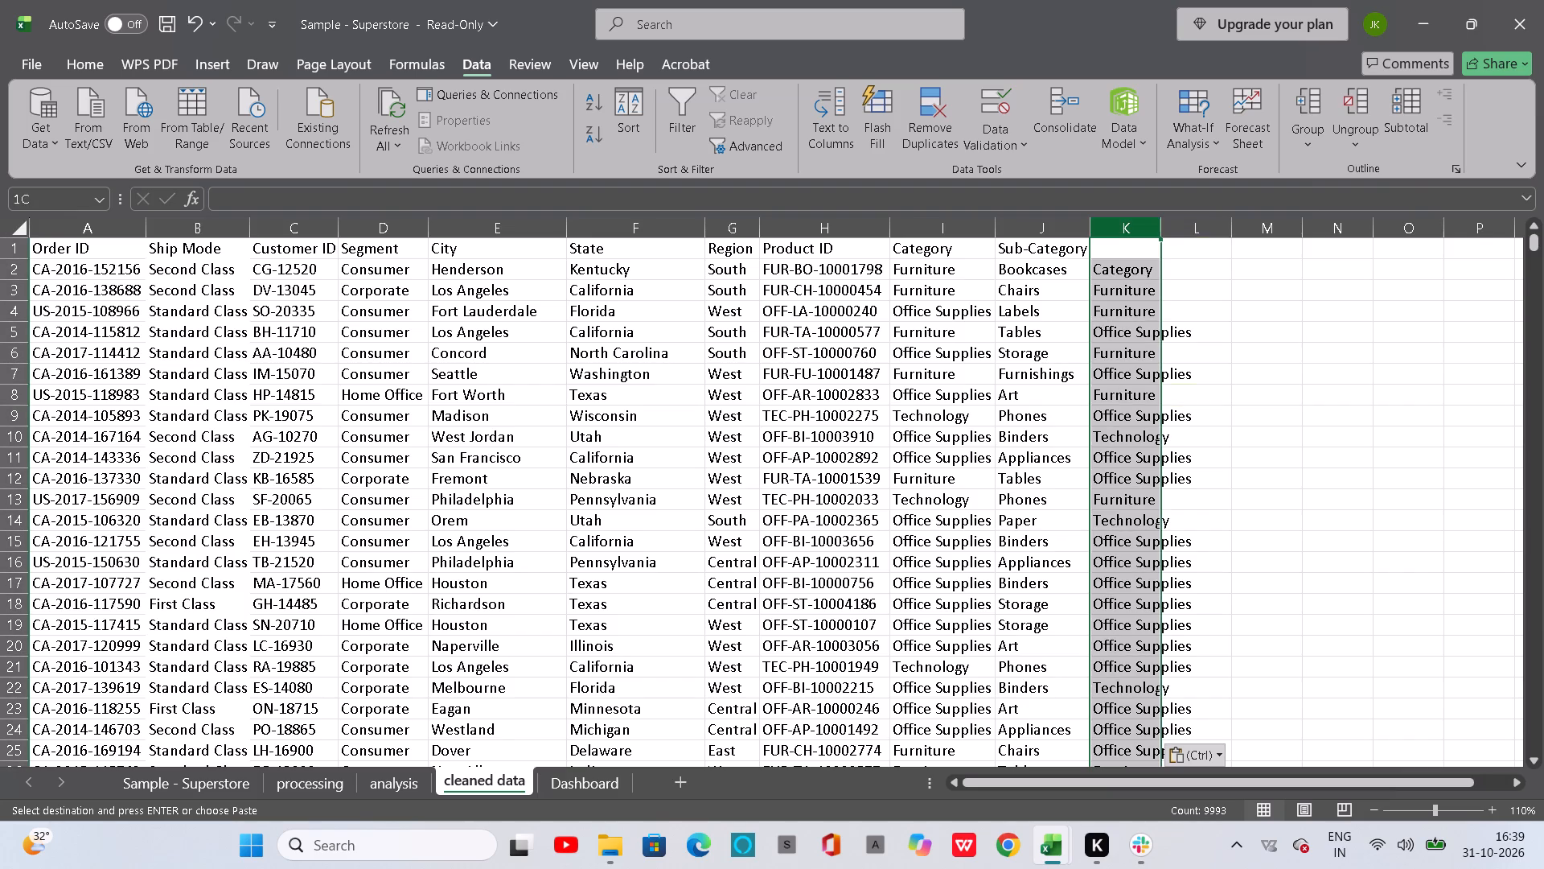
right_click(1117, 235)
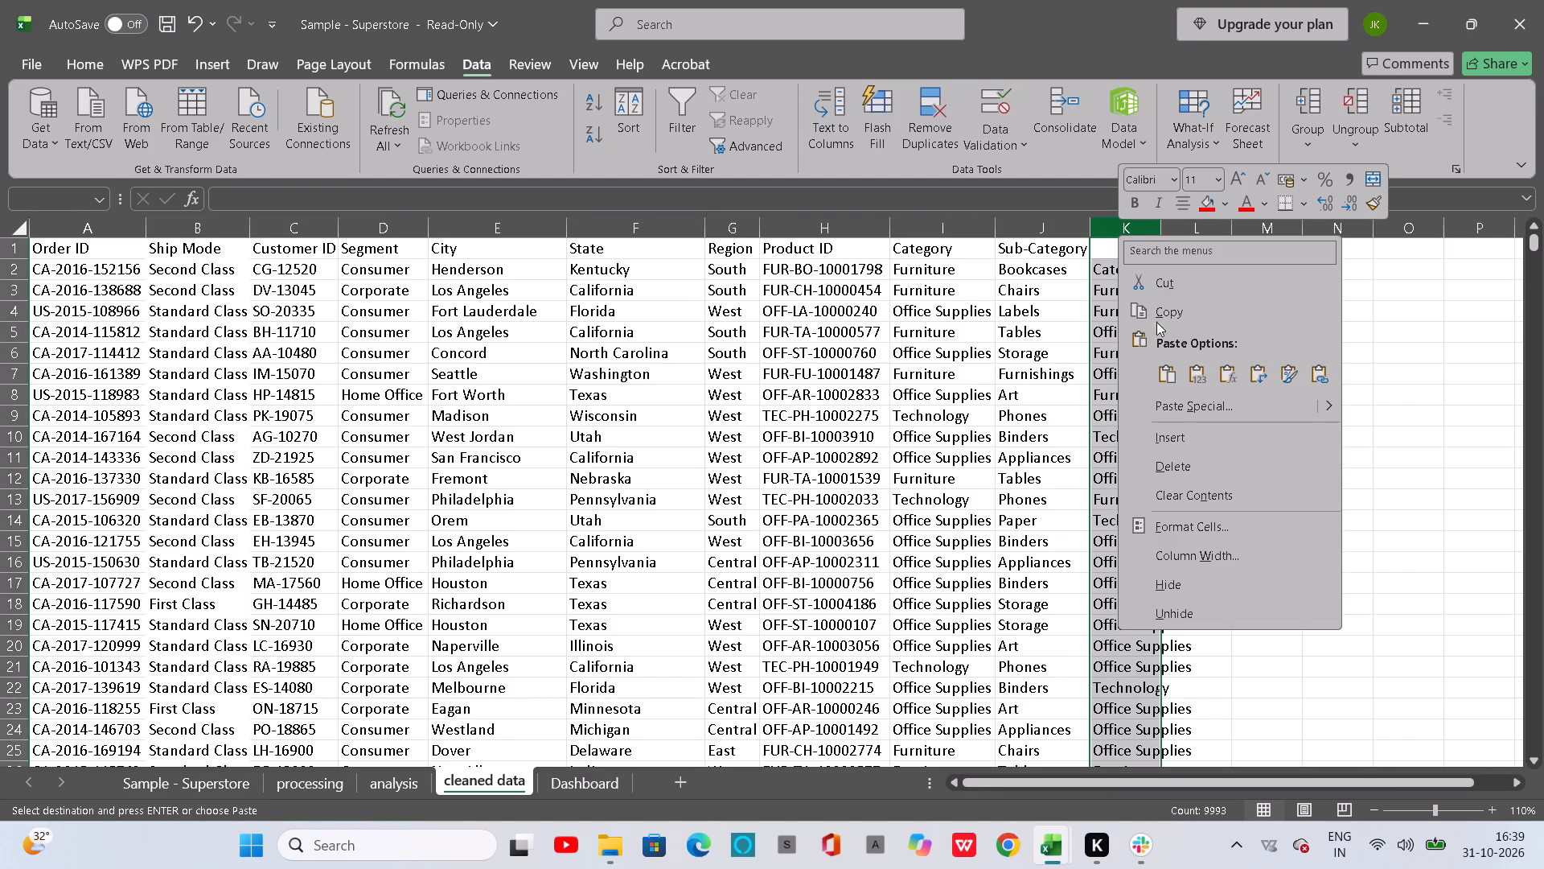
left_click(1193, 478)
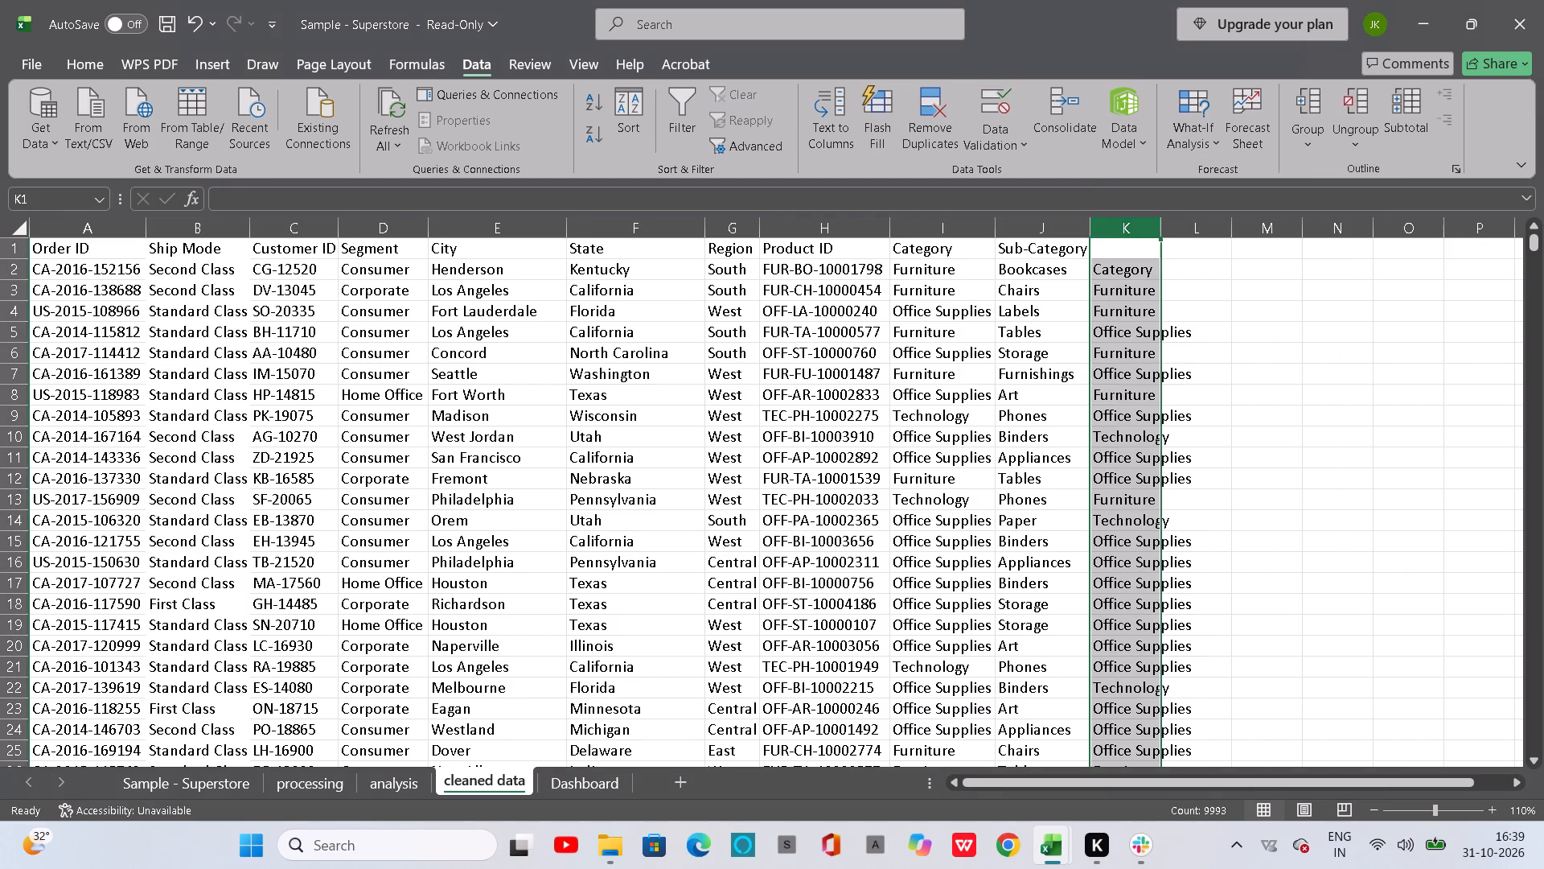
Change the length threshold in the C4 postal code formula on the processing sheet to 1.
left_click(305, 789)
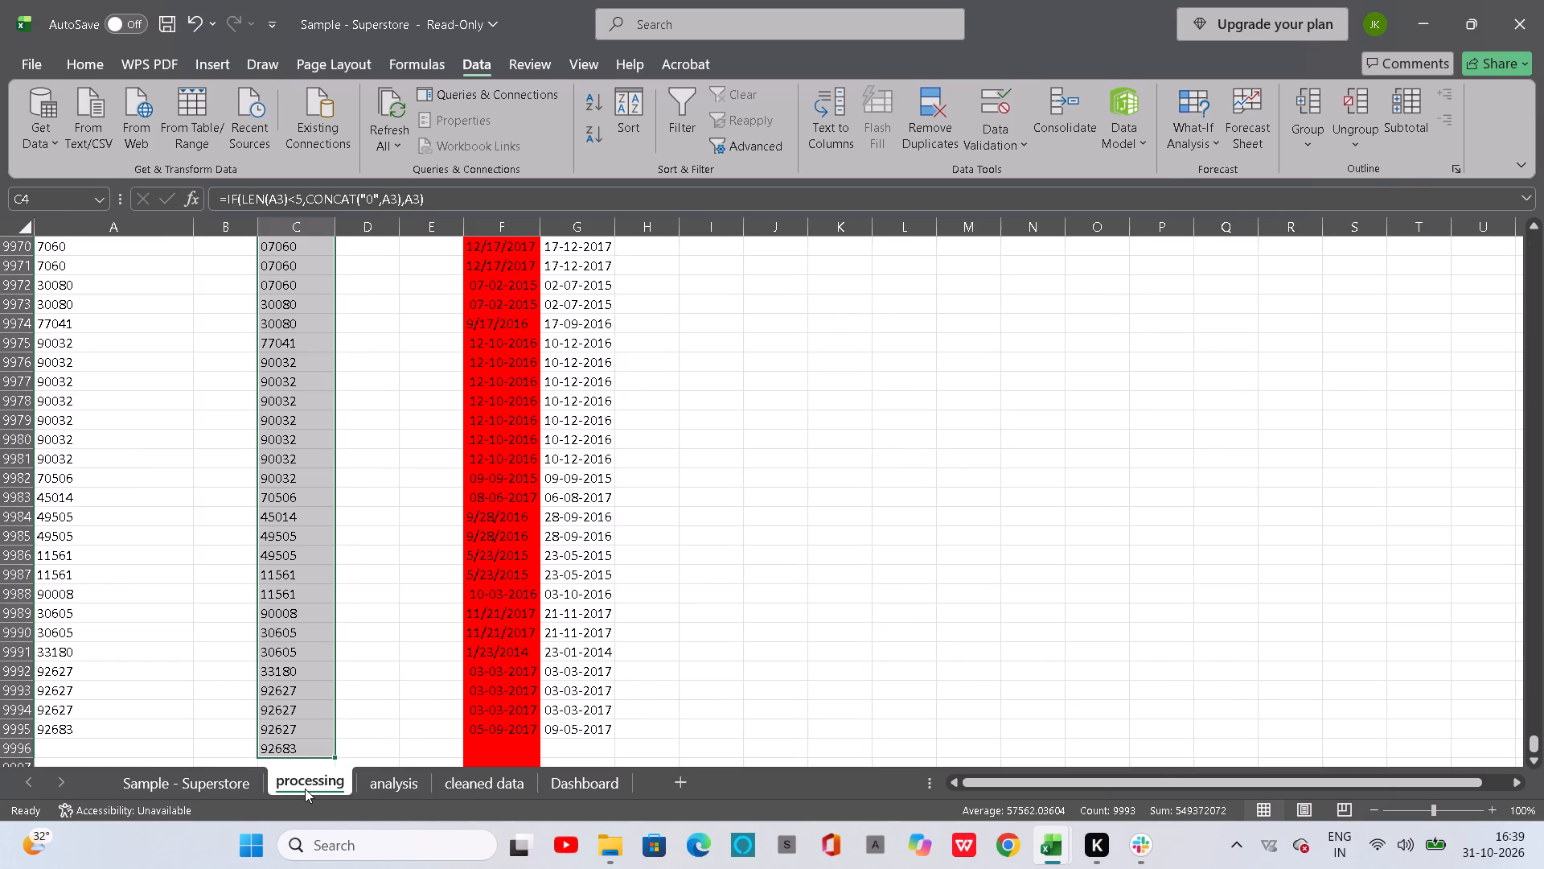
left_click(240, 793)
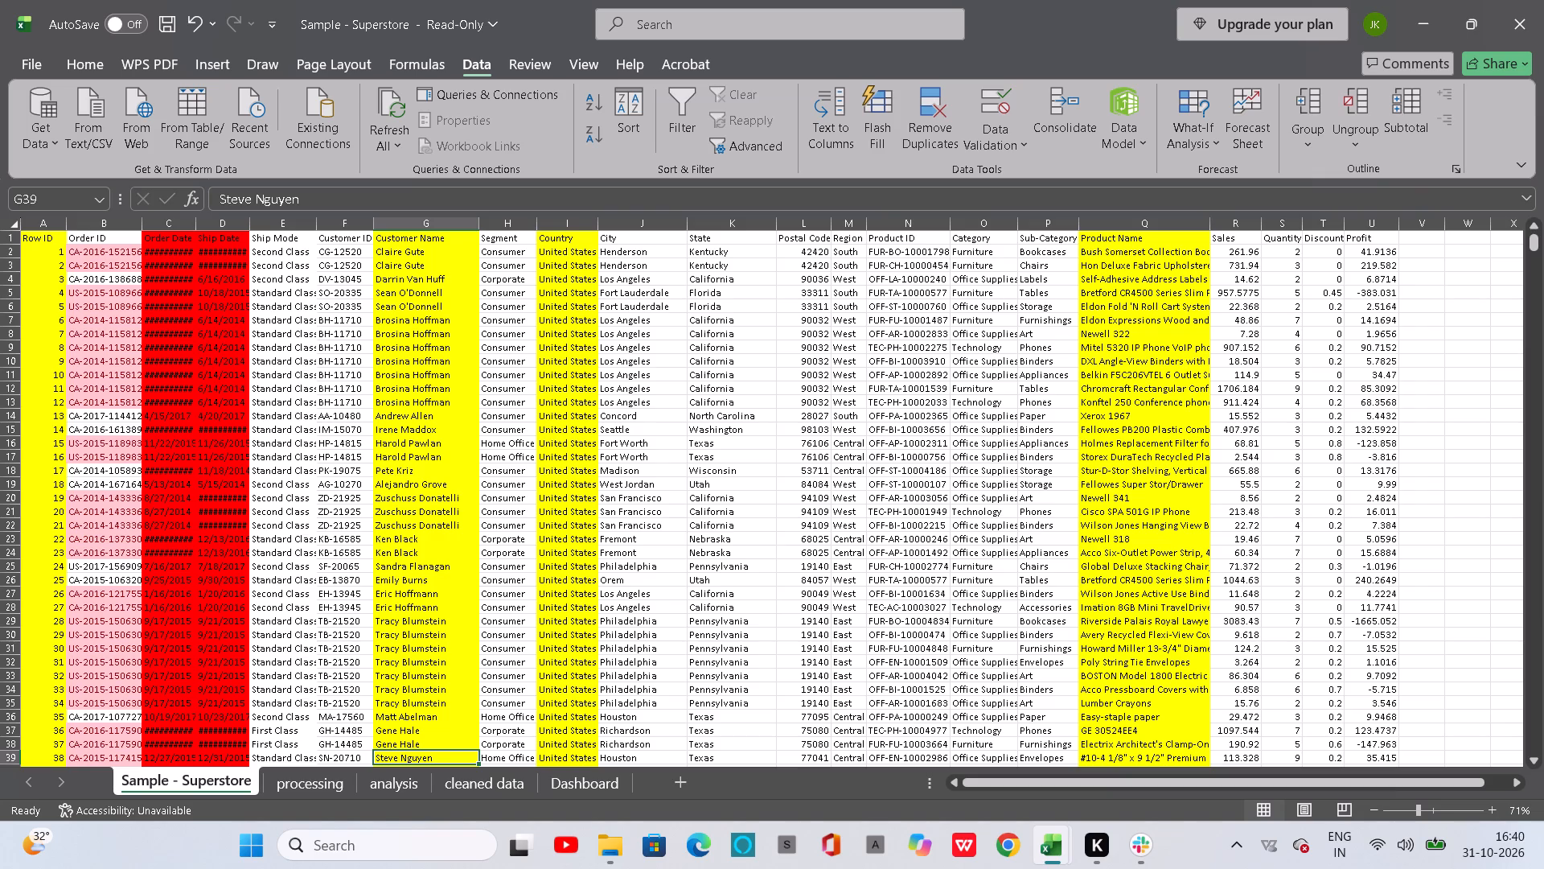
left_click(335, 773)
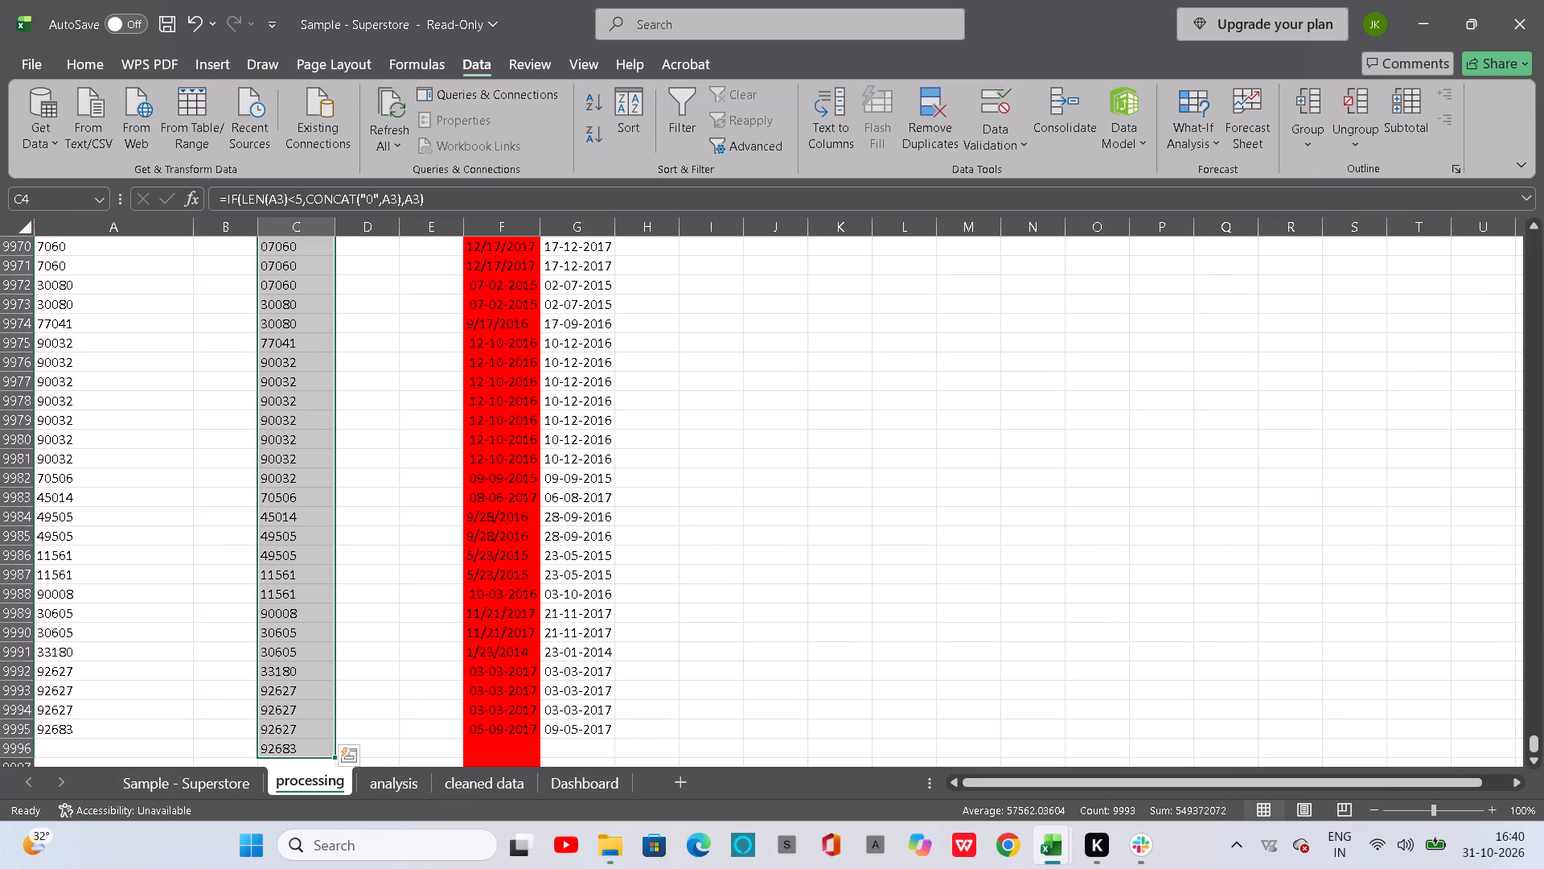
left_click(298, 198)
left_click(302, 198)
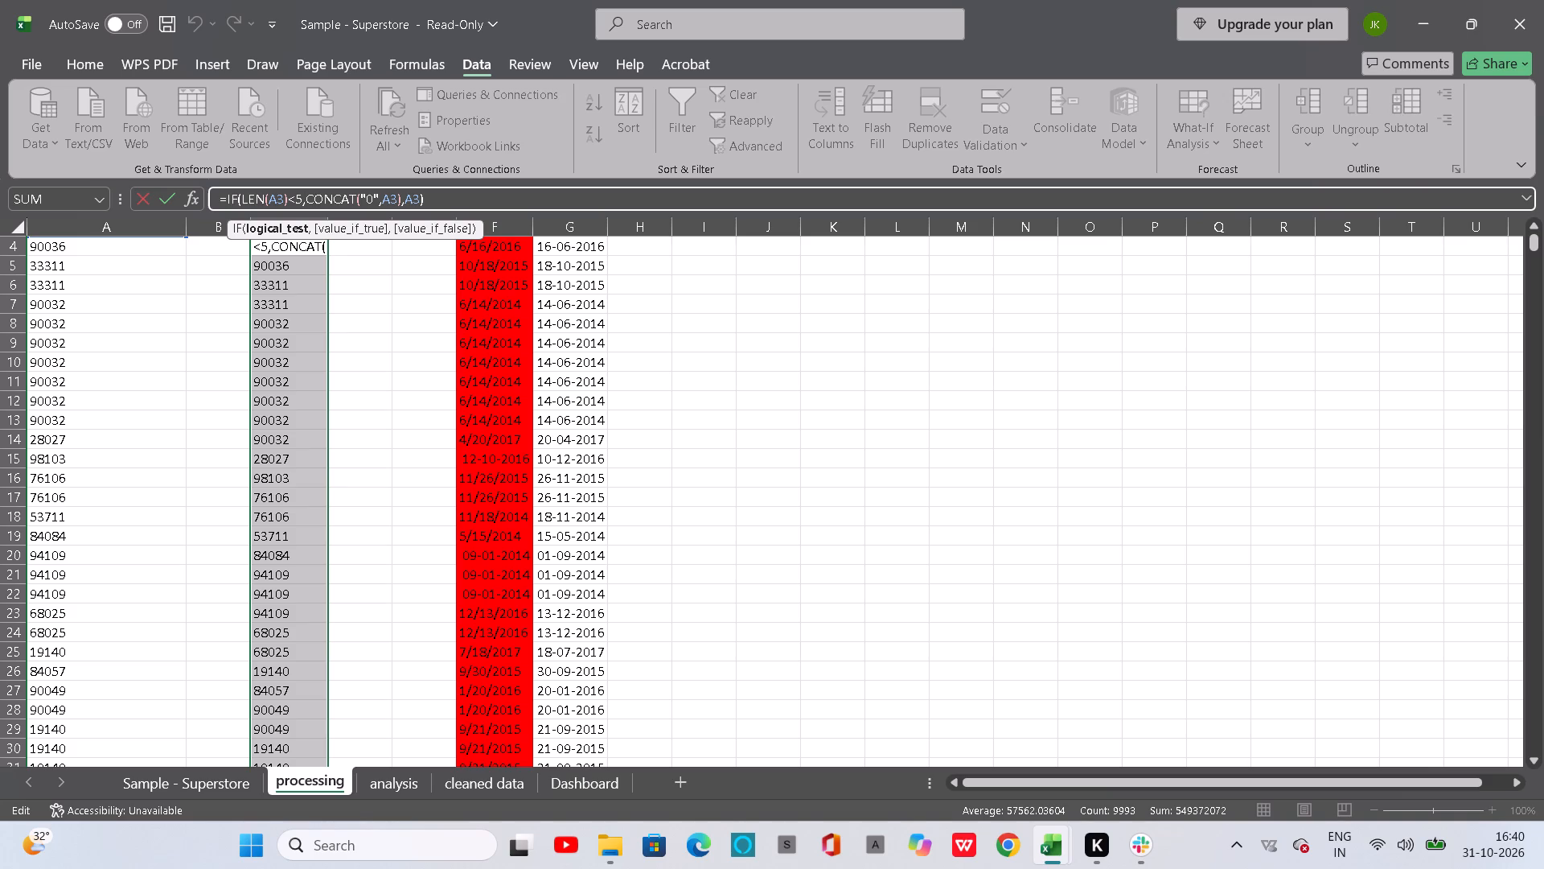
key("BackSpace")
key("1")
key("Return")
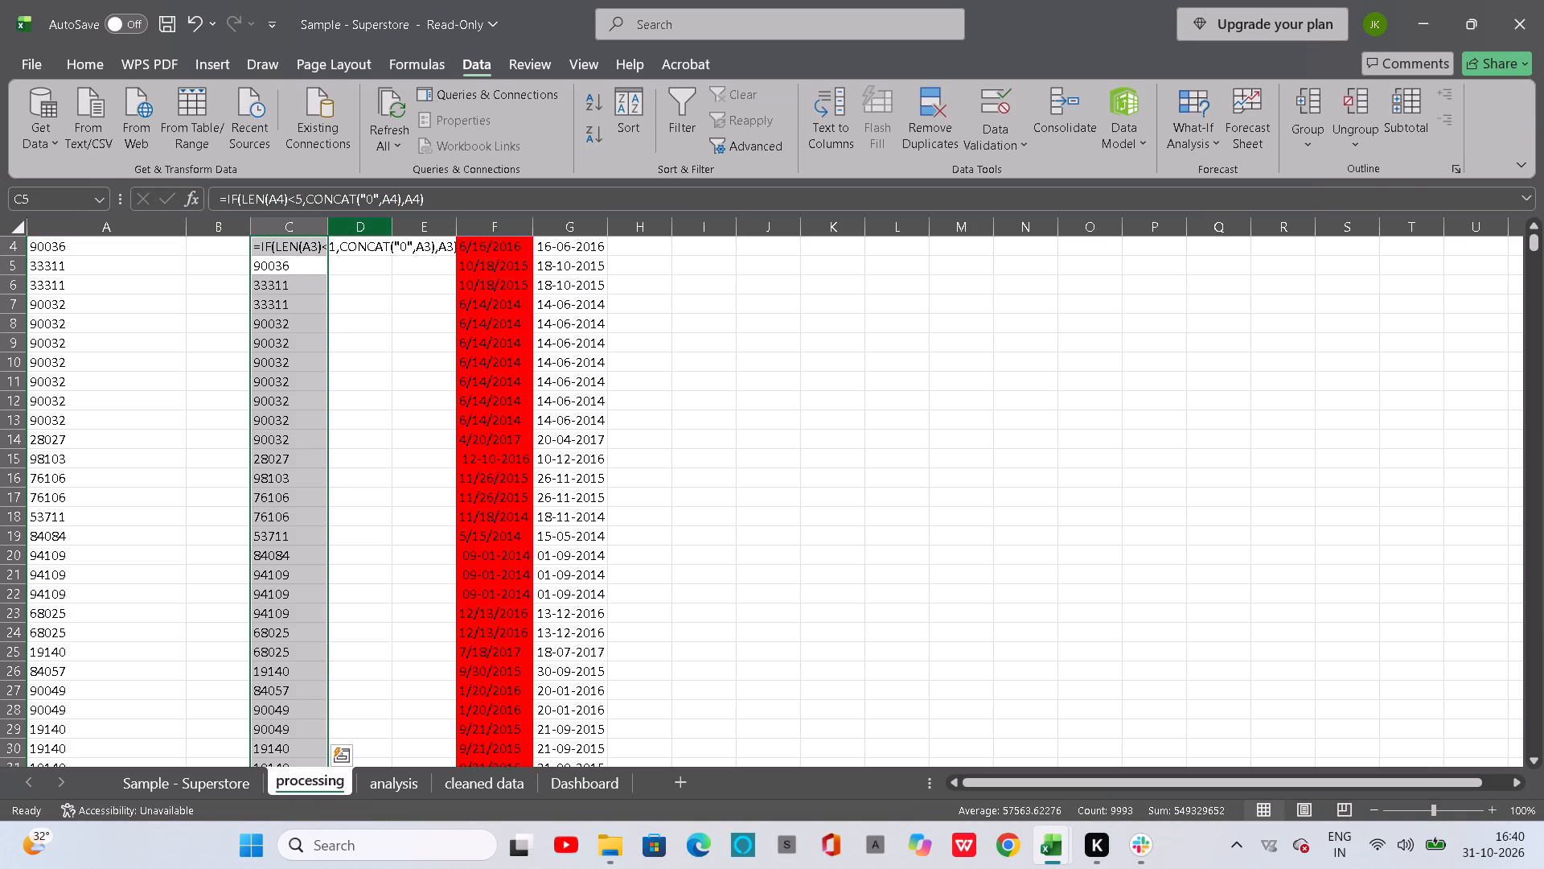
Examine the postal code formulas in column C of processing, cell by cell from C4 down to C12.
left_click(295, 244)
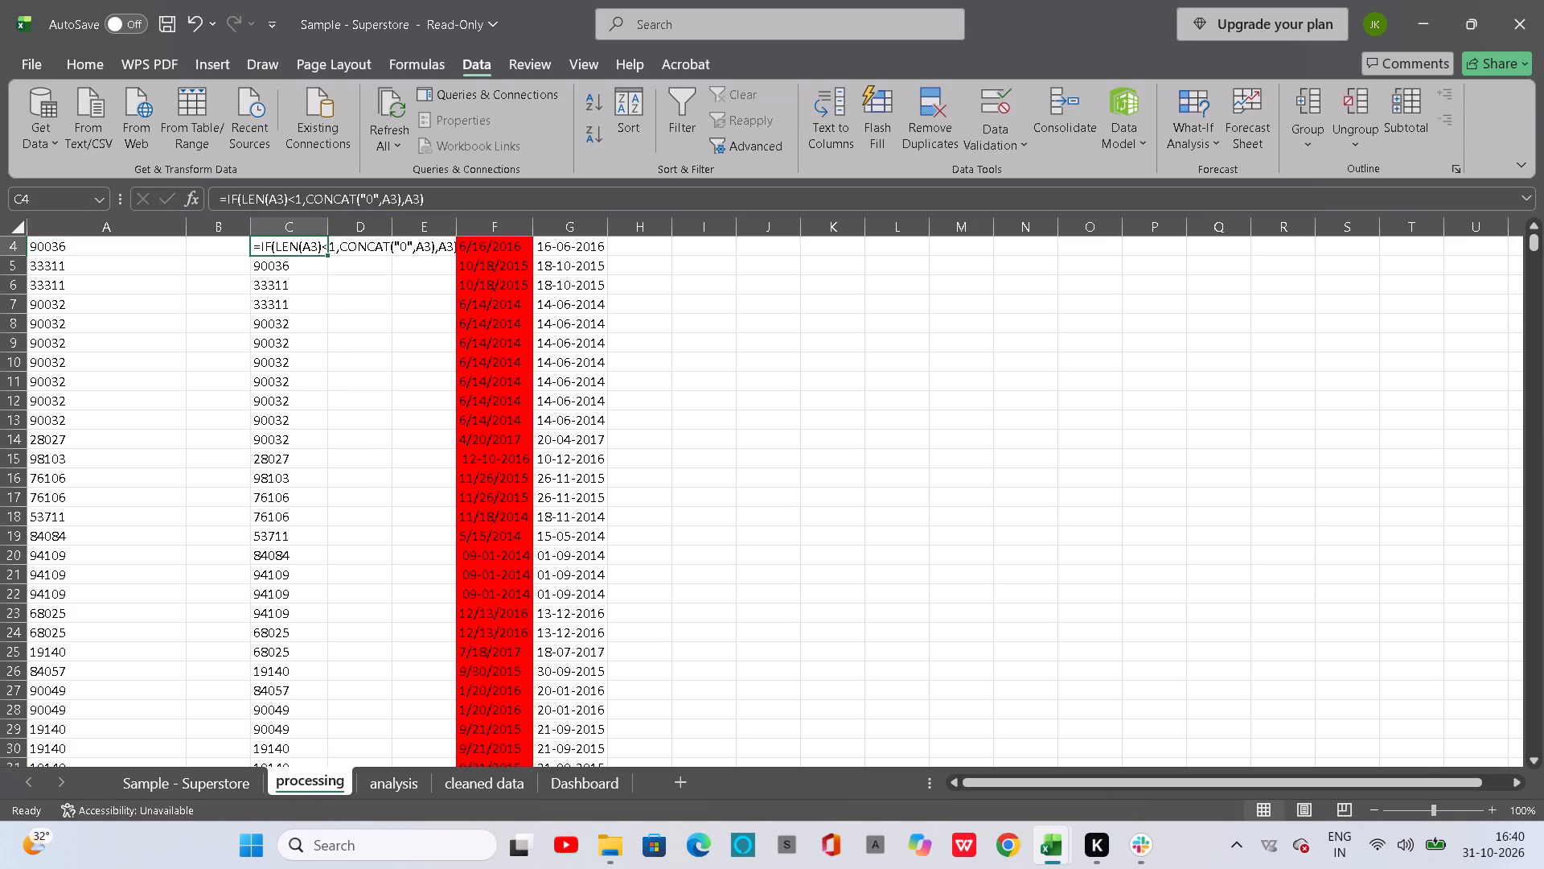
key("Return")
key("Return")
key("Return")
key("Return")
key("Return")
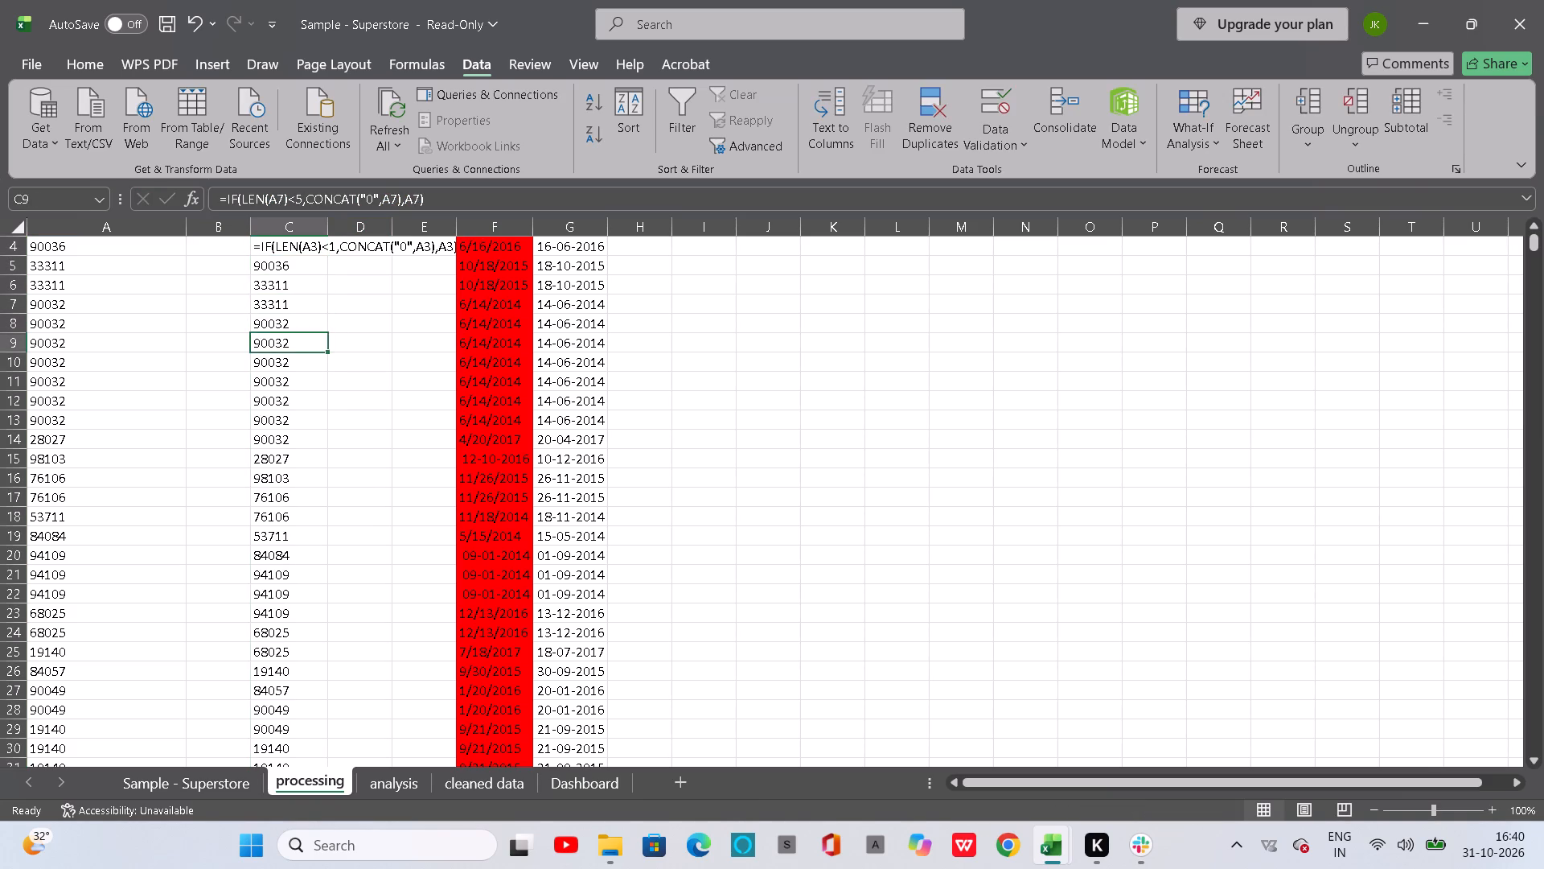
key("Return")
key("Return")
key("Return")
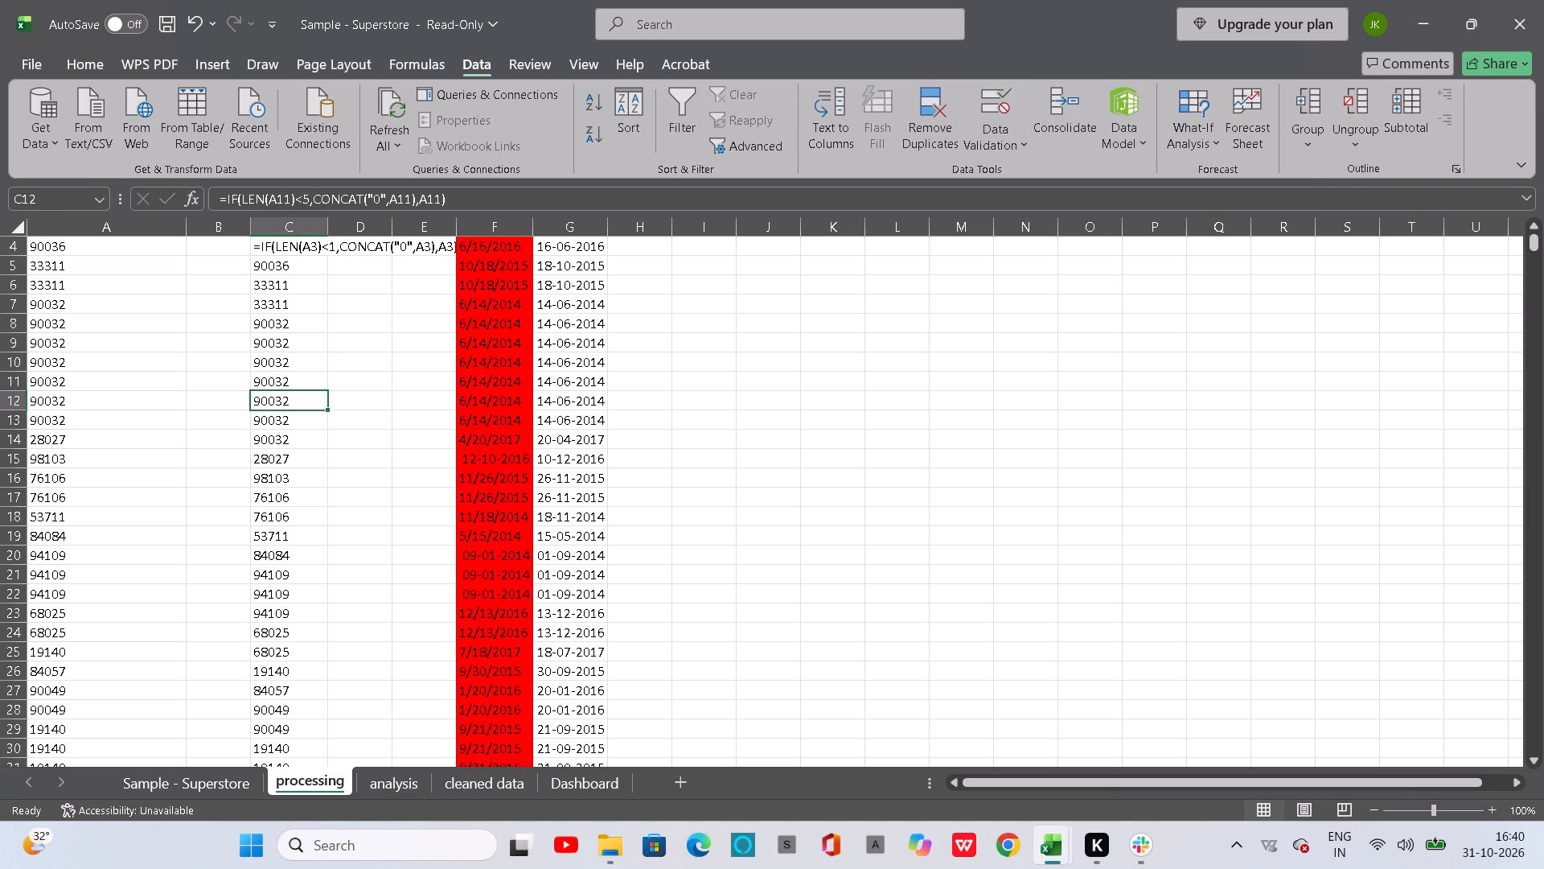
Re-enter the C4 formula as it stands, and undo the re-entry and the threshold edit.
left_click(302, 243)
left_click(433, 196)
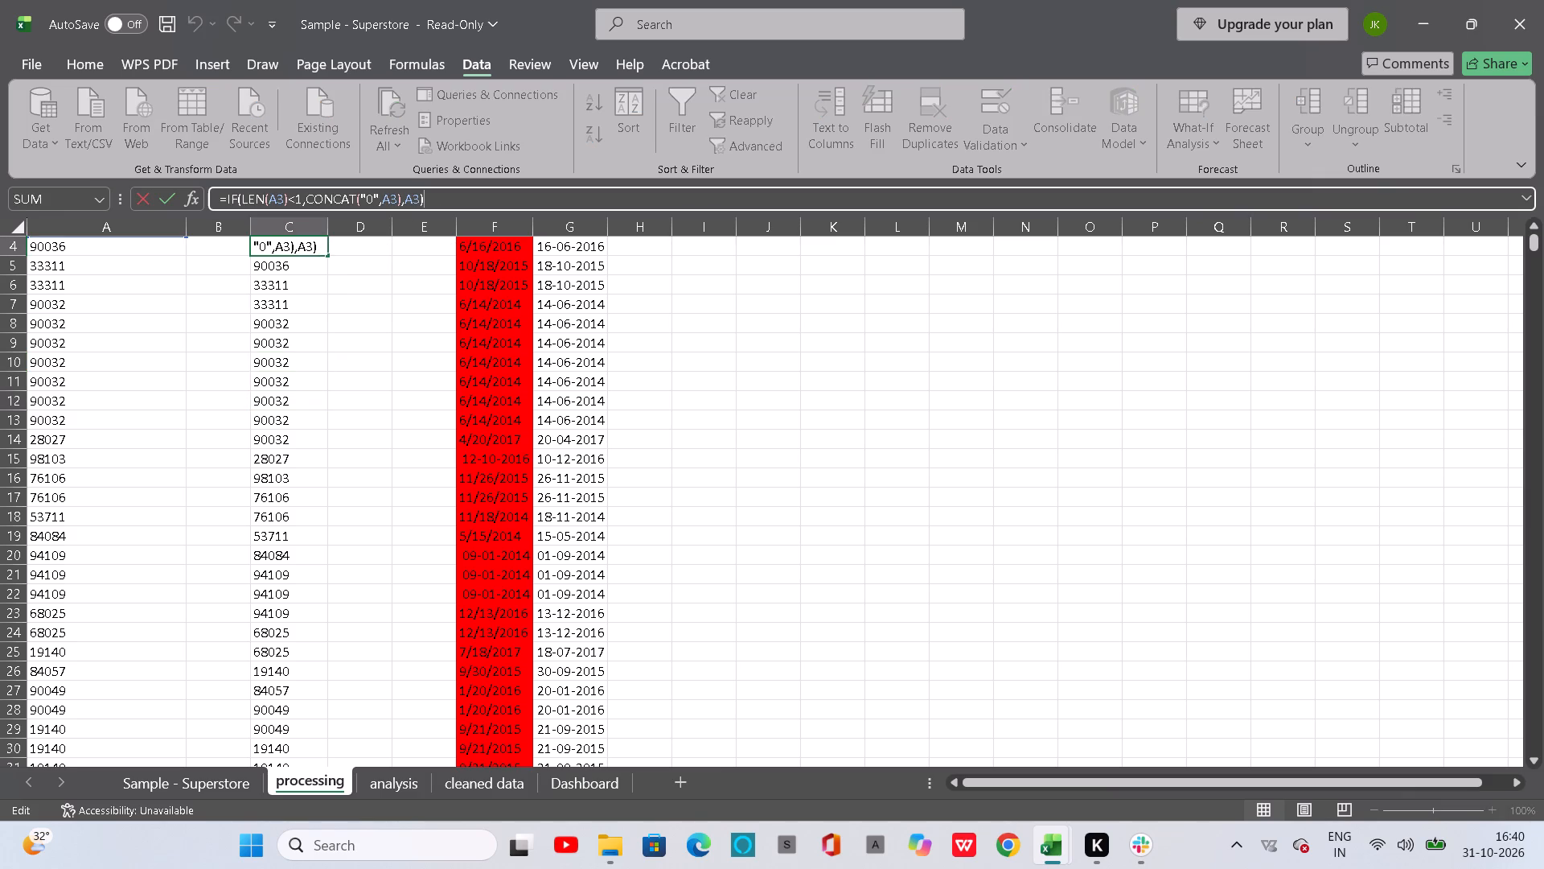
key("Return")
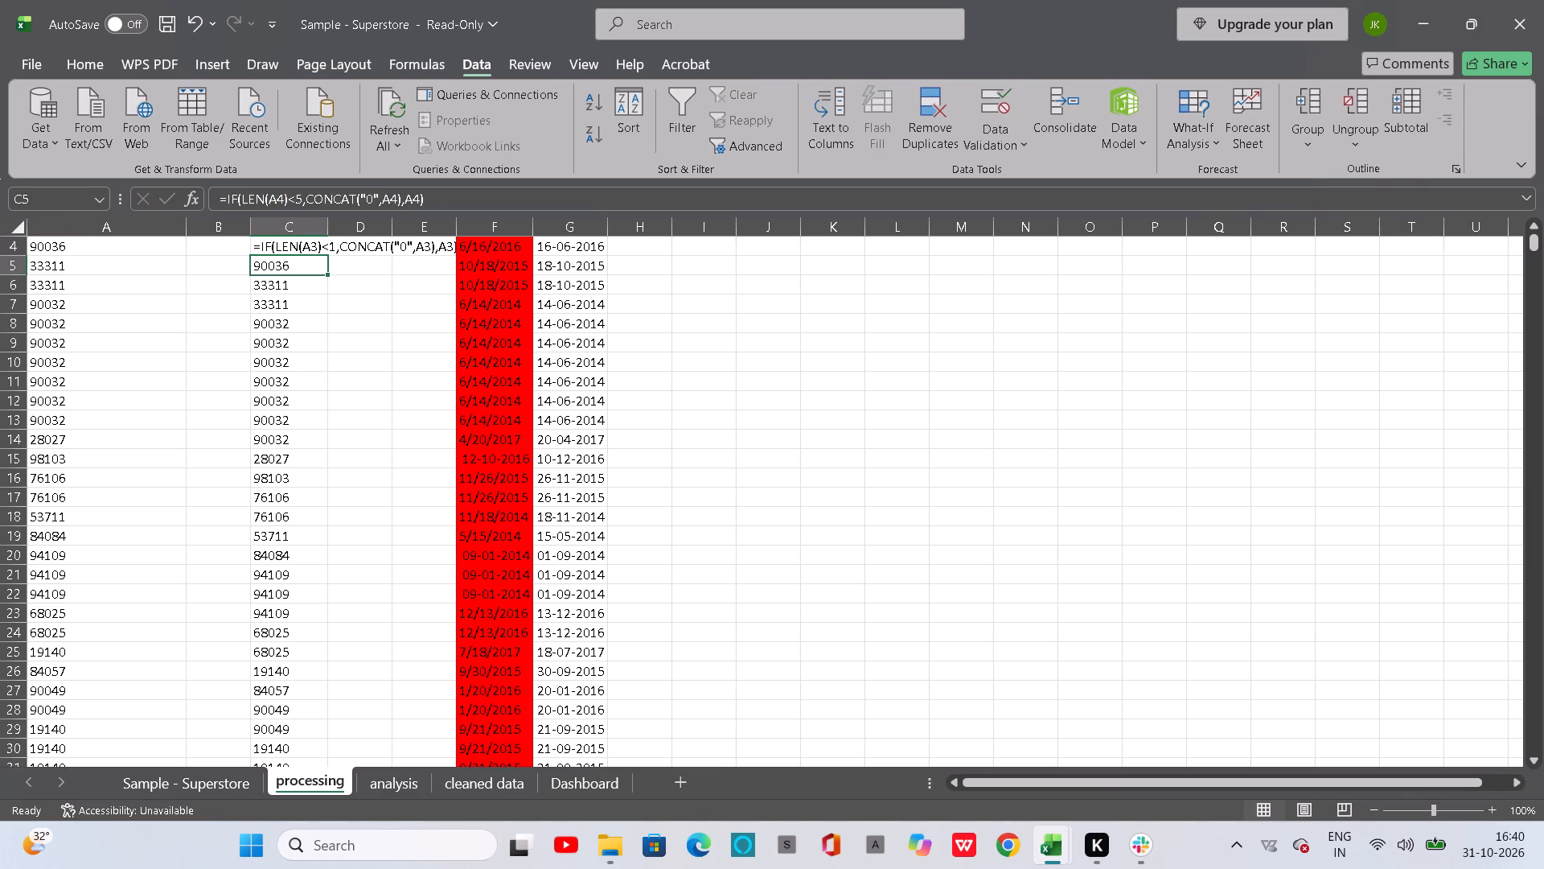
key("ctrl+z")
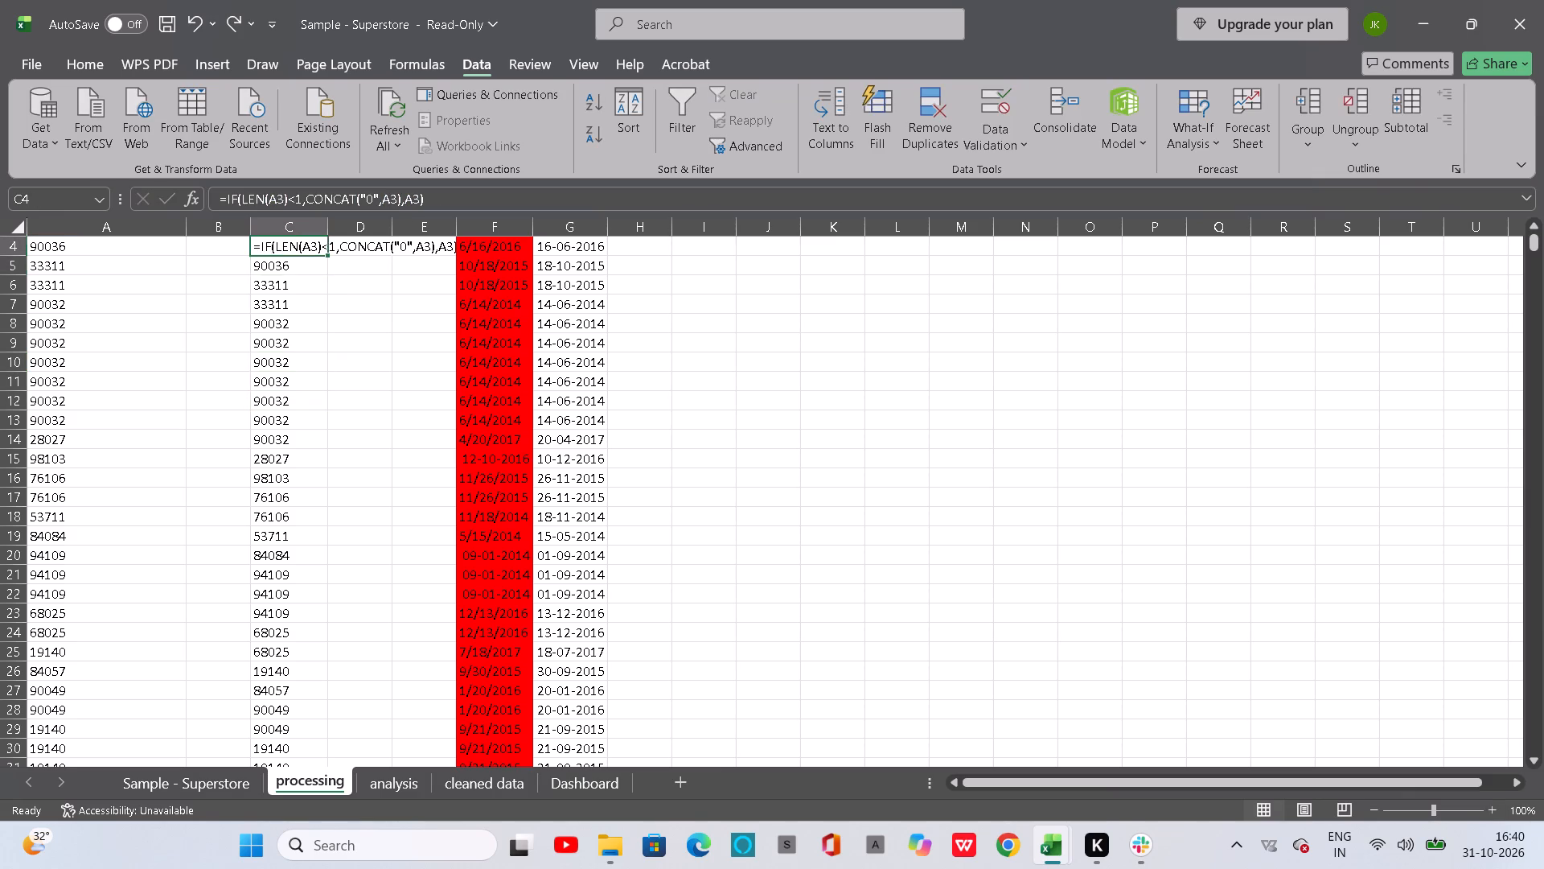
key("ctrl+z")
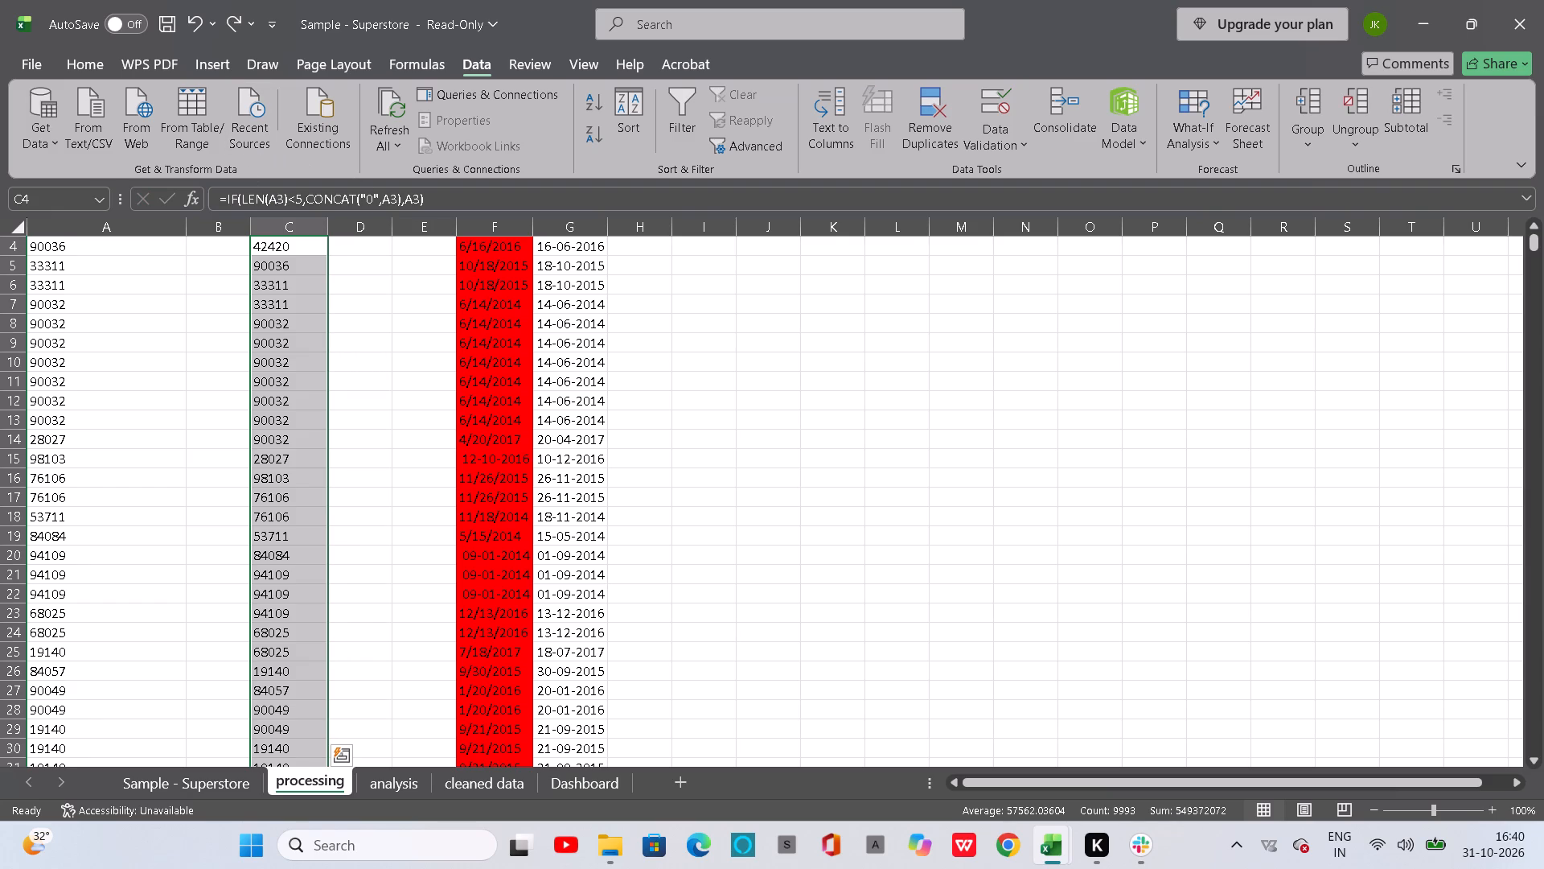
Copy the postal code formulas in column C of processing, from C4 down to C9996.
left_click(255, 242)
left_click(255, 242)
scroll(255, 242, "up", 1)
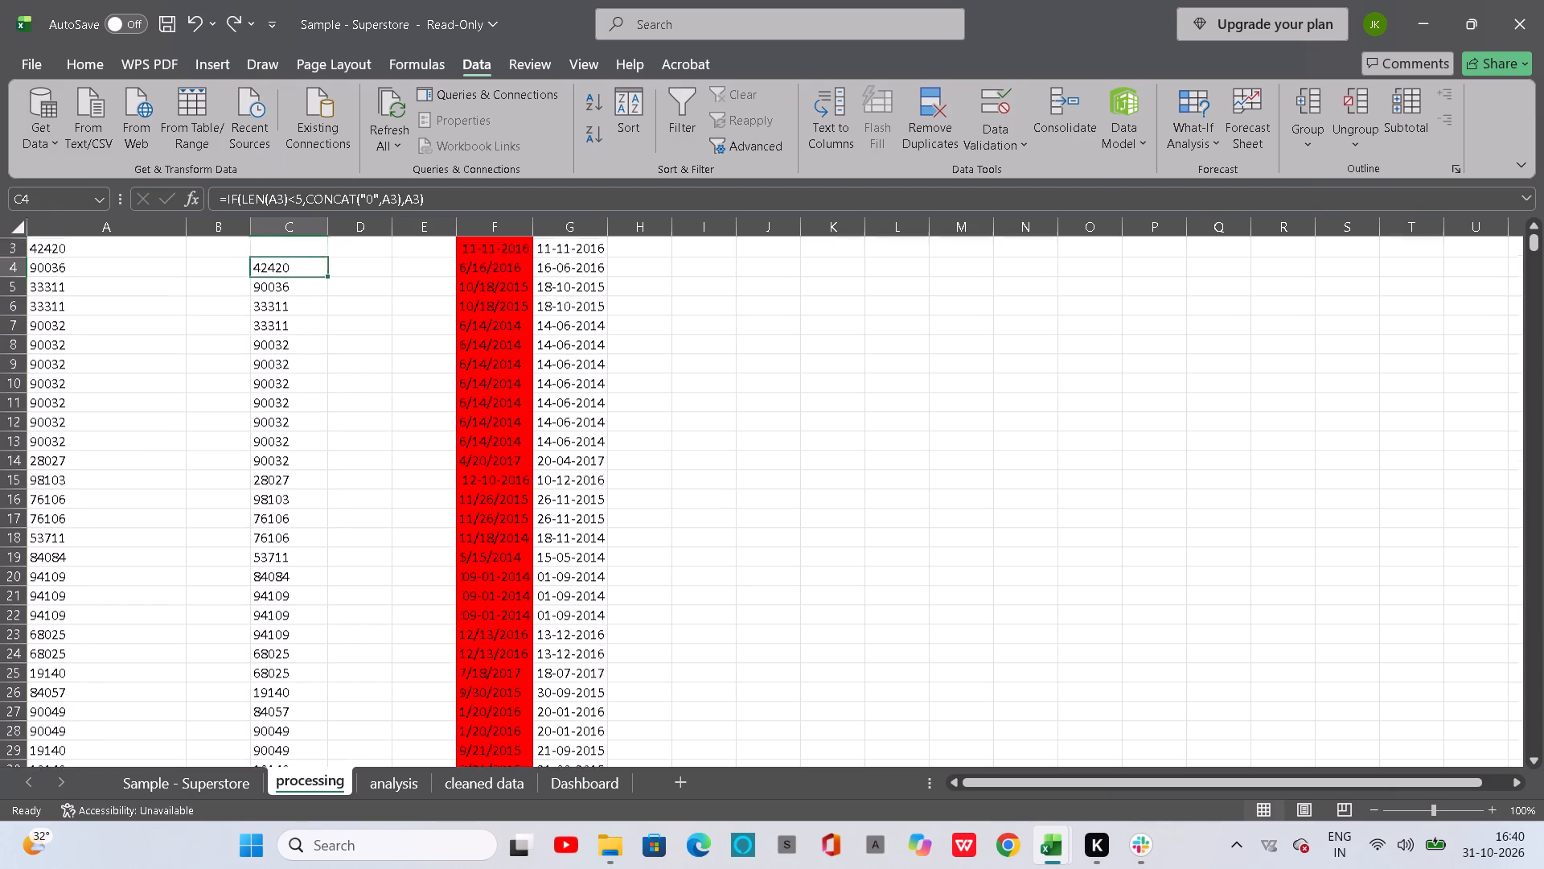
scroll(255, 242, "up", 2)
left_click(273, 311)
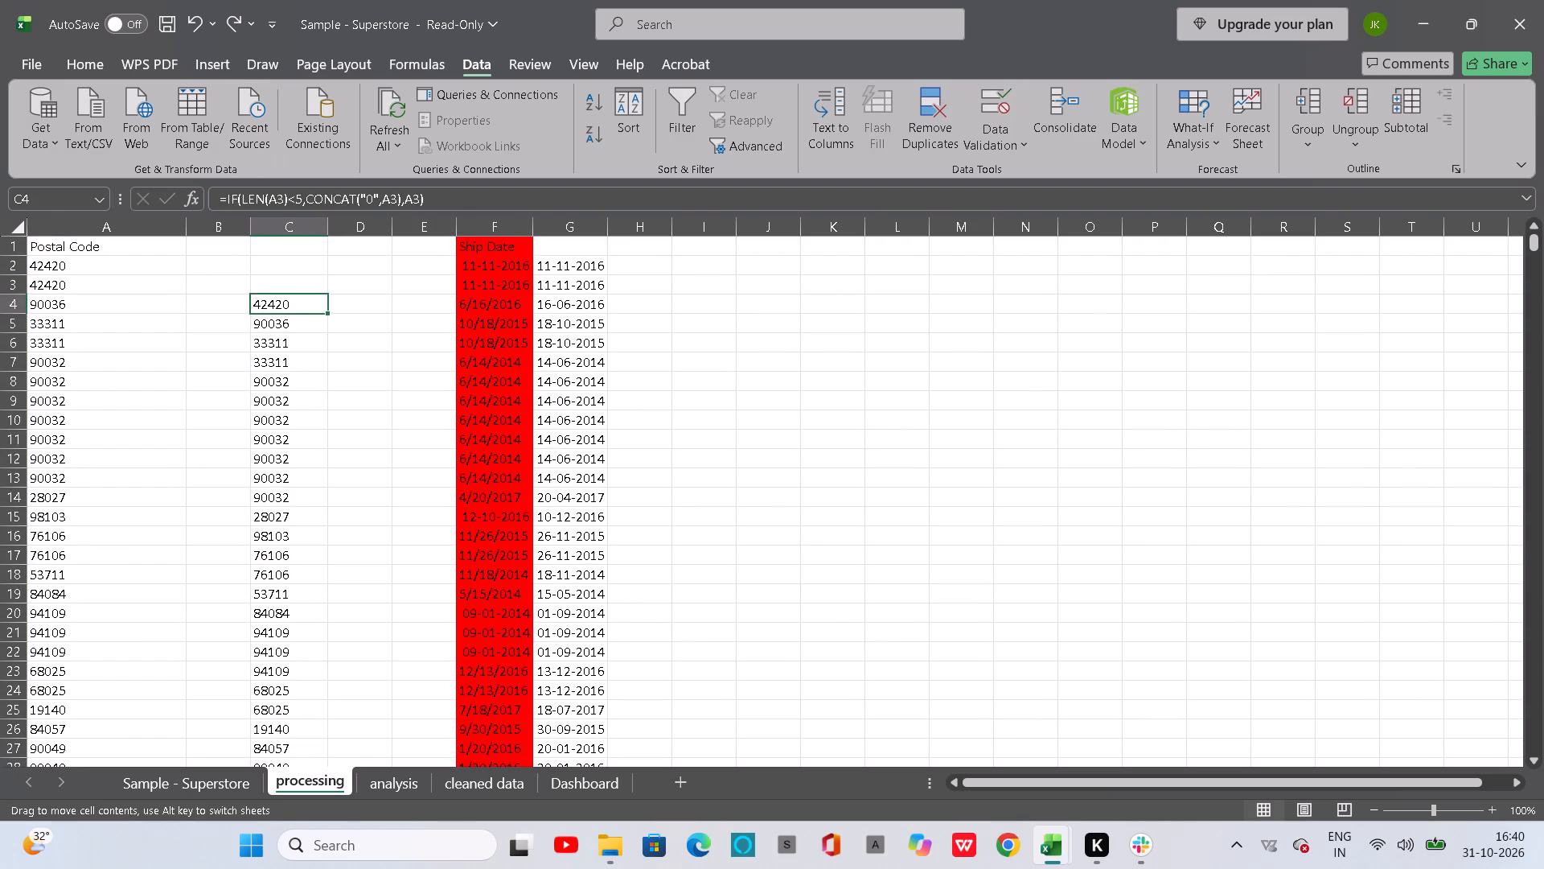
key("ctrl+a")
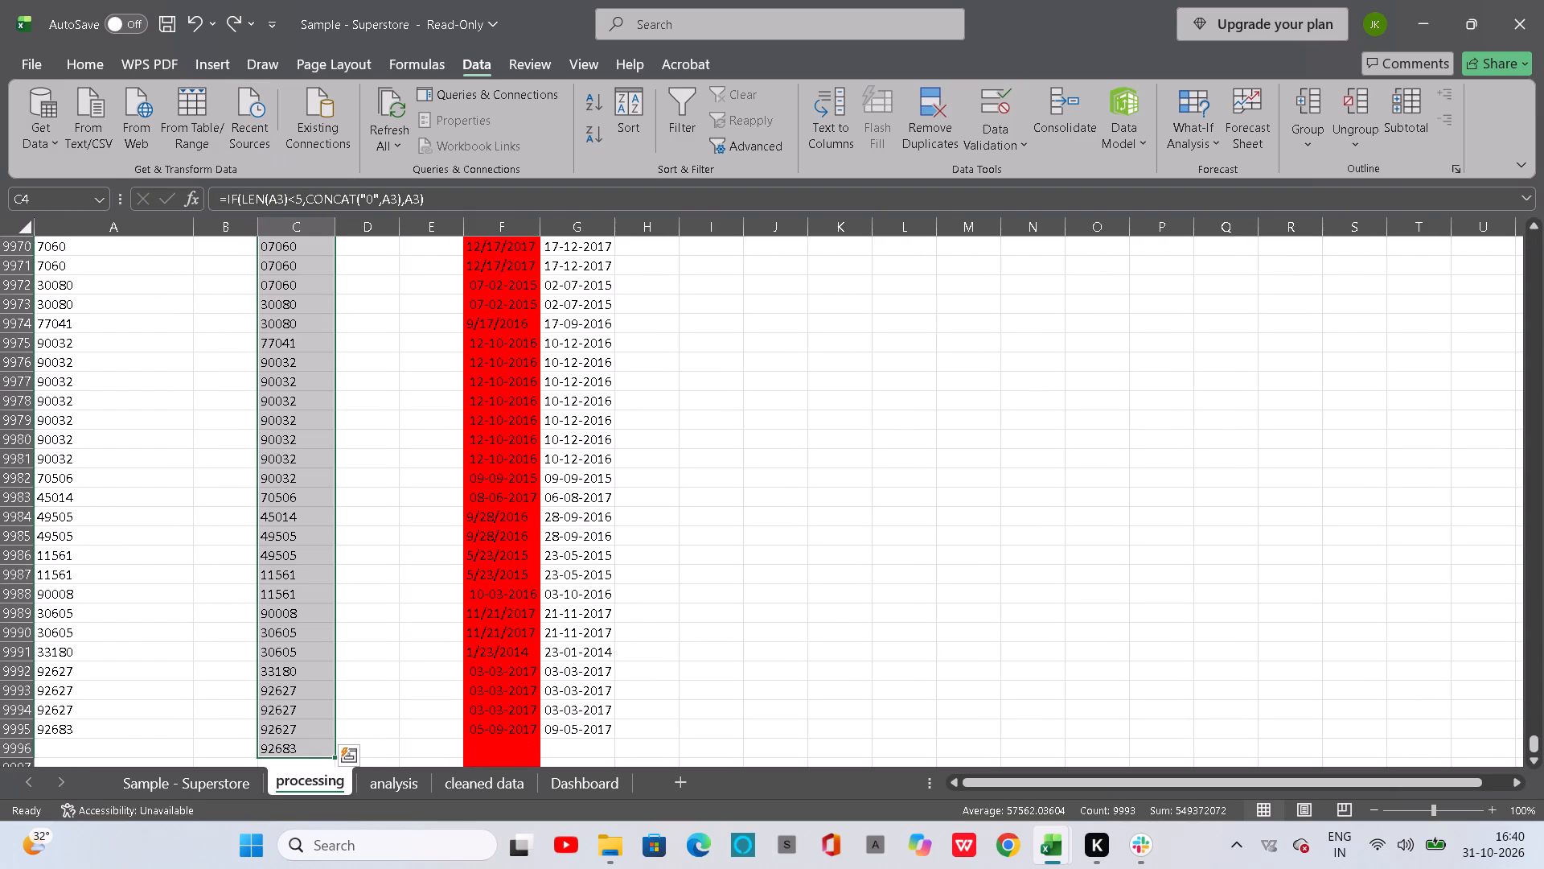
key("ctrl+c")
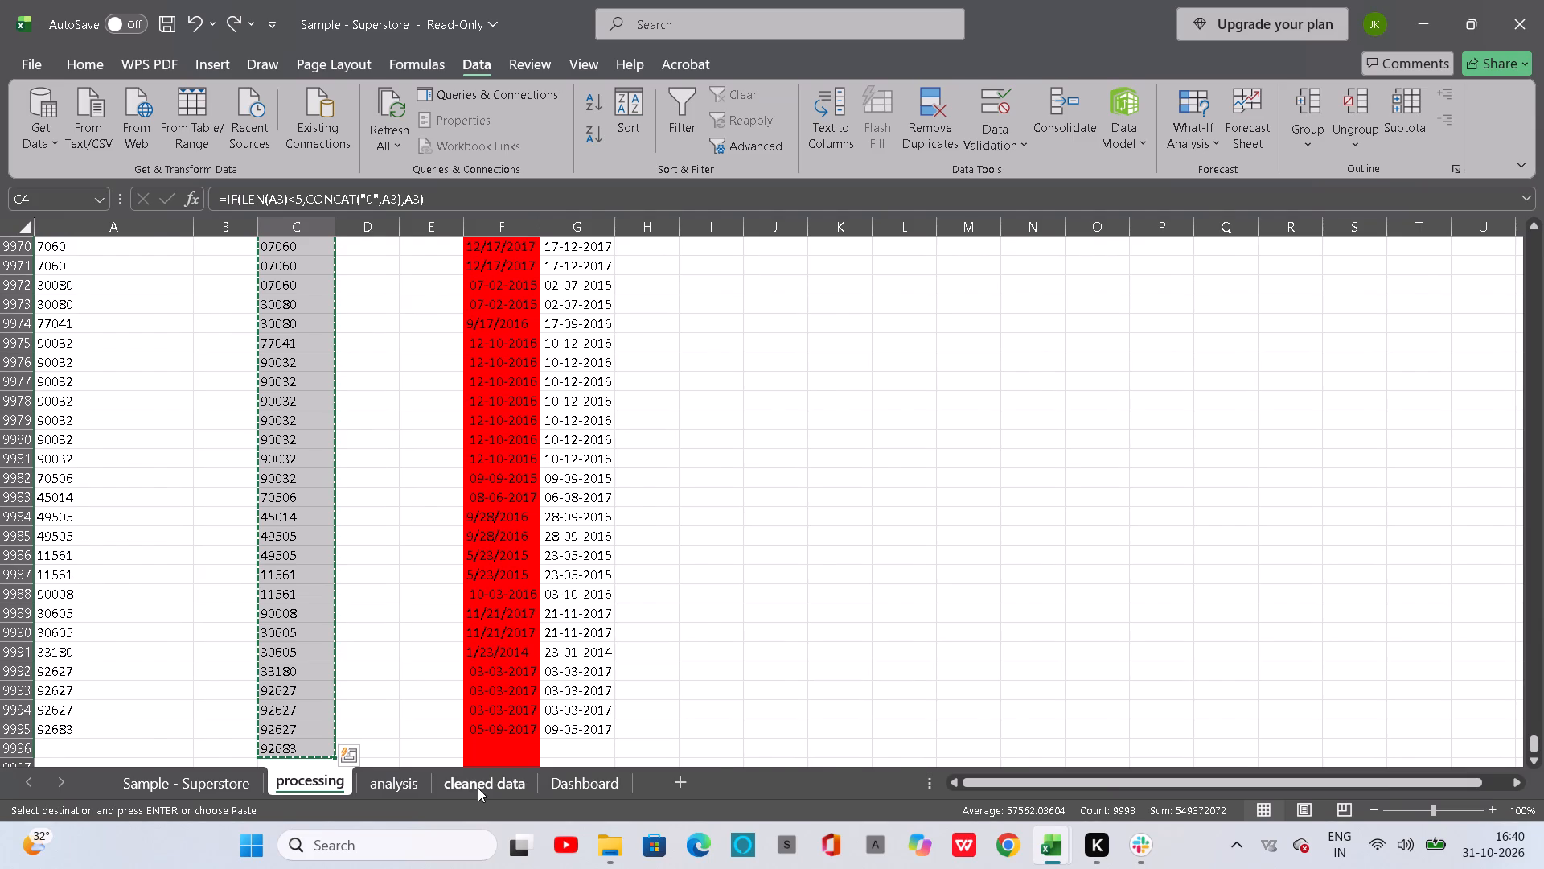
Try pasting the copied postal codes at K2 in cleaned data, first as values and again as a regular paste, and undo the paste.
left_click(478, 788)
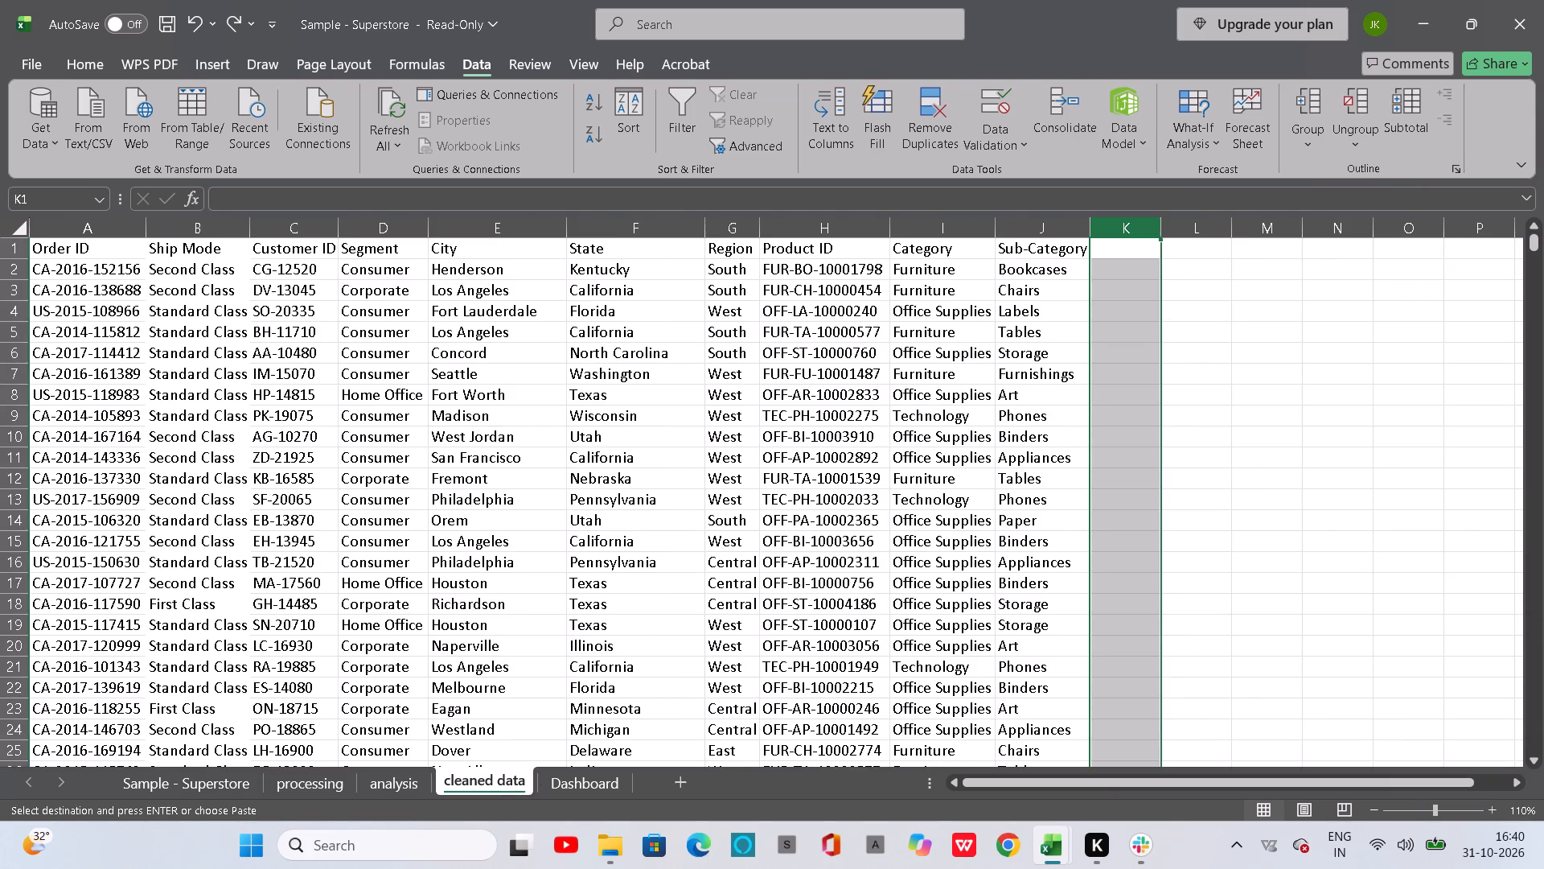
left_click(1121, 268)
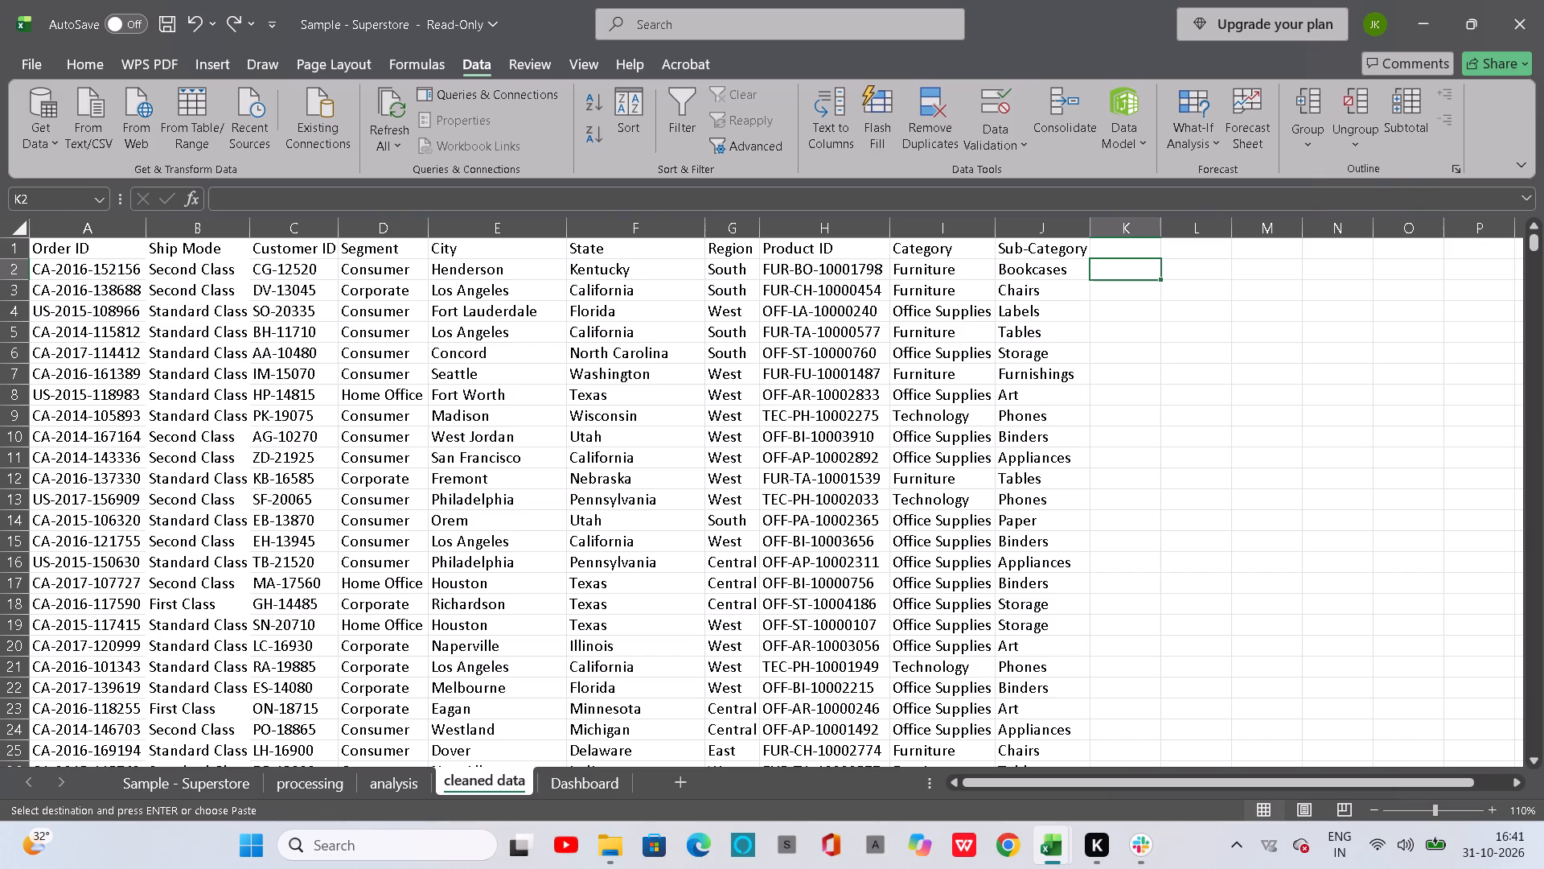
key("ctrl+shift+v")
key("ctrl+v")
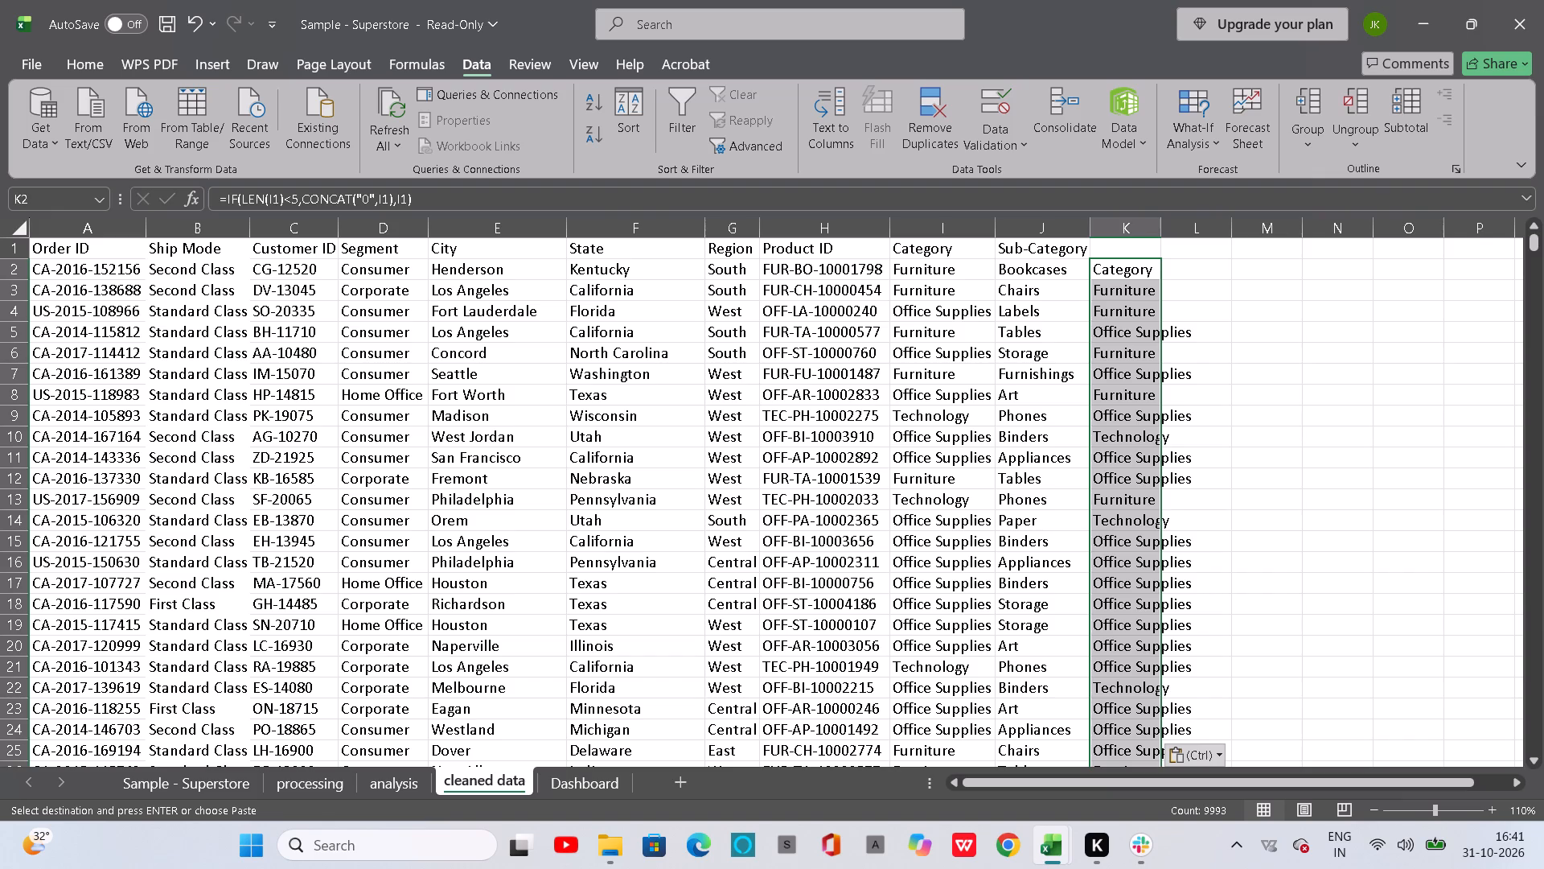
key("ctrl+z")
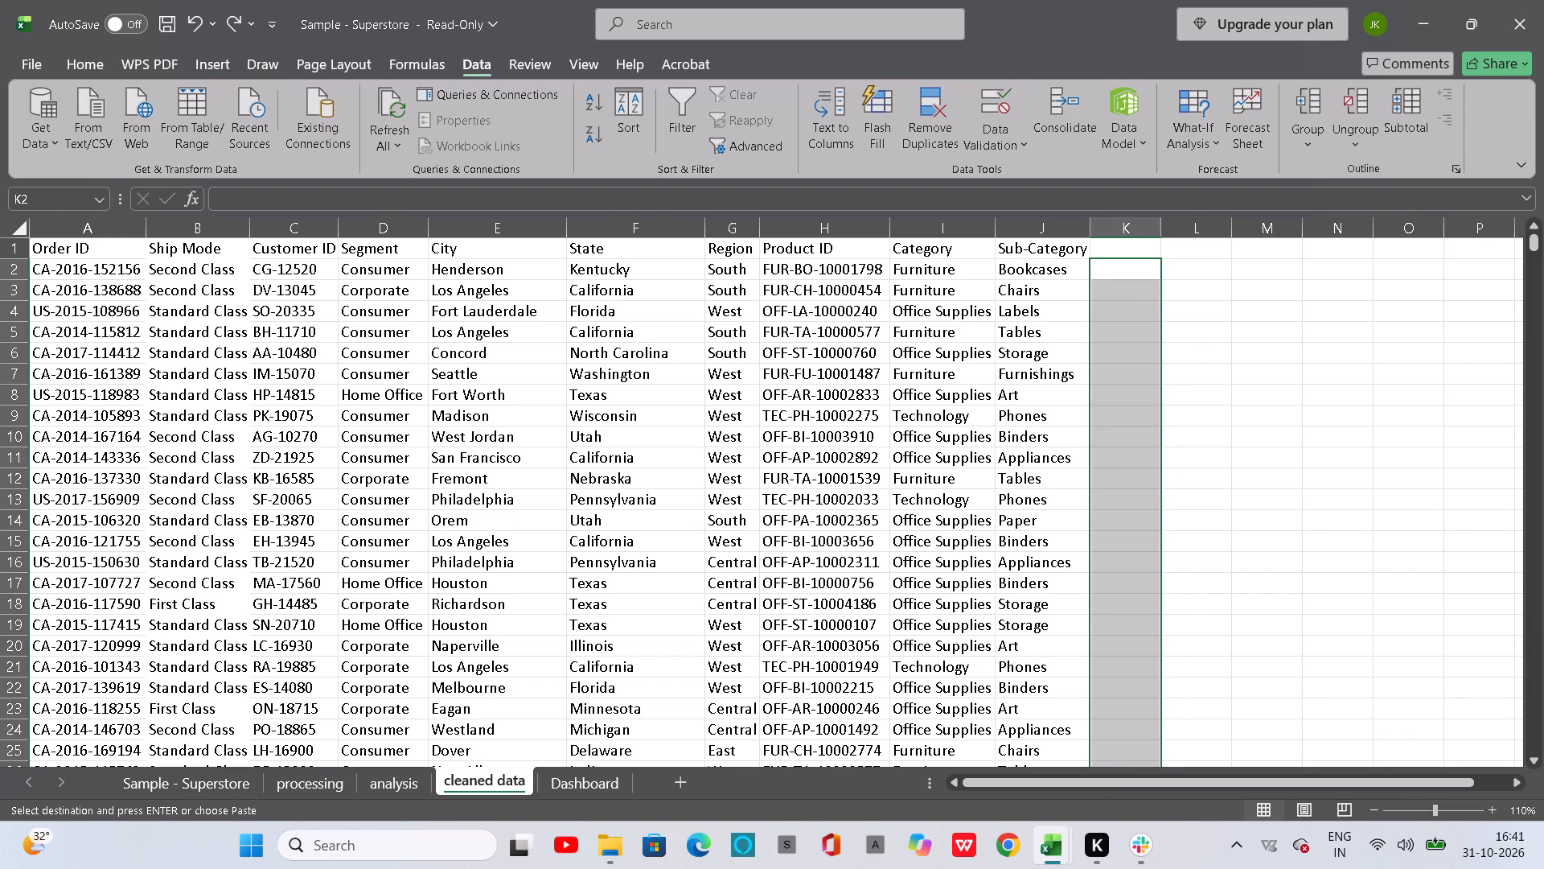
Copy the whole of column C, which holds the corrected postal codes, from the processing sheet.
left_click(235, 777)
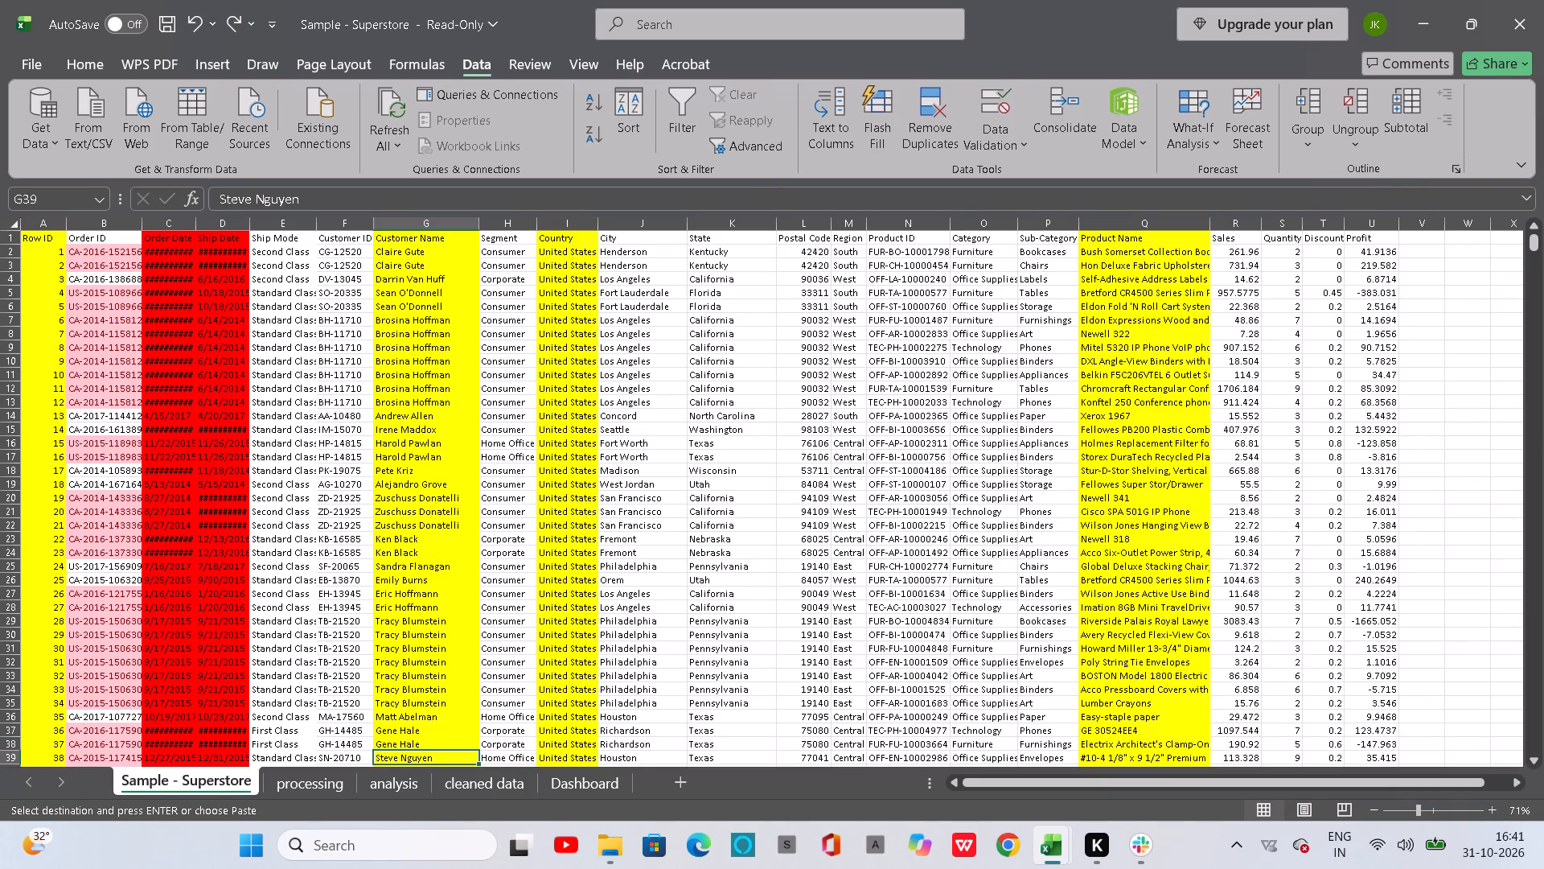
left_click(314, 789)
scroll(281, 309, "up", 7)
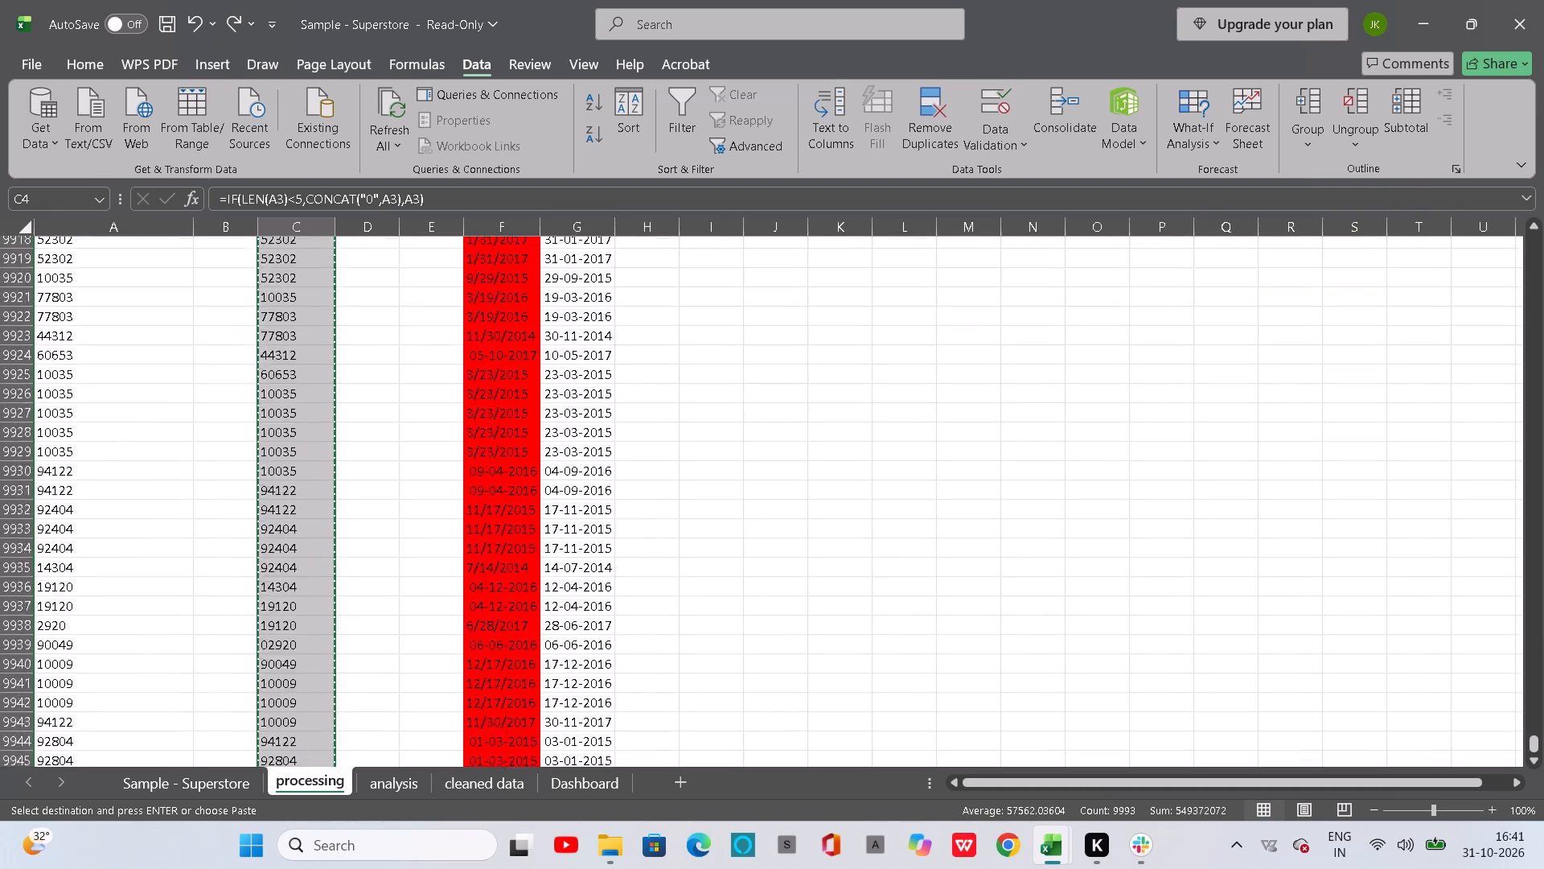
scroll(281, 309, "up", 20)
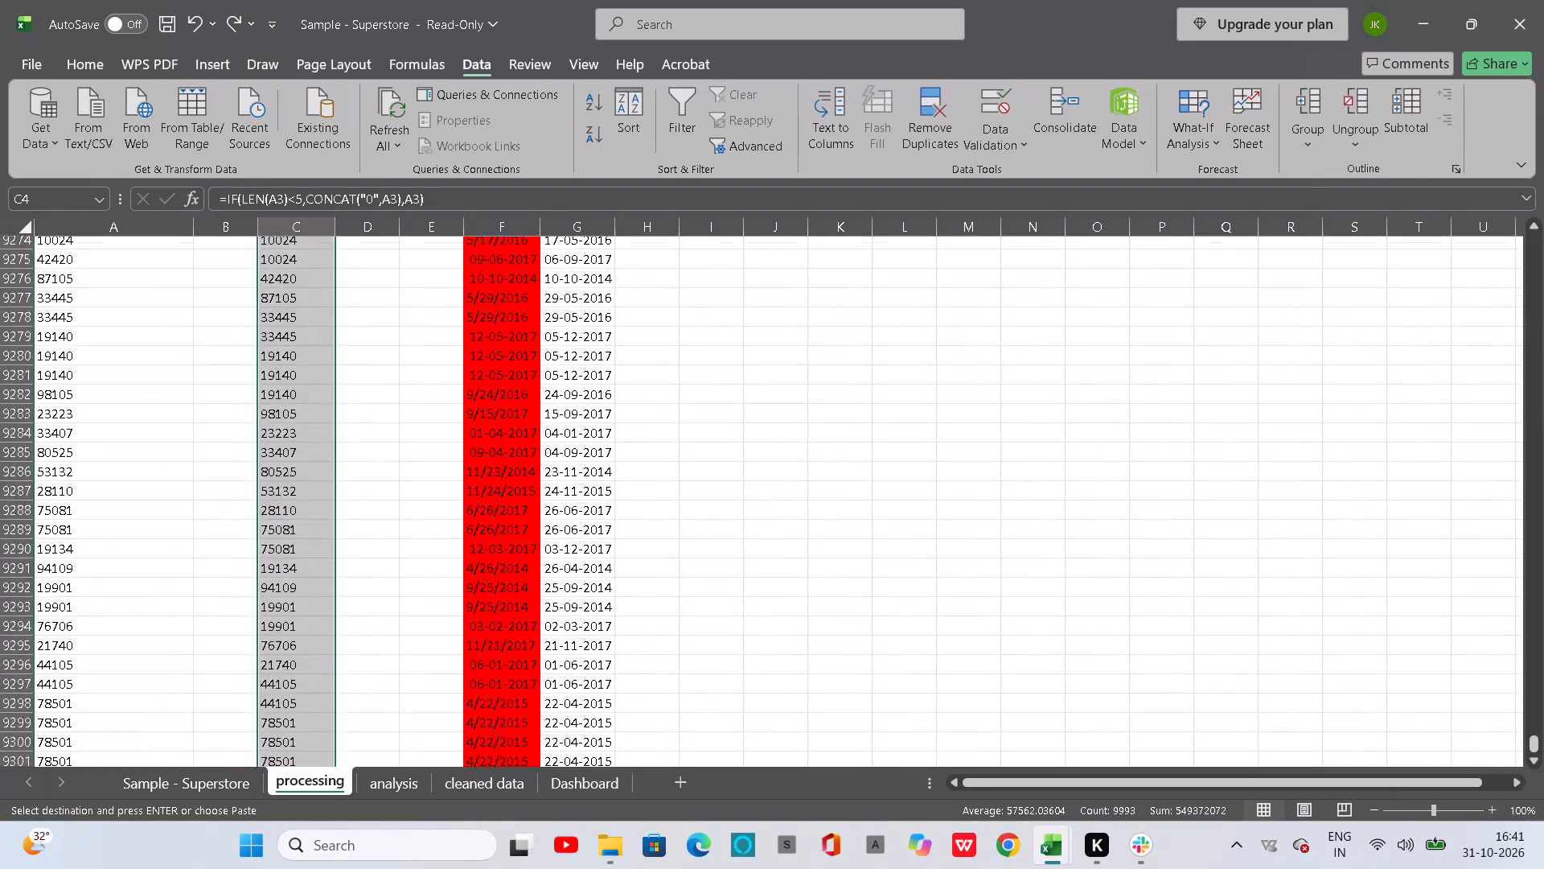
left_click_drag(1534, 748, 1496, 315)
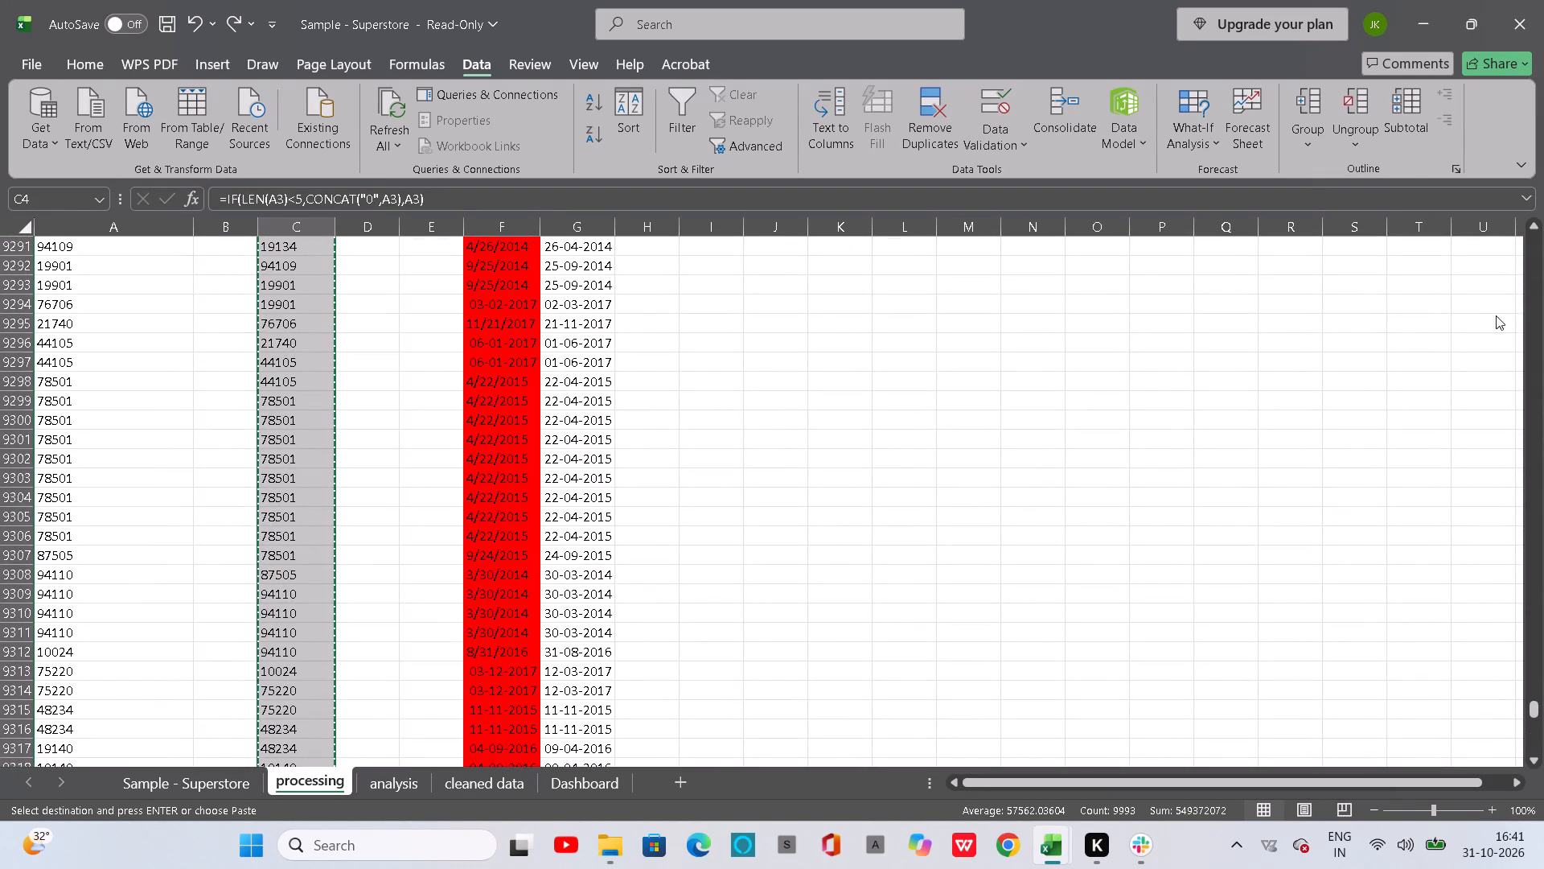
left_click_drag(1496, 315, 1500, 290)
left_click_drag(1533, 705, 1536, 148)
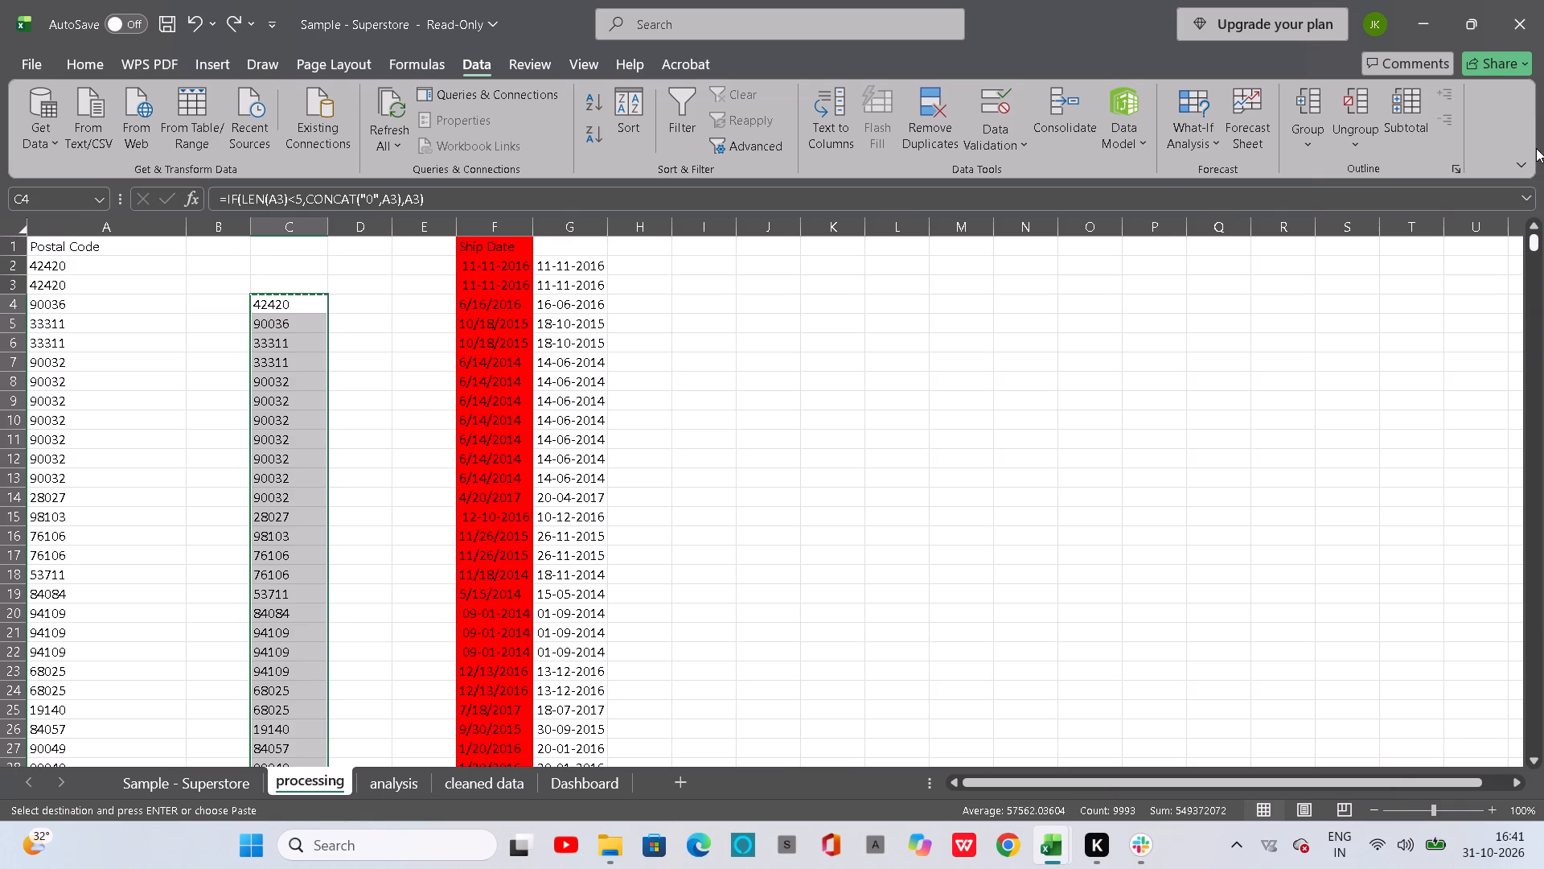
left_click(1050, 669)
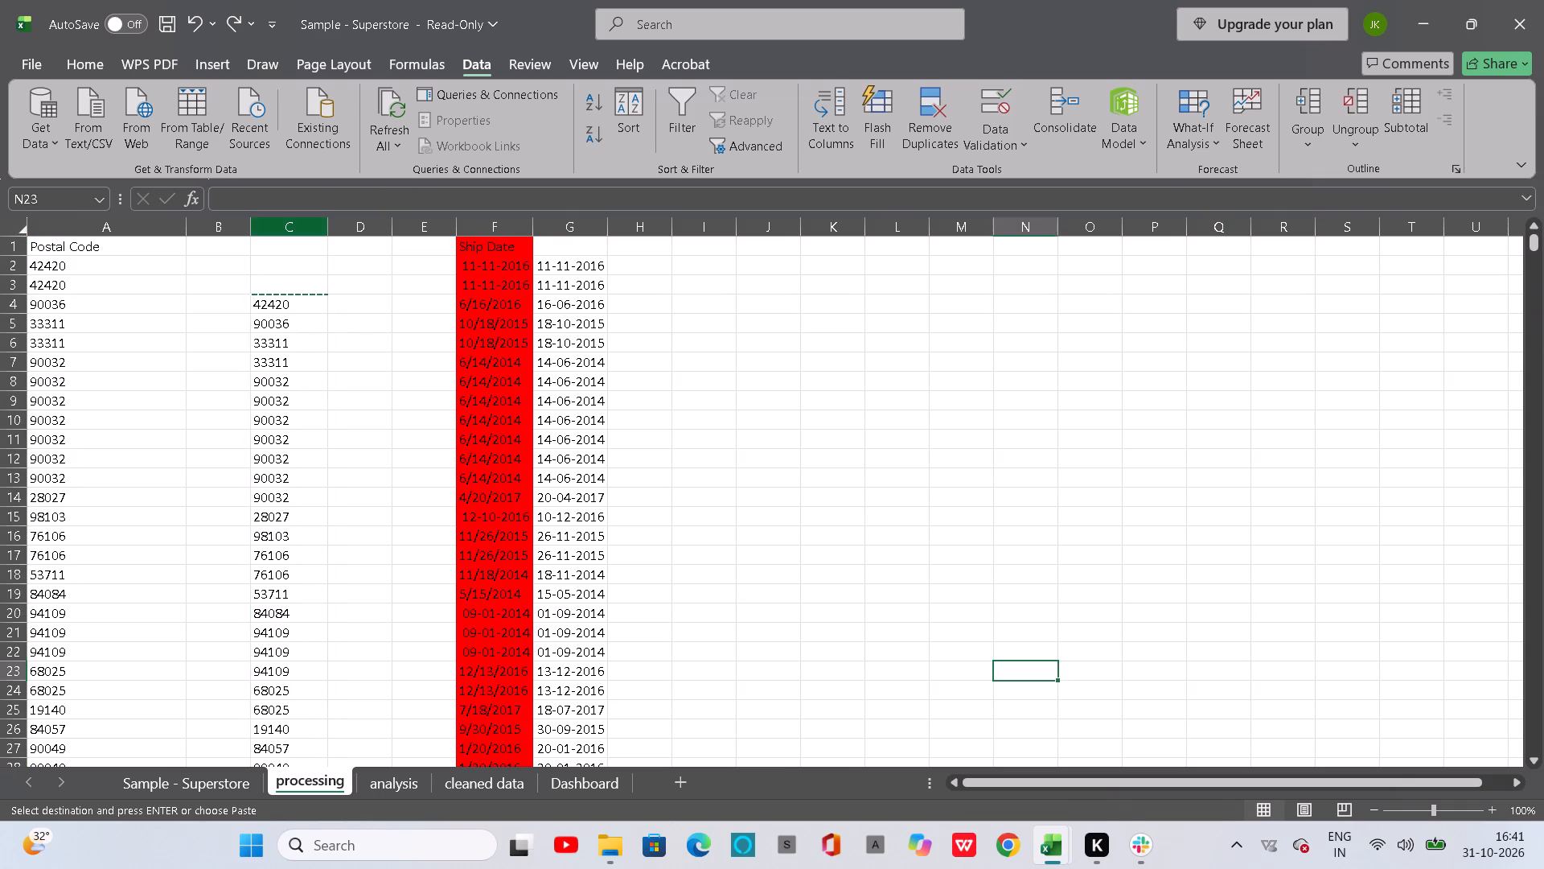
left_click(309, 235)
key("ctrl+c")
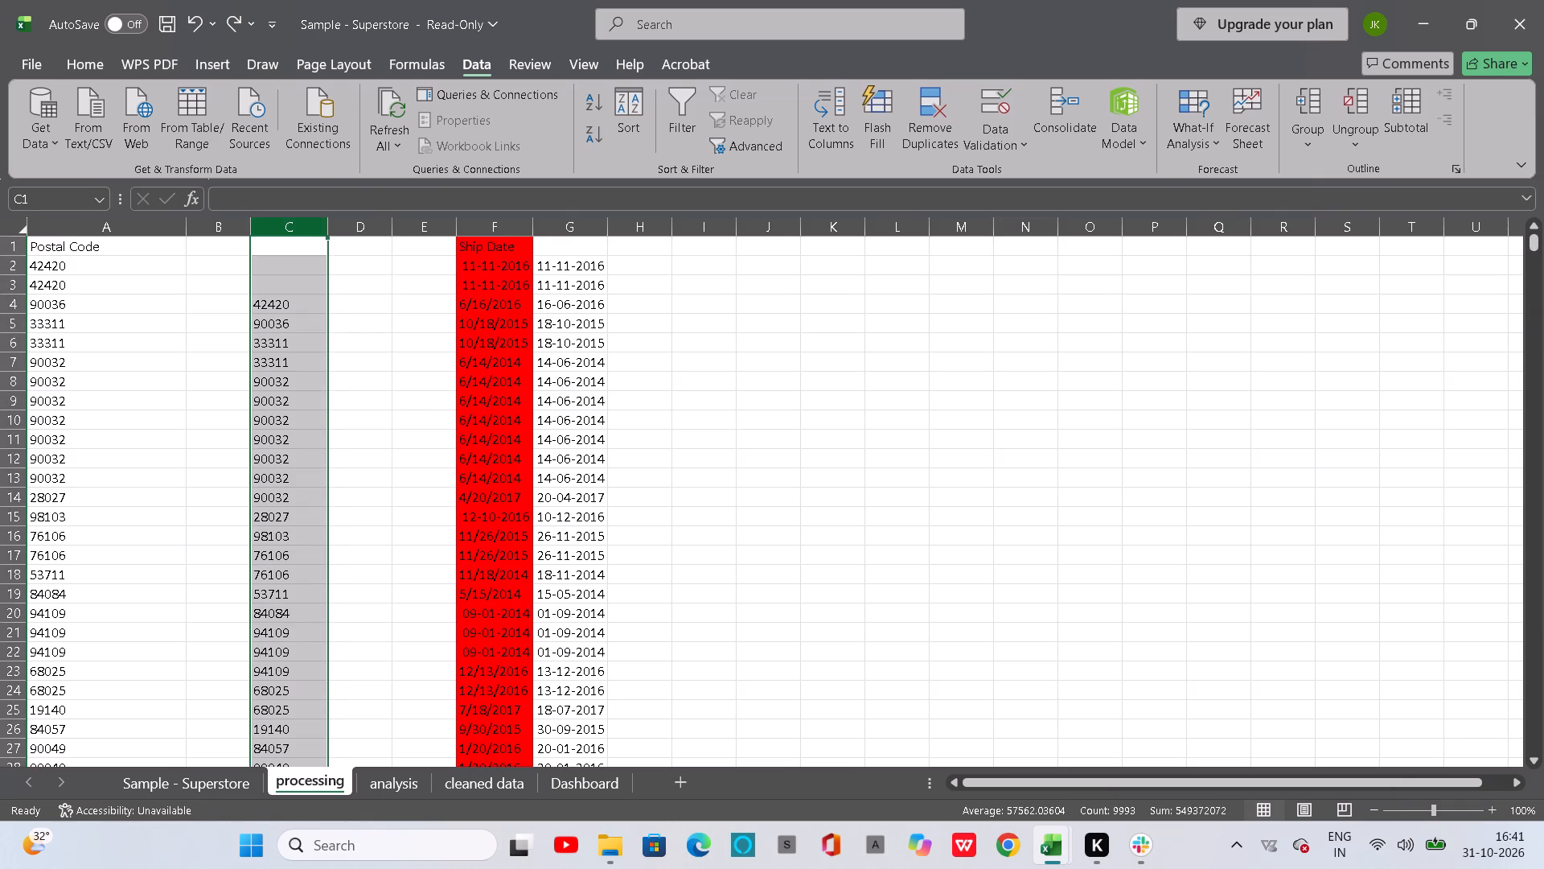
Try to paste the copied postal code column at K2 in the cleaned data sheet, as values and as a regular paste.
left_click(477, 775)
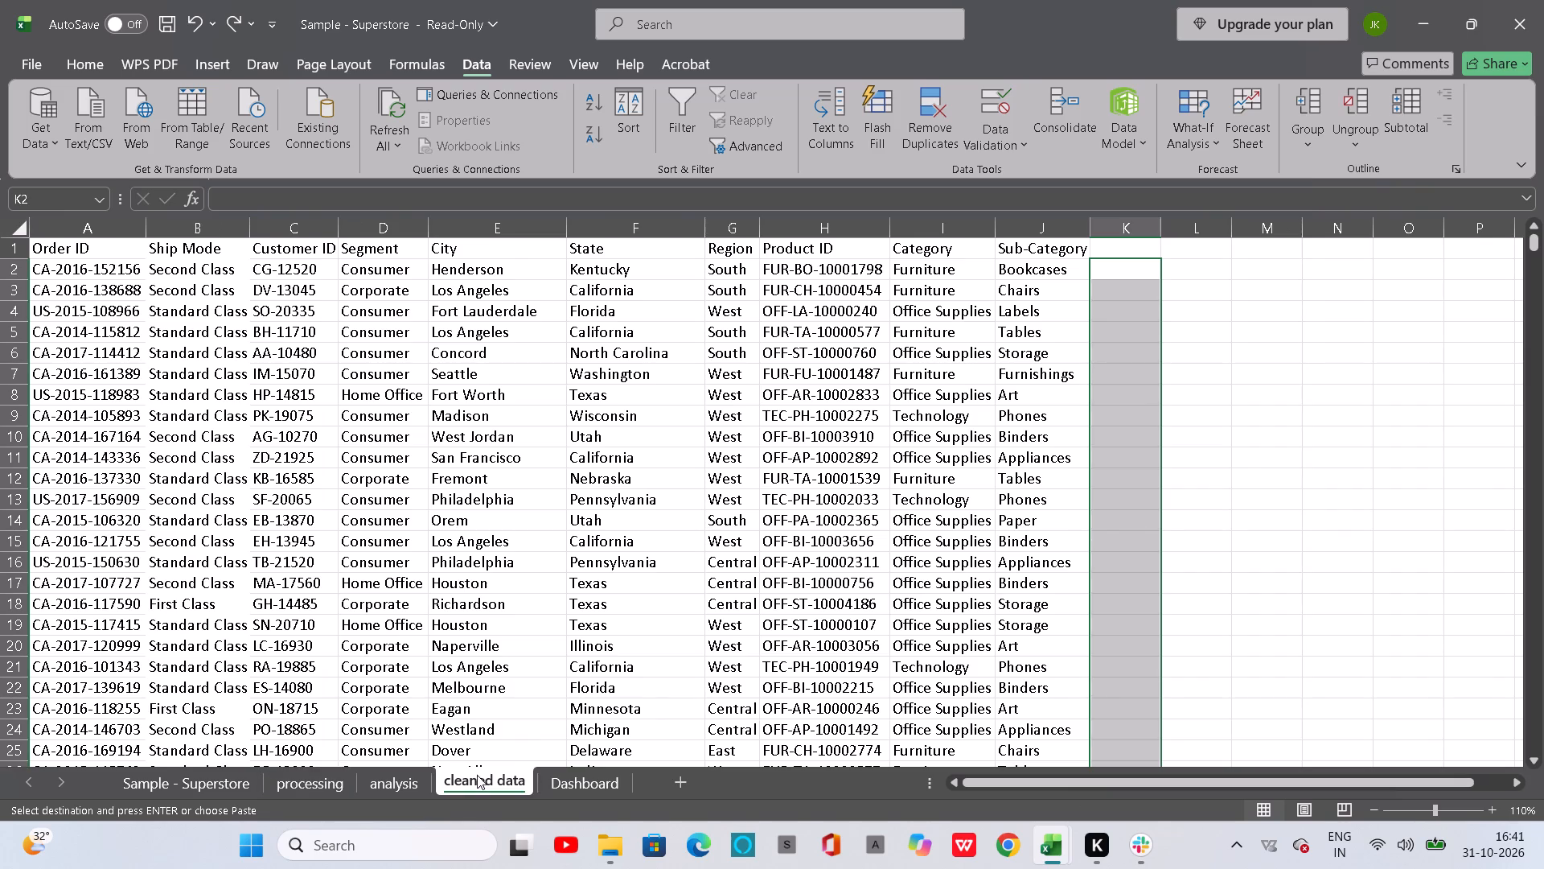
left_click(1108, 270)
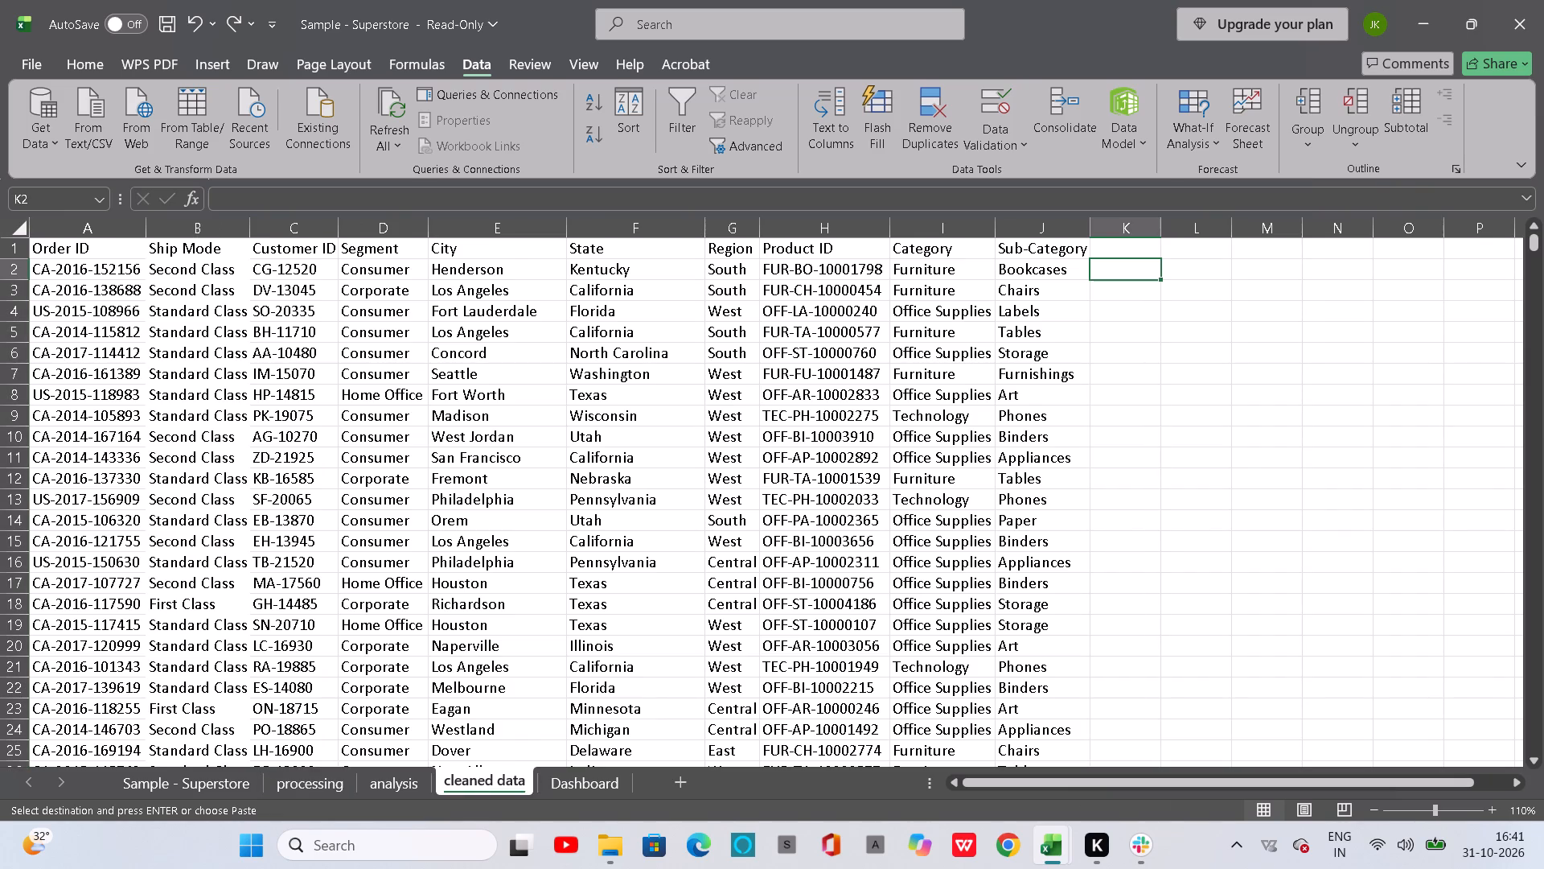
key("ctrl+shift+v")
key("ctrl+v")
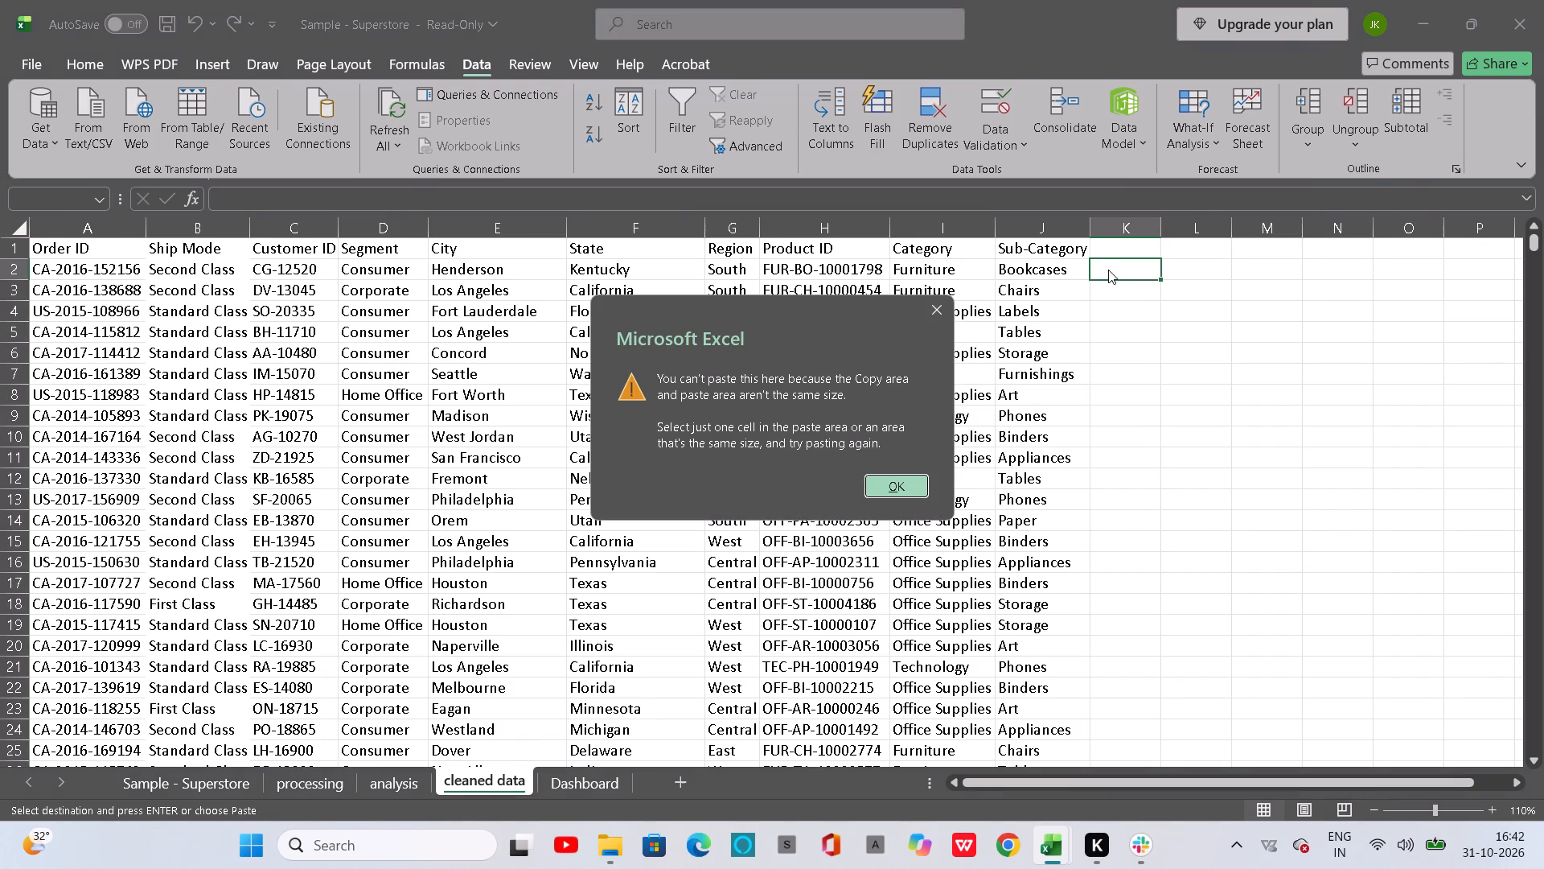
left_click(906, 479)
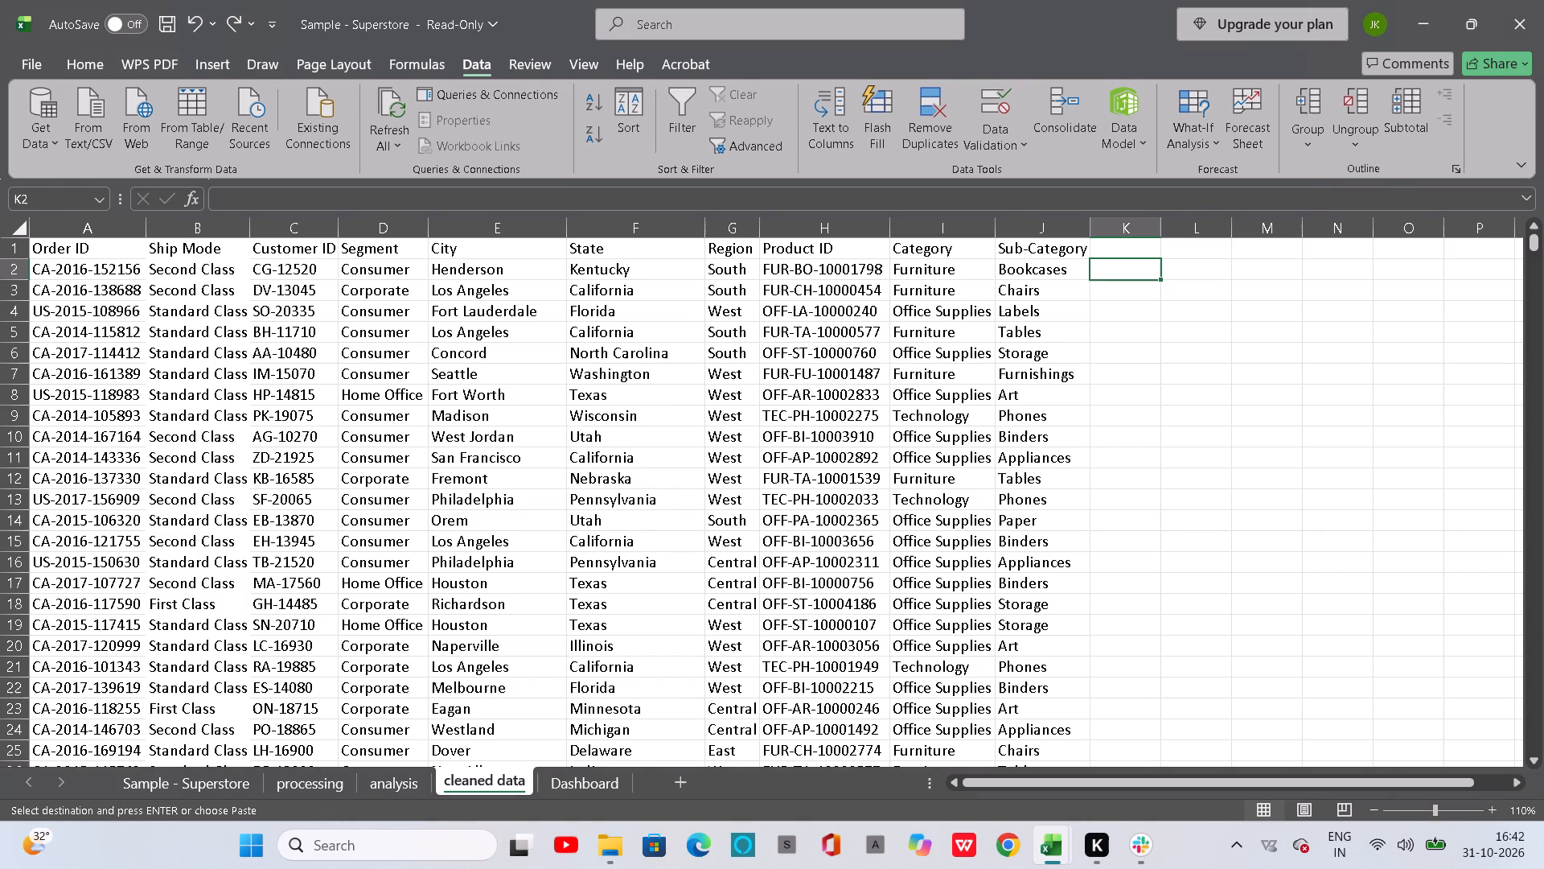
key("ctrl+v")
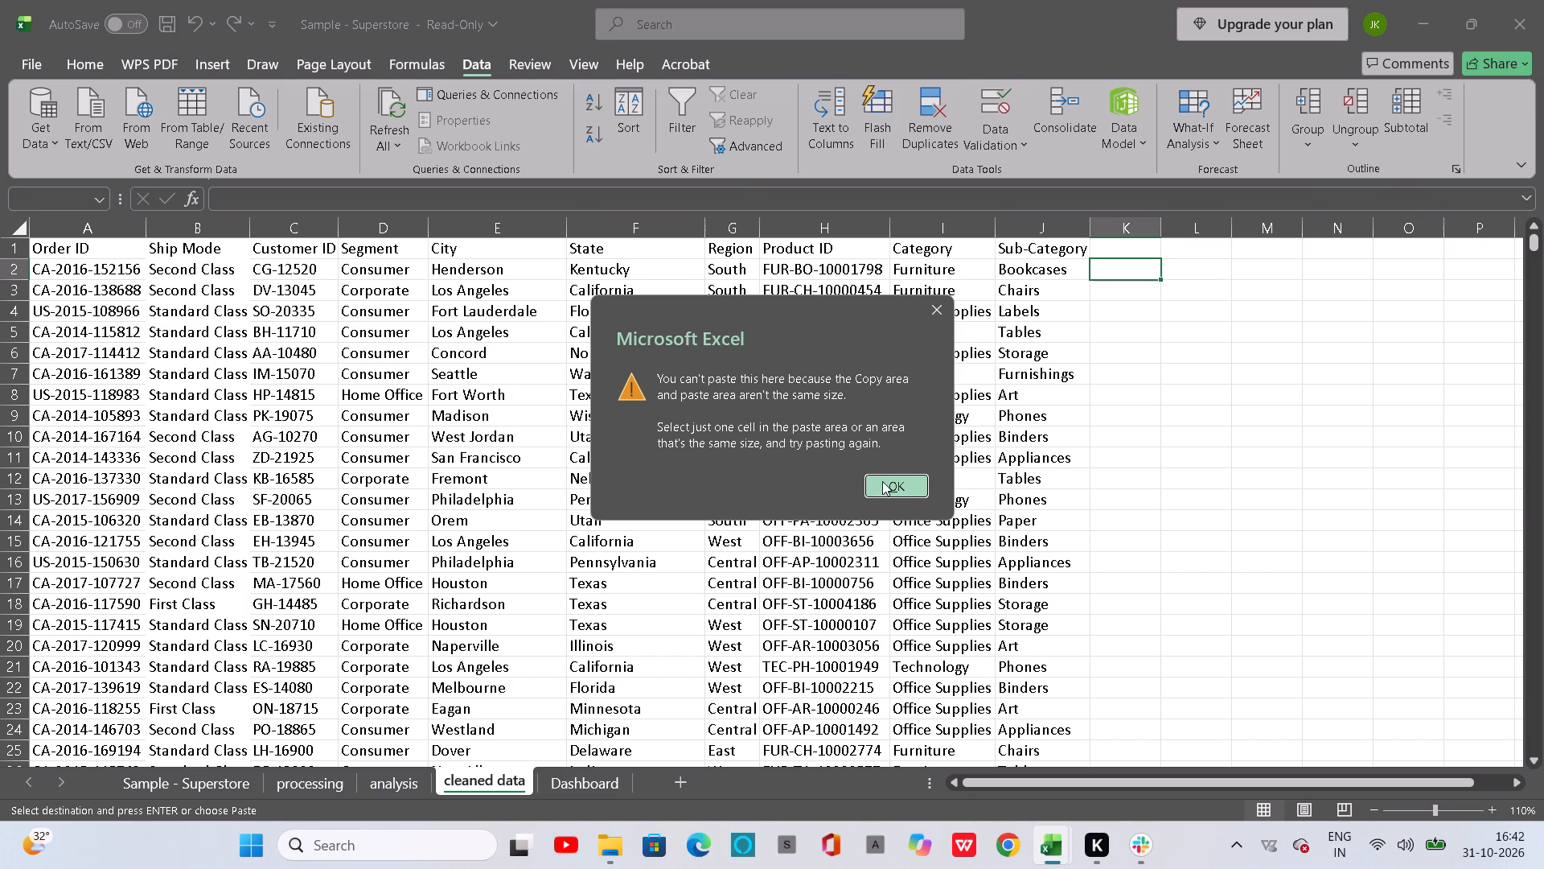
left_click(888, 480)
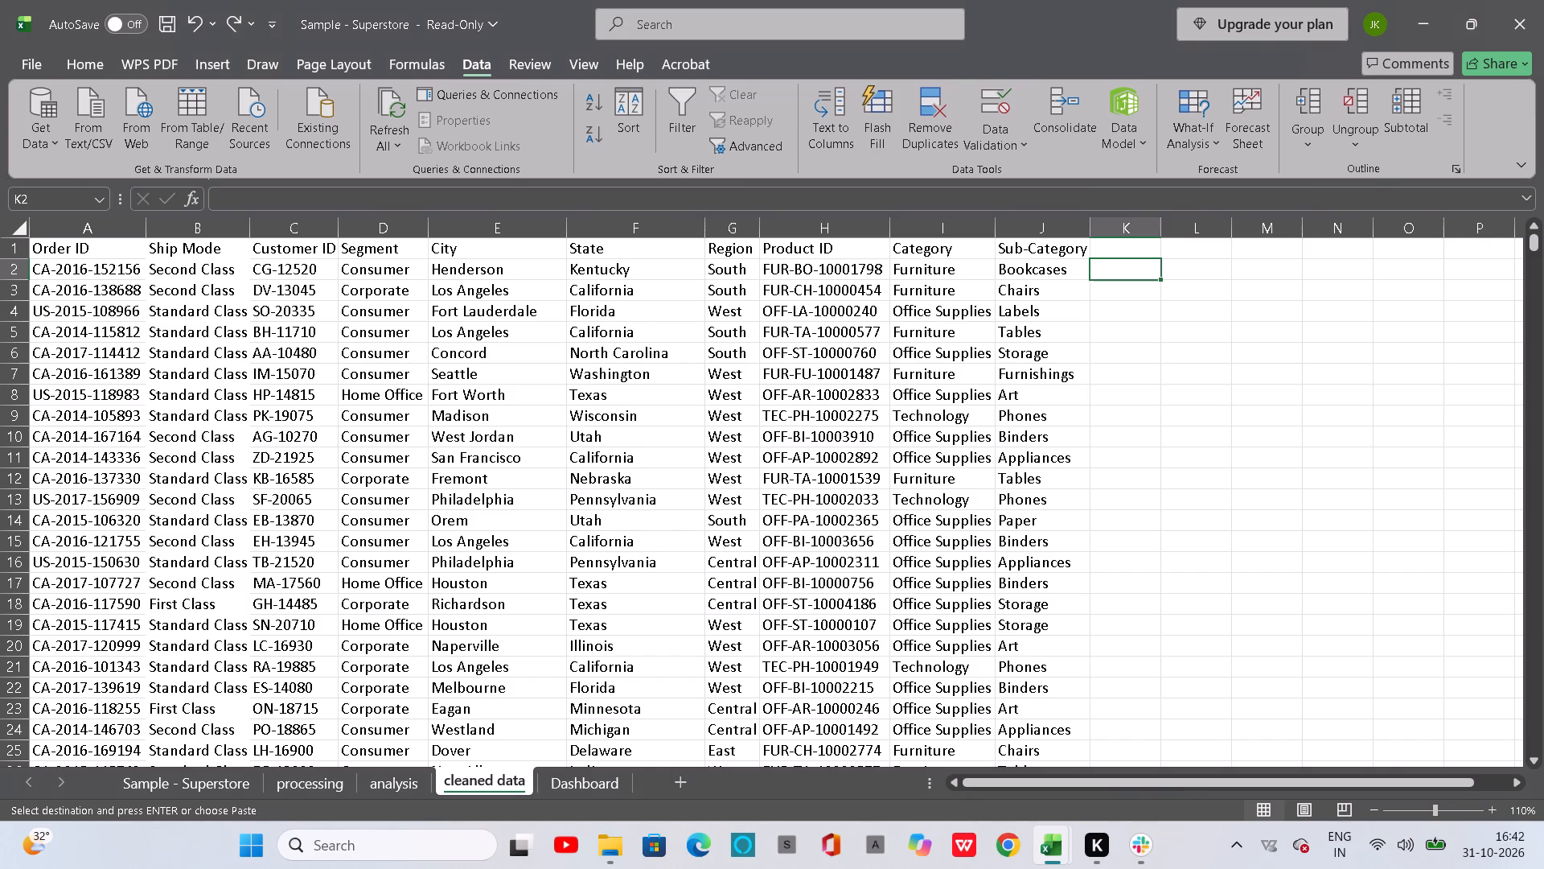
Review the postal code formula in C4 of the processing sheet and re-enter it as it stands.
left_click(315, 776)
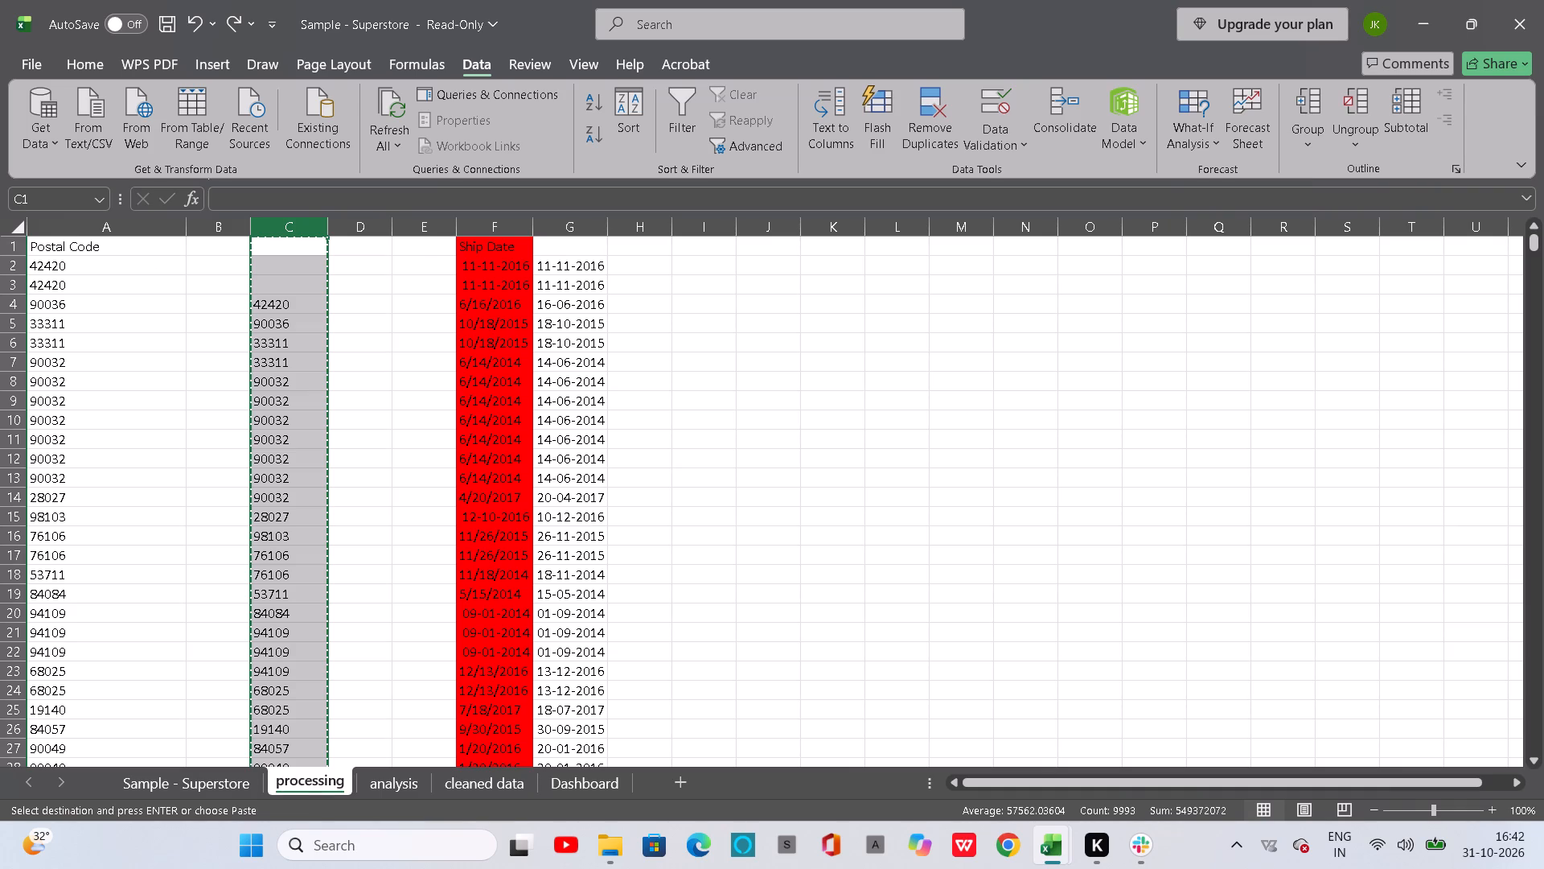
left_click(281, 311)
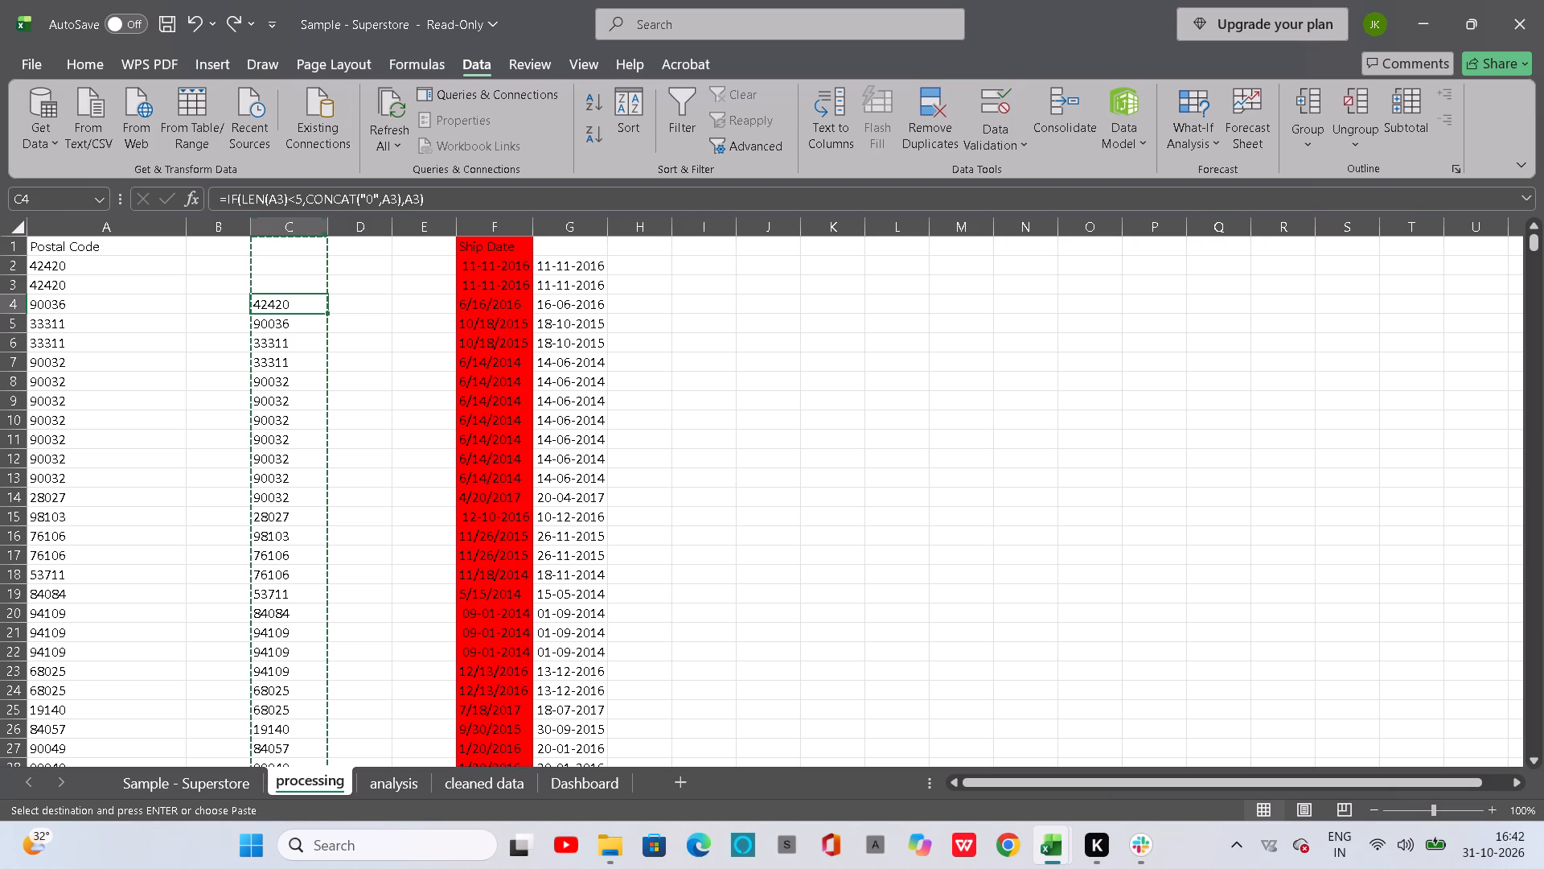
left_click(438, 195)
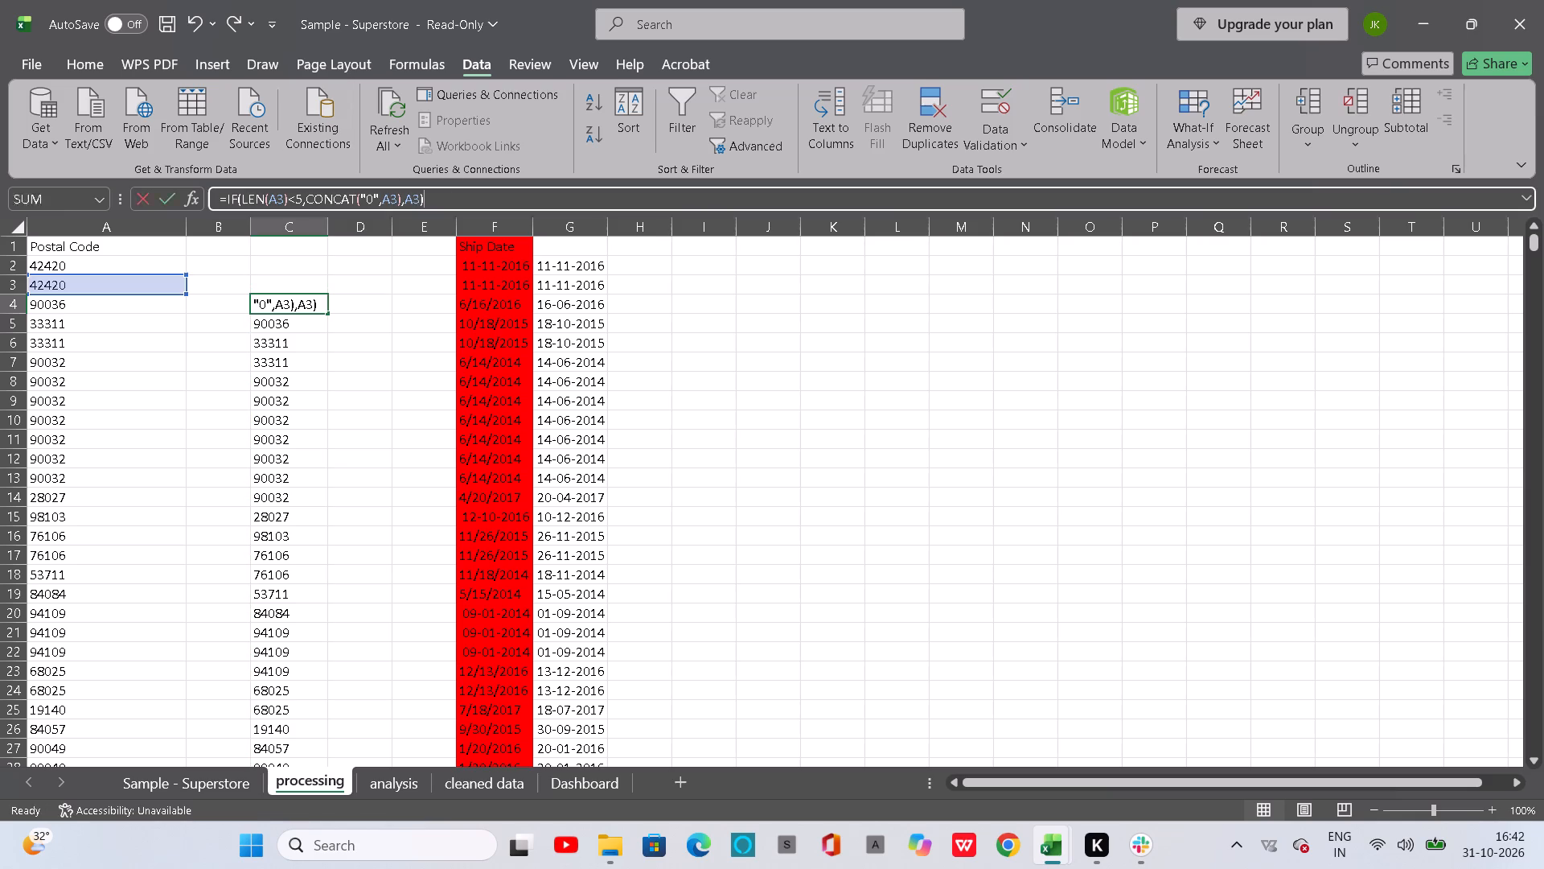
left_click(438, 195)
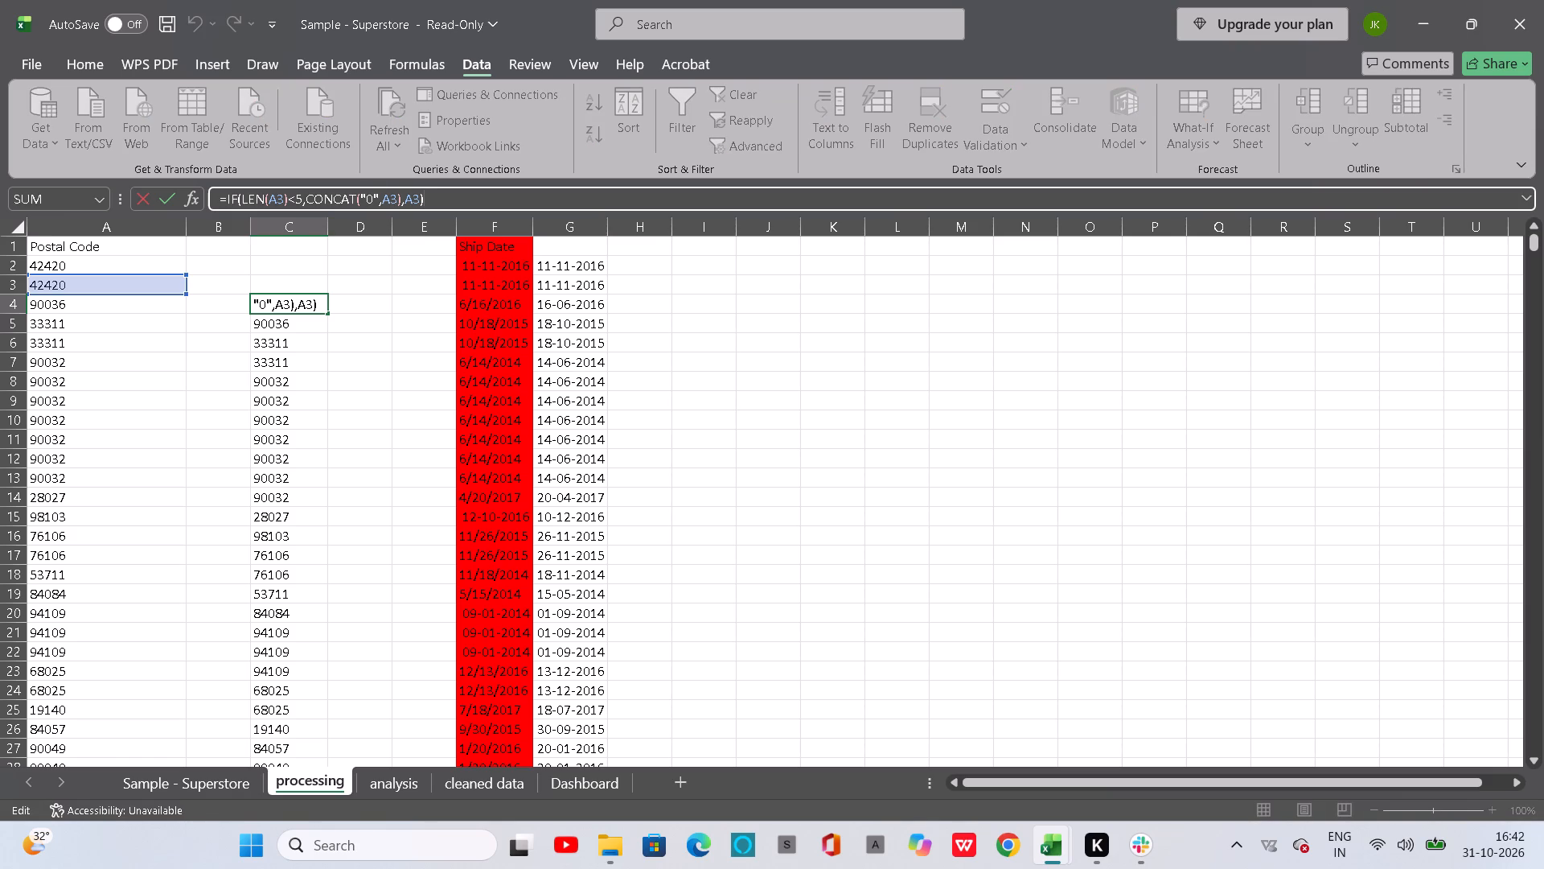
scroll(292, 346, "right", 3)
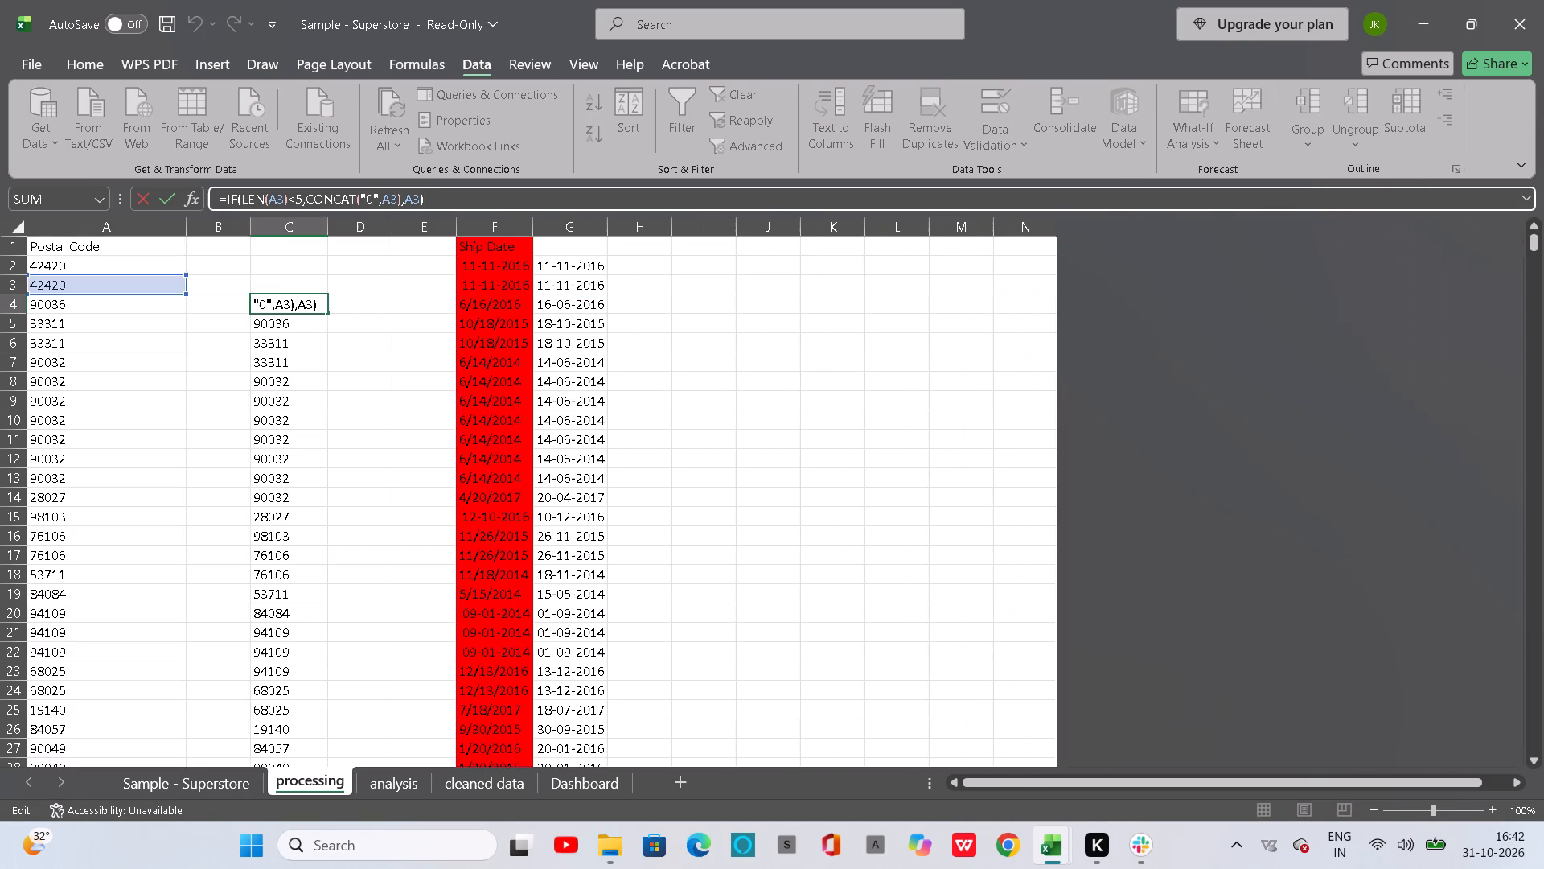
scroll(292, 346, "right", 4)
scroll(292, 346, "up", 6)
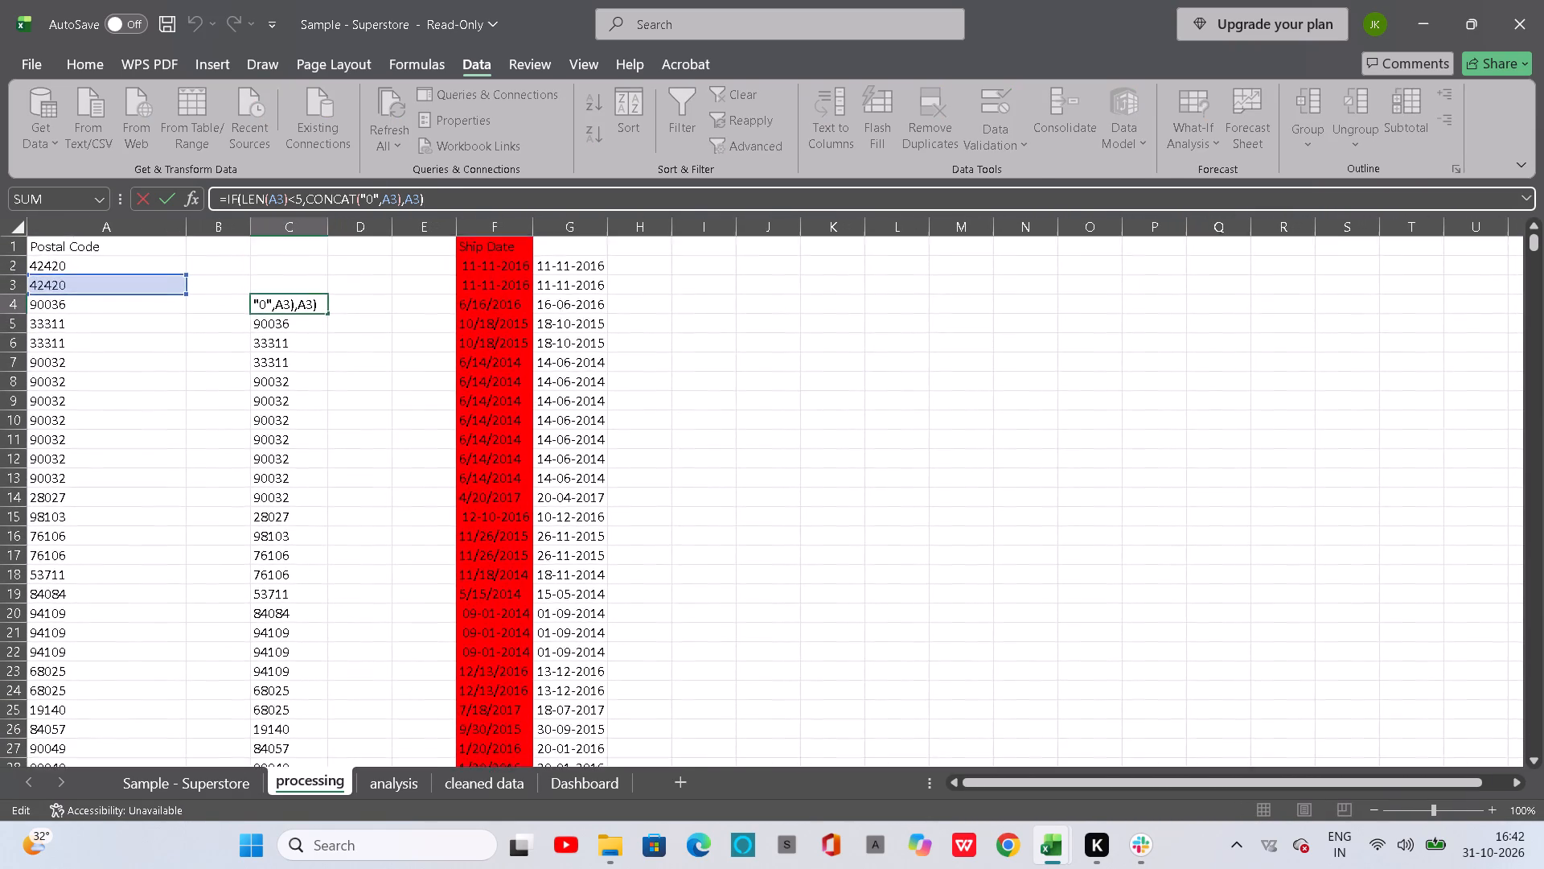
scroll(292, 346, "right", 13)
scroll(292, 346, "right", 20)
scroll(292, 346, "right", 4)
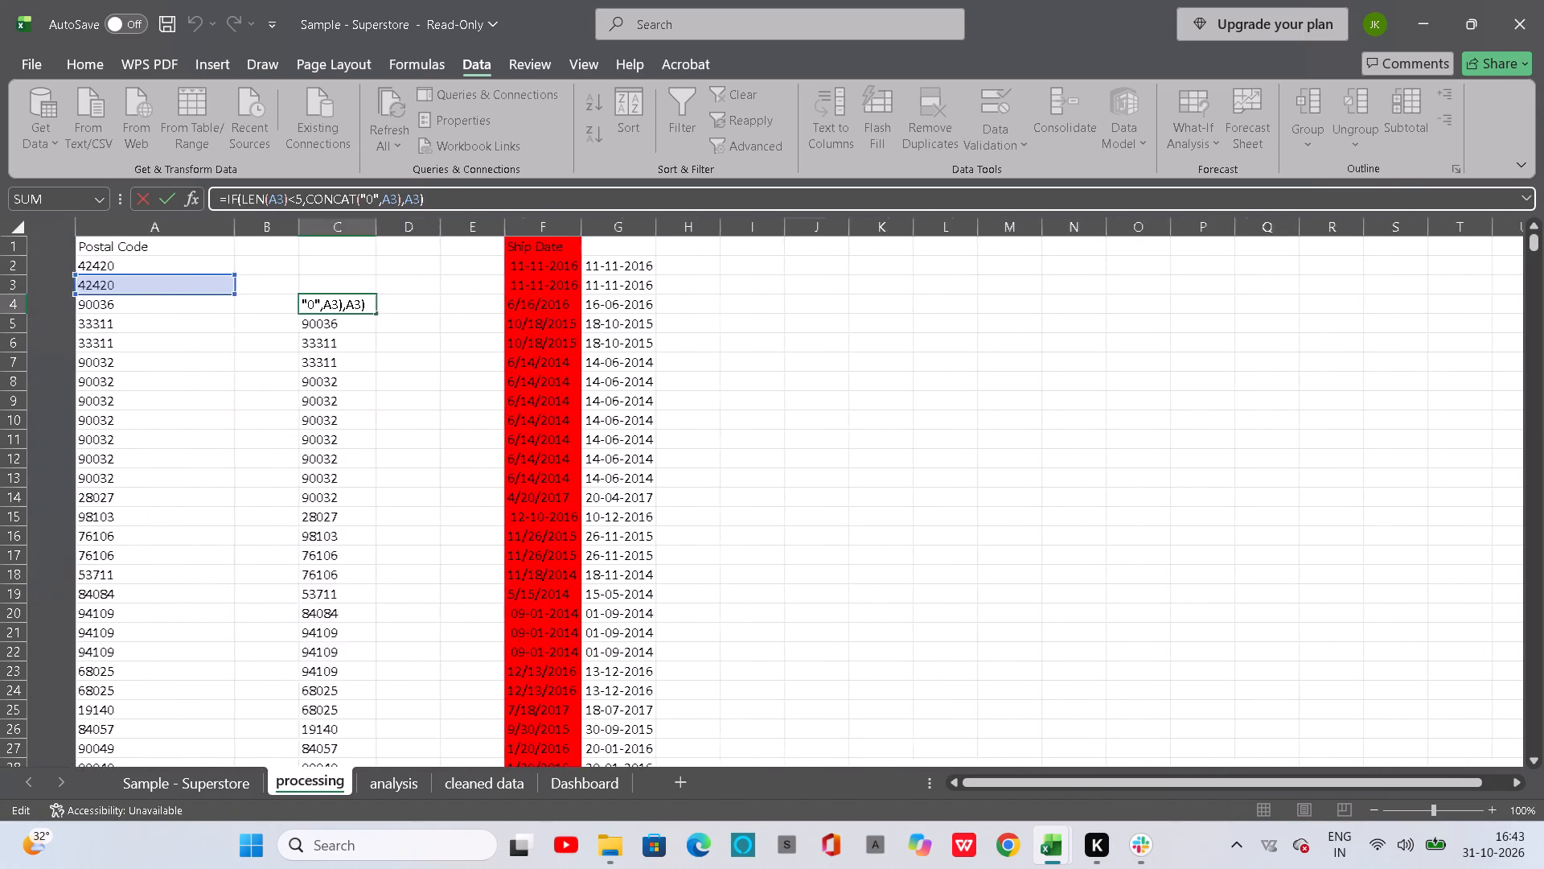
scroll(292, 346, "right", 20)
scroll(292, 346, "right", 20)
scroll(292, 346, "right", 19)
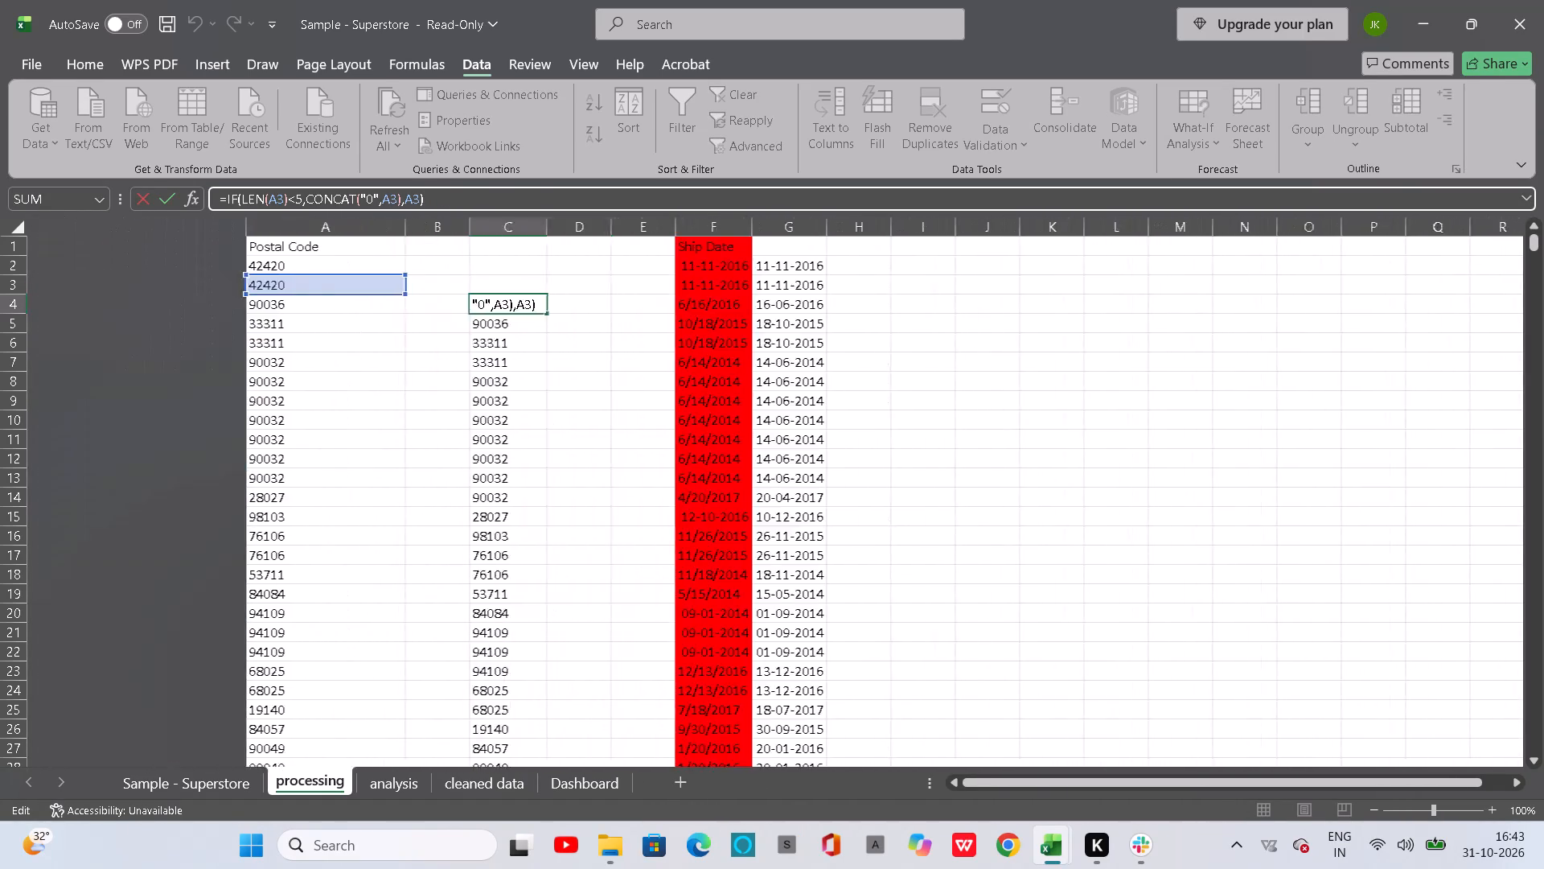
scroll(292, 346, "right", 20)
scroll(292, 346, "right", 14)
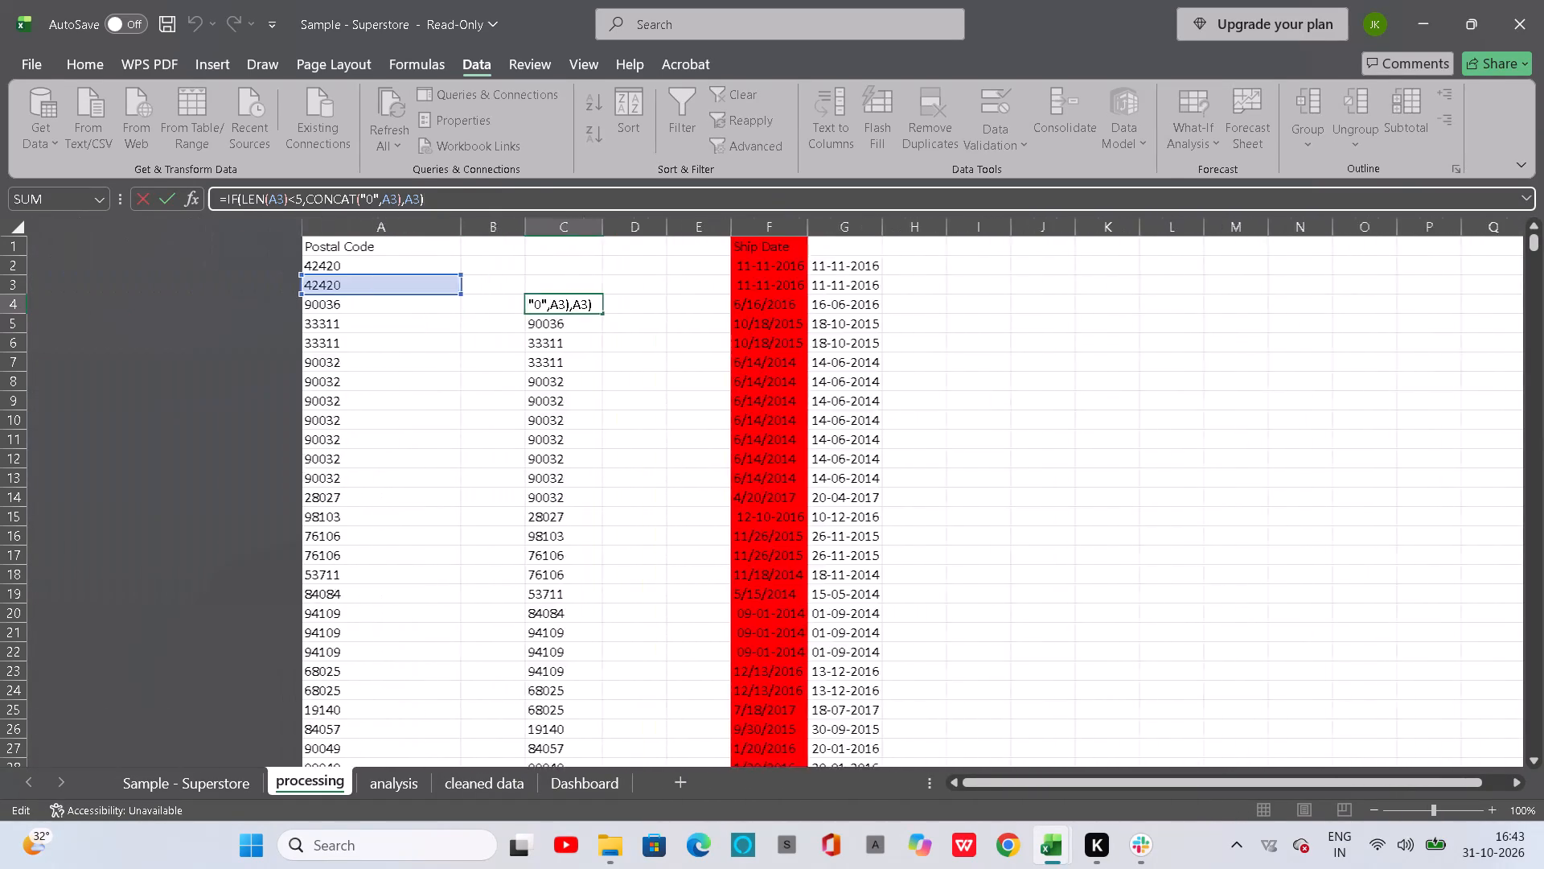
scroll(292, 346, "right", 19)
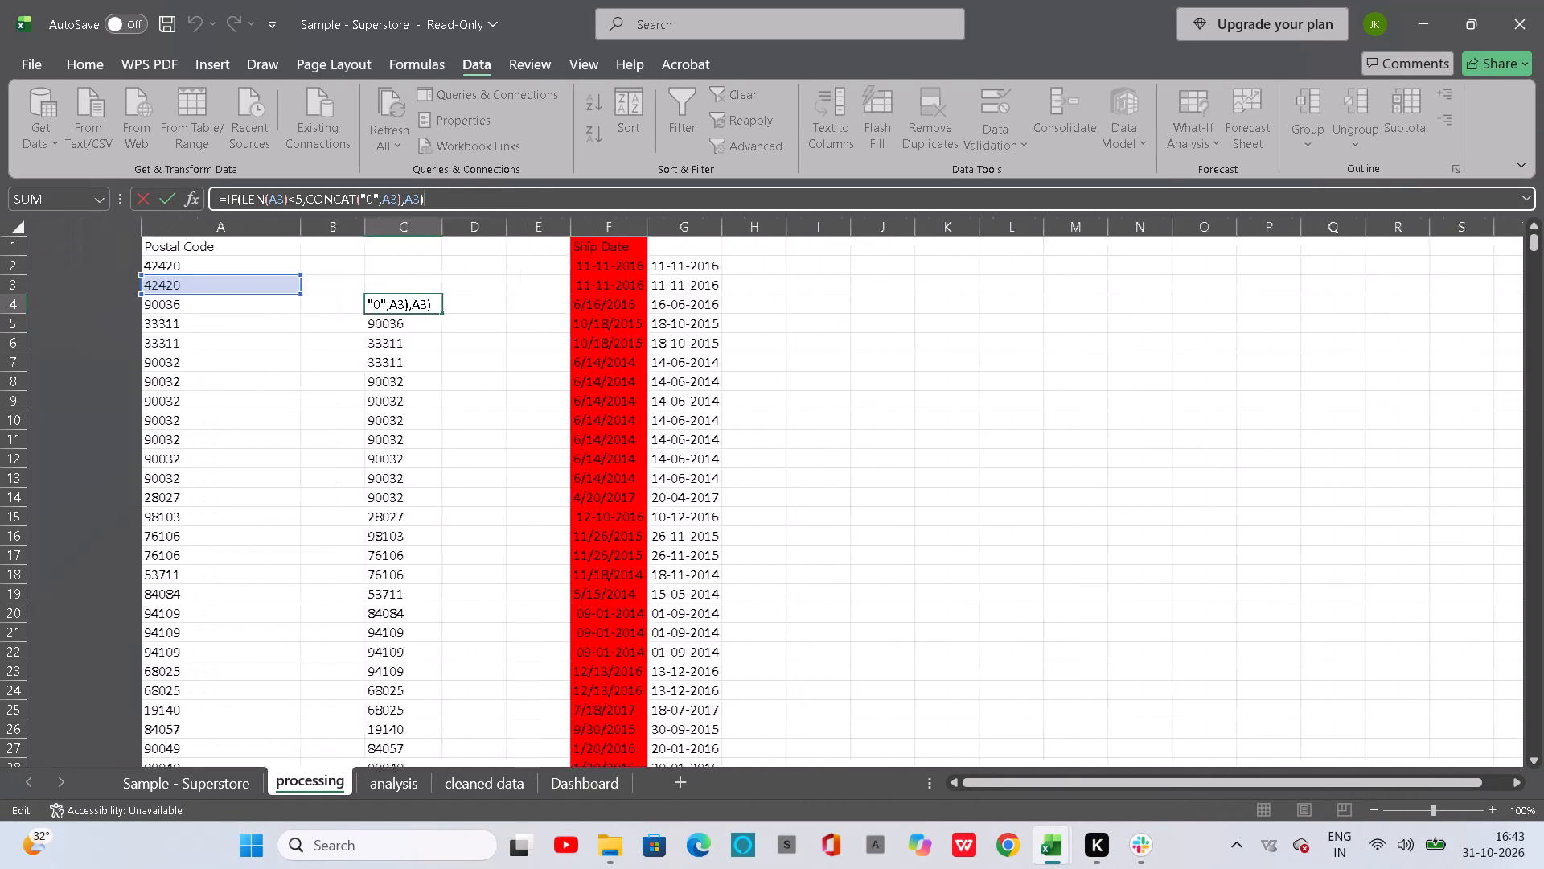
scroll(292, 346, "right", 16)
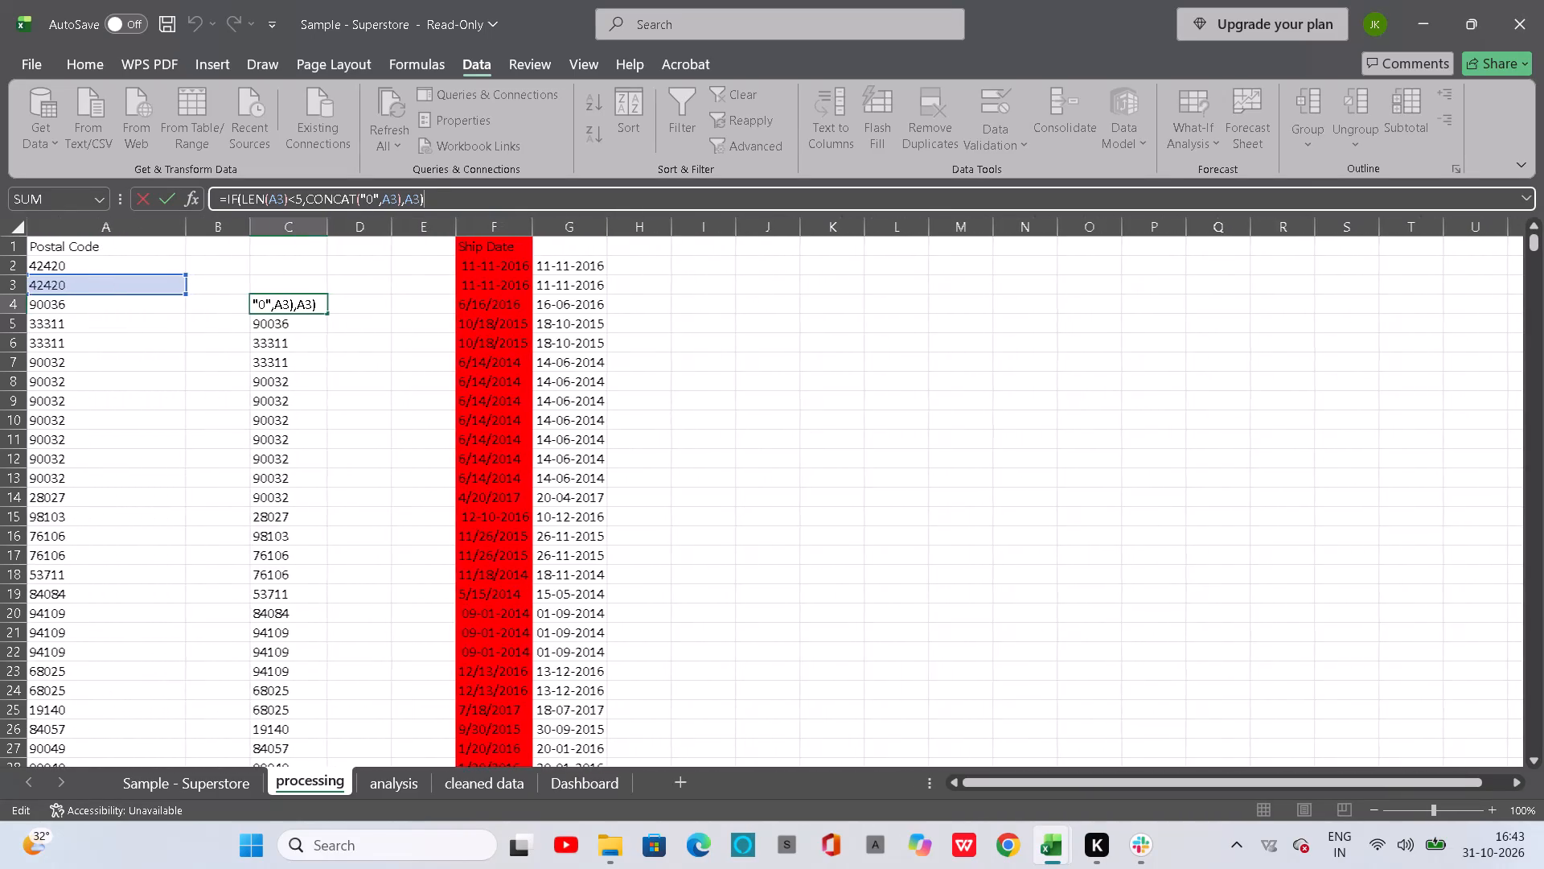
scroll(292, 346, "right", 15)
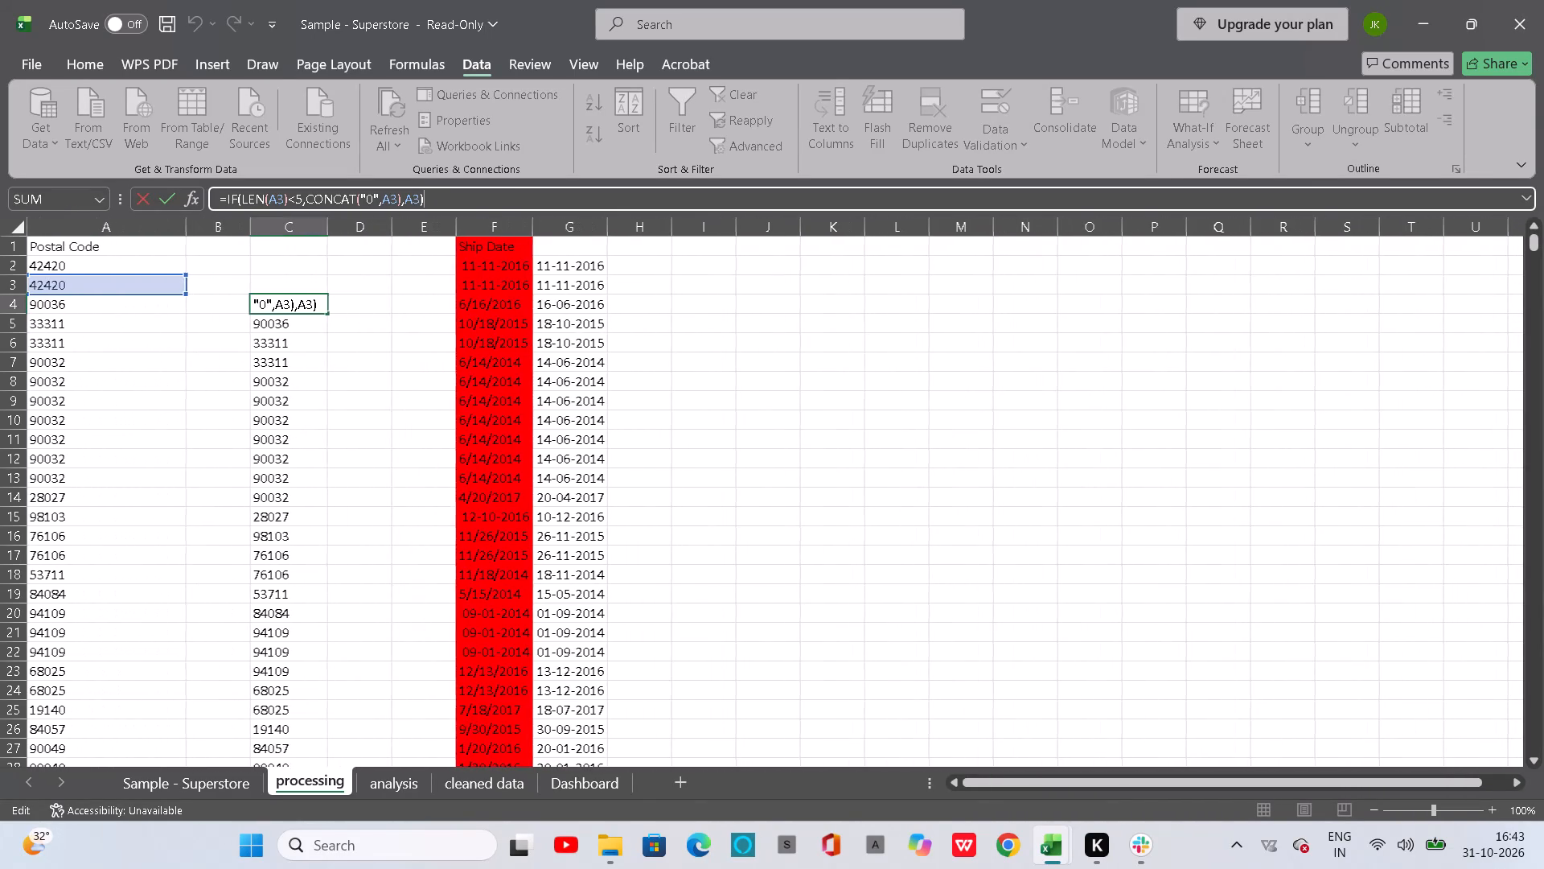
left_click(533, 279)
Change the fill of the whole Ship Date column F in processing to white.
left_click(491, 249)
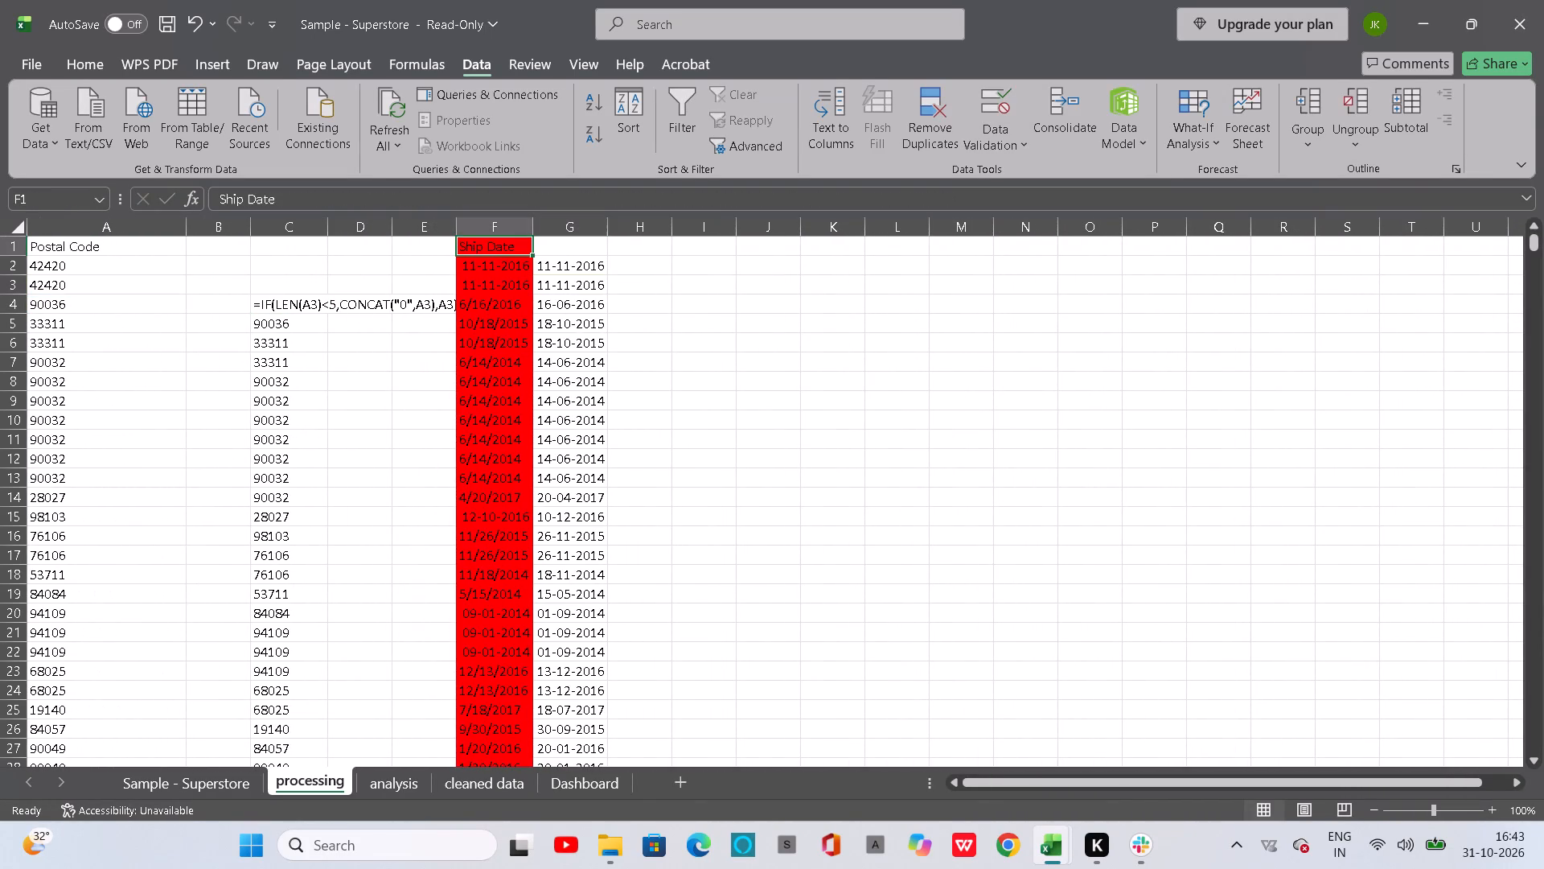
left_click(488, 233)
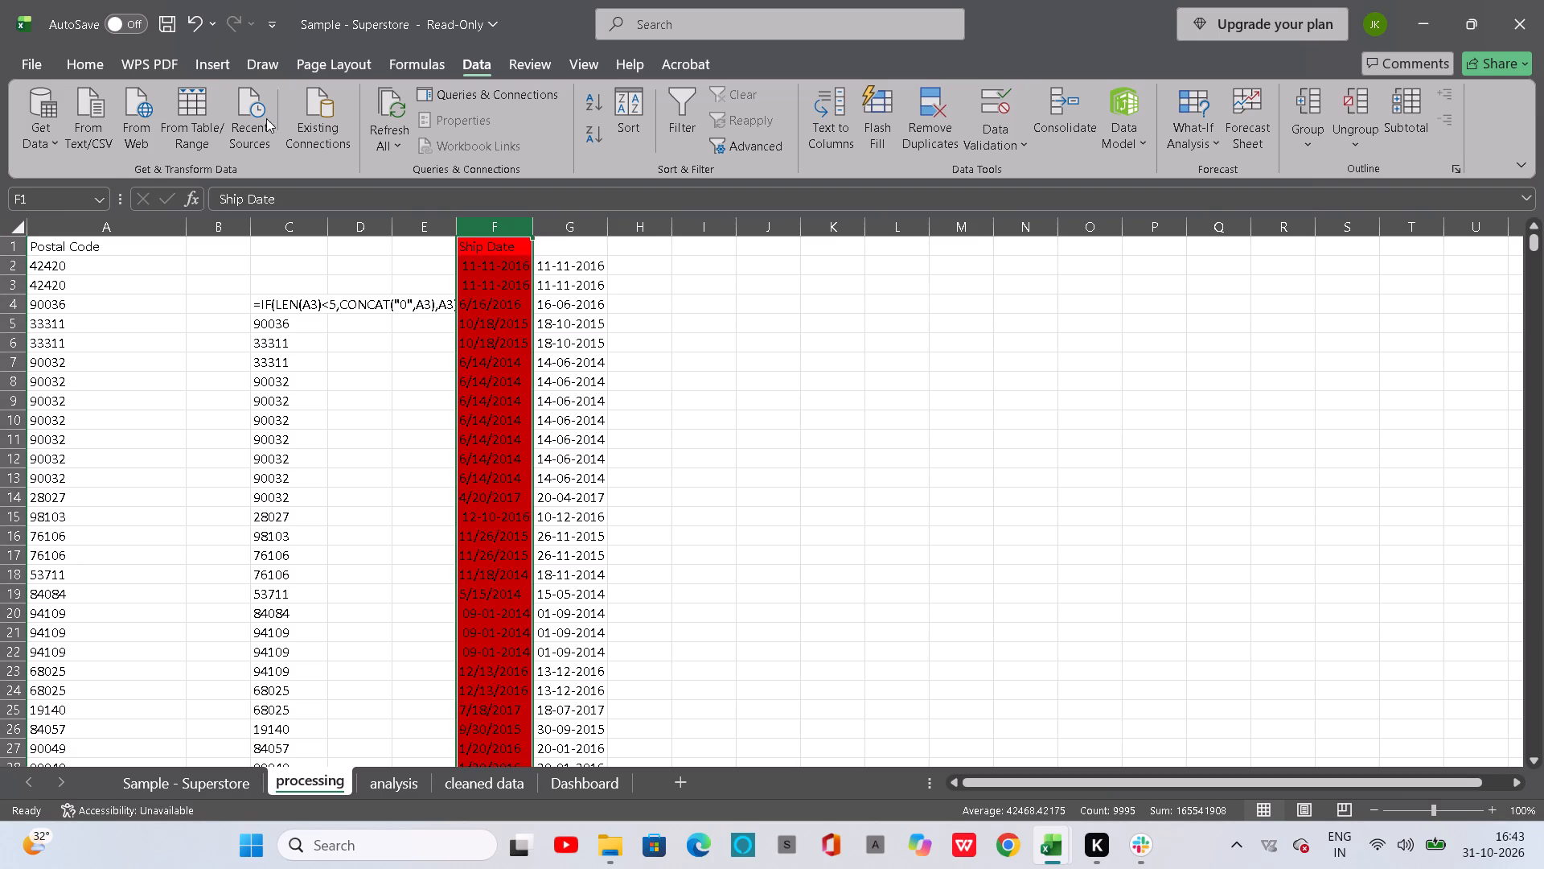
left_click(81, 59)
left_click(202, 143)
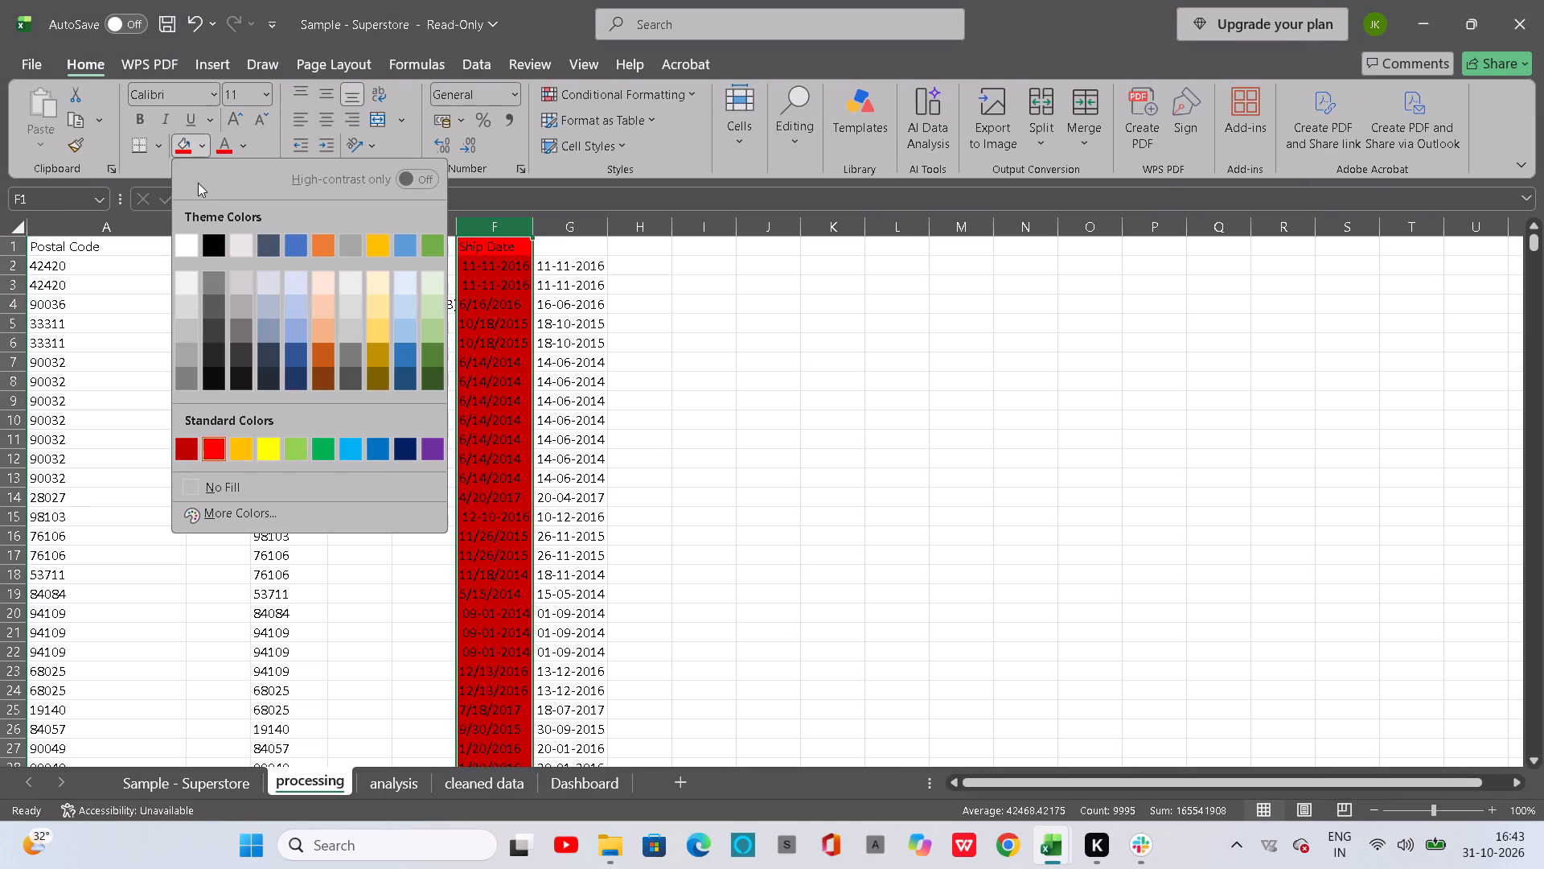
left_click(189, 235)
left_click(735, 344)
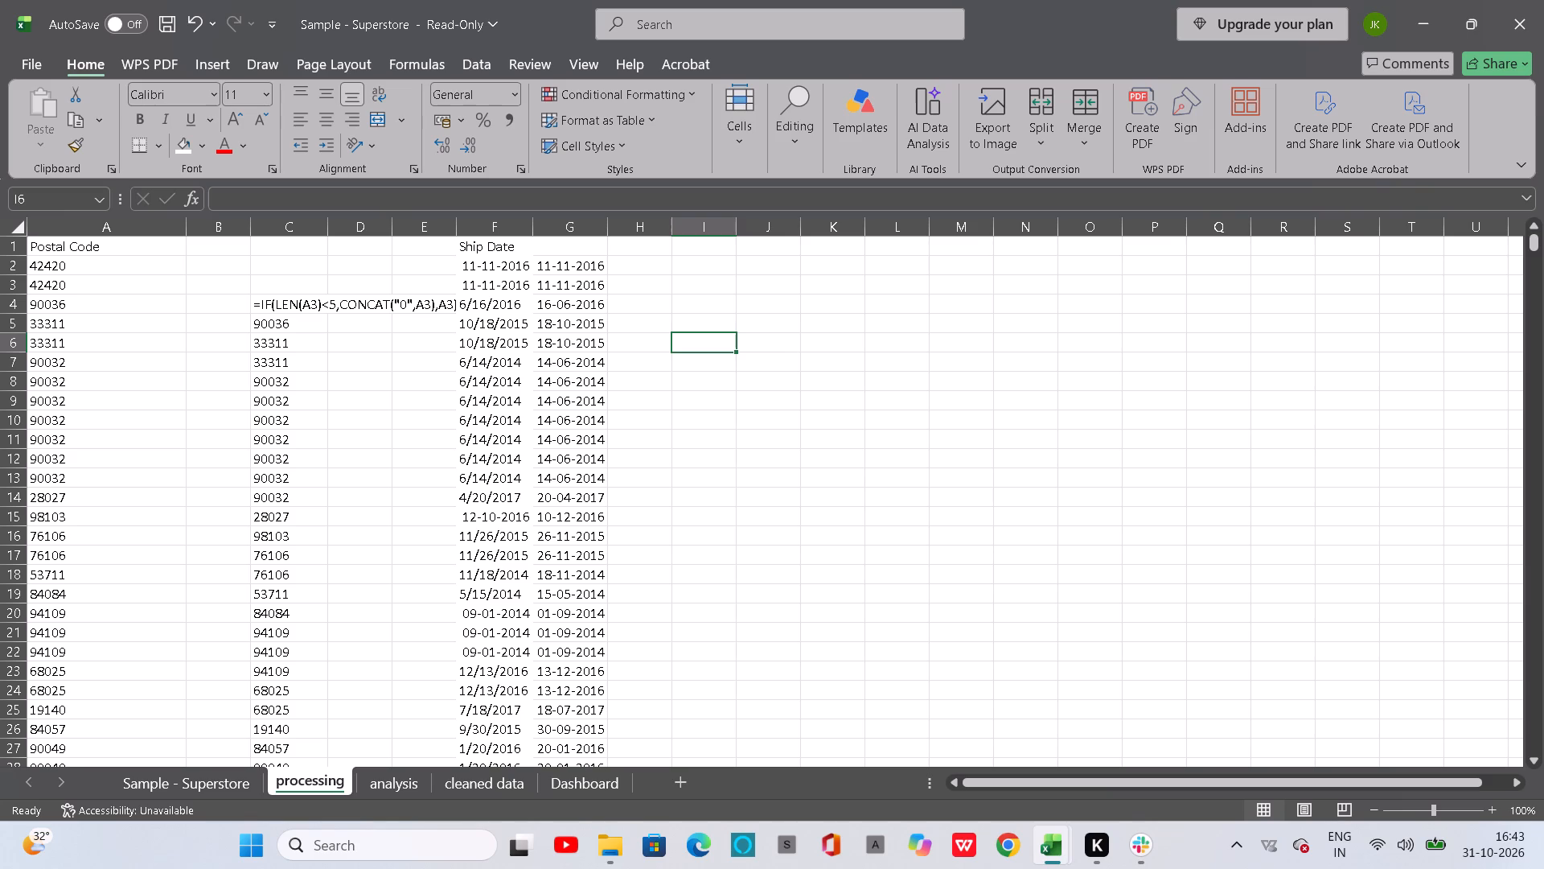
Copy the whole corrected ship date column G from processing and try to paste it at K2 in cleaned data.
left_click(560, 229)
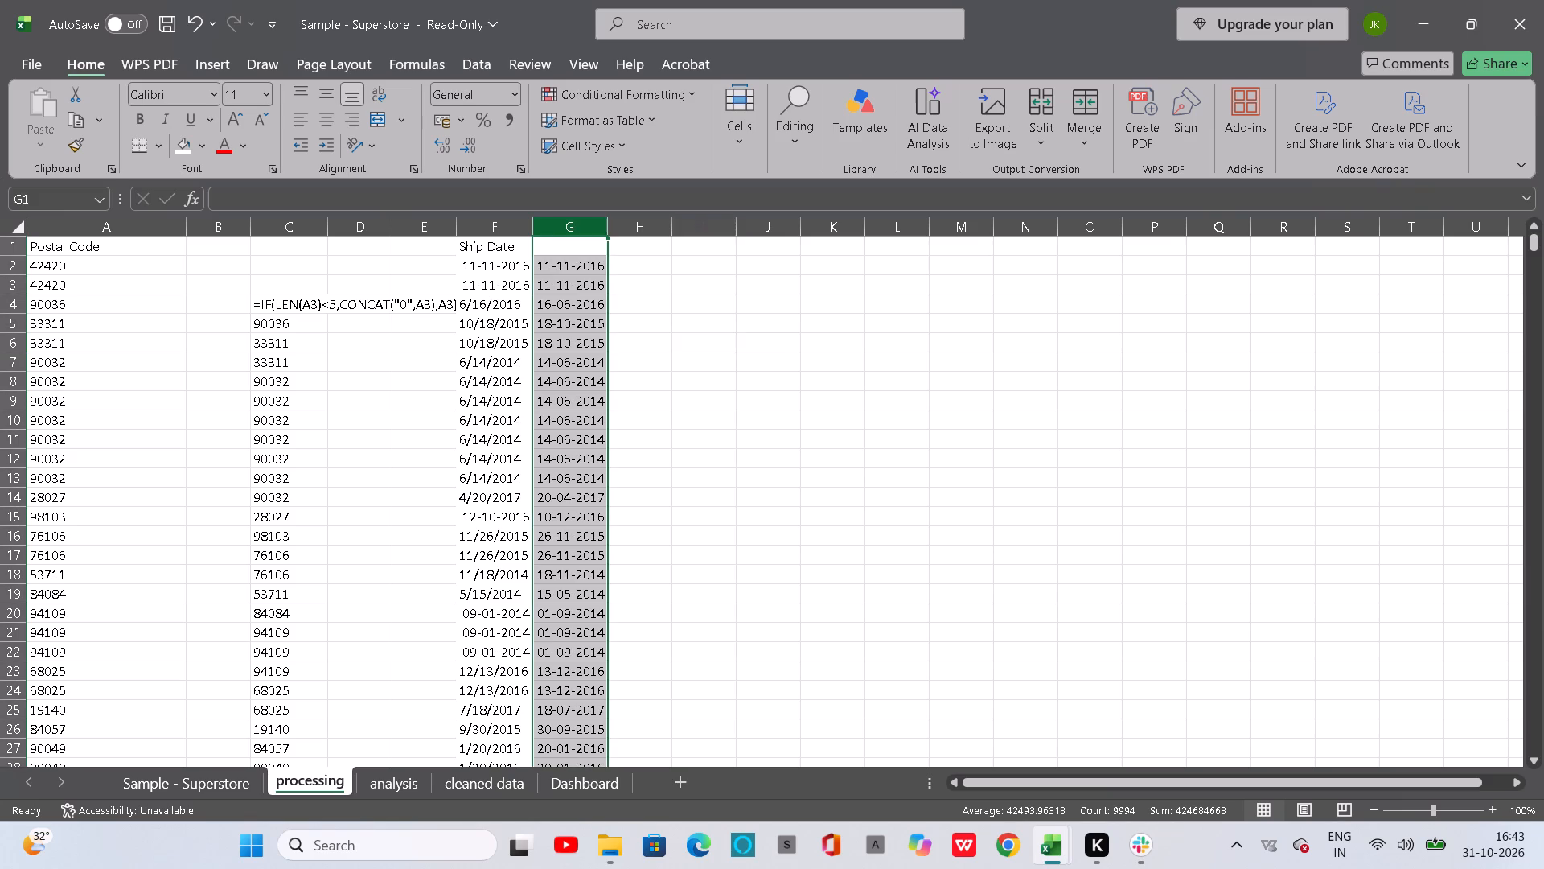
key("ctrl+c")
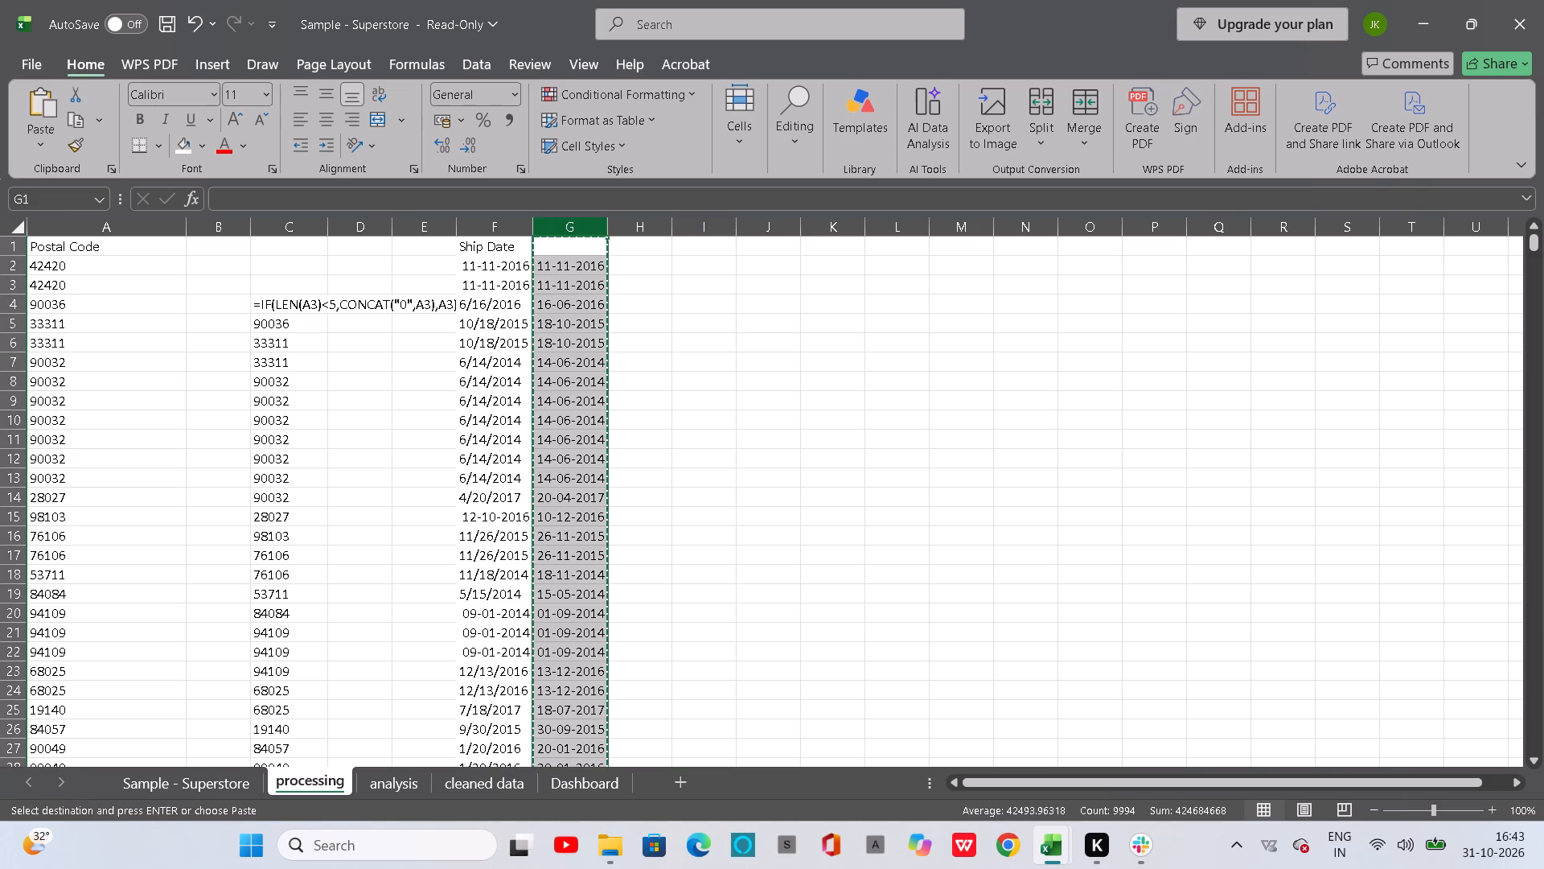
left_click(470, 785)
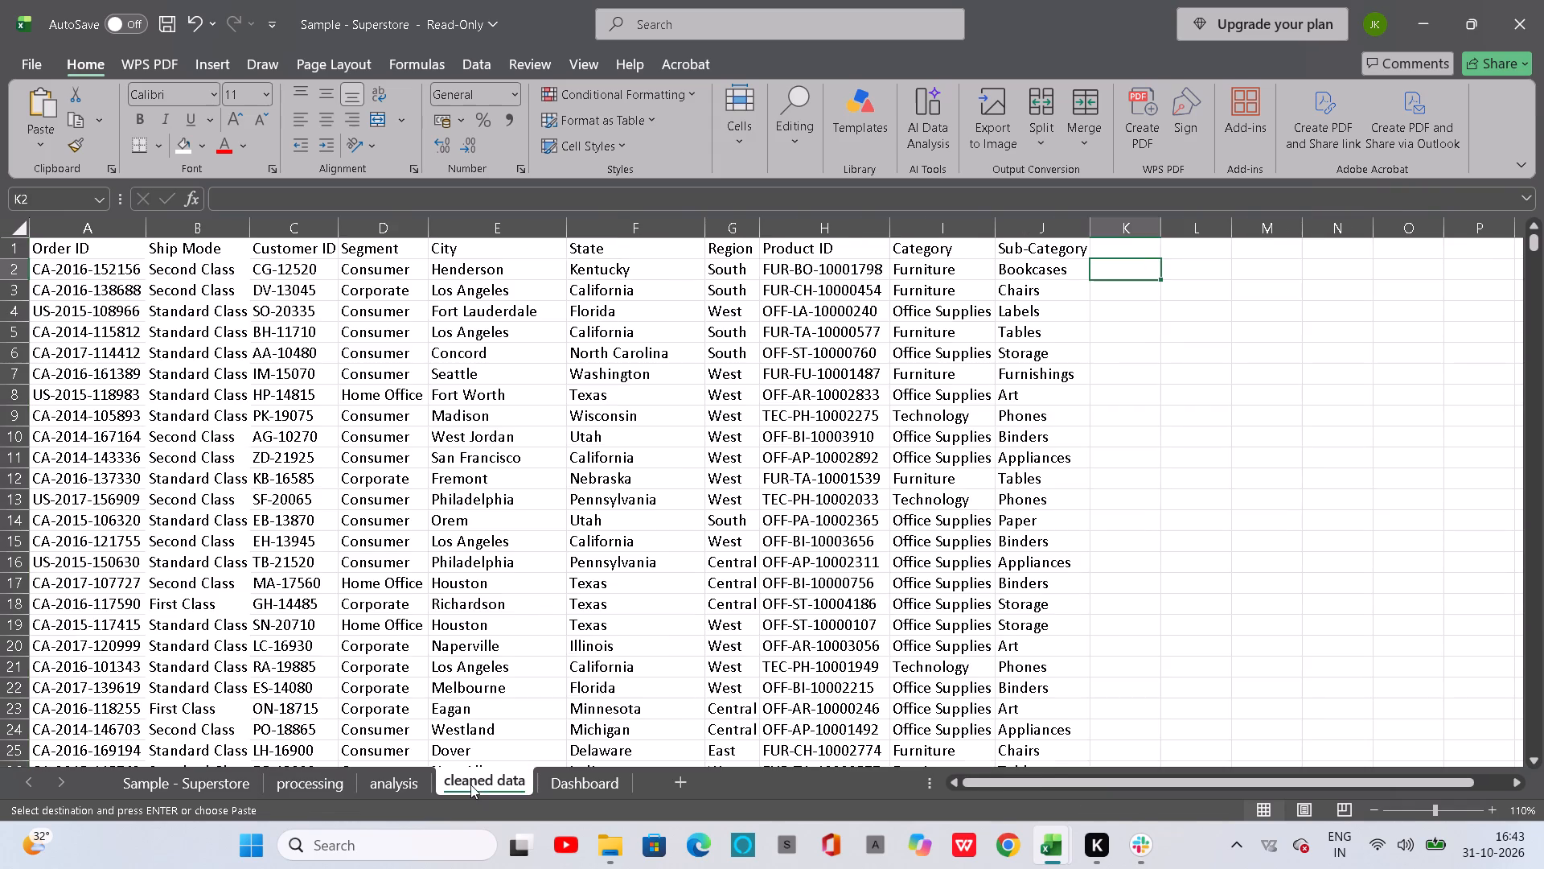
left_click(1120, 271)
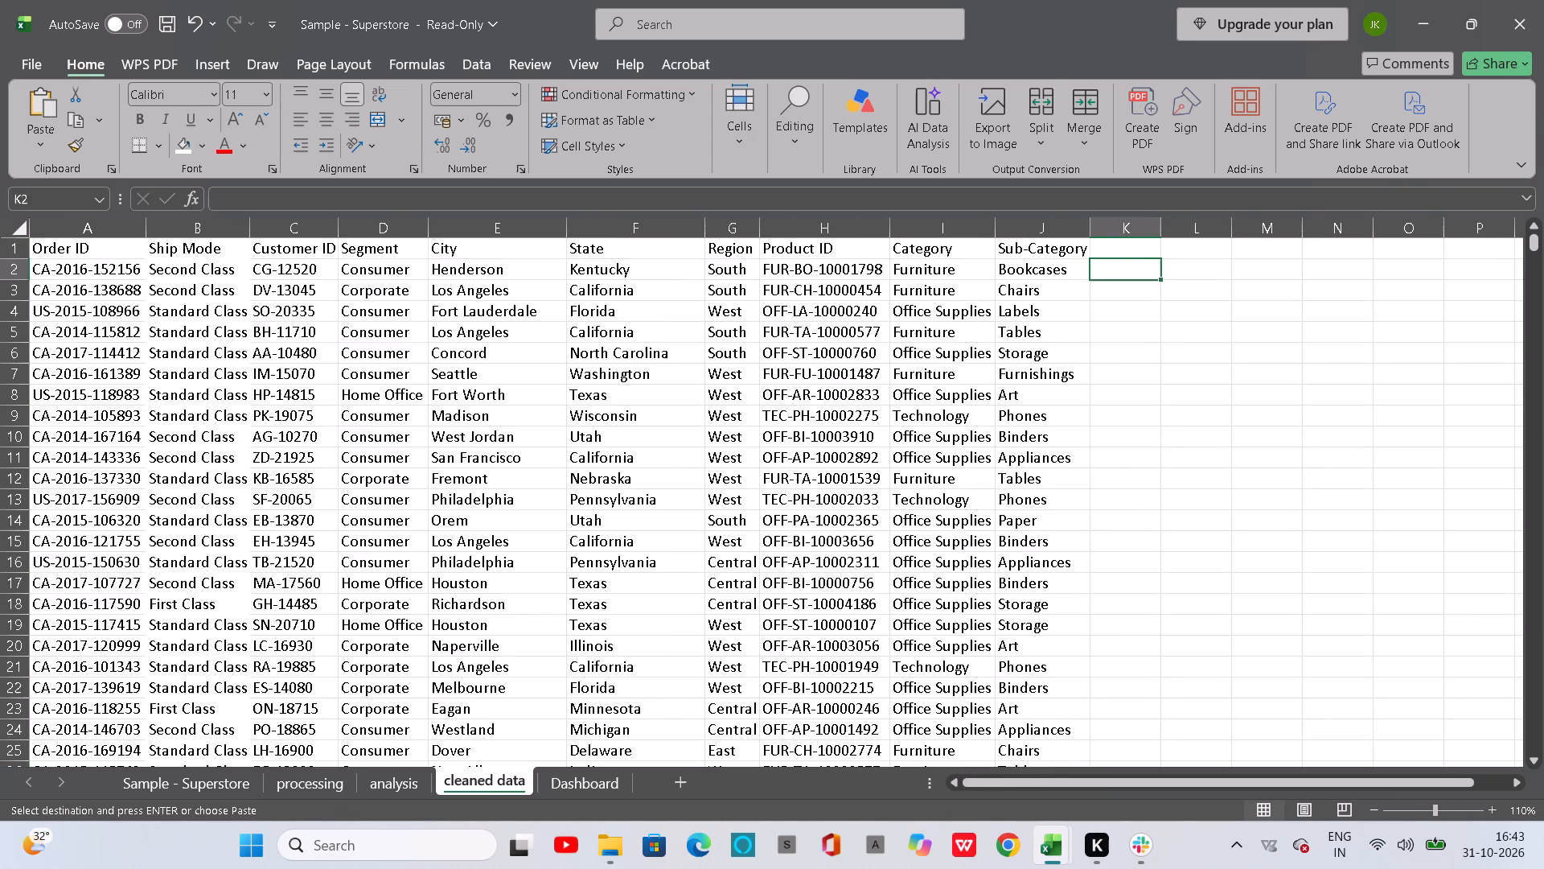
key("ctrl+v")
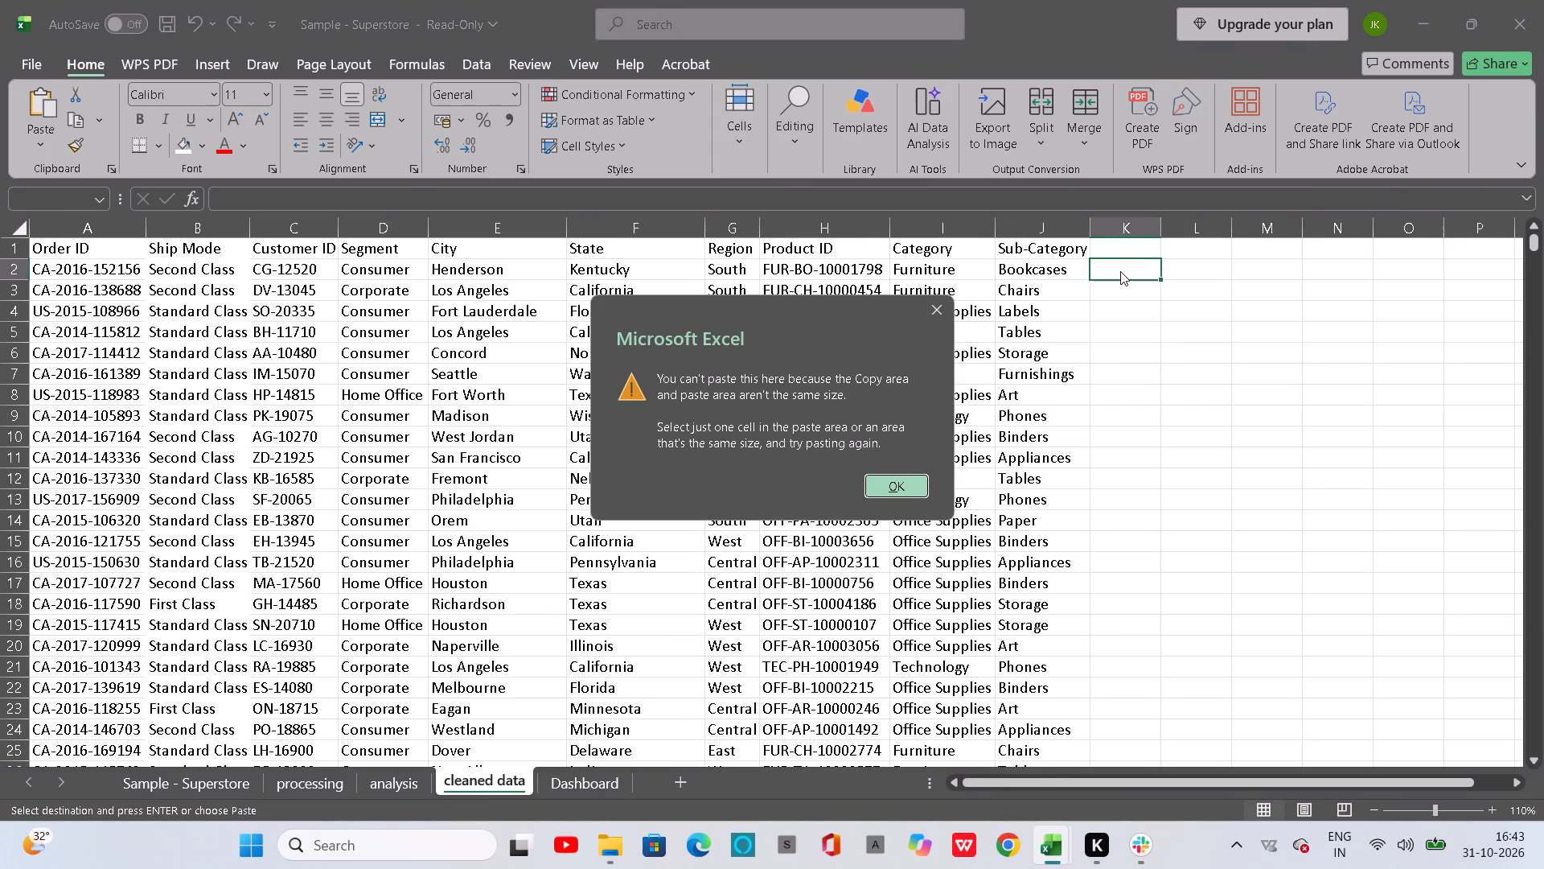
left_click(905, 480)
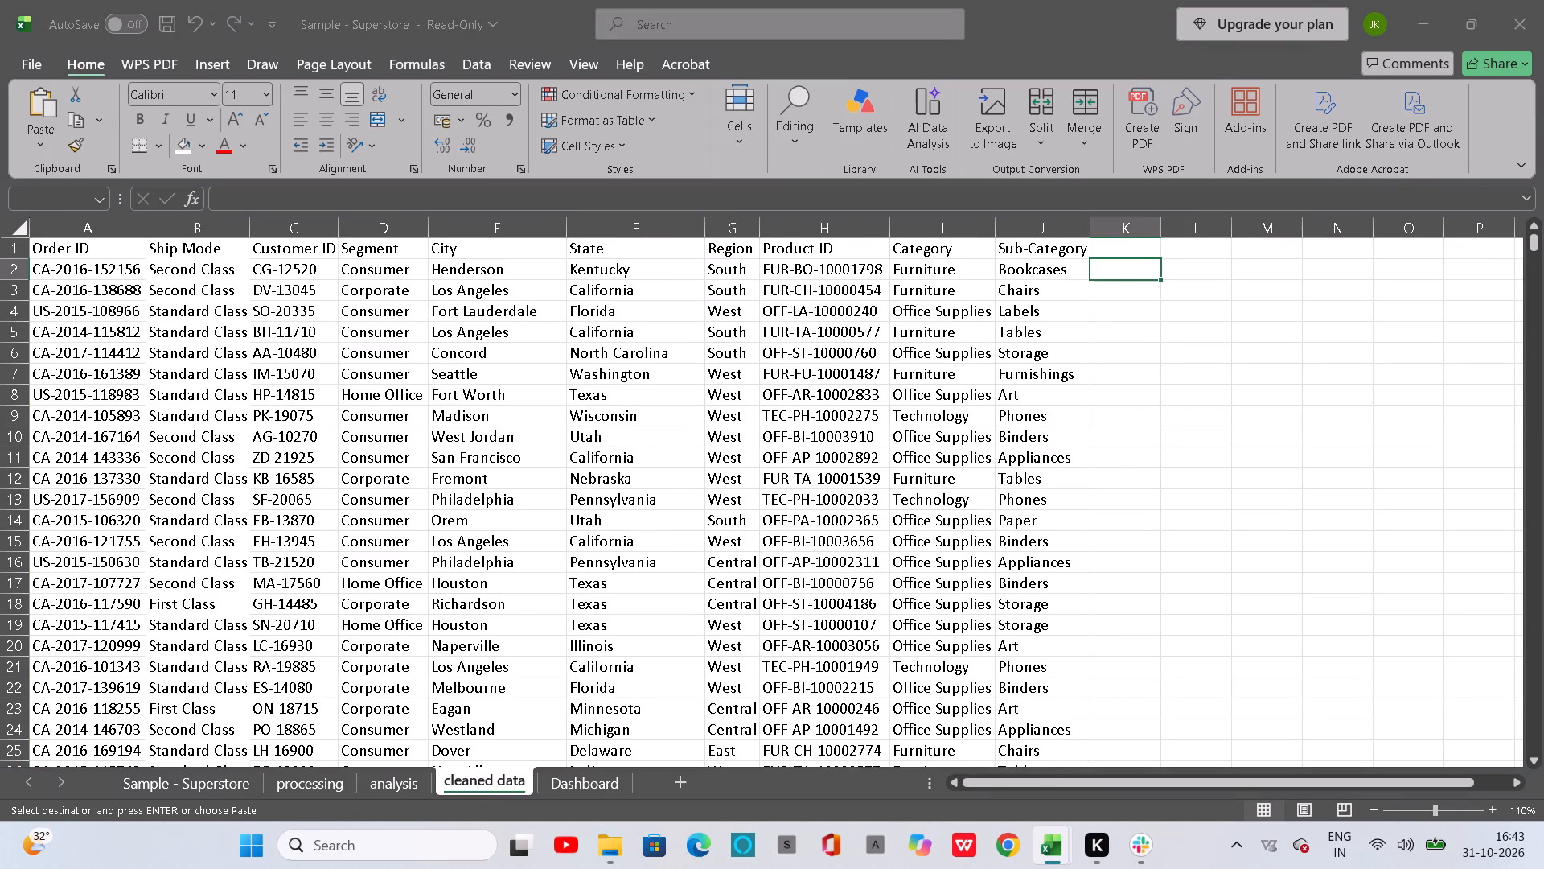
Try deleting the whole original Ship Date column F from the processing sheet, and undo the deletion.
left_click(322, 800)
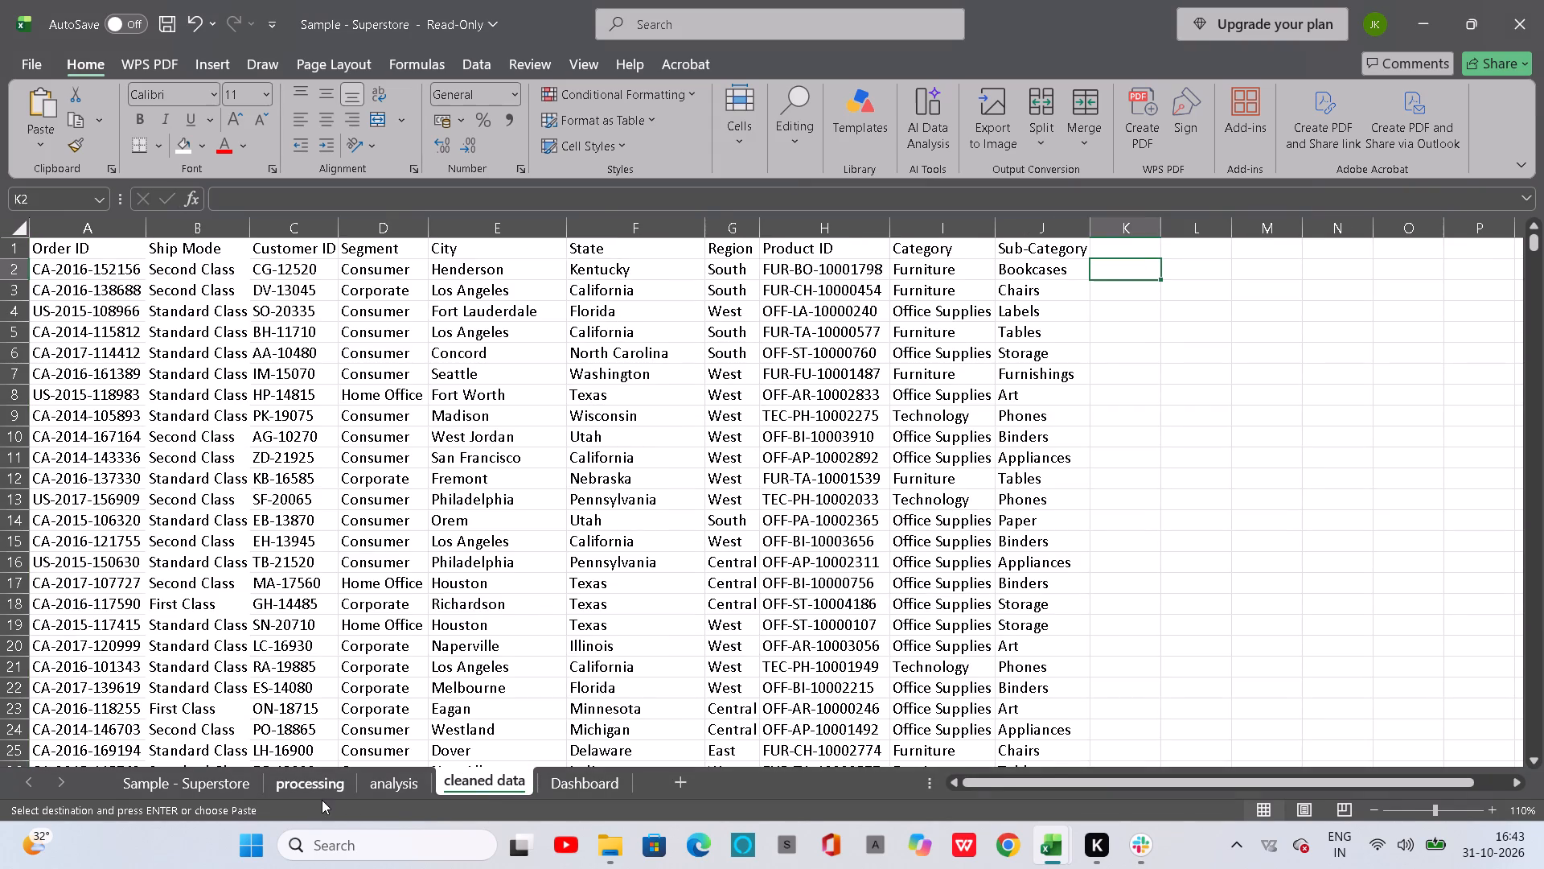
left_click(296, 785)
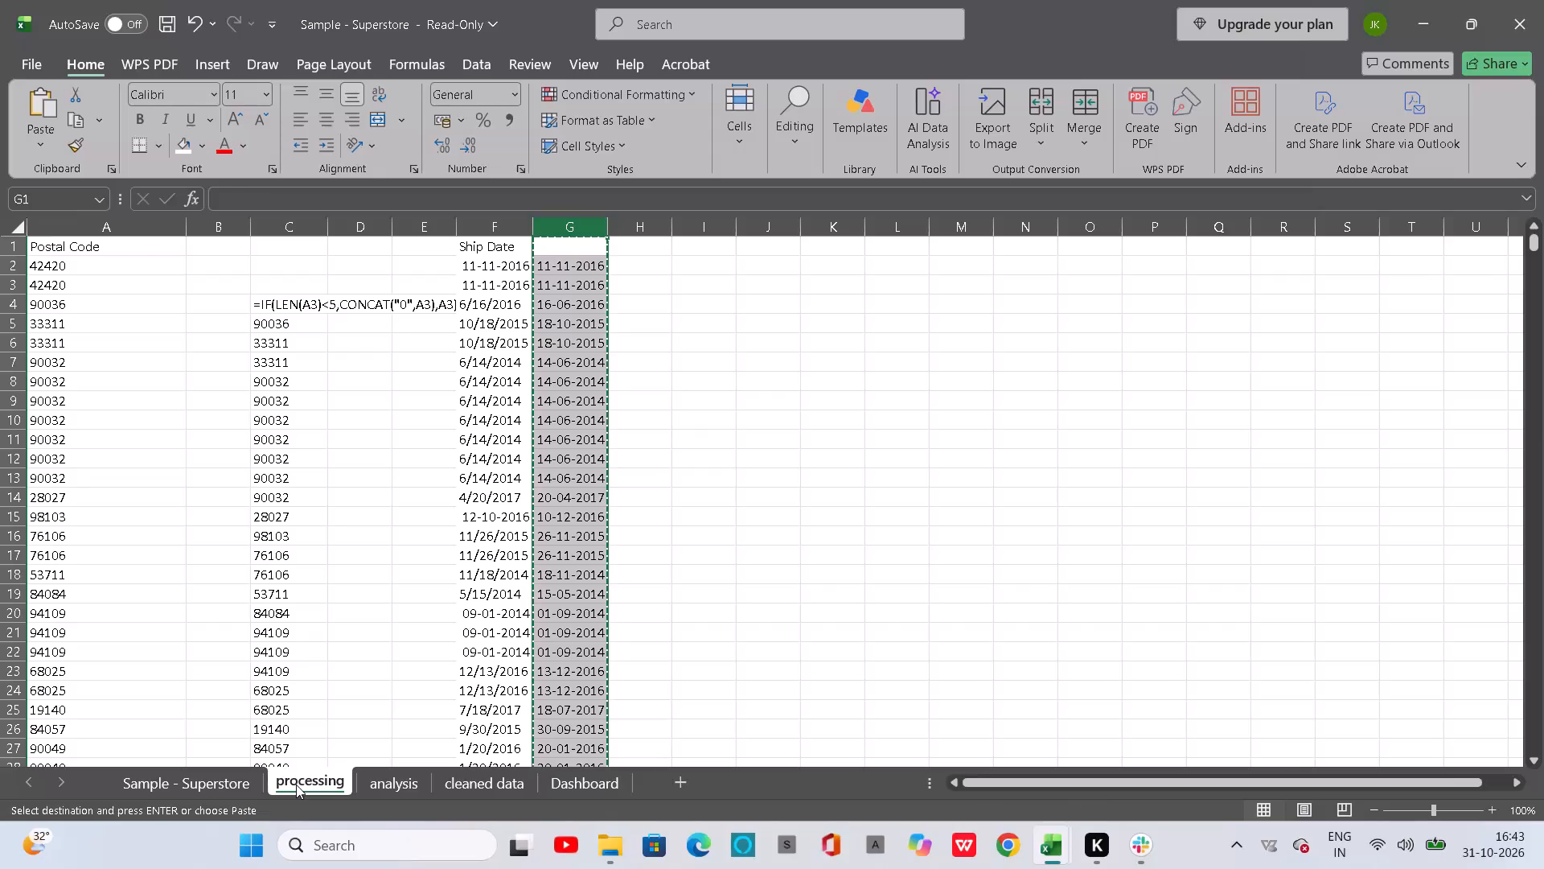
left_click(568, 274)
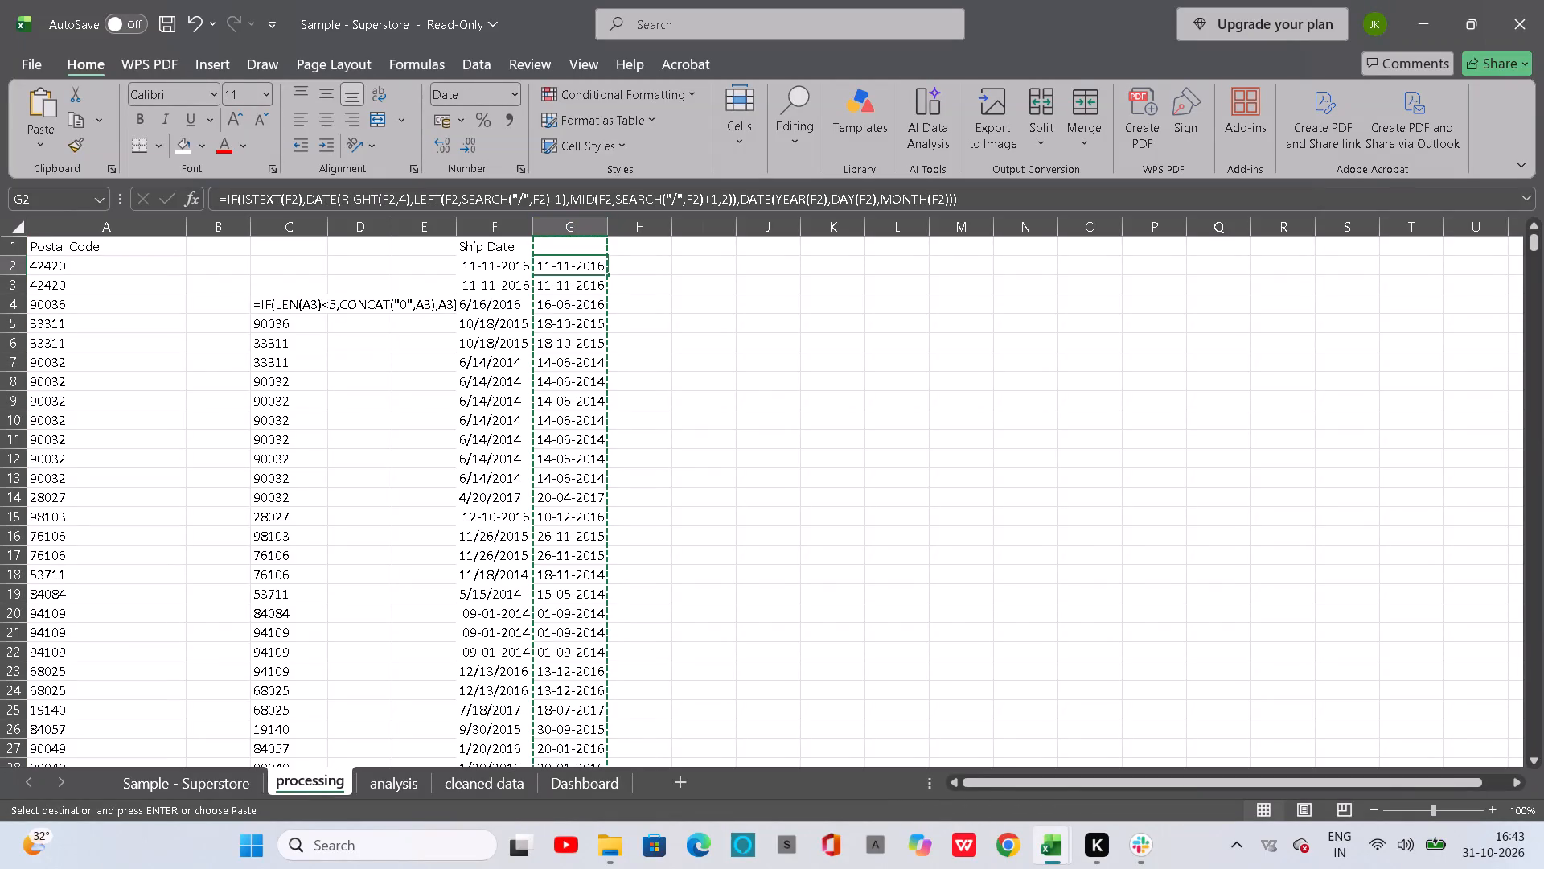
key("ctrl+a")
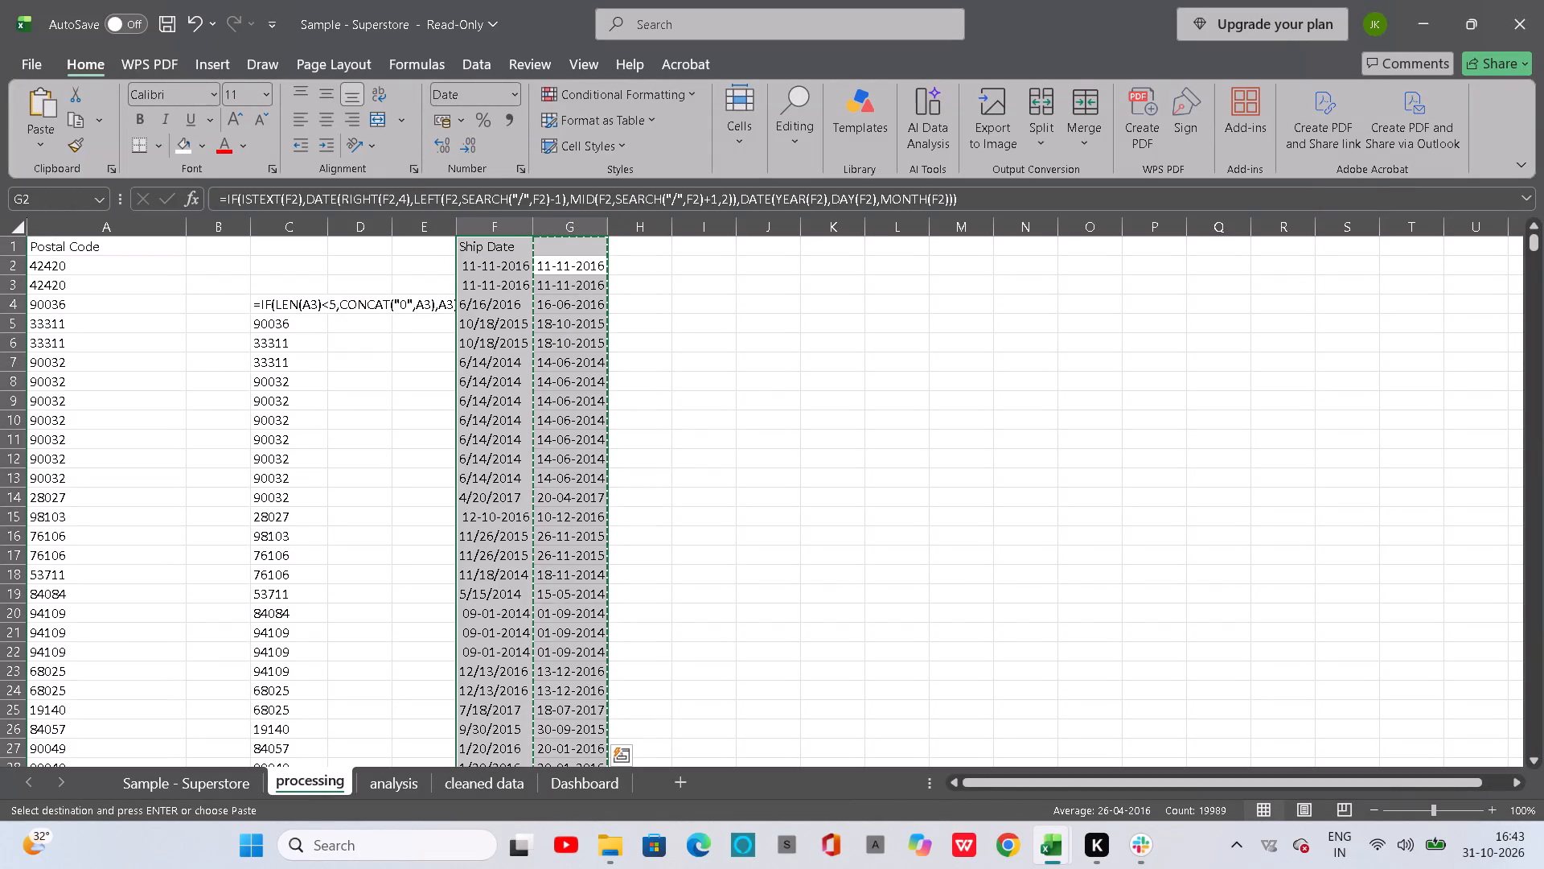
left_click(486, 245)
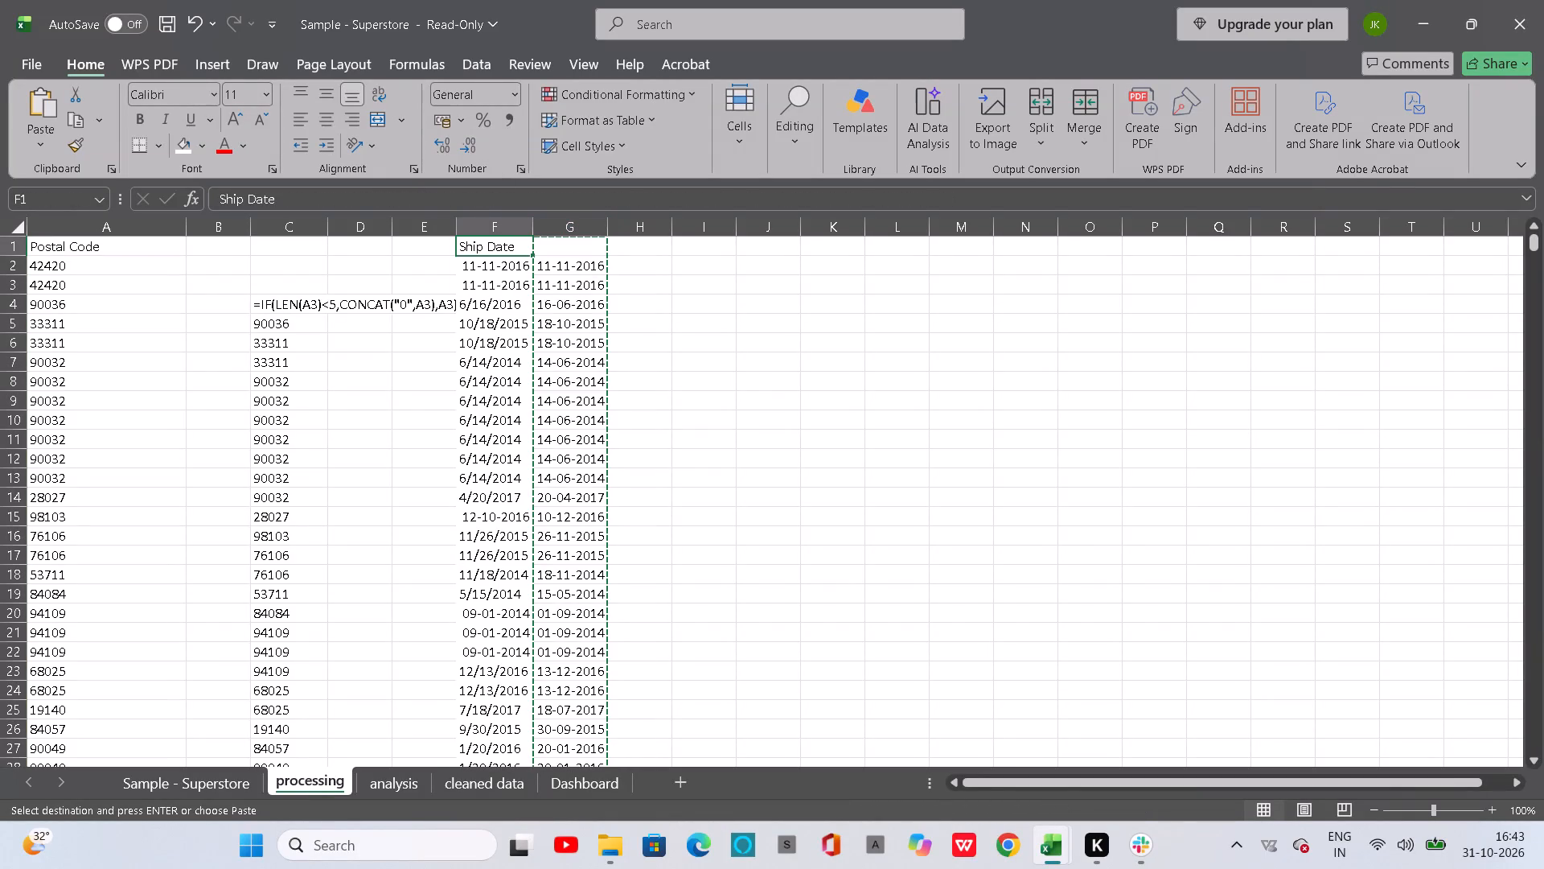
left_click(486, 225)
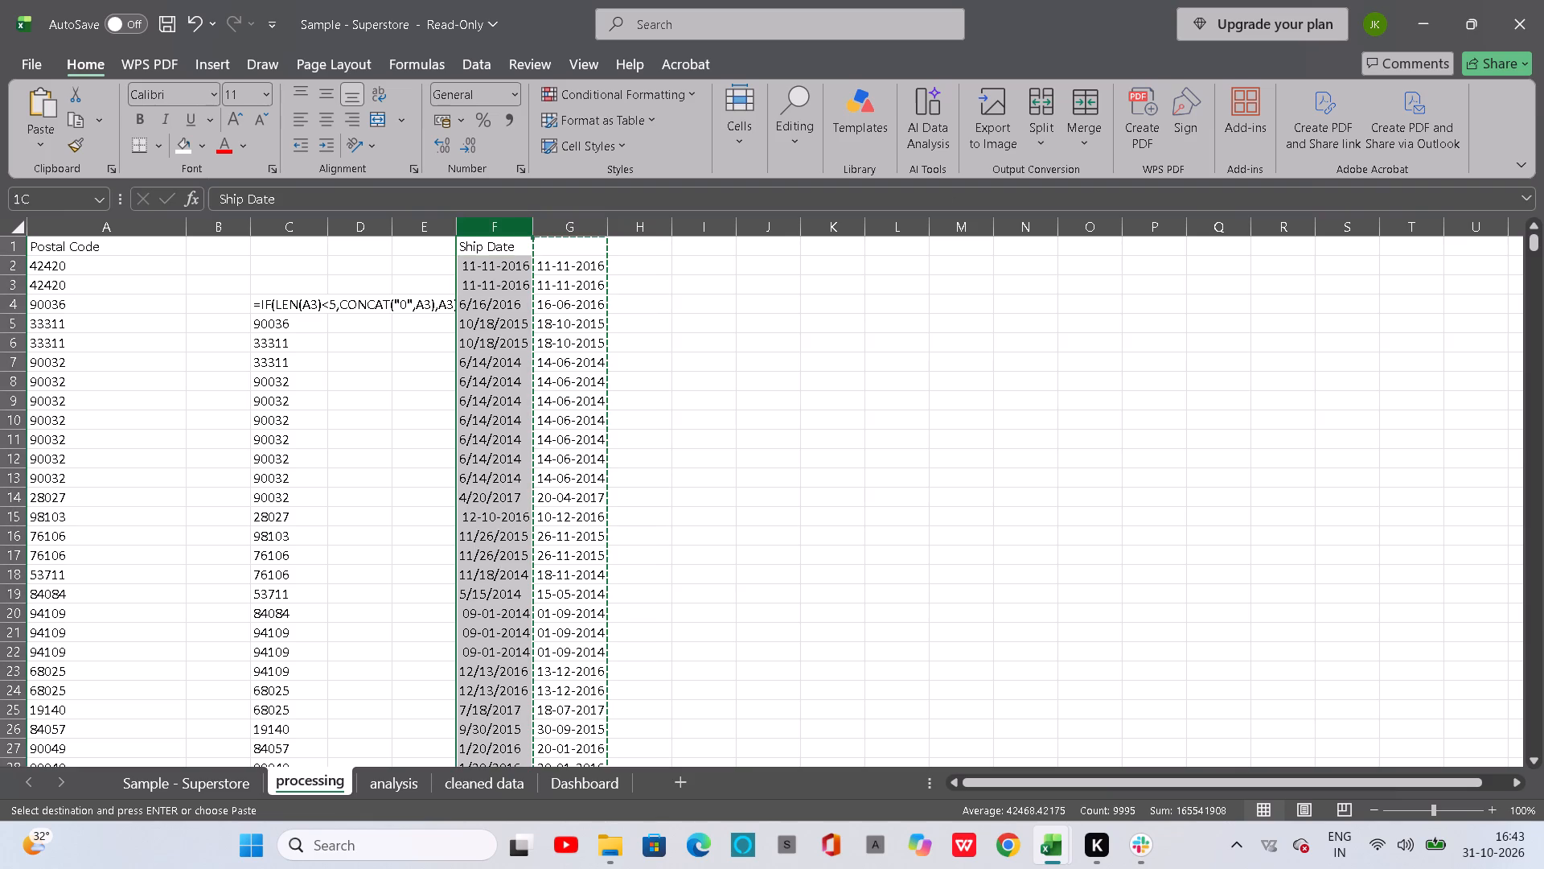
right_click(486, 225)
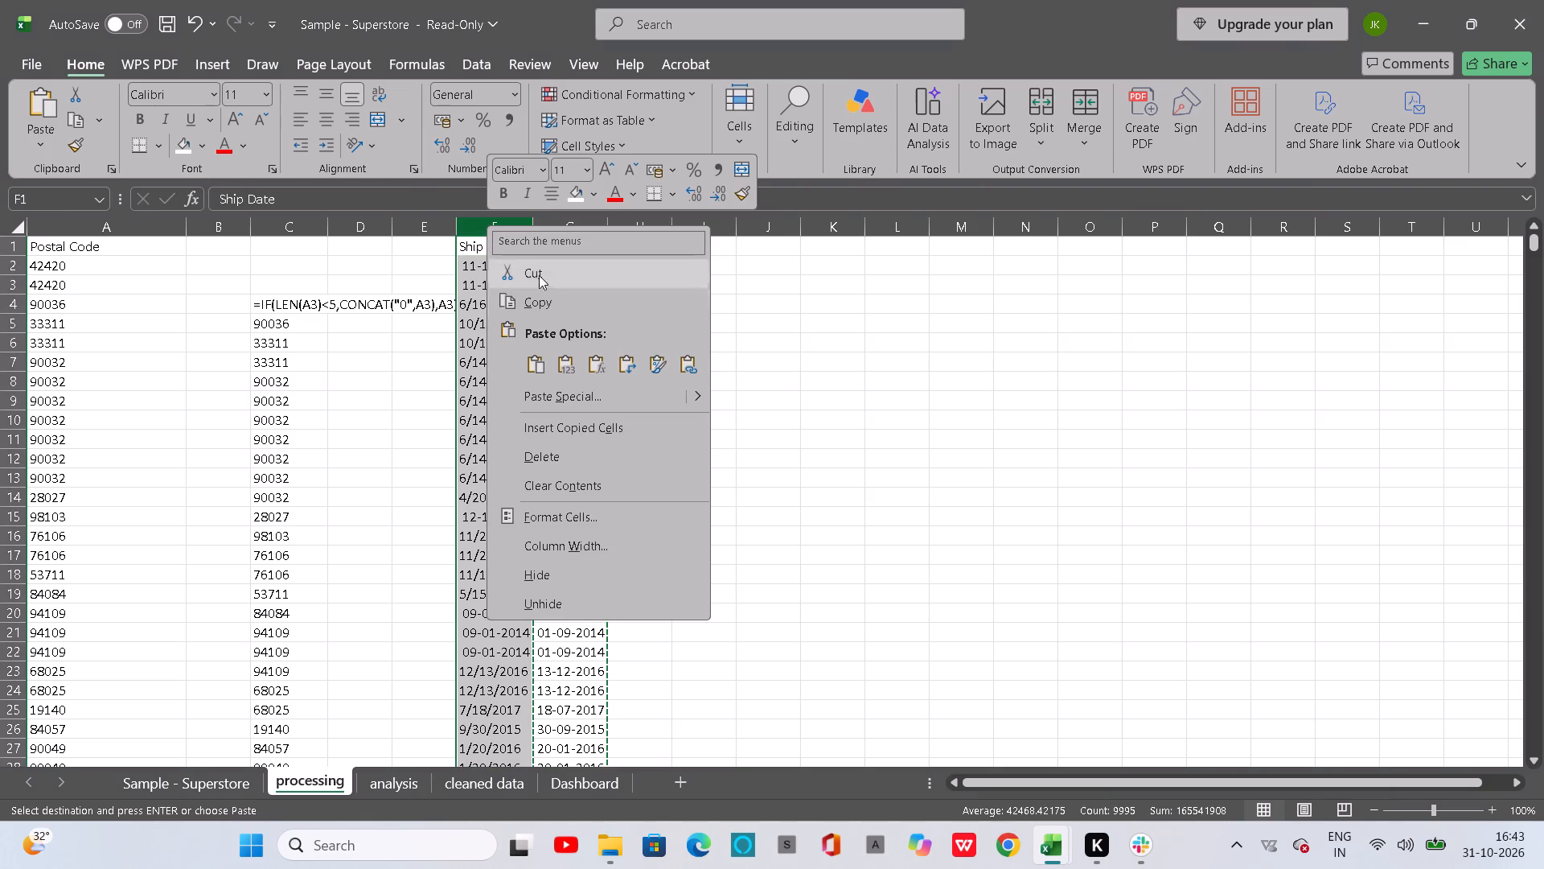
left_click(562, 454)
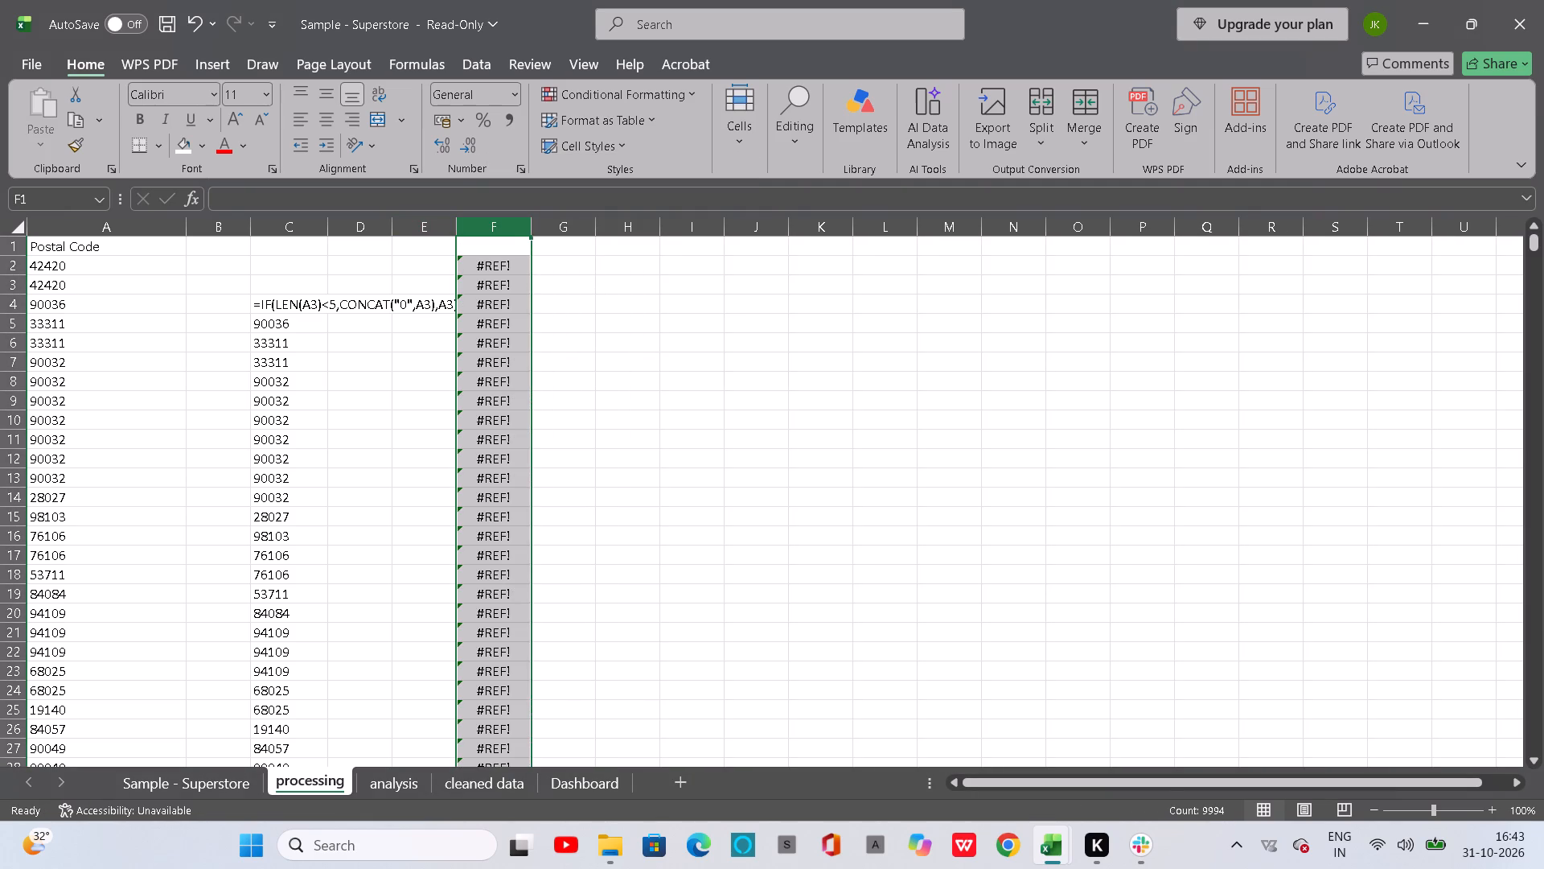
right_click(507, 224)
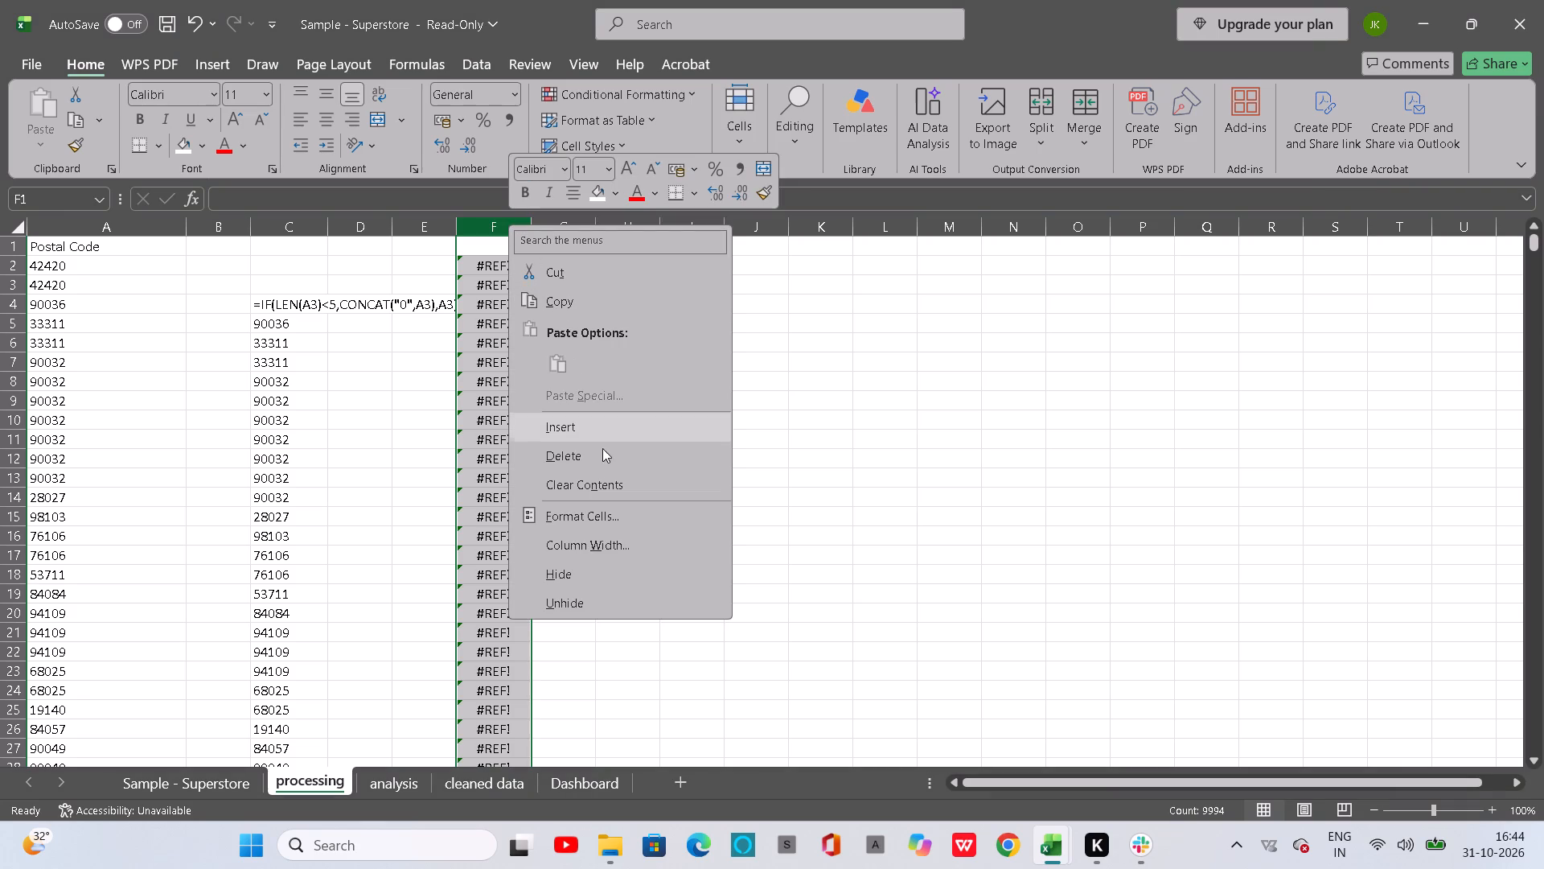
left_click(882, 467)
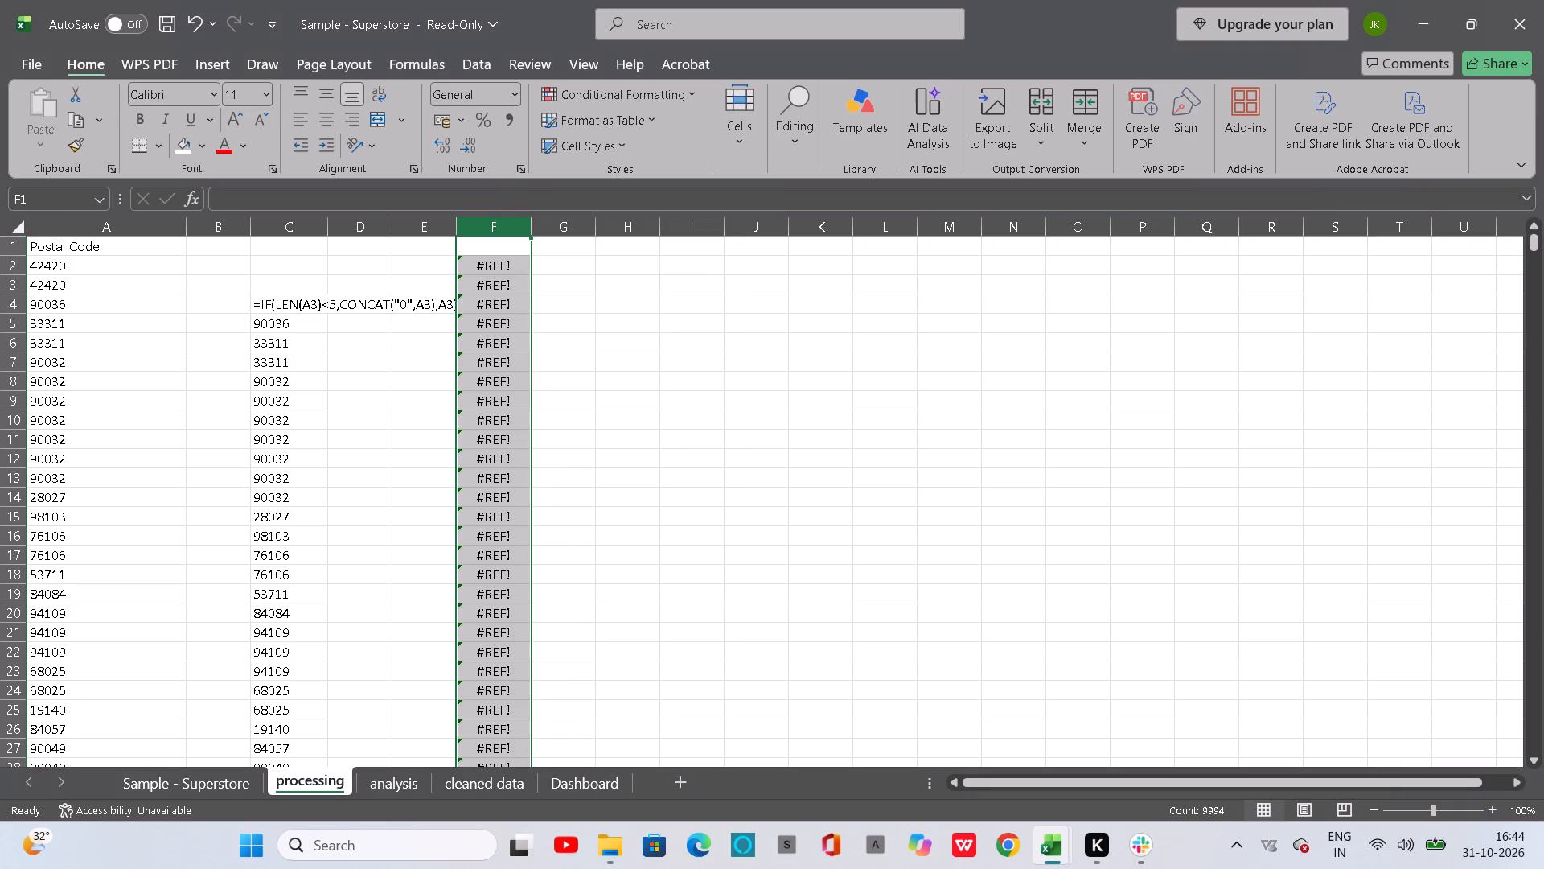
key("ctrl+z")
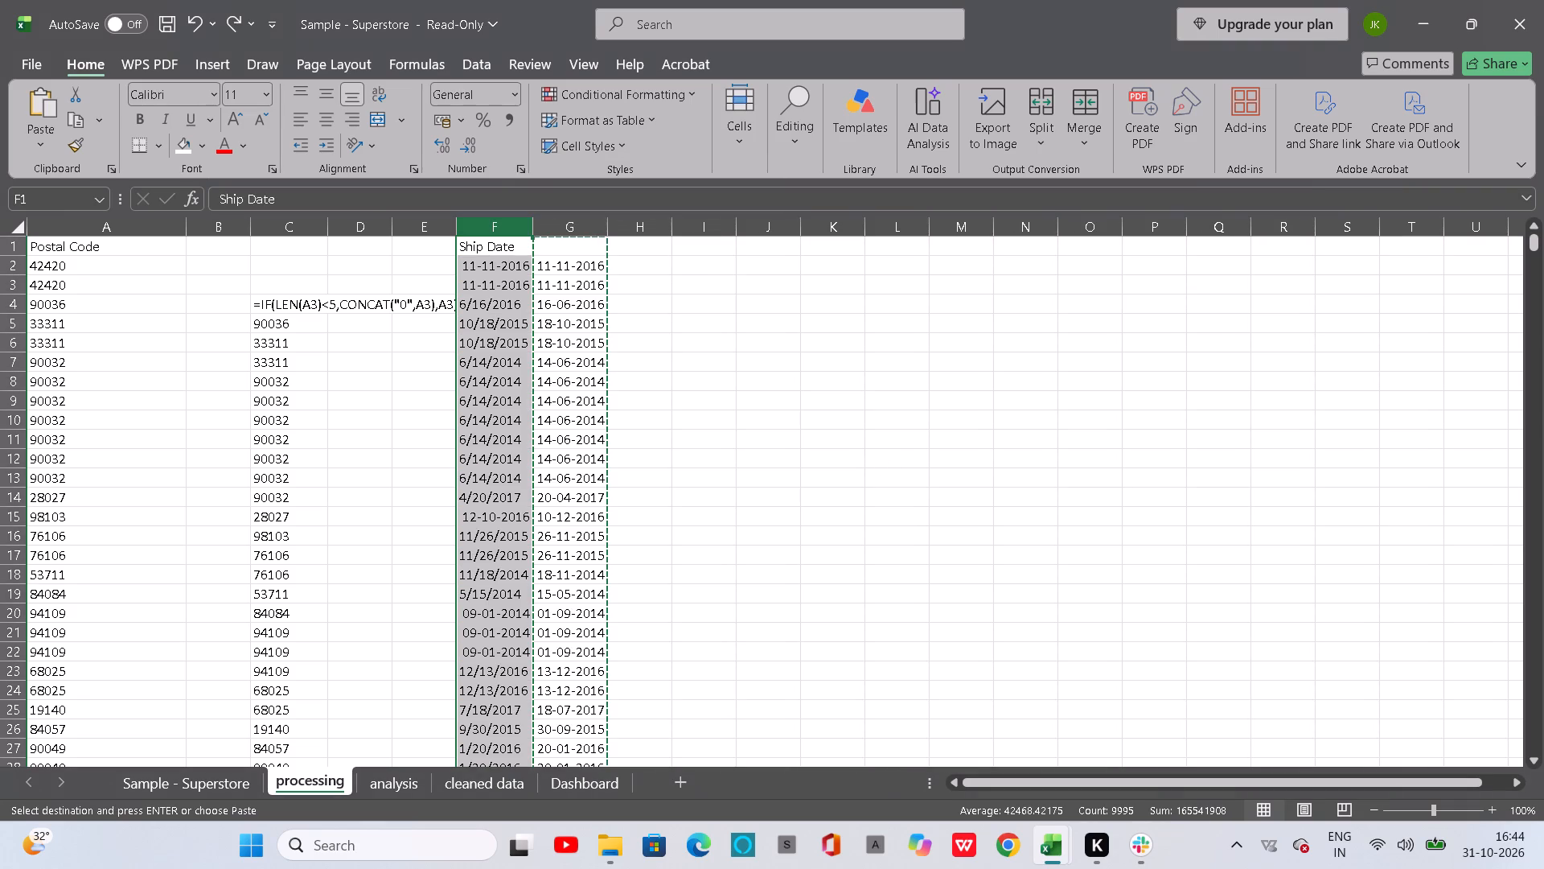
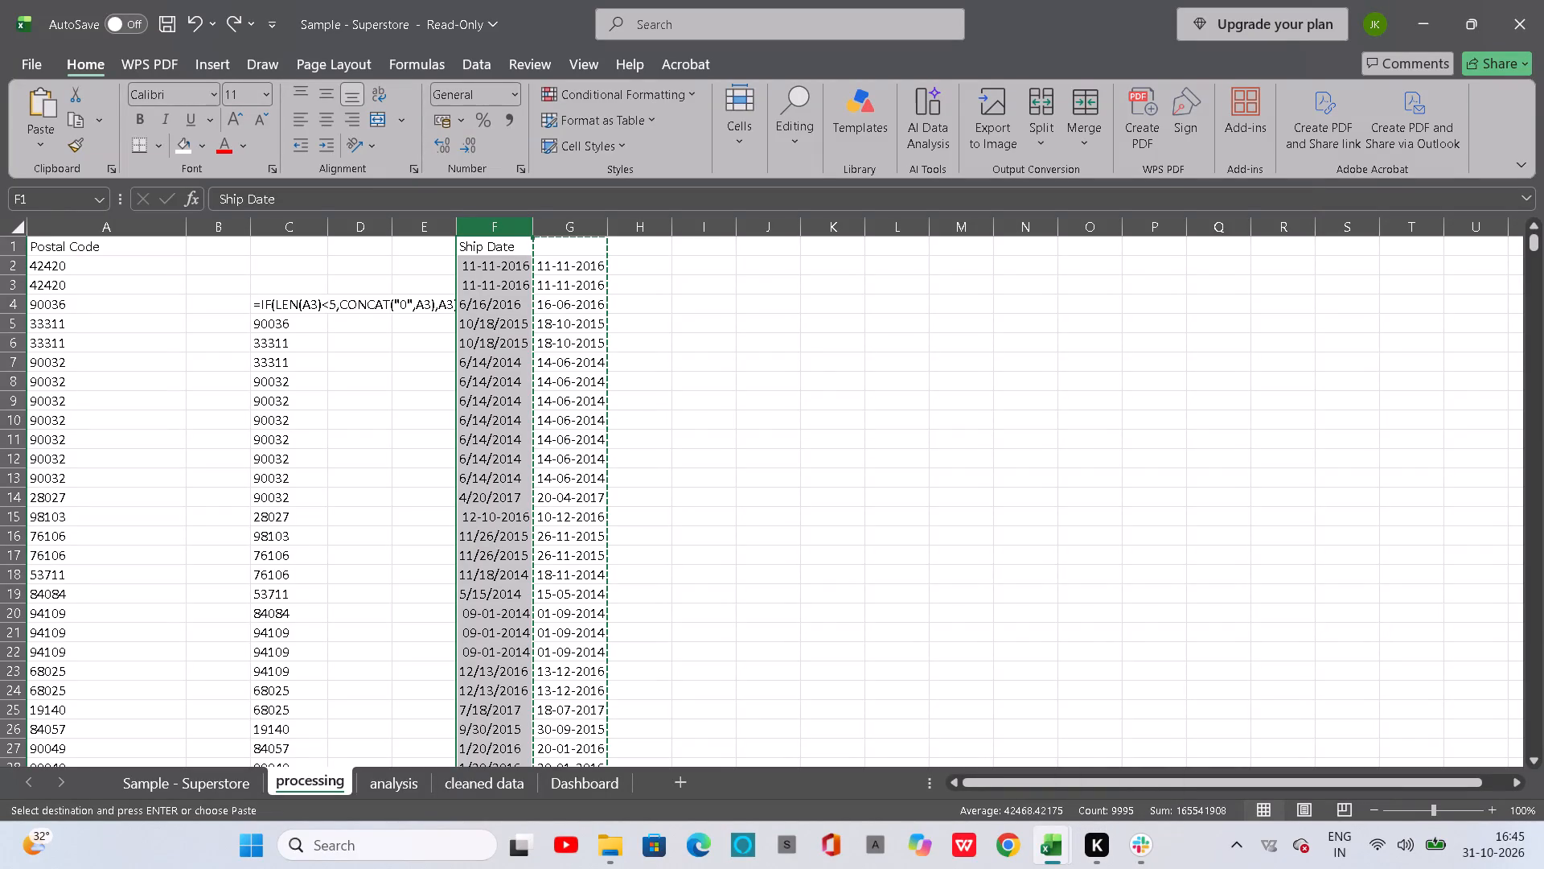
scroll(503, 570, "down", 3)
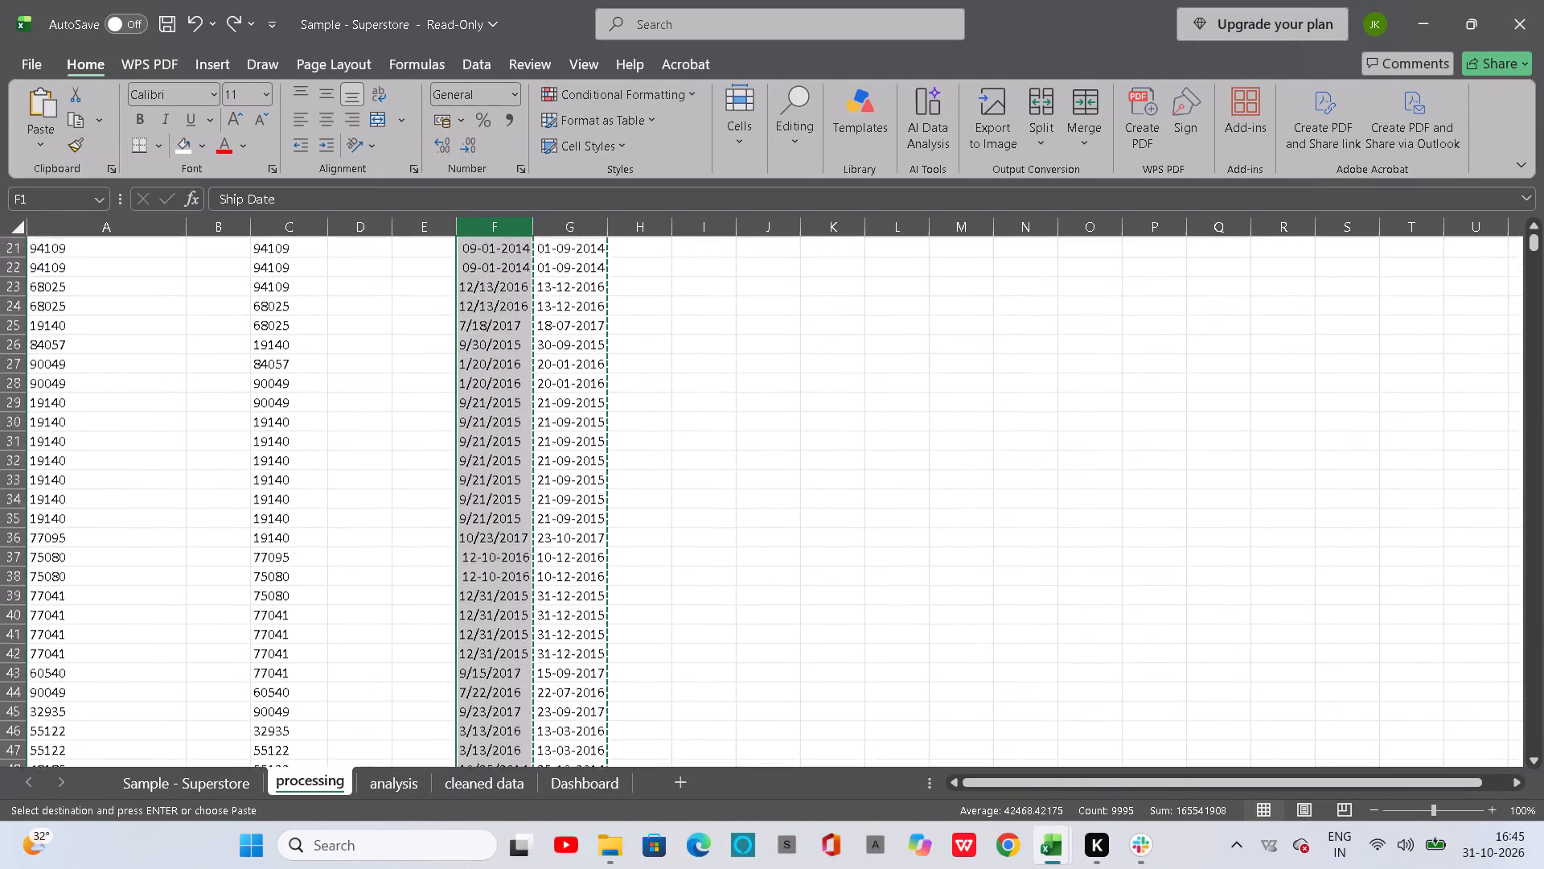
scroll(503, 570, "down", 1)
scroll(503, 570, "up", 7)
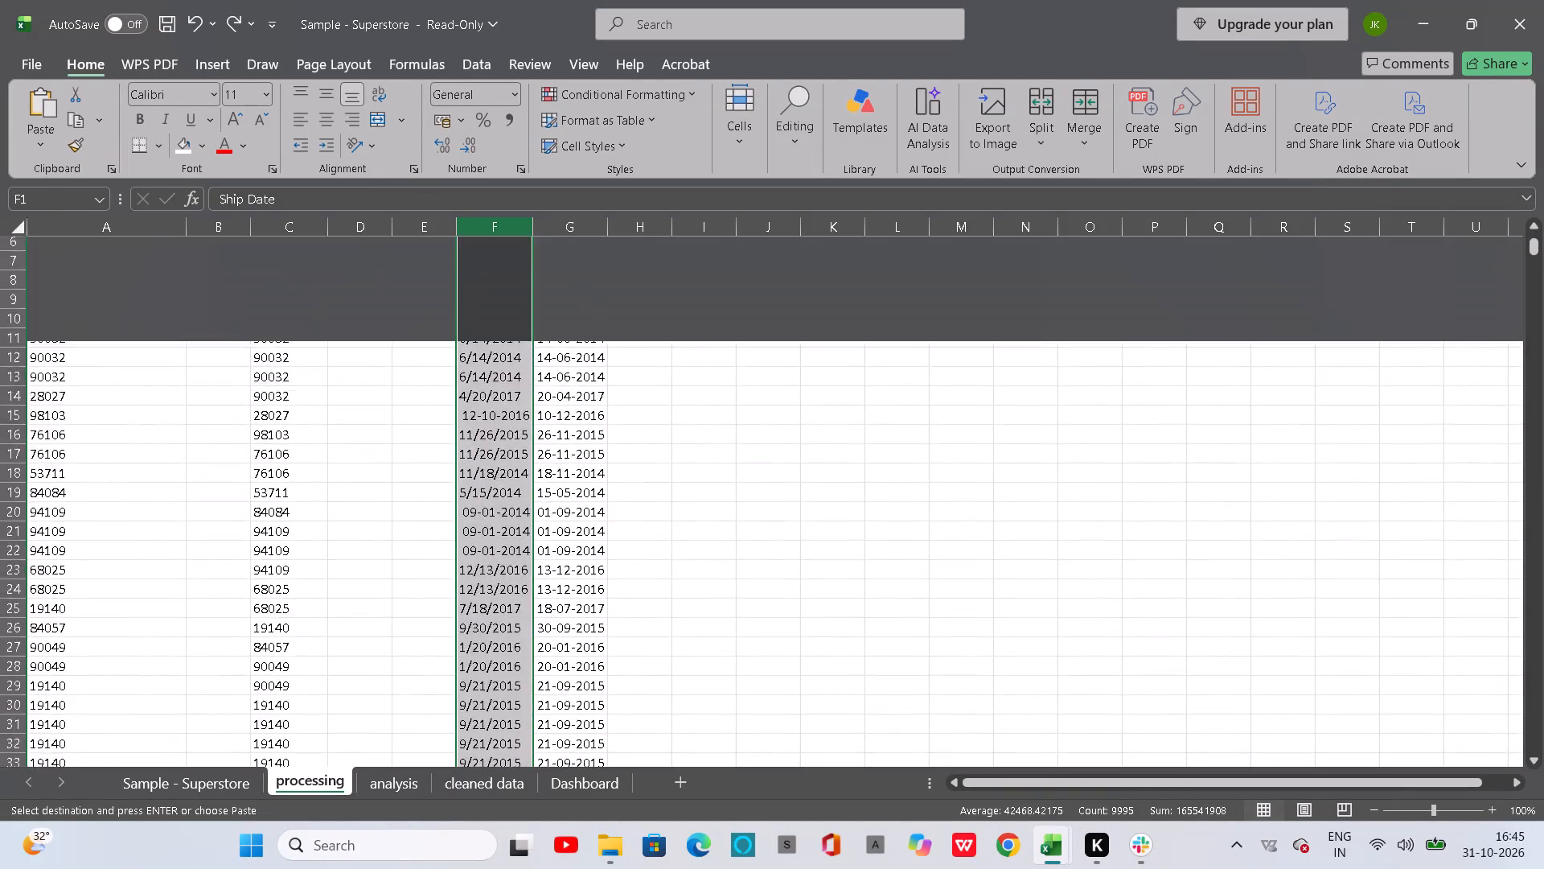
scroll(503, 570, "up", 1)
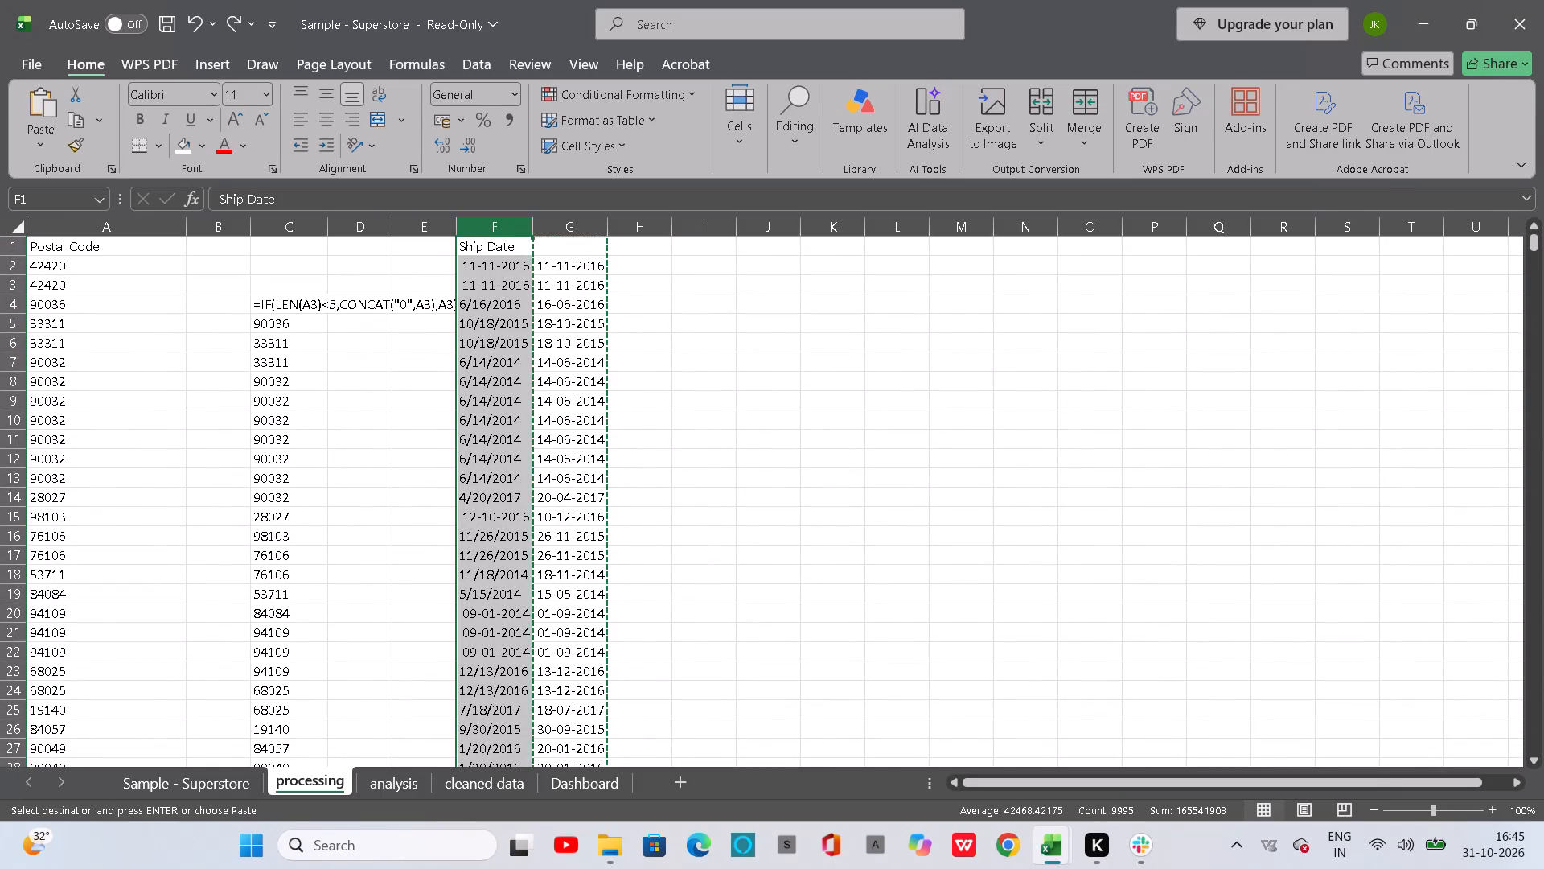
Copy the ship date conversion formula from G2 of the processing sheet and enter it unchanged, still referring to F2, in I2.
left_click(595, 268)
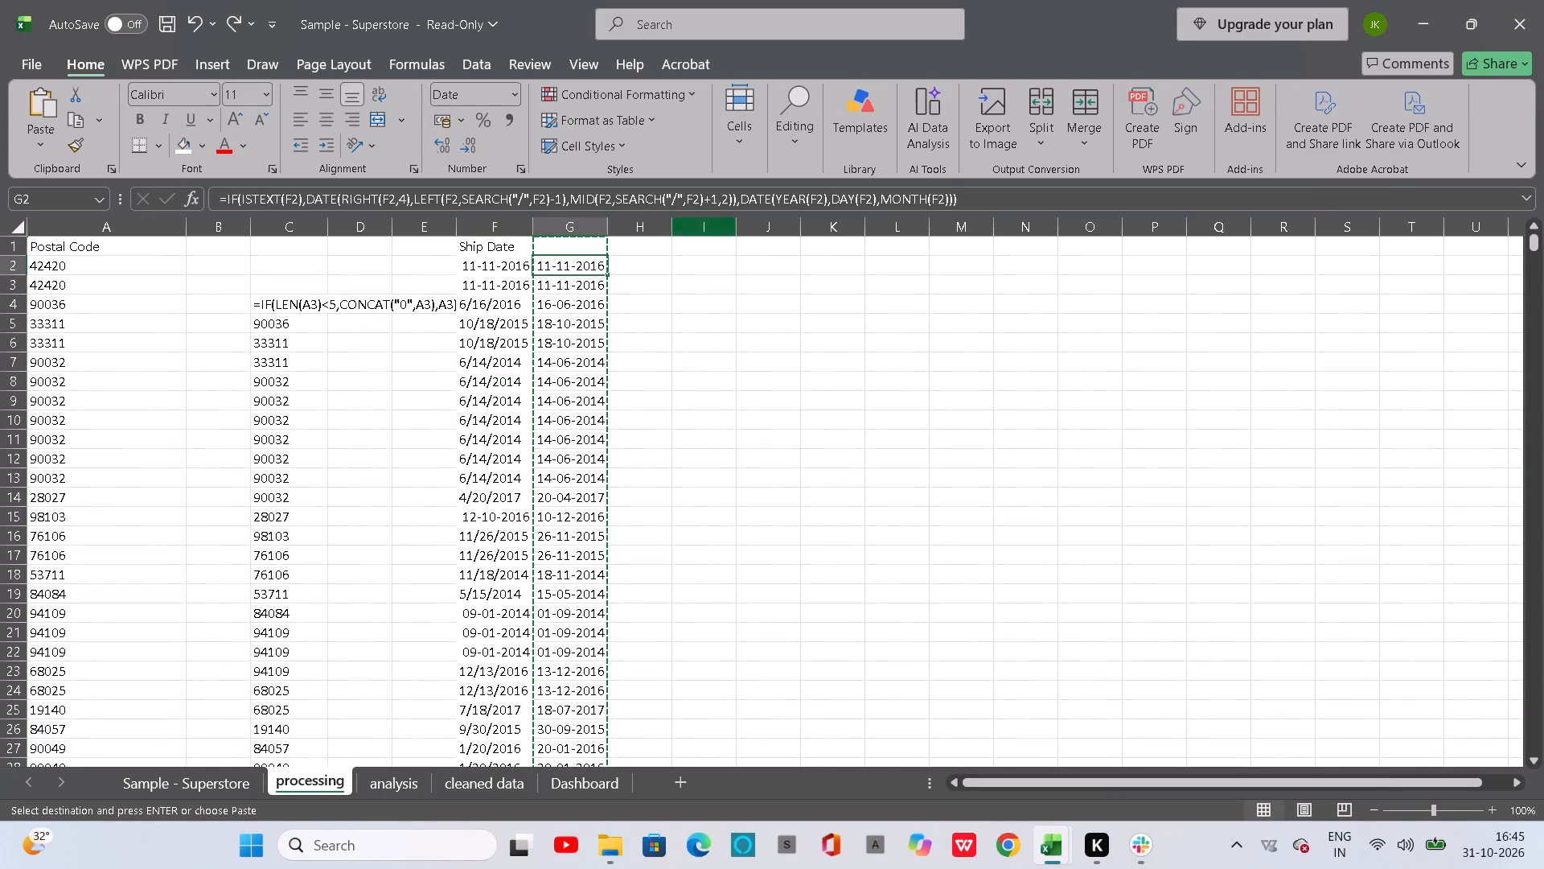
left_click(977, 181)
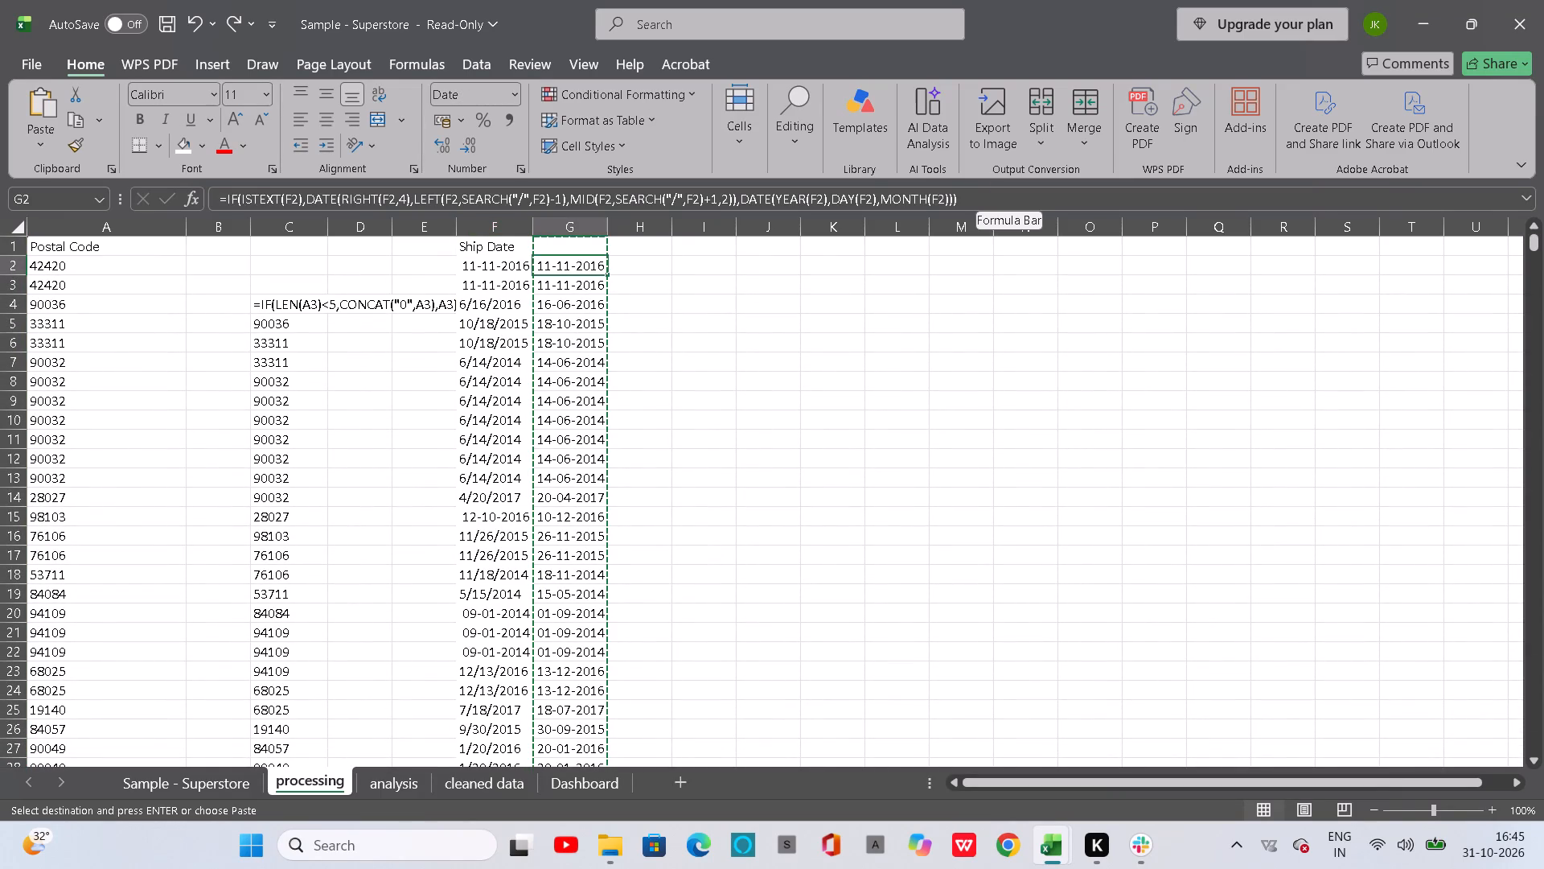
left_click_drag(977, 198, 308, 147)
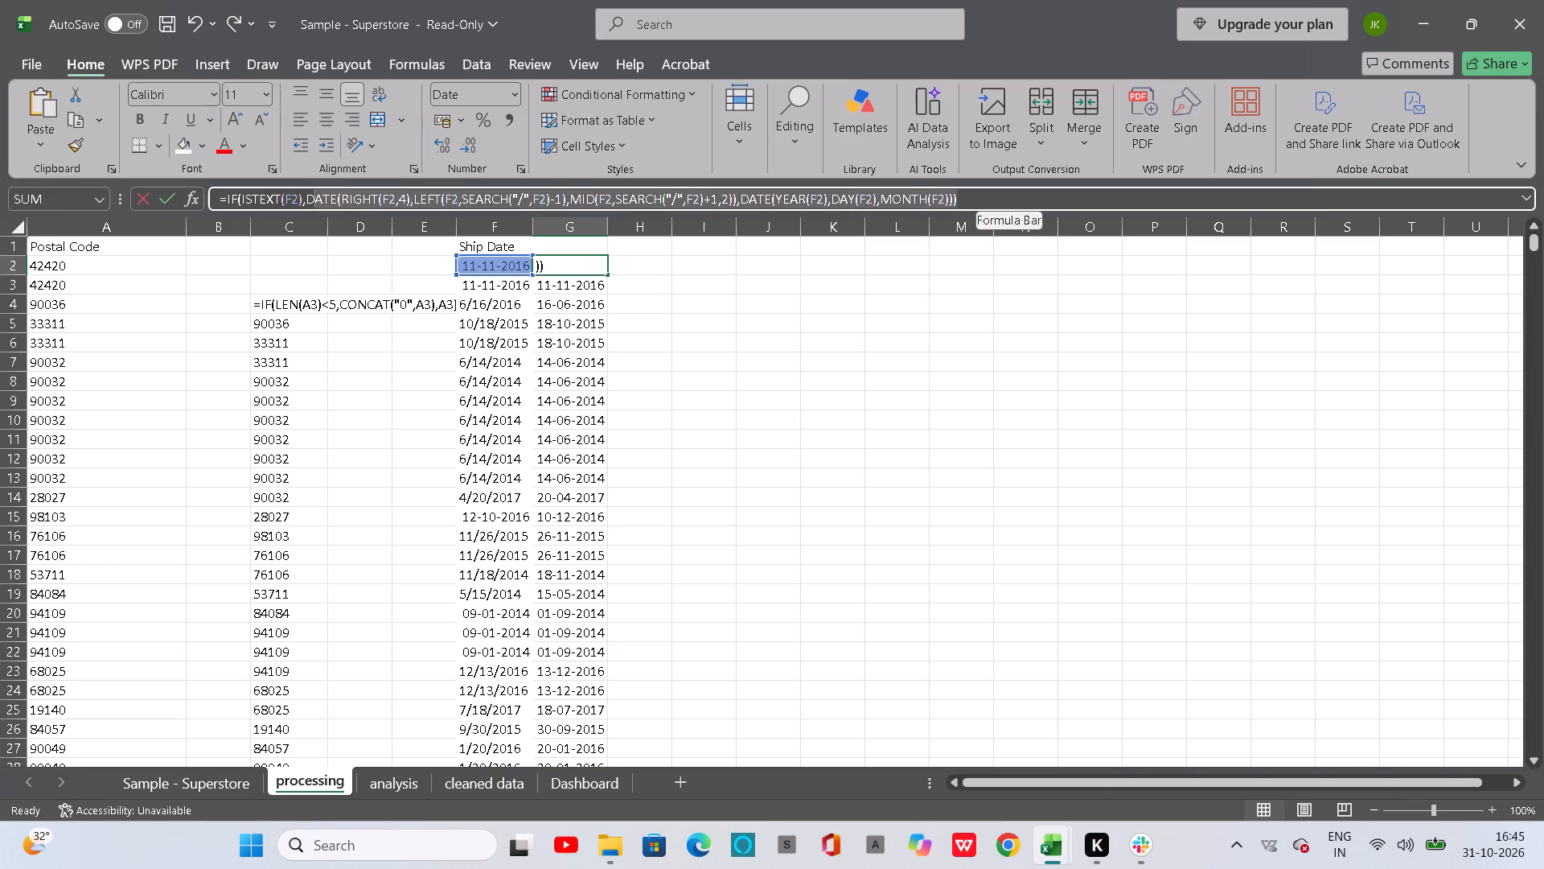
left_click_drag(308, 147, 154, 187)
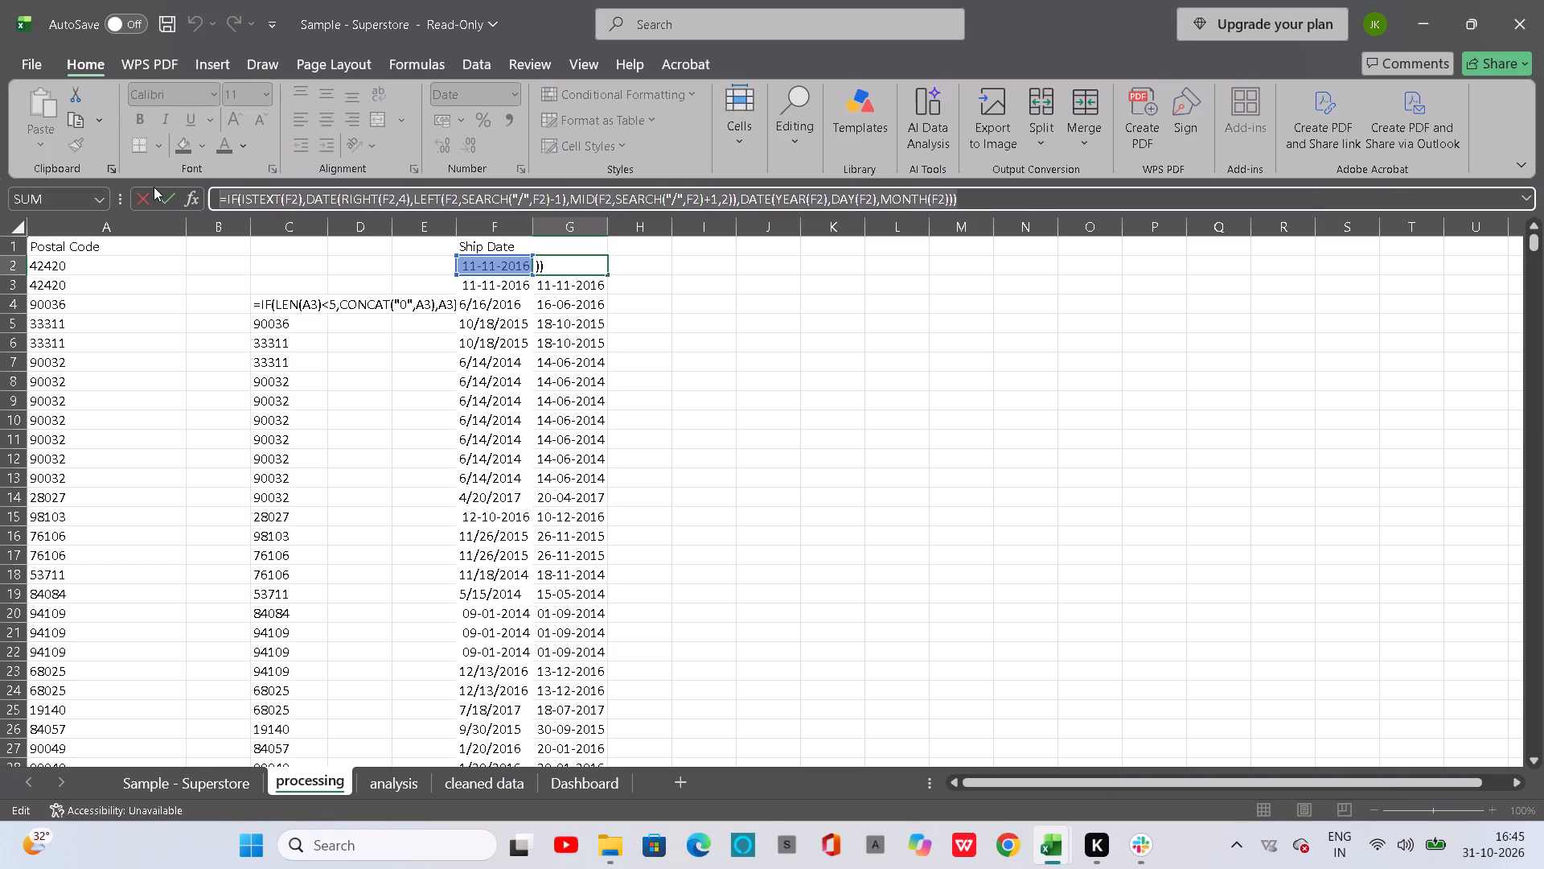
key("ctrl+c")
left_click(701, 270)
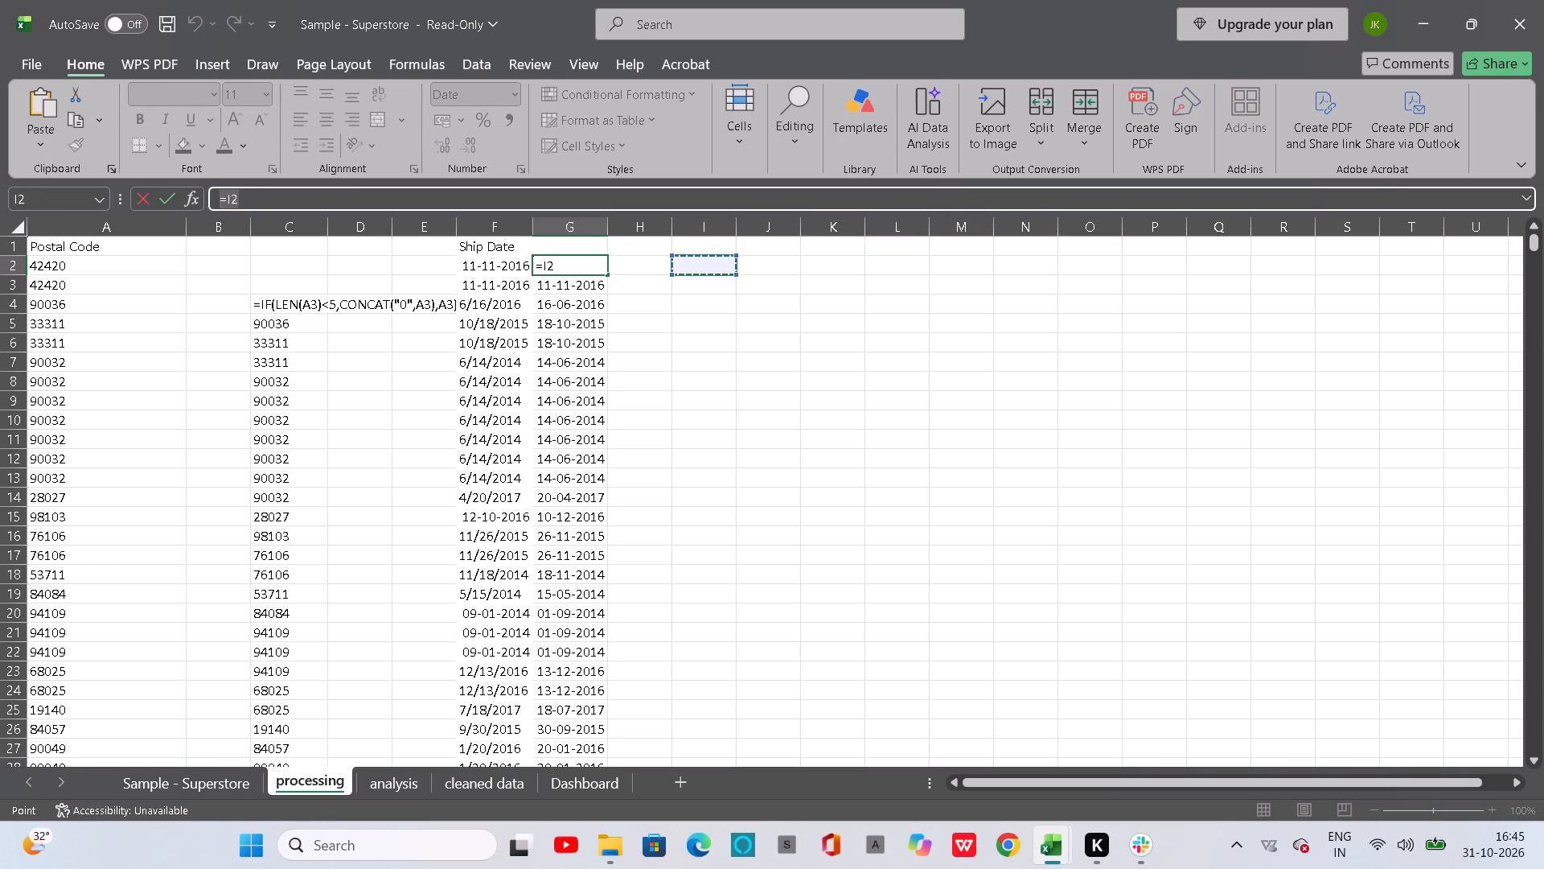
key("ctrl+v")
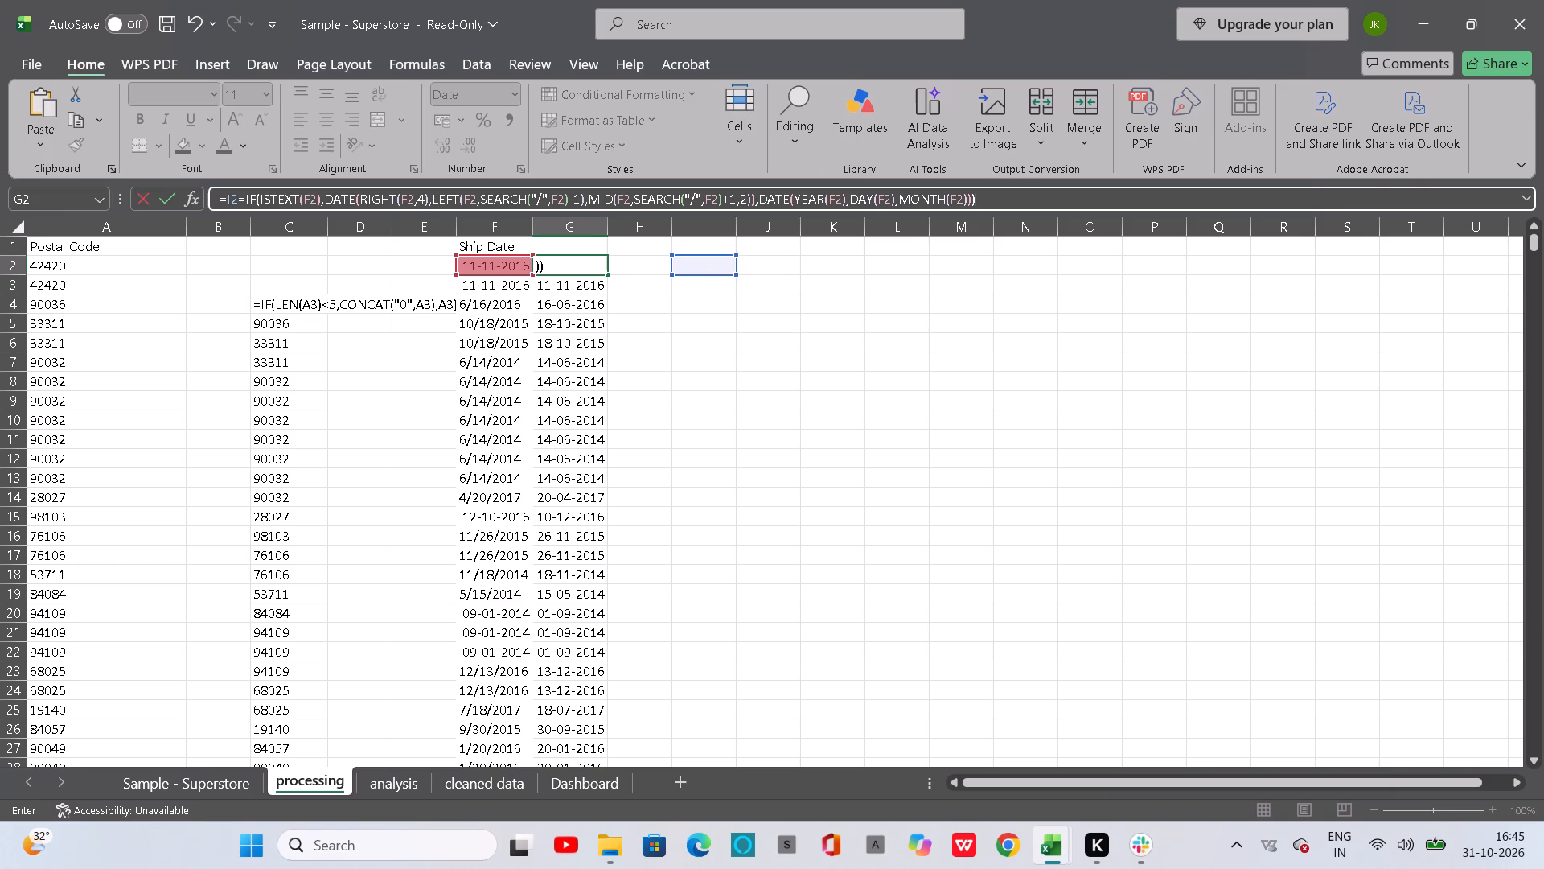
left_click(701, 270)
left_click(701, 270)
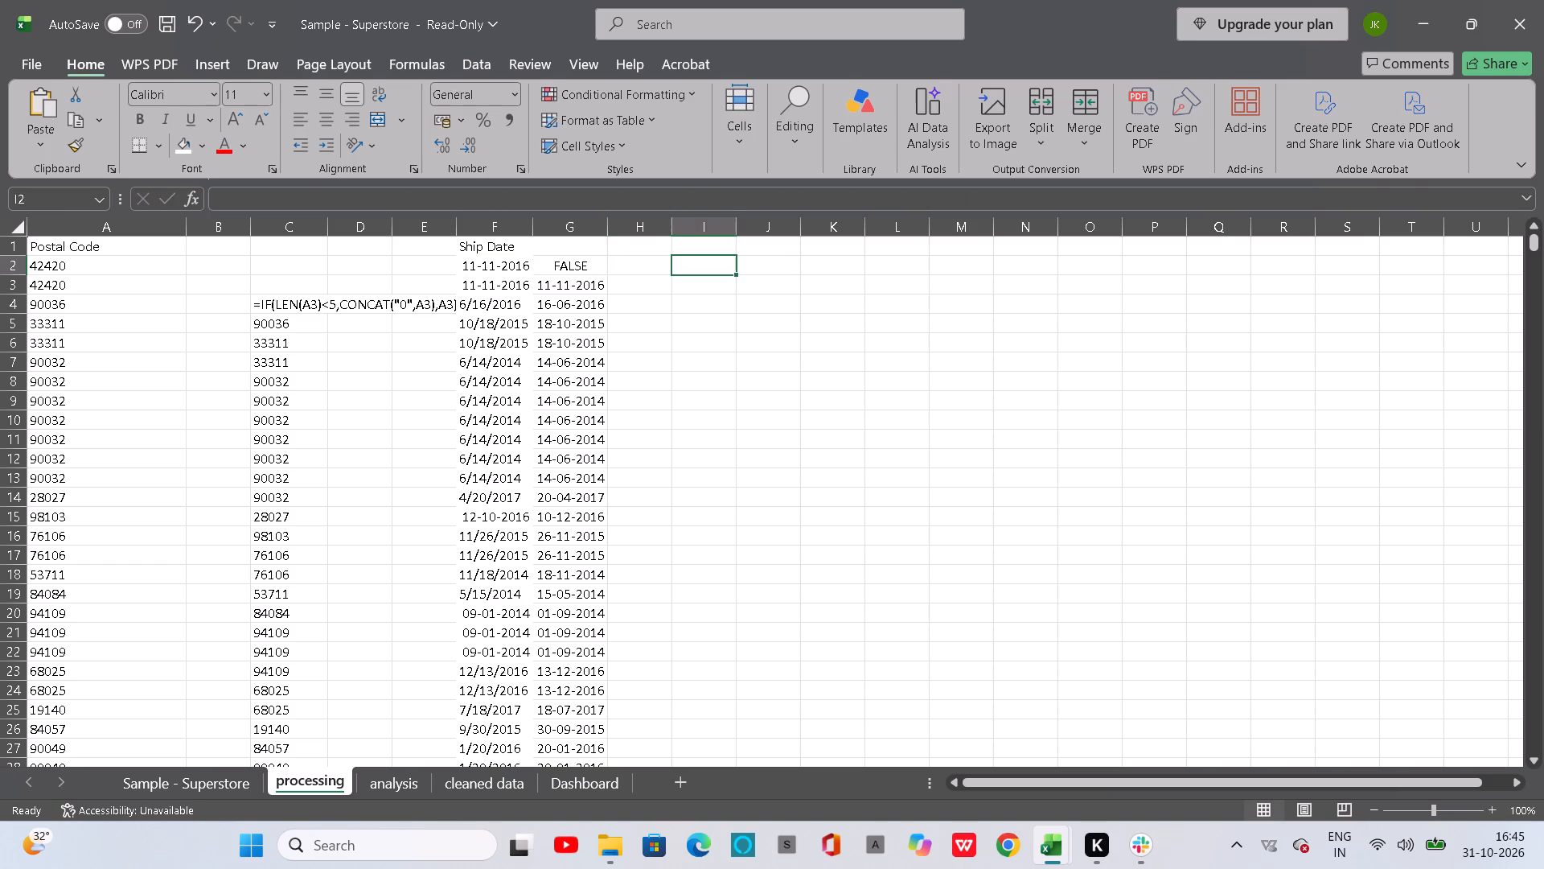
left_click(669, 202)
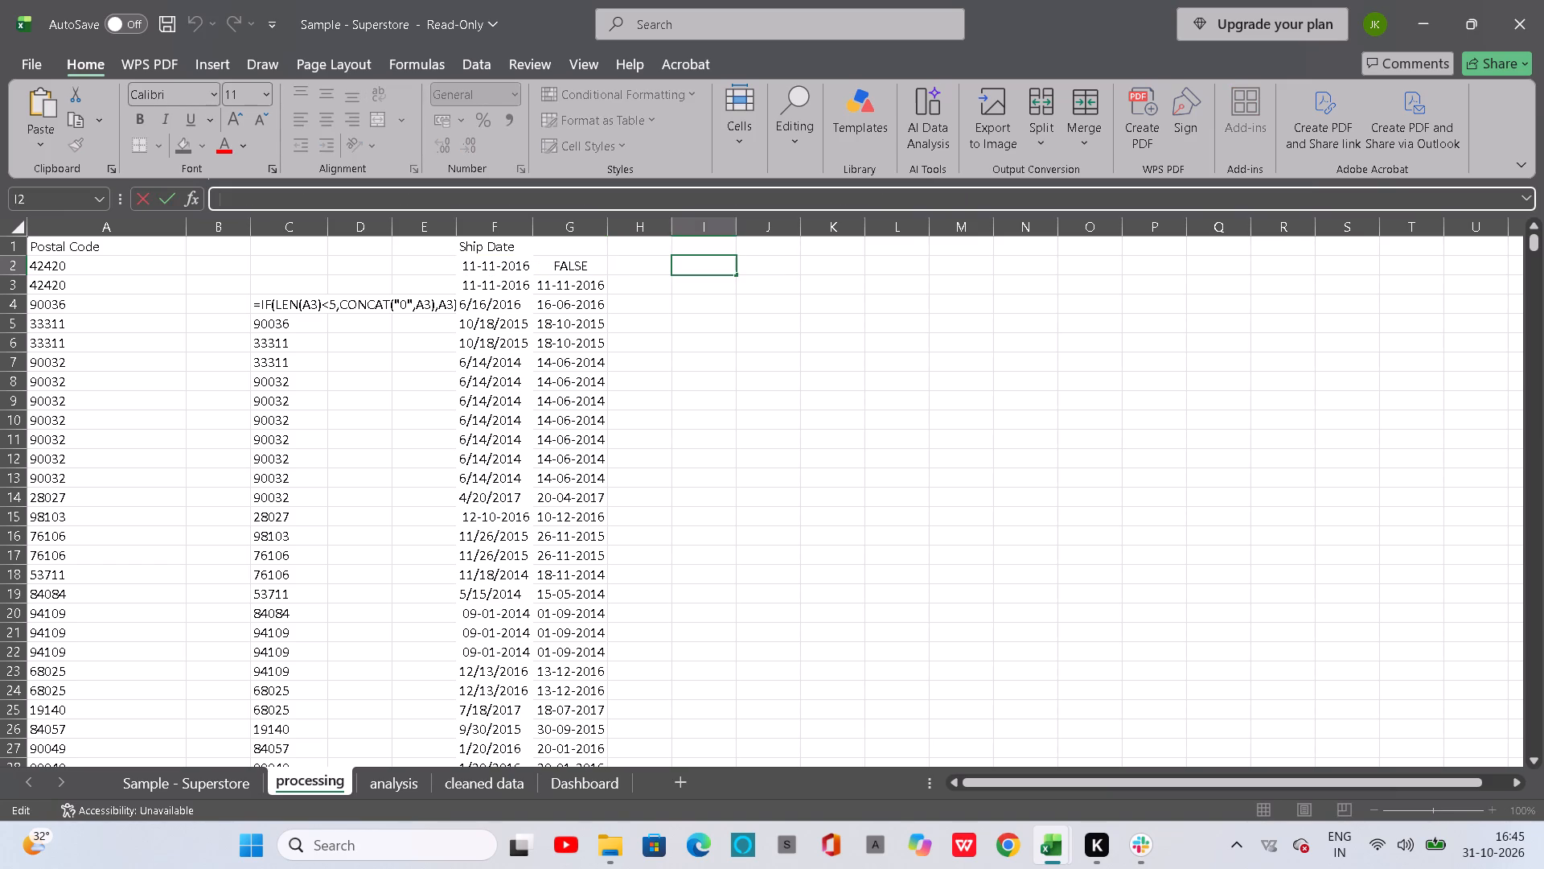
key("ctrl+v")
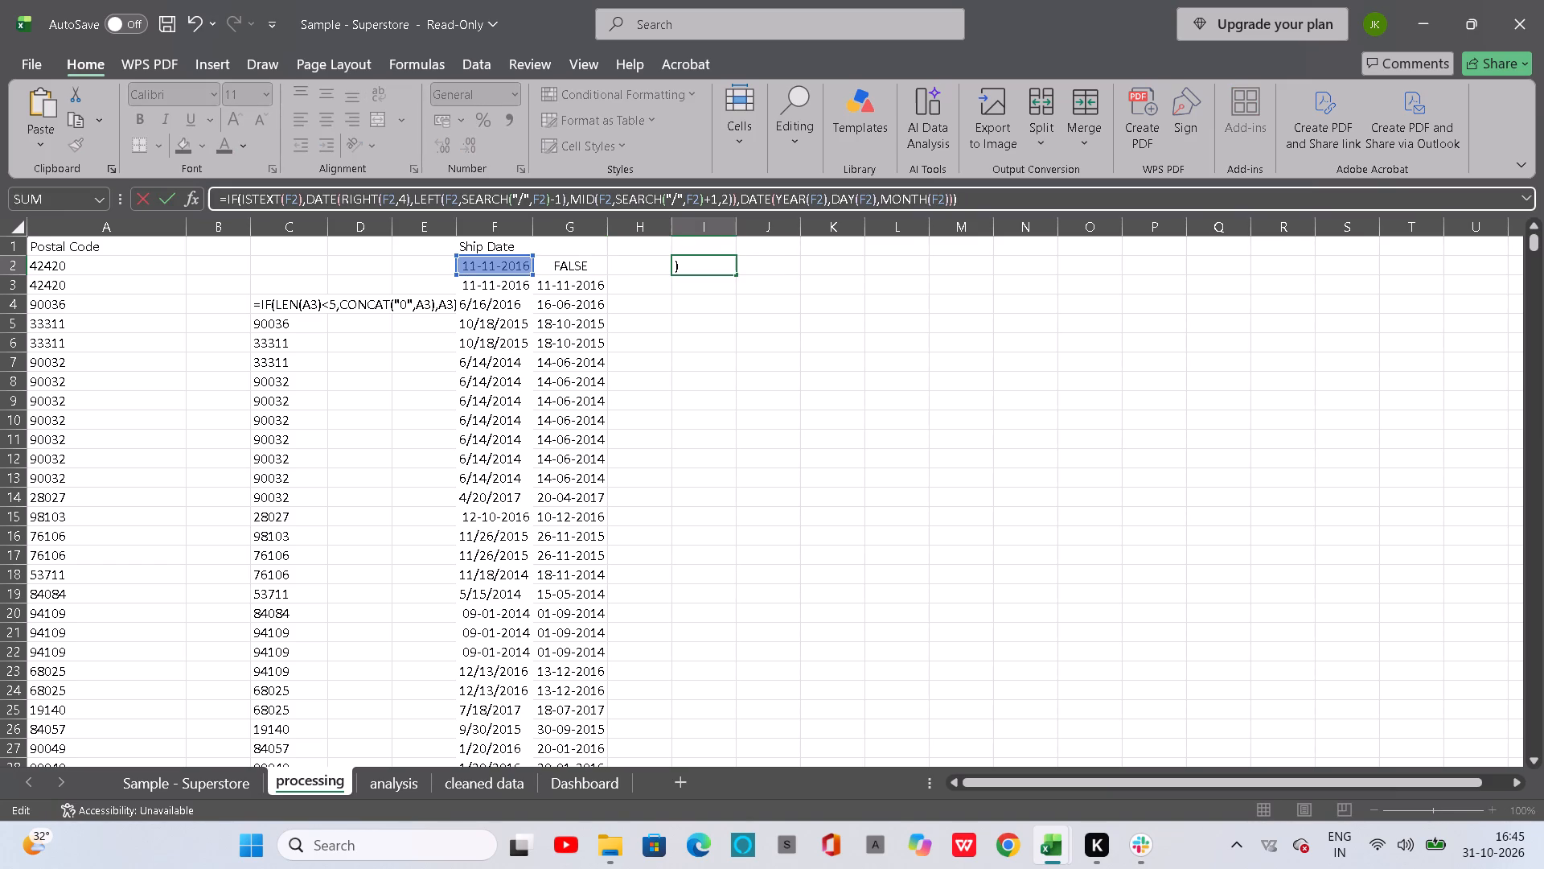
key("Return")
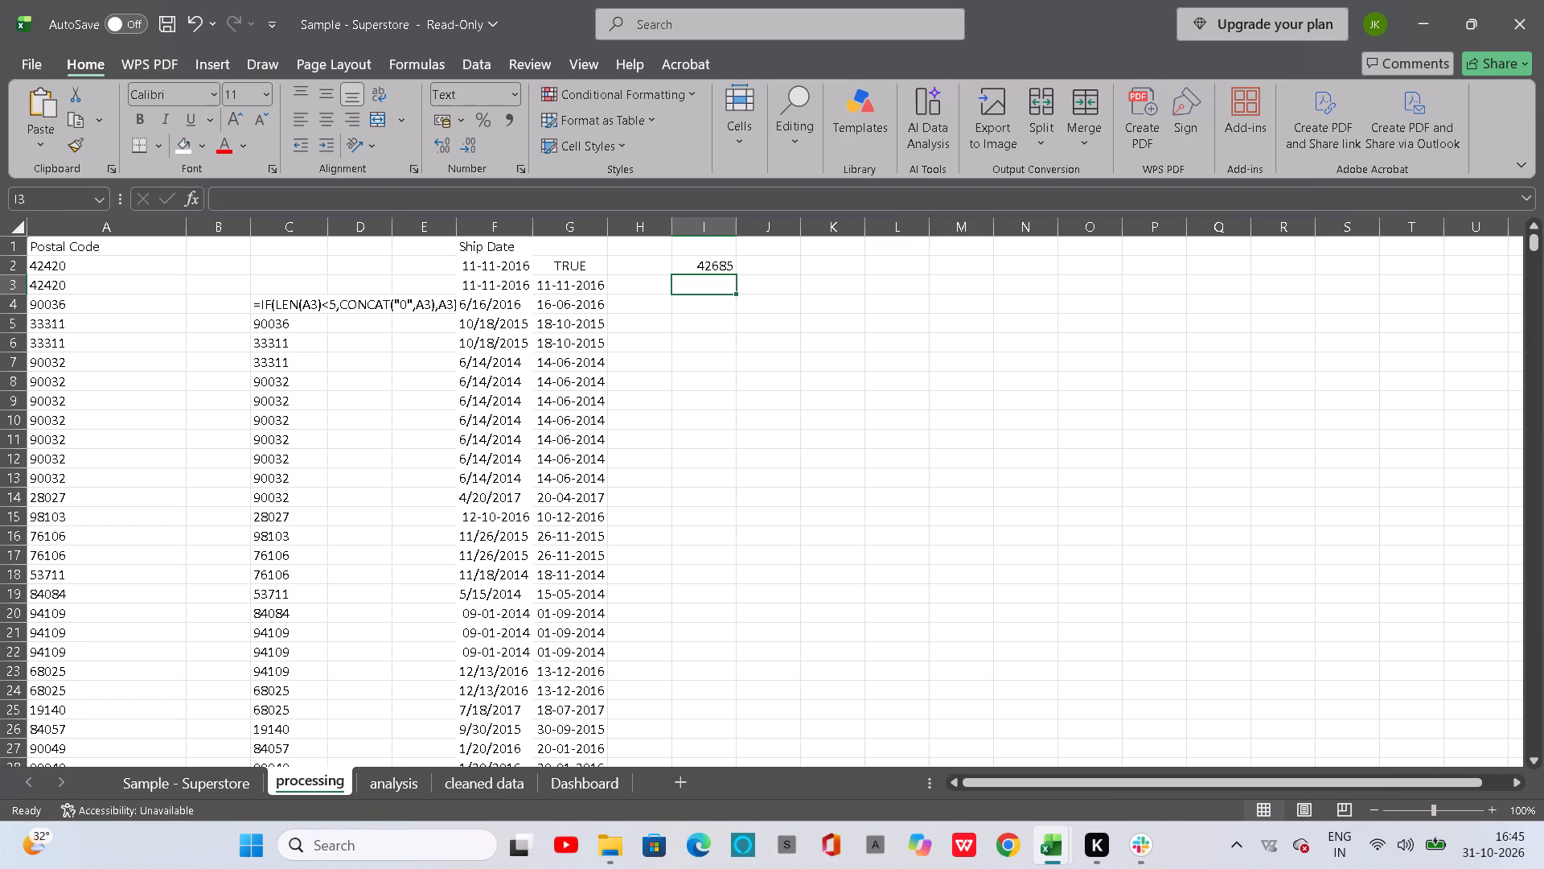
Fill the ship date conversion formula from I2 down column I to the end of the ship date data, near row 9995.
left_click(721, 270)
double_click(734, 274)
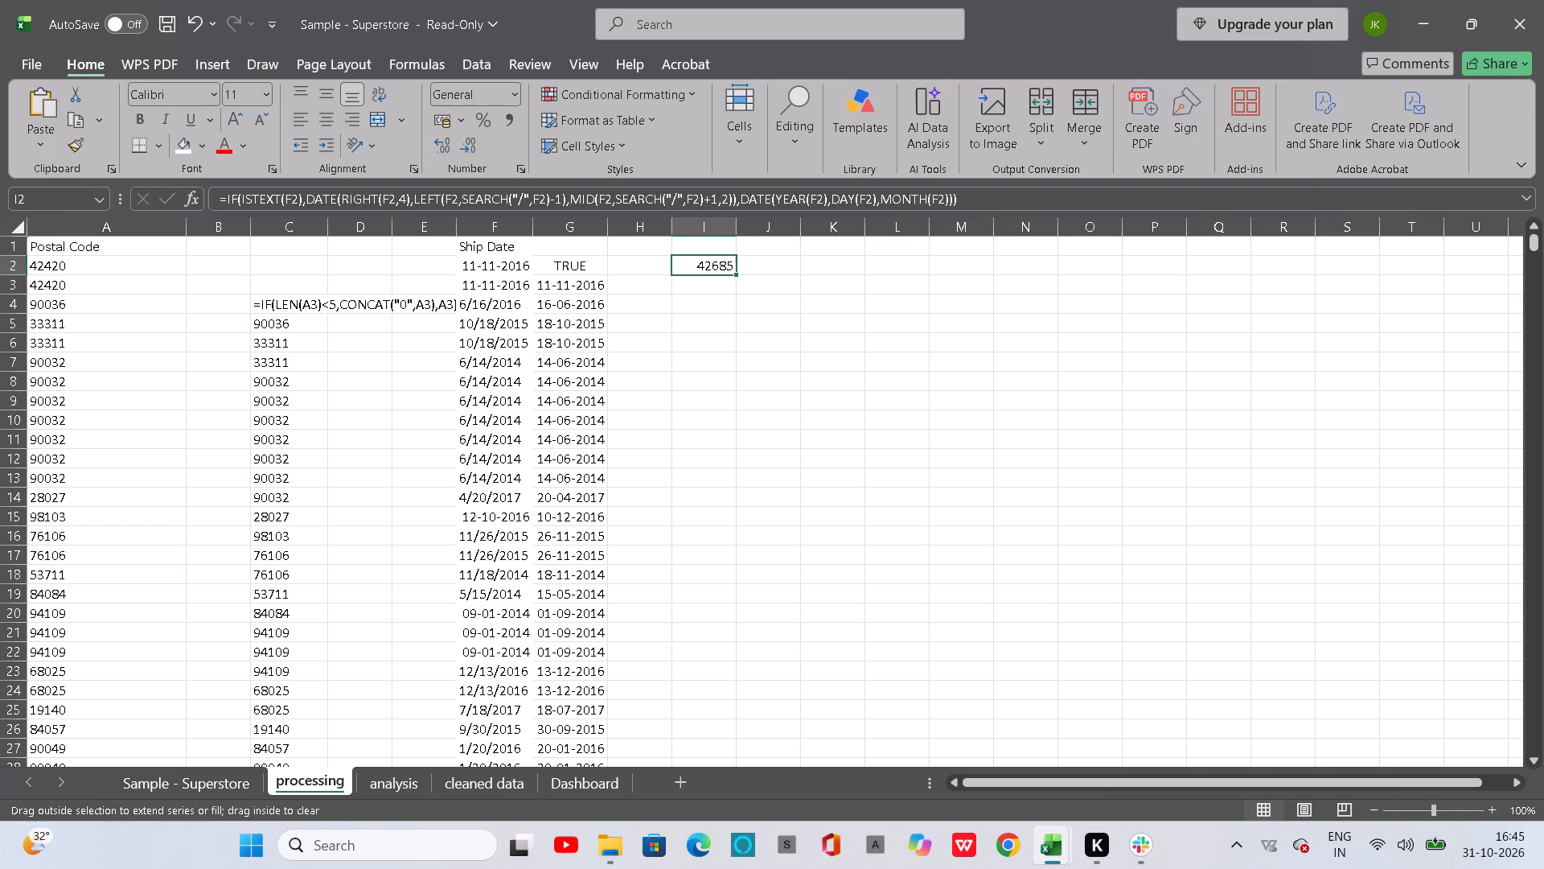
triple_click(734, 274)
left_click(734, 274)
double_click(734, 274)
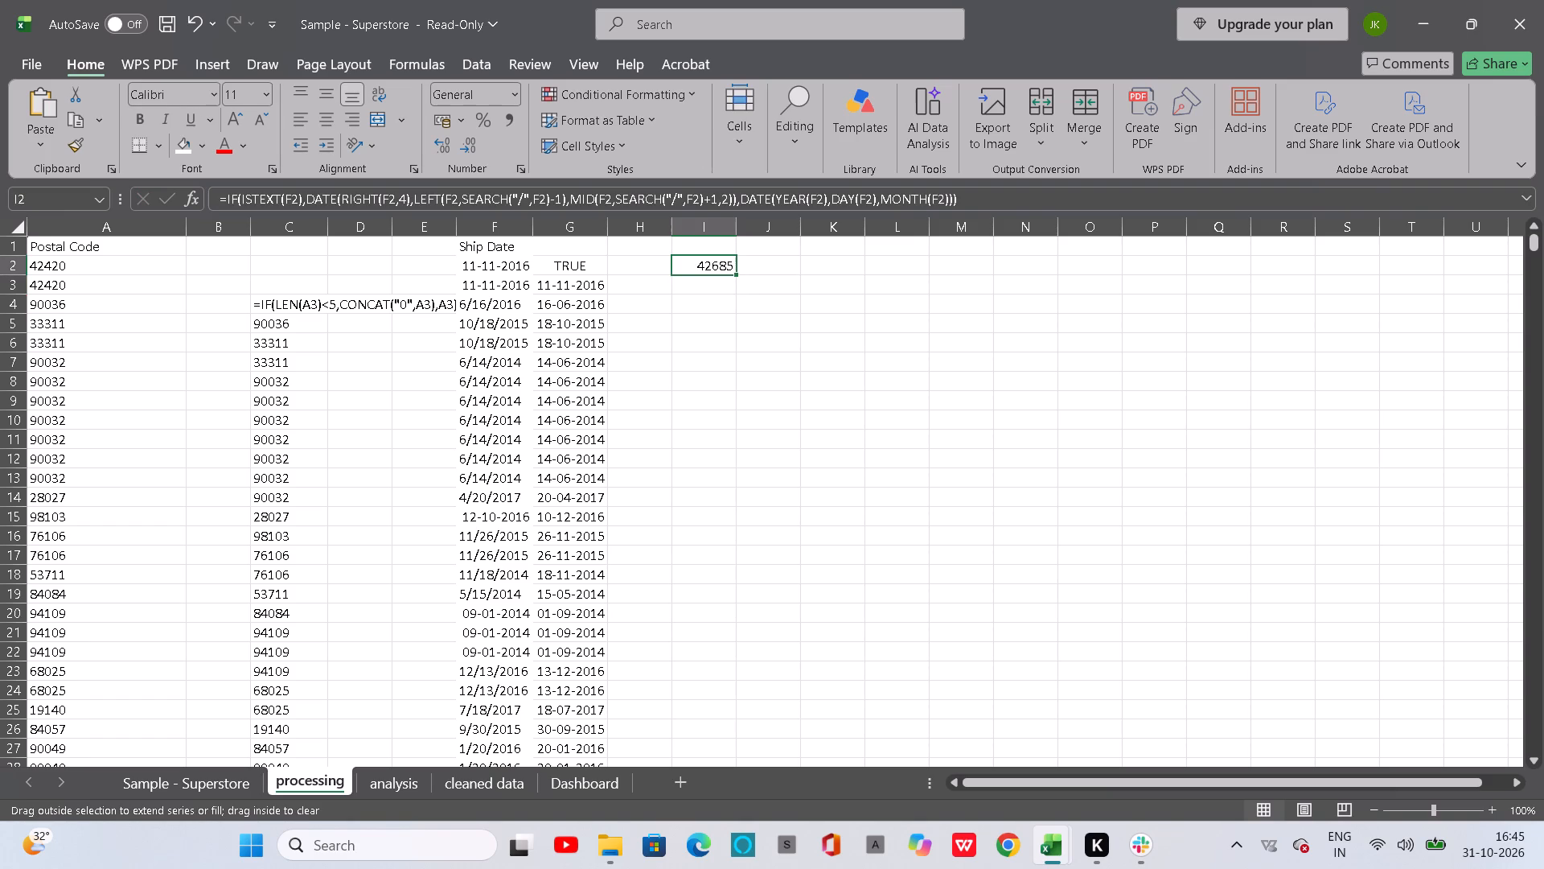
double_click(734, 274)
left_click_drag(738, 273, 737, 554)
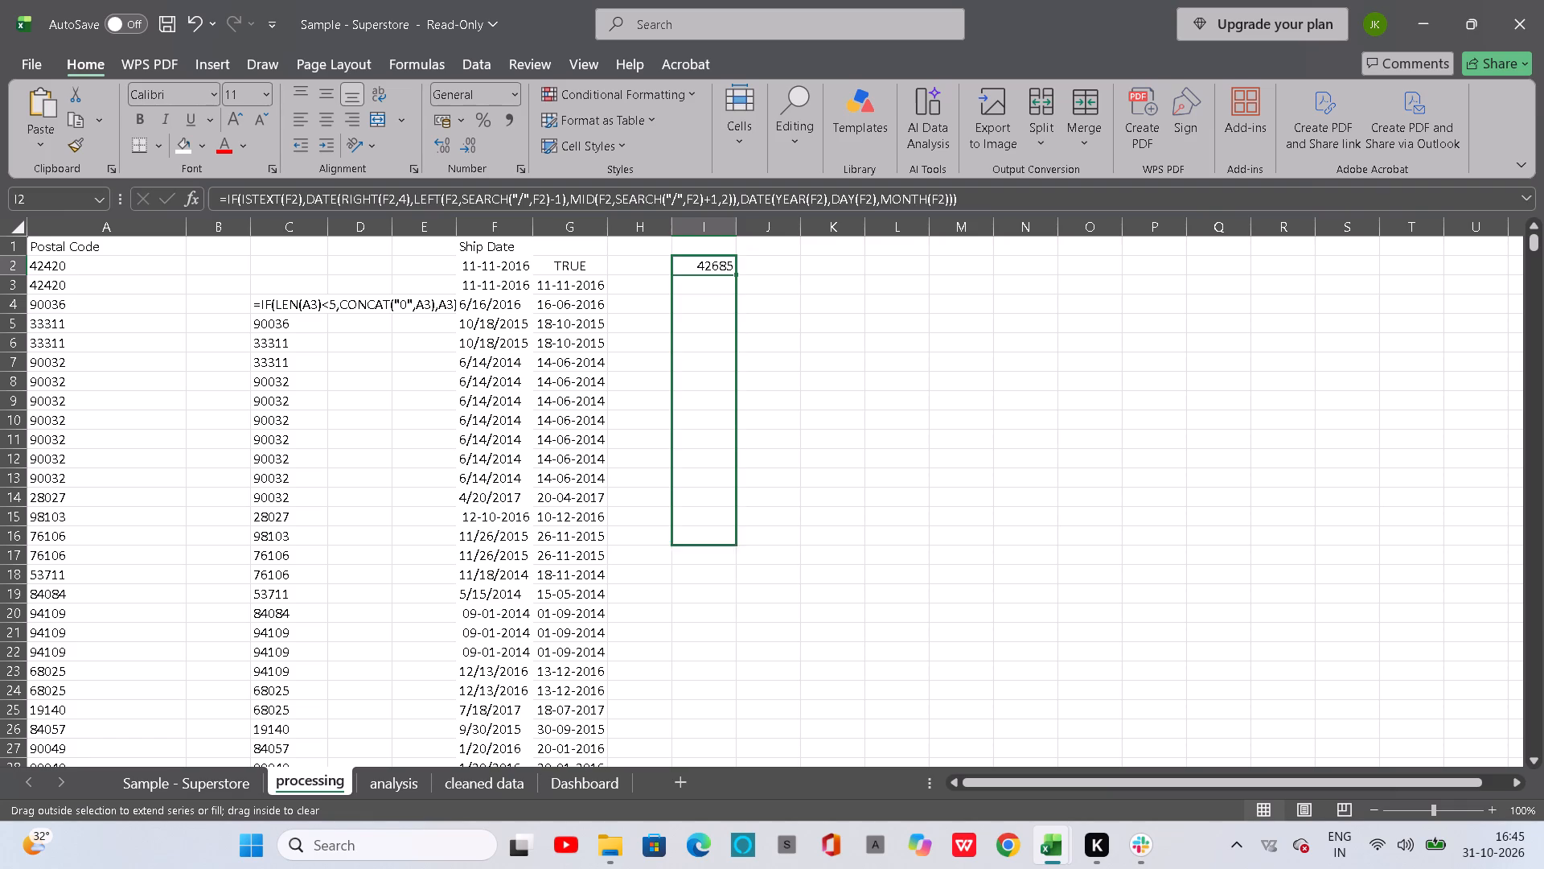
left_click_drag(737, 554, 725, 868)
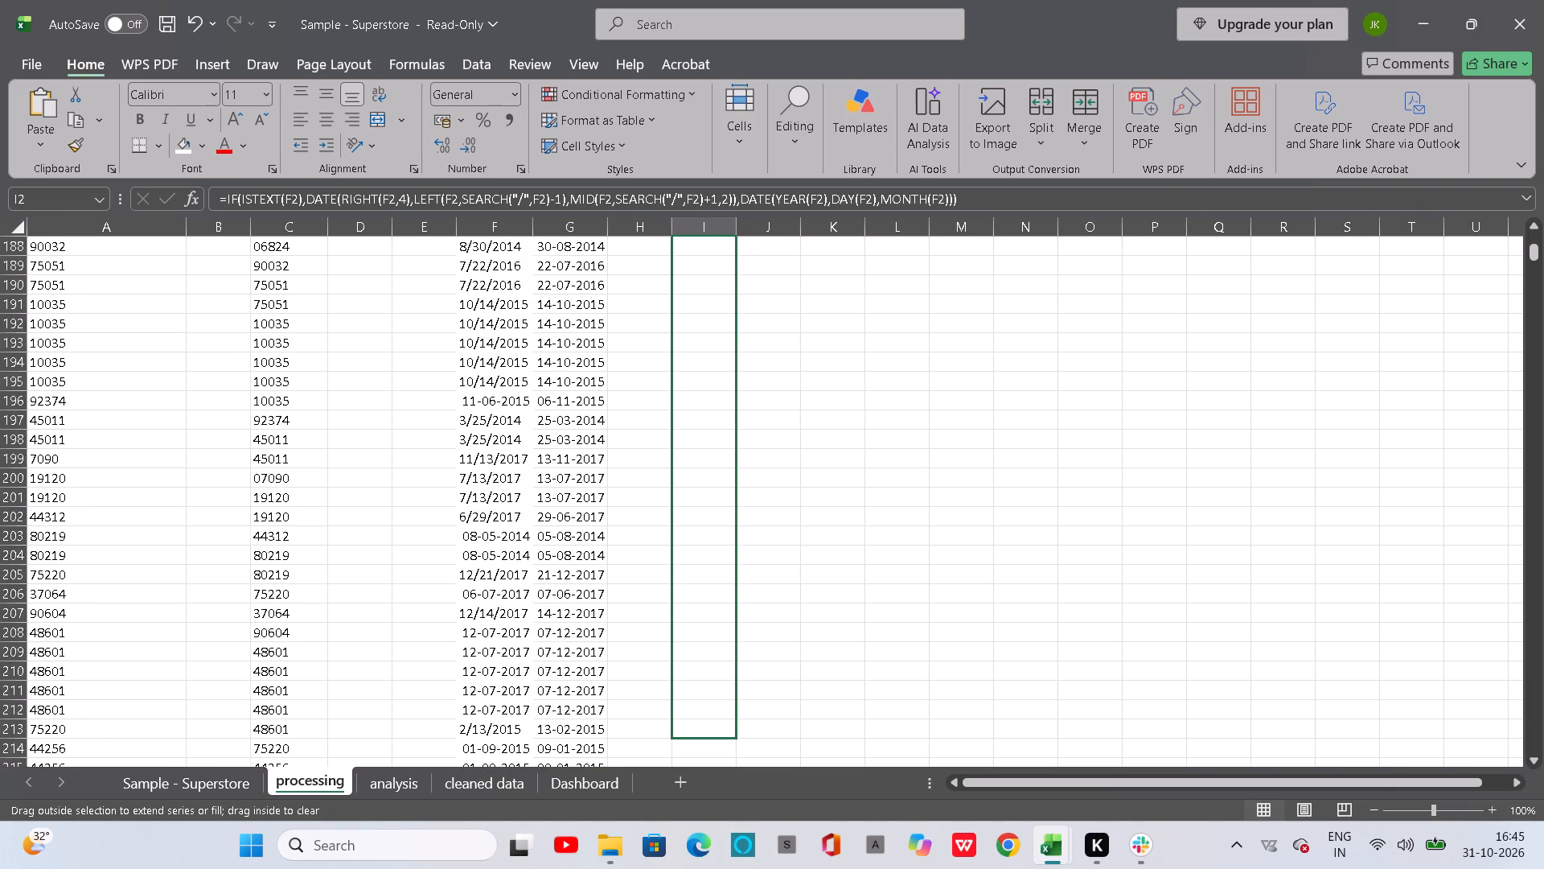
left_click_drag(725, 868, 776, 868)
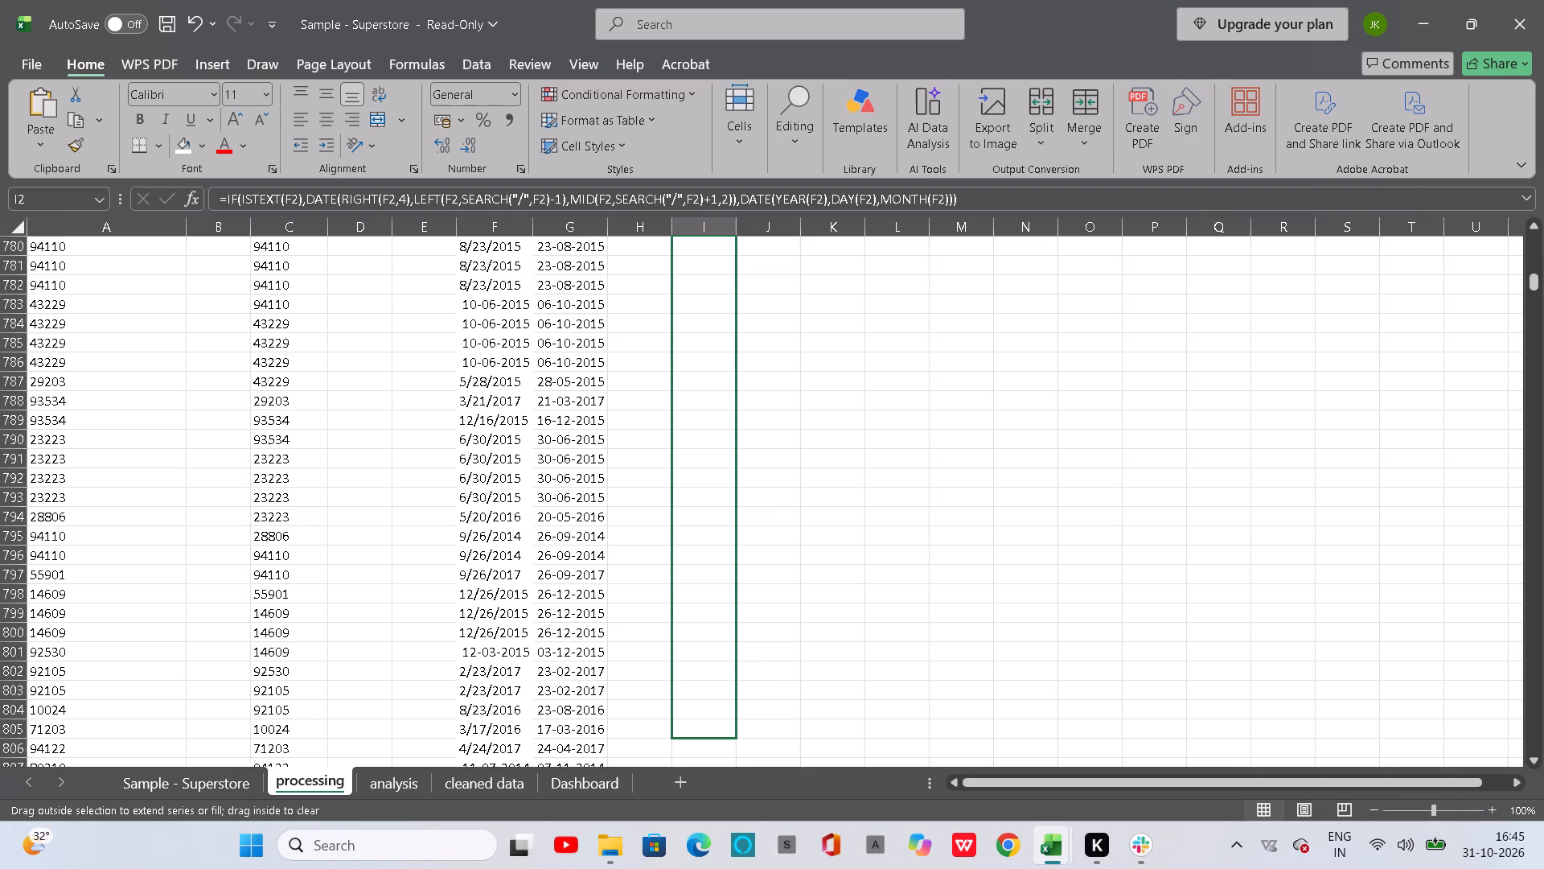
left_click_drag(776, 868, 780, 858)
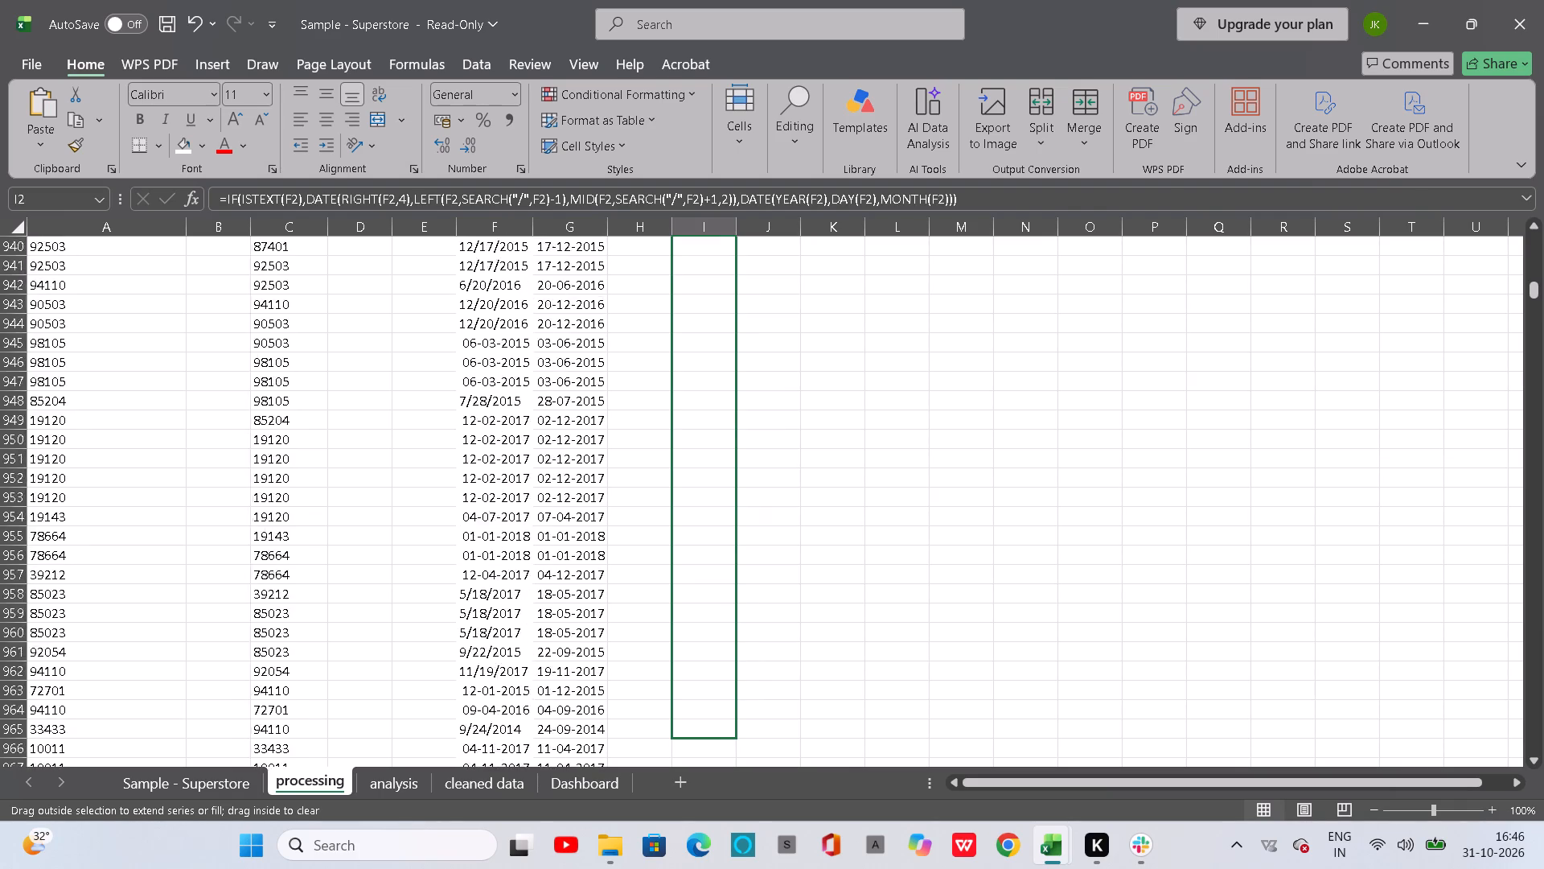
left_click_drag(780, 858, 779, 857)
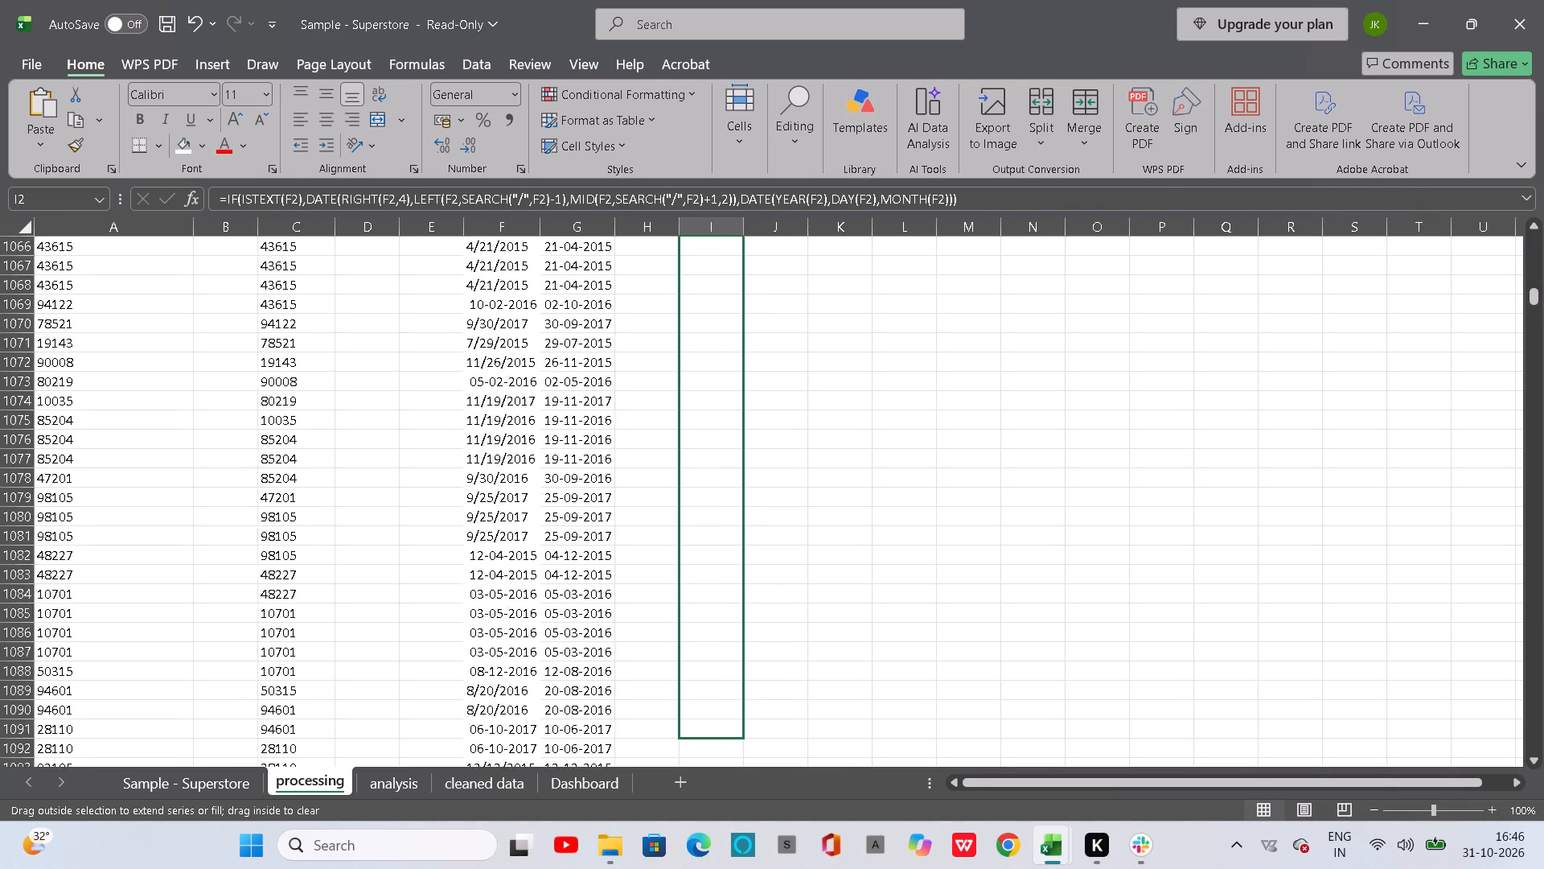
left_click_drag(779, 857, 779, 856)
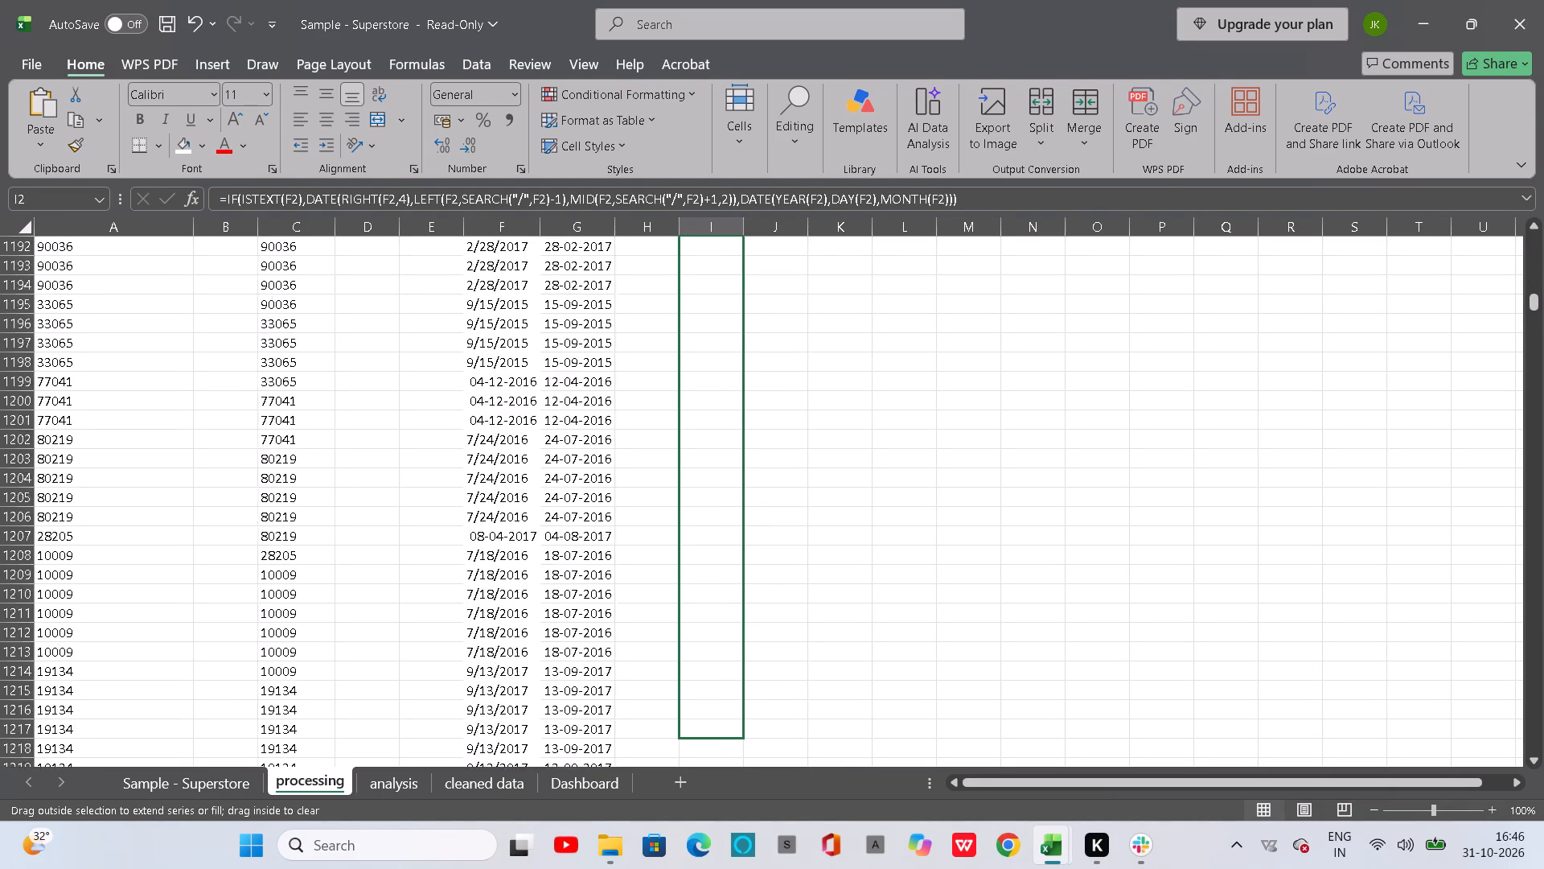
left_click_drag(779, 856, 778, 855)
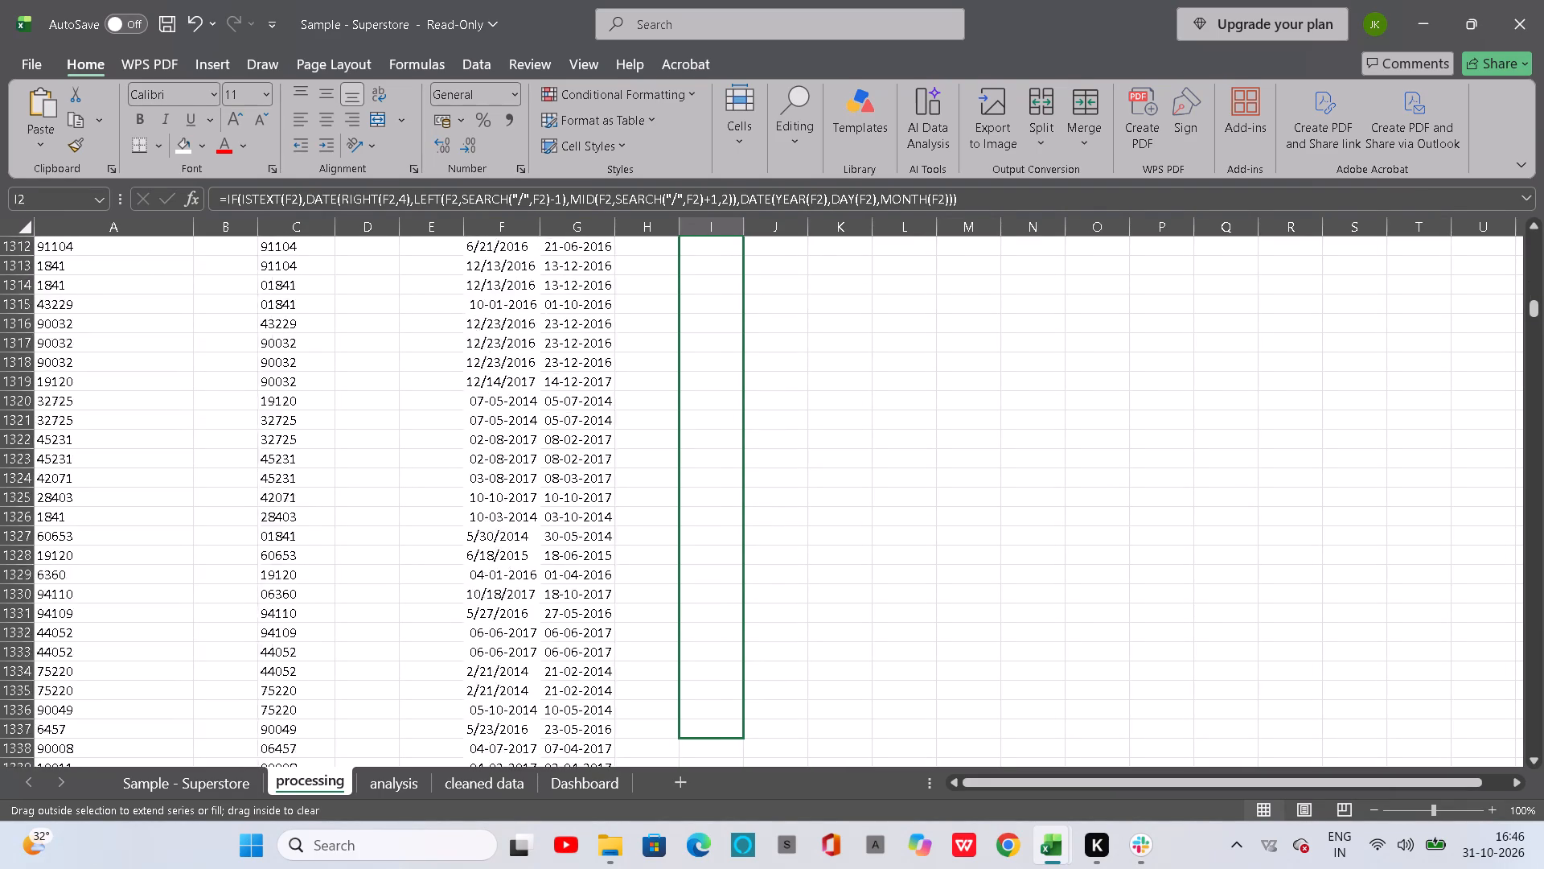
left_click_drag(778, 855, 778, 855)
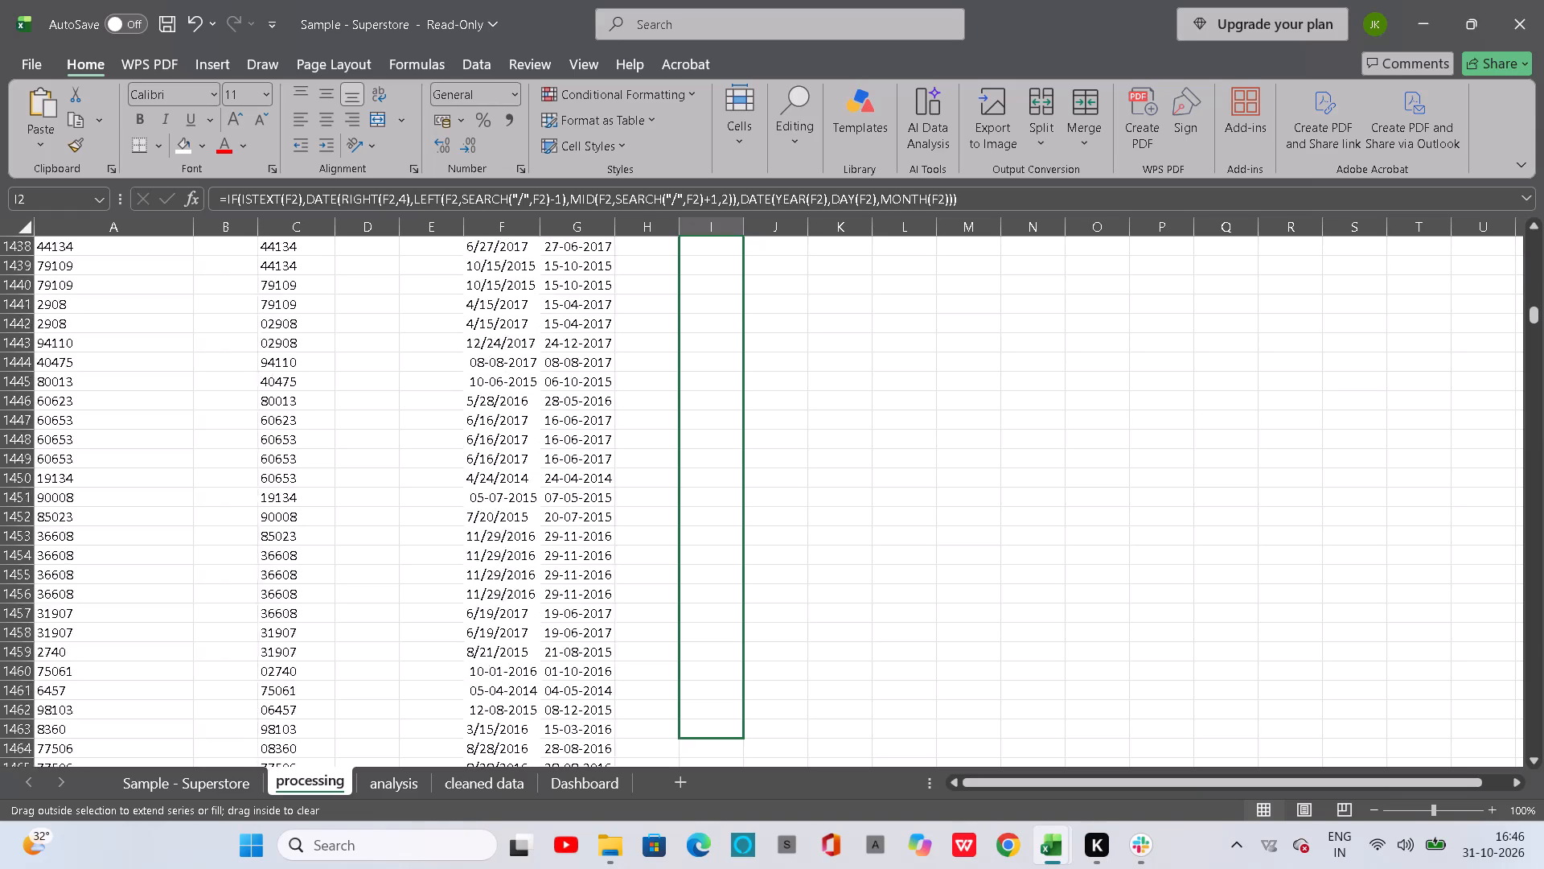
left_click_drag(778, 855, 790, 860)
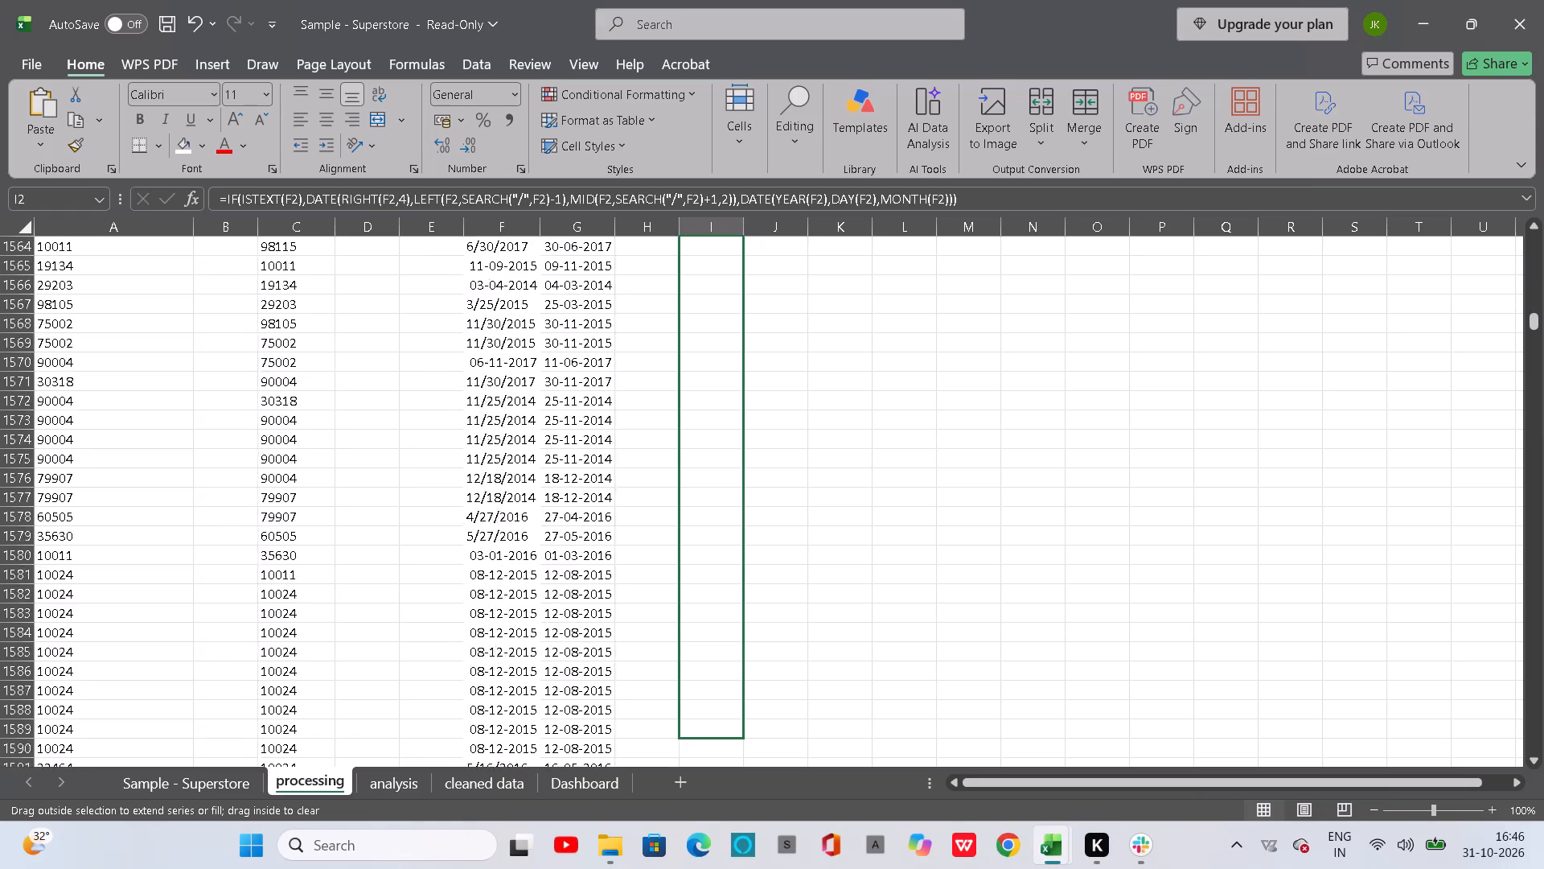
left_click_drag(790, 860, 722, 868)
scroll(729, 868, "up", 1)
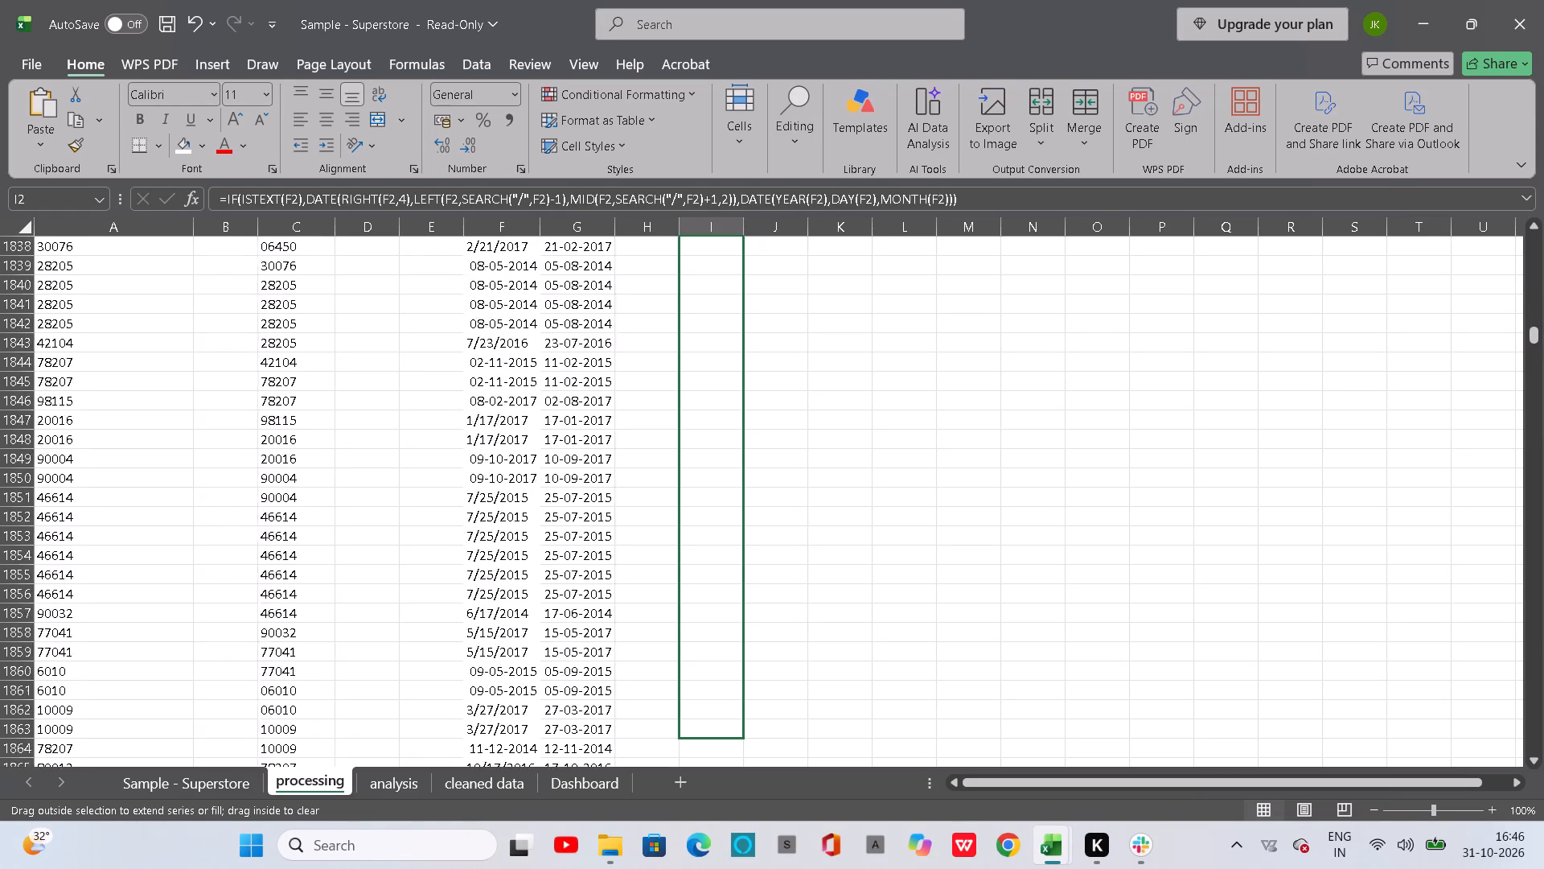
left_click_drag(722, 868, 728, 868)
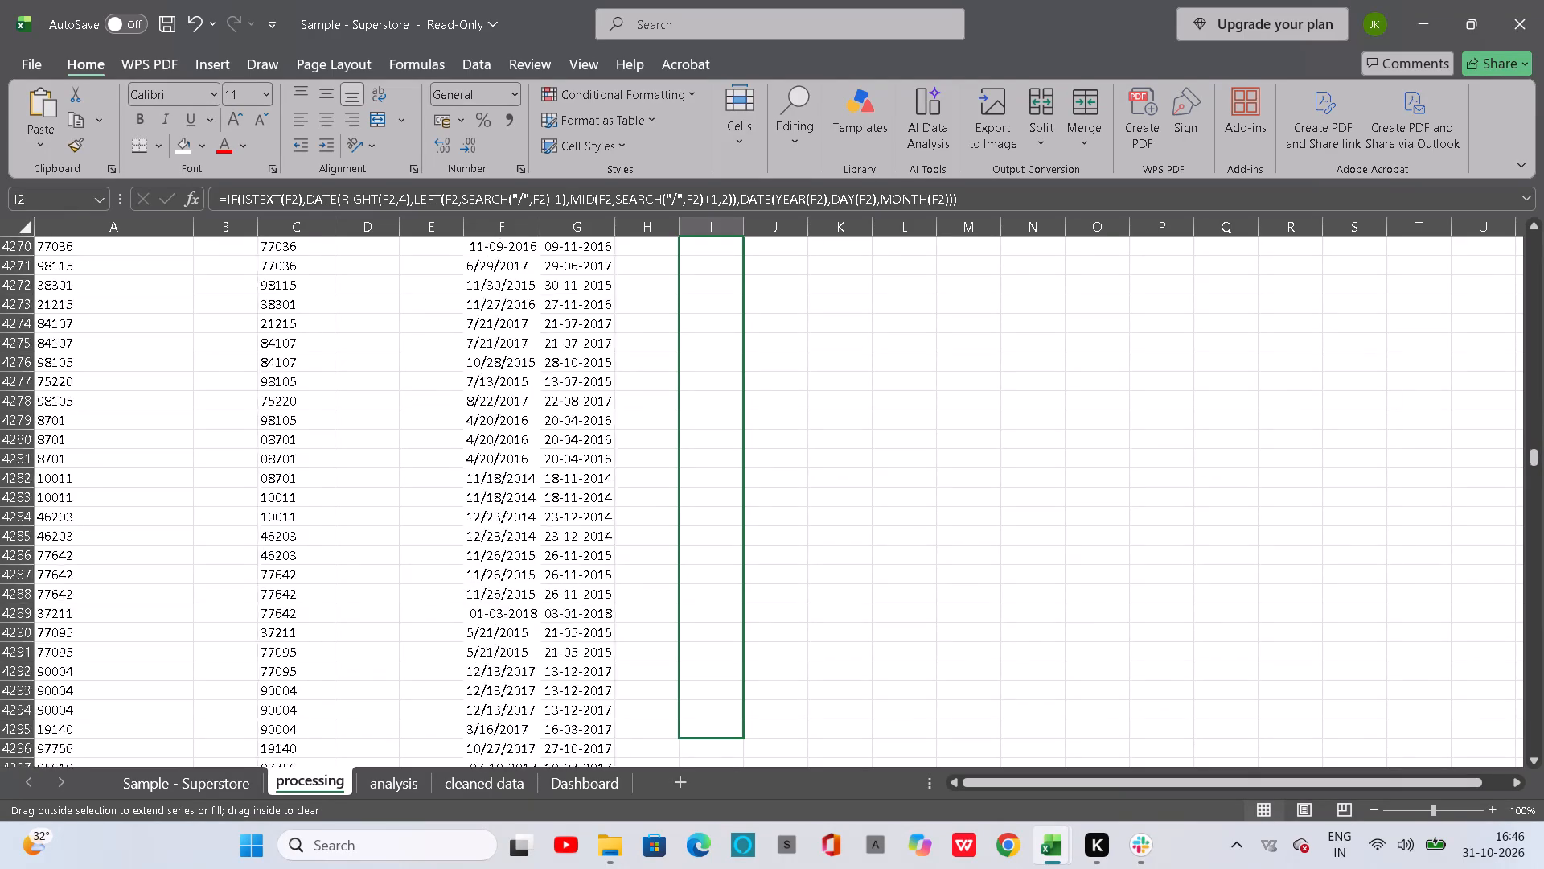
left_click_drag(728, 868, 726, 868)
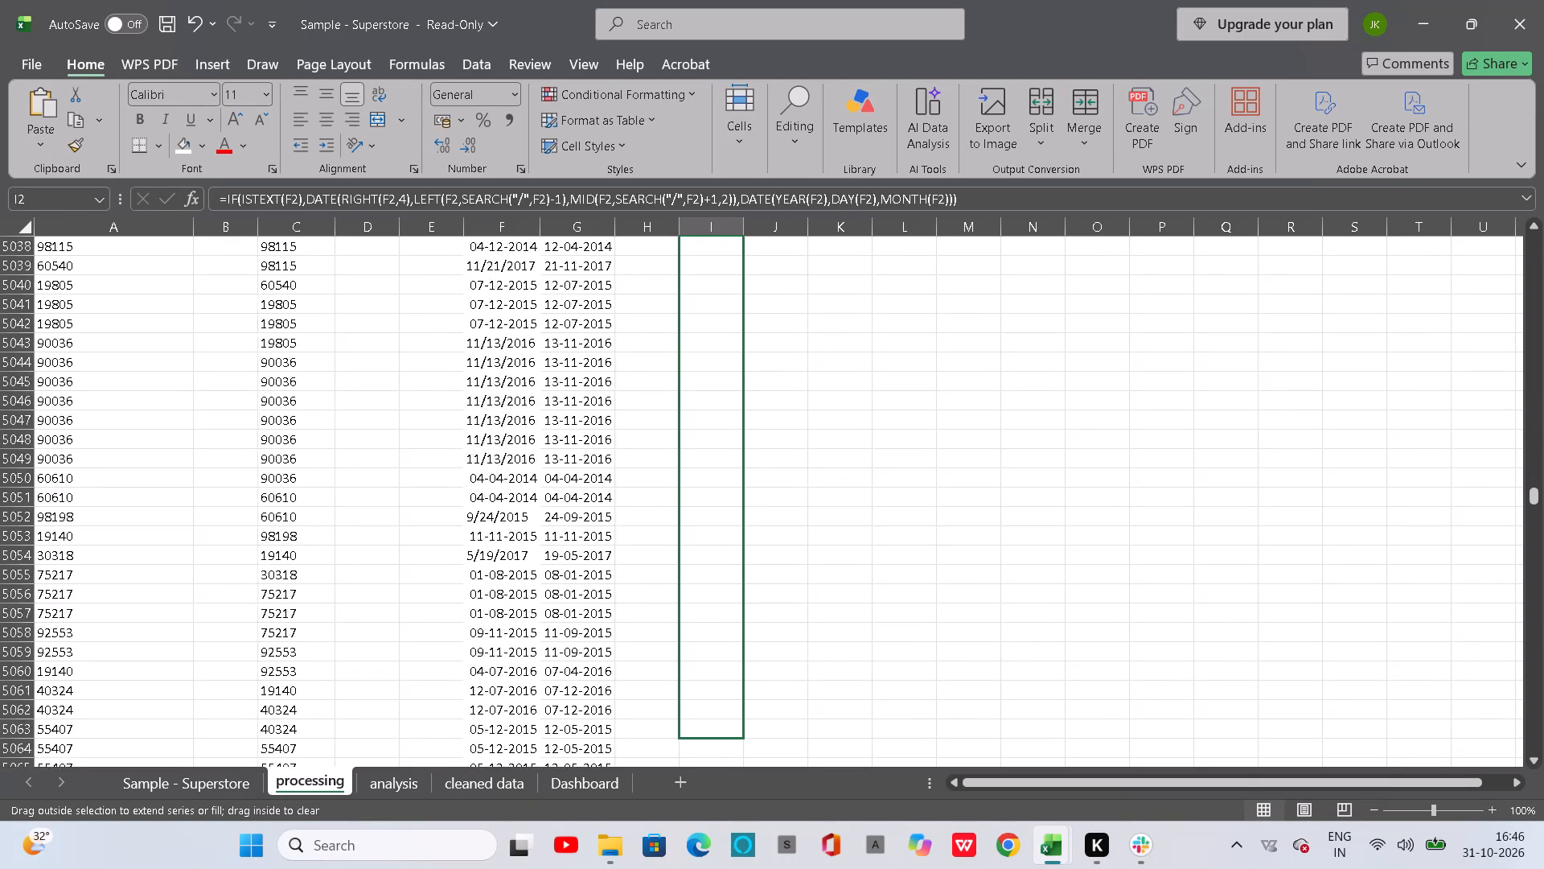
left_click_drag(726, 868, 700, 868)
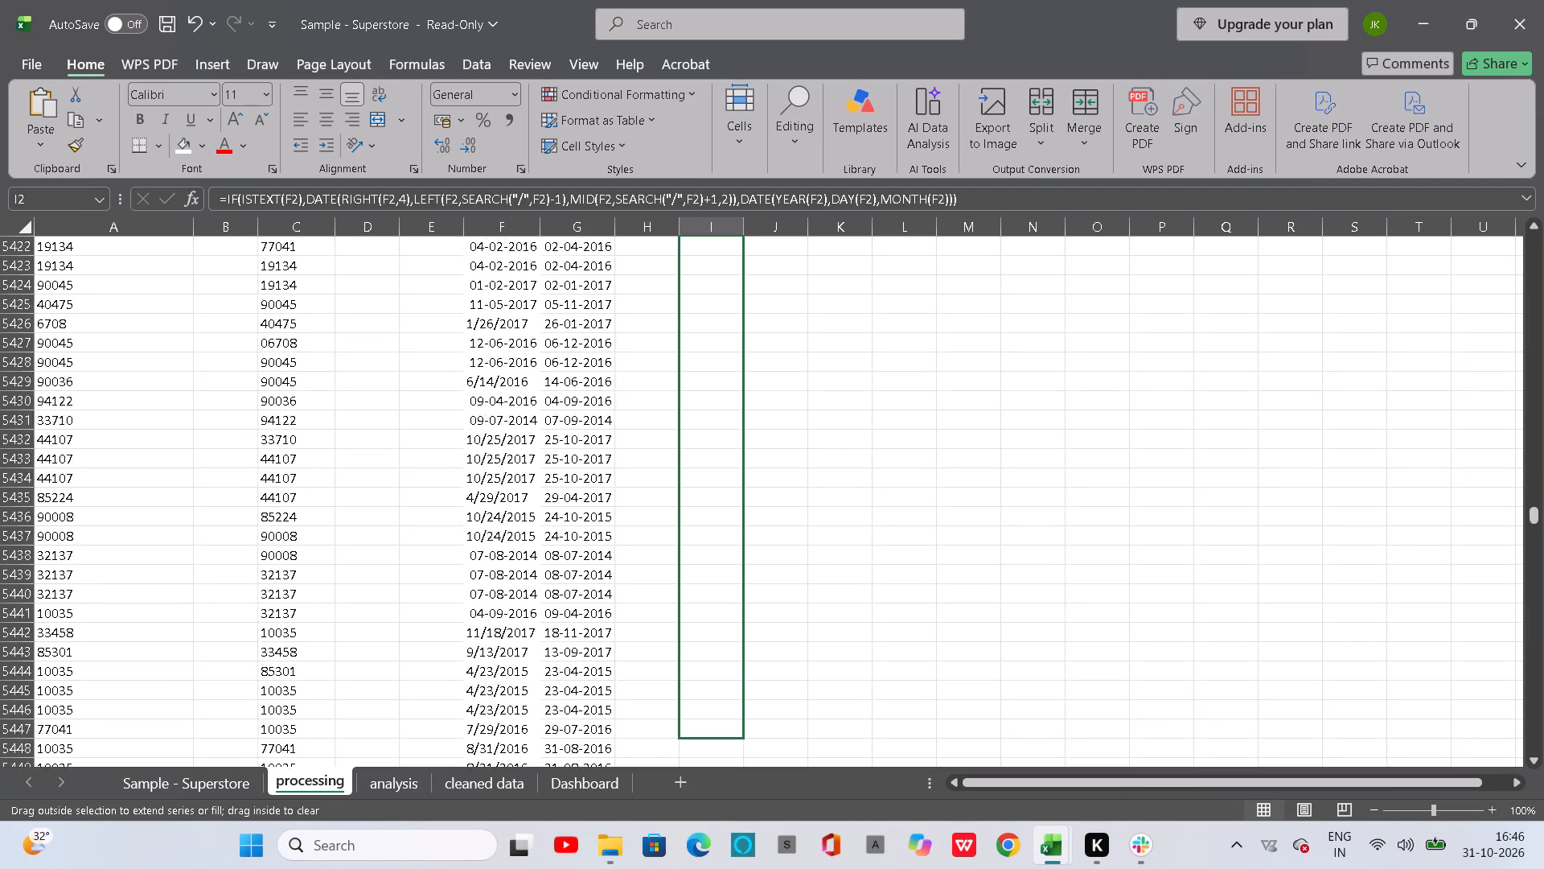
left_click_drag(700, 868, 711, 868)
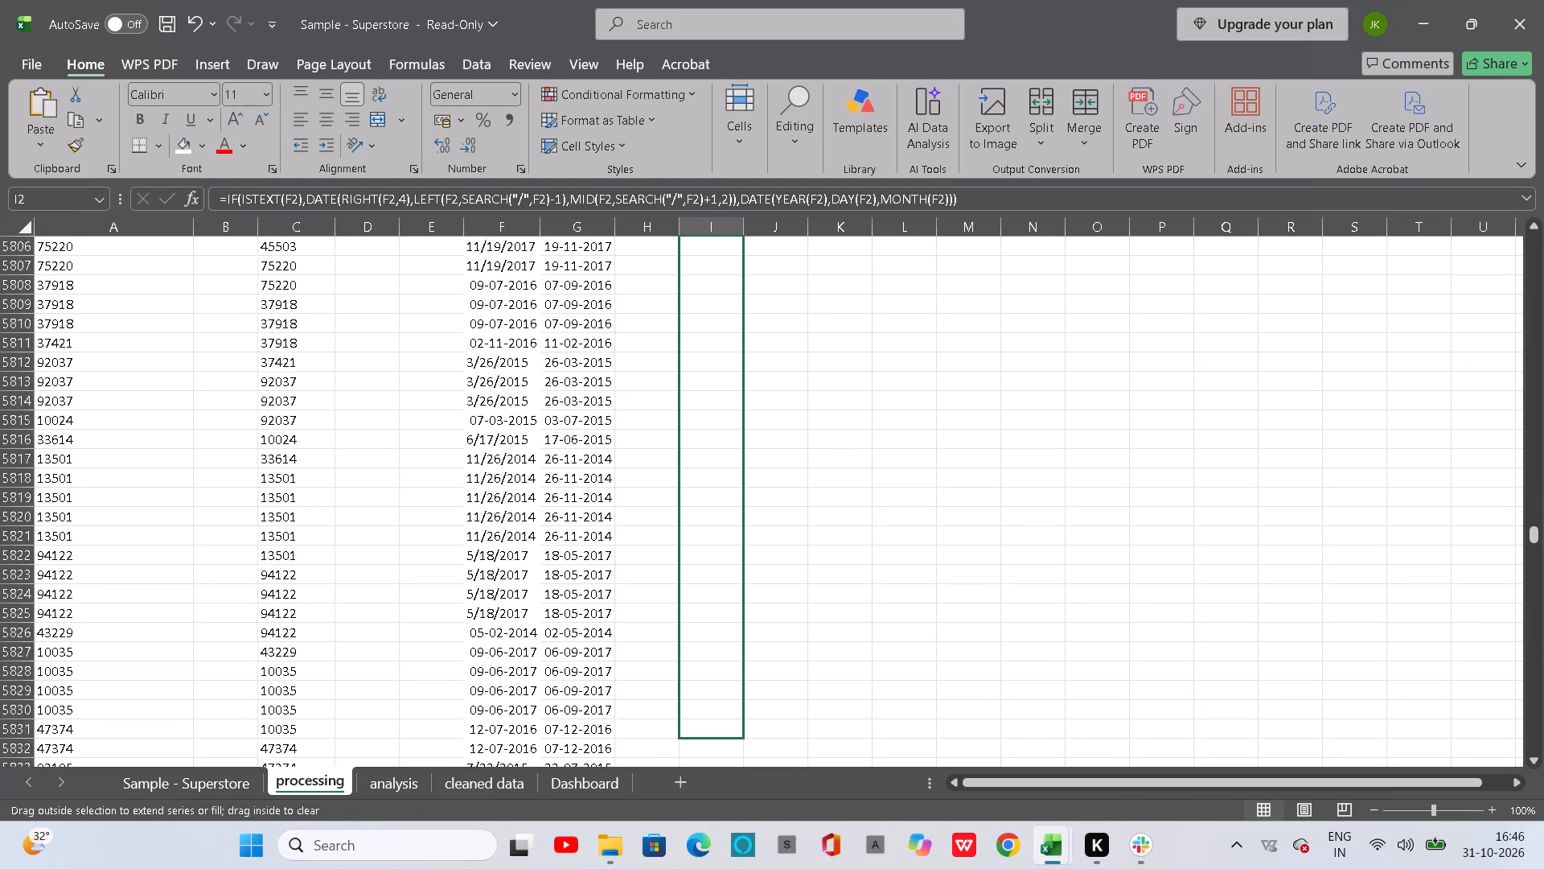
left_click_drag(711, 868, 718, 868)
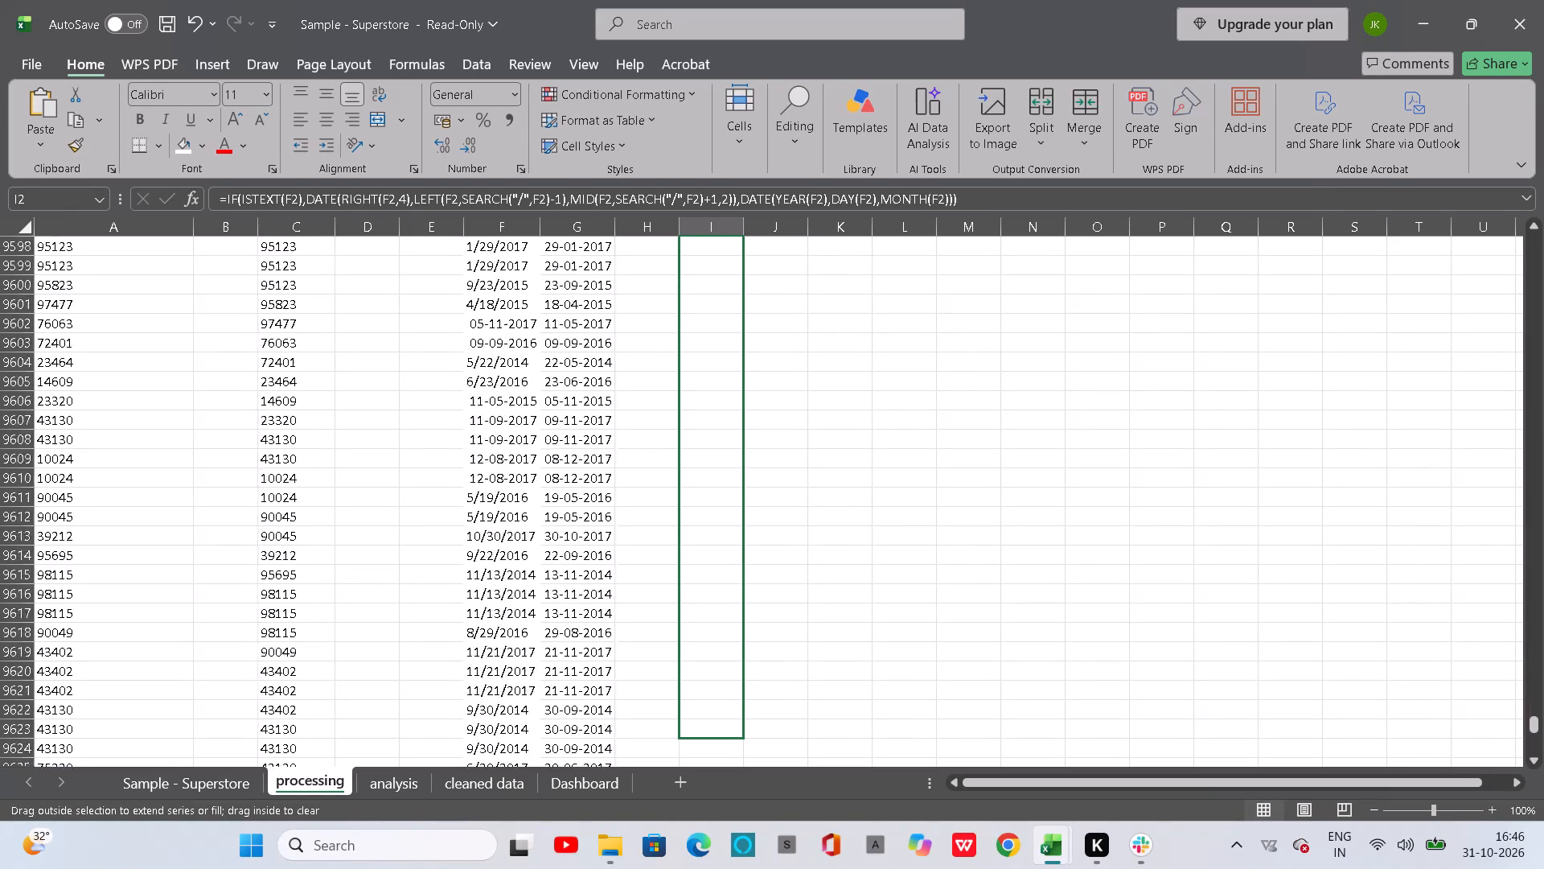
left_click_drag(718, 868, 706, 787)
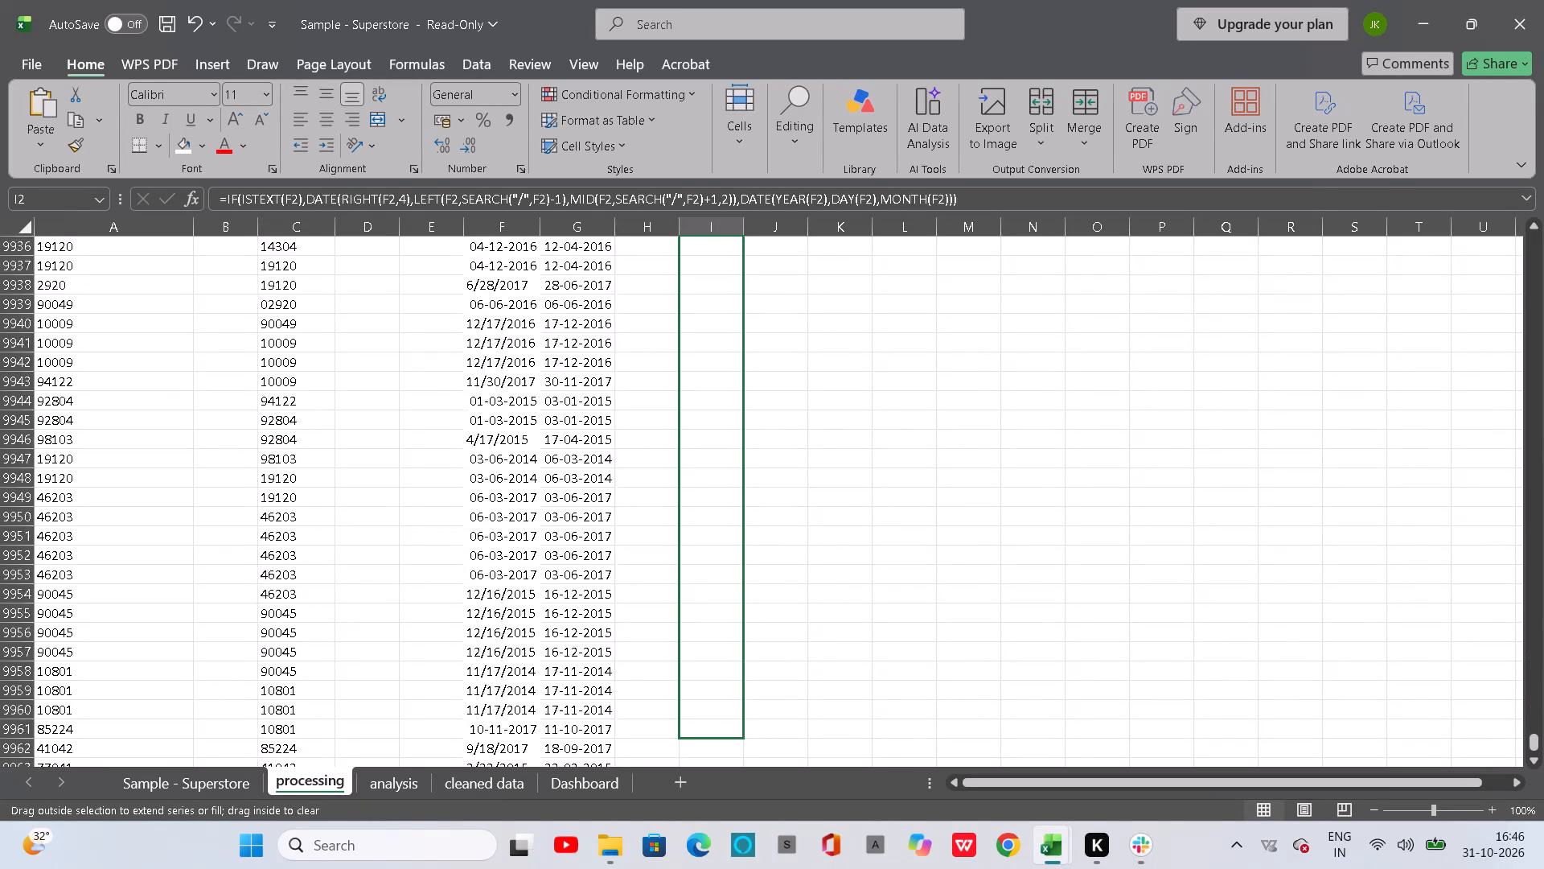
left_click_drag(706, 787, 704, 771)
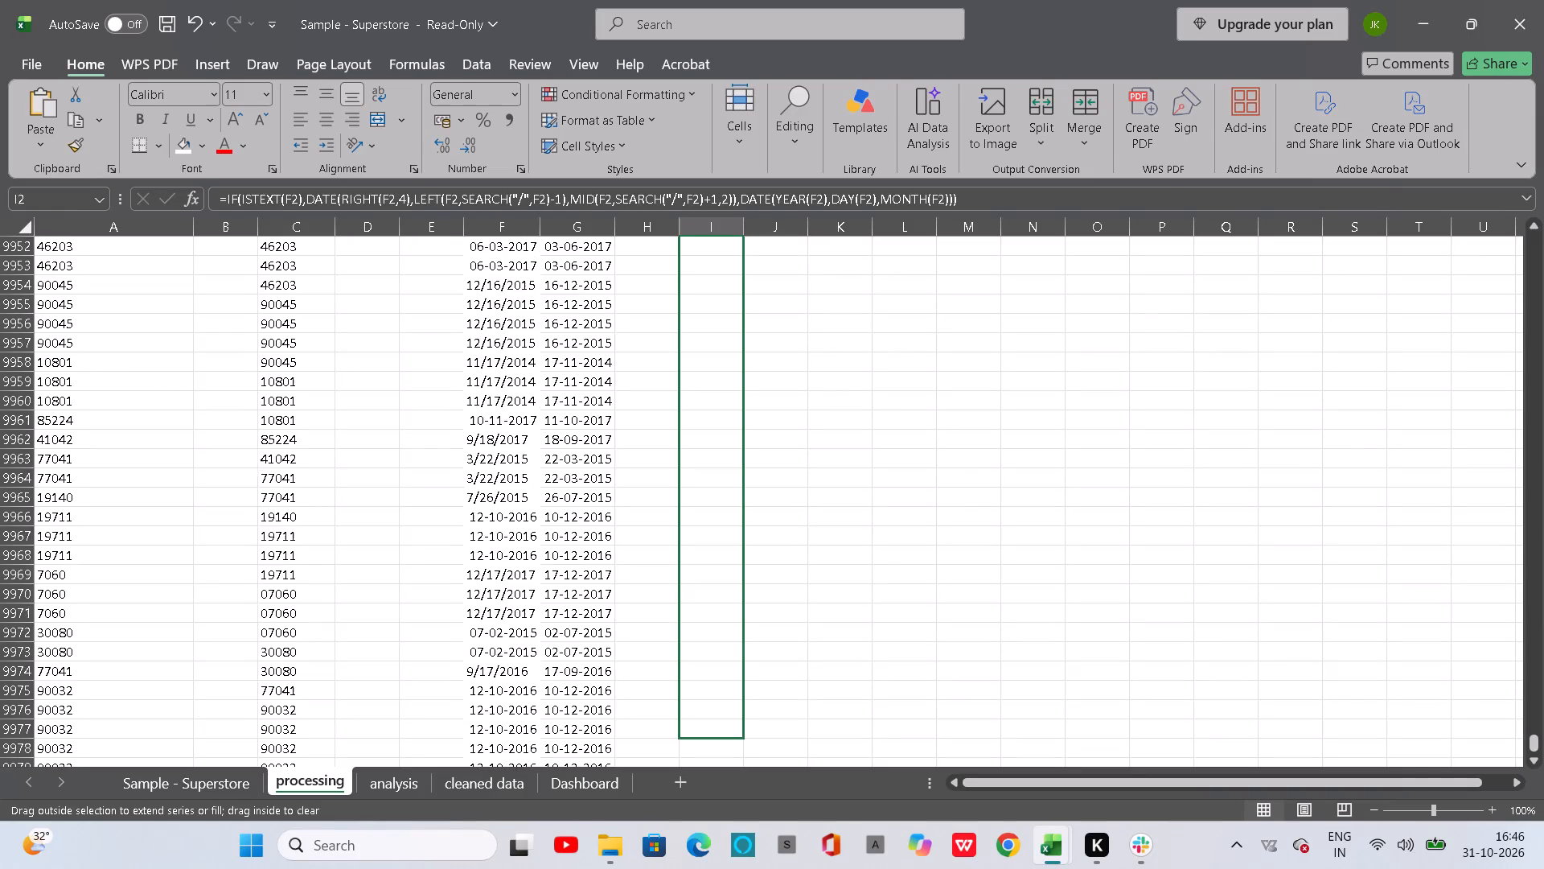
left_click_drag(704, 771, 706, 785)
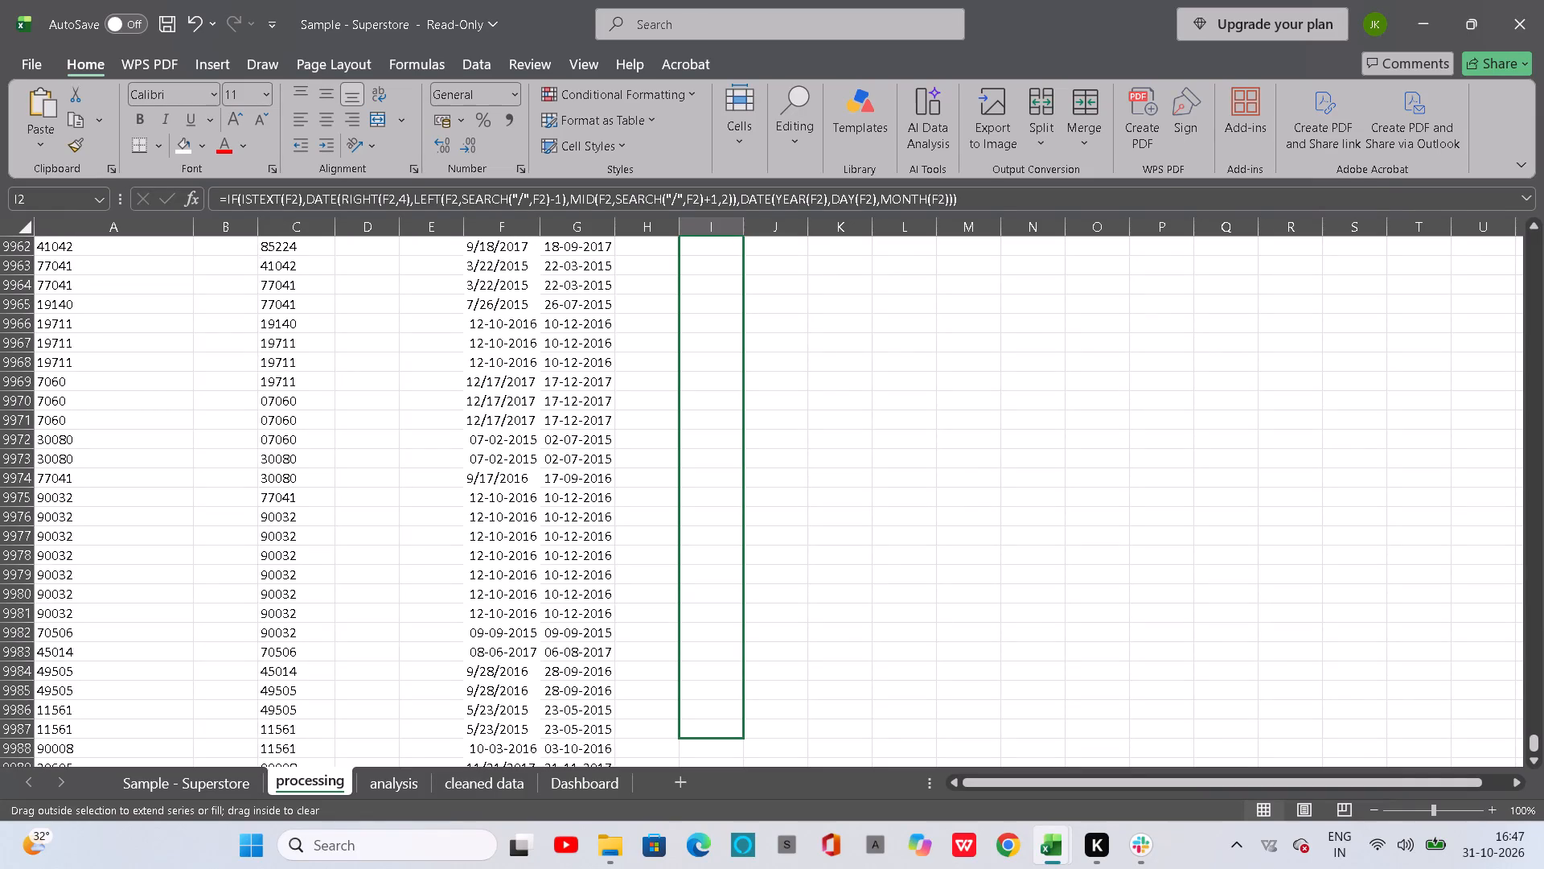
left_click_drag(706, 785, 707, 724)
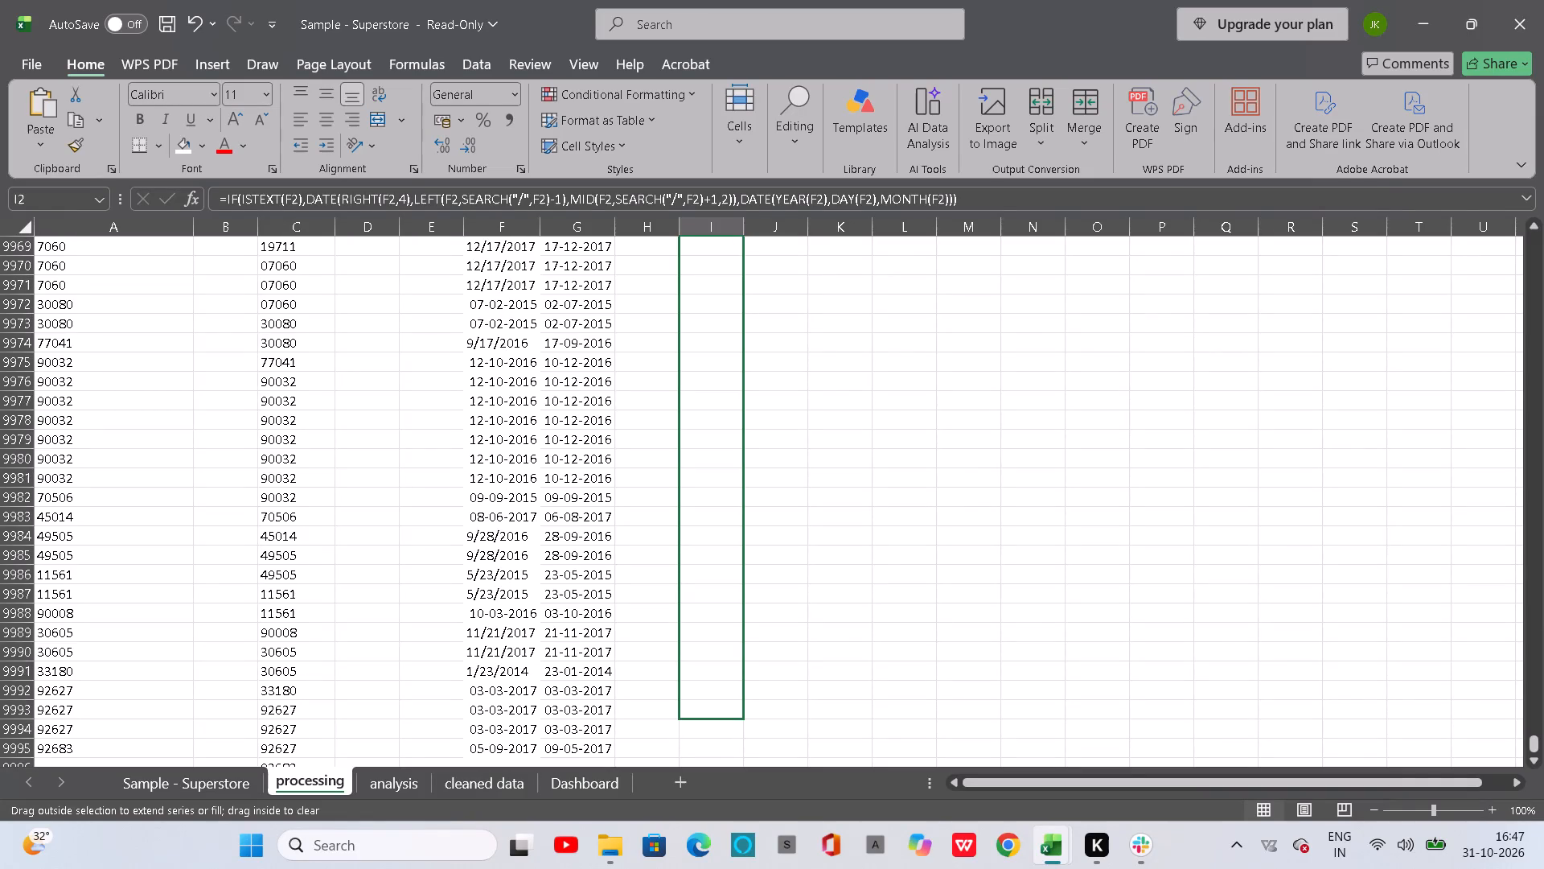
Finish extending the ship date formula fill in column I of the processing sheet to row 9995.
left_click_drag(707, 724, 722, 783)
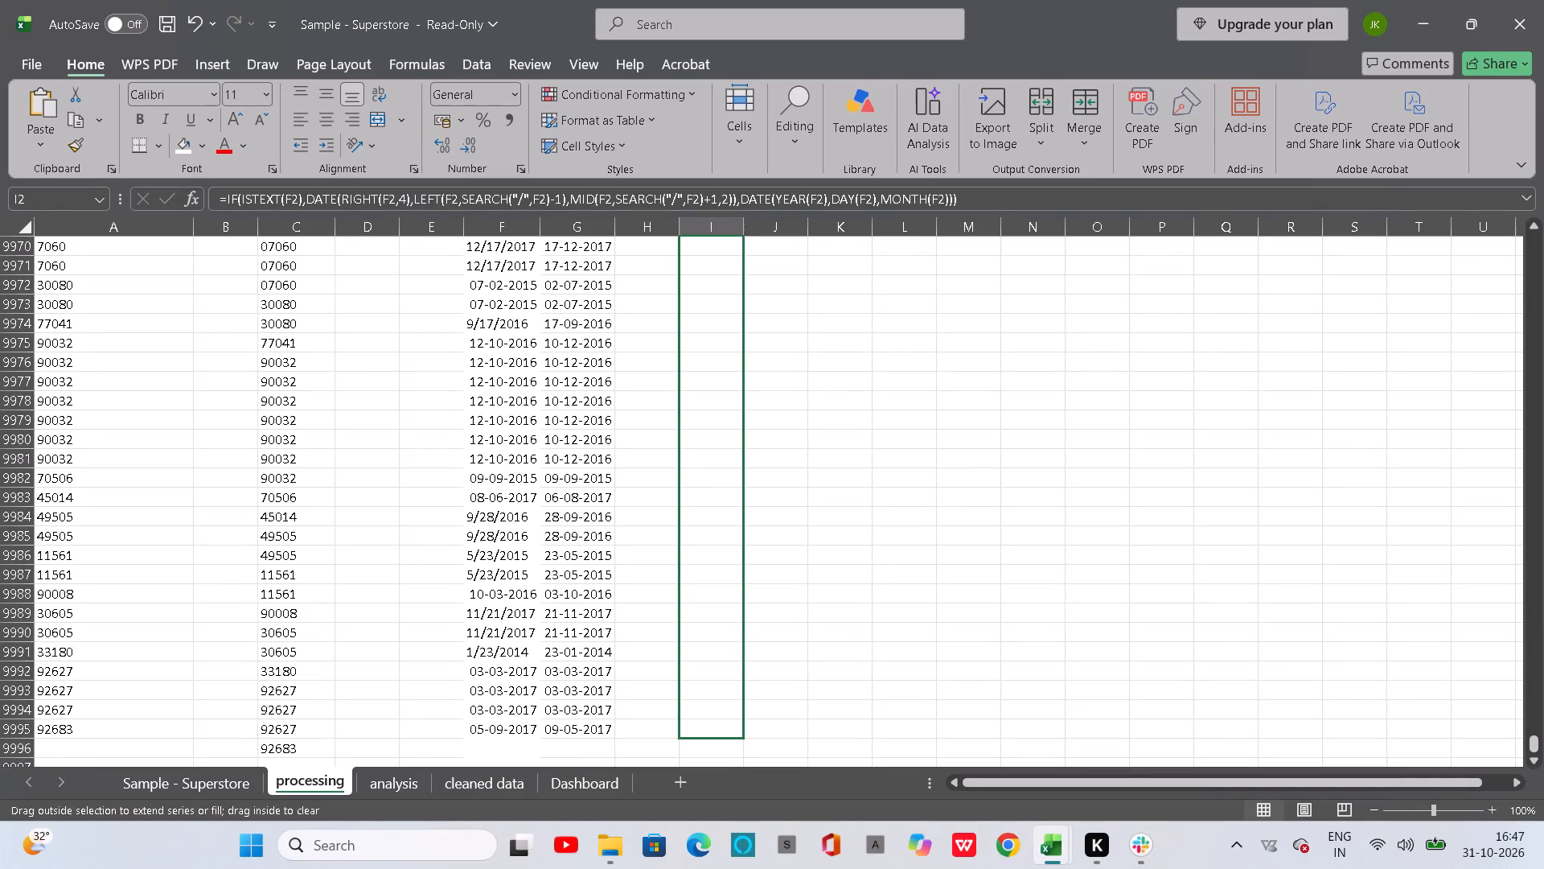
left_click_drag(722, 783, 708, 670)
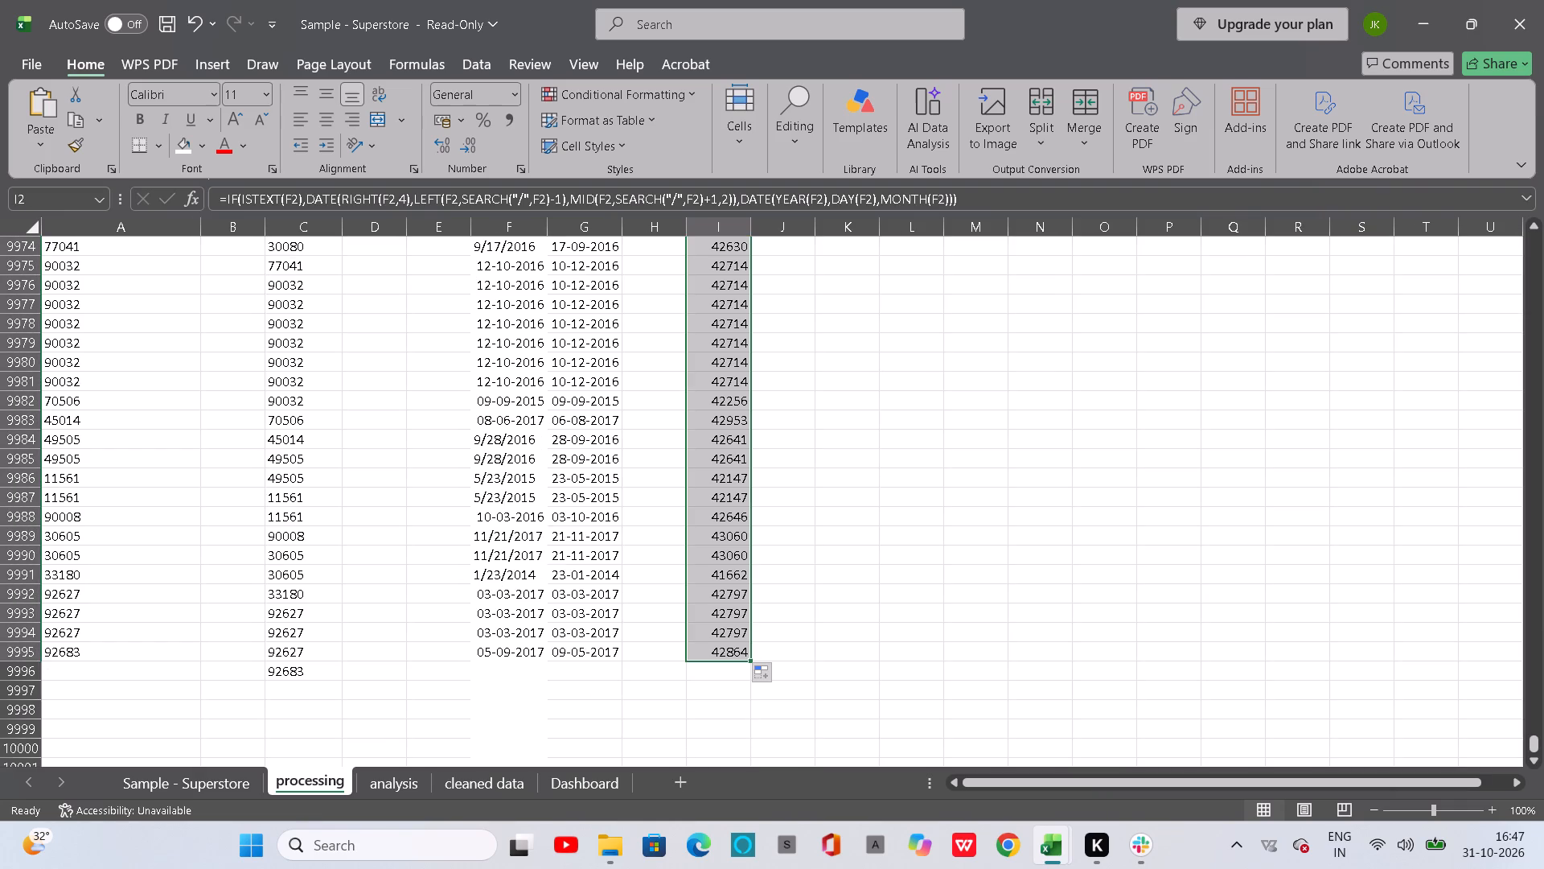
Format the filled ship dates in column I of the processing sheet as Date, type *14-03-2012.
key("ctrl+1")
left_click(729, 373, "ctrl")
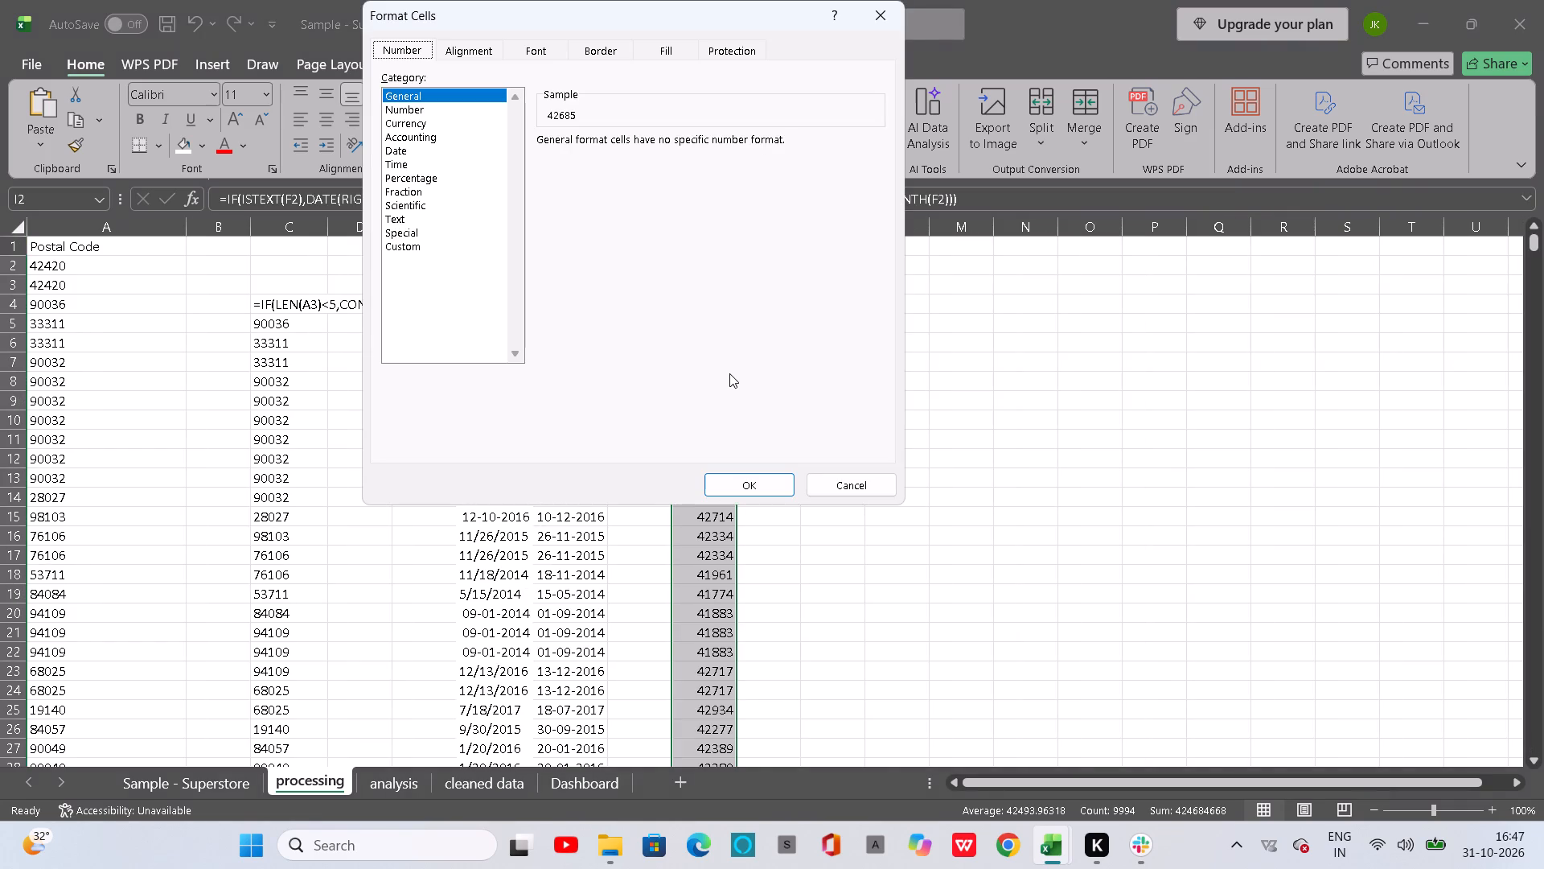
left_click(420, 154)
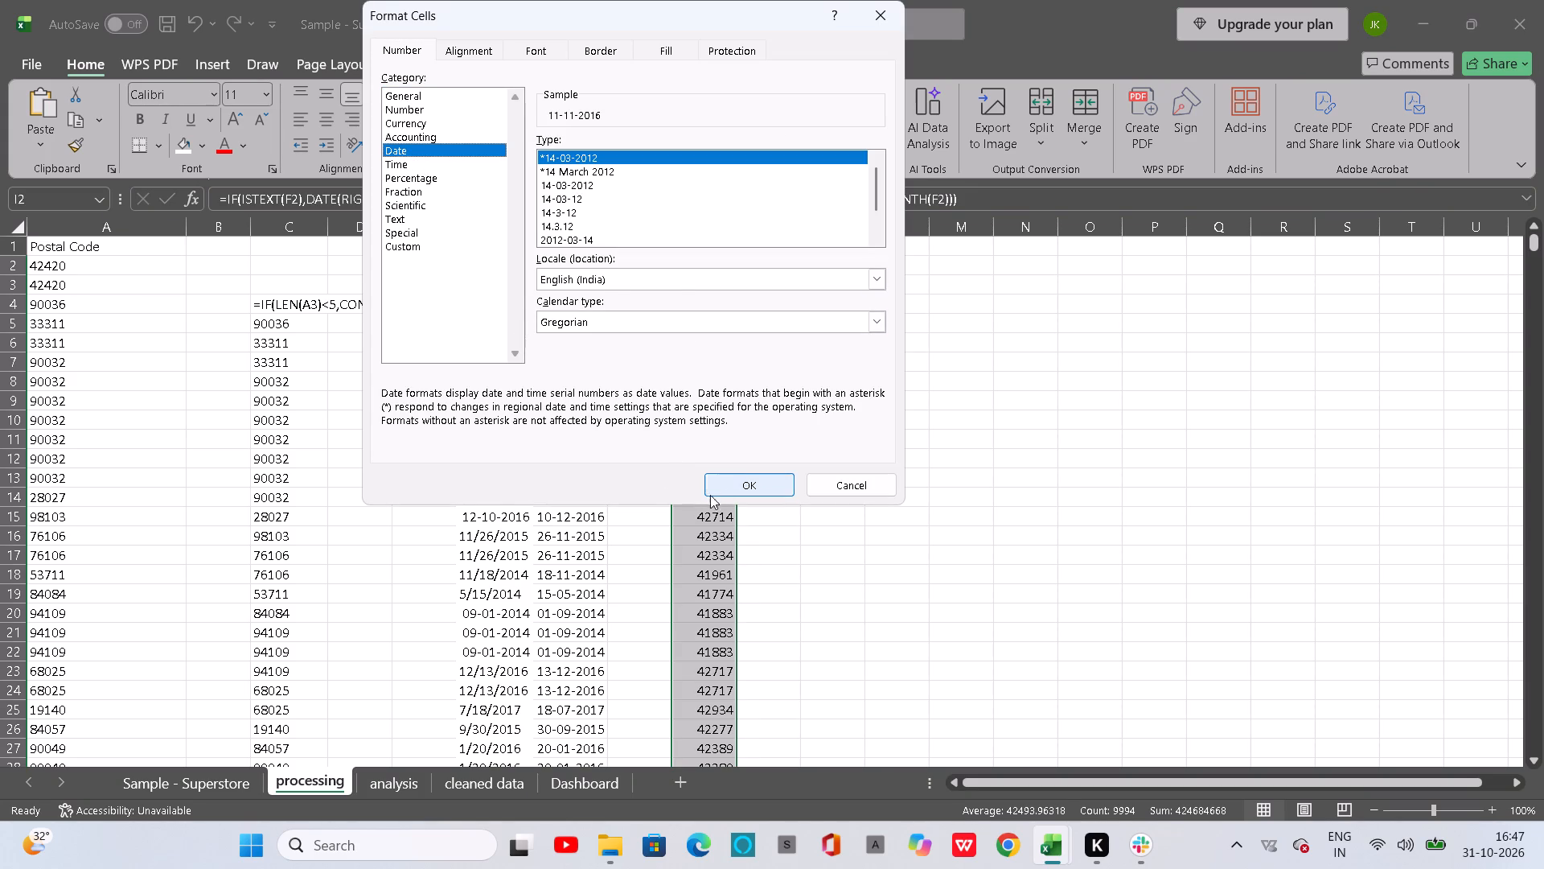
left_click(729, 480)
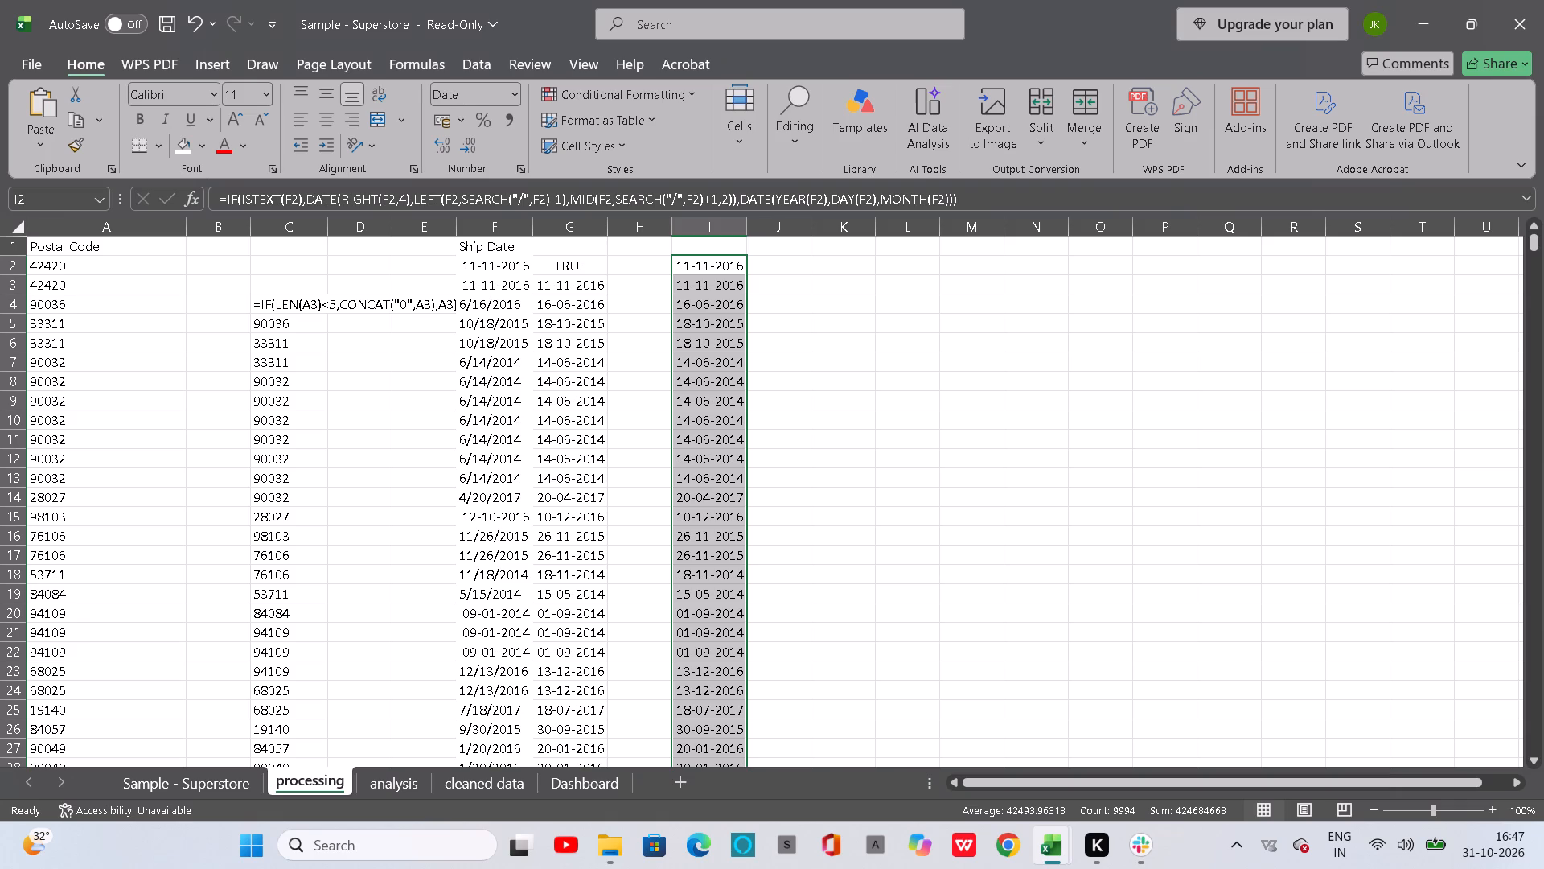
Copy the formatted ship date range starting at I2 in processing and paste it at K2 in cleaned data.
key("ctrl+c")
left_click(472, 786)
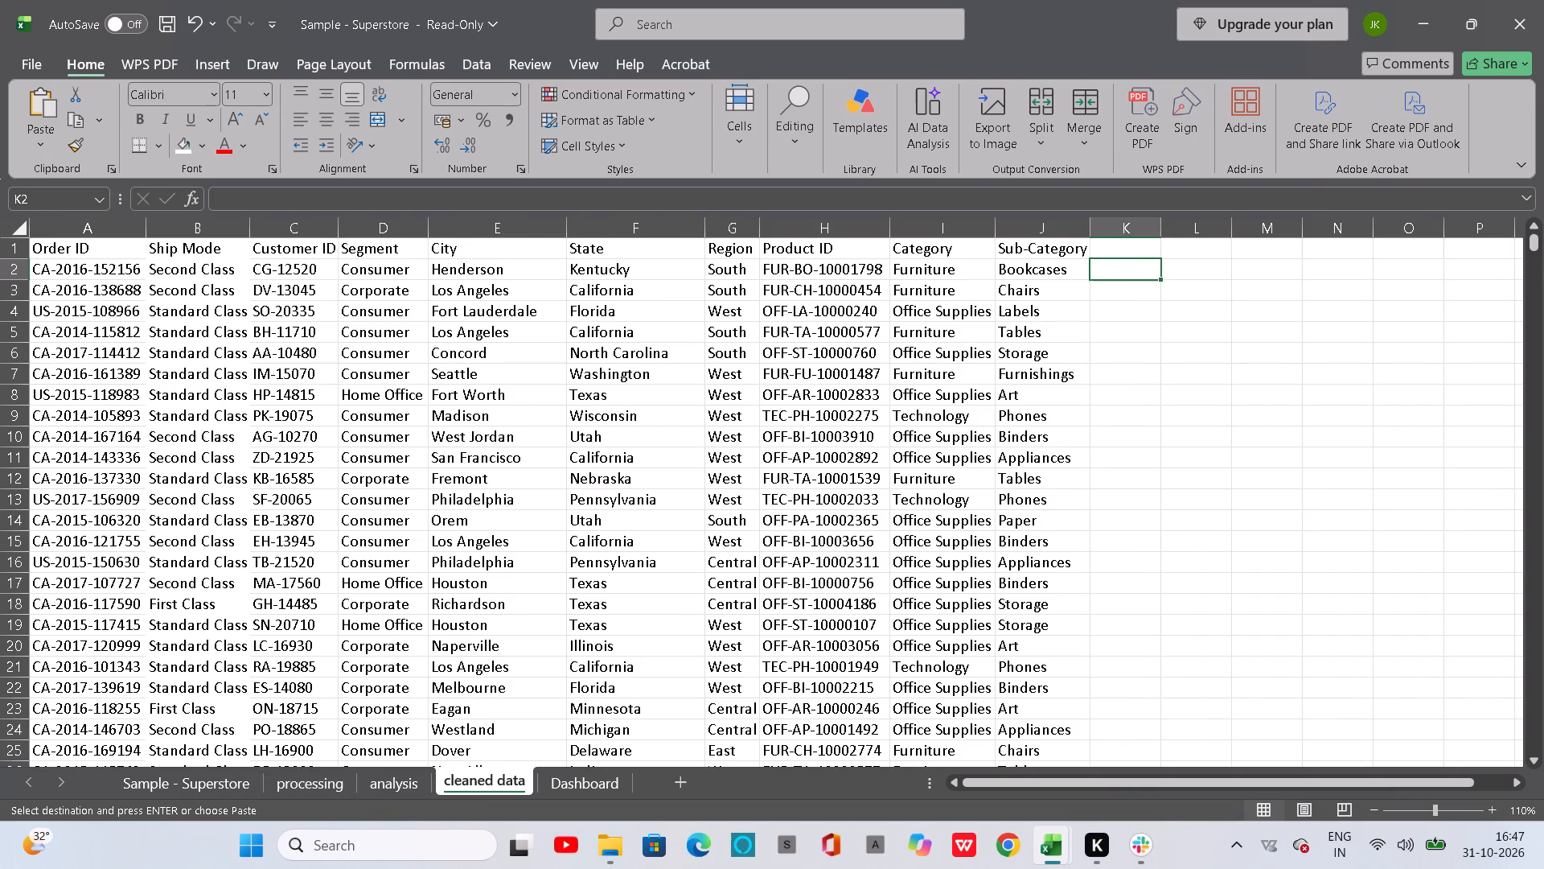
left_click(1135, 276)
key("ctrl+v")
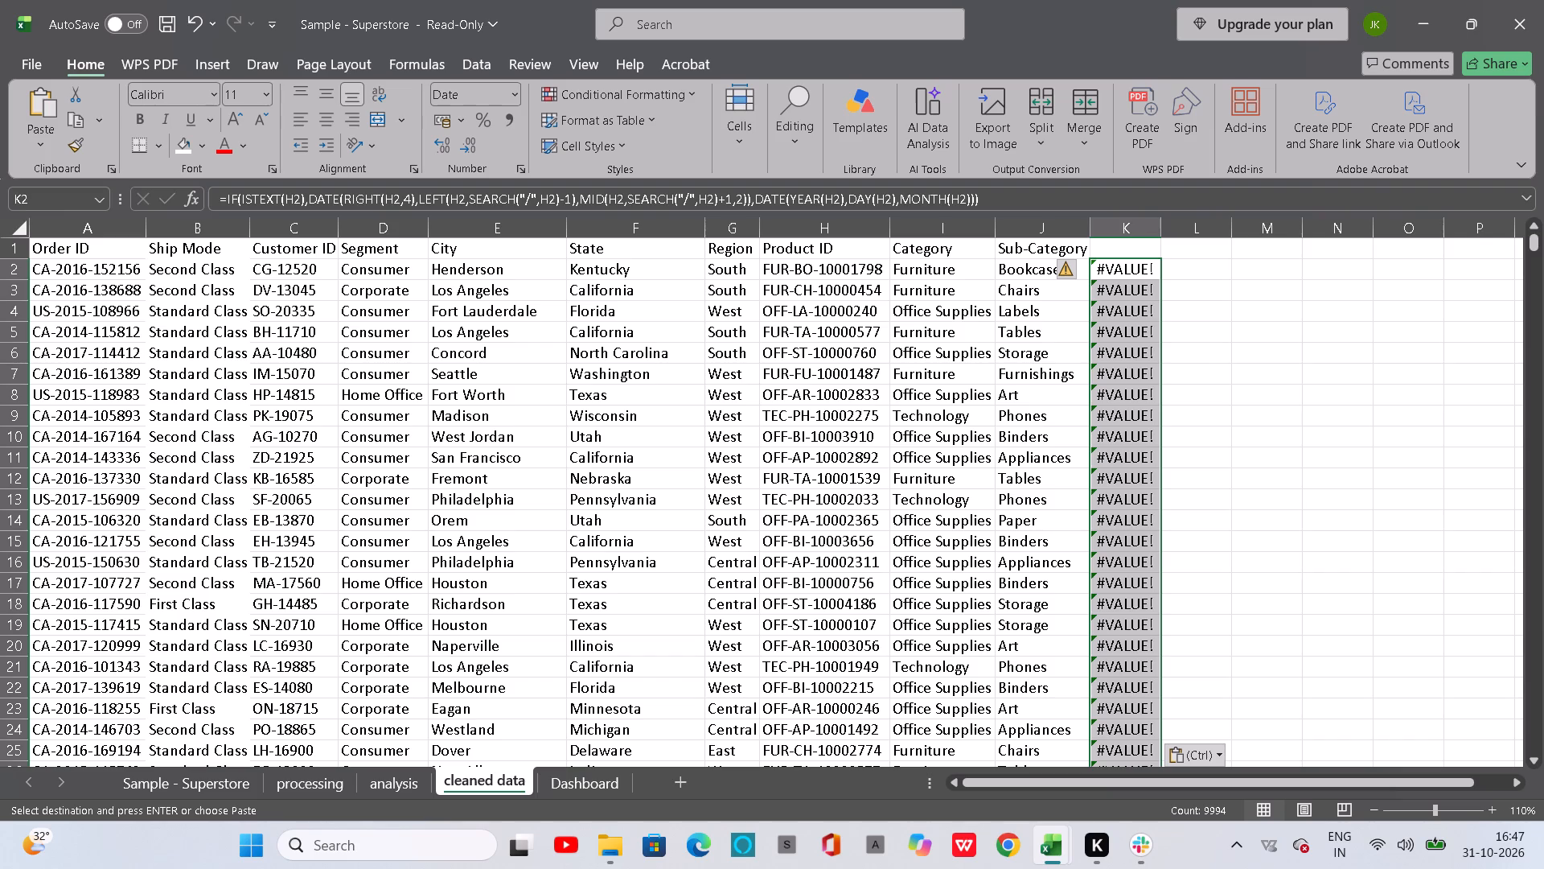
Re-enter the pasted date conversion formula in K2 of cleaned data unchanged and fill it down column K.
left_click(1135, 276)
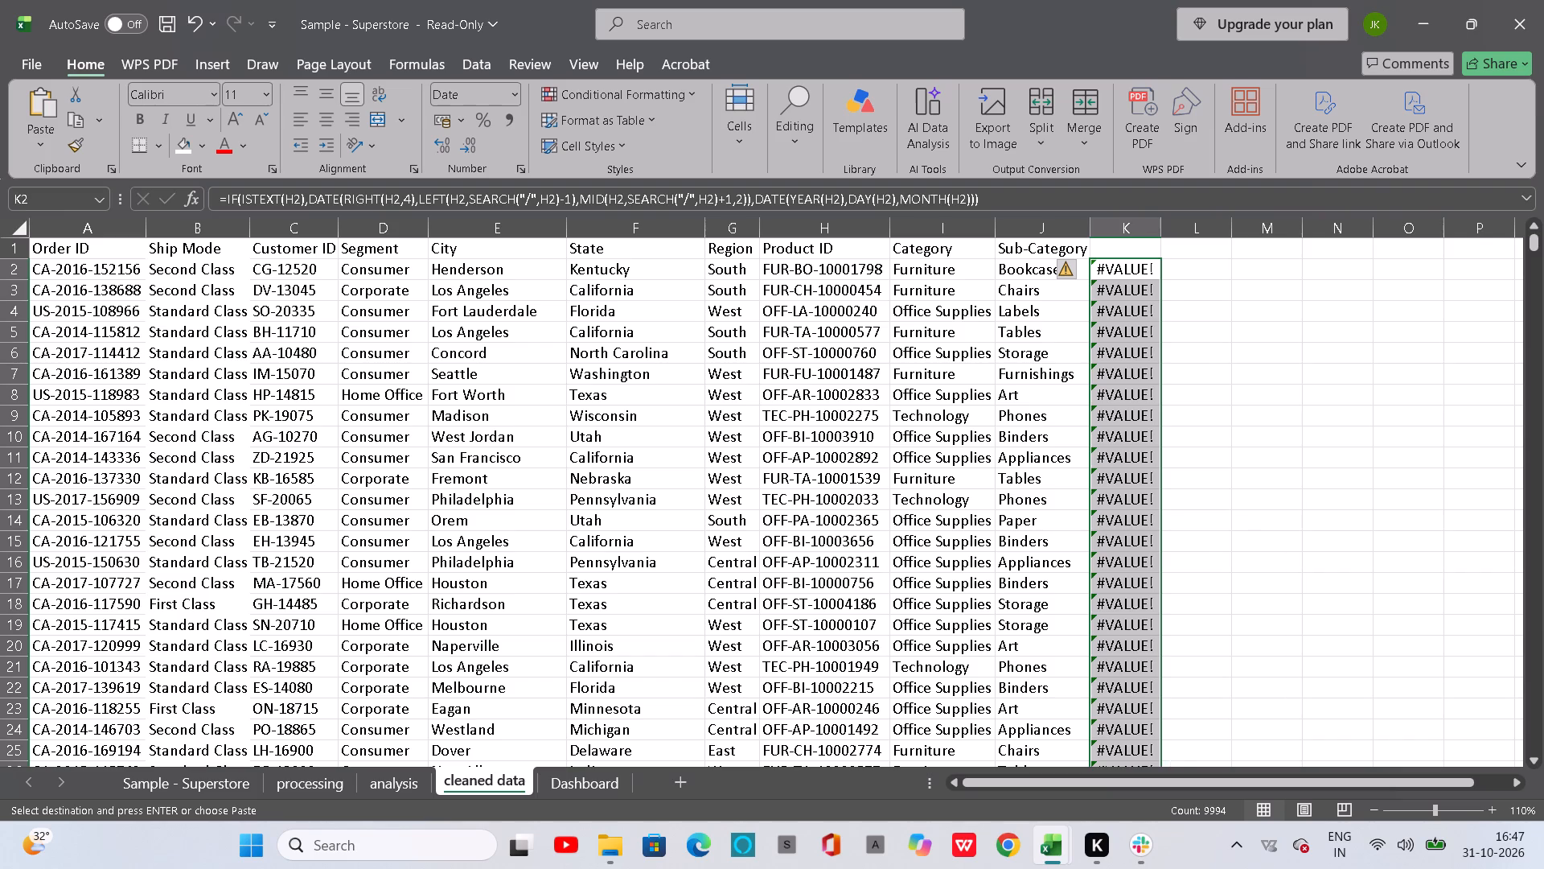
left_click(1135, 276)
left_click(1135, 276)
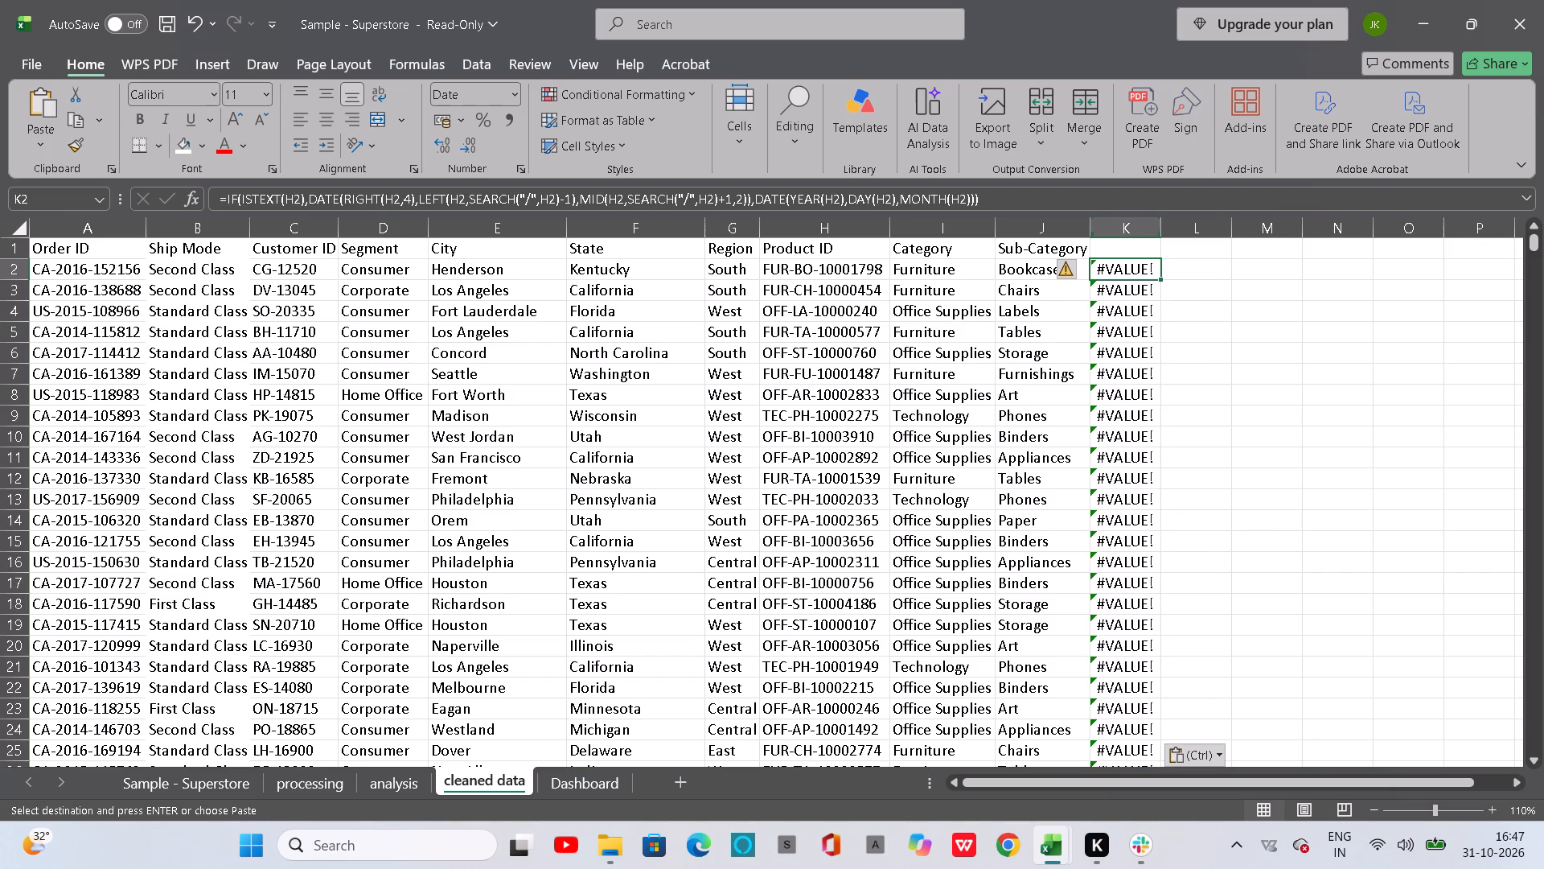
left_click(1081, 198)
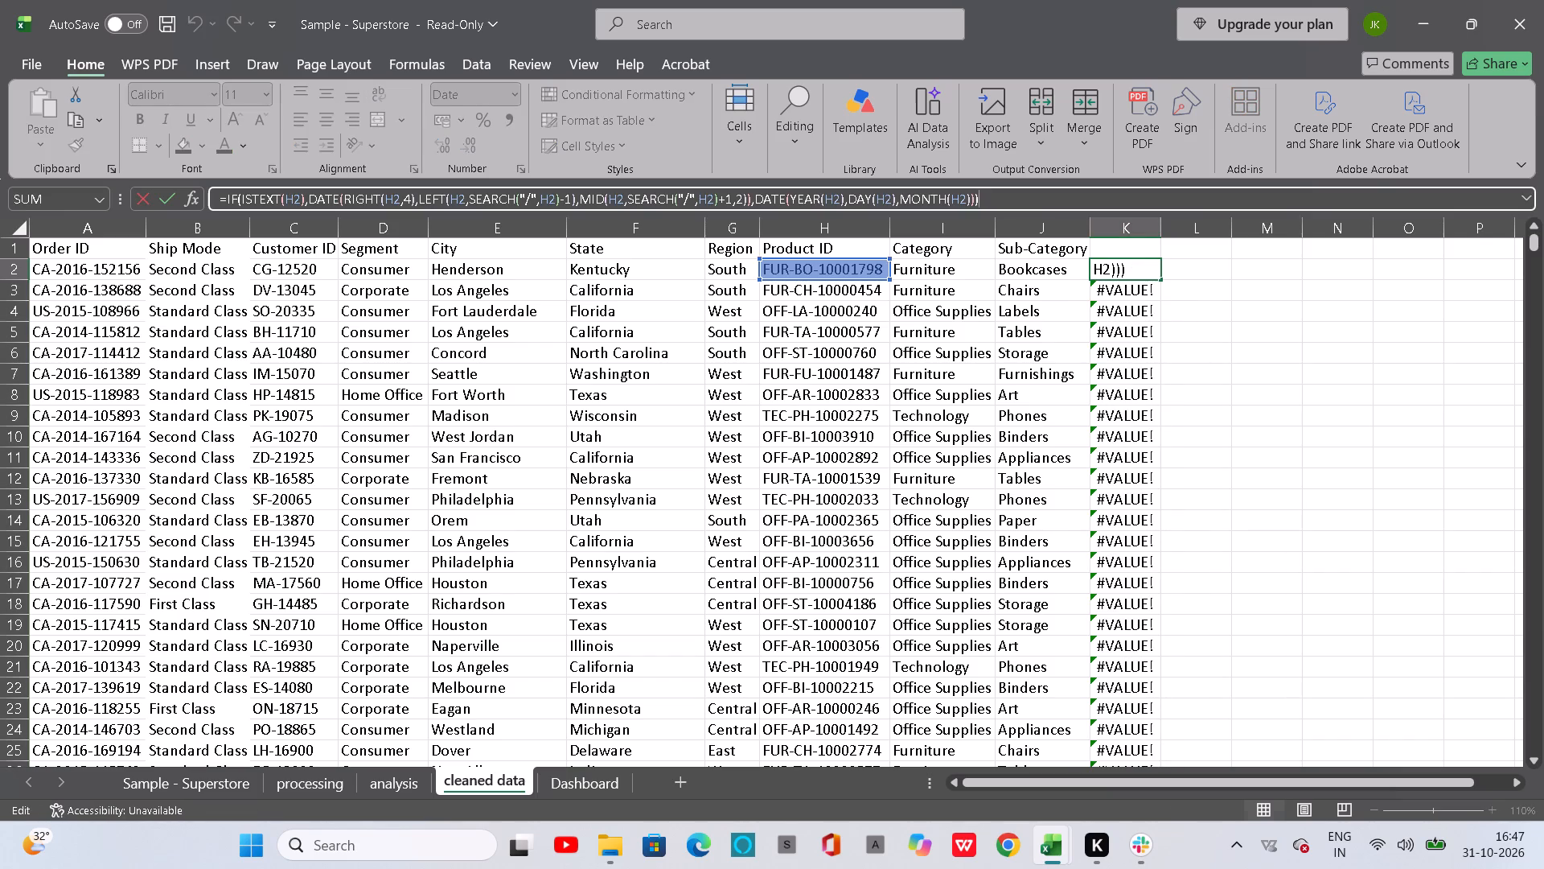
key("Return")
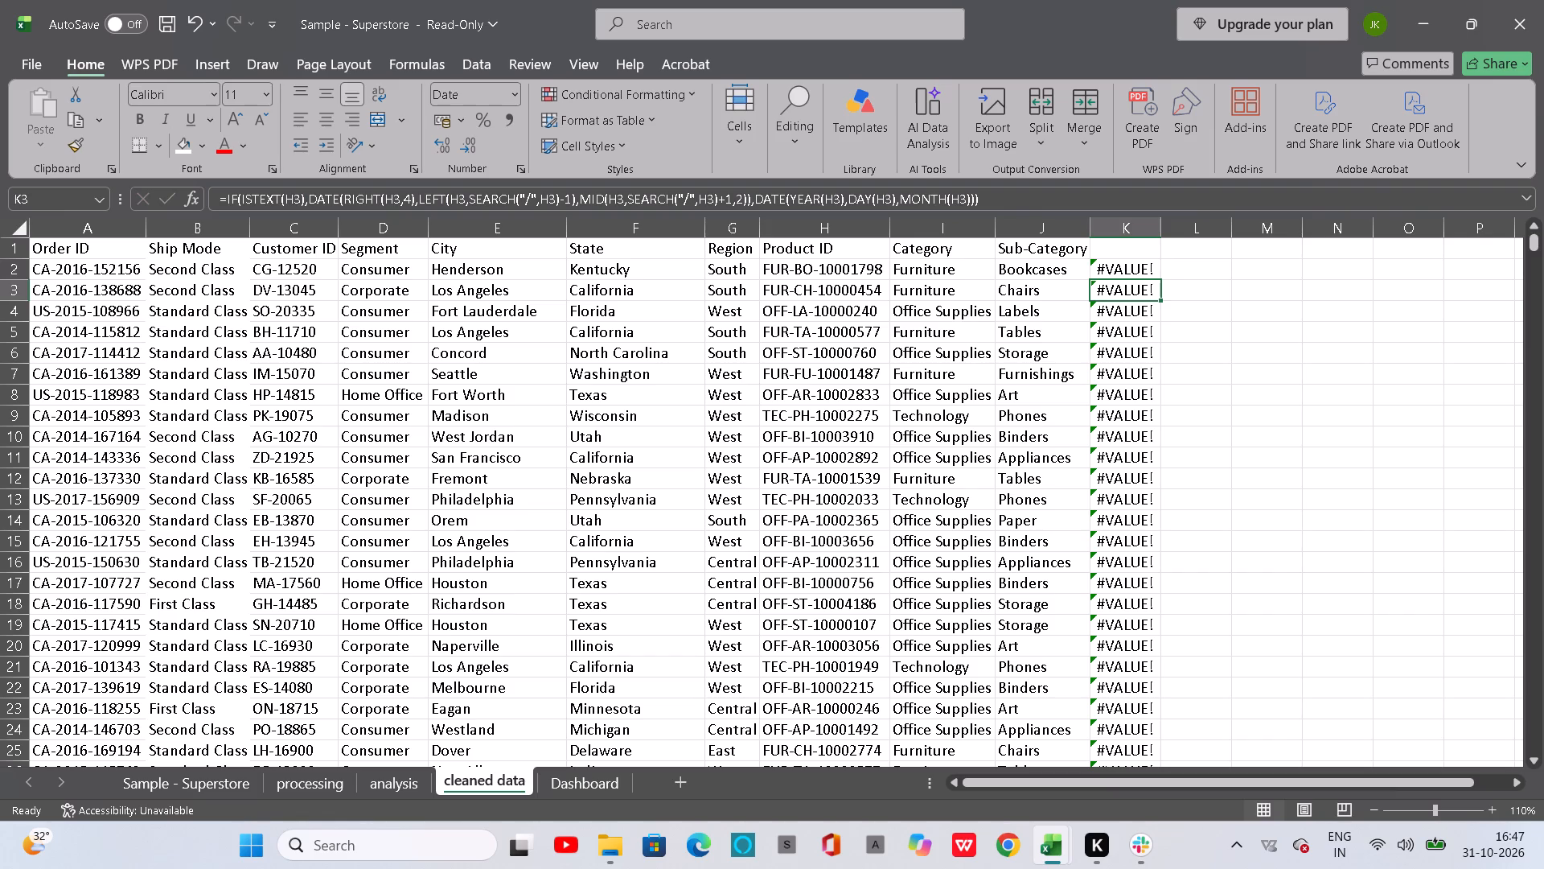
left_click(1131, 274)
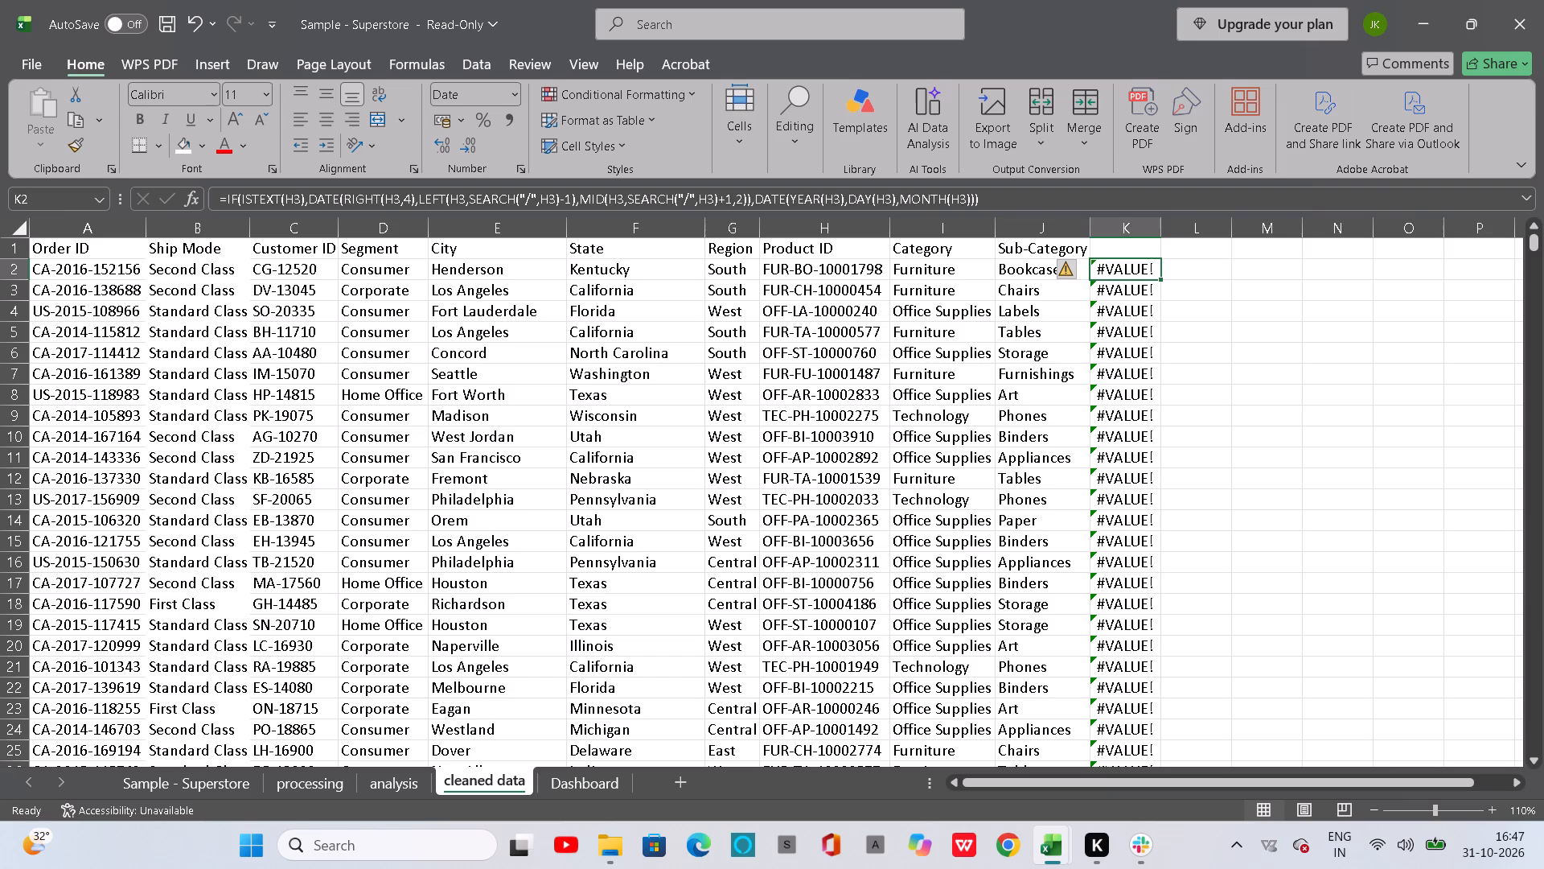
left_click(1131, 274)
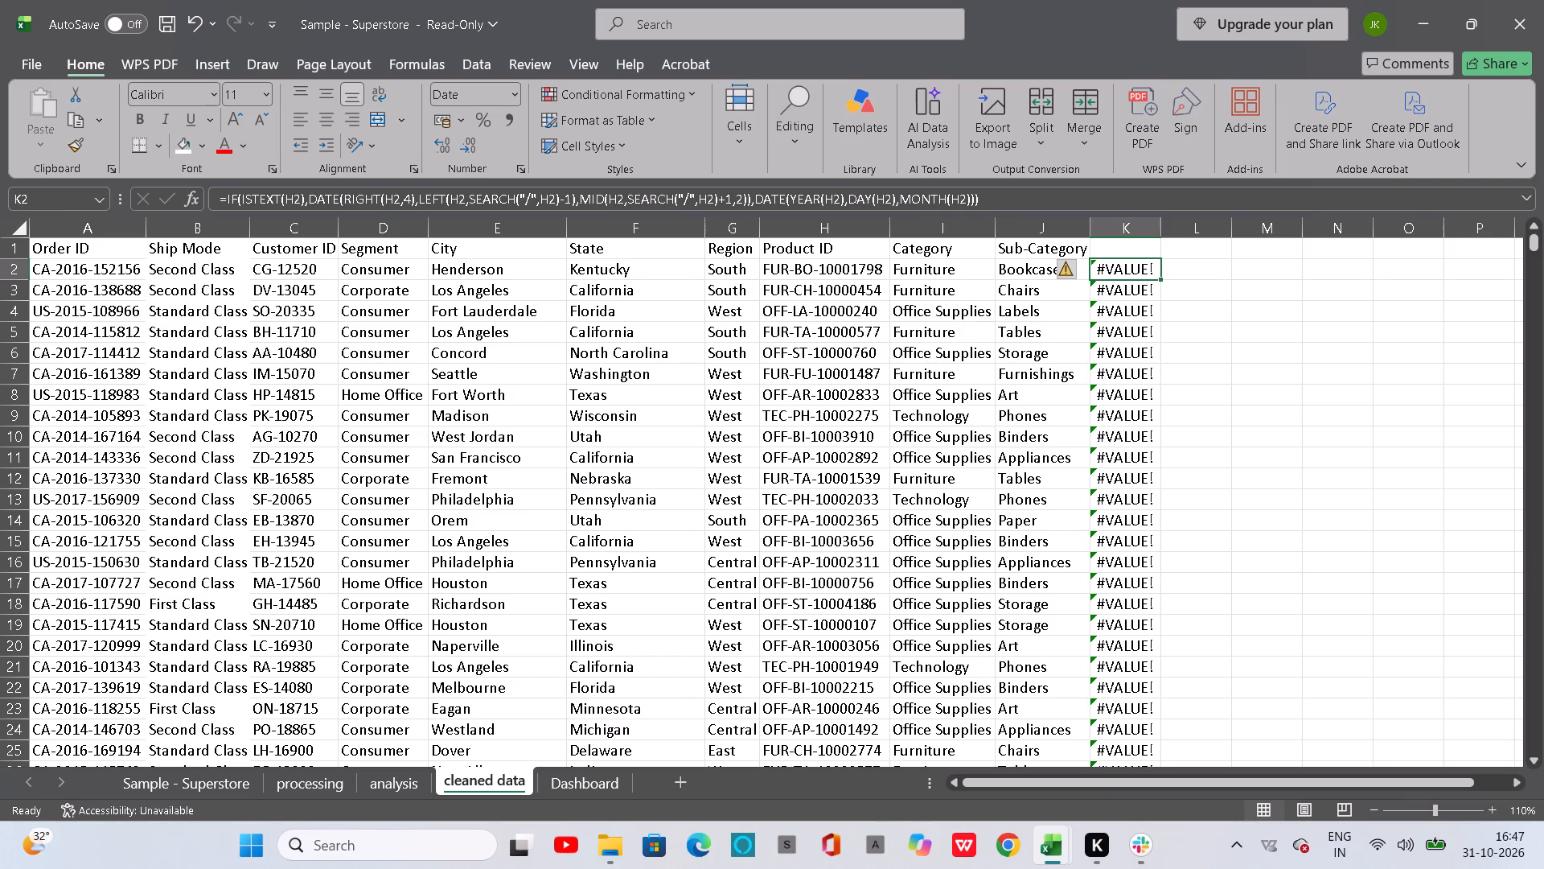
left_click(1156, 279)
double_click(1158, 278)
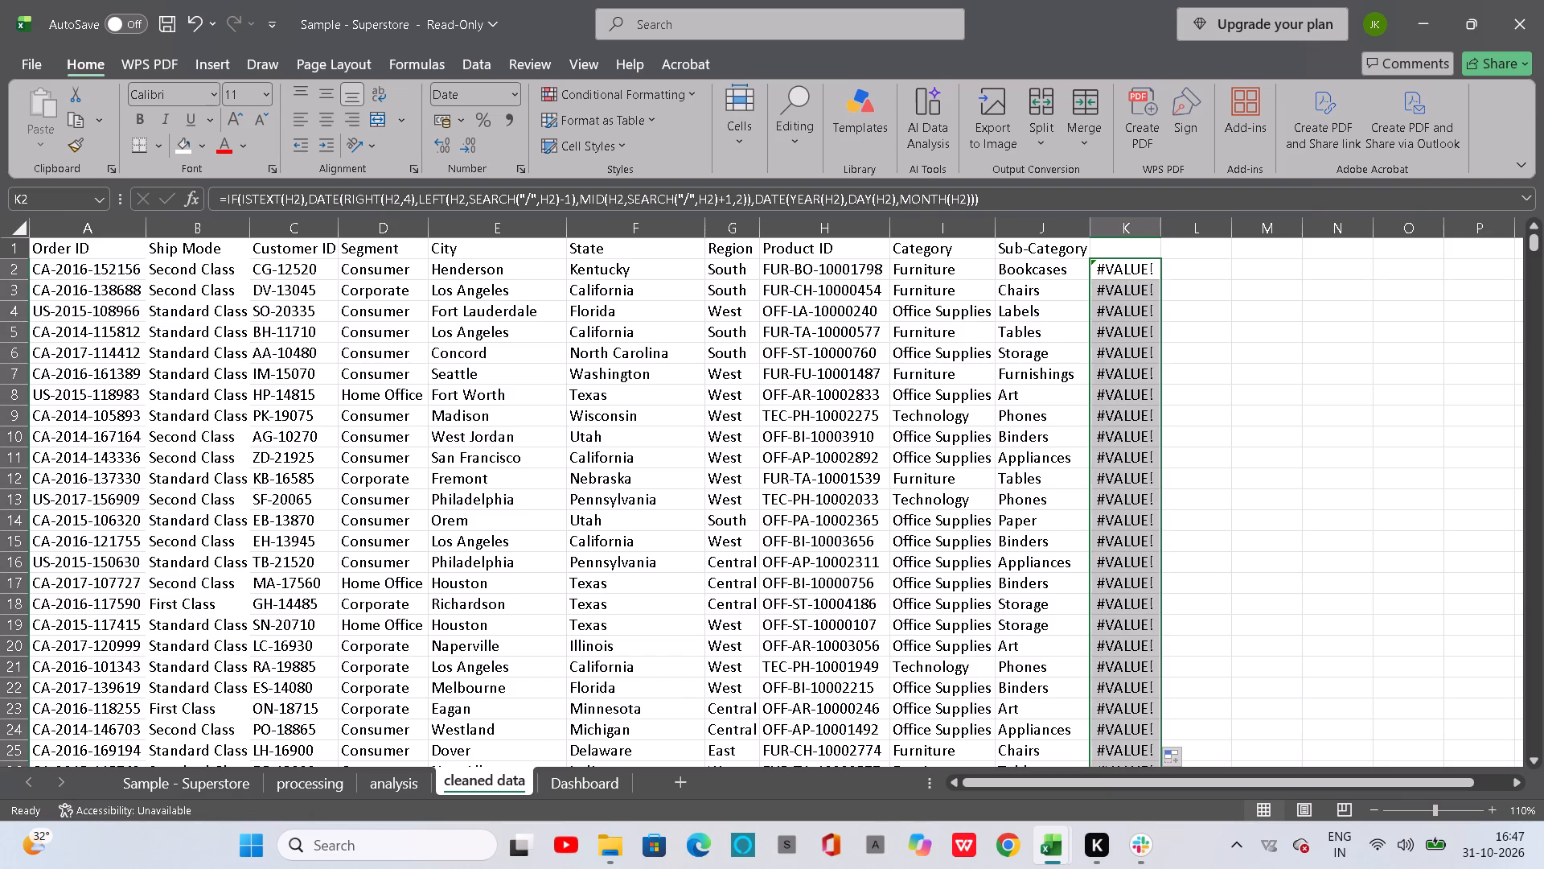
double_click(1158, 278)
double_click(1160, 280)
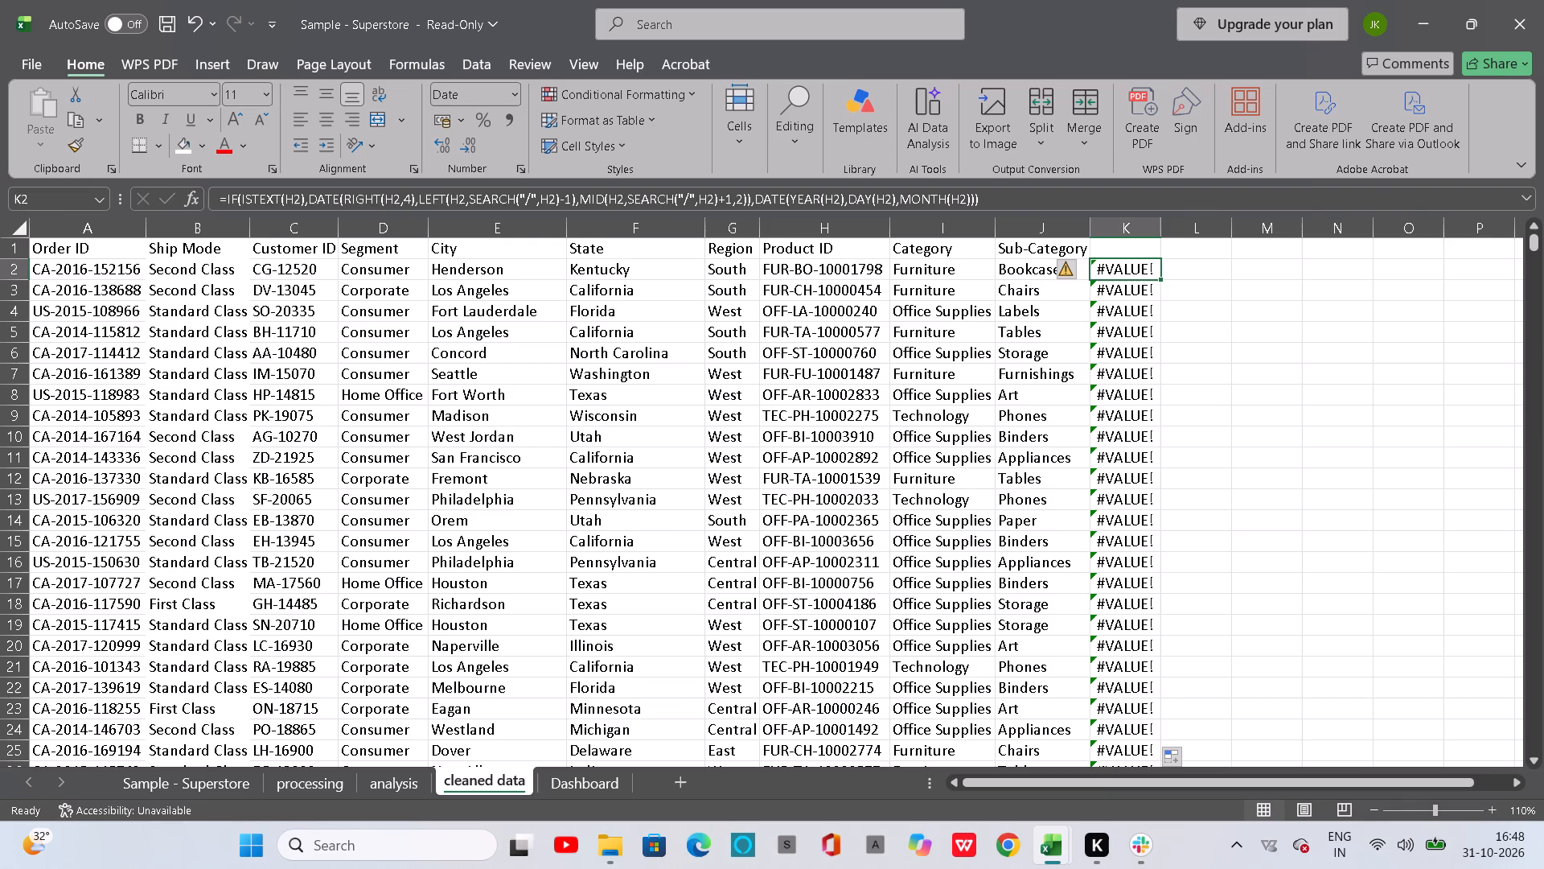
Examine the cell references in the date conversion formula in K6 of cleaned data.
left_click(1095, 345)
left_click(1121, 362)
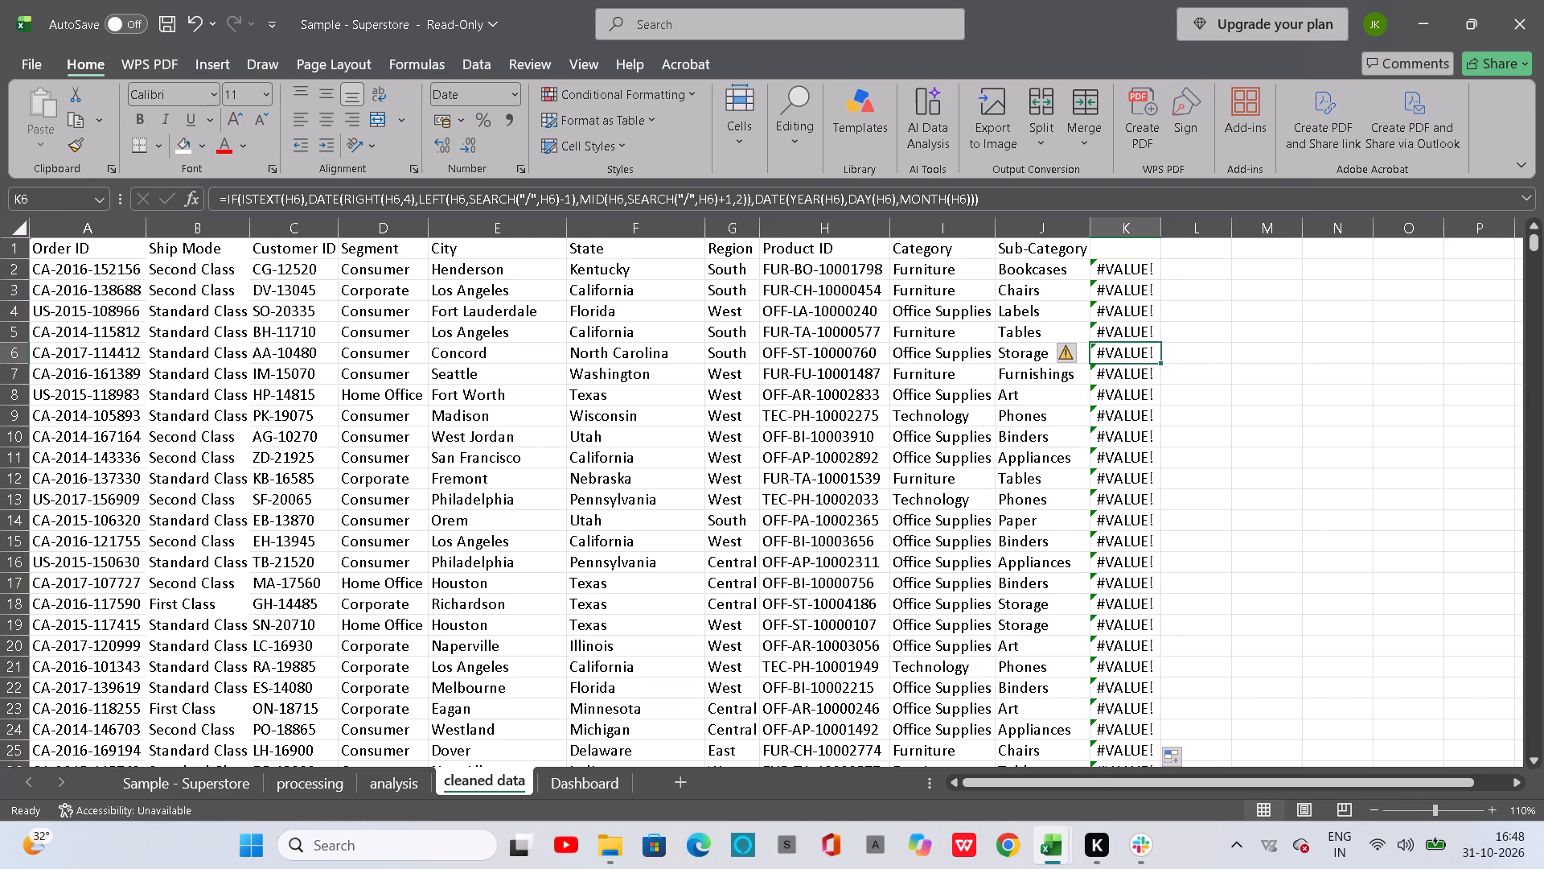
left_click(1128, 356)
left_click_drag(1128, 356, 1146, 368)
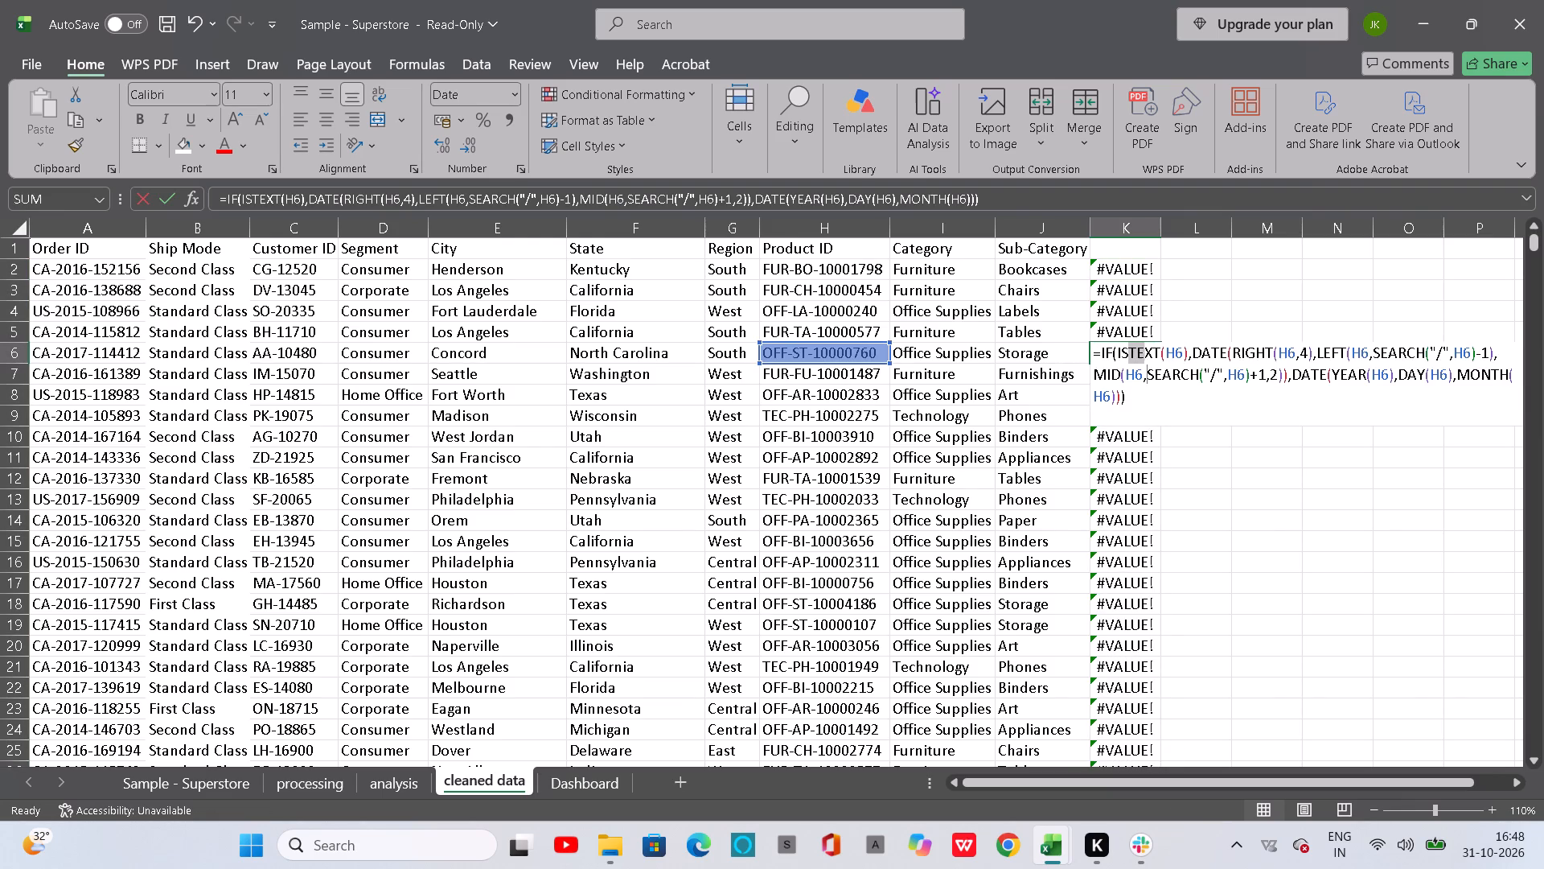
left_click_drag(1146, 368, 1141, 369)
left_click(1240, 462)
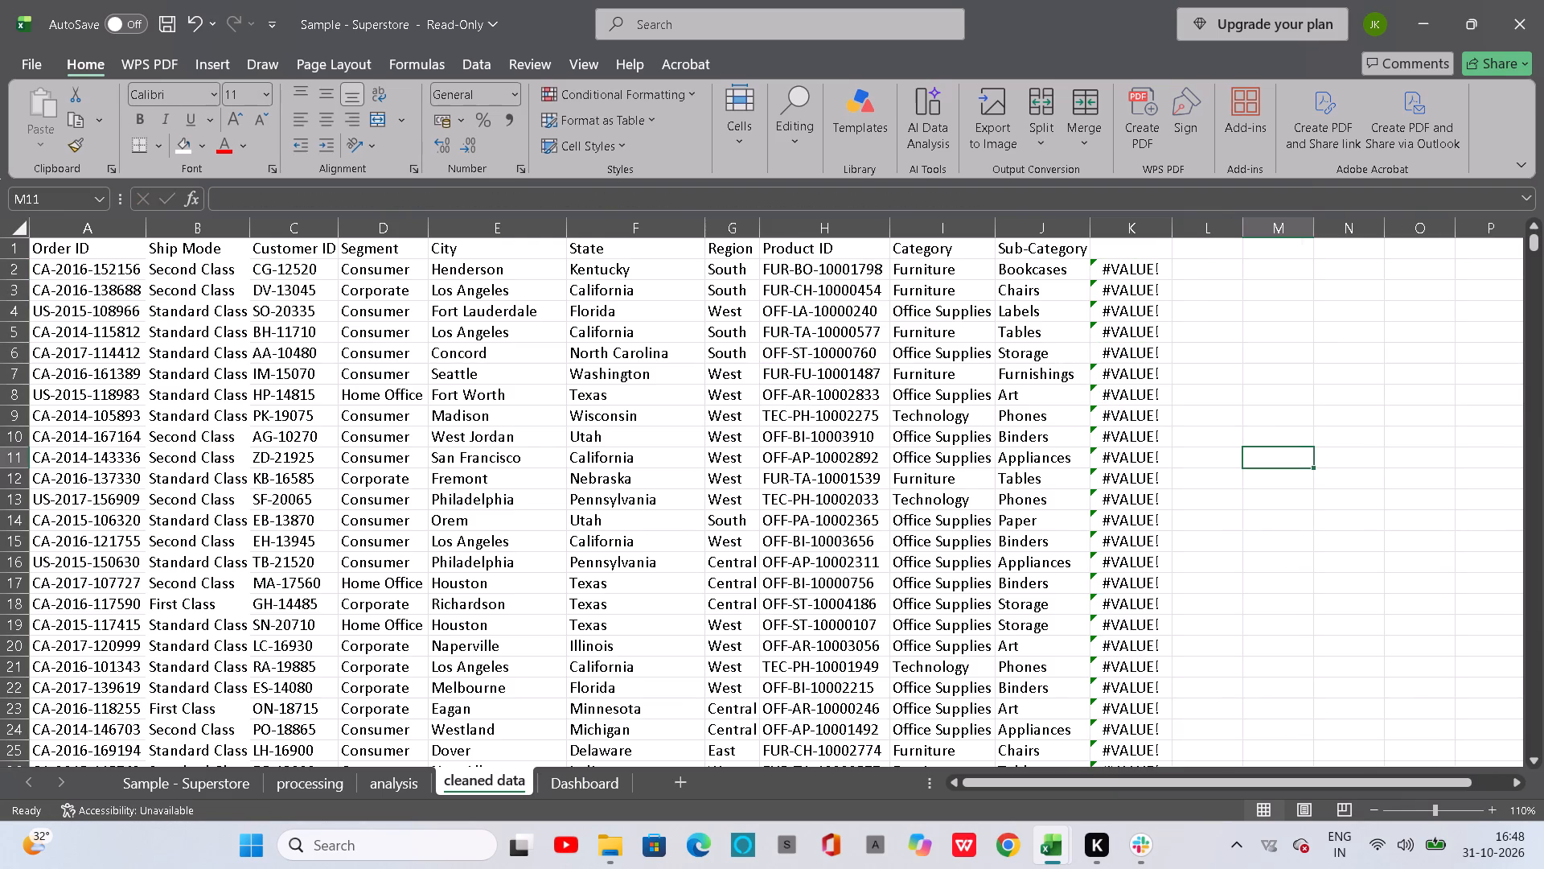
In the processing sheet, edit the postal code formula in C4 to =IF(LEN(A3)<5,CONCAT("0", A3),A3), adding a space before the second CONCAT argument.
left_click(311, 780)
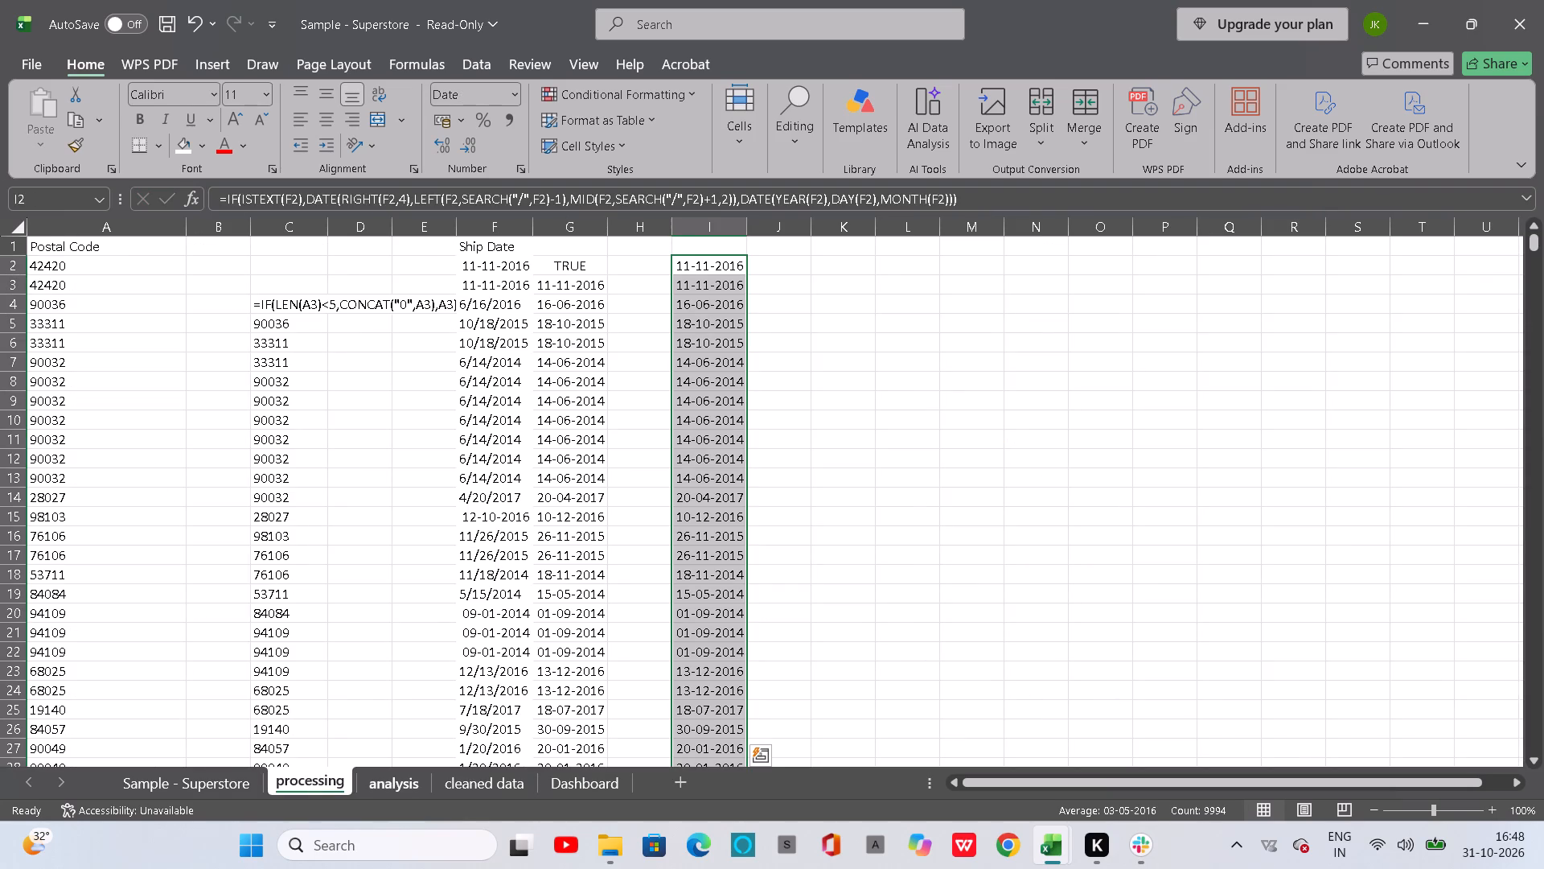
left_click(299, 301)
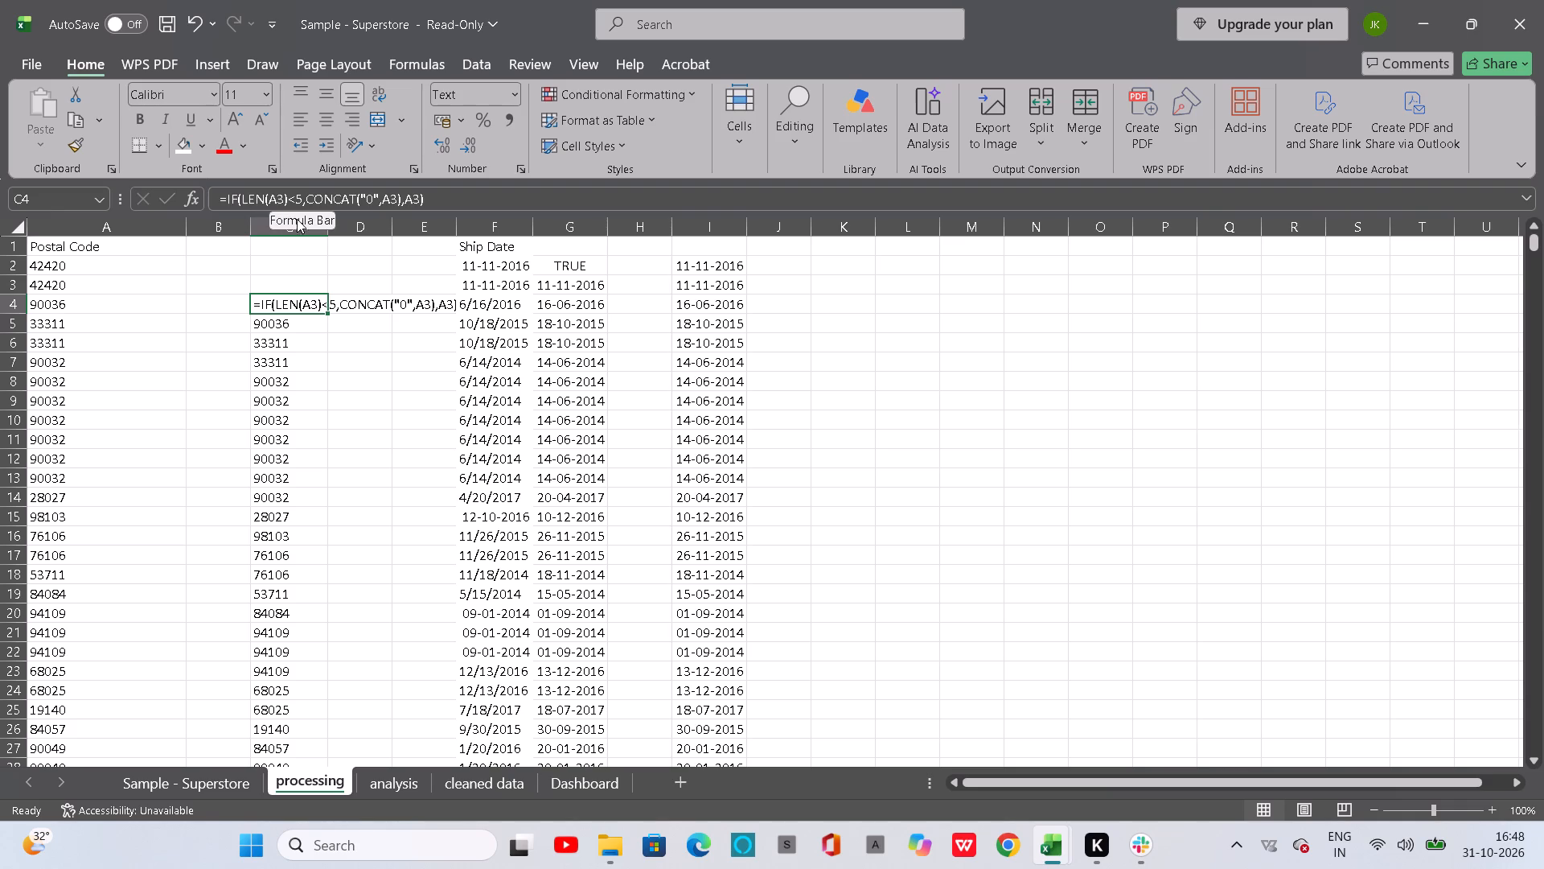
left_click(384, 198)
key("space")
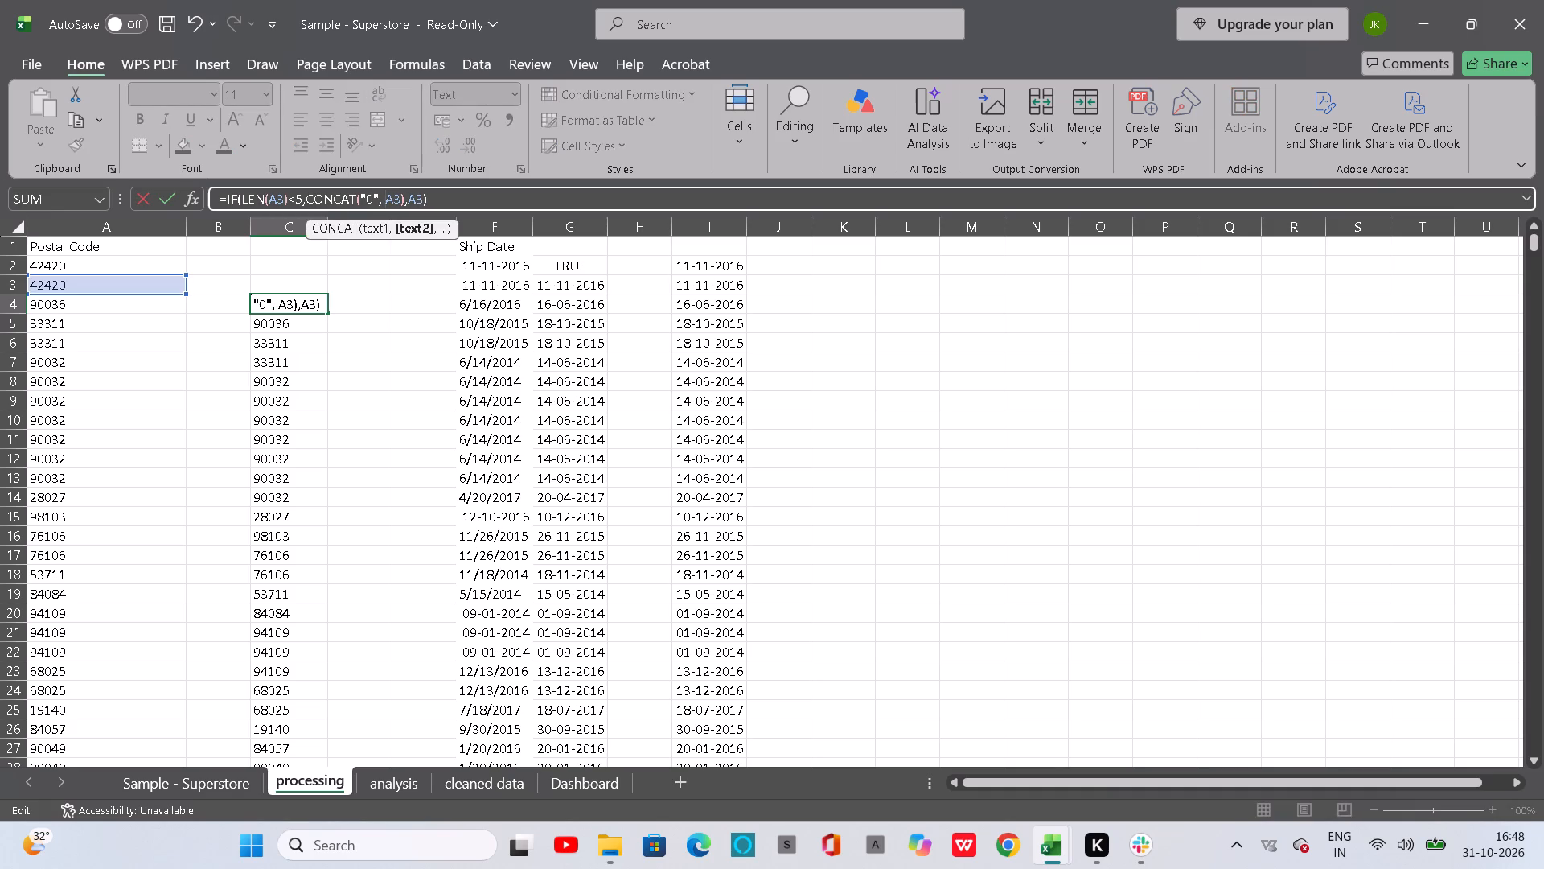
left_click(445, 190)
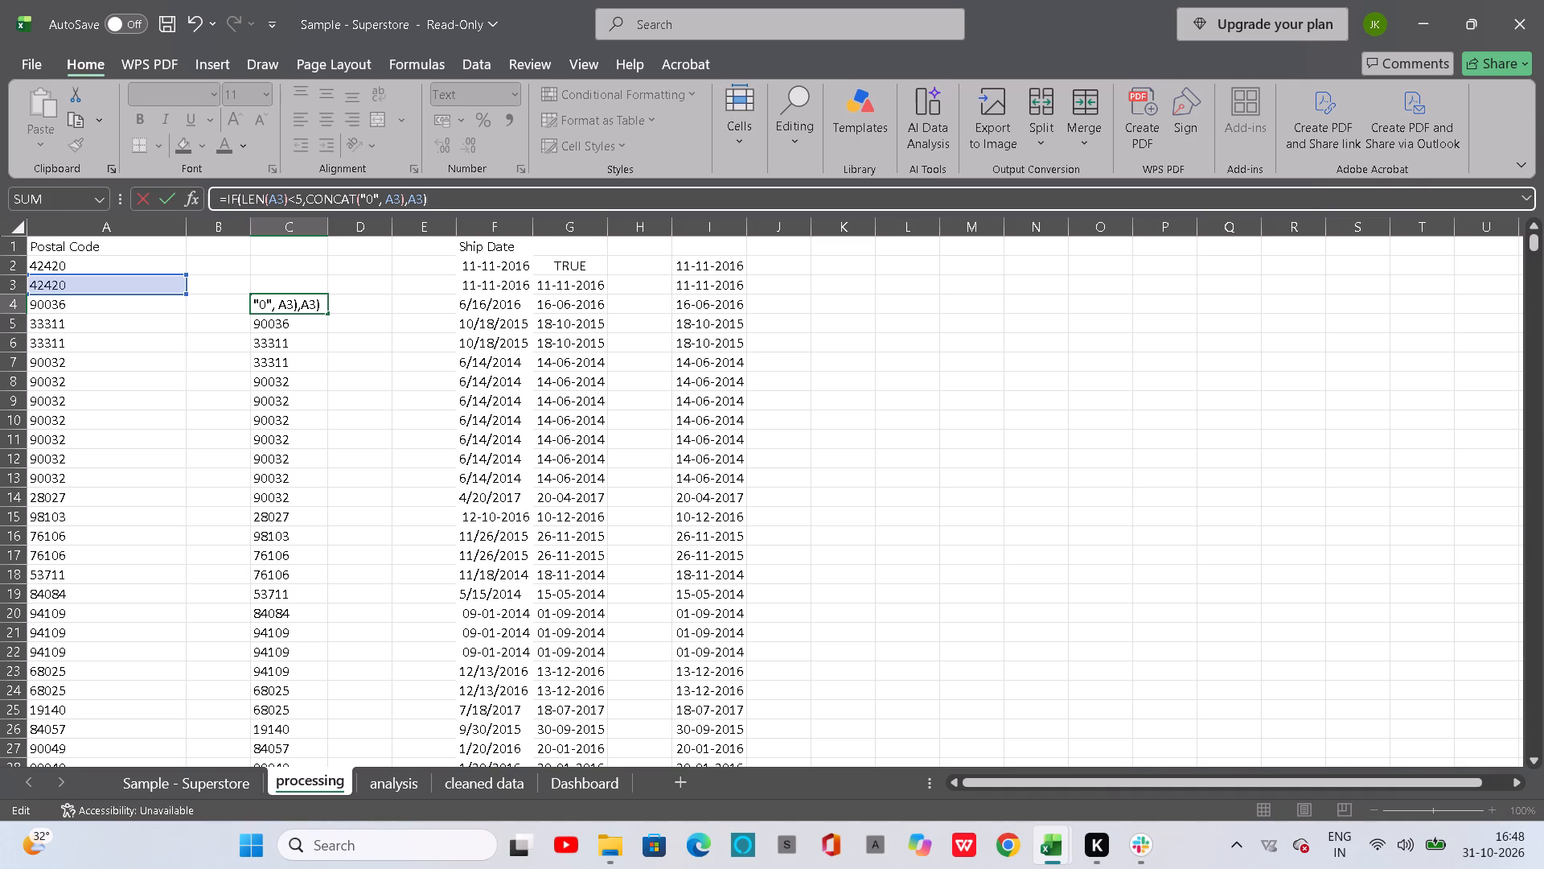
key("Return")
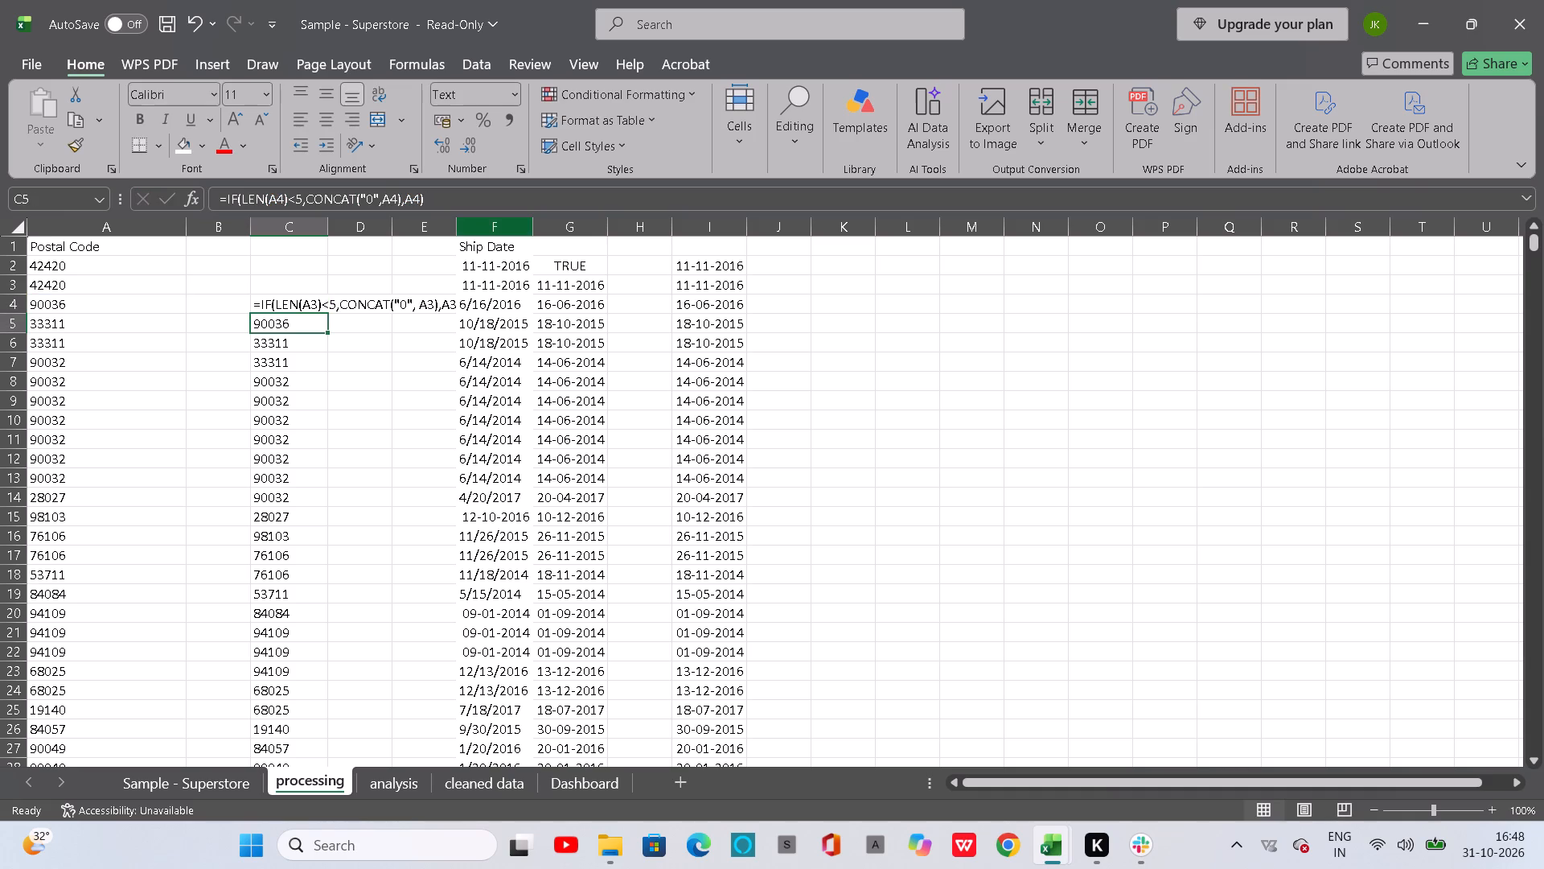
key("Return")
key("Return")
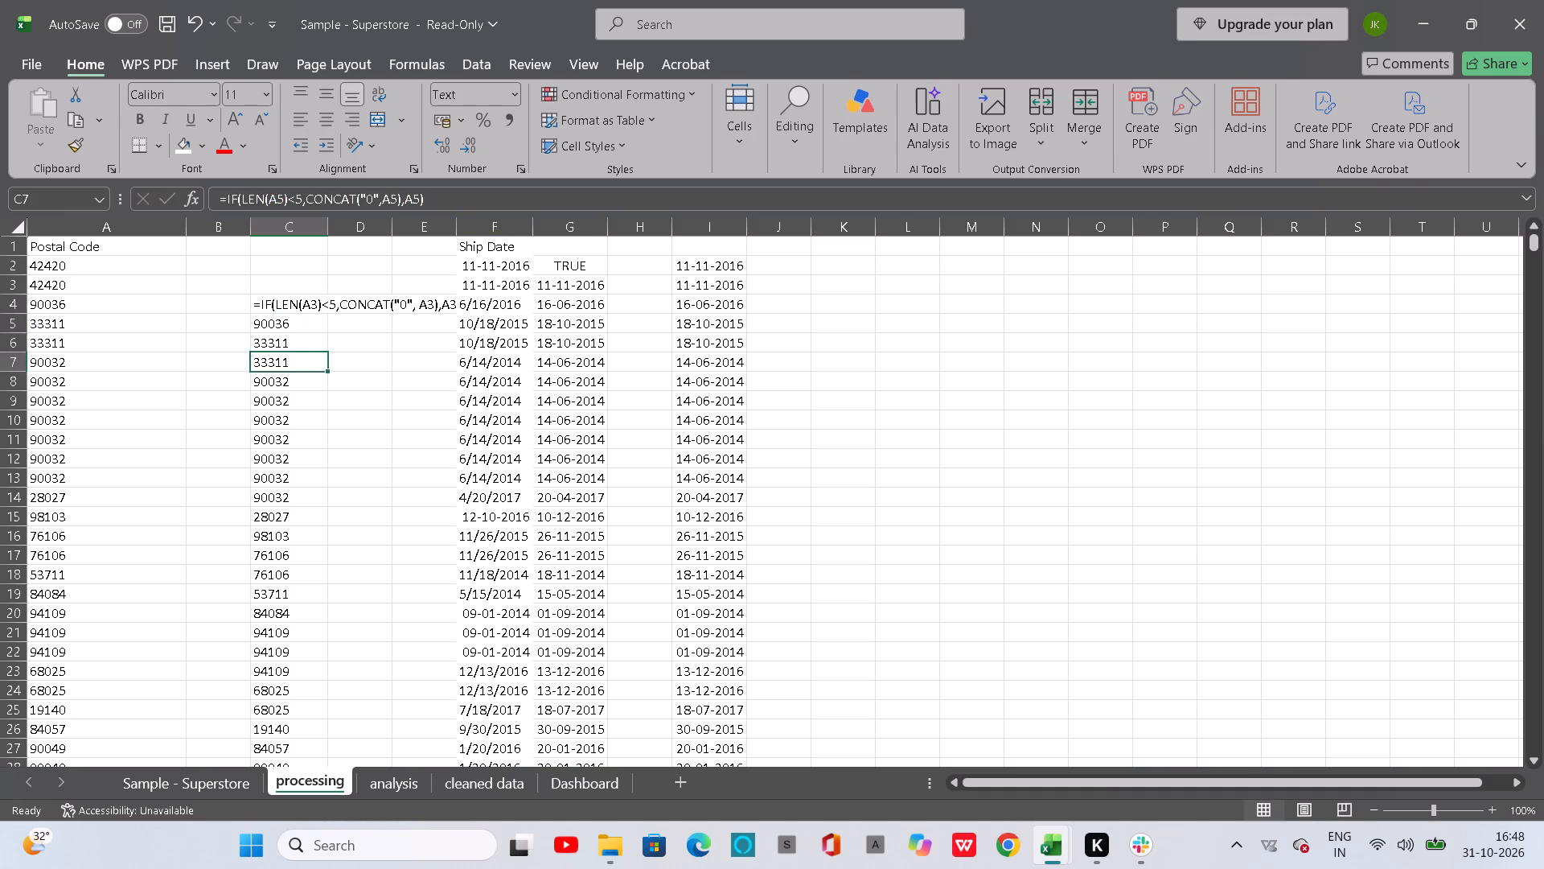
key("Return")
key("Return")
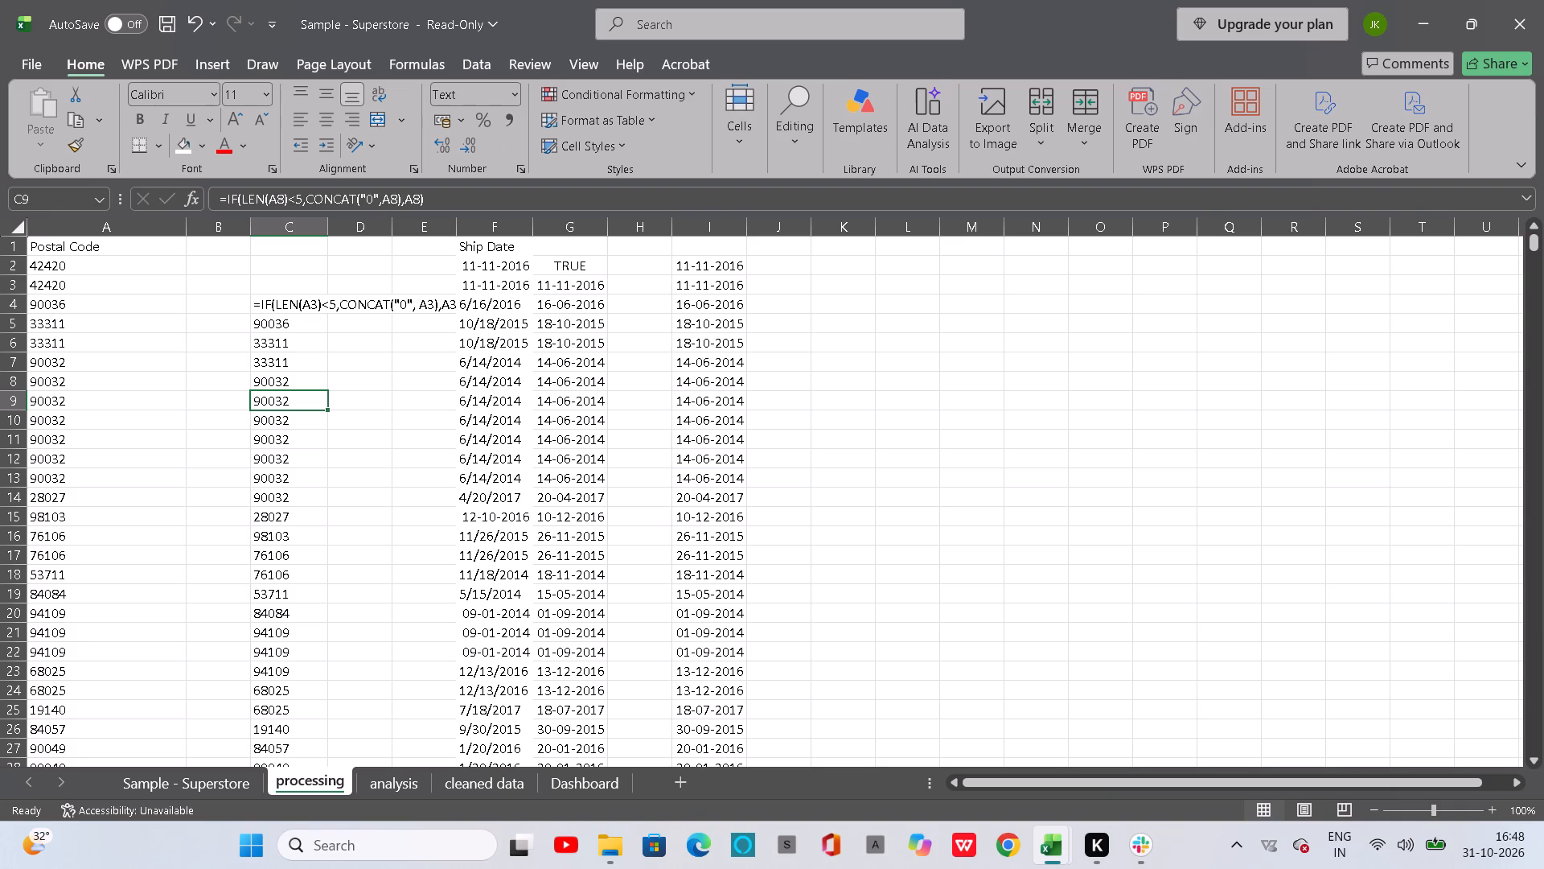
left_click(299, 313)
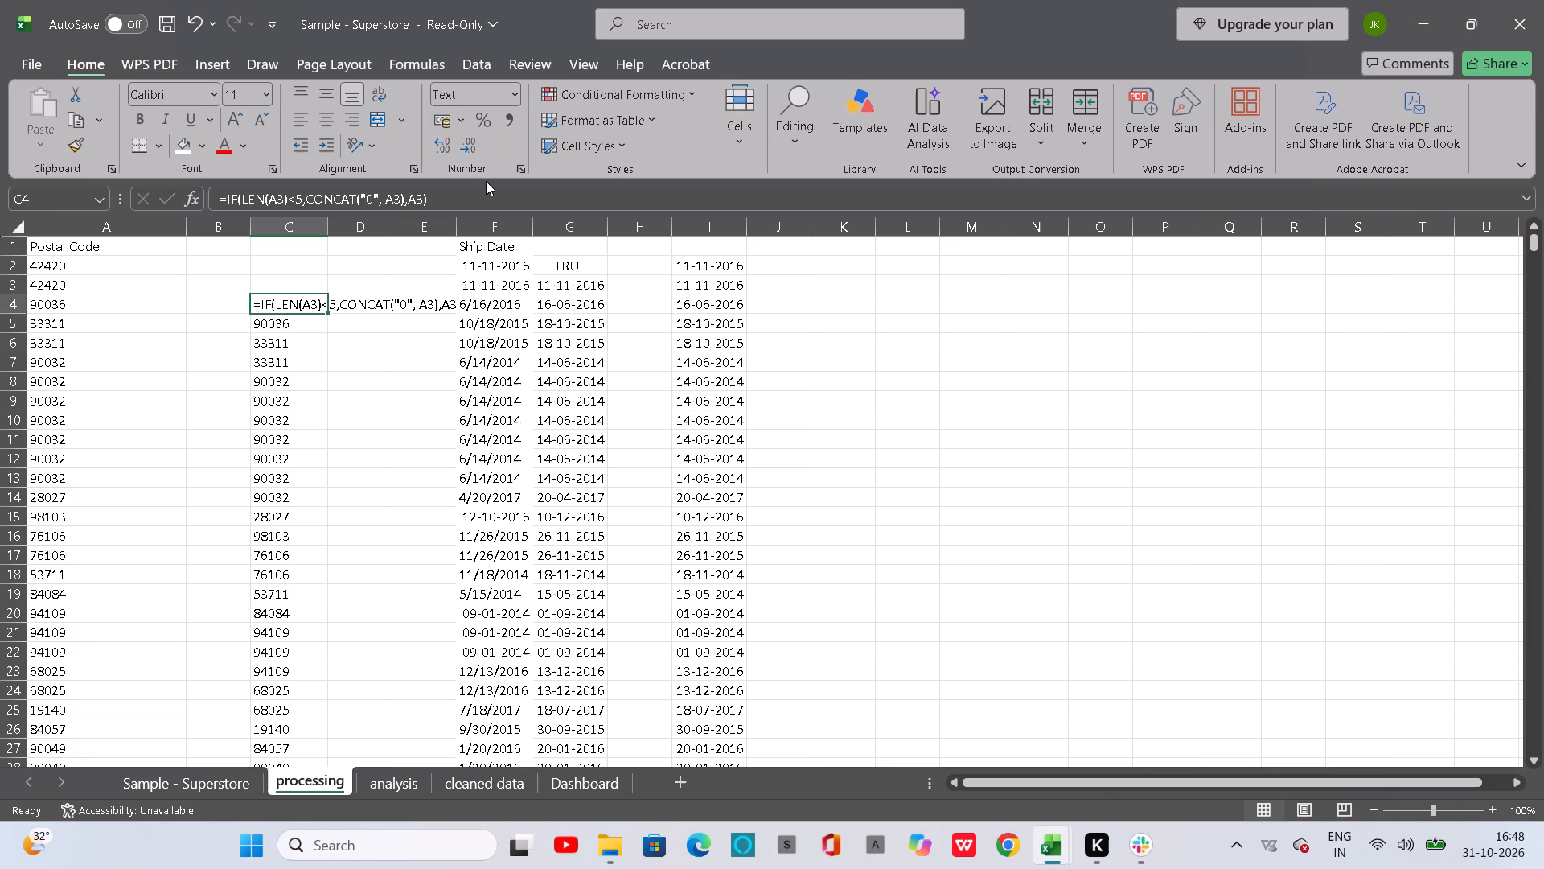
left_click(486, 181)
Enter the postal code padding formula =IF(LEN(A2)<5,CONCAT("0", A2),A2) in cell B2 of the processing sheet.
left_click(215, 266)
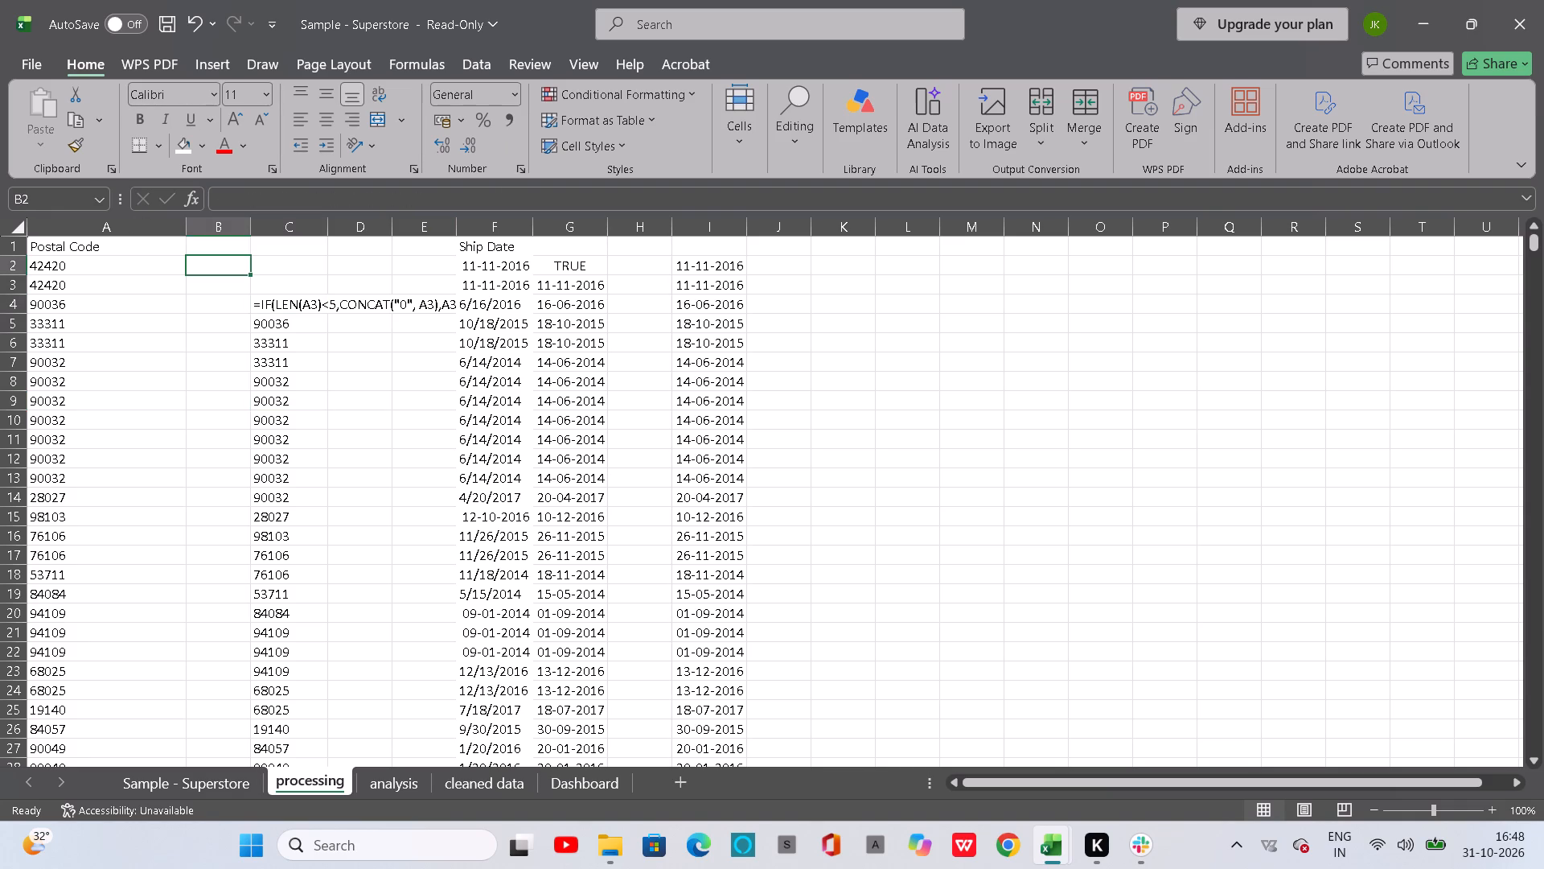
key("equal")
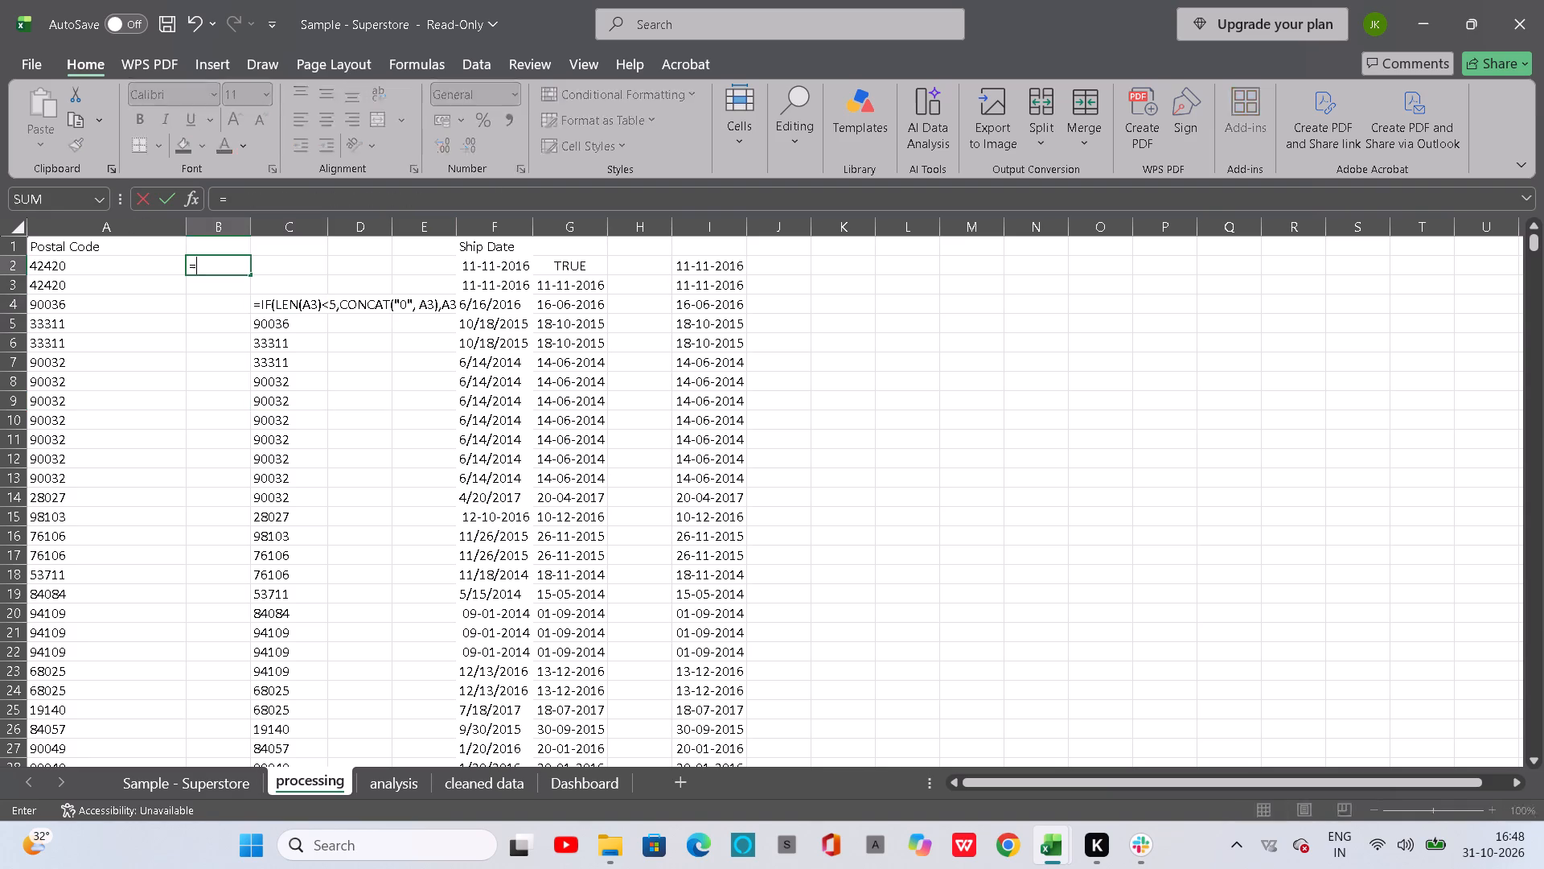
type("if")
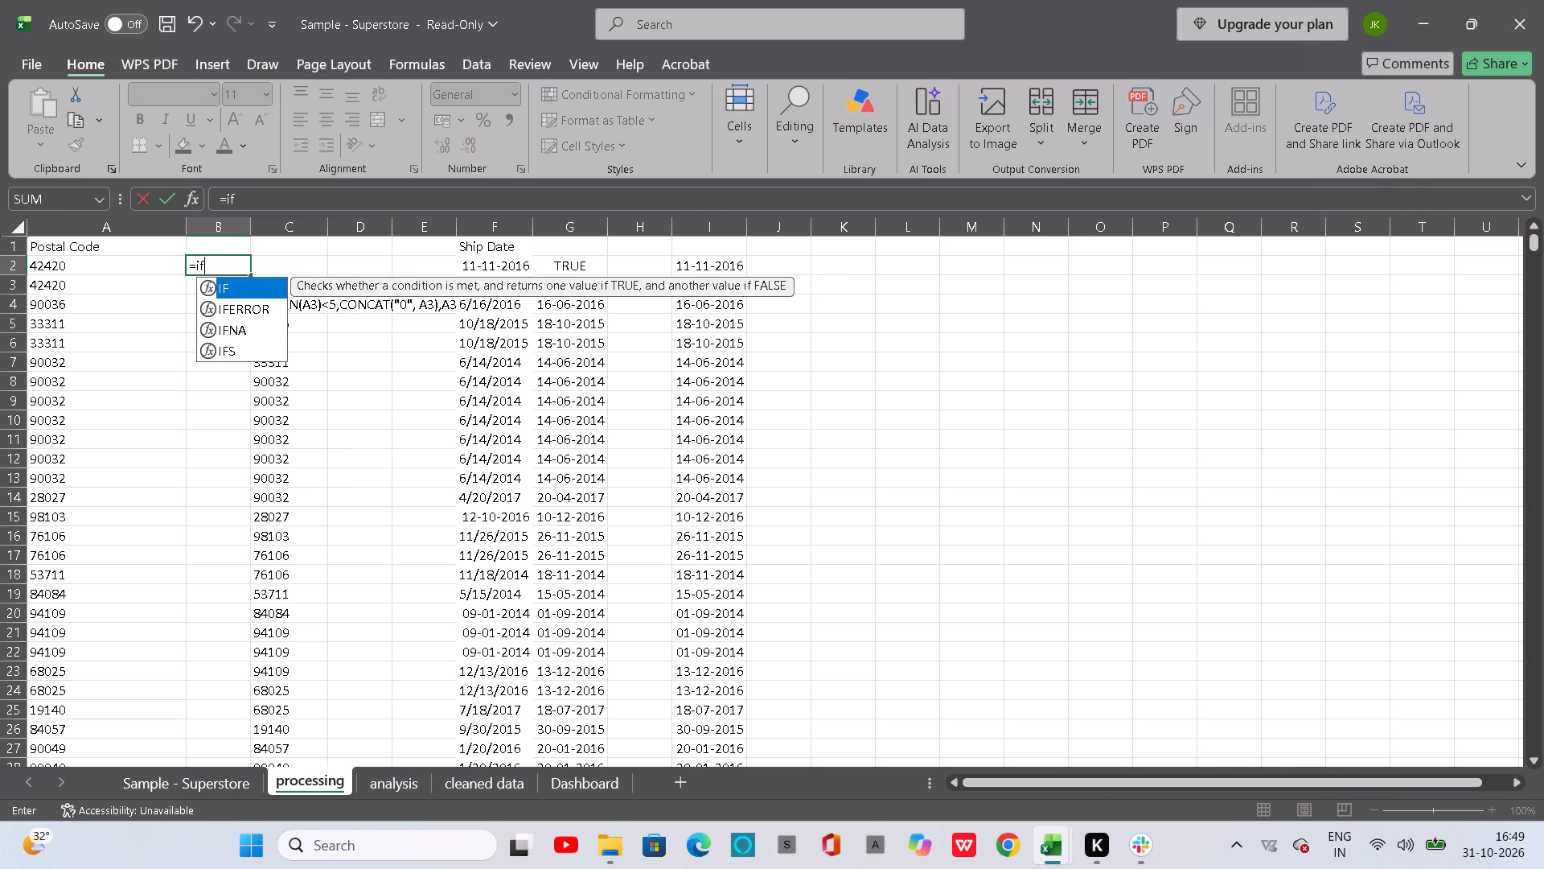
key("Tab")
type("len")
key("Tab")
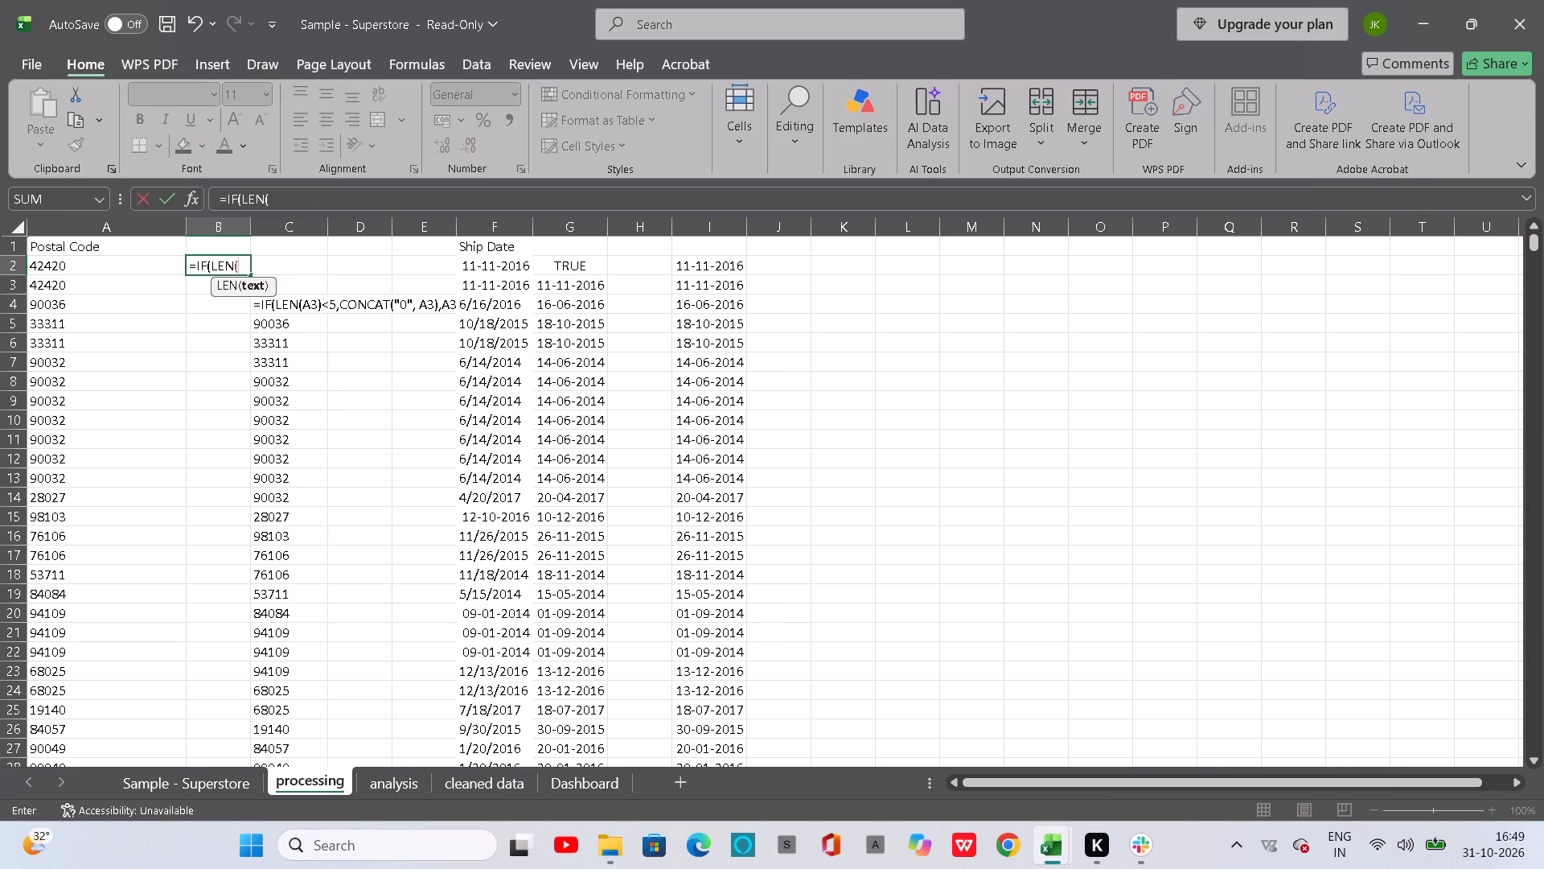
left_click(73, 267)
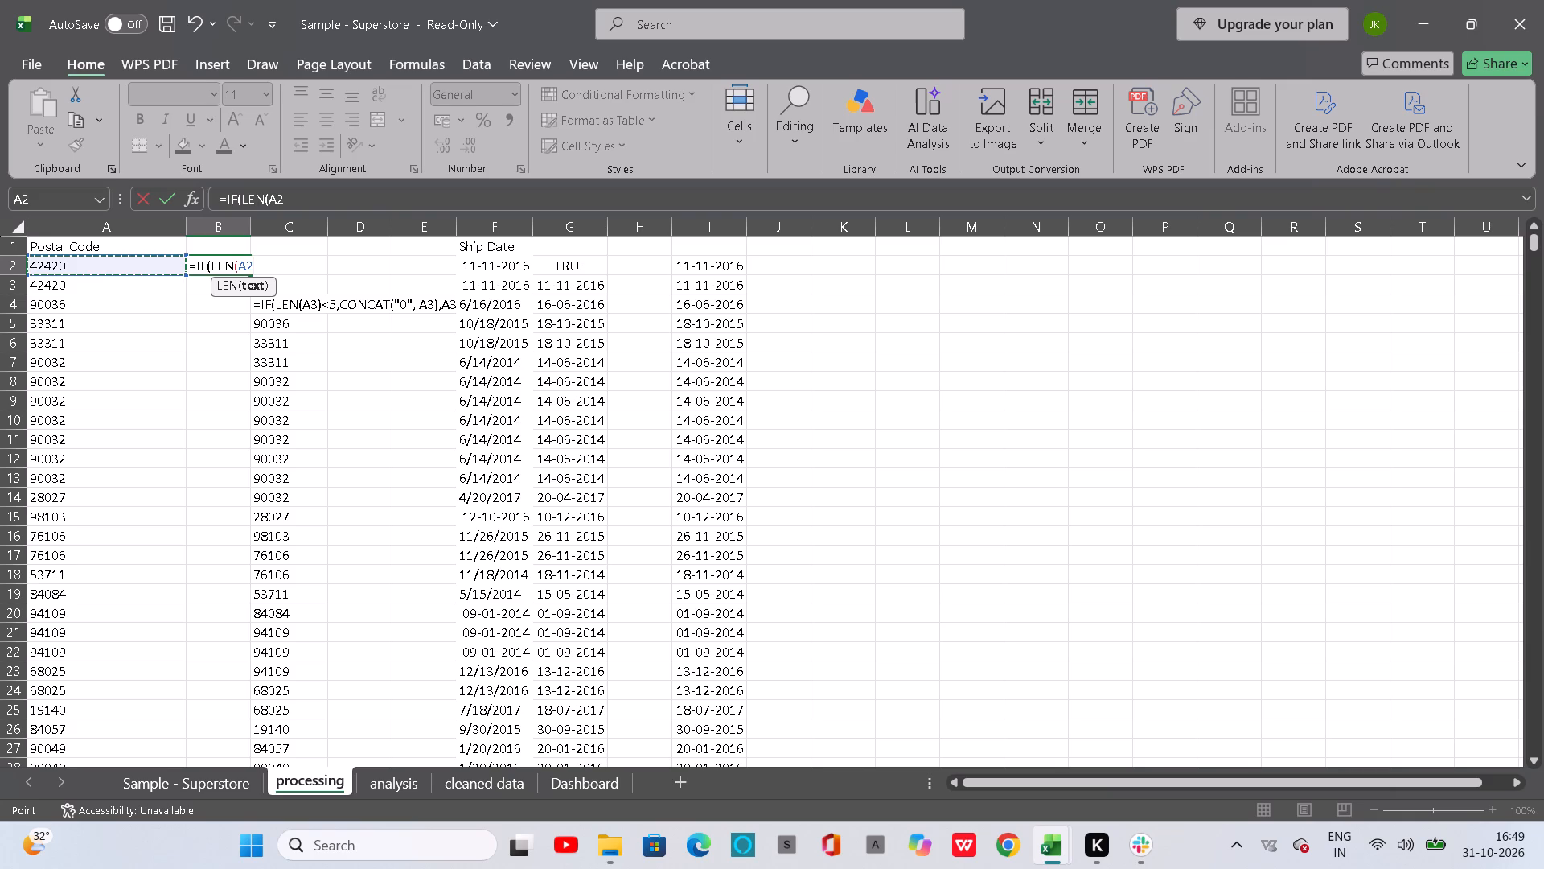
key("shift+parenright")
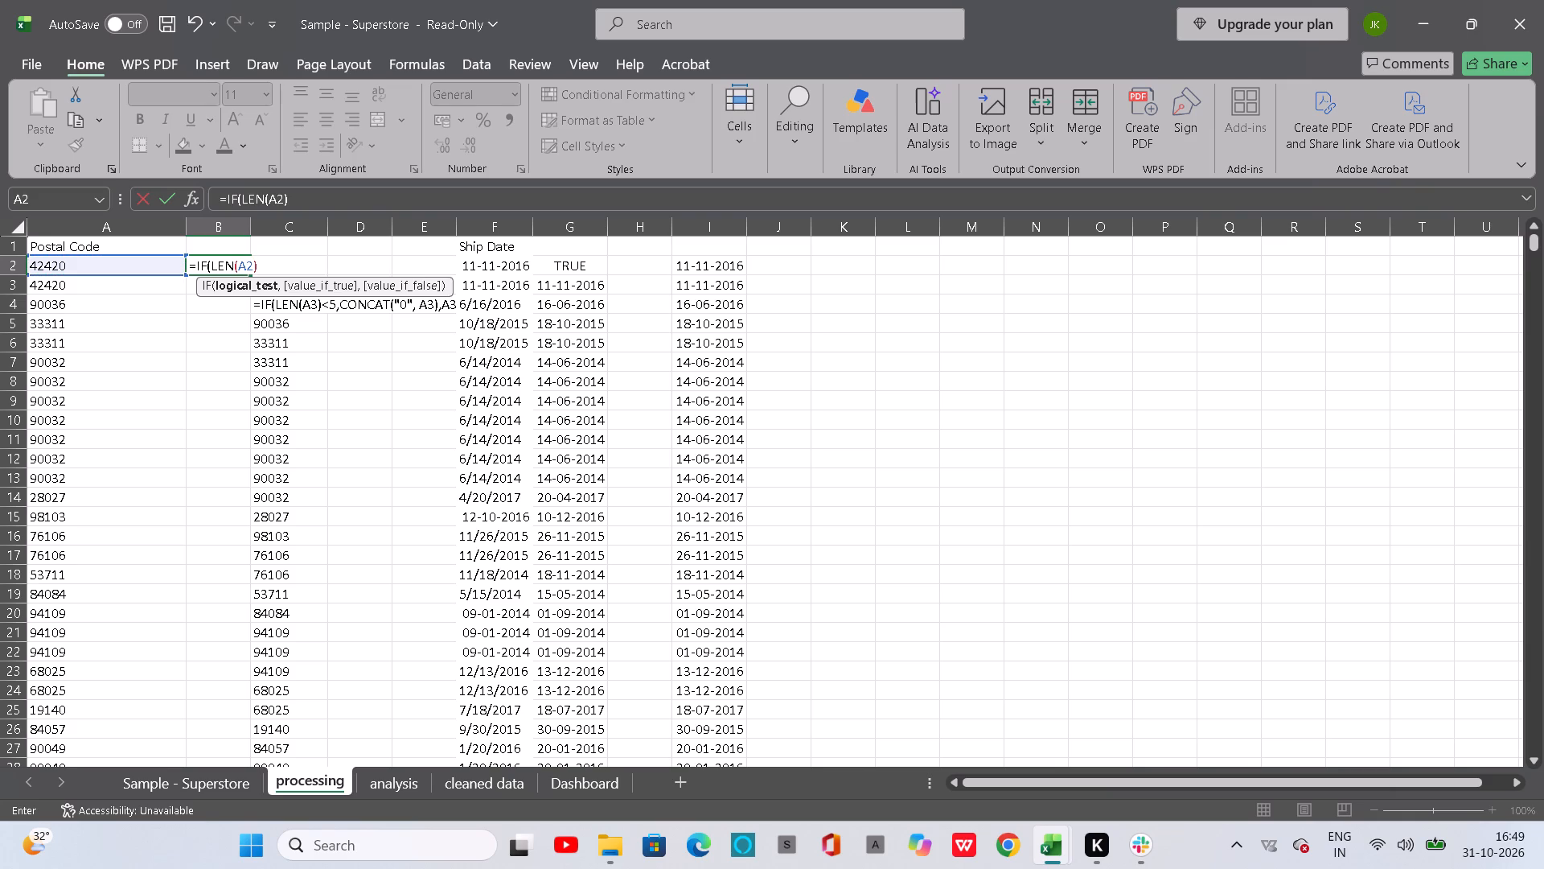
key("shift+less")
key("5")
key("comma")
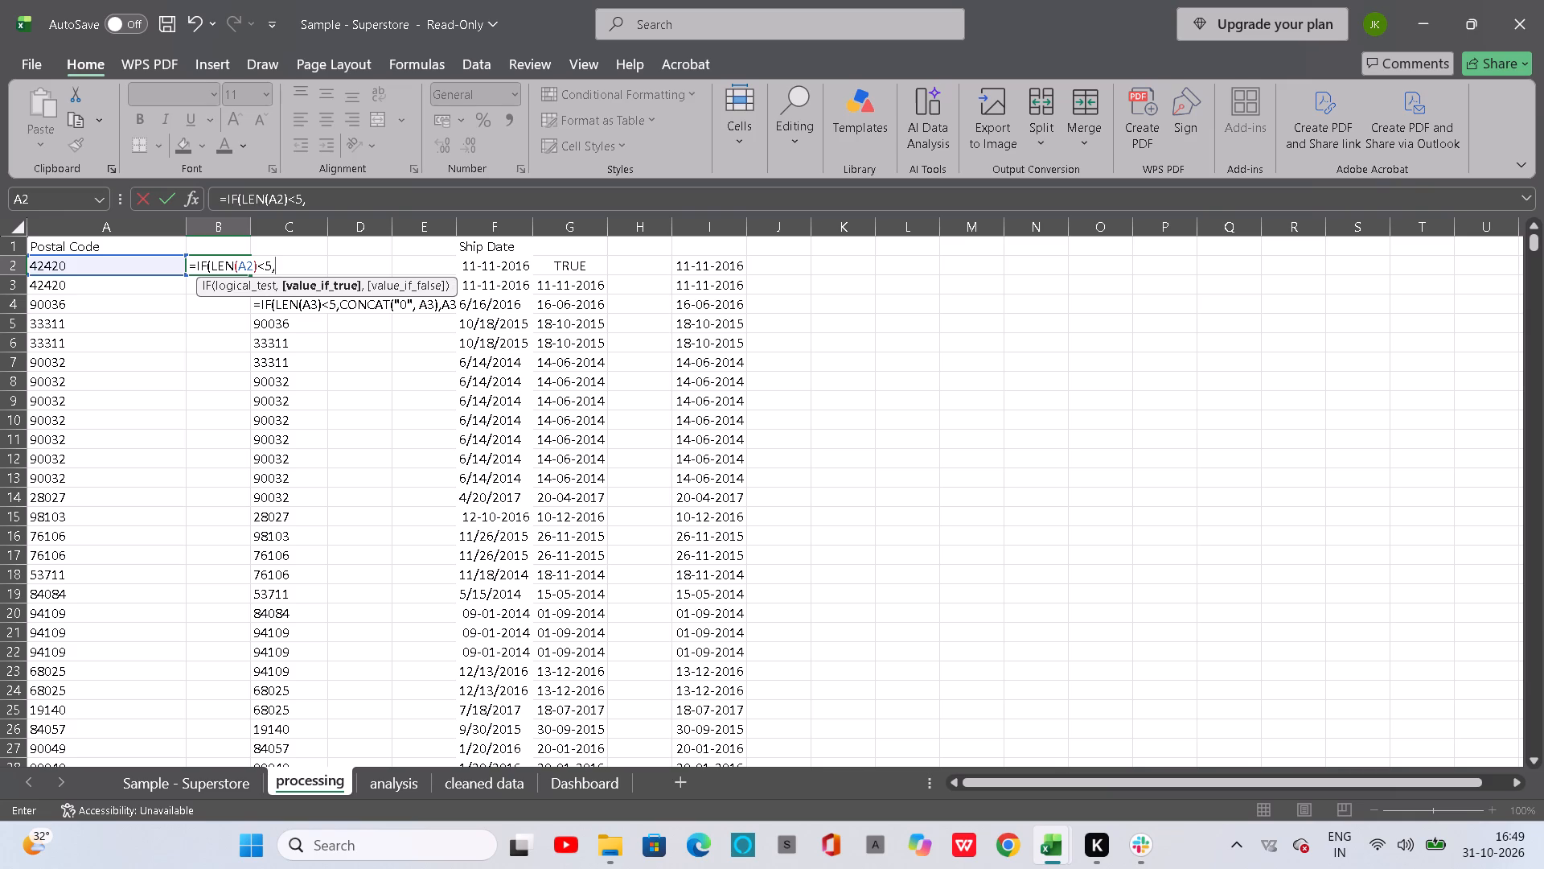
type("con")
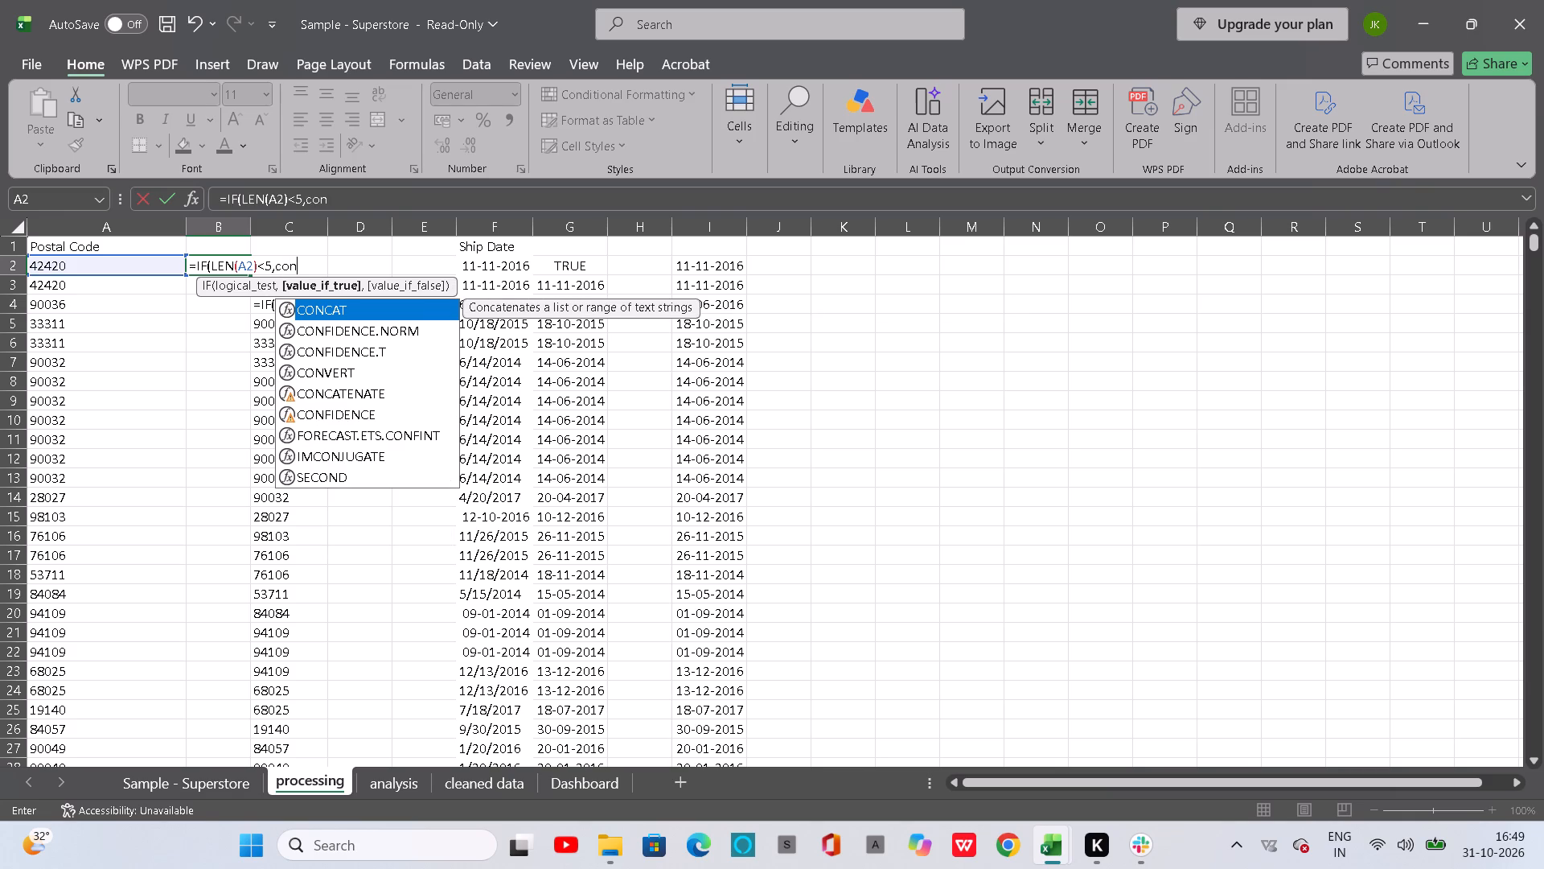
key("Tab")
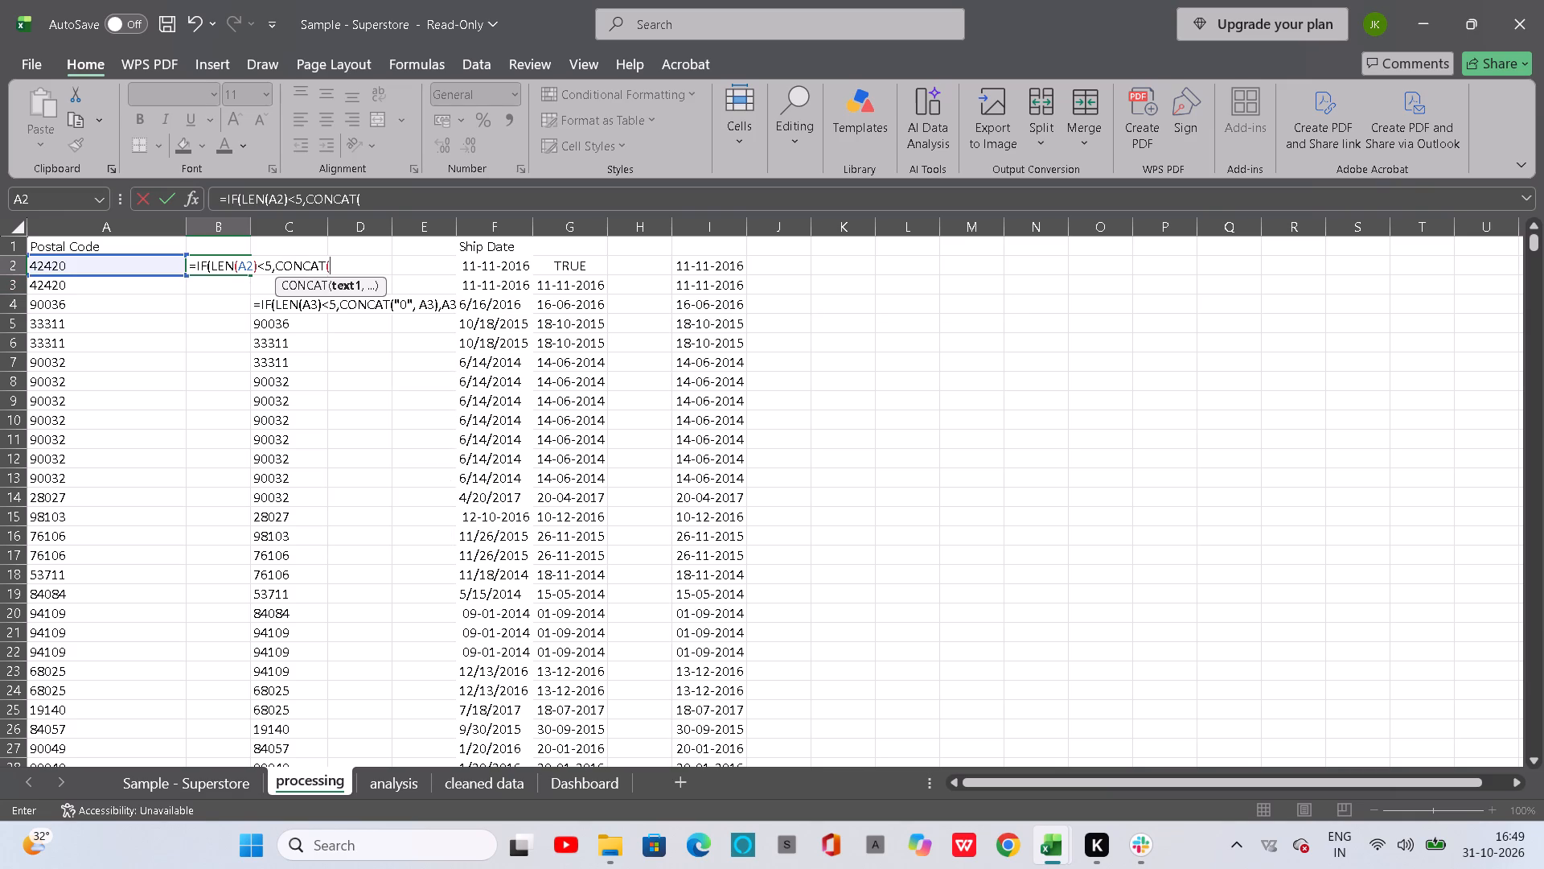
key("shift+quotedbl")
type("0\"")
key("comma")
key("space")
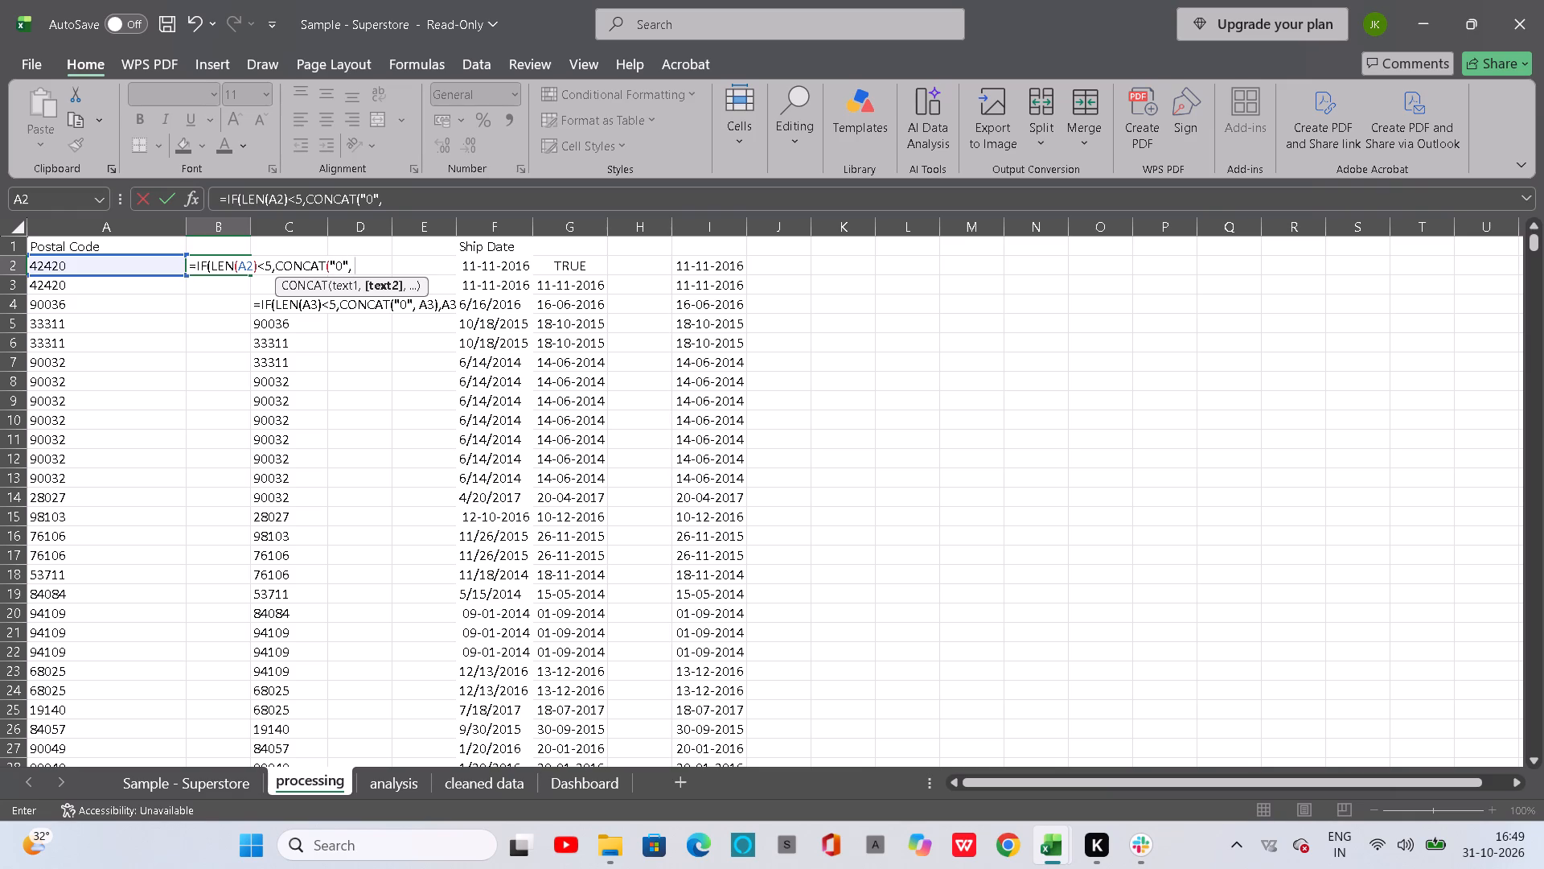
left_click(105, 272)
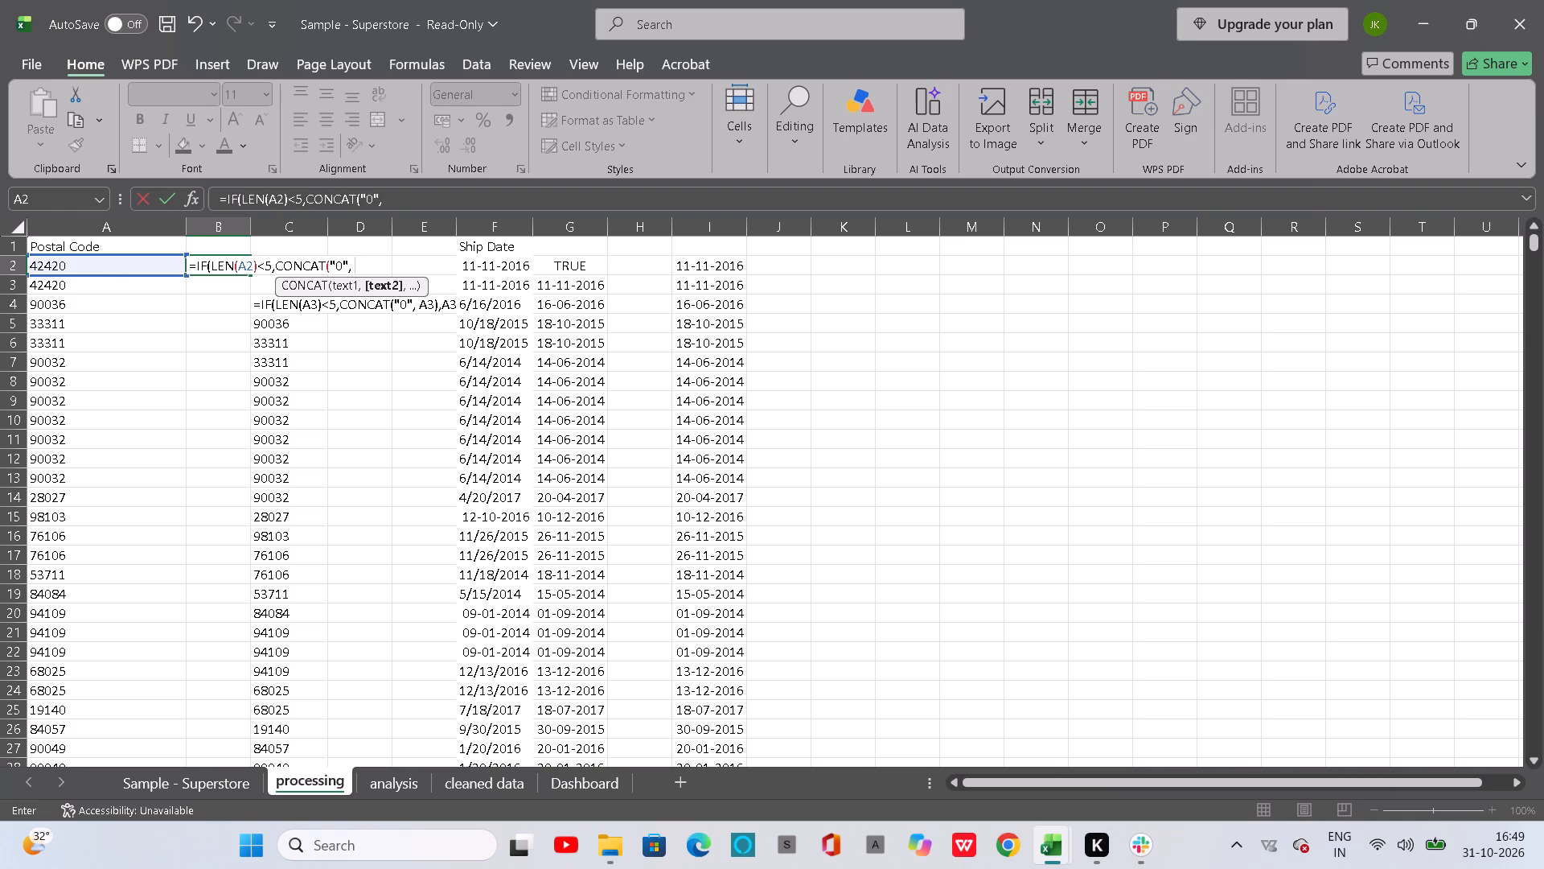
left_click(105, 268)
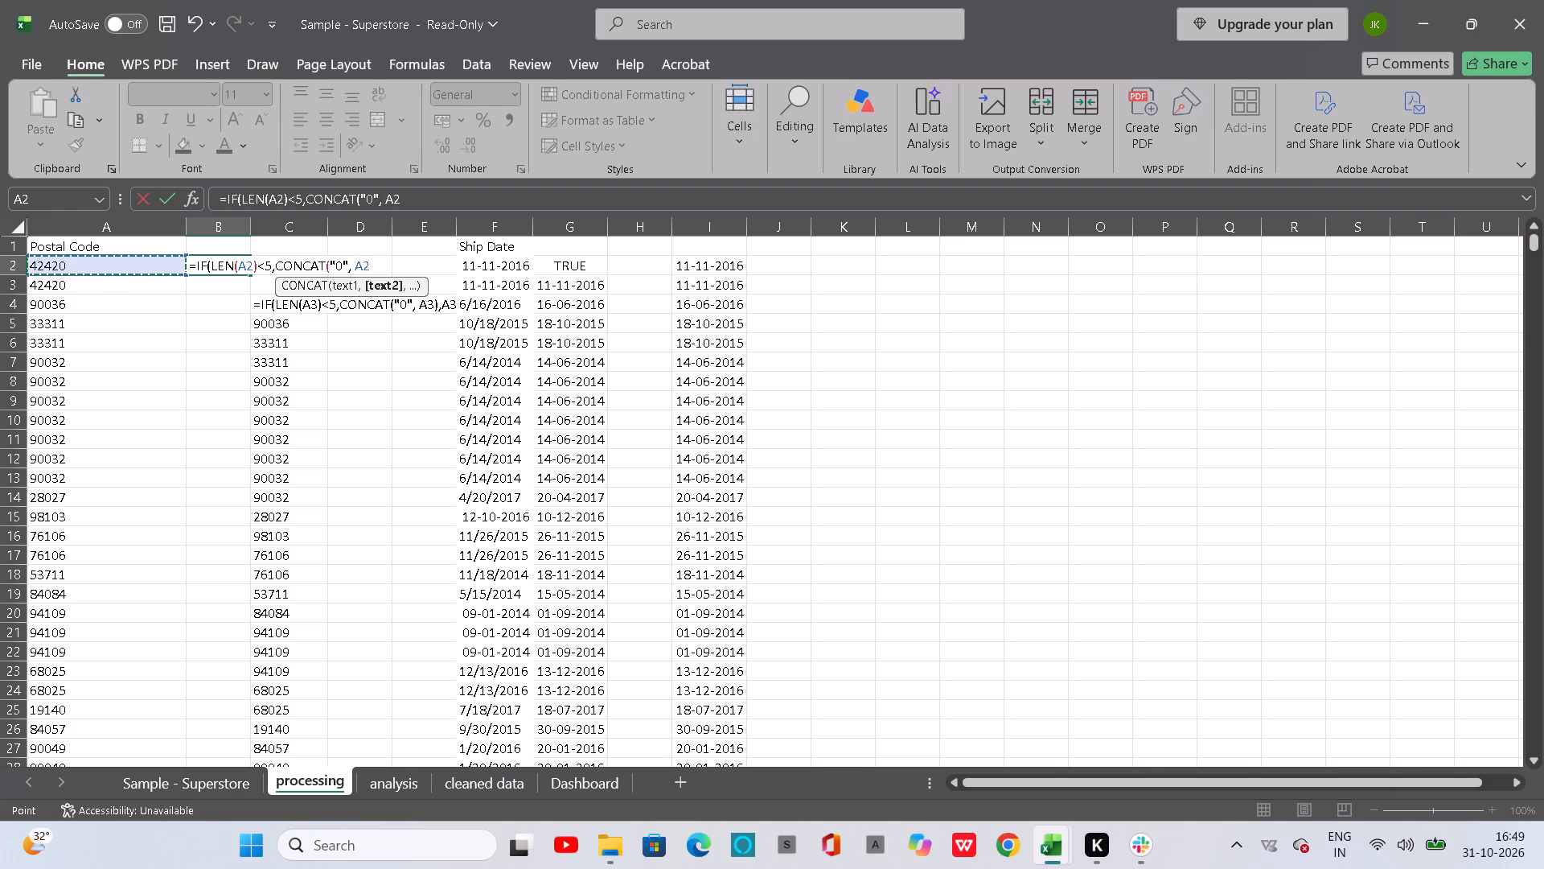
key("shift+parenright")
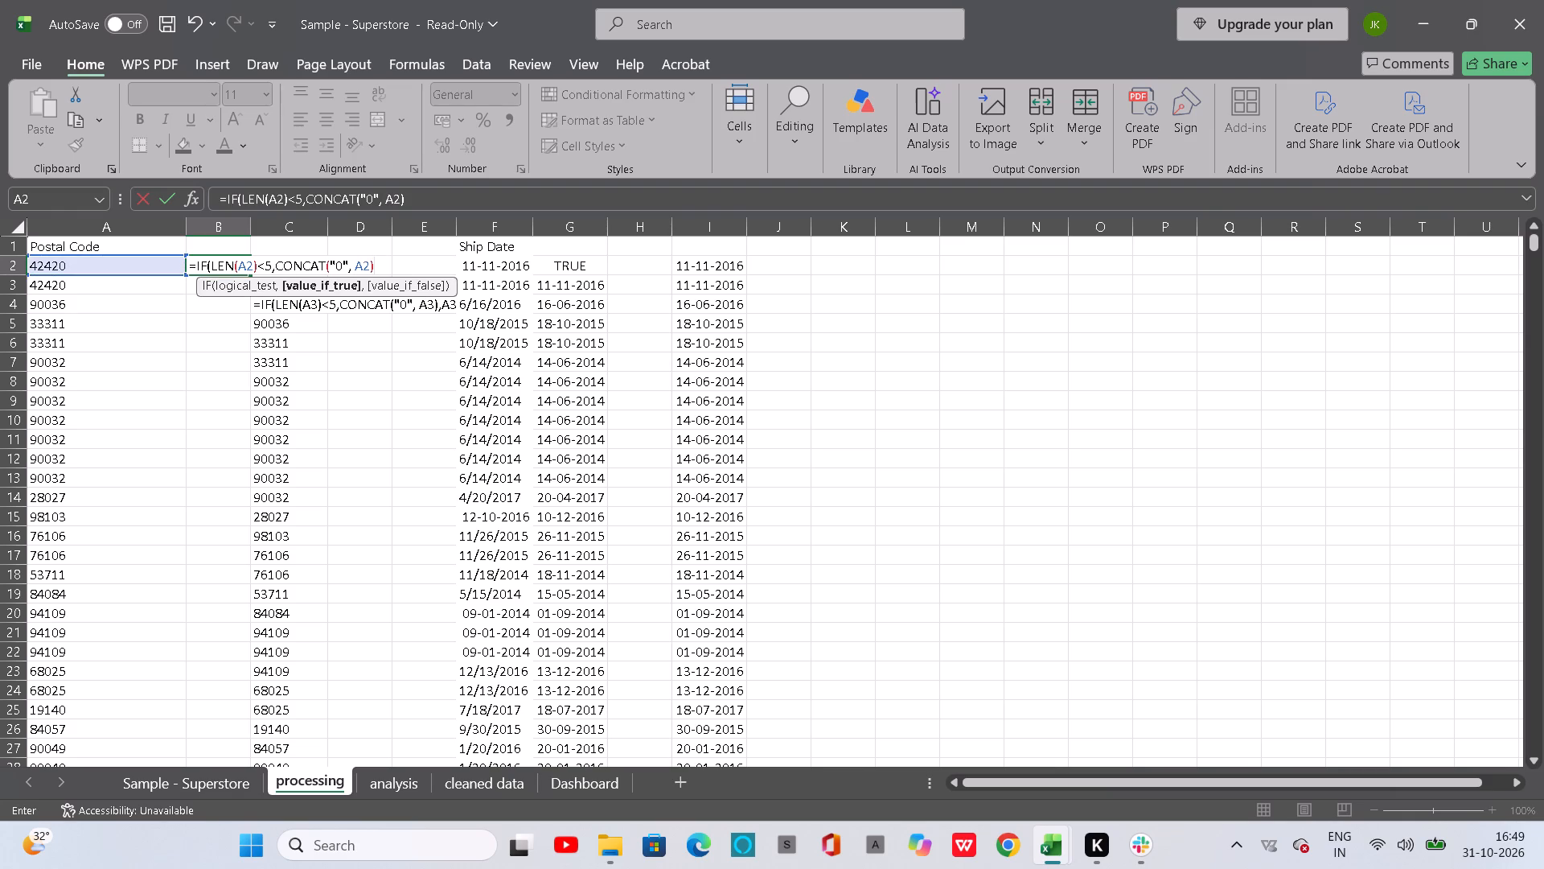
key("comma")
left_click(105, 268)
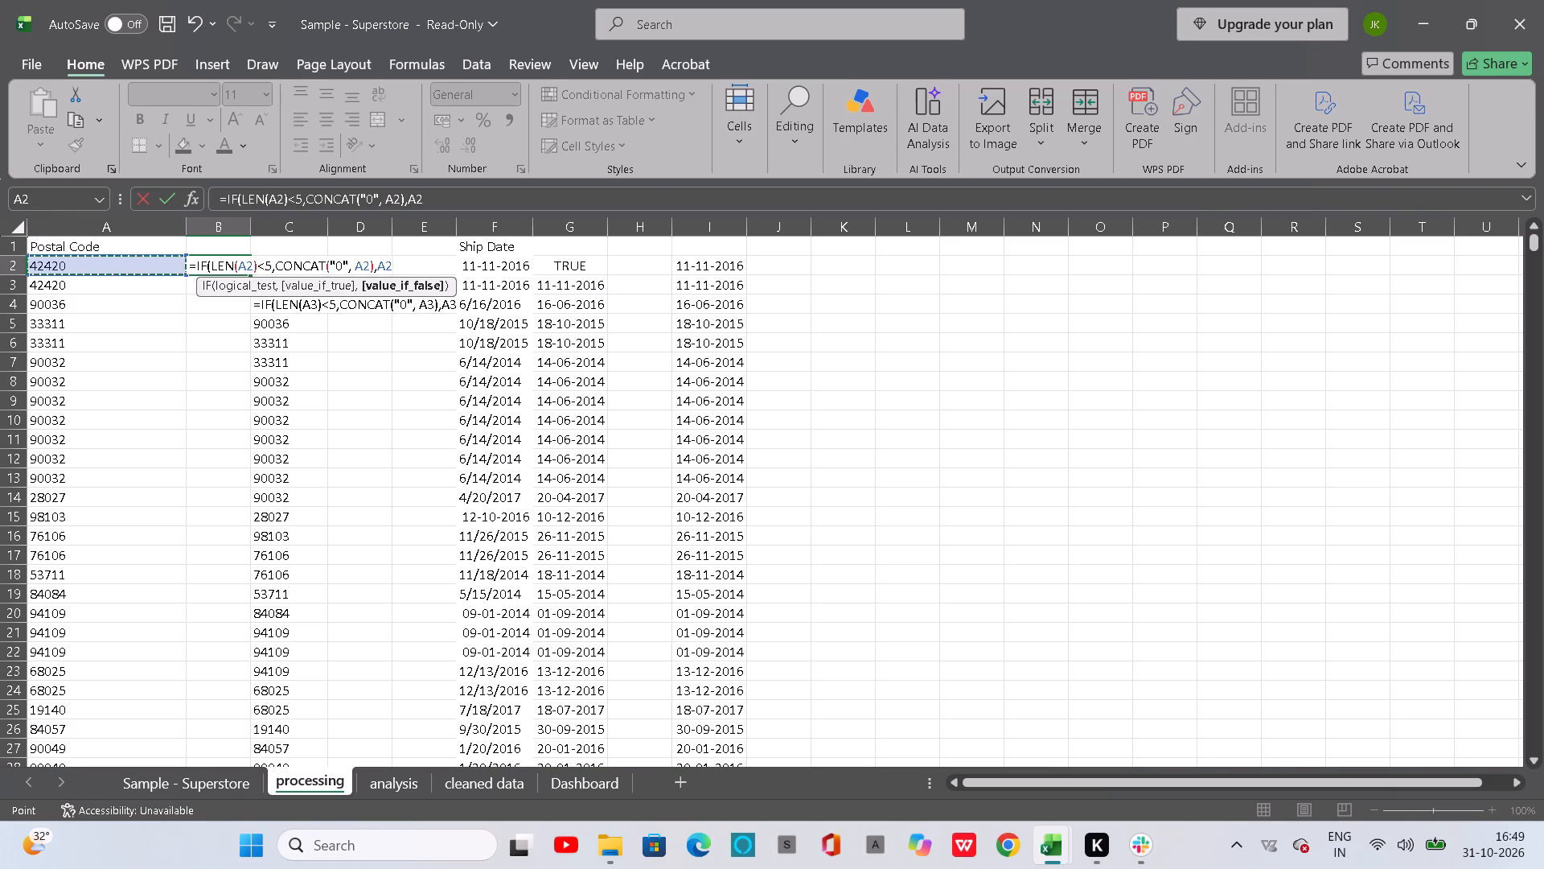
key("shift+parenright")
key("Return")
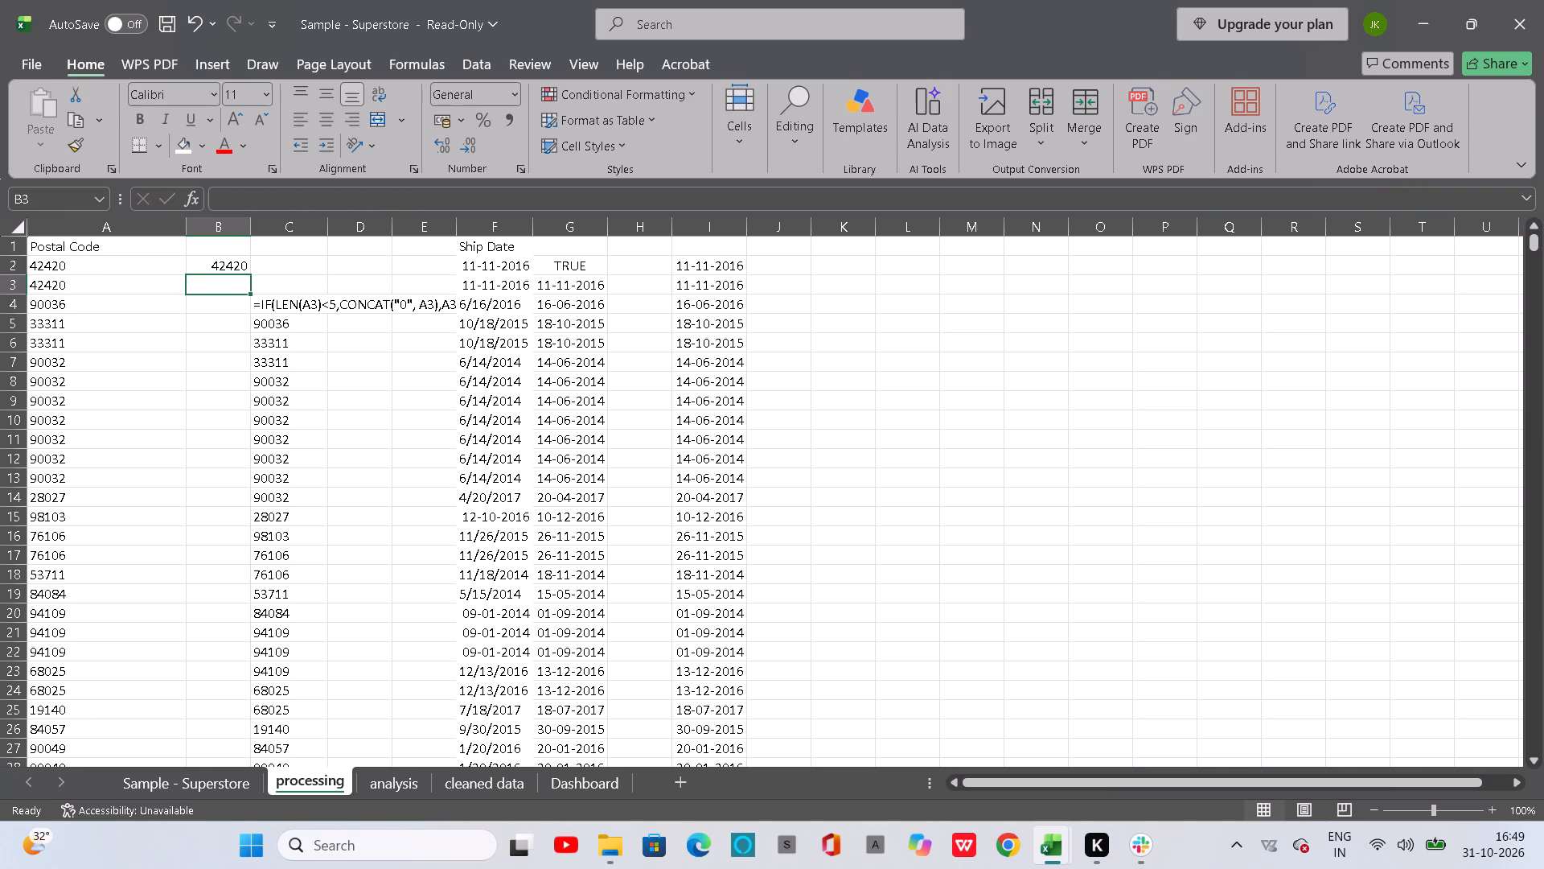
Fill the postal code formula in B2 down column B alongside all the Postal Code rows.
left_click_drag(219, 266, 246, 270)
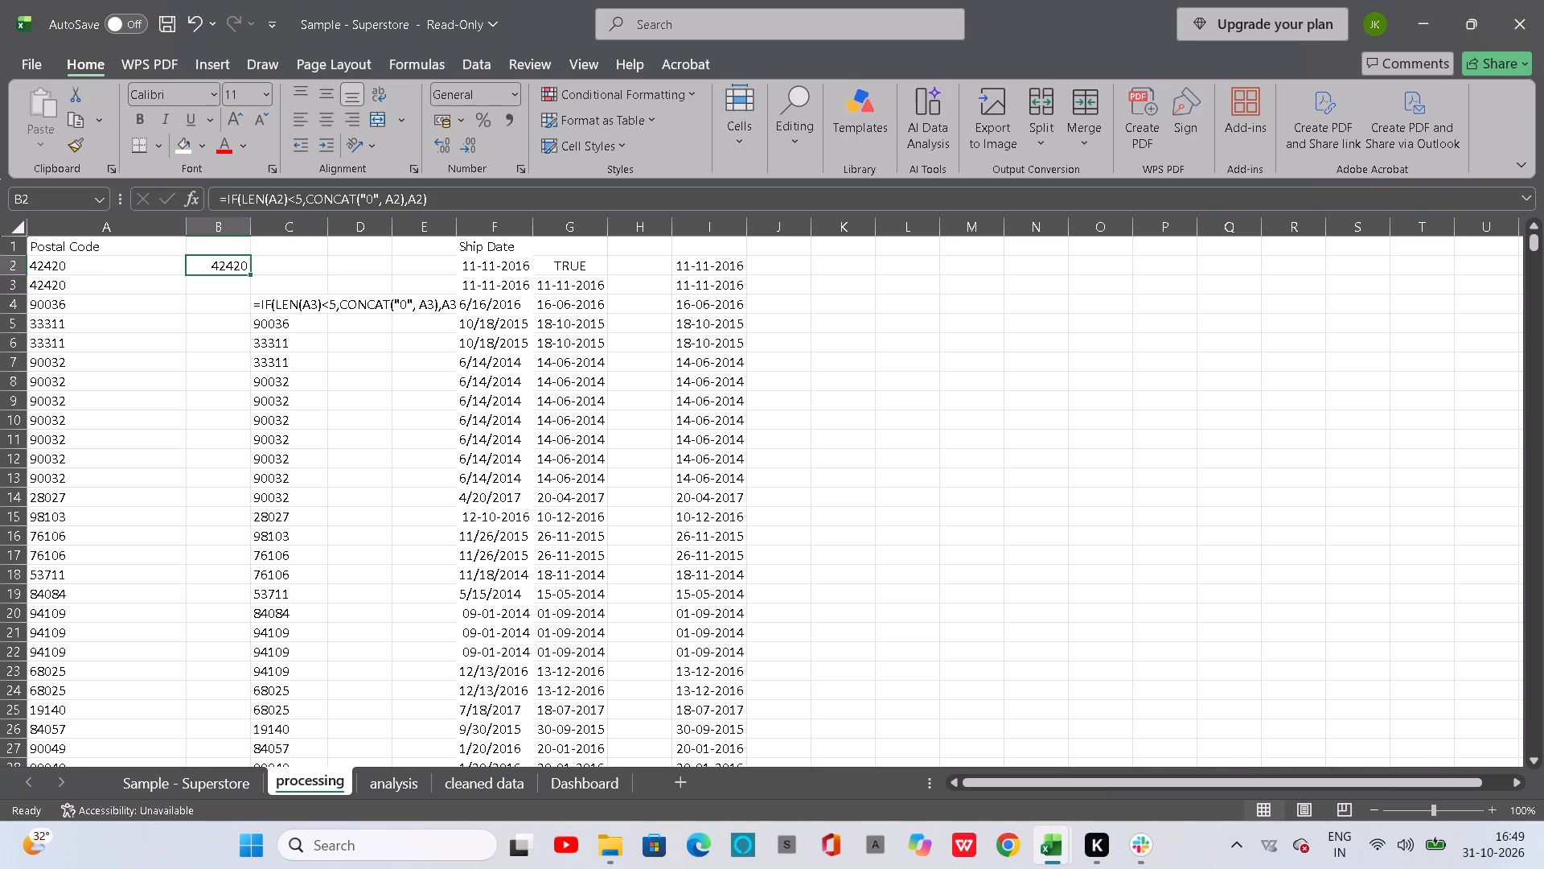
double_click(248, 274)
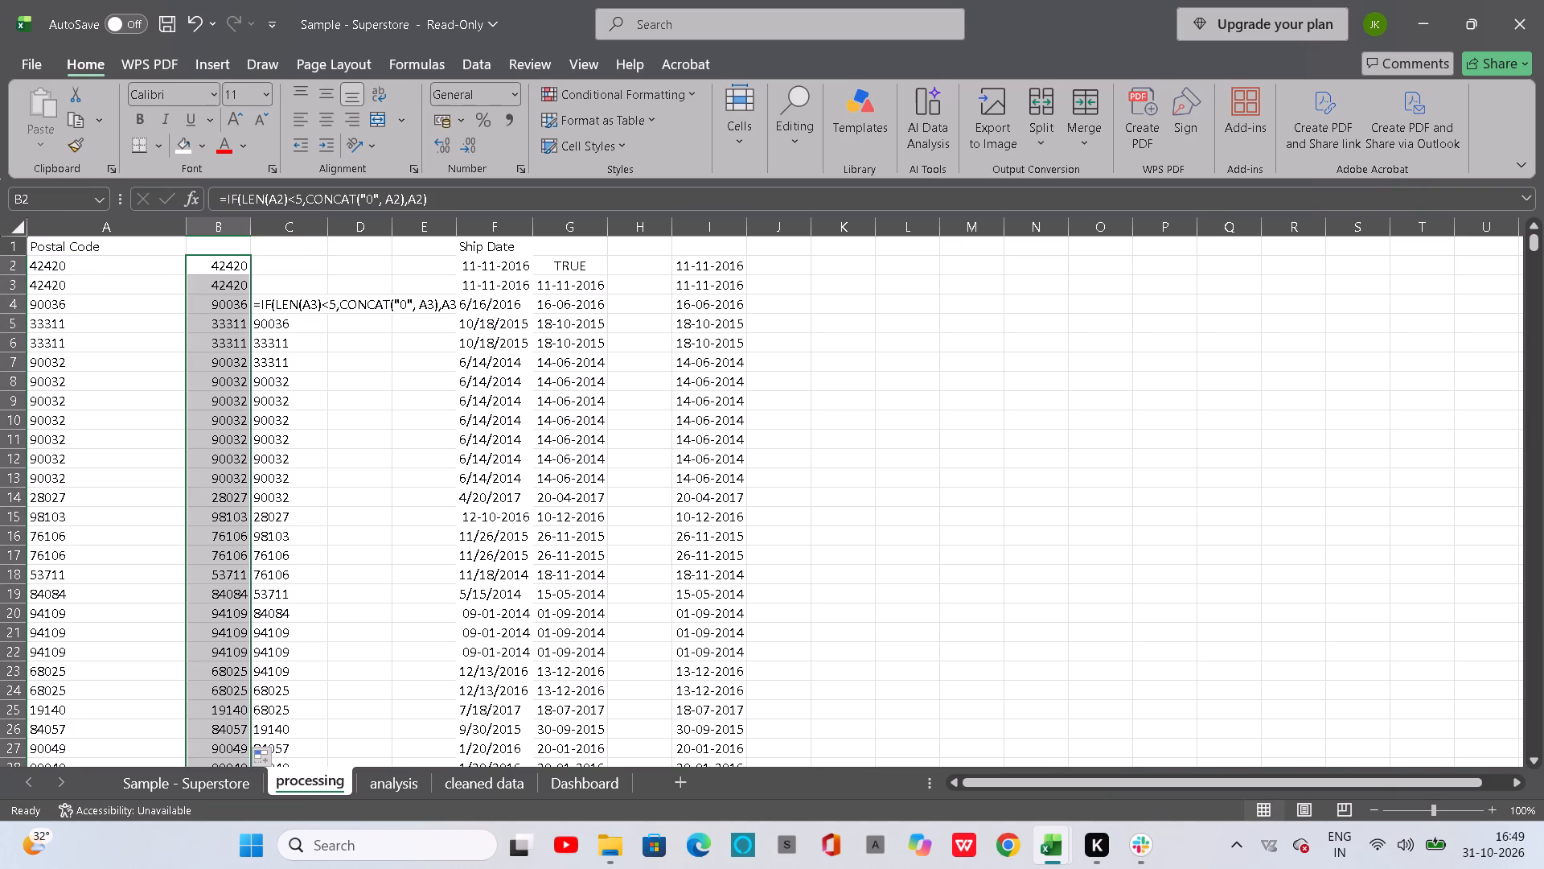
Check the filled postal codes in column B for leading zeros and format the filled range as Text.
scroll(234, 373, "down", 4)
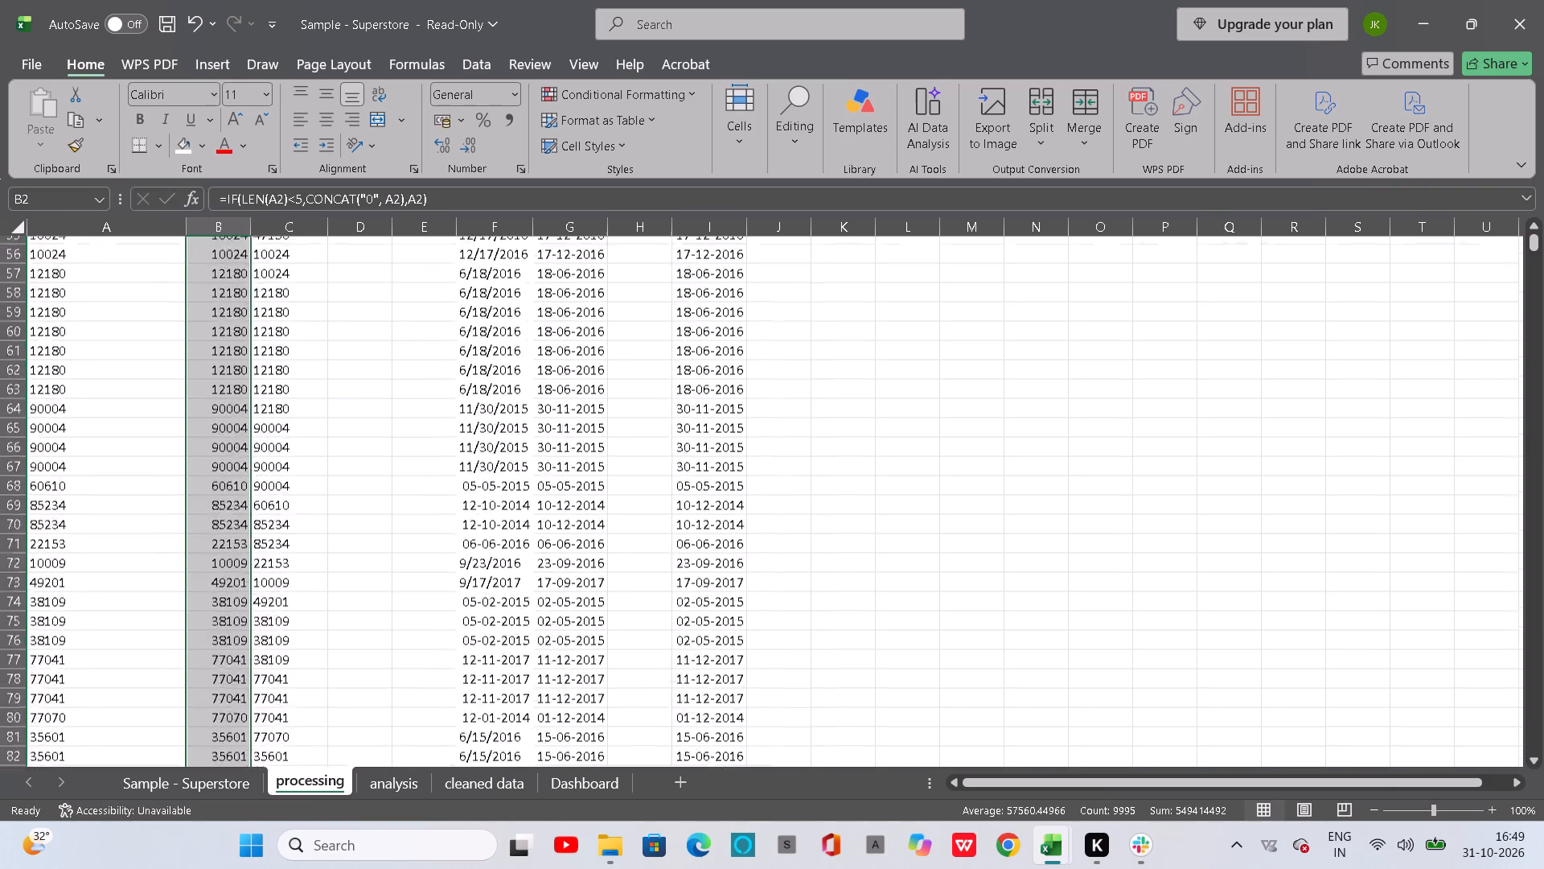
scroll(234, 373, "down", 12)
scroll(234, 373, "up", 3)
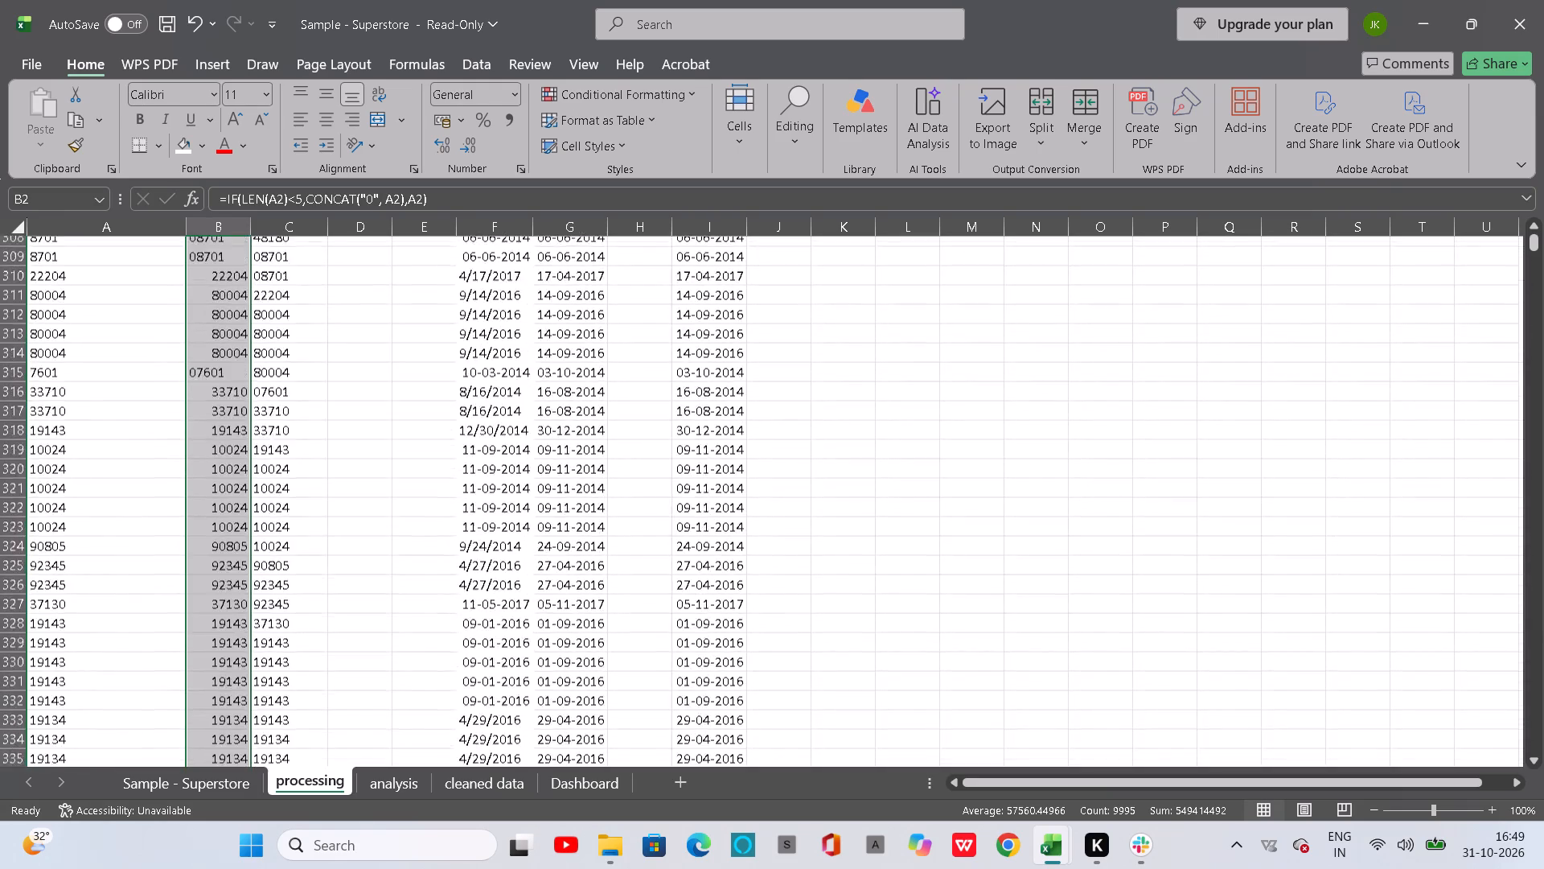
scroll(234, 373, "up", 8)
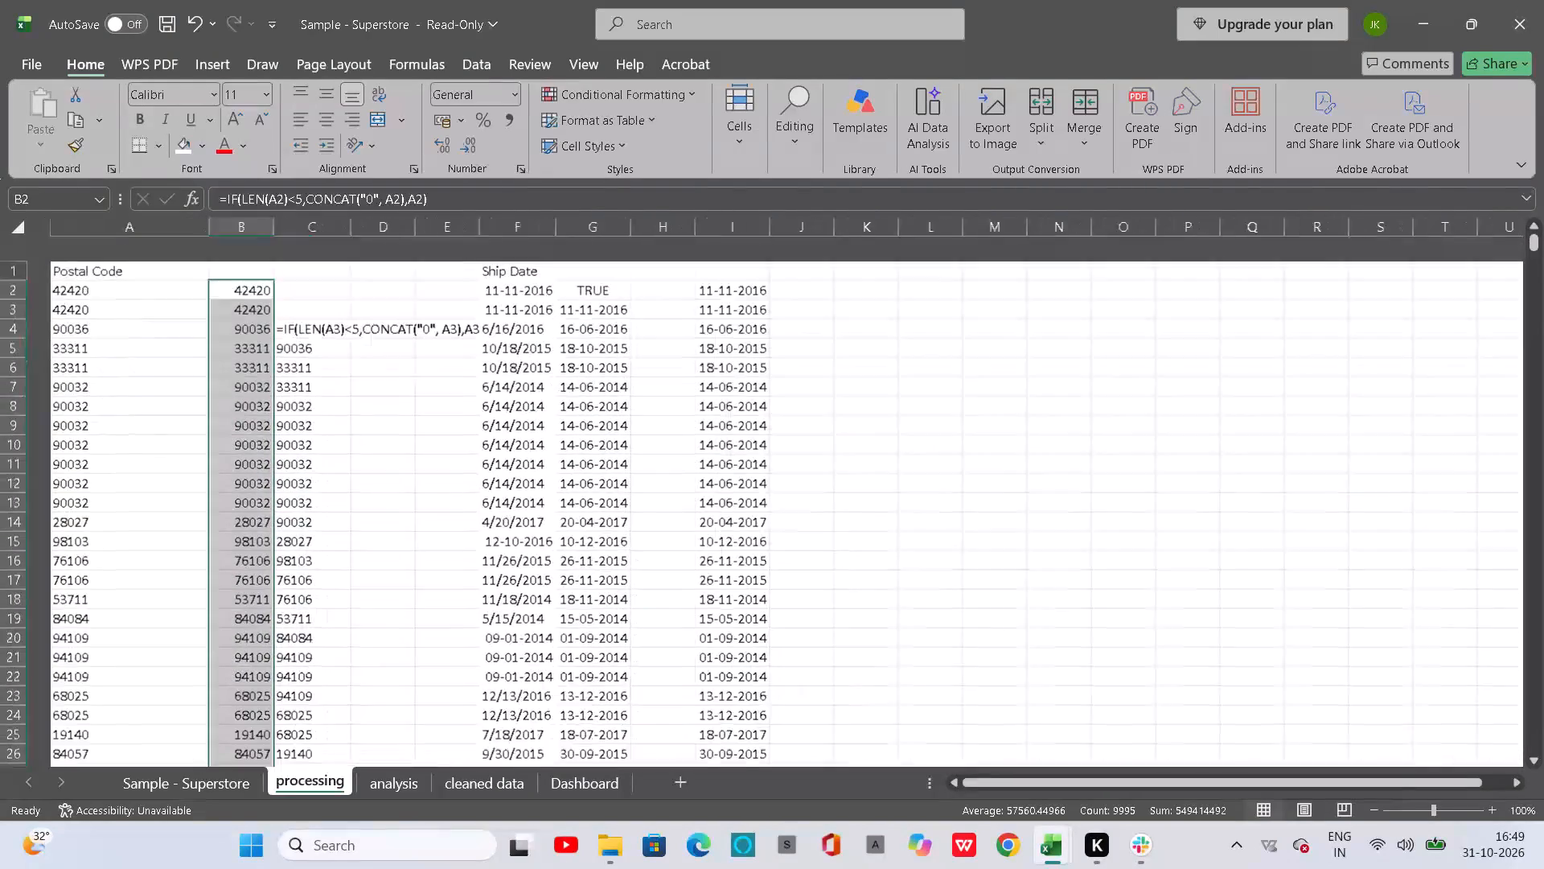
key("ctrl+1")
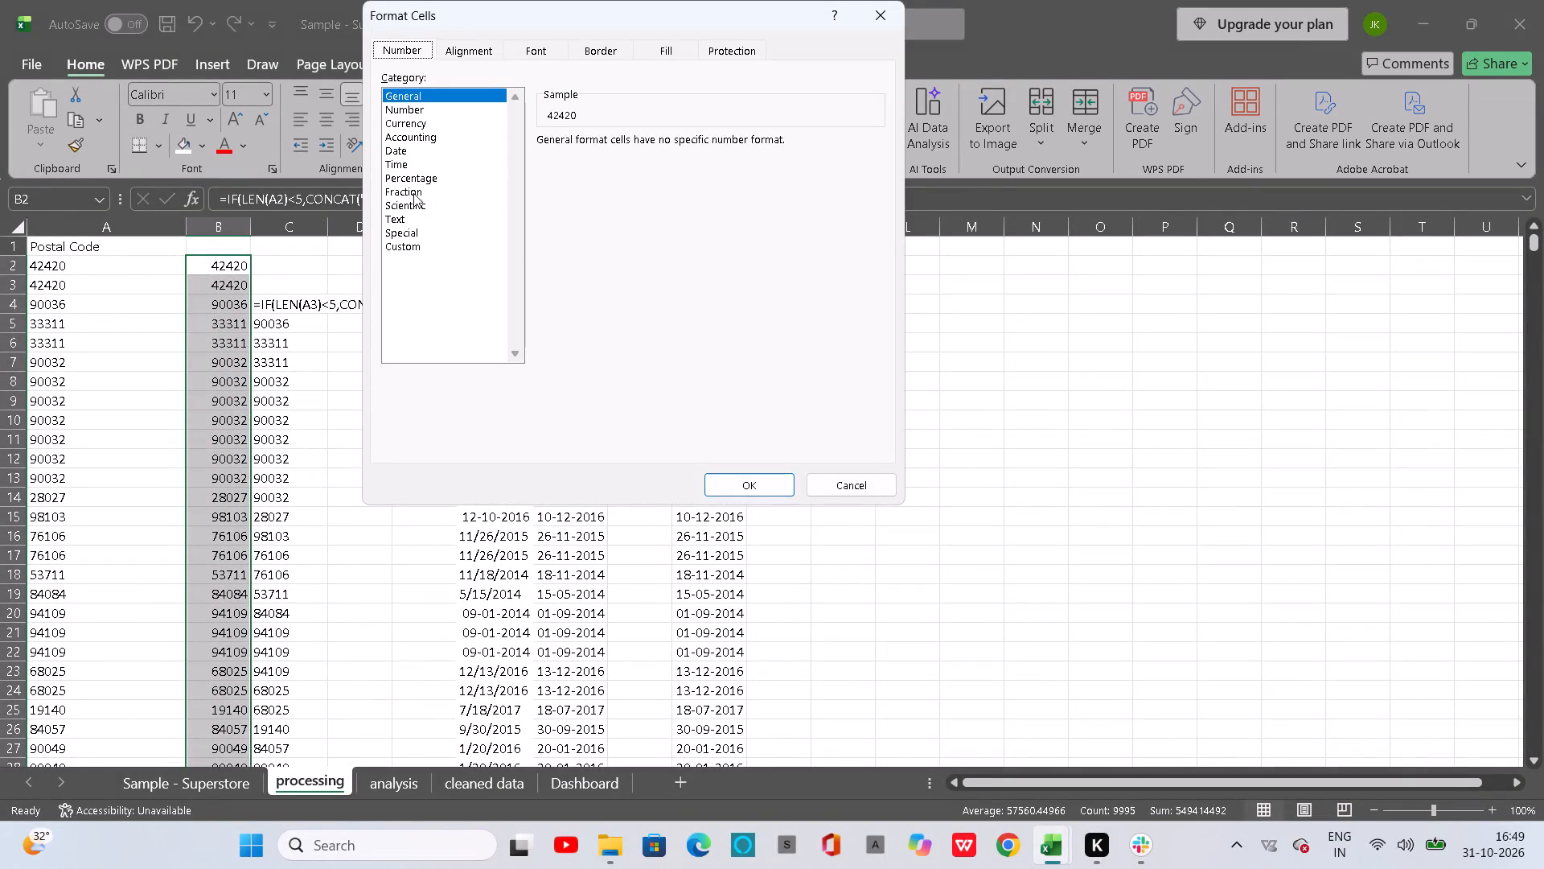
left_click(417, 219)
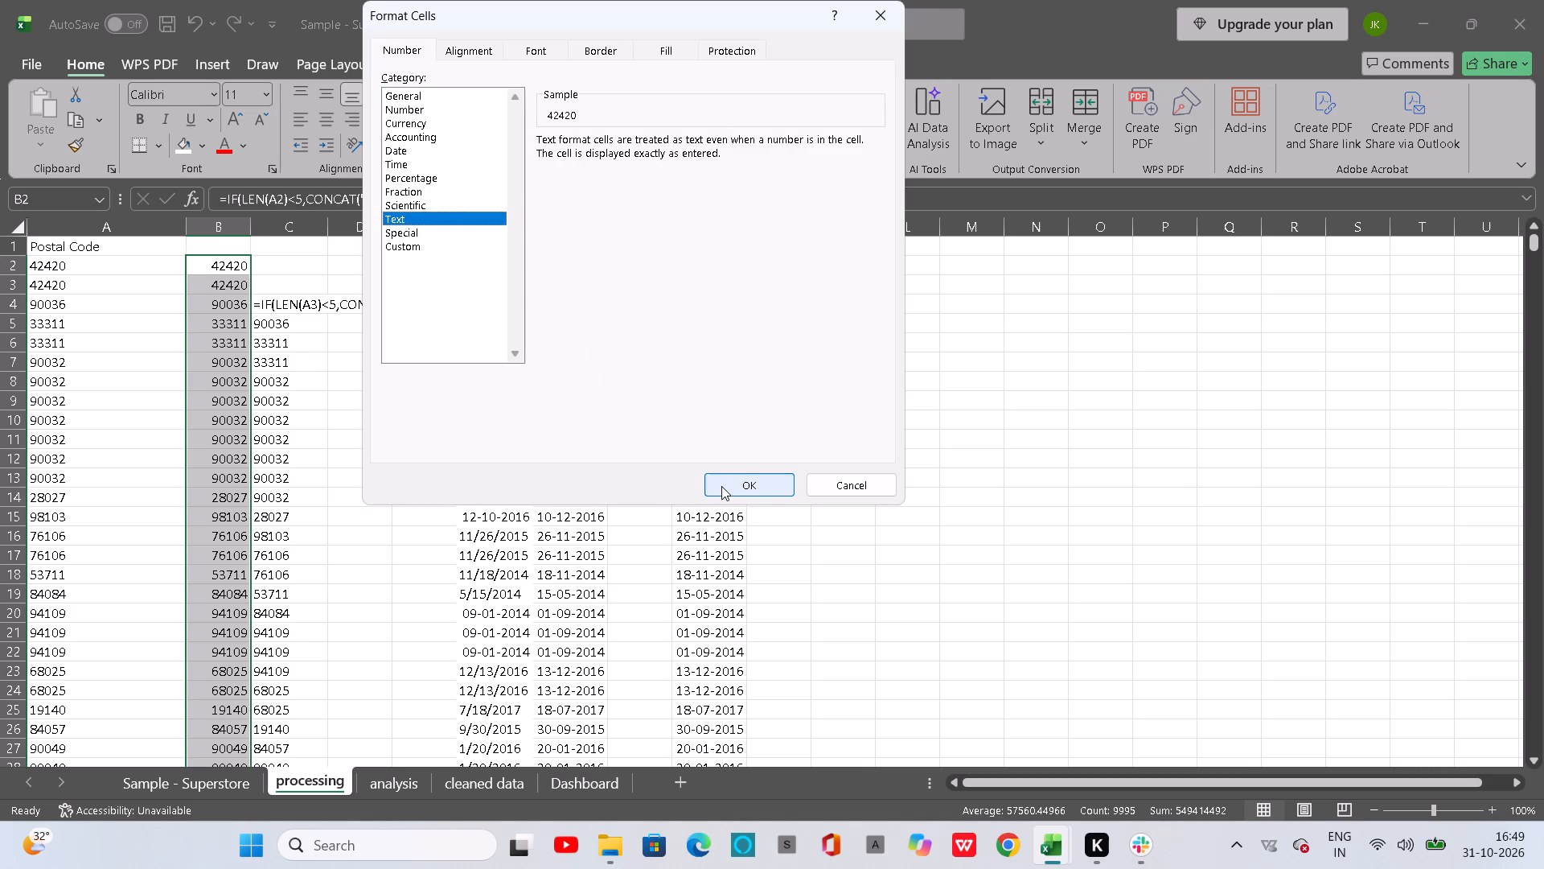
left_click(721, 486)
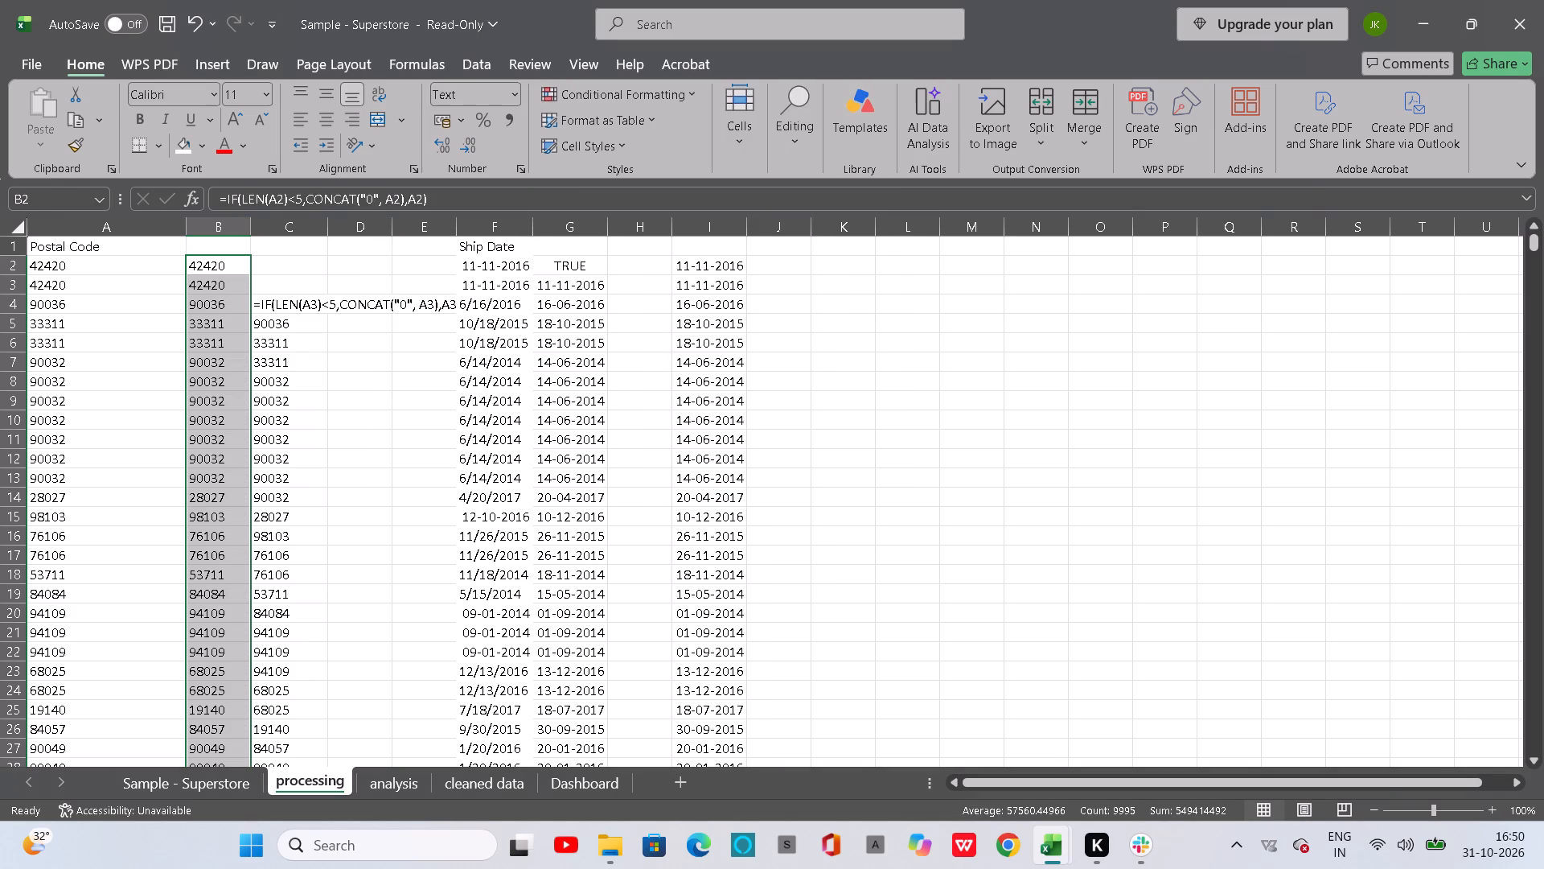
Copy the Text-formatted postal code range starting at B2 in processing and go to the cleaned data sheet.
key("ctrl+c")
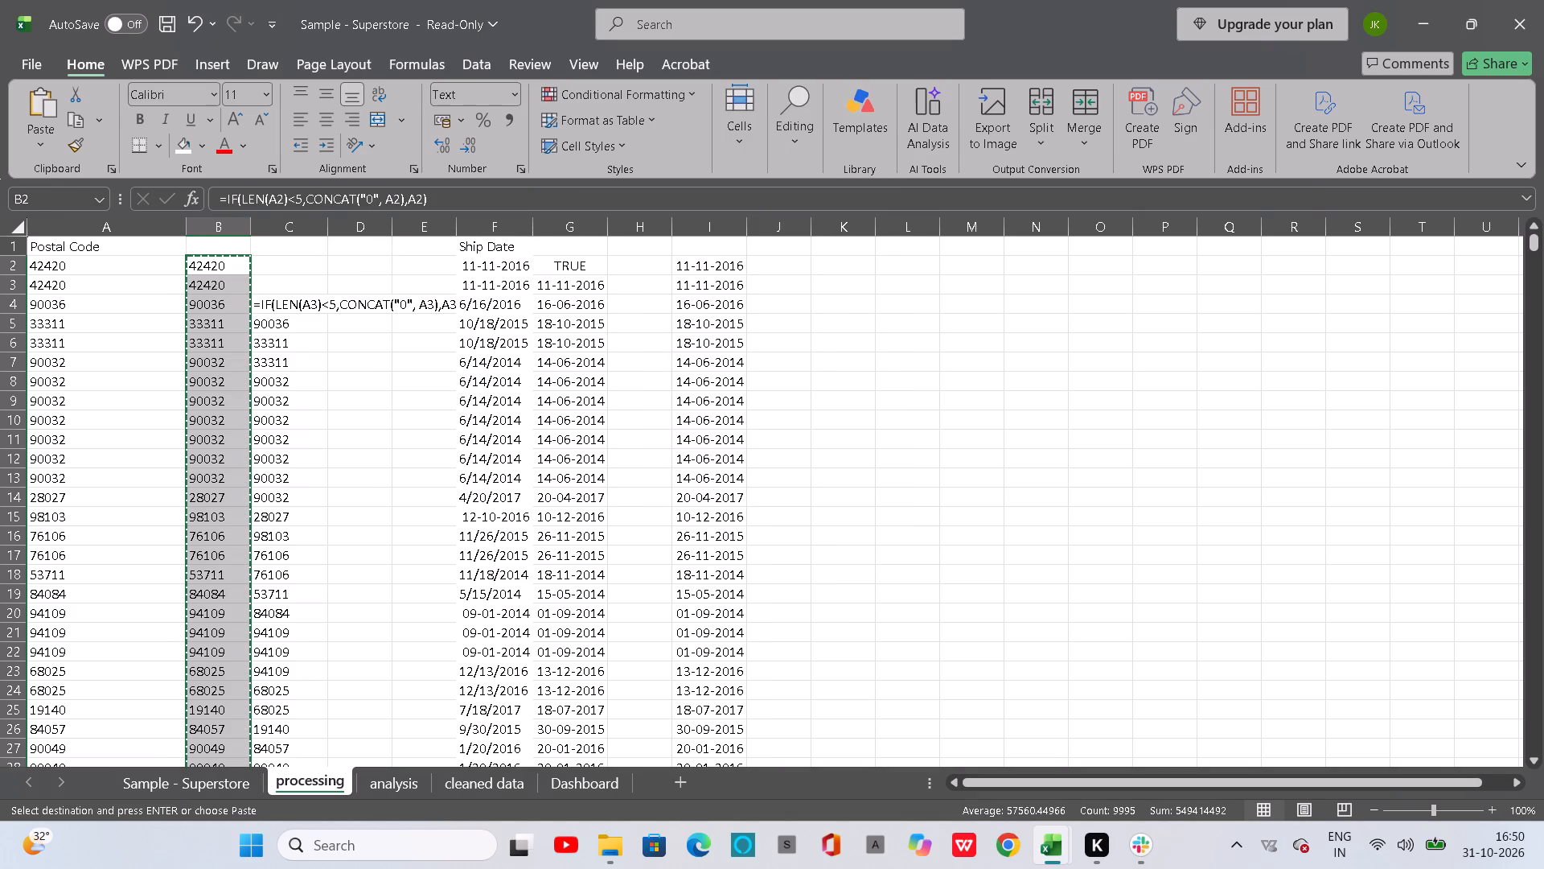
left_click(487, 778)
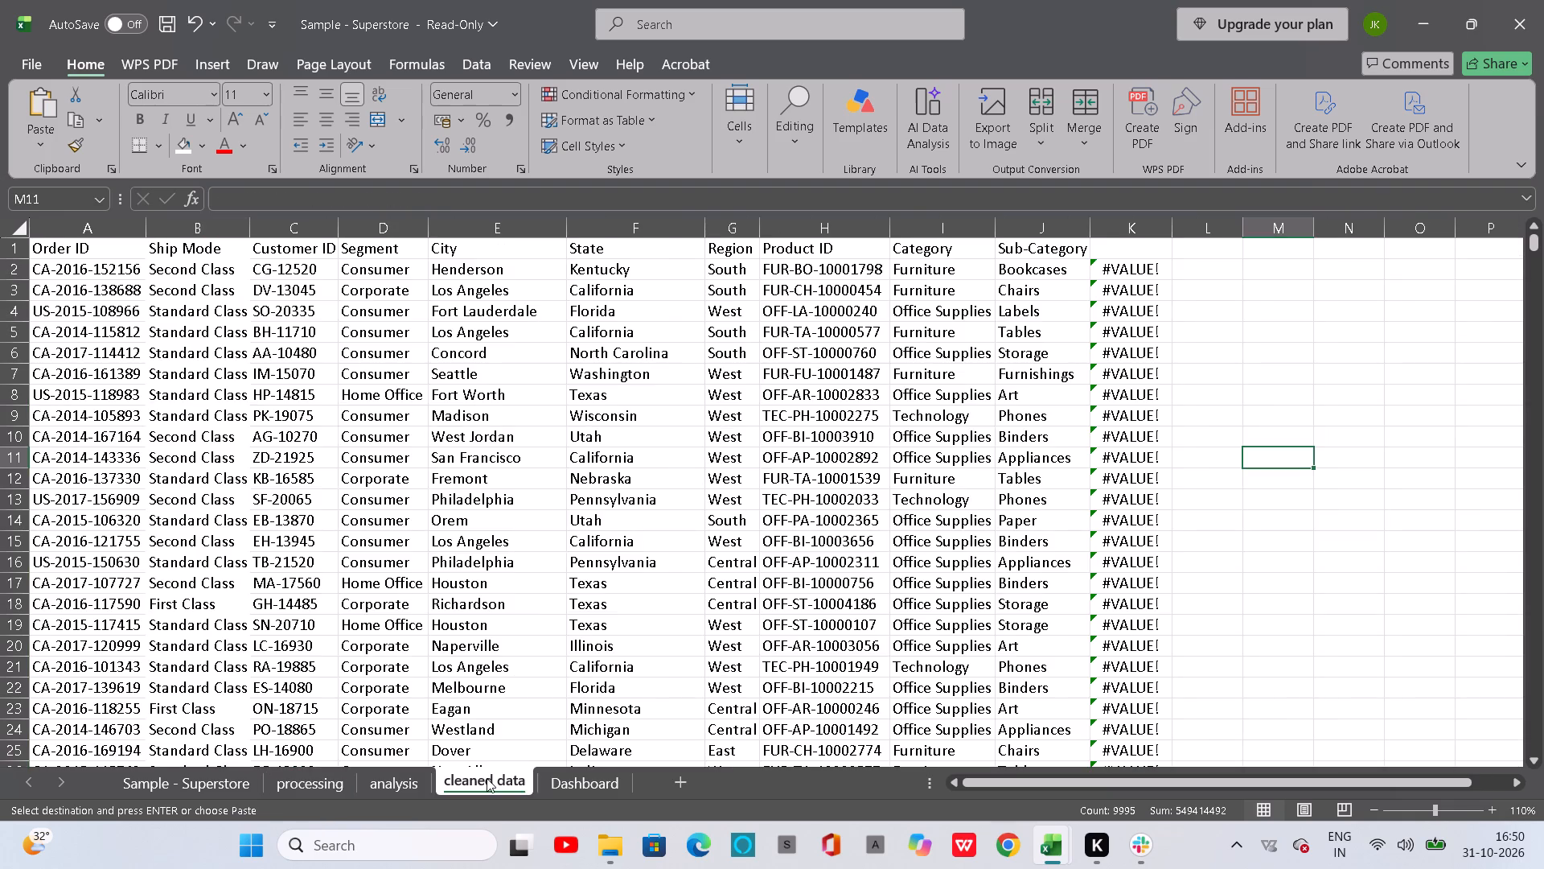
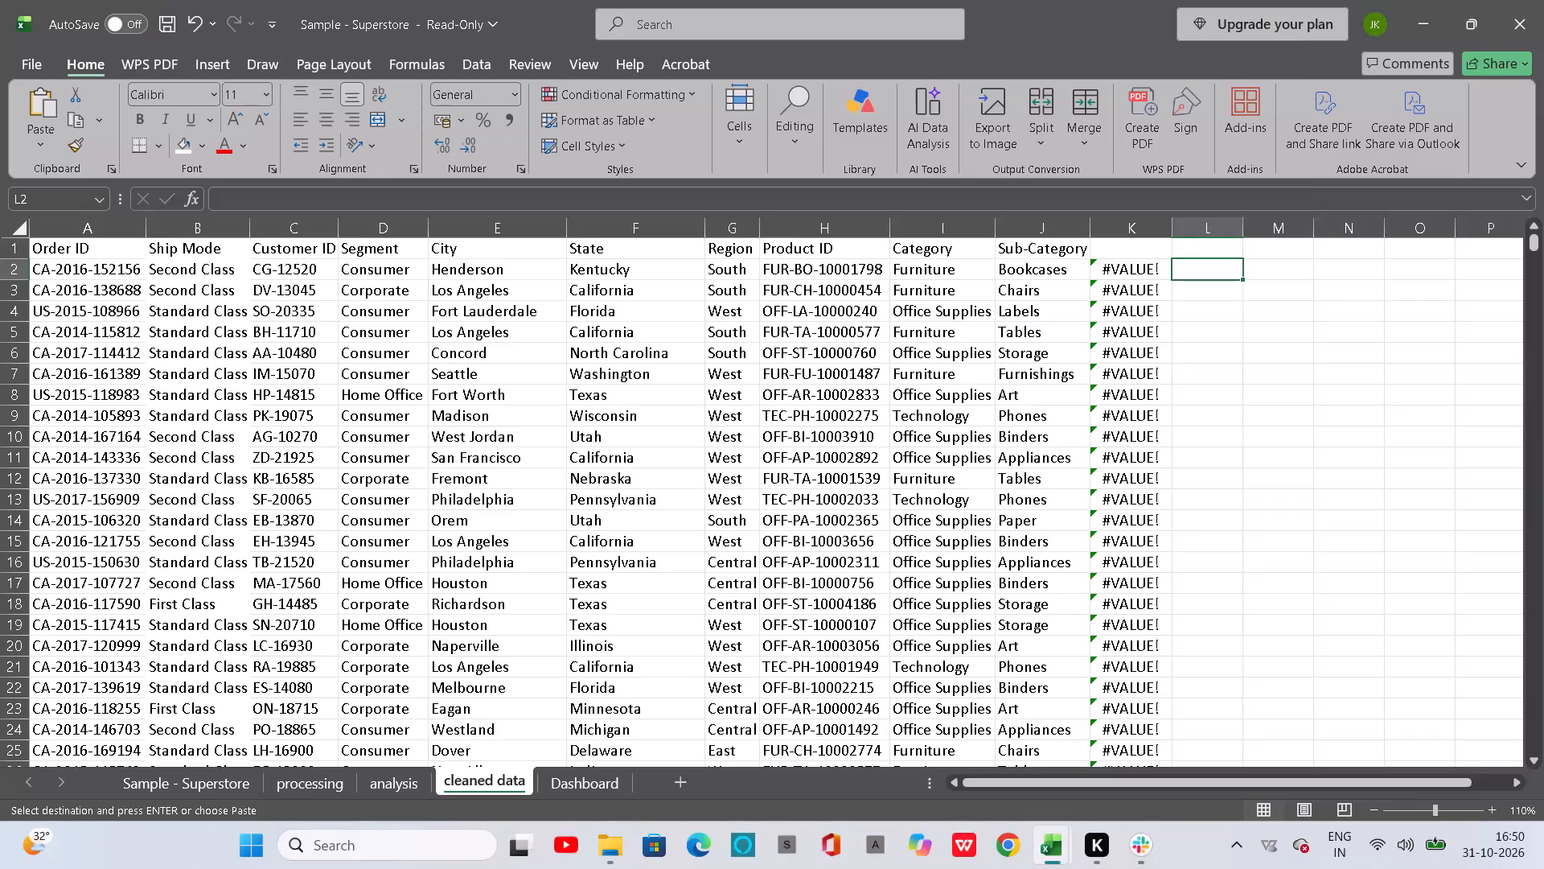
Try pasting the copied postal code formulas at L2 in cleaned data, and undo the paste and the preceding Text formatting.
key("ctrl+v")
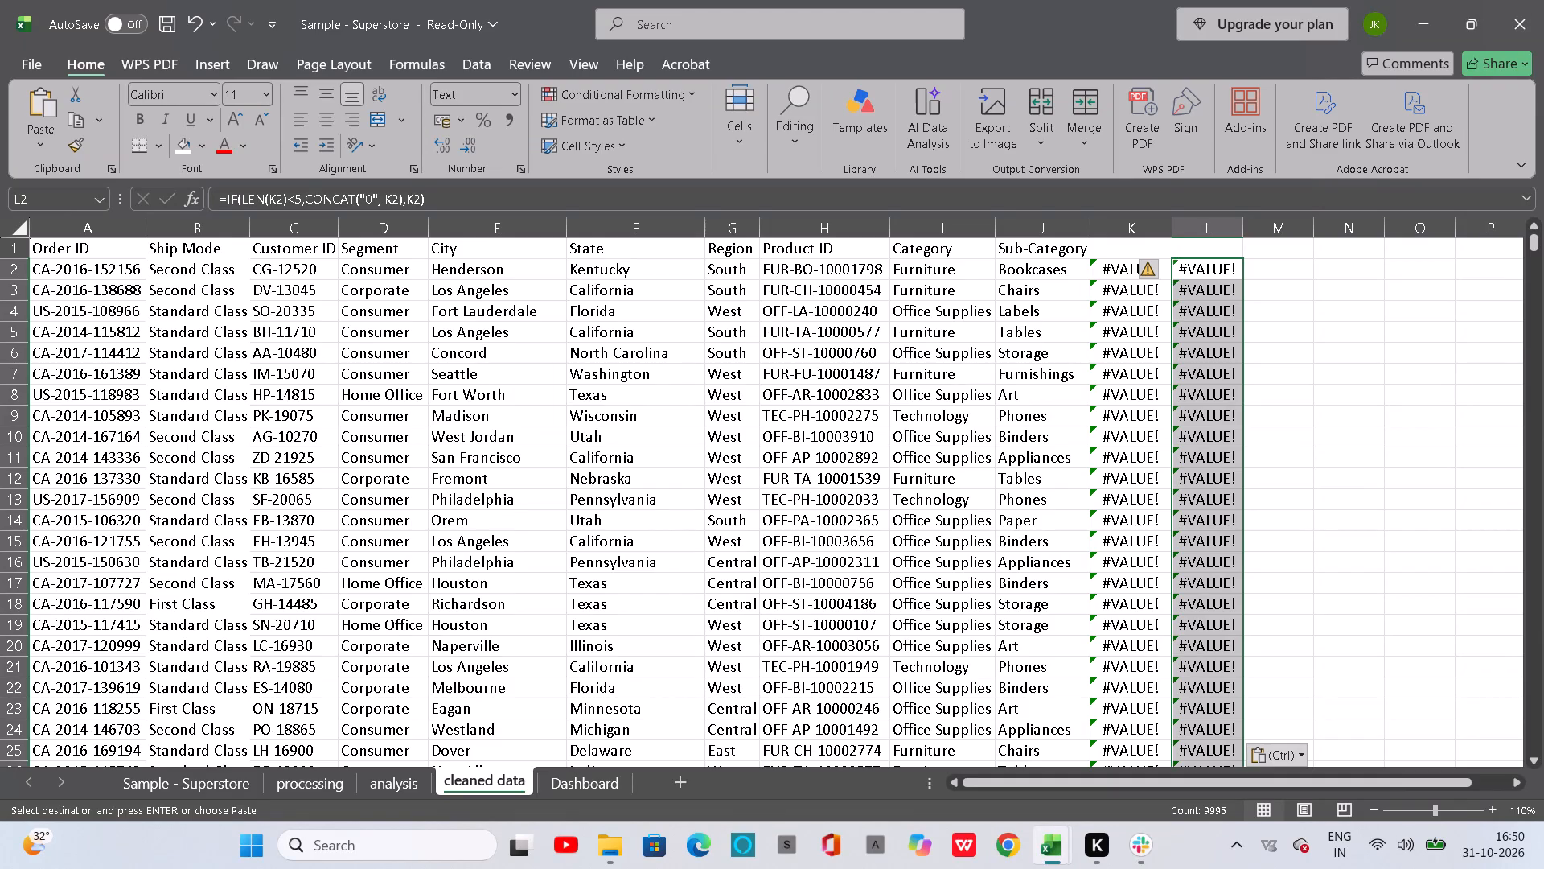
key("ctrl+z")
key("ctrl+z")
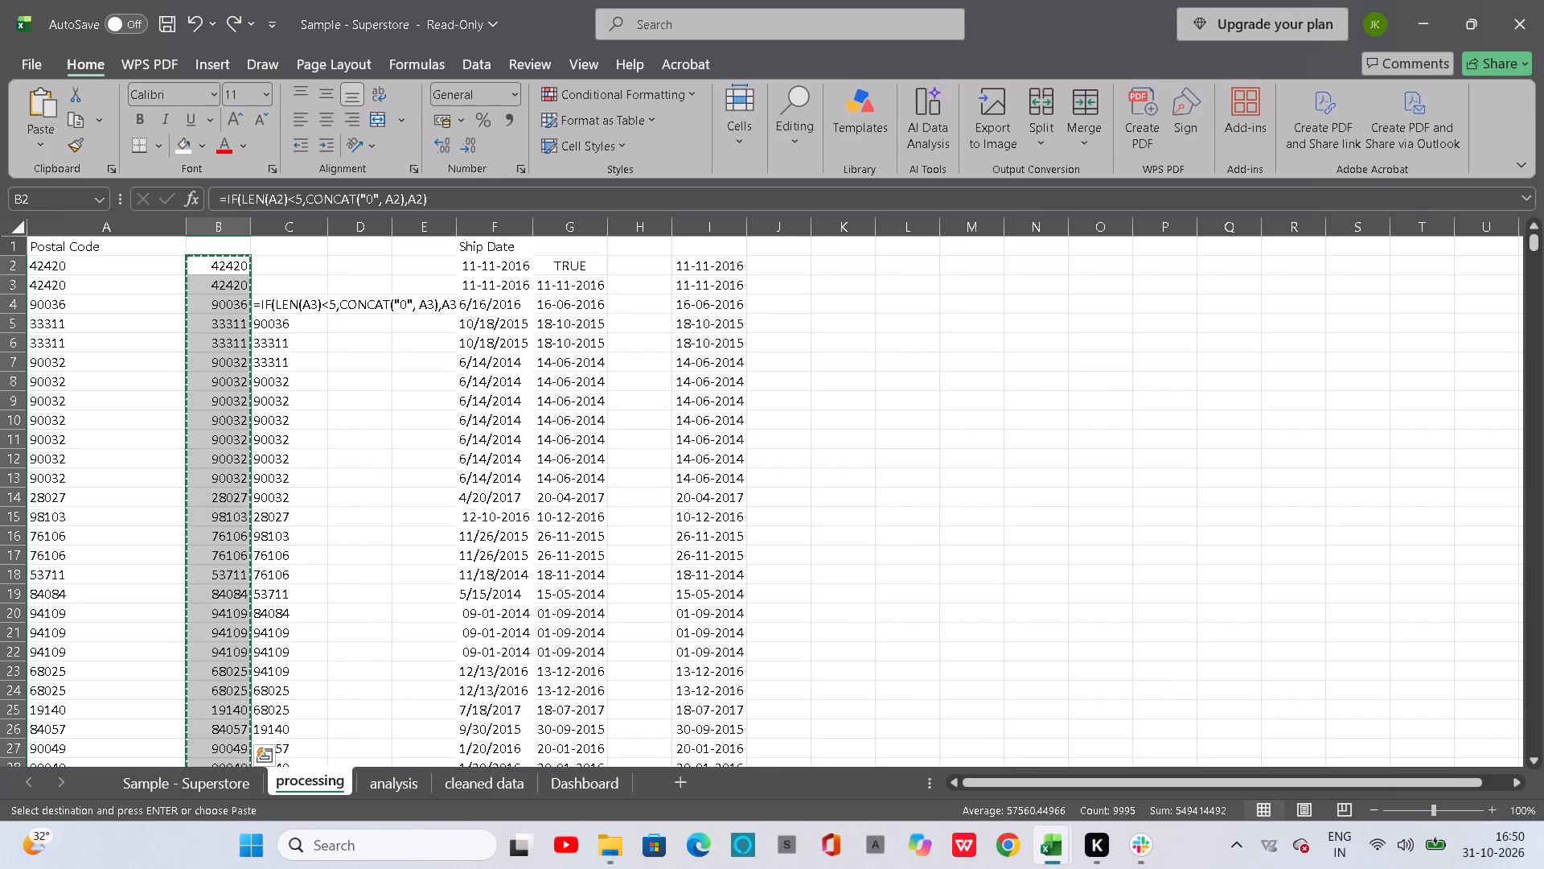
Format the filled postal code range starting at B2 in the processing sheet as Text.
scroll(232, 512, "down", 12)
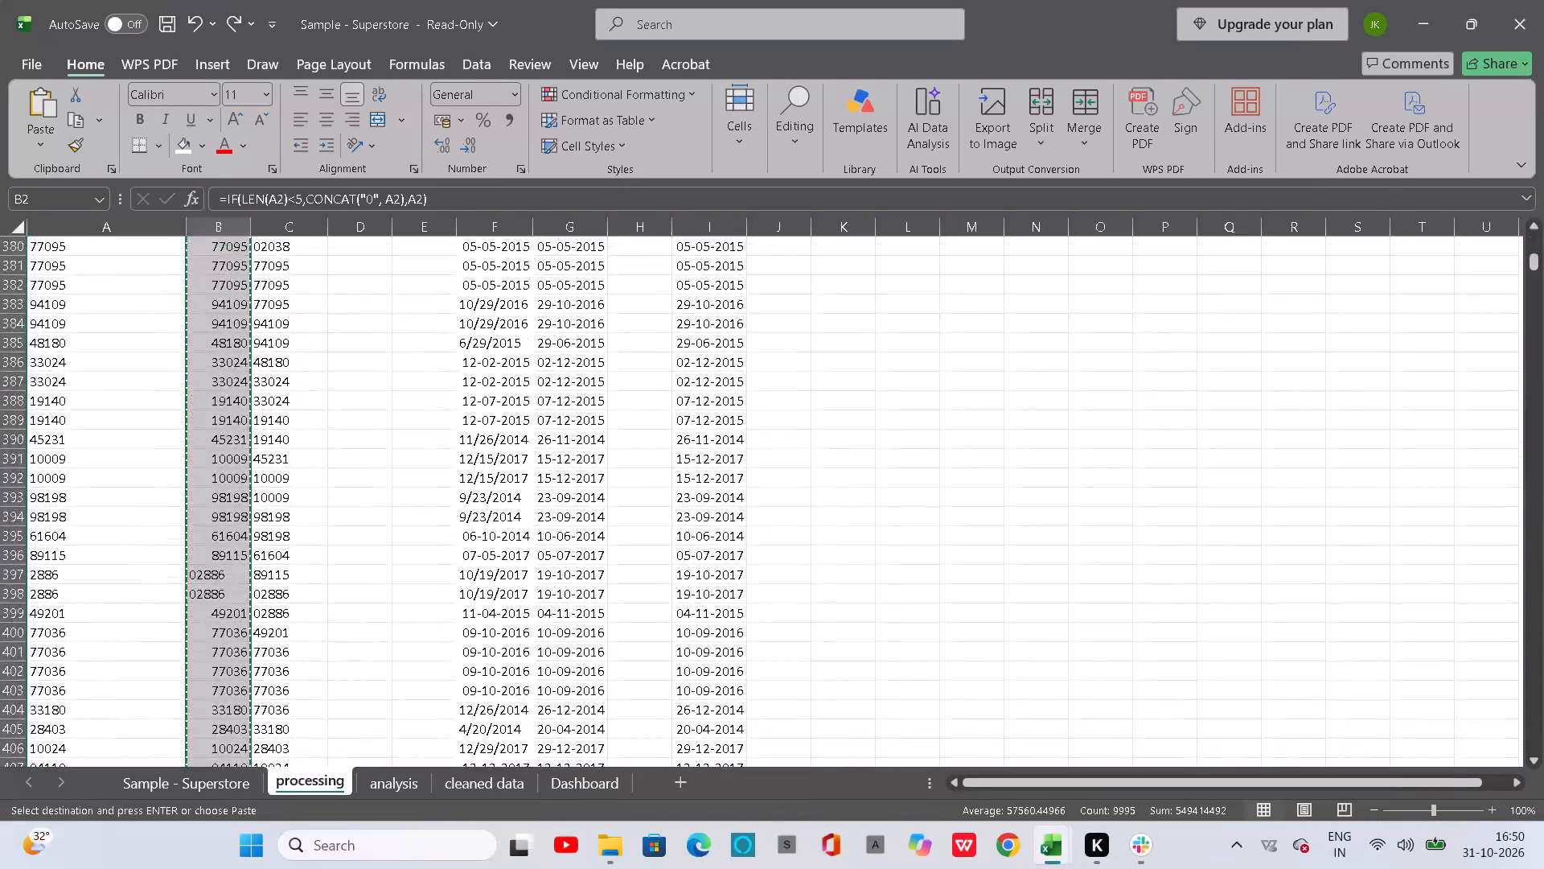
left_click(232, 512, "ctrl")
key("ctrl+1")
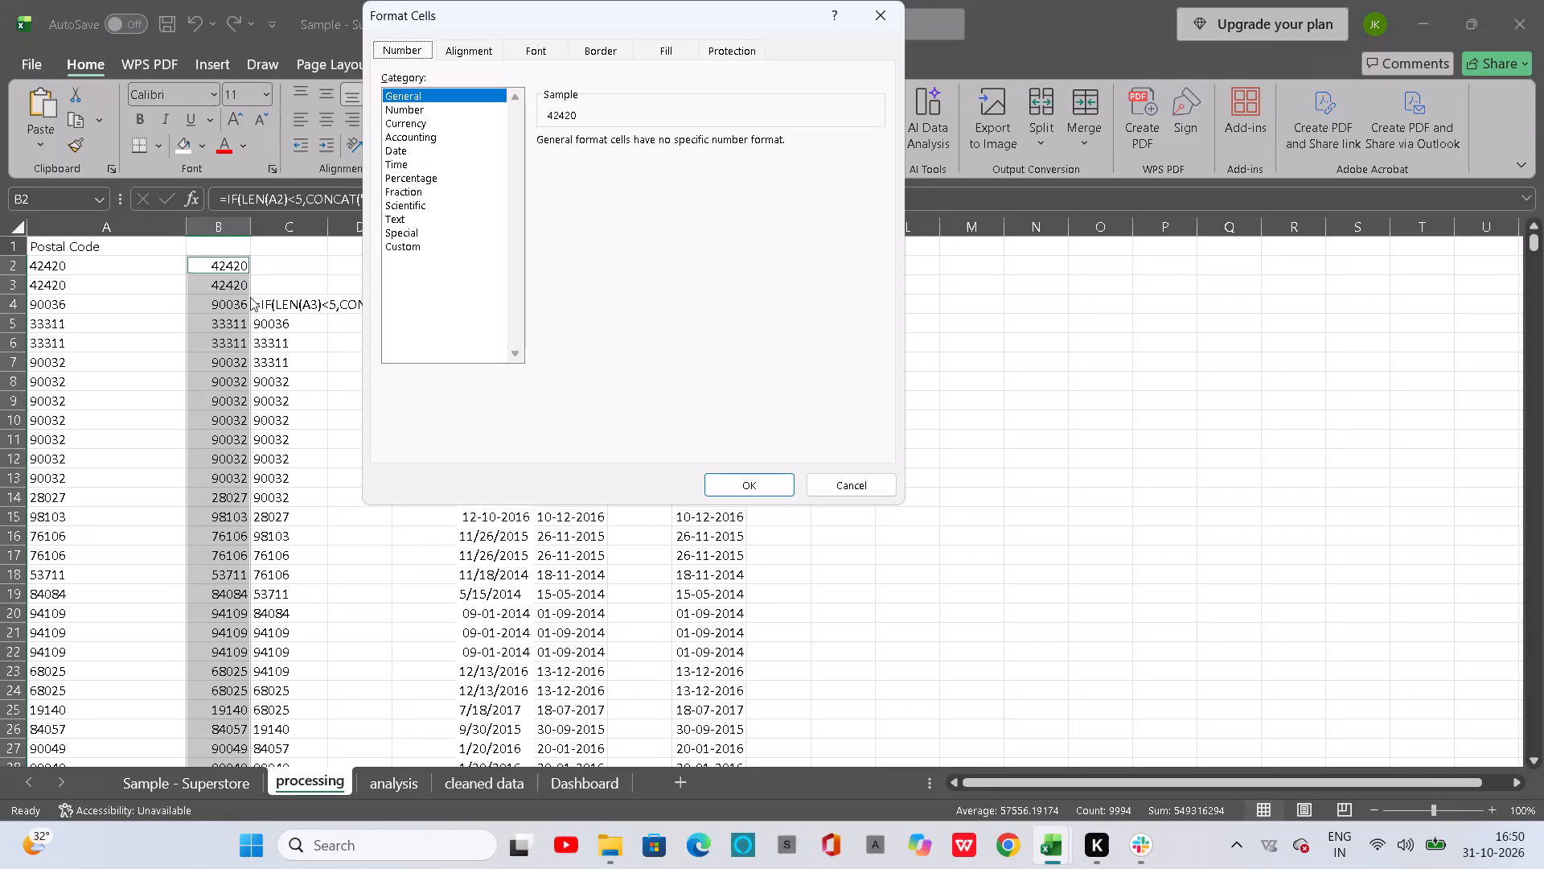
left_click(417, 213)
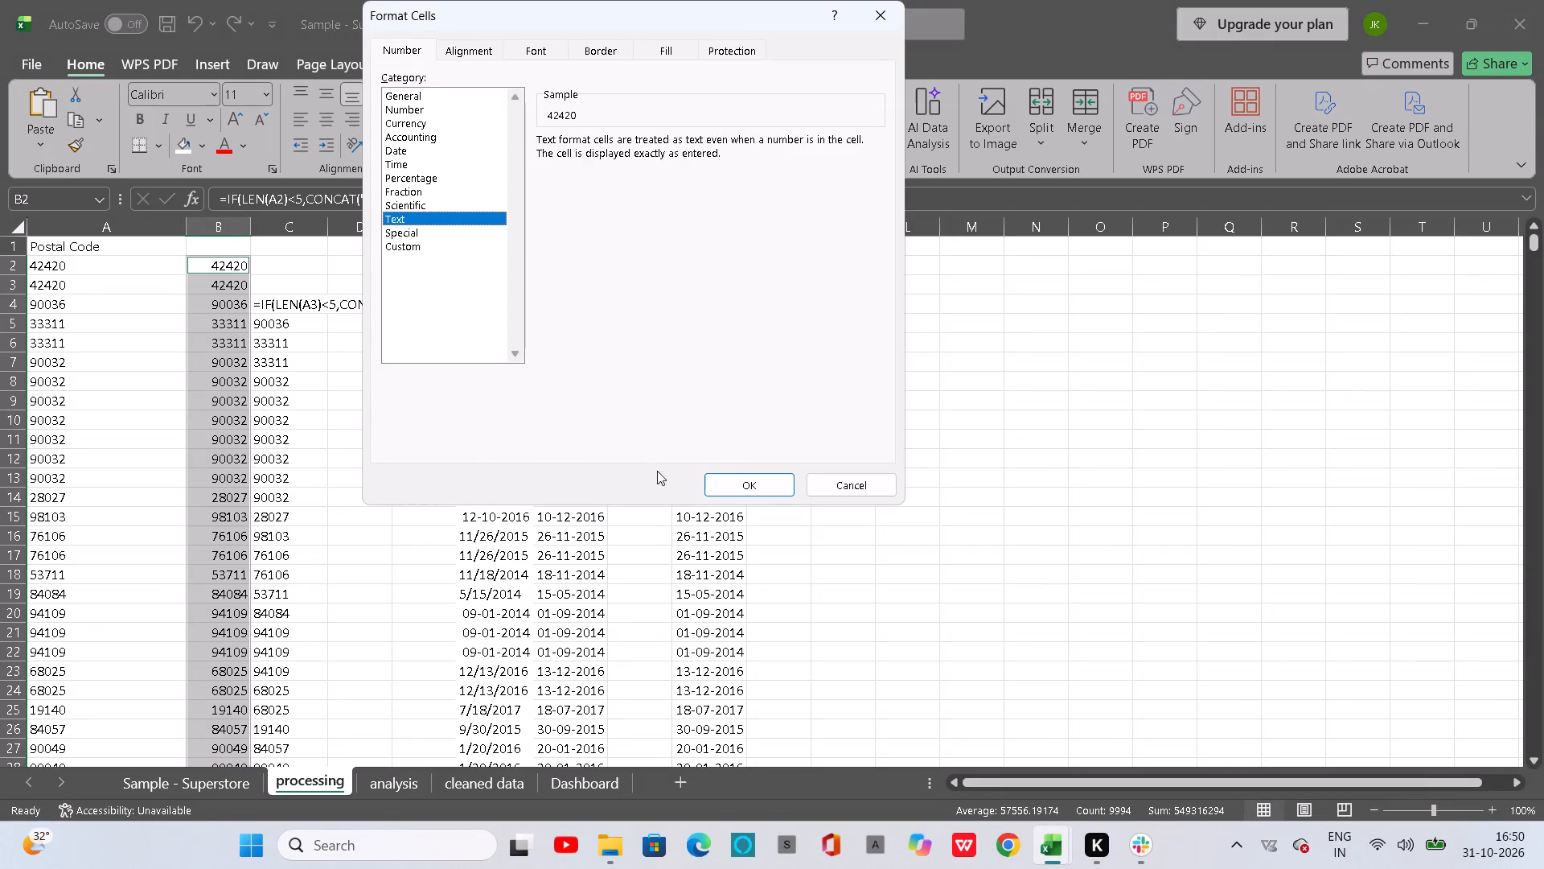
left_click(719, 475)
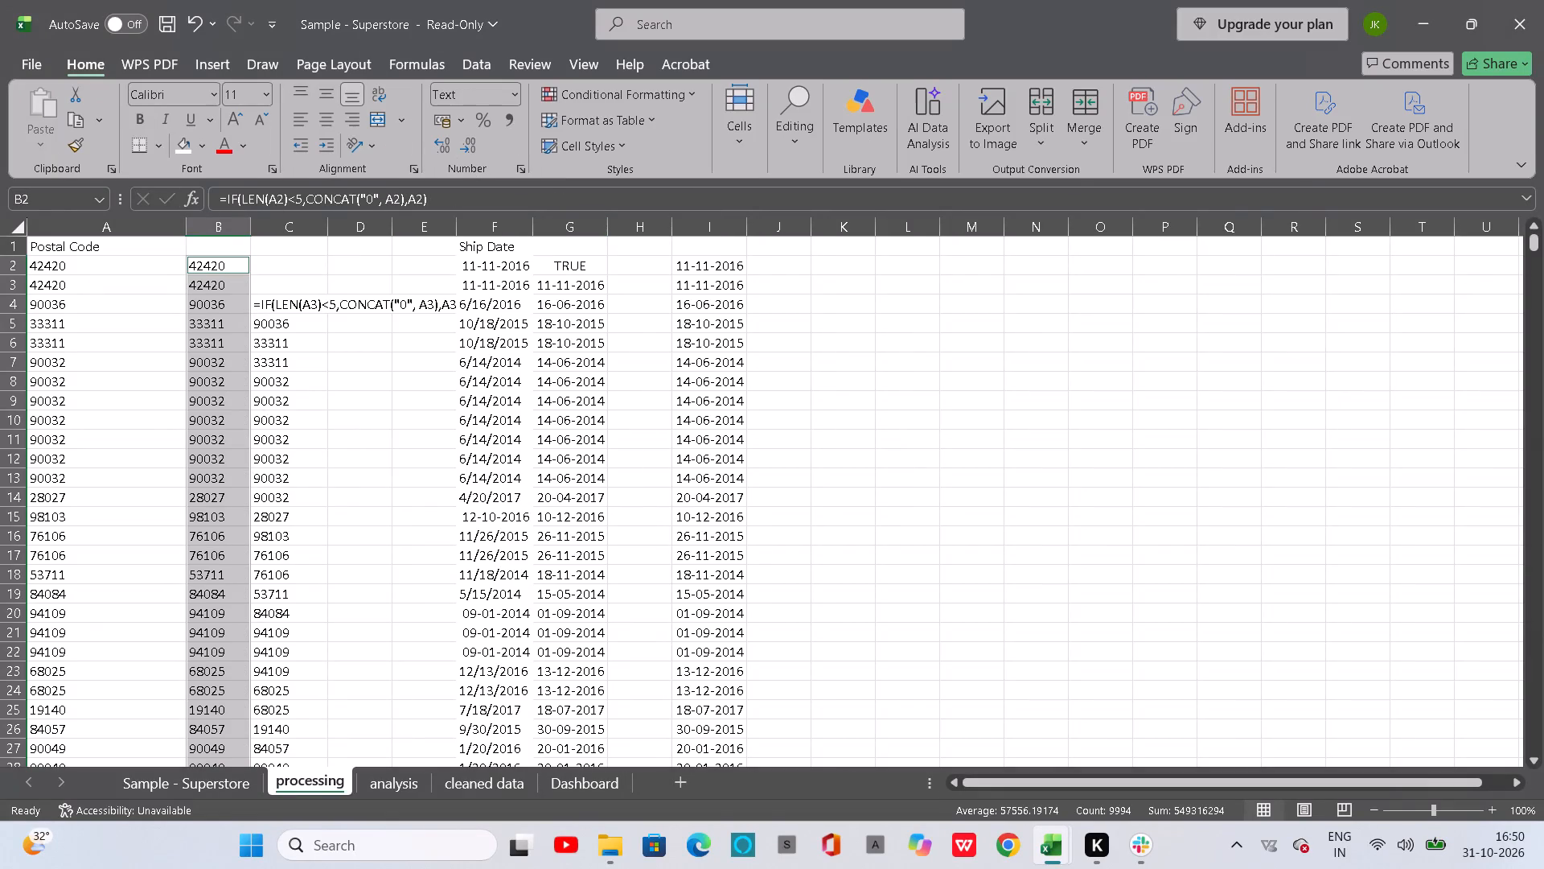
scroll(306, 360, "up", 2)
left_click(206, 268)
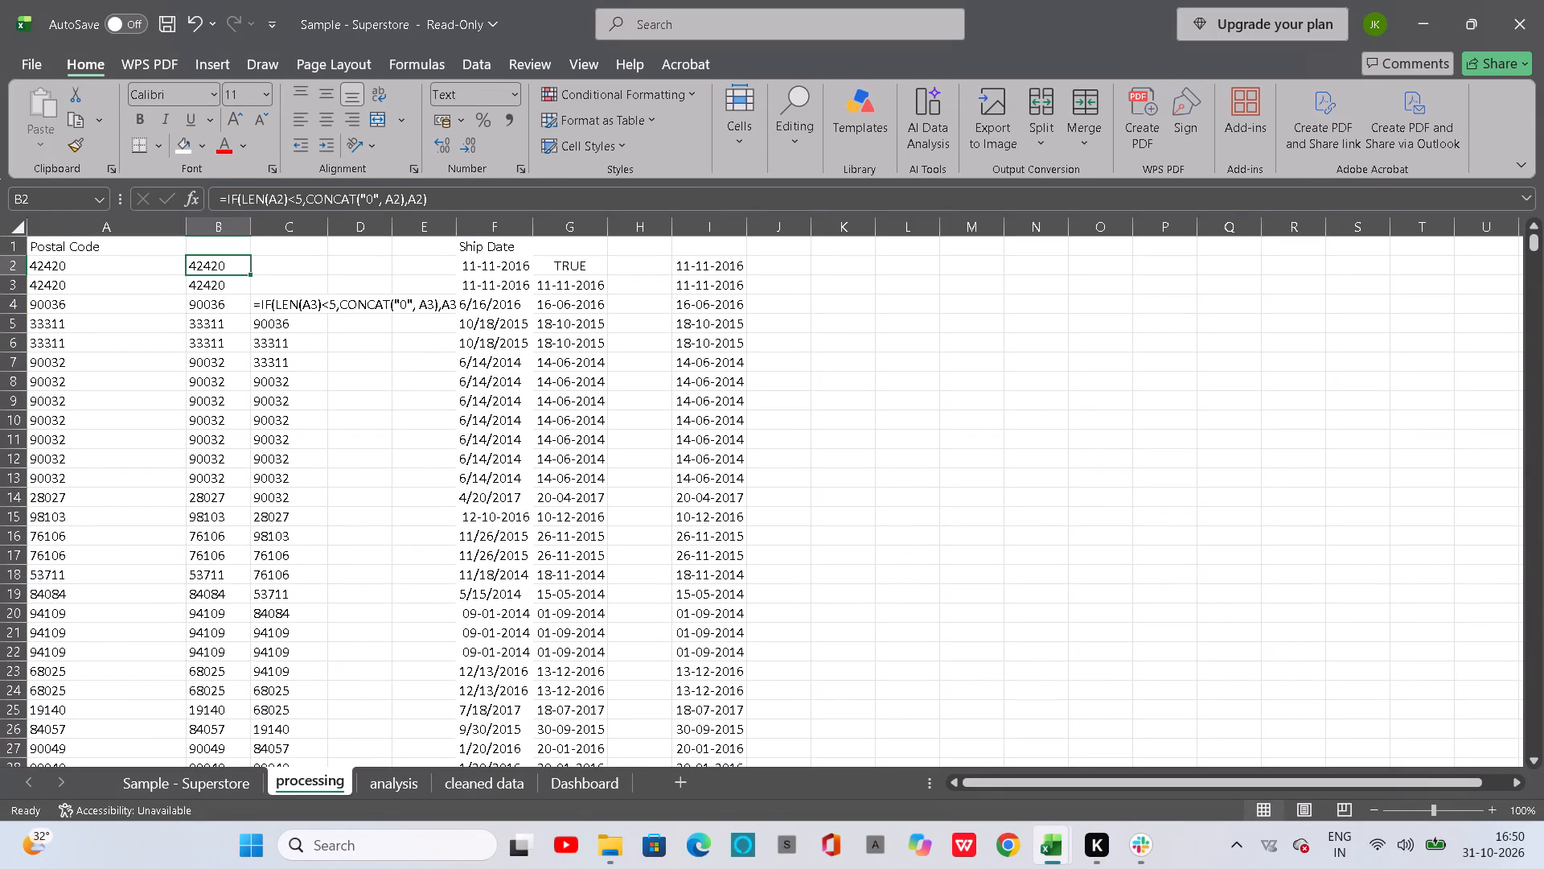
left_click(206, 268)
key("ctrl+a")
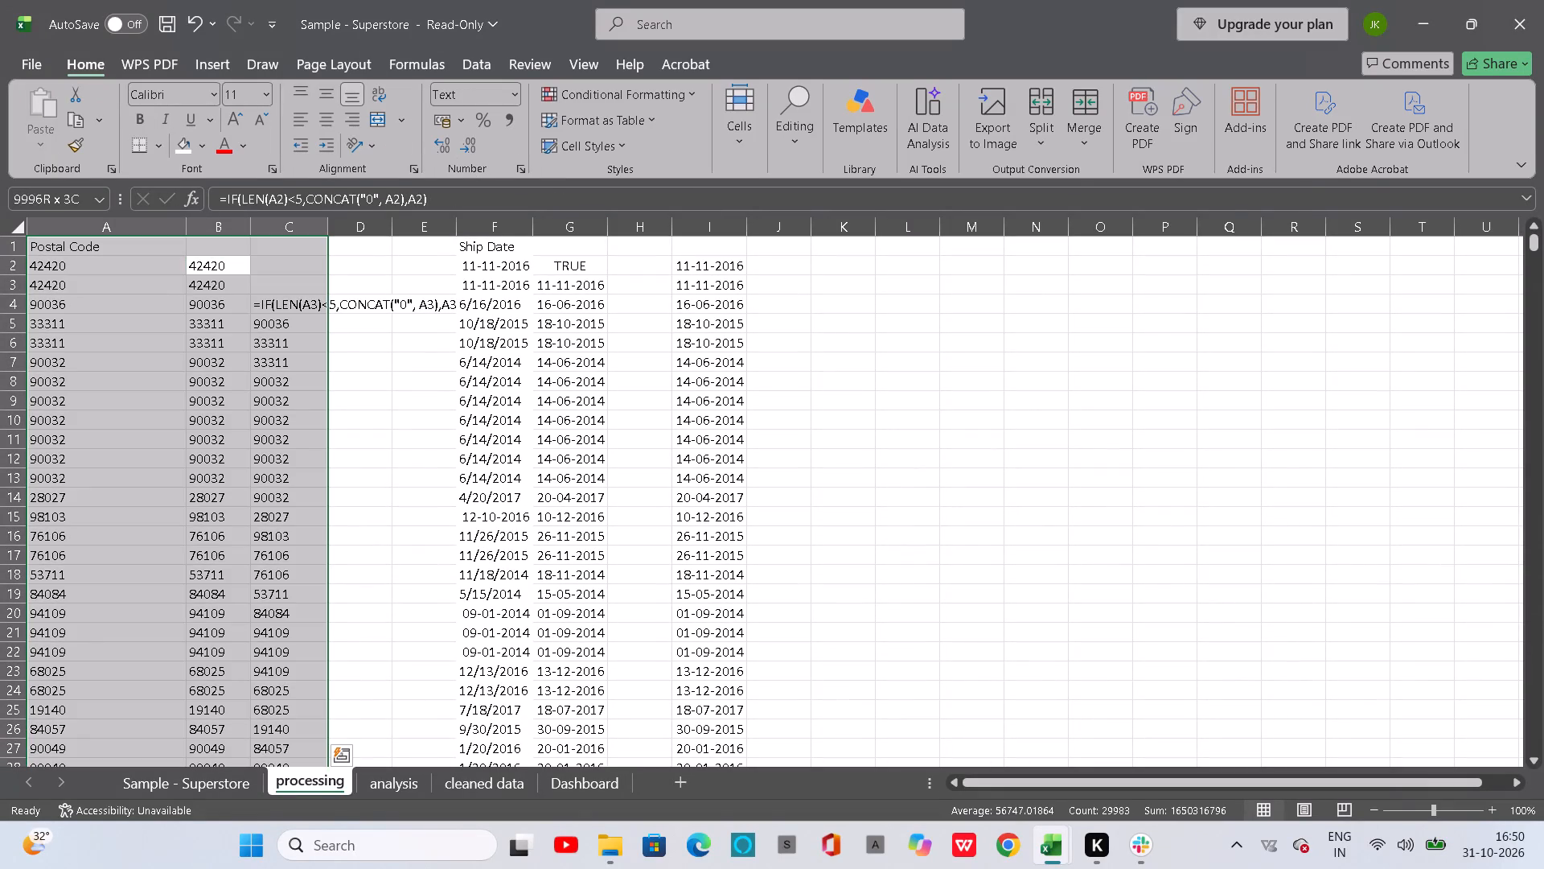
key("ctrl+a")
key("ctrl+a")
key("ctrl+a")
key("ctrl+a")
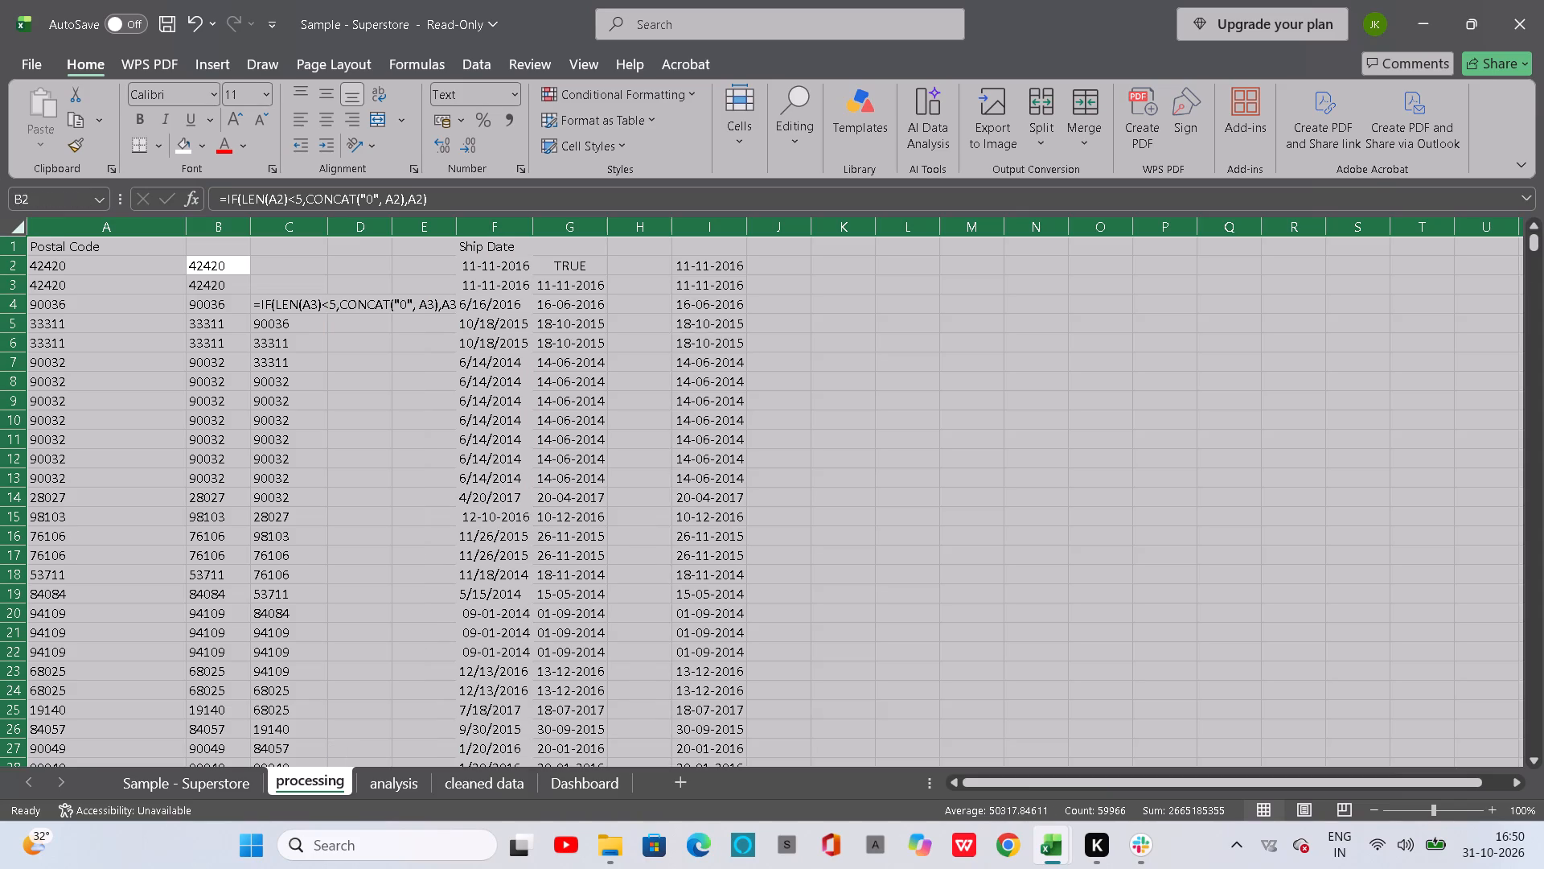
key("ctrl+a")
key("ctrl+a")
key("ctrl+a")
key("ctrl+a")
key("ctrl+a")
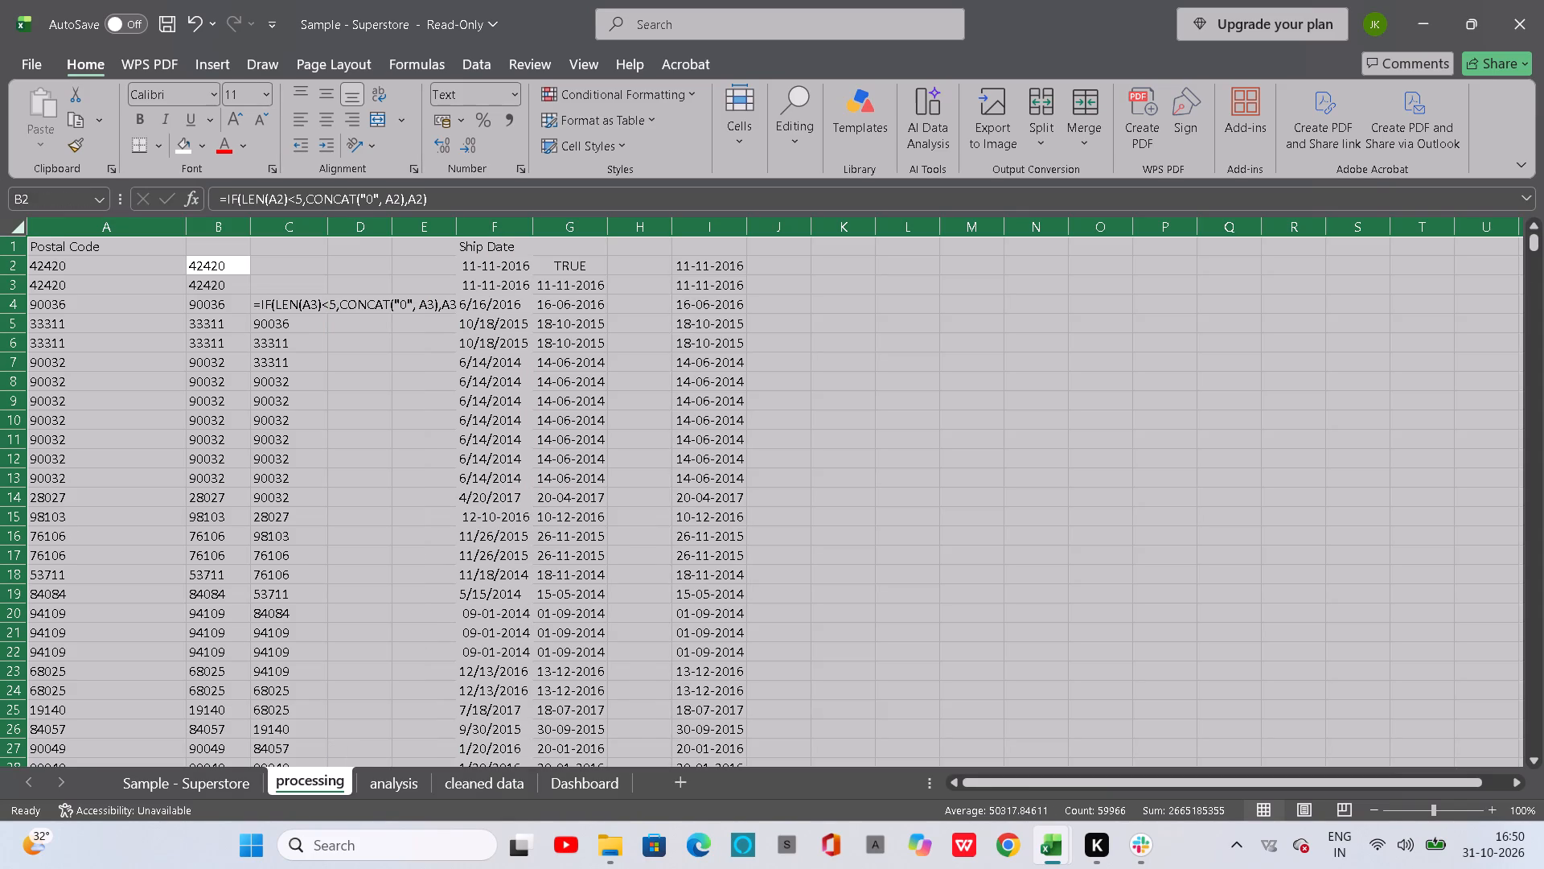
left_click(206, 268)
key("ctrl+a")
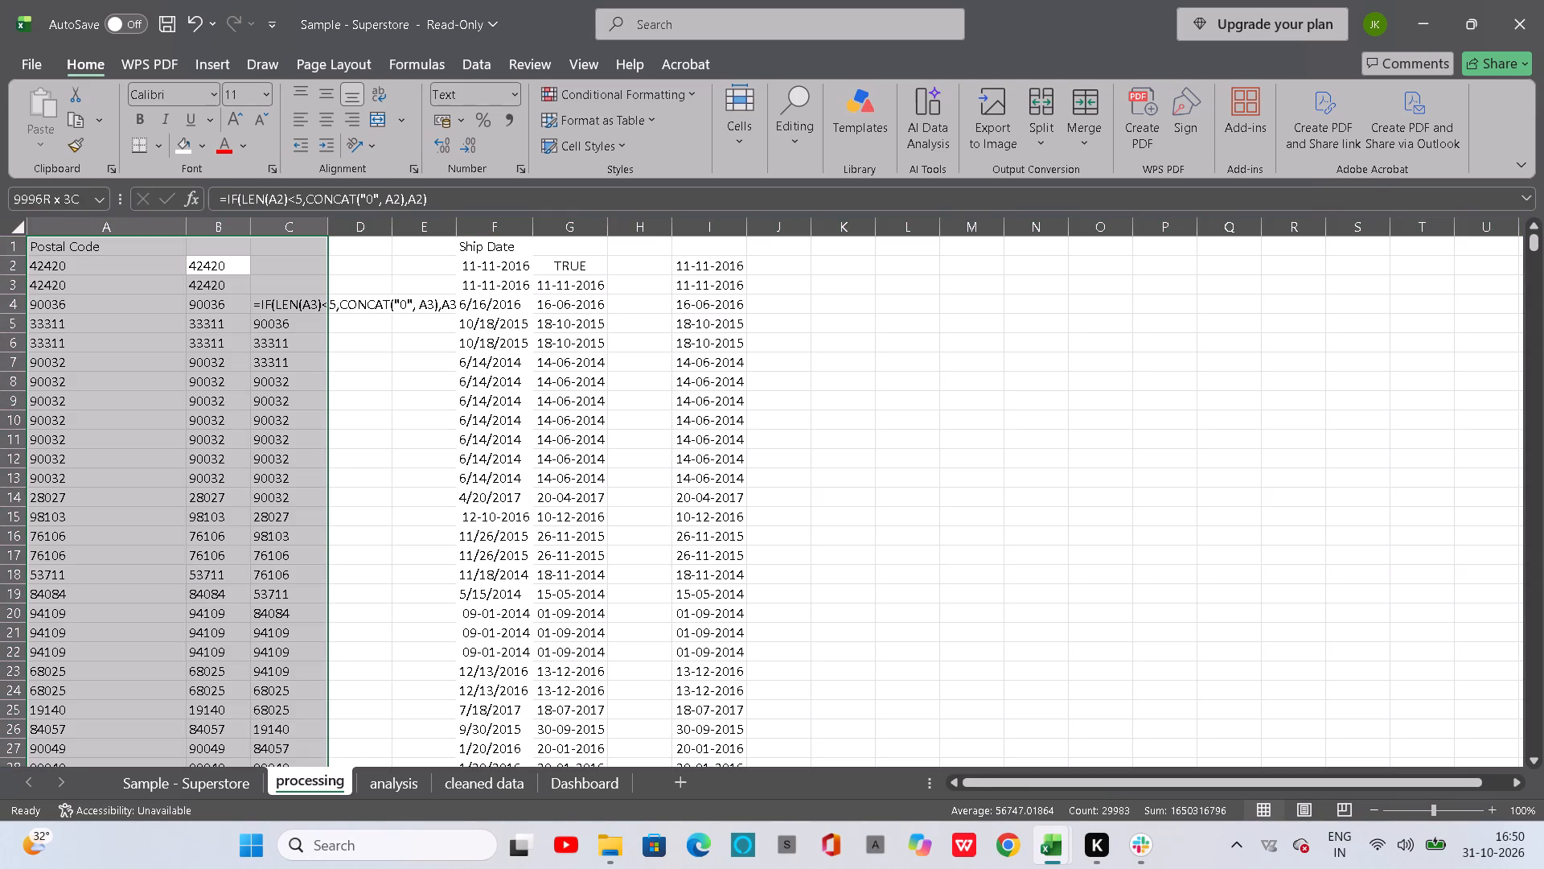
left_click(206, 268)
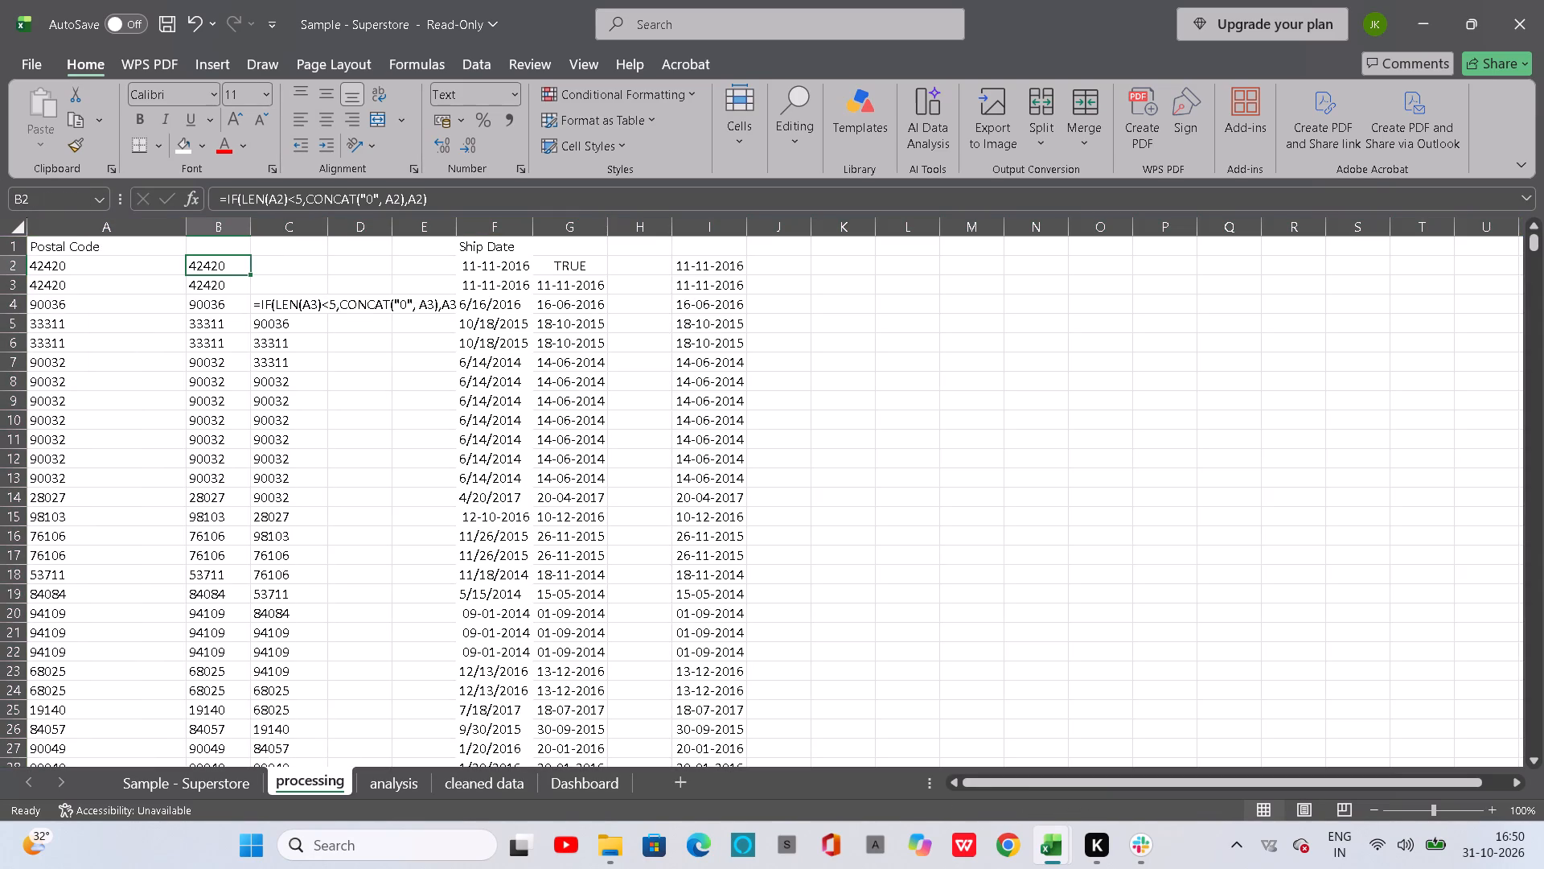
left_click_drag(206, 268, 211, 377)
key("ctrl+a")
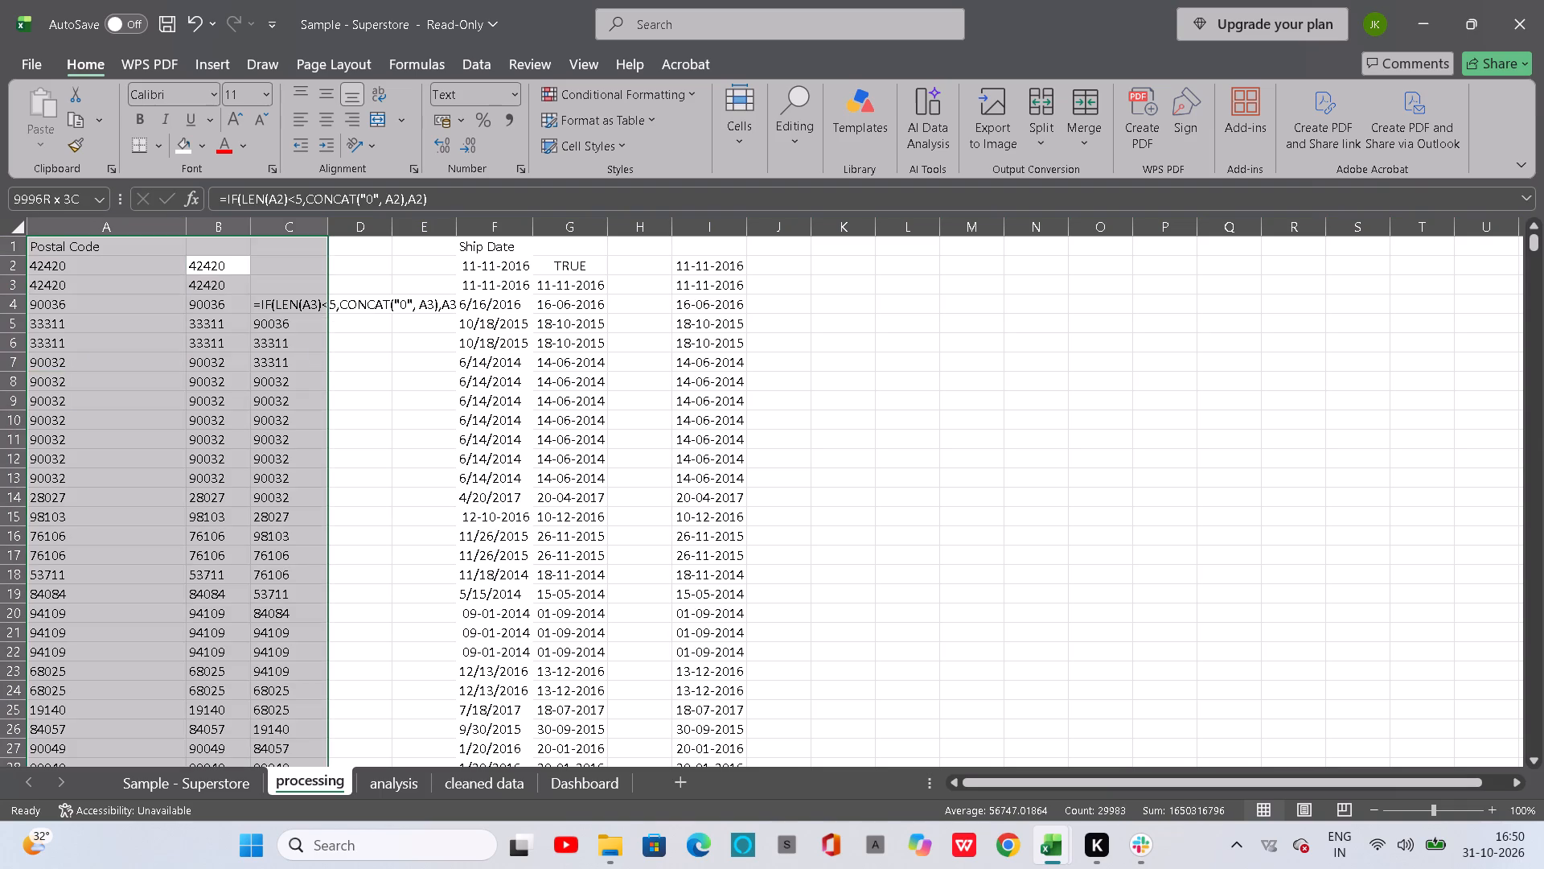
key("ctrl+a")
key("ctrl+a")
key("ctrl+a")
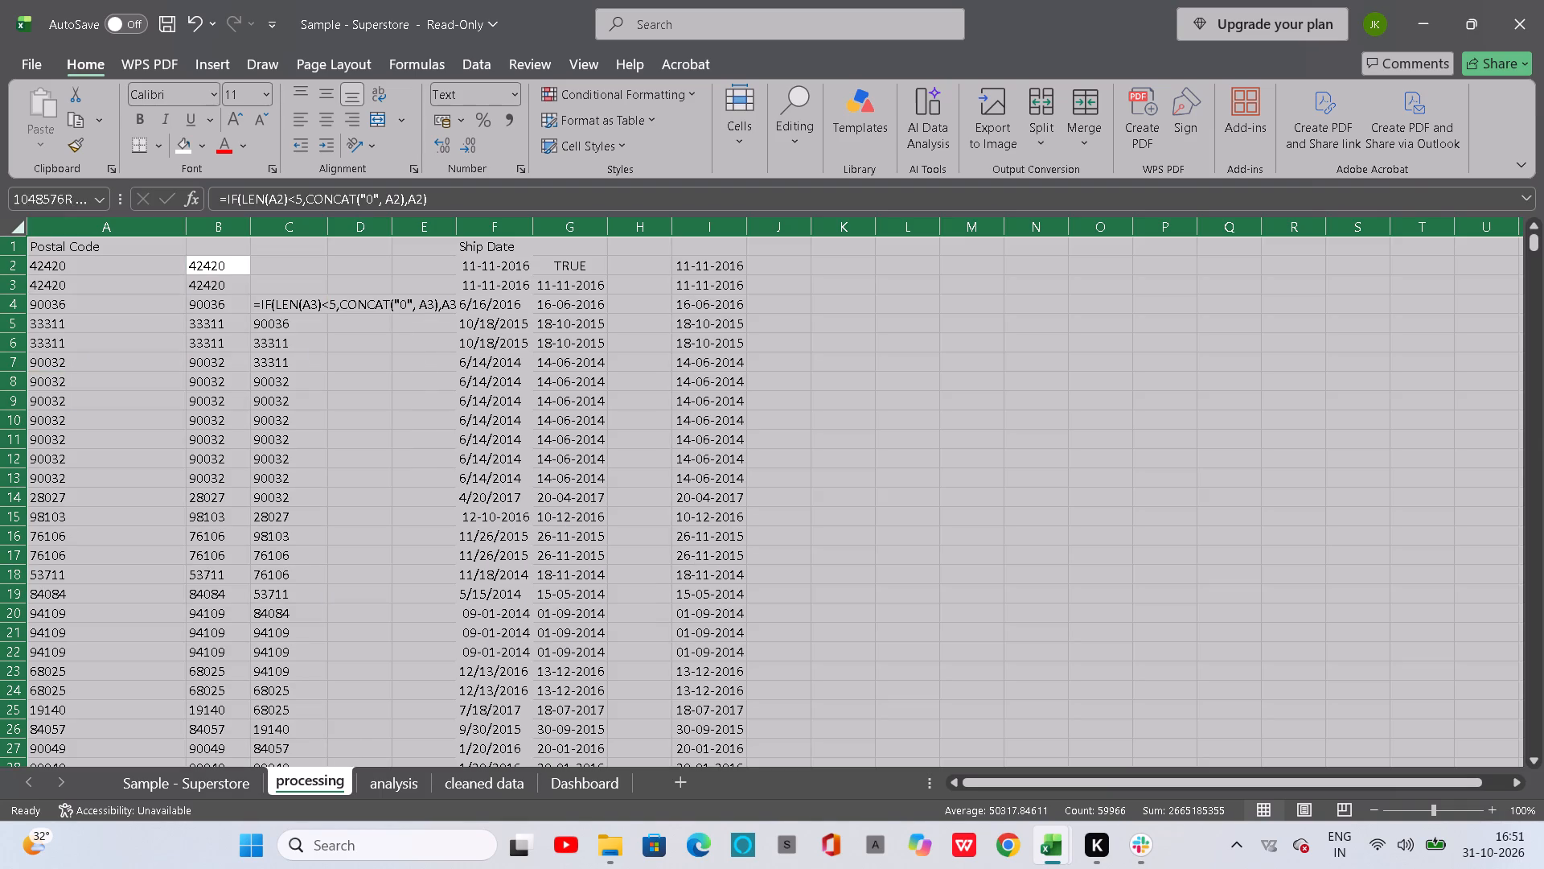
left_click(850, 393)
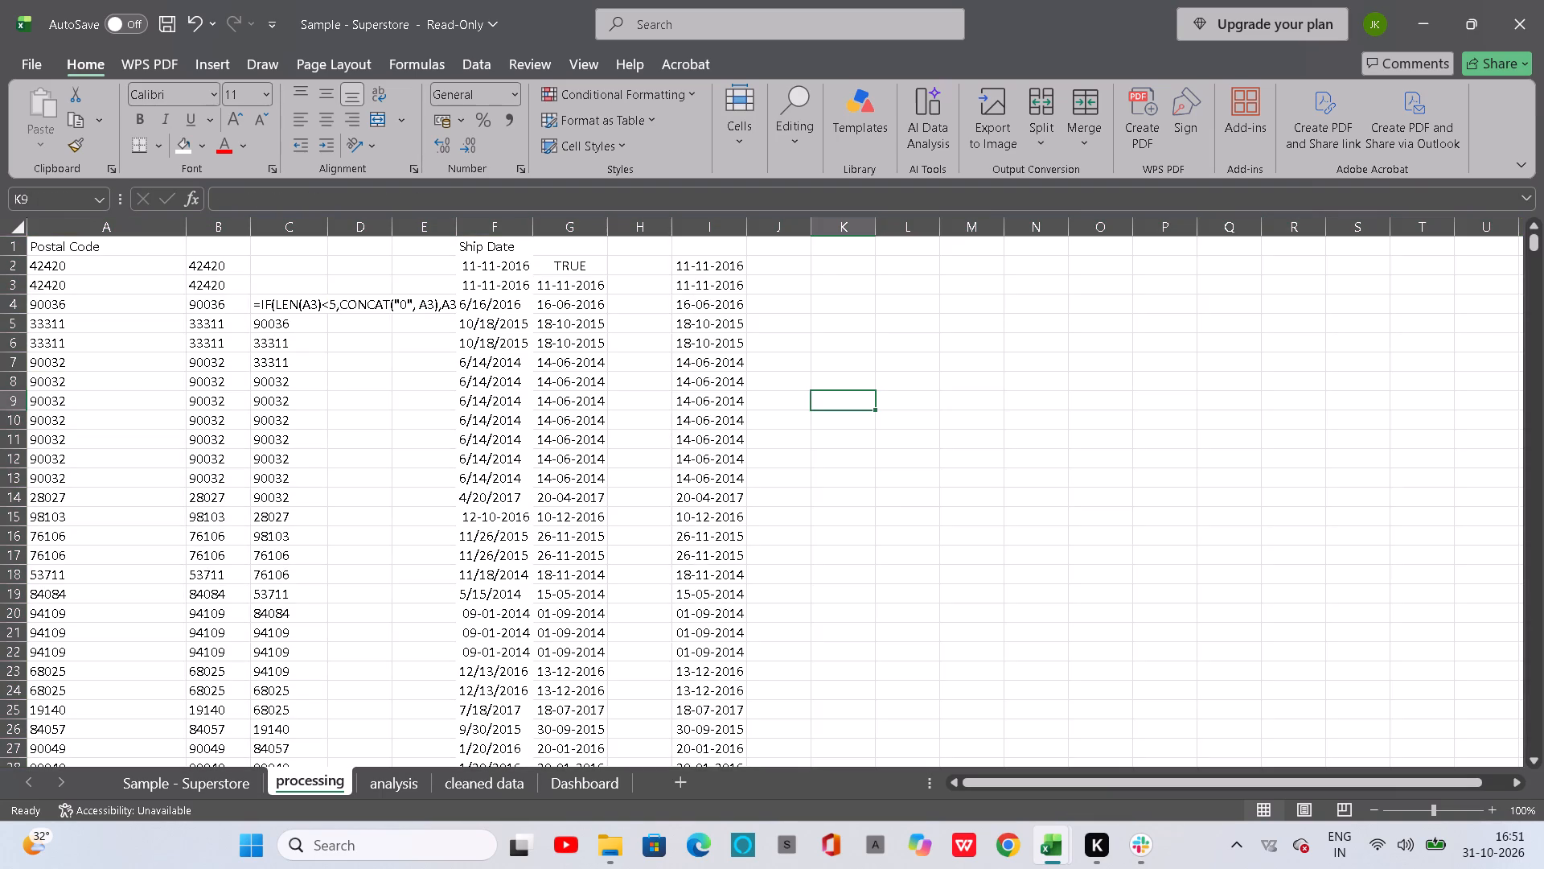
Go to the cleaned data sheet and select the entire Order ID column for a data tool operation.
left_click(478, 789)
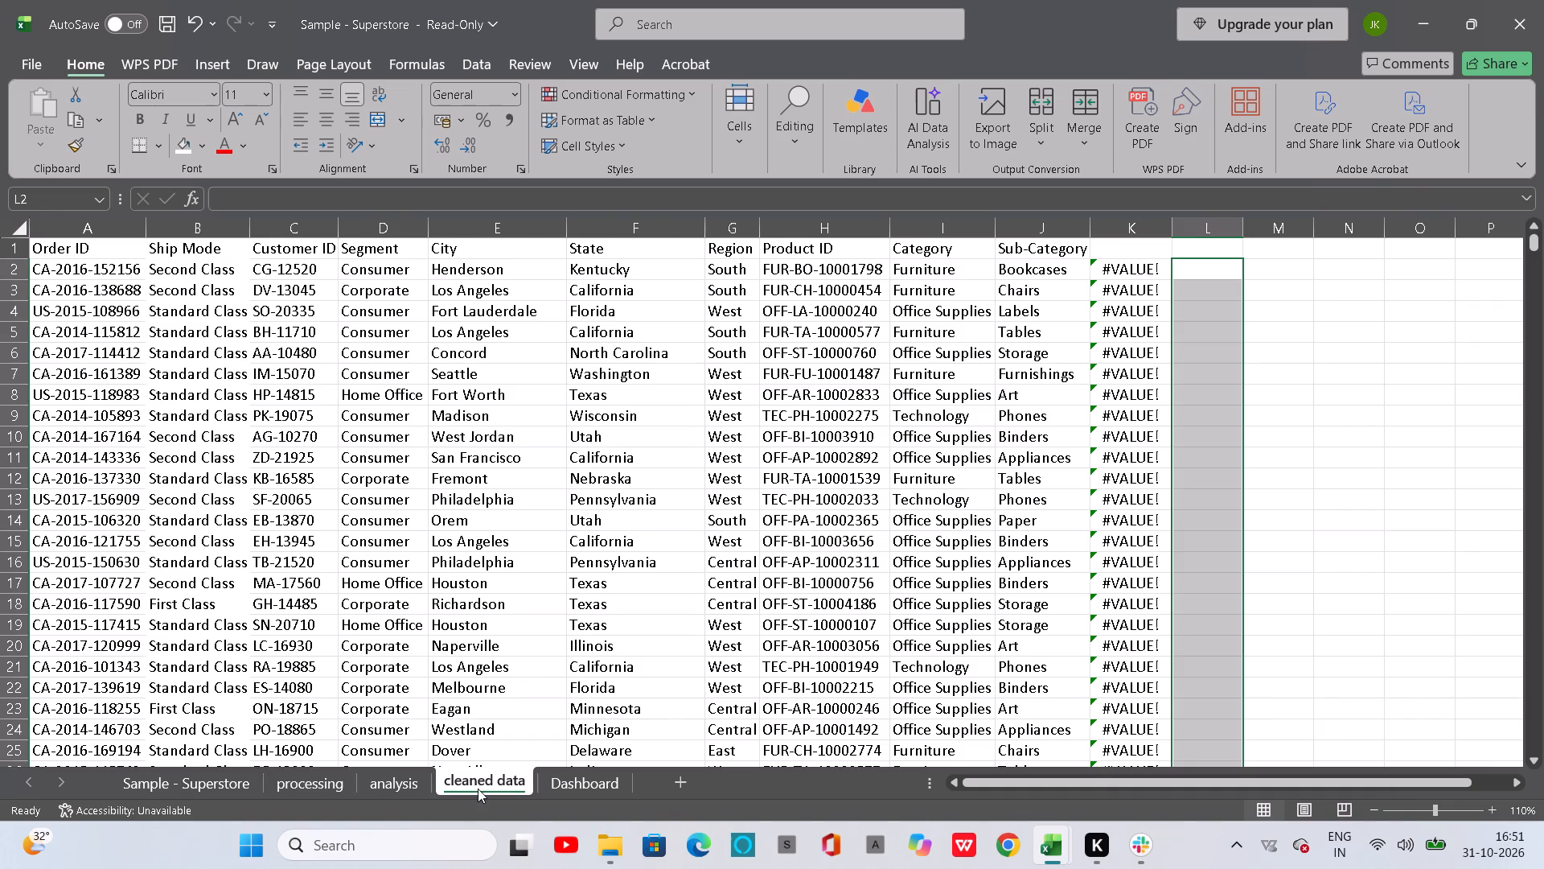
left_click(406, 780)
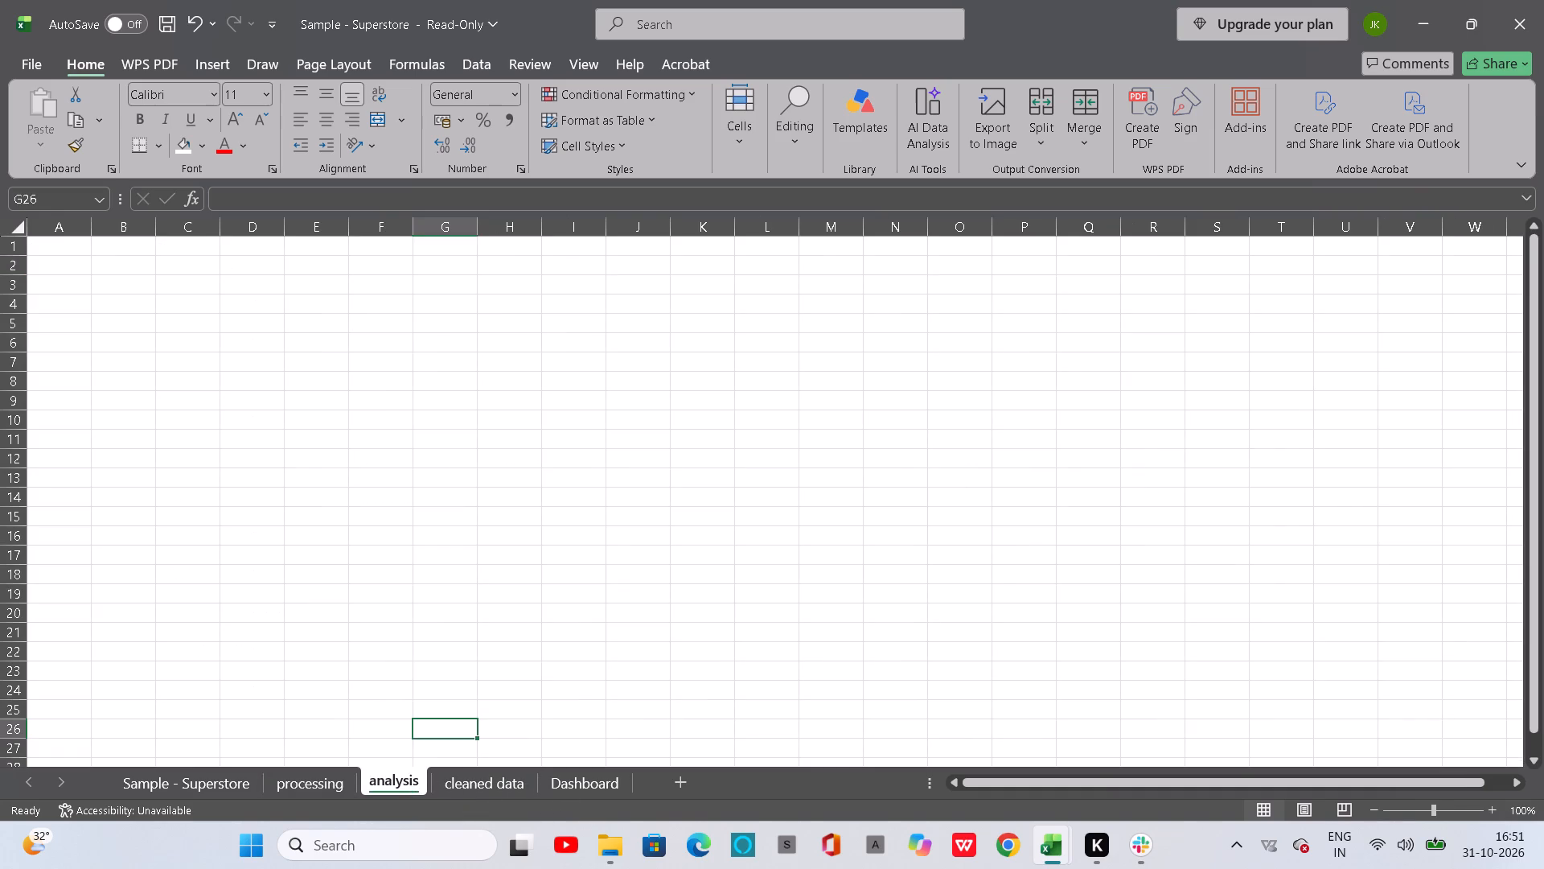
left_click(588, 786)
left_click(498, 798)
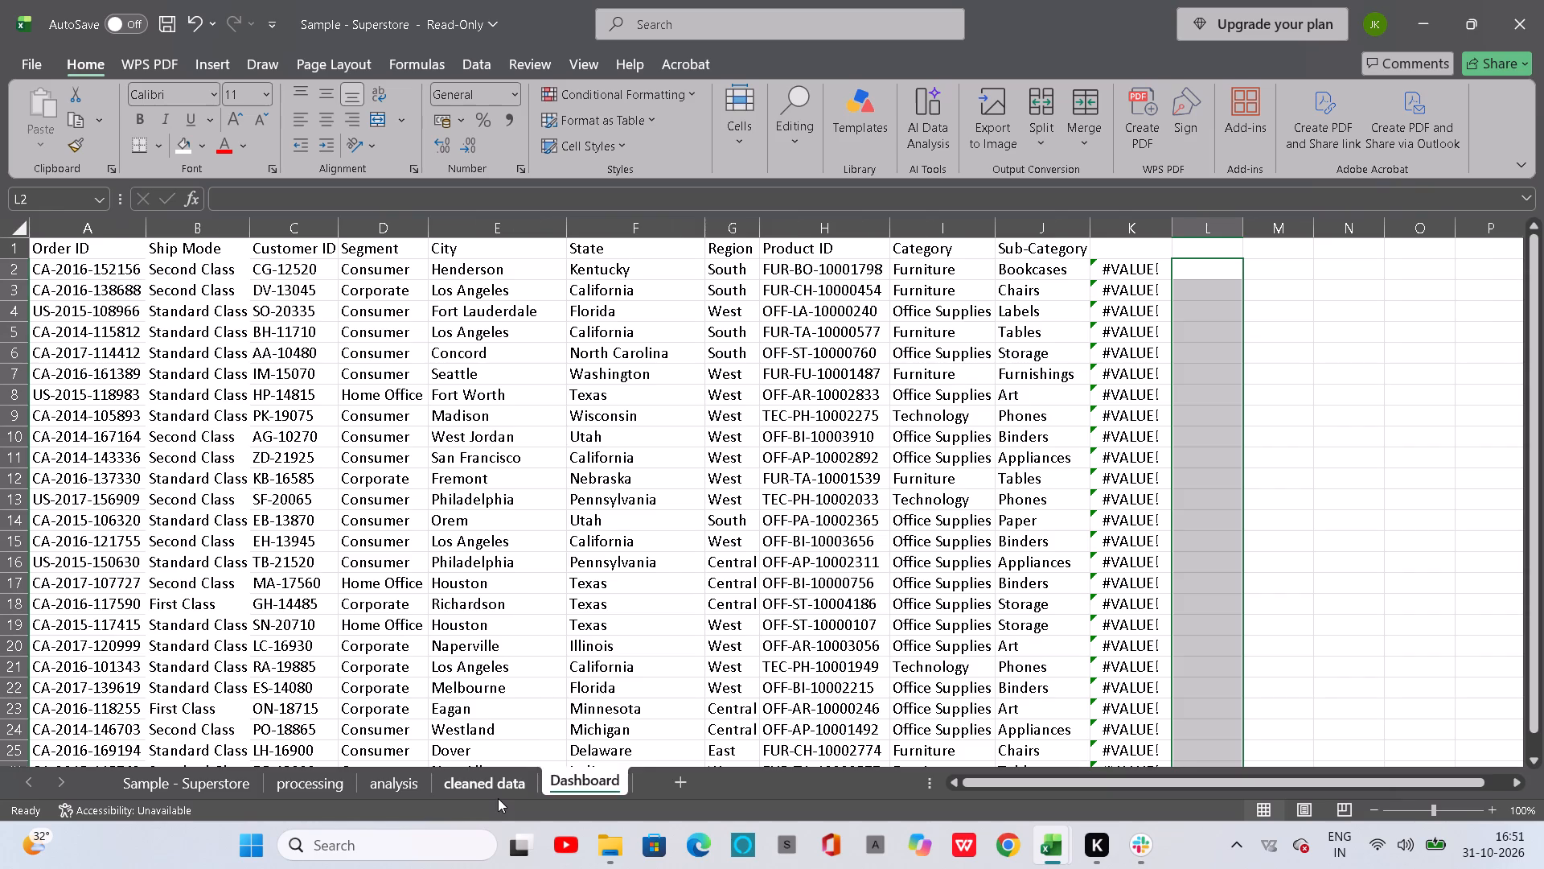
scroll(245, 472, "right", 3)
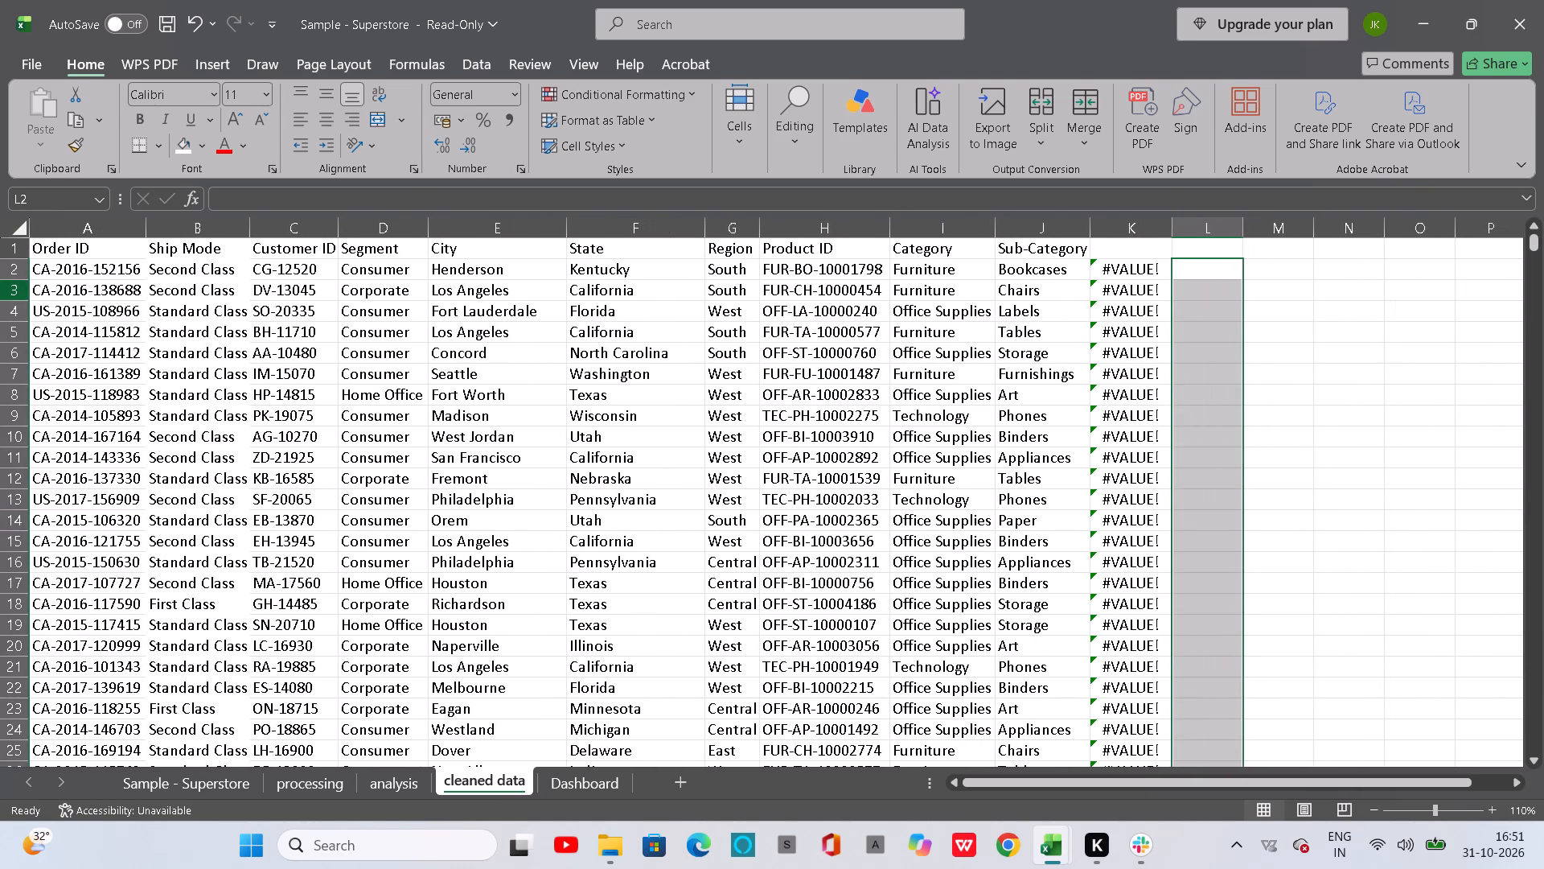
left_click(60, 236)
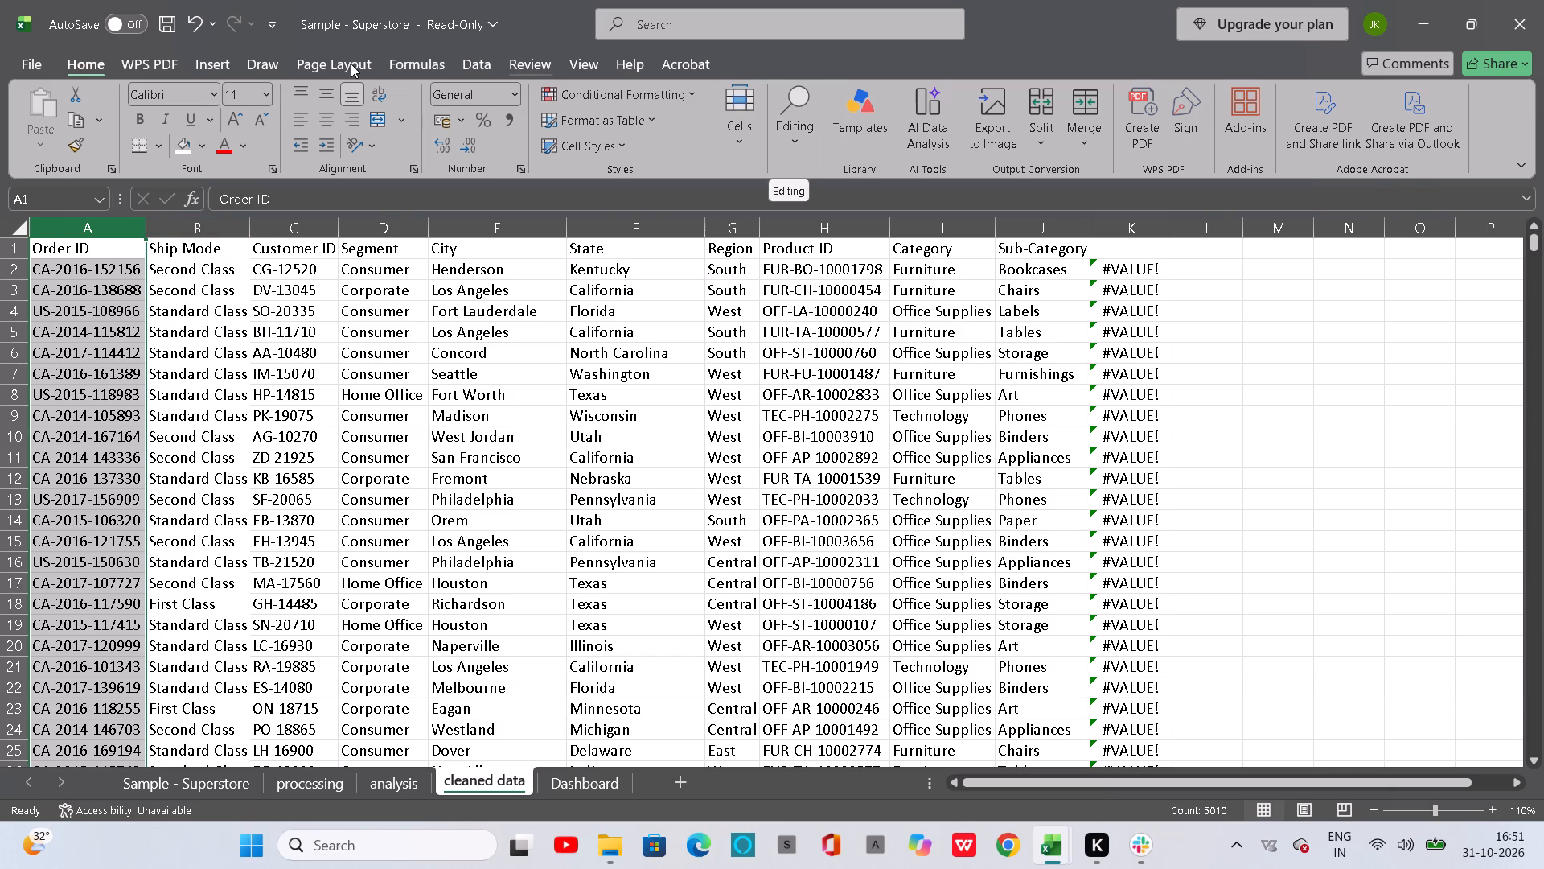
left_click(470, 69)
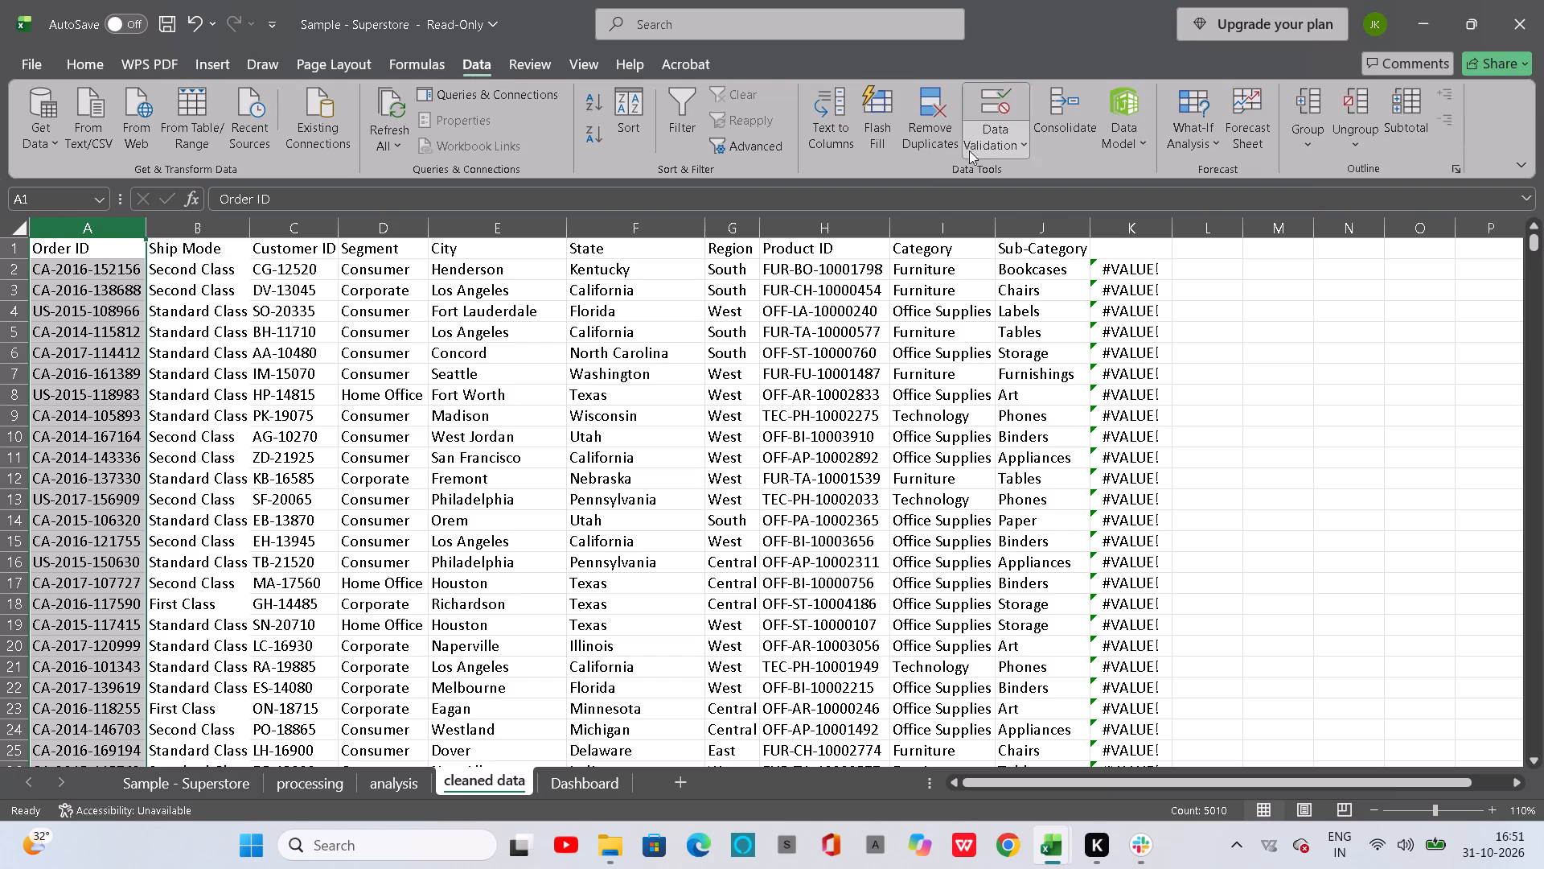
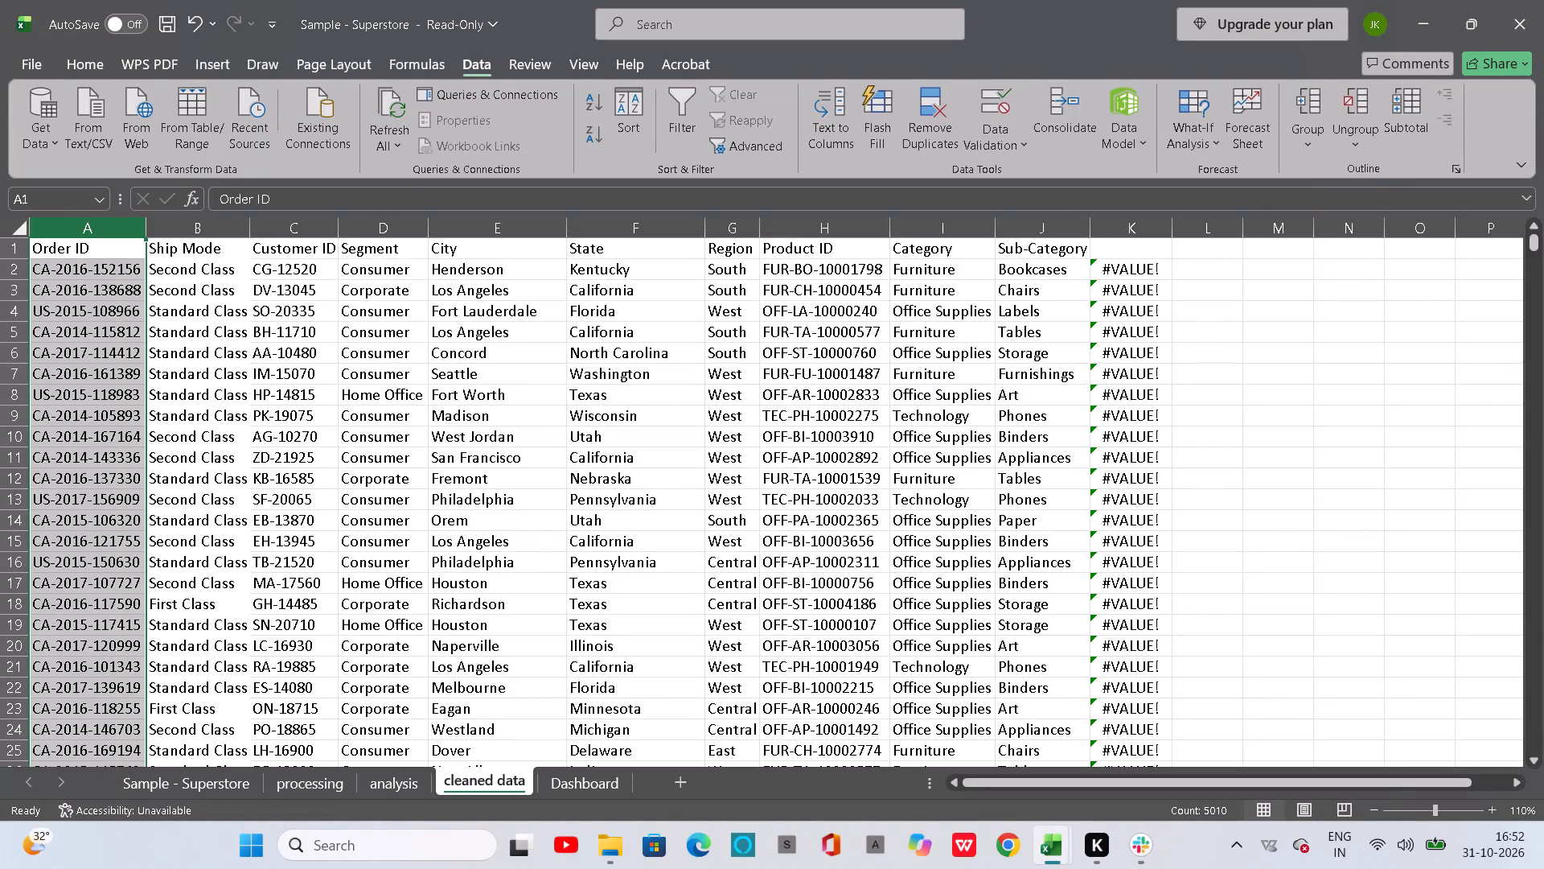
Delete column K, which holds the #VALUE! results, from the cleaned data sheet.
left_click(1134, 263)
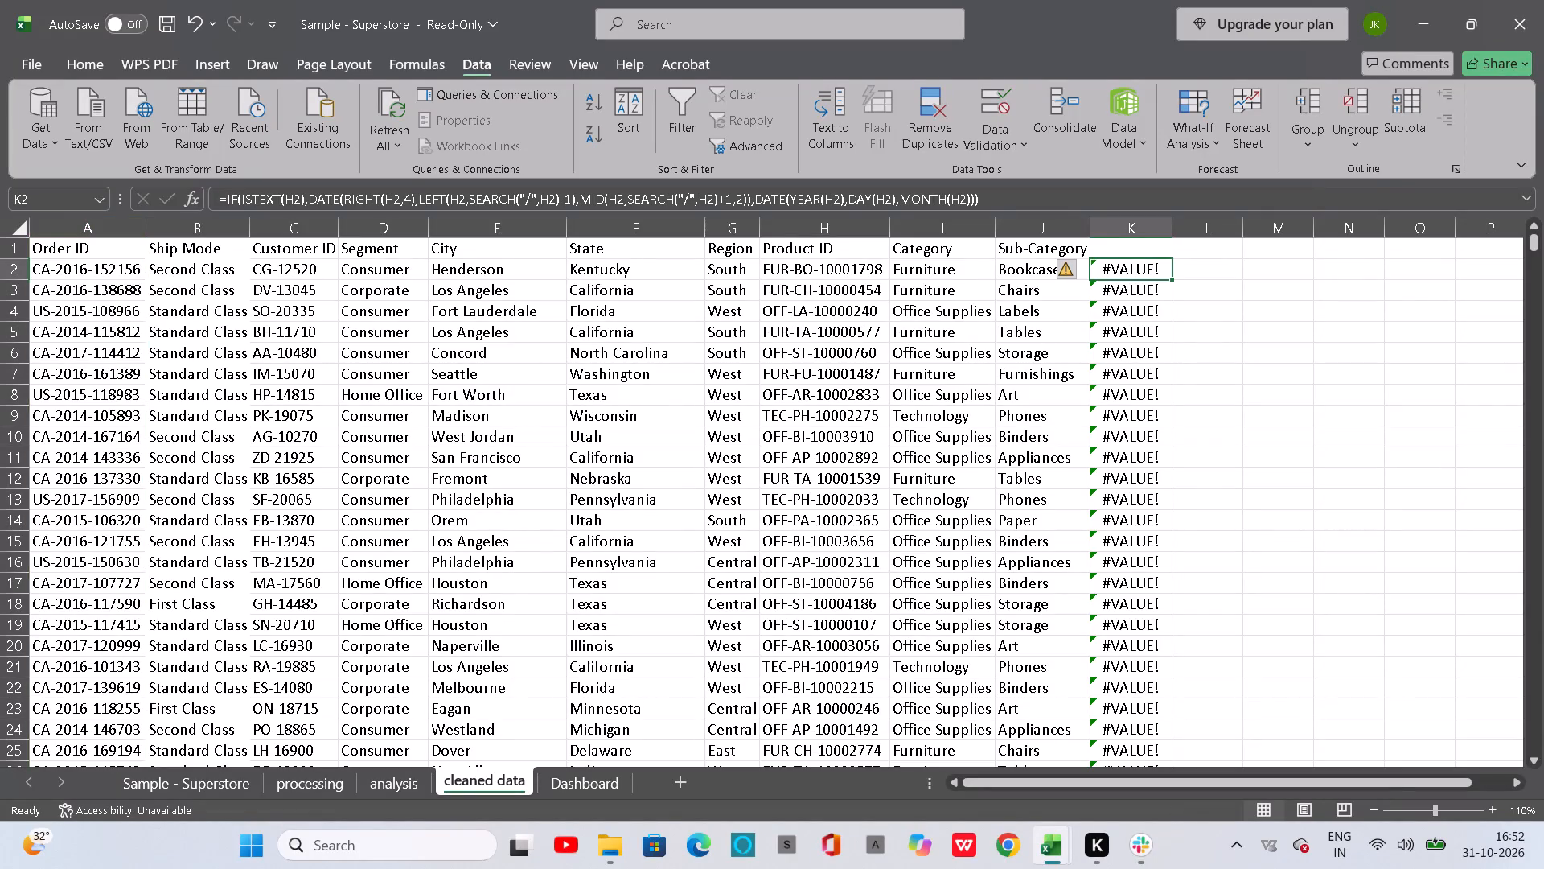
left_click(1128, 233)
right_click(1128, 233)
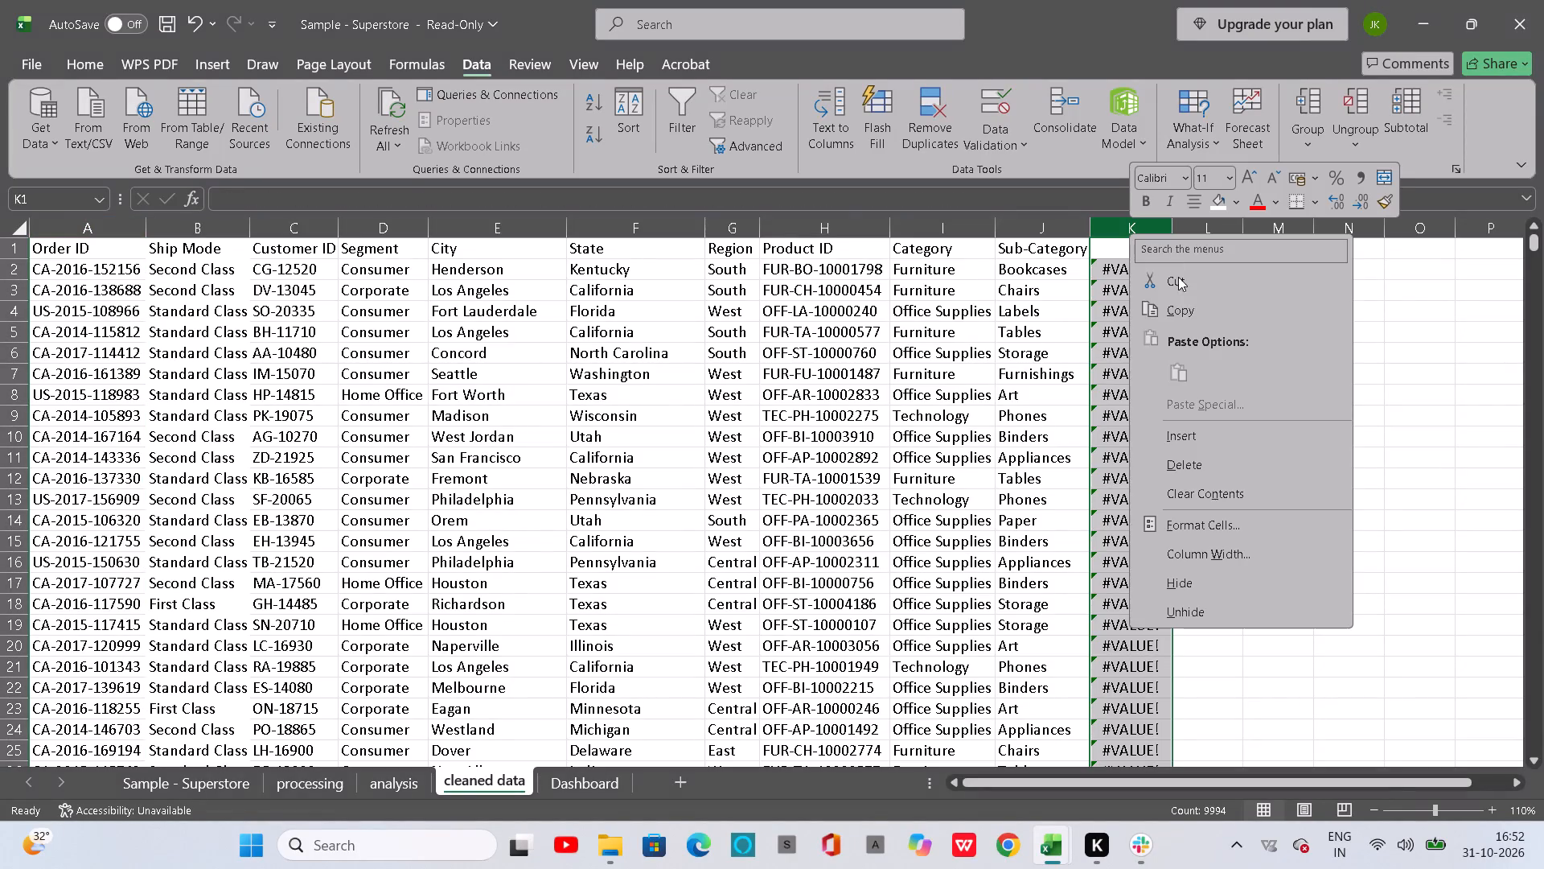
left_click(1204, 460)
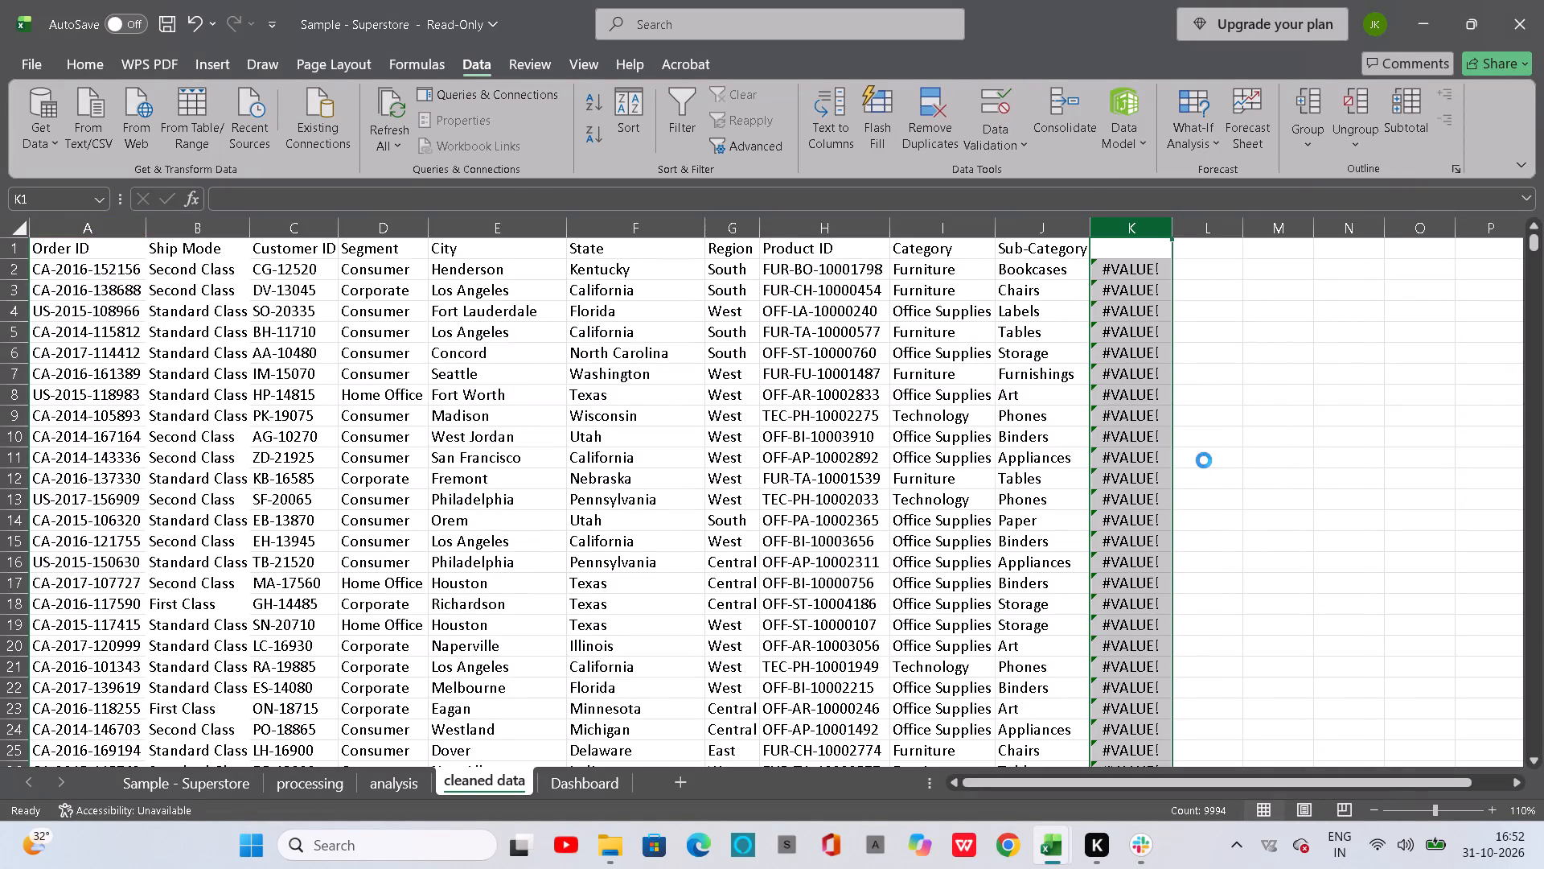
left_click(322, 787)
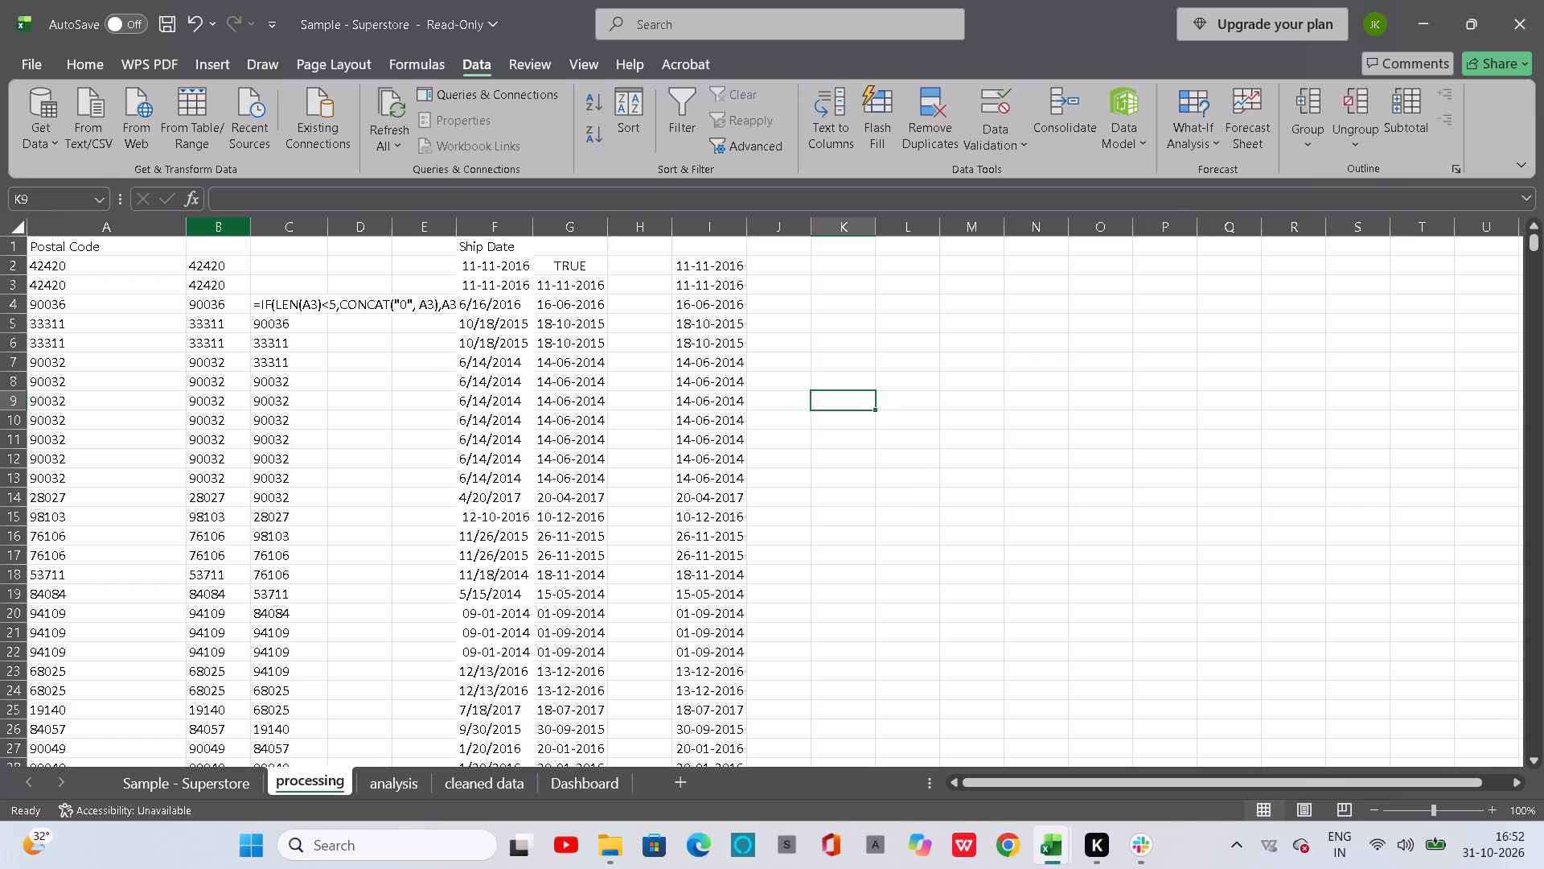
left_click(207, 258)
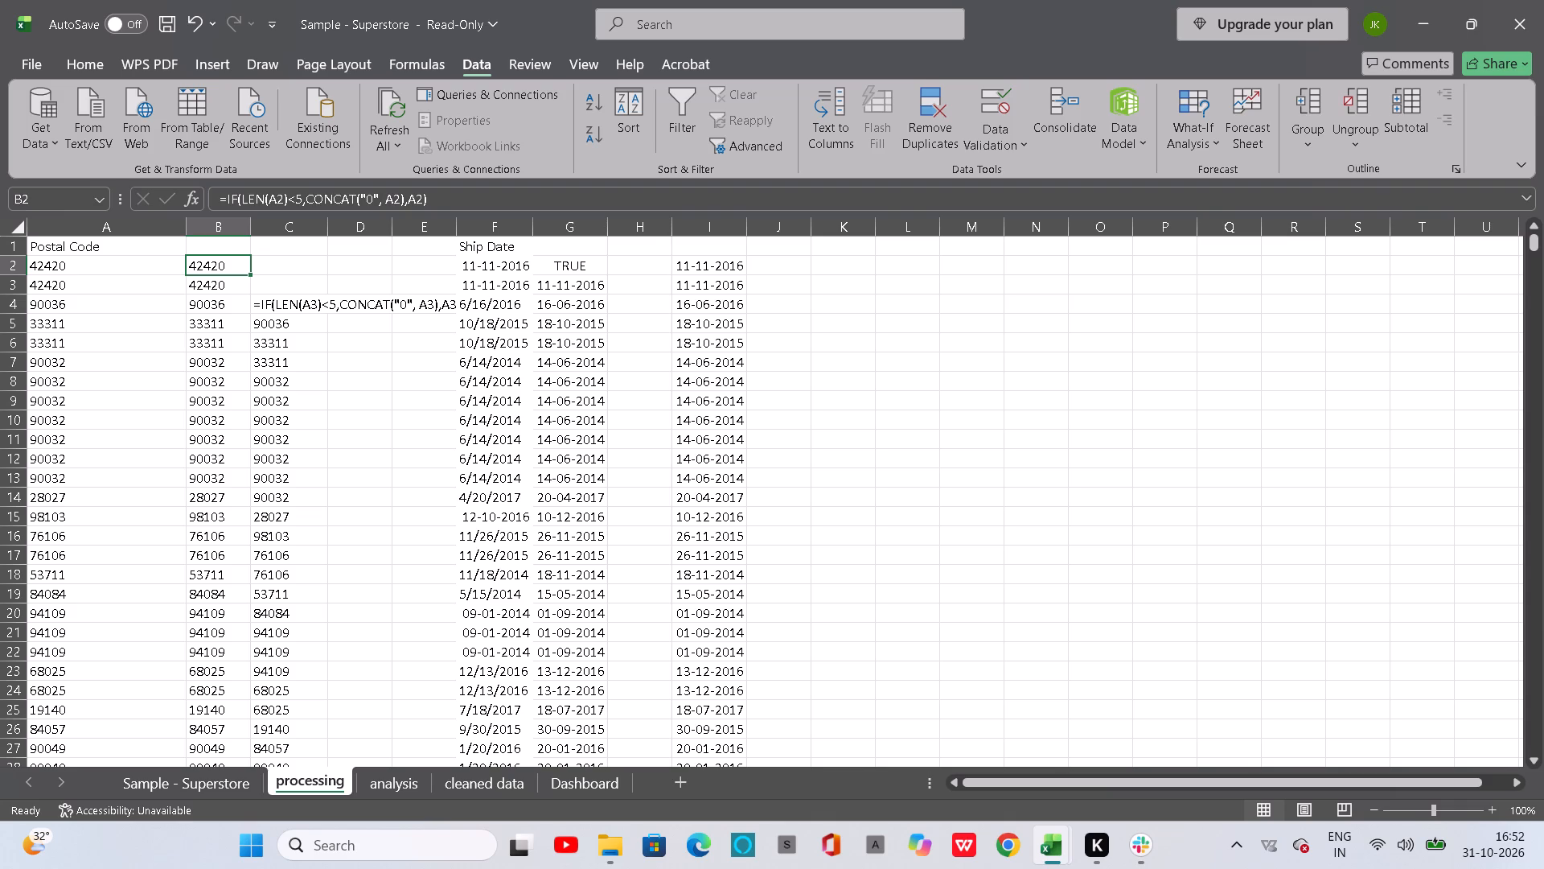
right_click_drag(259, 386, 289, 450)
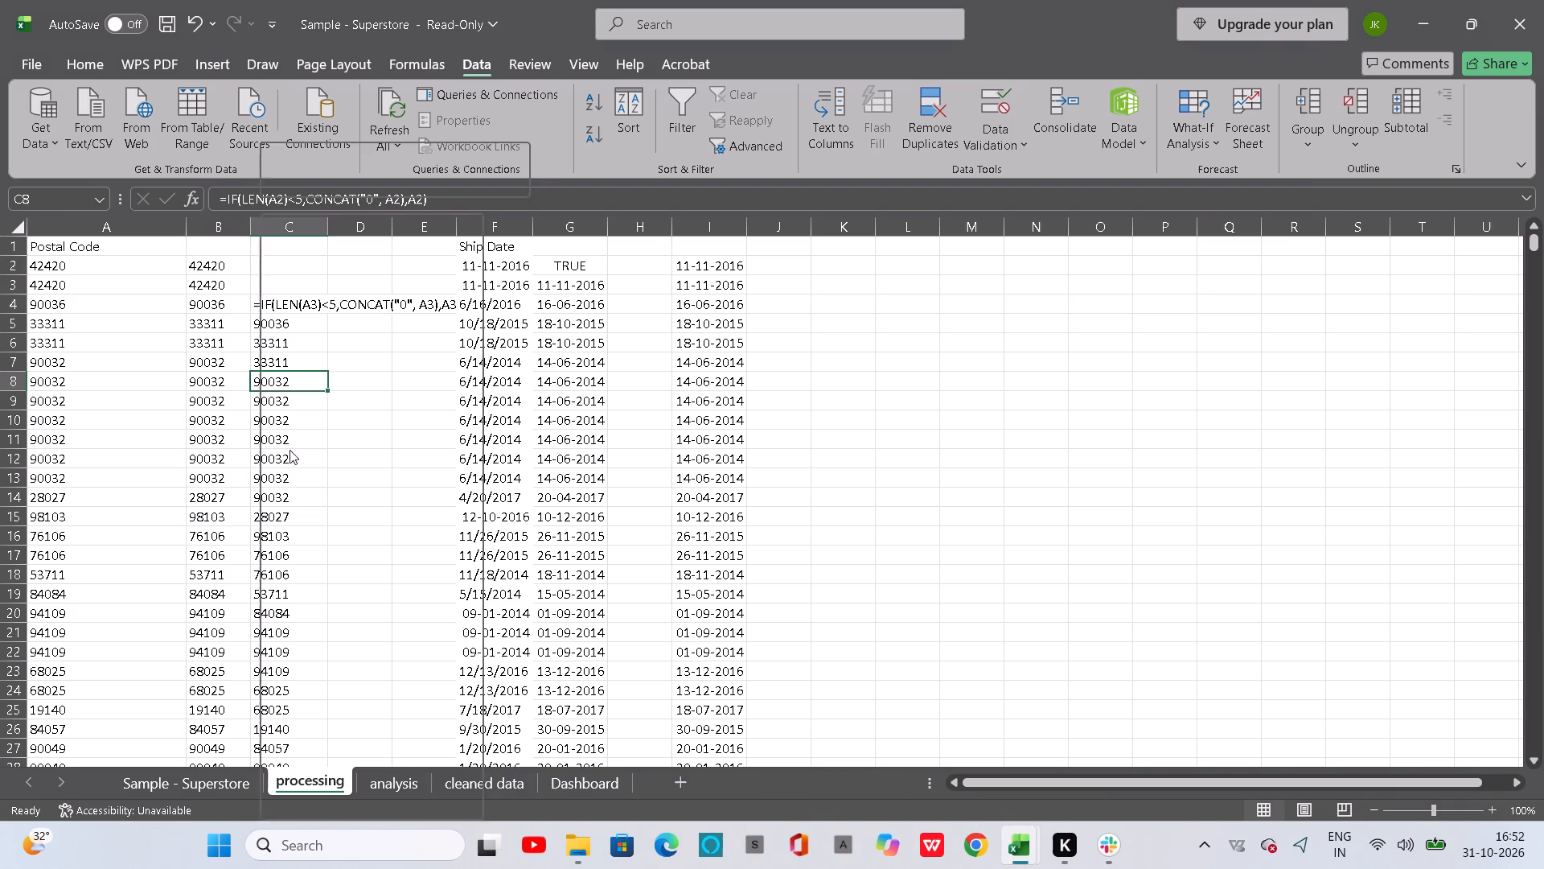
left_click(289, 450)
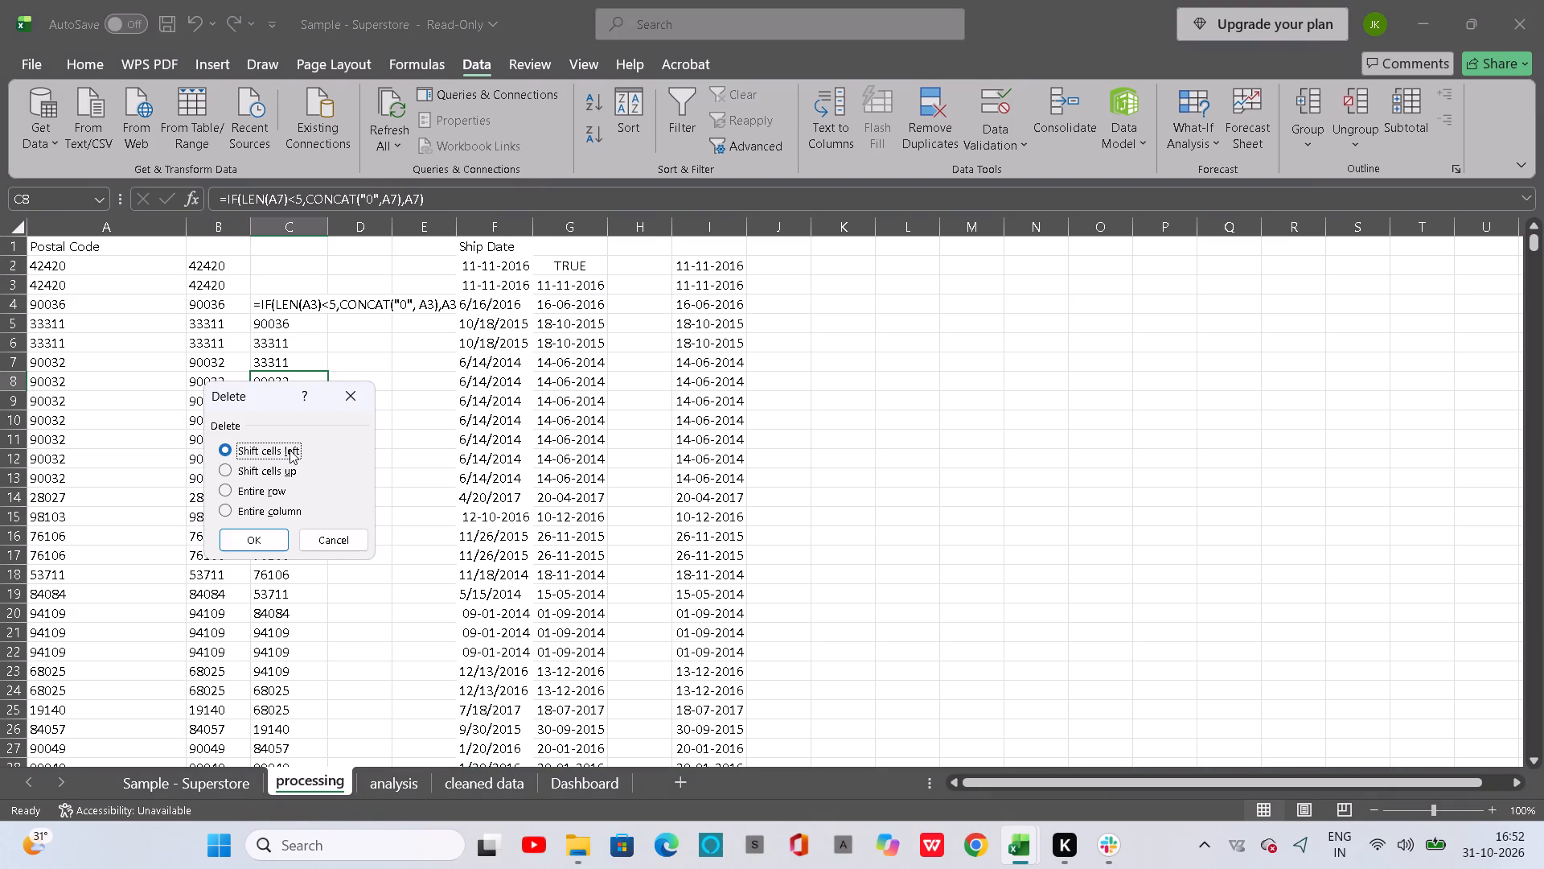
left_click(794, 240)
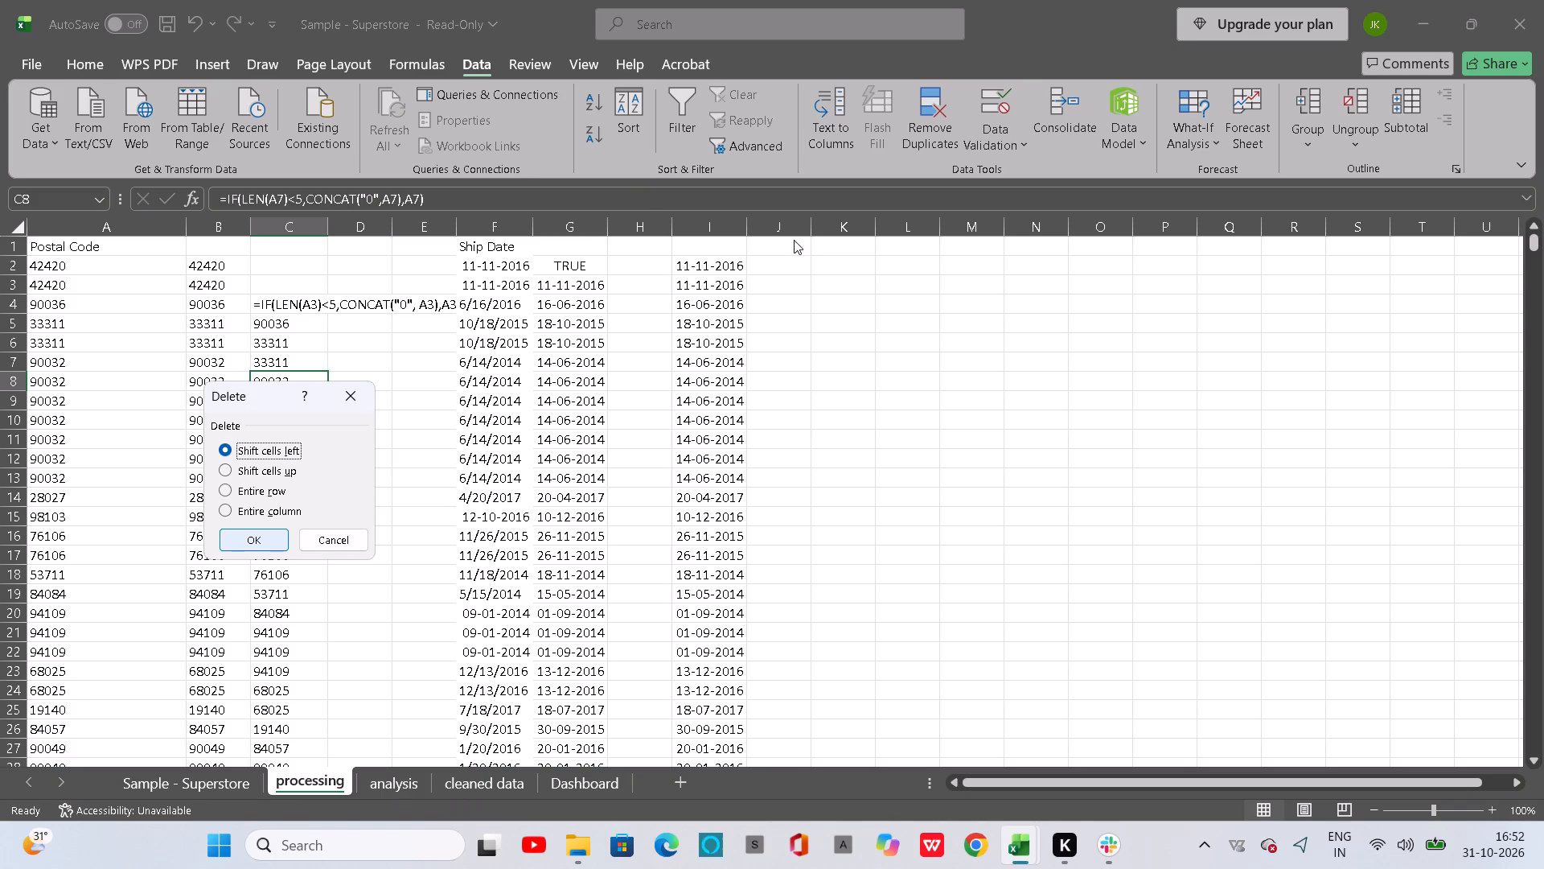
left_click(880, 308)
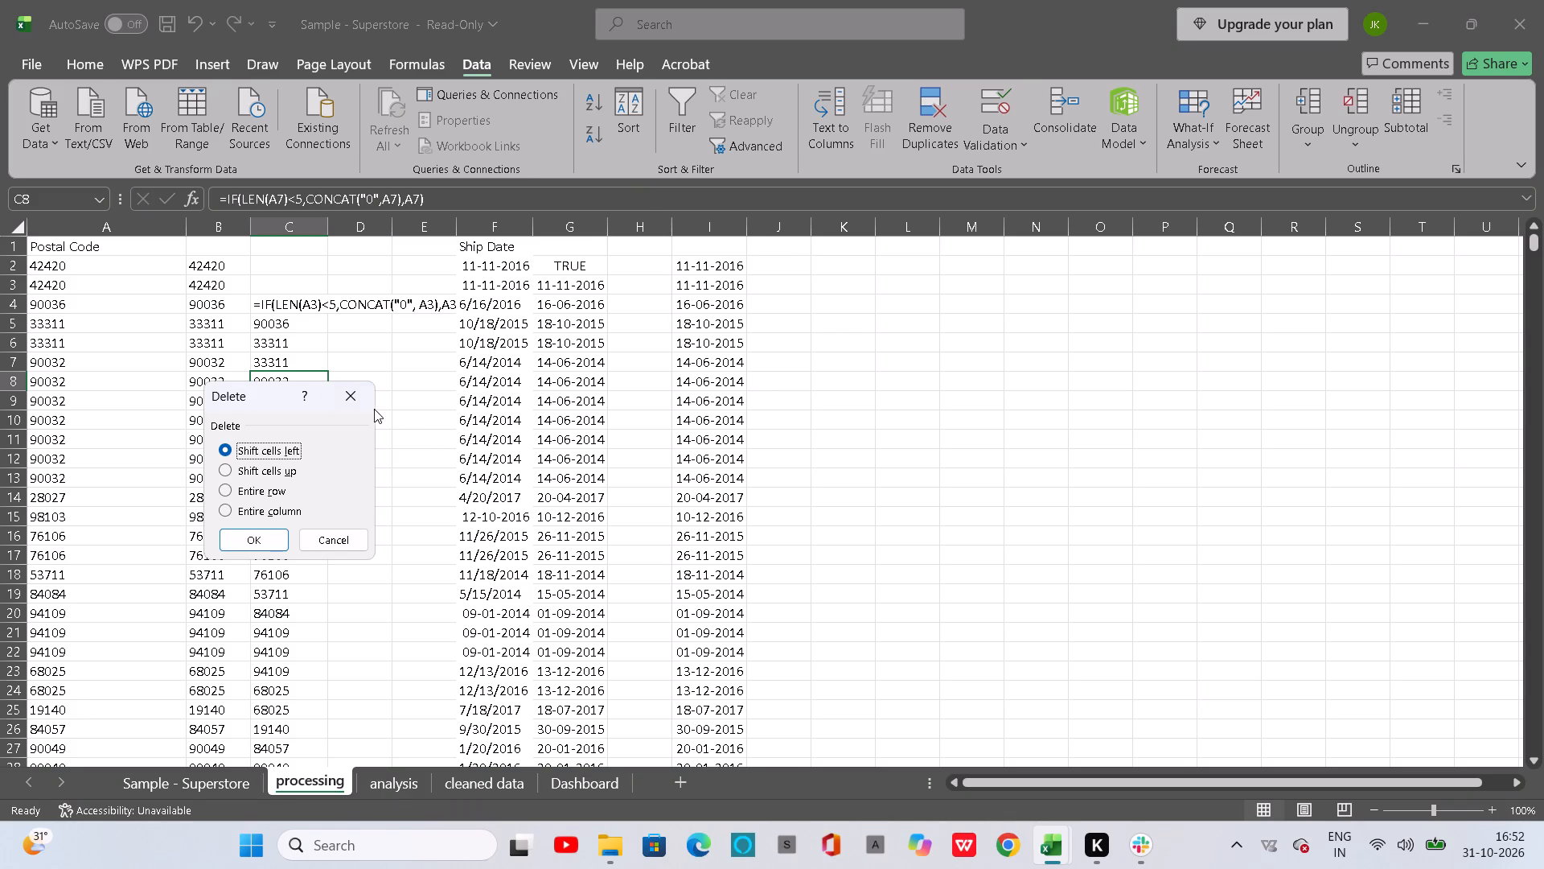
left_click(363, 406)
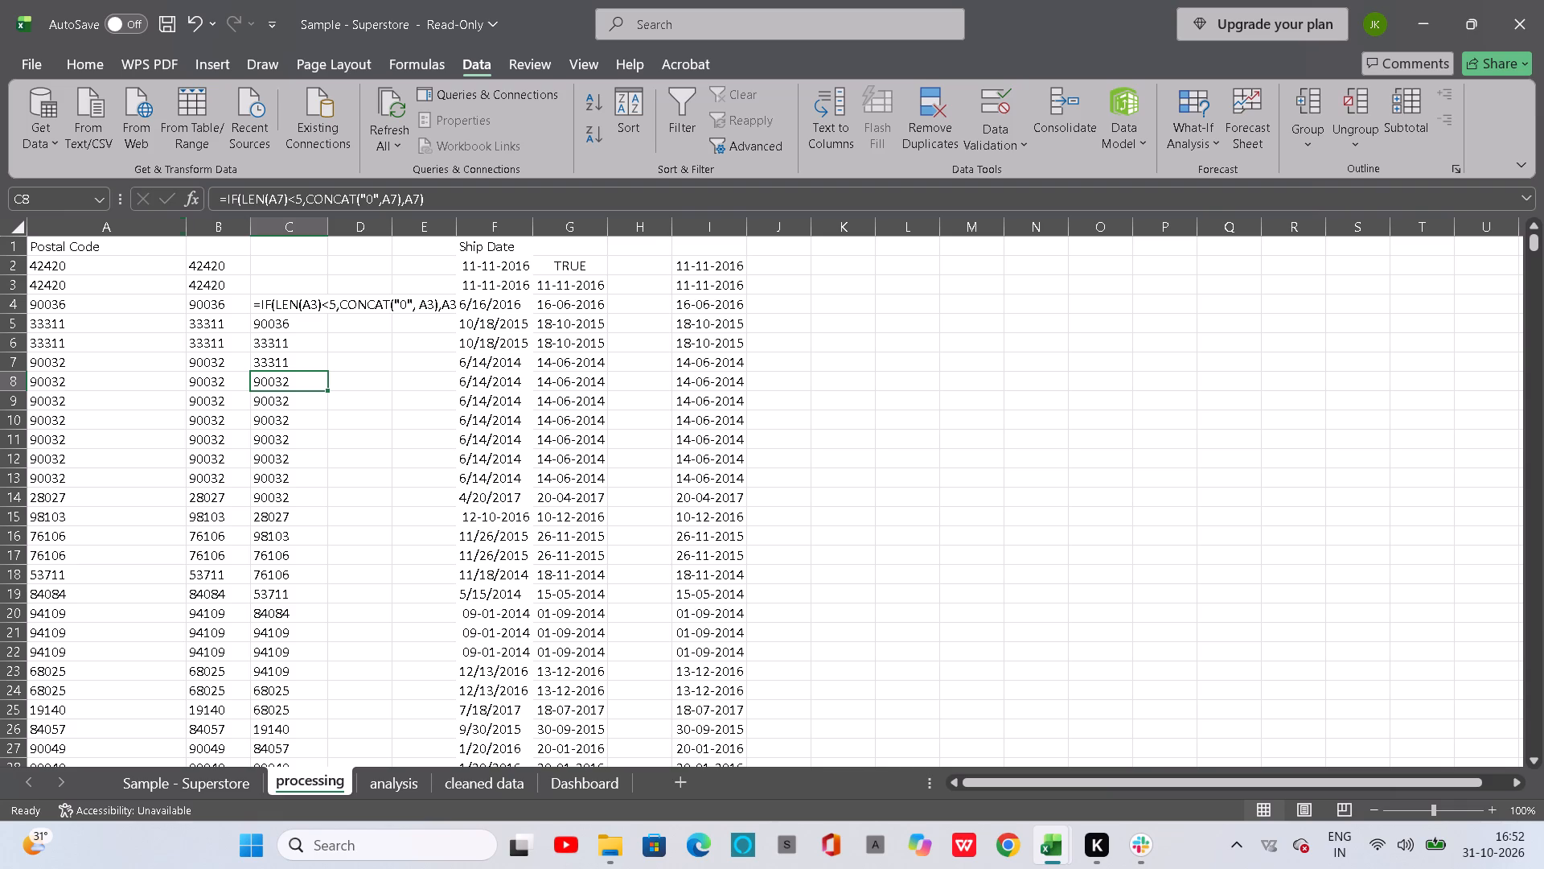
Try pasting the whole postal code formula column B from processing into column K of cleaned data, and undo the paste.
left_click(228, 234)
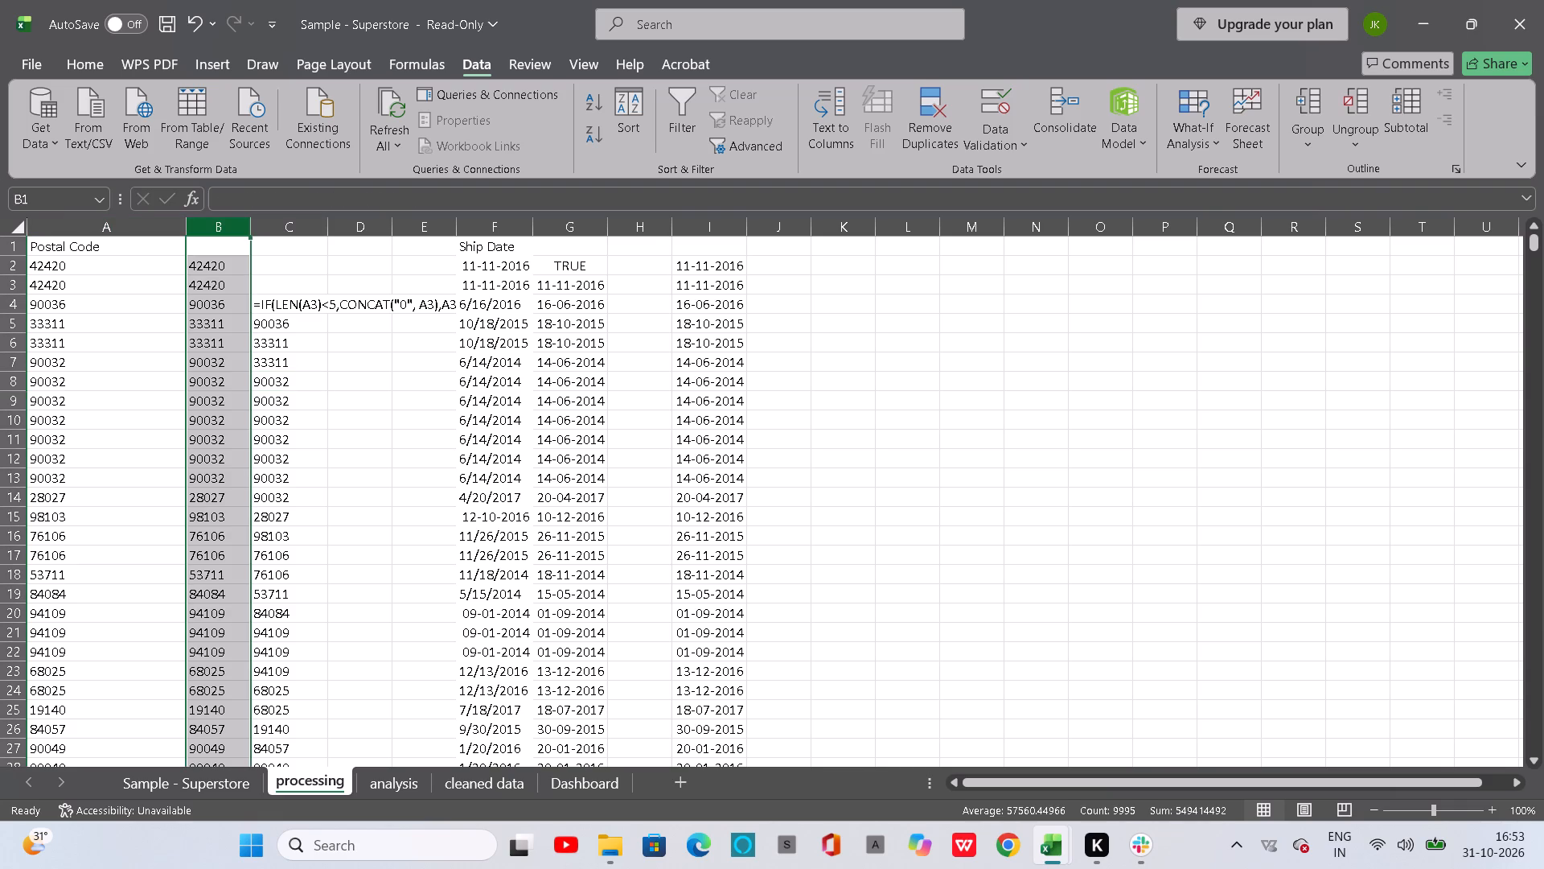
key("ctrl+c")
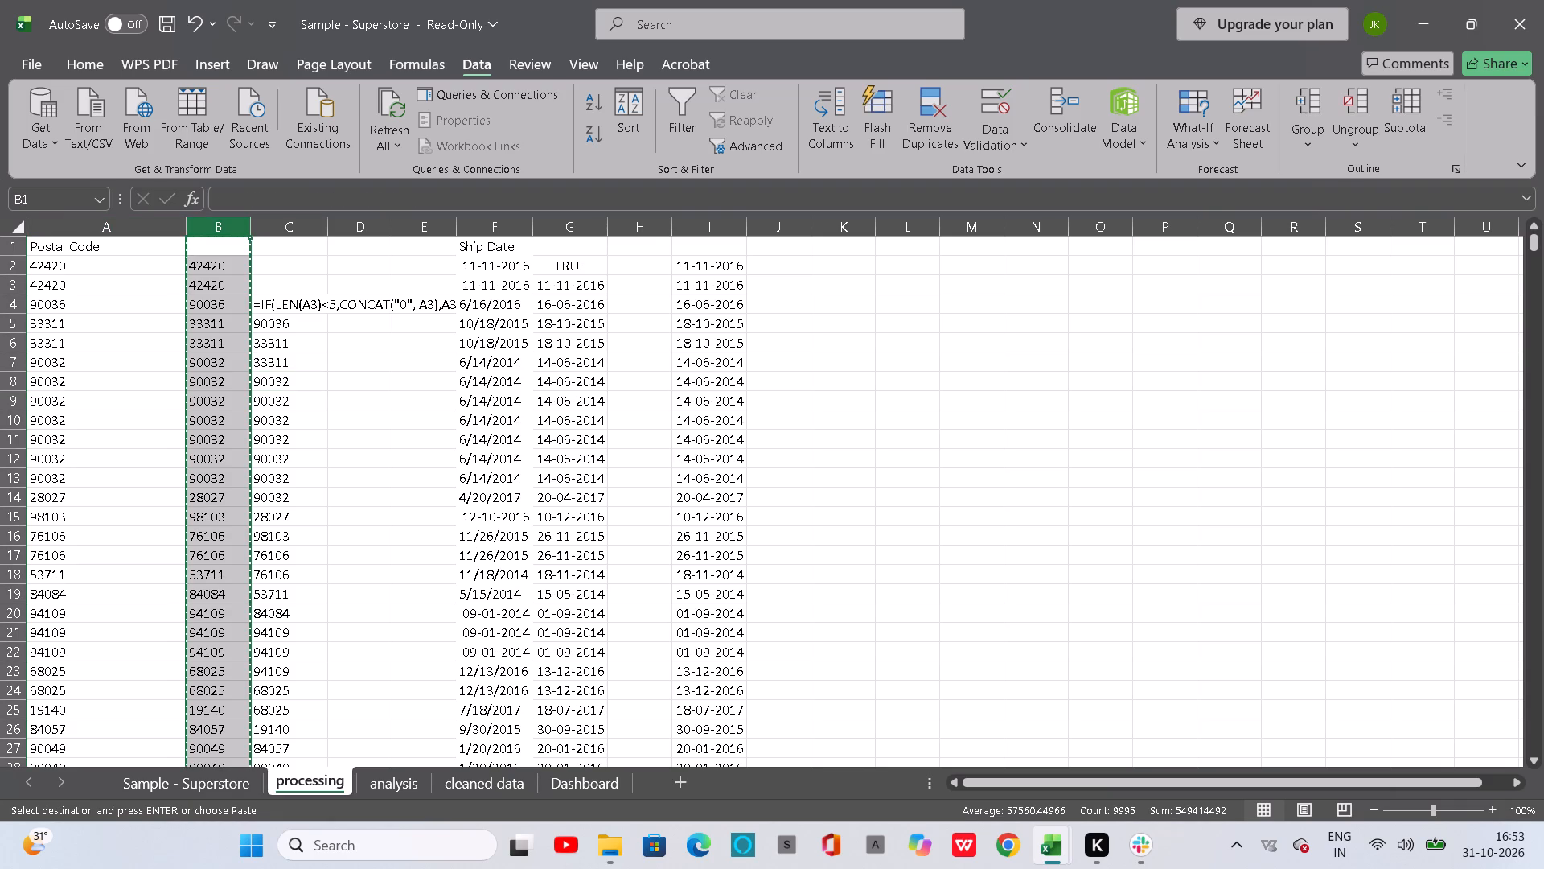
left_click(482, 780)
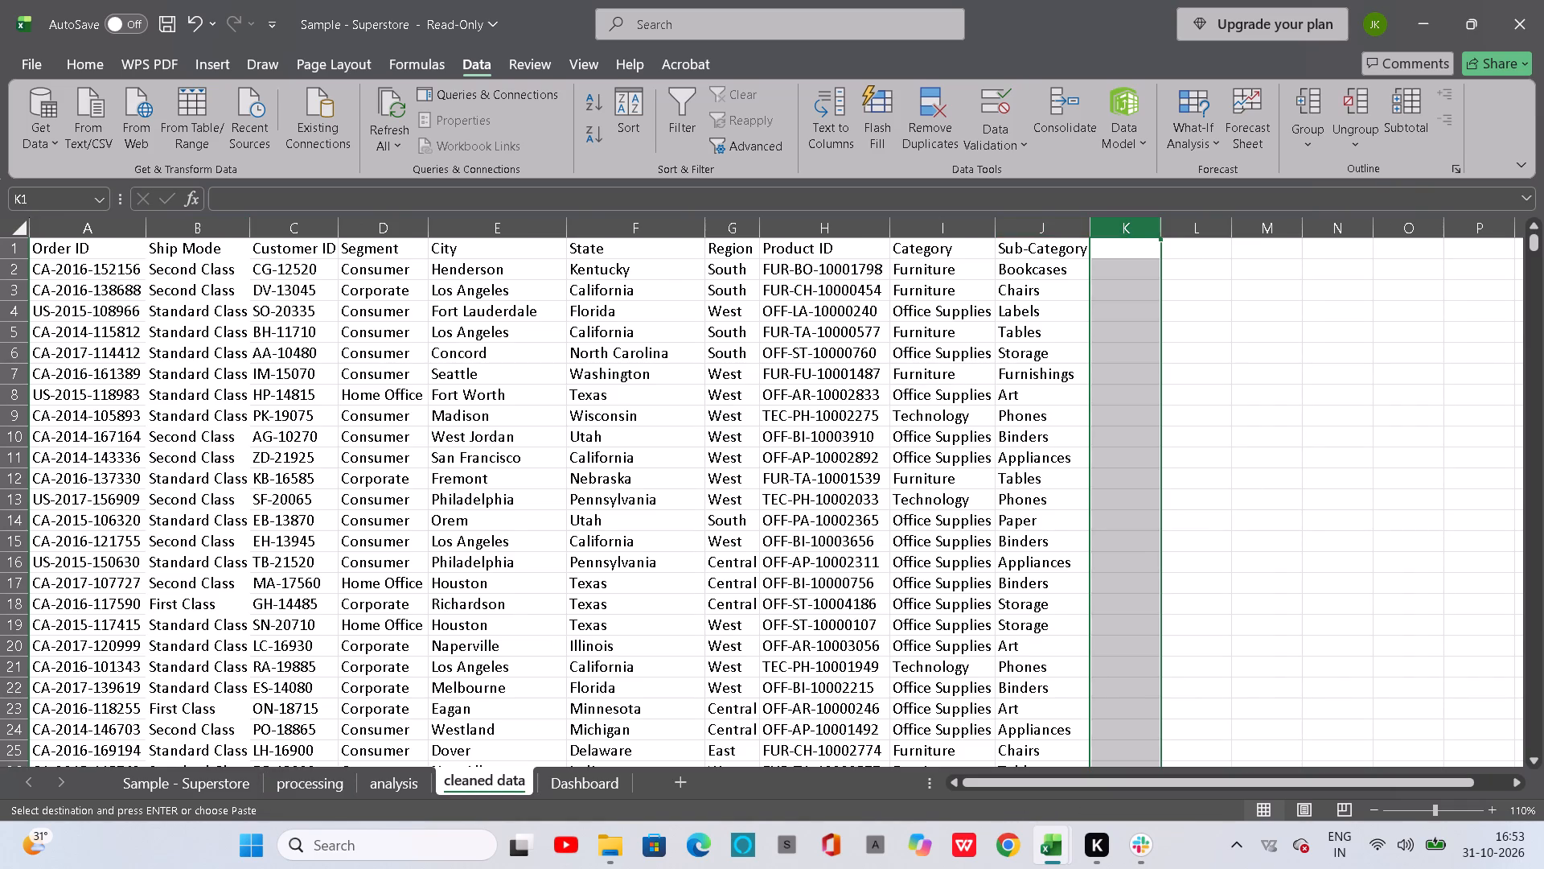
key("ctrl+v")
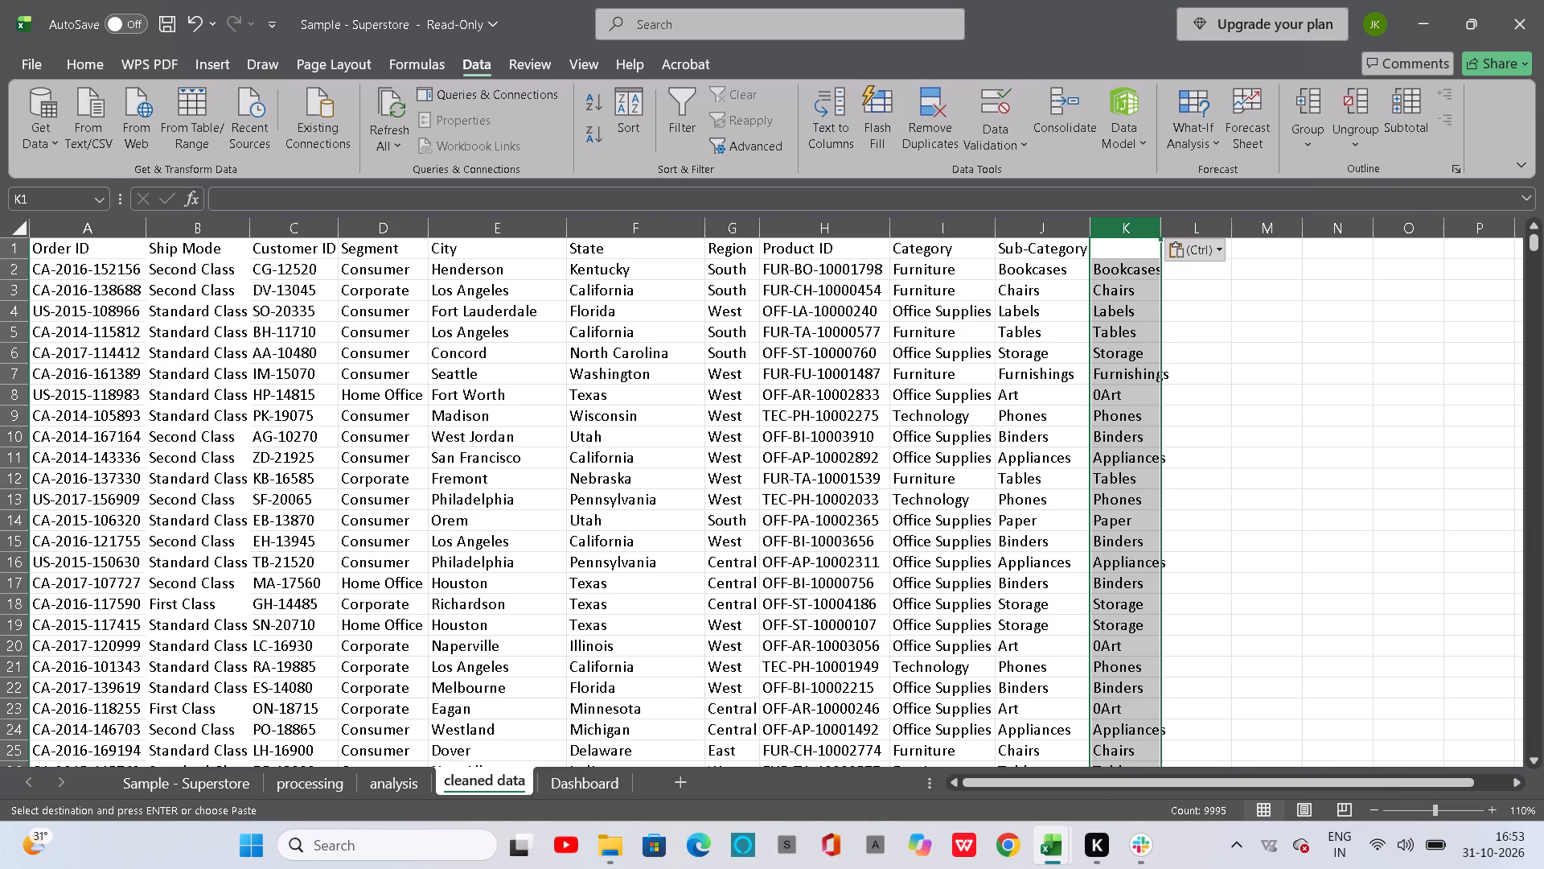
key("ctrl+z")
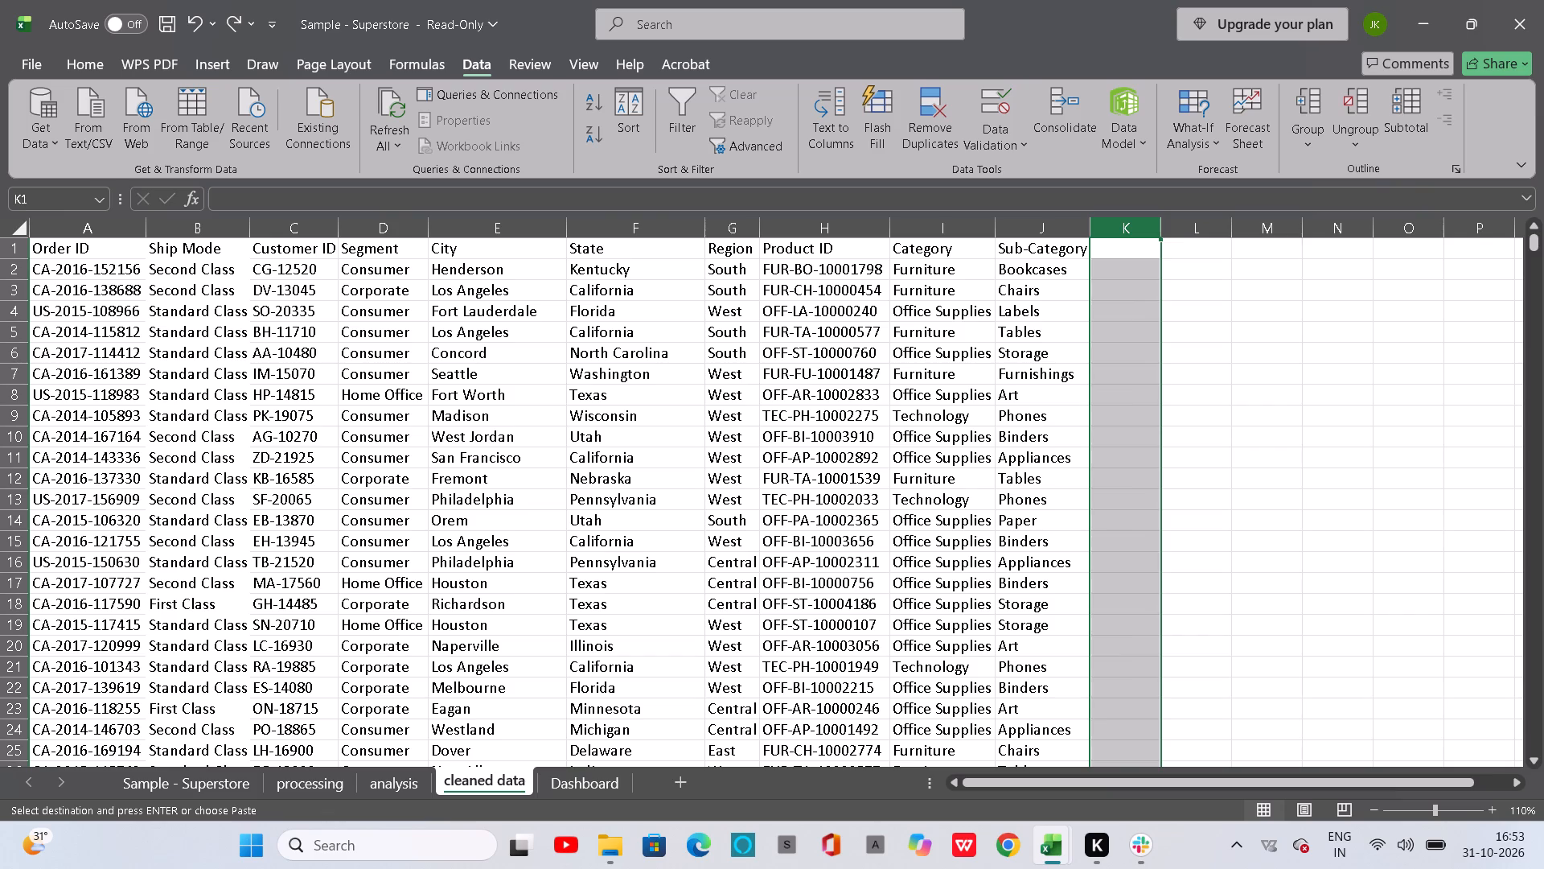
Copy the postal code formula range in column B of the processing sheet, from B1 down to the last filled row.
left_click(315, 785)
scroll(240, 494, "up", 2)
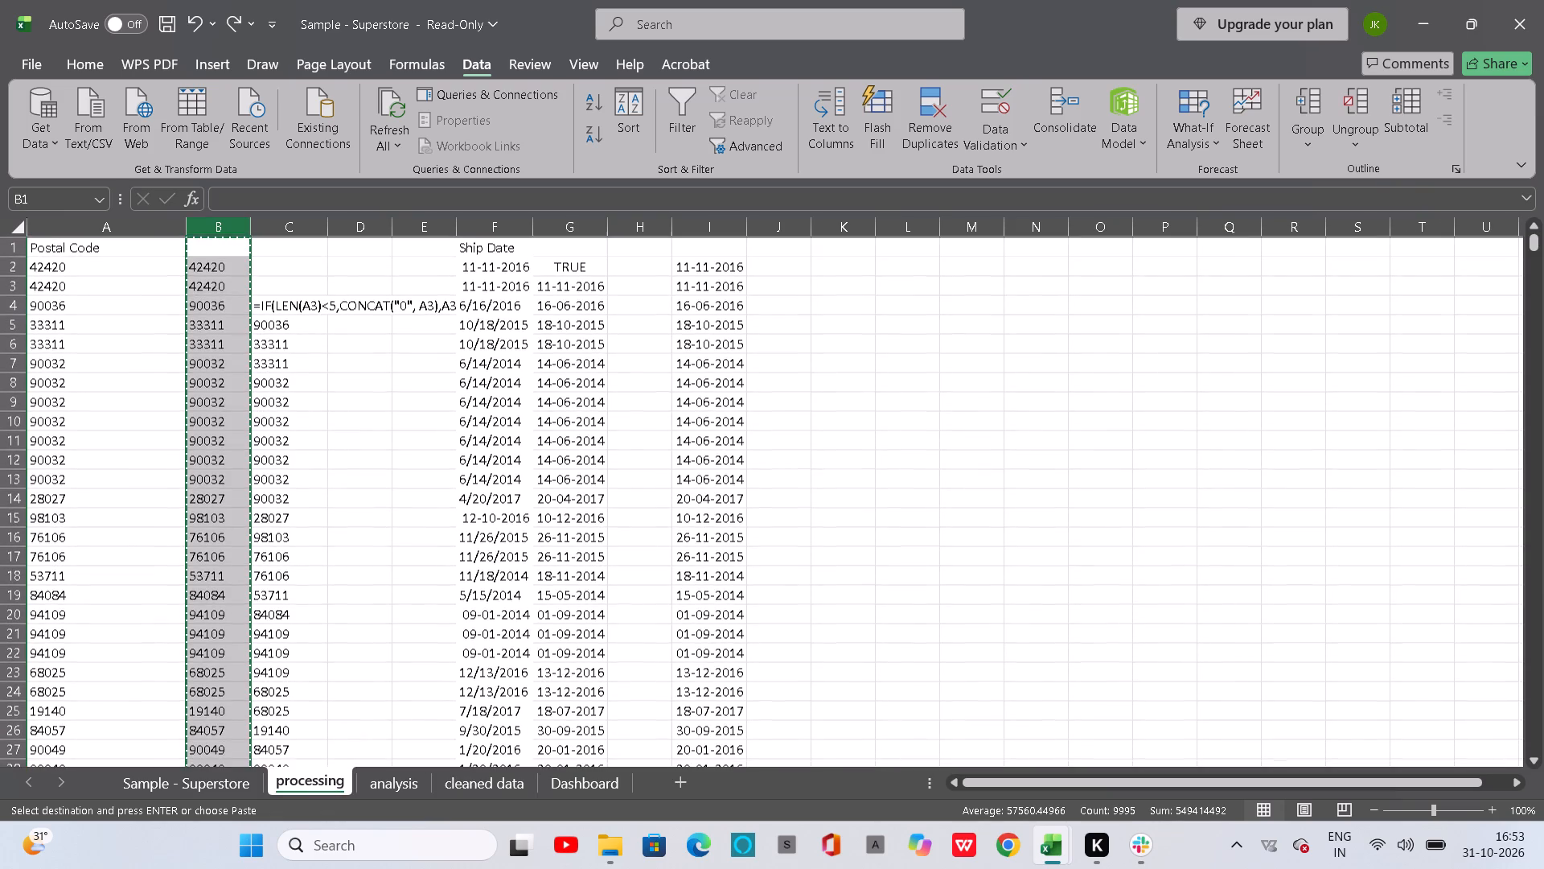
key("ctrl+c")
key("ctrl+c")
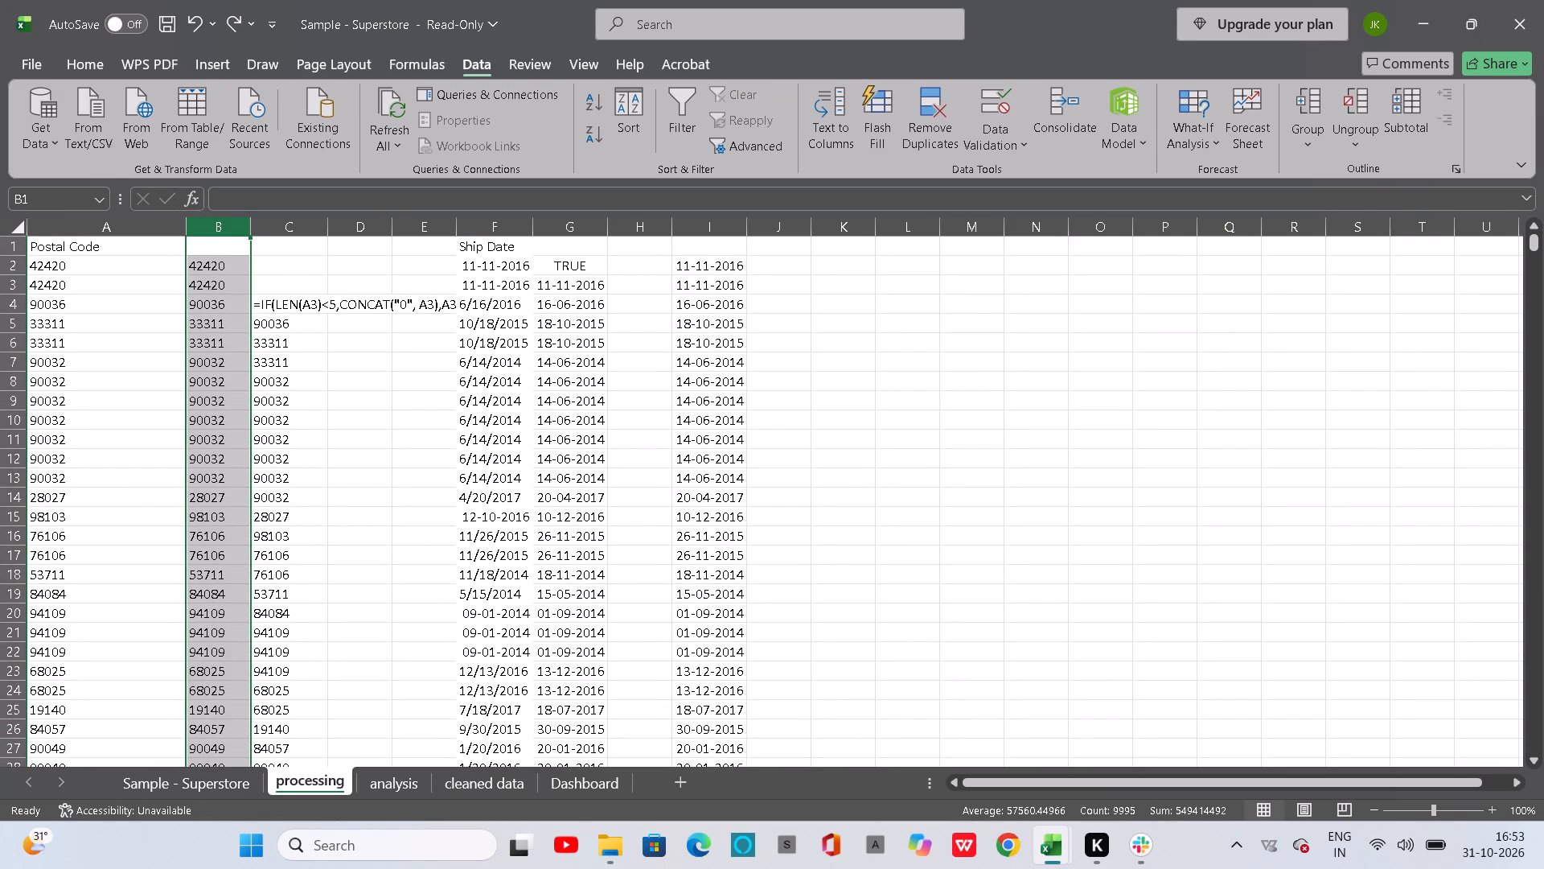
scroll(227, 429, "down", 1)
key("Escape")
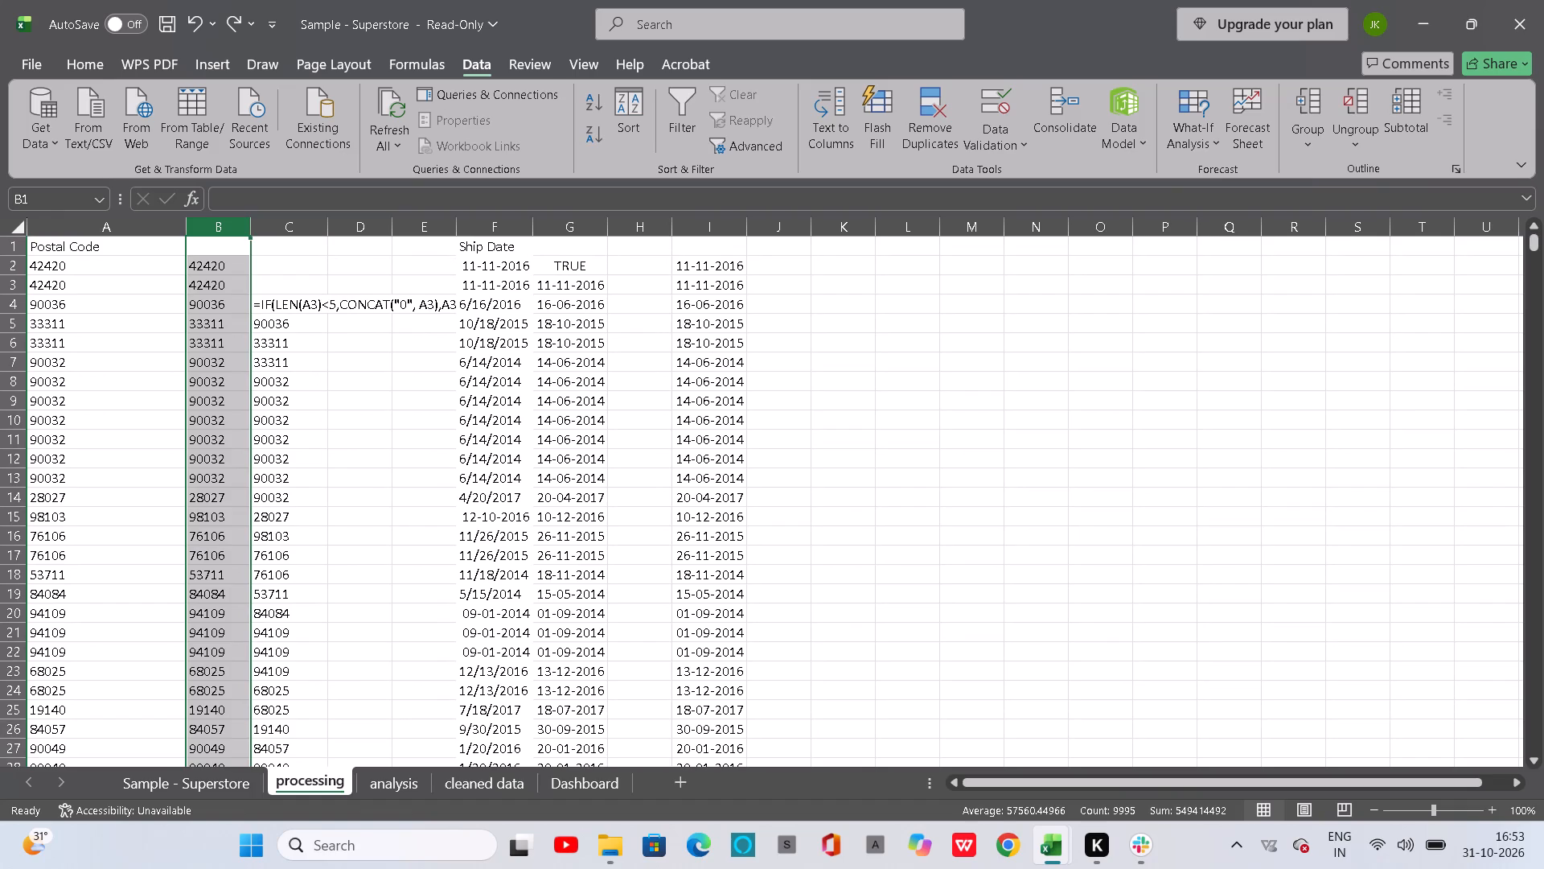
left_click(204, 255)
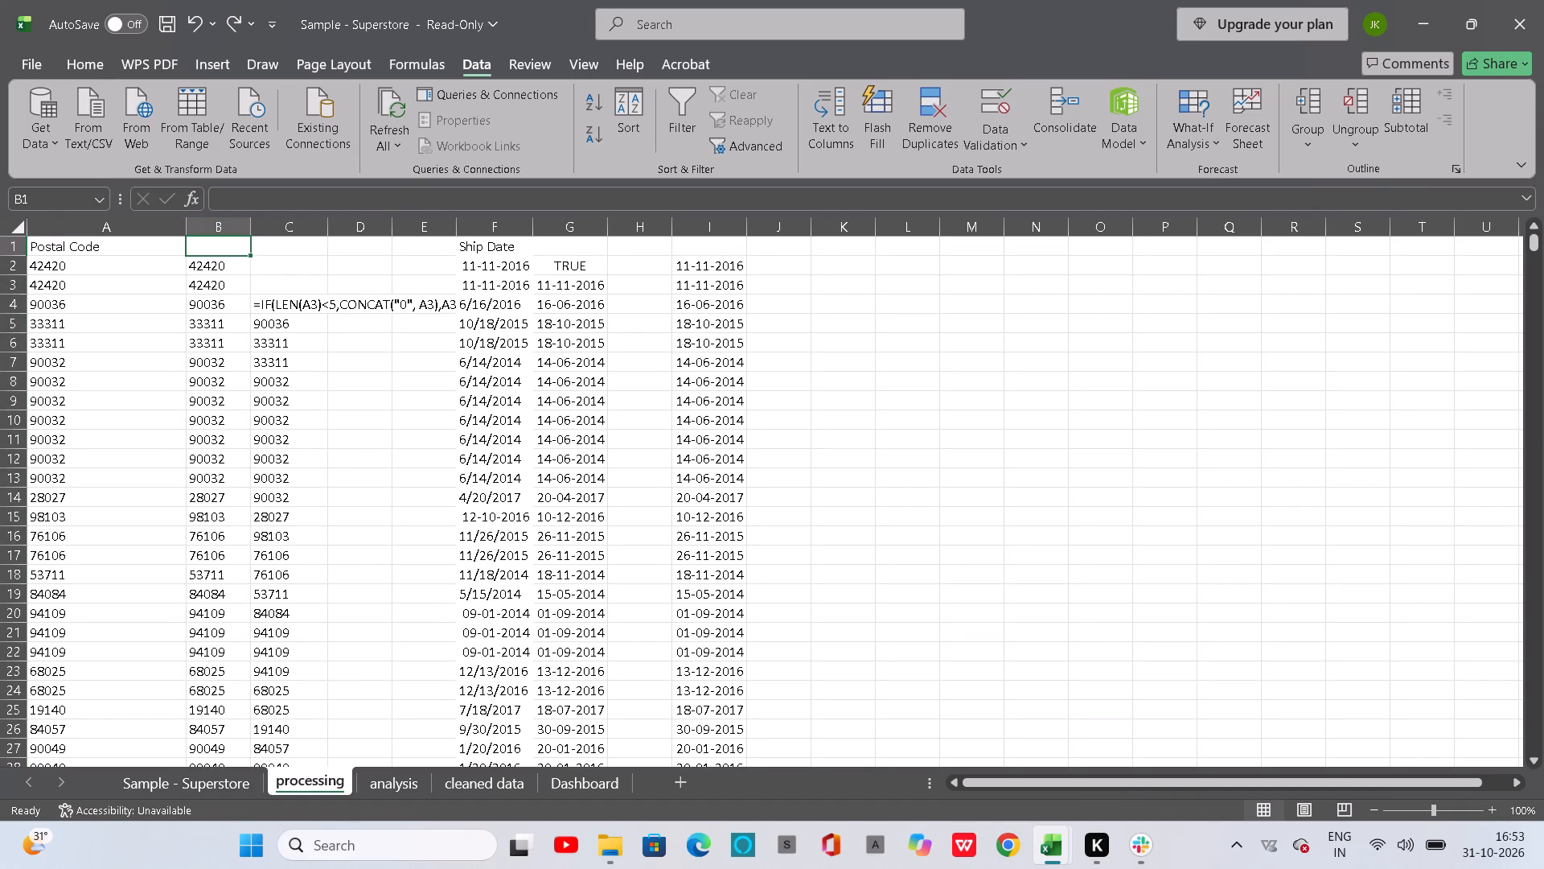
key("ctrl+shift+Down")
key("ctrl+shift+Down")
scroll(208, 276, "down", 1)
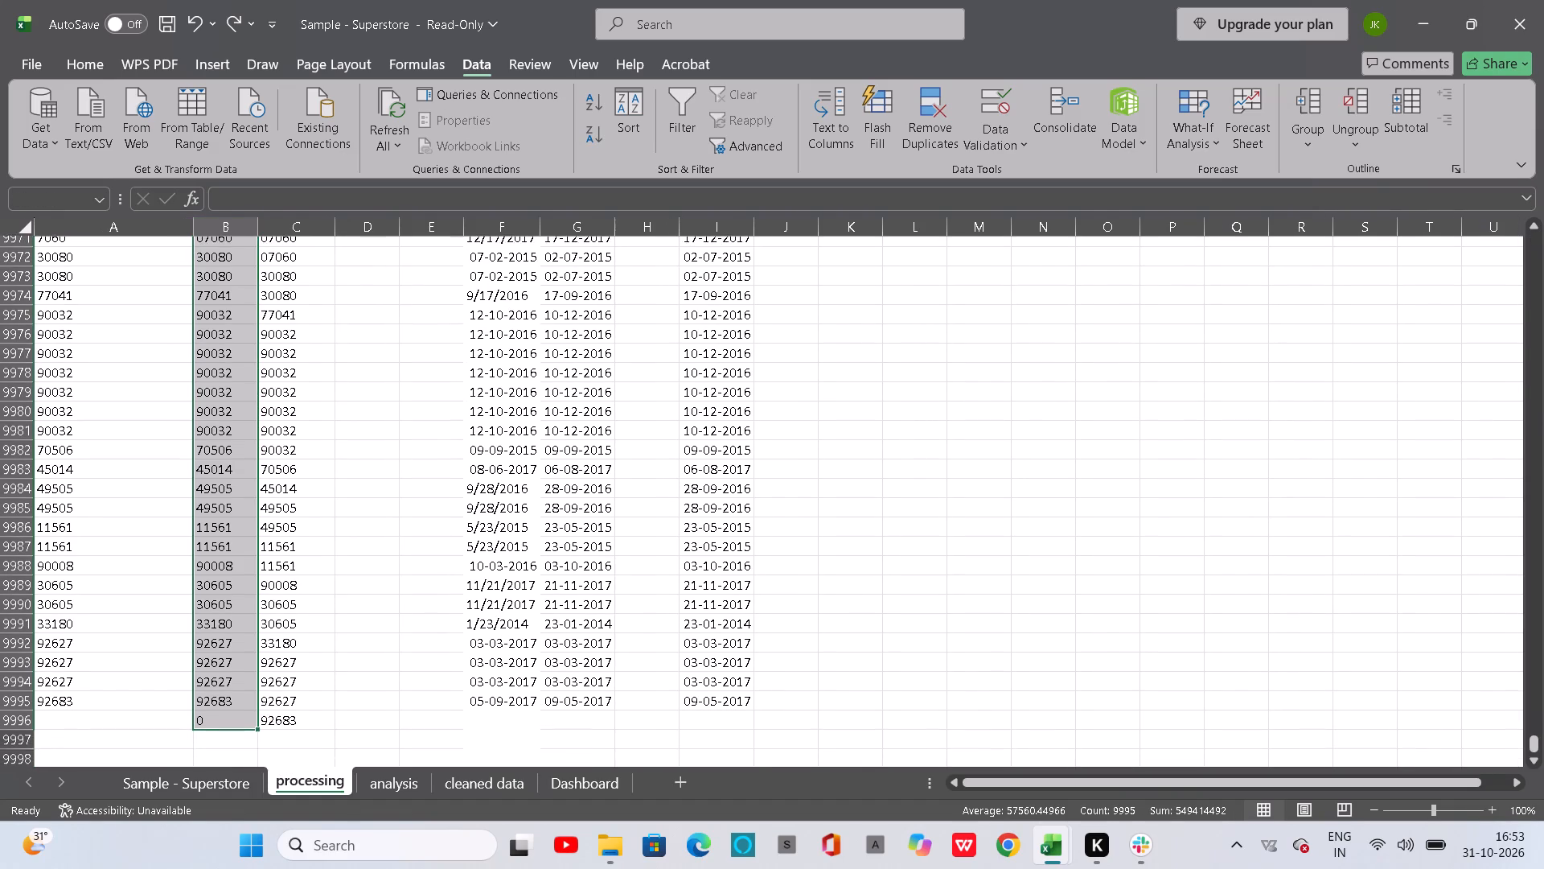
scroll(208, 276, "down", 1)
key("ctrl+c")
key("ctrl+c")
key("ctrl+c")
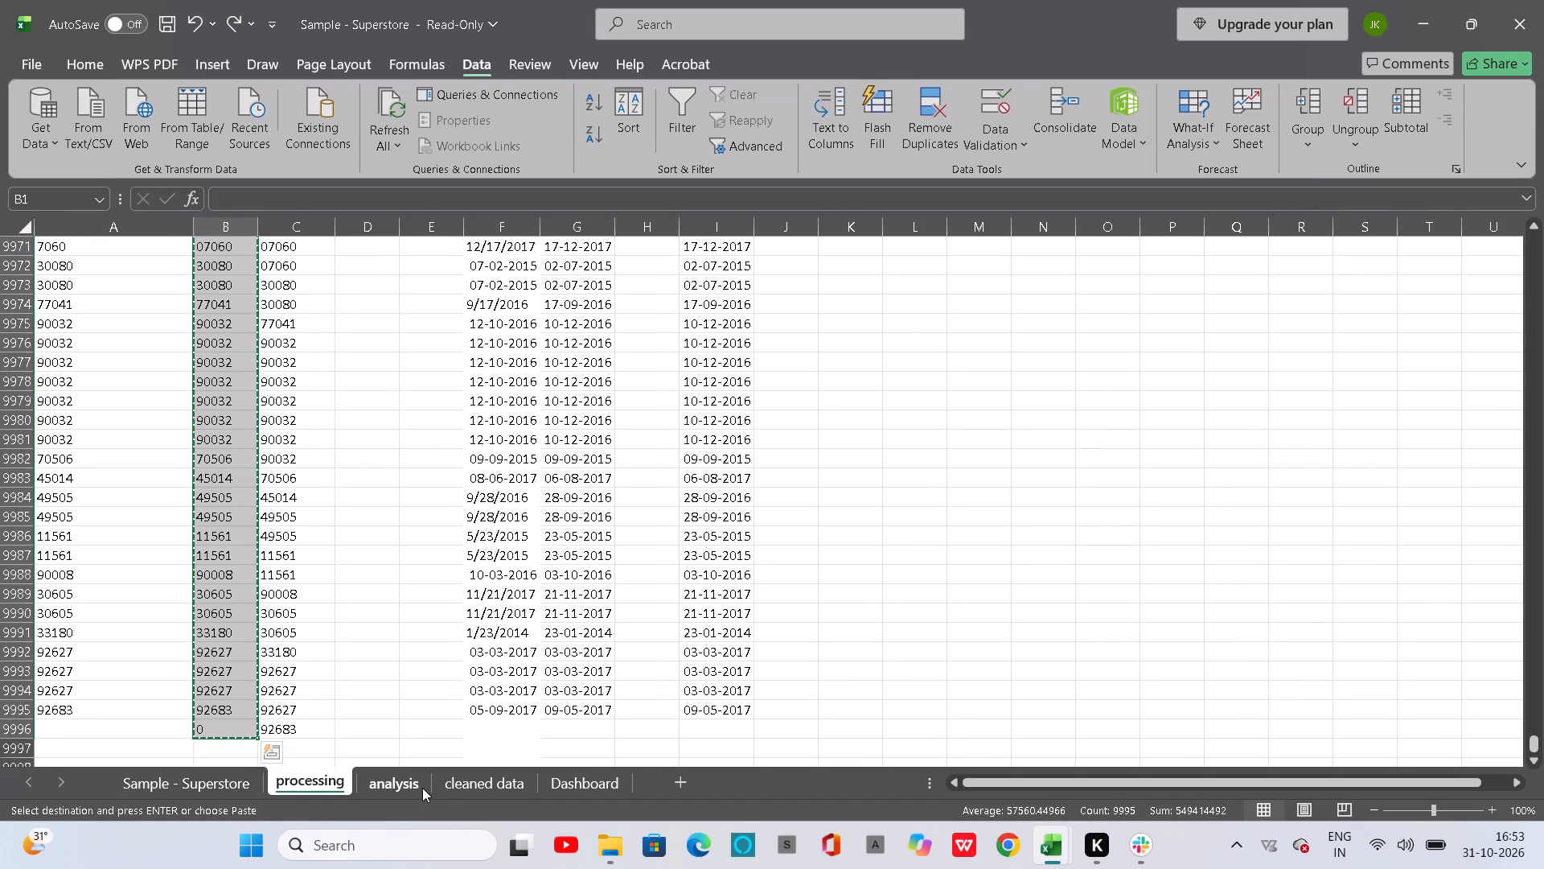
Paste the copied postal codes as values only at K1 in the cleaned data sheet.
left_click(456, 776)
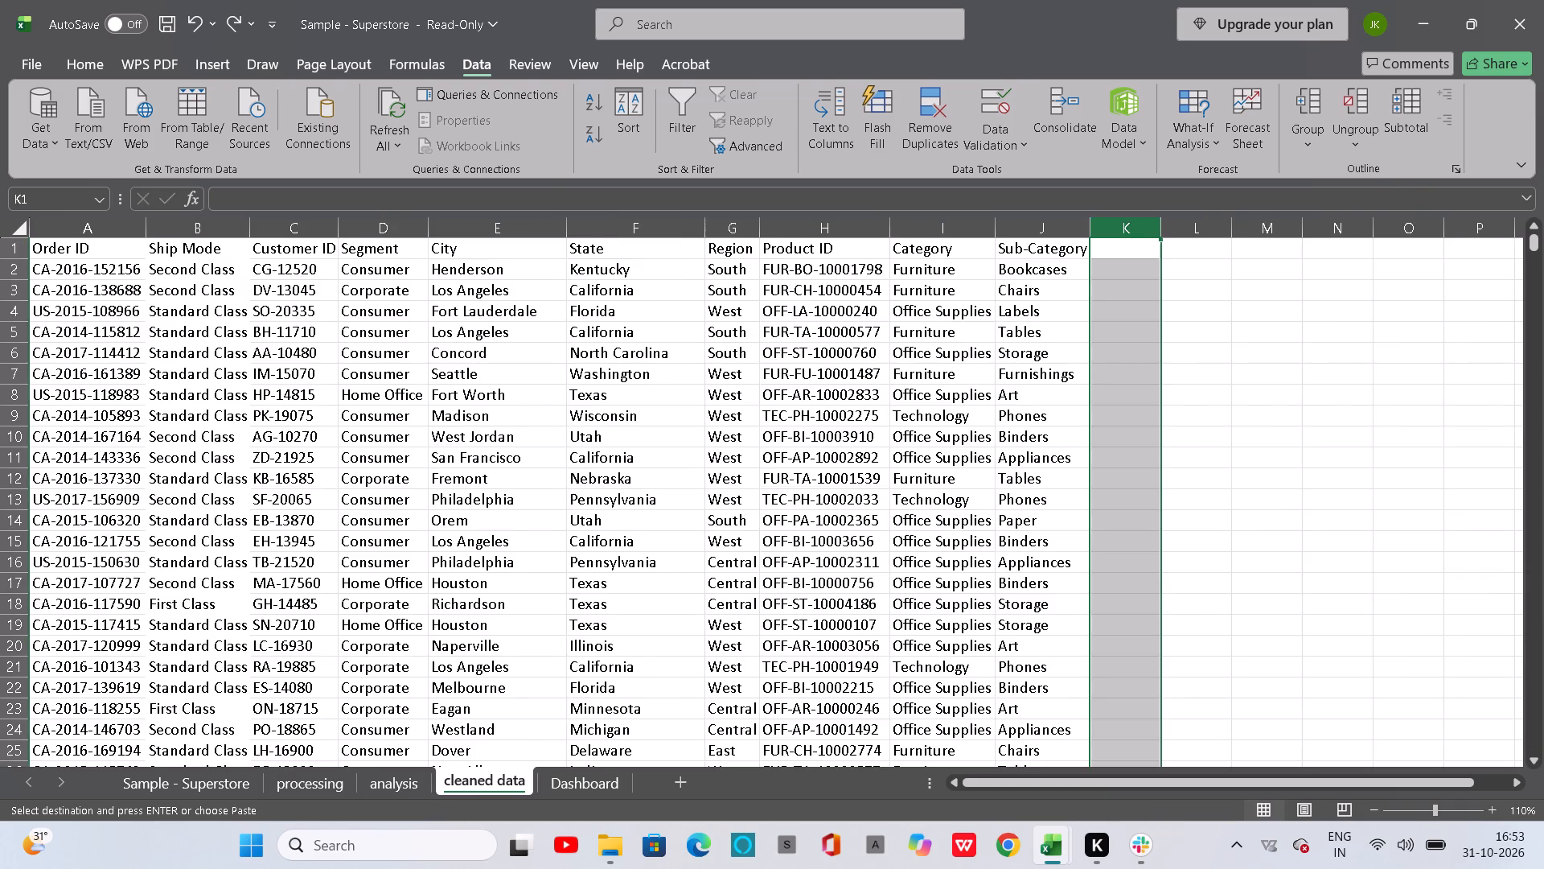
scroll(1382, 284, "left", 2)
left_click(869, 252)
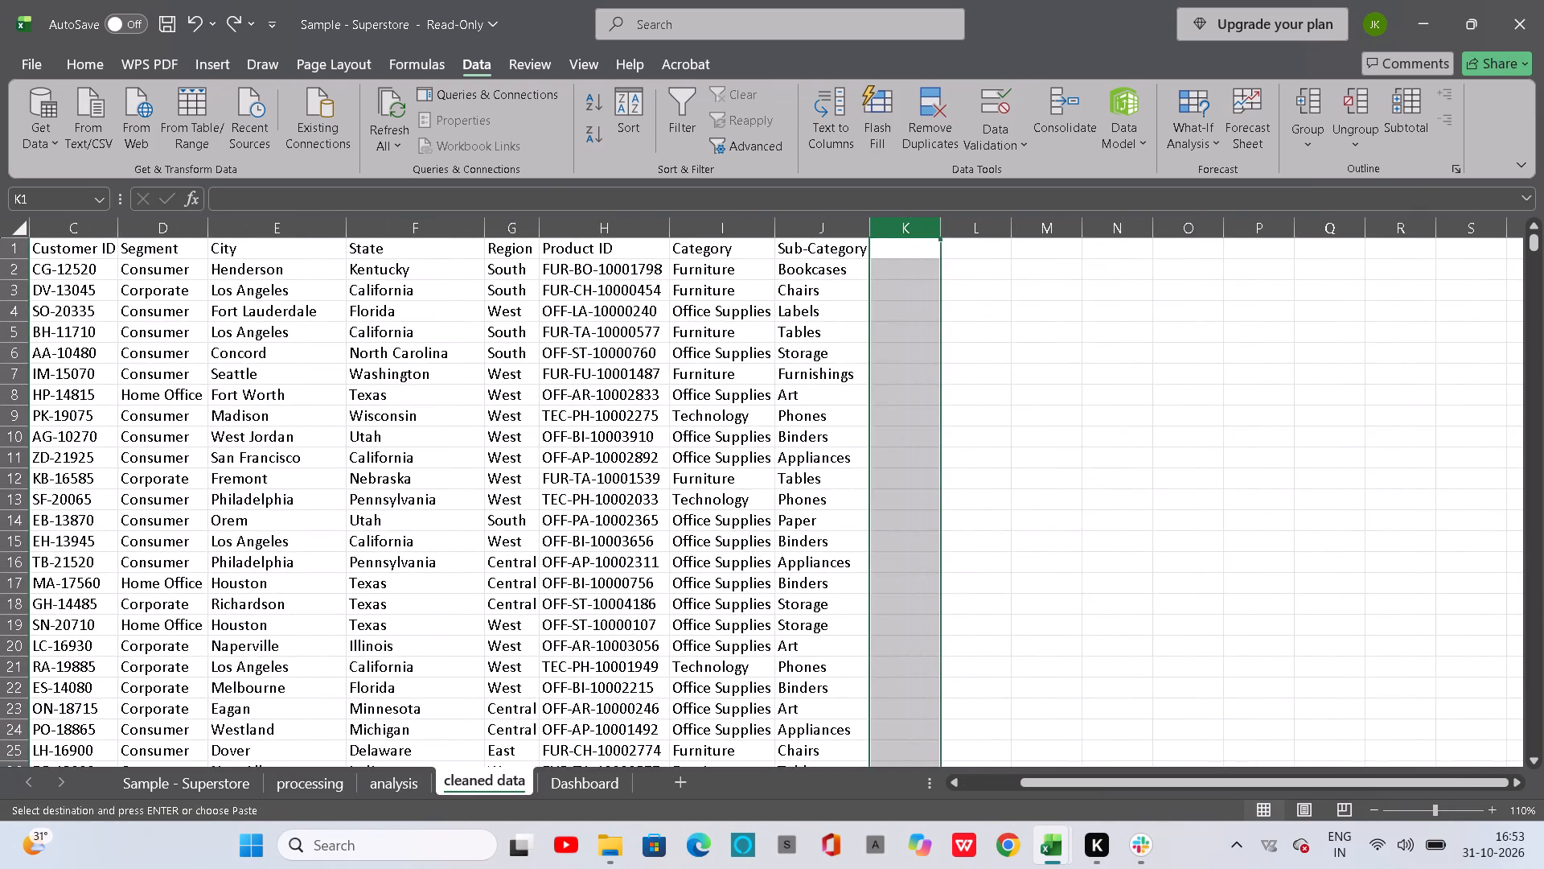
left_click(893, 249)
key("ctrl+v")
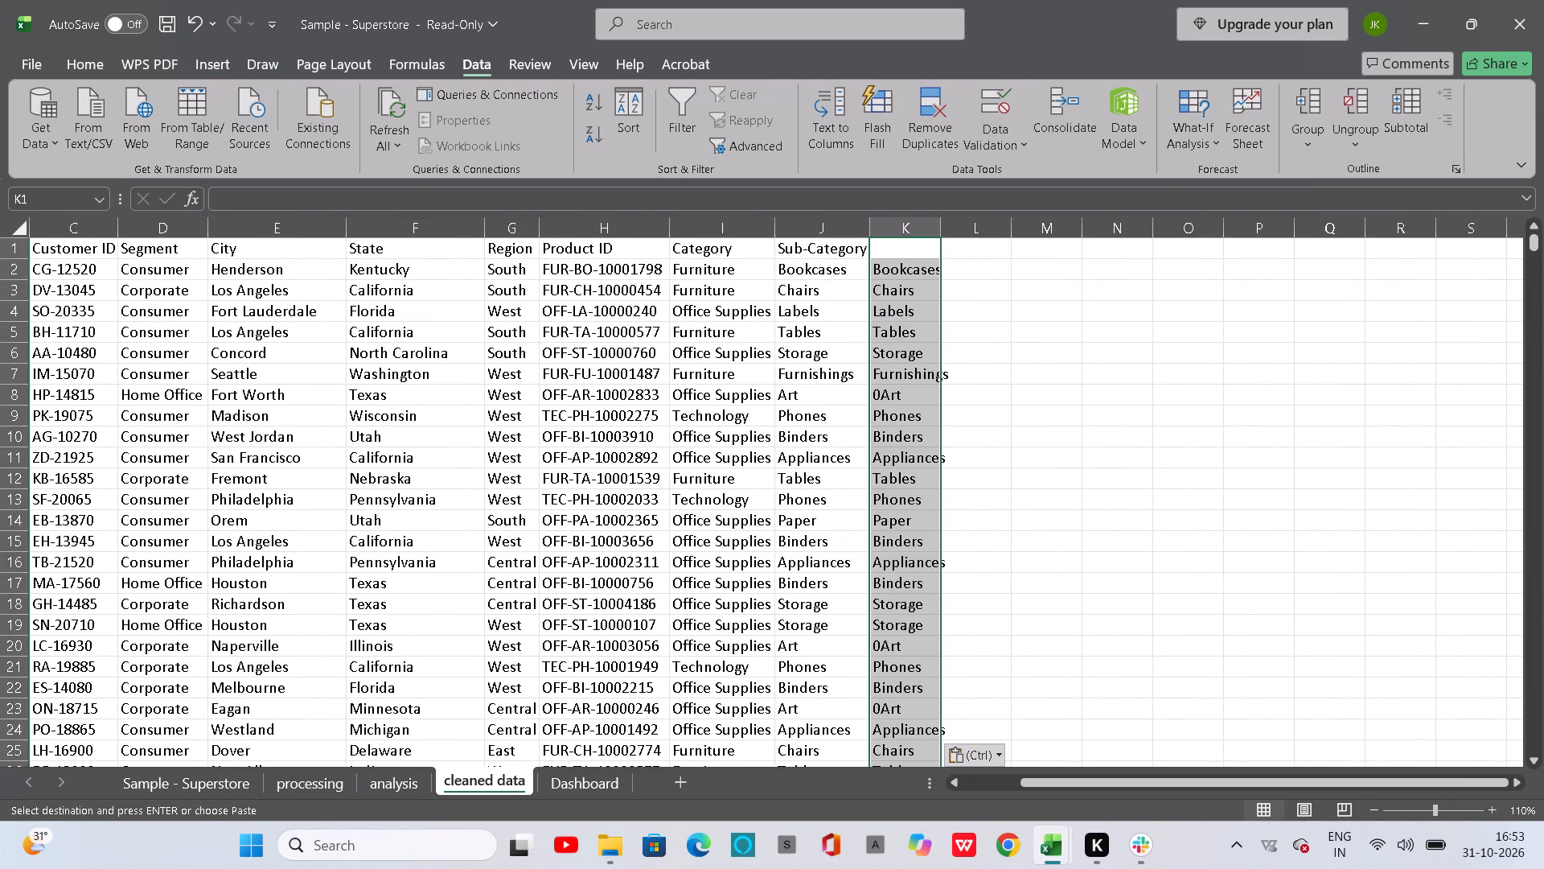
key("ctrl+z")
right_click(892, 250)
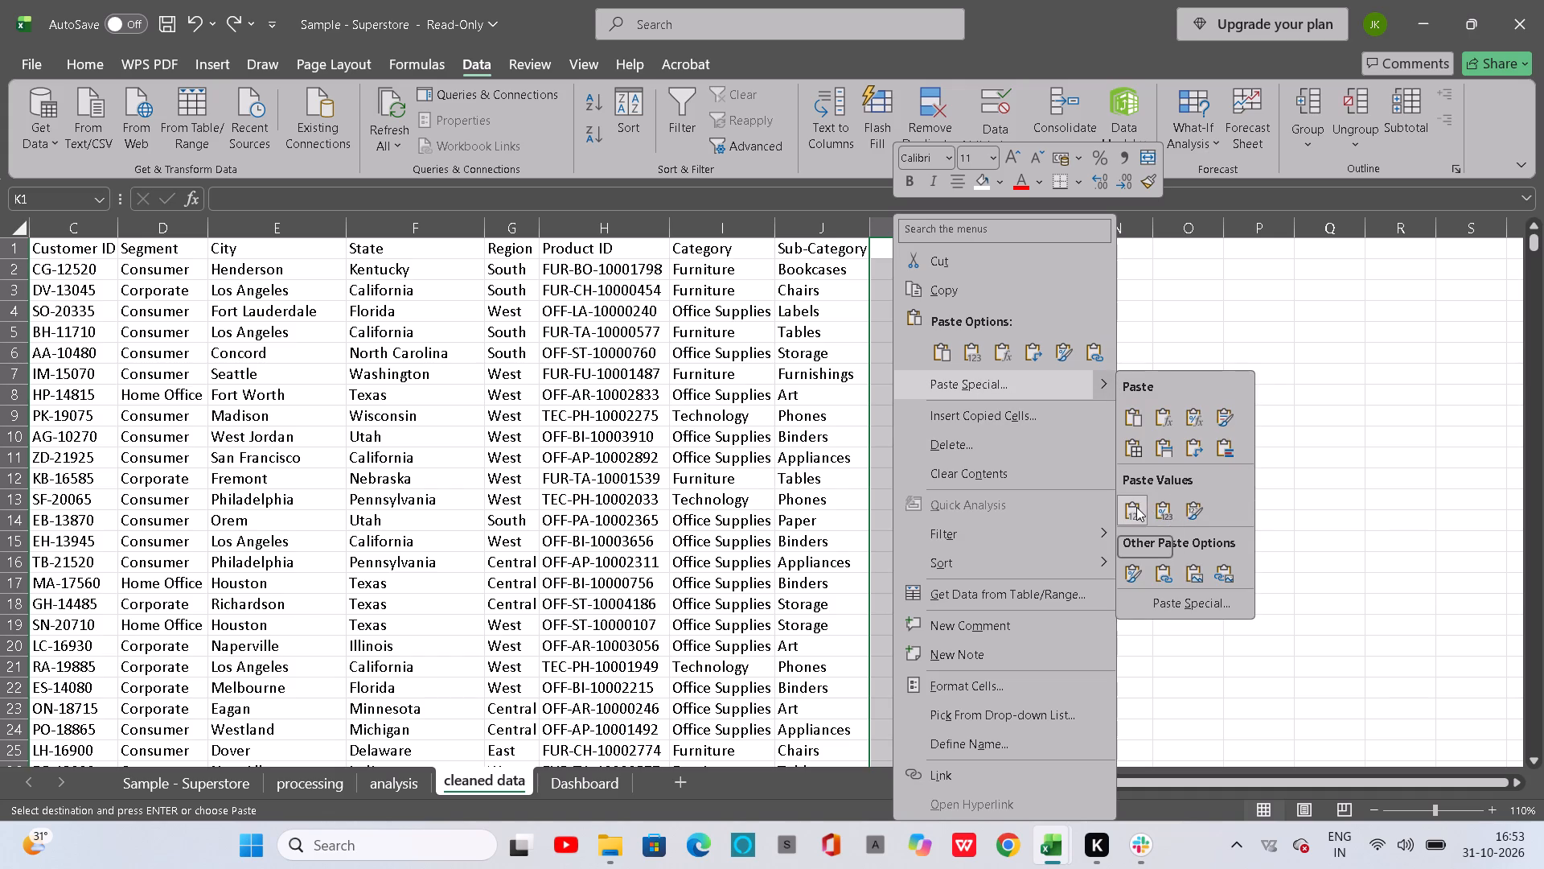
left_click(1136, 507)
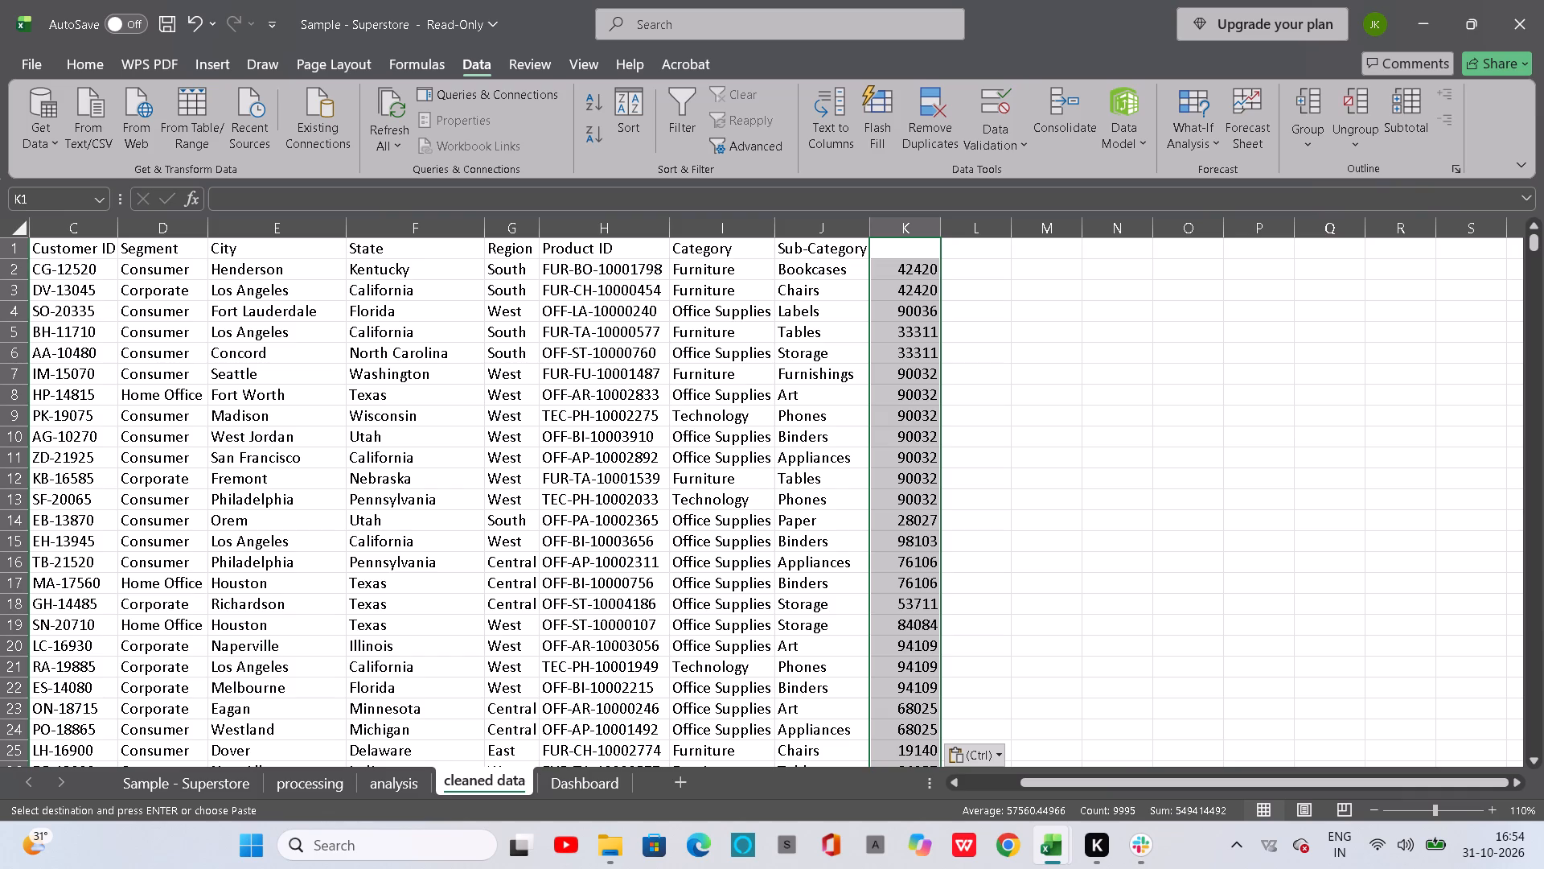
Format the whole pasted postal code column K in cleaned data as Text.
left_click(895, 231)
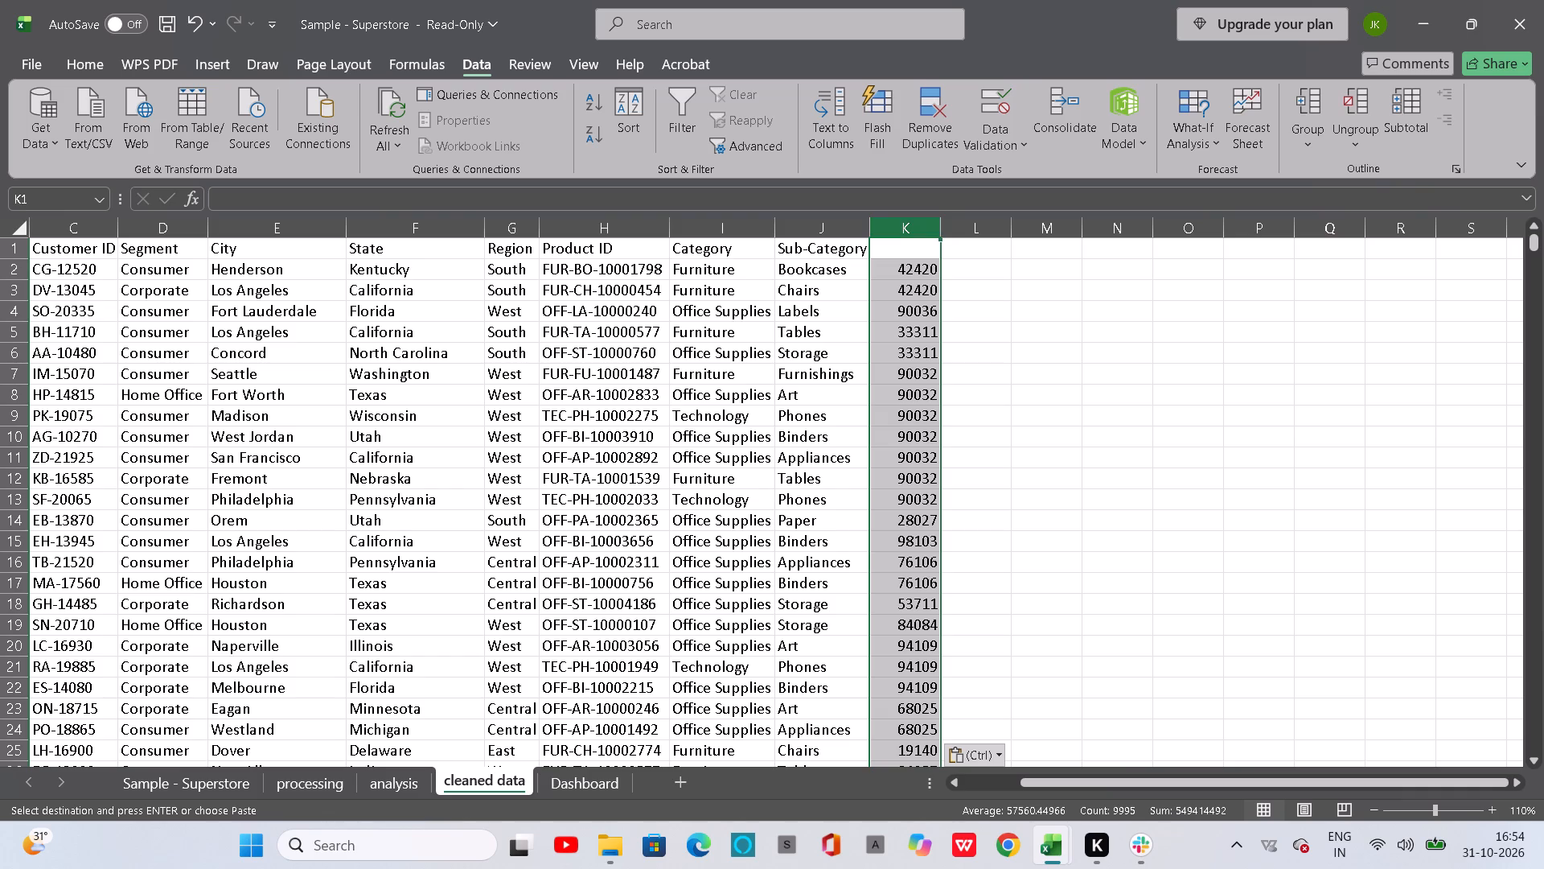
key("ctrl+1")
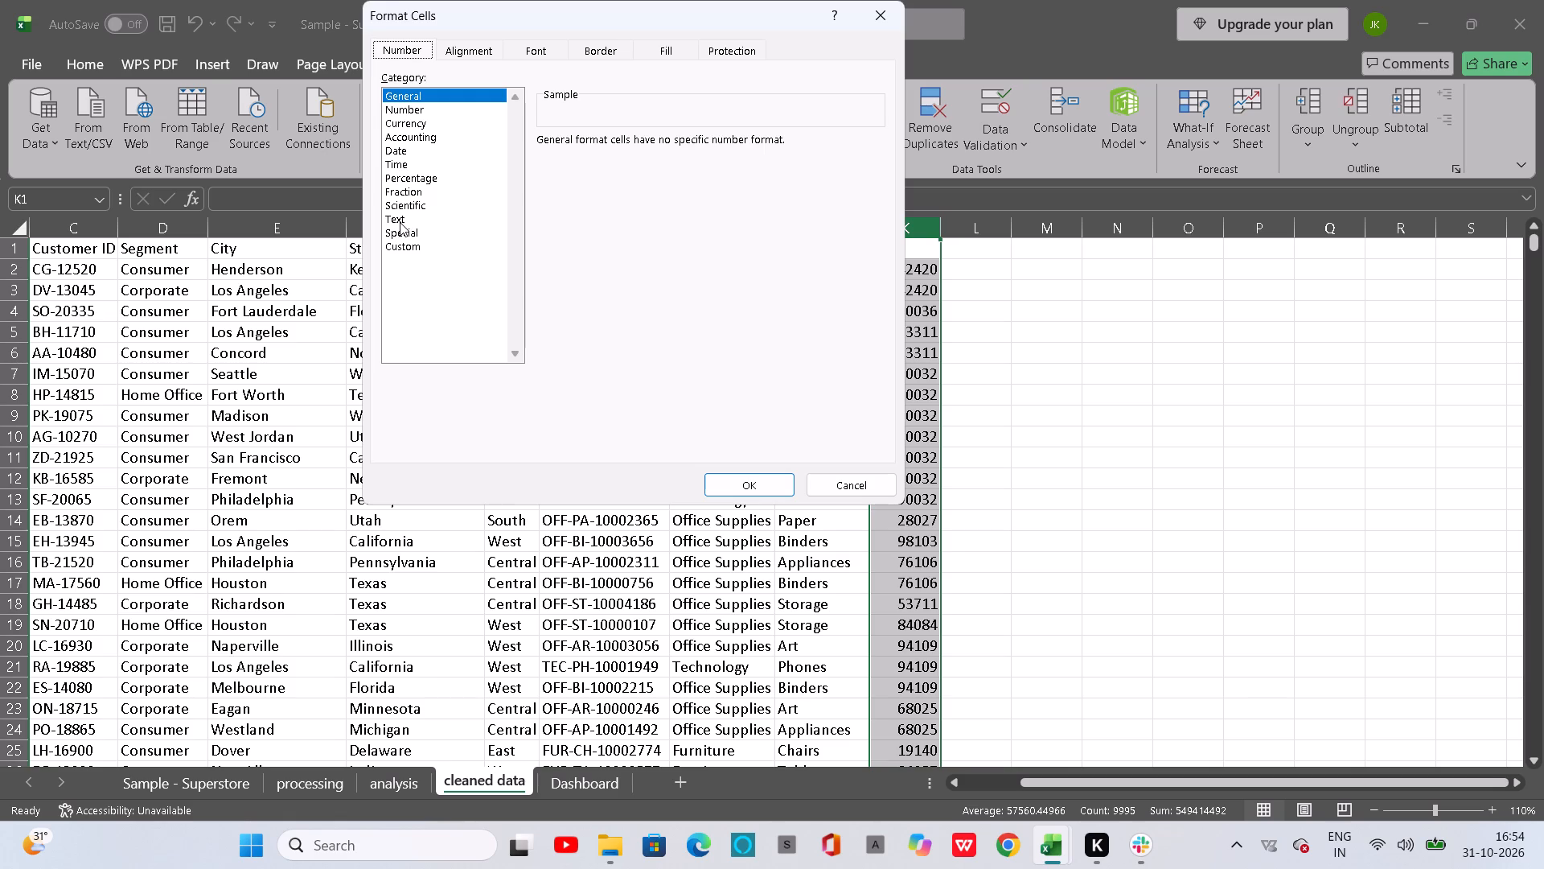
left_click(400, 222)
left_click(770, 491)
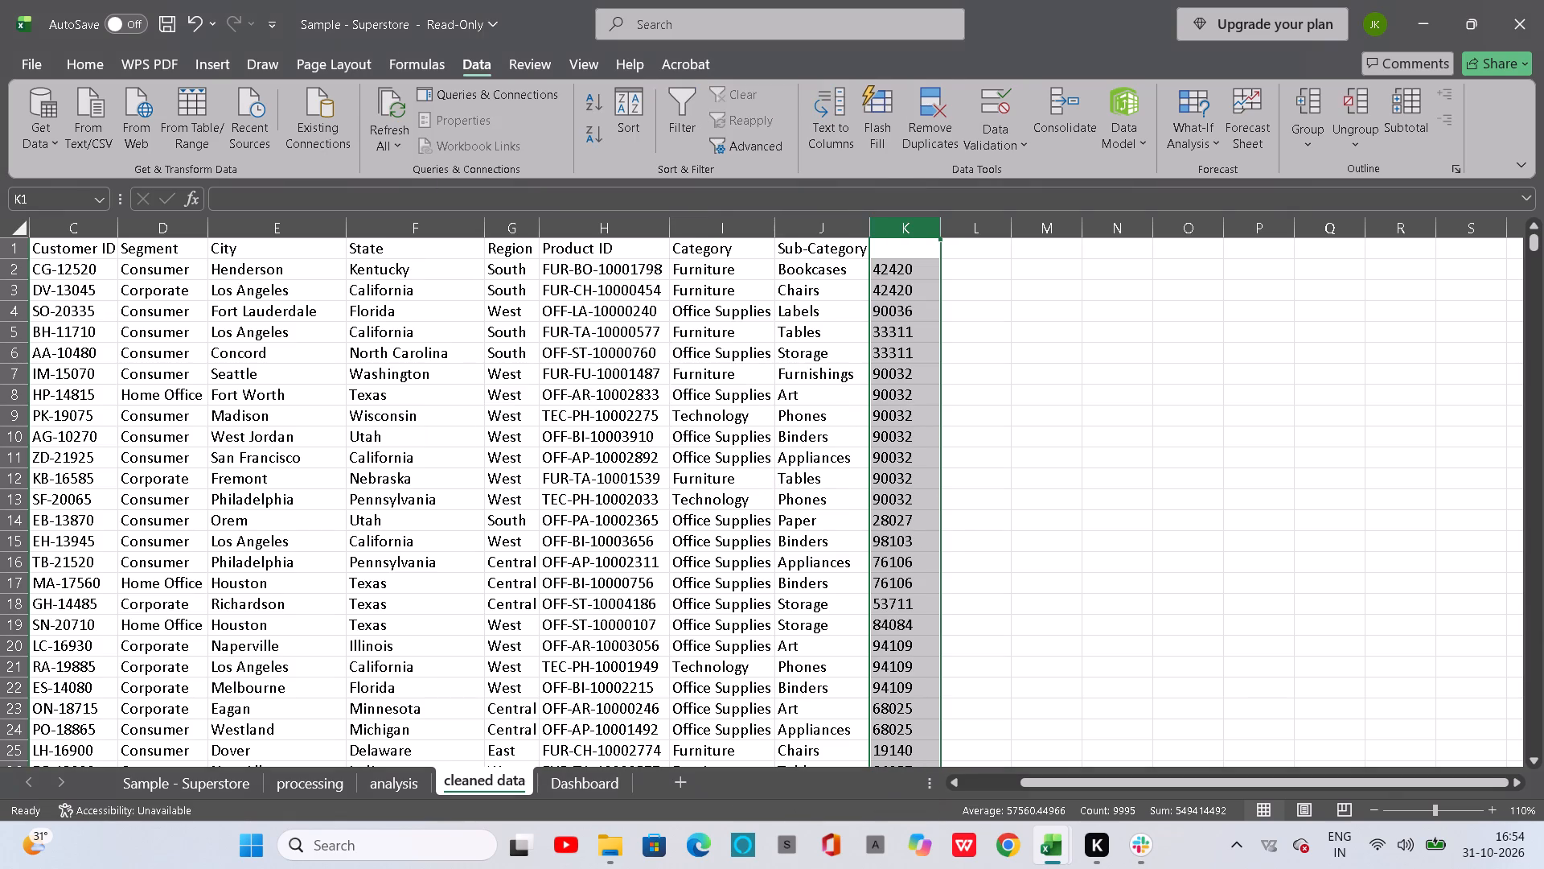
Enter the header Postal Code in K1 and autofit the width of column K.
left_click(895, 256)
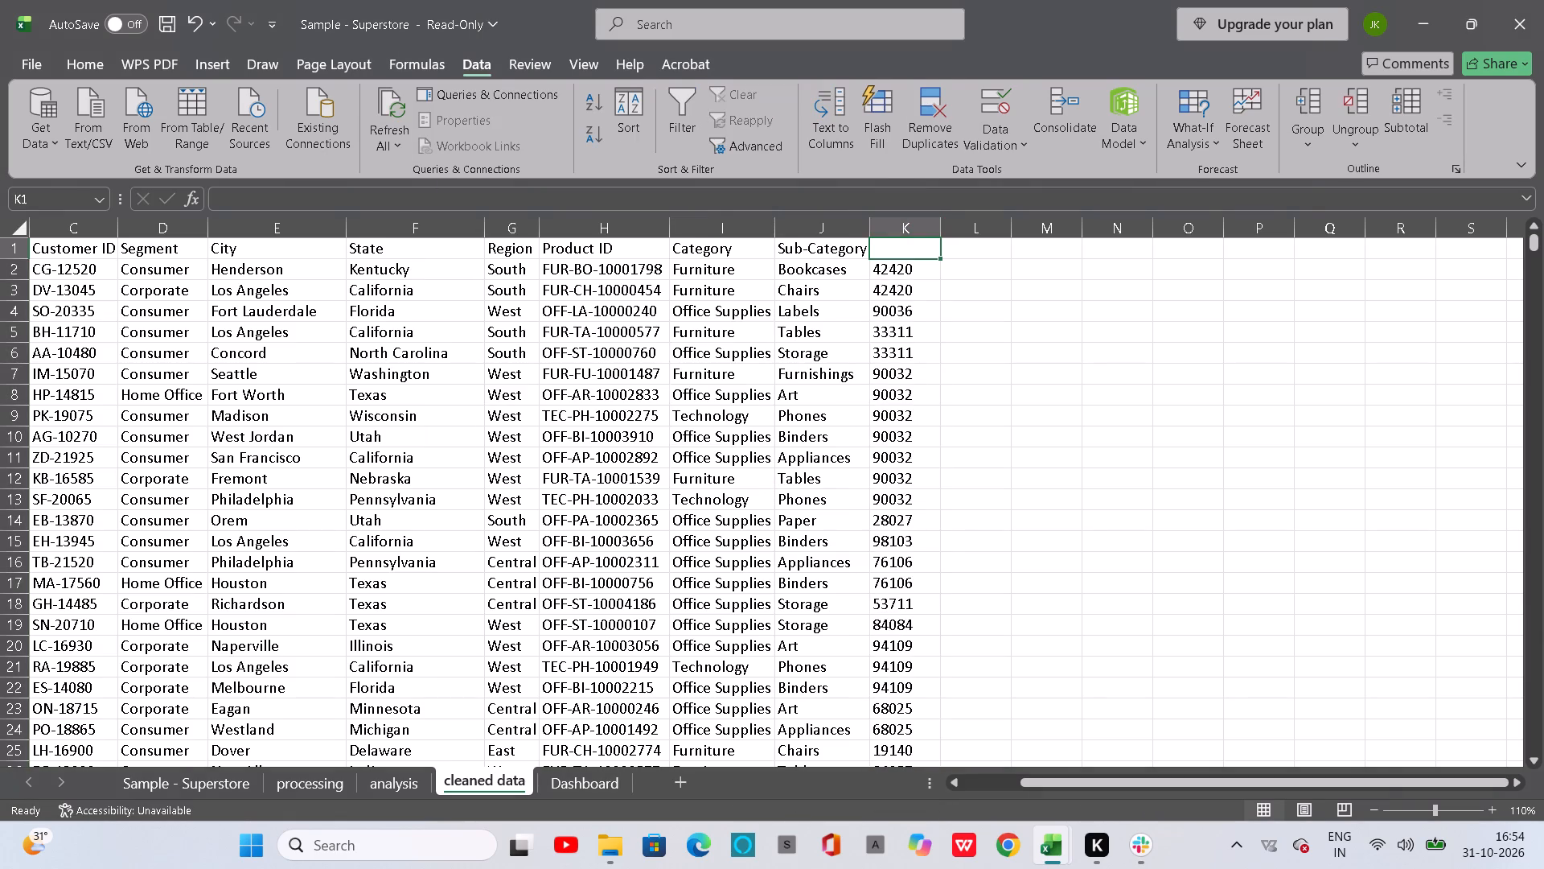
left_click(894, 252)
type("Postal")
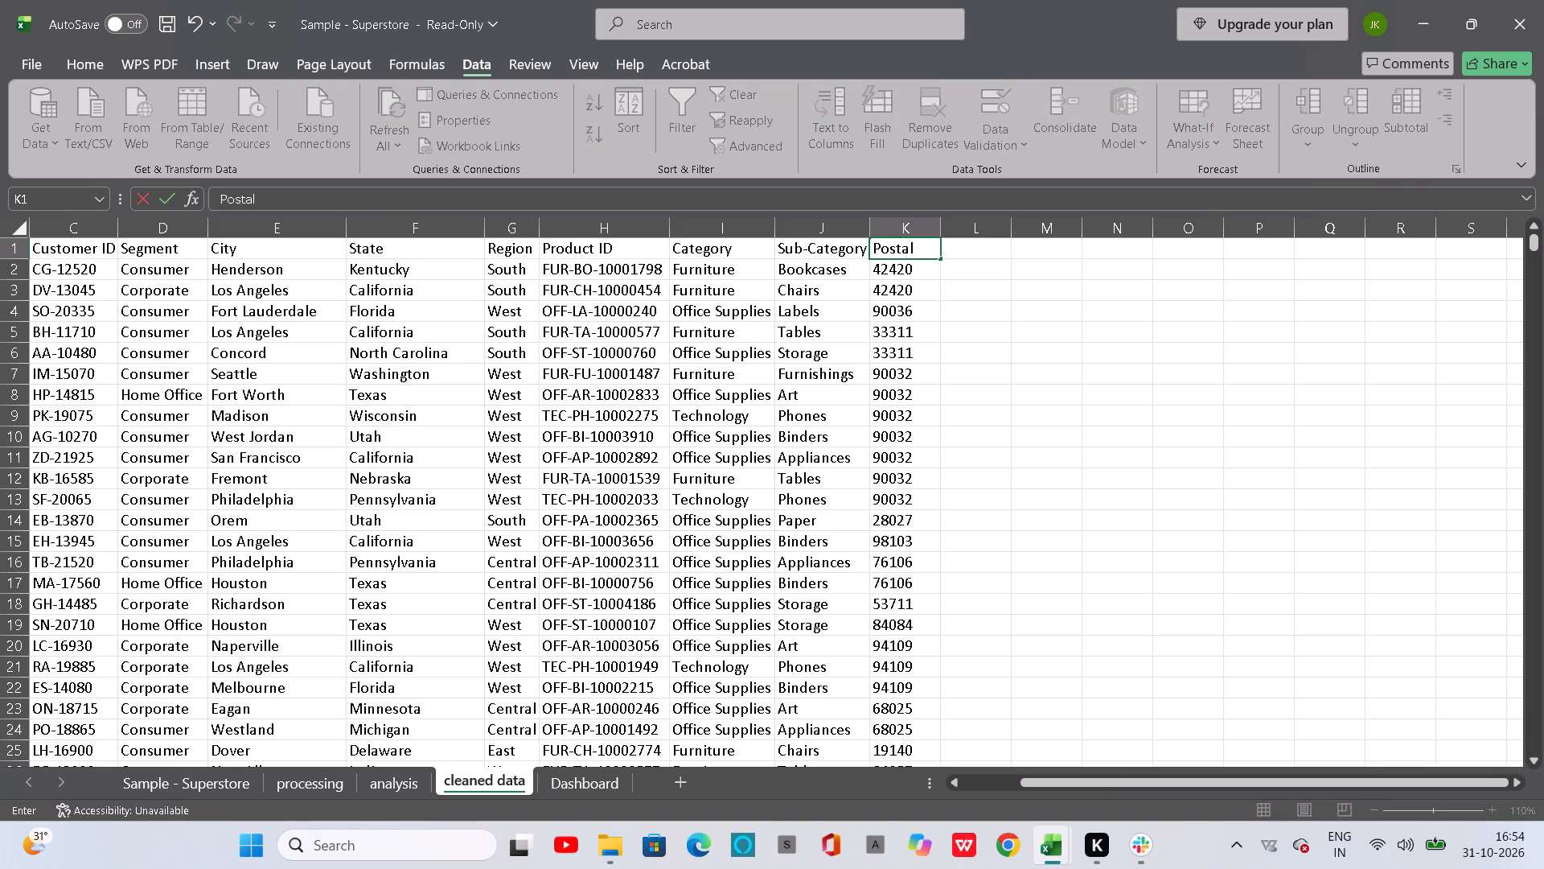
key("space")
type("Code")
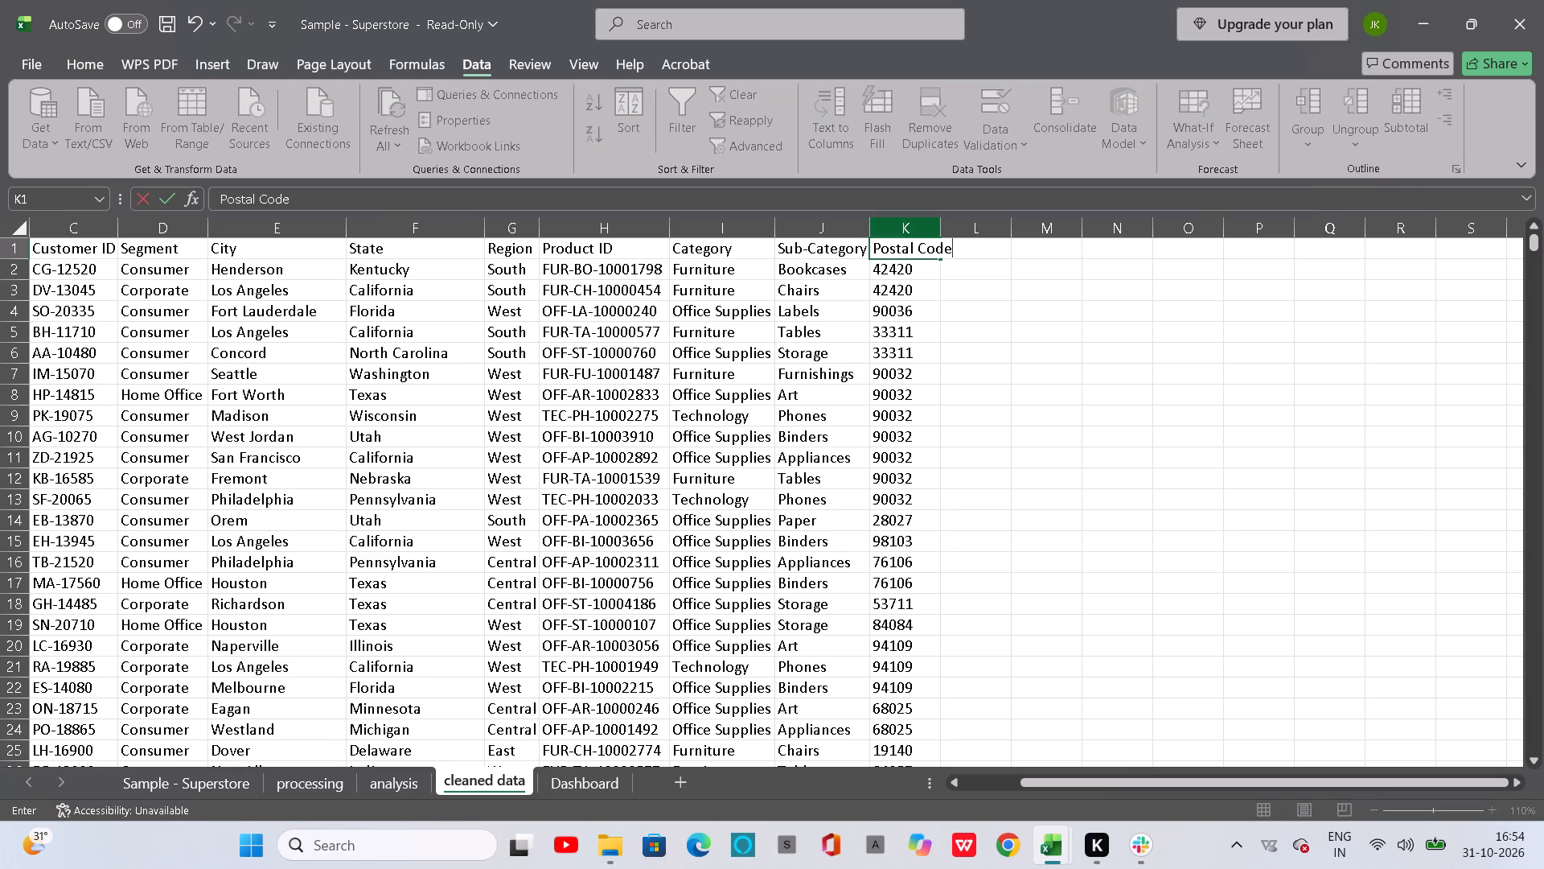
double_click(938, 225)
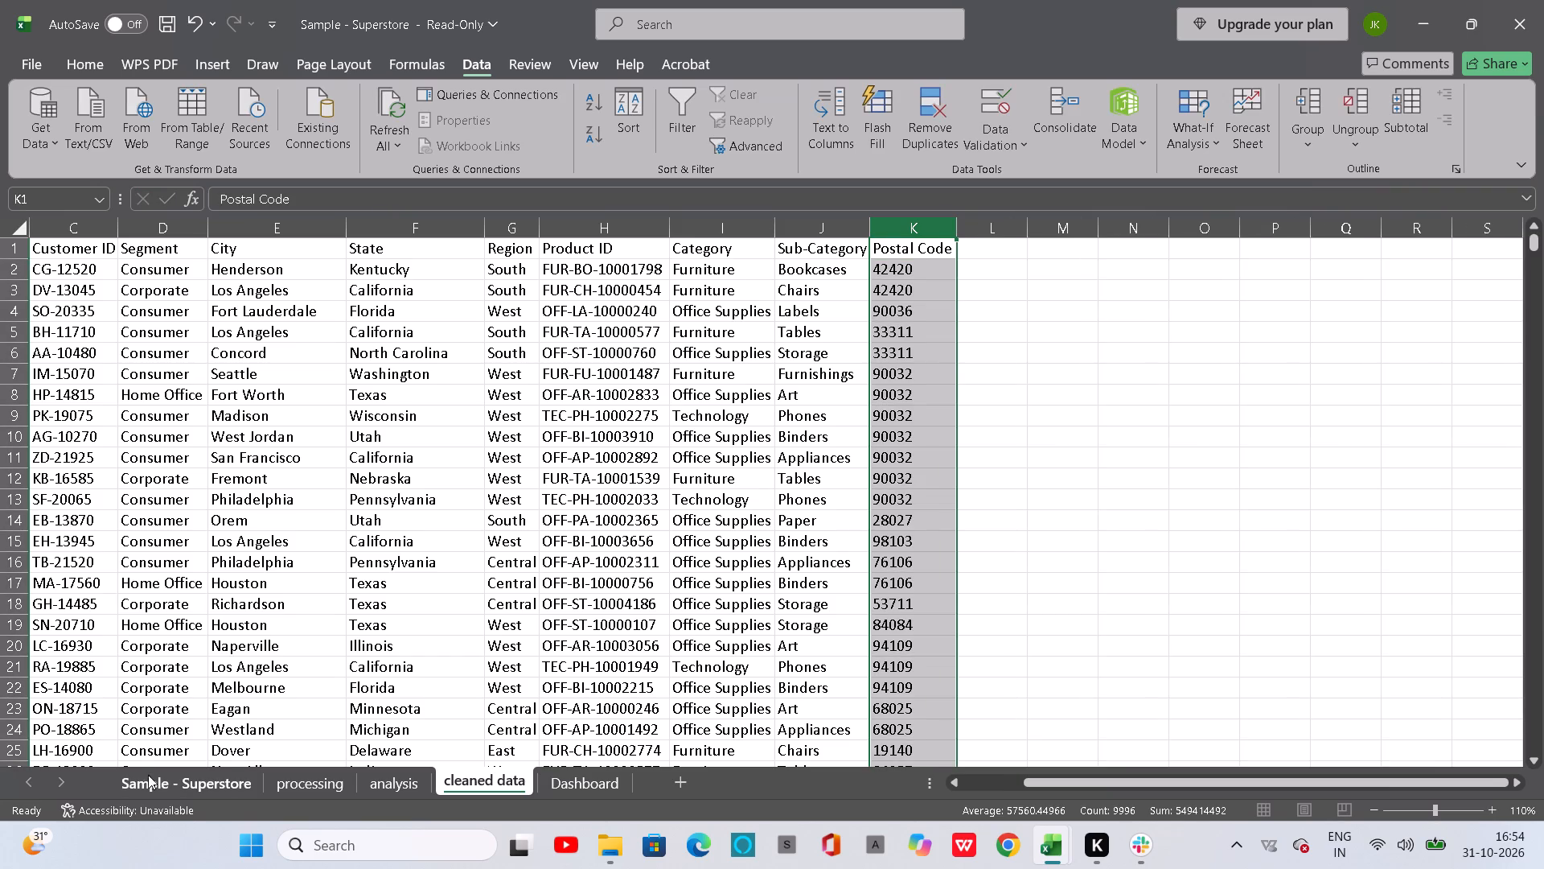
Copy the corrected ship date formula range in column I of the processing sheet, from I2 down to the last filled row.
left_click(277, 782)
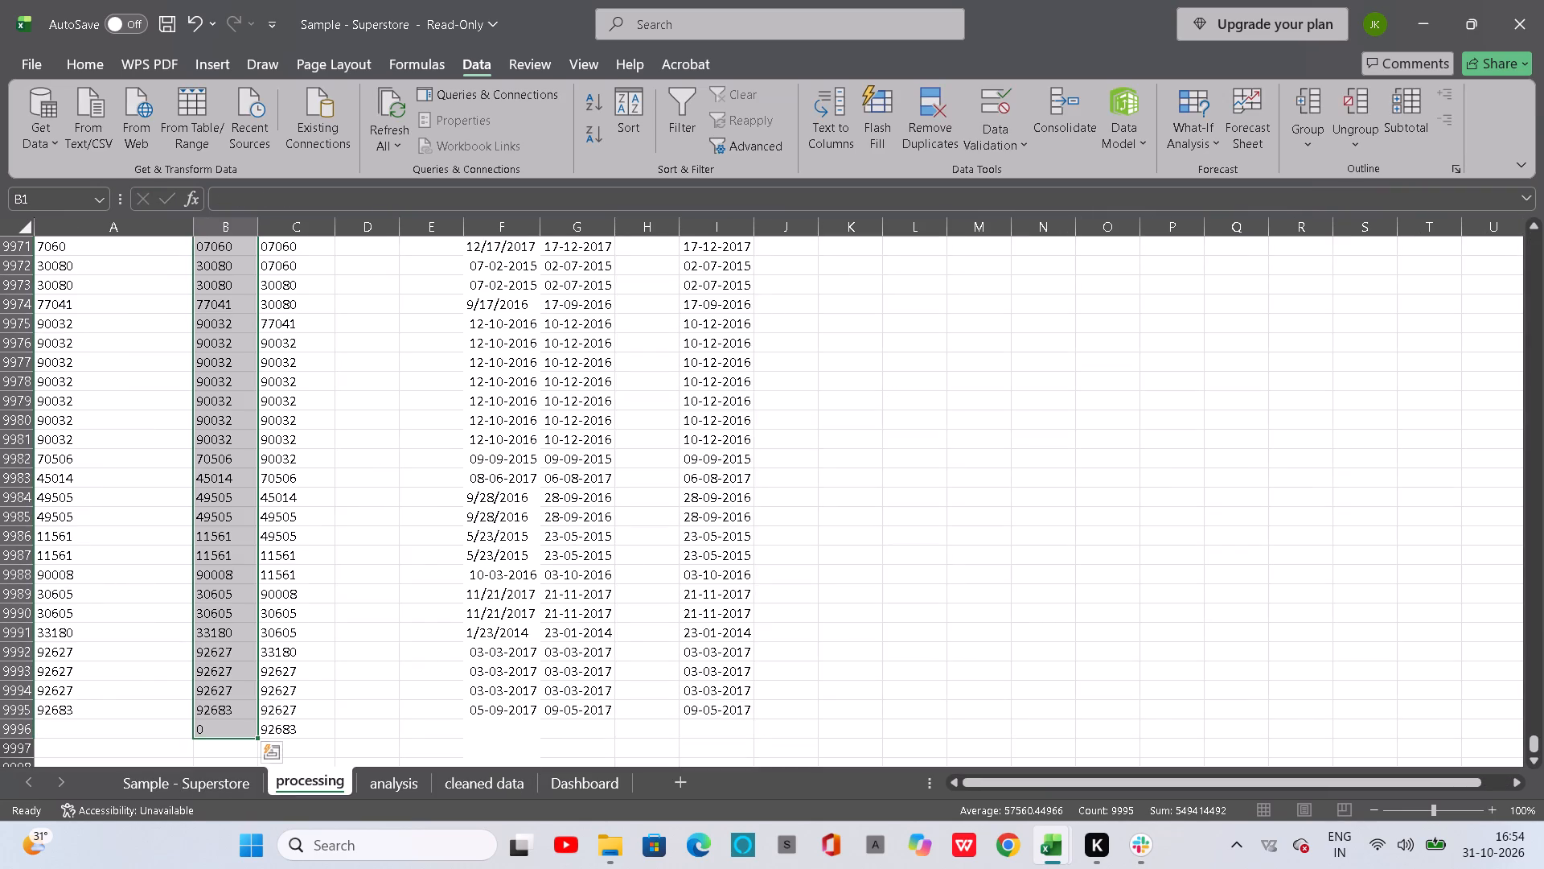
scroll(416, 348, "up", 10)
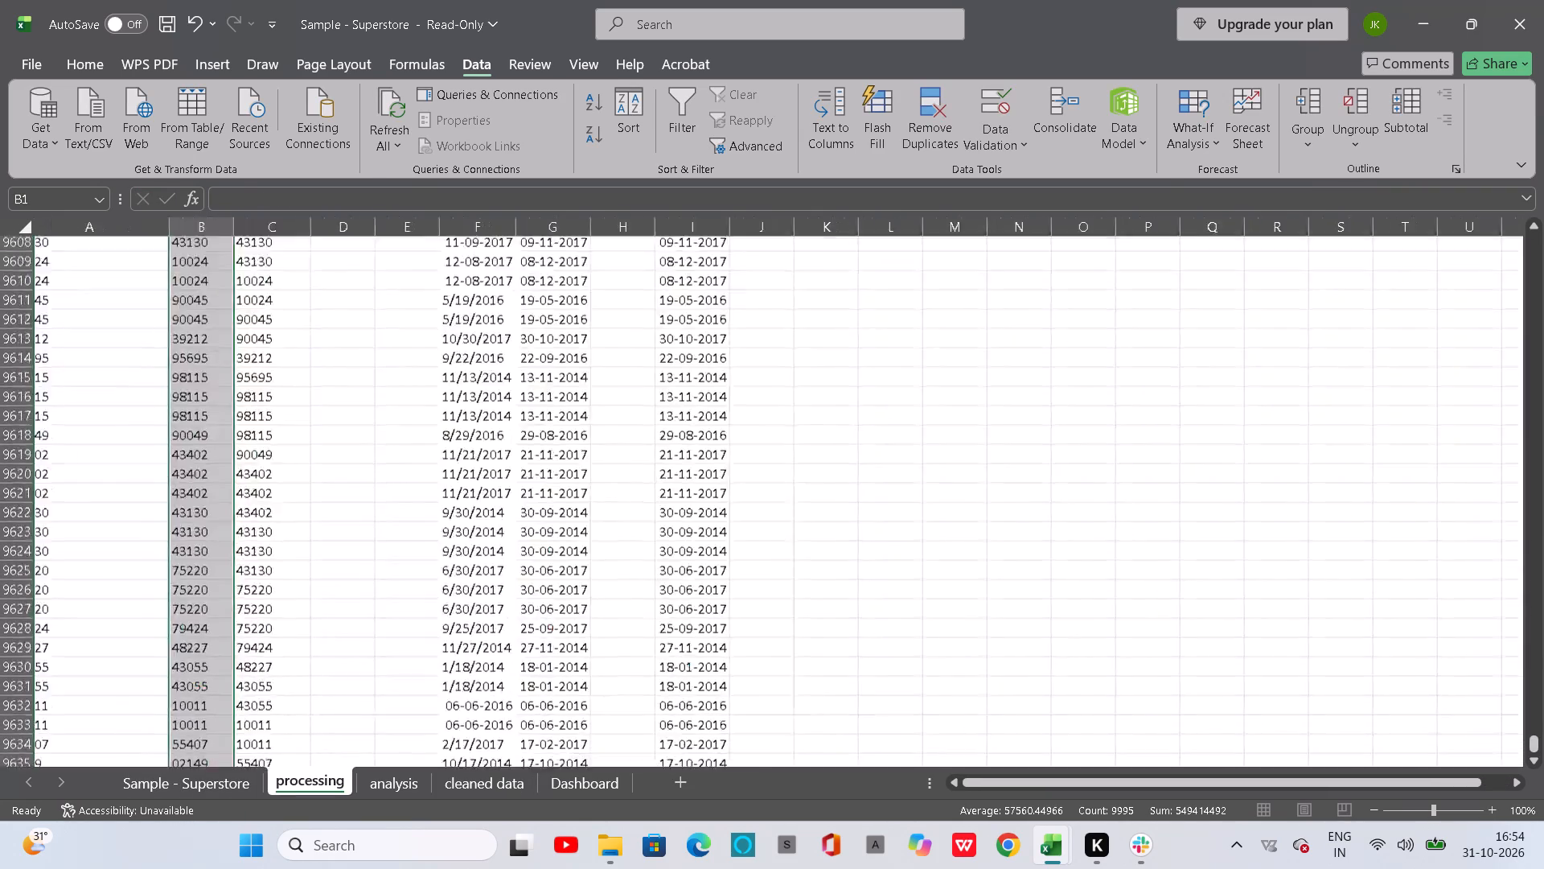
scroll(416, 348, "up", 8)
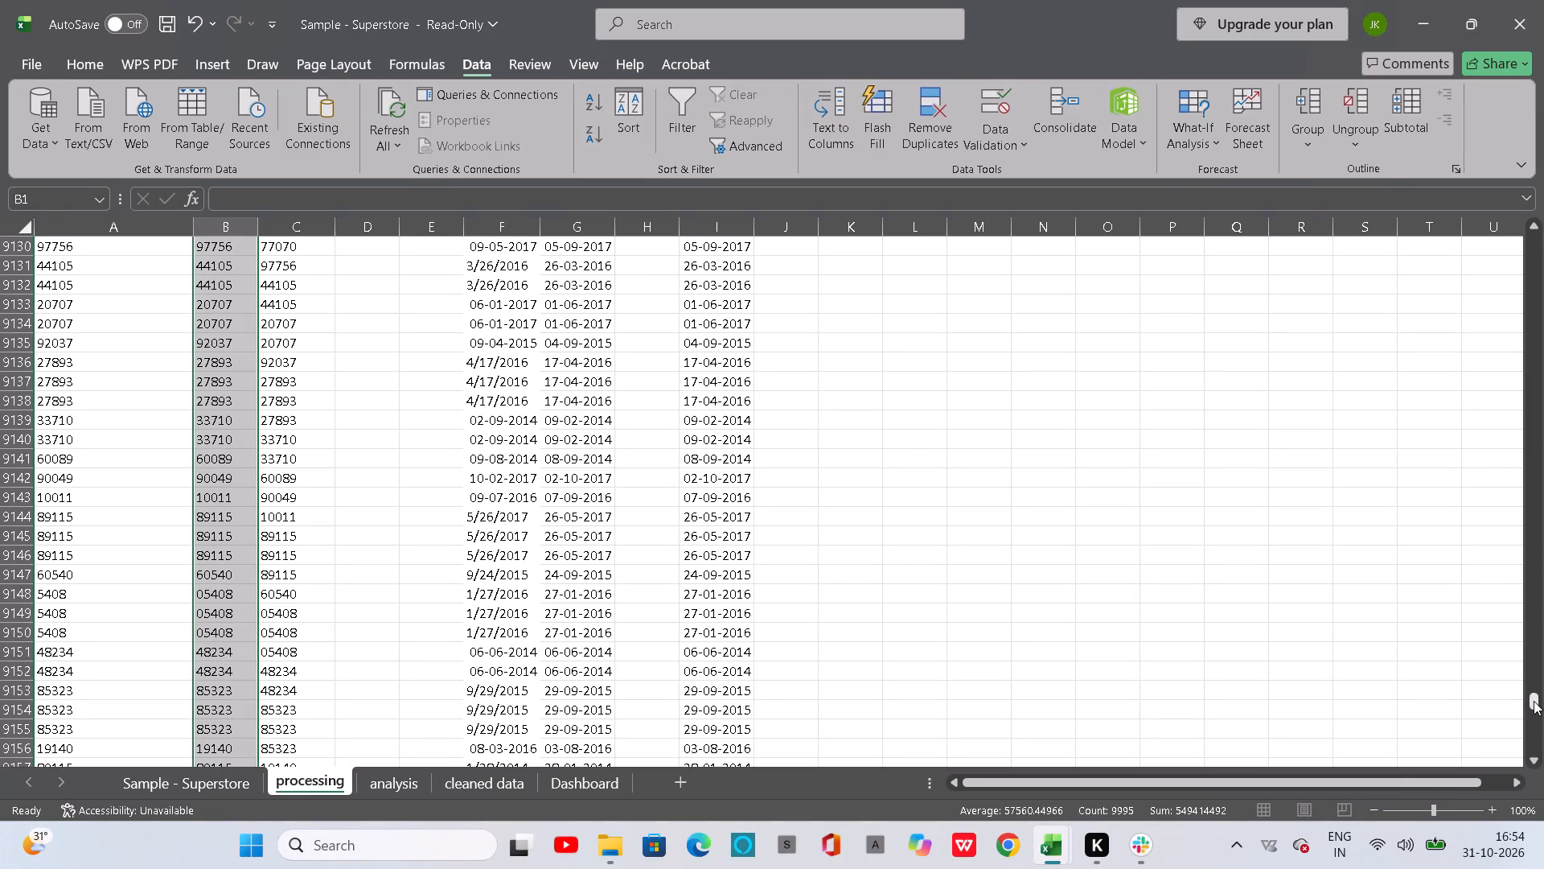
left_click_drag(1534, 701, 1531, 222)
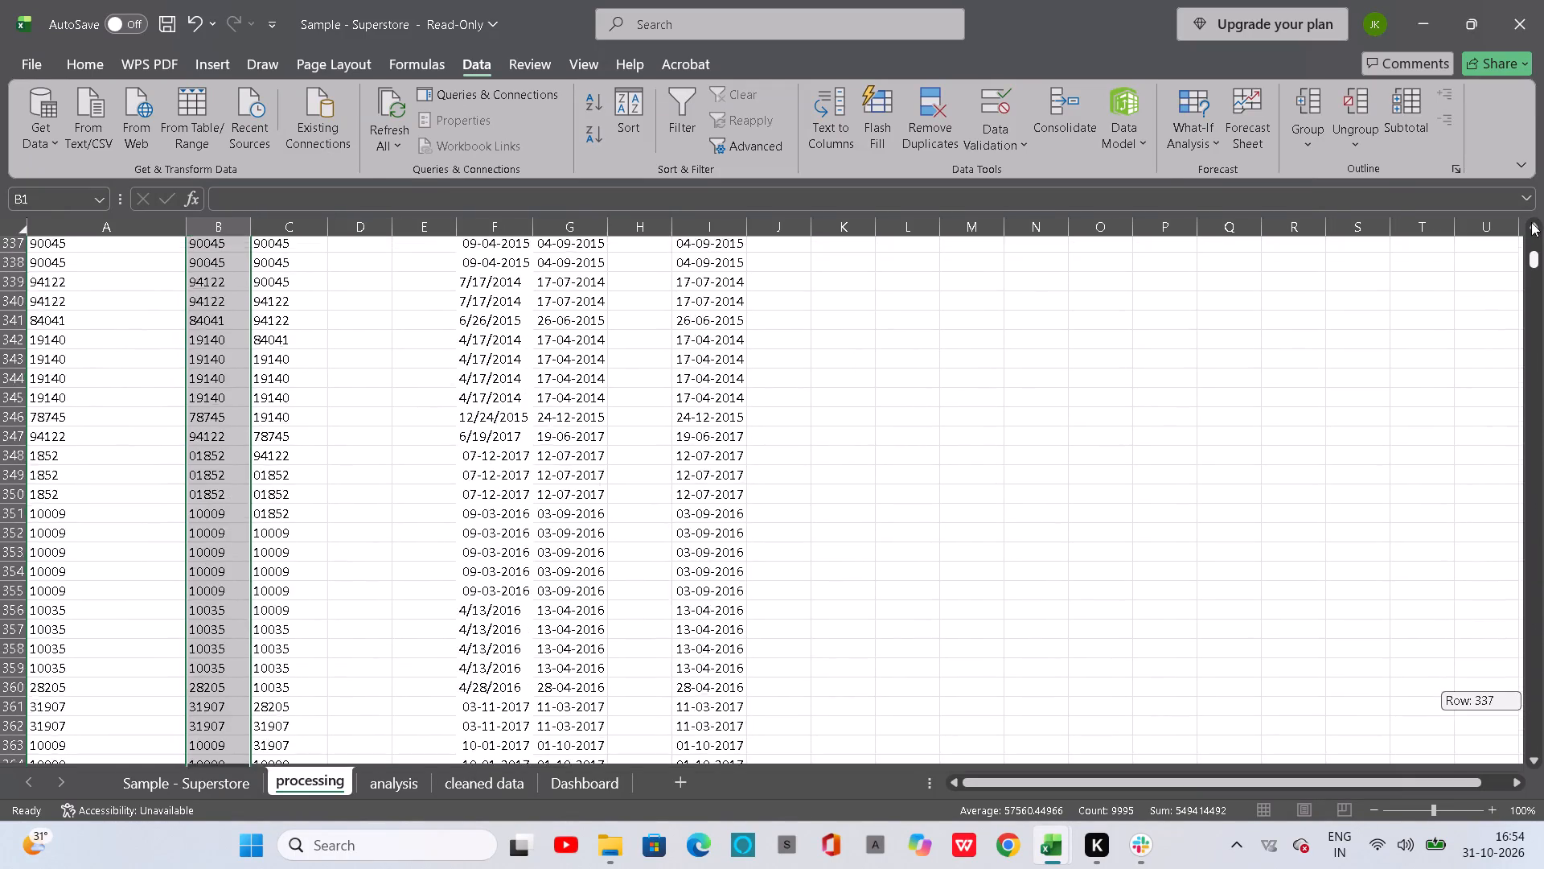
left_click_drag(1531, 222, 1531, 100)
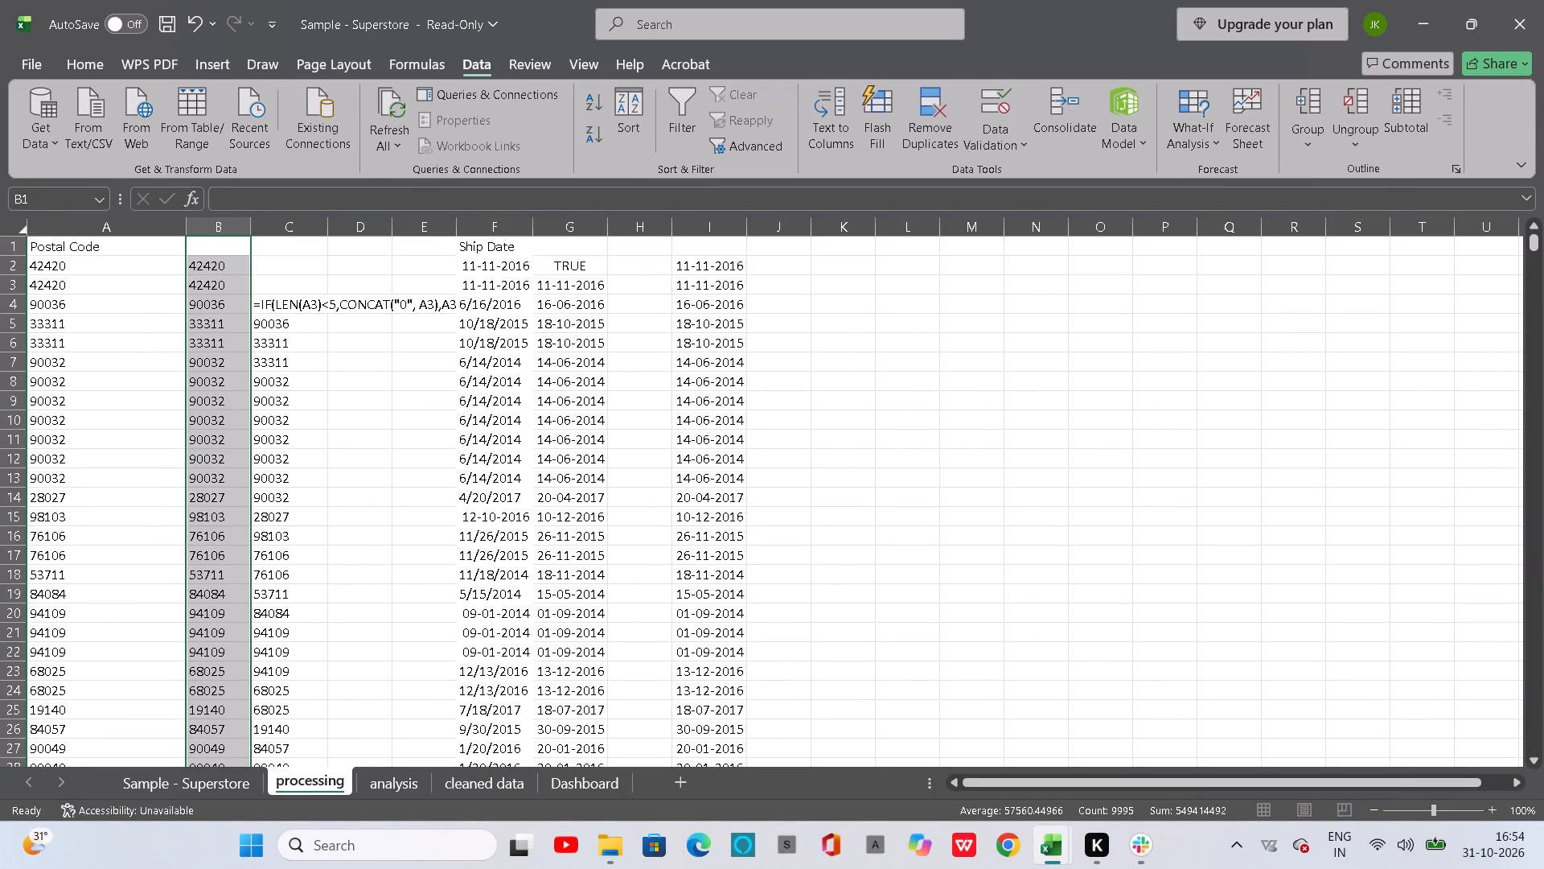
left_click(729, 266)
key("a")
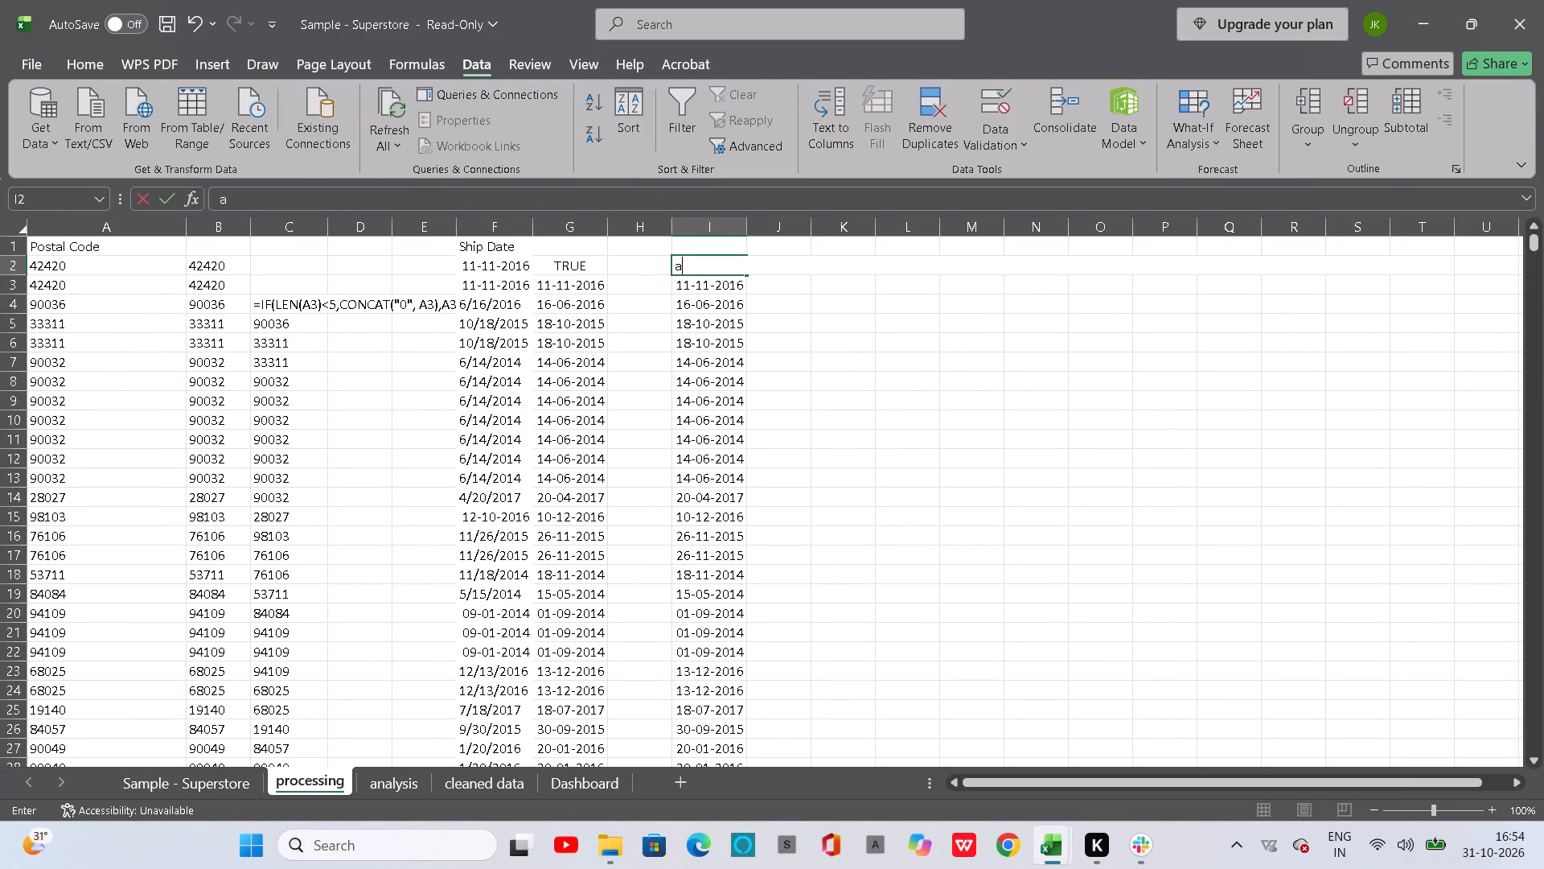
key("ctrl+z")
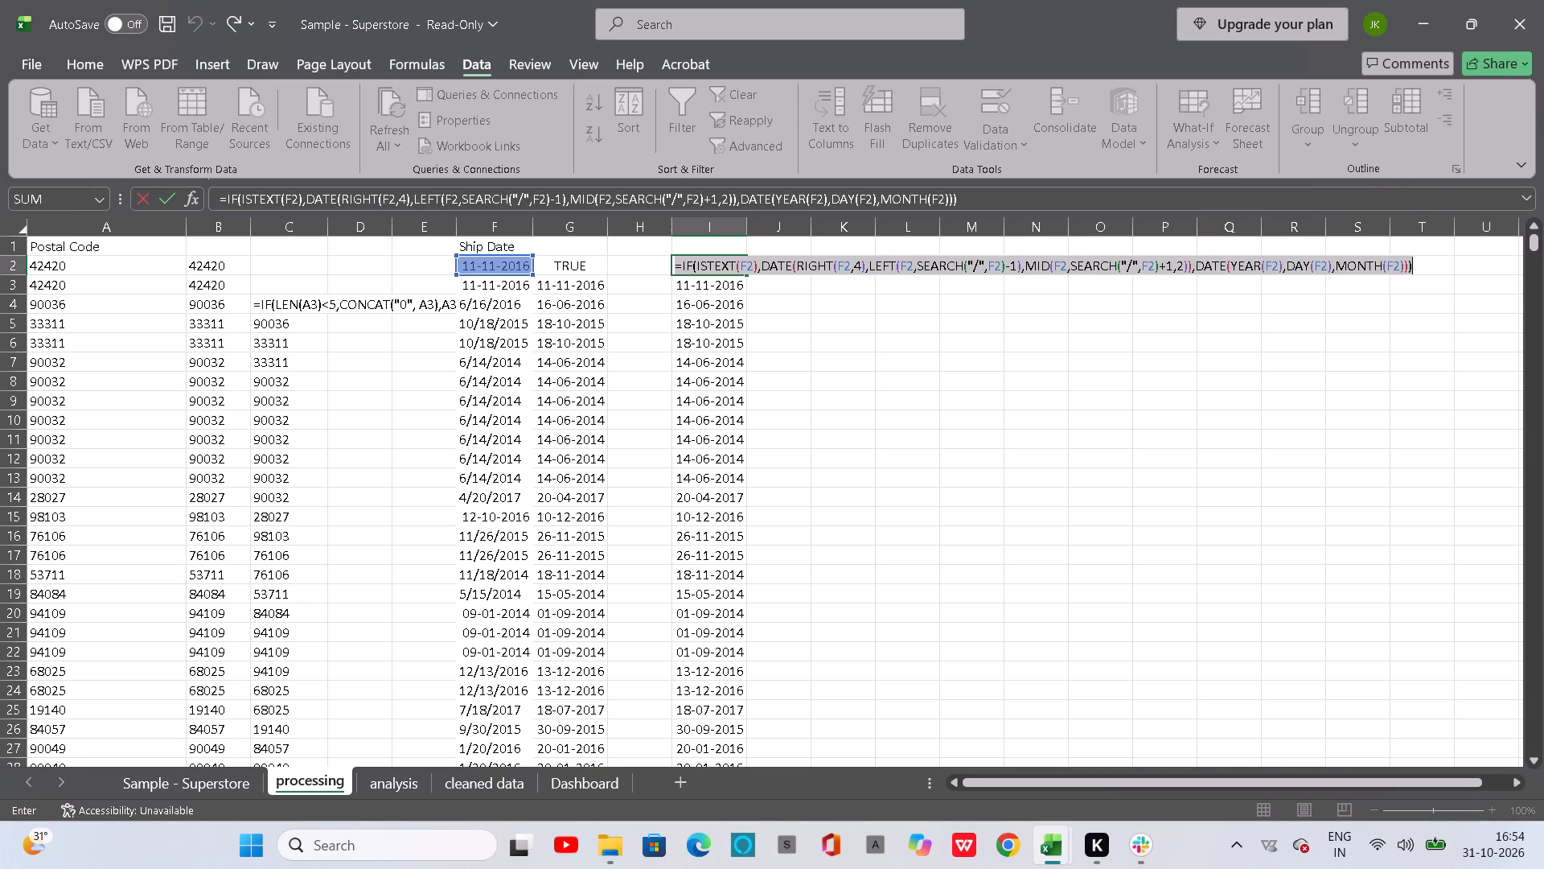
key("Return")
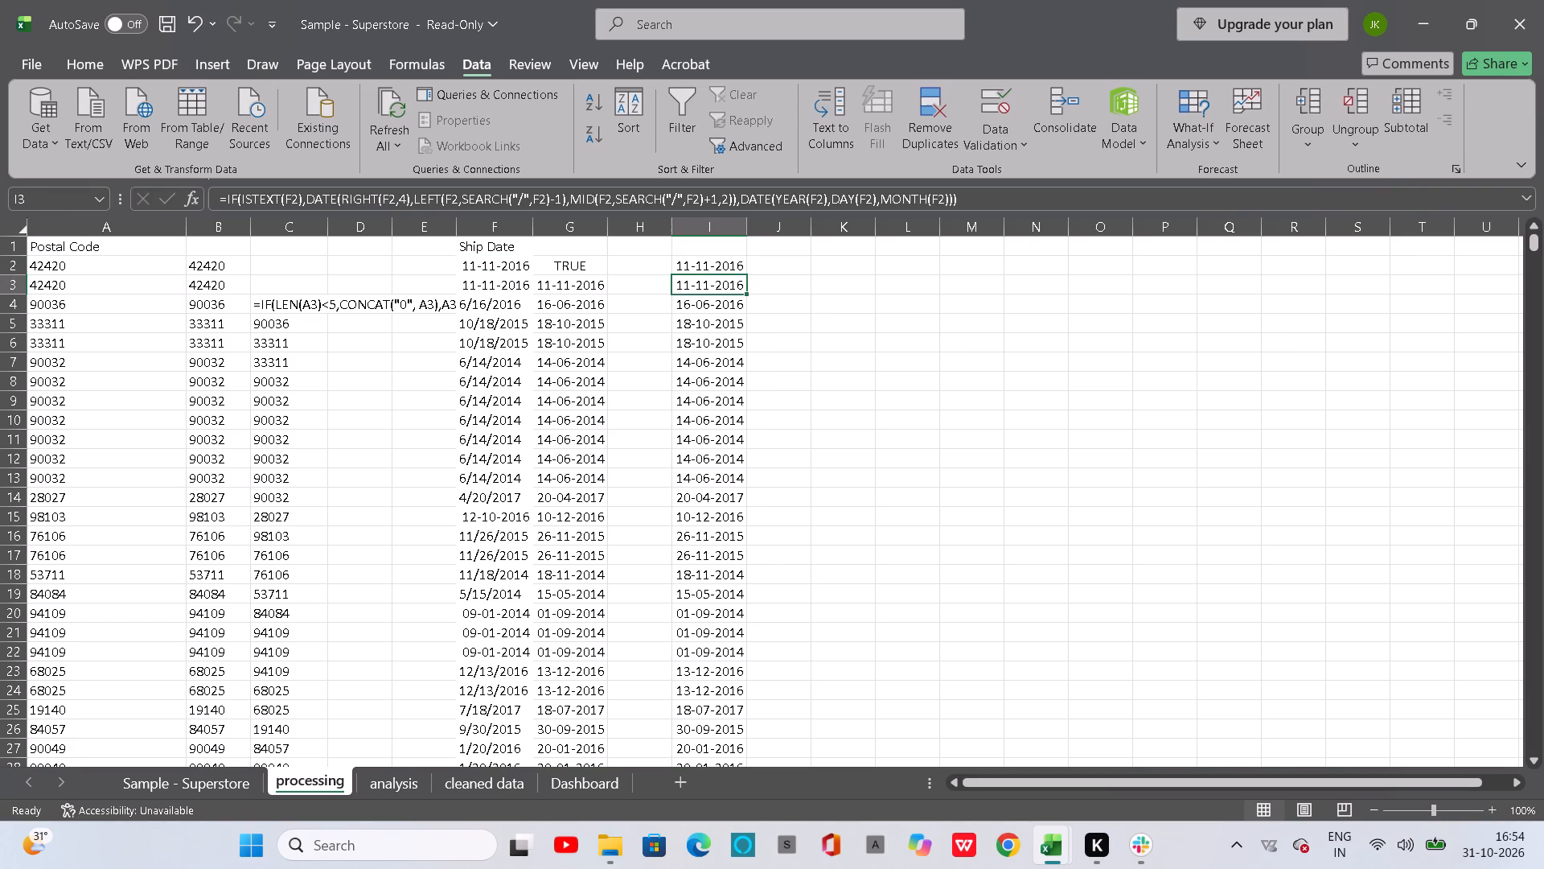
key("Up")
key("ctrl+a")
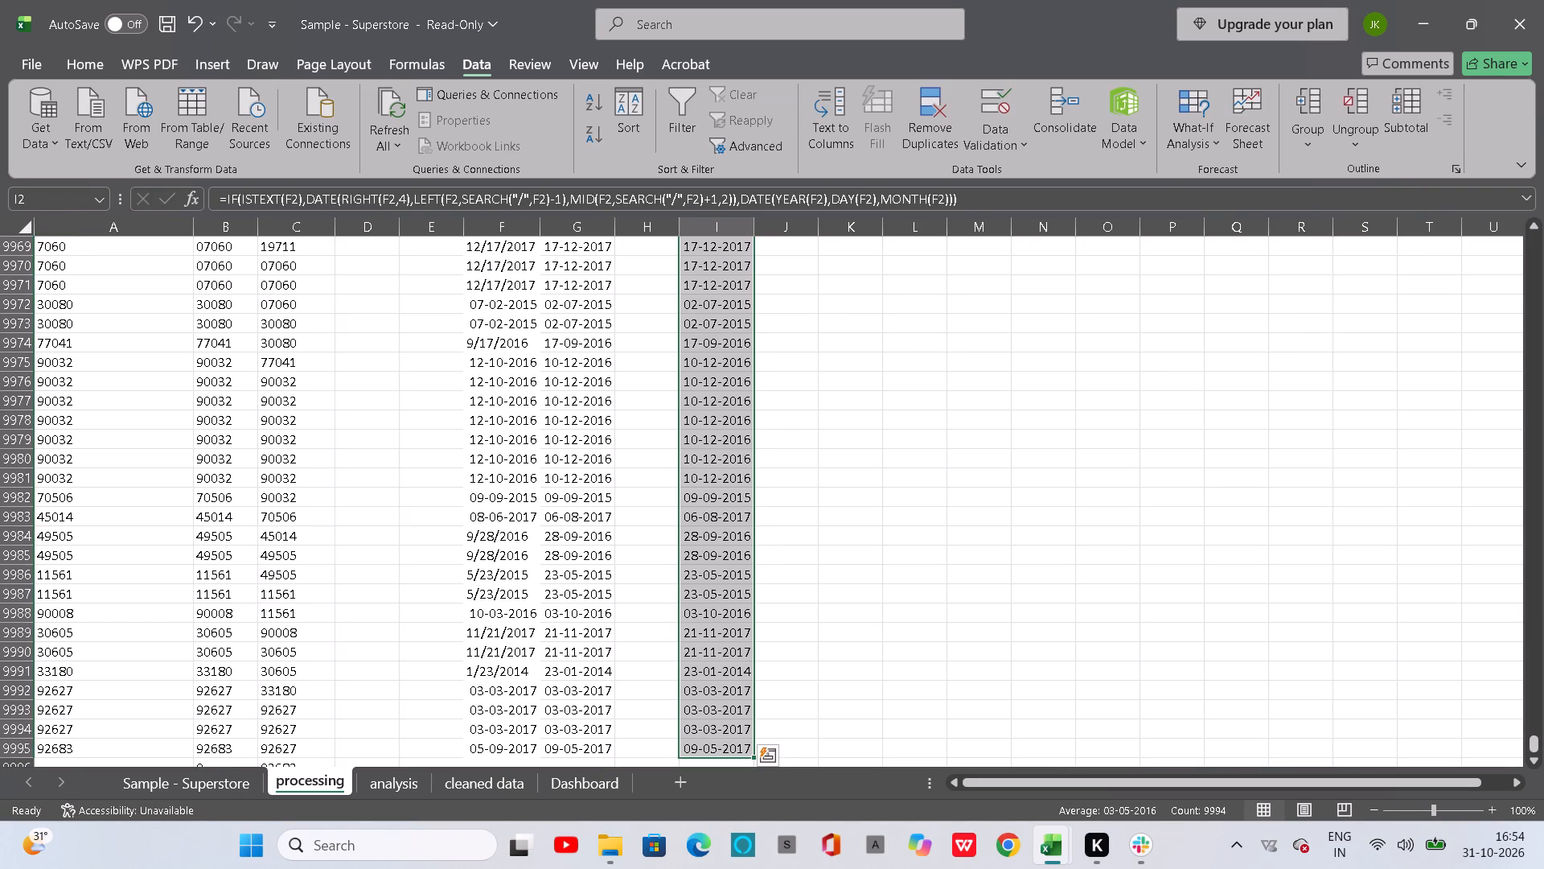
key("ctrl+c")
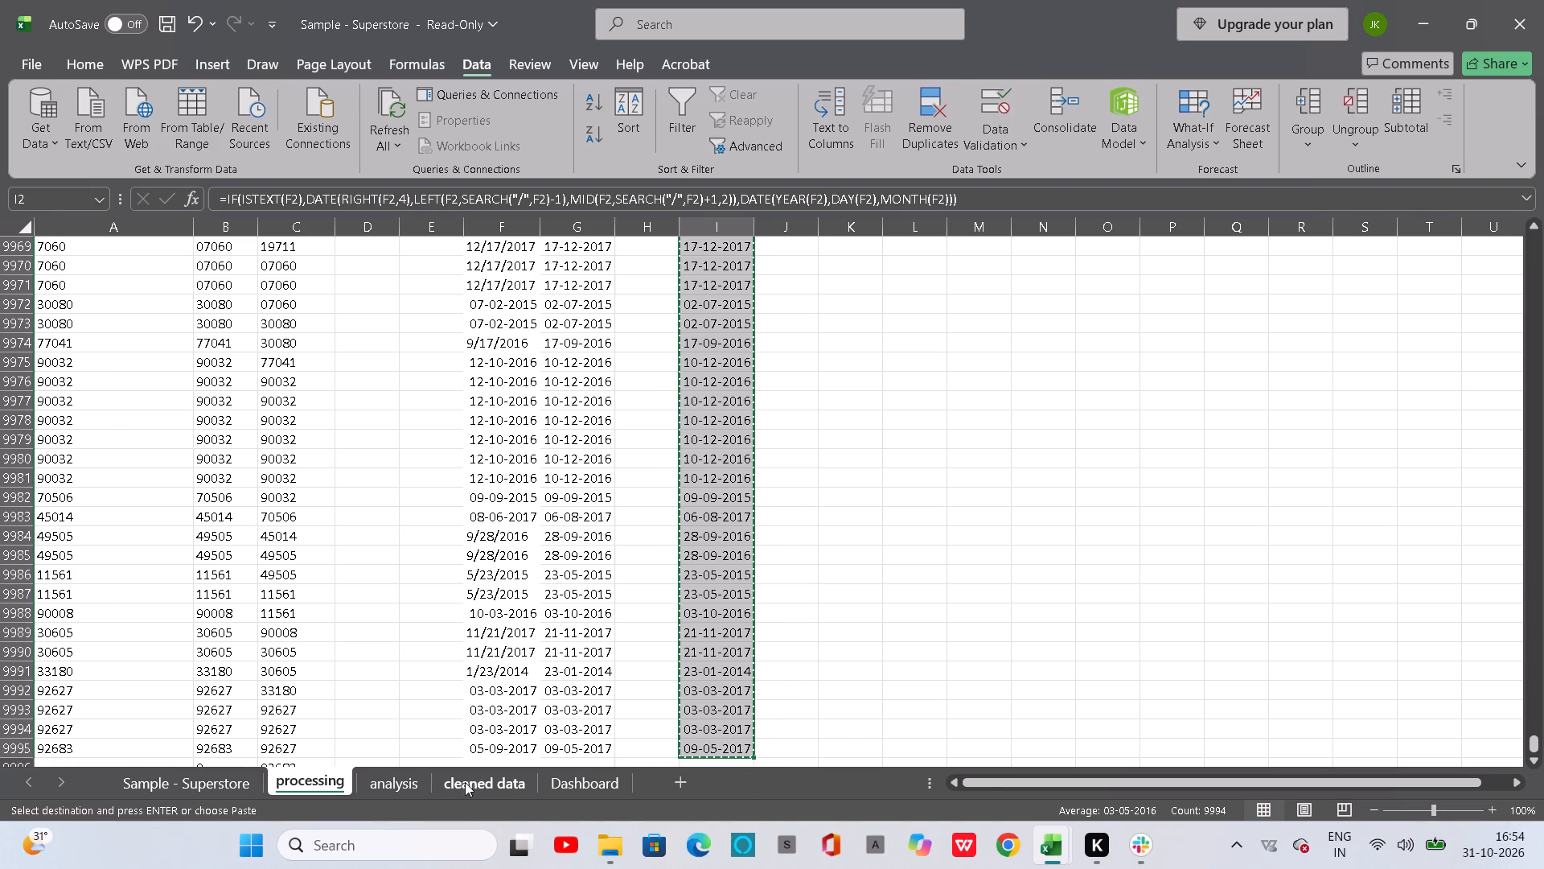
Paste the copied ship dates as values only at L2 in the cleaned data sheet.
left_click(471, 782)
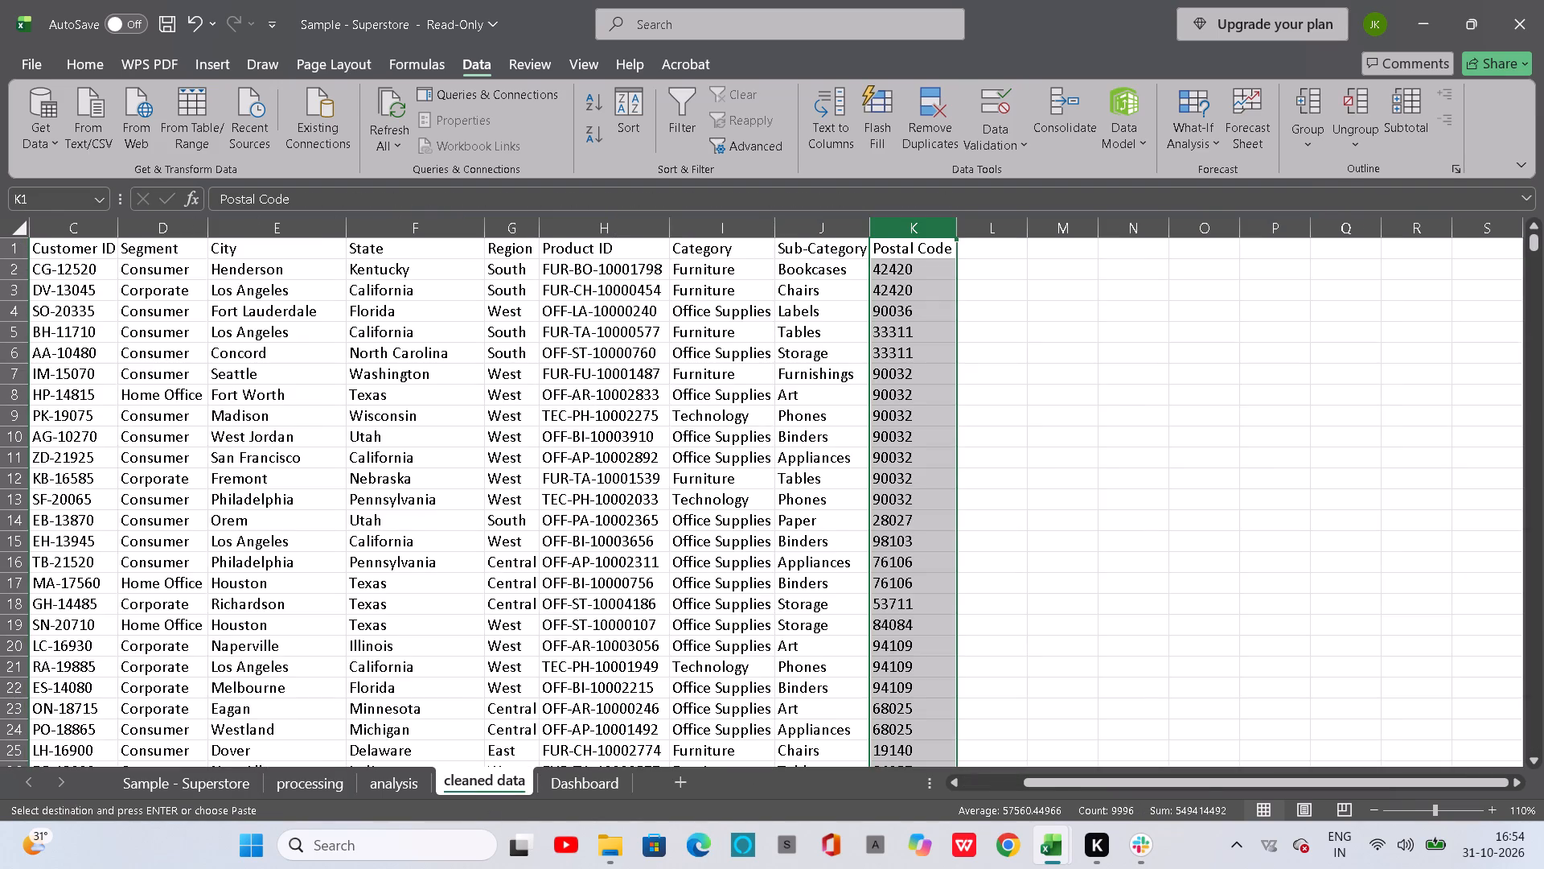
left_click(1012, 282)
left_click(1007, 274)
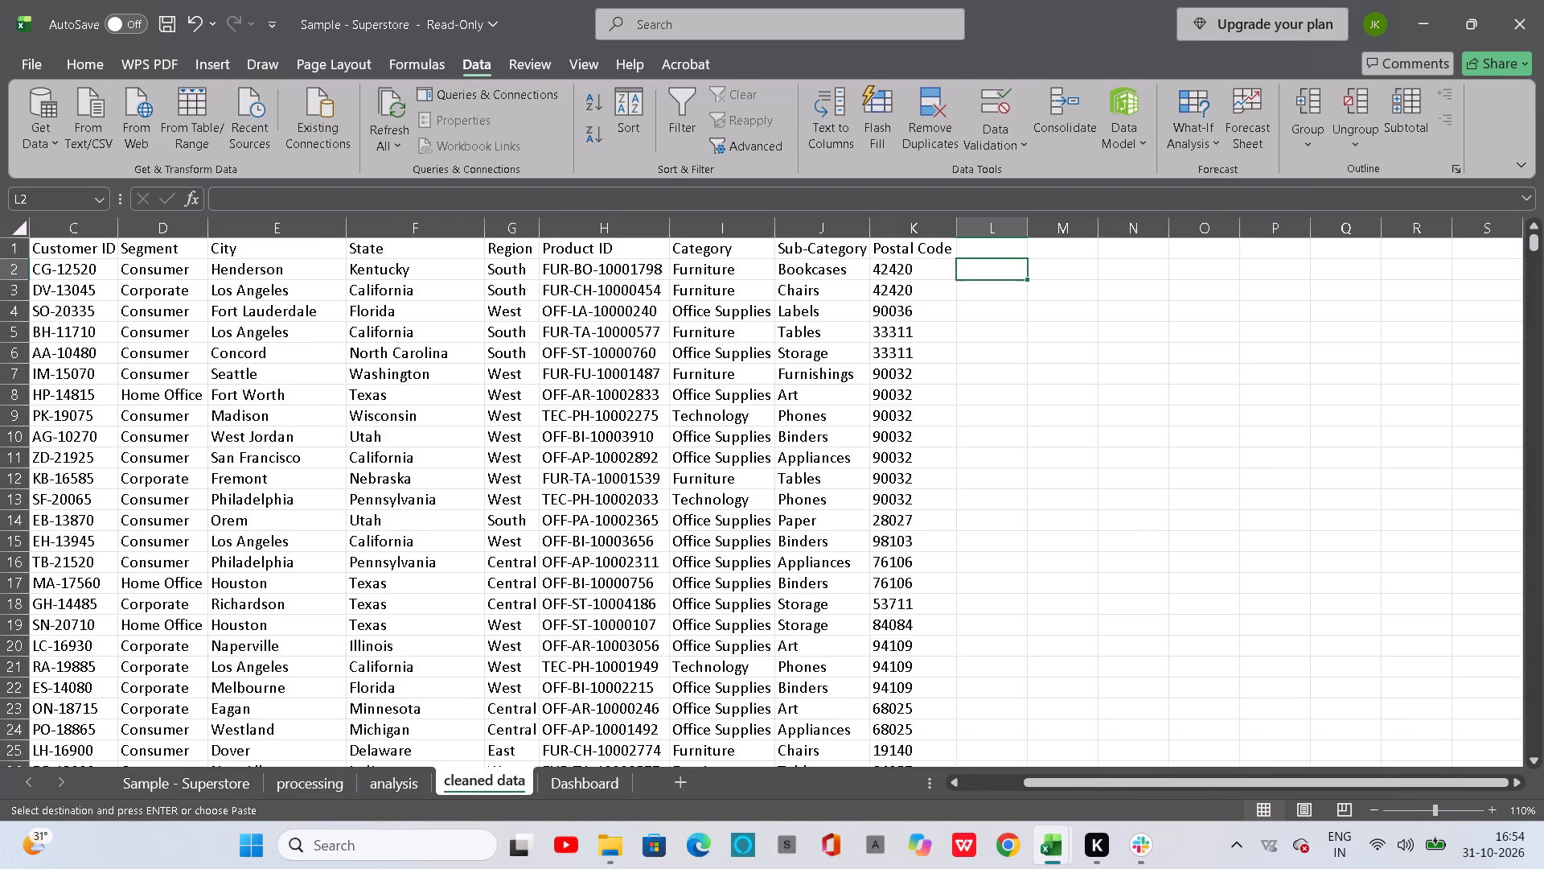
key("ctrl+v")
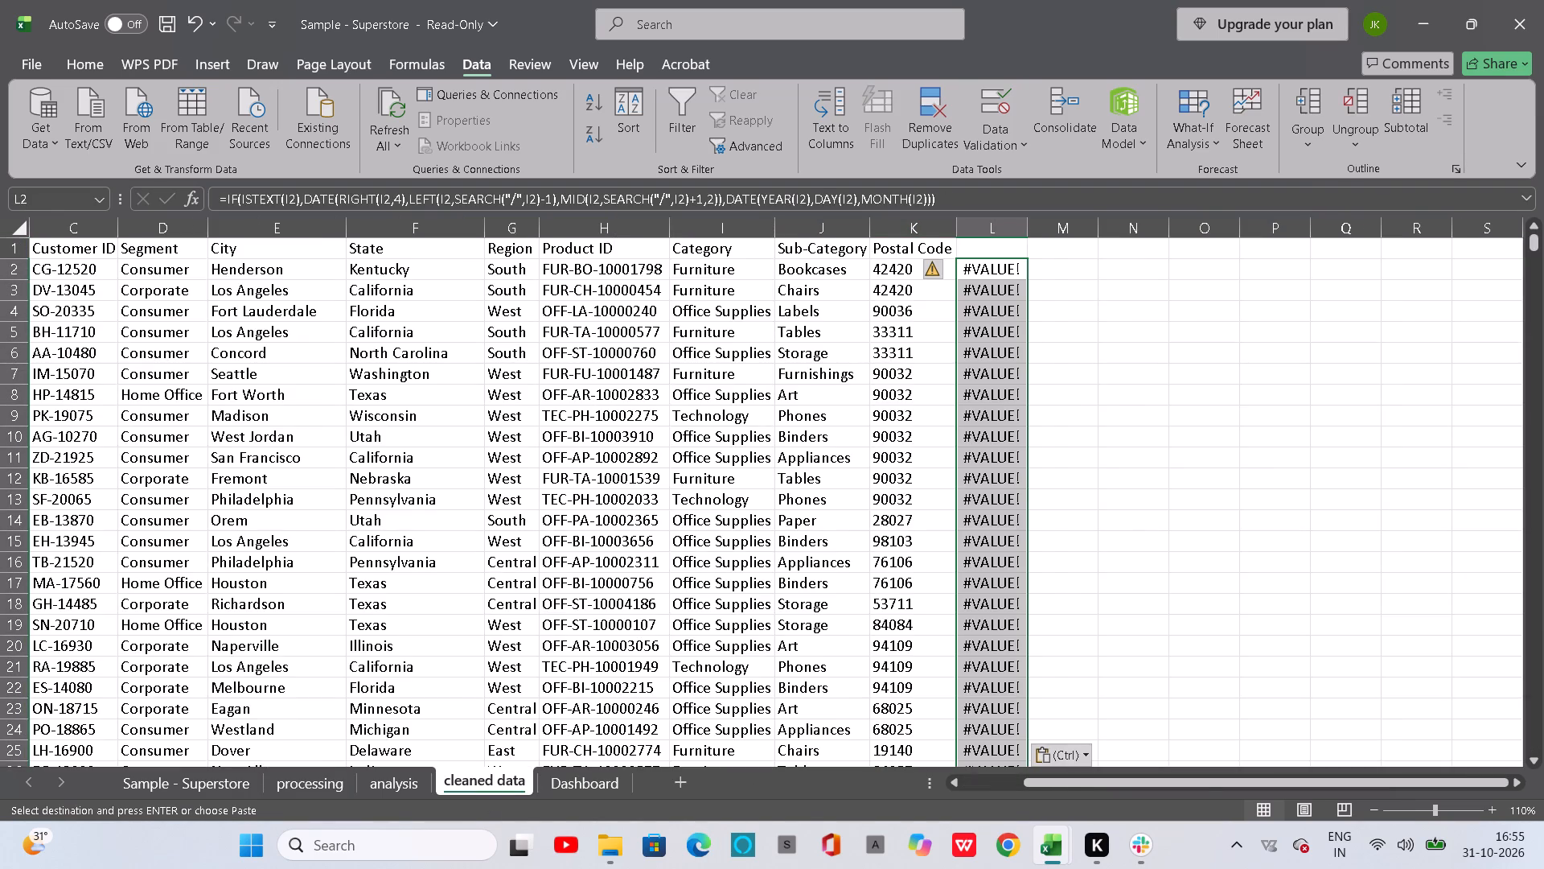
left_click(1078, 758)
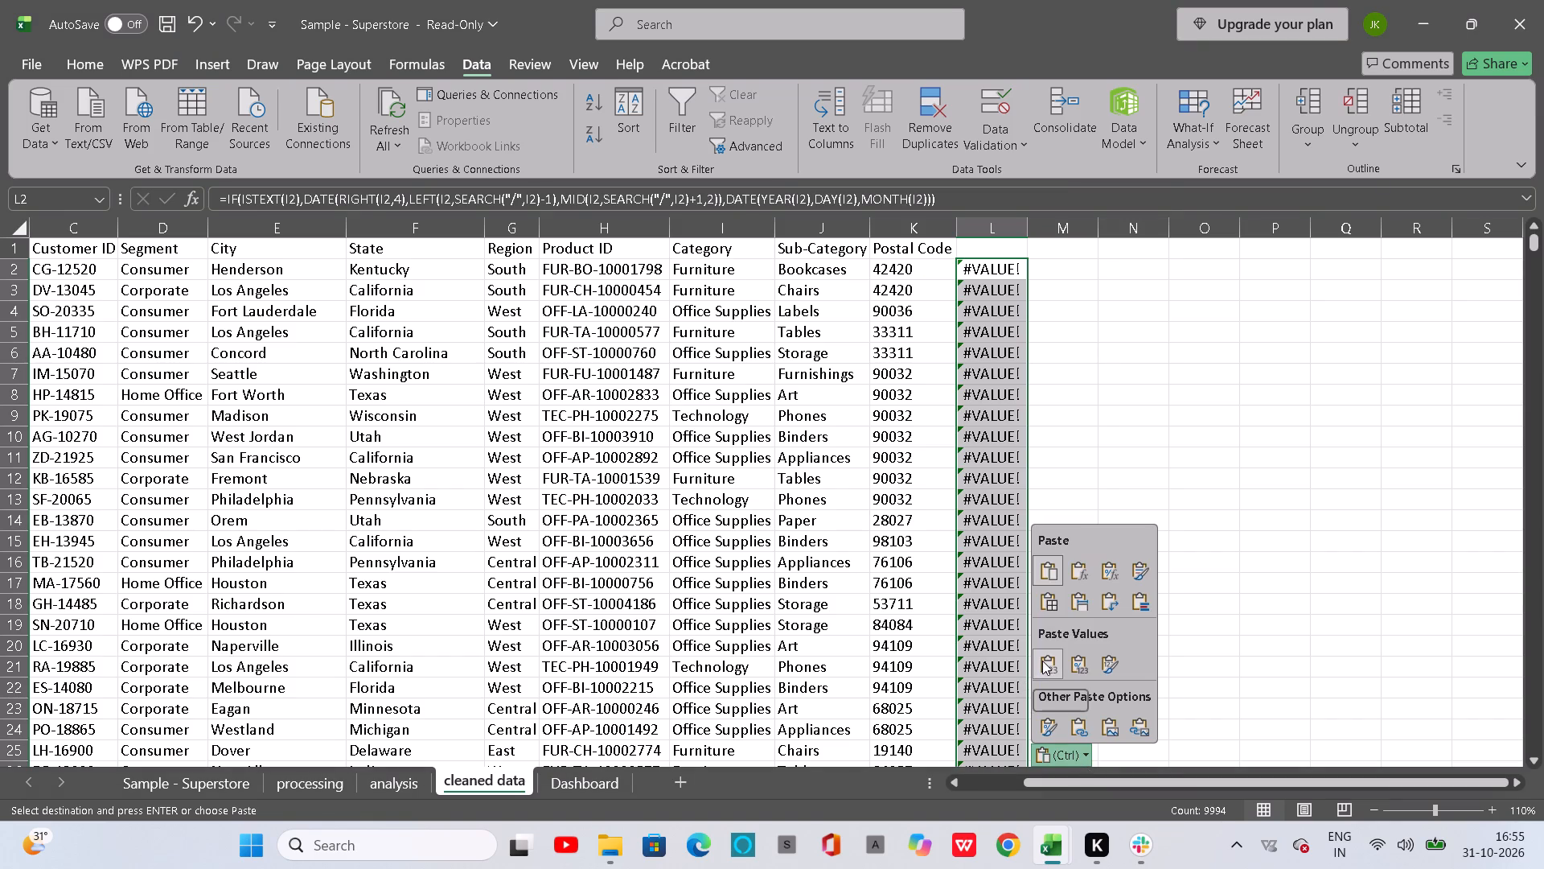
left_click(1042, 661)
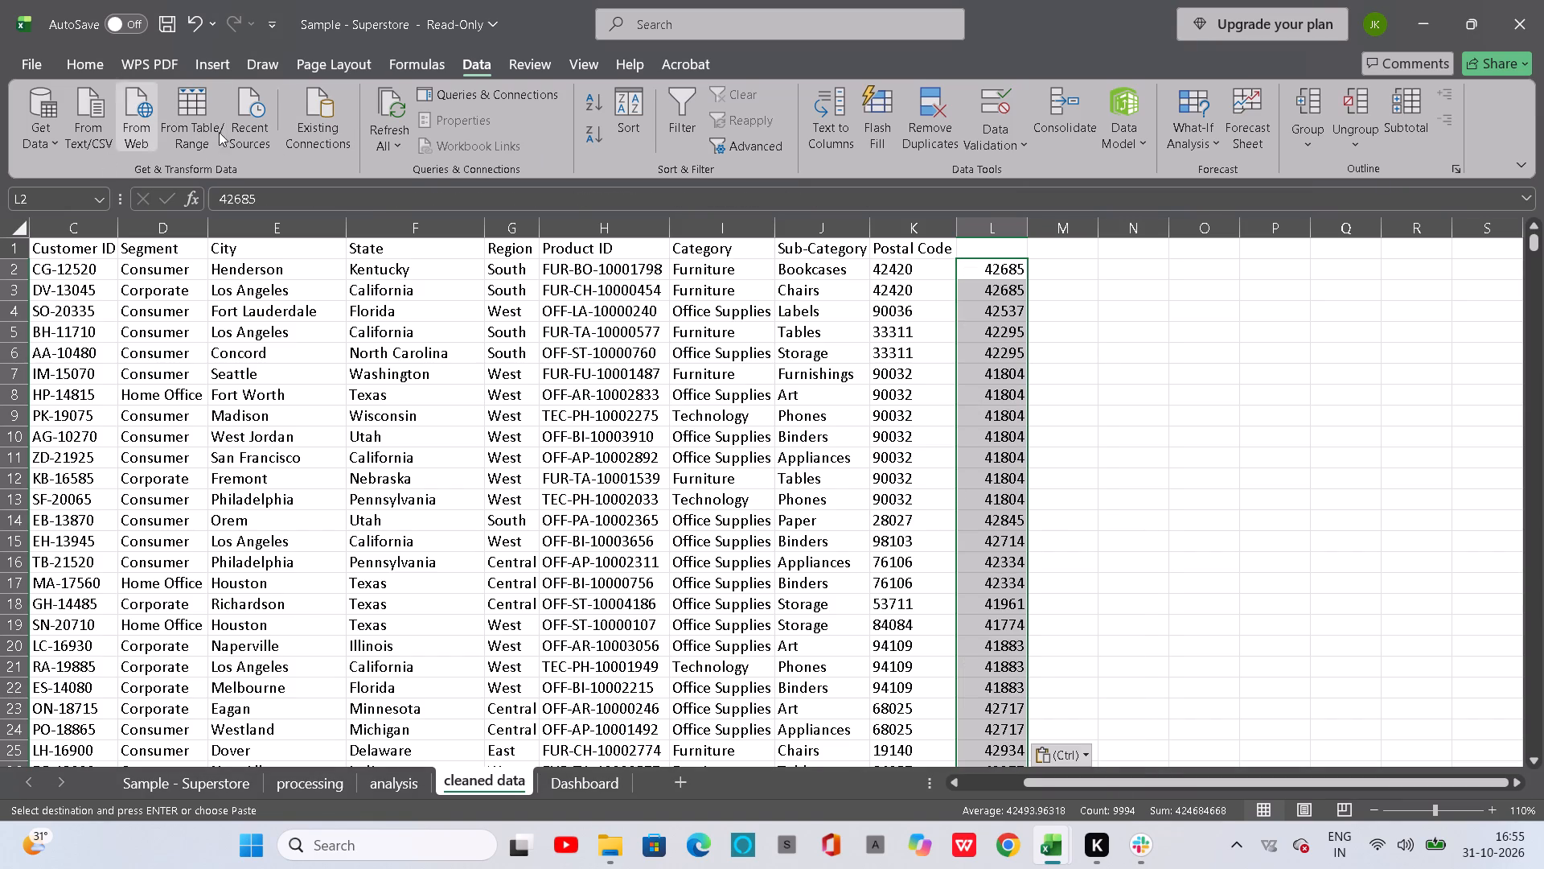
Format the pasted ship date values in column L of cleaned data as Short Date.
left_click(101, 68)
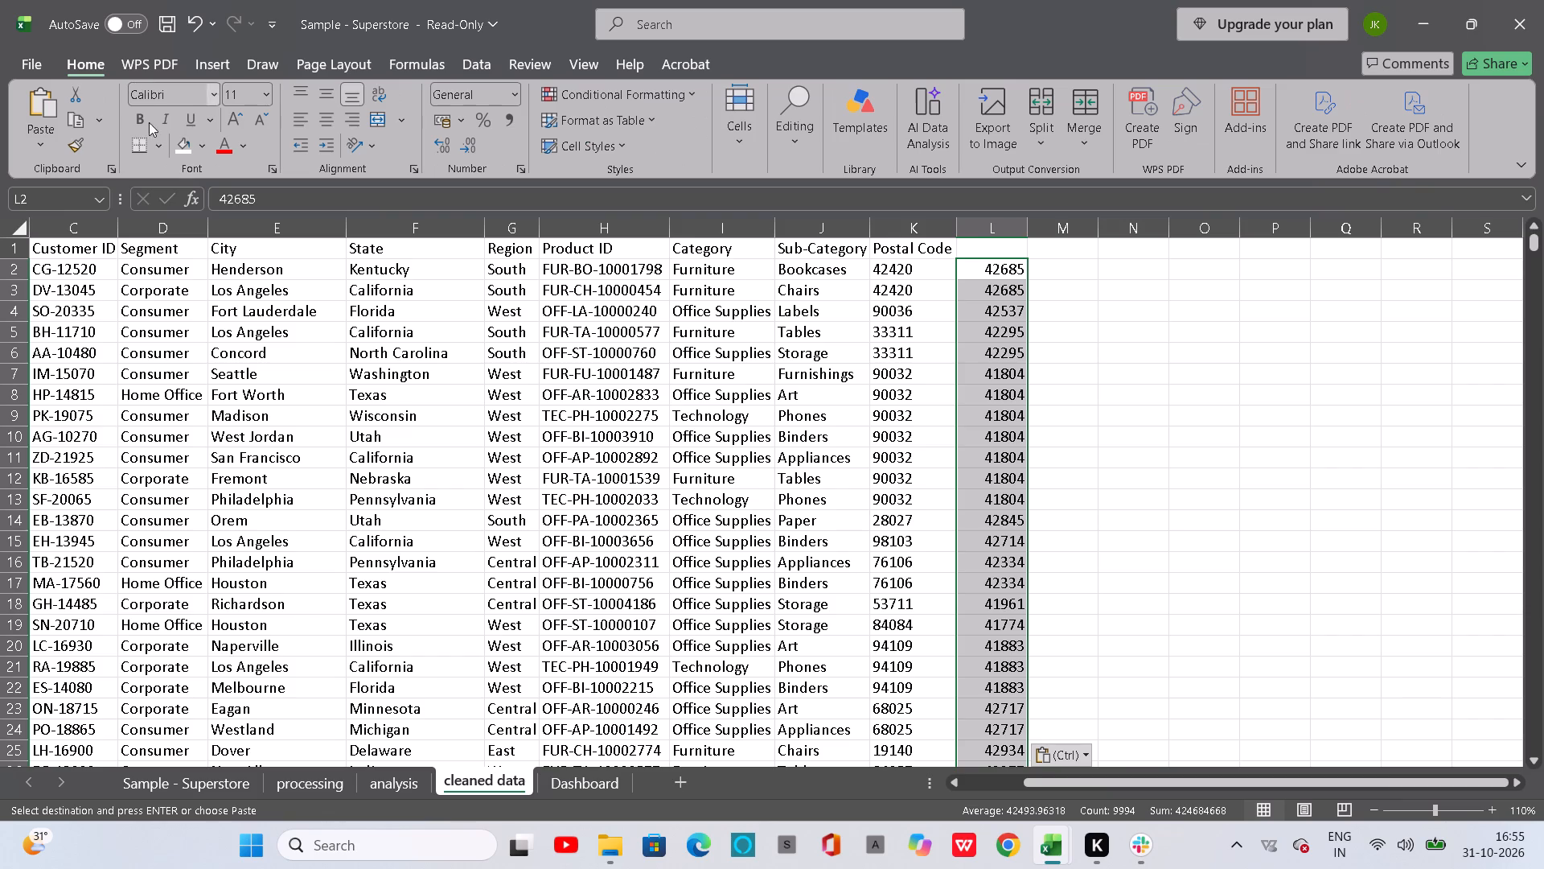
left_click(511, 90)
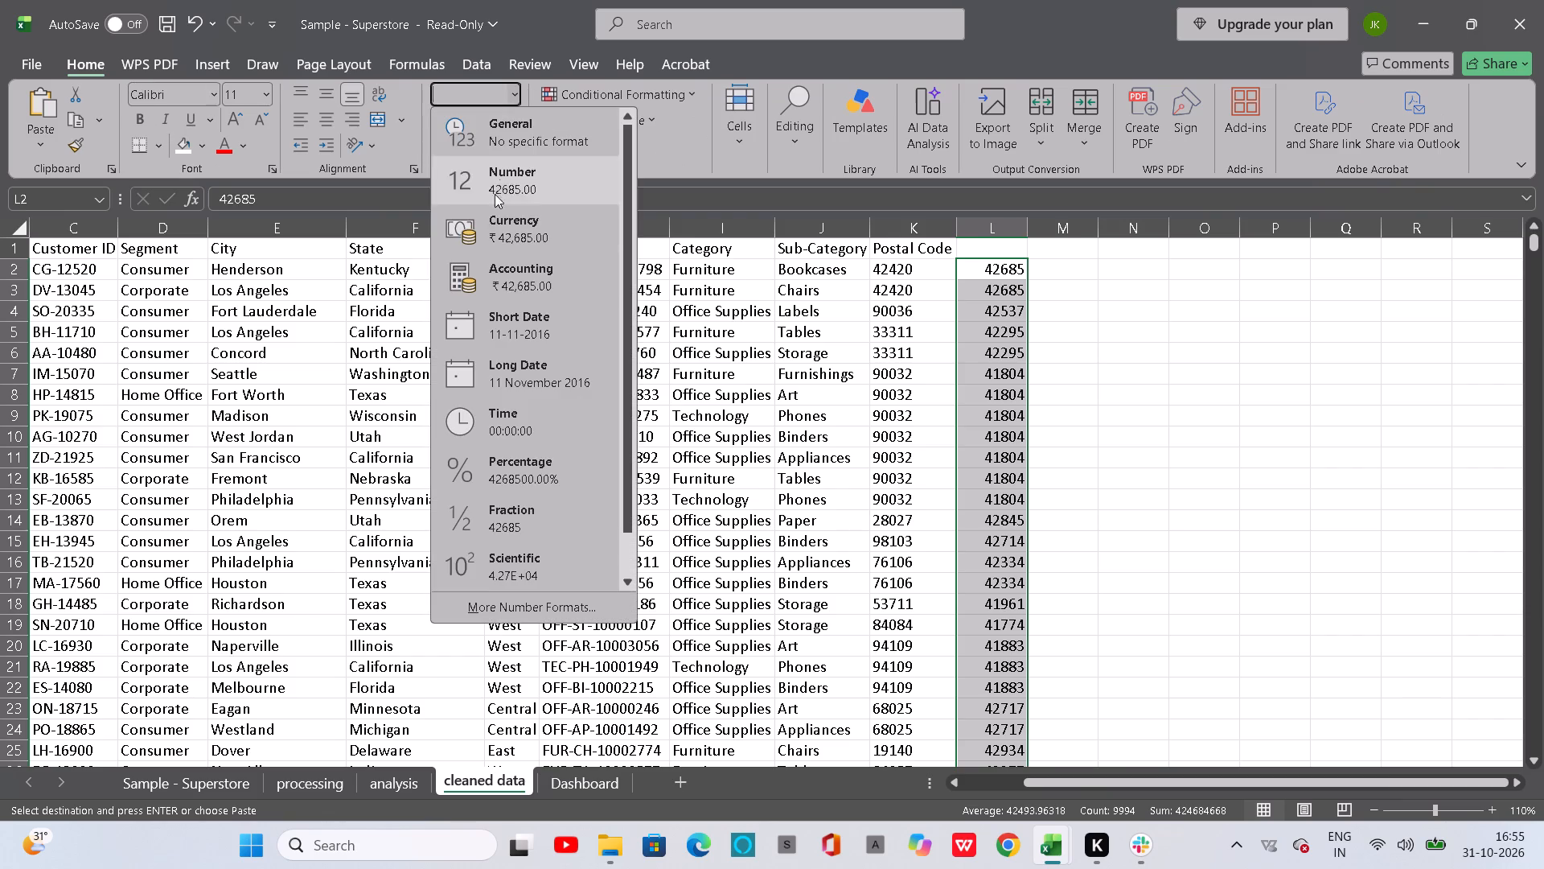
left_click(514, 325)
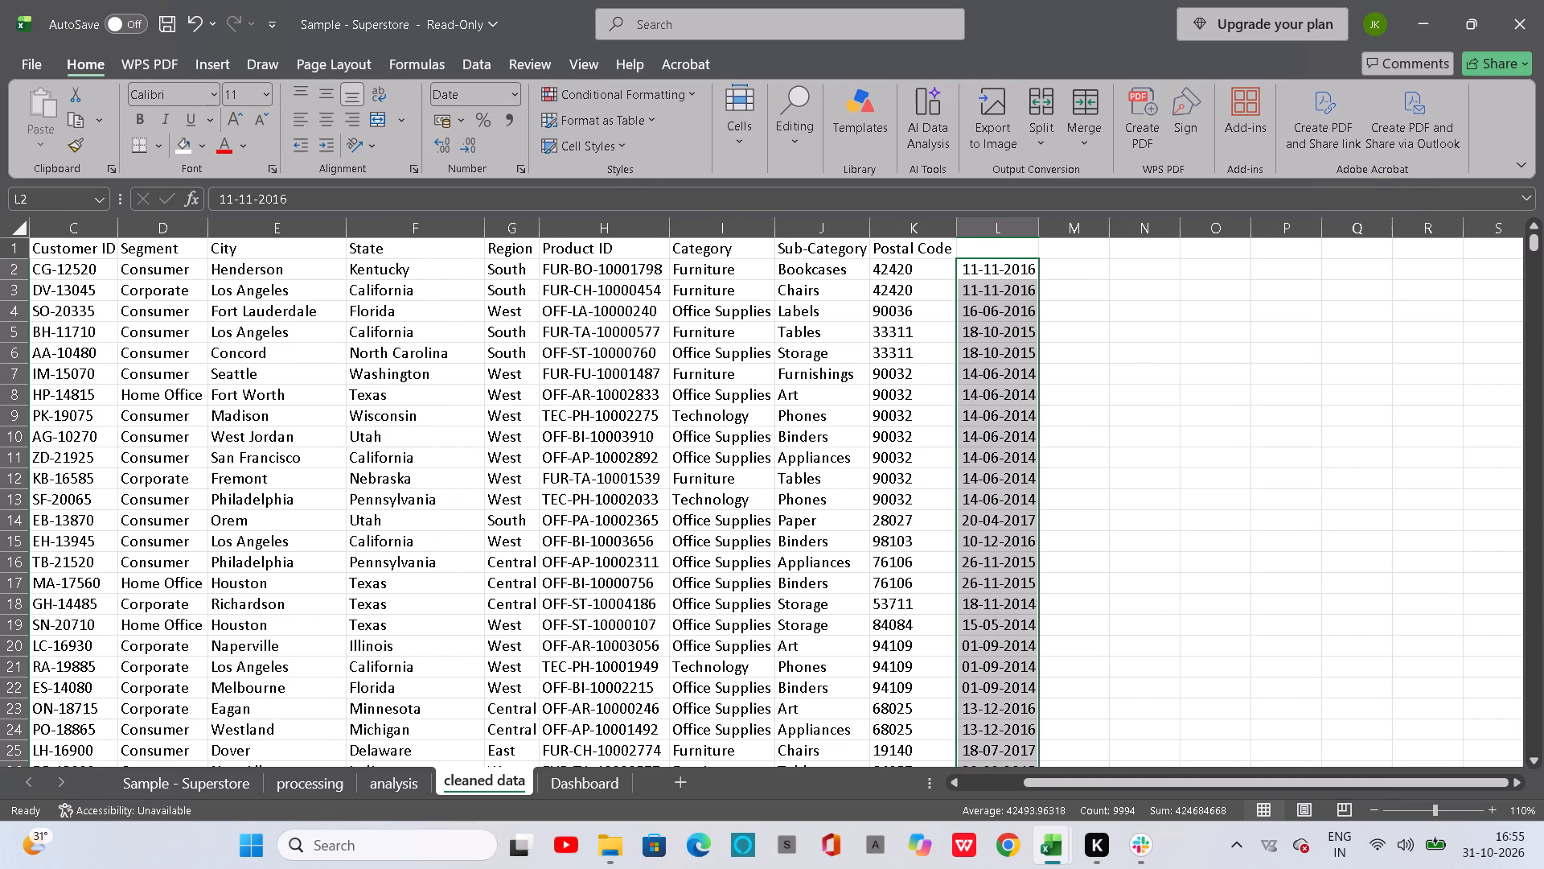
Enter the header Date in L1 of the cleaned data sheet.
left_click(983, 246)
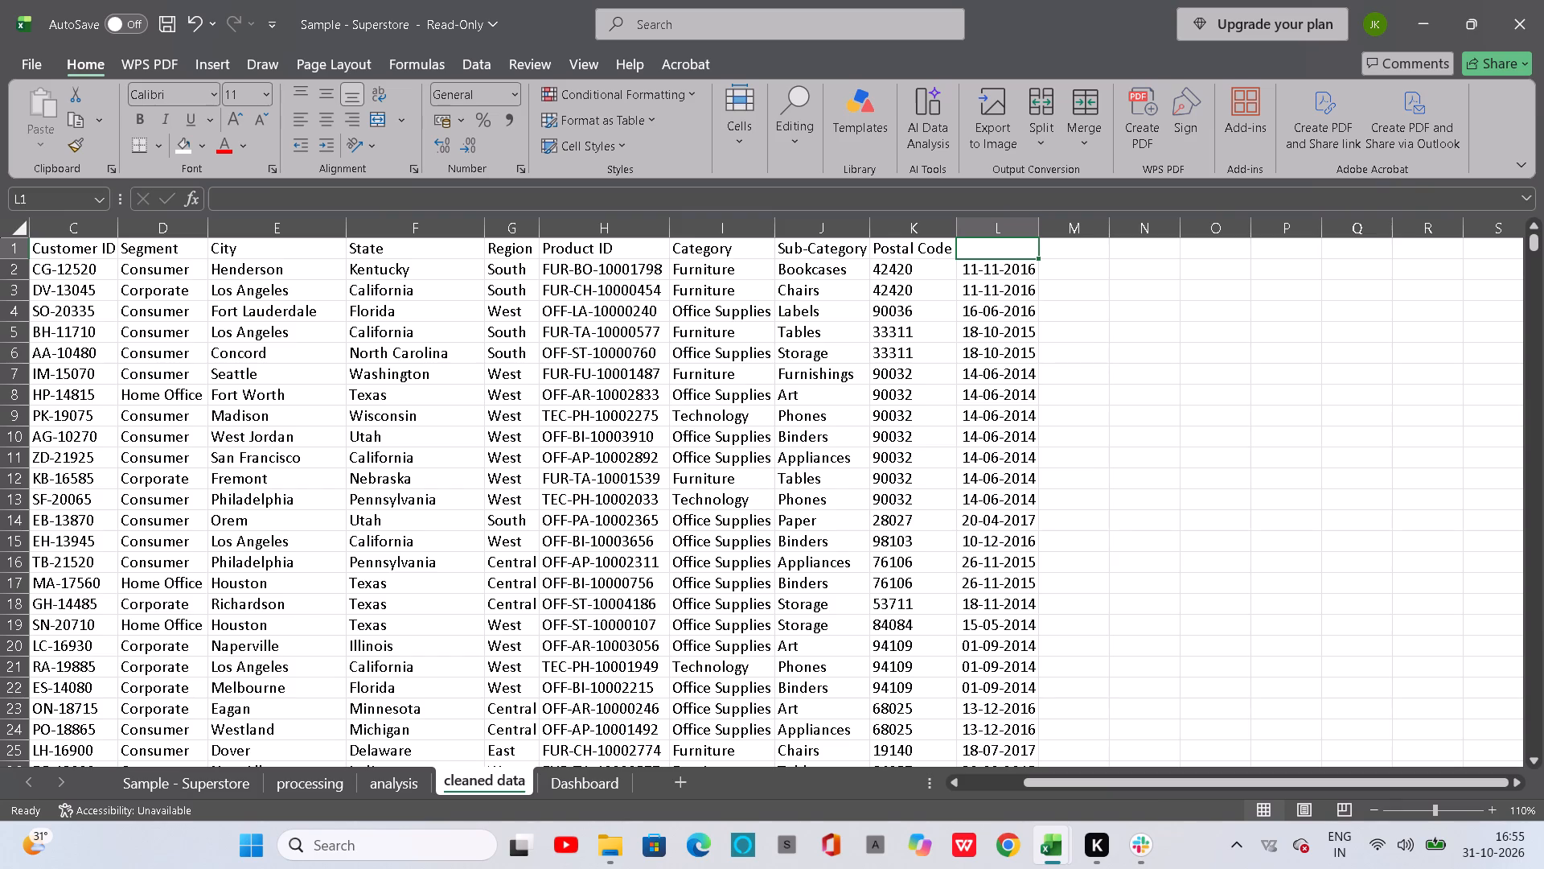
key("shift+f")
key("shift+BackSpace")
type("DA")
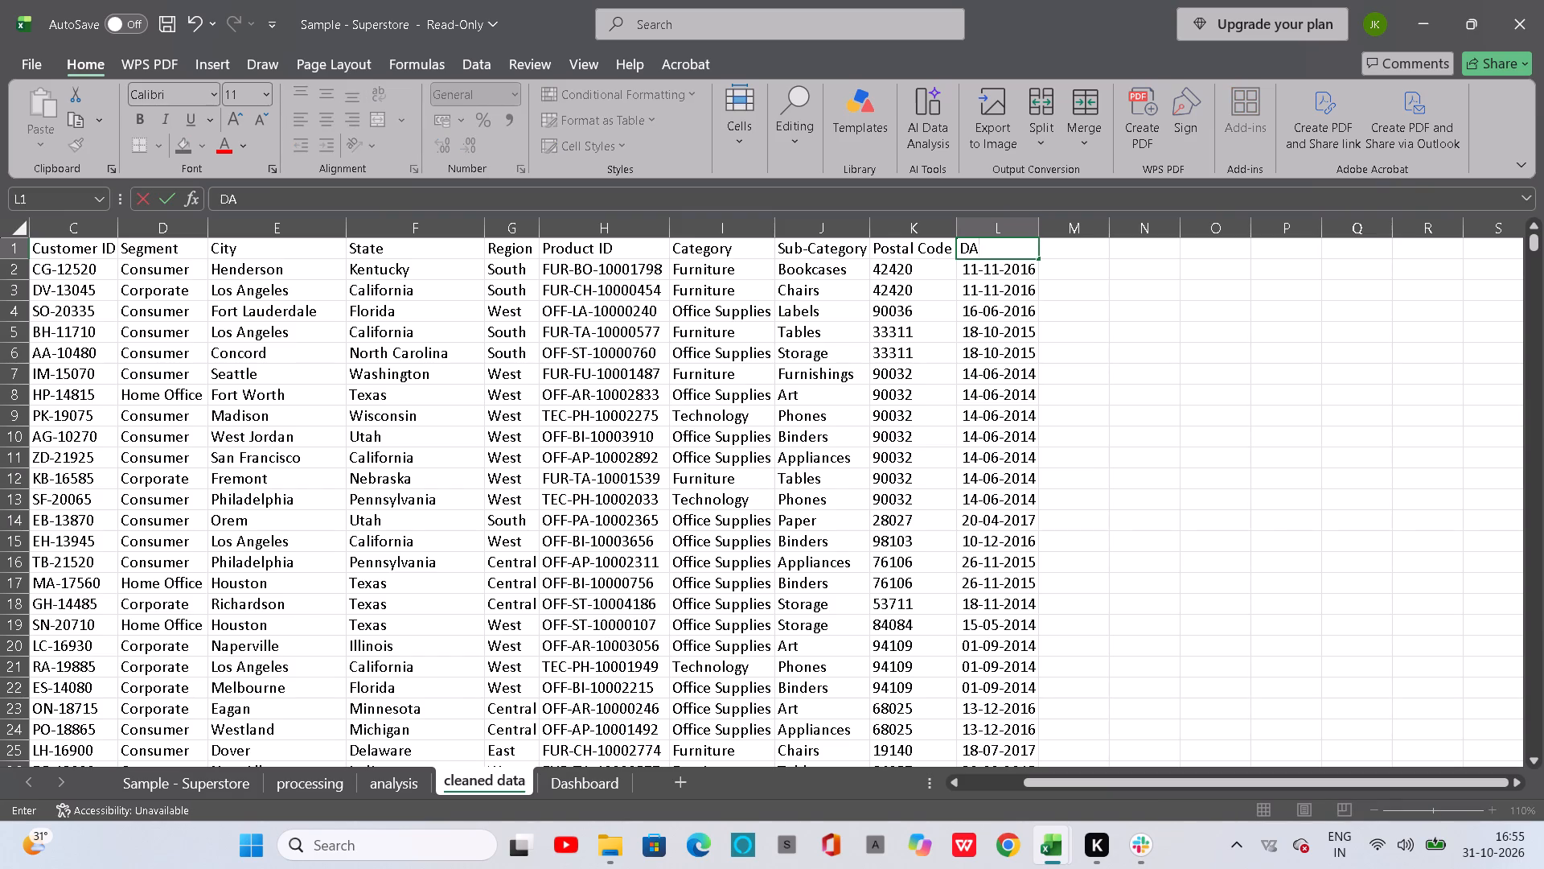
key("BackSpace")
key("a")
type("te")
key("Return")
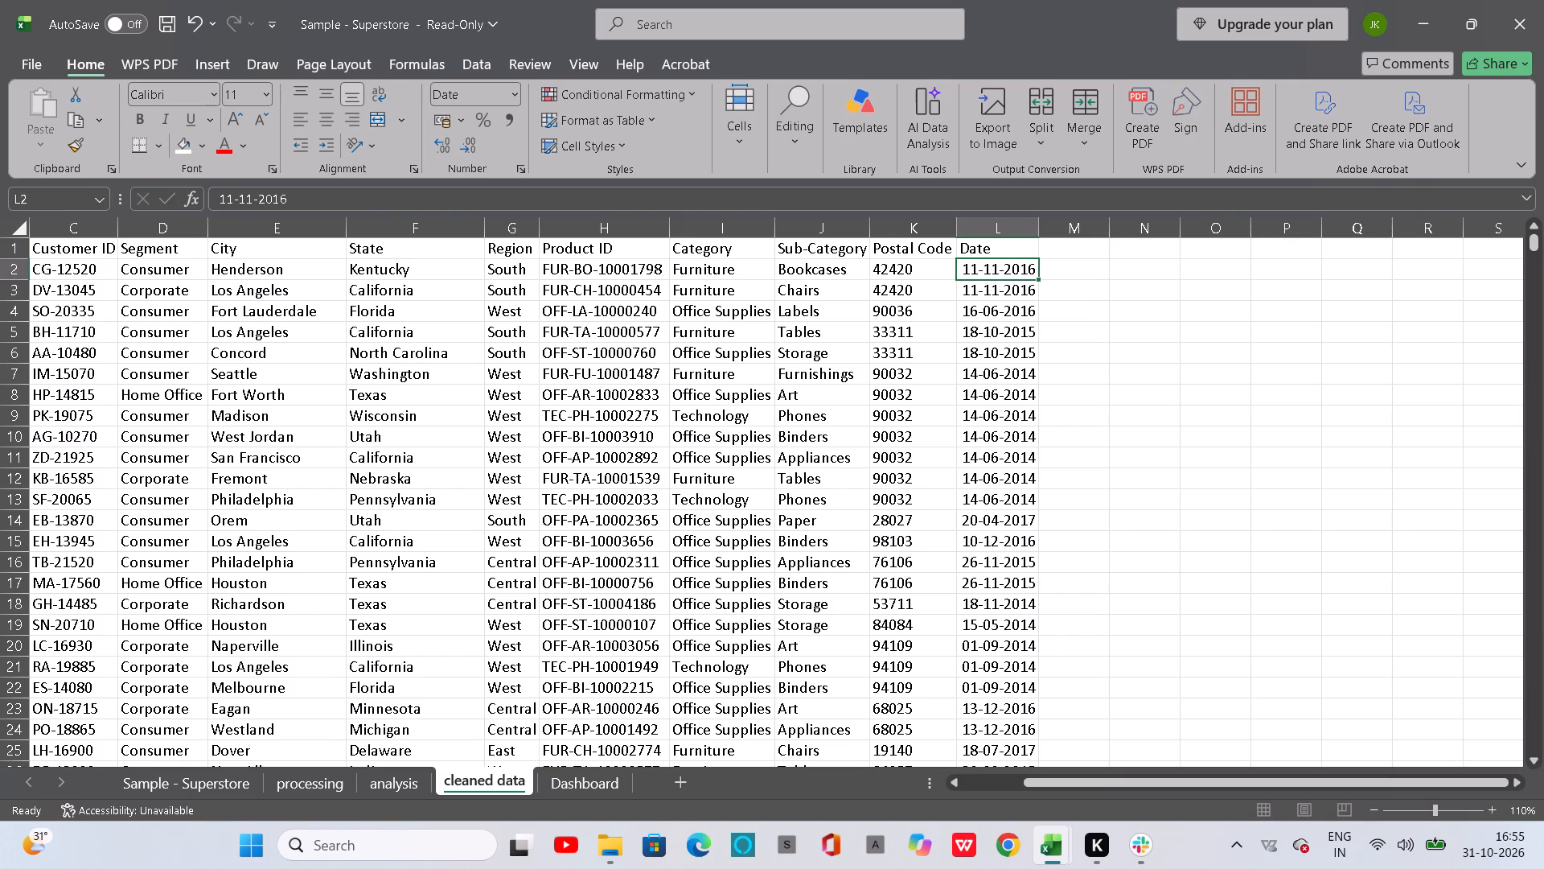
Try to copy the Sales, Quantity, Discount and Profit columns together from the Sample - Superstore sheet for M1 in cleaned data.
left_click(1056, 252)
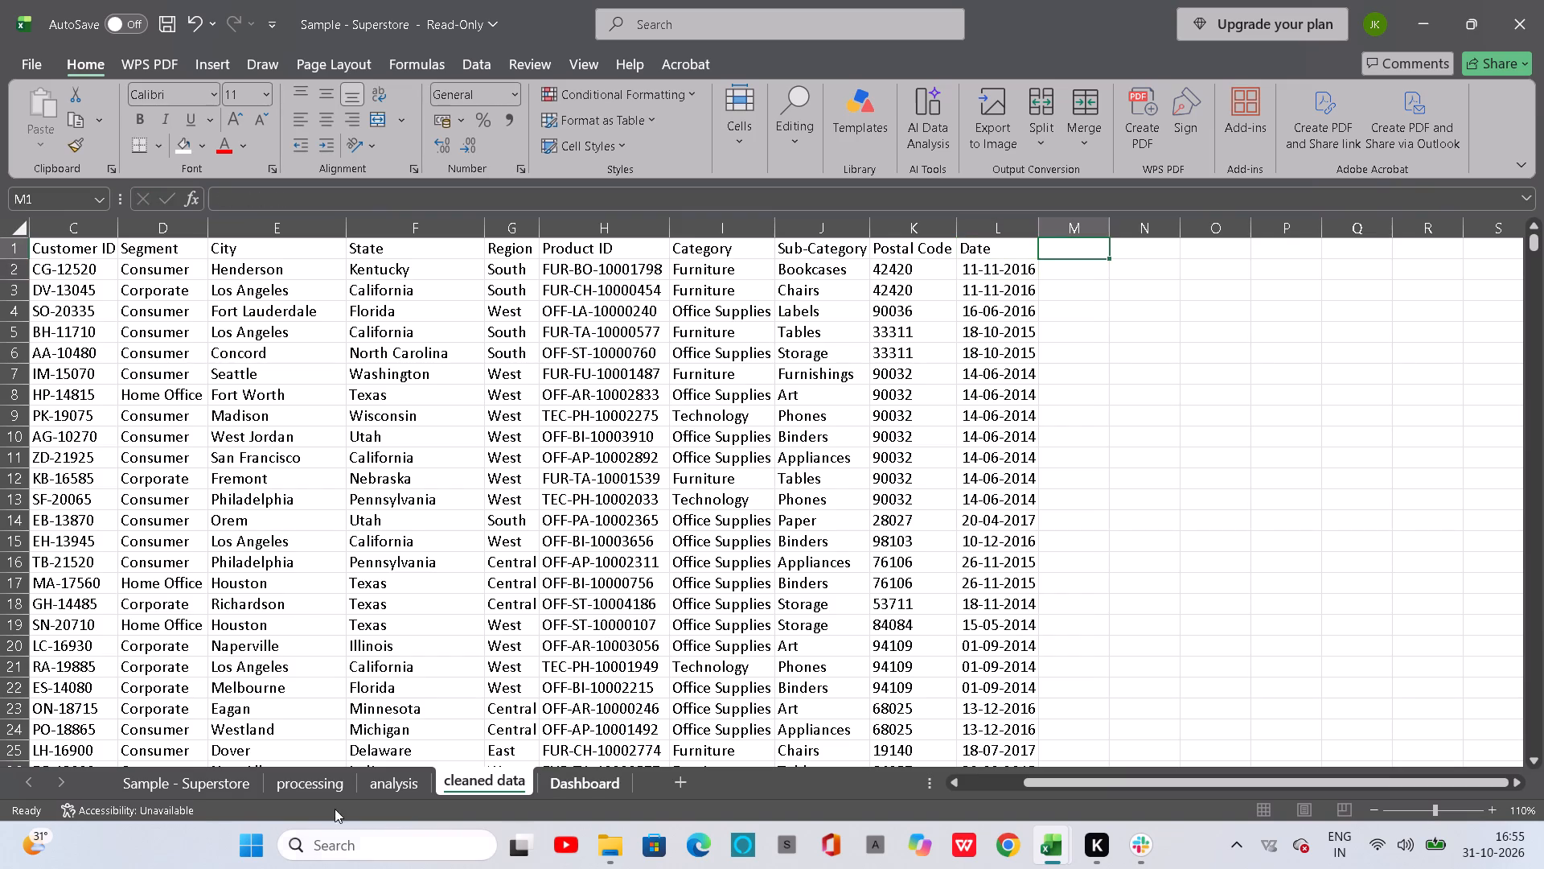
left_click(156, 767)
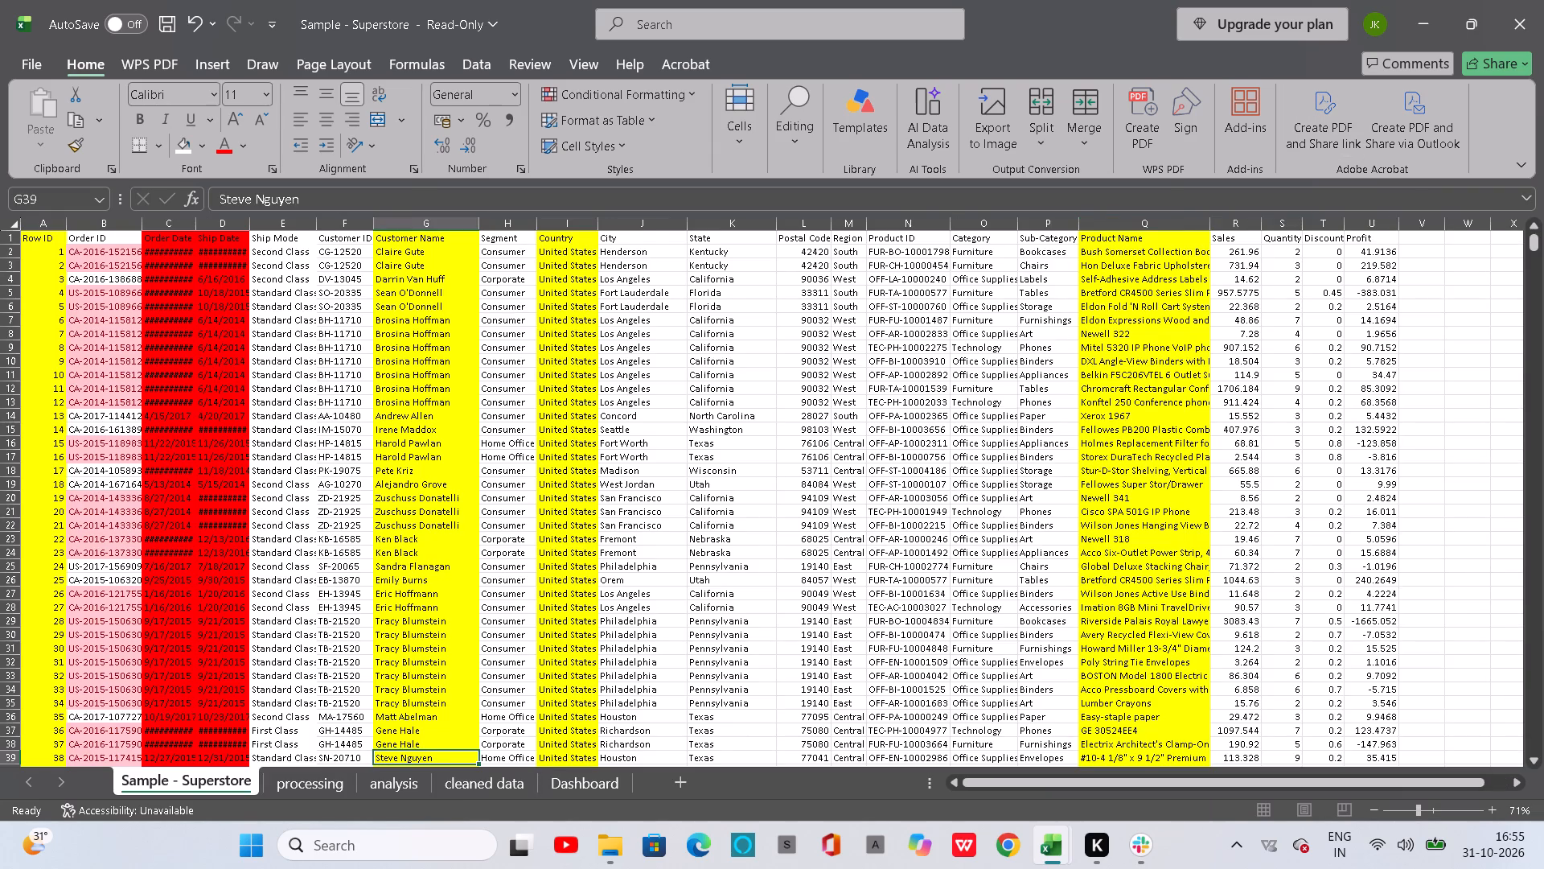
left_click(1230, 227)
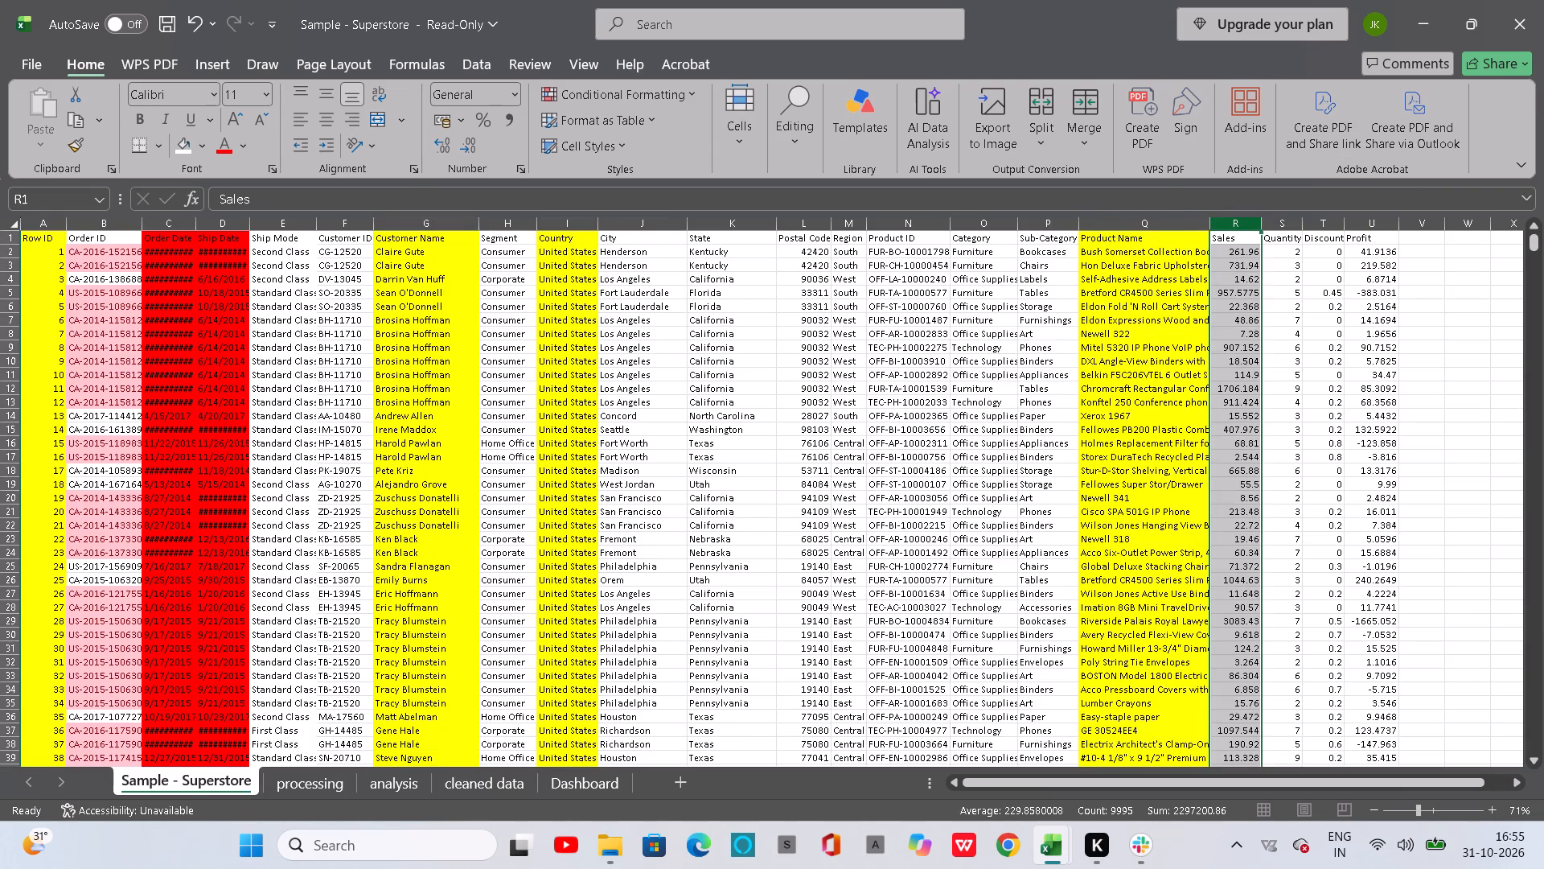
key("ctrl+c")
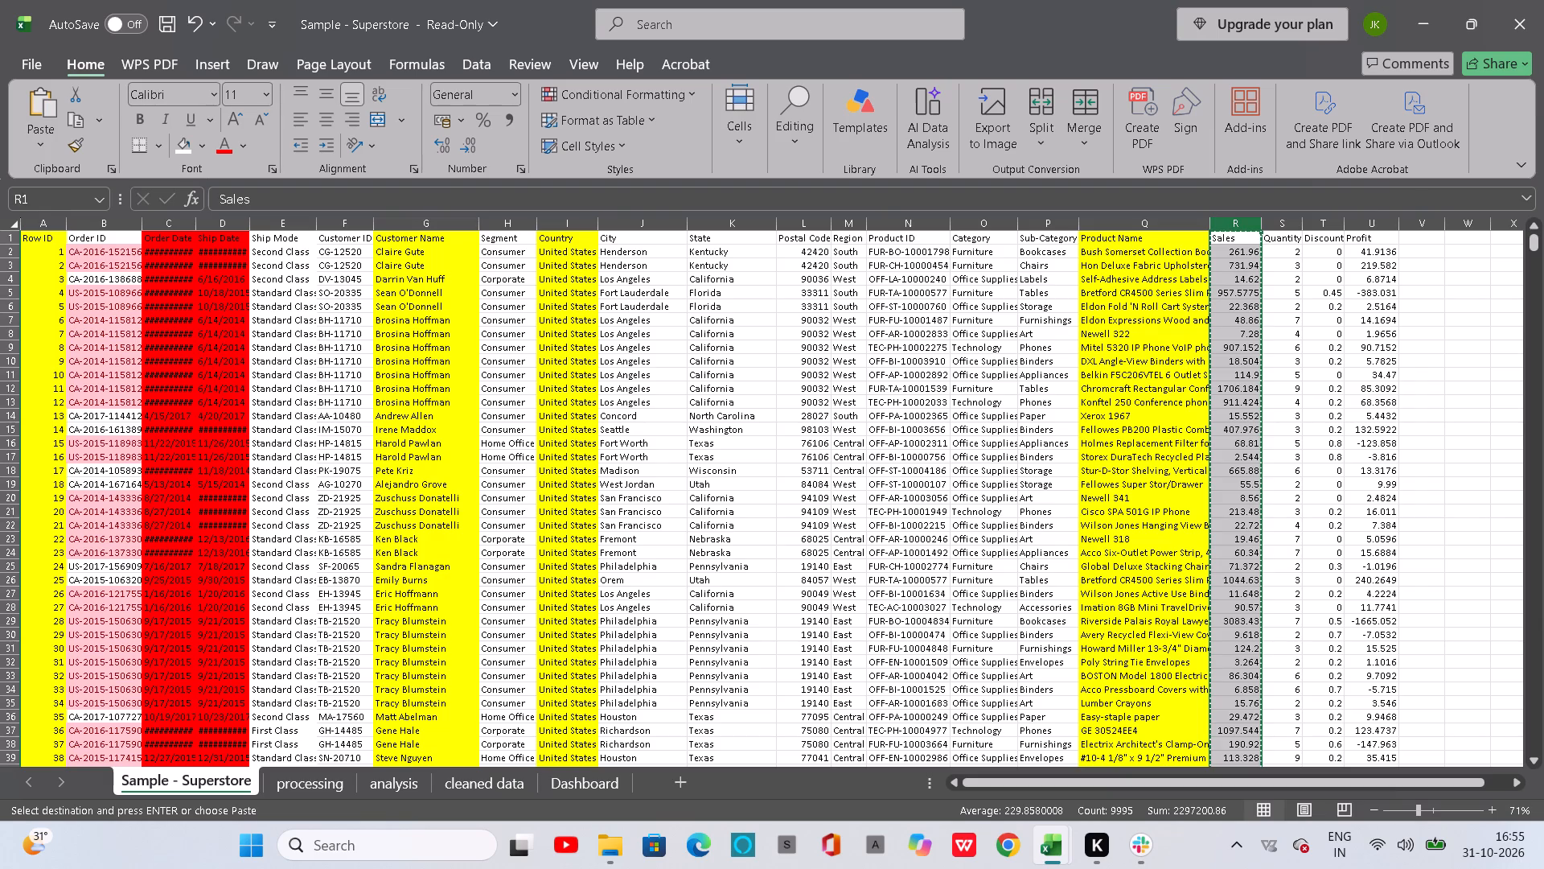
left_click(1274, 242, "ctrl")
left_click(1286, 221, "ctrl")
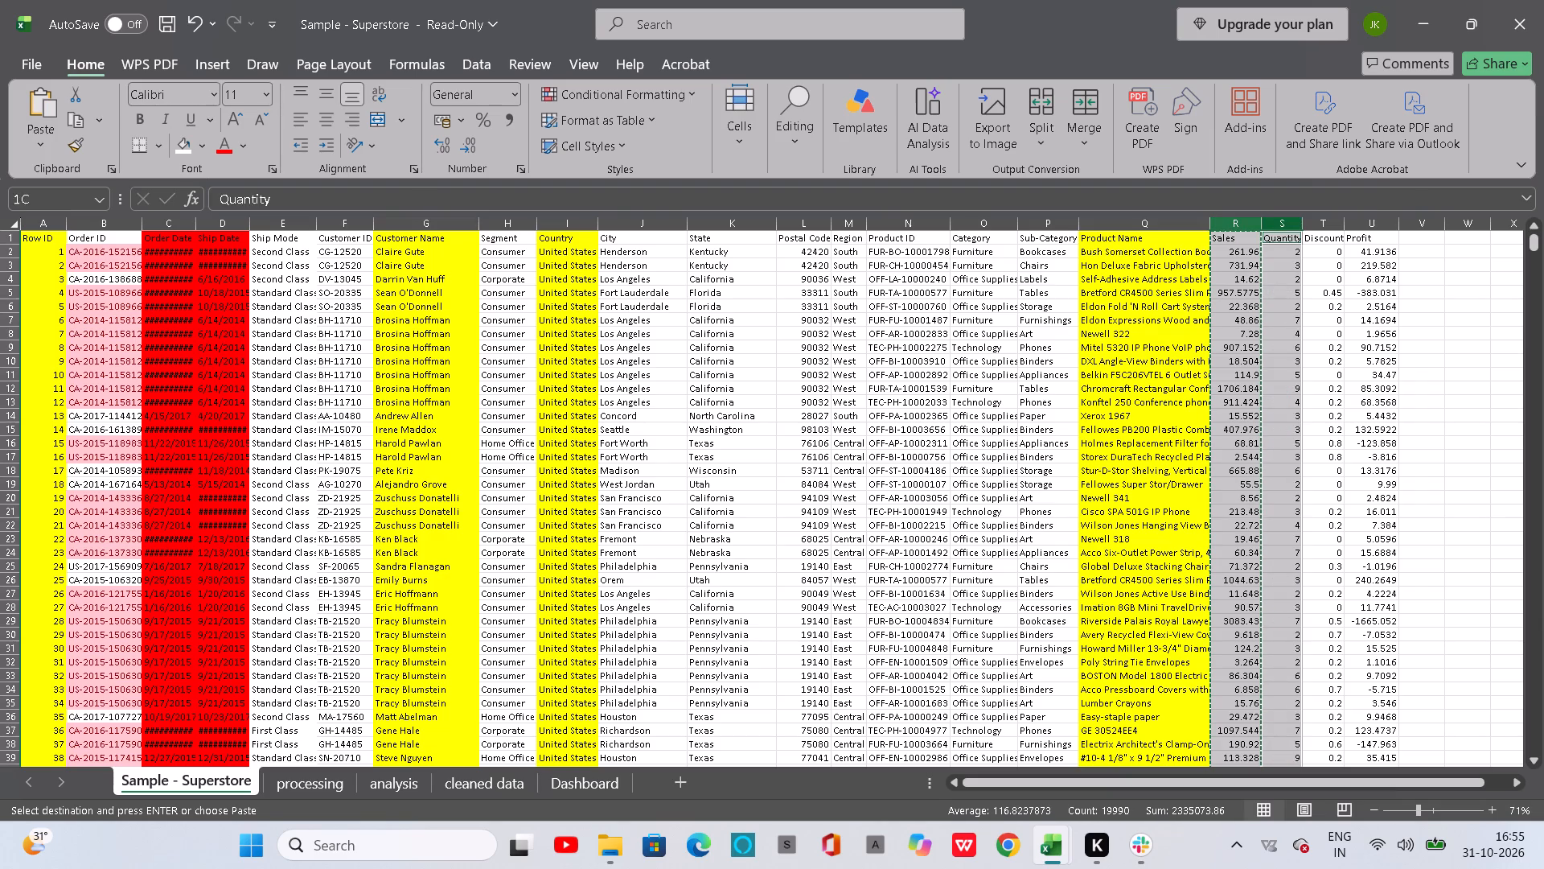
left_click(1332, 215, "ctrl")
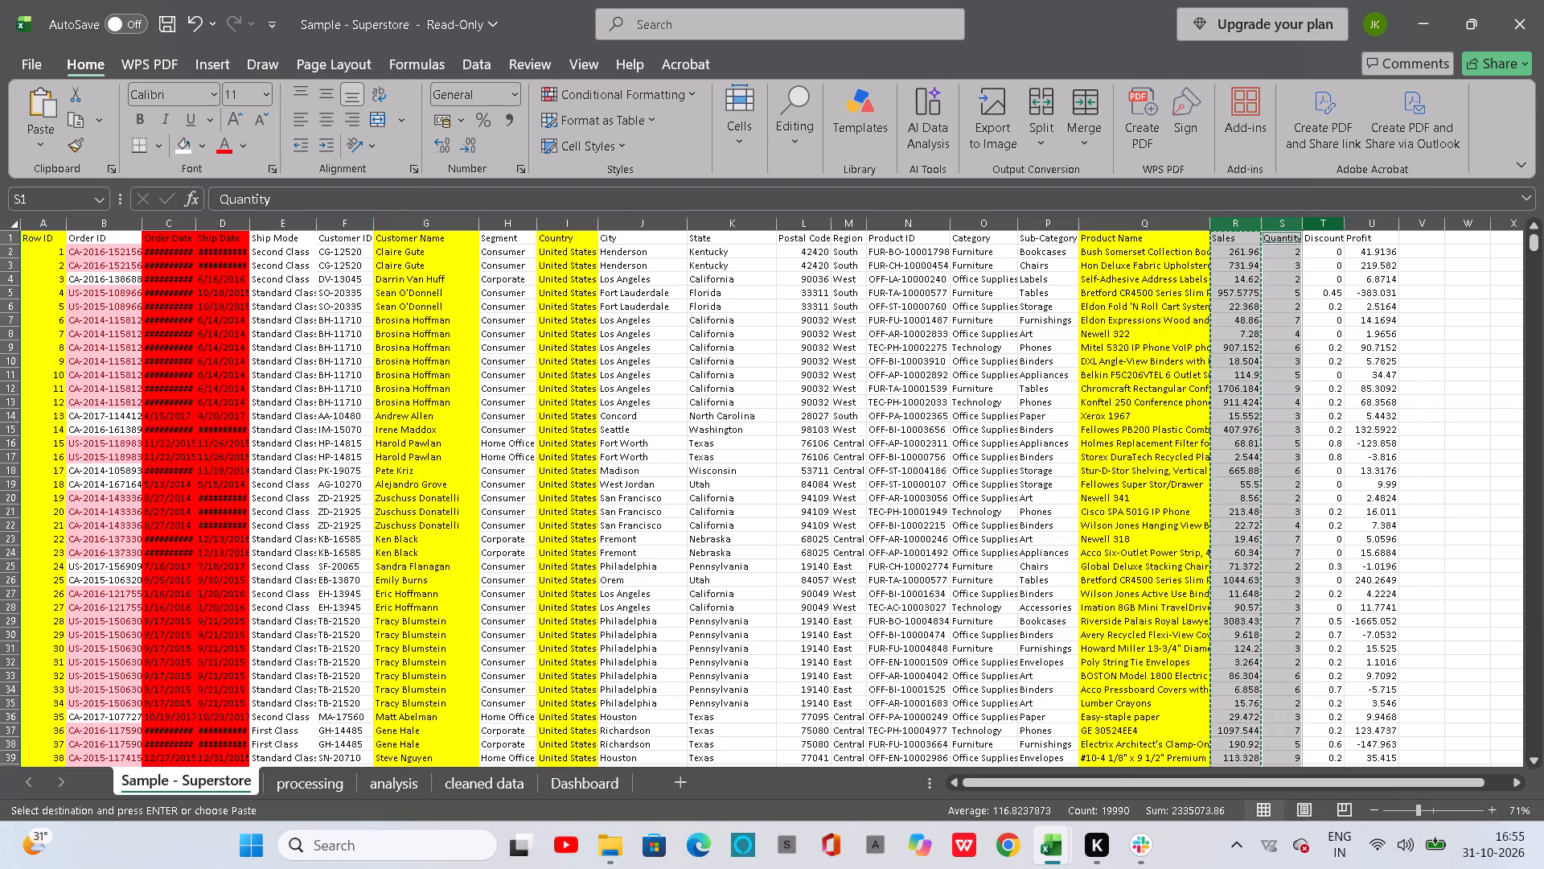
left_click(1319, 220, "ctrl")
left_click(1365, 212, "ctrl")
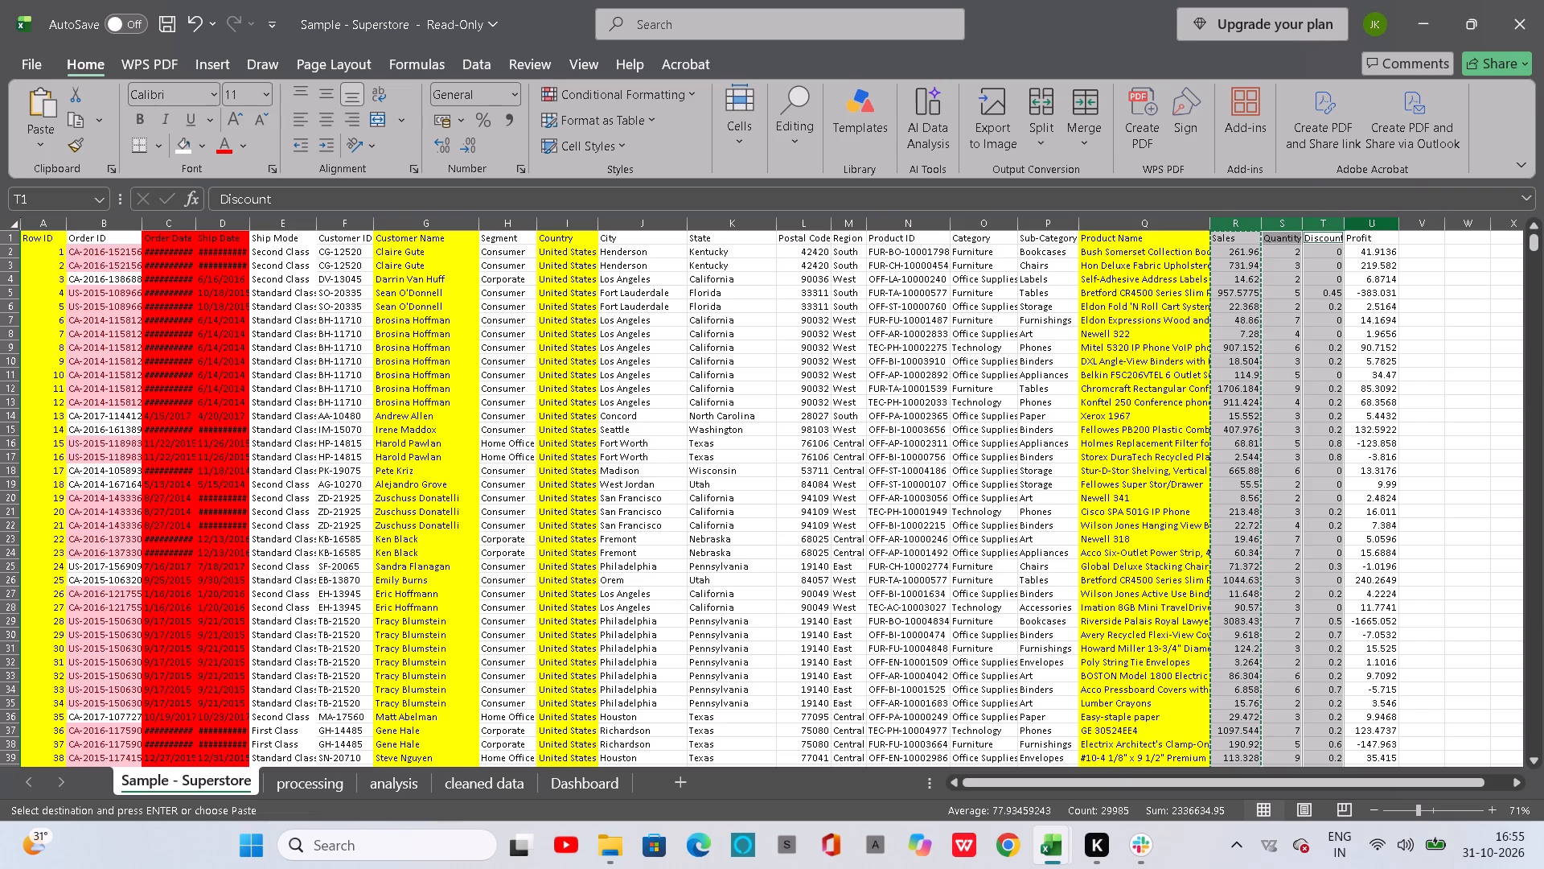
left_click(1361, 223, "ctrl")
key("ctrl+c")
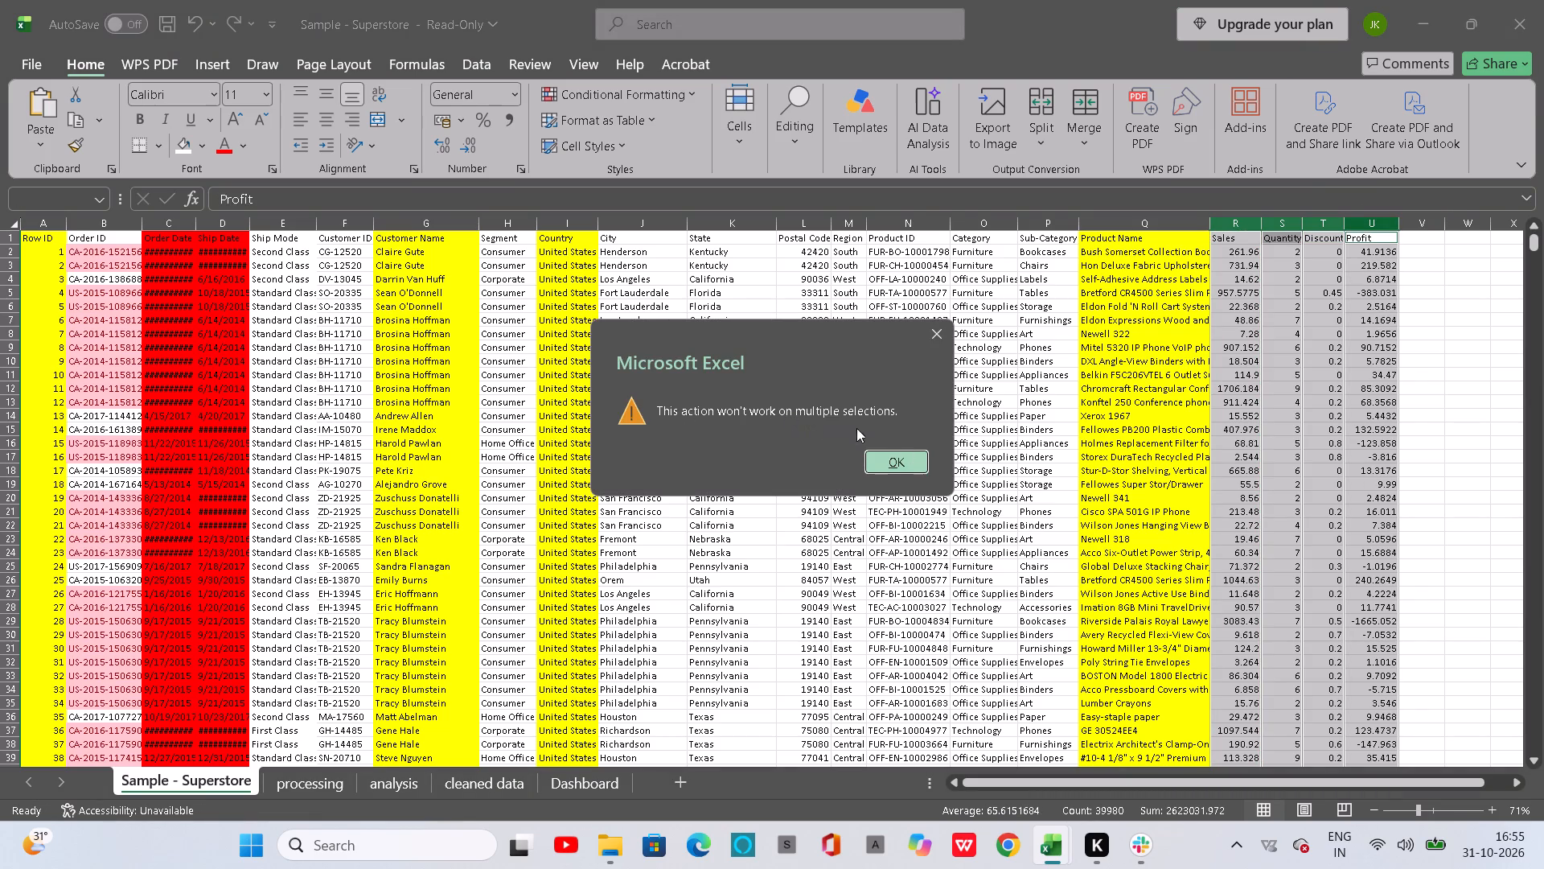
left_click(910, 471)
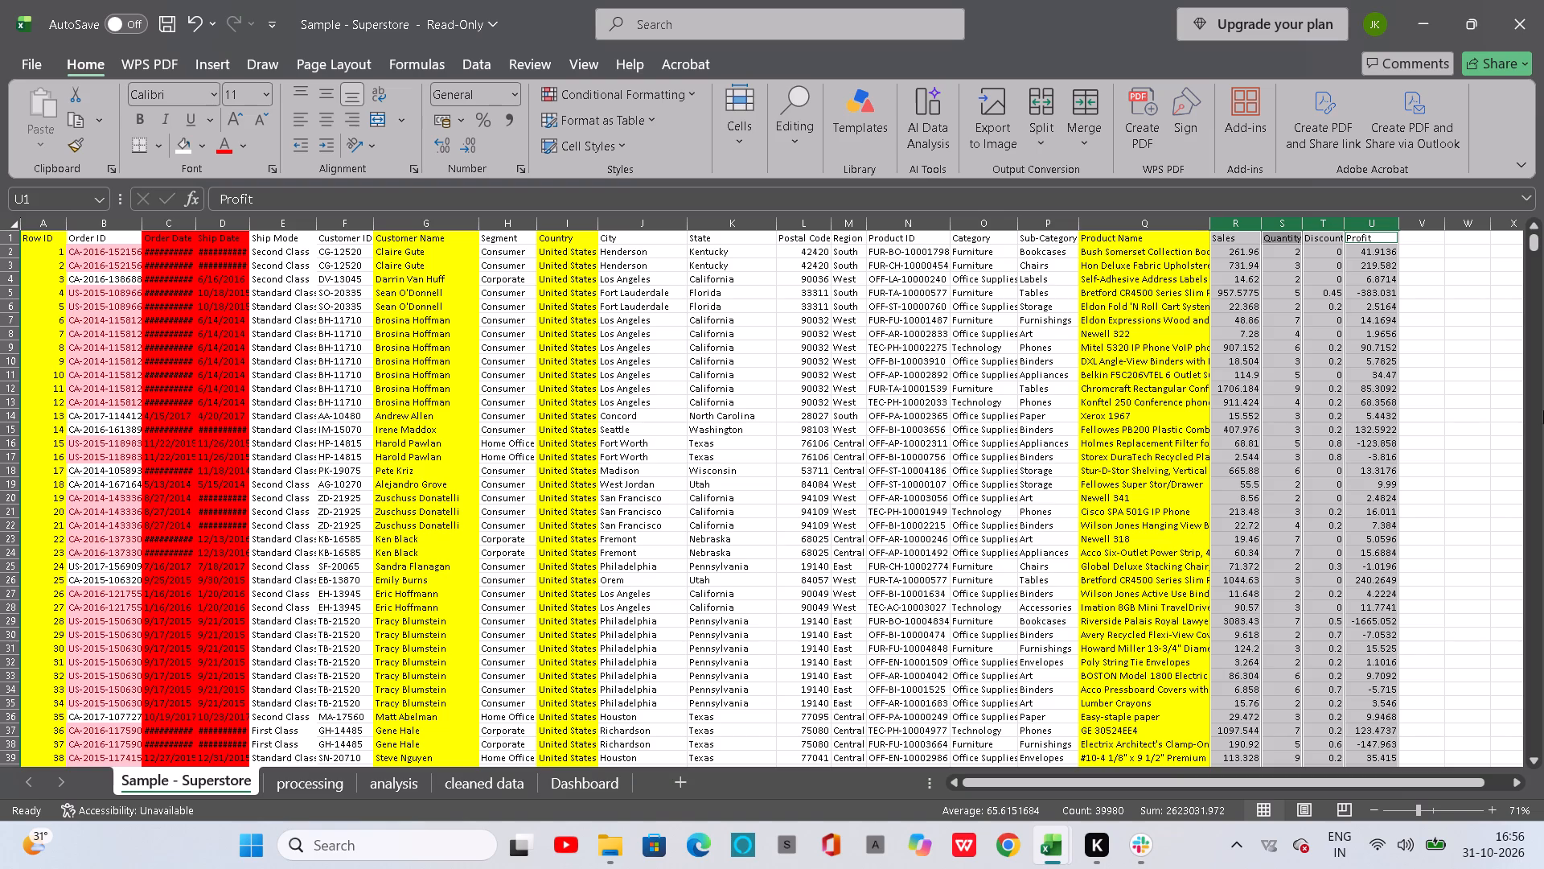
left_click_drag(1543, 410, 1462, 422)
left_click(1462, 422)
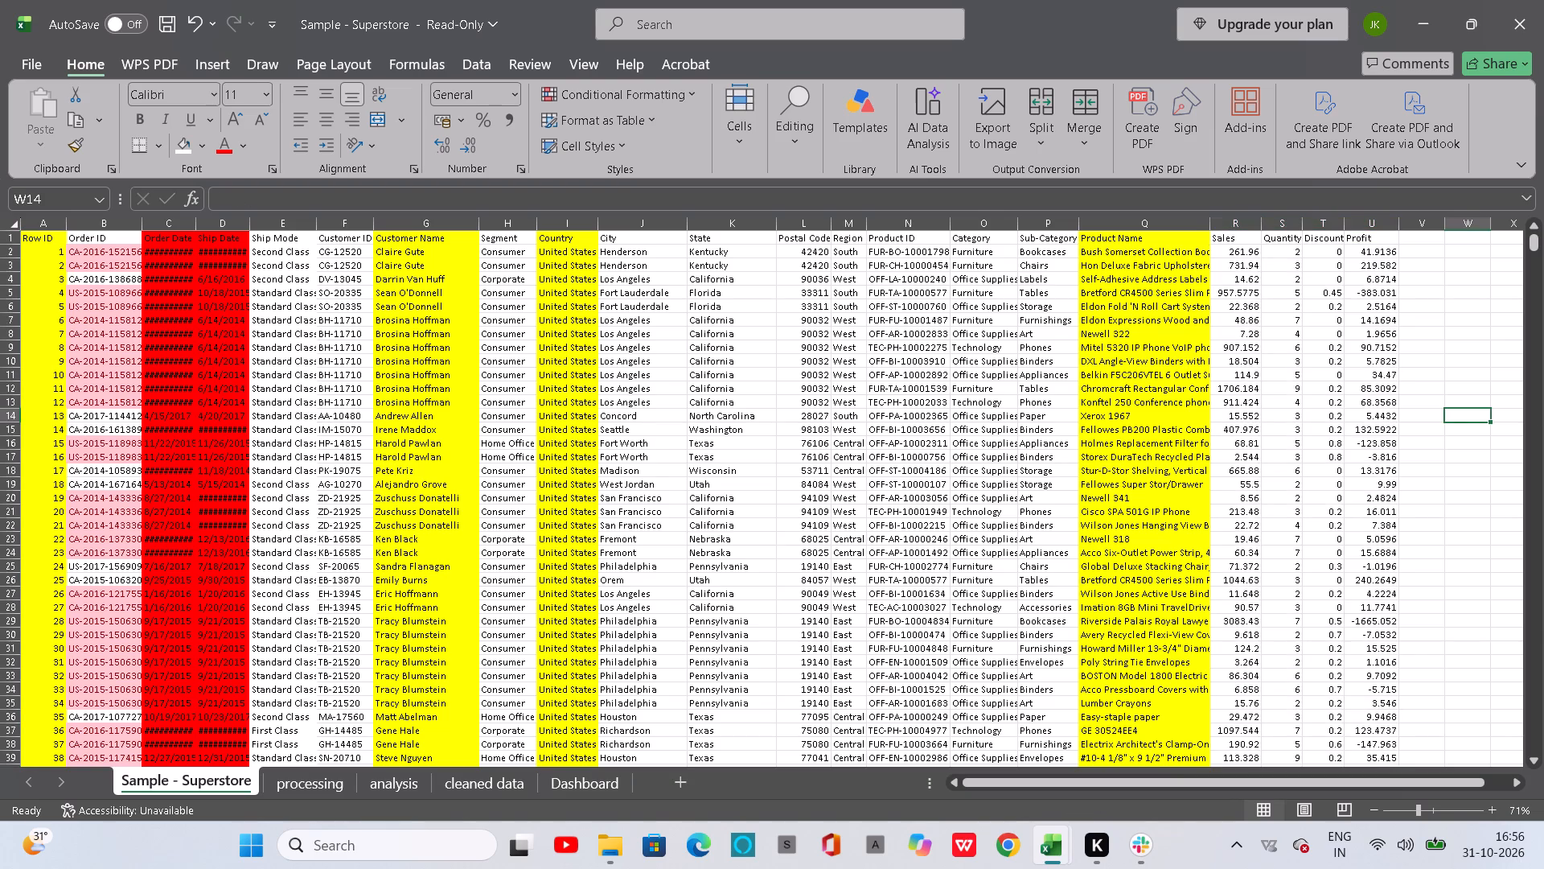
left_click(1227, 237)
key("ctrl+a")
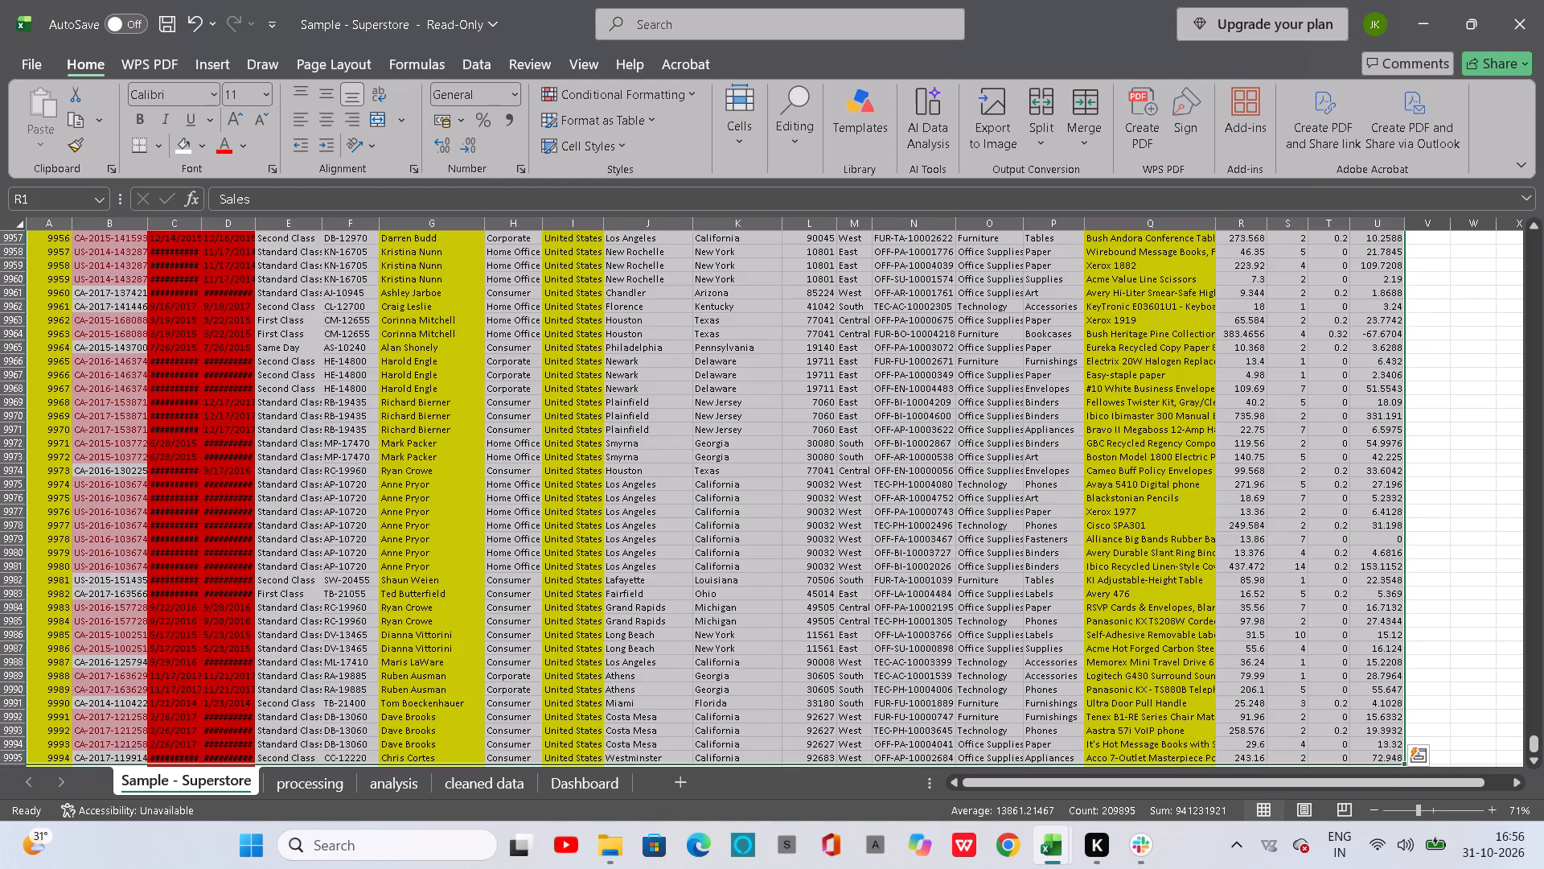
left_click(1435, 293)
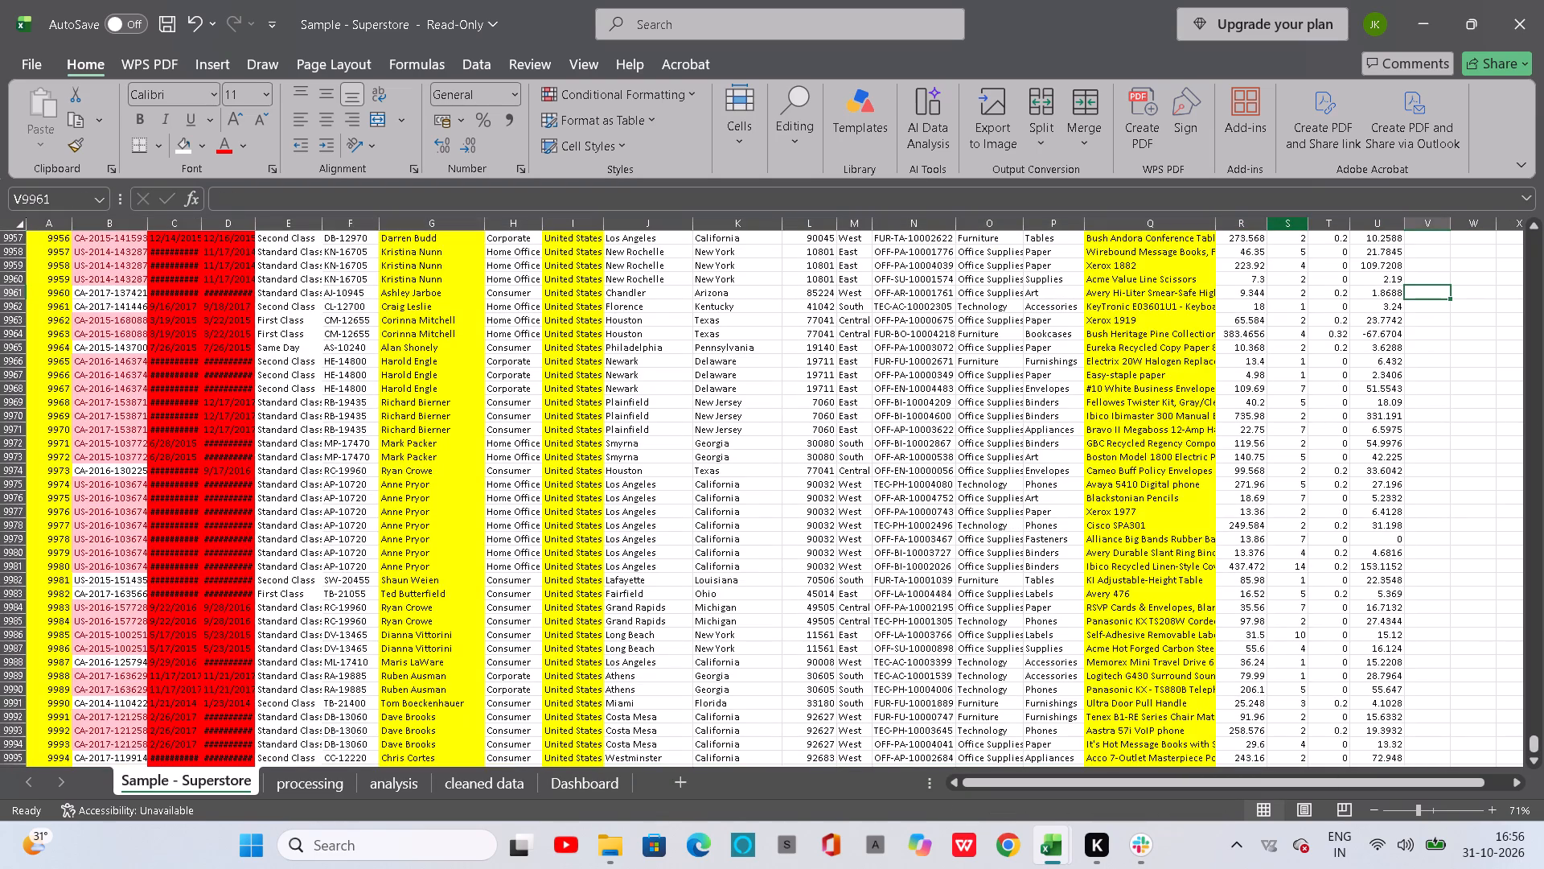
Copy the Sales column from the Sample - Superstore sheet into column M of cleaned data, starting at M1.
left_click(1234, 216)
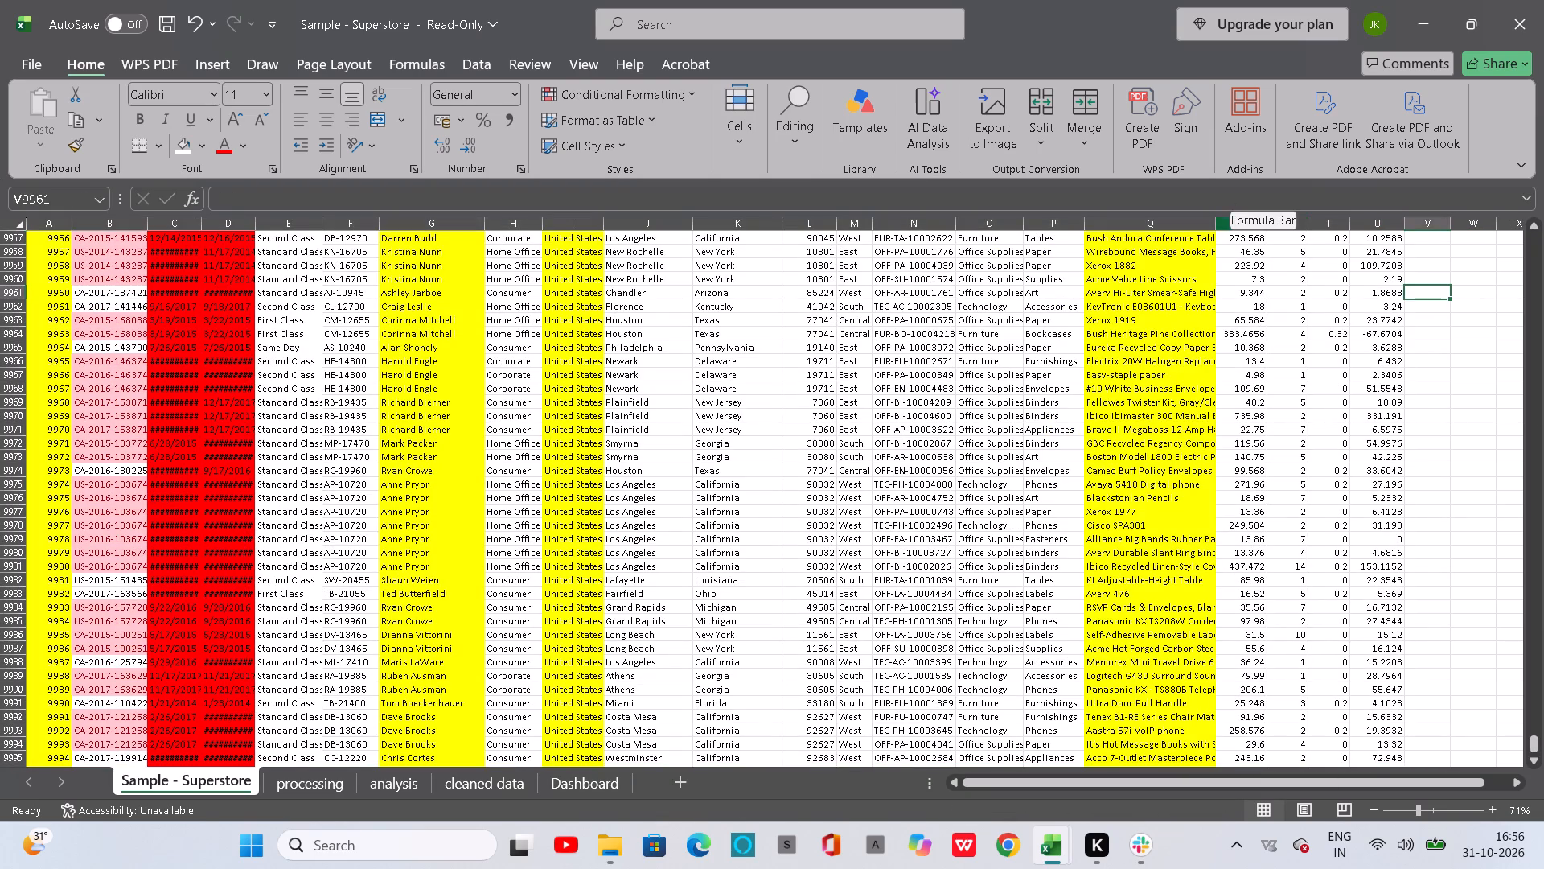
left_click(1219, 223)
left_click(1236, 223)
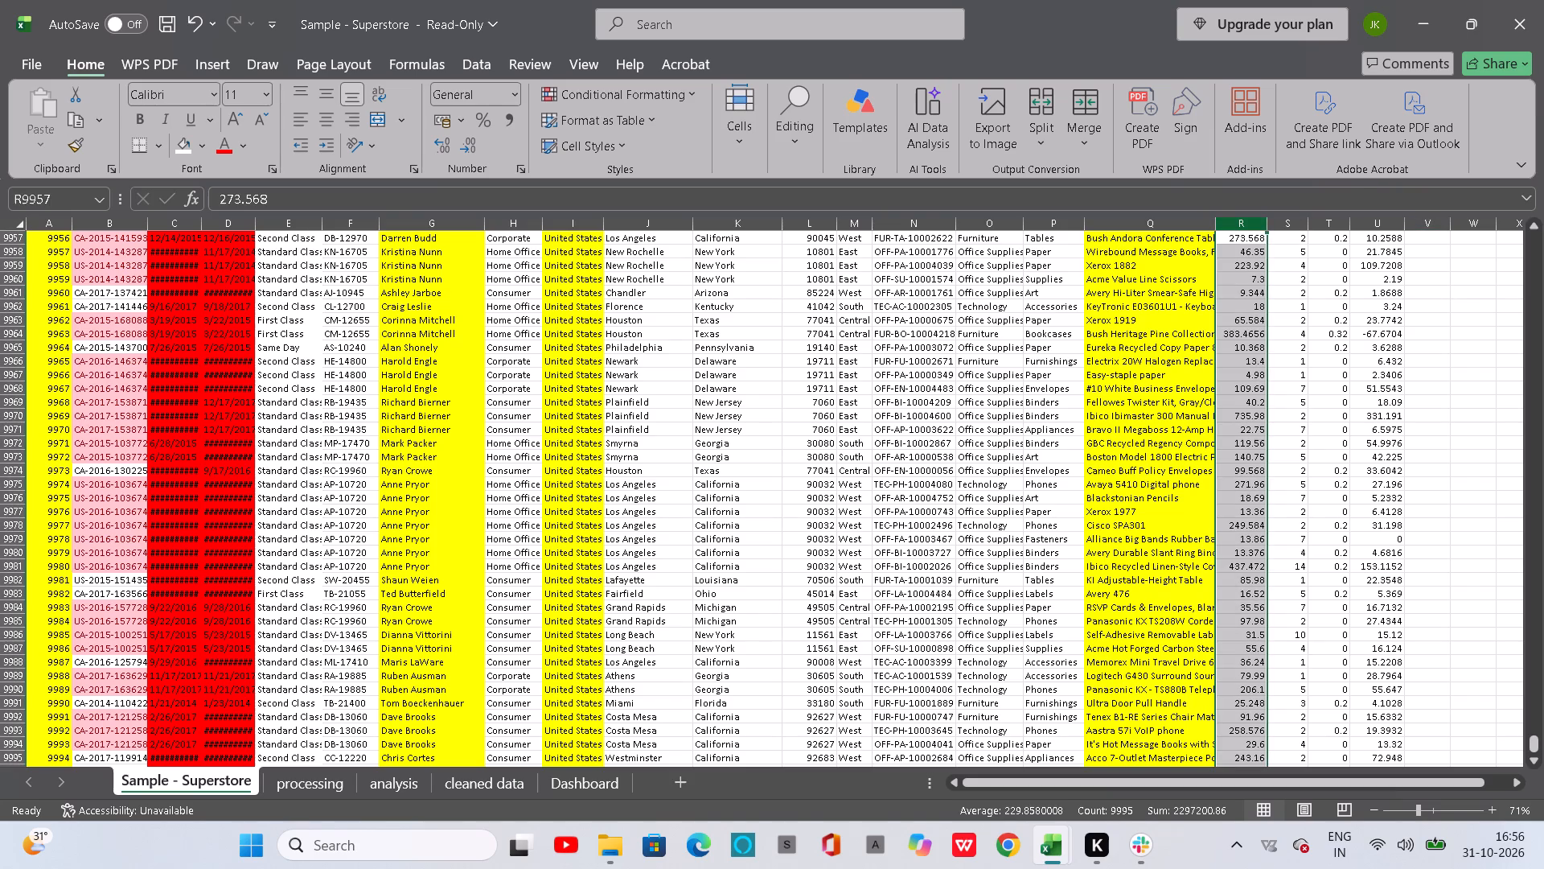
key("ctrl+c")
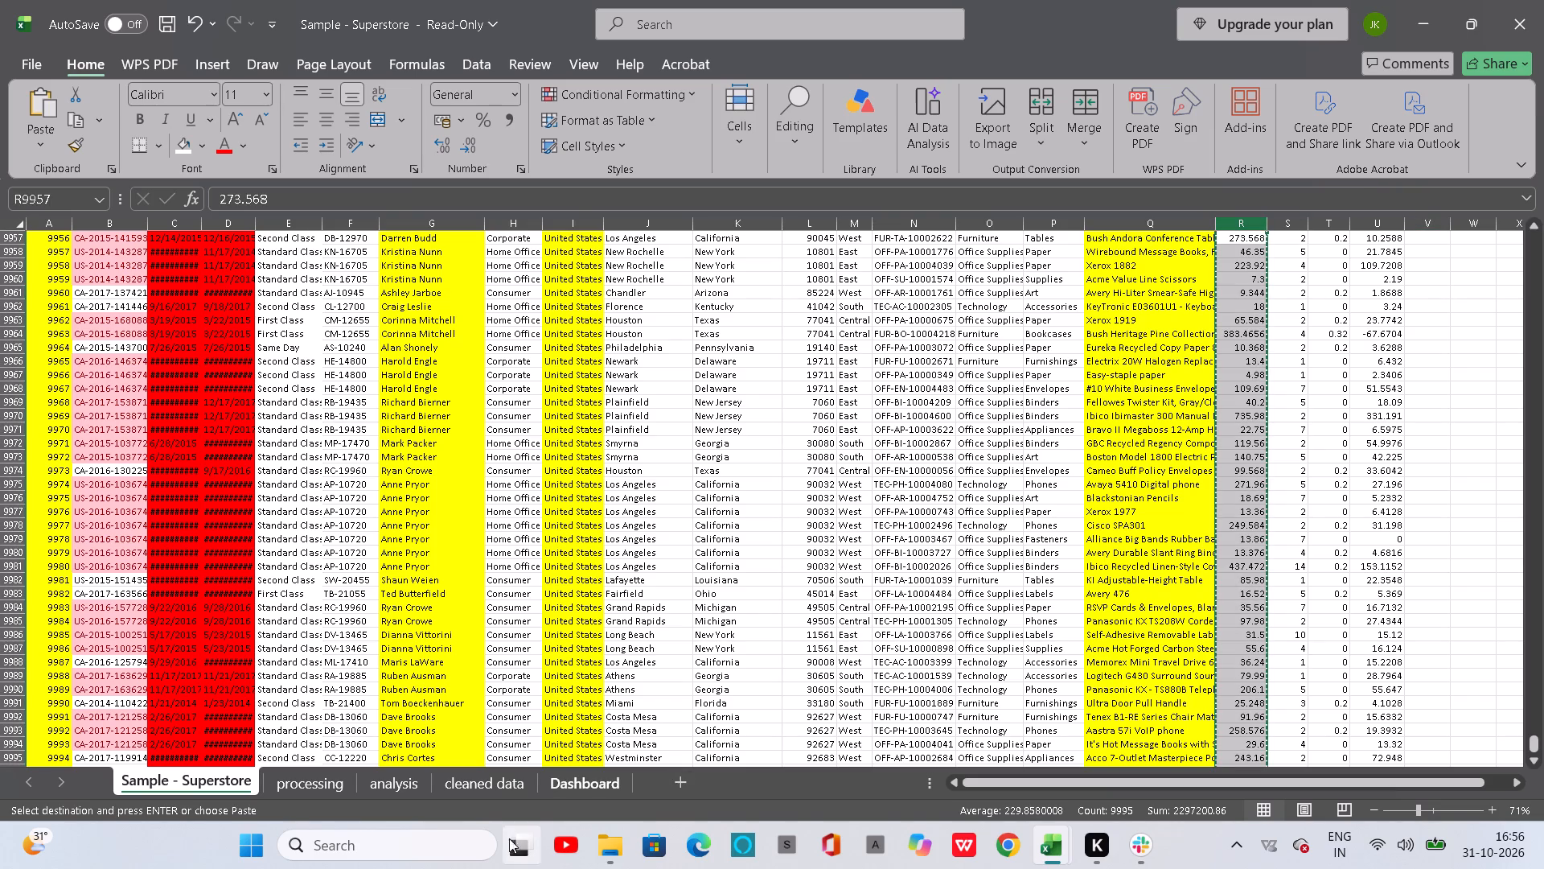
left_click(473, 789)
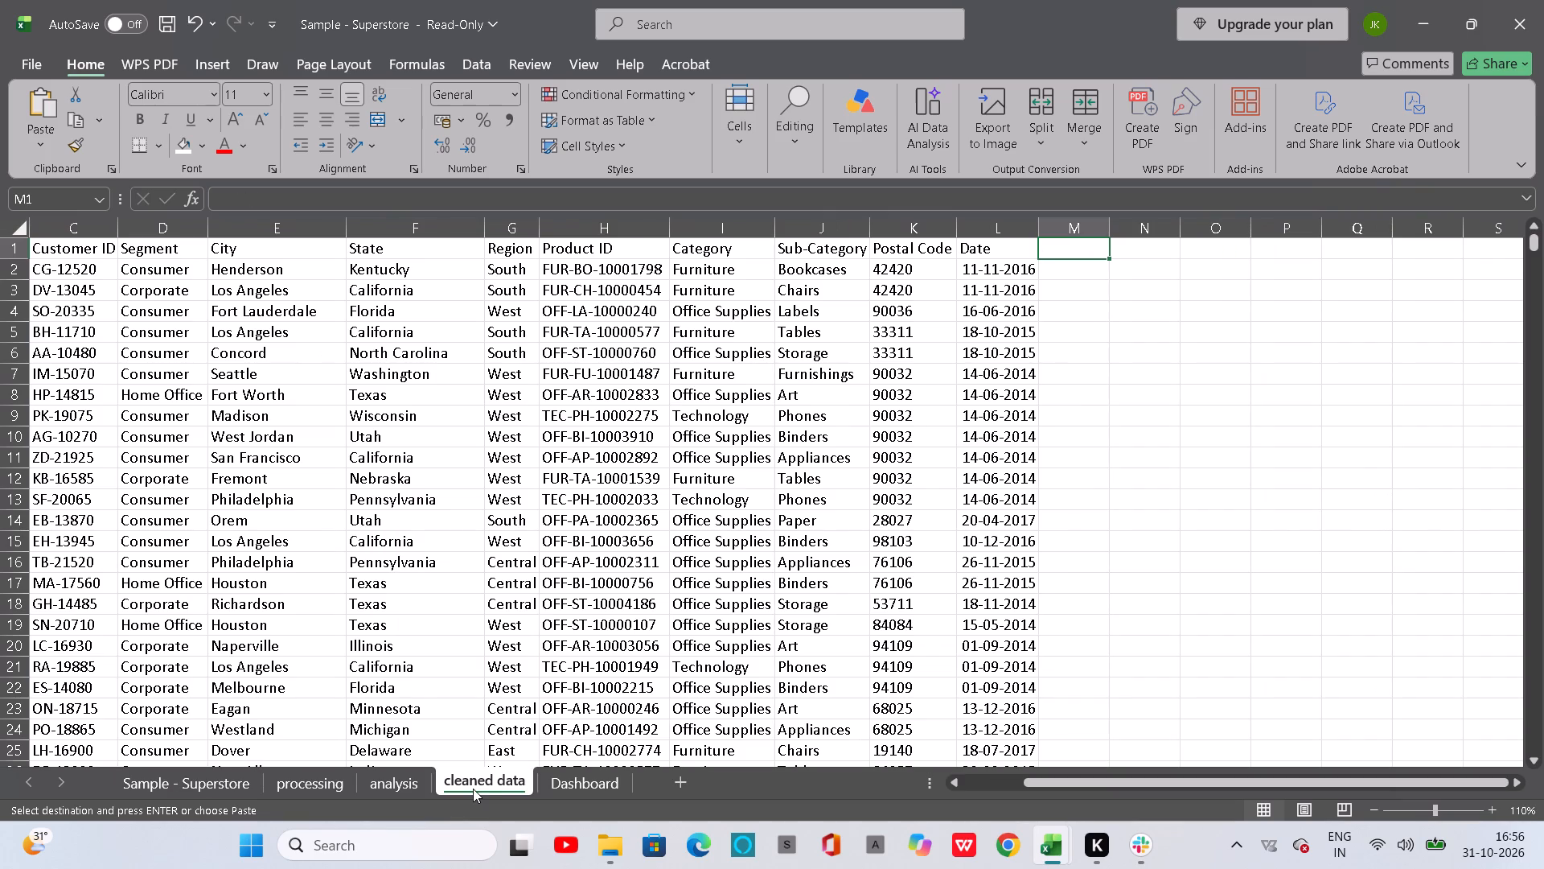
key("ctrl+v")
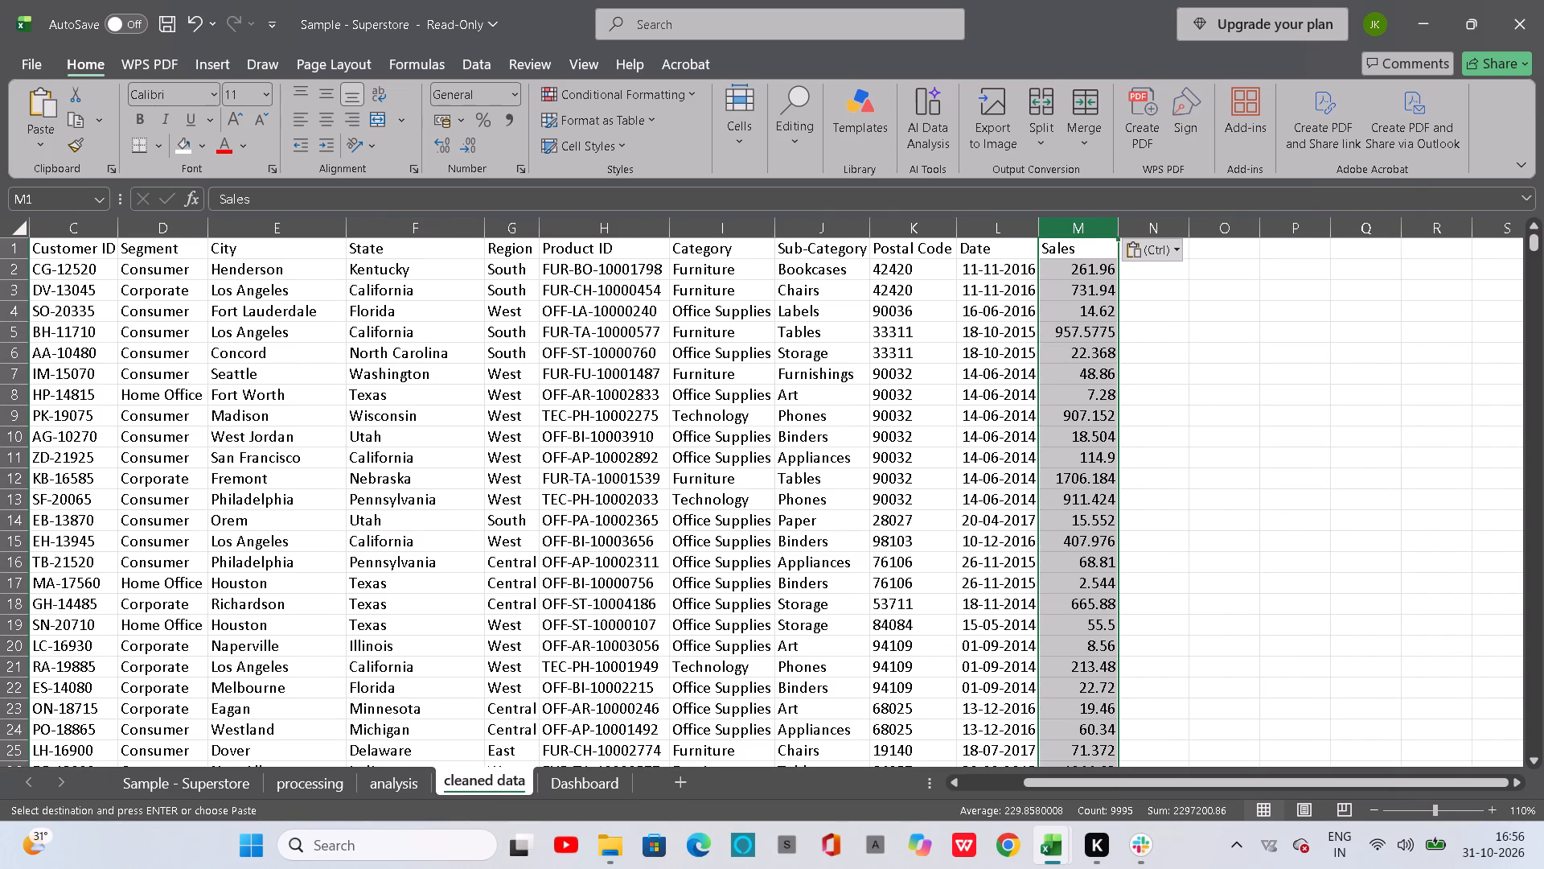
Copy the Quantity column from the Sample - Superstore sheet into column N of cleaned data, starting at N1.
left_click(182, 782)
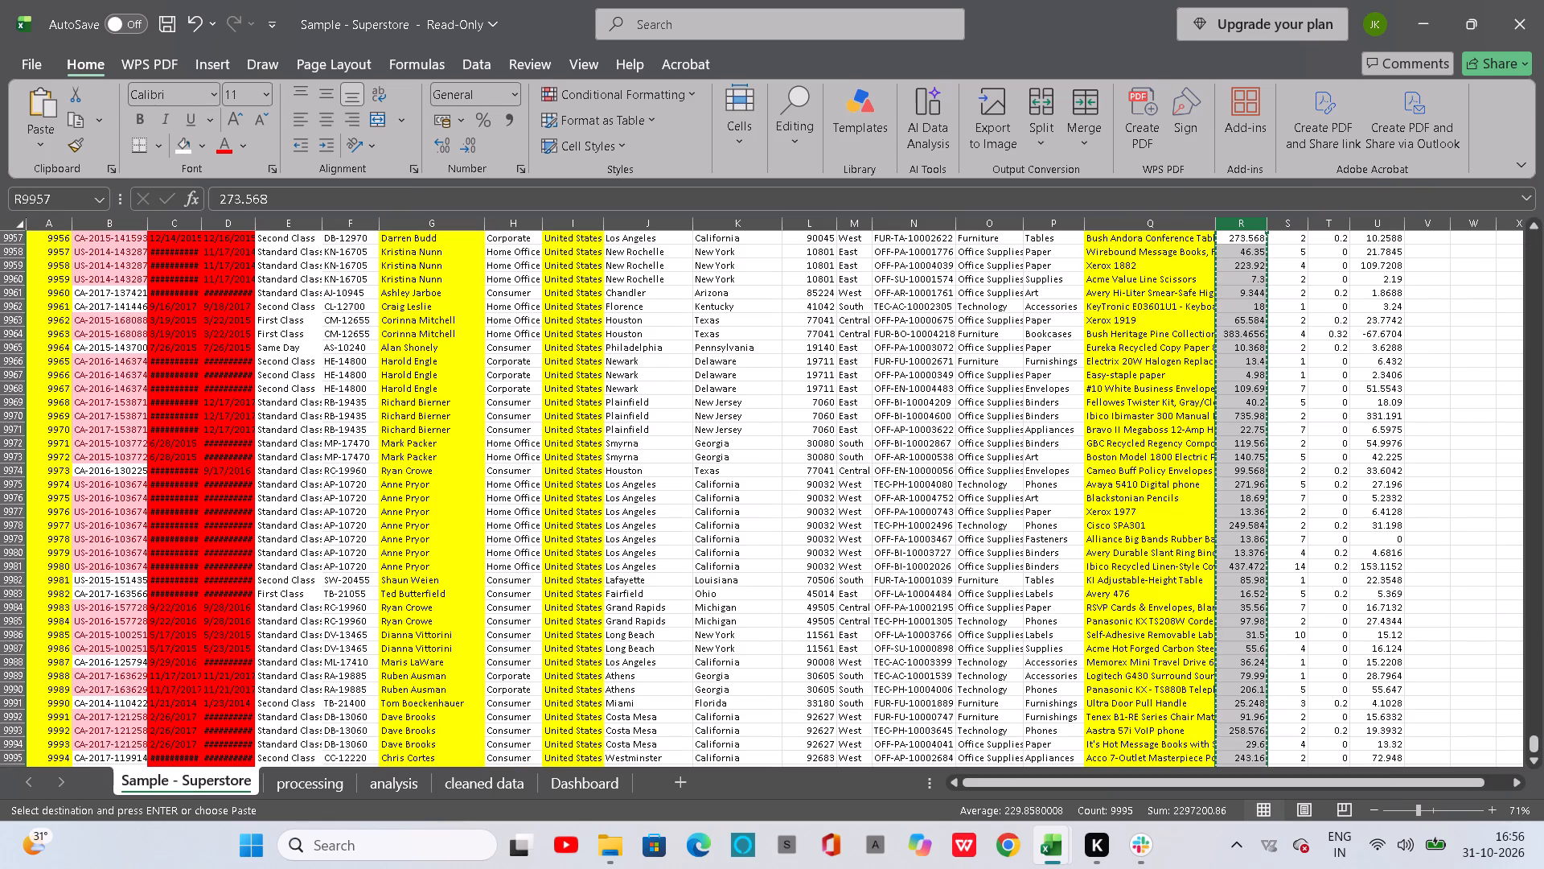
left_click(1292, 227)
key("ctrl+c")
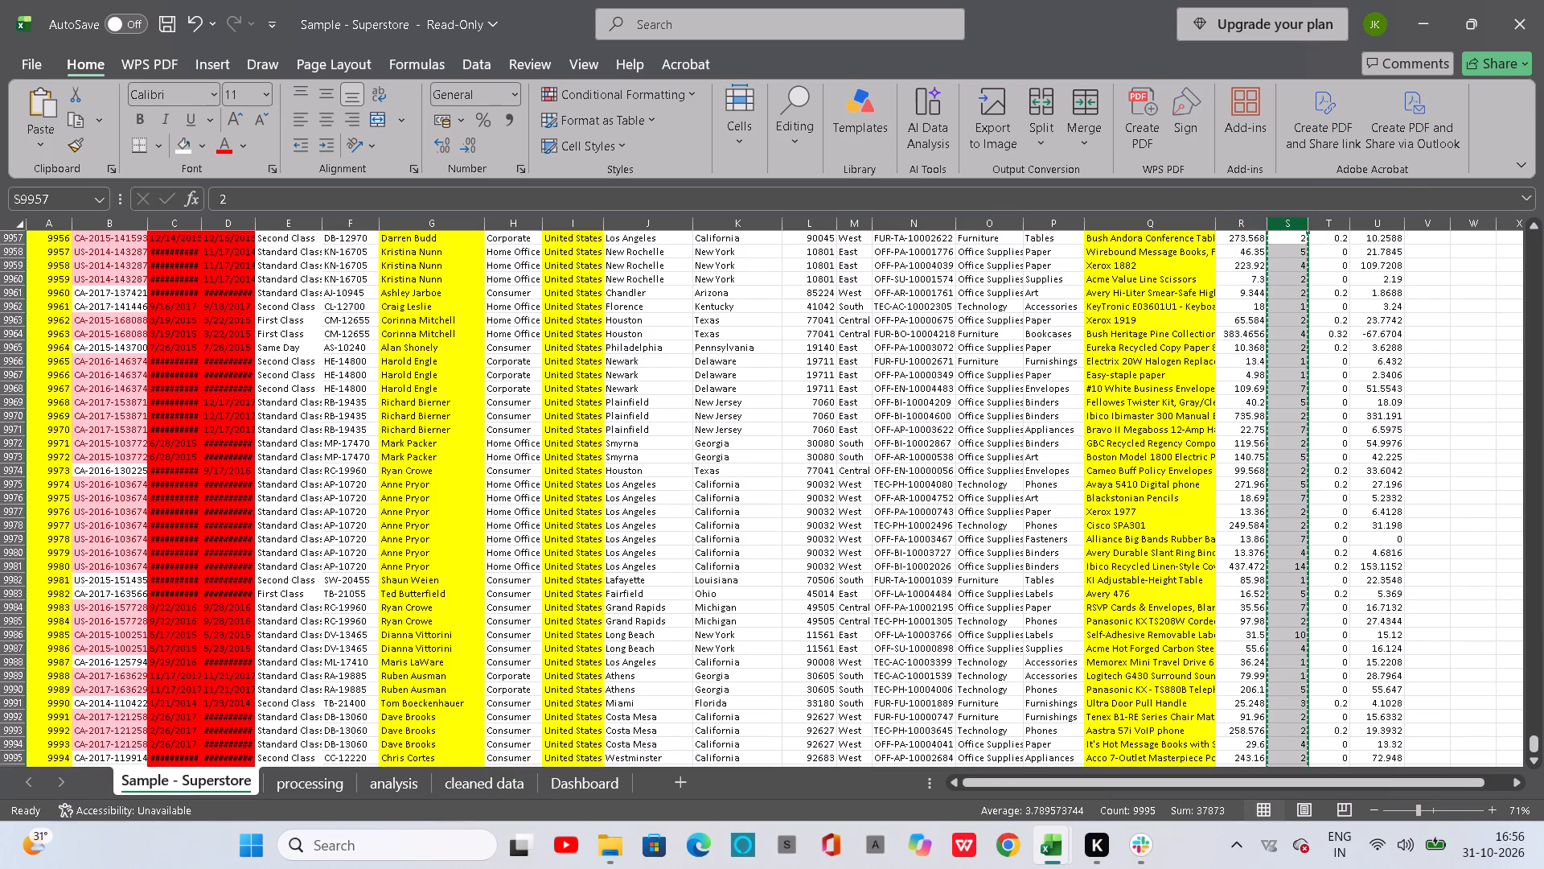
left_click(524, 779)
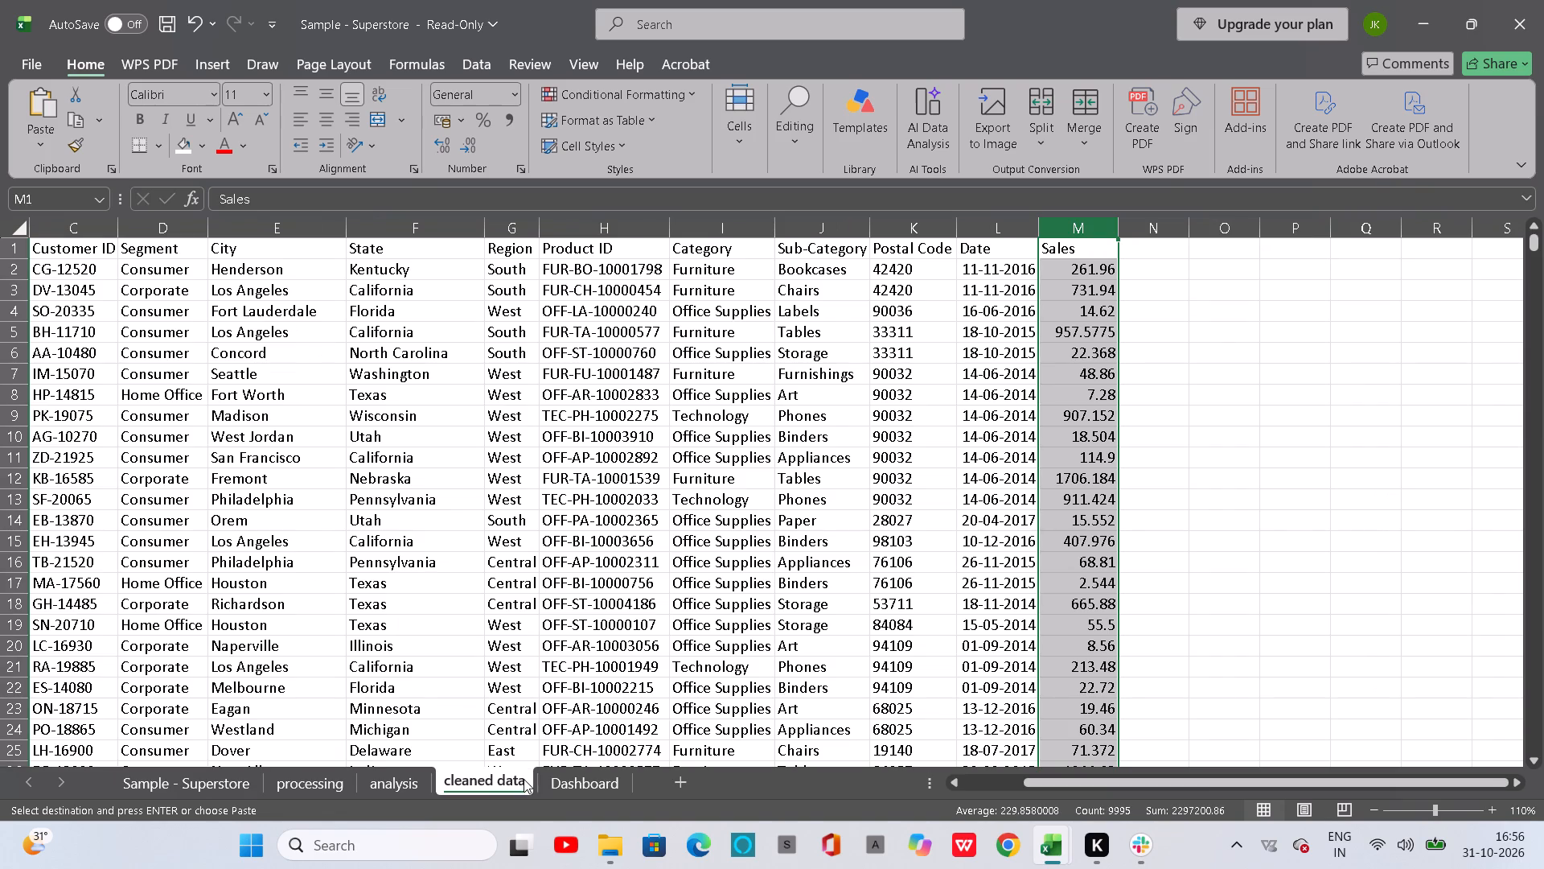
left_click(1138, 244)
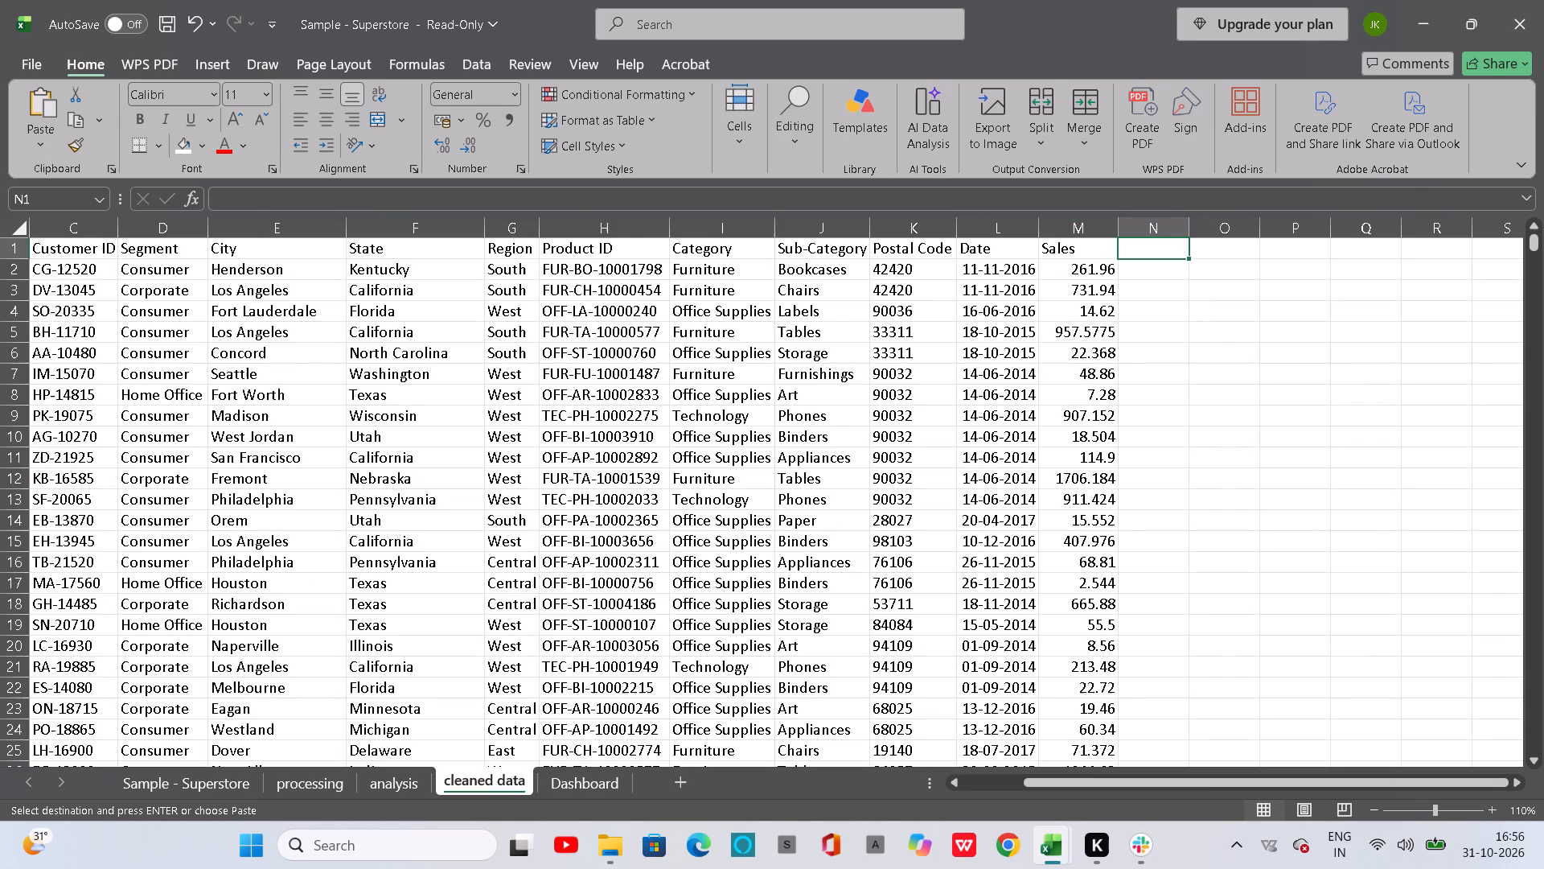
key("ctrl+v")
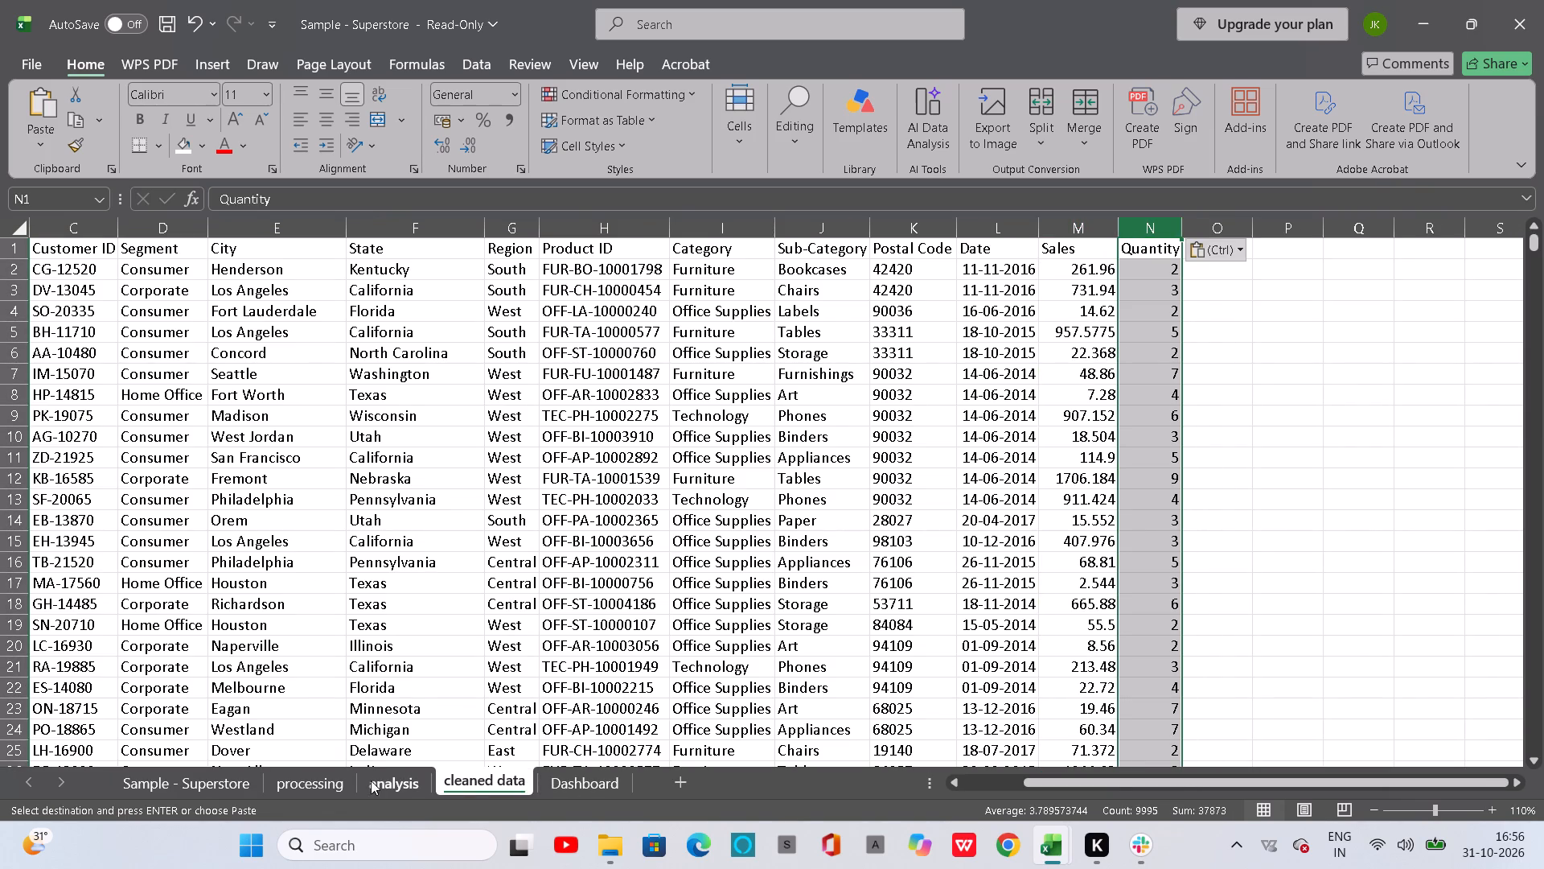
Copy the Discount column from the Sample - Superstore sheet into column O of cleaned data, starting at O1.
left_click(216, 776)
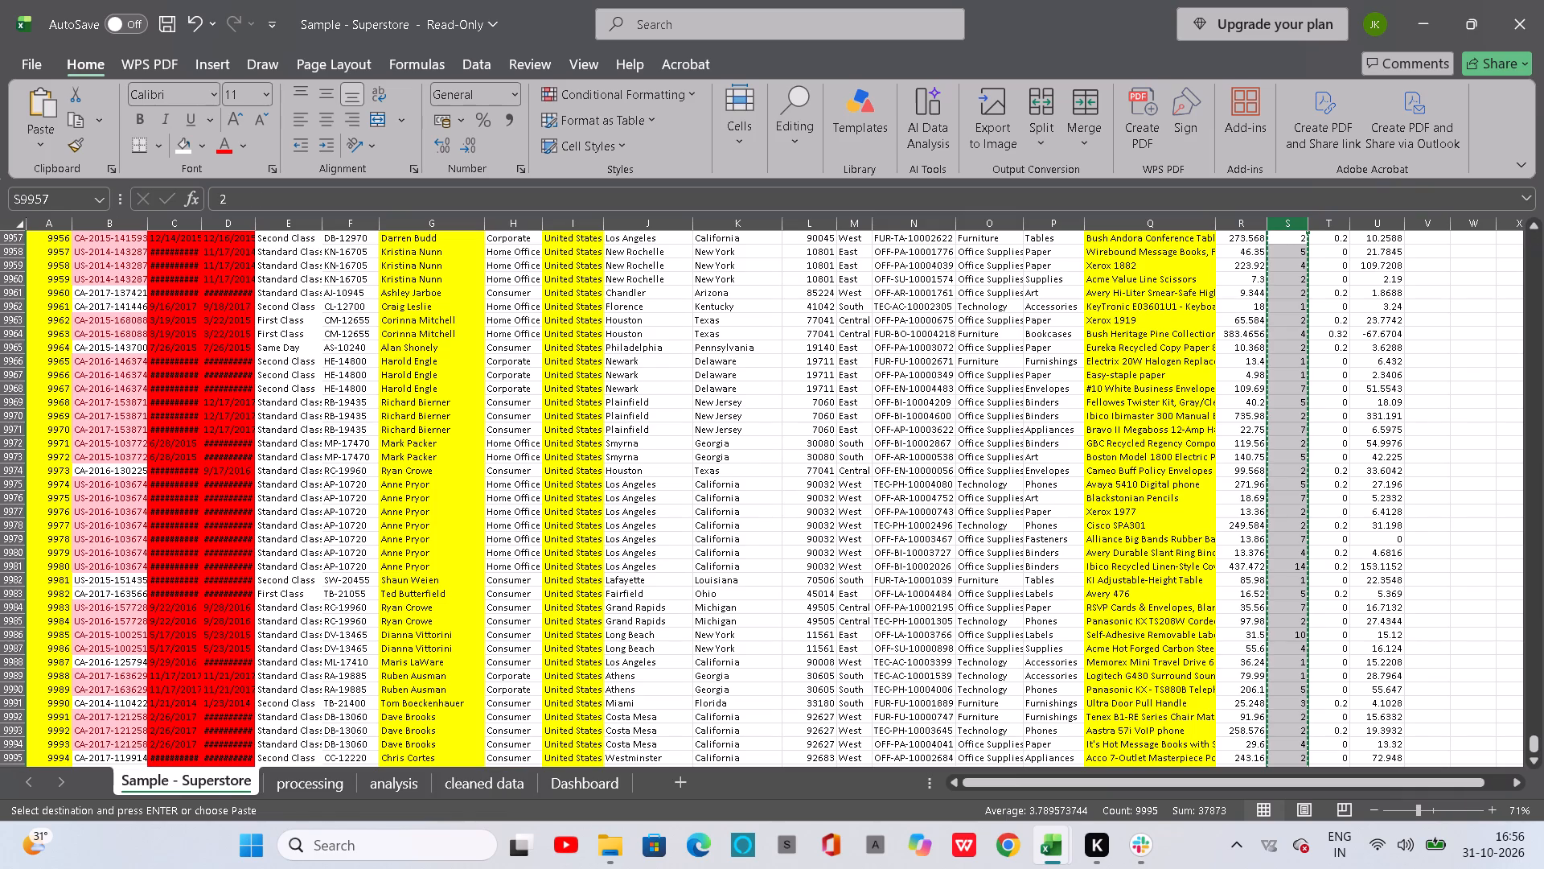
left_click(1329, 222)
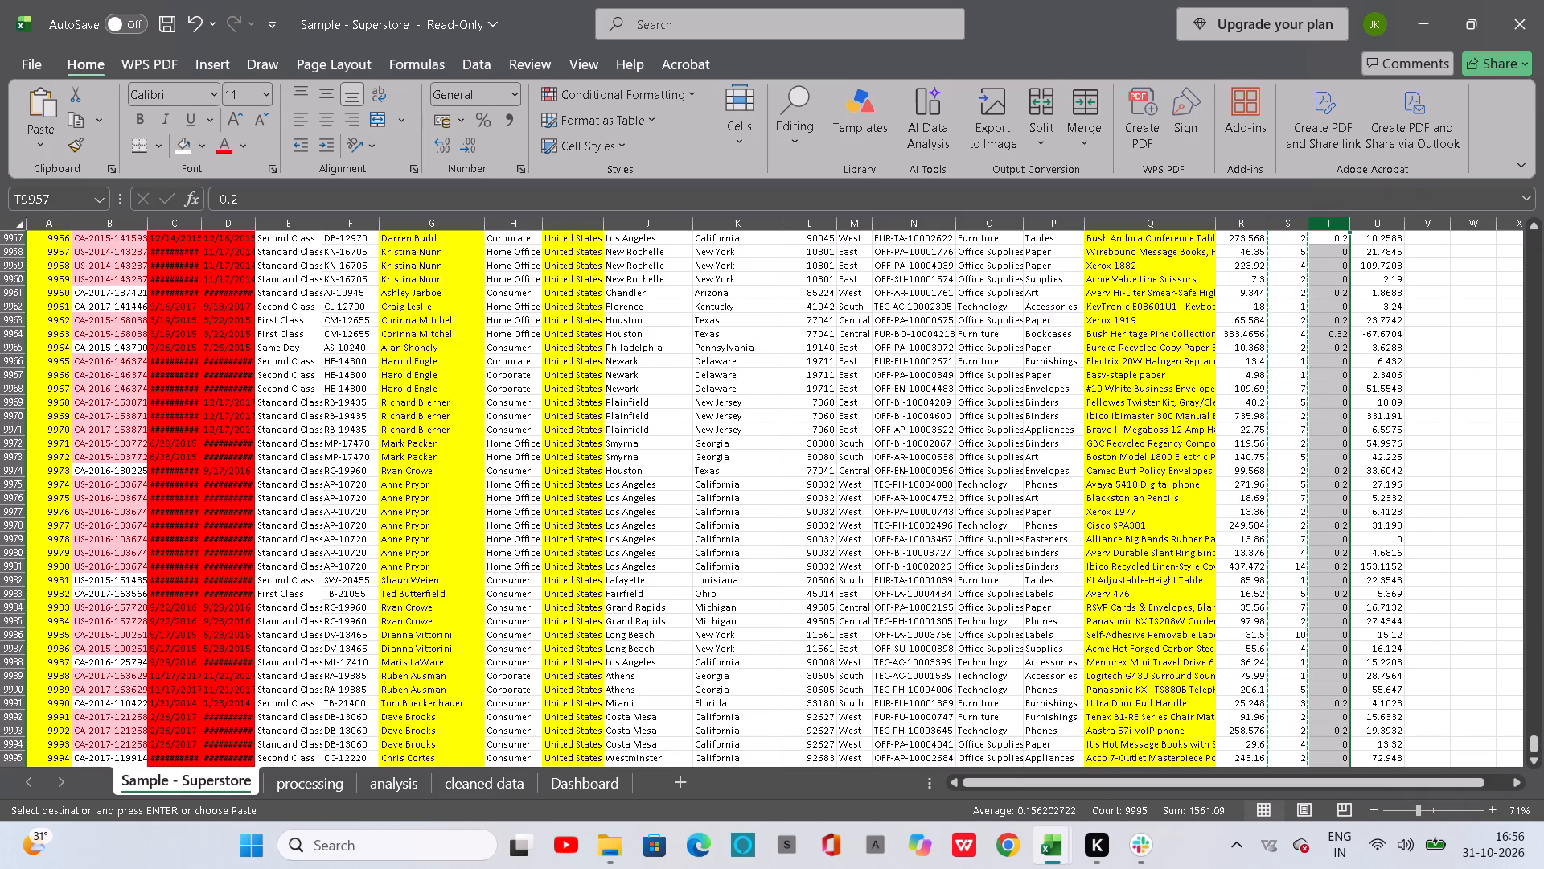
key("ctrl+c")
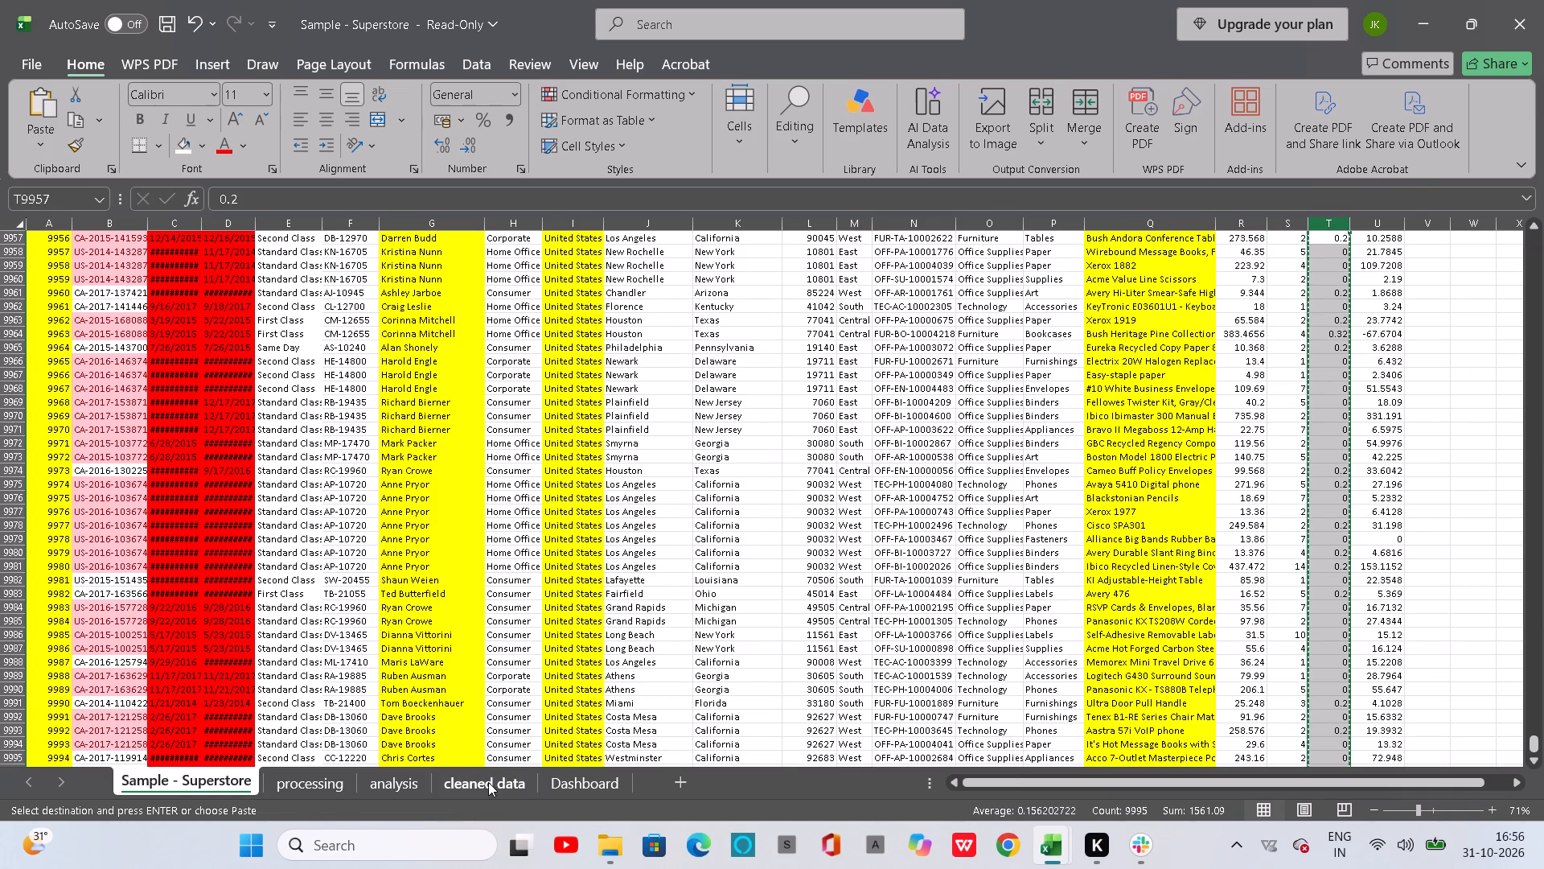
left_click(488, 782)
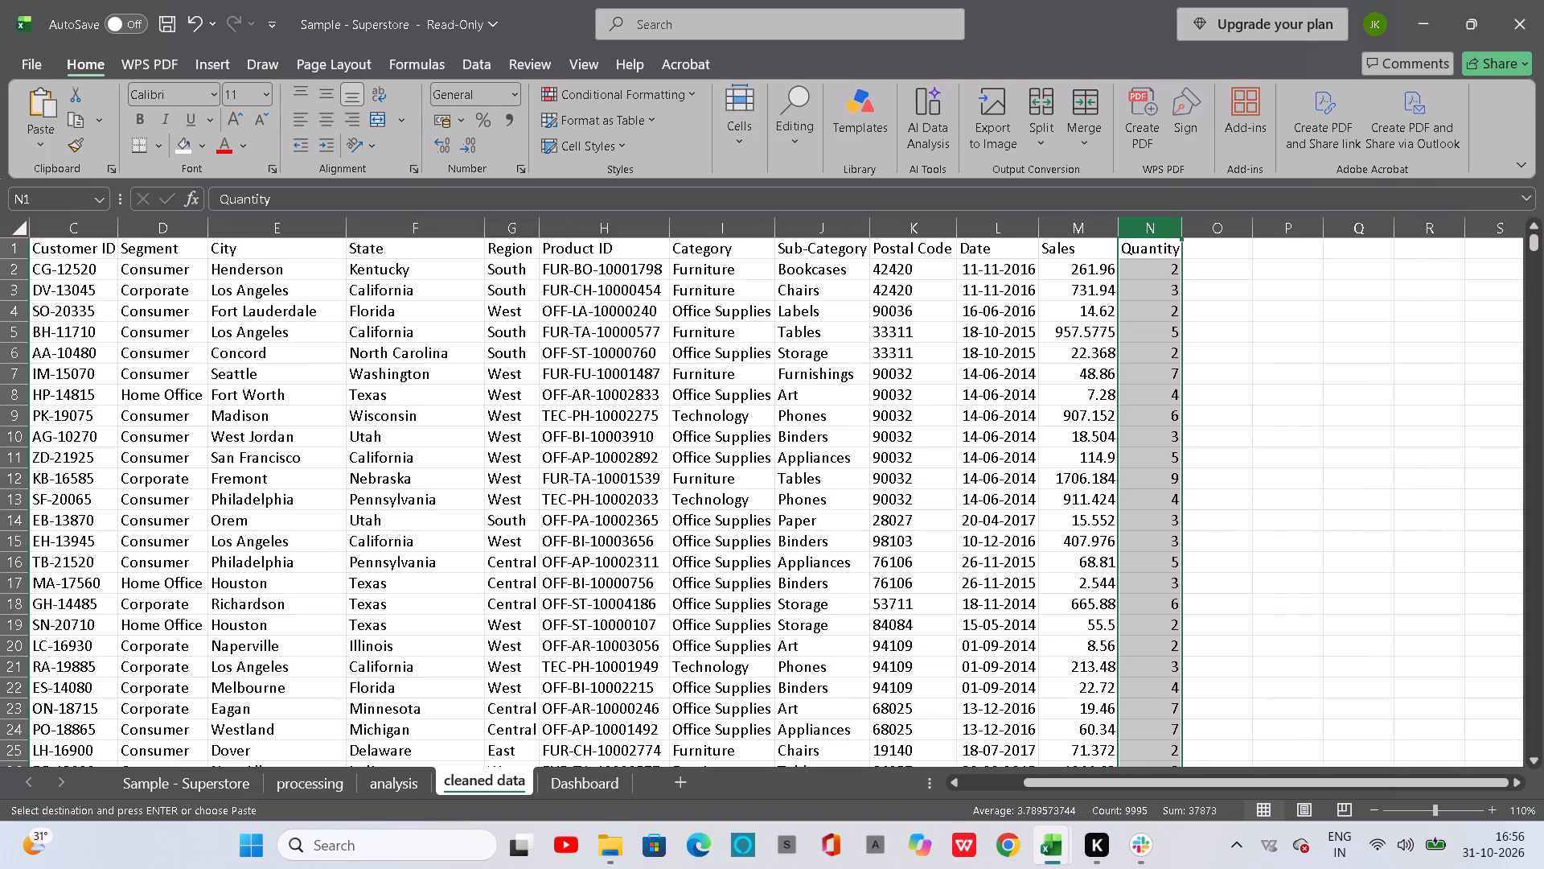
left_click(1215, 245)
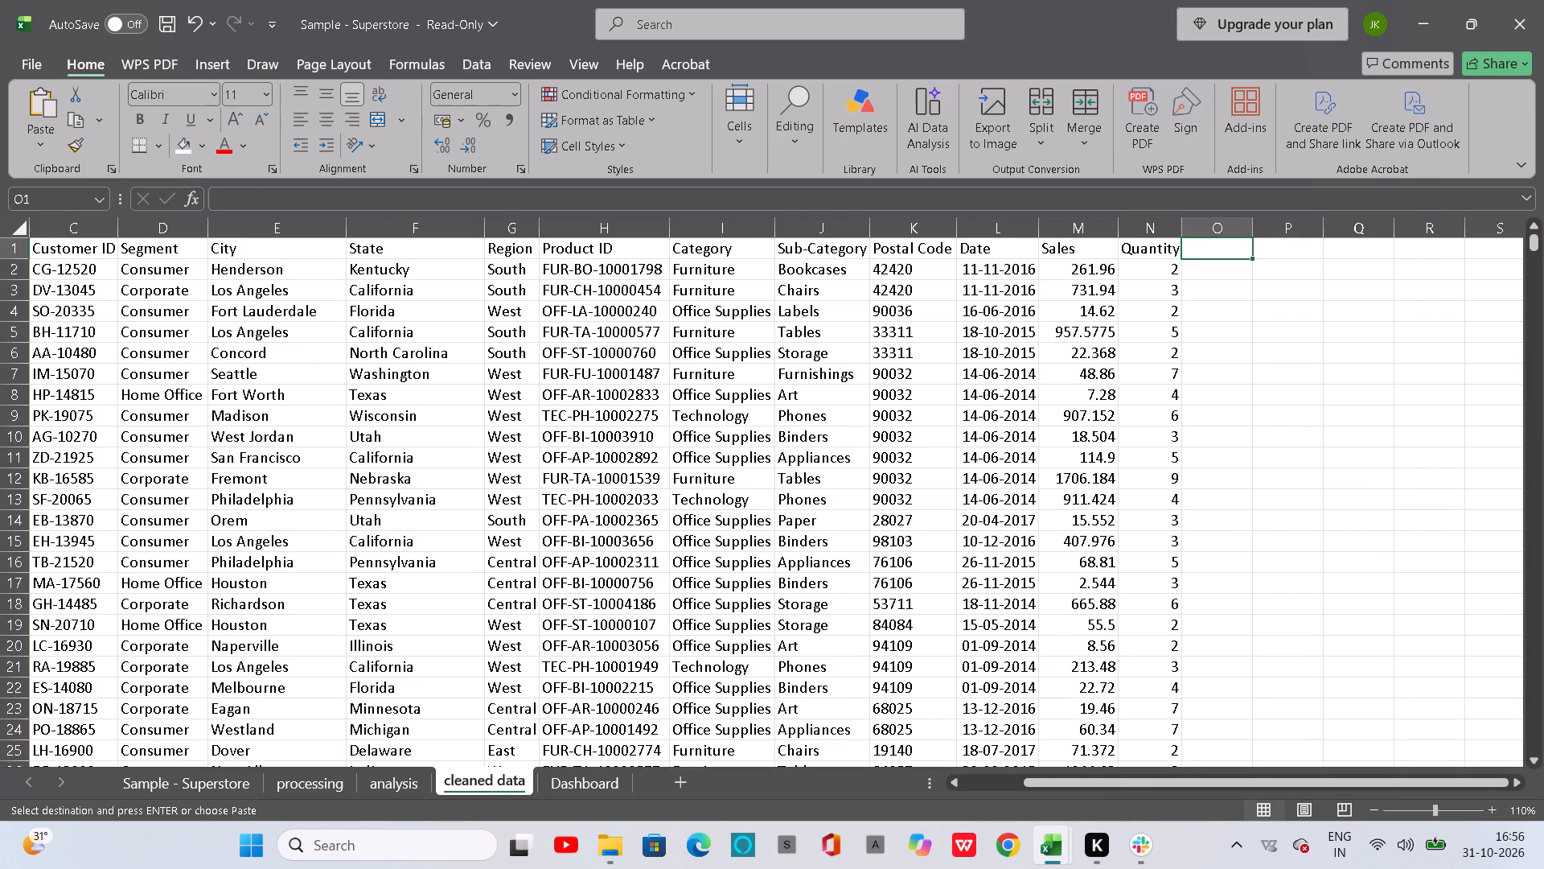
key("ctrl+v")
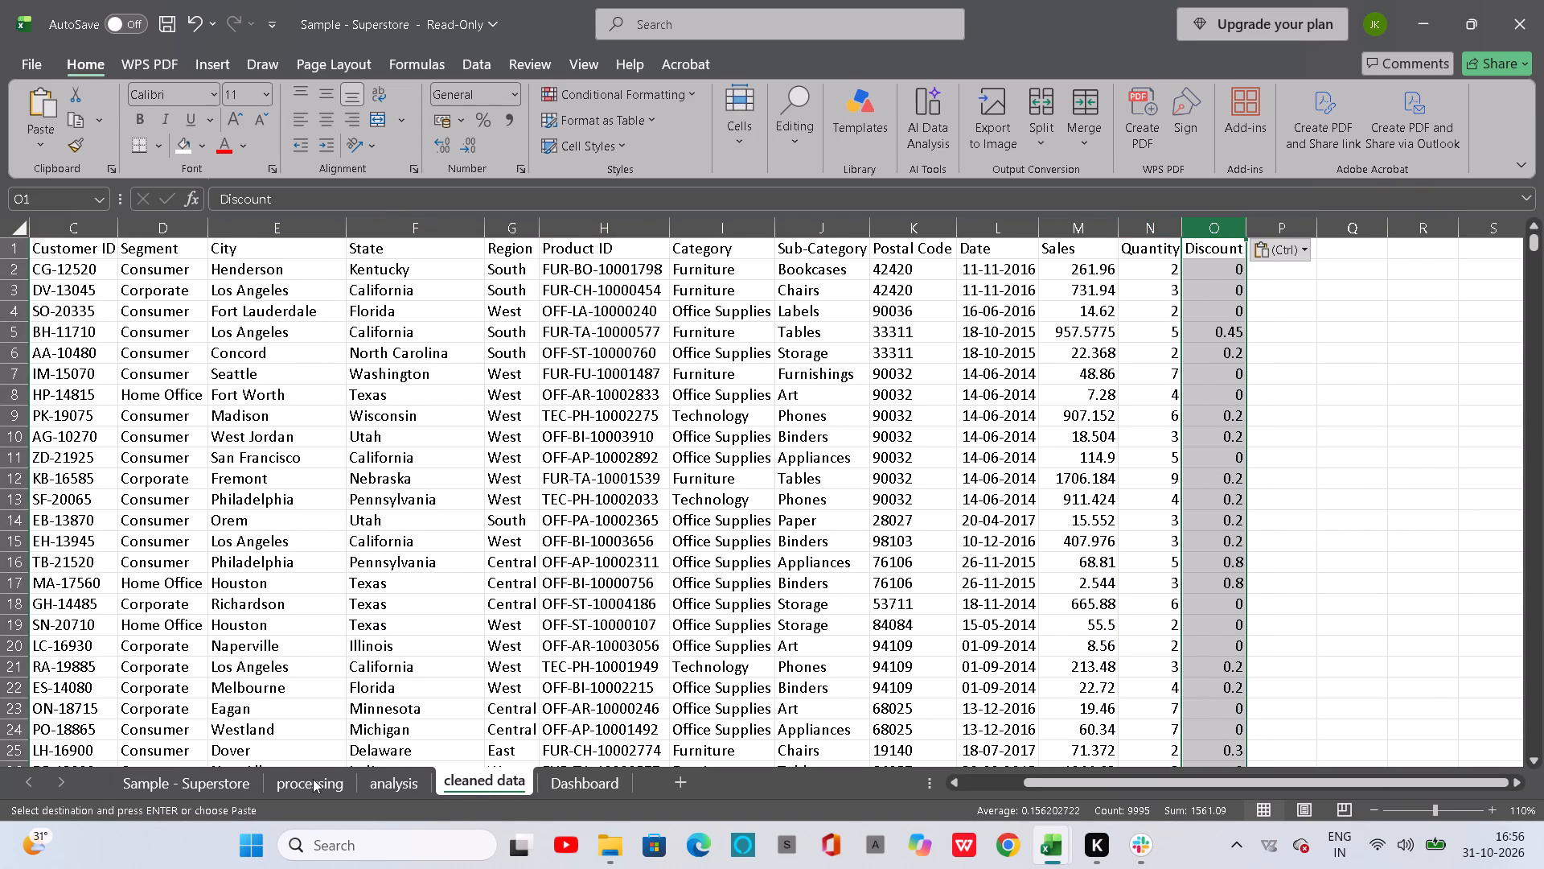
Copy the Profit column from the Sample - Superstore sheet into column P of cleaned data, starting at P1.
left_click(311, 779)
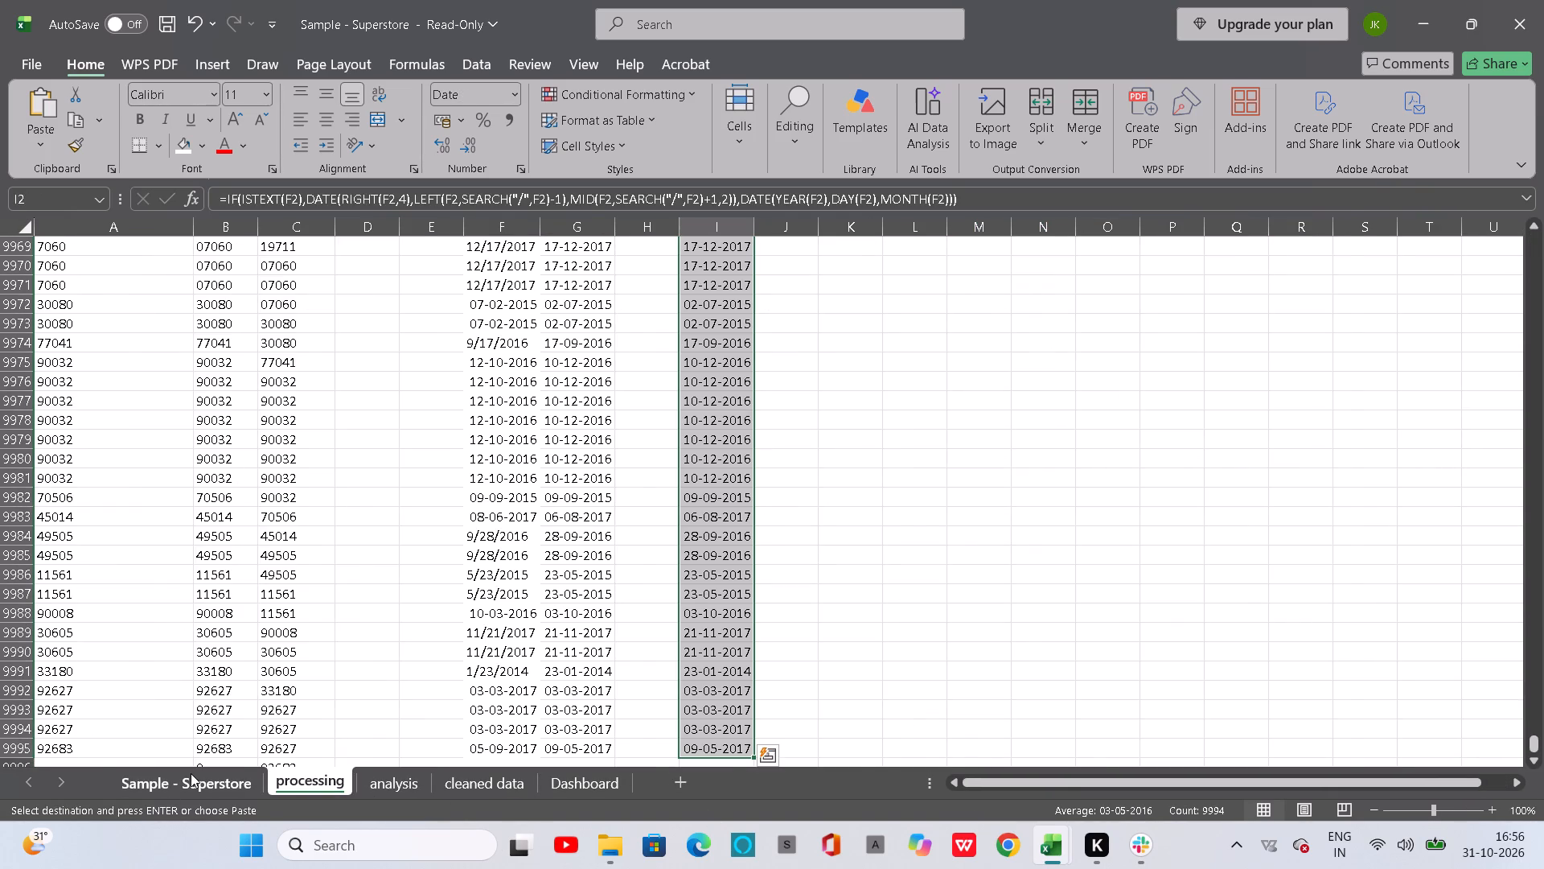
left_click(191, 773)
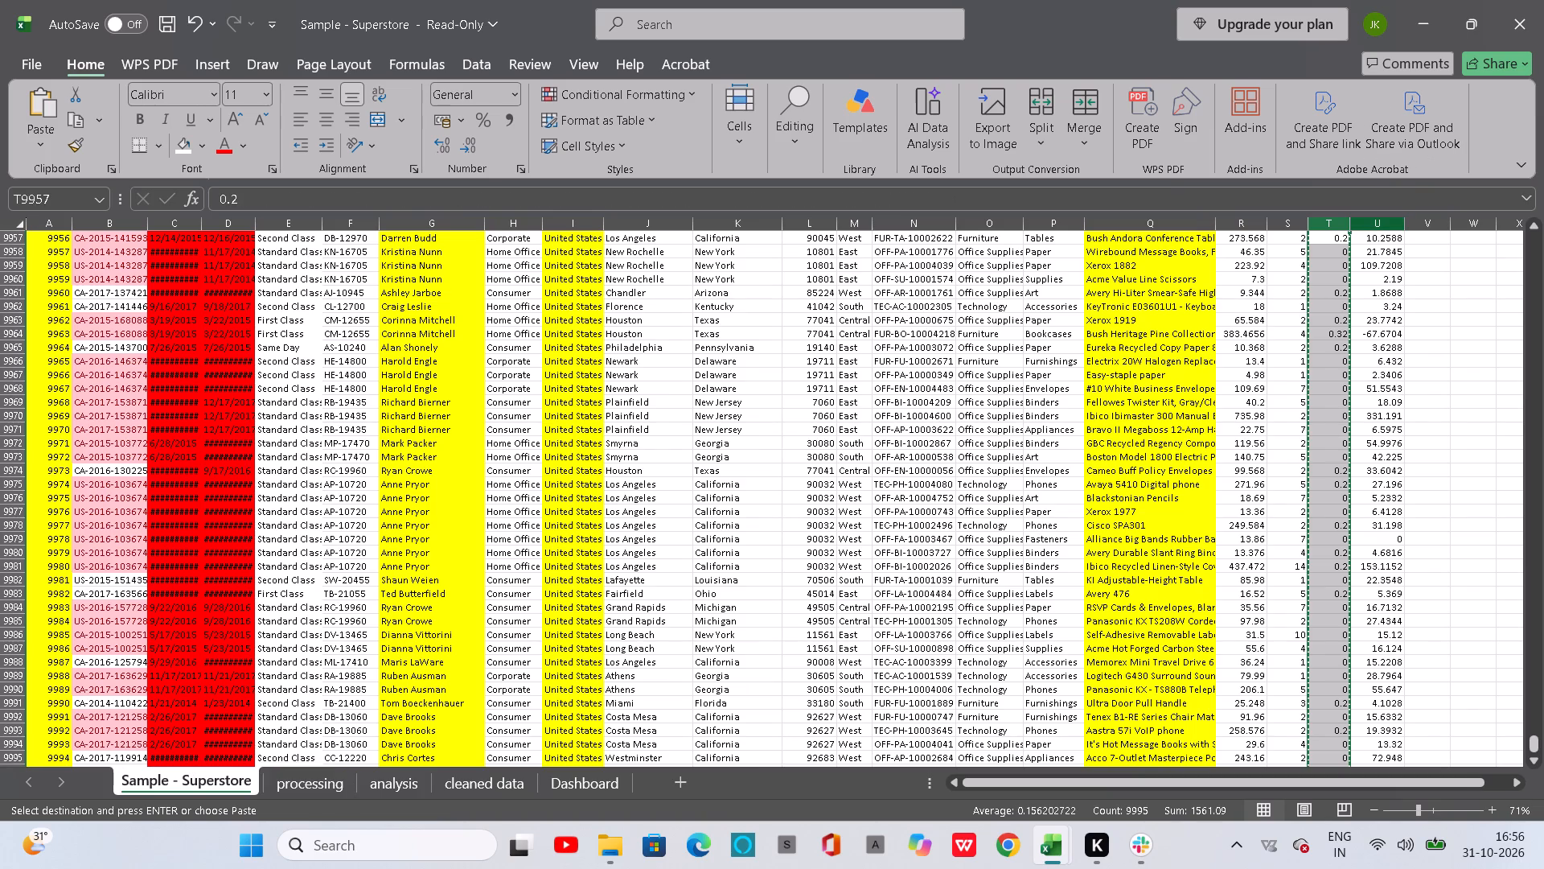
left_click(1387, 222)
key("ctrl+c")
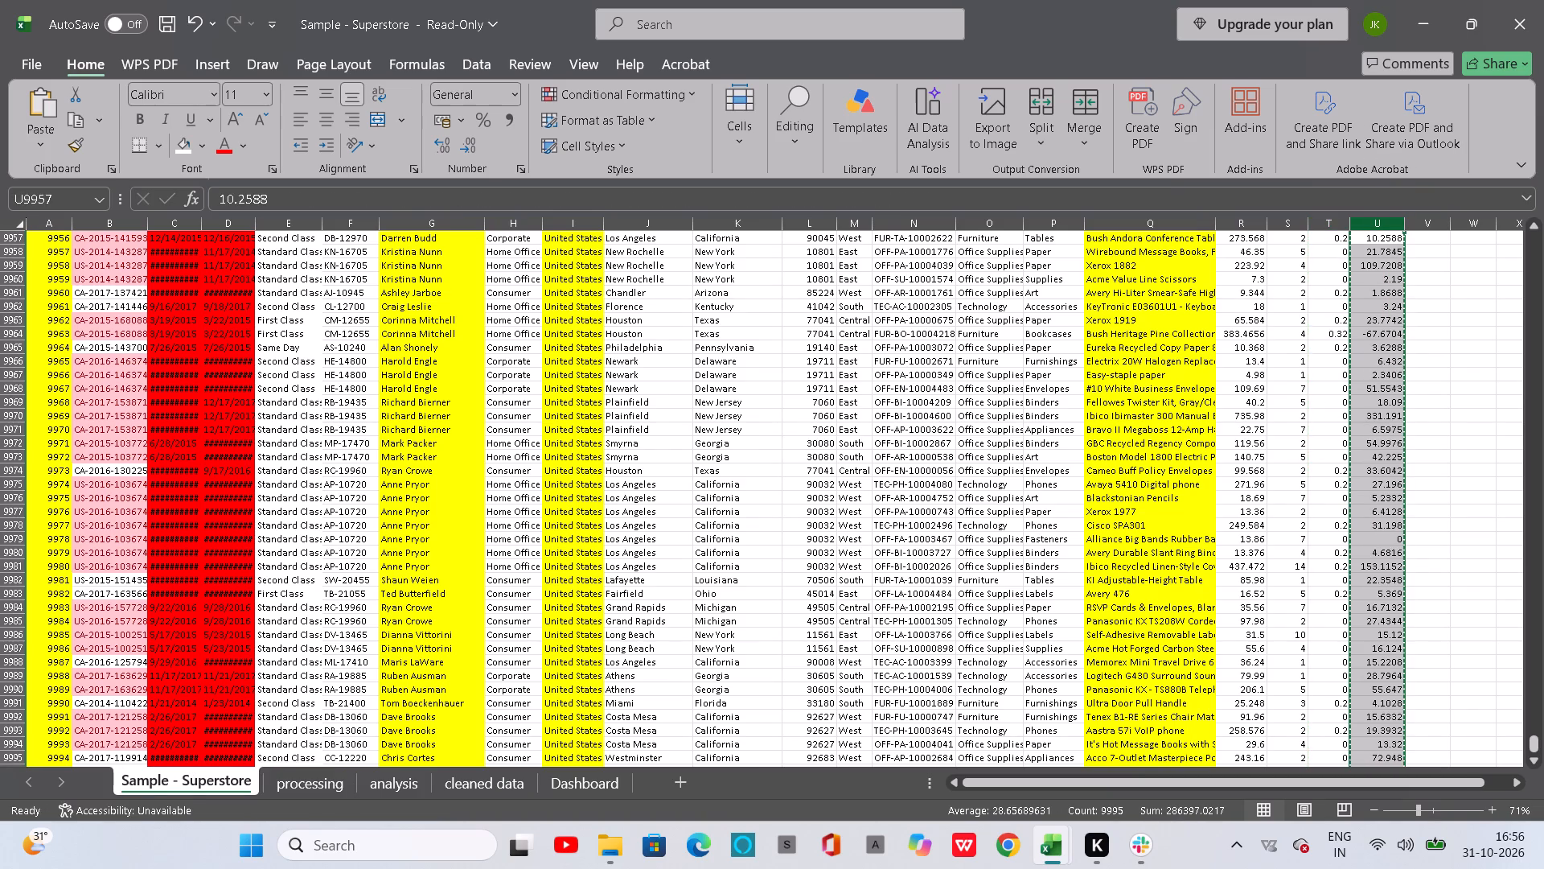
left_click(502, 787)
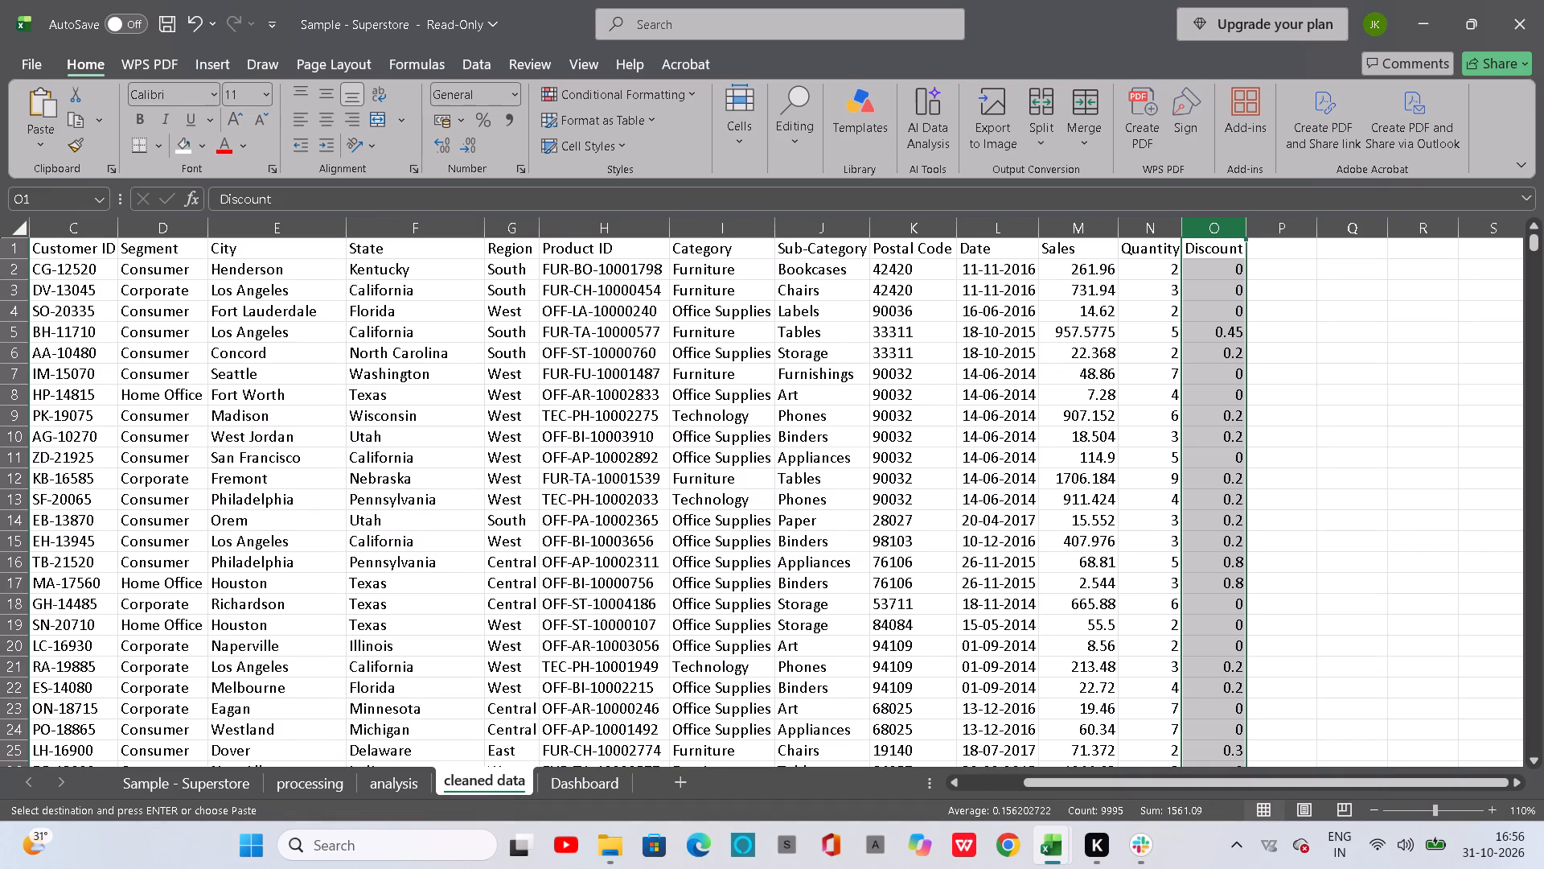
left_click(1290, 257)
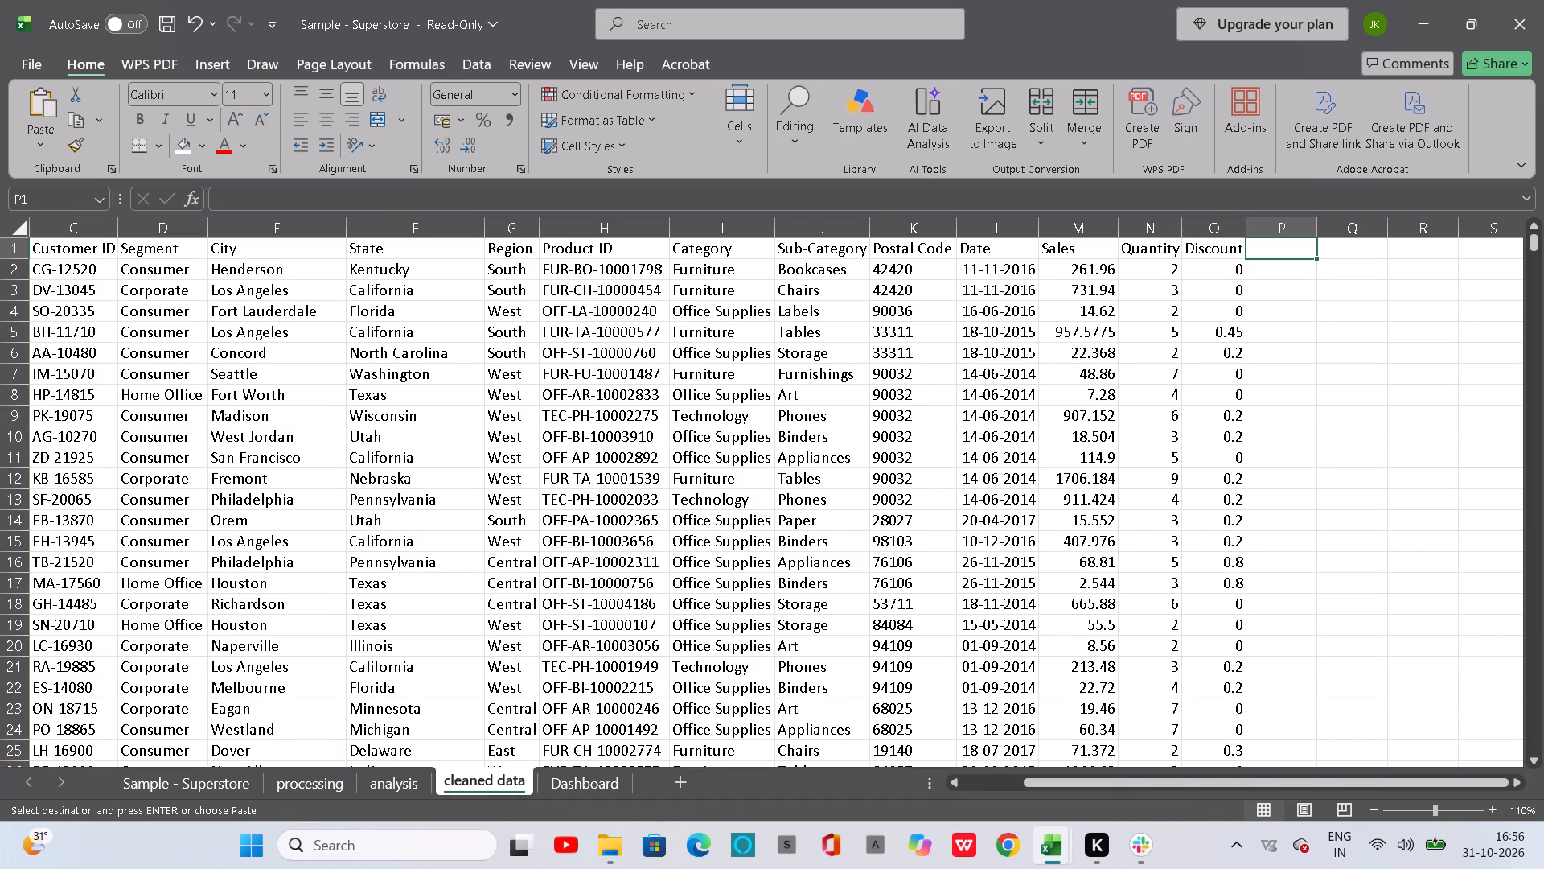
key("ctrl+v")
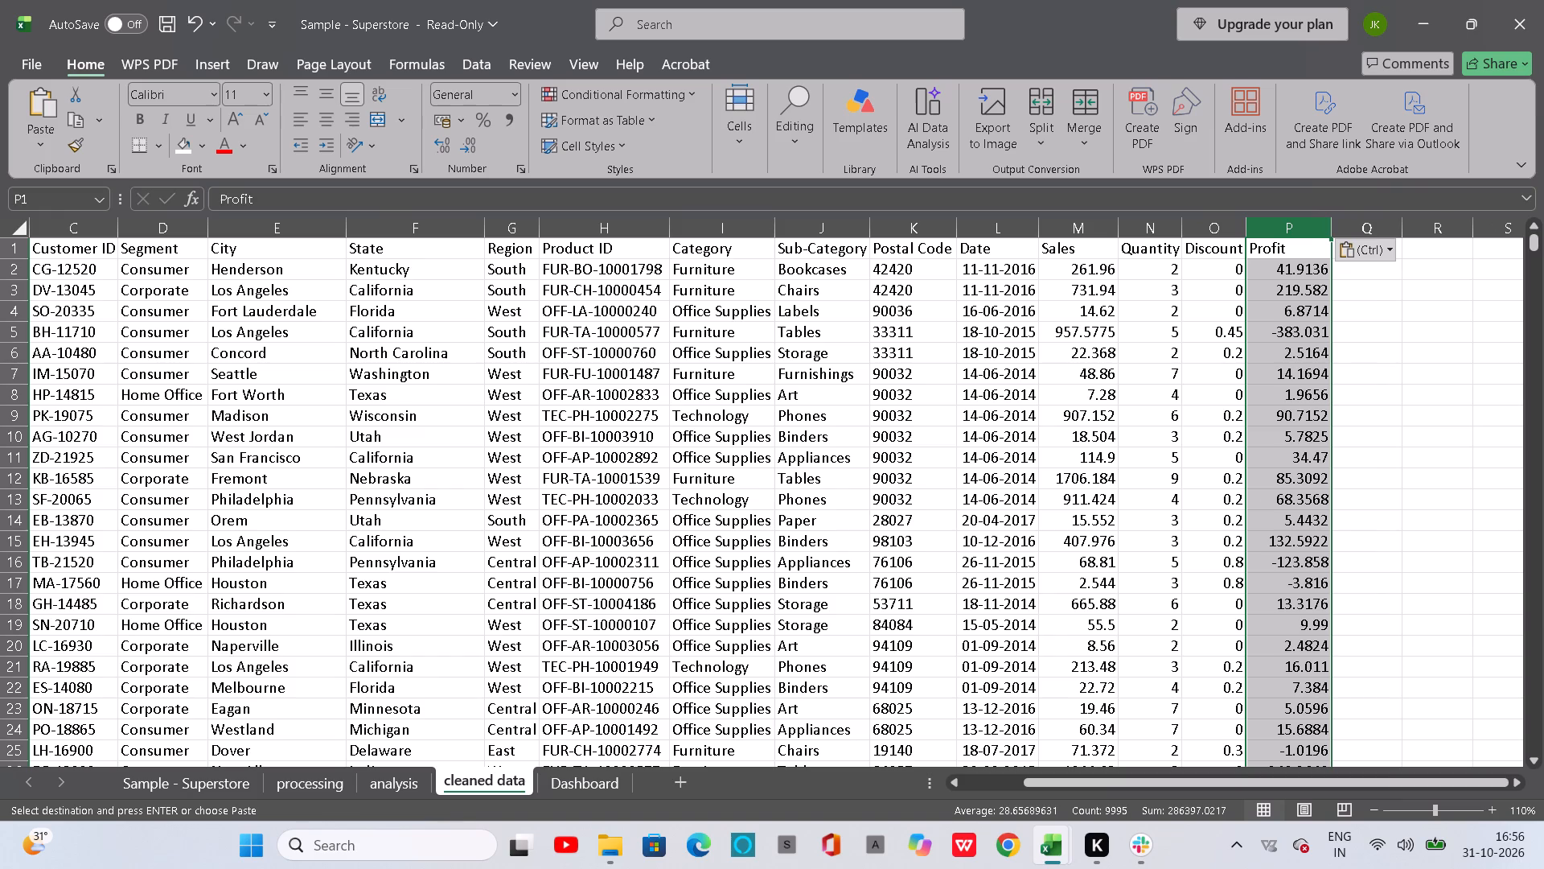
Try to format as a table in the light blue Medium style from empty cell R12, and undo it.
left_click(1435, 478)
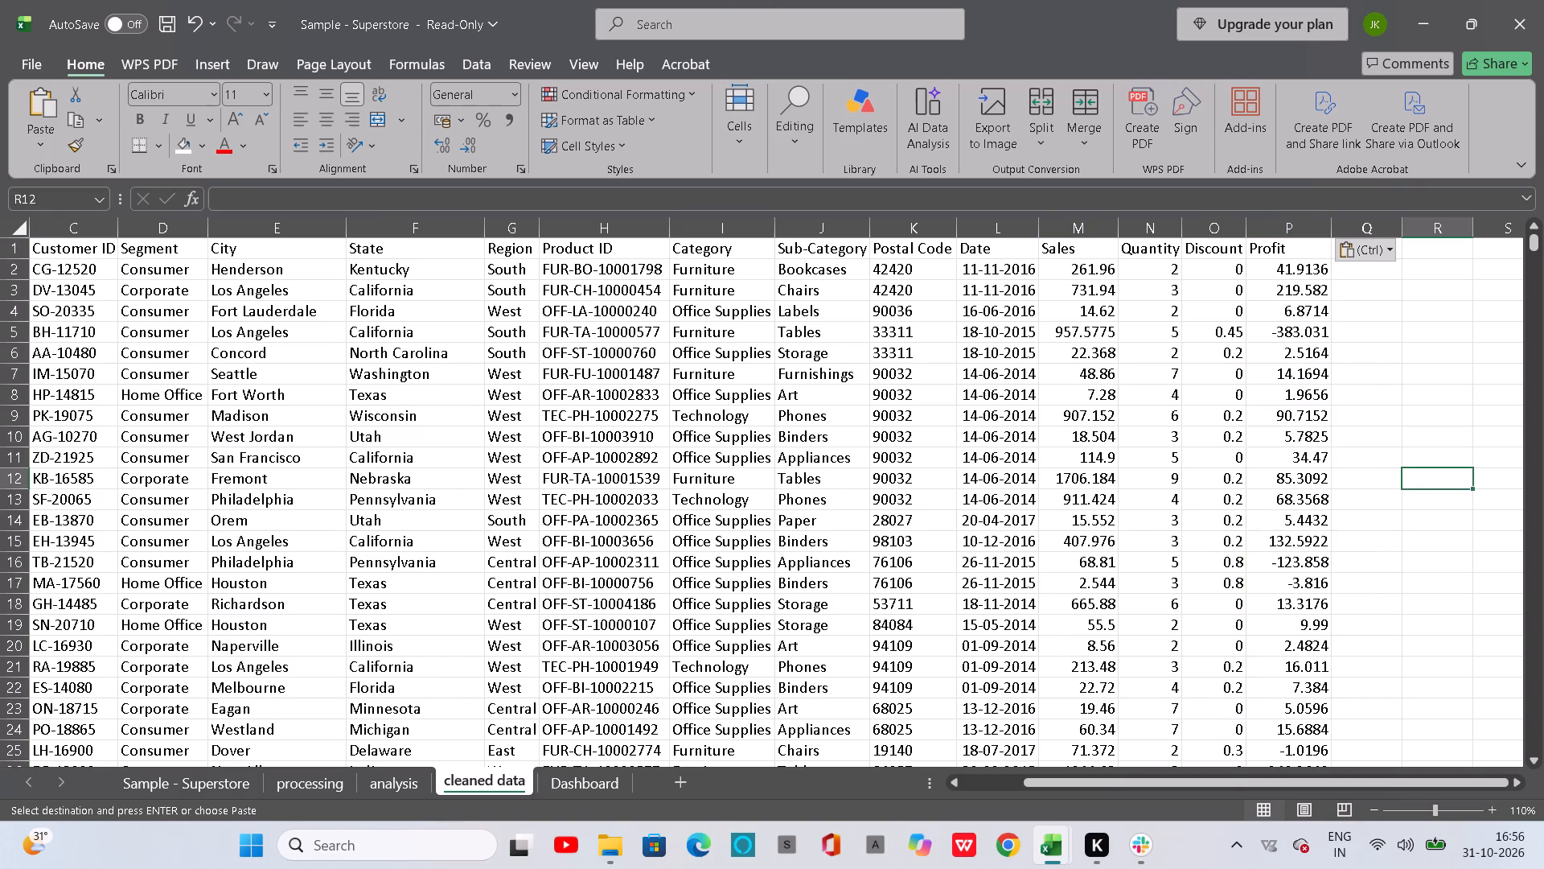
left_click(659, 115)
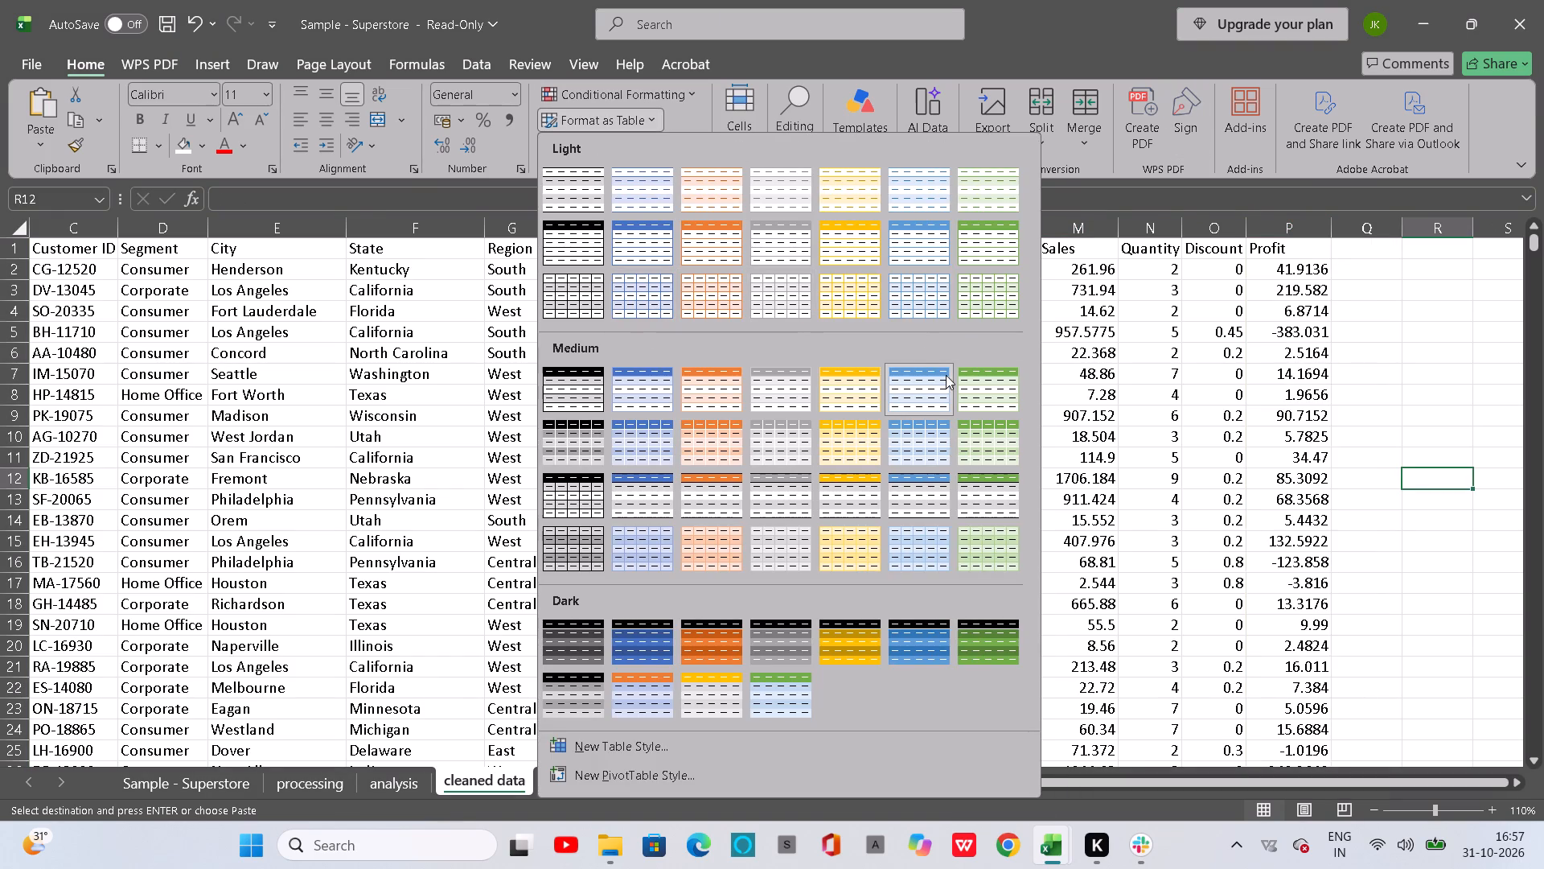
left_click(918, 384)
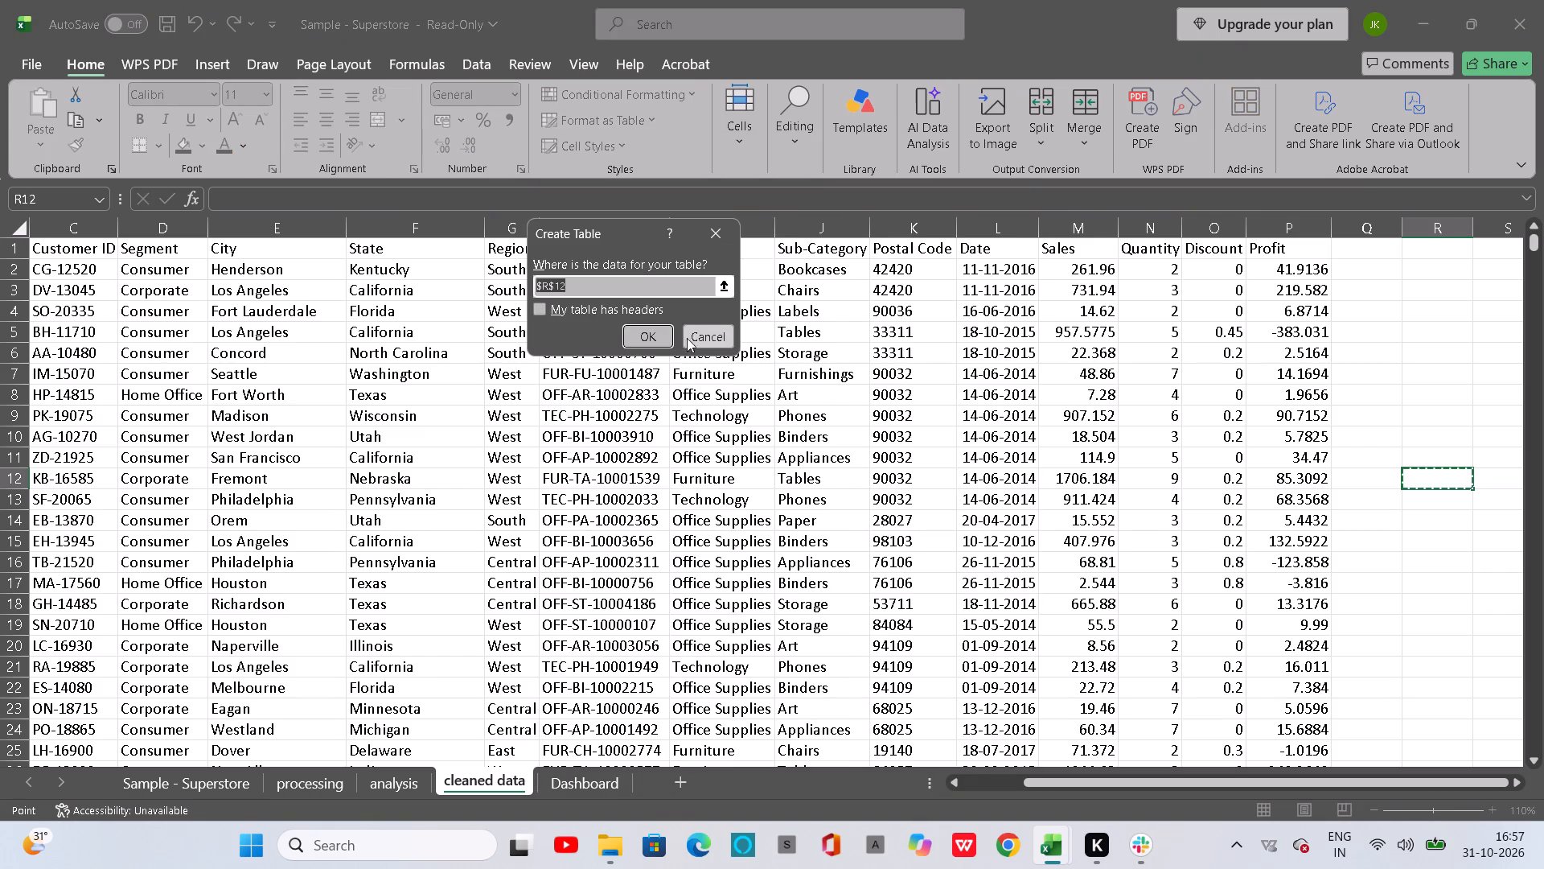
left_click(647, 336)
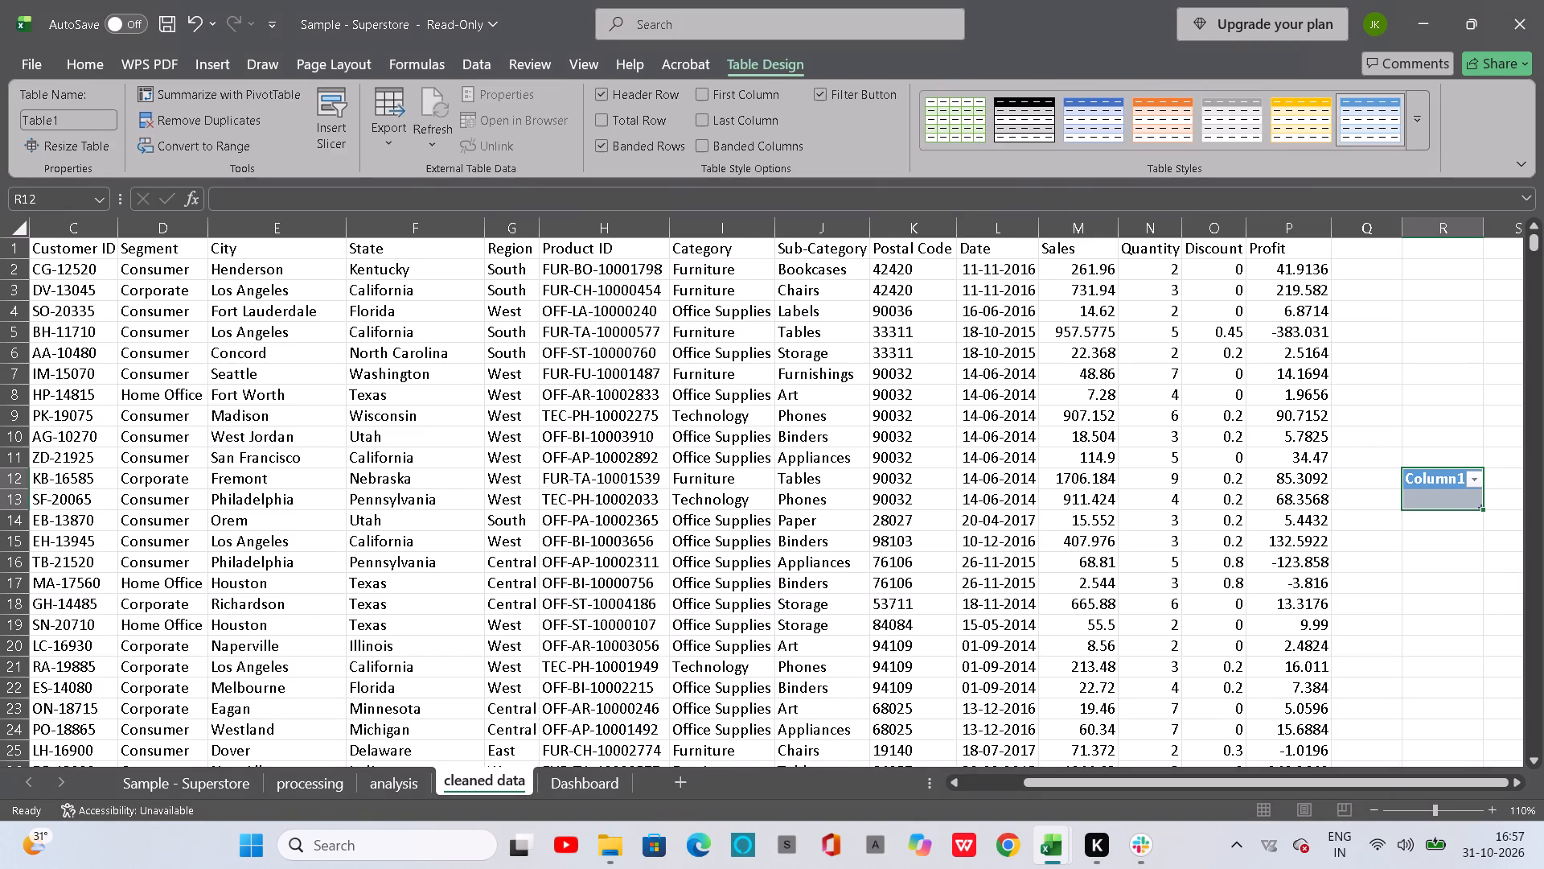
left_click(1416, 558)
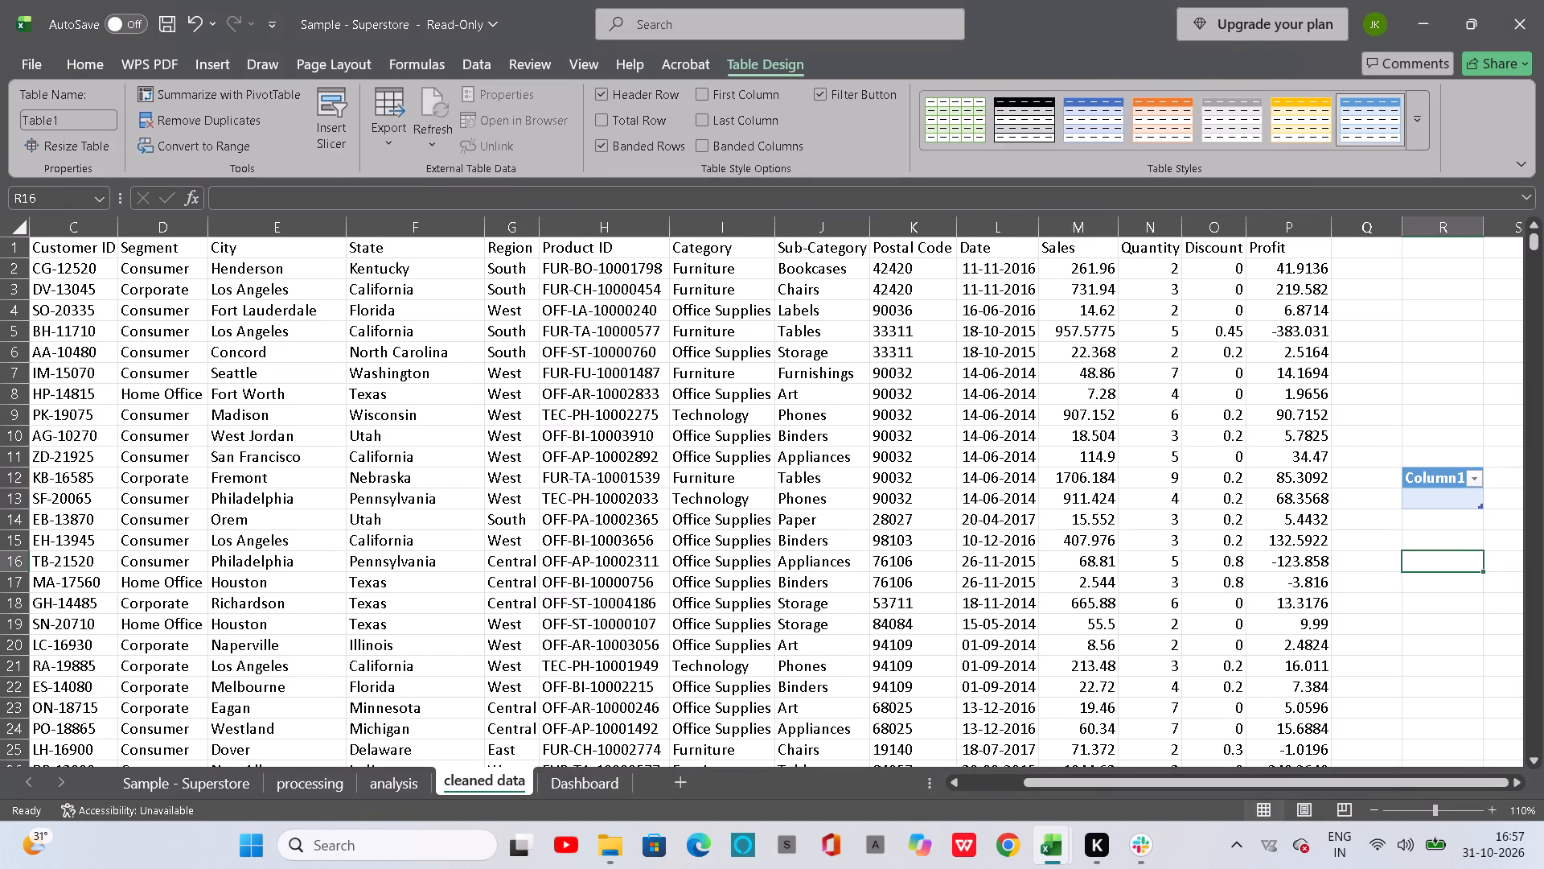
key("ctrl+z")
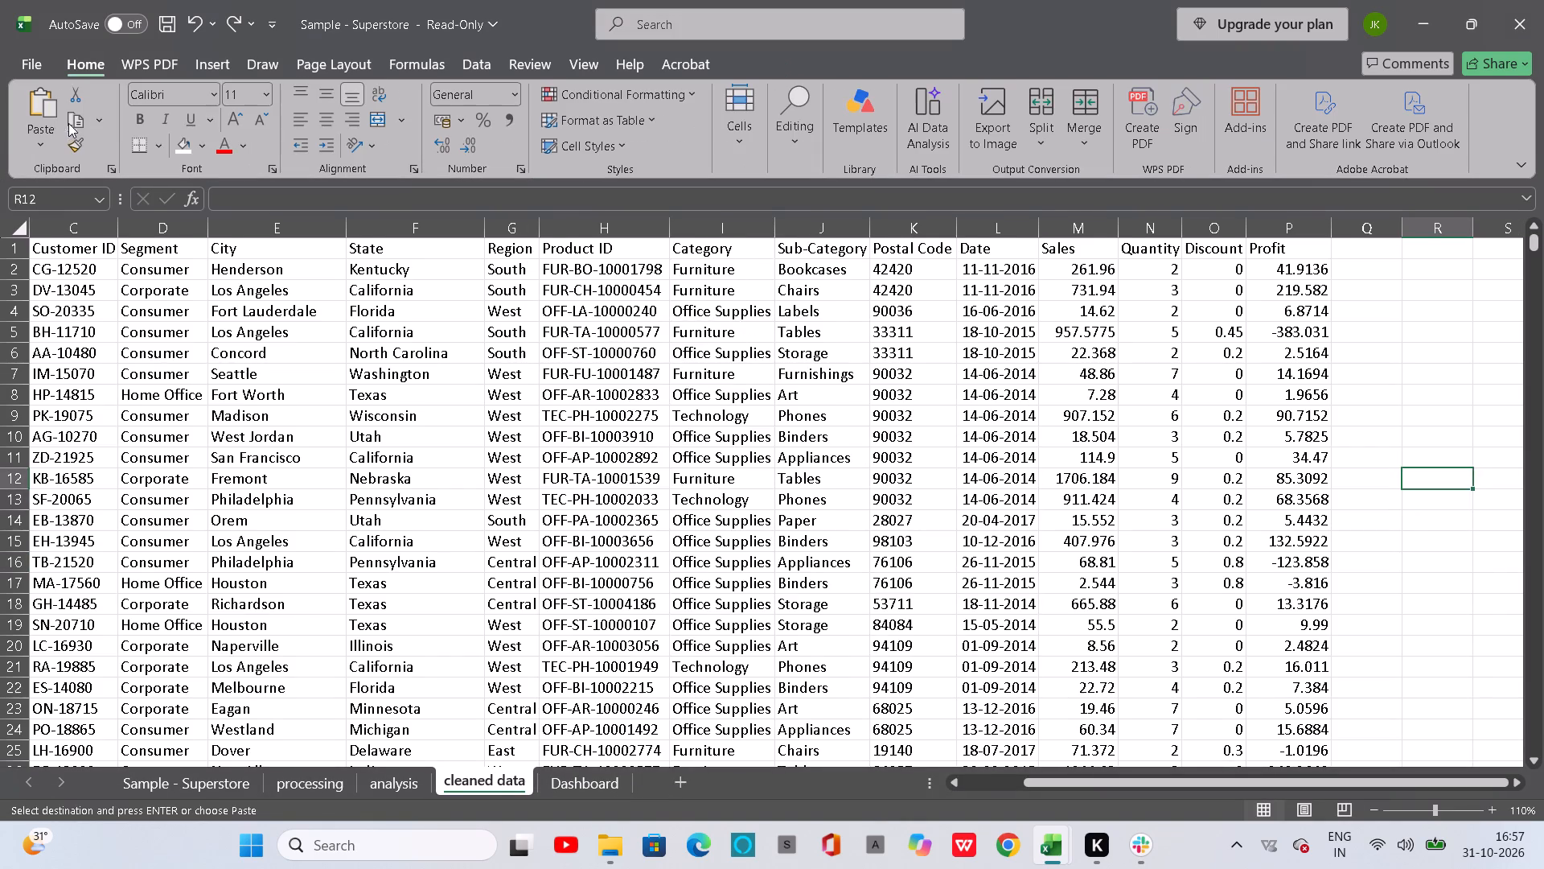
Format the entire cleaned data sheet as a table with headers in the light blue Medium style.
left_click(27, 225)
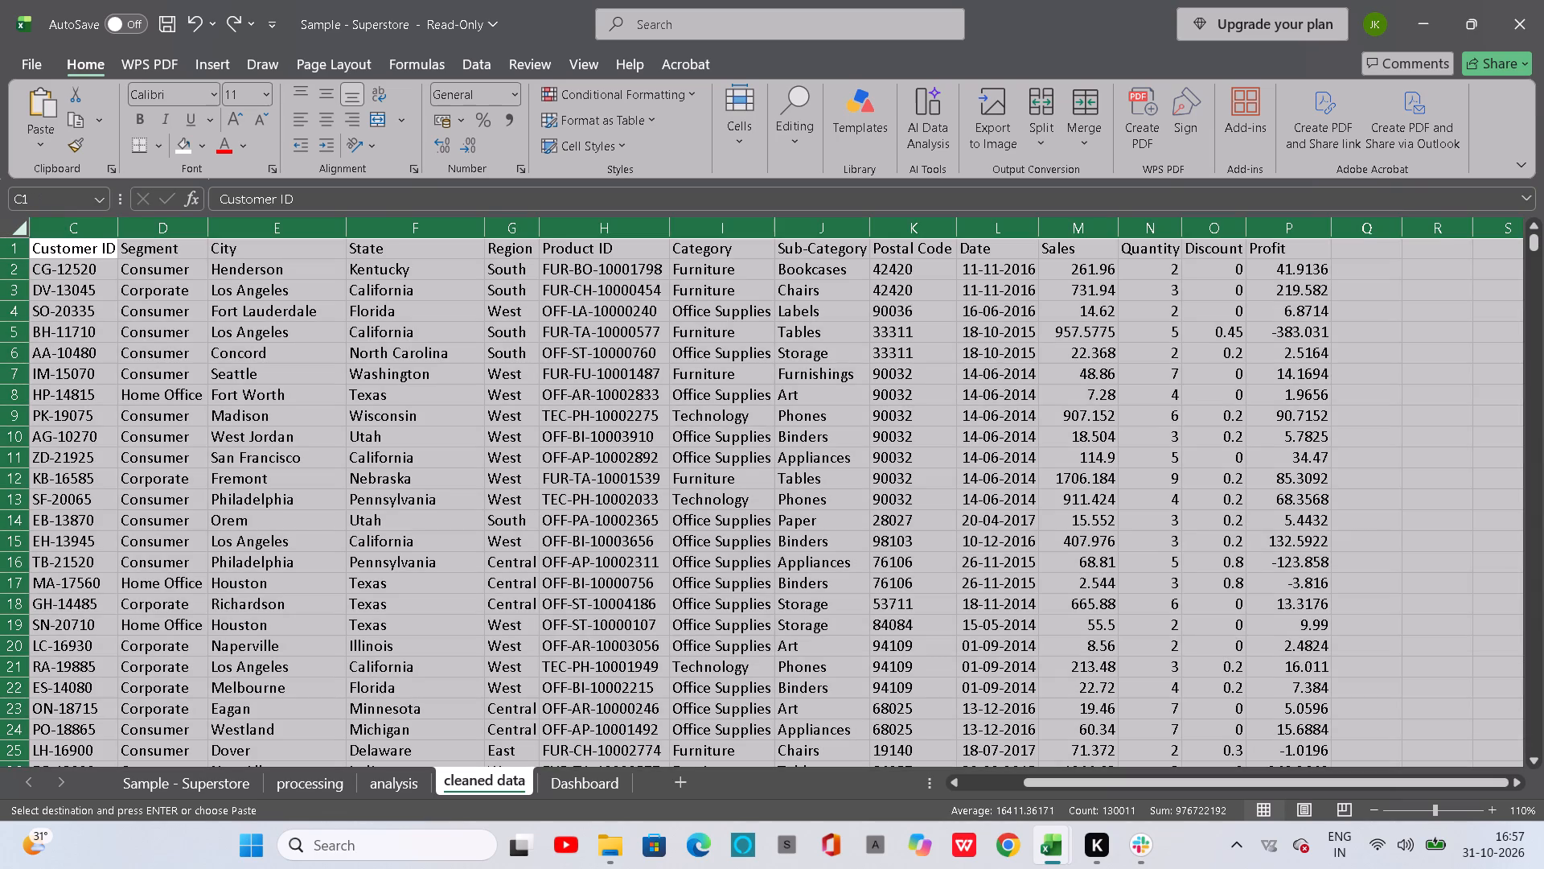
left_click(652, 122)
left_click(922, 377)
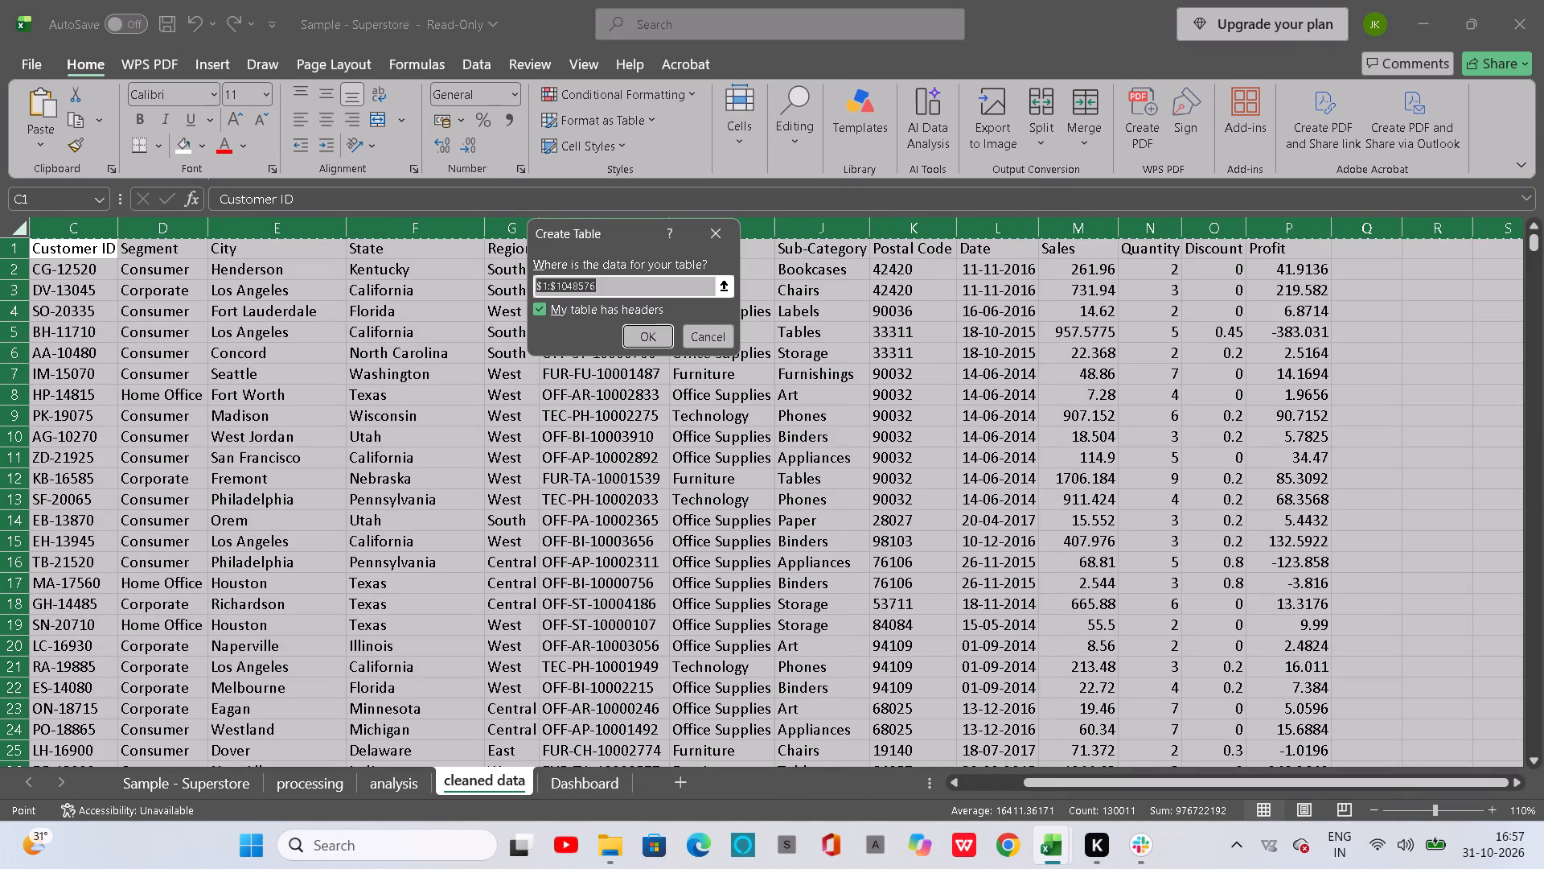
left_click(643, 343)
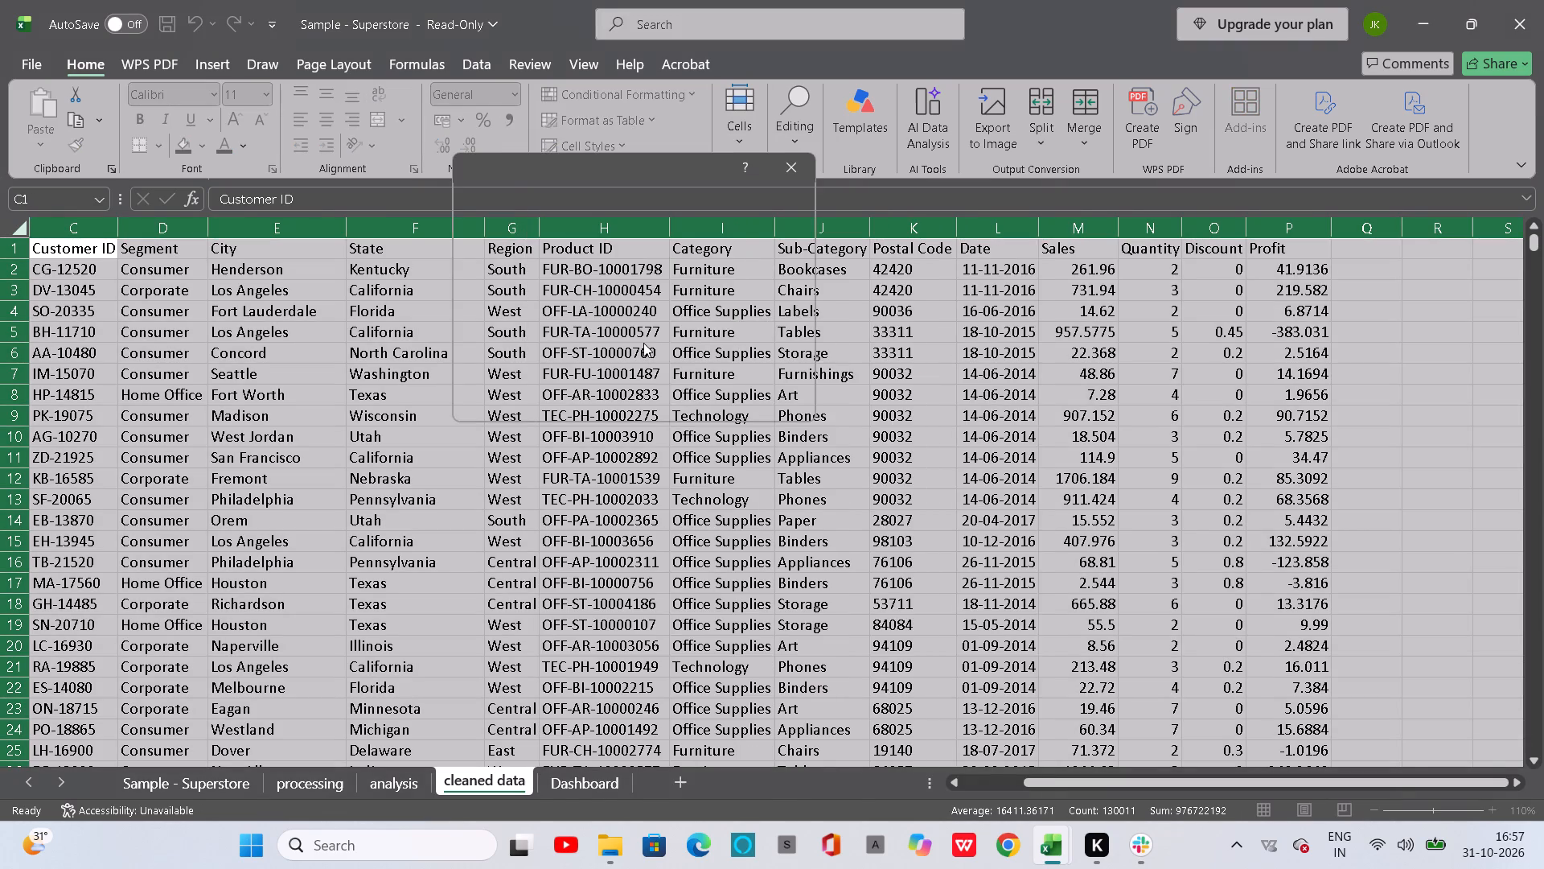
left_click(696, 390)
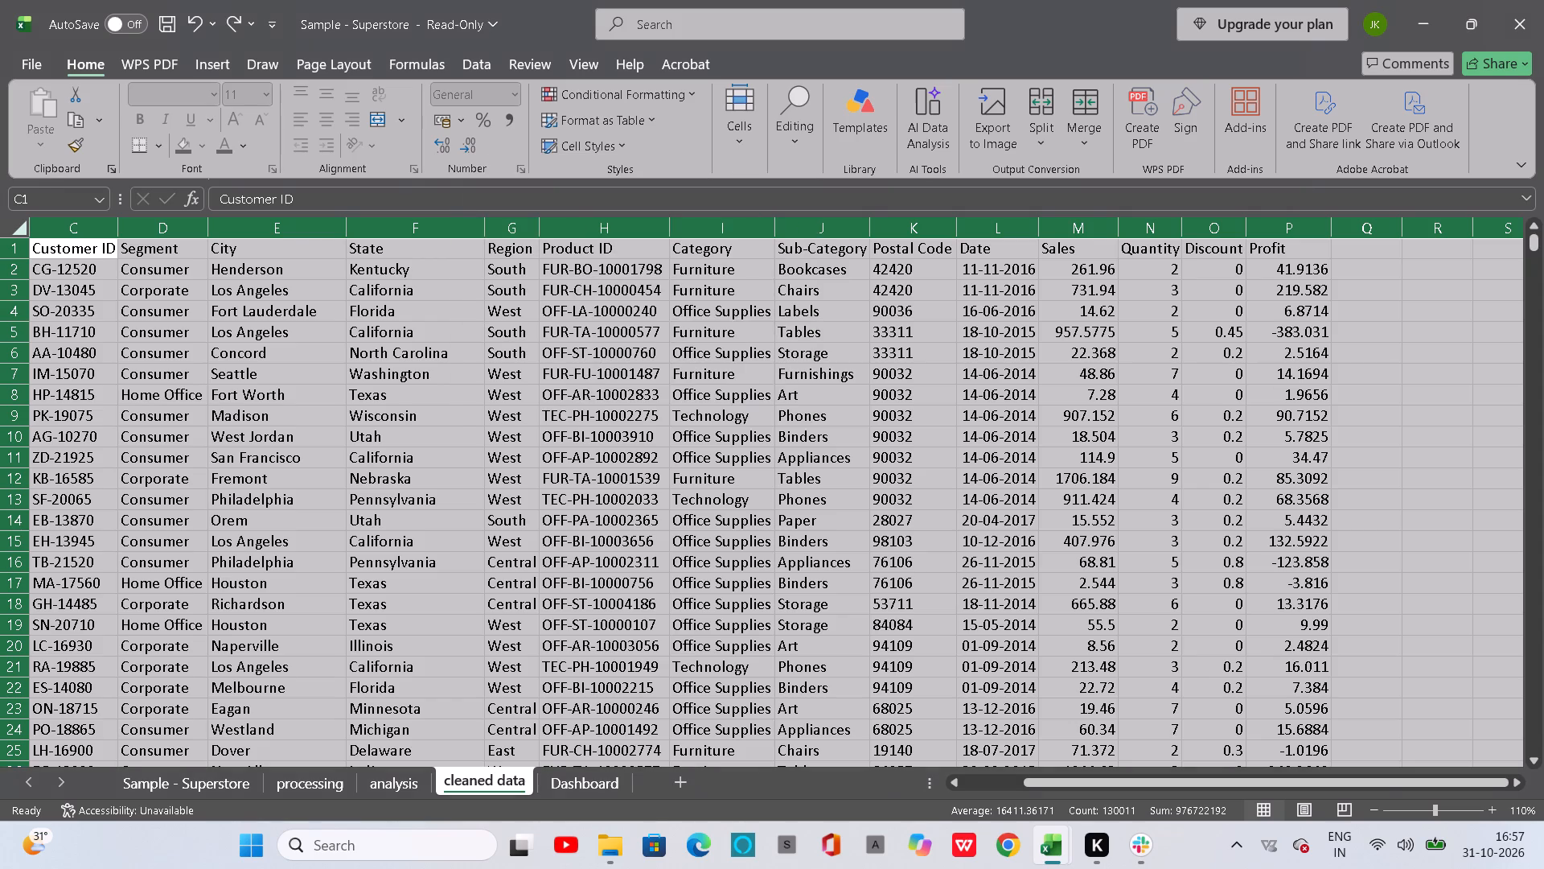
left_click(1456, 401)
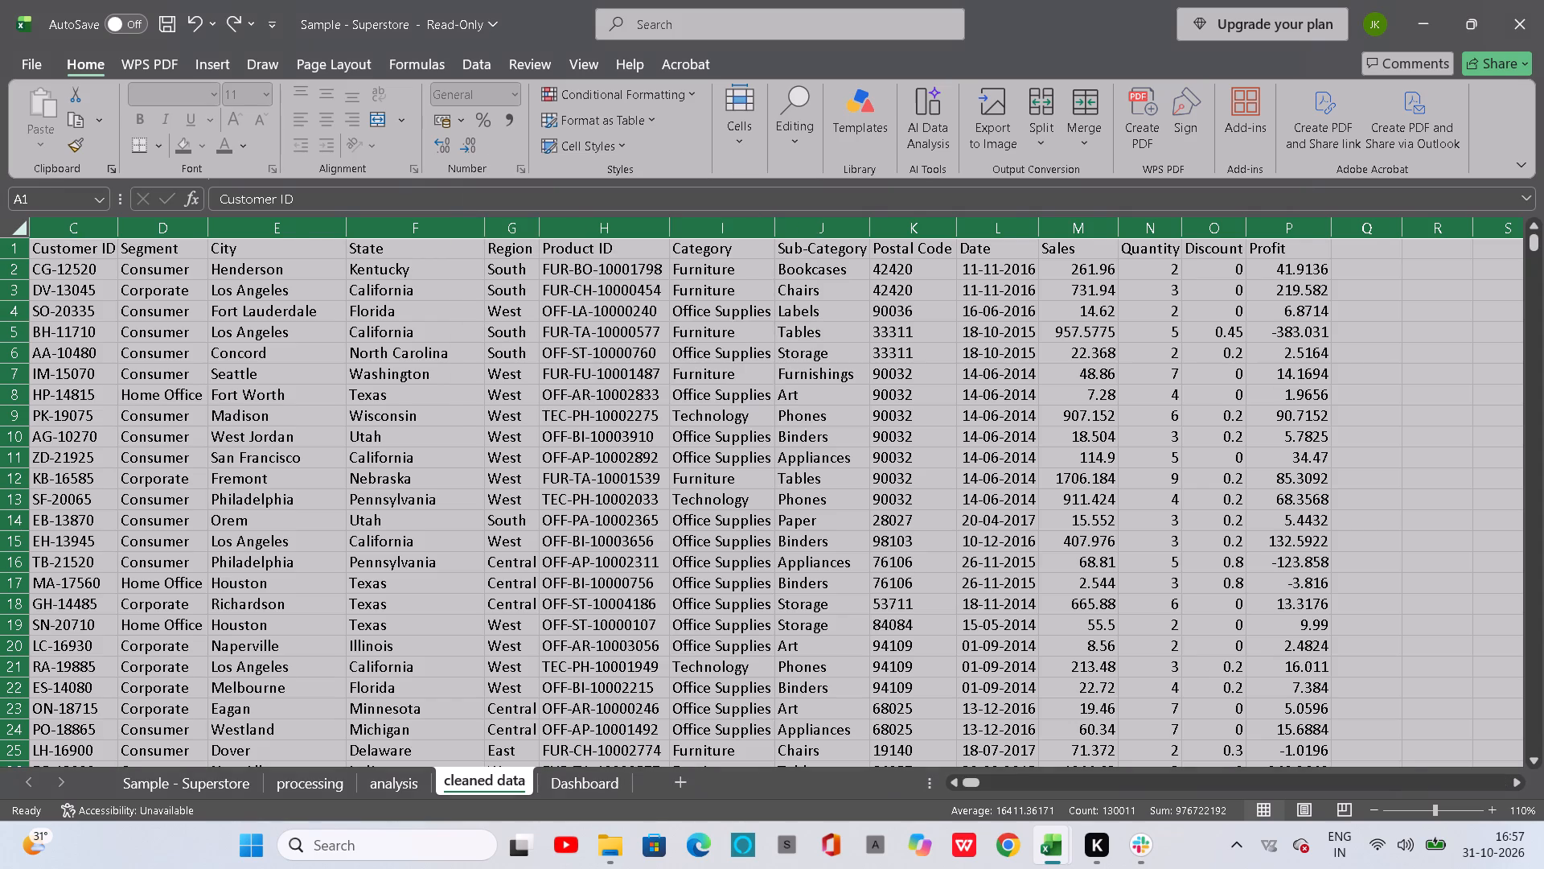
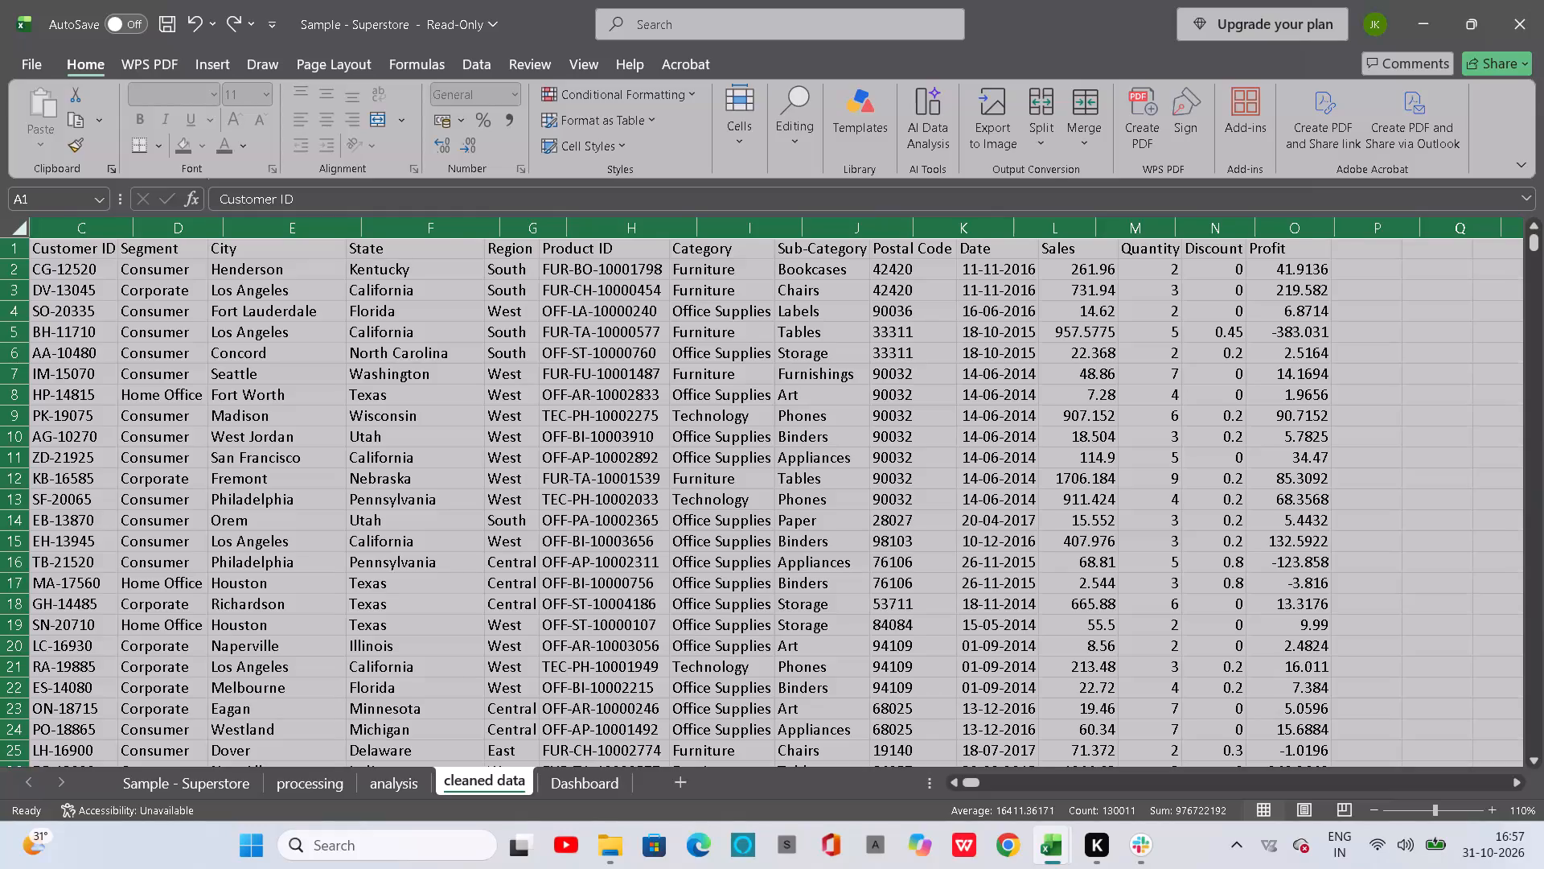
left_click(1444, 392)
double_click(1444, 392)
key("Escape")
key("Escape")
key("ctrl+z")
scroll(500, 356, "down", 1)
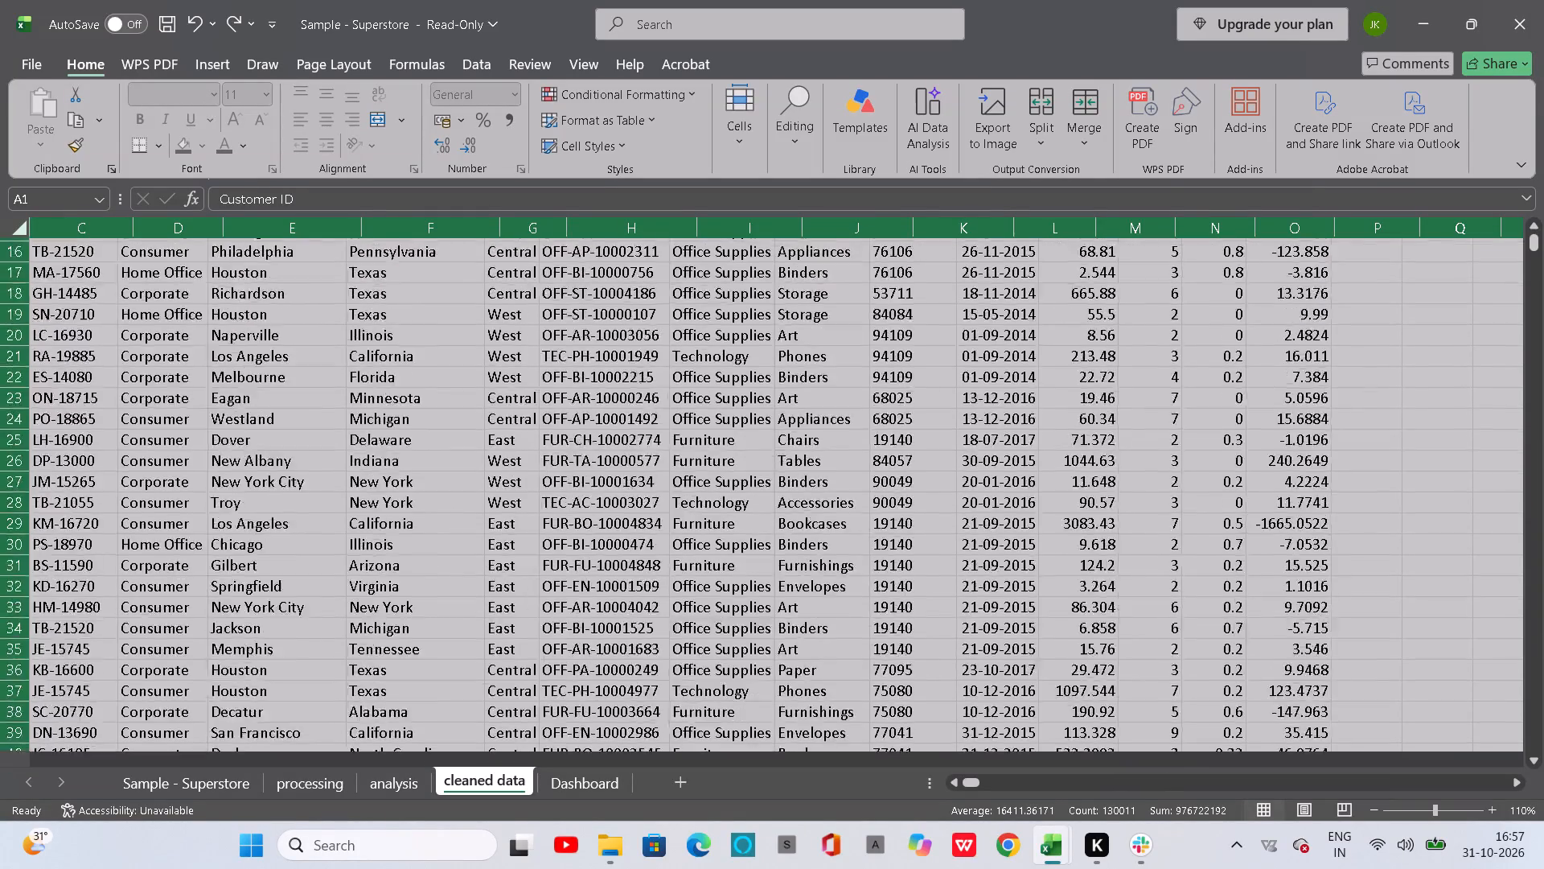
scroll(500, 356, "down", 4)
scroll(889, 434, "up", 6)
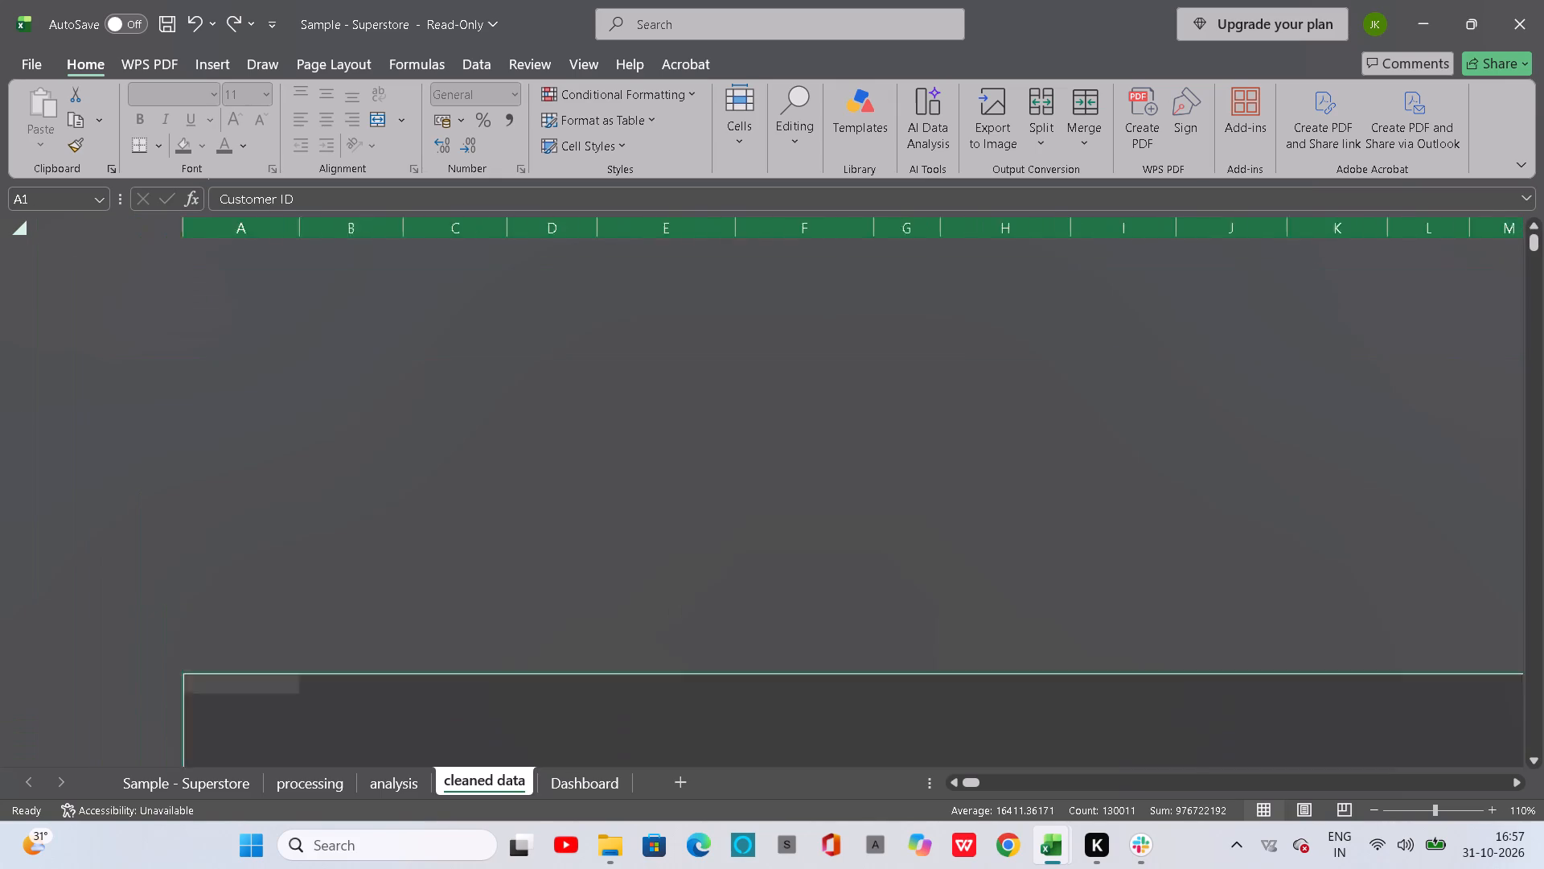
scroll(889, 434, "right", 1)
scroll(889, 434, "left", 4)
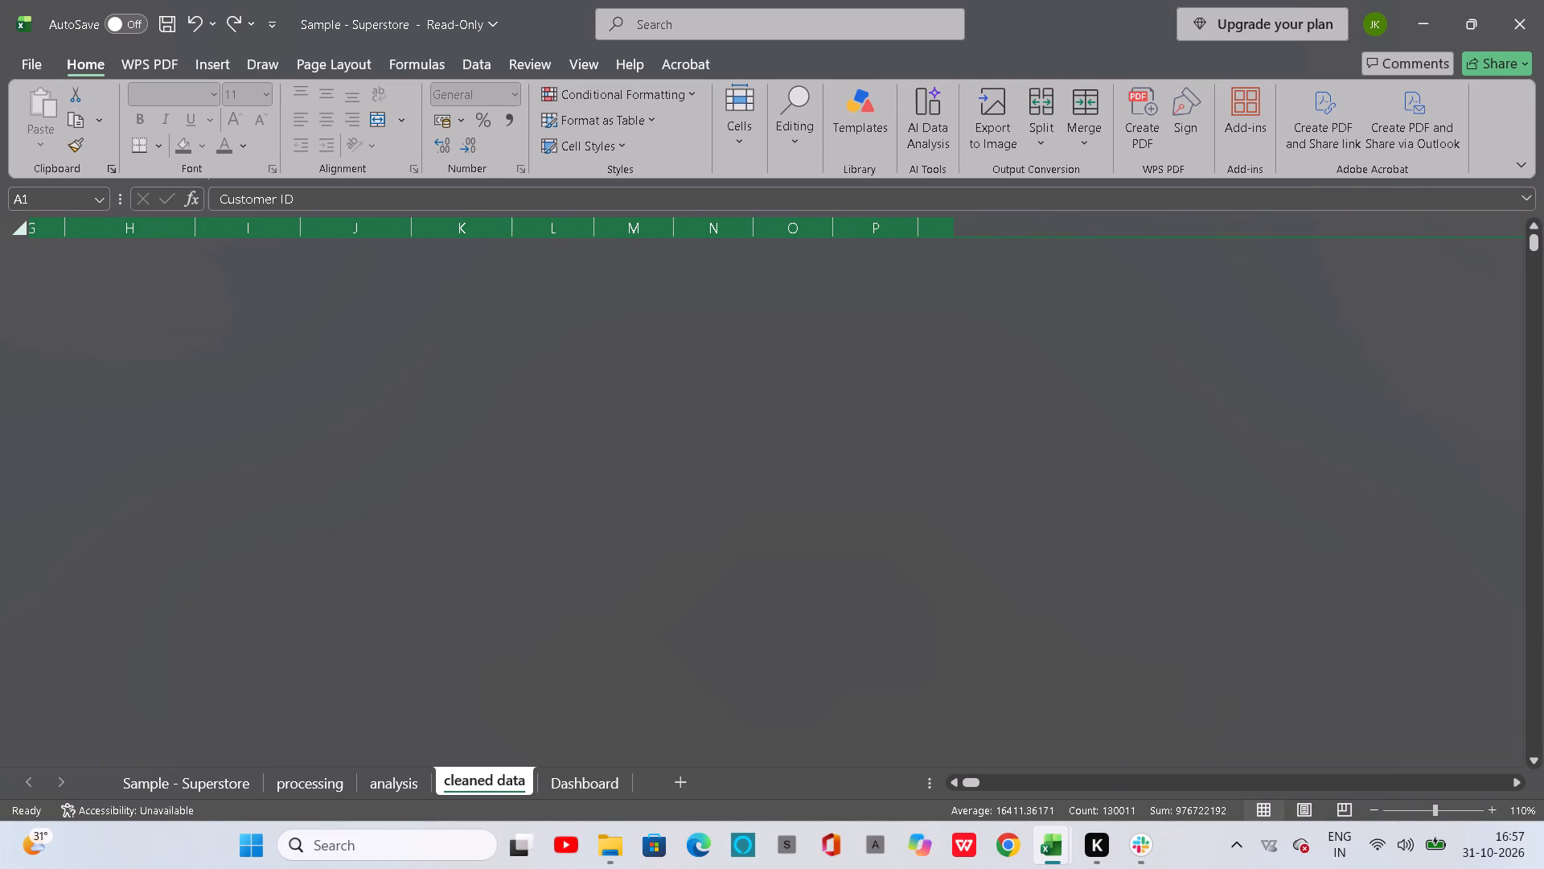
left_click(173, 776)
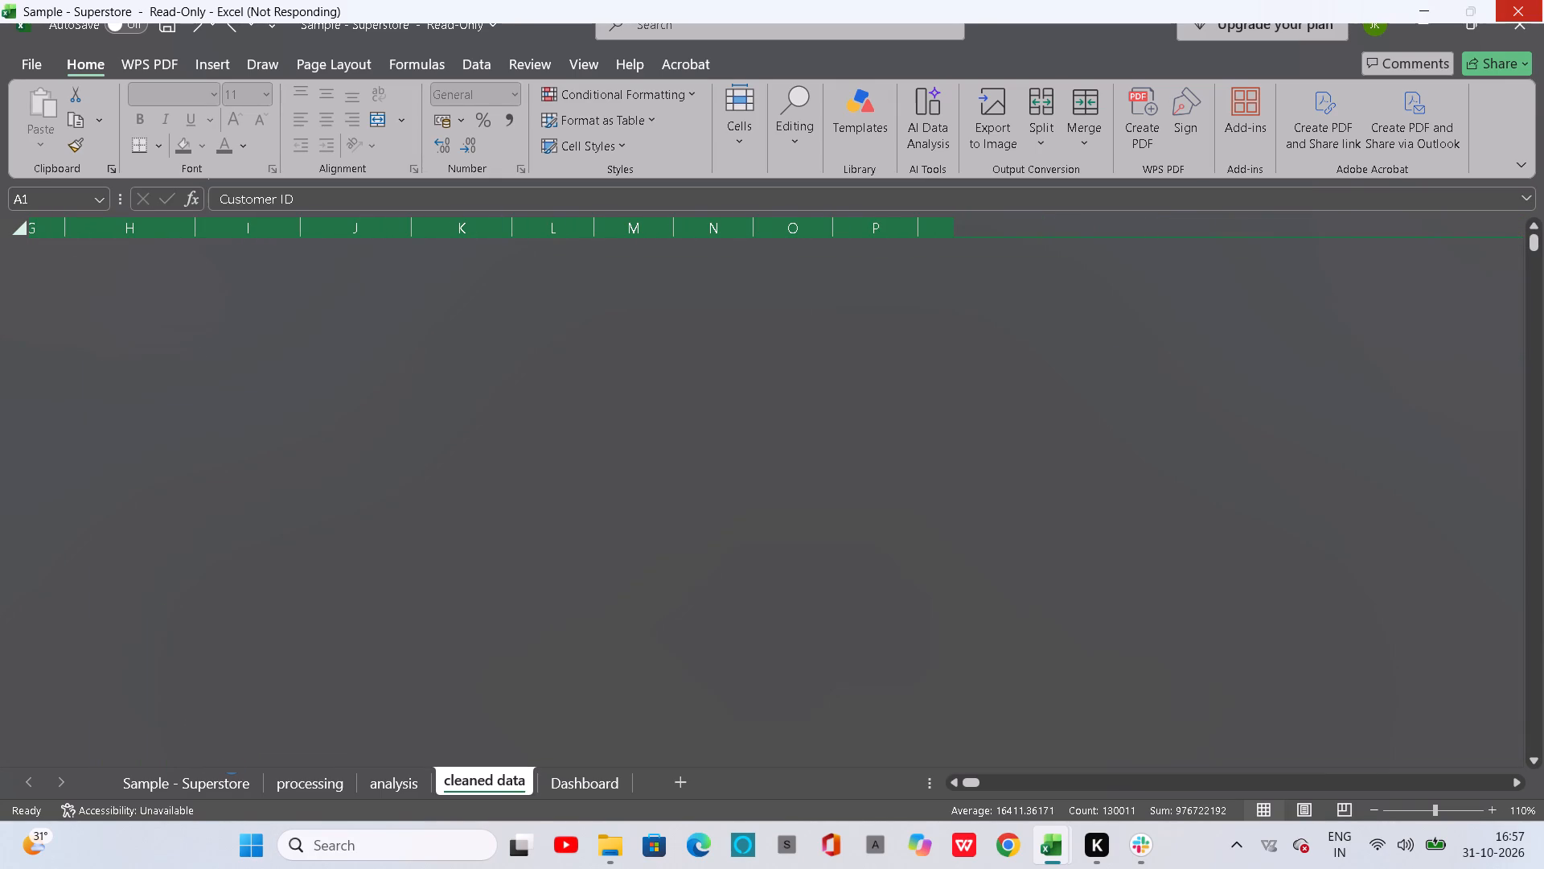
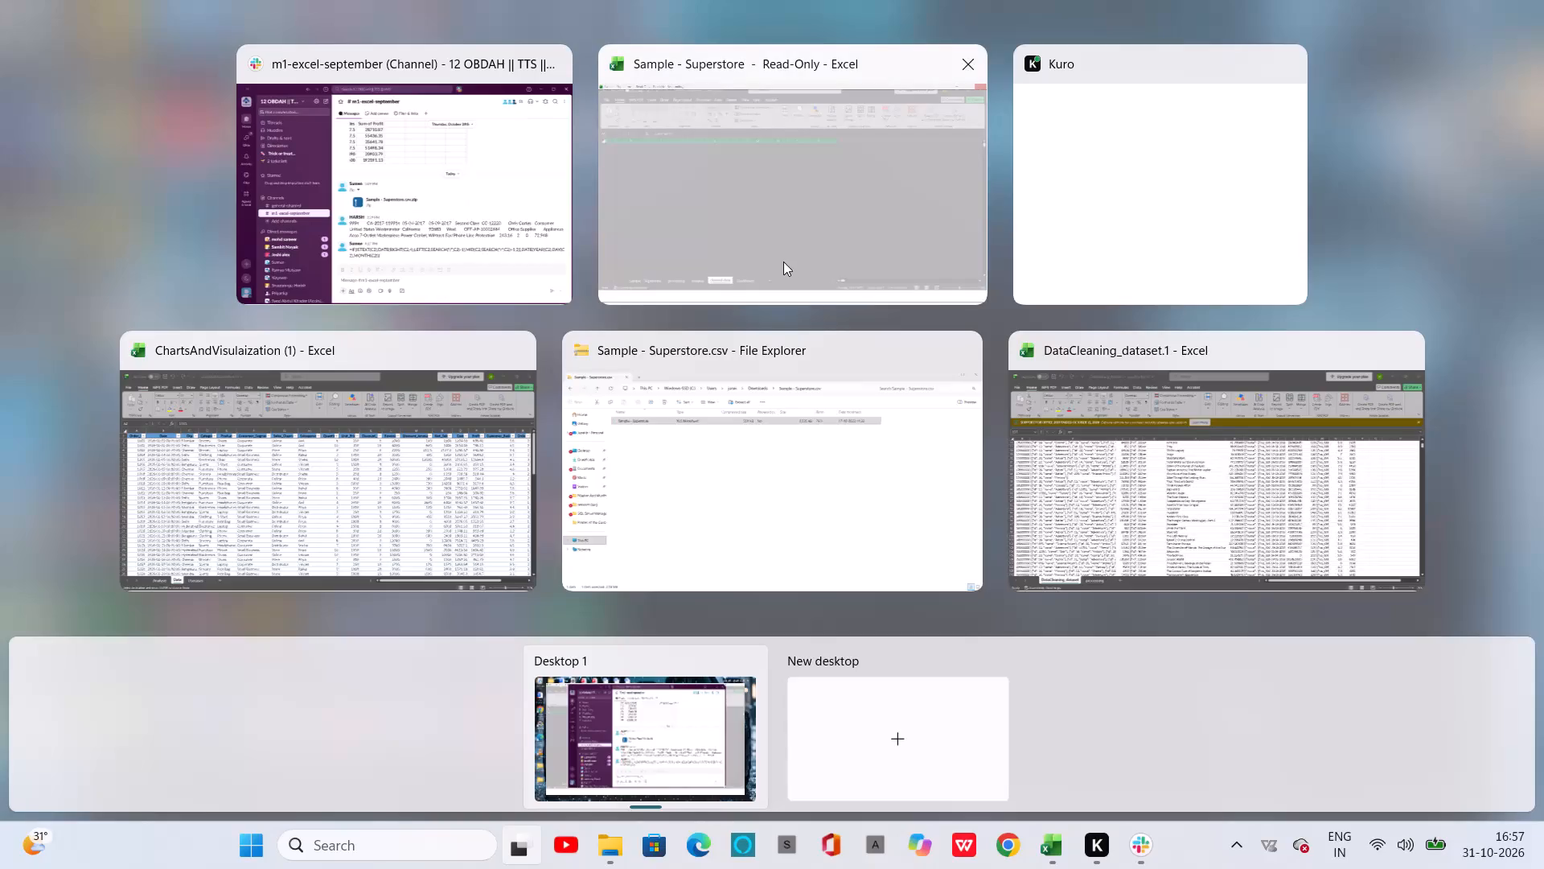
Switch to the read-only Sample - Superstore workbook in Excel.
left_click(783, 262)
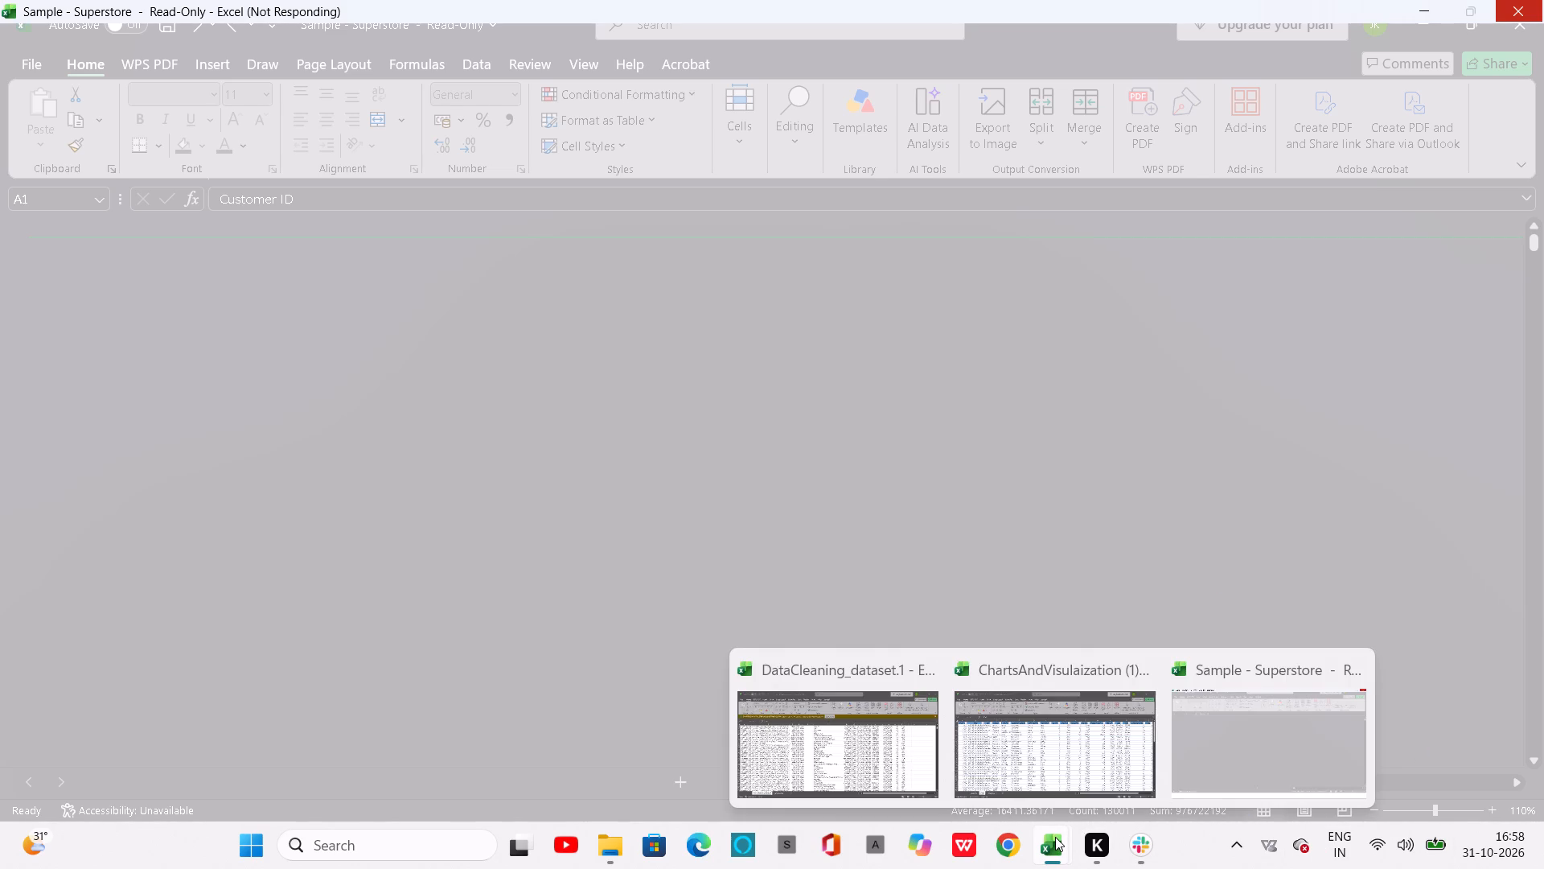
Close the DataCleaning_dataset.1 workbook while the Superstore workbook stays open.
left_click(939, 676)
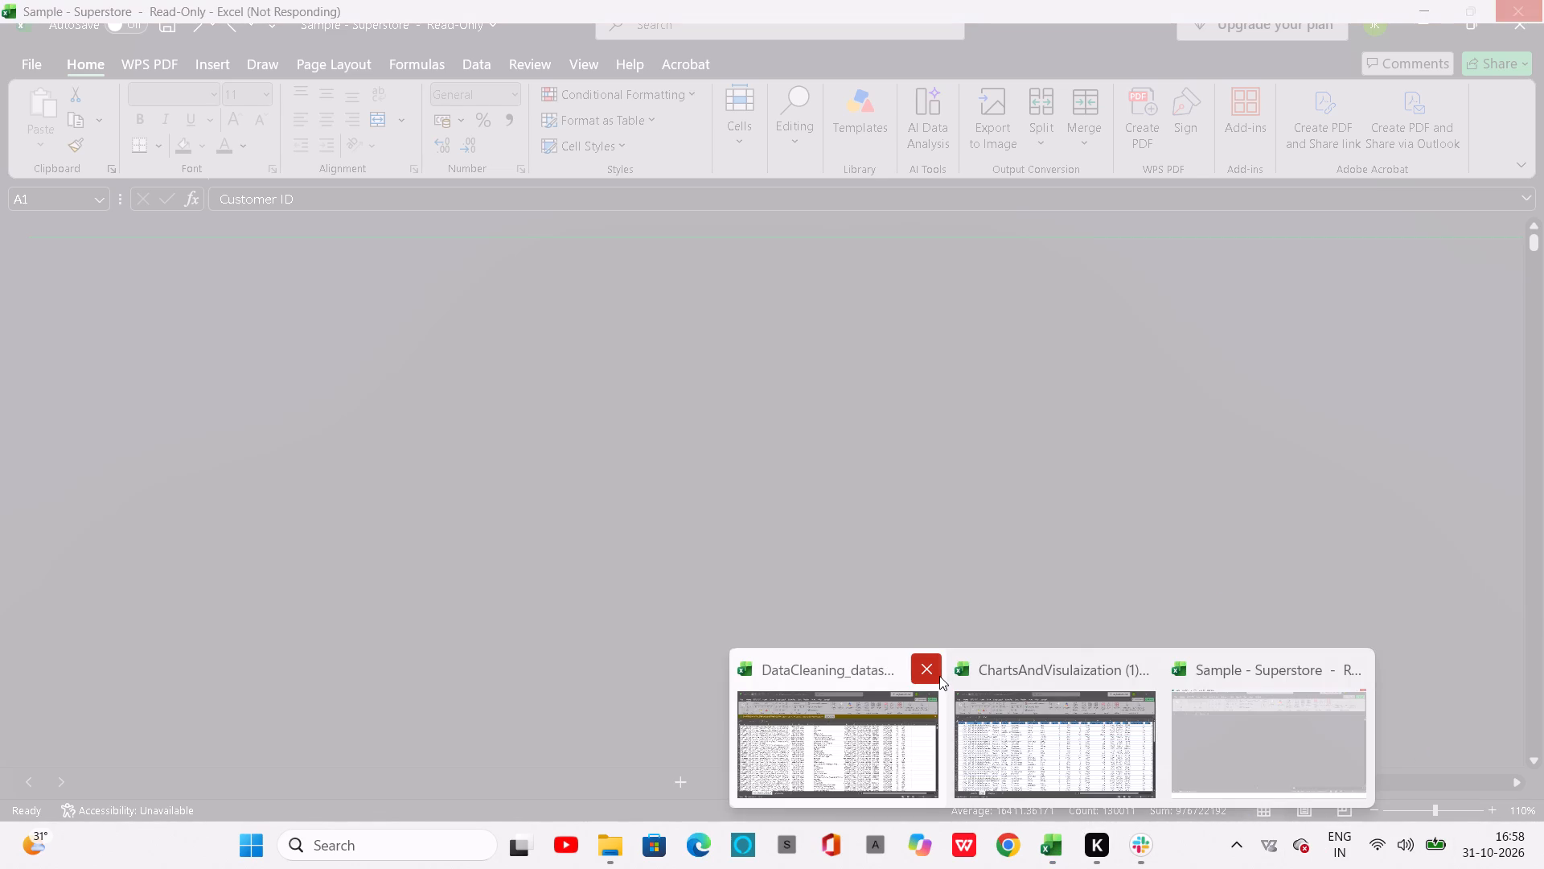
left_click(926, 675)
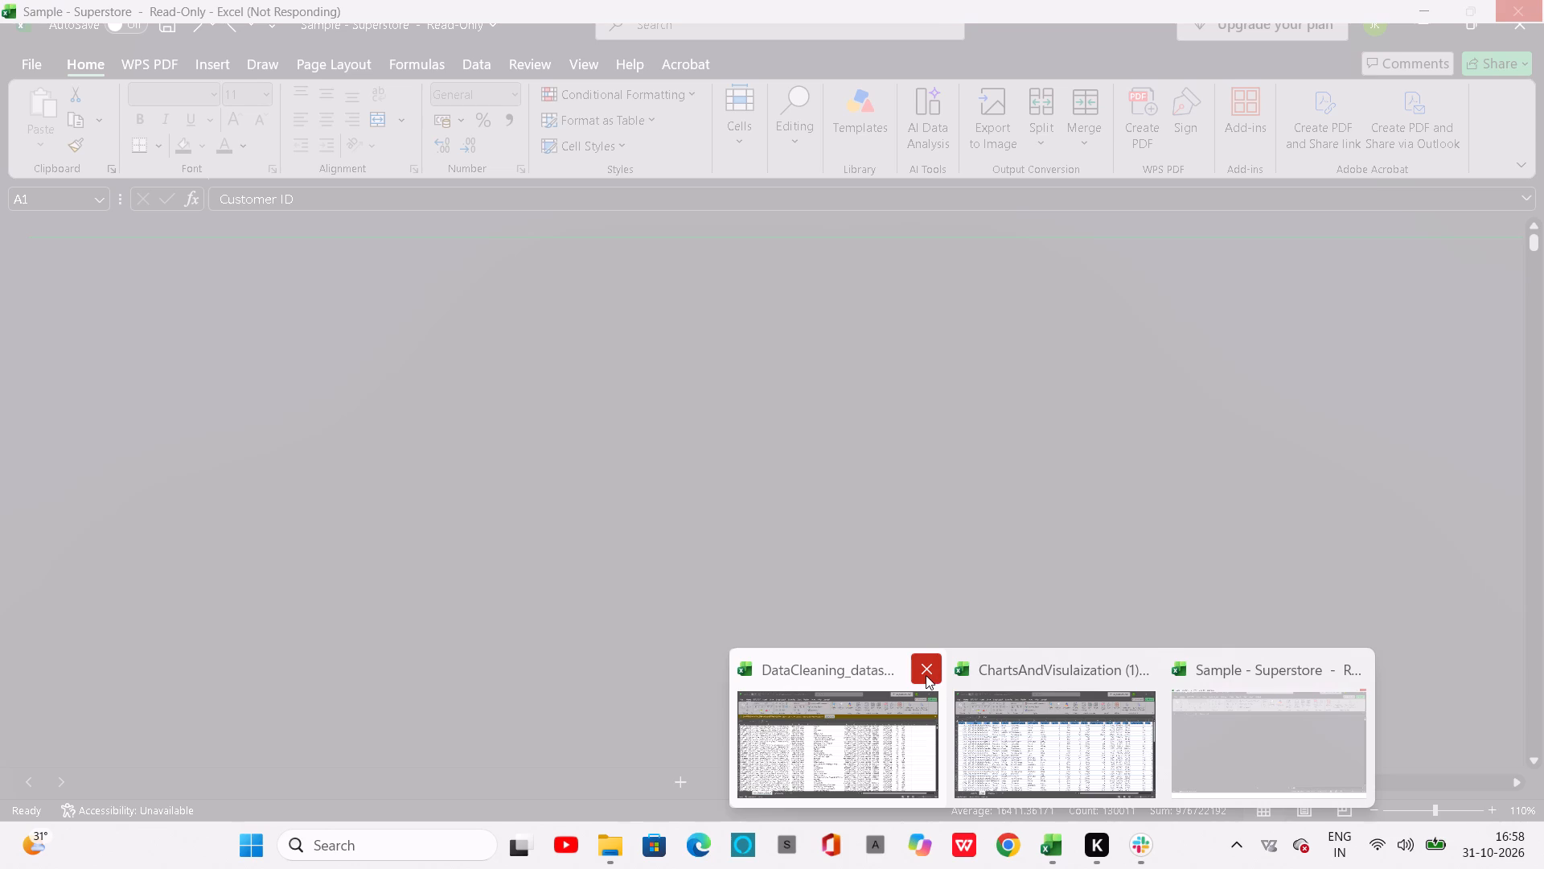
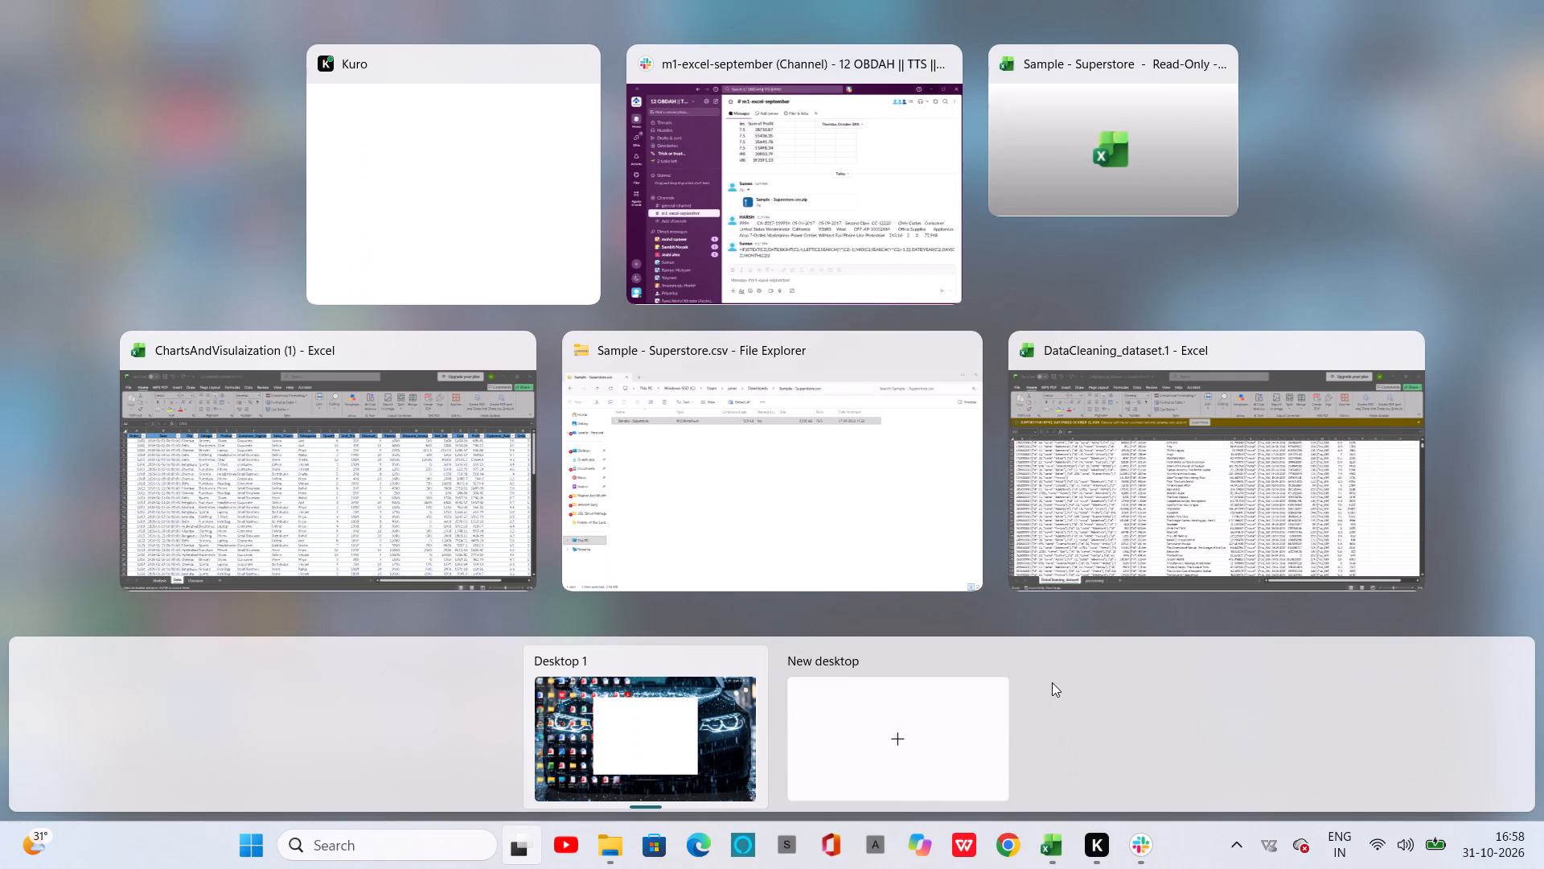
Bring the read-only Sample - Superstore workbook back to the front in Excel.
left_click(362, 458)
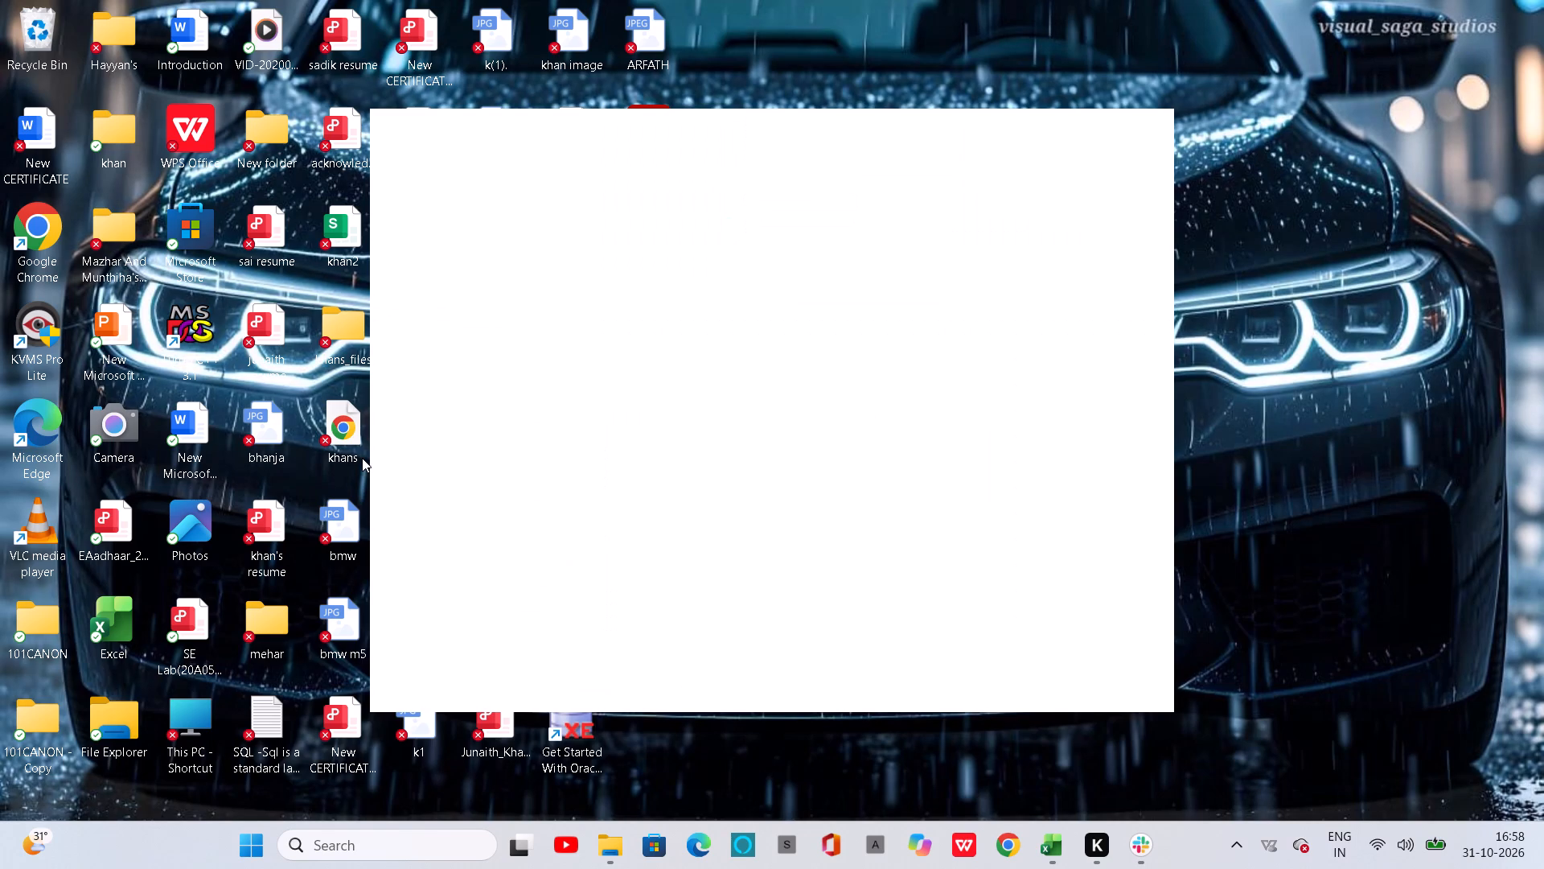
left_click(1271, 539)
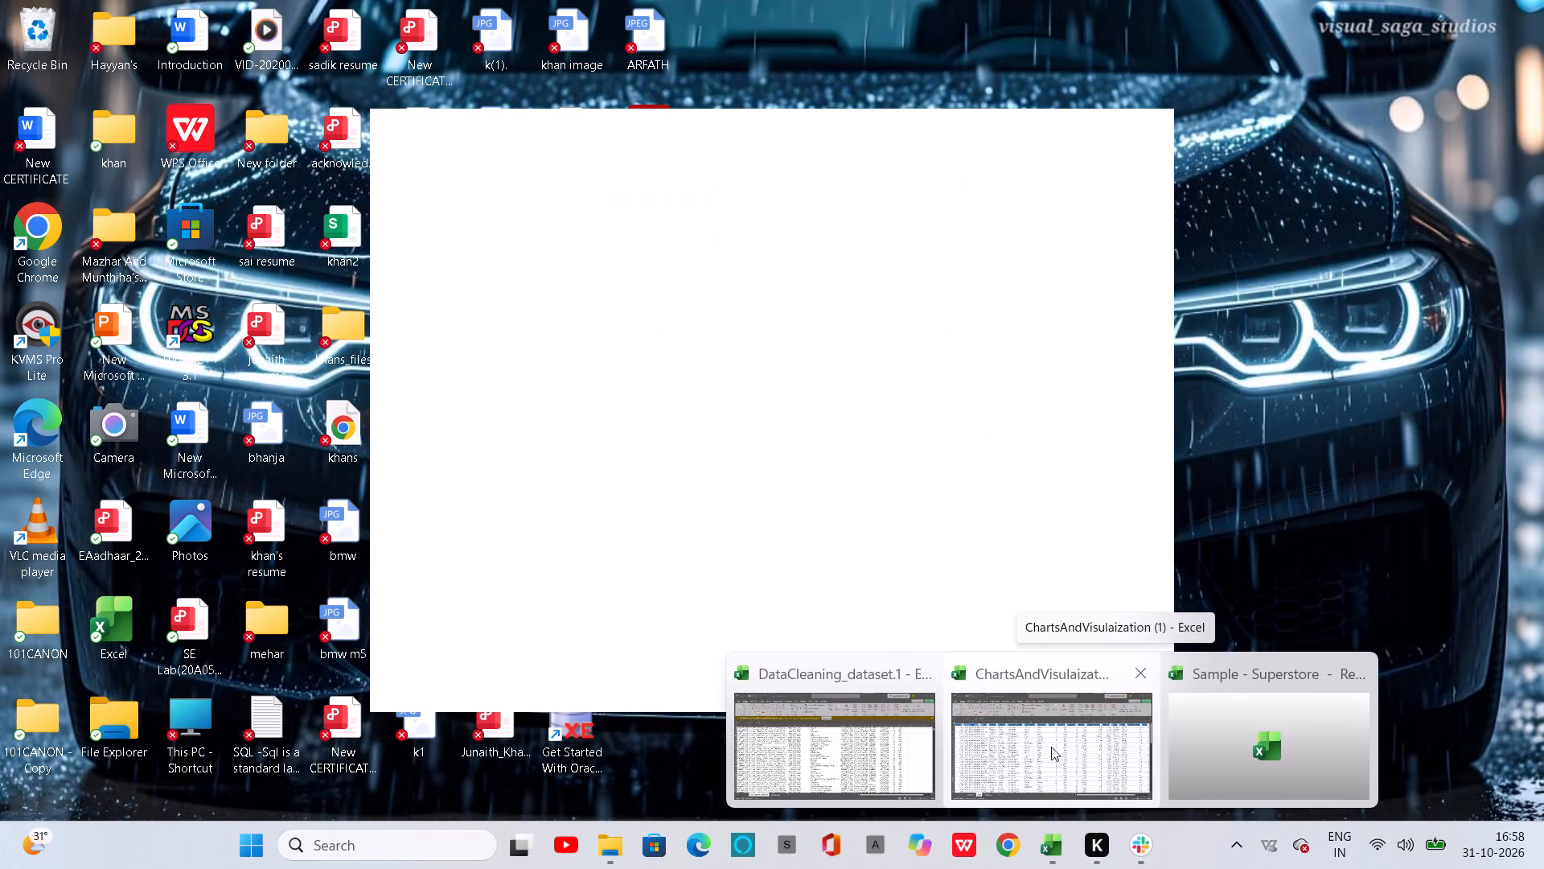
left_click(1041, 753)
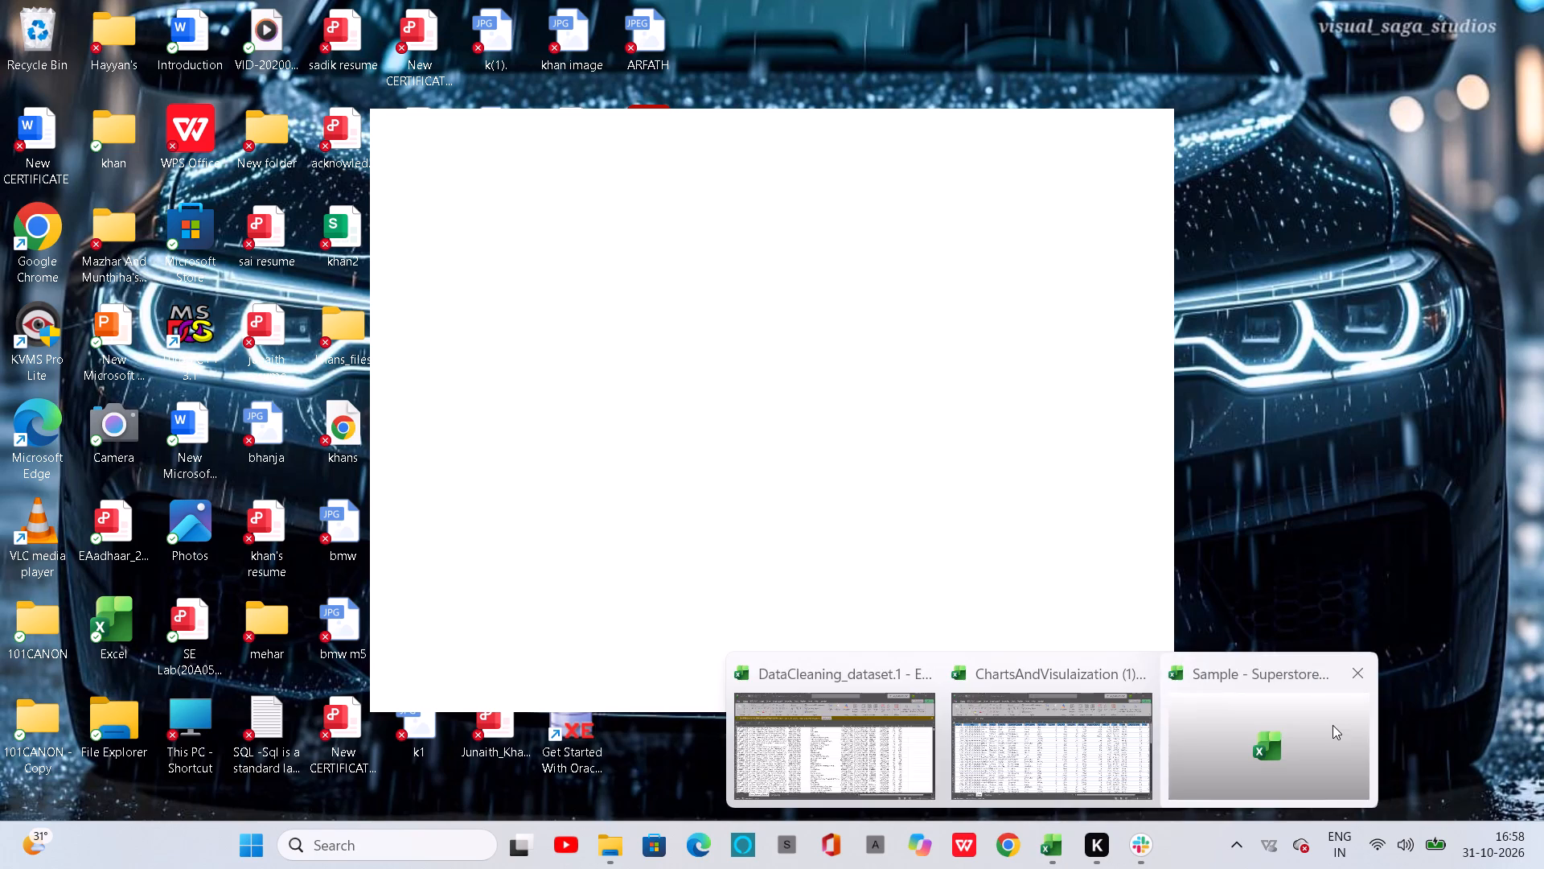
left_click(1333, 725)
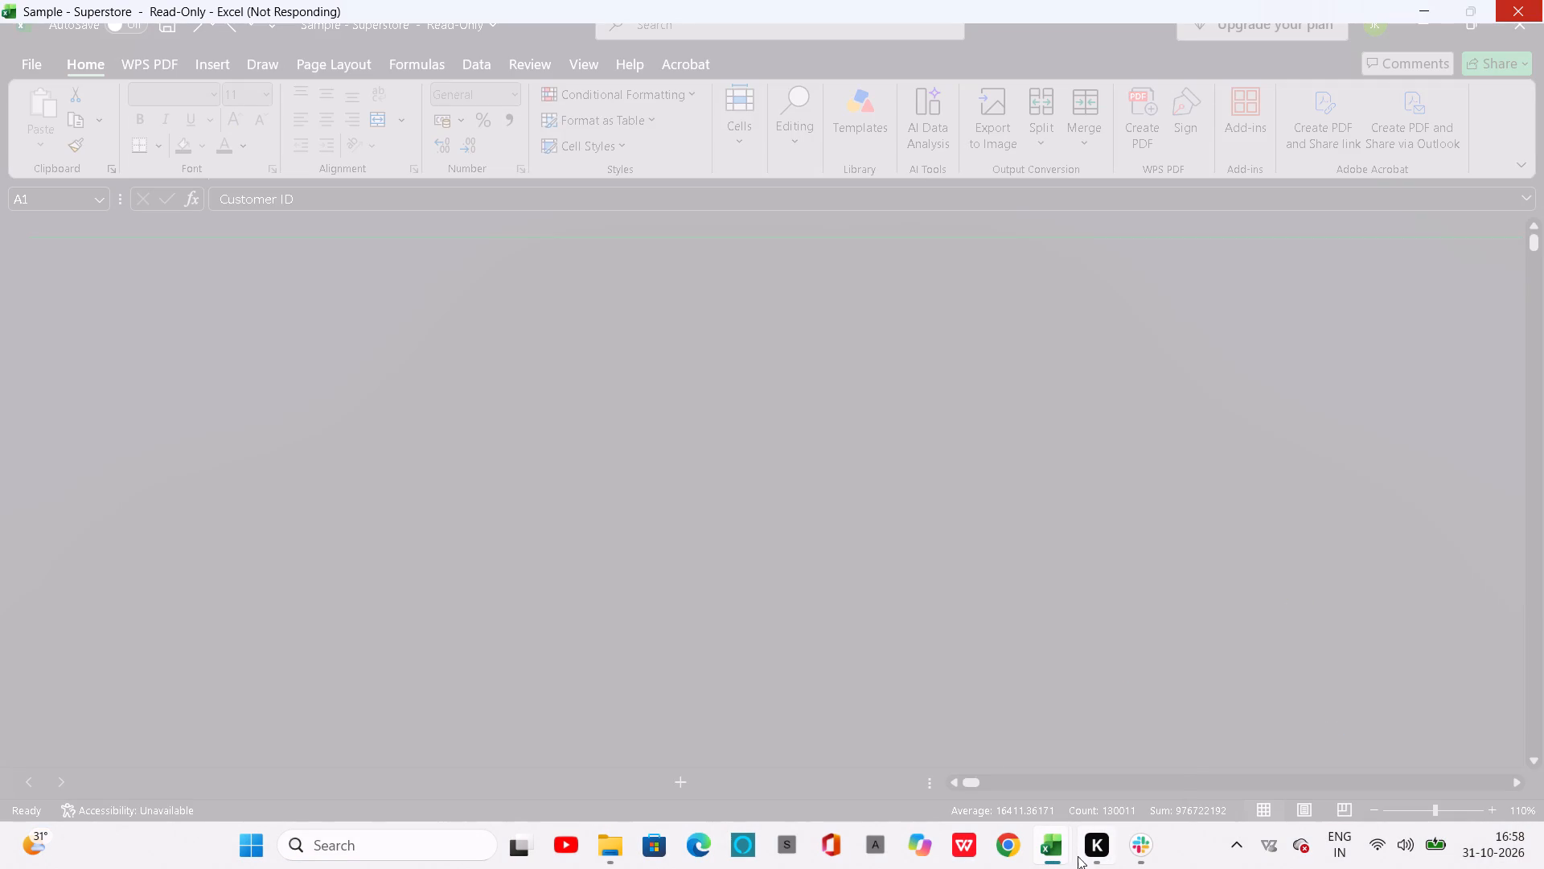